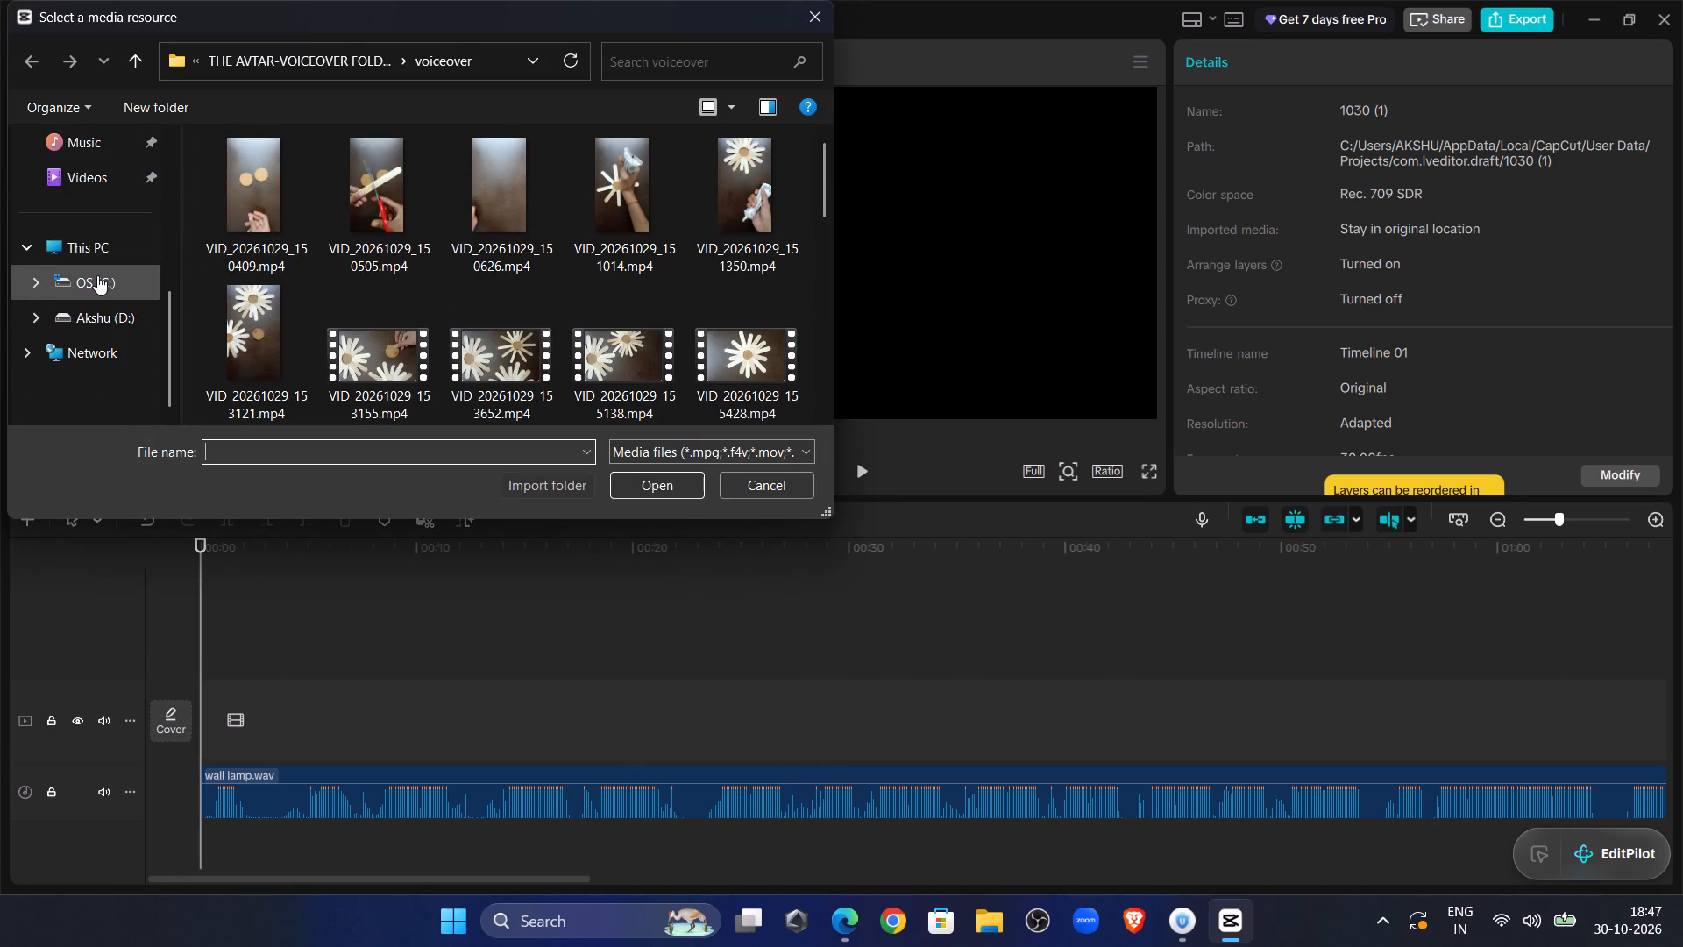
pyautogui.click(118, 301)
pyautogui.click(666, 65)
pyautogui.write('my')
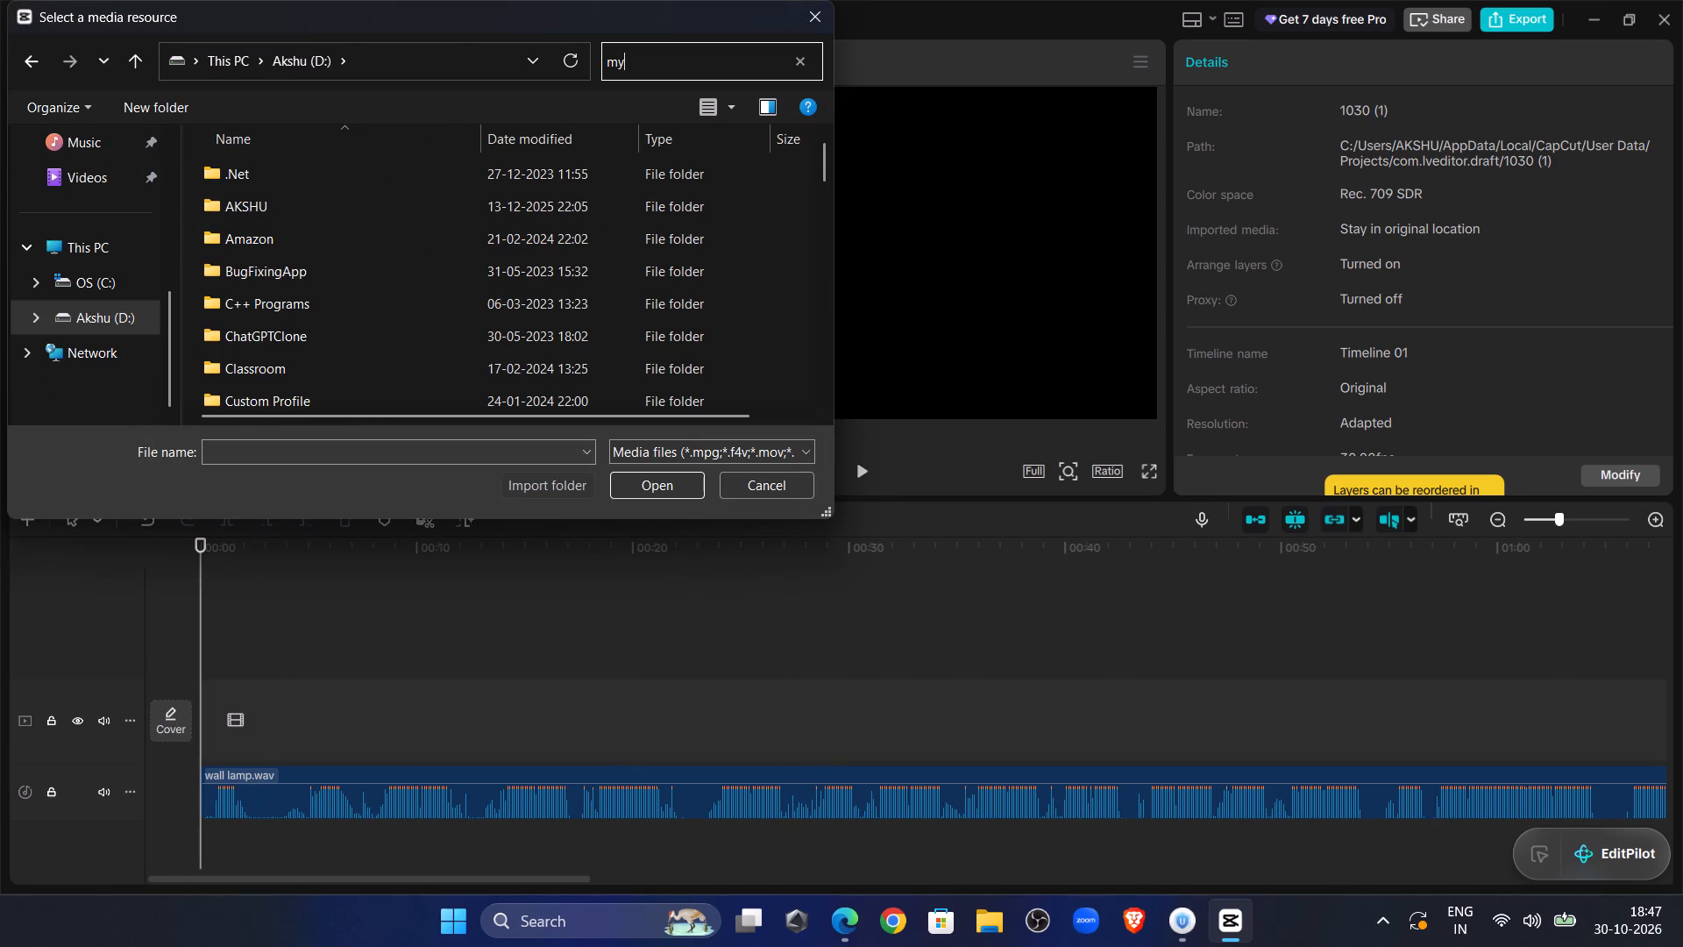
pyautogui.press('Return')
pyautogui.doubleClick(607, 172)
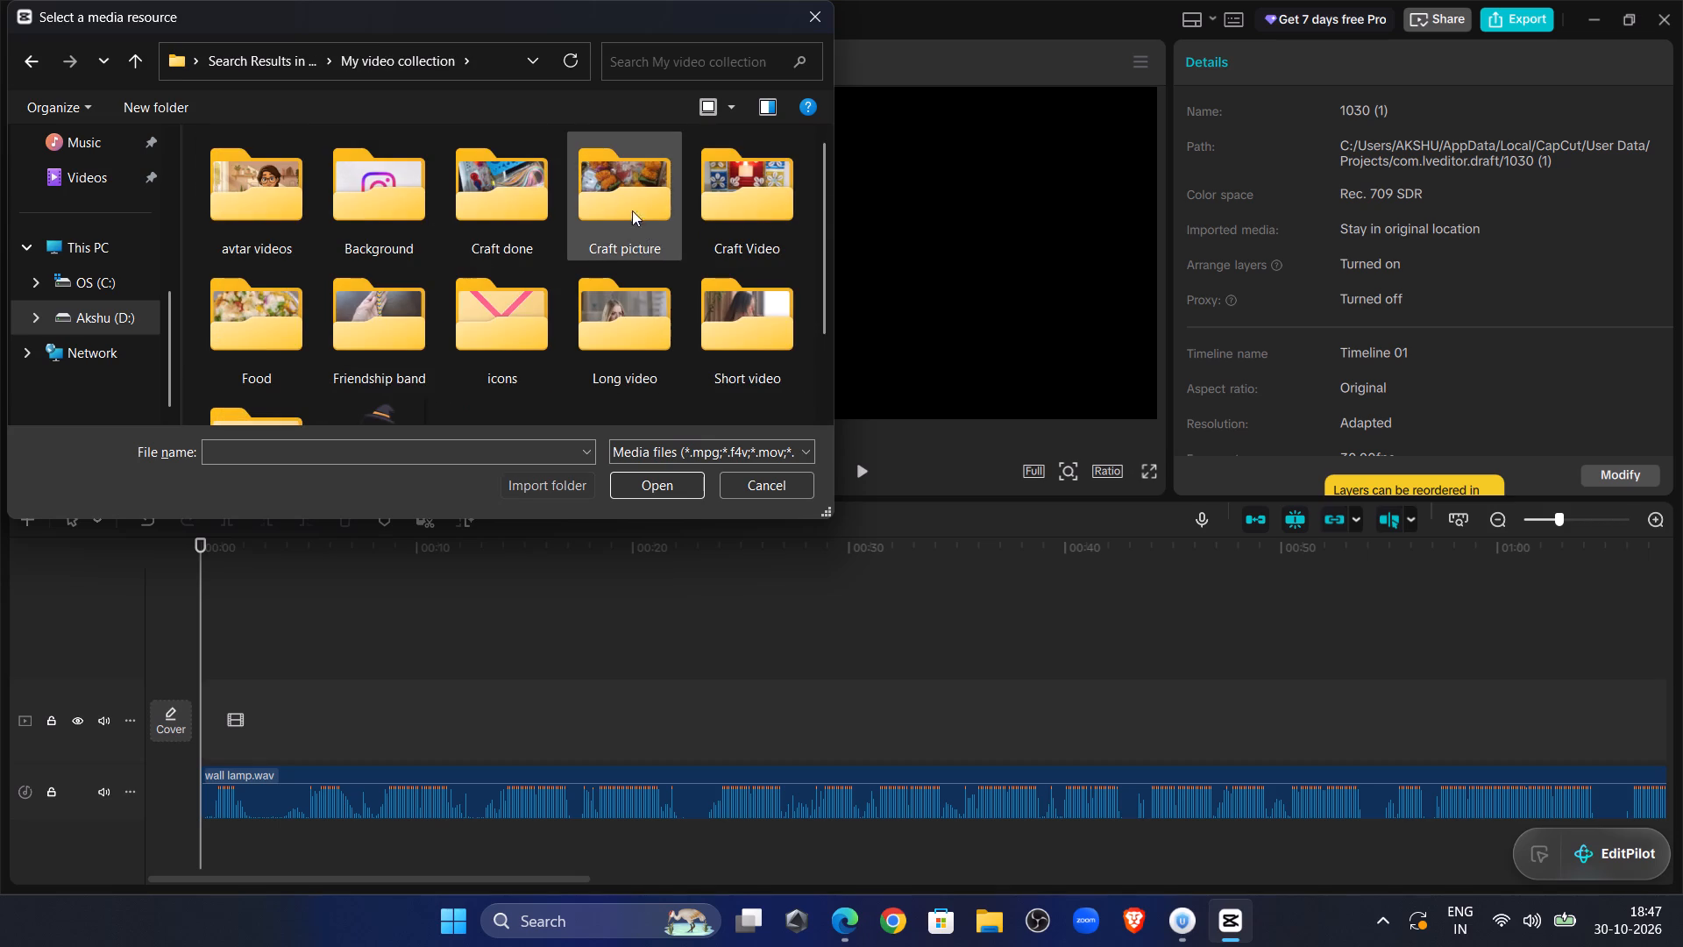
pyautogui.doubleClick(761, 217)
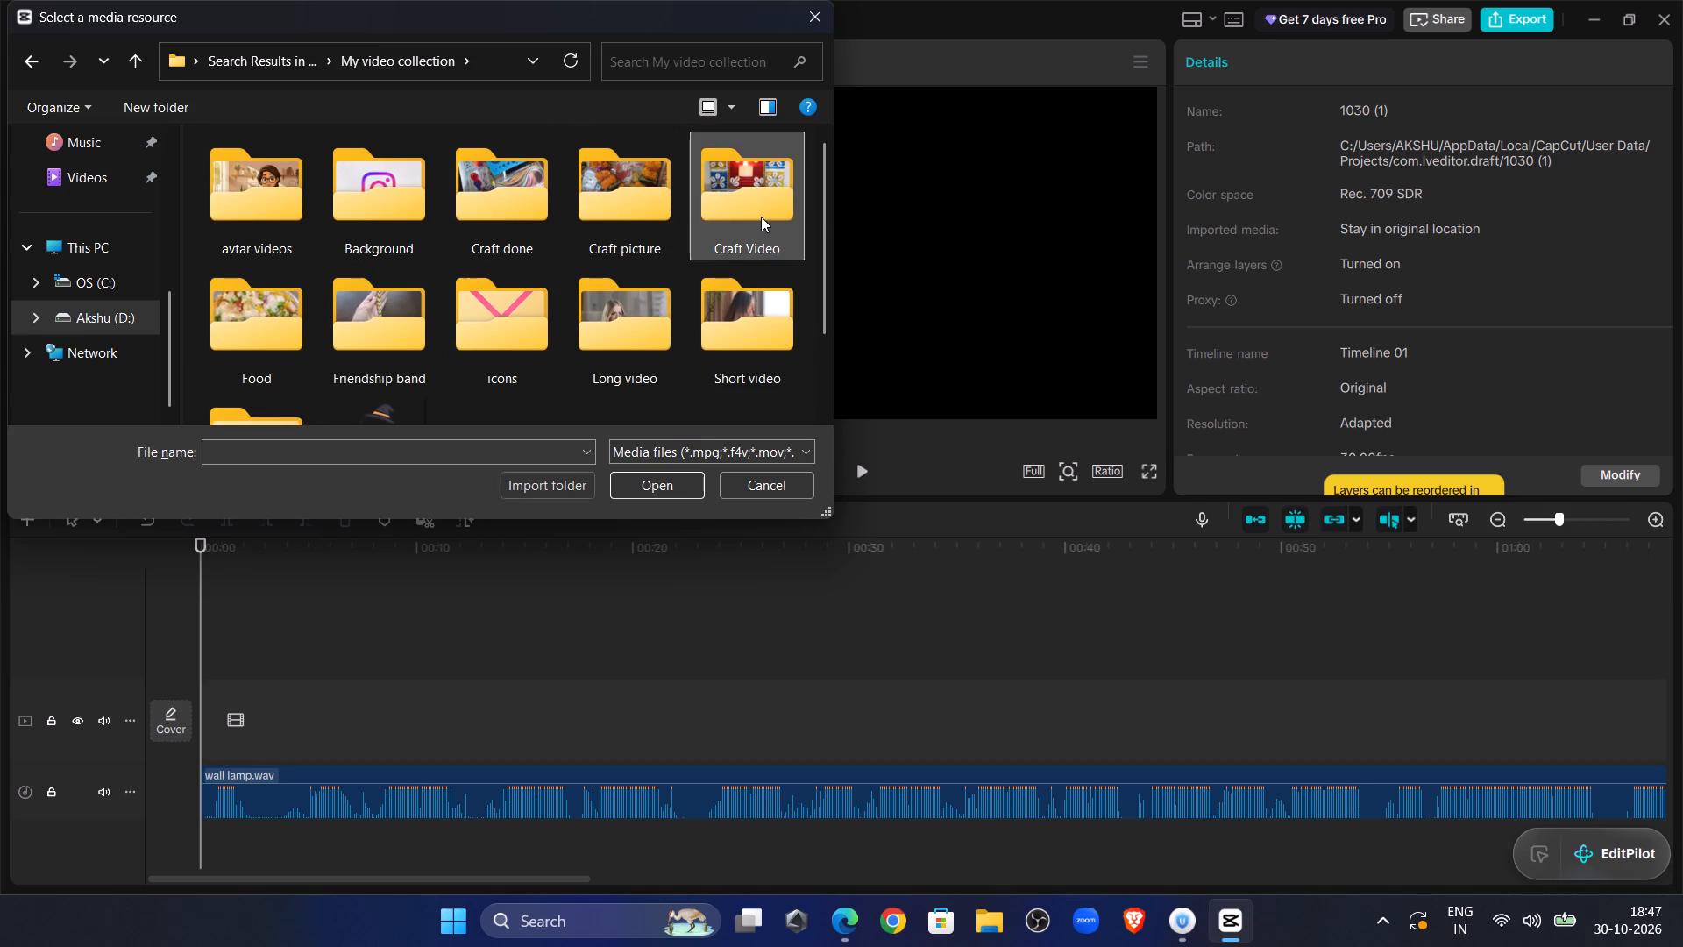
pyautogui.click(257, 204)
pyautogui.hotkey('ctrl', 'a')
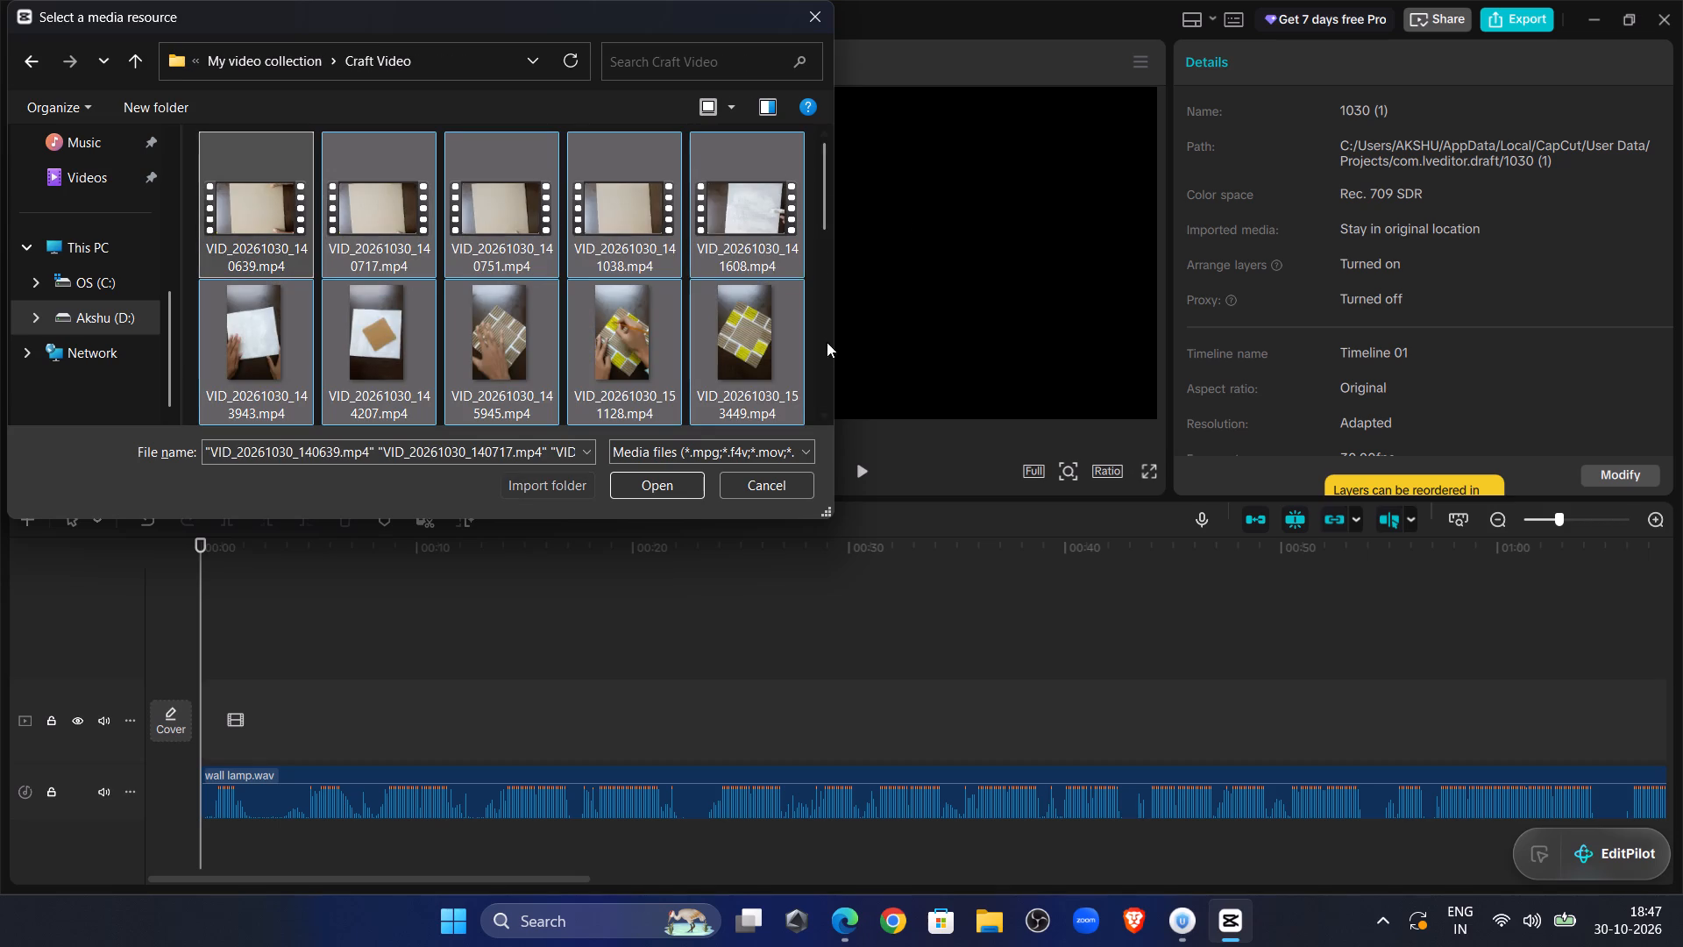
pyautogui.click(678, 483)
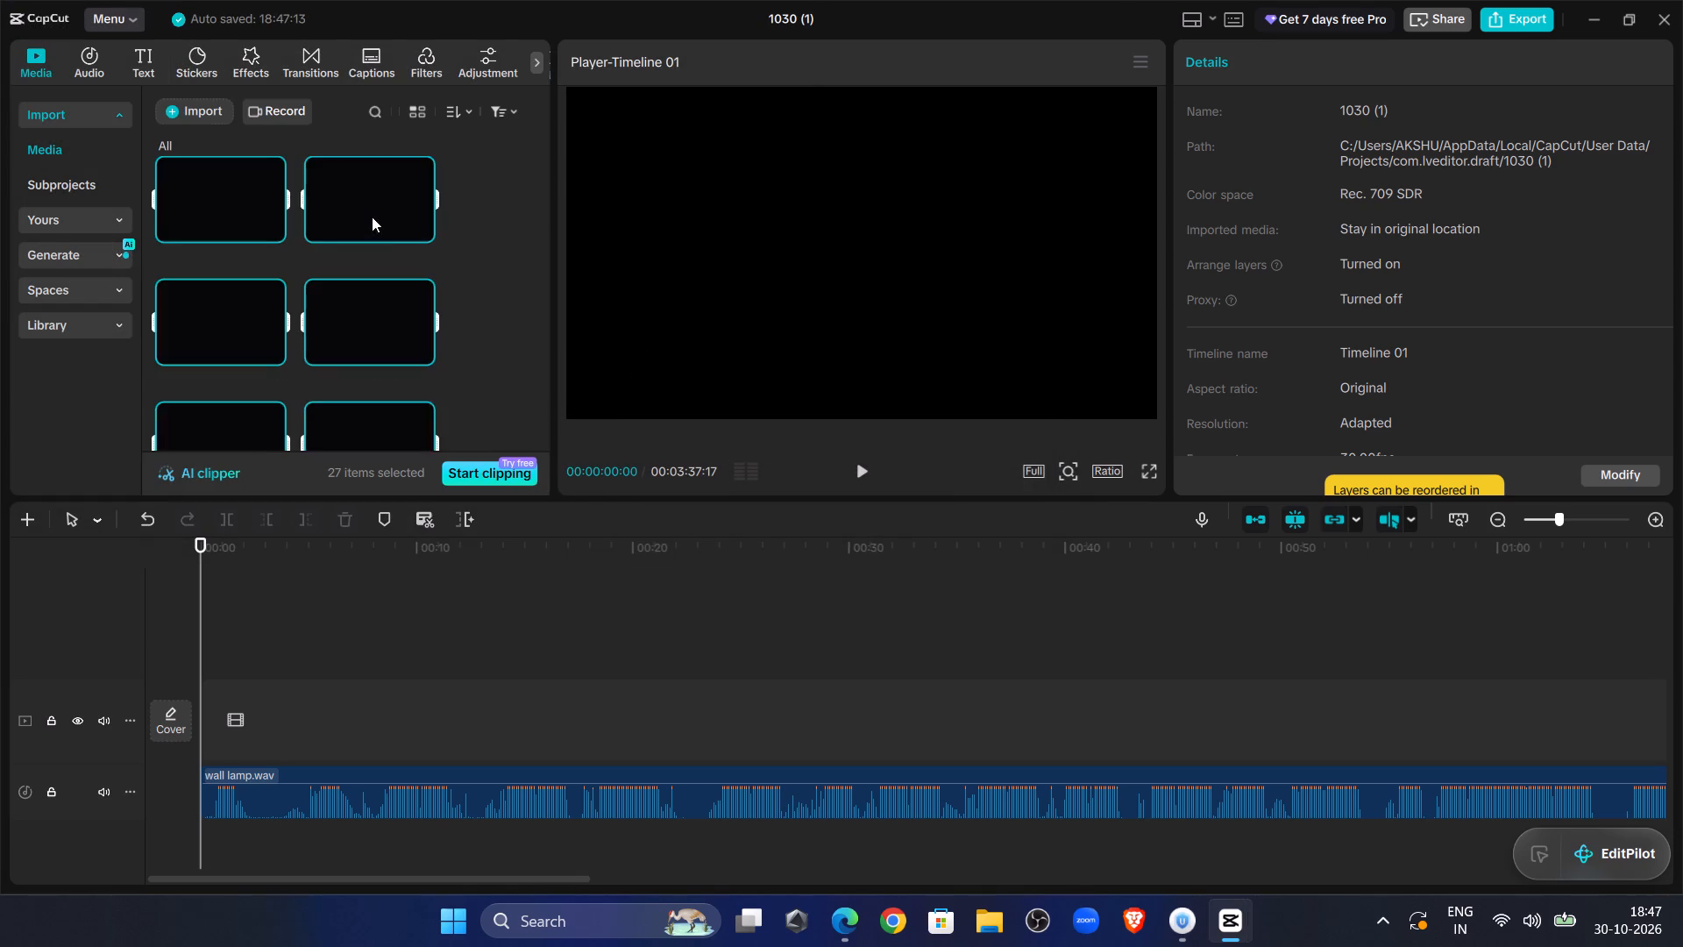
# Add all the imported craft clips to the main video track.
pyautogui.click(278, 225)
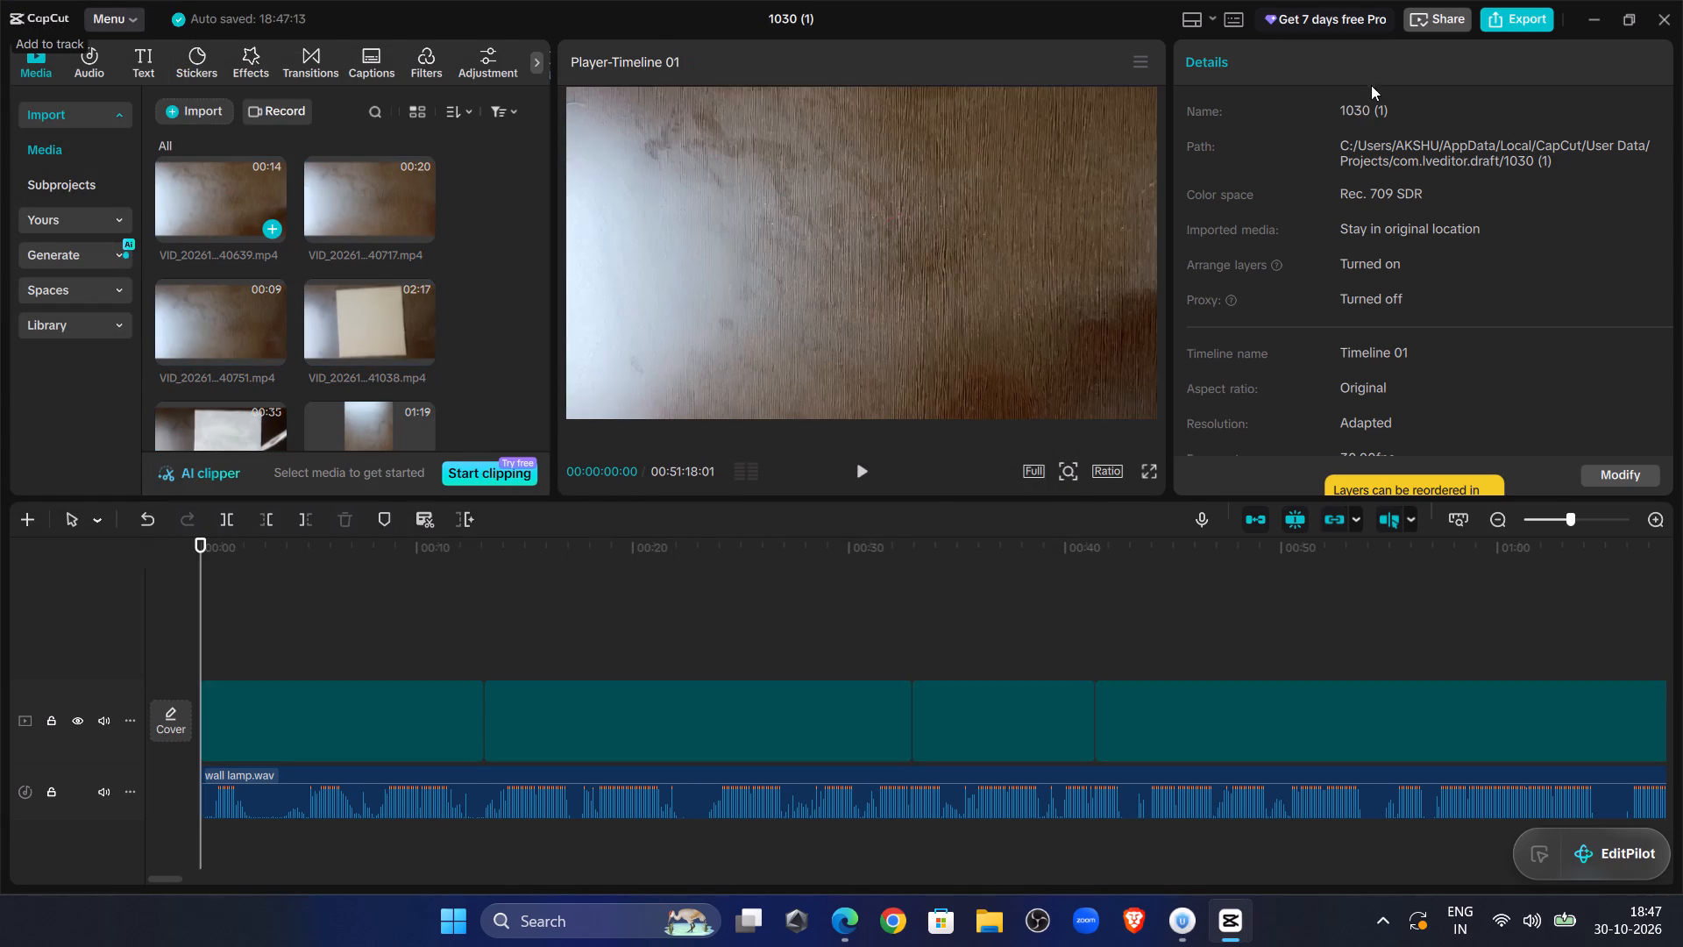
# Set the playback speed of all the video clips to 10x.
pyautogui.click(1333, 55)
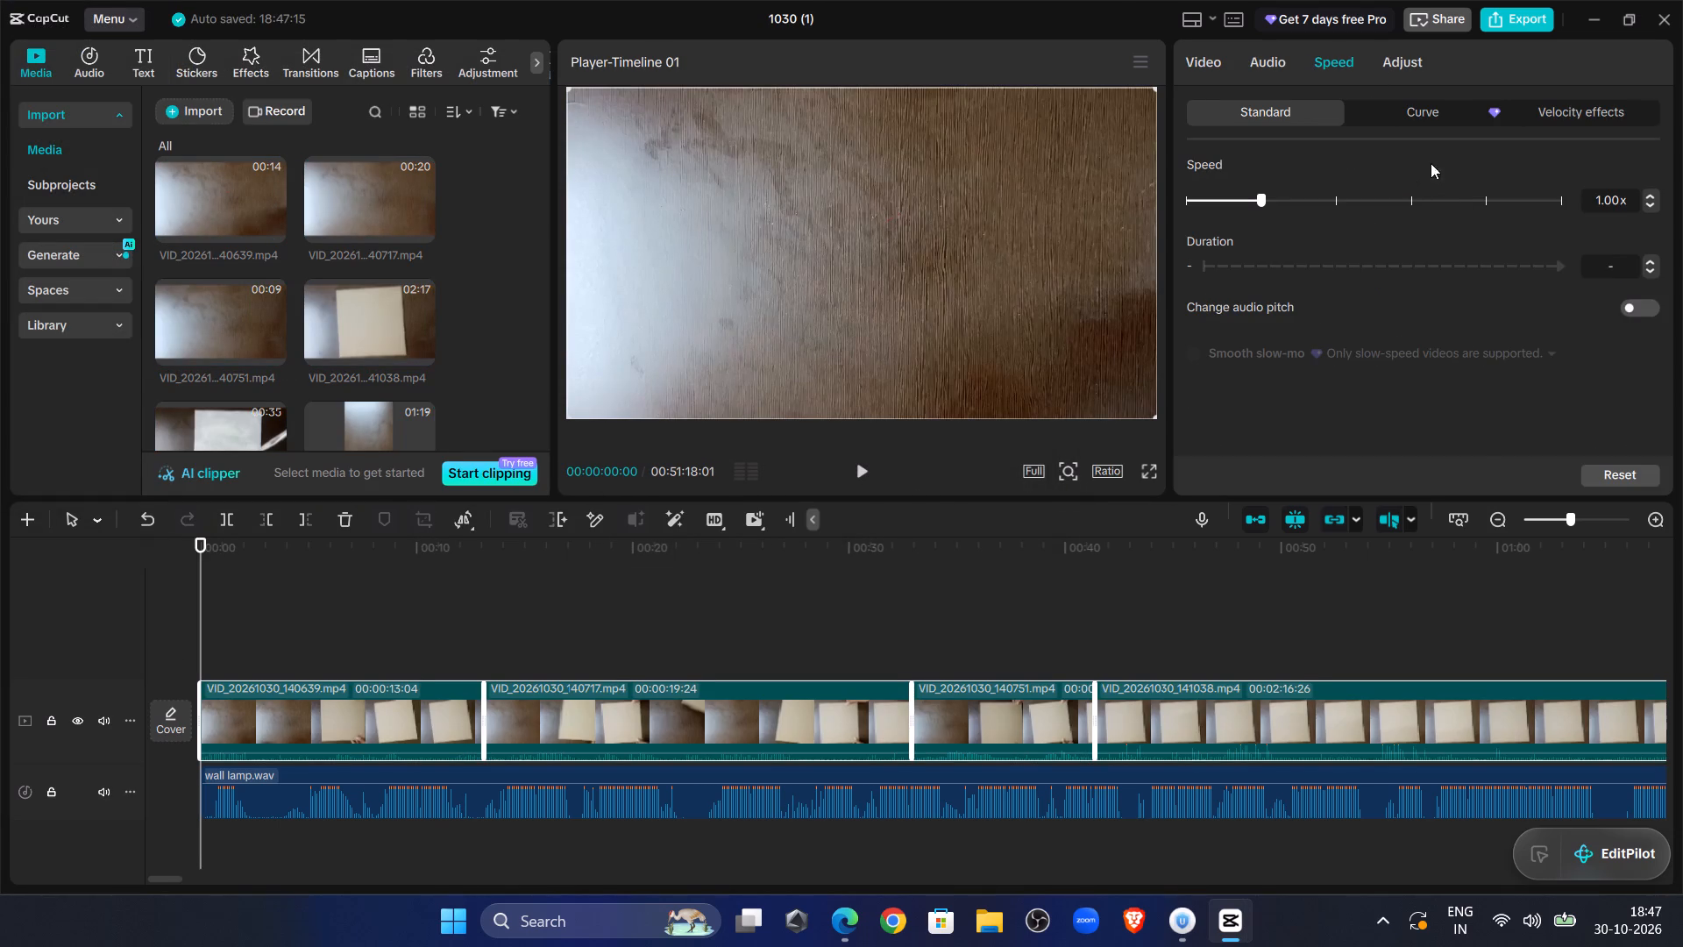
pyautogui.click(1456, 202)
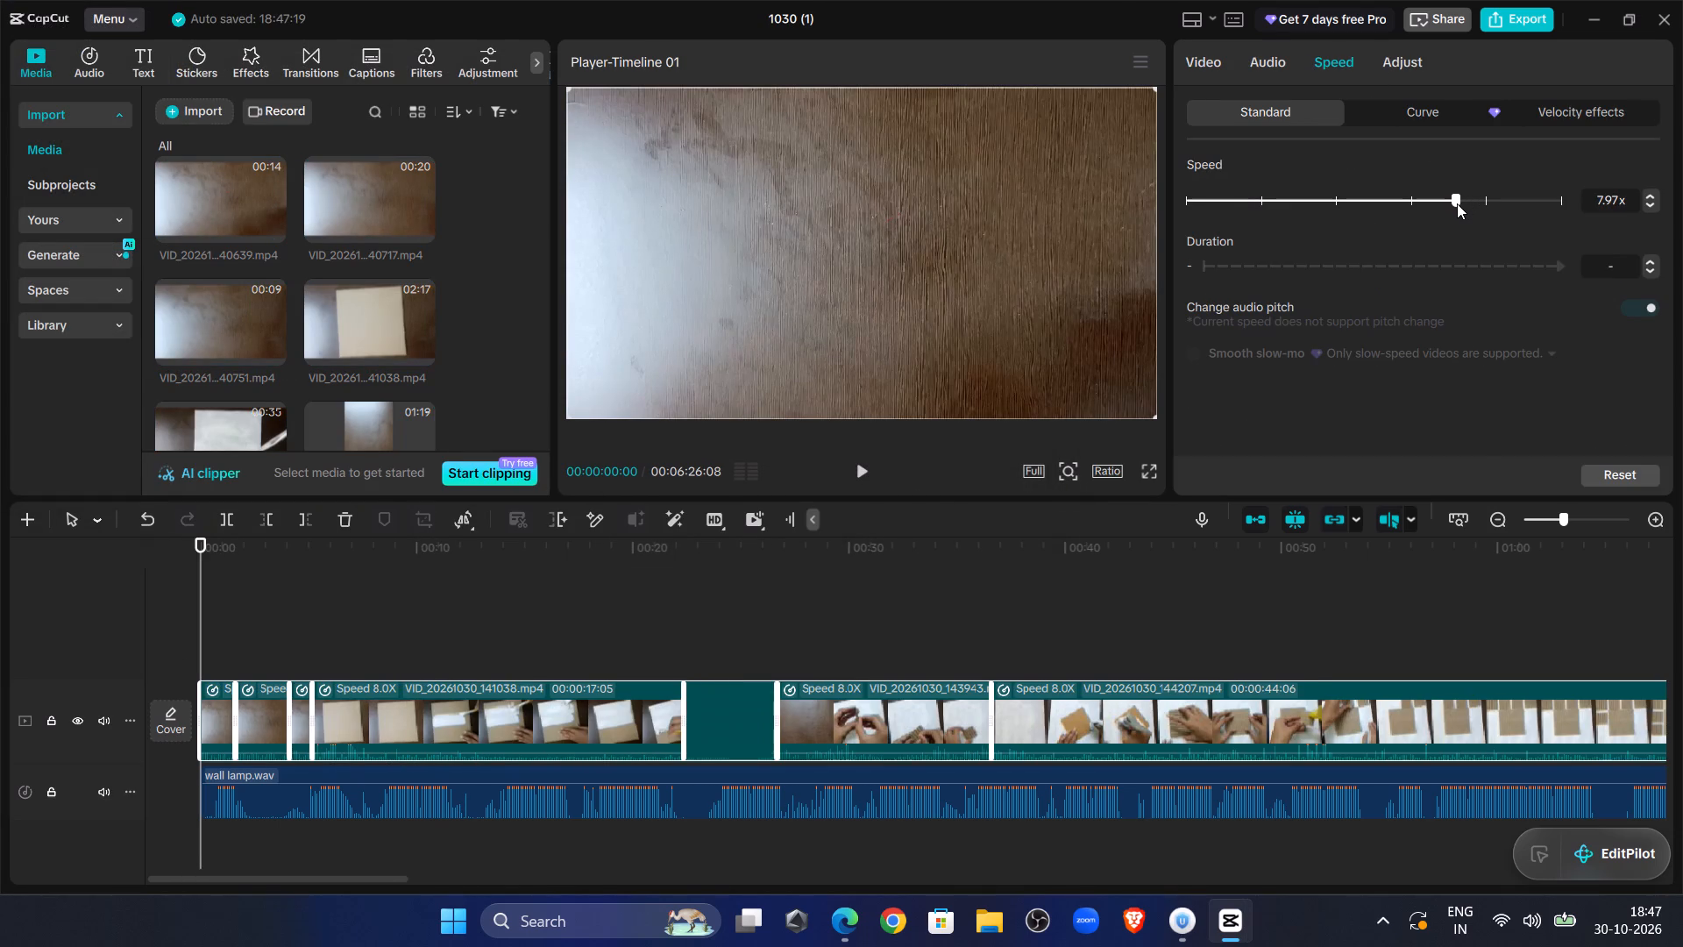
pyautogui.click(1457, 203)
pyautogui.click(1459, 204)
pyautogui.moveTo(1464, 203); pyautogui.dragTo(1479, 201)
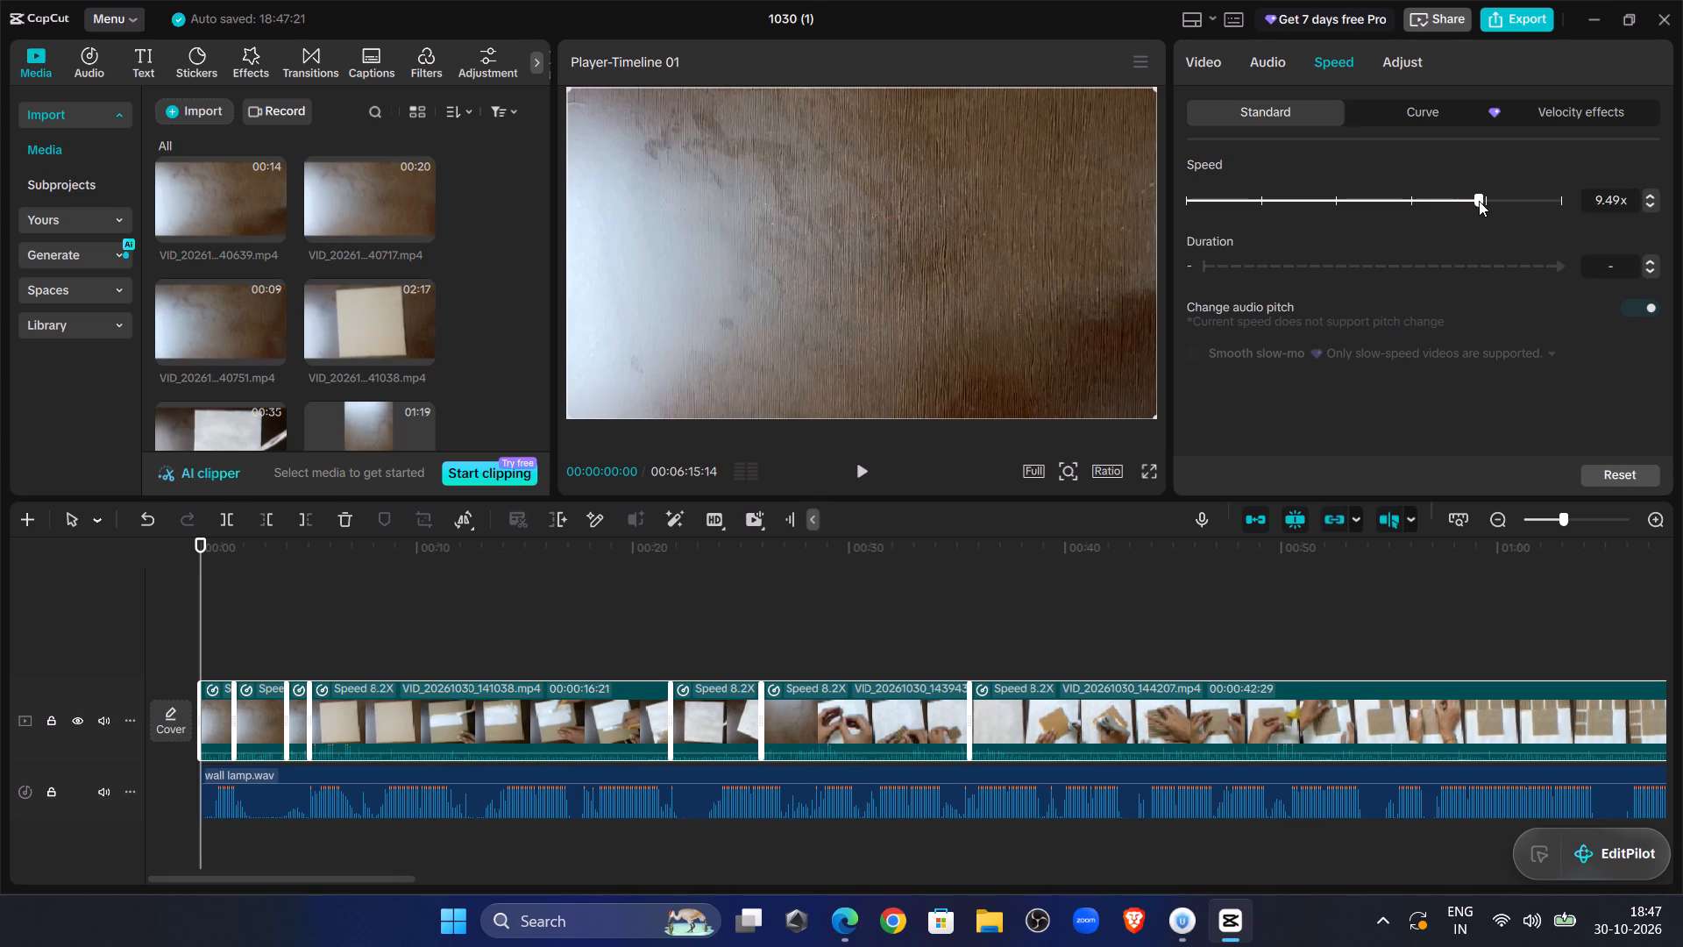
pyautogui.moveTo(1479, 201); pyautogui.dragTo(1483, 202)
# Mute all the video clips by lowering their volume to -∞ dB, and deselect them.
pyautogui.click(1252, 68)
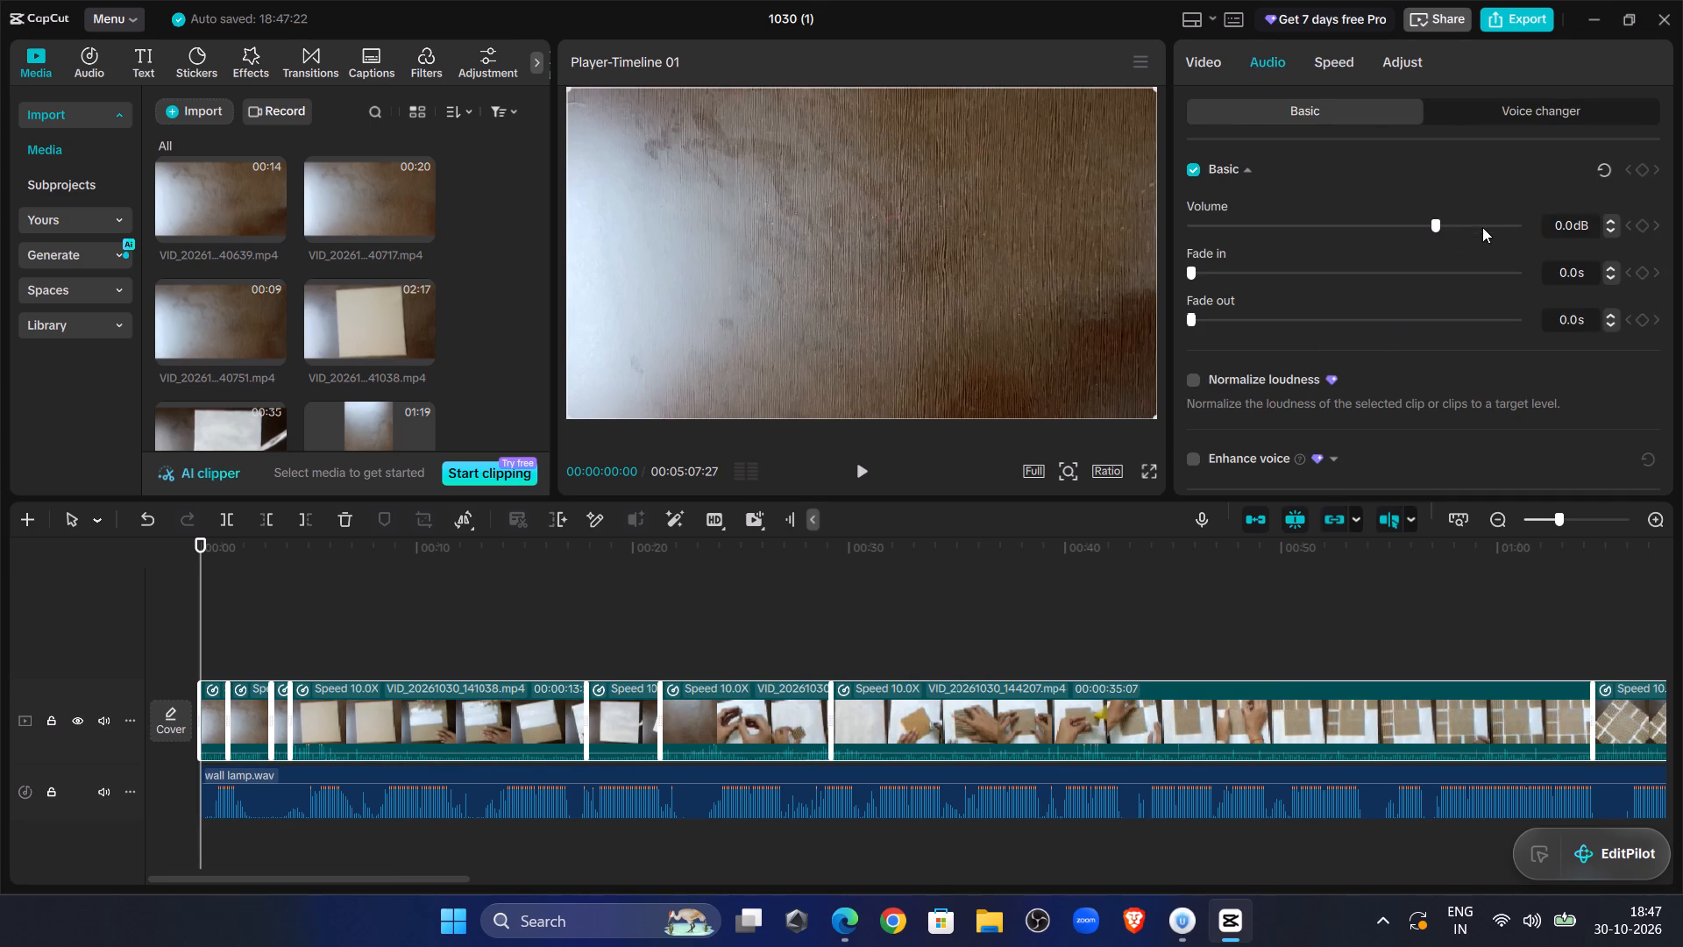
pyautogui.moveTo(1434, 230); pyautogui.dragTo(364, 218)
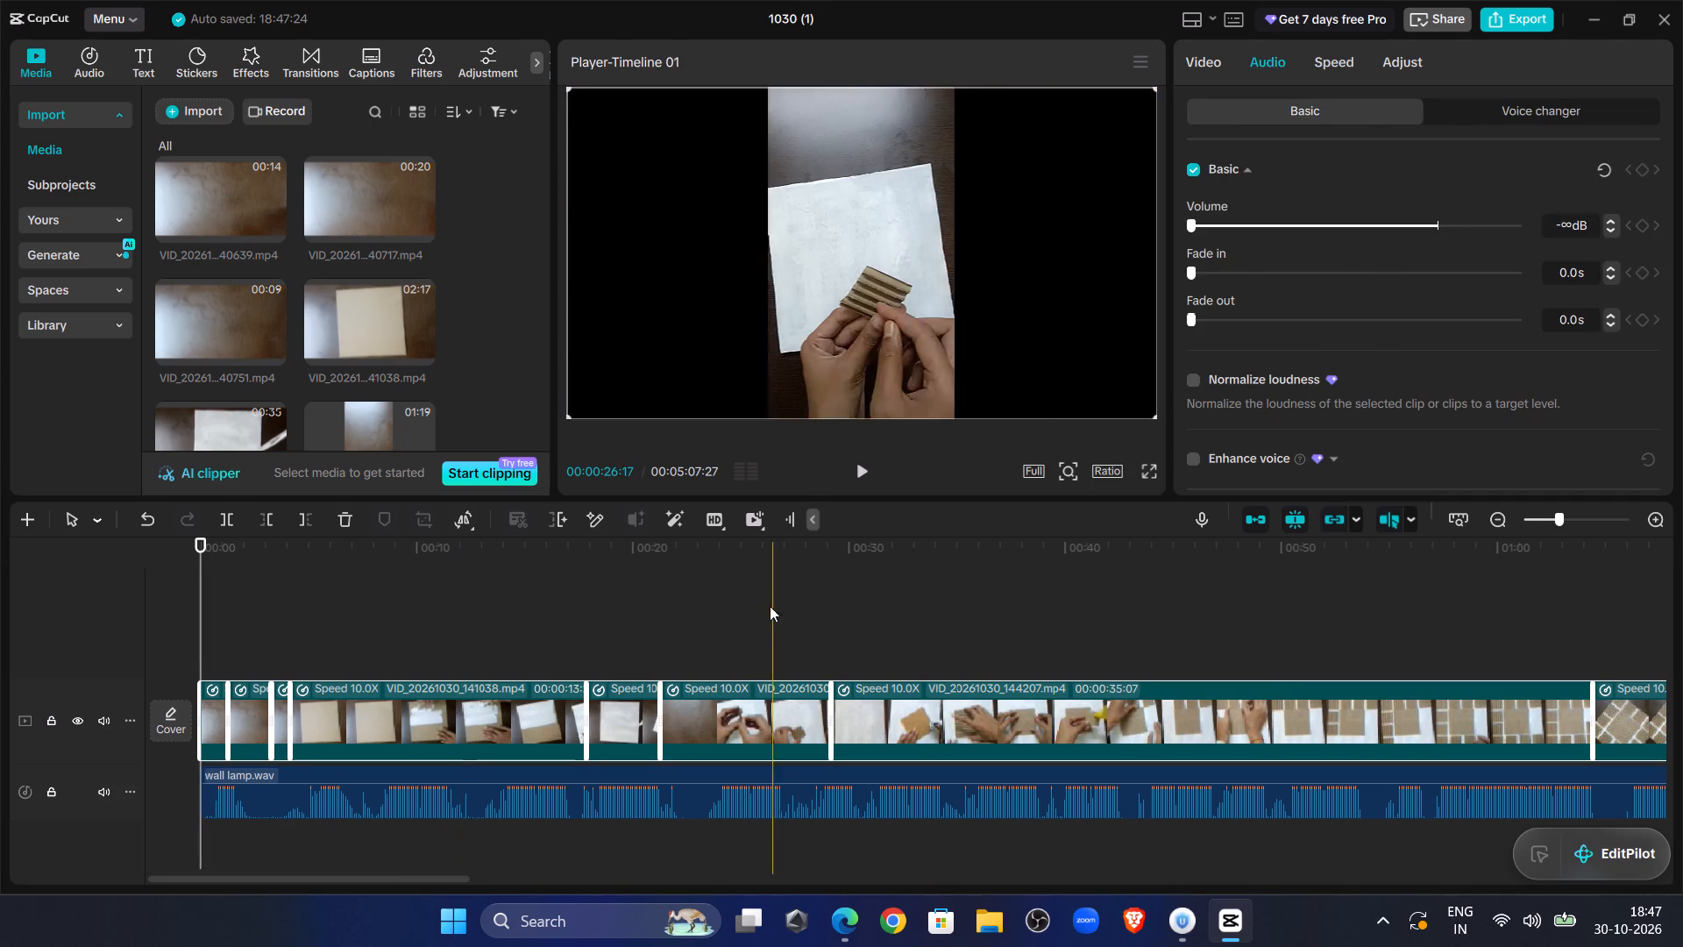
pyautogui.click(762, 589)
pyautogui.click(762, 589)
# Set the project's aspect ratio to 9:16.
pyautogui.click(1100, 467)
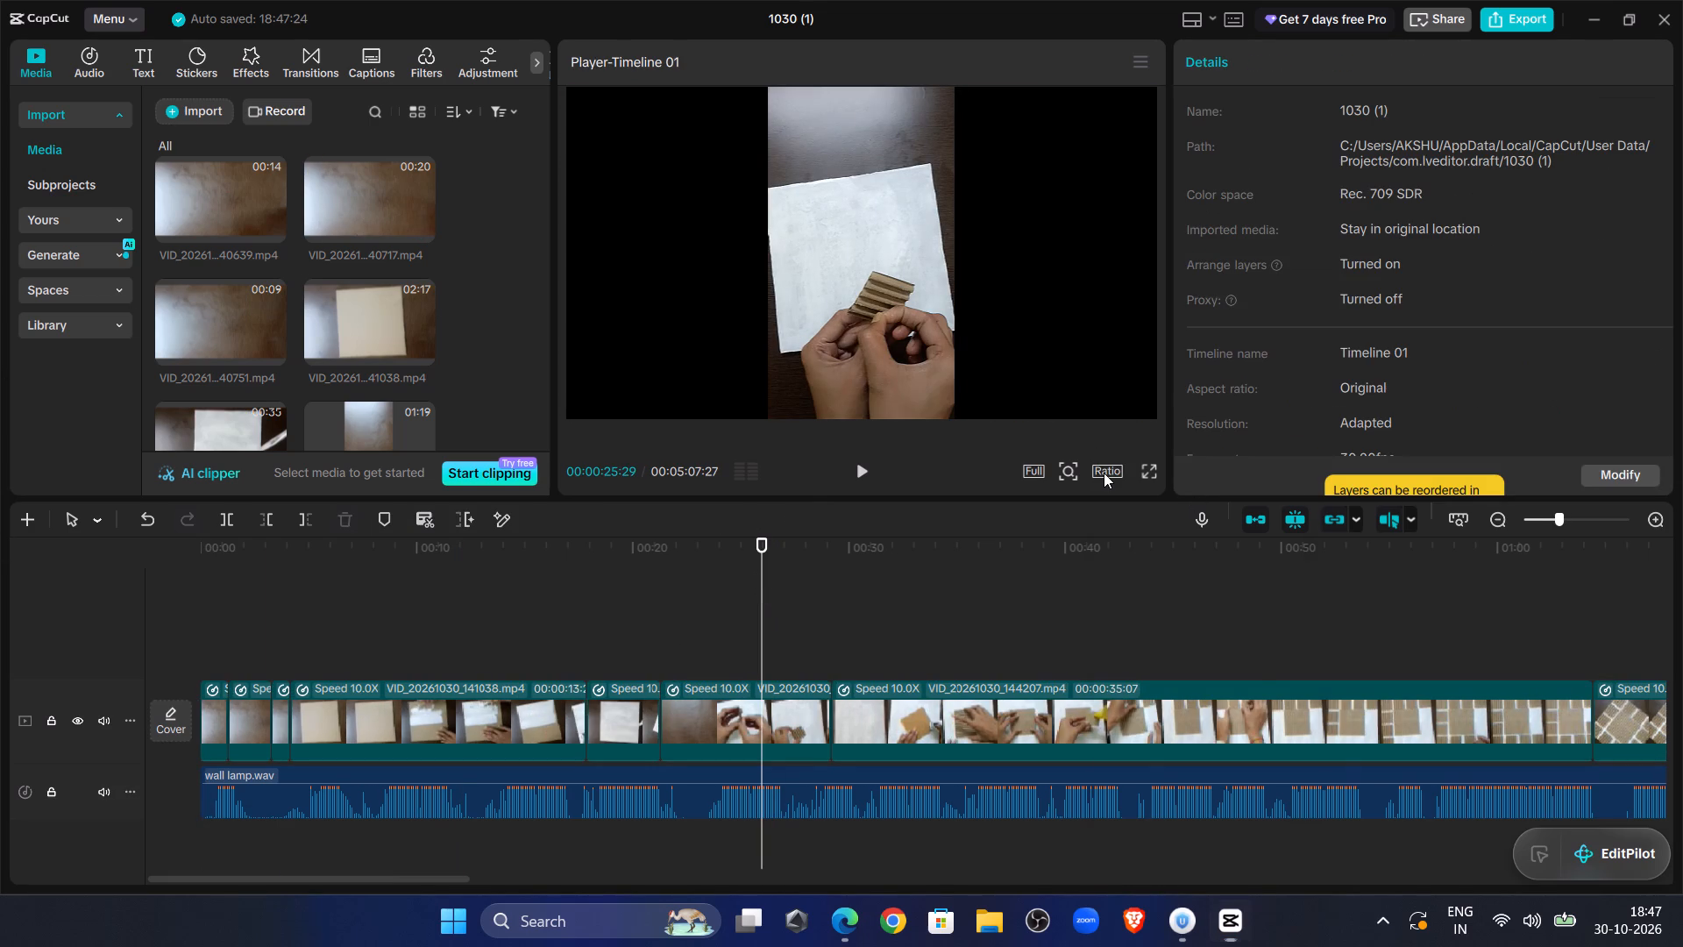
pyautogui.click(1165, 718)
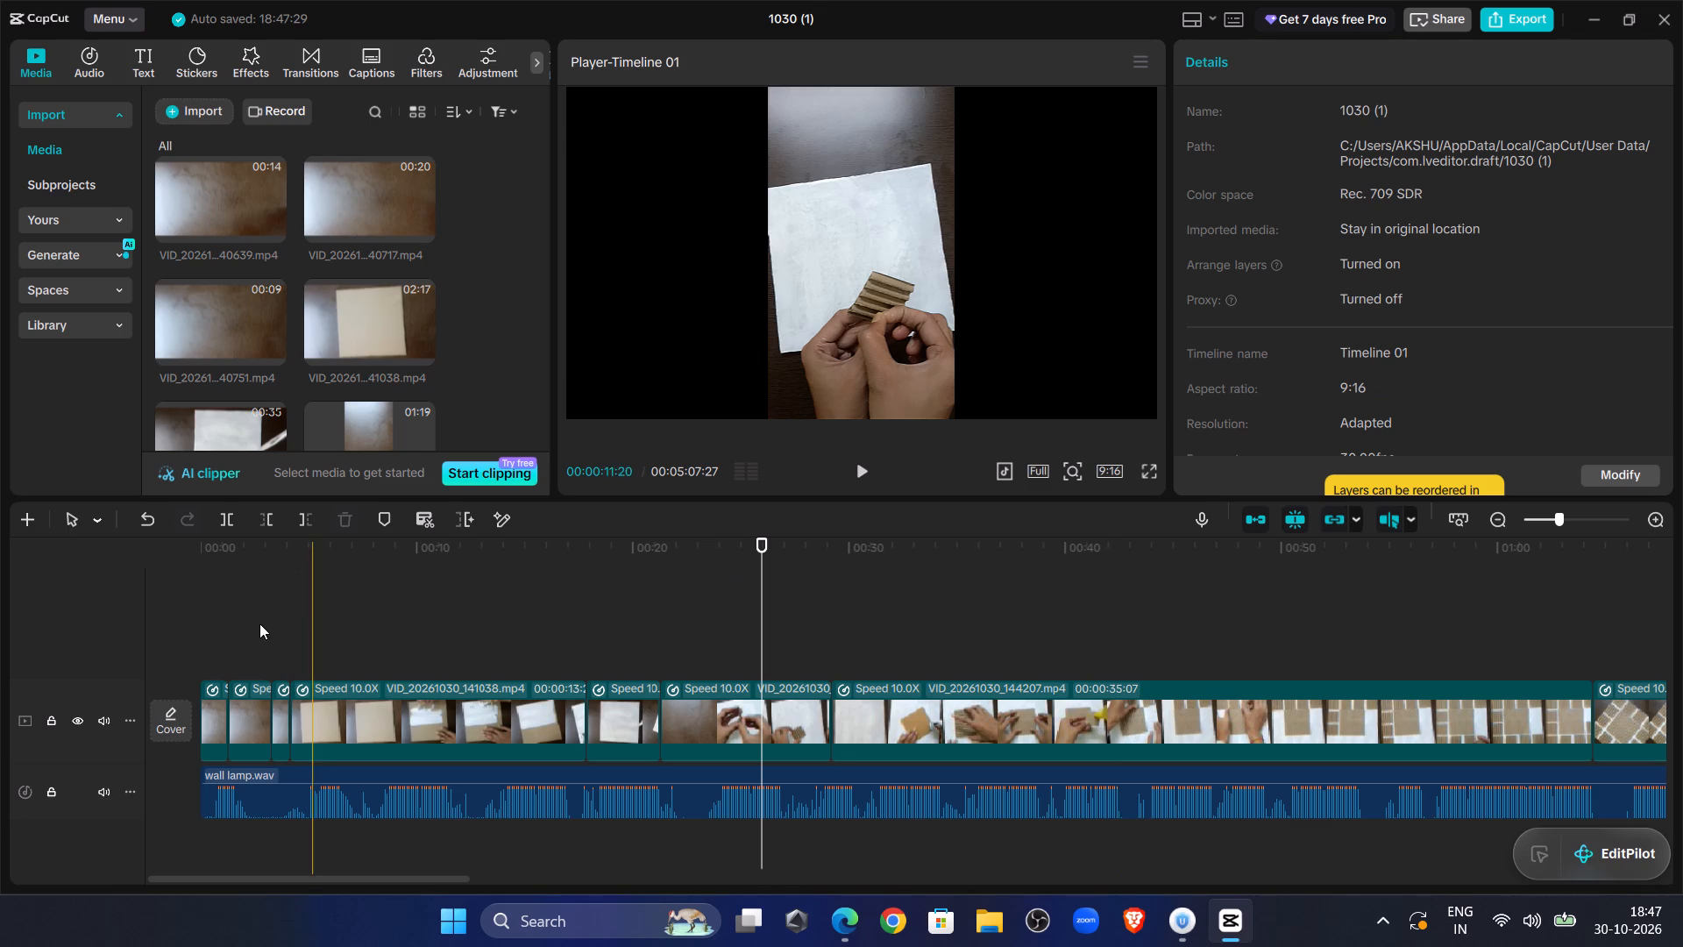
# Preview the opening clips against the voiceover and return the playhead to the start of the timeline.
pyautogui.click(250, 614)
pyautogui.moveTo(250, 614); pyautogui.dragTo(287, 645)
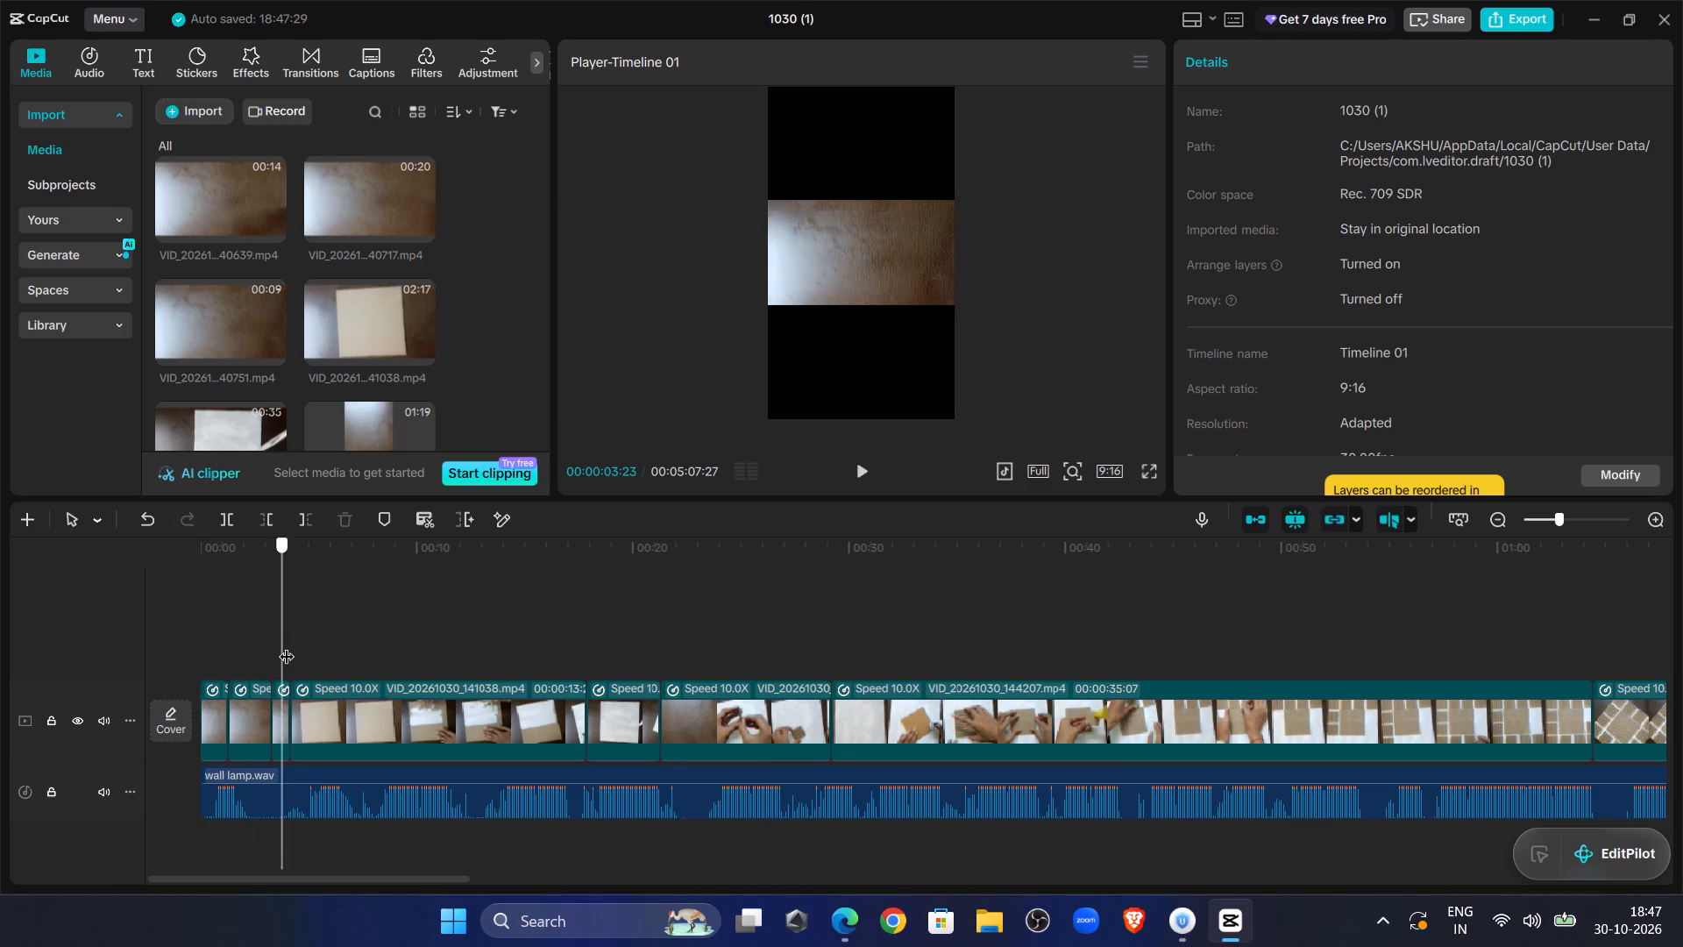
pyautogui.moveTo(287, 645); pyautogui.dragTo(269, 641)
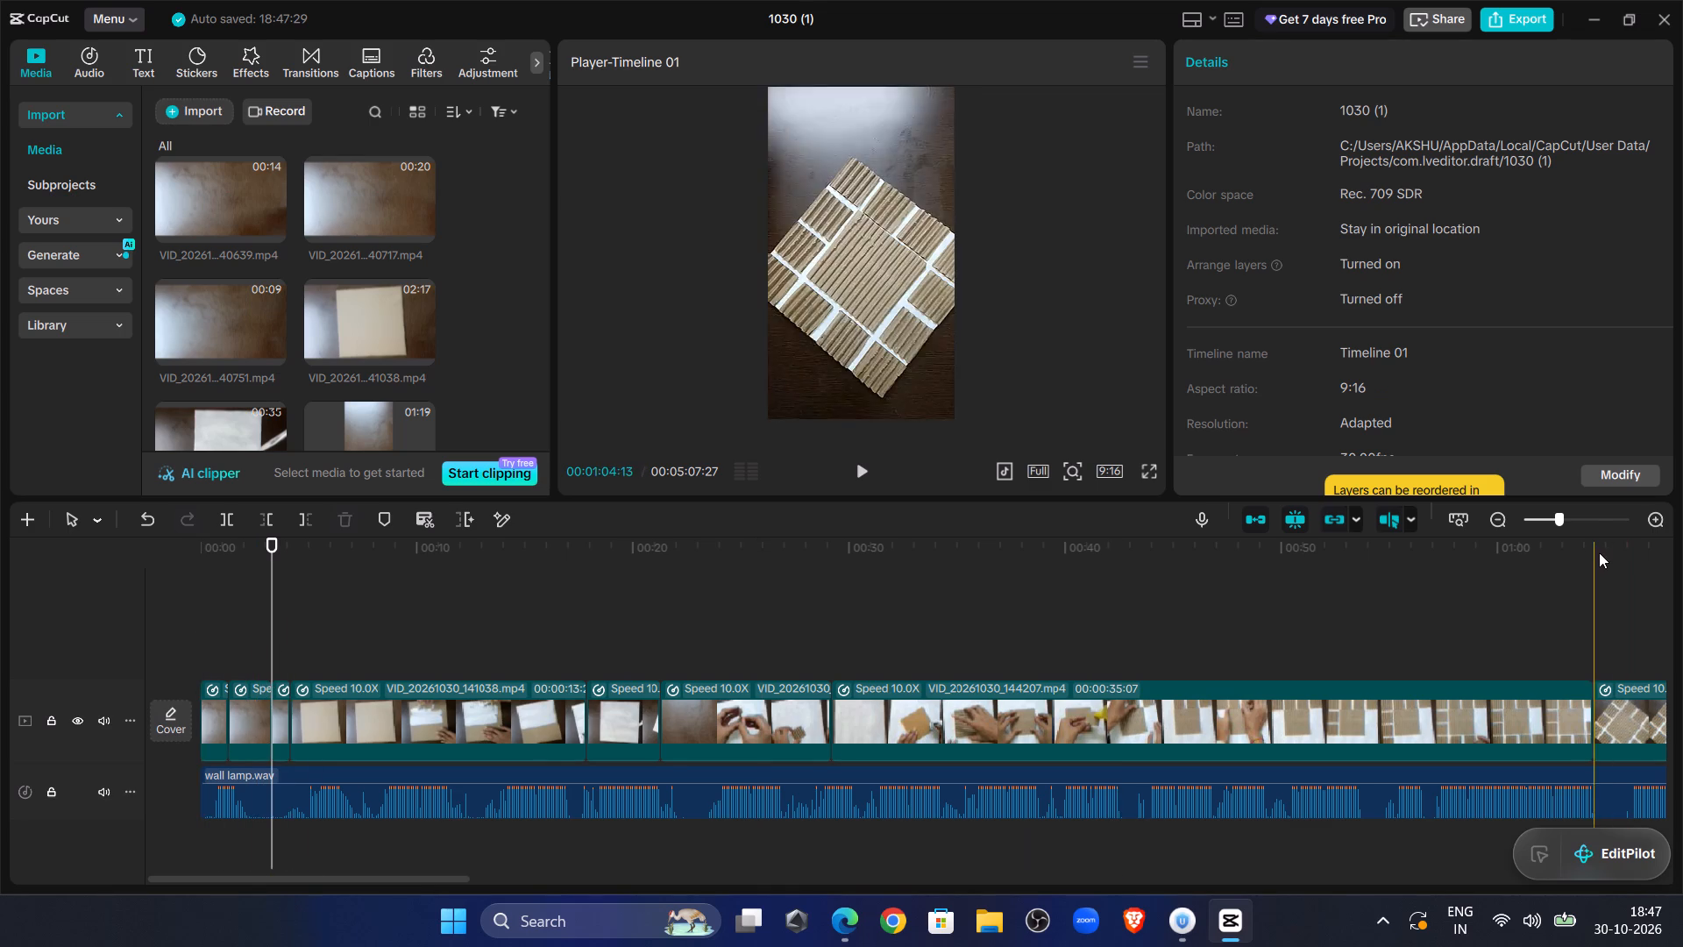
pyautogui.click(1587, 522)
pyautogui.click(216, 586)
pyautogui.moveTo(216, 584); pyautogui.dragTo(0, 406)
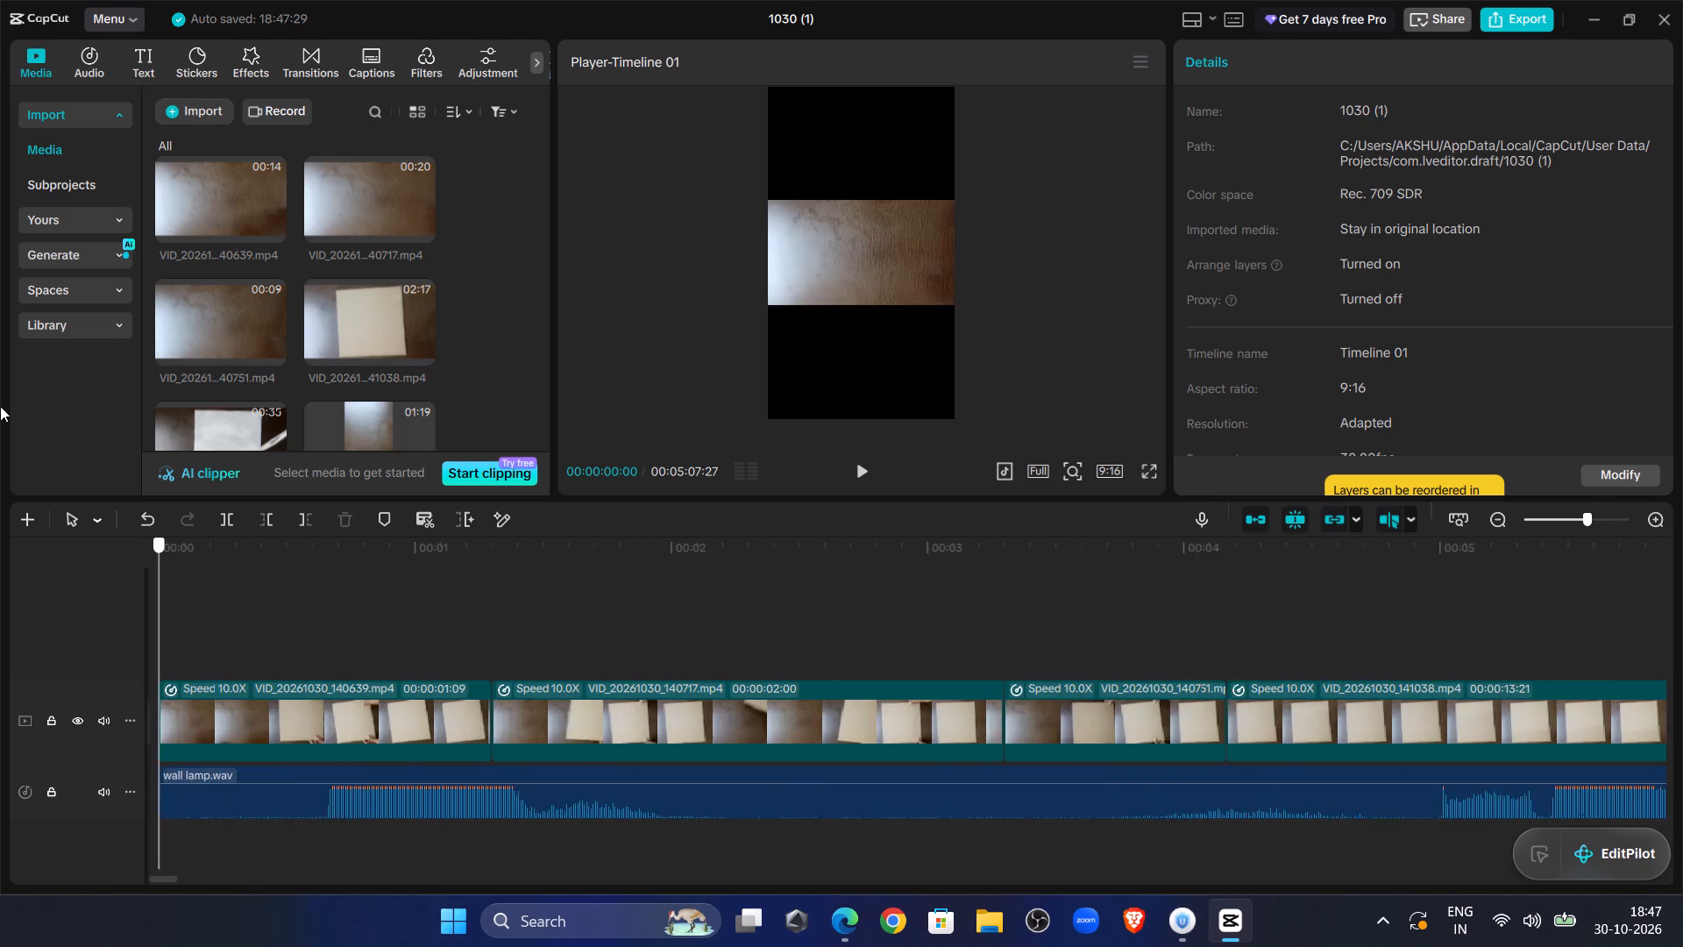
pyautogui.moveTo(0, 406); pyautogui.dragTo(0, 385)
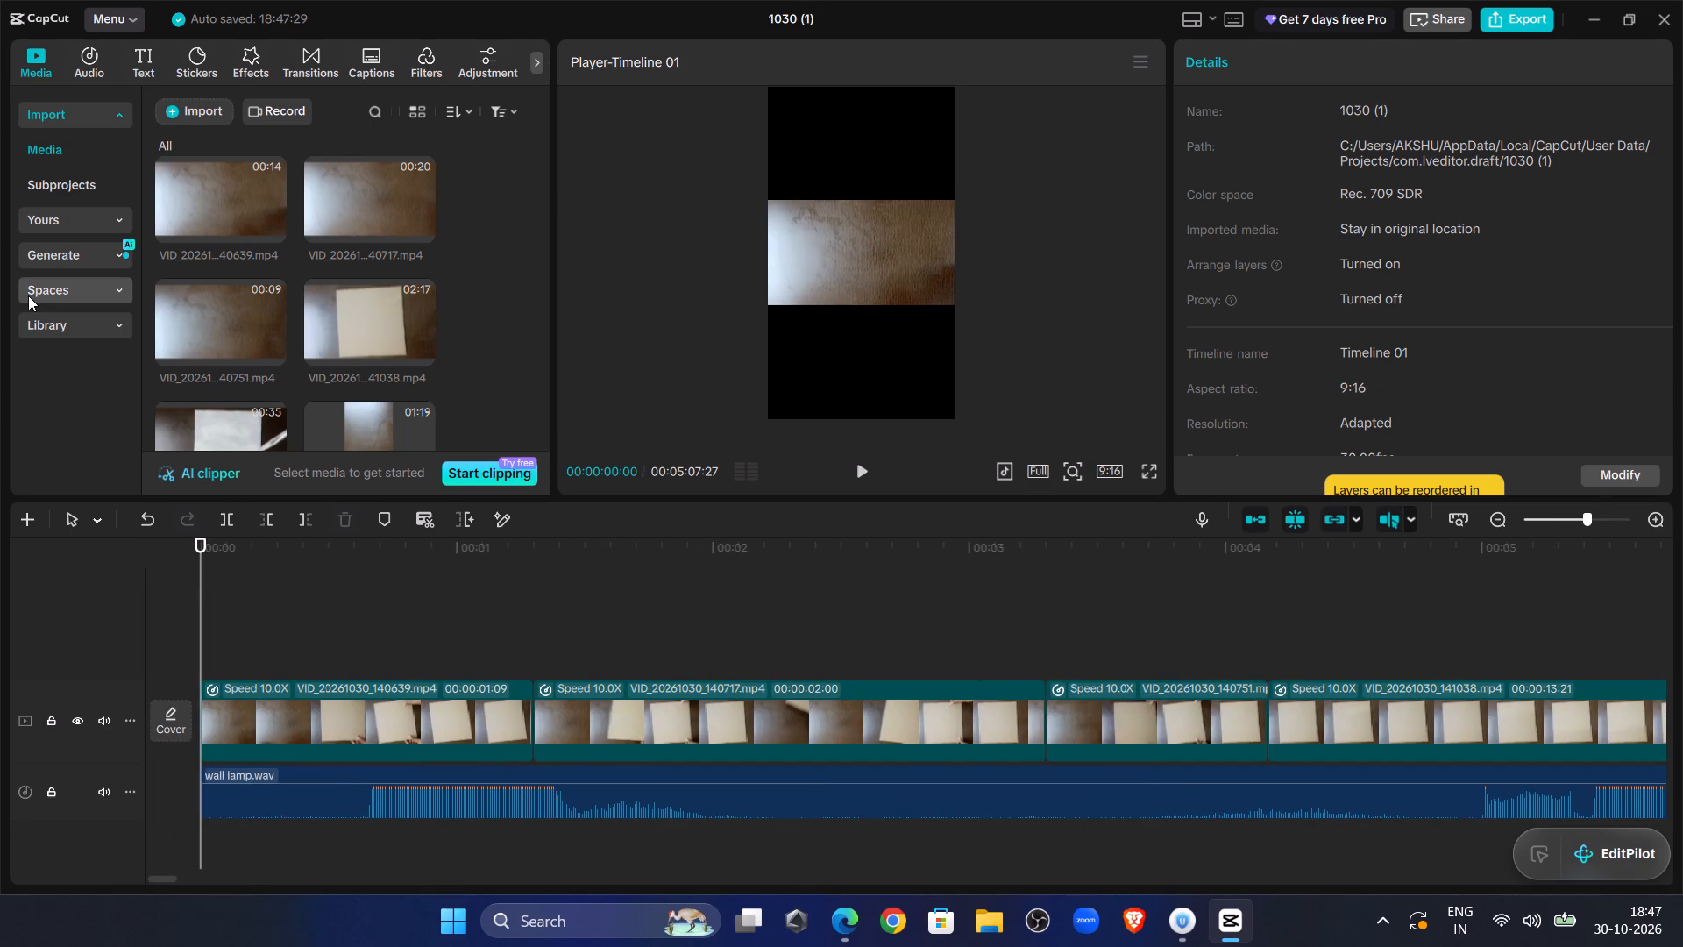
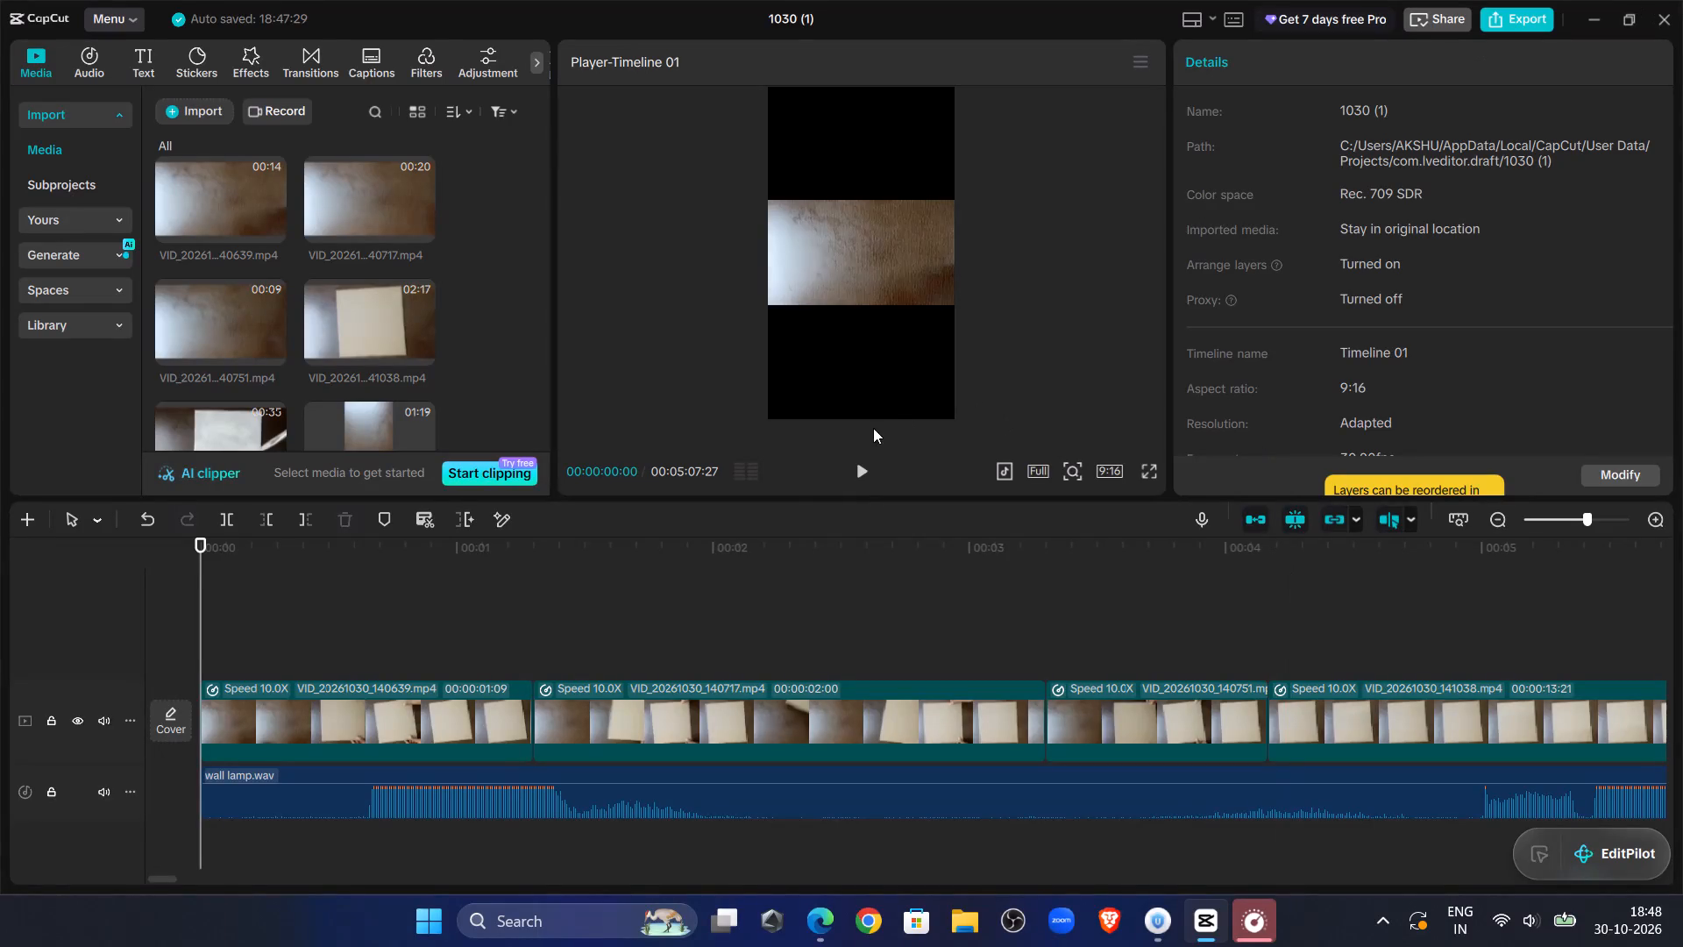
# Delete the opening clips VID_20261030_140639 and VID_20261030_140717 from the timeline after previewing them against the voiceover.
pyautogui.click(856, 474)
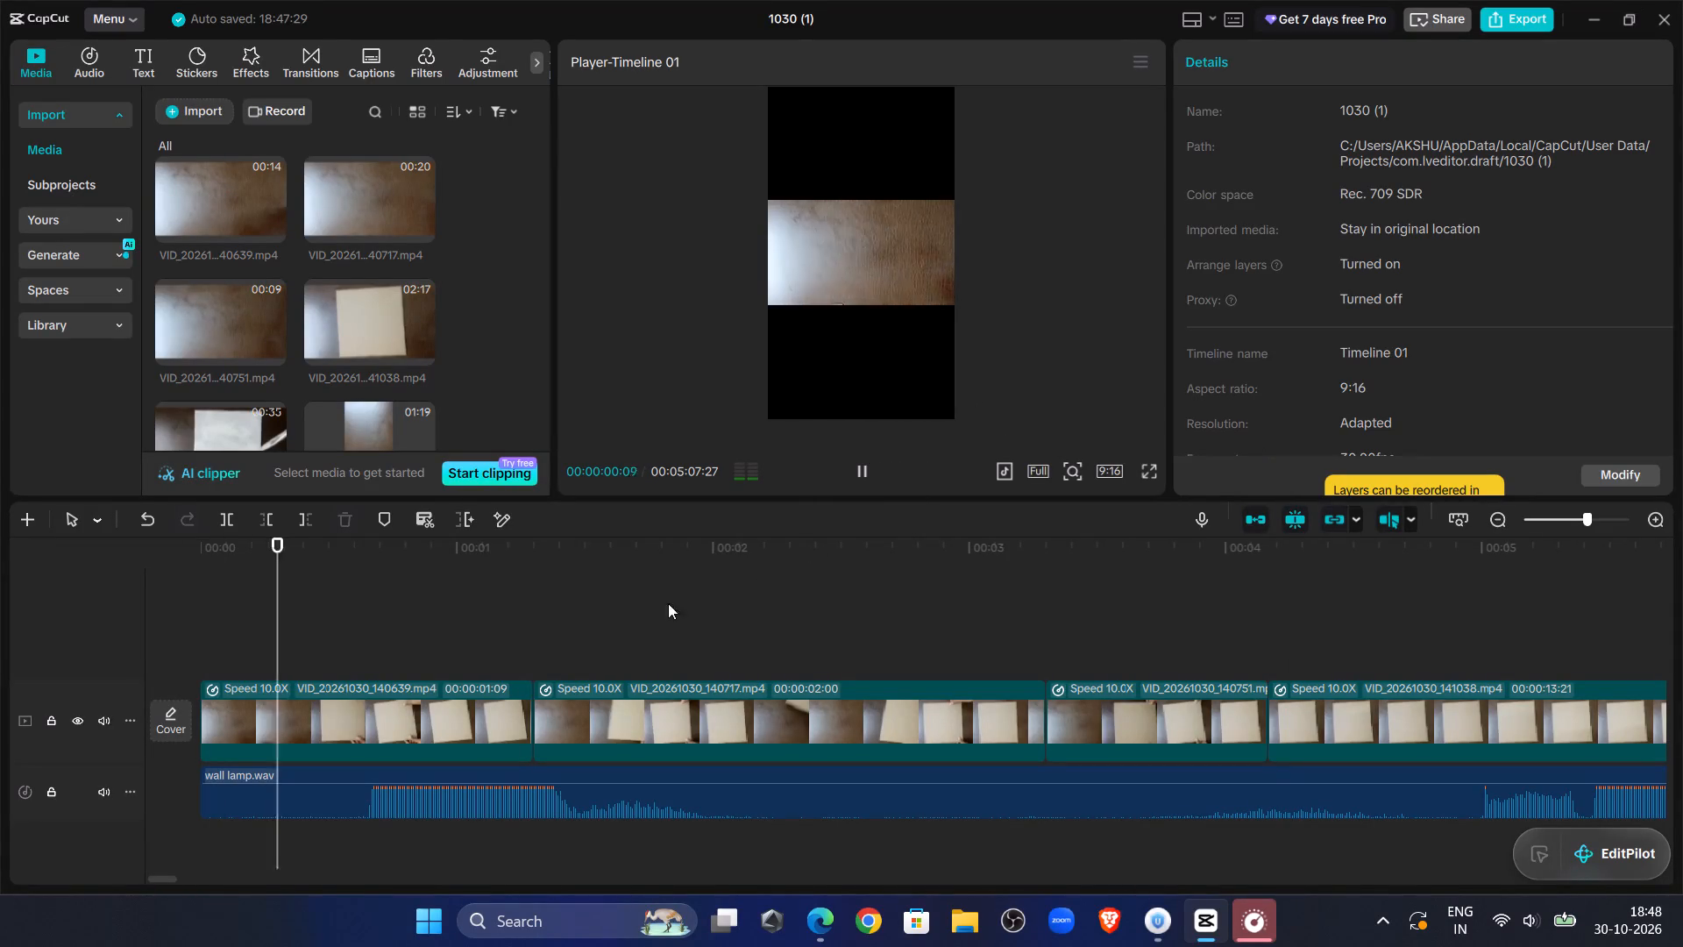
pyautogui.click(857, 630)
pyautogui.click(856, 478)
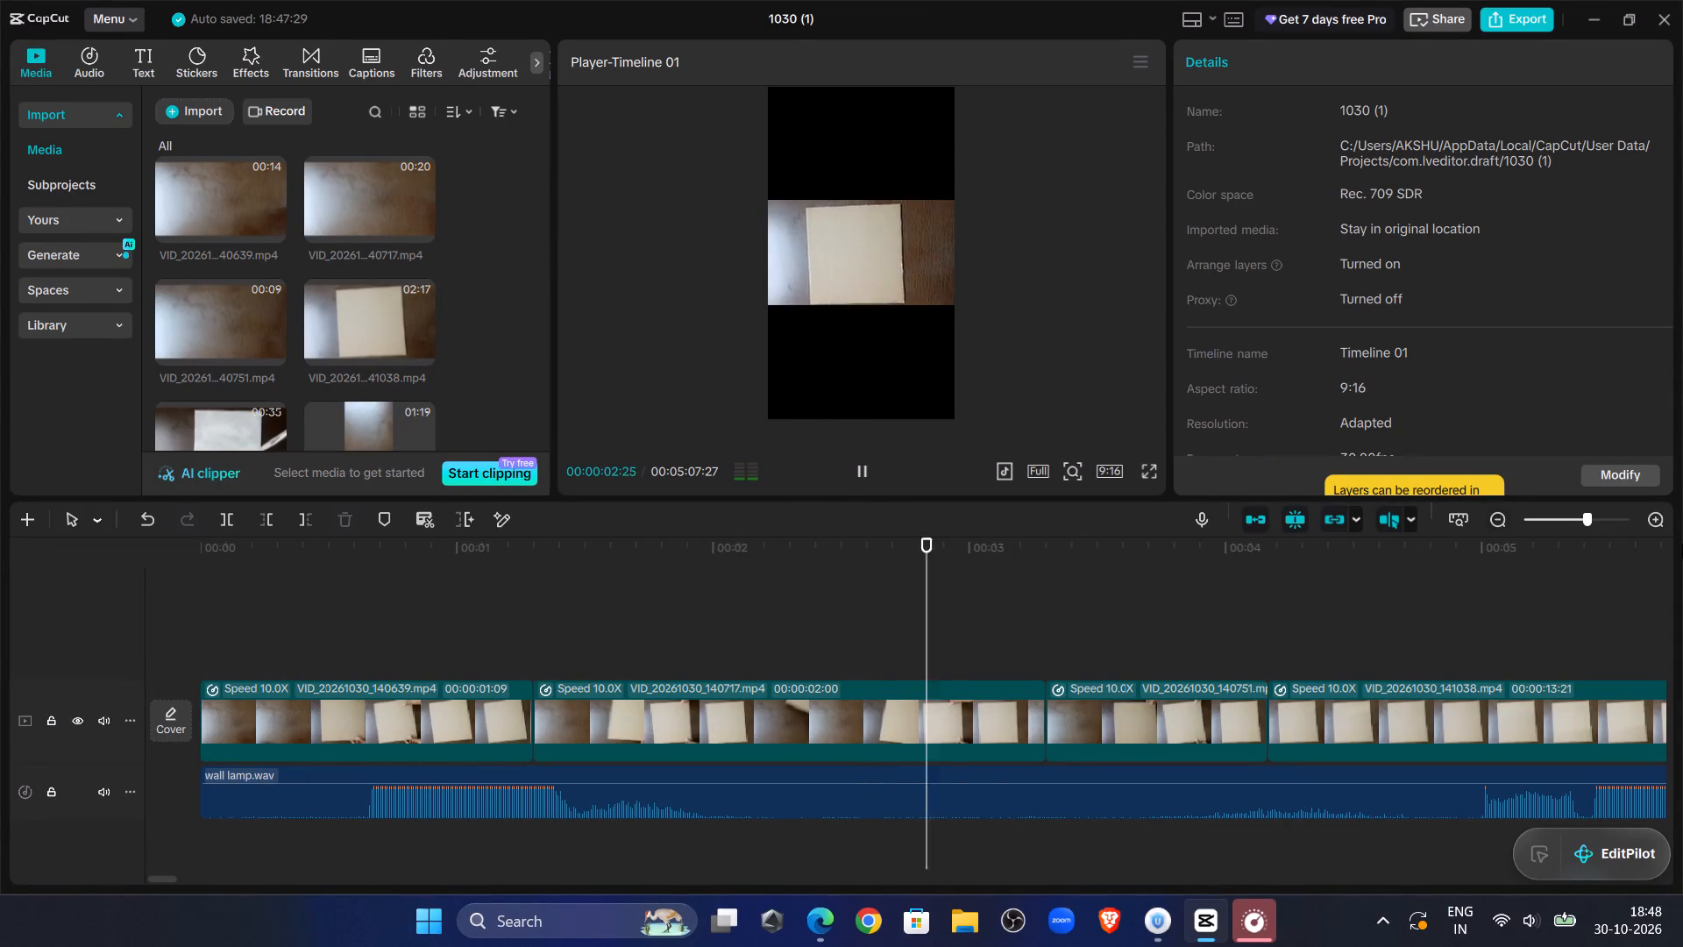
pyautogui.click(1565, 510)
pyautogui.click(1570, 524)
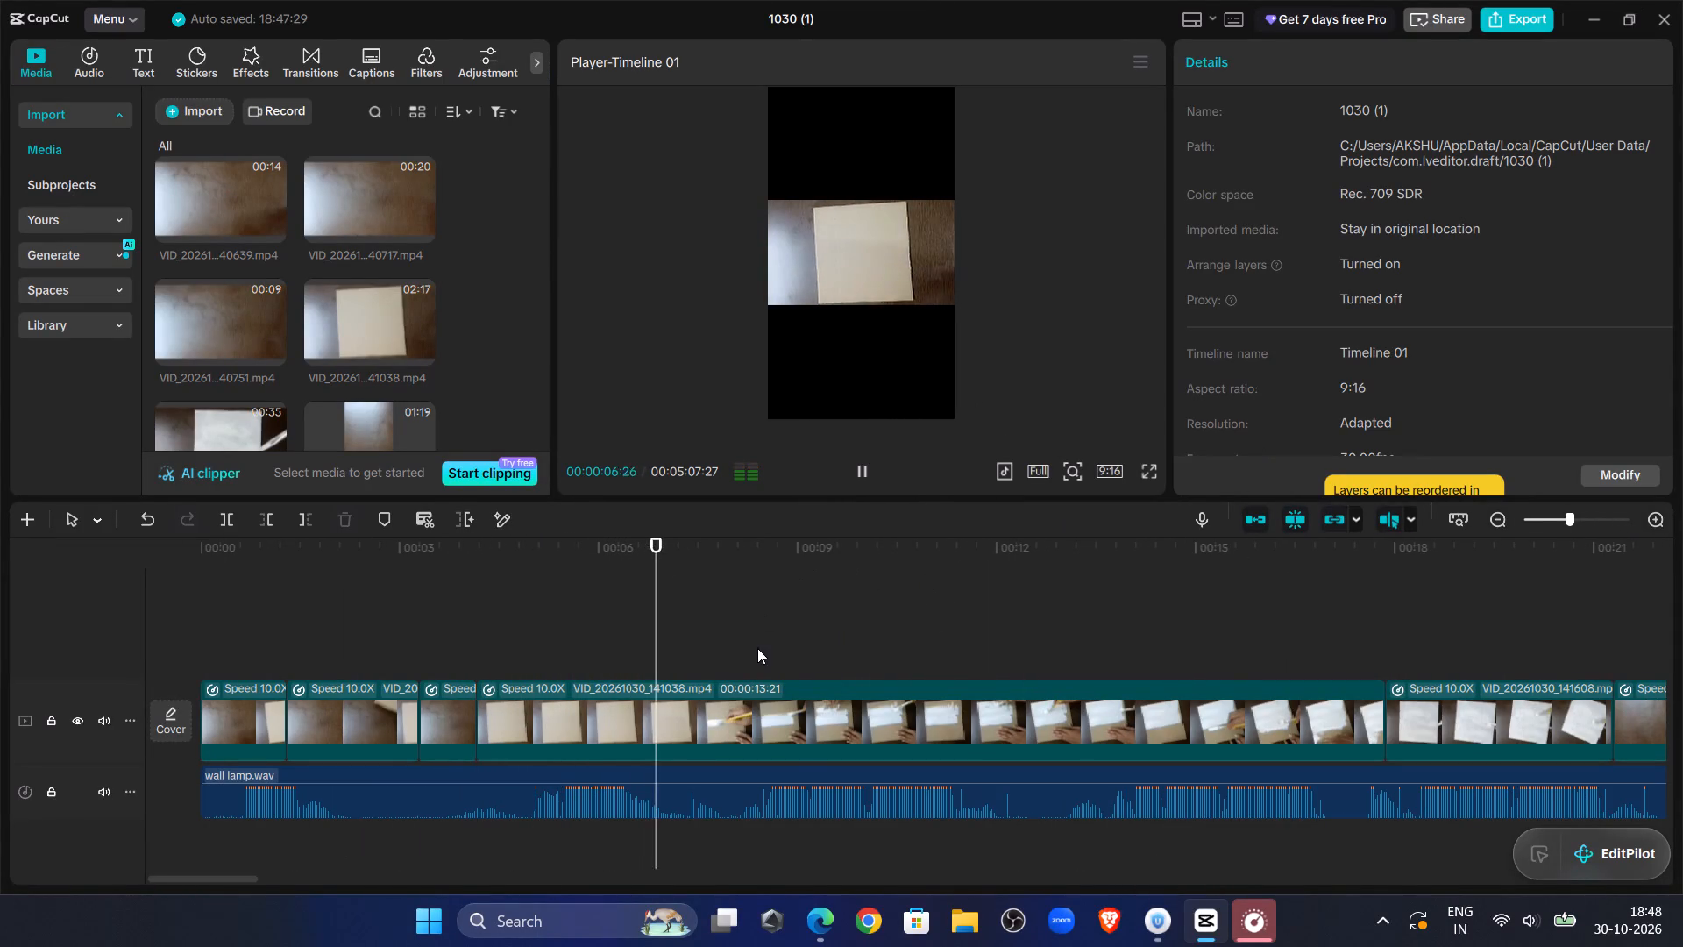
pyautogui.click(420, 630)
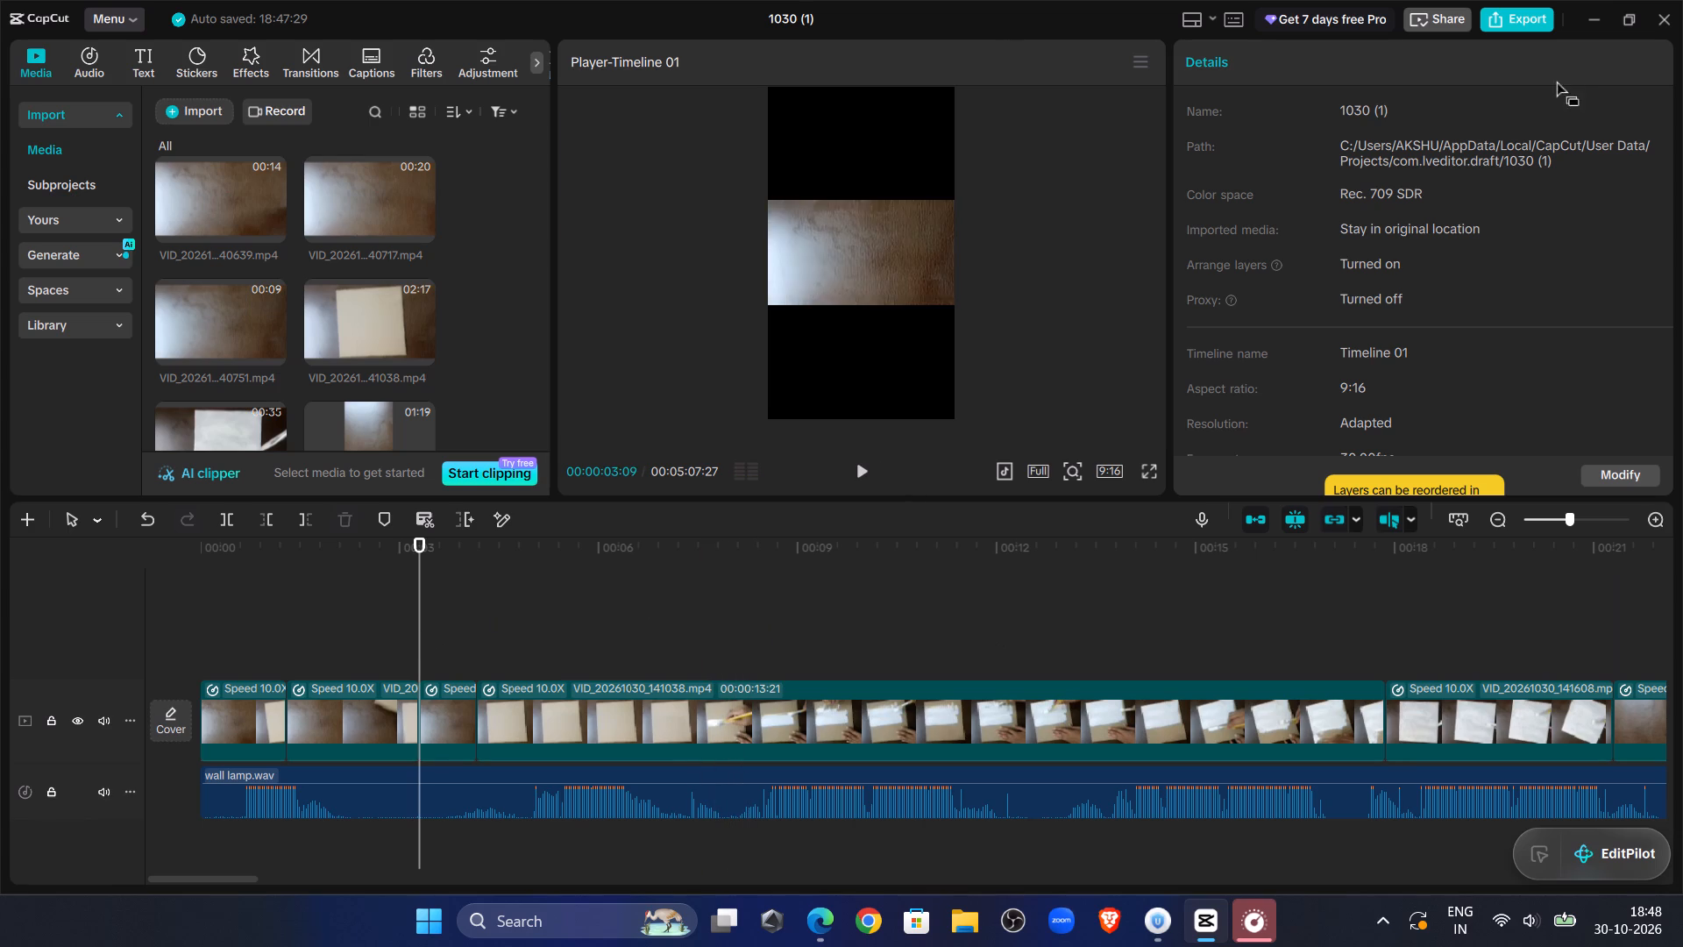
pyautogui.click(233, 732)
pyautogui.keyDown('shift'); pyautogui.click(304, 723); pyautogui.keyUp('shift')
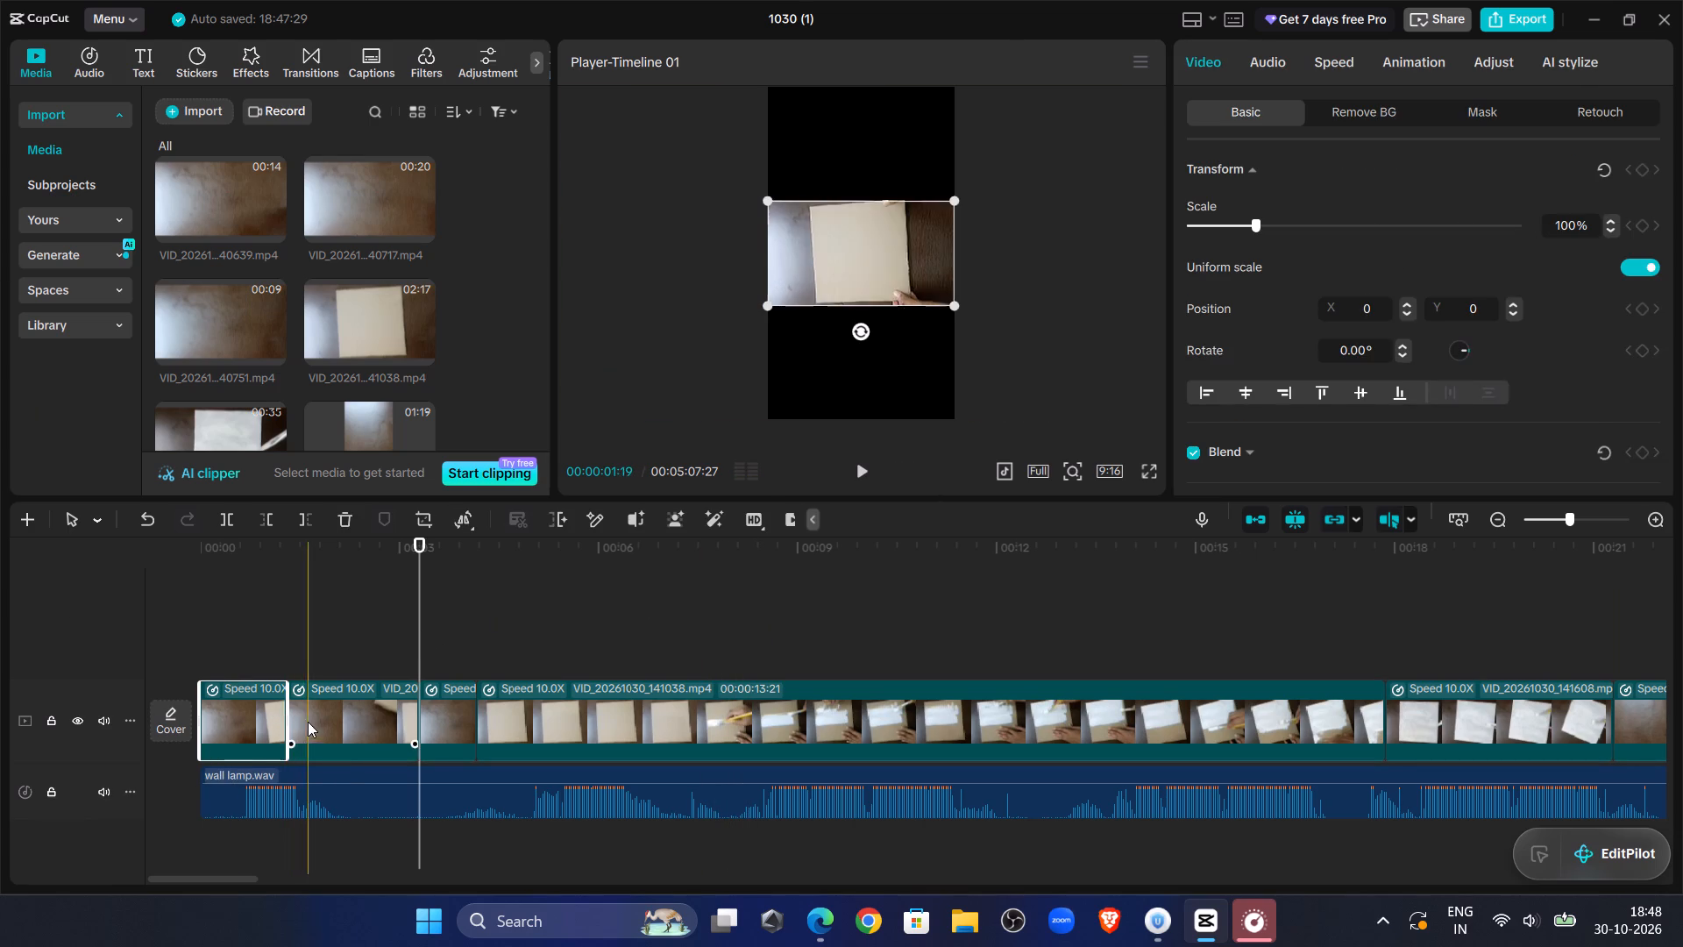
pyautogui.press('Delete')
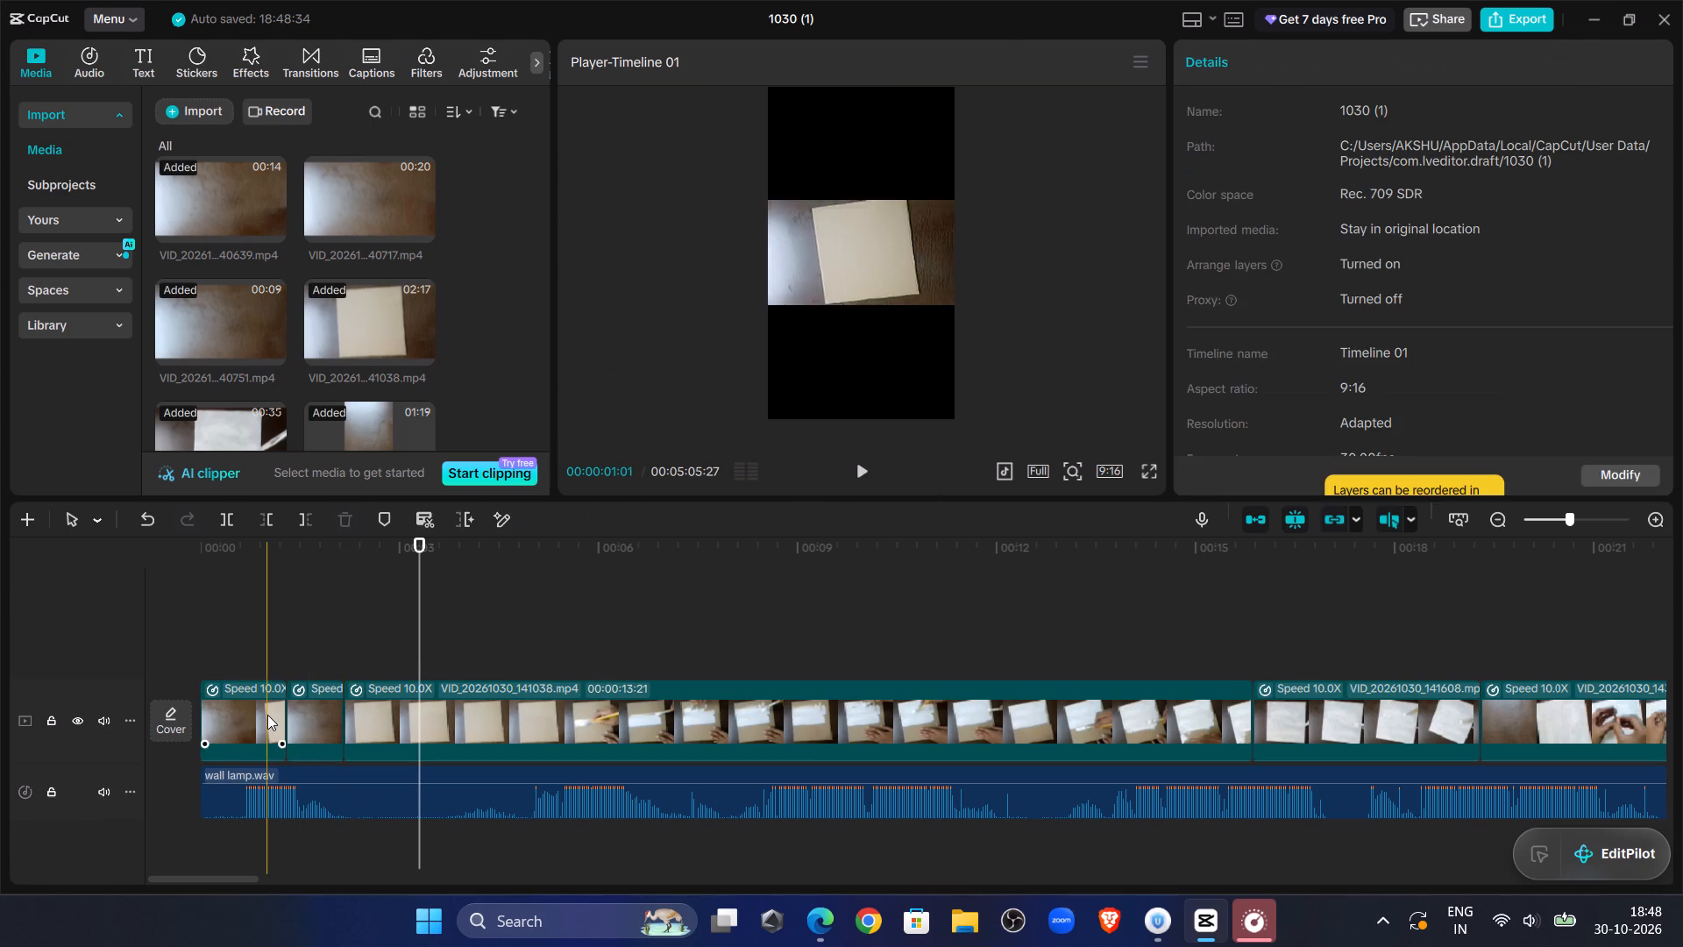
pyautogui.click(267, 715)
pyautogui.press('Delete')
# Trim away the voiceover before 00:00:13:29 and move the remaining audio to the start of the timeline.
pyautogui.click(962, 596)
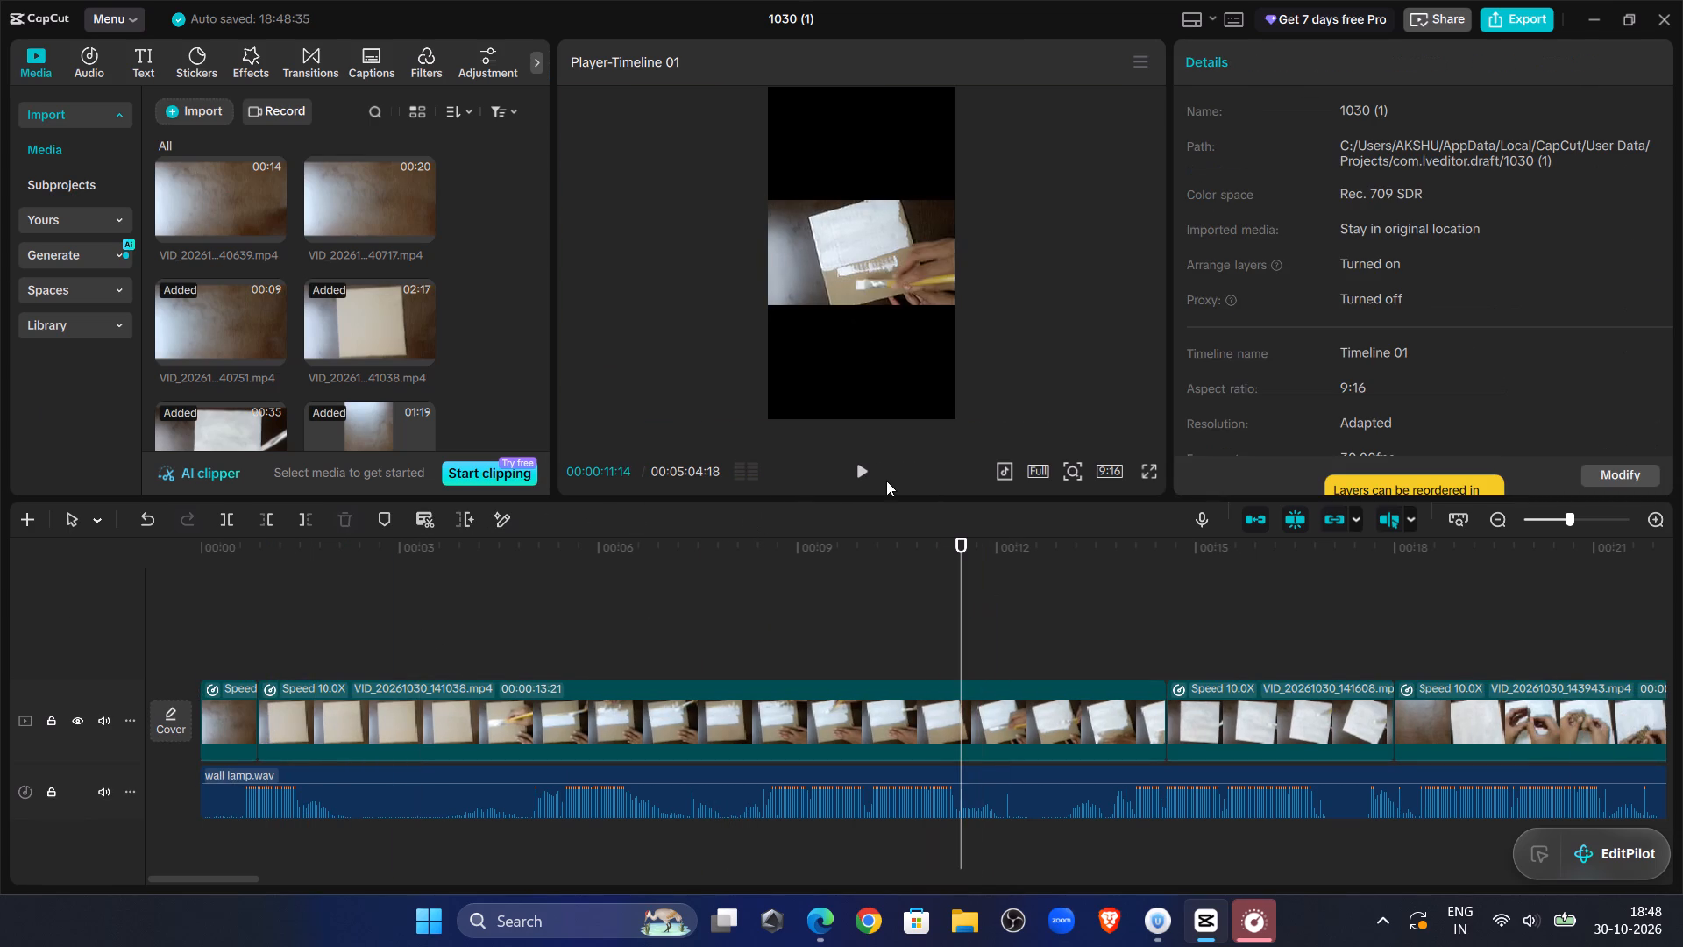
pyautogui.click(876, 477)
pyautogui.moveTo(243, 875); pyautogui.dragTo(302, 877)
pyautogui.click(1566, 516)
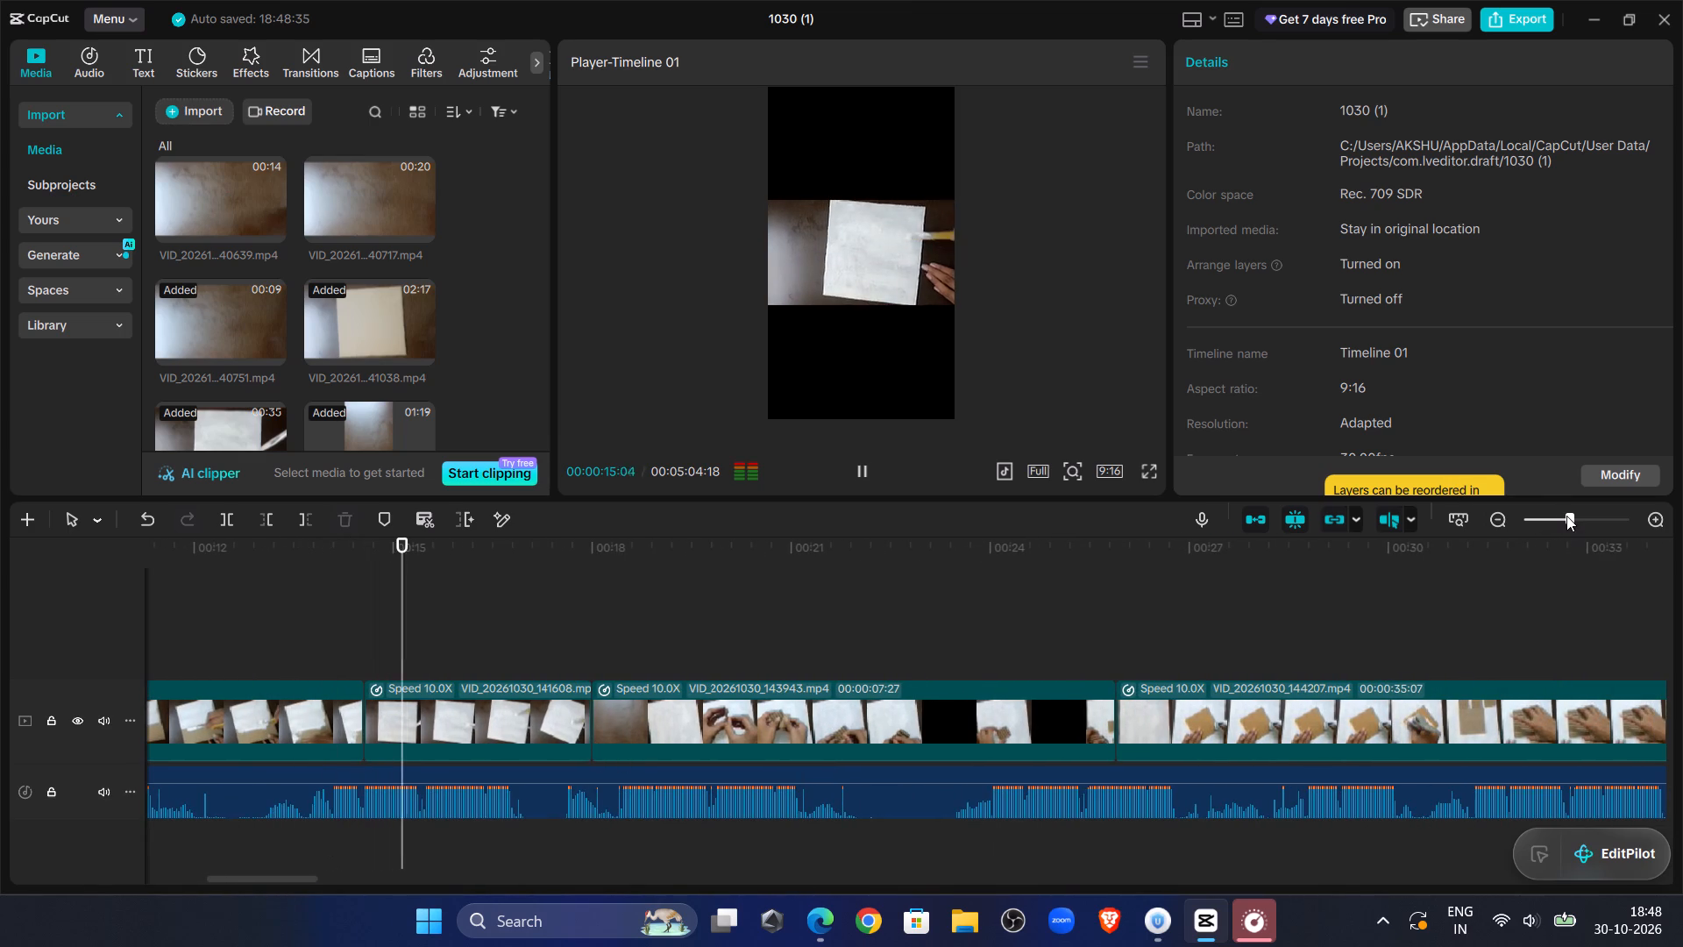
pyautogui.click(1563, 516)
pyautogui.click(352, 633)
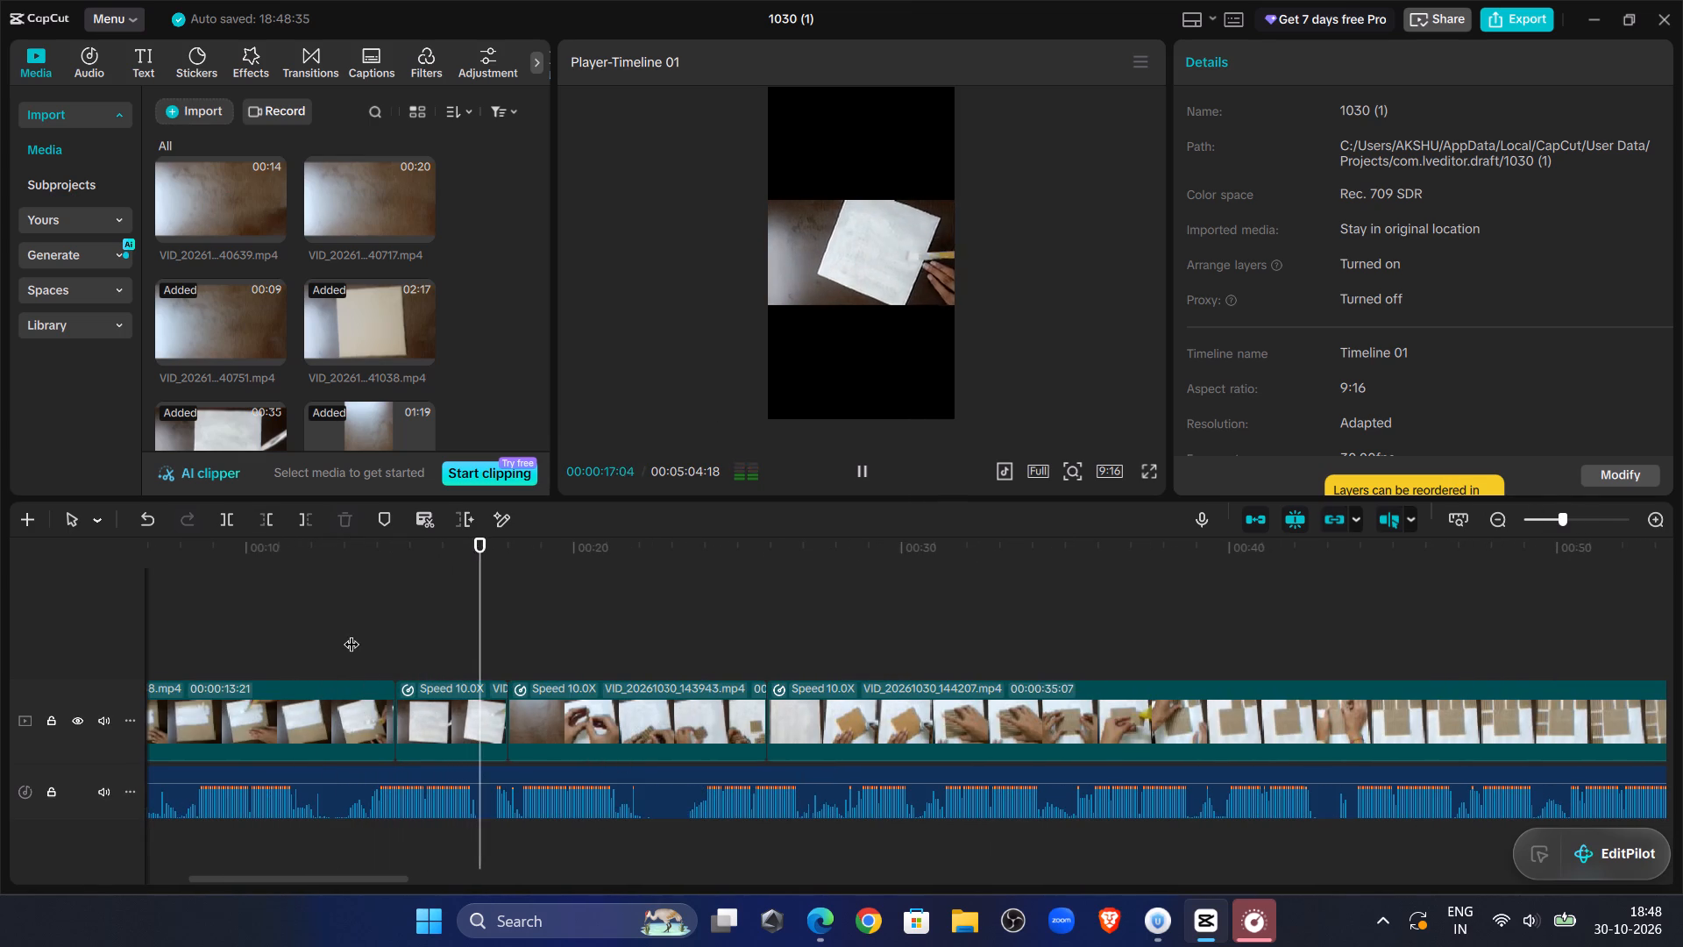
pyautogui.moveTo(352, 633); pyautogui.dragTo(376, 651)
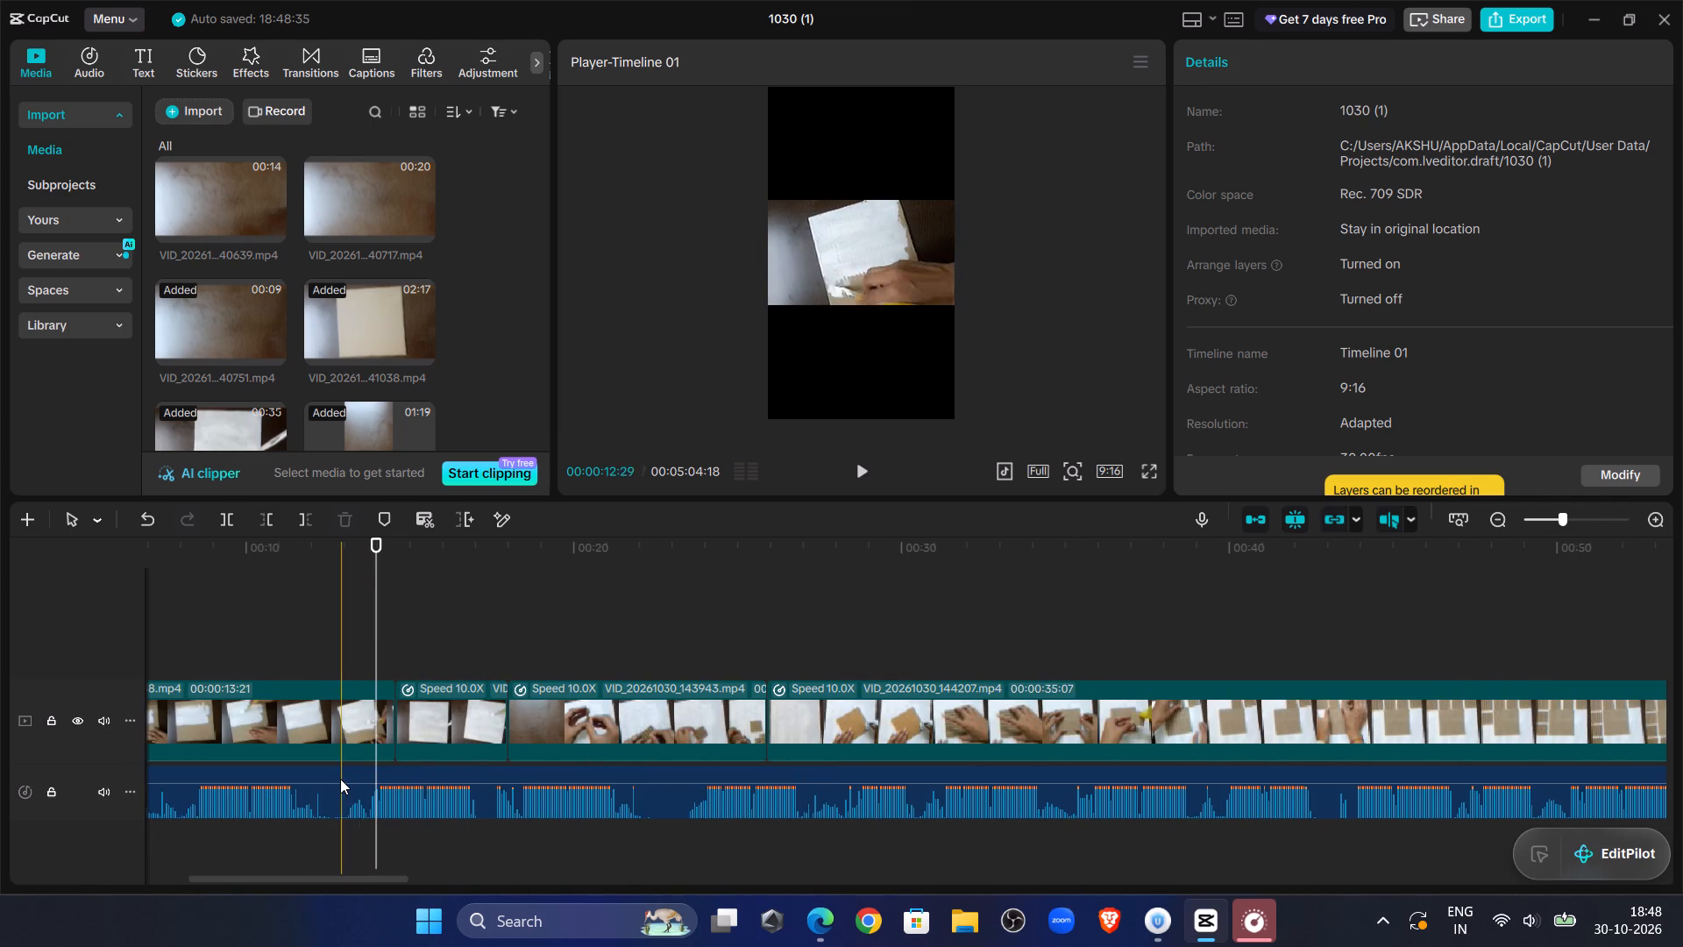
pyautogui.click(340, 779)
pyautogui.click(270, 516)
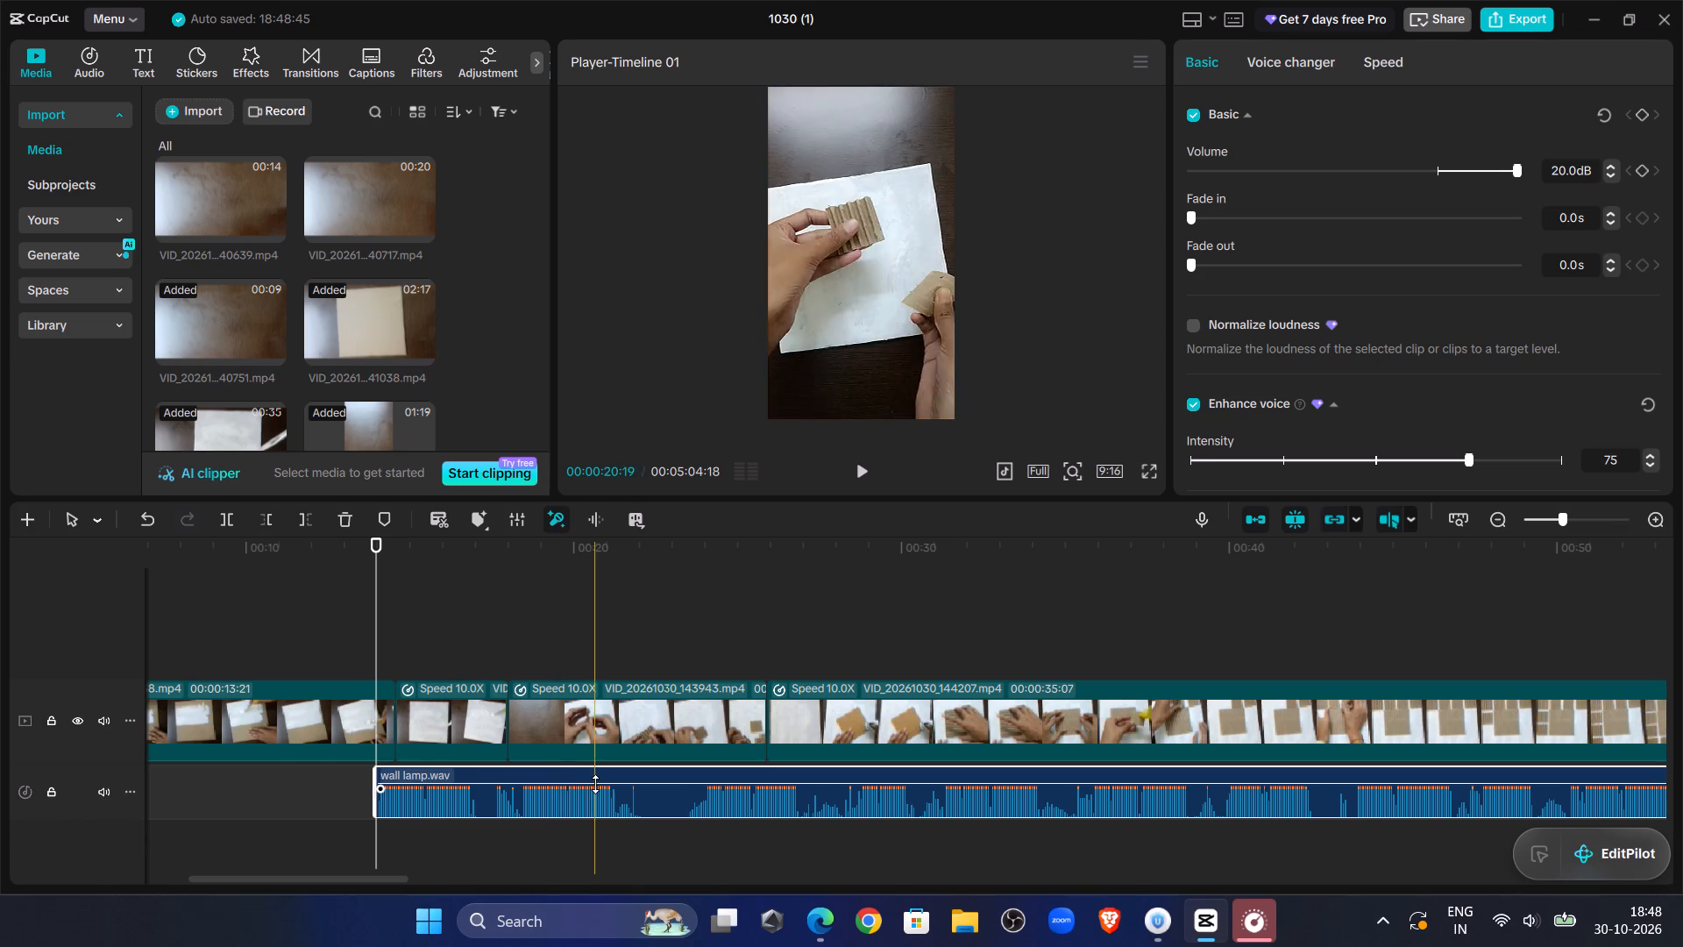
pyautogui.moveTo(610, 774); pyautogui.dragTo(423, 789)
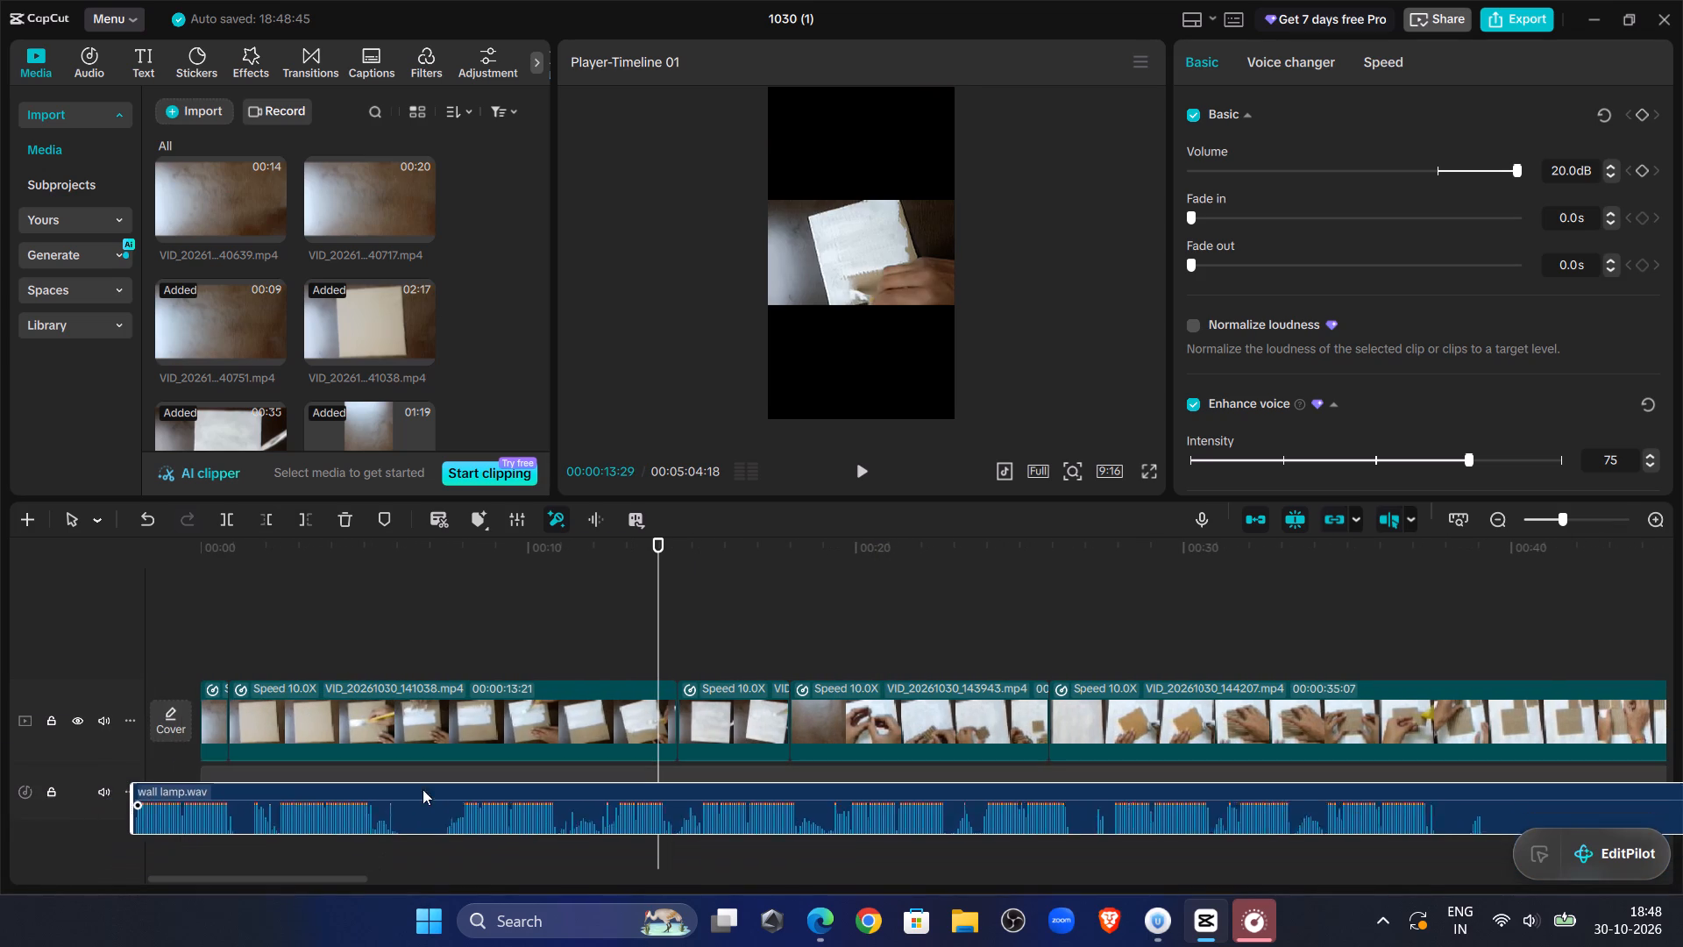
pyautogui.moveTo(423, 789); pyautogui.dragTo(437, 787)
# Find the next usable narration, trim away the voiceover before 00:00:10:02, and move the remainder to the timeline start.
pyautogui.click(534, 592)
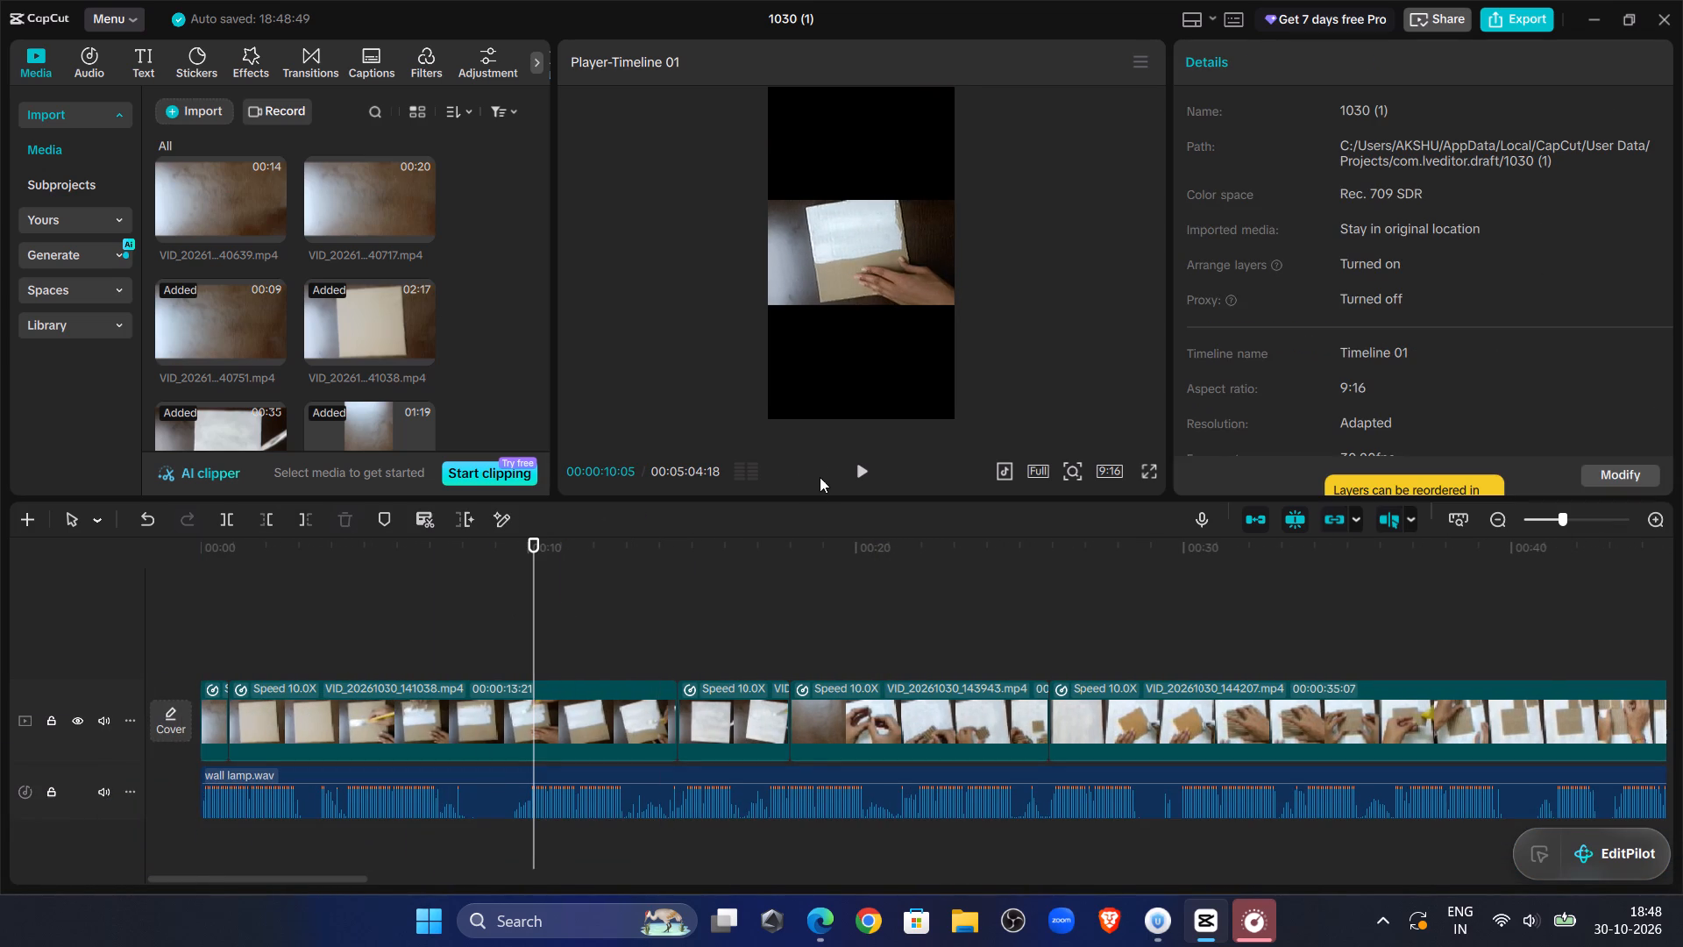
pyautogui.click(870, 471)
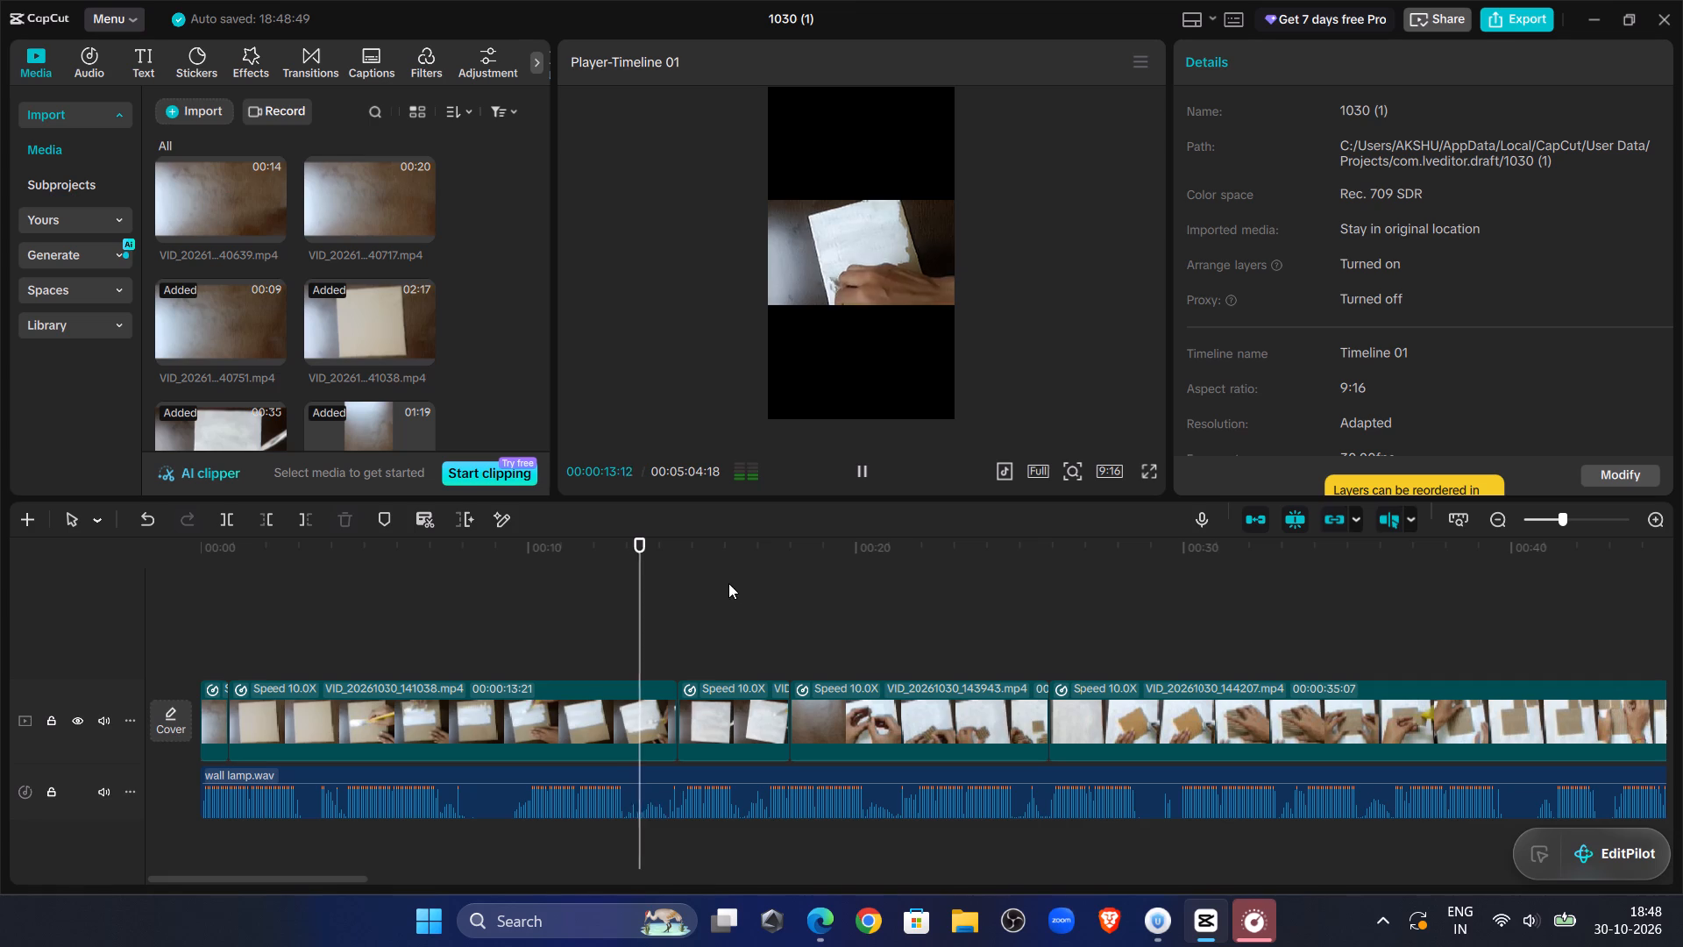
pyautogui.click(514, 618)
pyautogui.moveTo(514, 618); pyautogui.dragTo(533, 632)
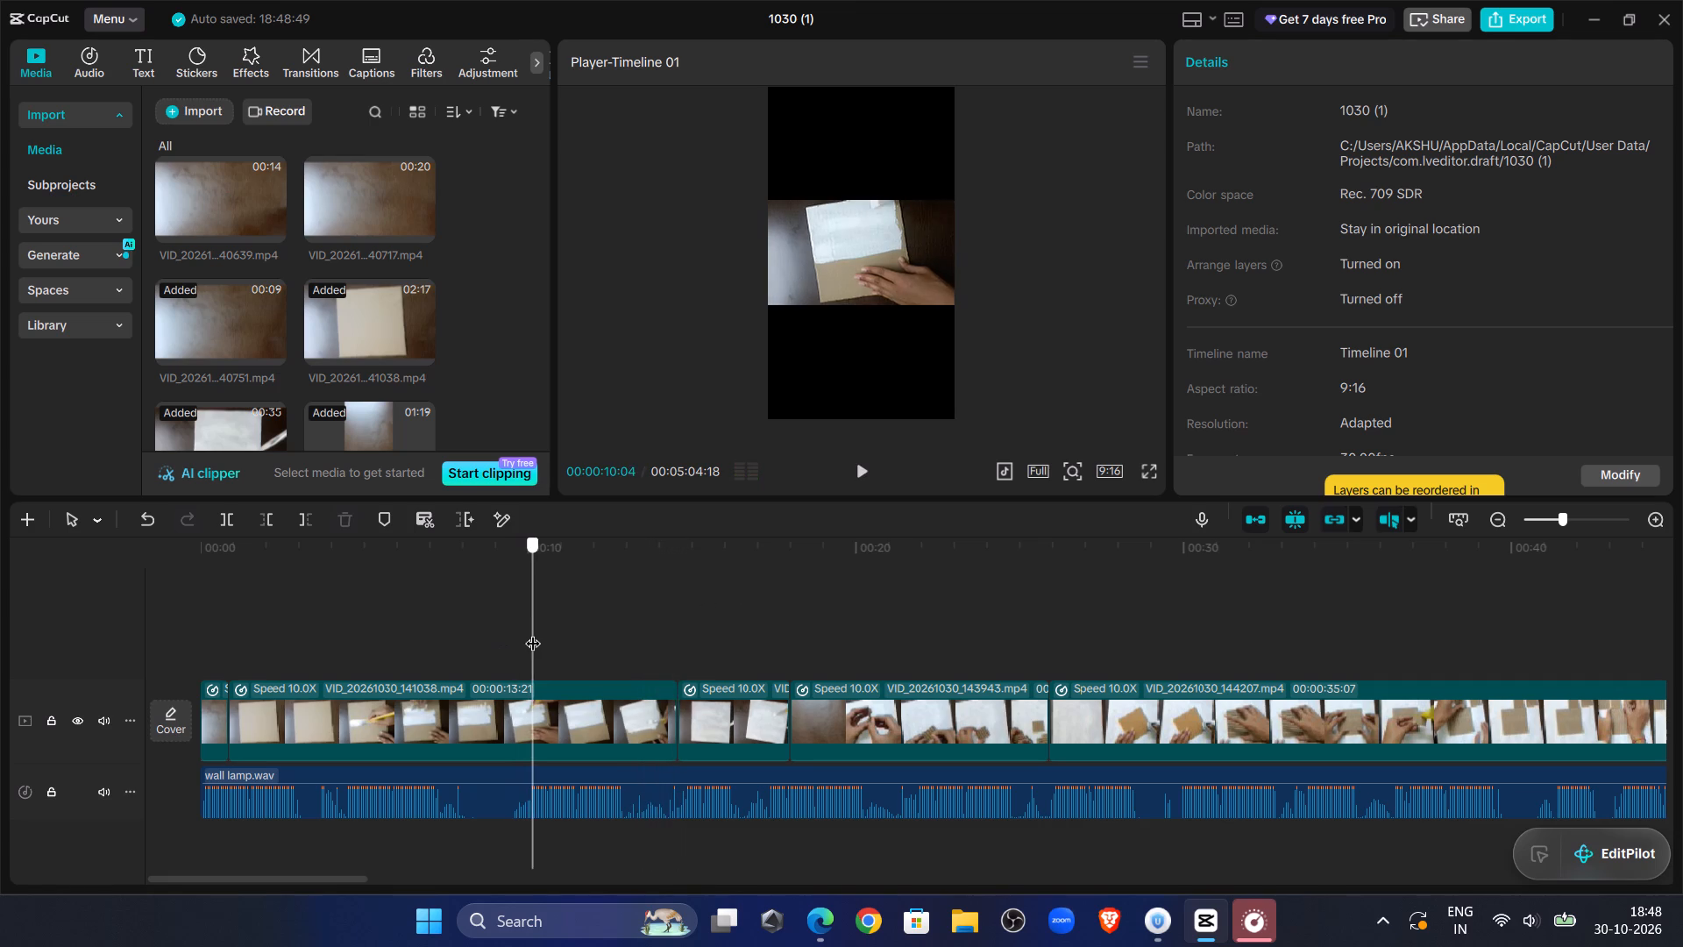
pyautogui.moveTo(533, 632); pyautogui.dragTo(530, 631)
pyautogui.click(506, 802)
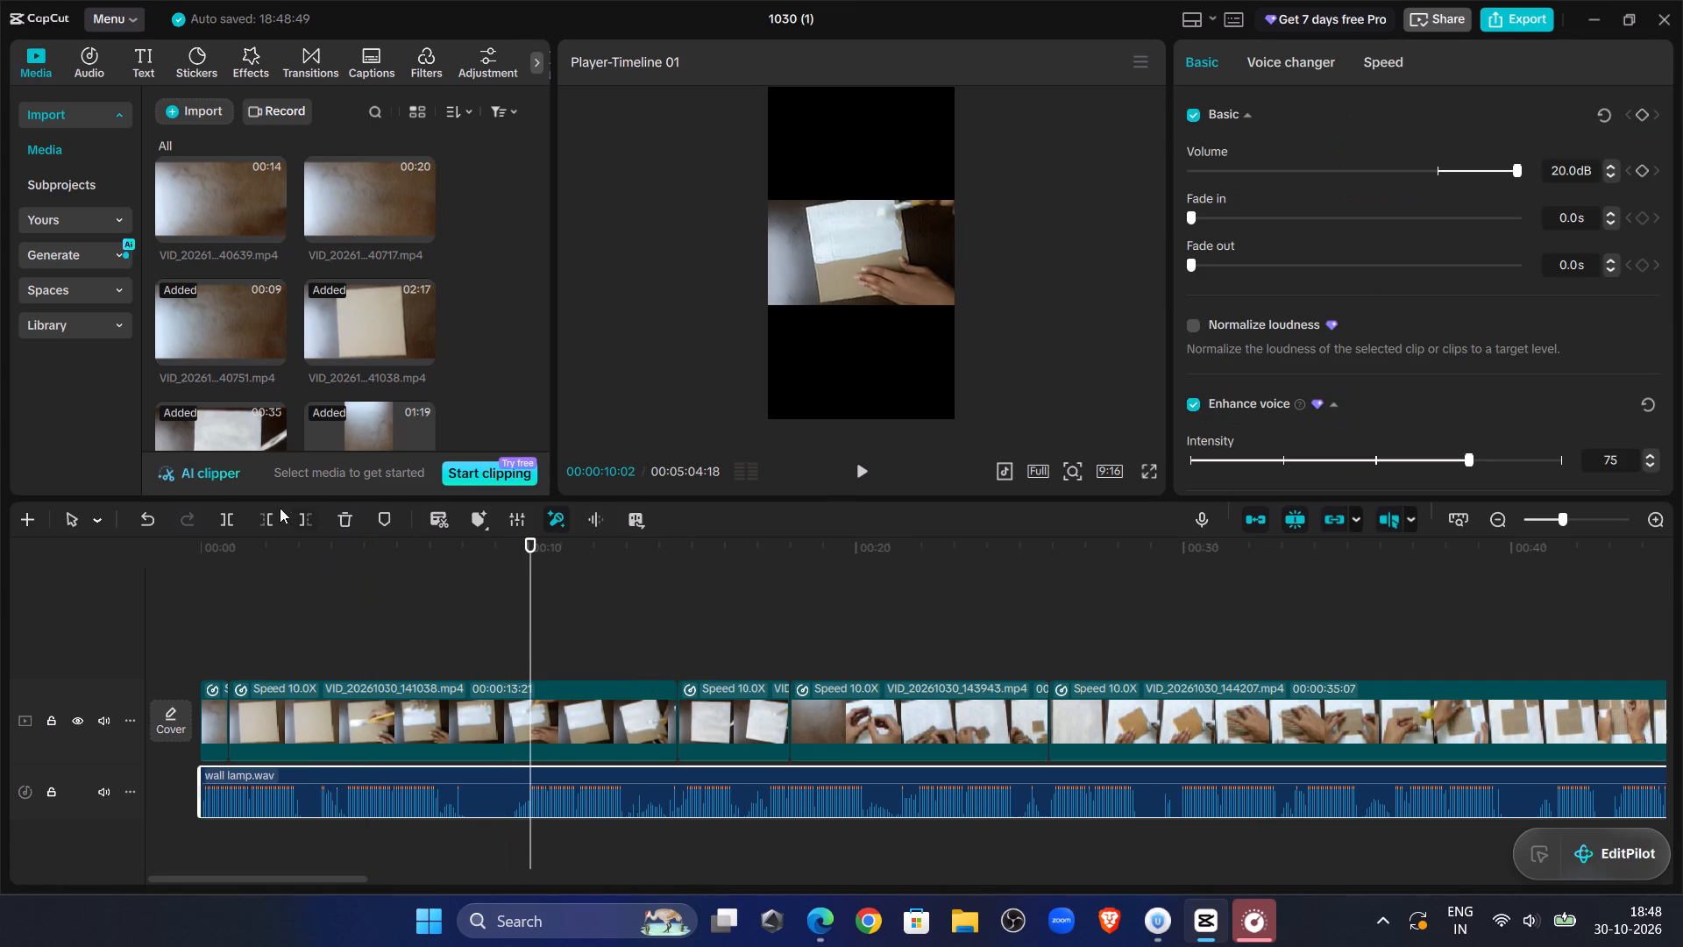
pyautogui.click(266, 520)
pyautogui.moveTo(589, 773); pyautogui.dragTo(261, 776)
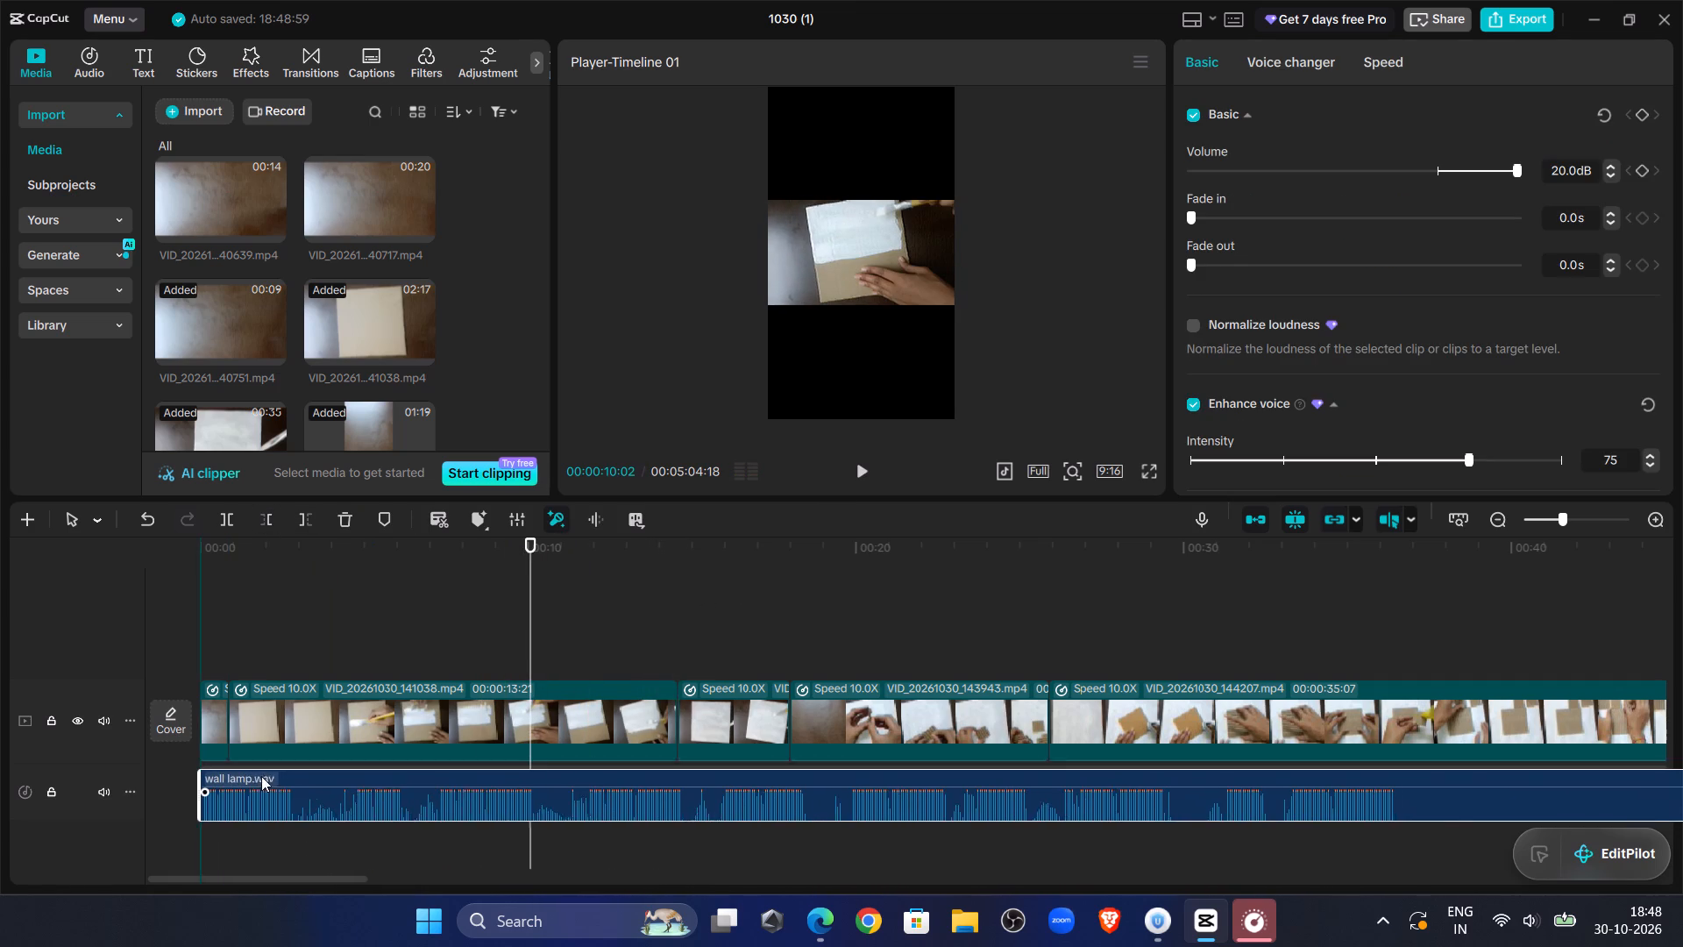
# Listen to the voiceover from the timeline start and split the wall lamp.wav audio at 00:00:02:23, after the first narration phrase.
pyautogui.moveTo(261, 776); pyautogui.dragTo(259, 776)
pyautogui.click(222, 609)
pyautogui.moveTo(222, 609); pyautogui.dragTo(0, 623)
pyautogui.click(866, 477)
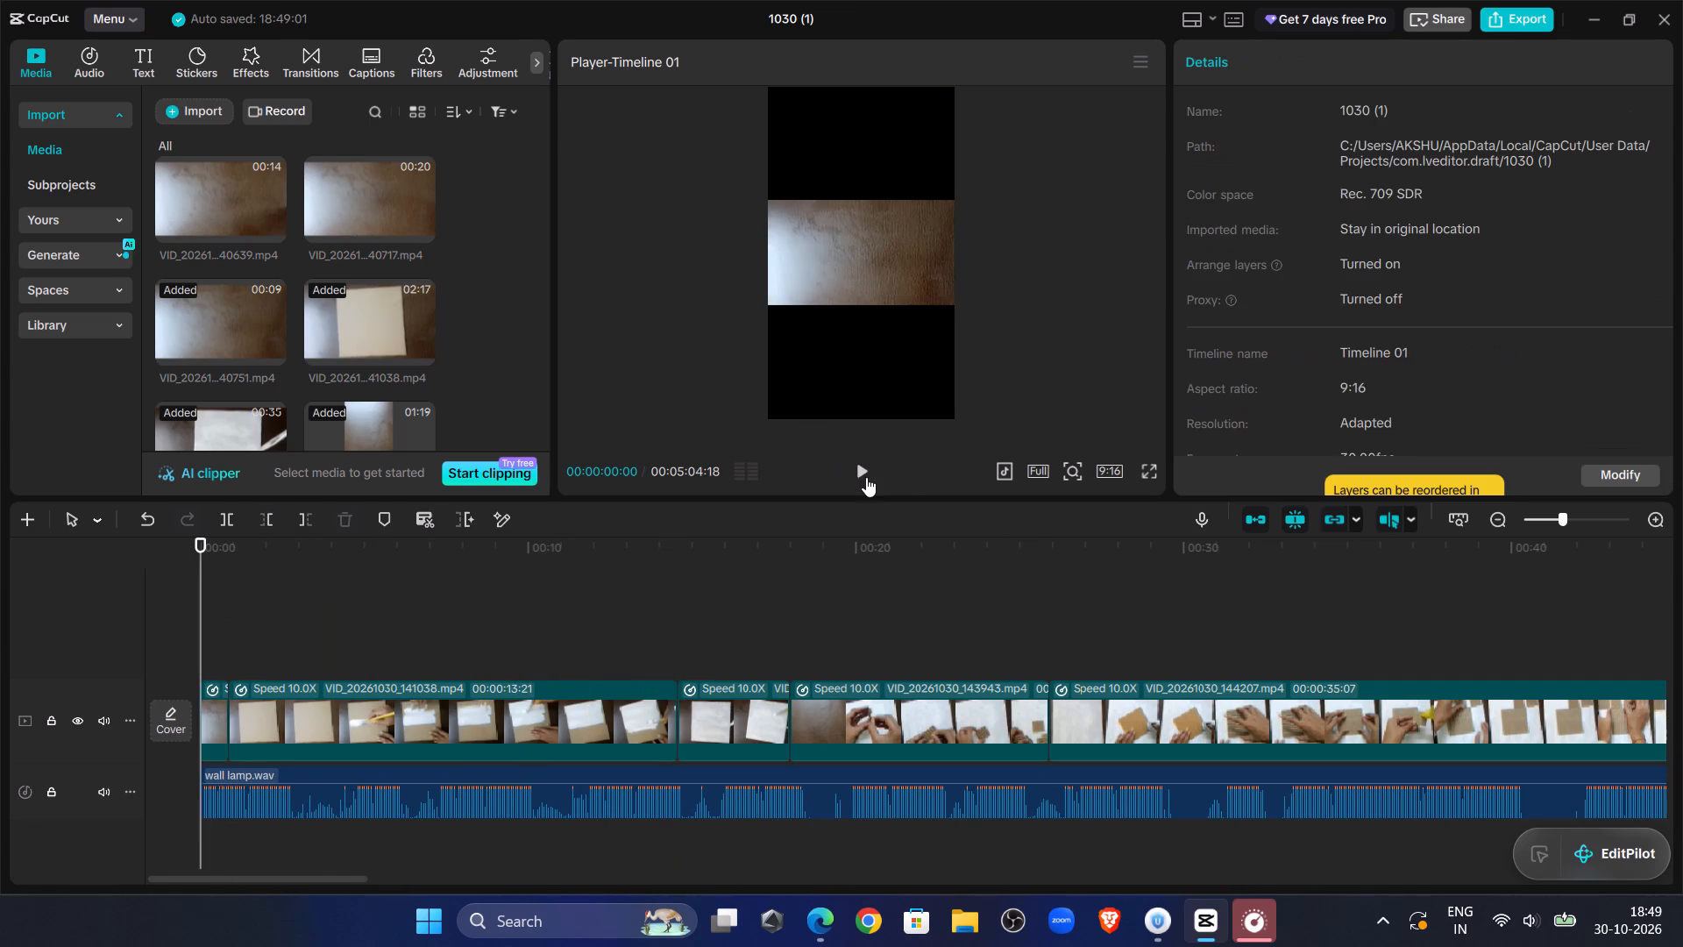
pyautogui.click(1586, 516)
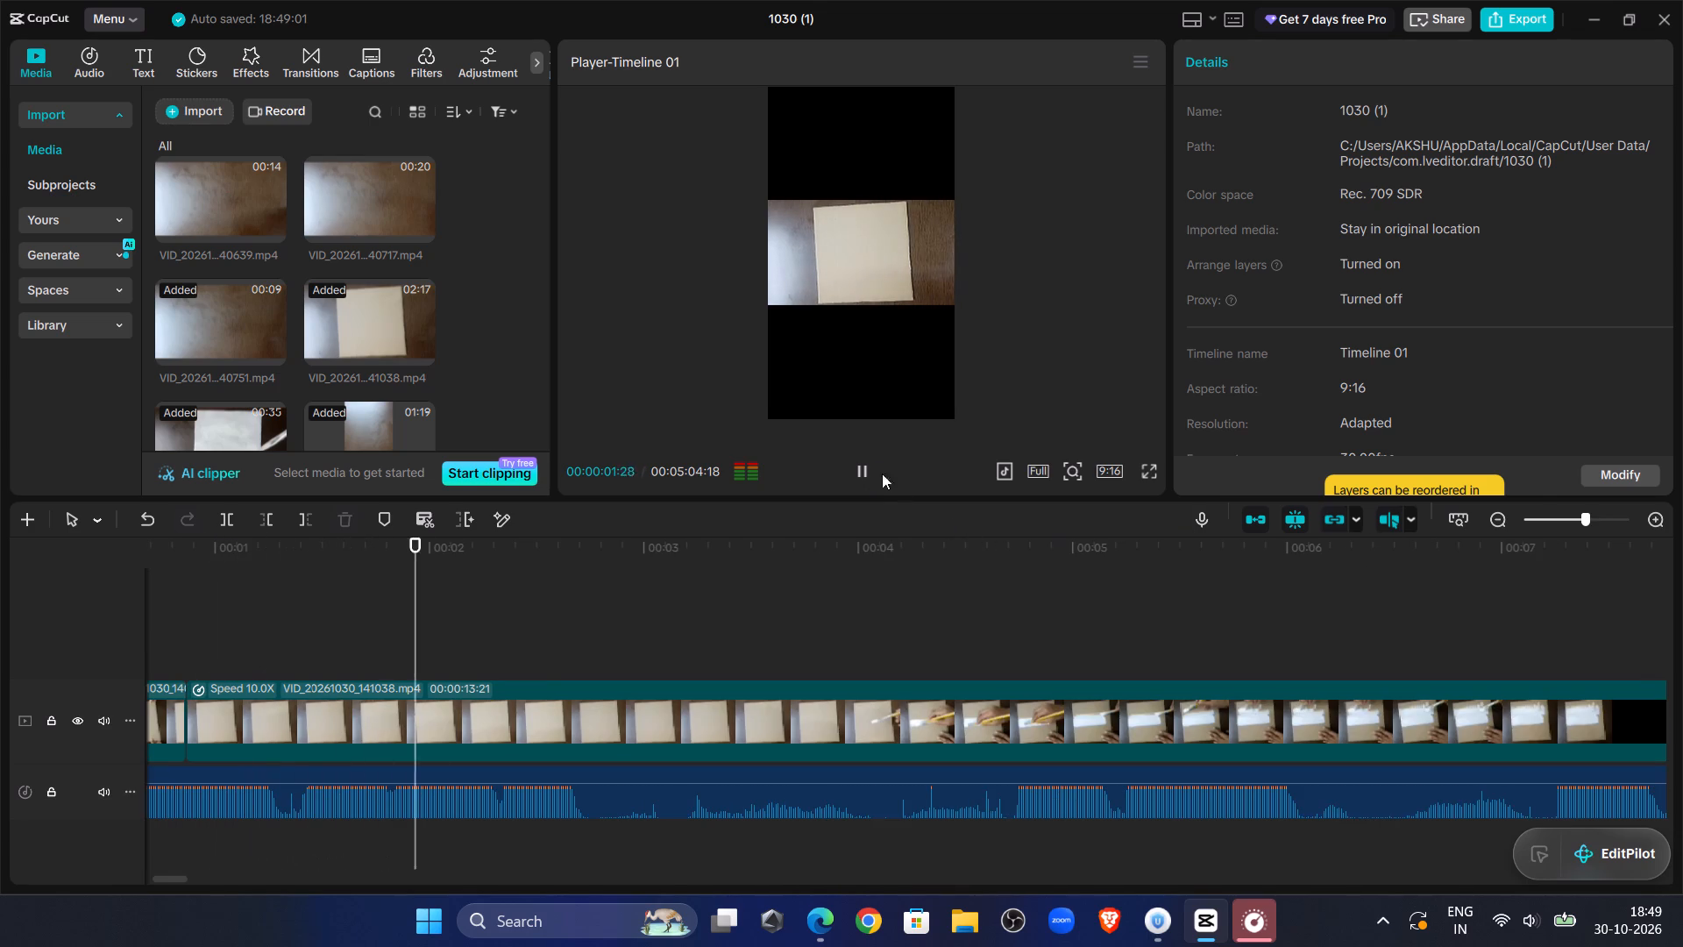
pyautogui.click(865, 466)
pyautogui.click(609, 777)
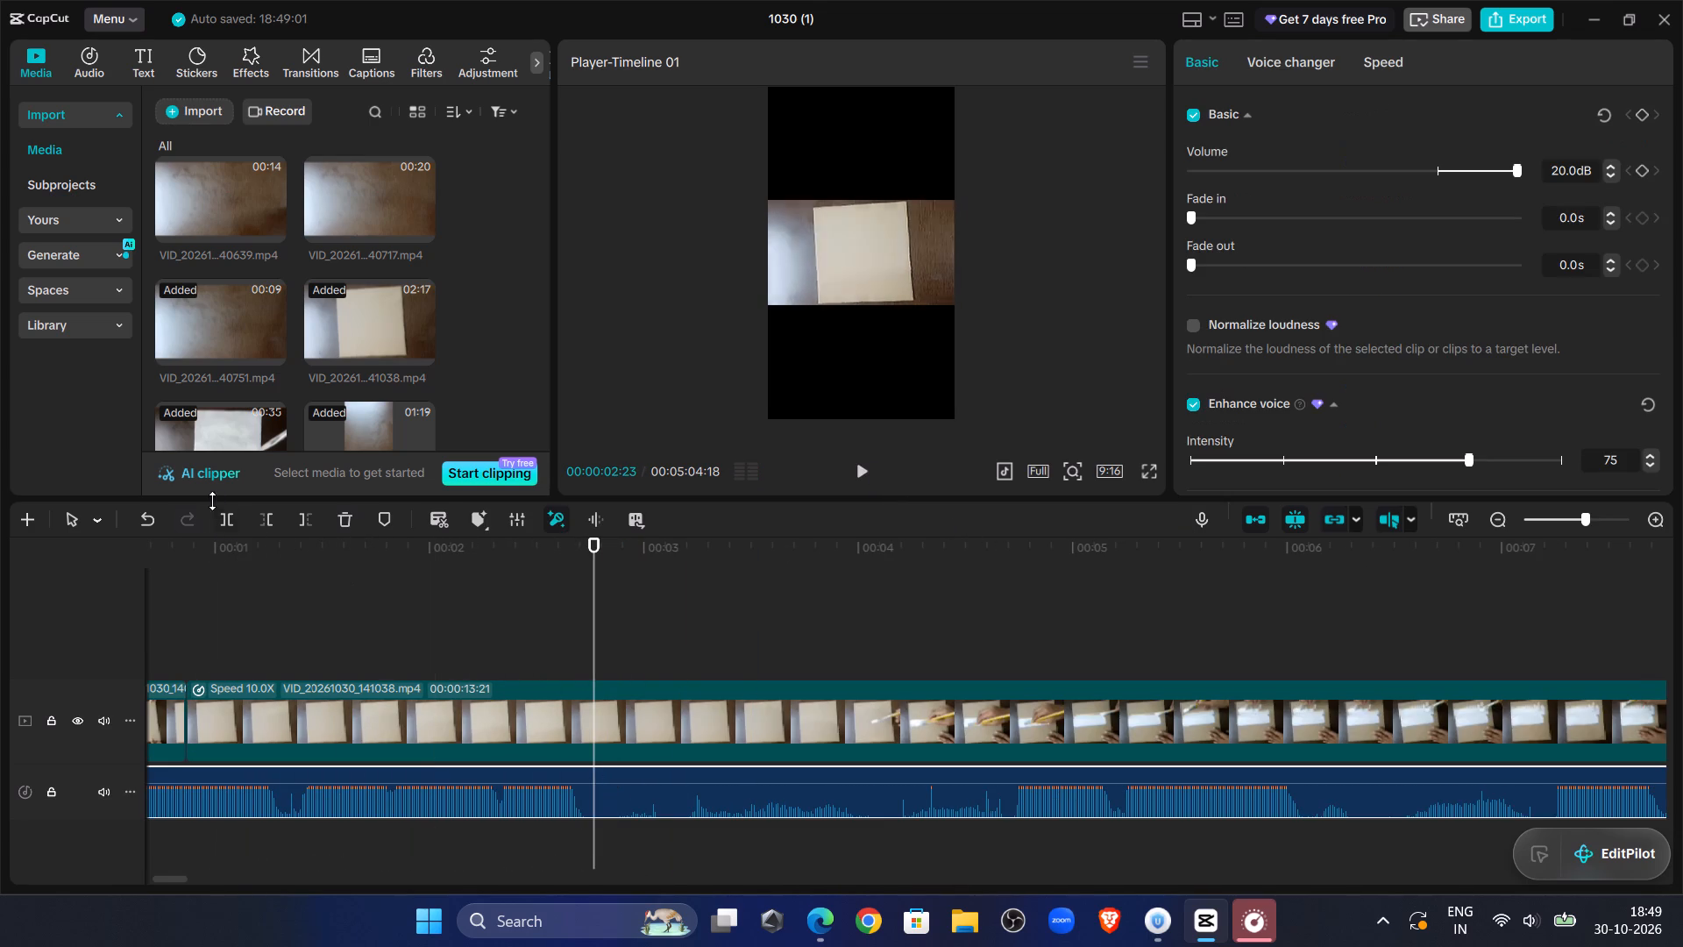
pyautogui.click(229, 515)
# Resume playback from the split and adjust the system sound volume for listening to the voiceover.
pyautogui.click(859, 465)
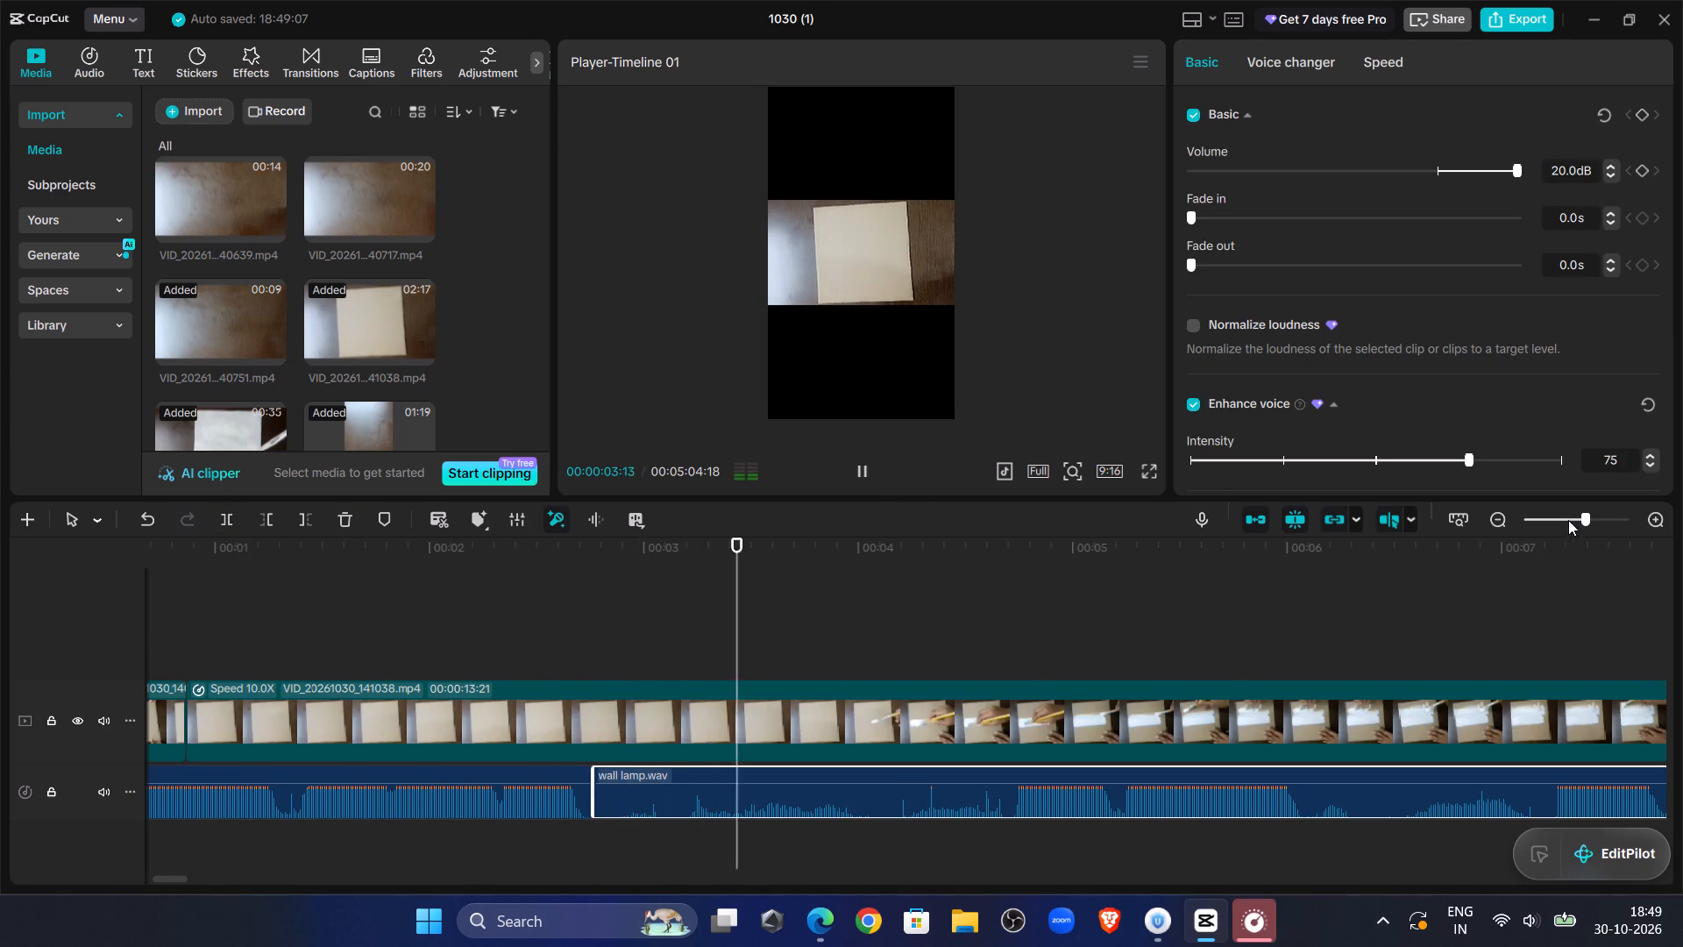
pyautogui.click(1568, 520)
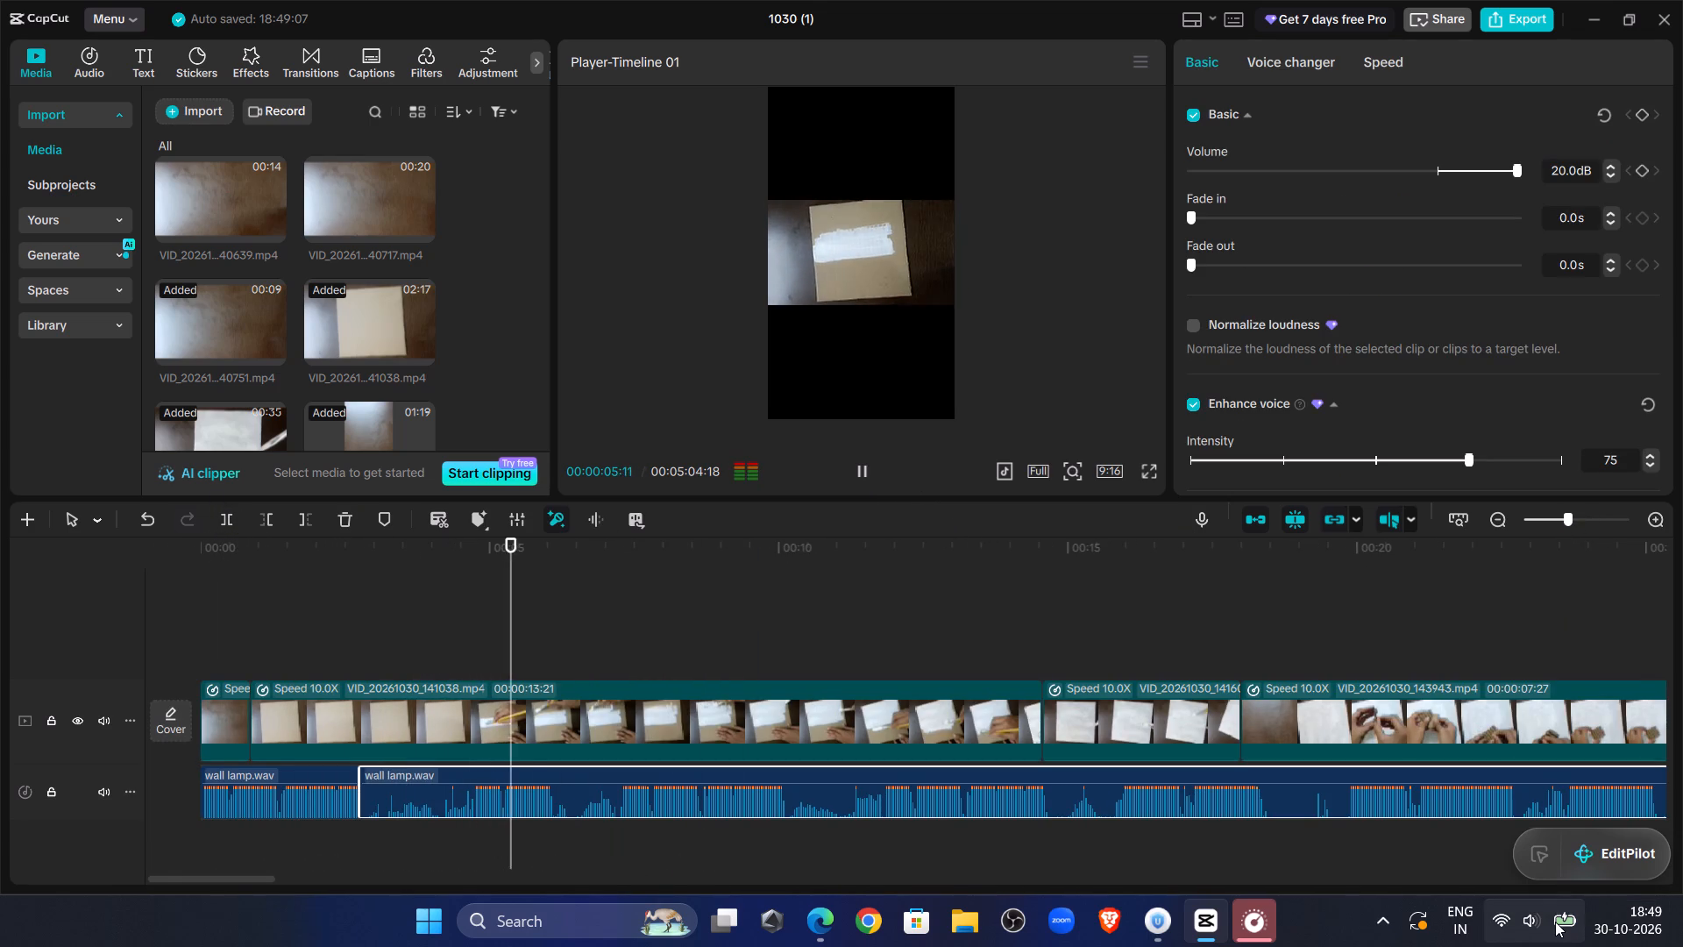
pyautogui.click(1555, 922)
pyautogui.click(1553, 922)
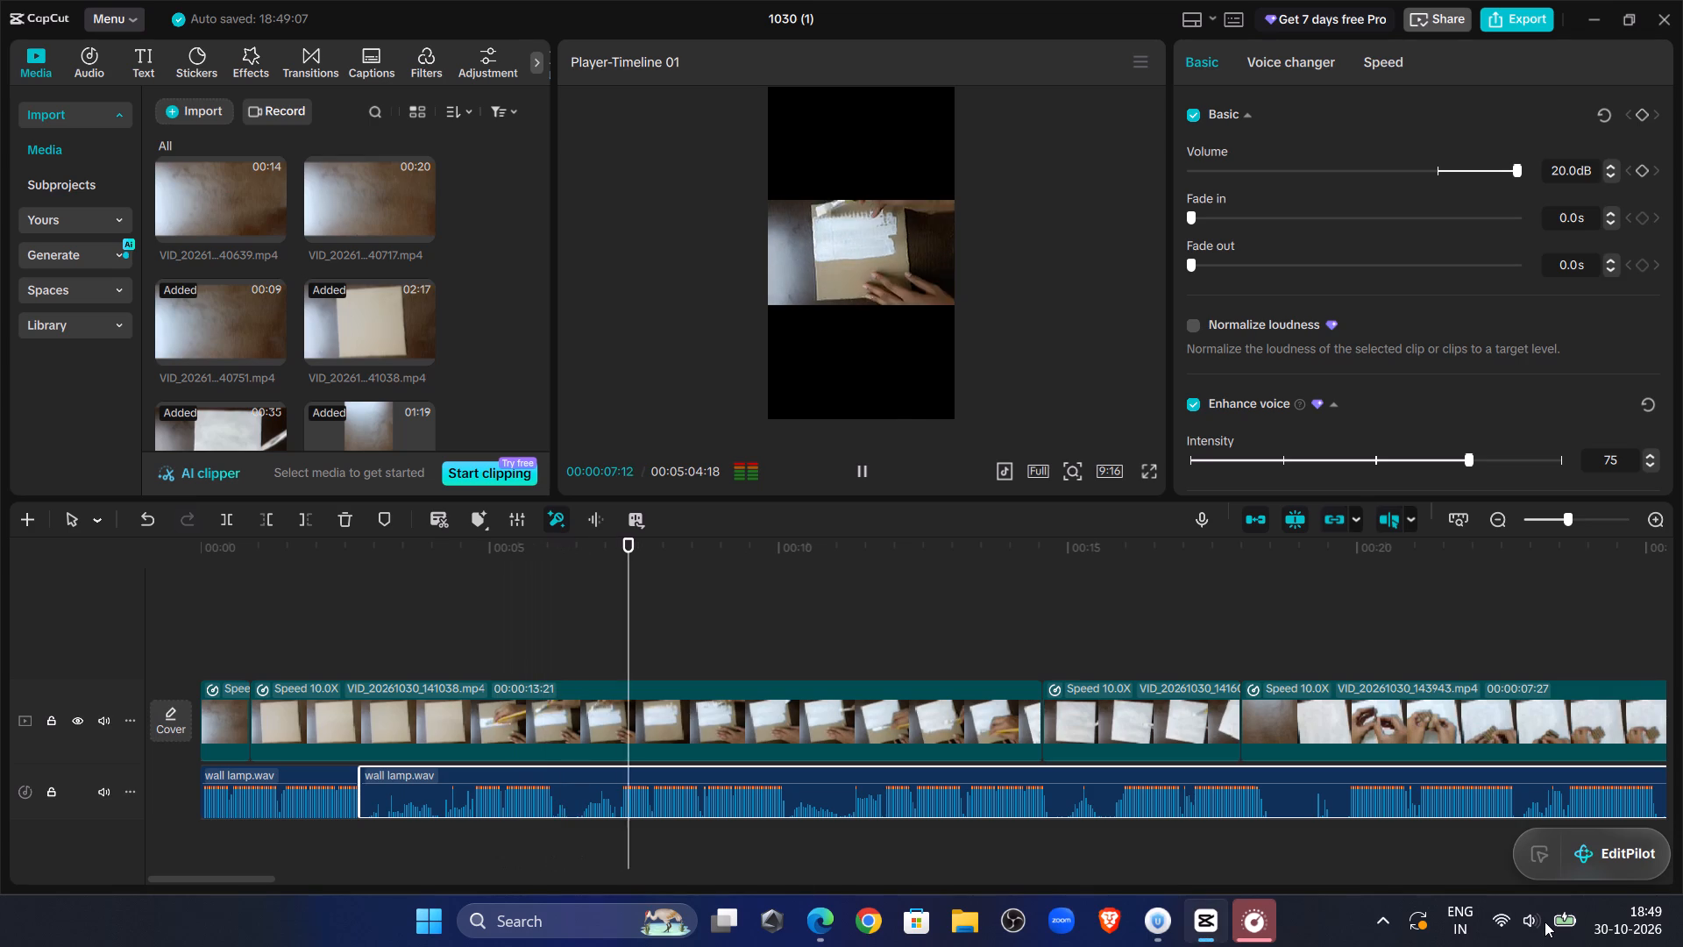
pyautogui.click(1545, 922)
pyautogui.click(1407, 788)
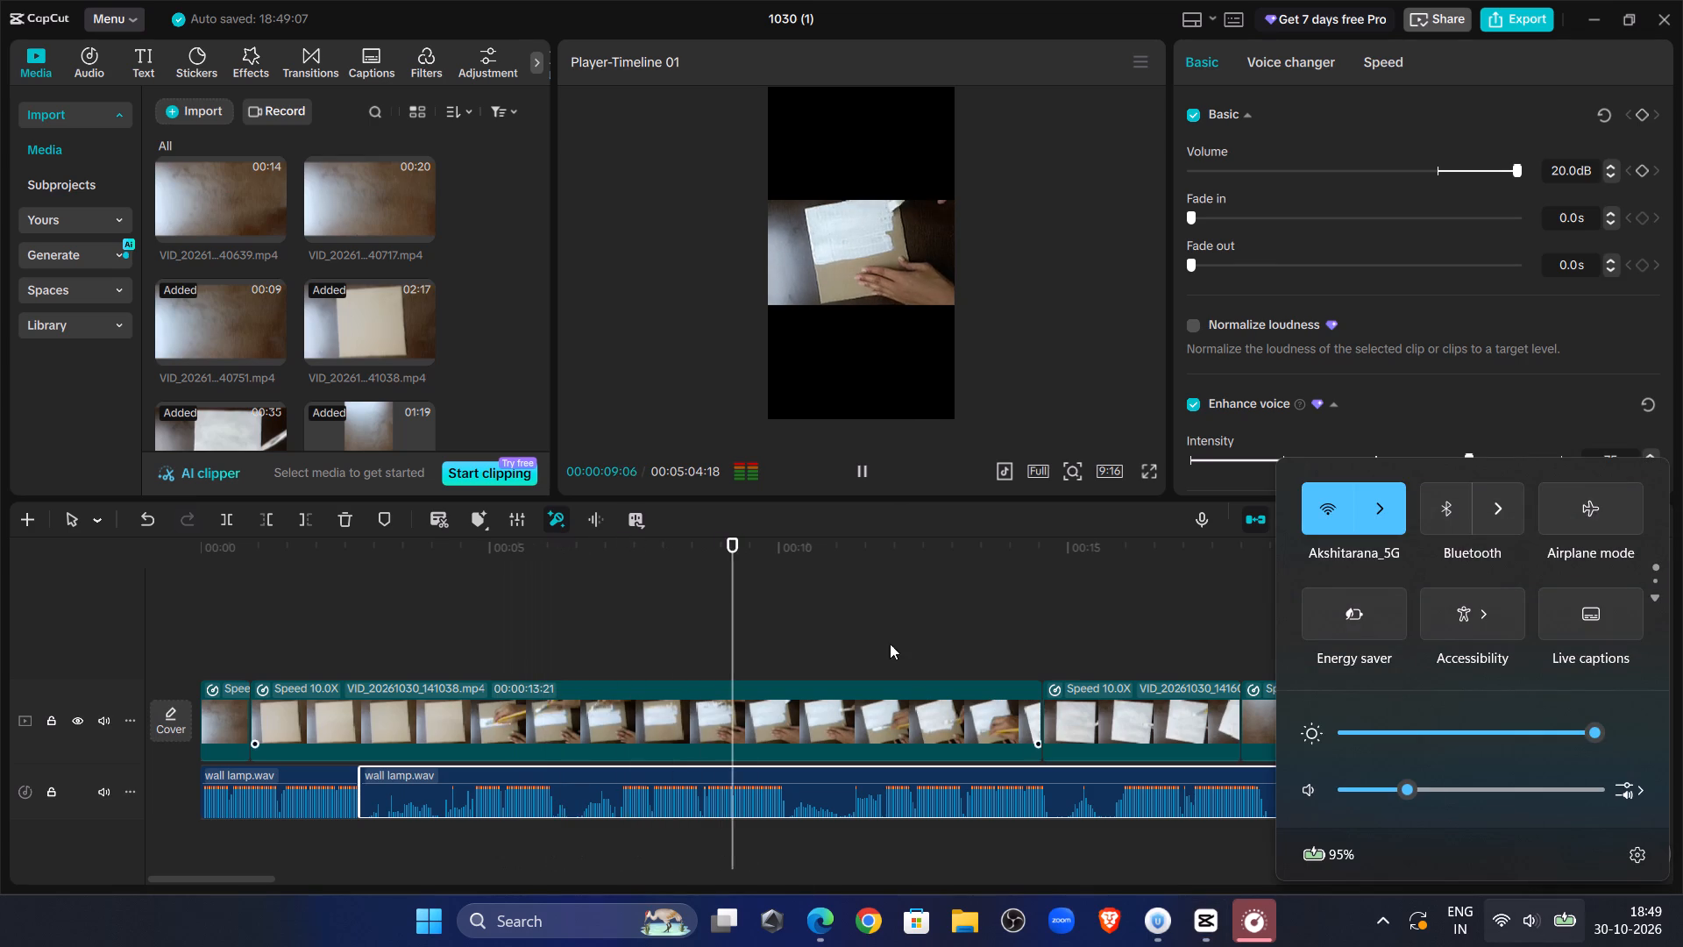
pyautogui.click(850, 592)
# Continue previewing the voiceover against the clips past 00:00:20 to find the next usable narration.
pyautogui.click(869, 450)
pyautogui.click(864, 467)
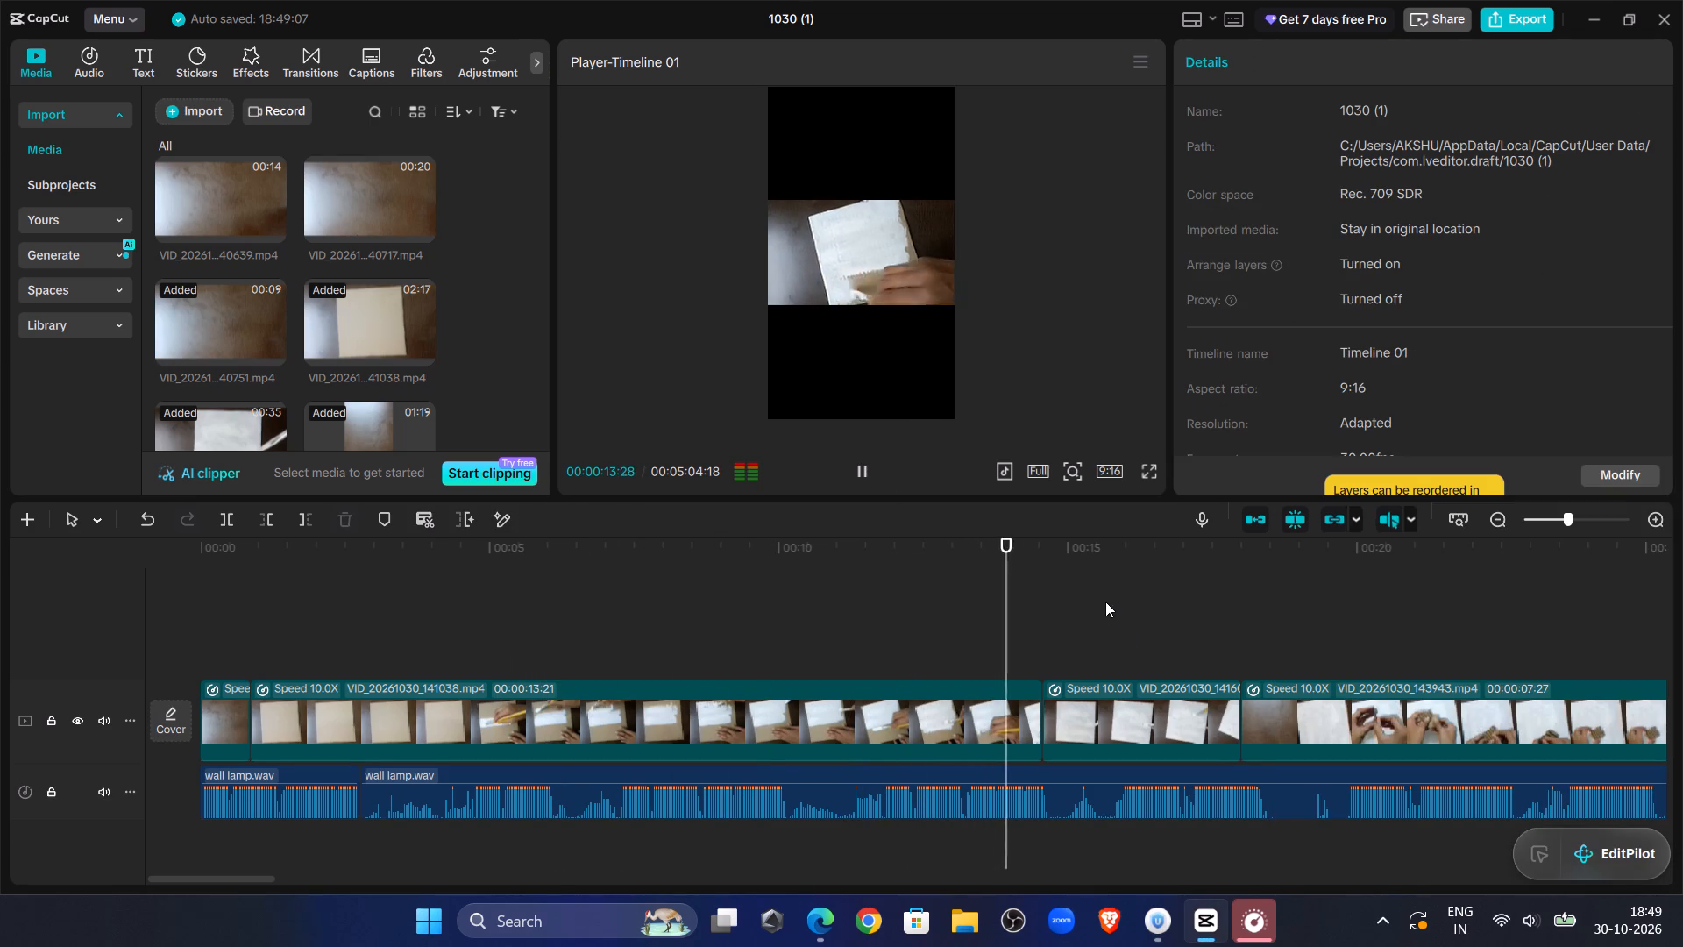
pyautogui.click(1140, 620)
pyautogui.click(860, 454)
pyautogui.click(868, 463)
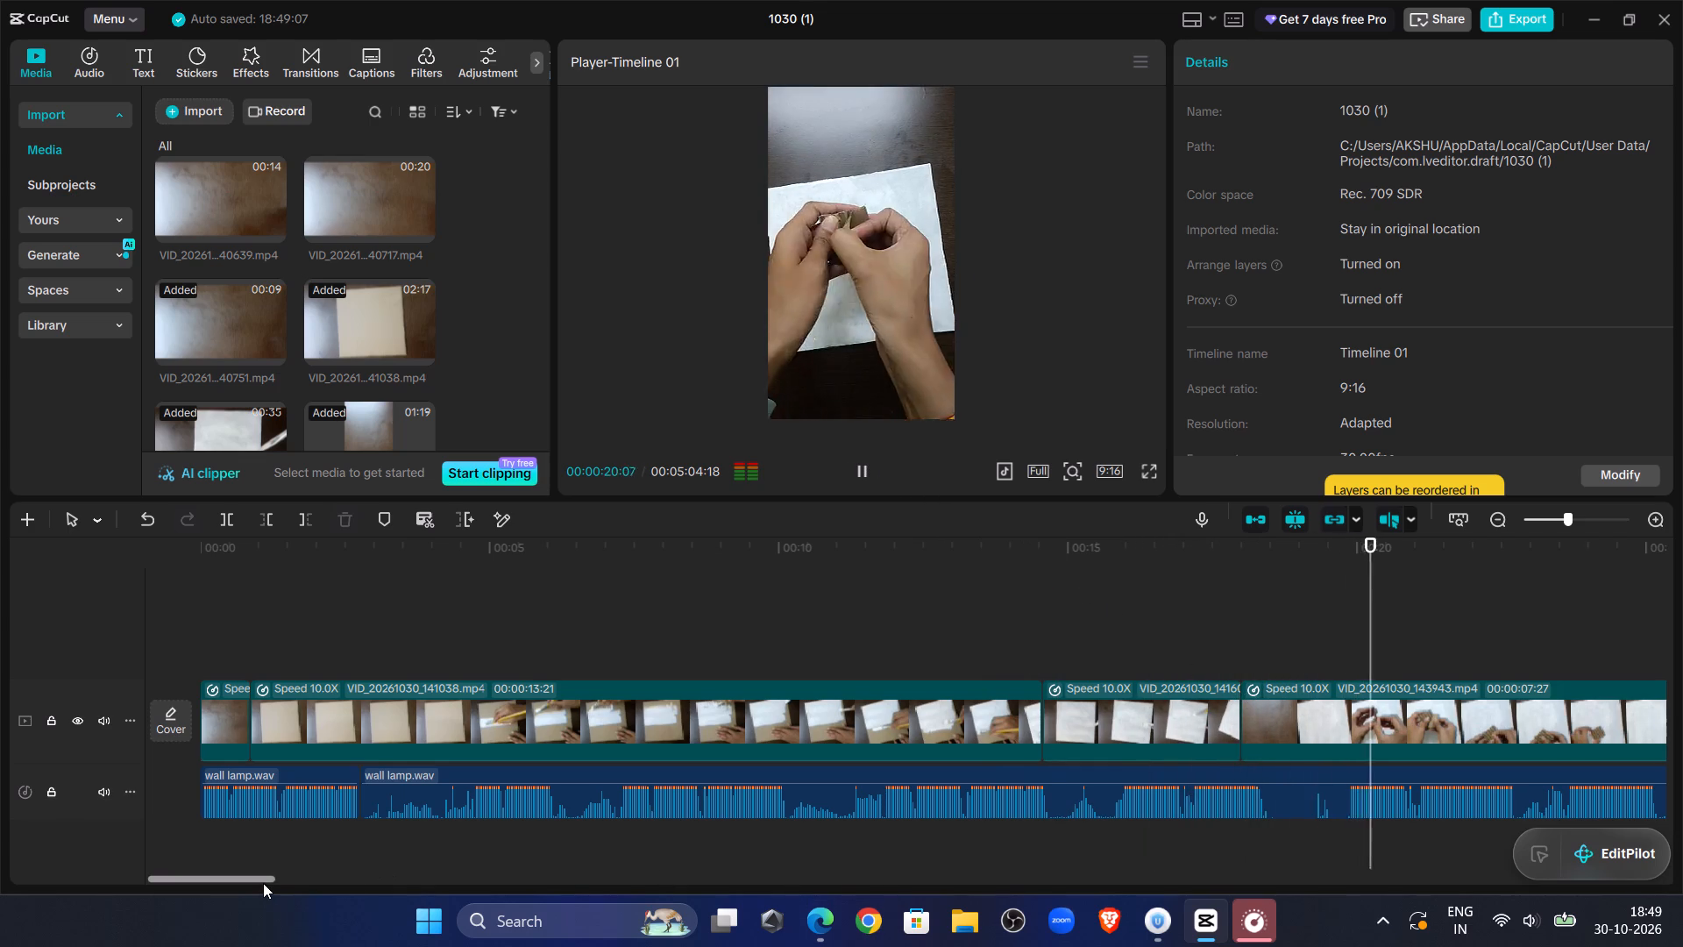
pyautogui.moveTo(263, 883); pyautogui.dragTo(282, 889)
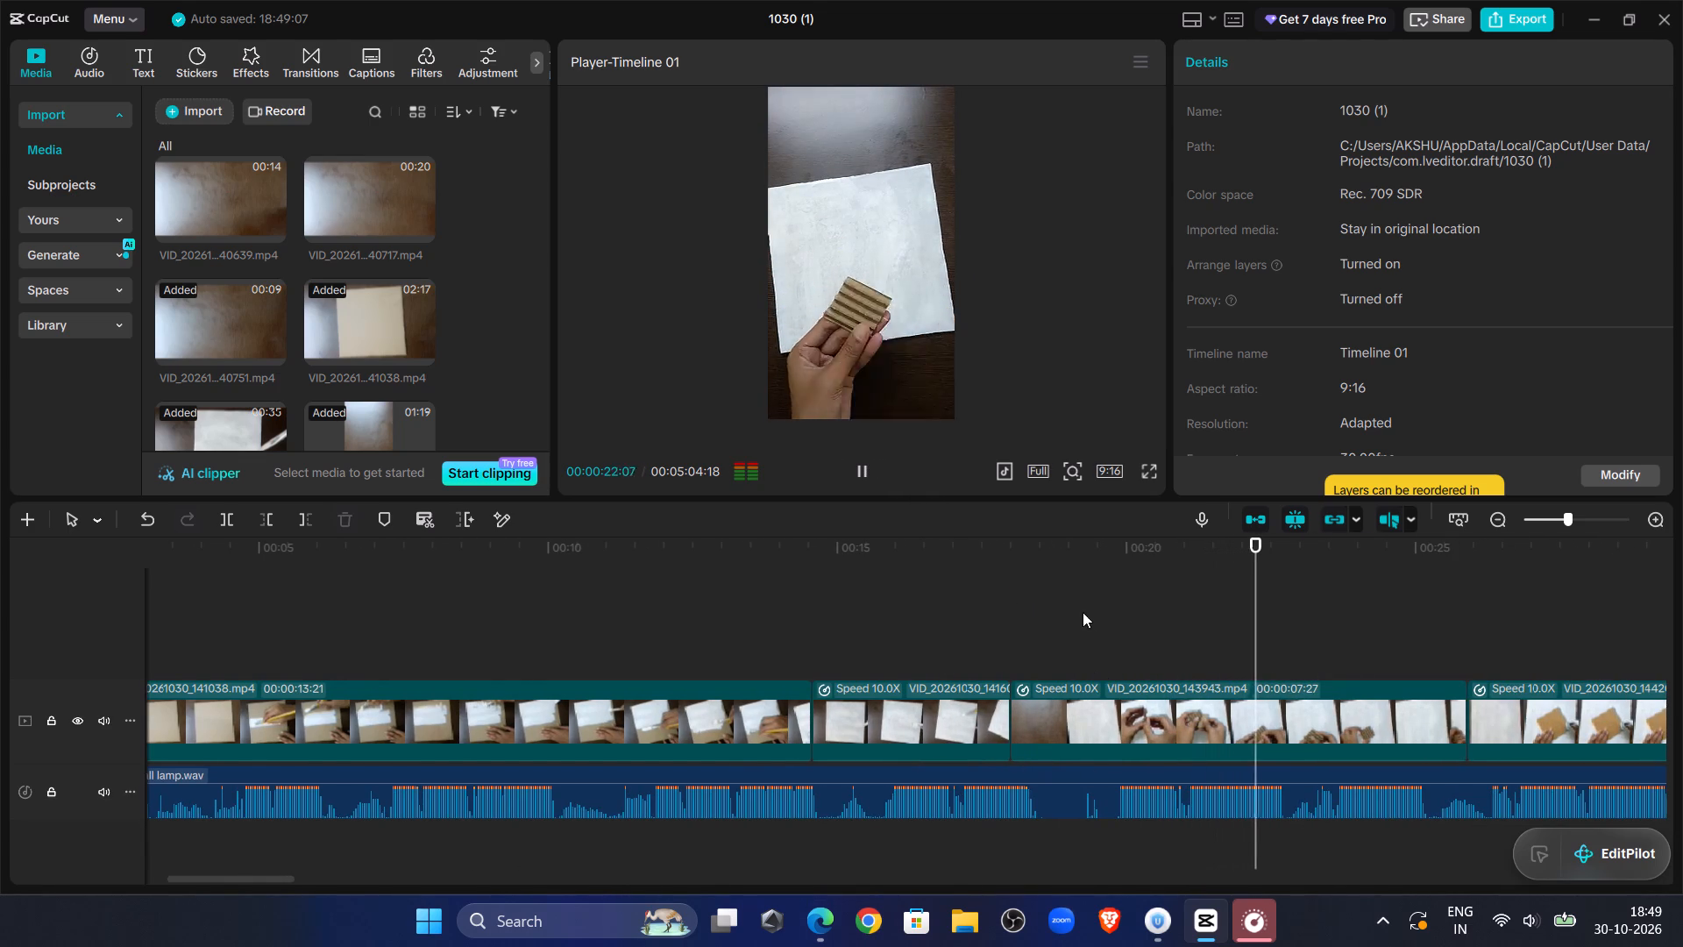
# Trim the second voiceover segment's beginning up to 00:00:19:26 and move the remainder directly after the first segment.
pyautogui.click(1083, 612)
pyautogui.moveTo(1083, 612); pyautogui.dragTo(1118, 627)
pyautogui.click(1087, 789)
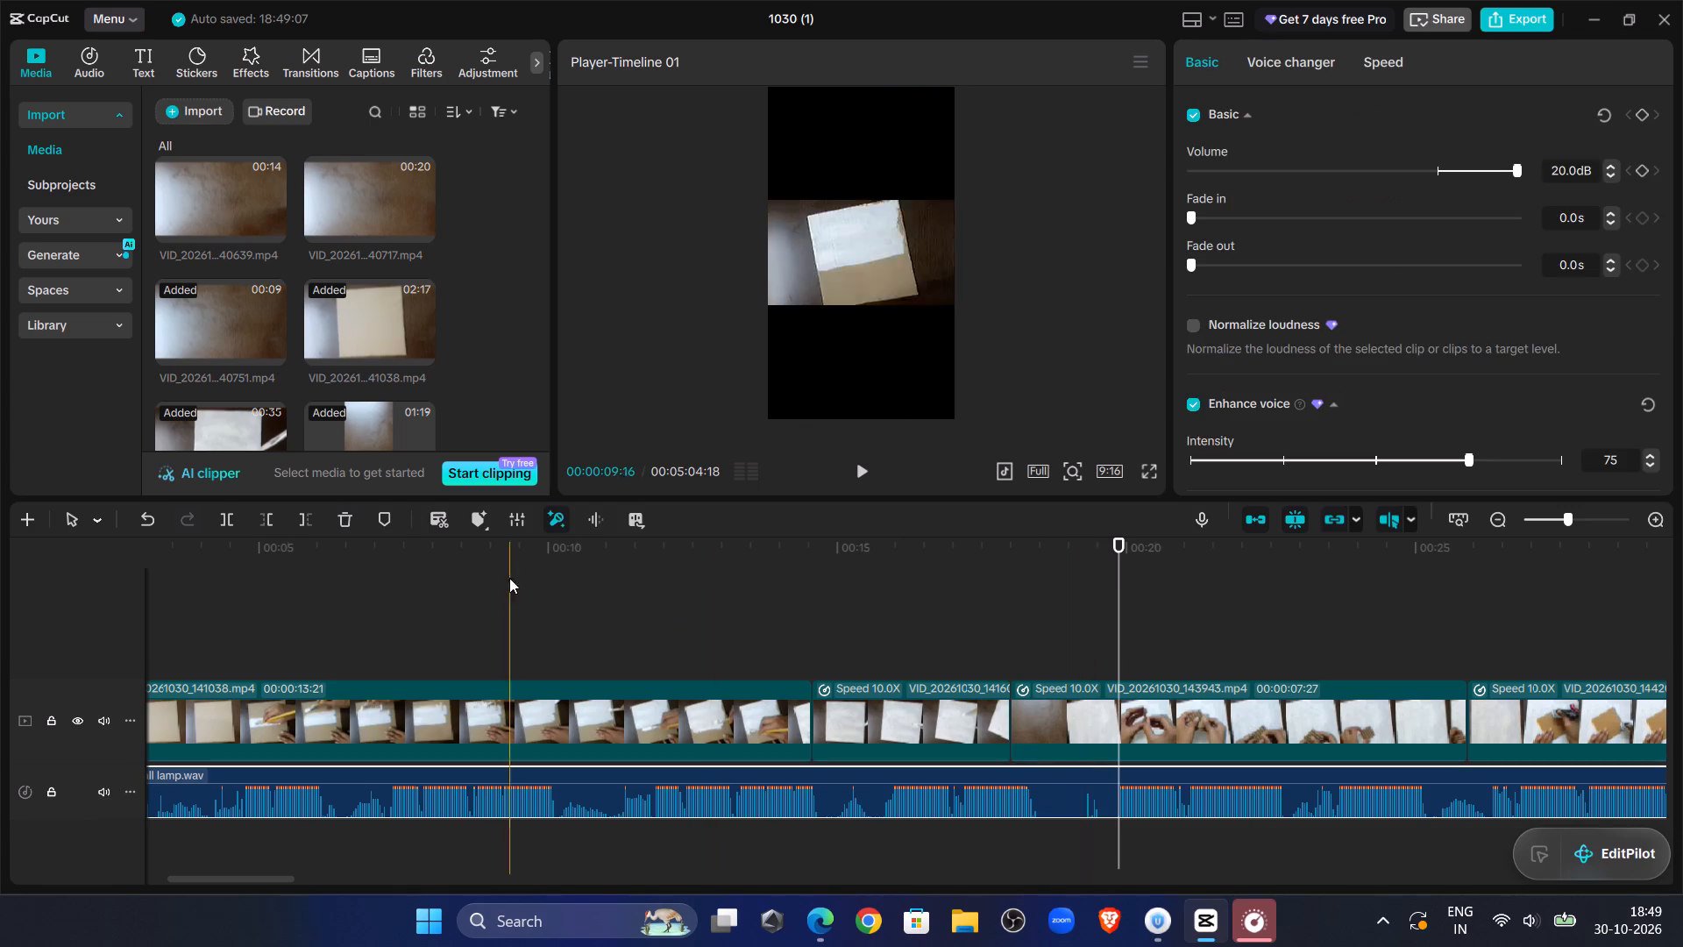
pyautogui.click(273, 527)
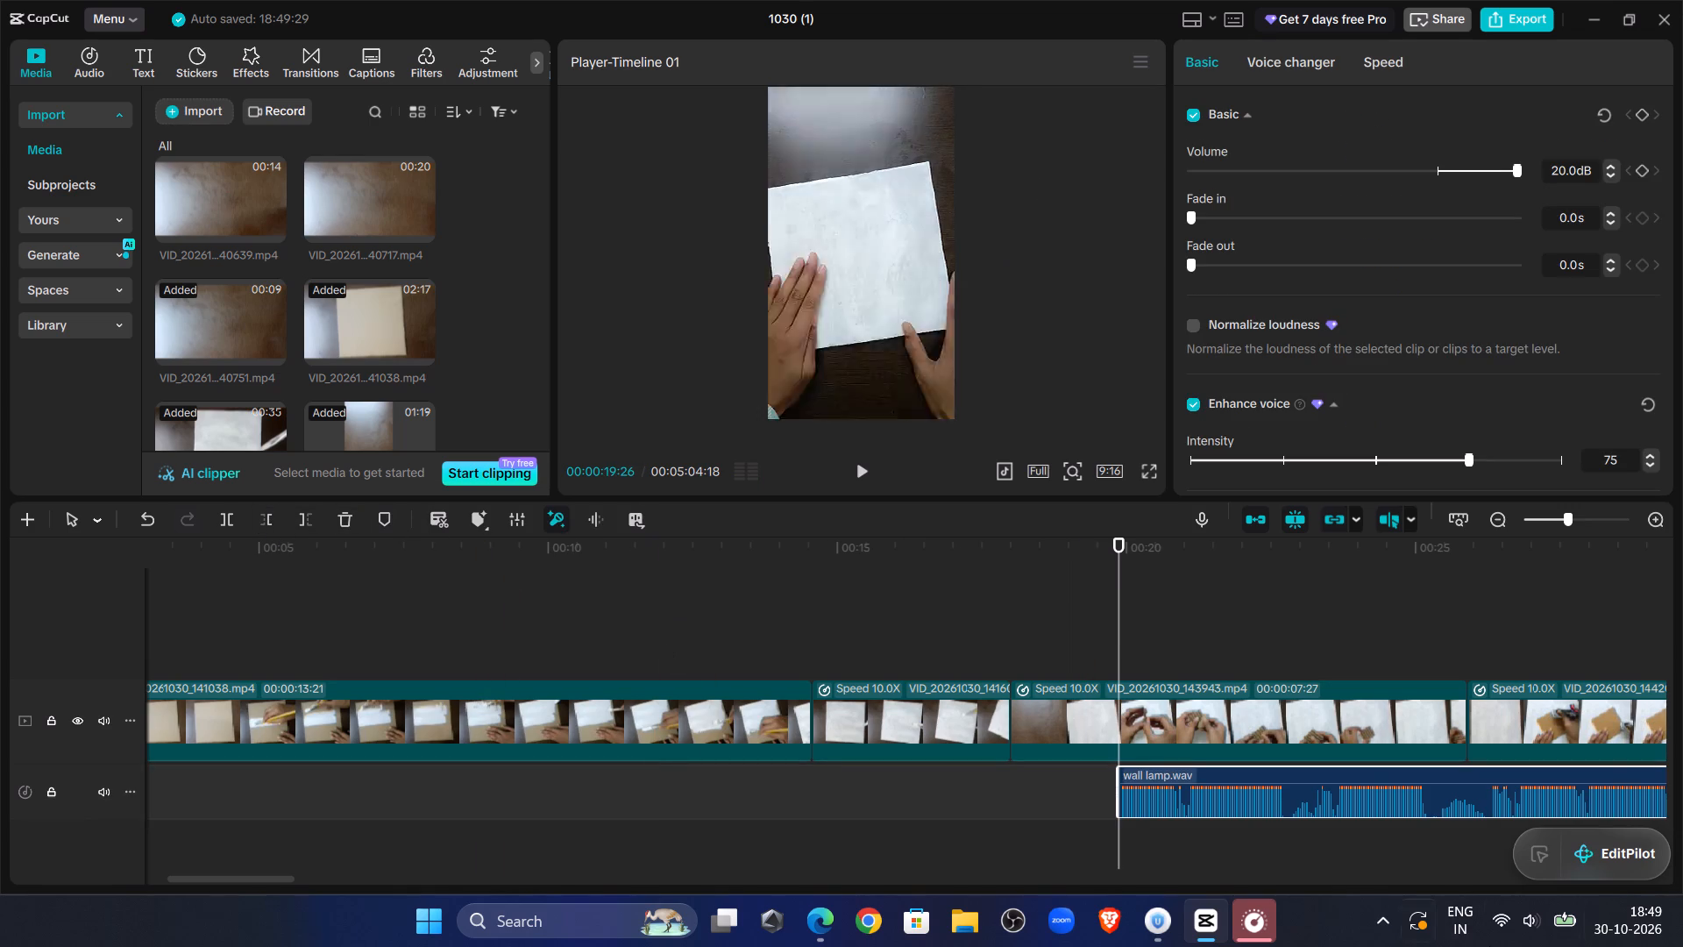
pyautogui.moveTo(1321, 775); pyautogui.dragTo(625, 788)
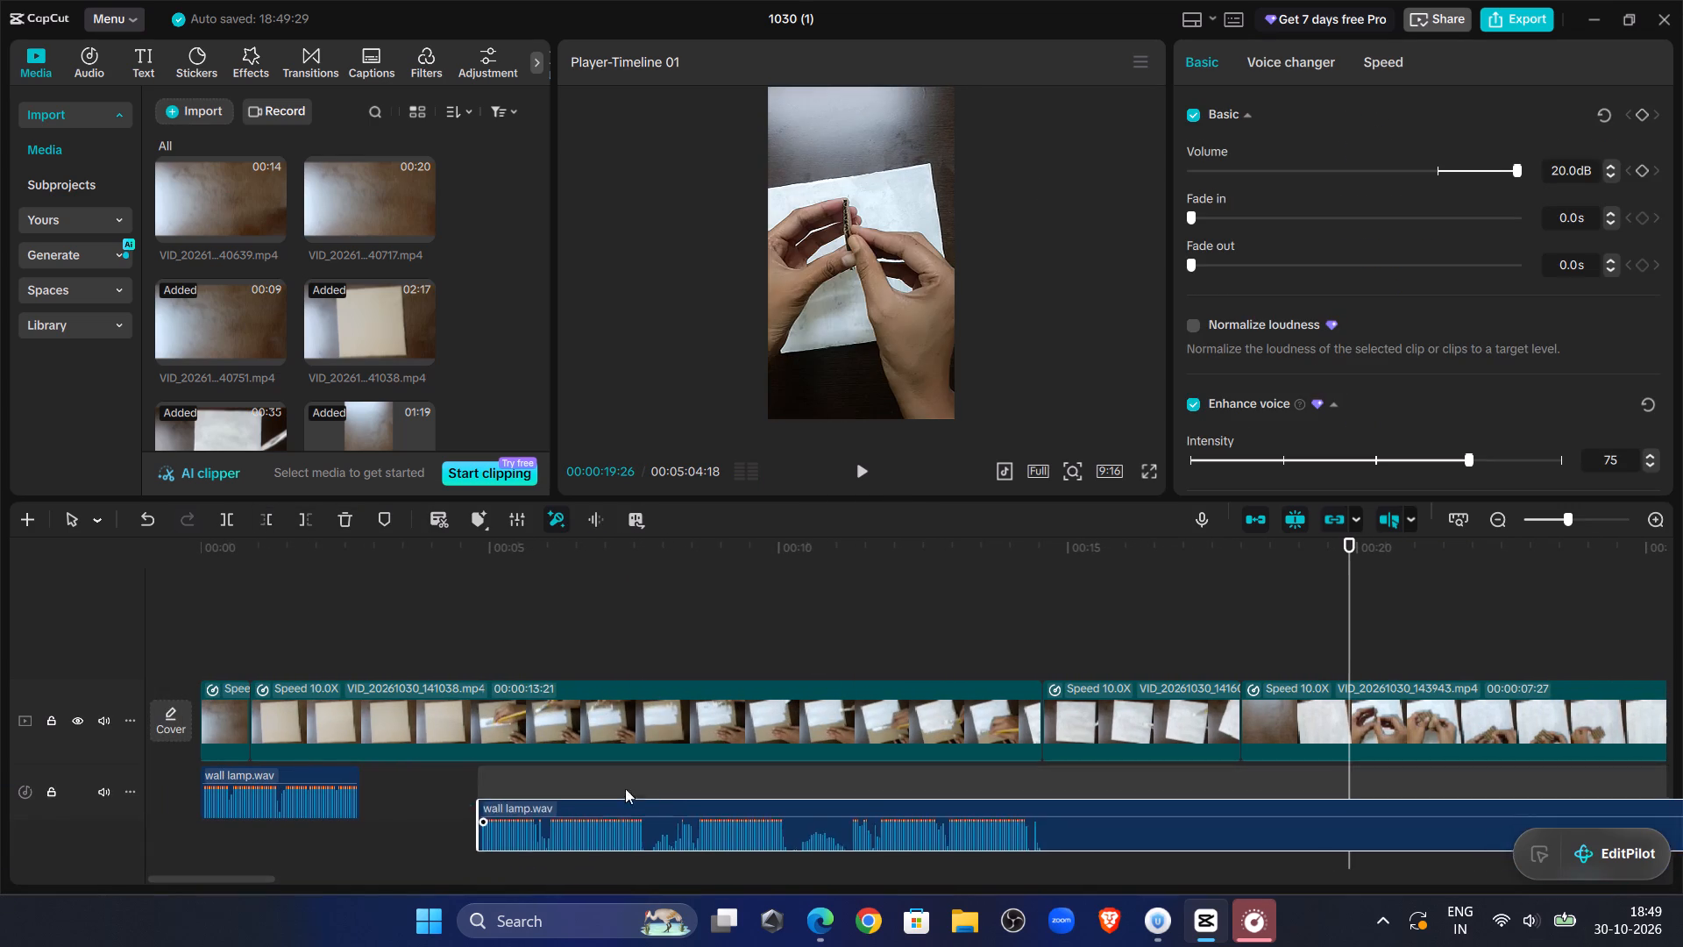
pyautogui.moveTo(625, 788); pyautogui.dragTo(558, 778)
# Listen to the join between the two voiceover segments and the narration that follows it.
pyautogui.click(288, 624)
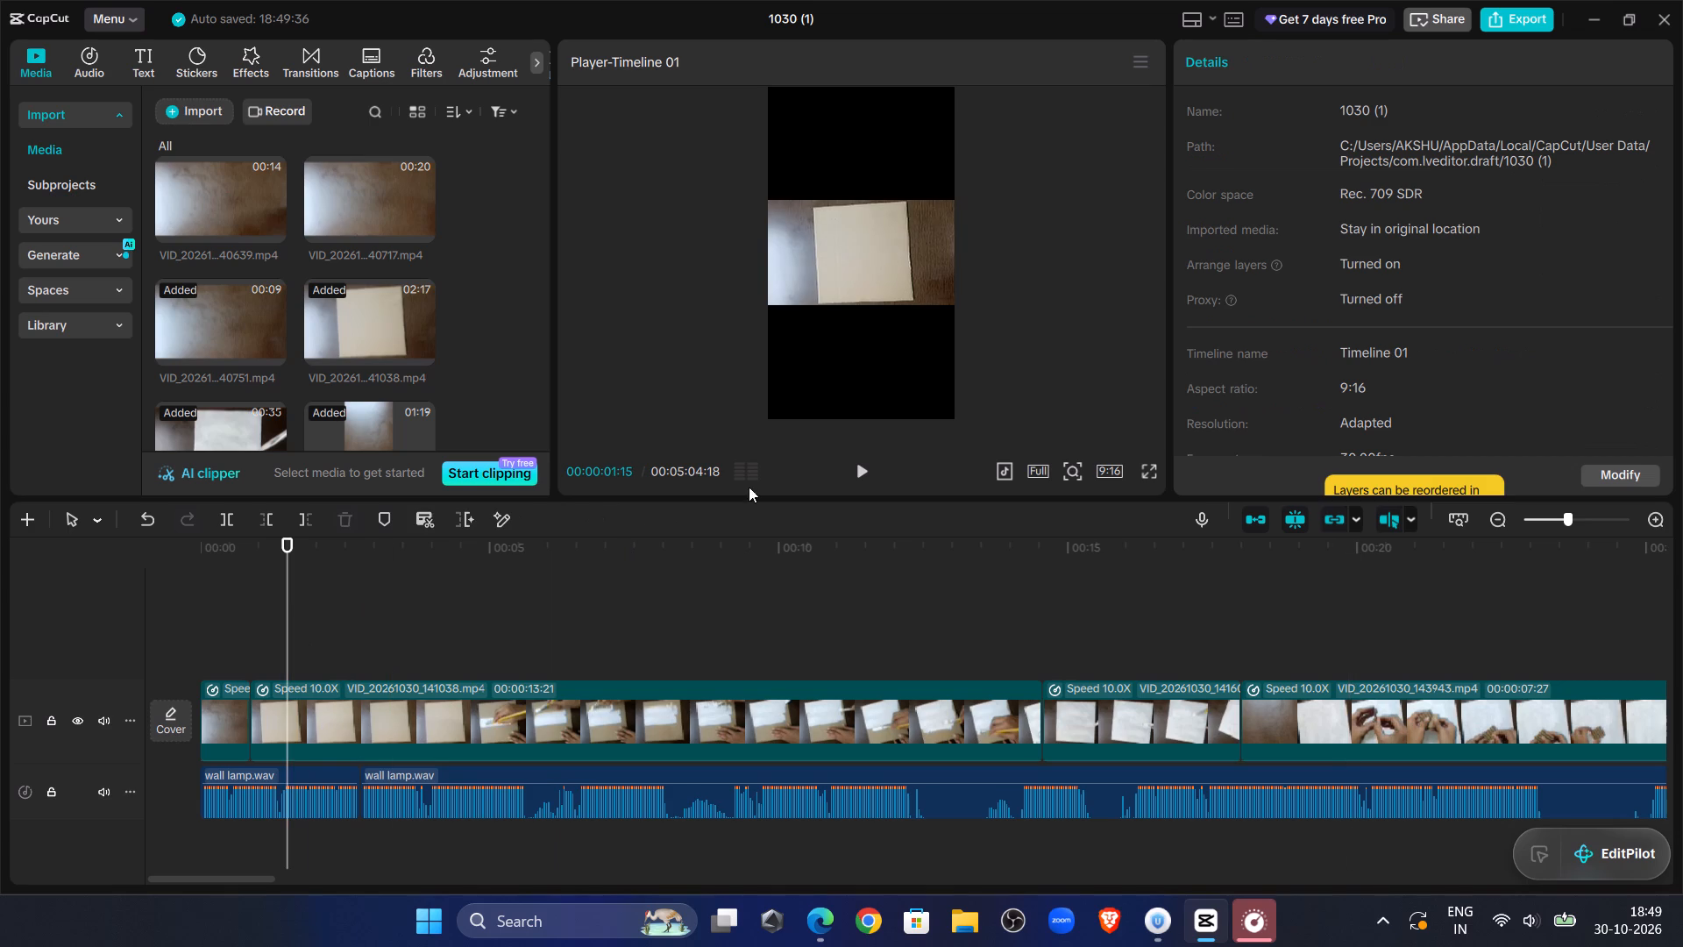
pyautogui.click(858, 466)
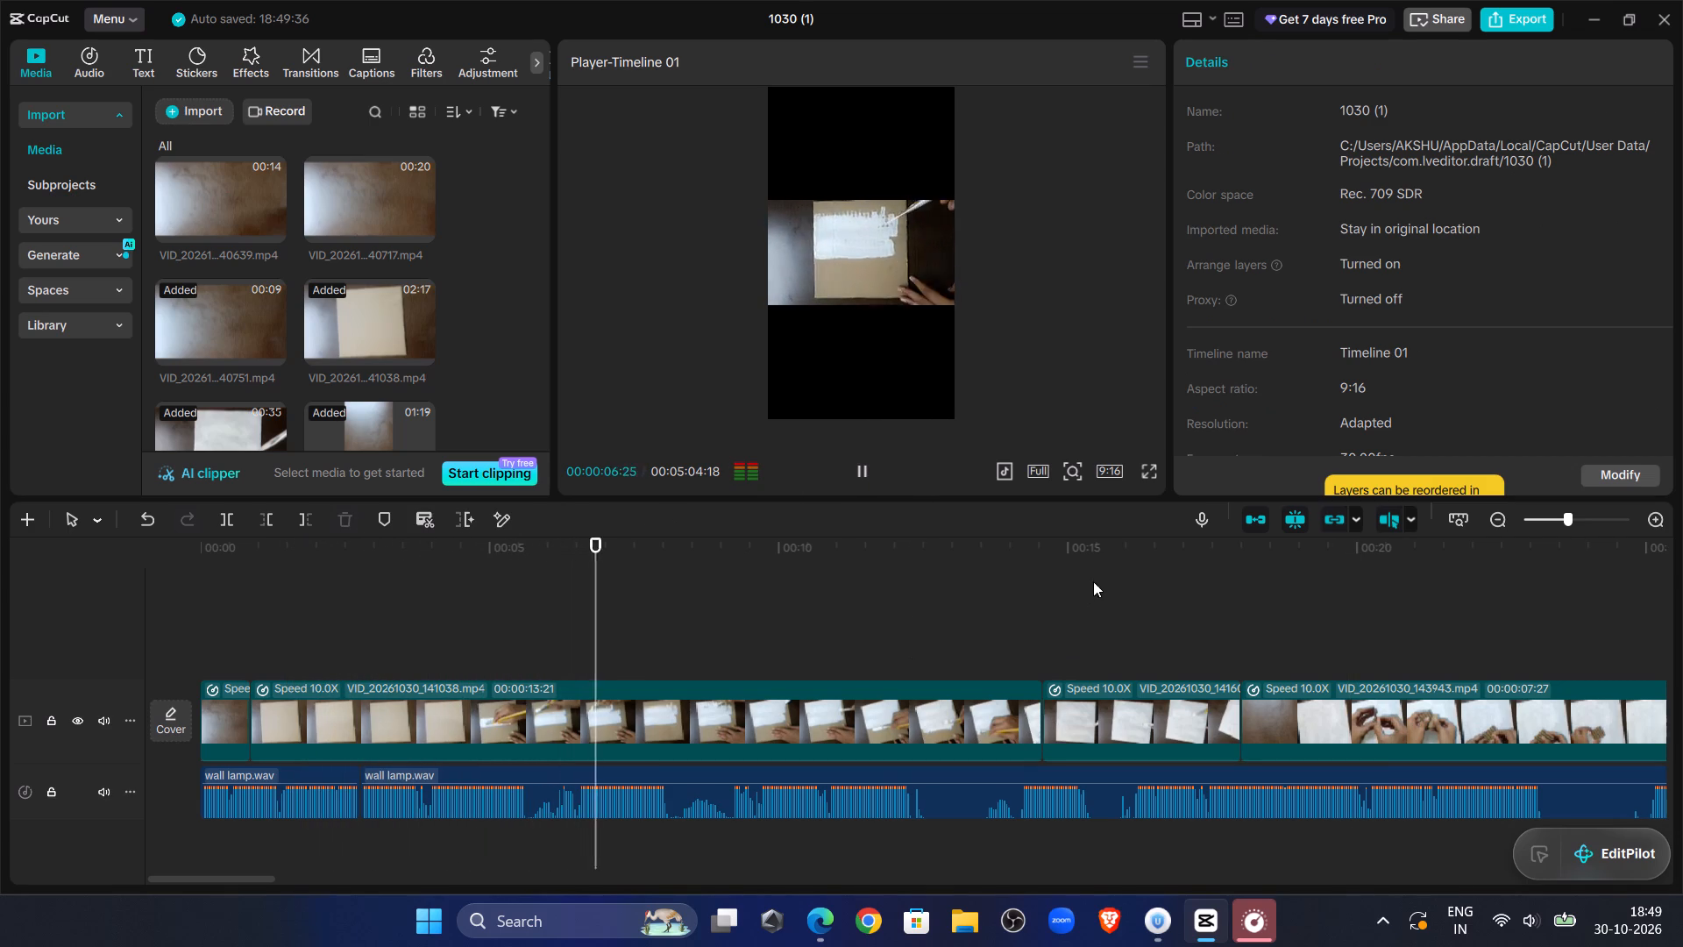
pyautogui.click(379, 644)
pyautogui.click(872, 468)
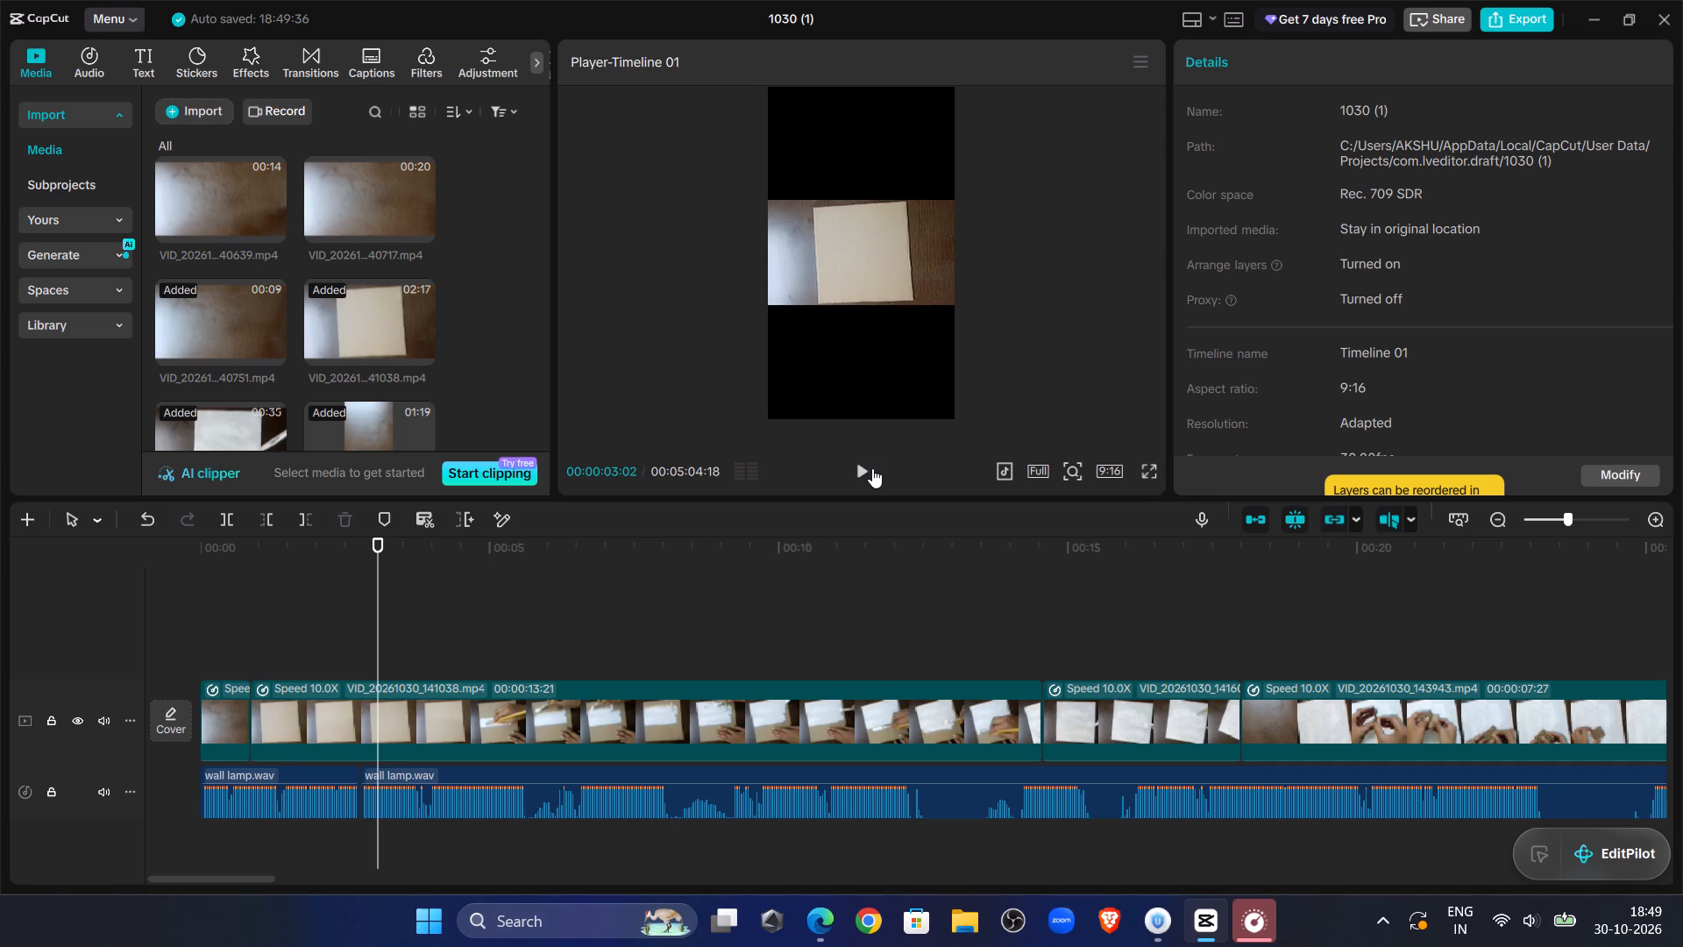
pyautogui.click(872, 468)
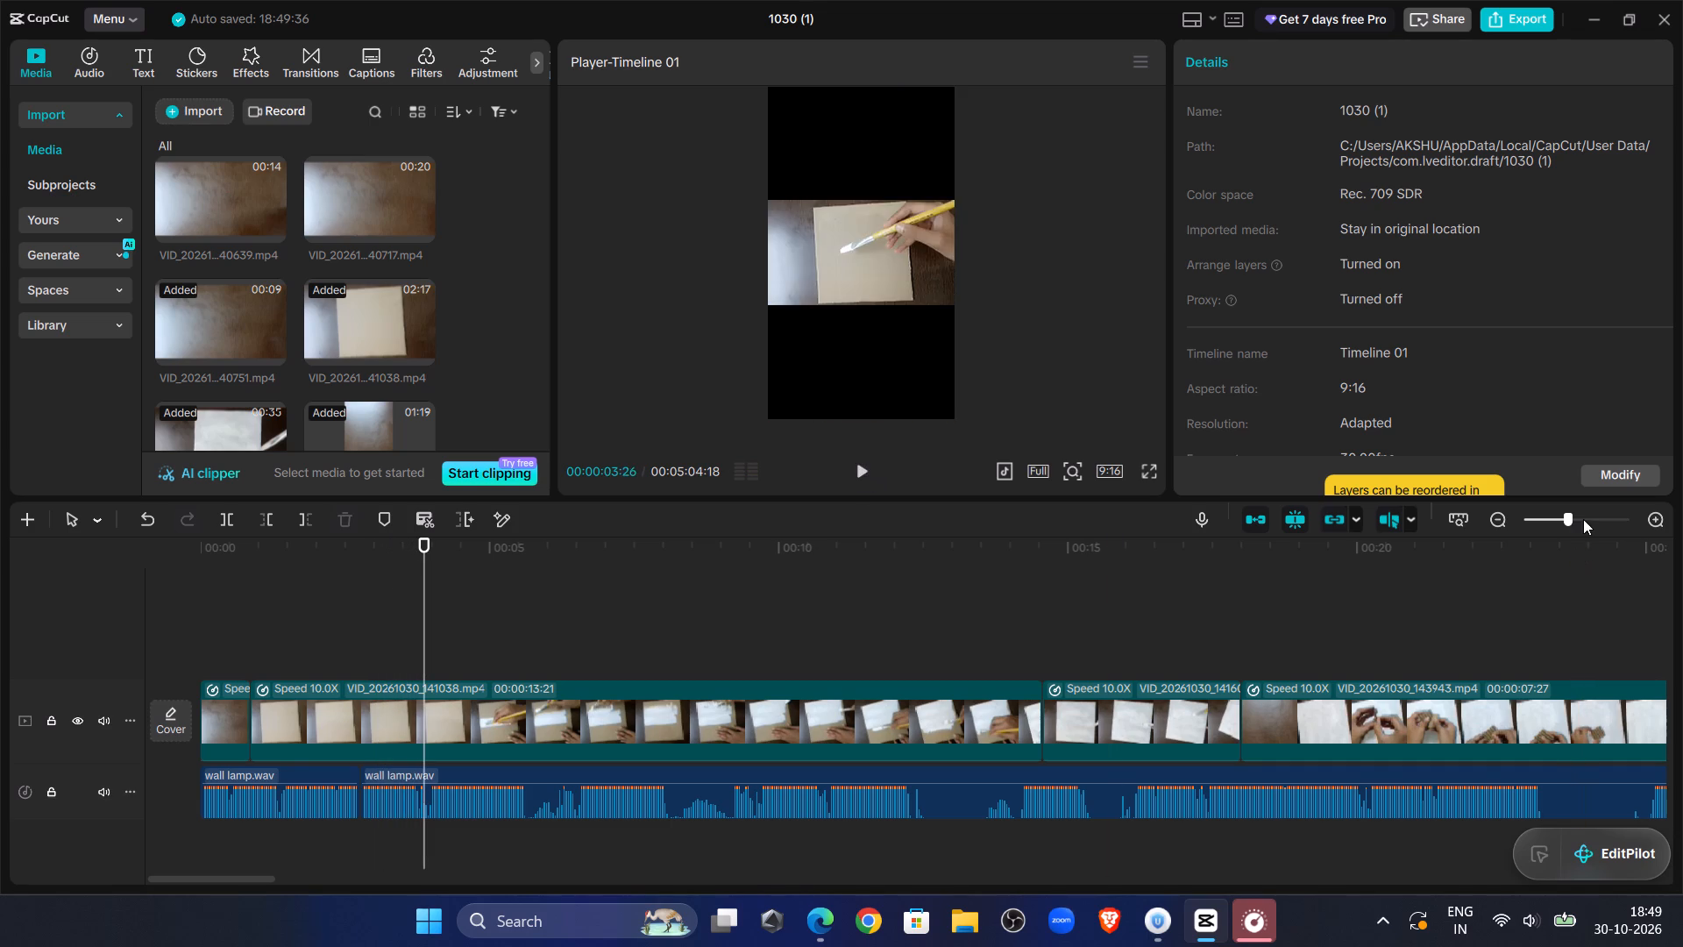
pyautogui.click(744, 687)
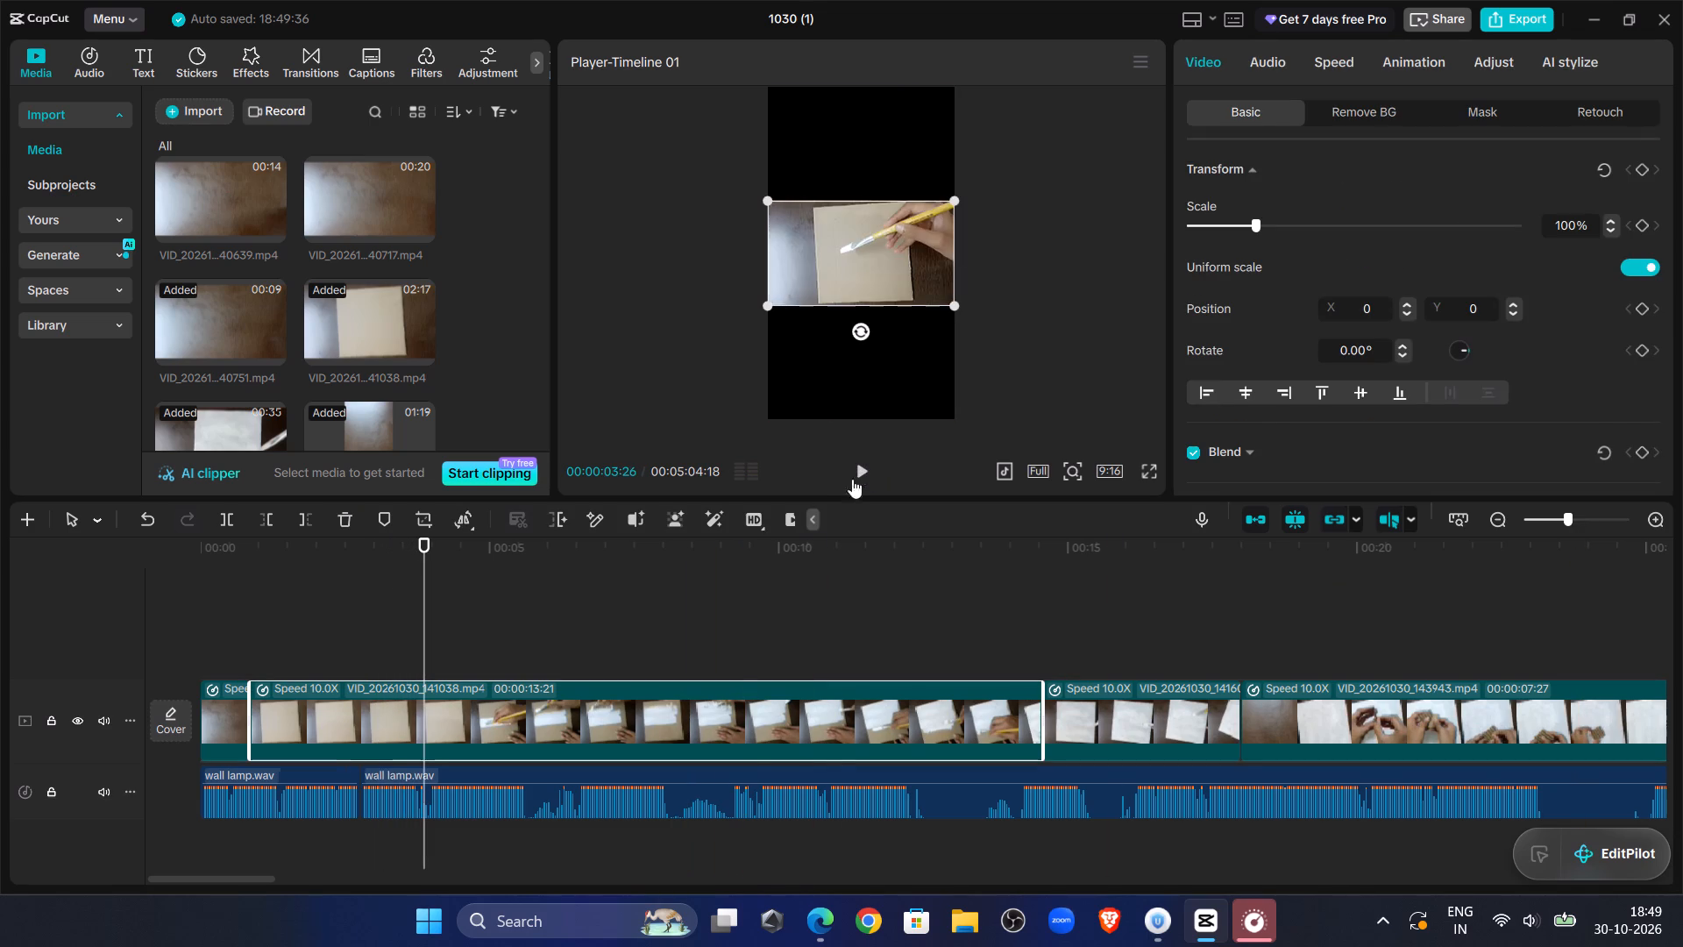
pyautogui.click(733, 595)
pyautogui.click(854, 474)
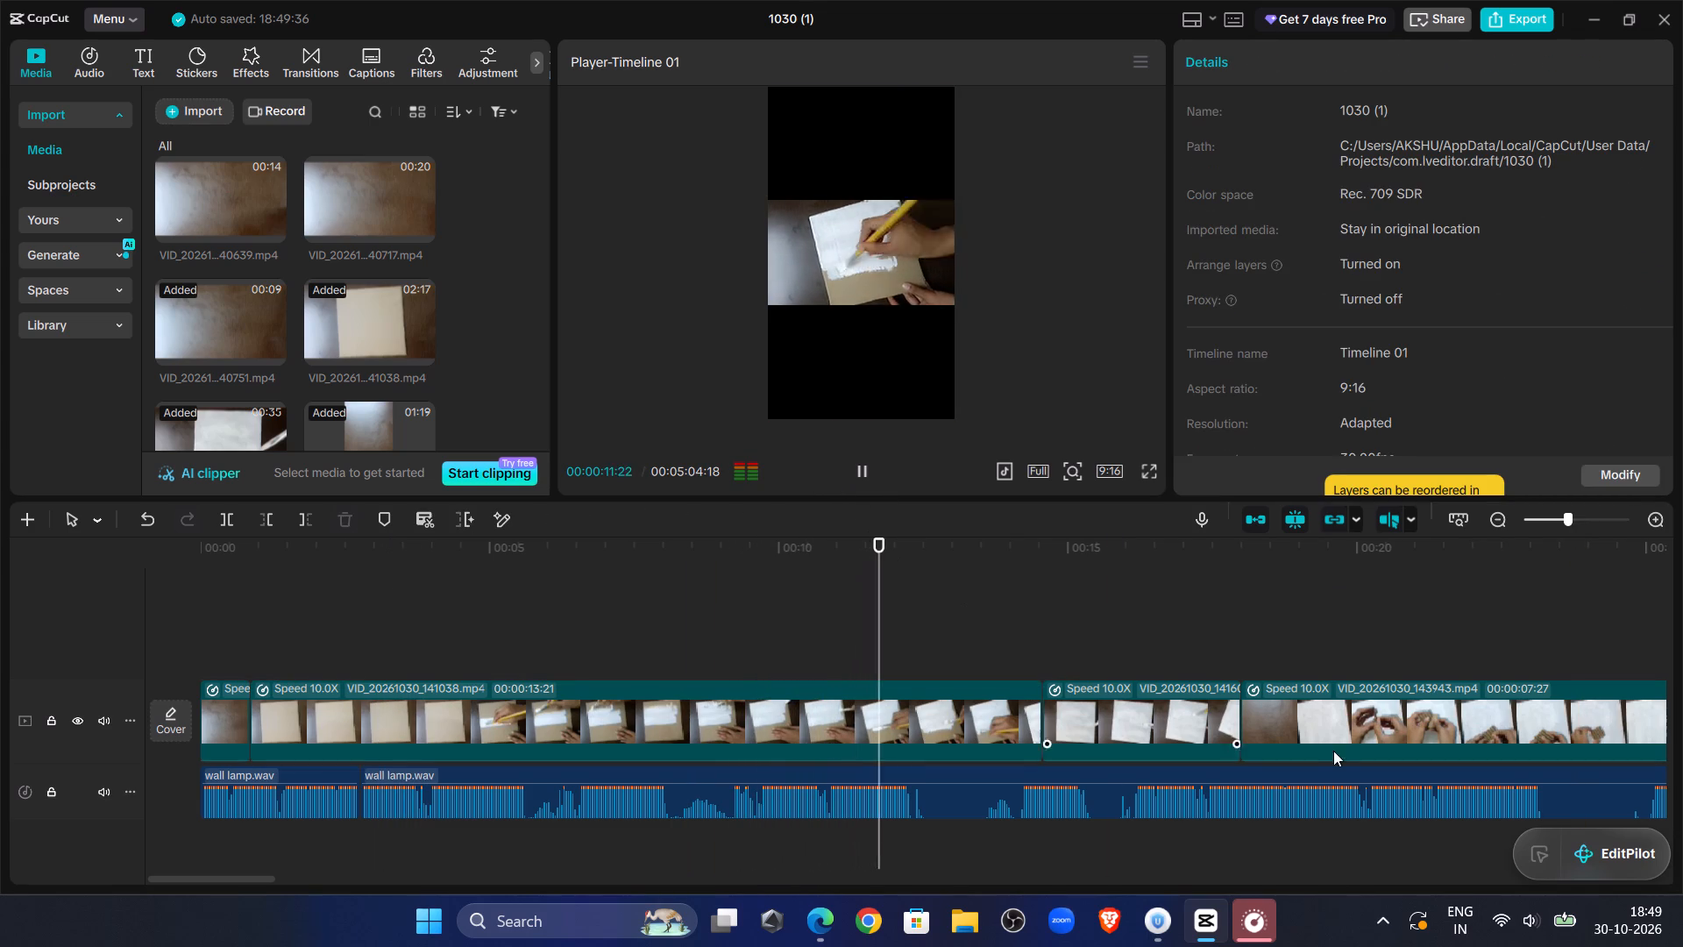
# Trim the second voiceover segment's beginning up to 00:00:16:03 and move the remainder directly after the first segment.
pyautogui.click(1109, 585)
pyautogui.click(853, 471)
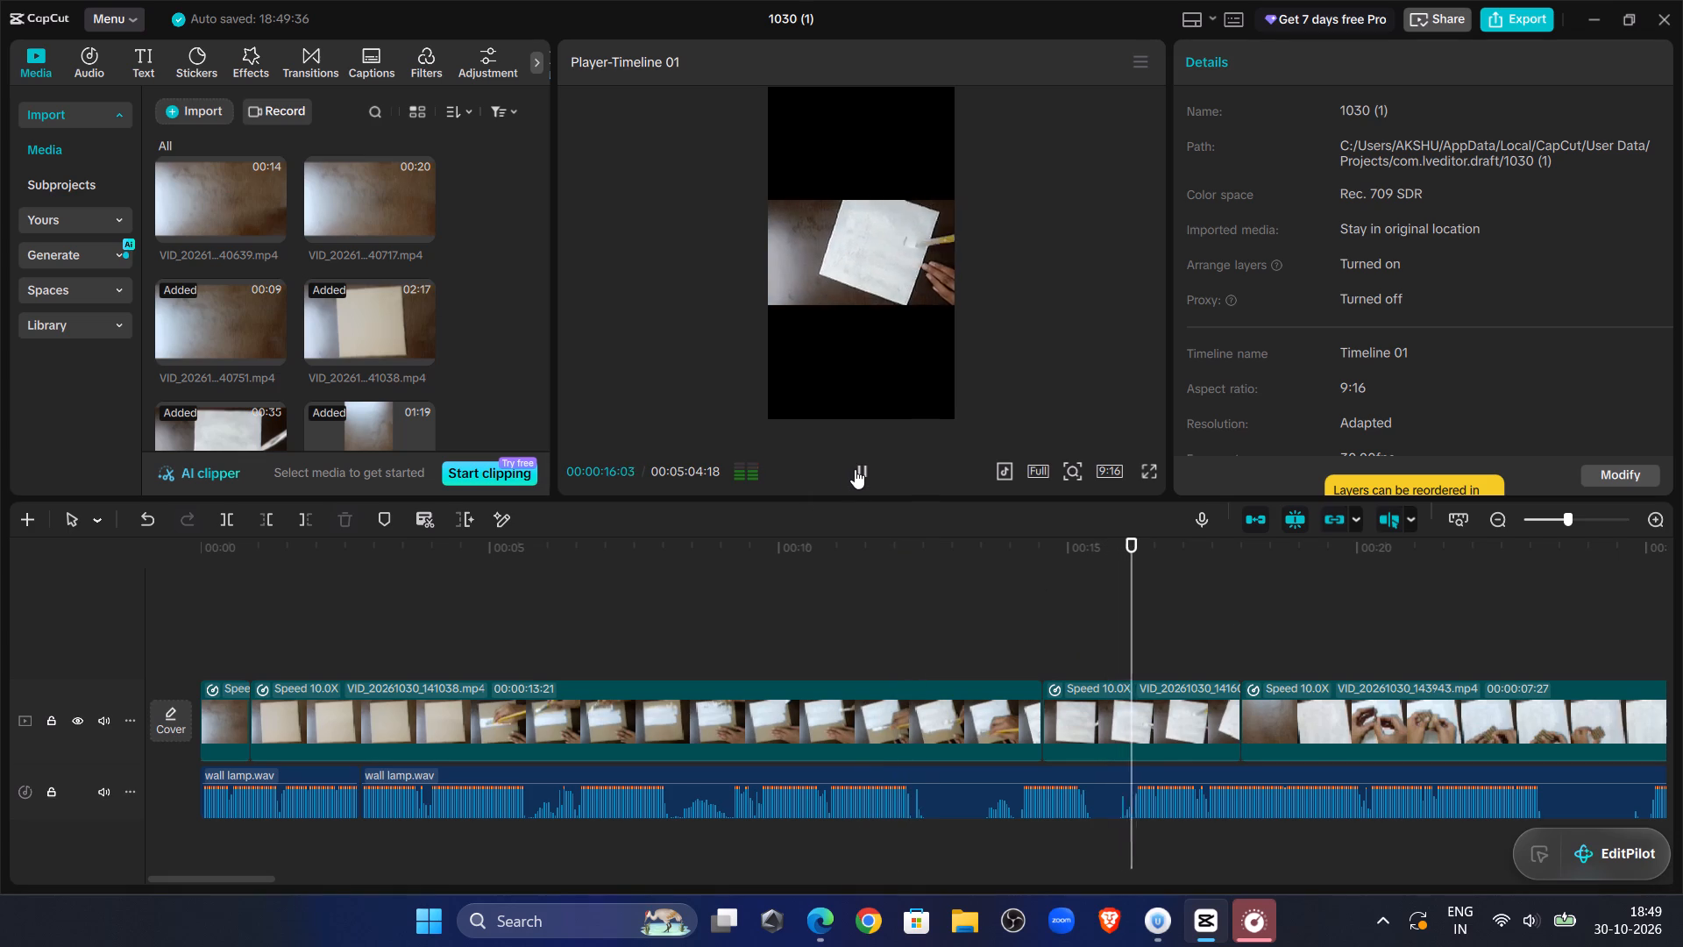
pyautogui.click(1113, 655)
pyautogui.moveTo(1113, 655); pyautogui.dragTo(1132, 673)
pyautogui.click(1069, 809)
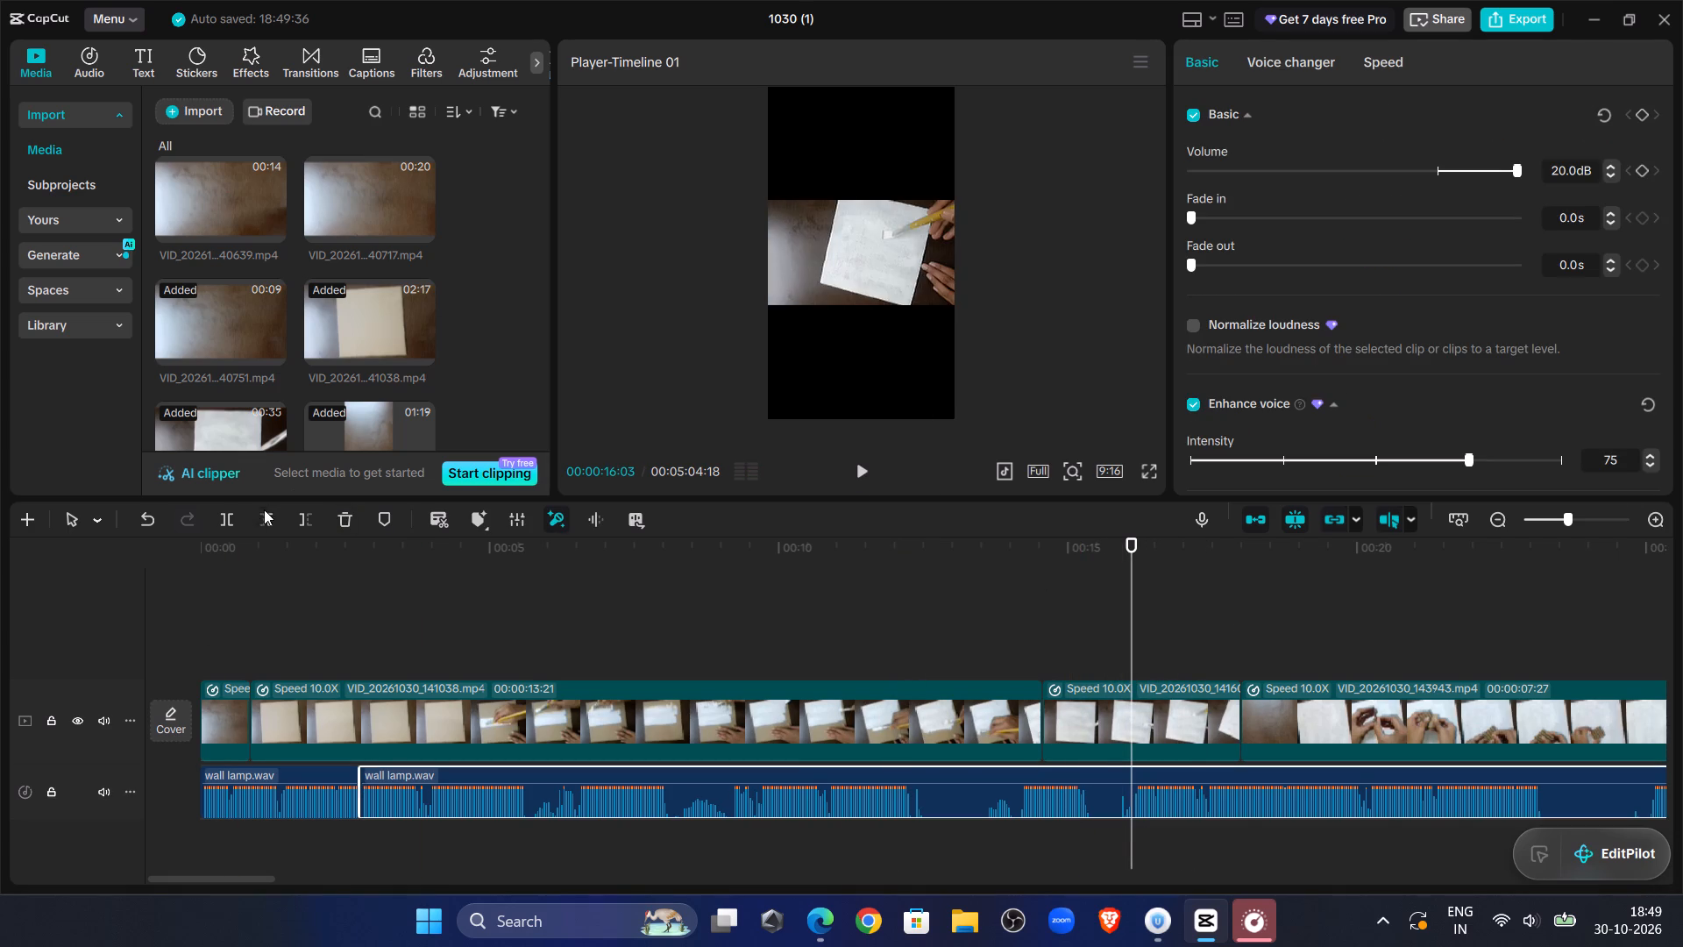
pyautogui.click(264, 509)
pyautogui.moveTo(1218, 773); pyautogui.dragTo(424, 787)
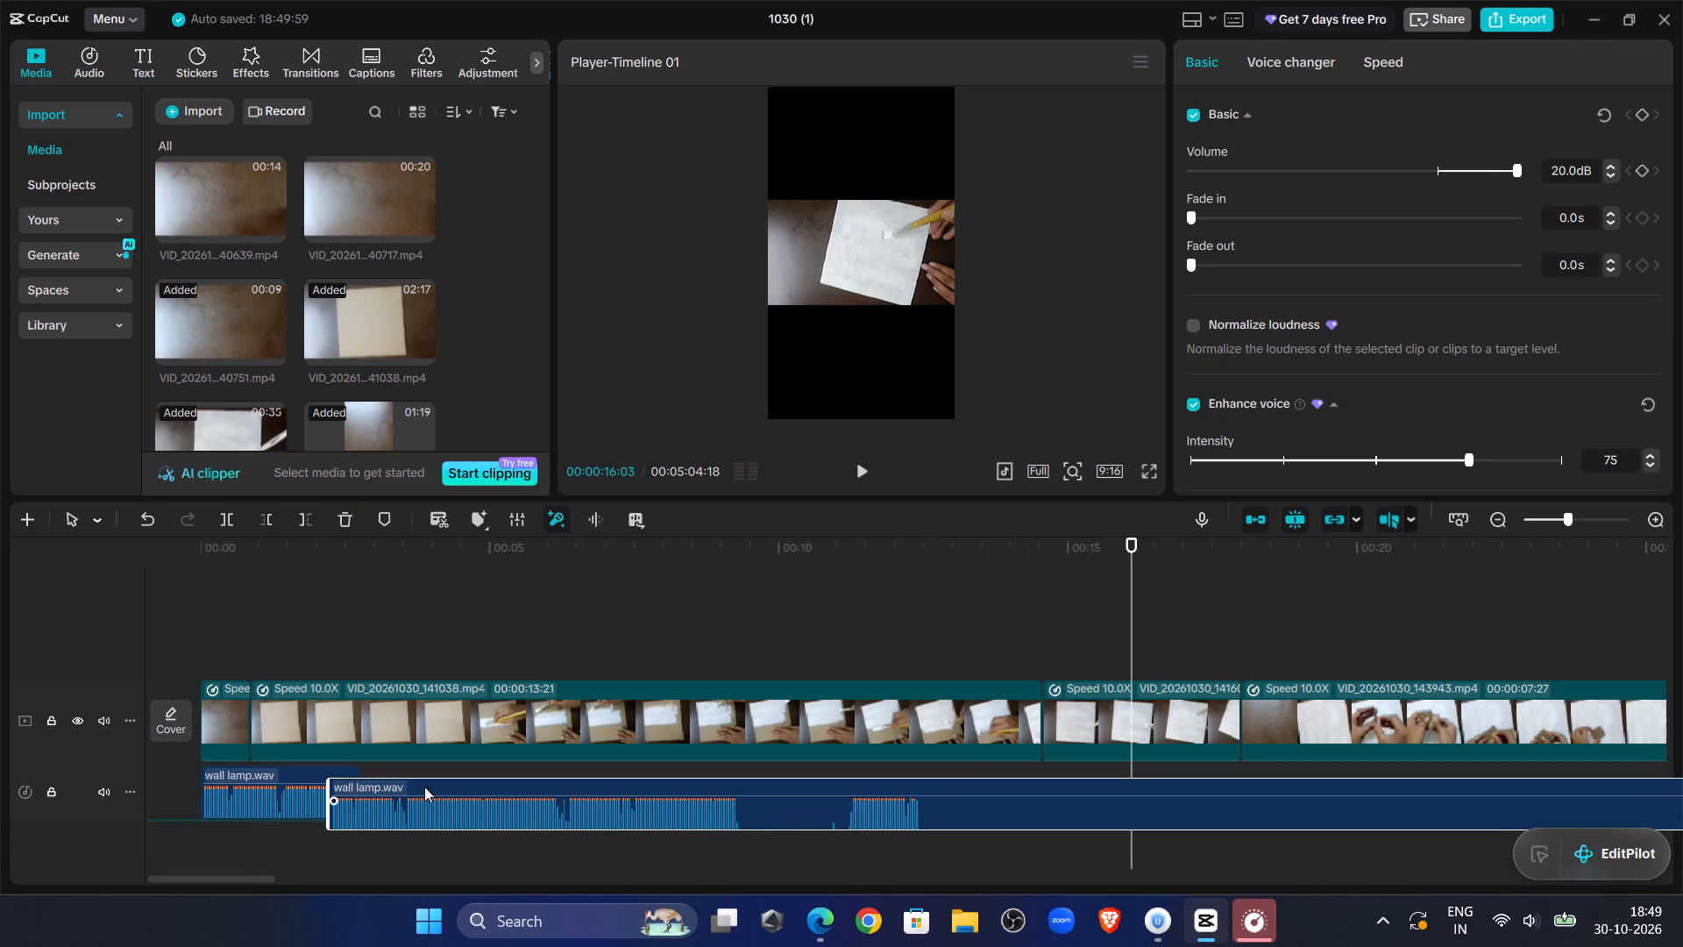
pyautogui.moveTo(424, 787); pyautogui.dragTo(451, 787)
# Play the narration across the join and split the second voiceover segment at 00:00:03:26.
pyautogui.click(330, 572)
pyautogui.click(865, 468)
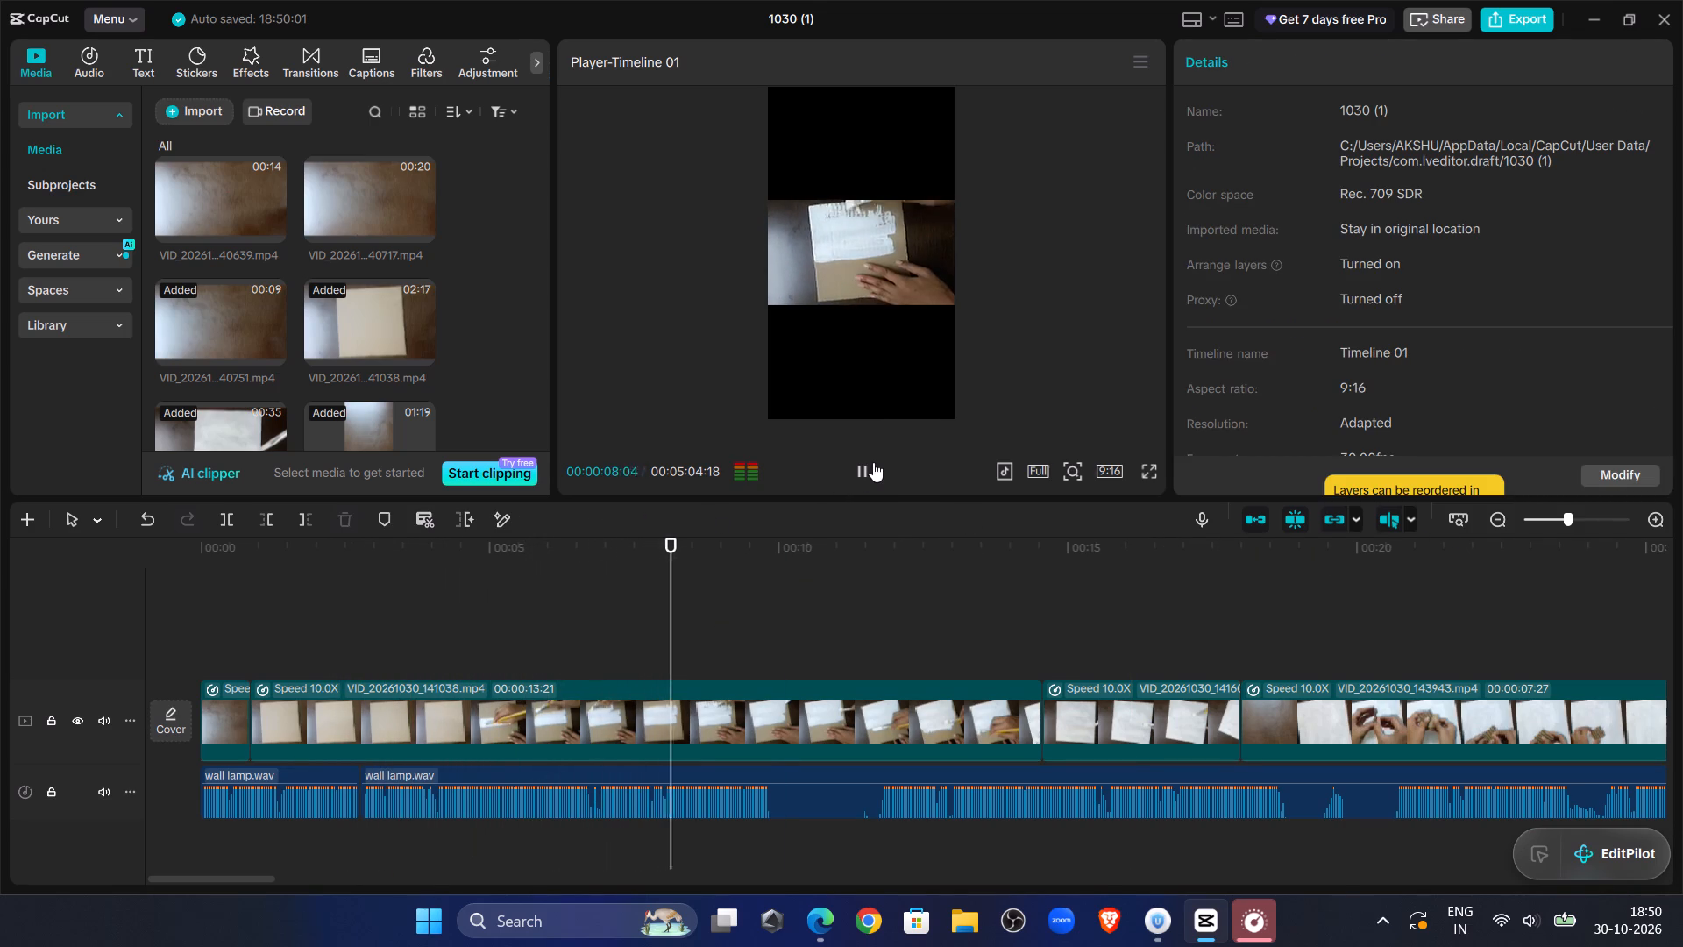
pyautogui.click(355, 643)
pyautogui.click(1578, 525)
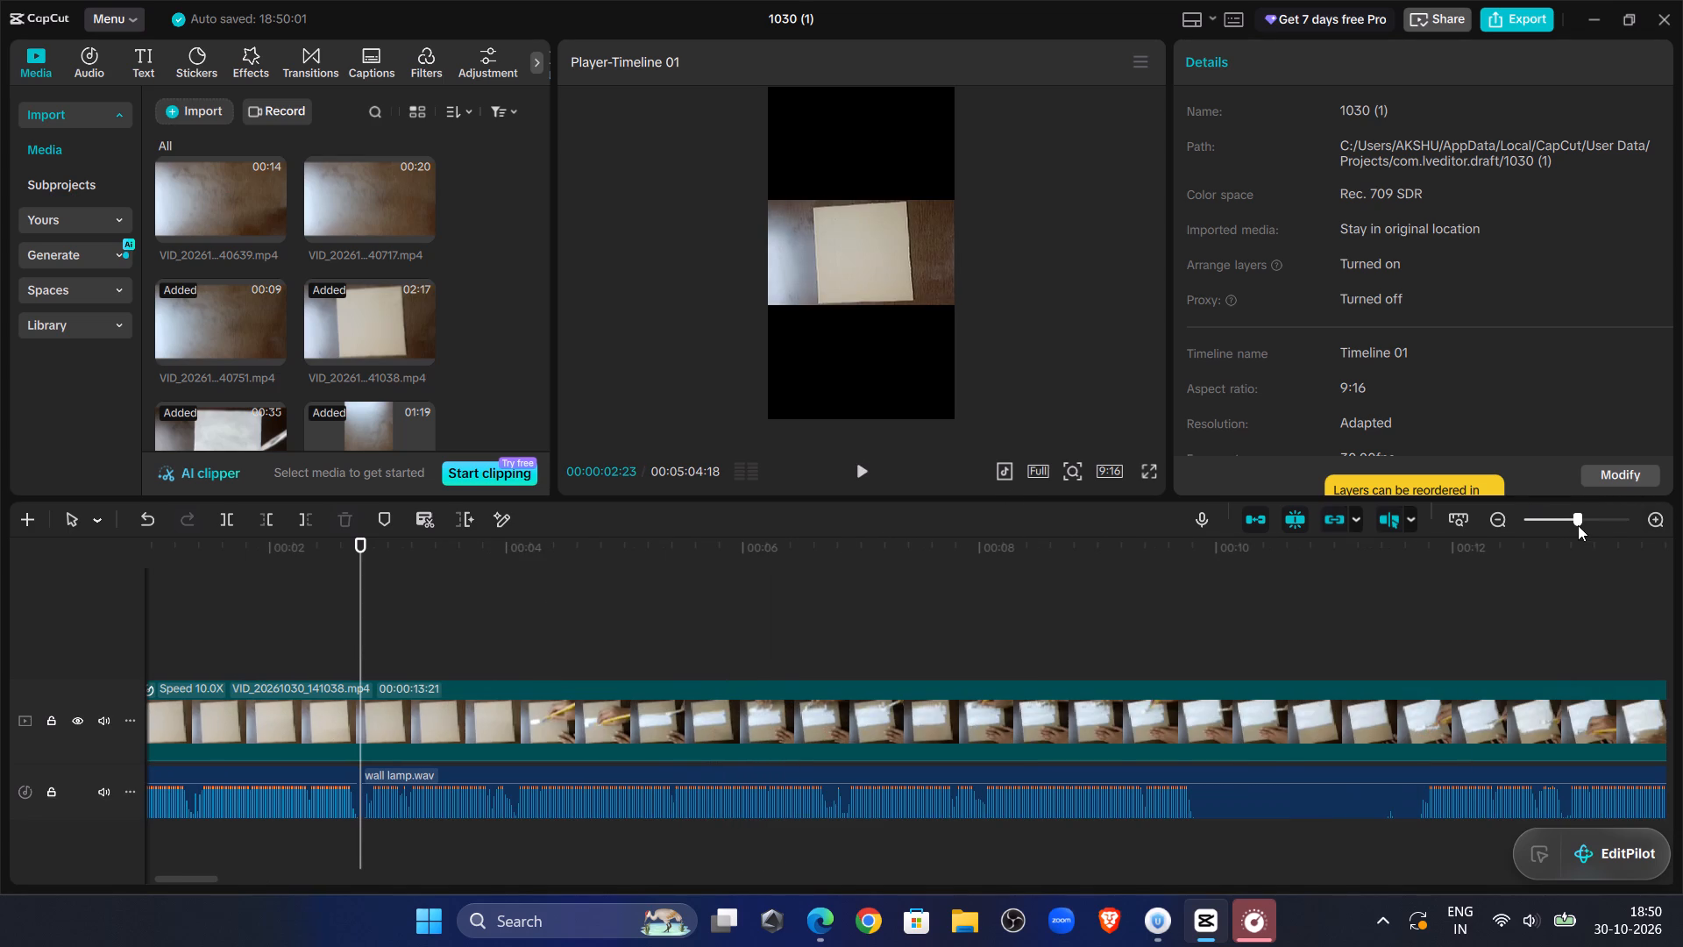
pyautogui.click(864, 460)
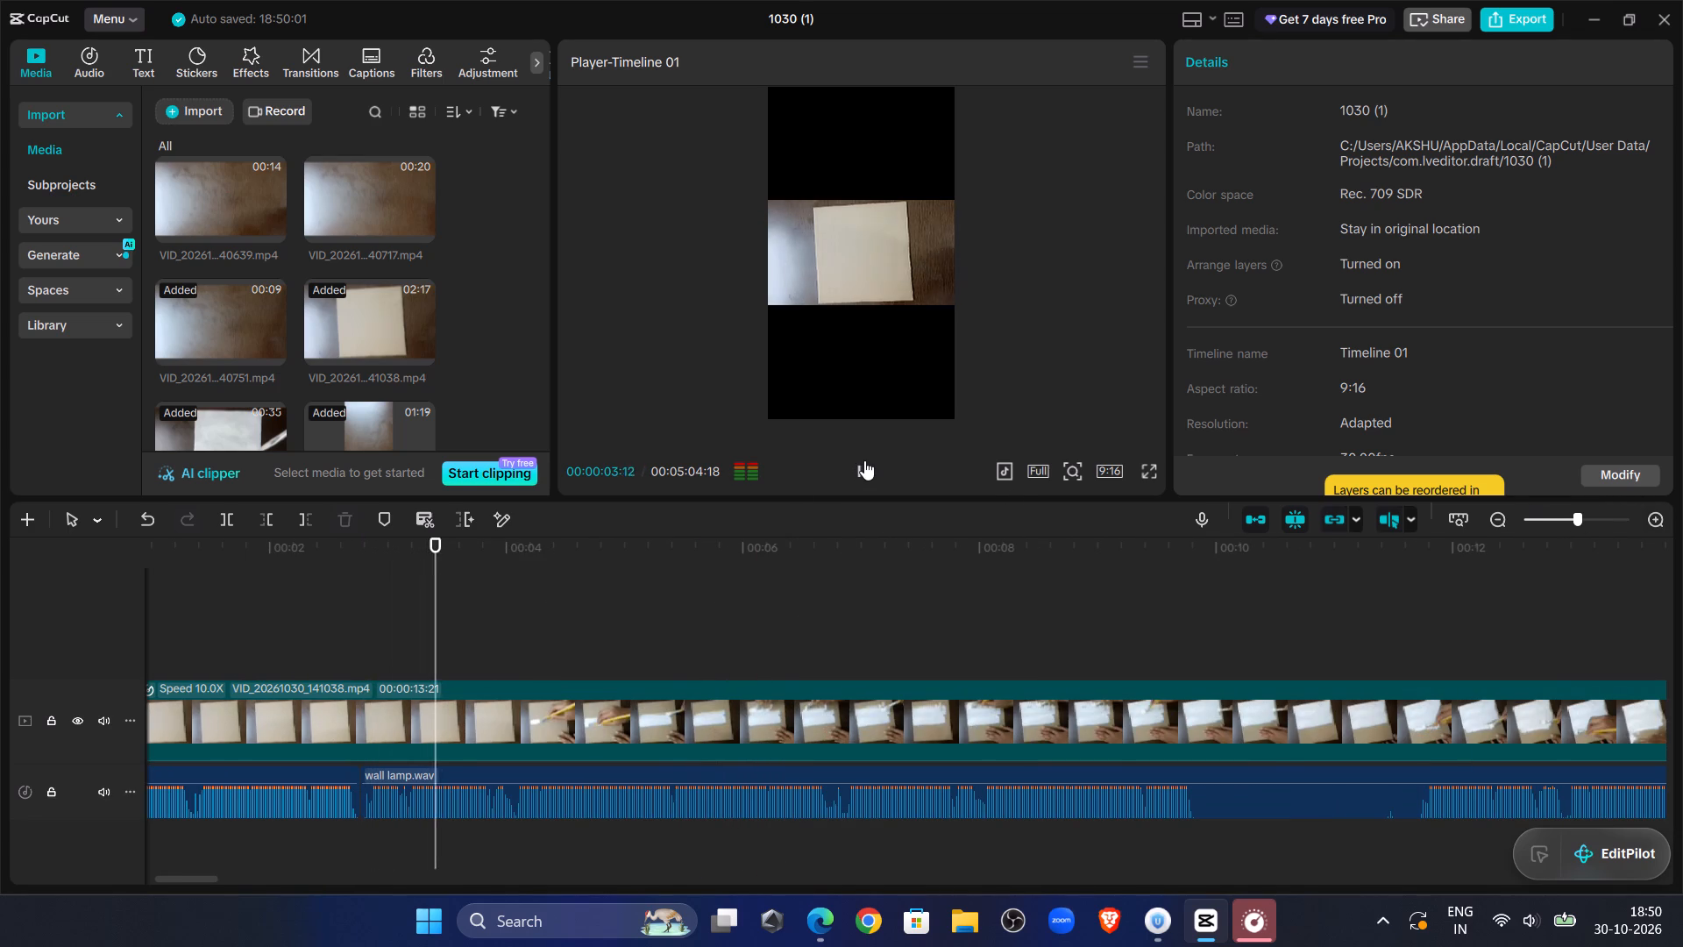
pyautogui.click(864, 460)
pyautogui.click(481, 804)
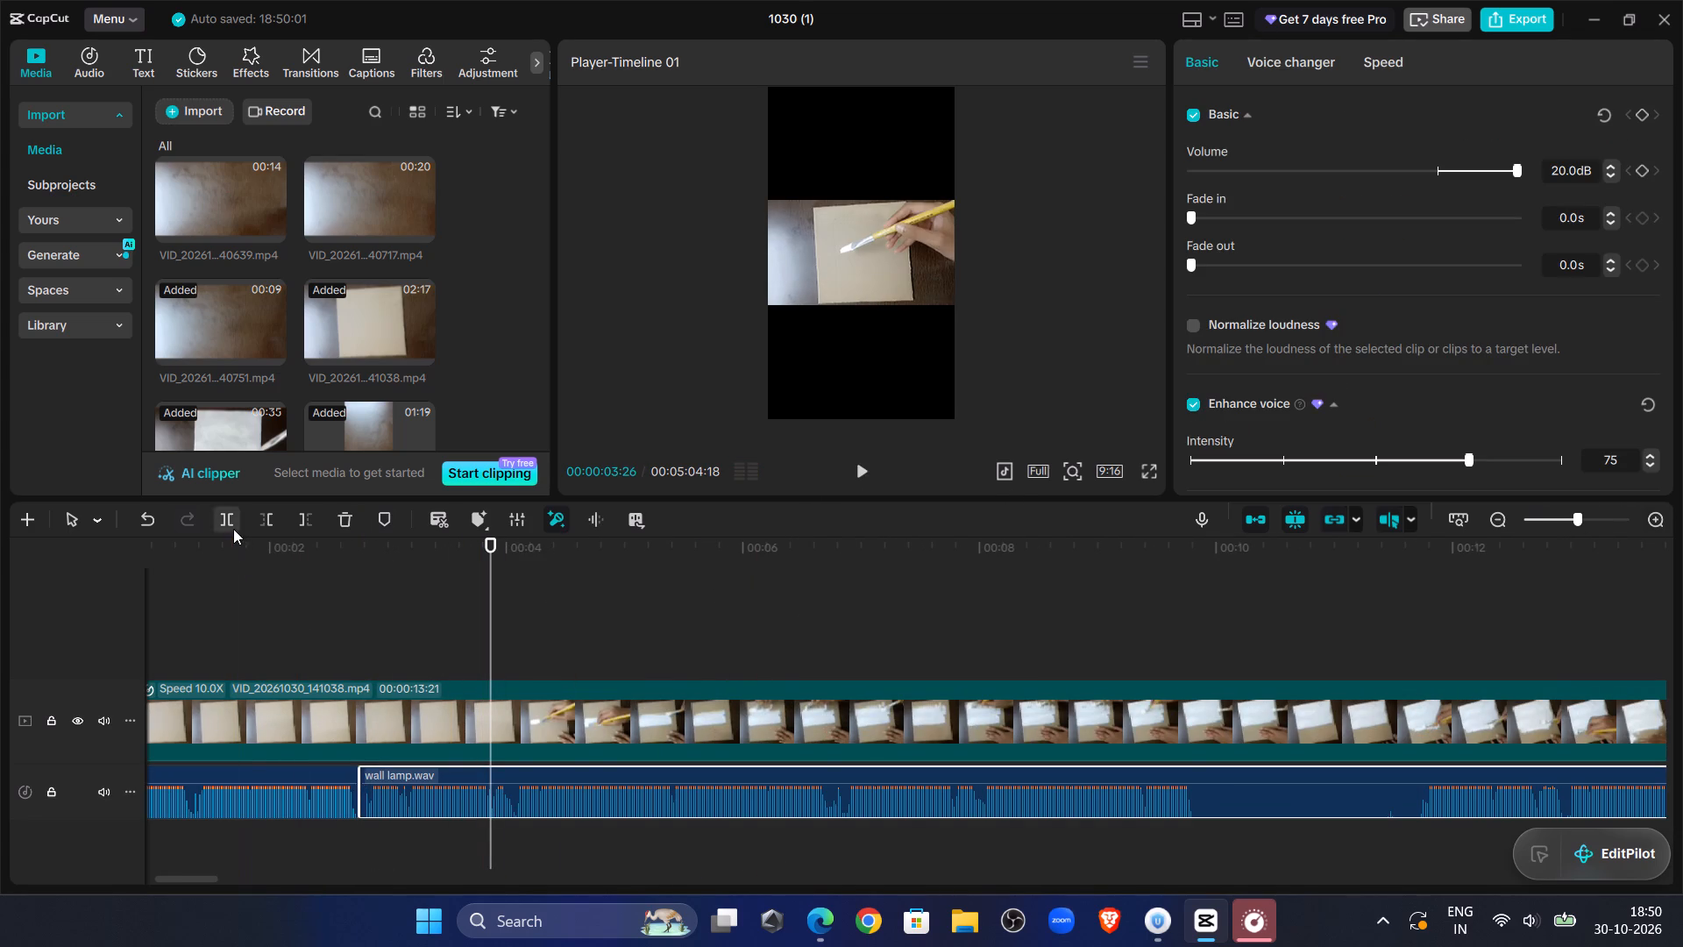
pyautogui.click(233, 529)
# Listen through the narration after the latest voiceover split to find where the next usable take begins.
pyautogui.click(597, 584)
pyautogui.moveTo(597, 584); pyautogui.dragTo(1682, 669)
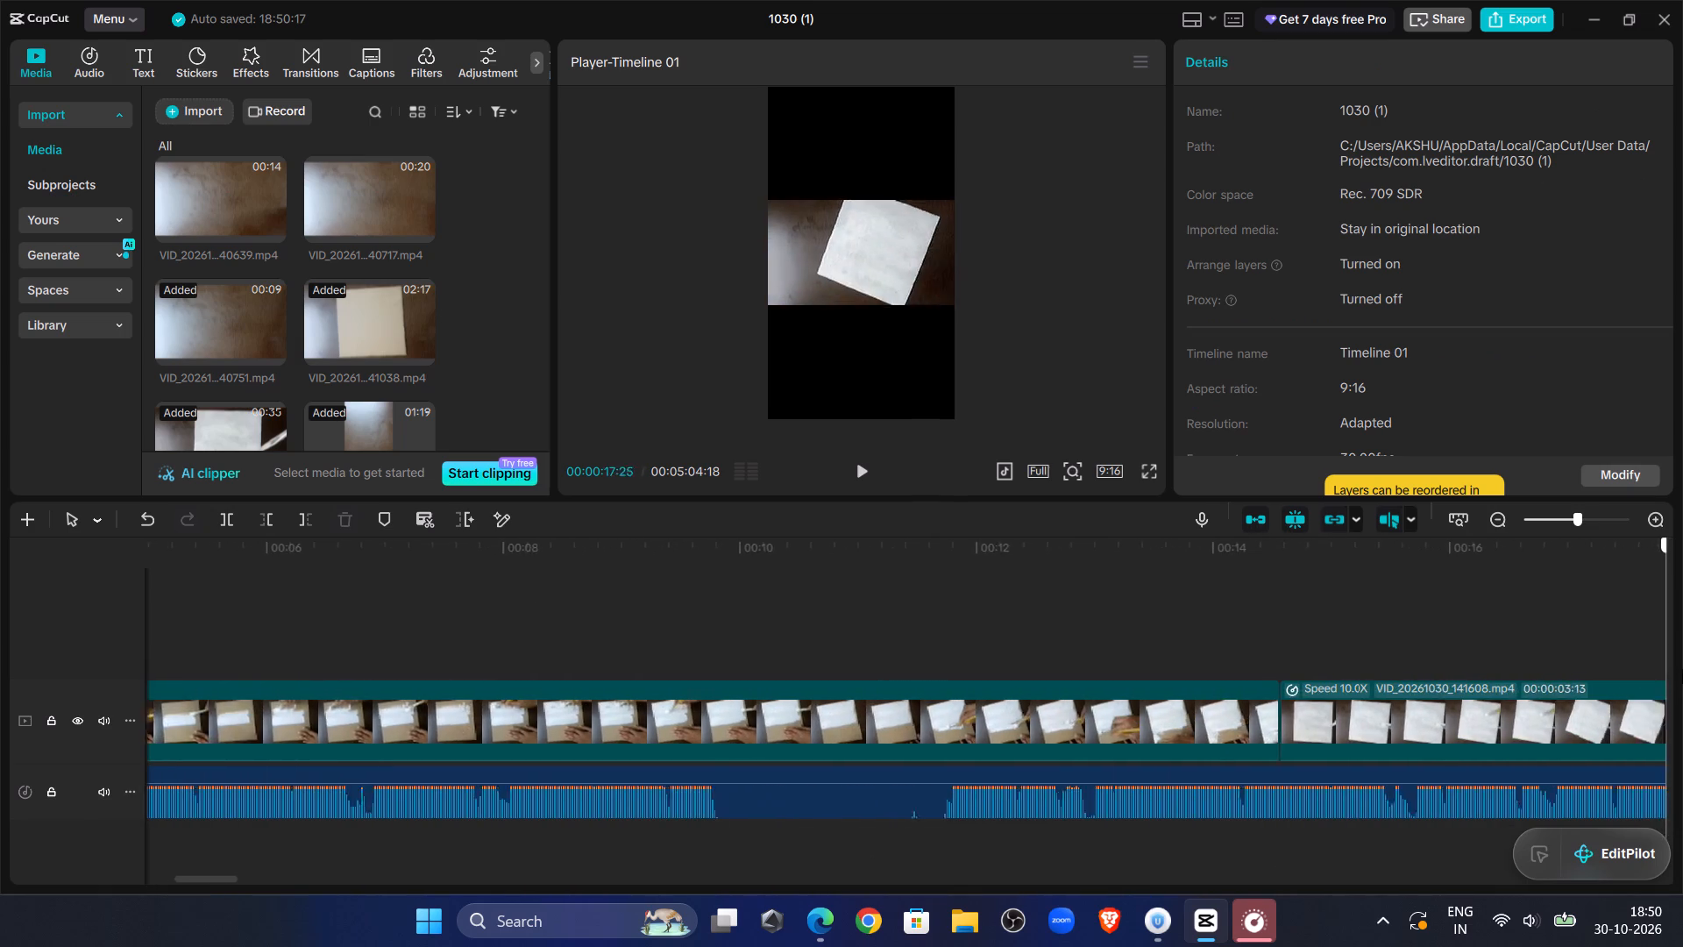
pyautogui.moveTo(1682, 669); pyautogui.dragTo(823, 642)
pyautogui.click(875, 476)
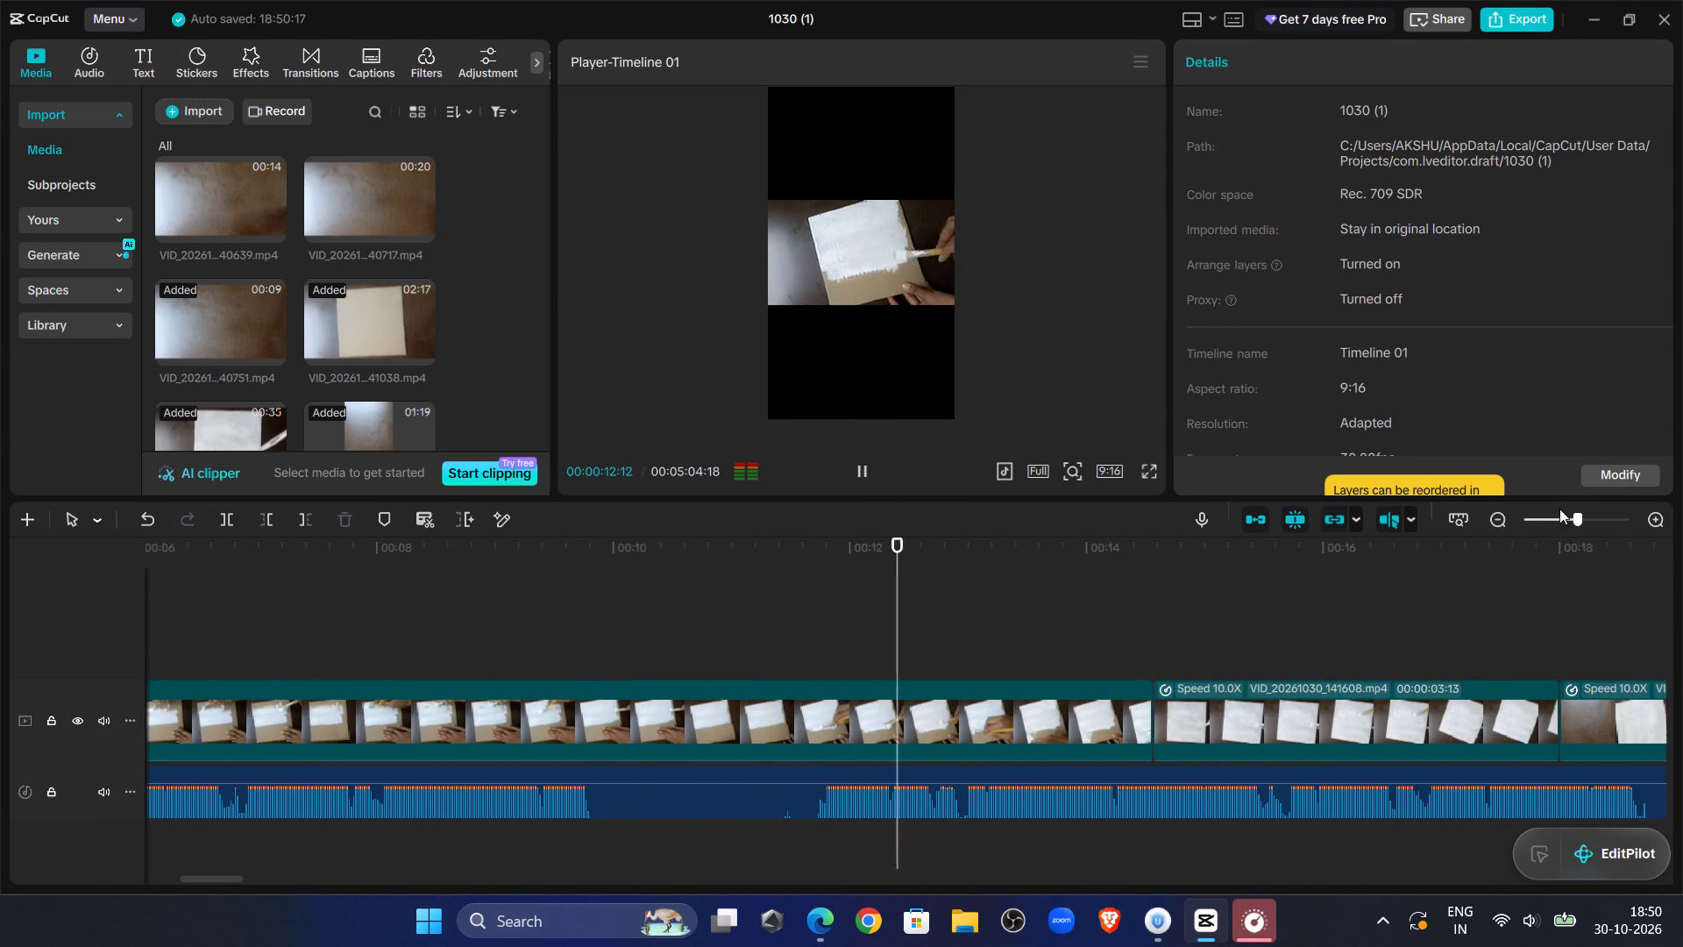
pyautogui.click(1559, 509)
pyautogui.click(1561, 517)
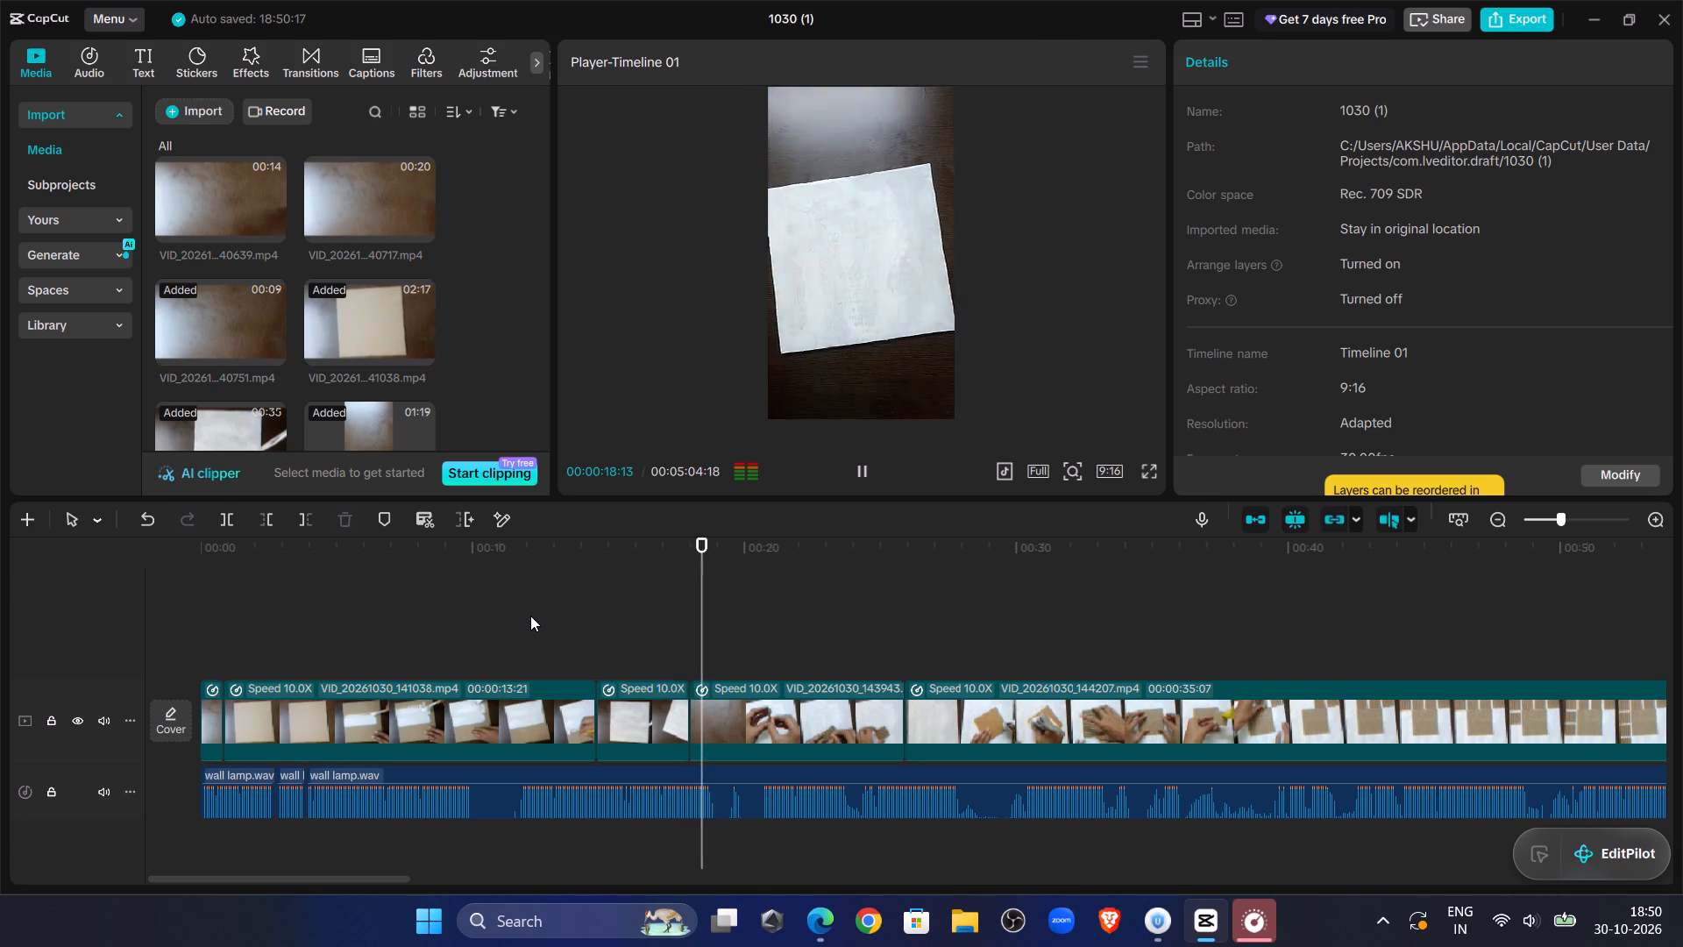
pyautogui.click(792, 604)
pyautogui.click(855, 473)
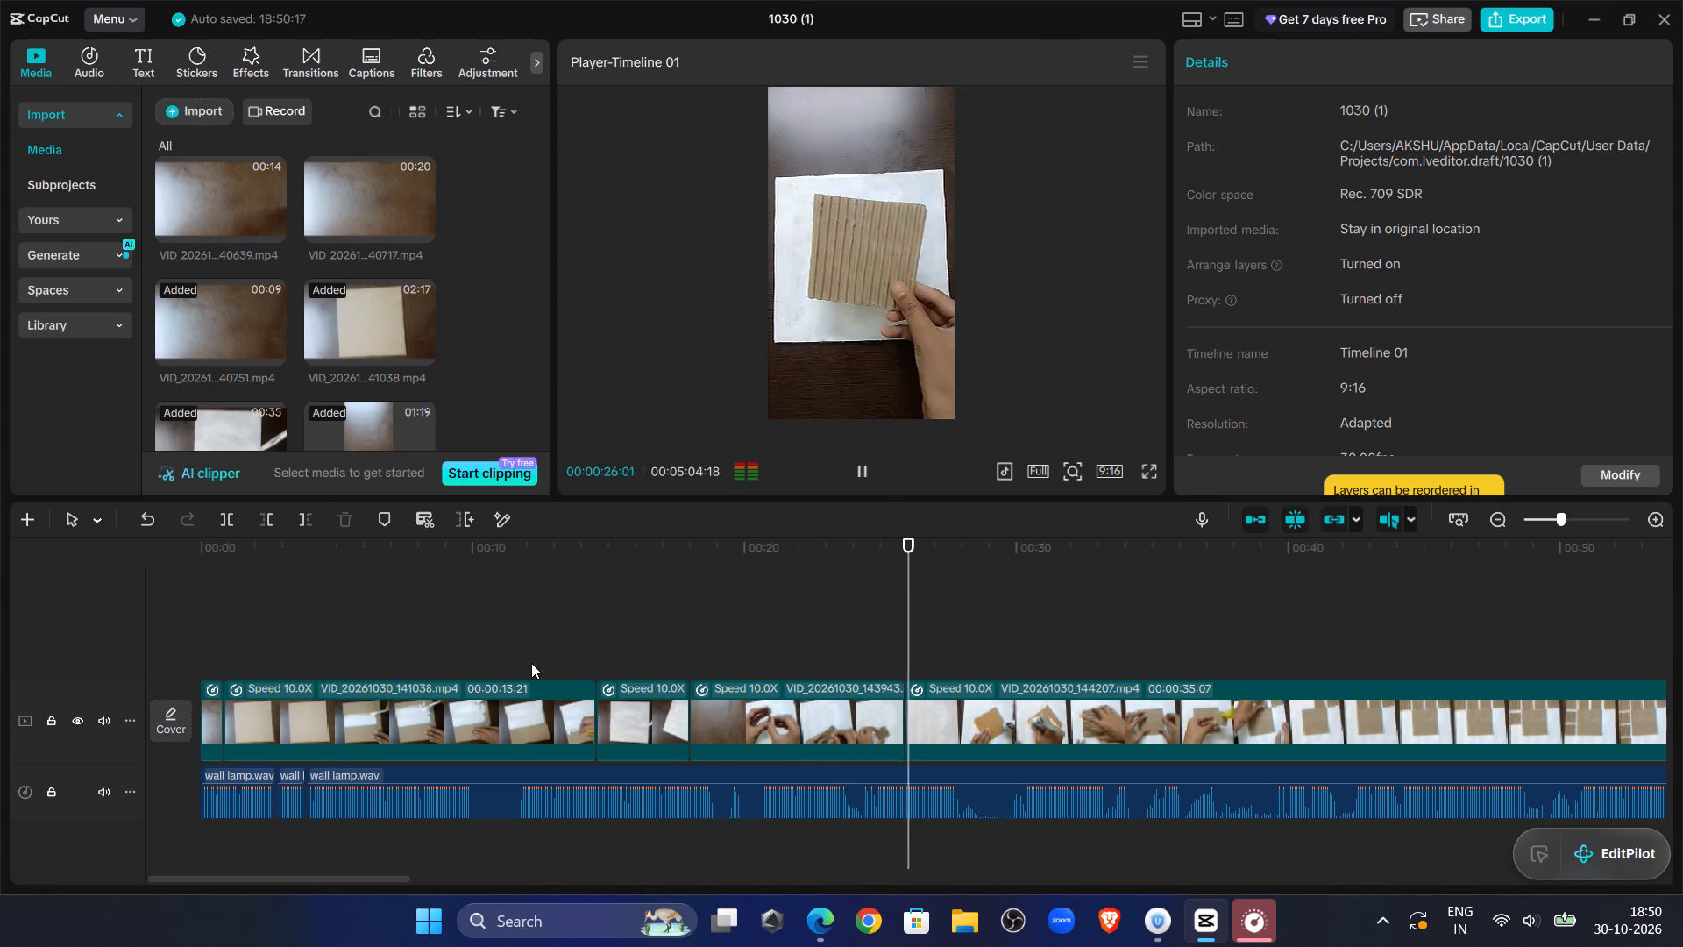
pyautogui.click(519, 639)
pyautogui.click(842, 473)
pyautogui.click(853, 473)
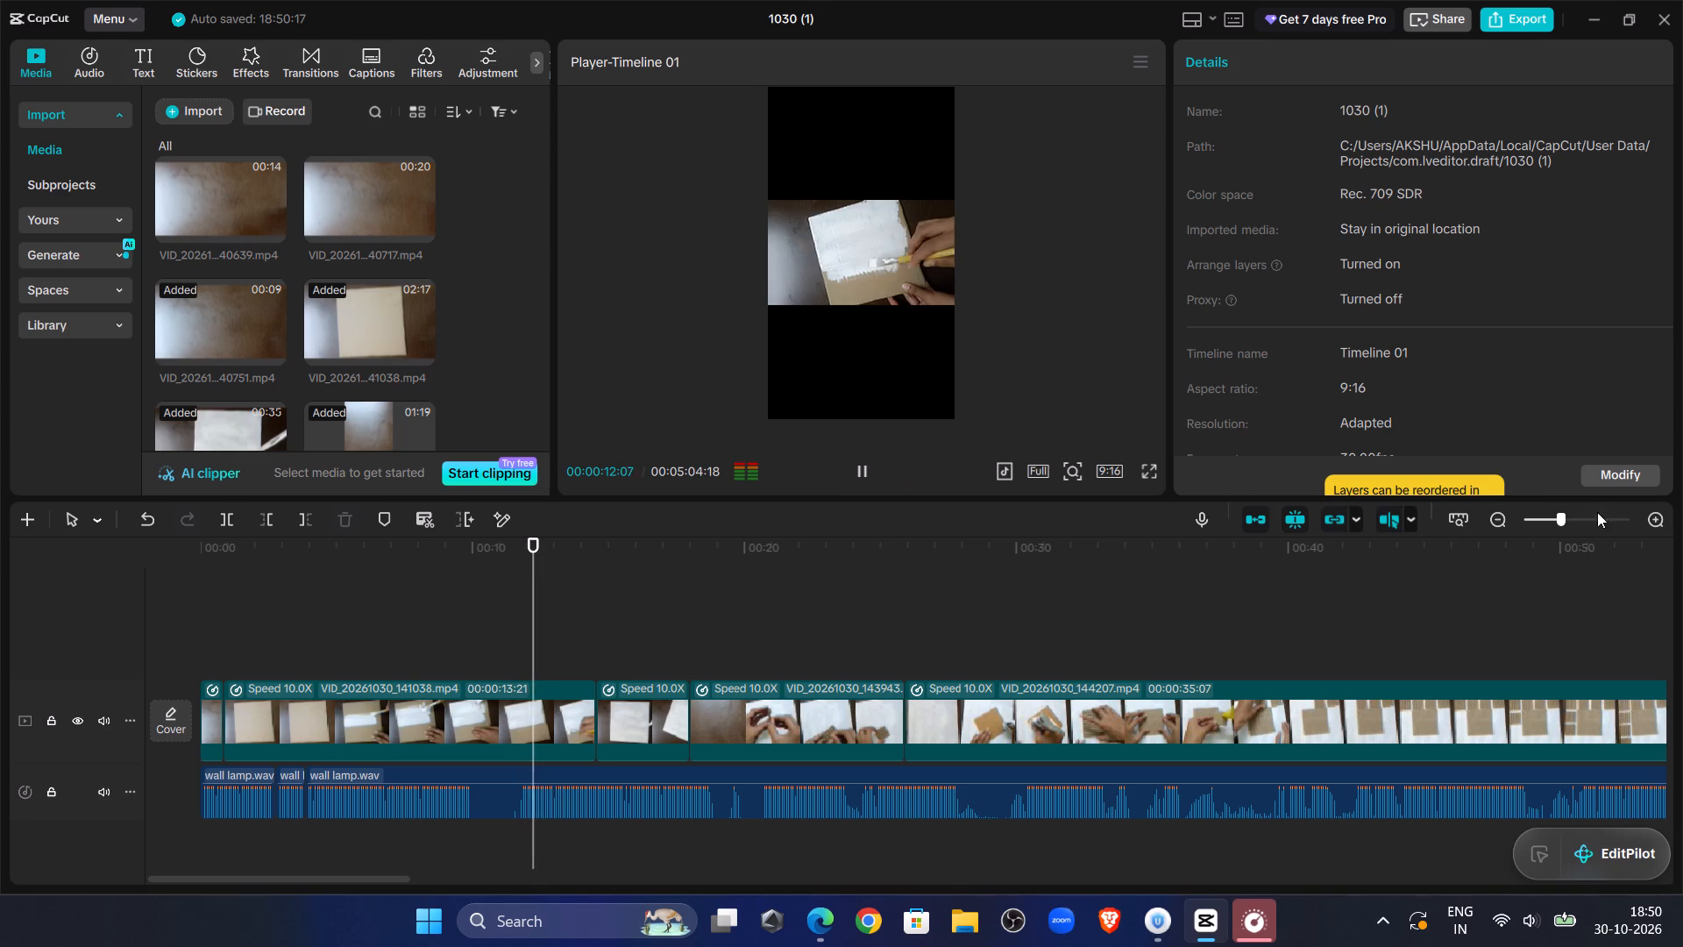
pyautogui.click(858, 471)
# Trim the third voiceover segment's beginning up to 00:00:12:29 and move the remainder directly after the second segment on the same track.
pyautogui.click(1578, 516)
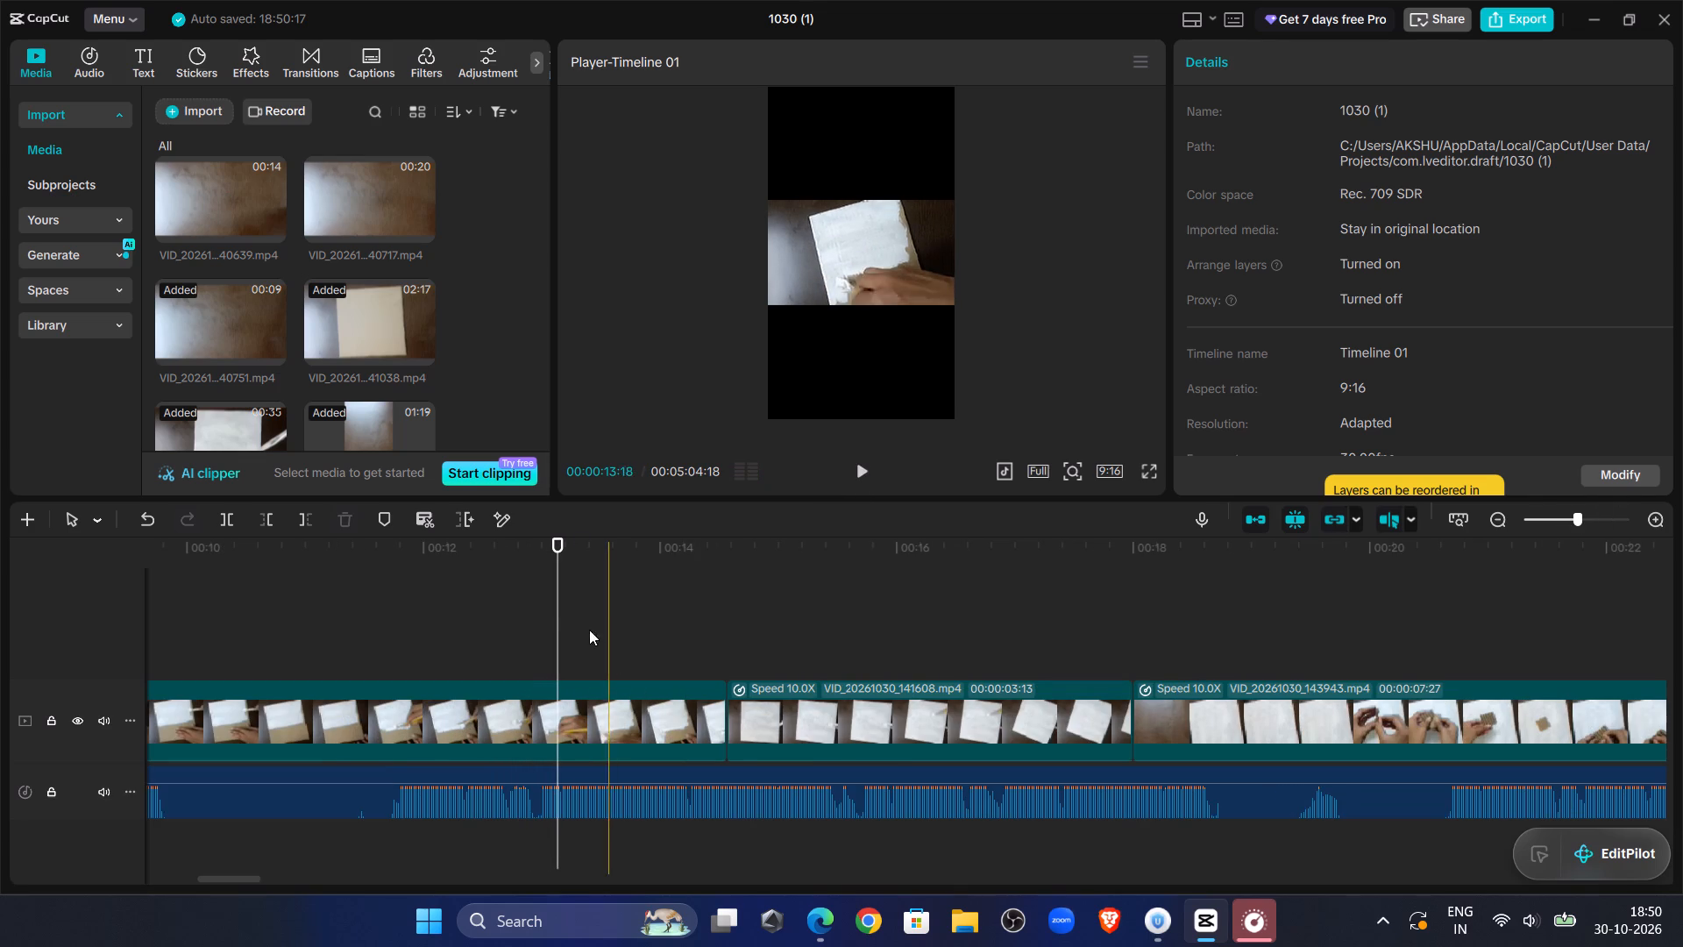
pyautogui.click(539, 598)
pyautogui.click(539, 781)
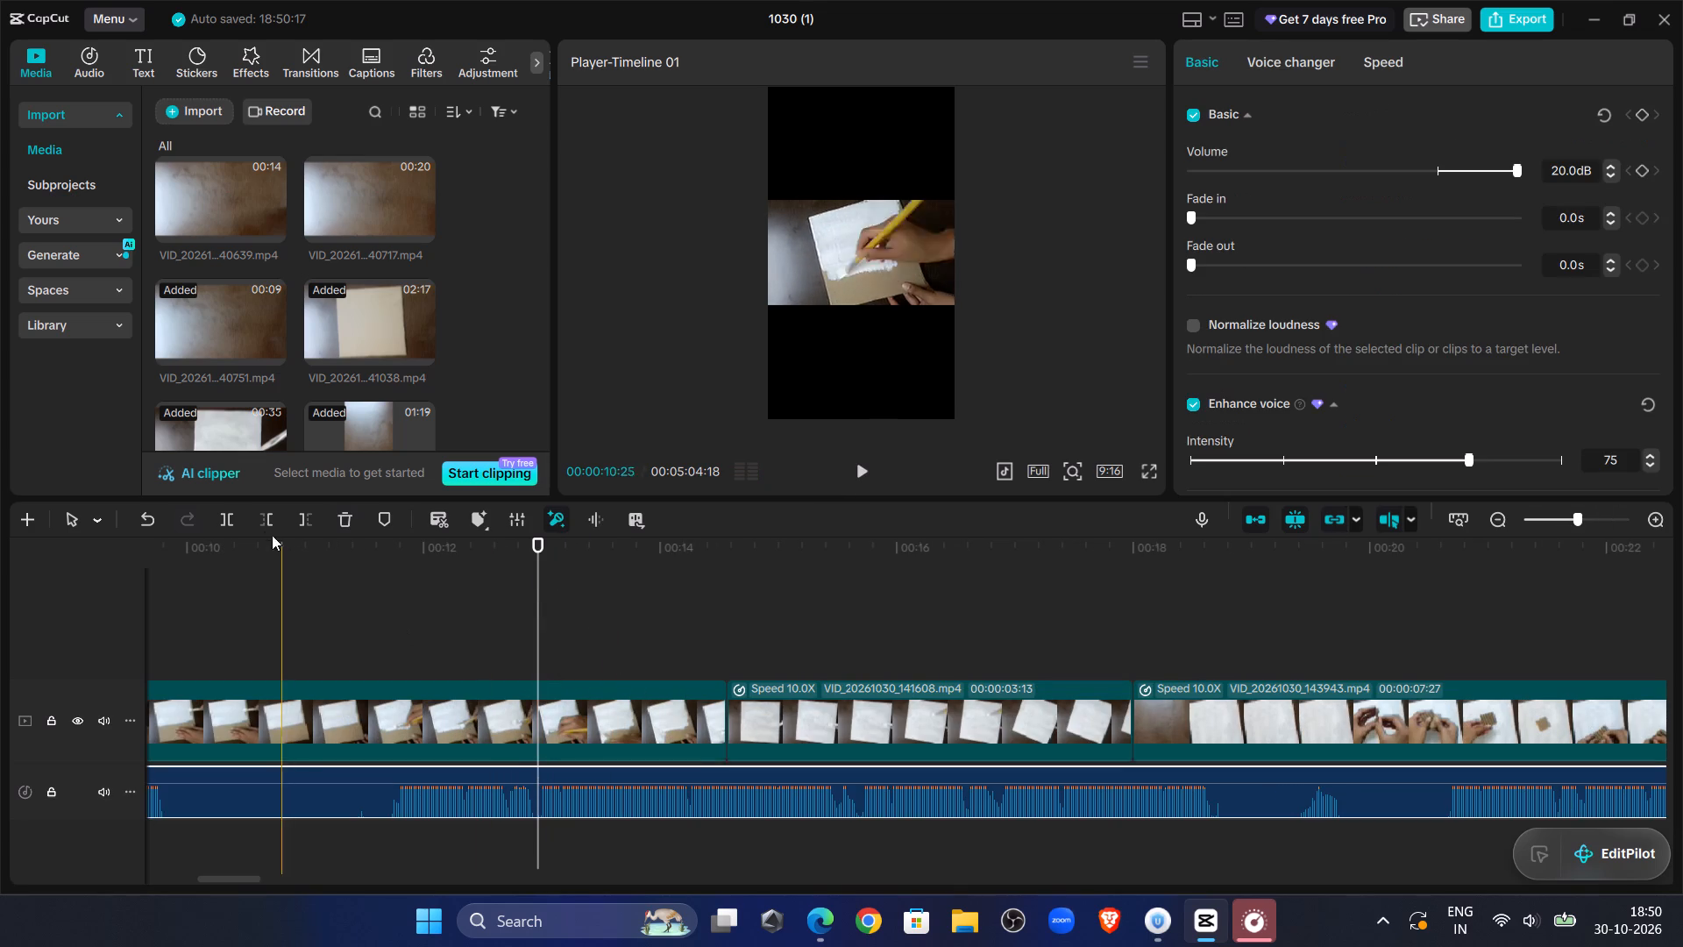
pyautogui.click(259, 518)
pyautogui.moveTo(760, 778); pyautogui.dragTo(2, 920)
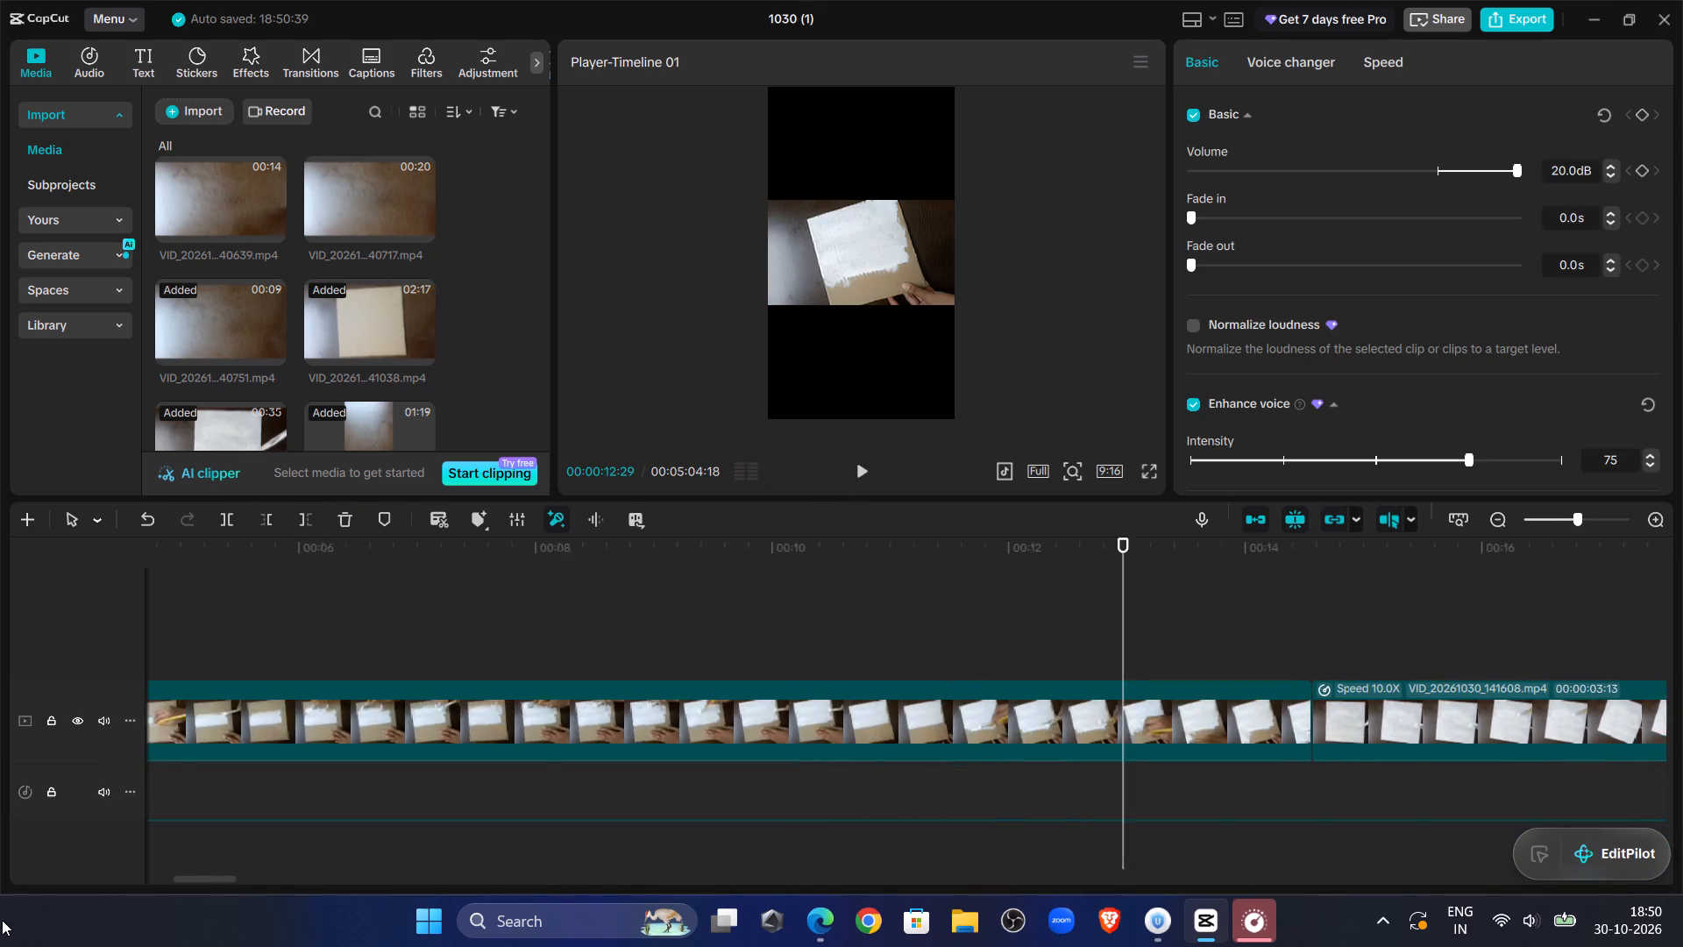
pyautogui.moveTo(2, 920); pyautogui.dragTo(829, 819)
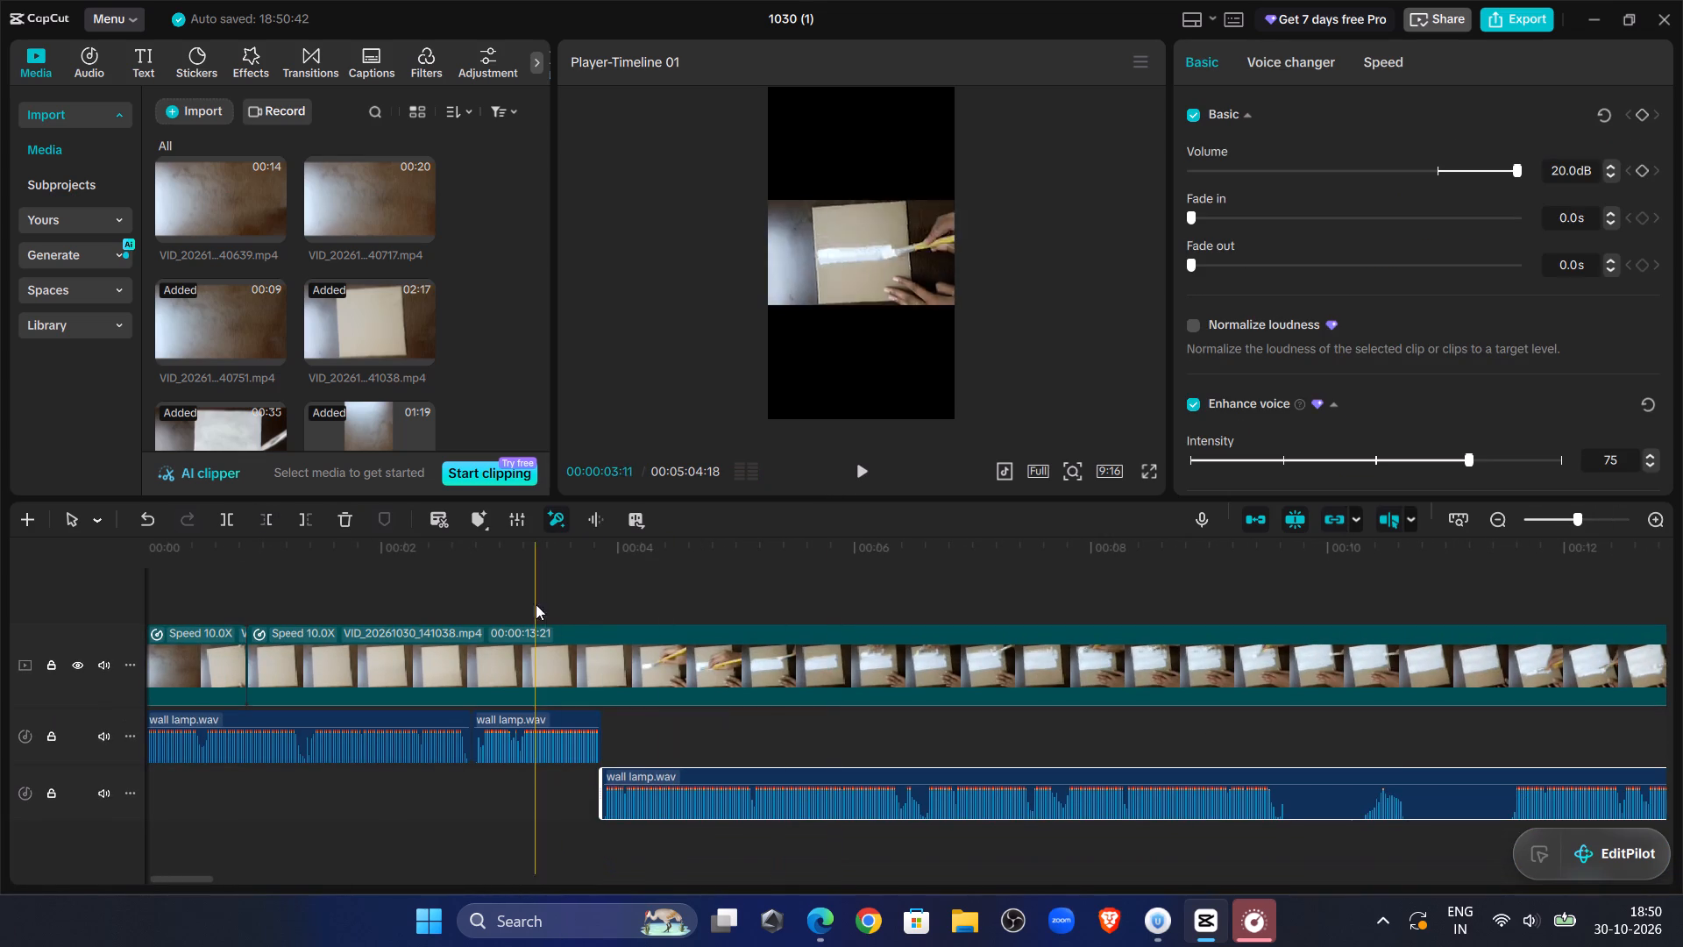
pyautogui.moveTo(626, 773); pyautogui.dragTo(630, 735)
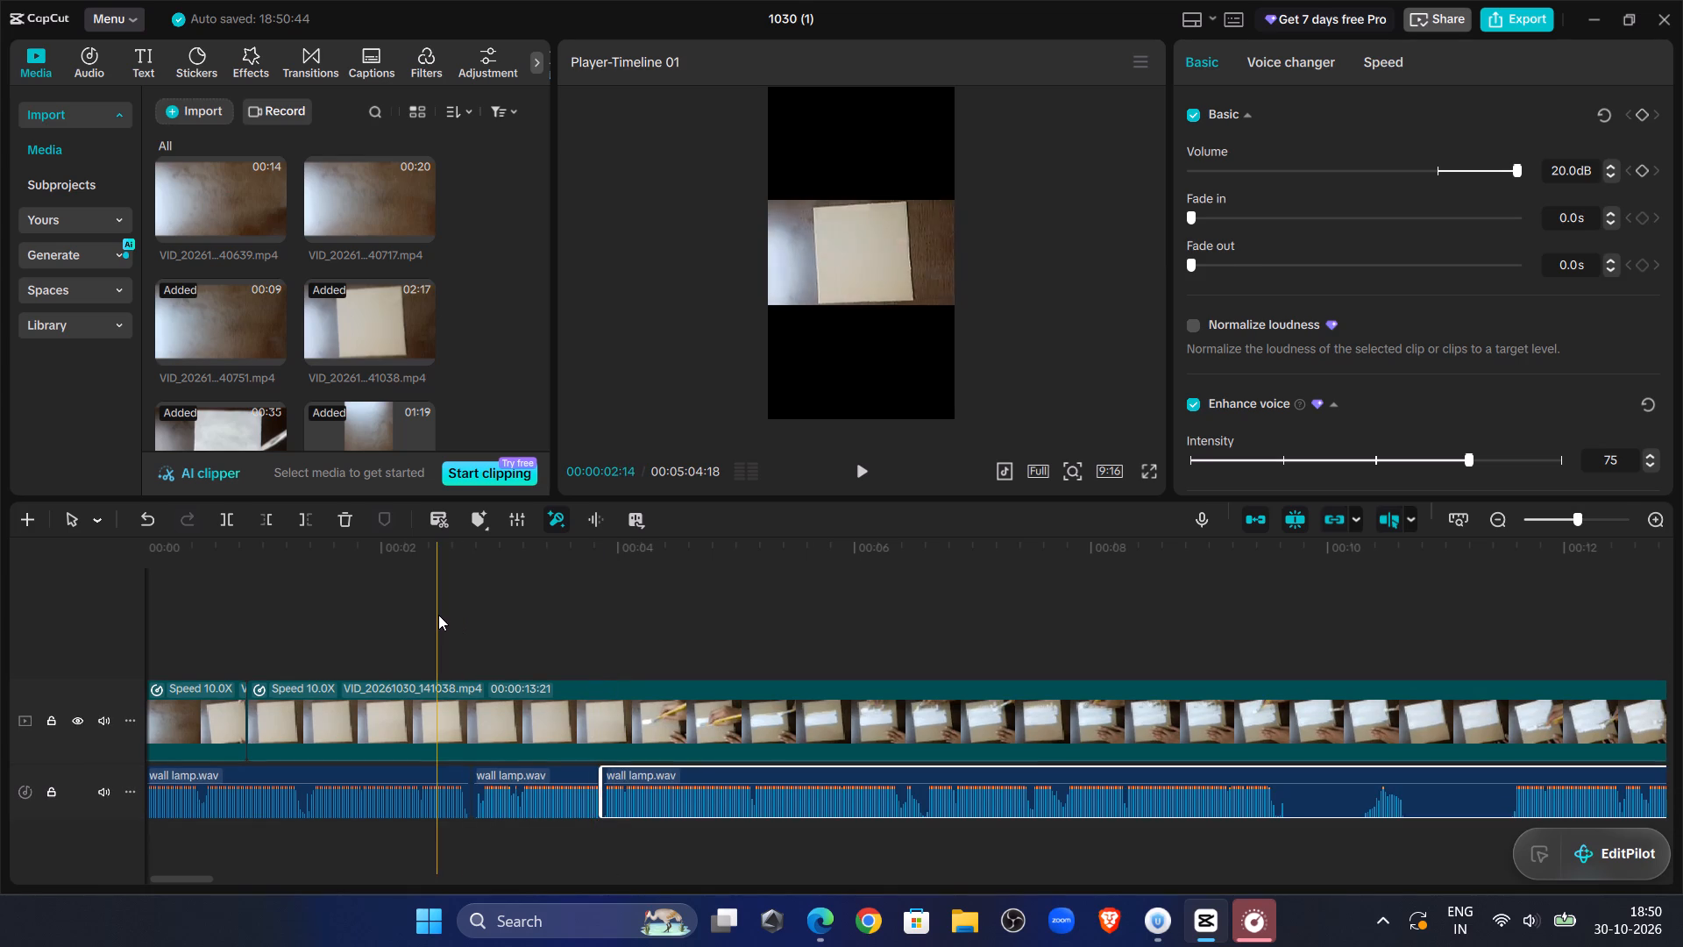
# Play the narration across the new join and split the third voiceover segment at 00:00:06:12.
pyautogui.click(438, 615)
pyautogui.click(864, 469)
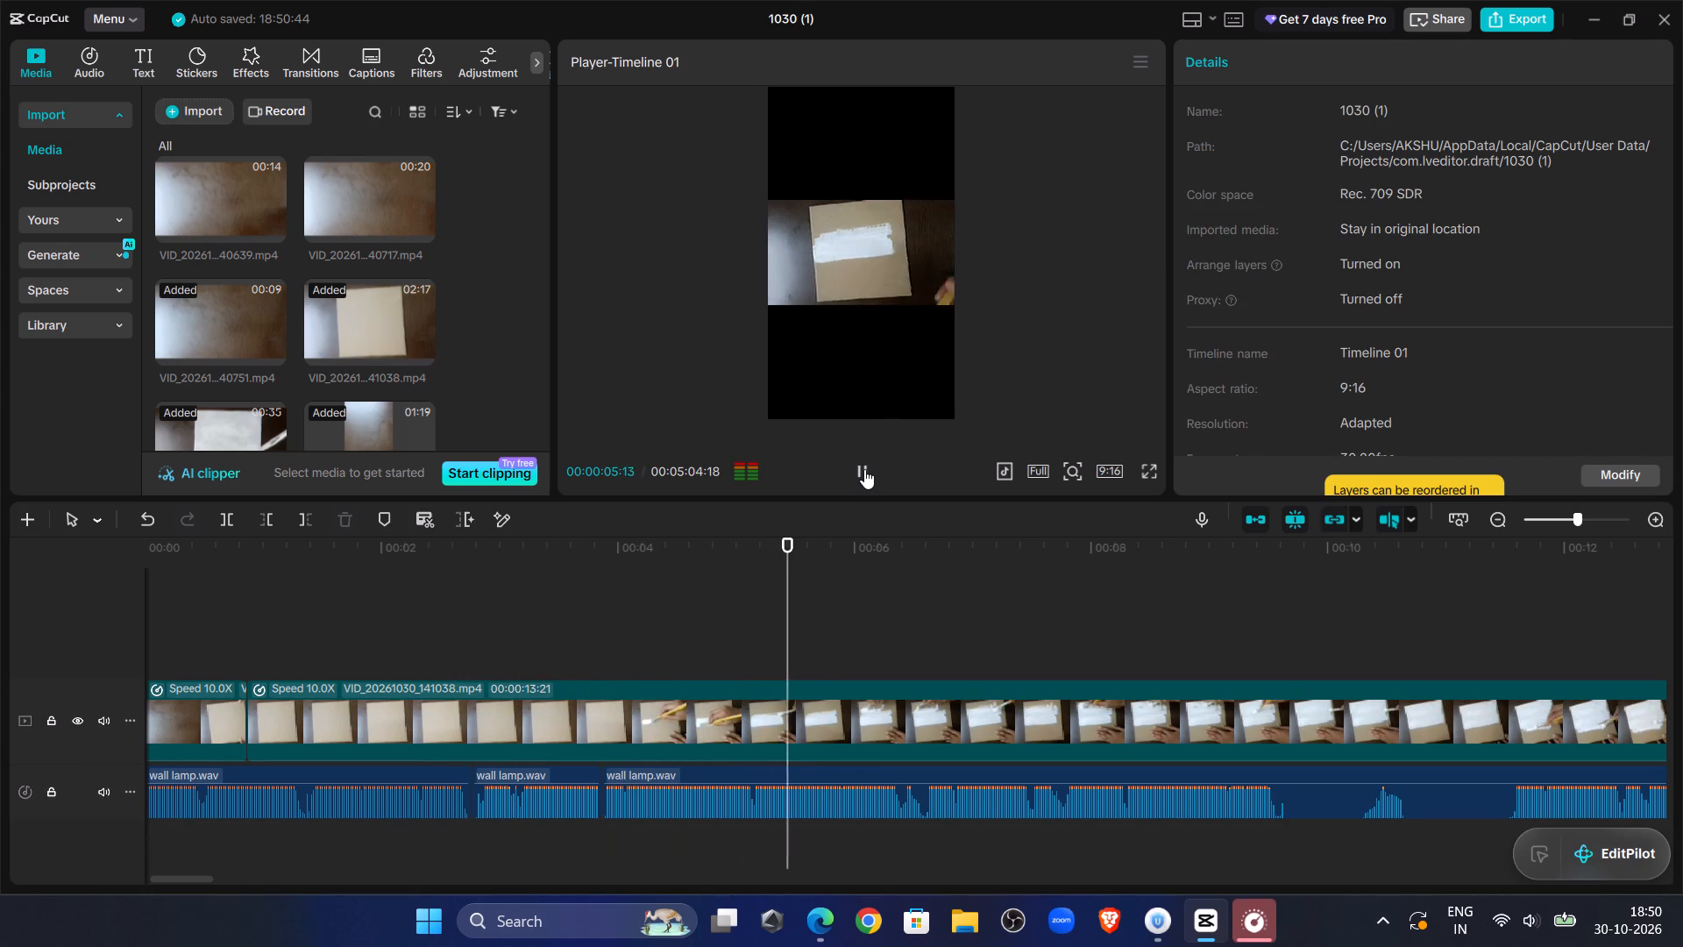
pyautogui.click(864, 469)
pyautogui.doubleClick(864, 469)
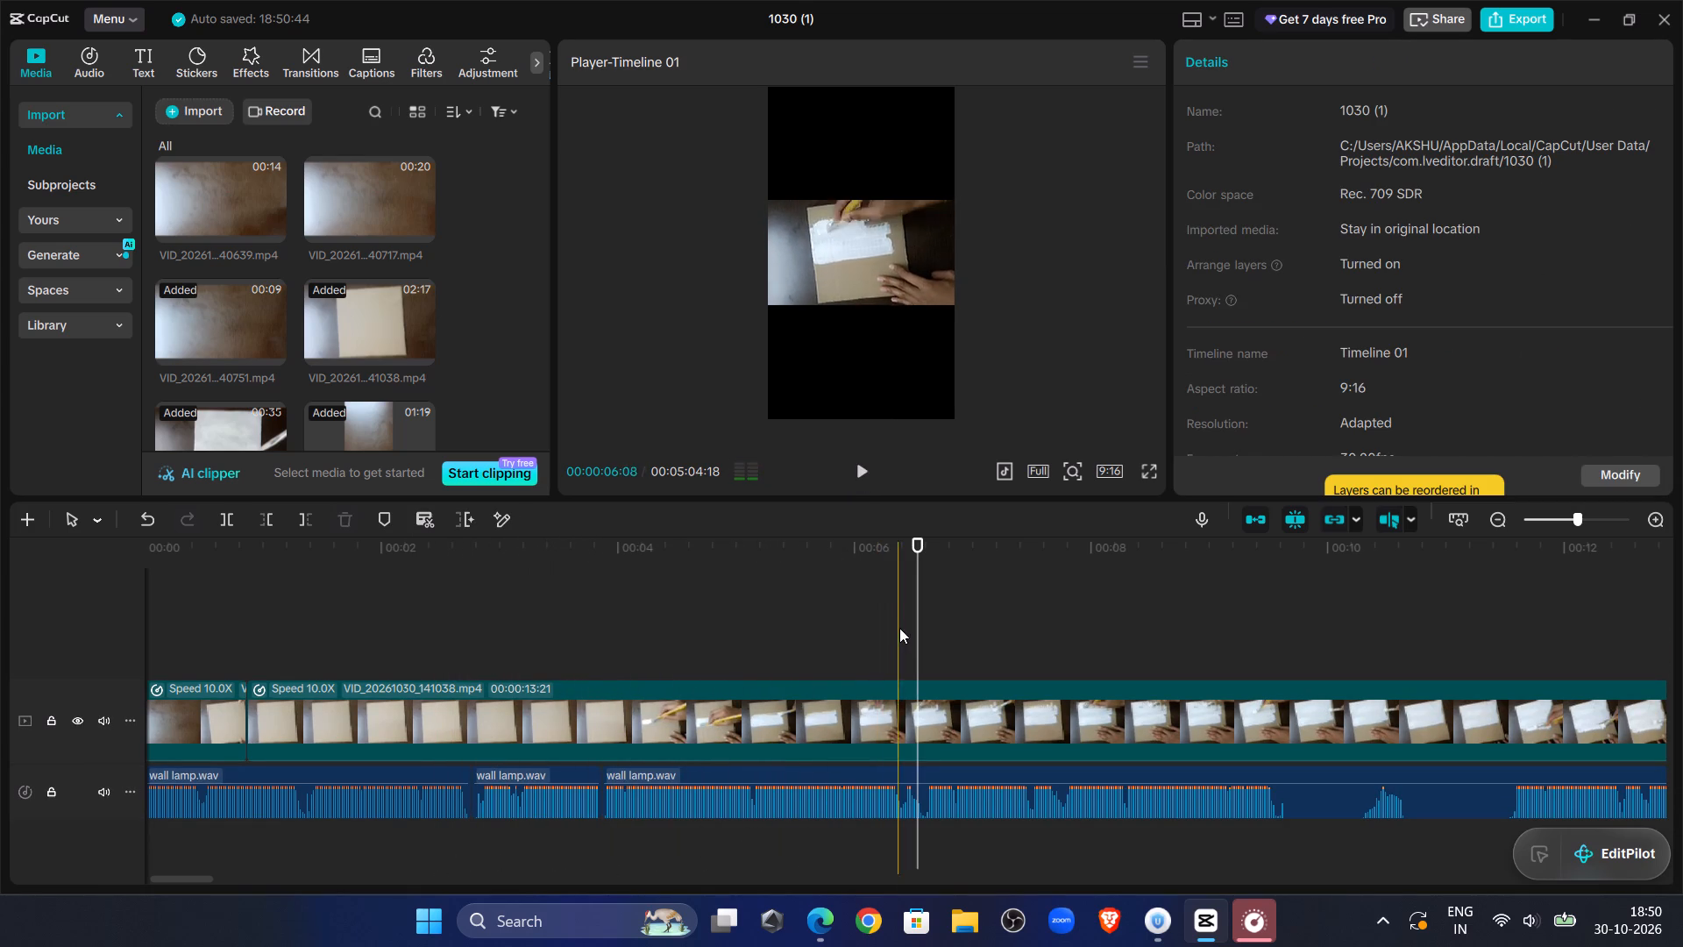
pyautogui.click(900, 625)
pyautogui.click(876, 803)
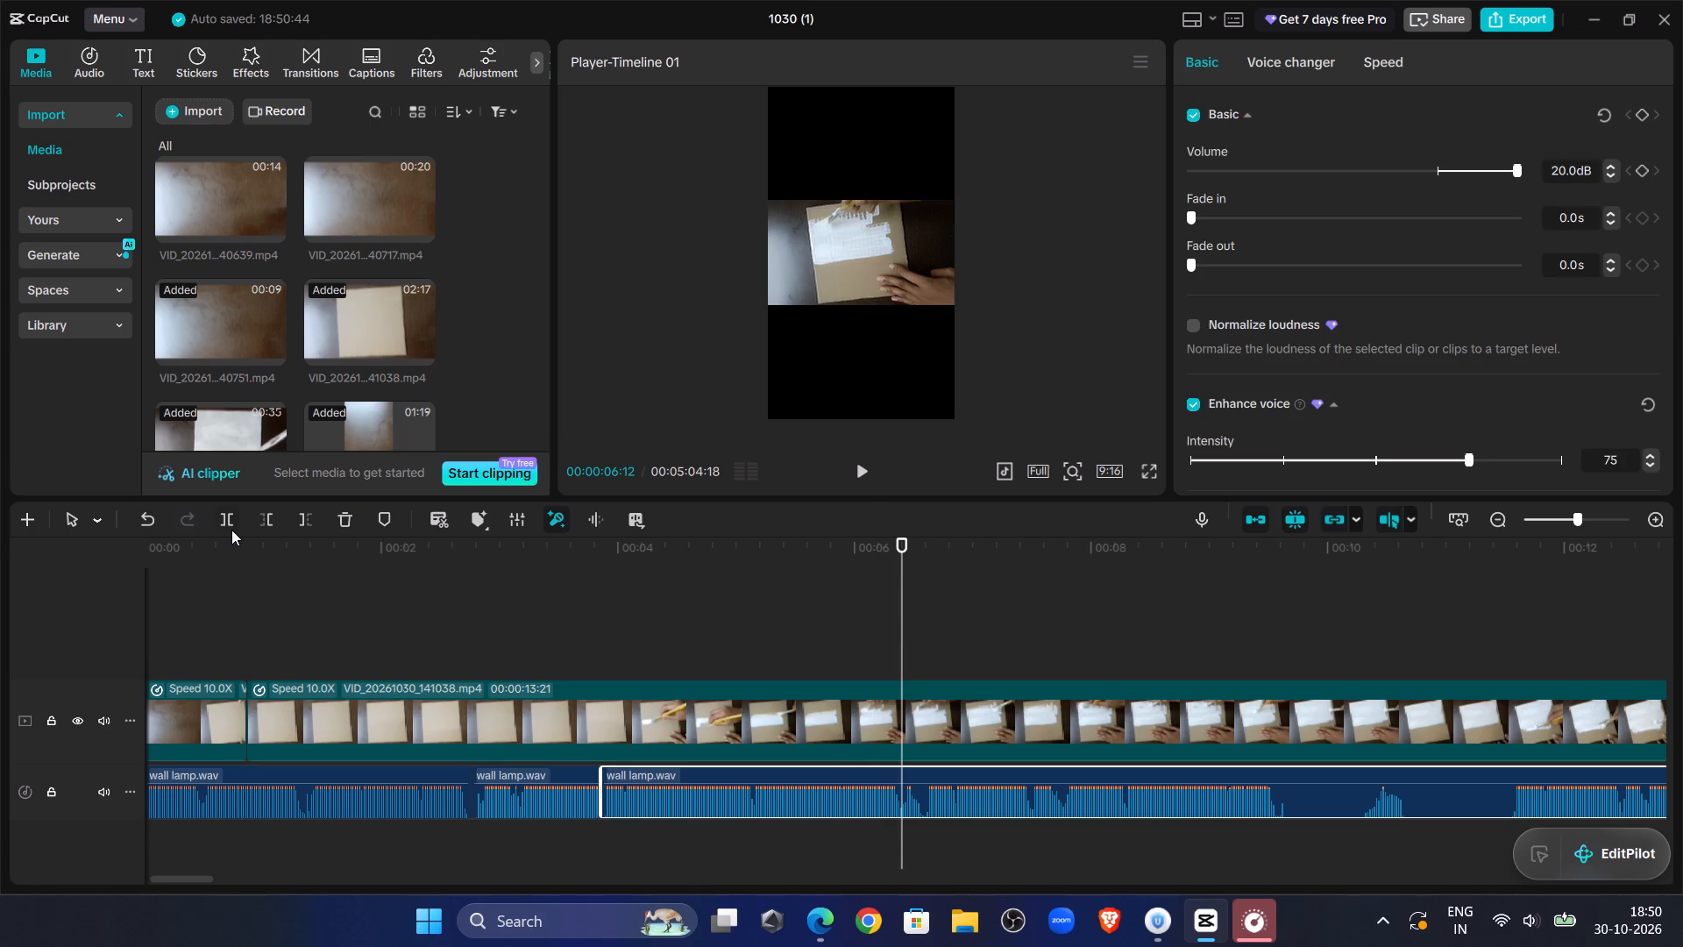
pyautogui.click(231, 530)
# Trim the short pause off the fourth voiceover segment's beginning and move the remainder directly after the third segment.
pyautogui.doubleClick(851, 470)
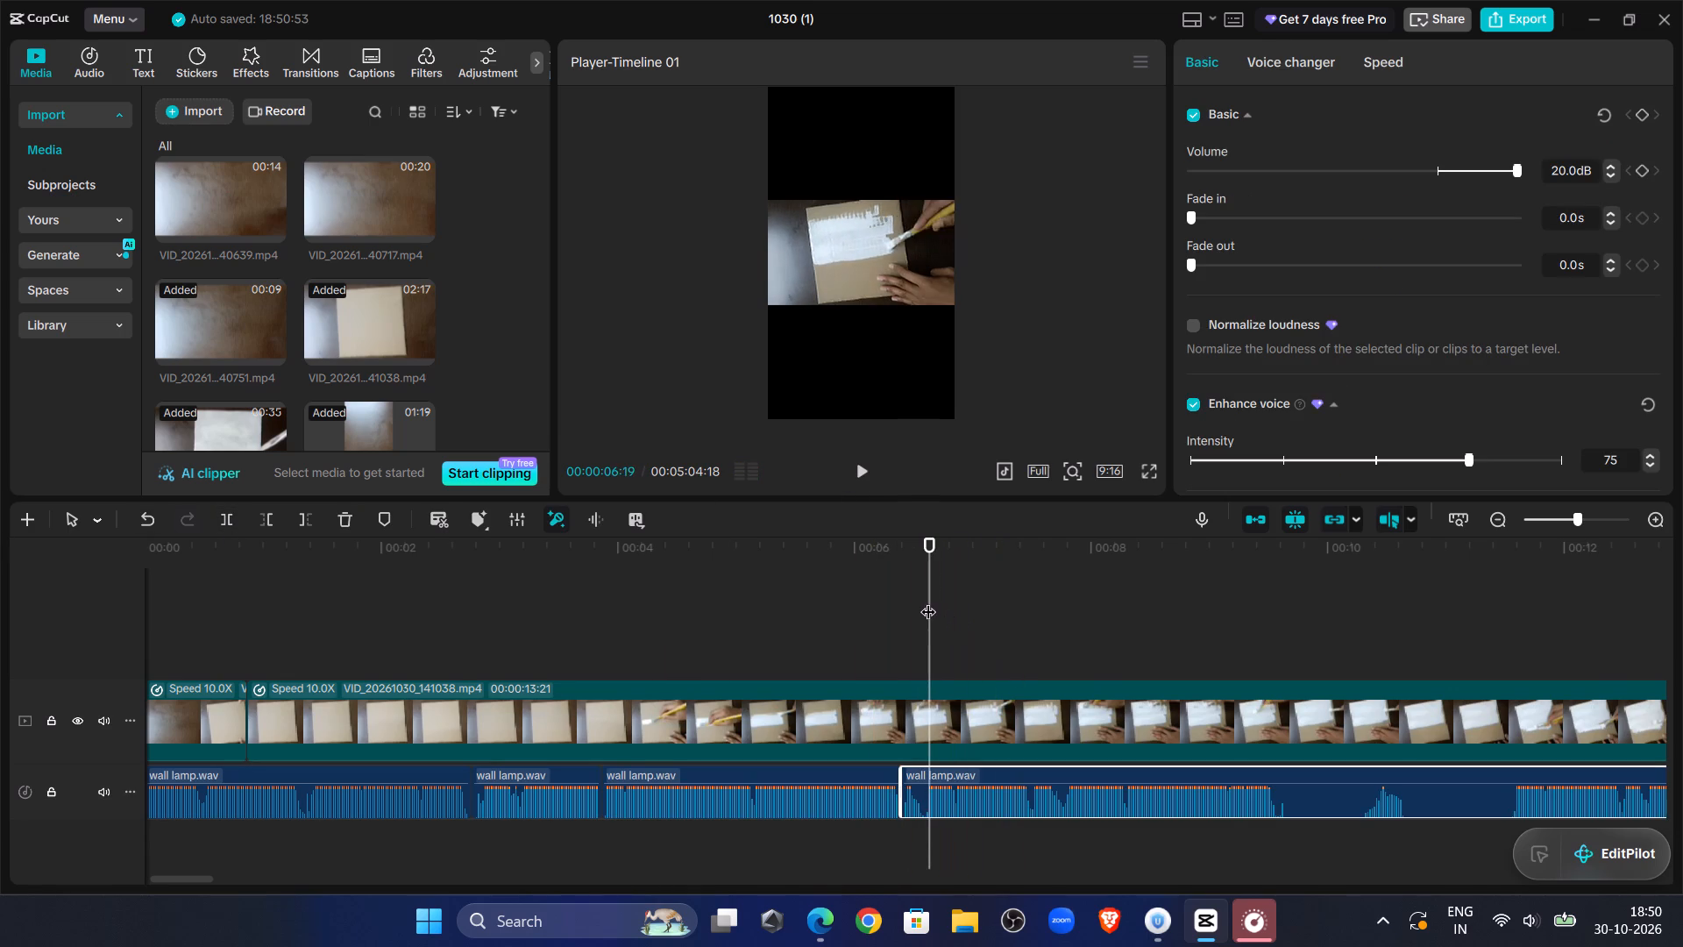
pyautogui.click(928, 601)
pyautogui.click(264, 520)
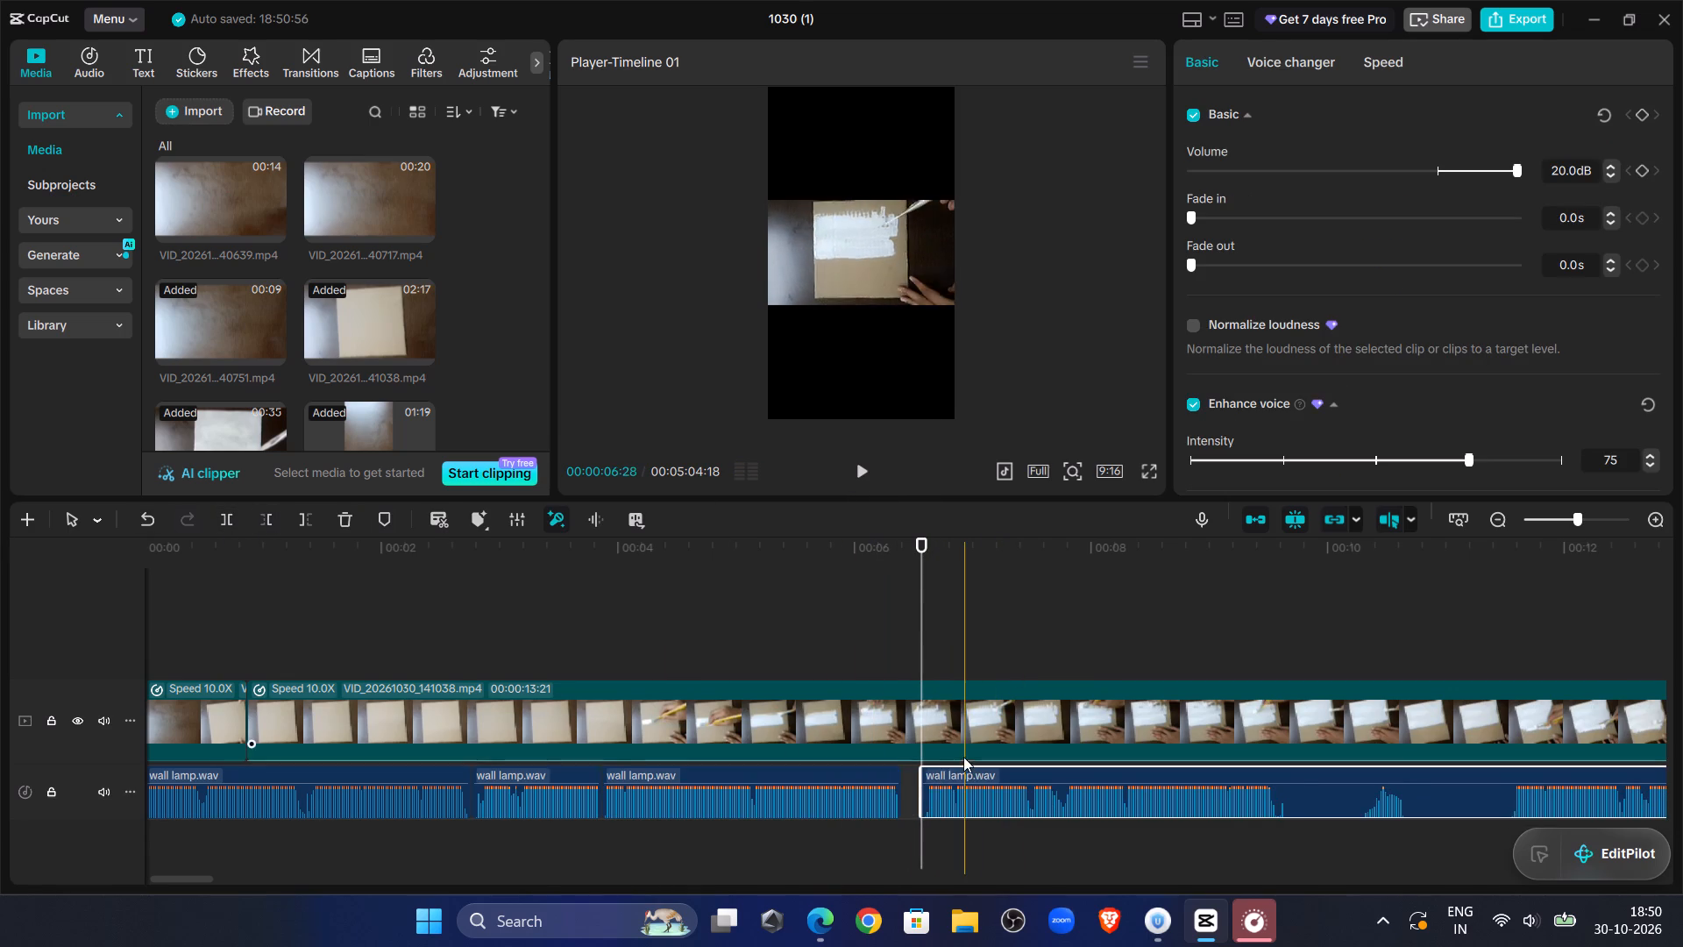
pyautogui.moveTo(963, 773); pyautogui.dragTo(948, 776)
# Play the narration across the join and split the fourth voiceover segment at 00:00:09:15.
pyautogui.click(837, 585)
pyautogui.click(877, 476)
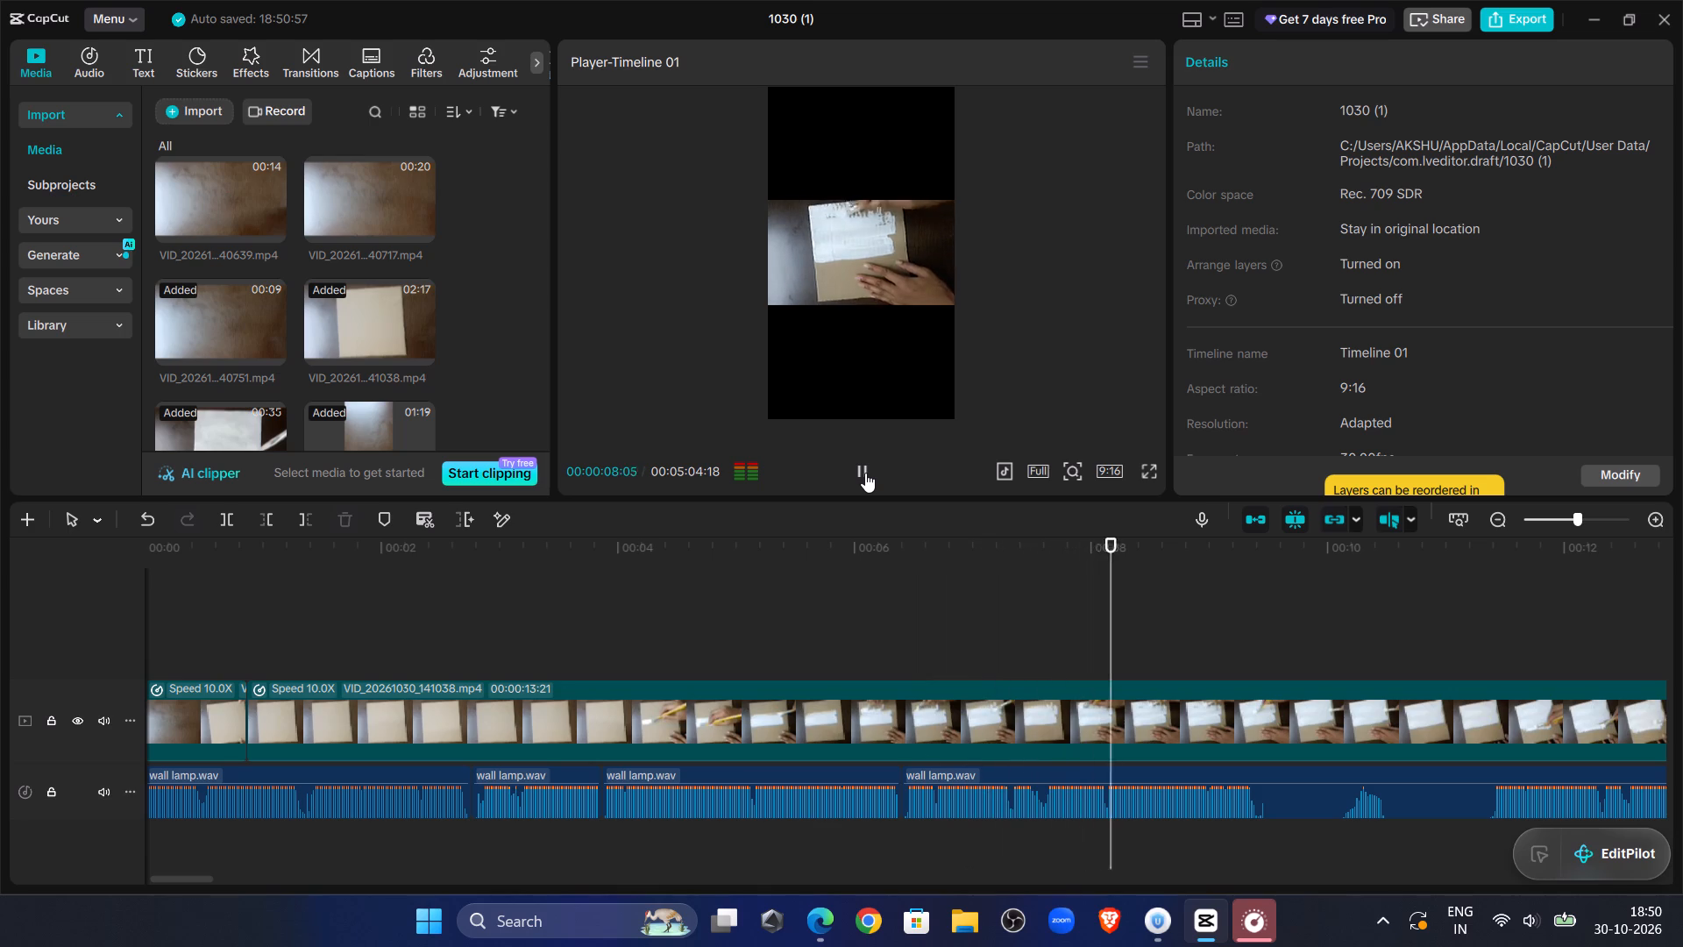
pyautogui.click(865, 473)
pyautogui.click(1251, 788)
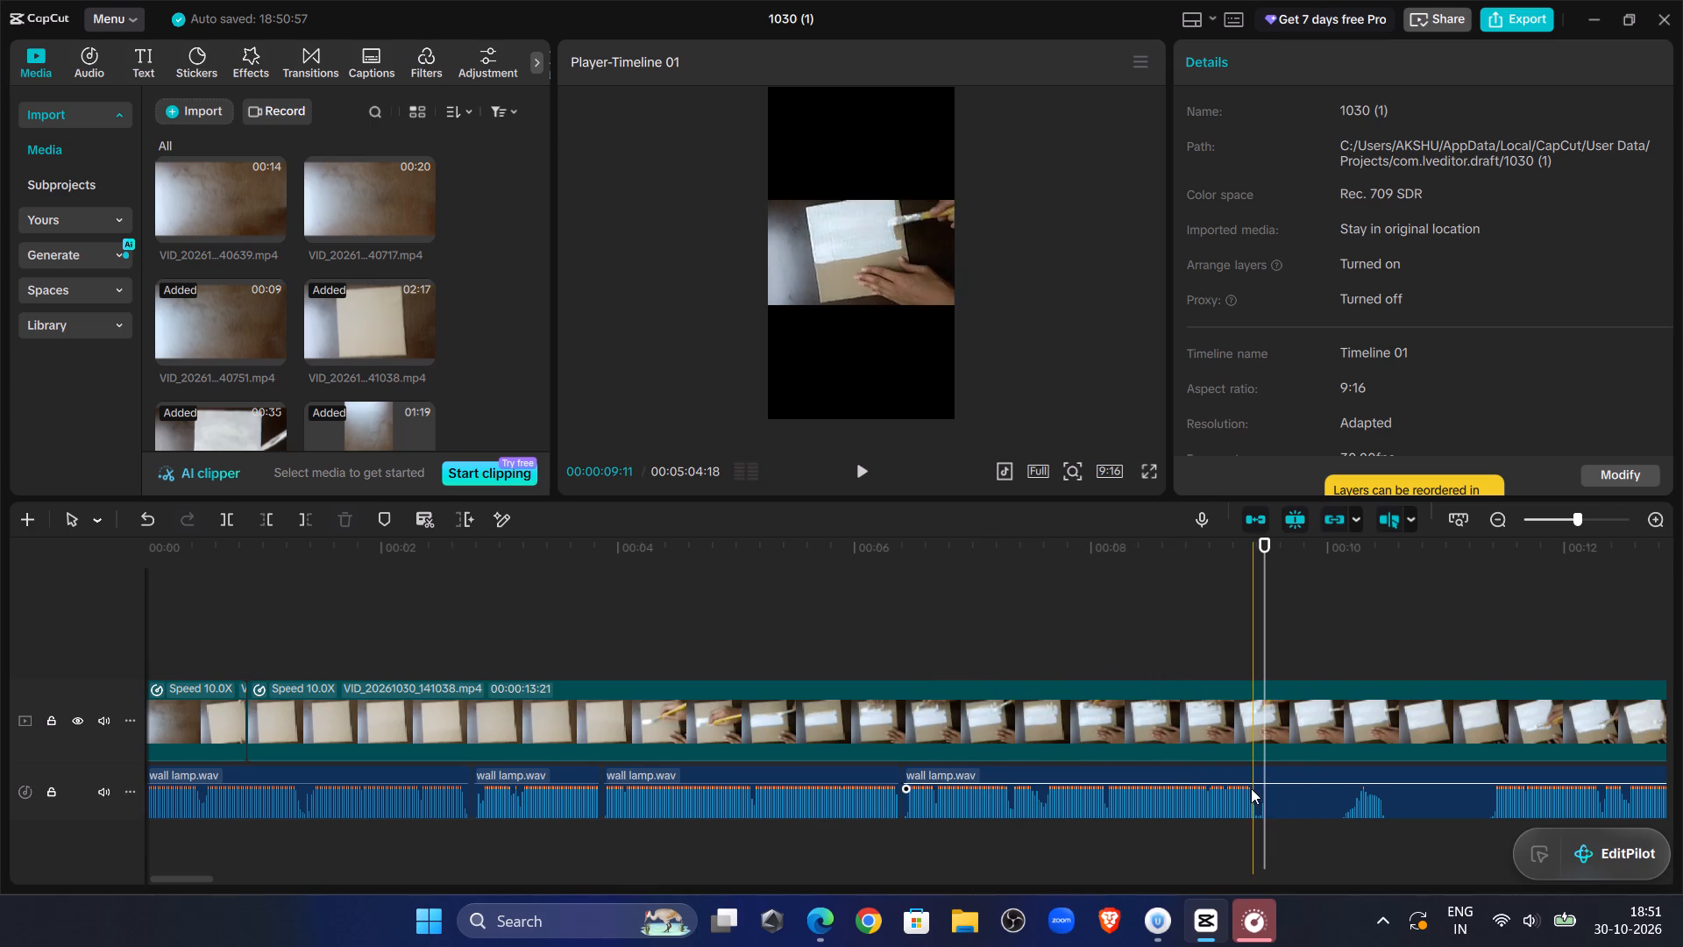
pyautogui.click(900, 644)
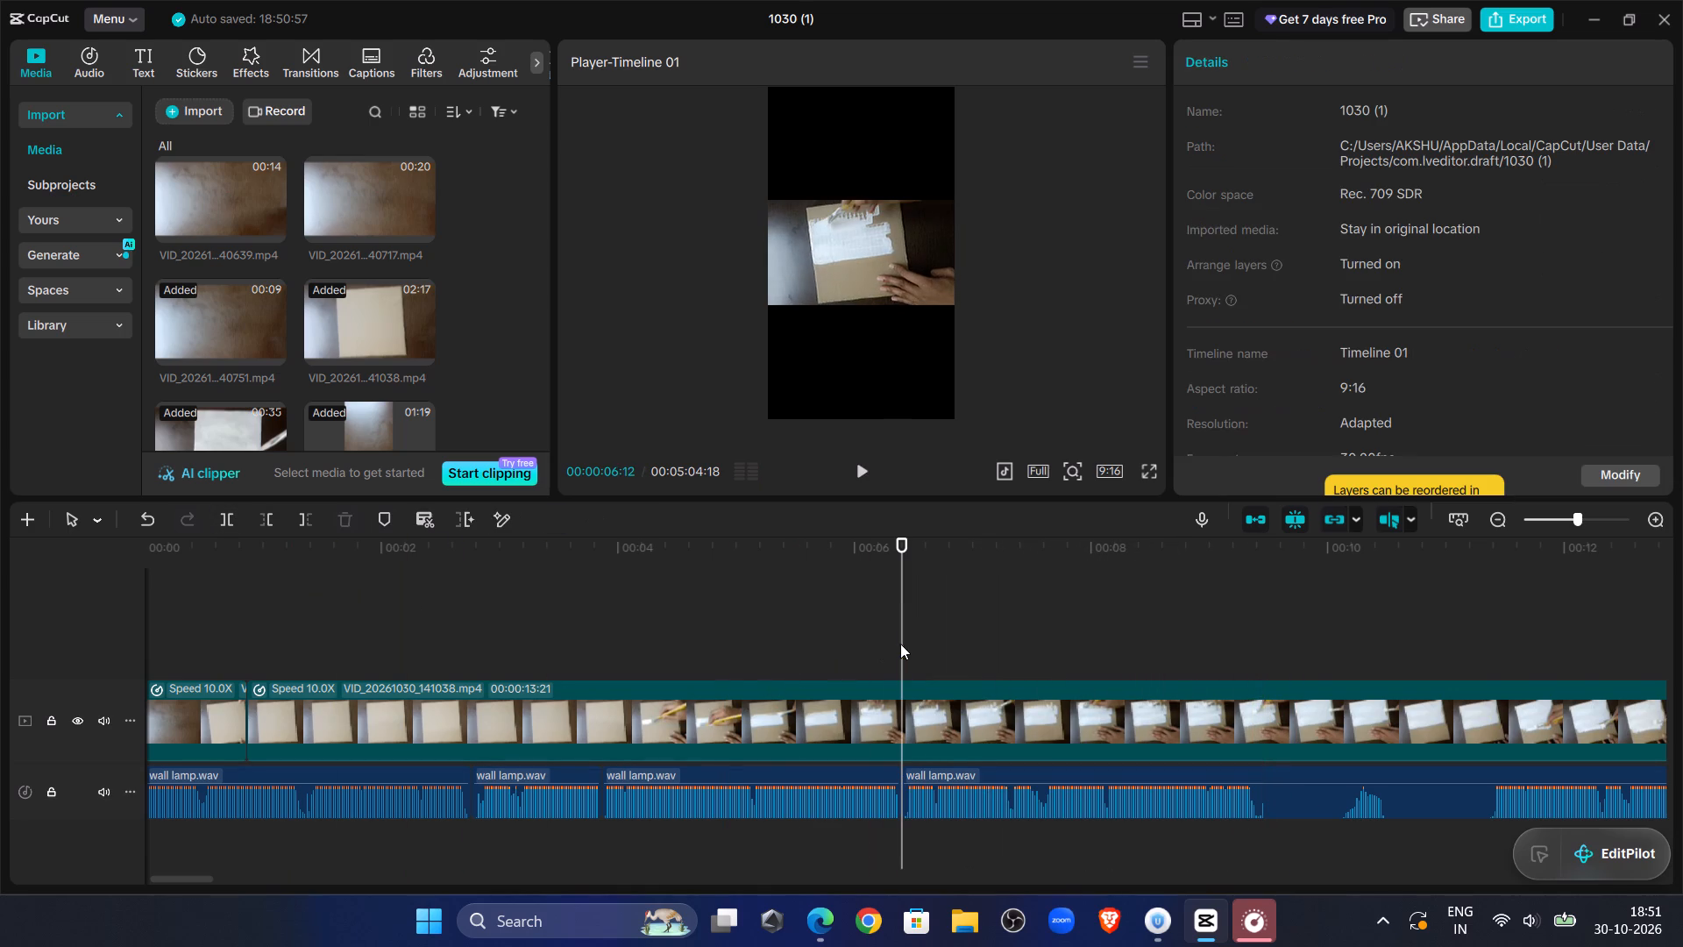
pyautogui.click(872, 450)
pyautogui.click(871, 471)
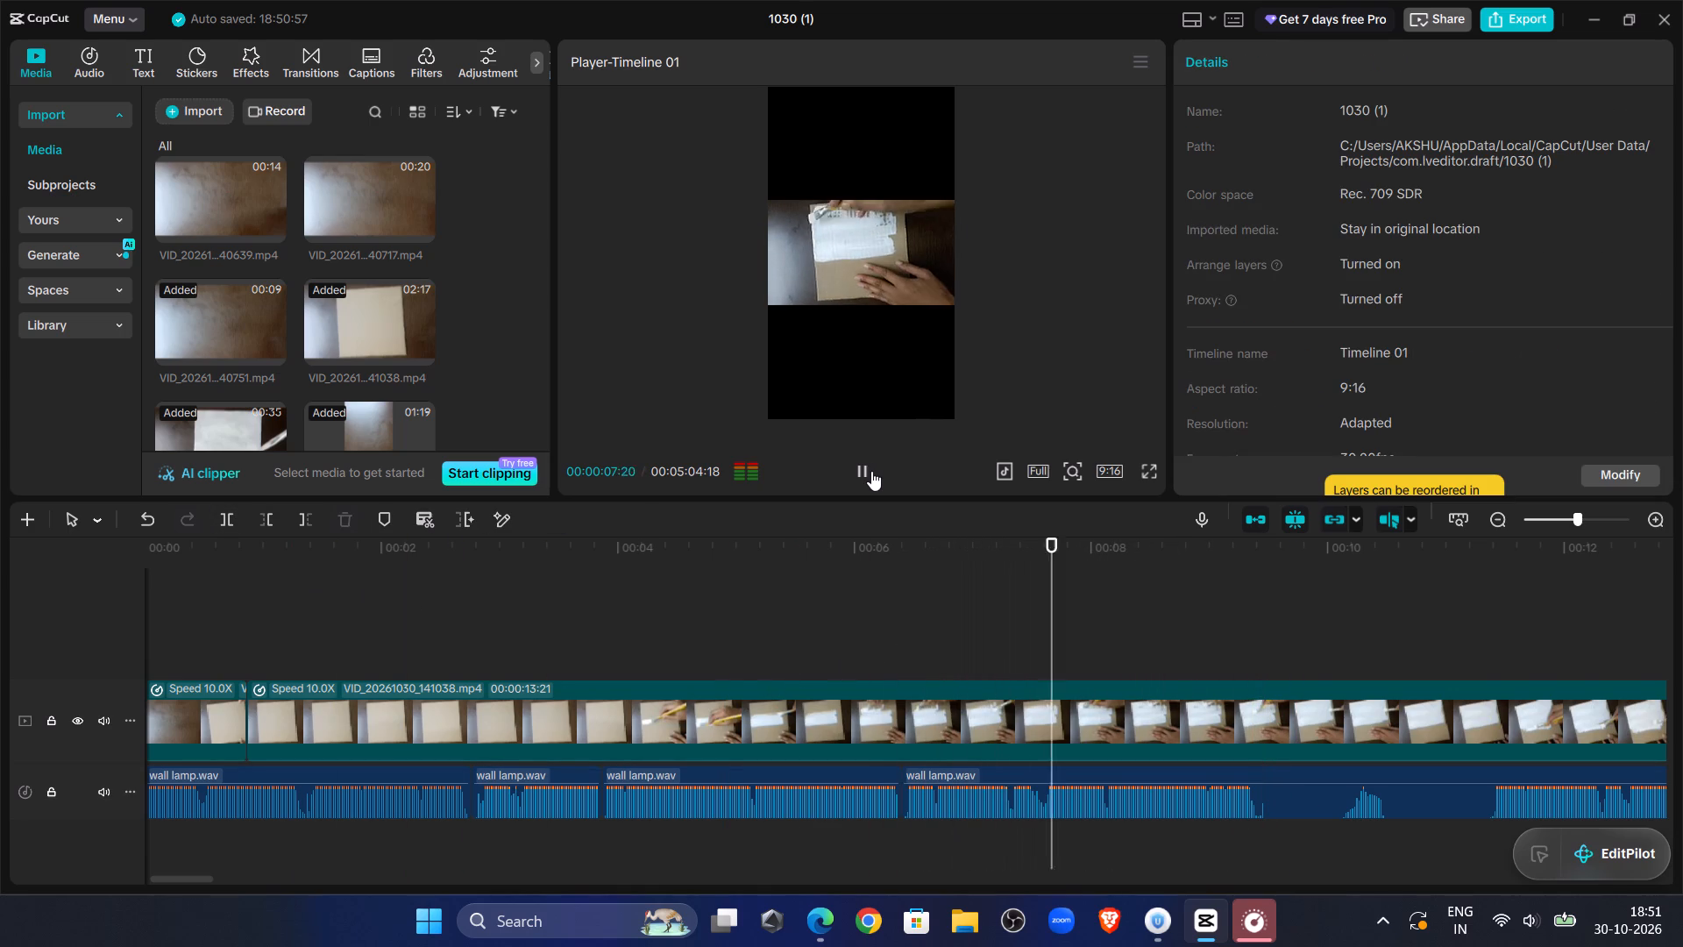
pyautogui.click(1387, 617)
pyautogui.click(1268, 601)
pyautogui.click(1232, 802)
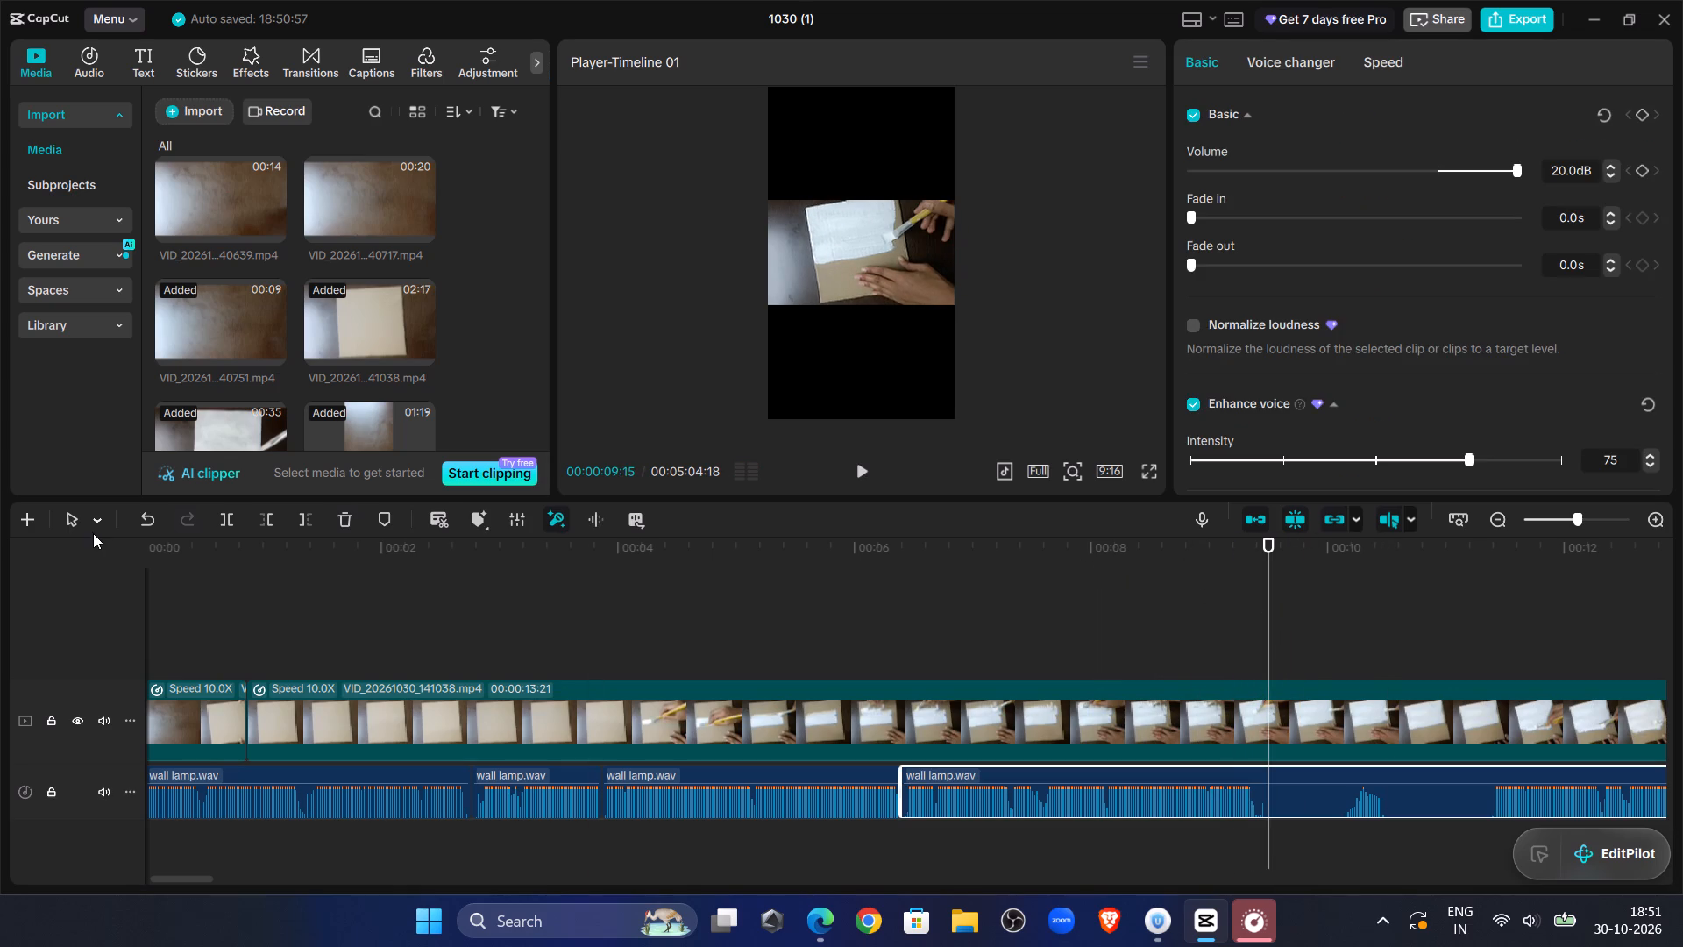
pyautogui.click(231, 519)
# Listen to the fifth voiceover segment from about 00:00:21 onward to find where its usable narration starts.
pyautogui.click(1566, 520)
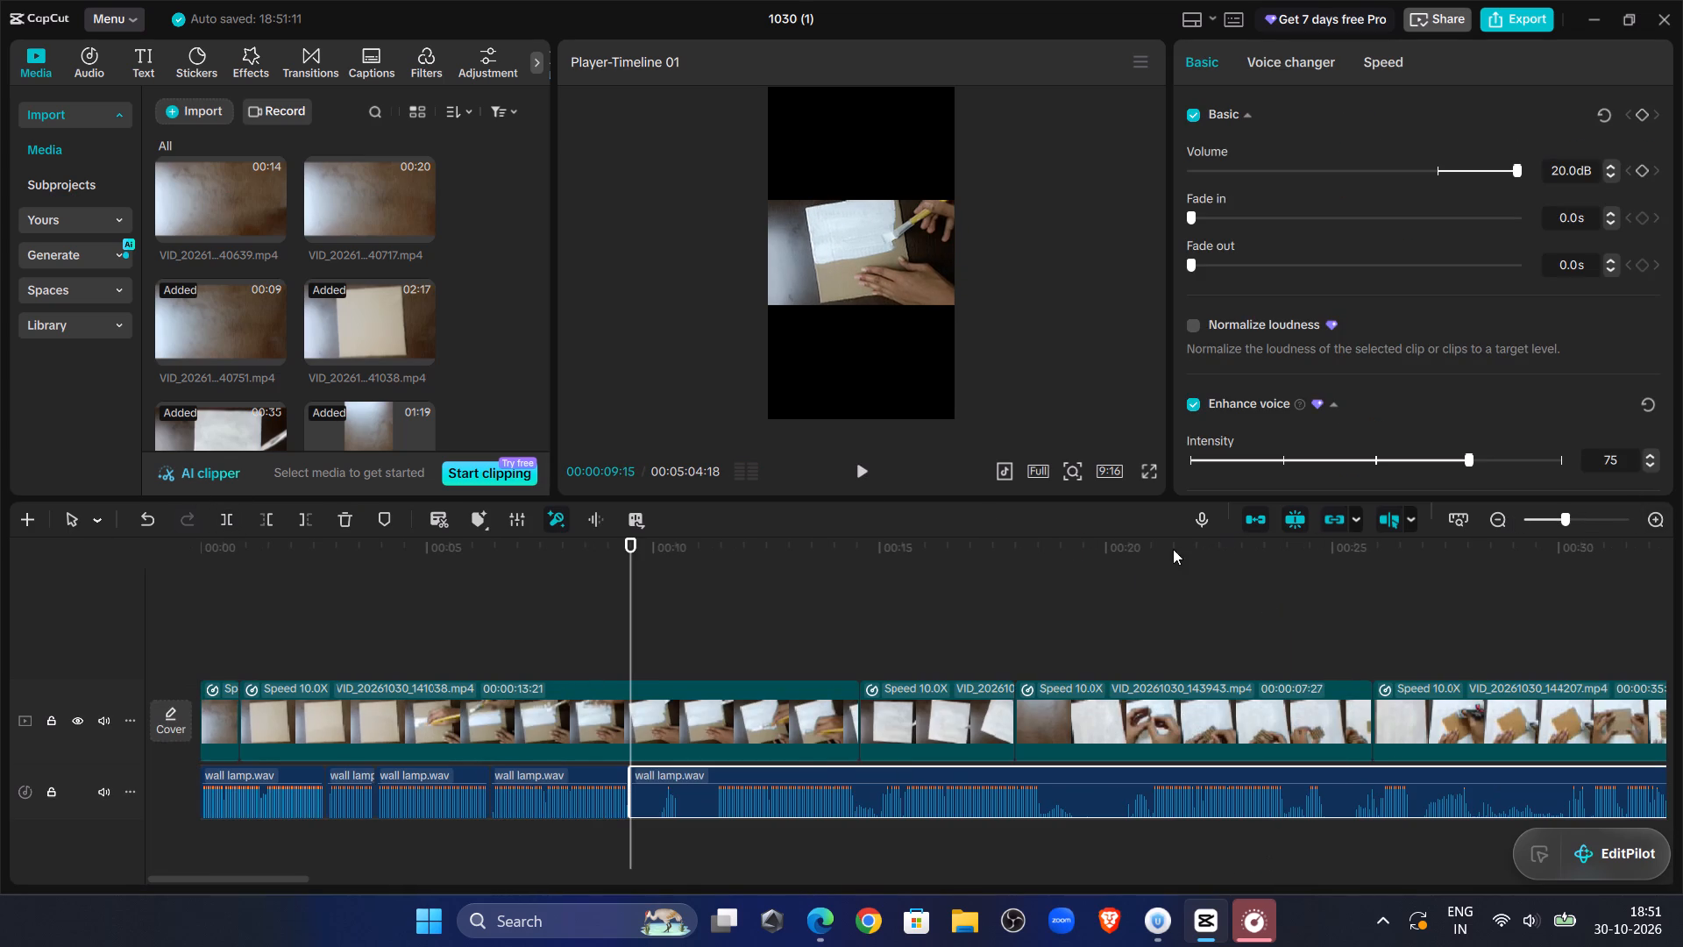
pyautogui.moveTo(639, 544); pyautogui.dragTo(1175, 701)
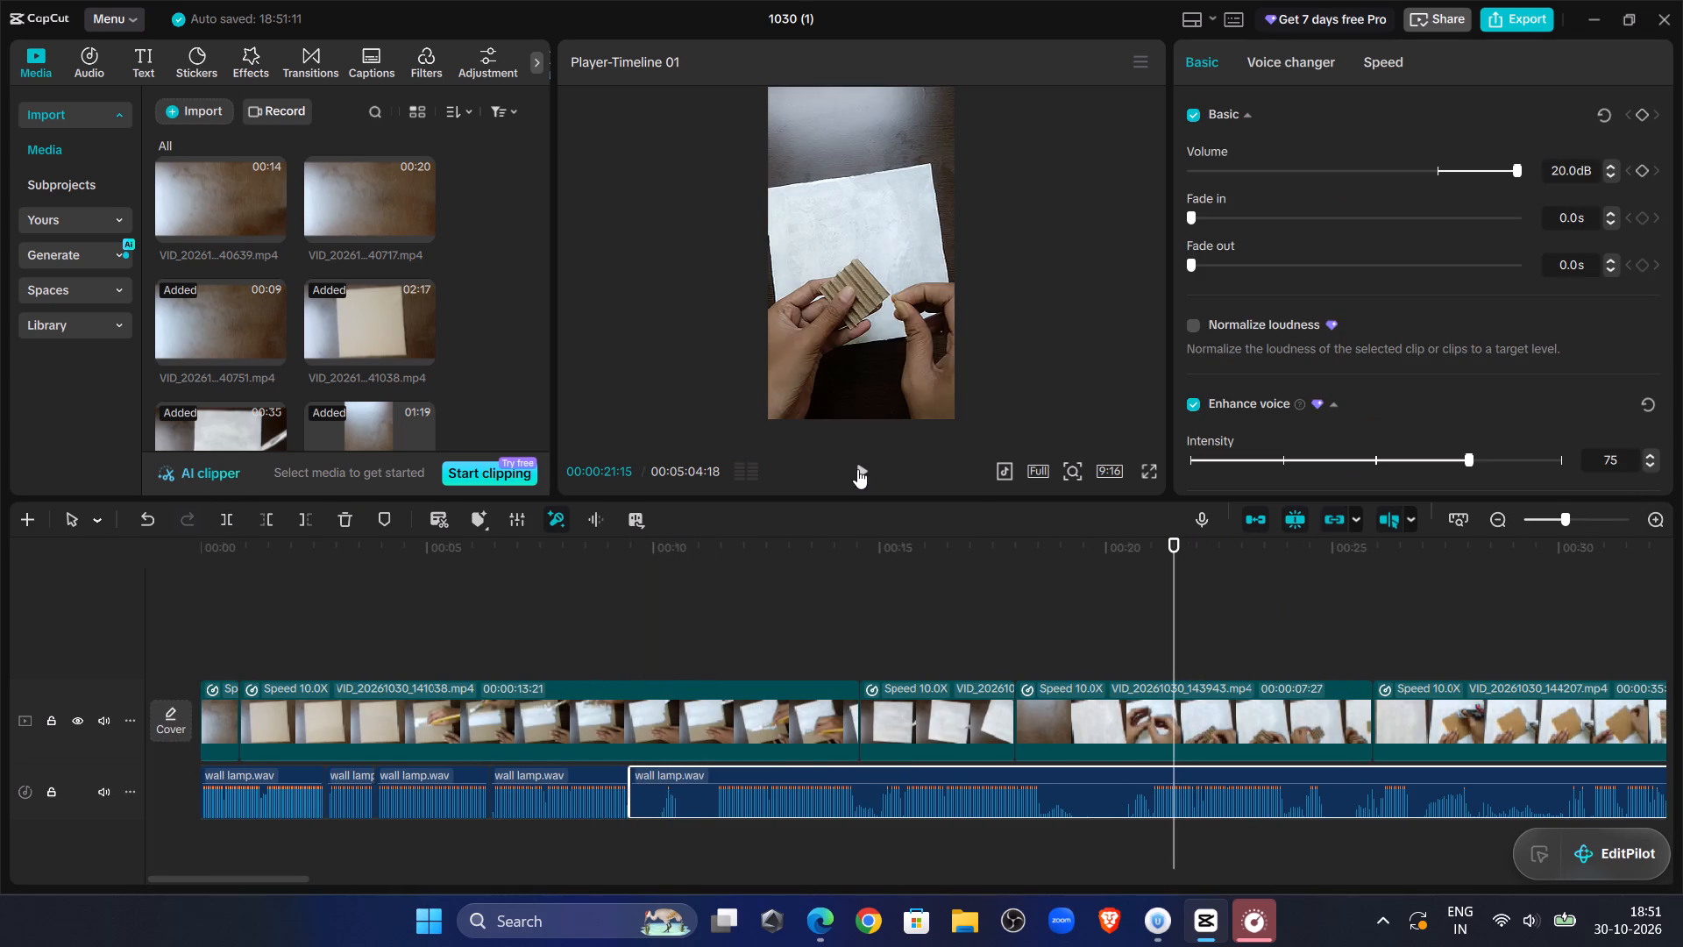
pyautogui.click(857, 470)
pyautogui.moveTo(262, 874); pyautogui.dragTo(344, 880)
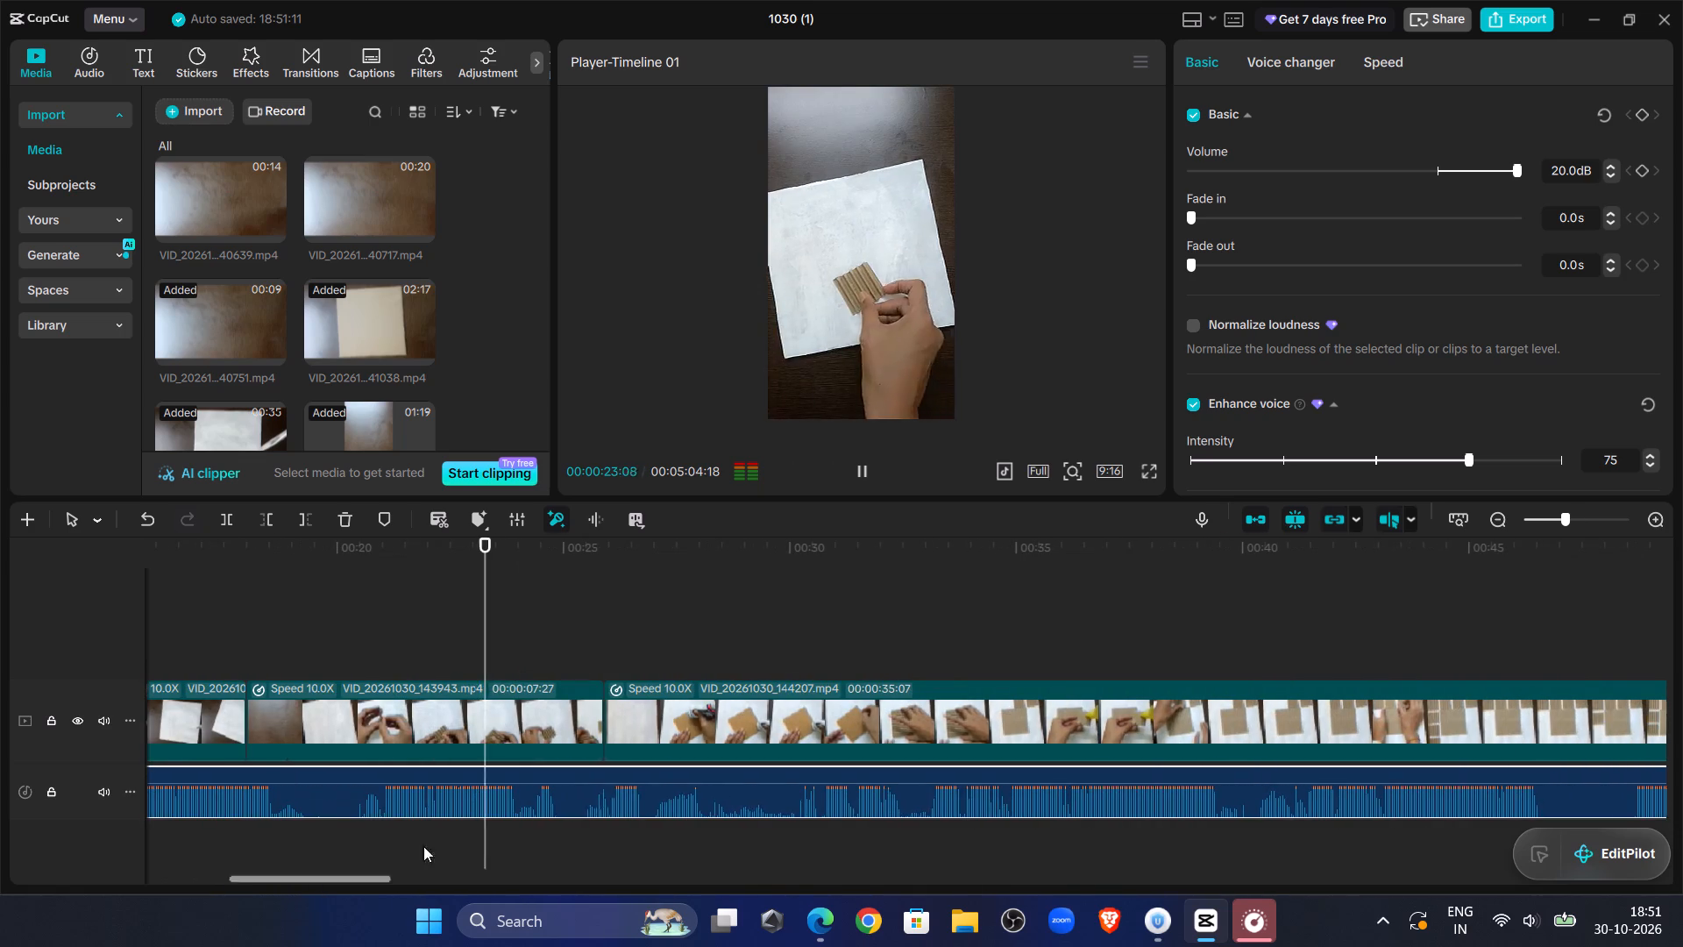
pyautogui.click(856, 613)
pyautogui.click(857, 466)
pyautogui.click(916, 572)
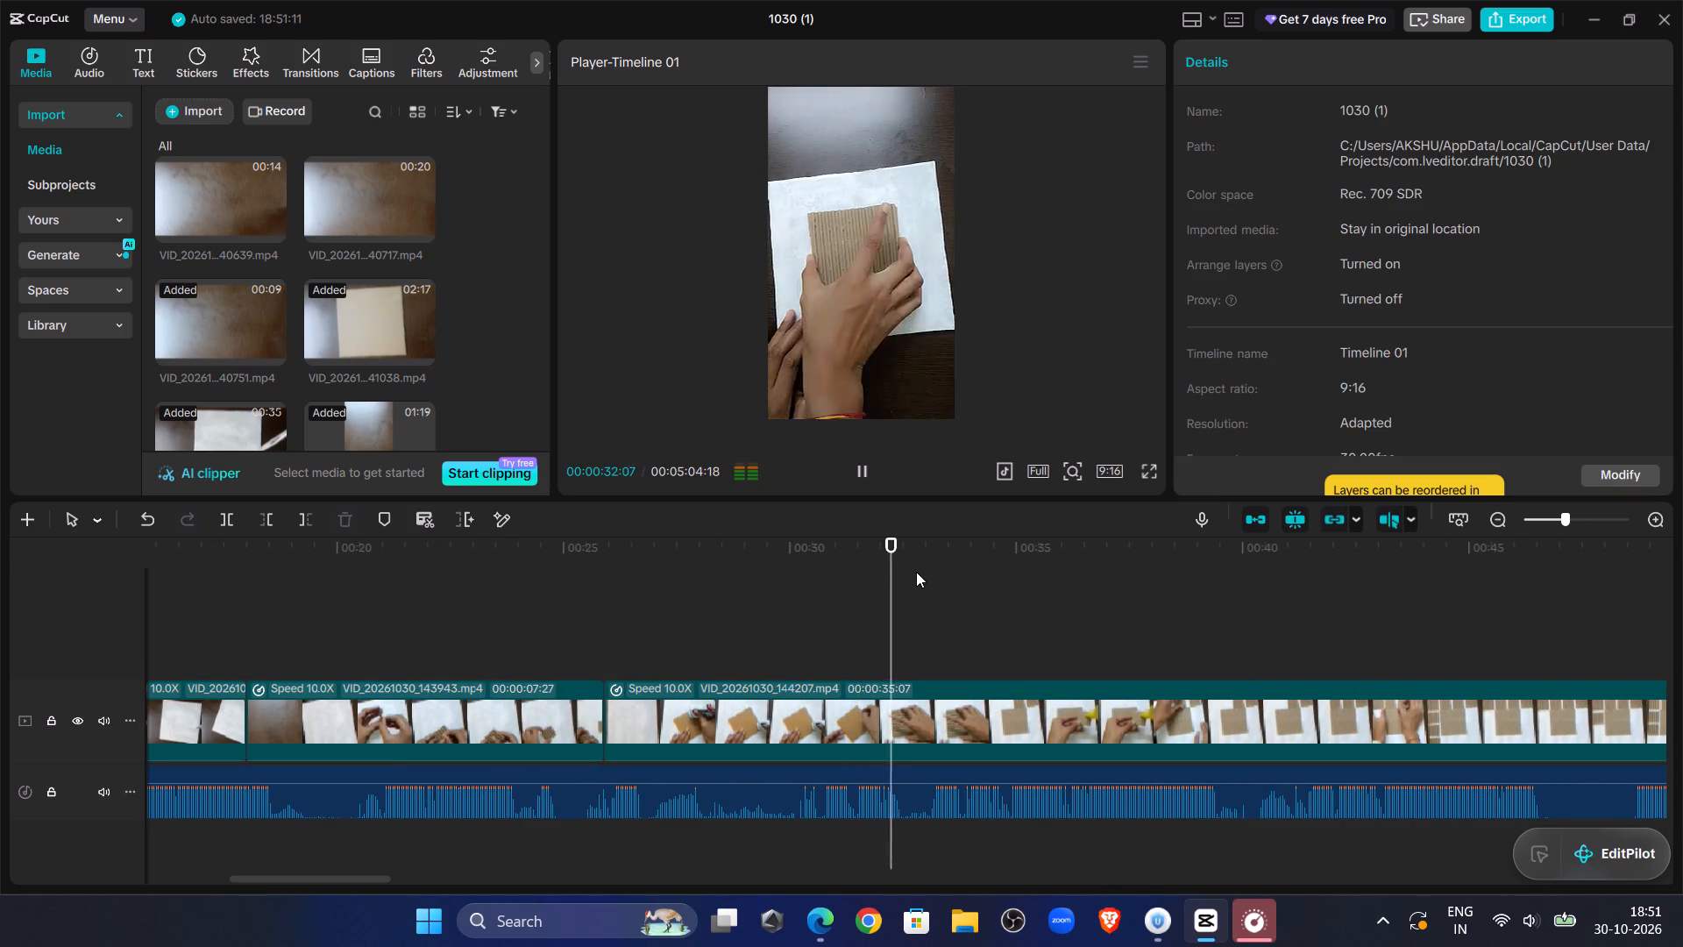
pyautogui.click(866, 462)
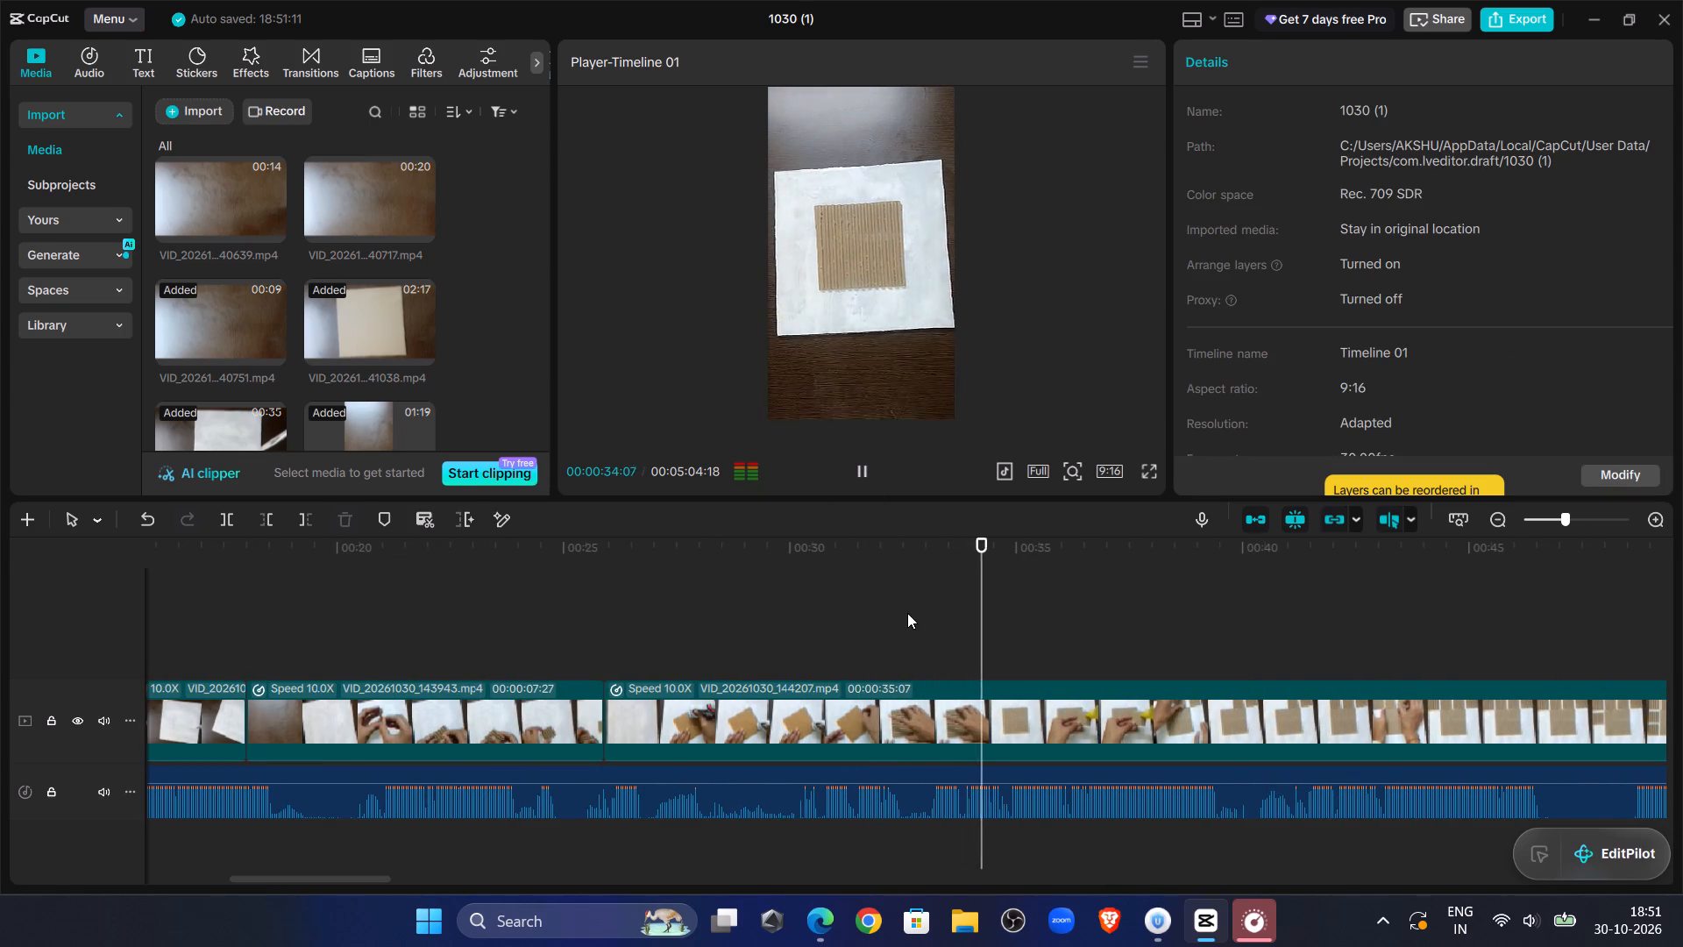
pyautogui.doubleClick(934, 634)
pyautogui.click(881, 820)
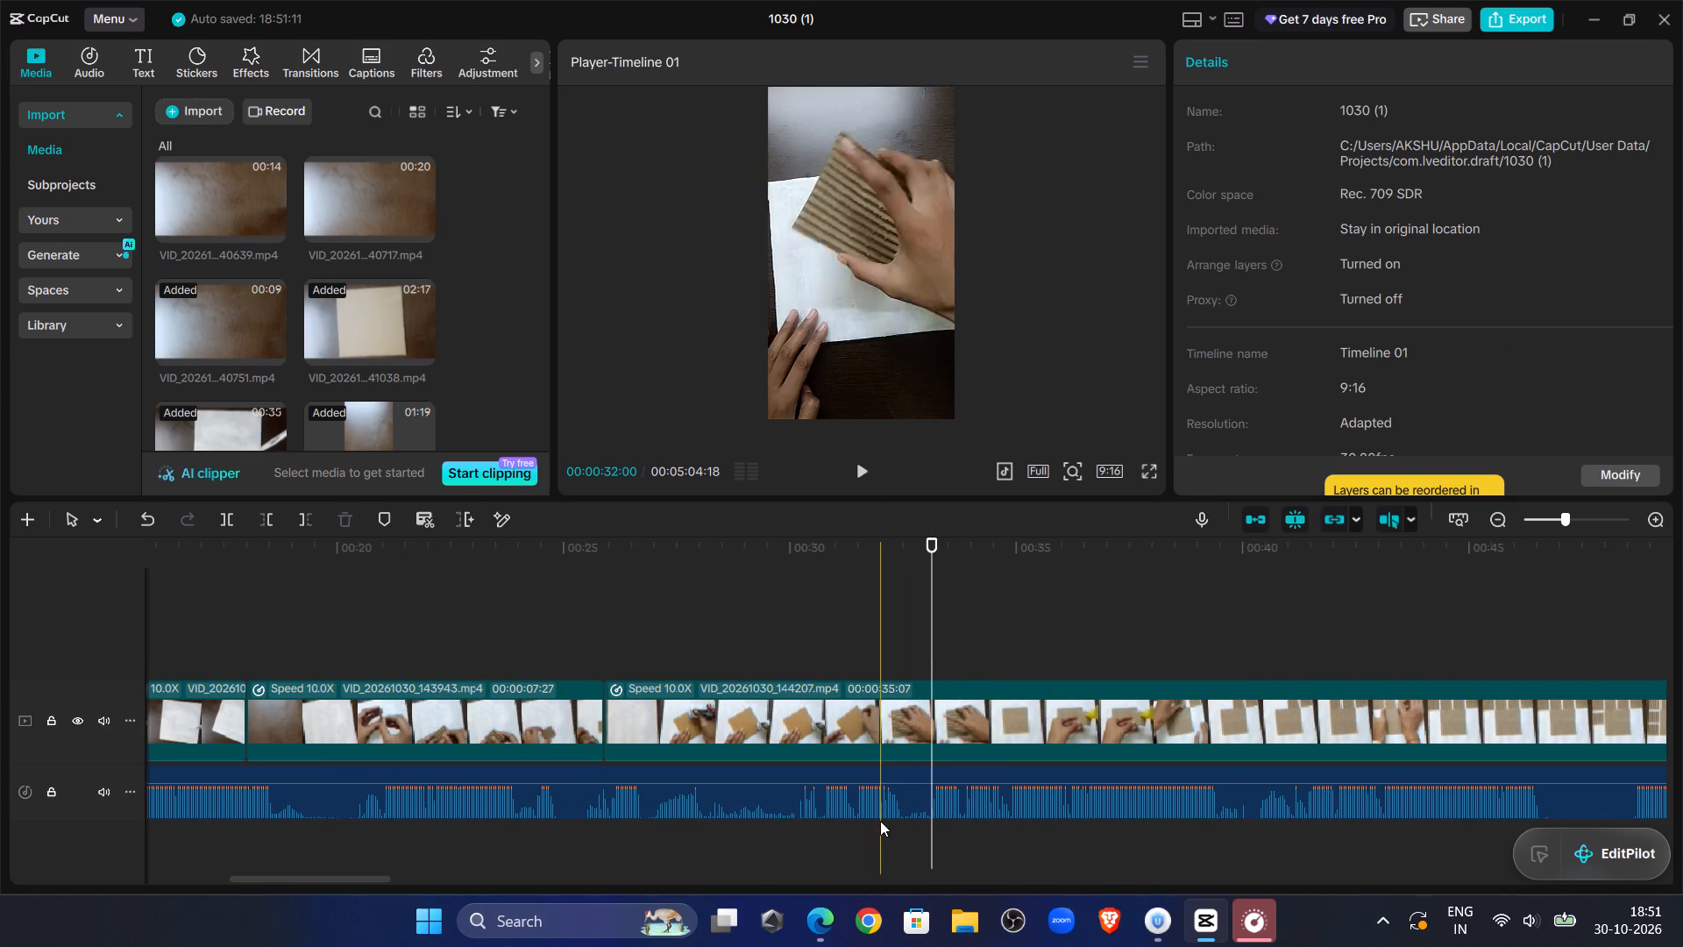
# Trim the fifth voiceover segment's beginning up to 00:00:33:03 and move the remainder directly after the fourth segment.
pyautogui.click(920, 634)
pyautogui.moveTo(920, 634); pyautogui.dragTo(930, 646)
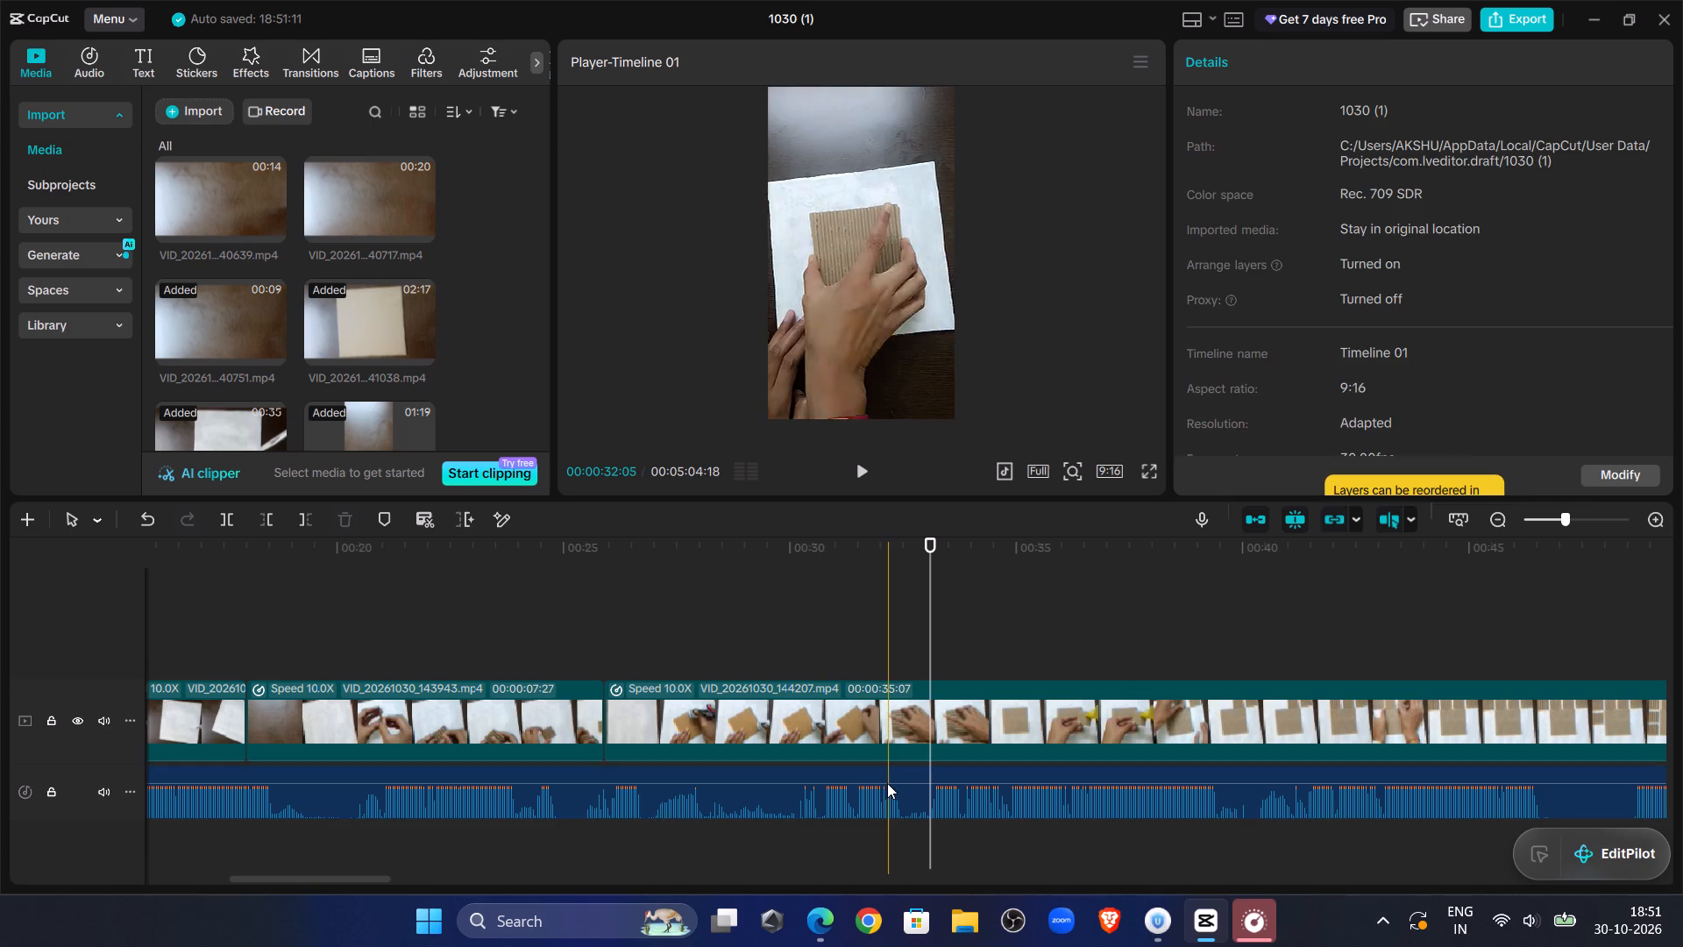
pyautogui.click(887, 783)
pyautogui.click(262, 509)
pyautogui.moveTo(1046, 777); pyautogui.dragTo(0, 916)
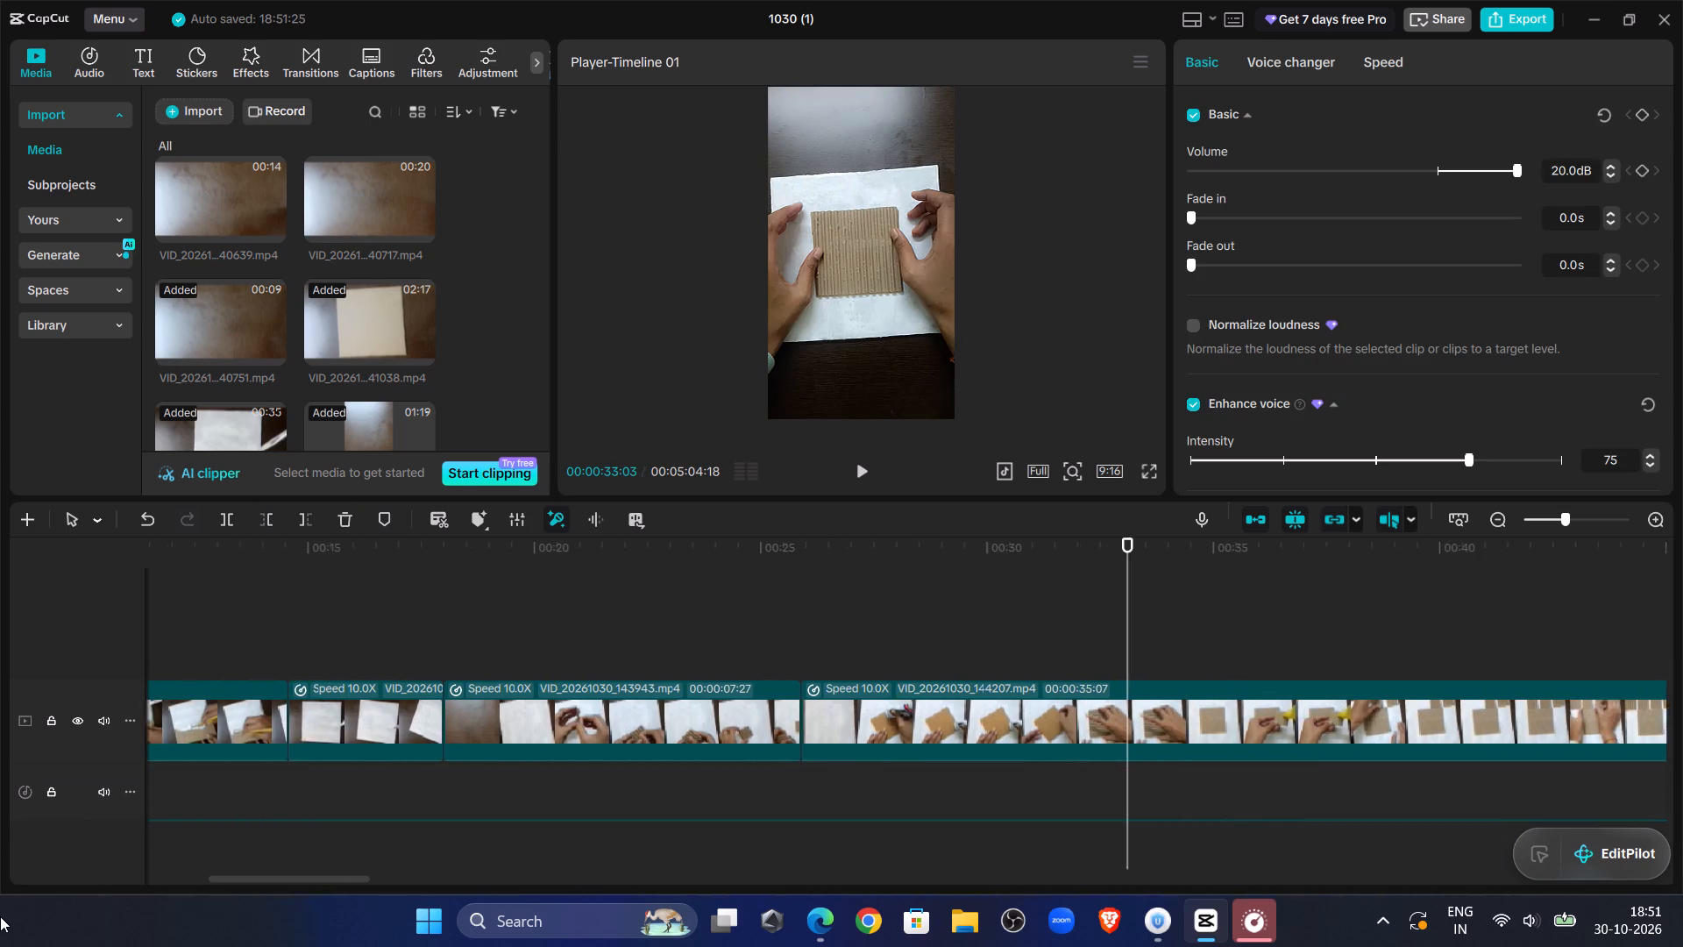
pyautogui.moveTo(0, 916); pyautogui.dragTo(750, 789)
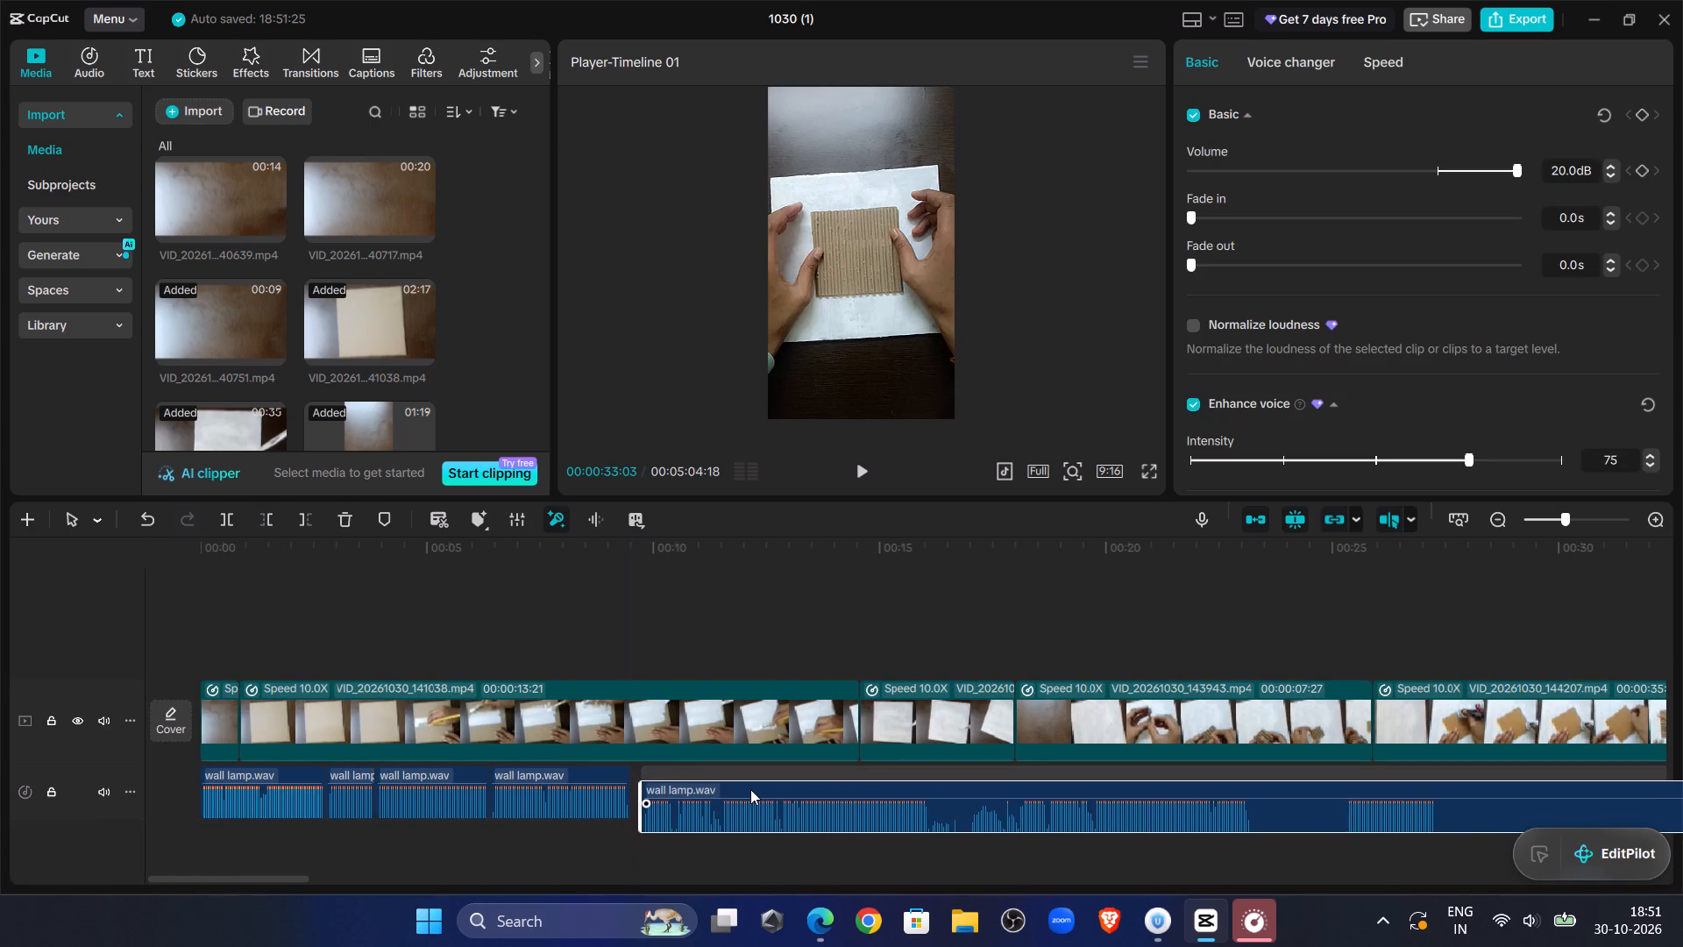
pyautogui.moveTo(750, 789); pyautogui.dragTo(741, 786)
# Review the fifth voiceover segment, trim its beginning up to 00:00:17:23, and move the remainder directly after the fourth segment.
pyautogui.click(636, 606)
pyautogui.click(597, 585)
pyautogui.click(856, 472)
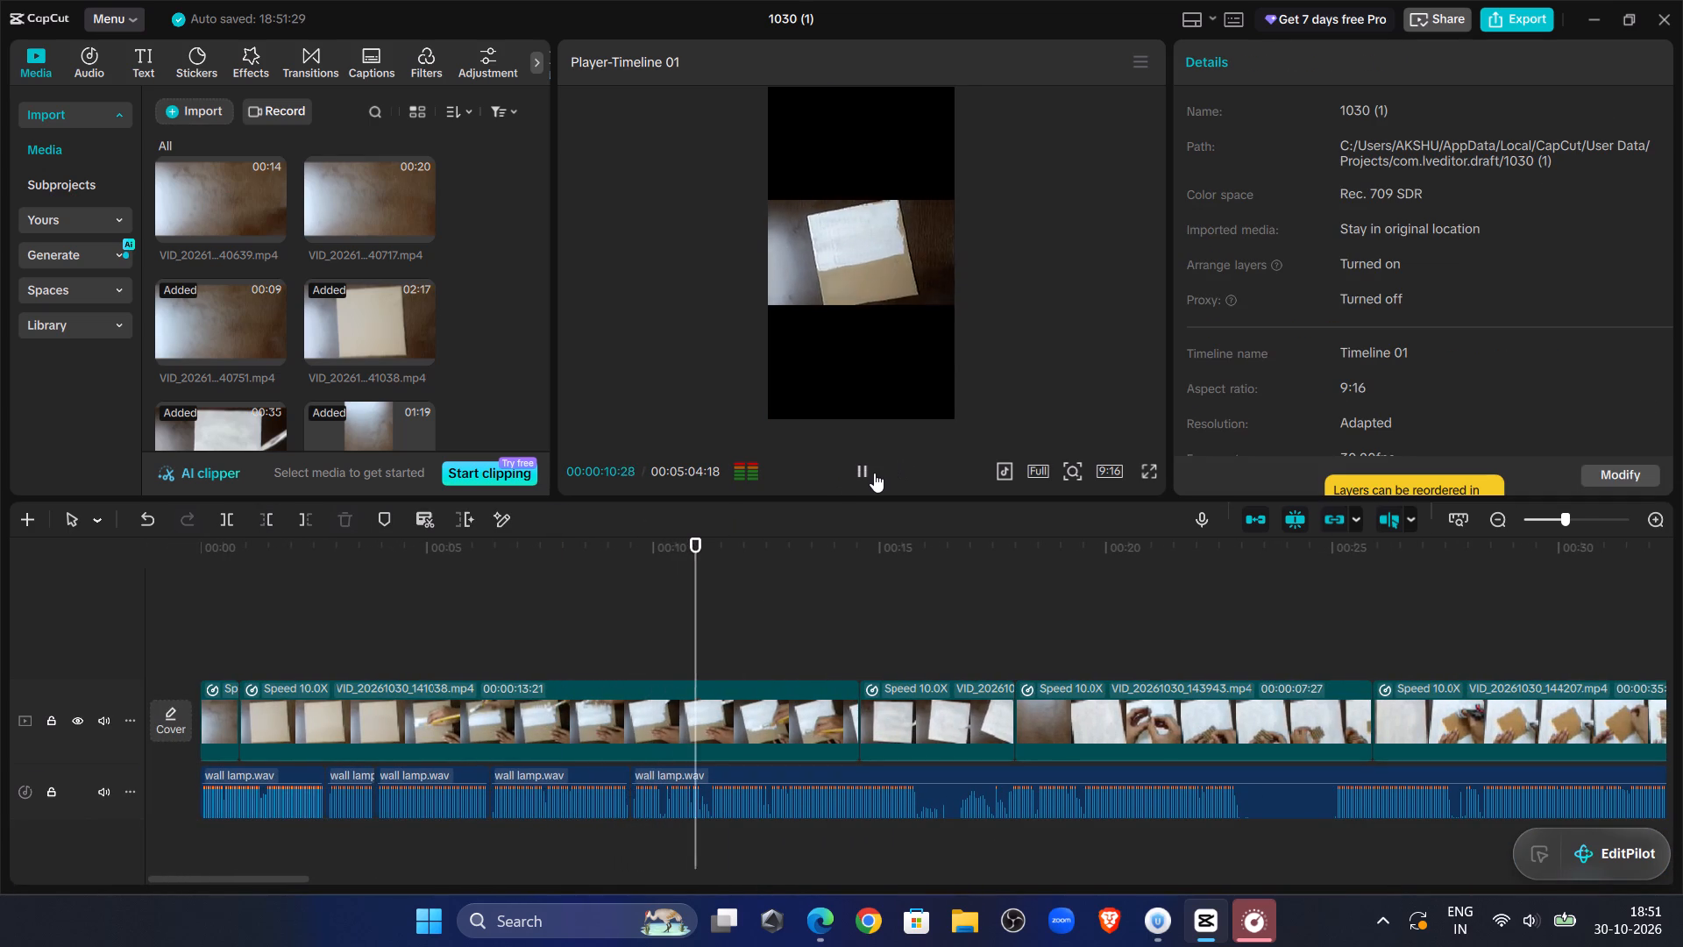
pyautogui.click(1001, 611)
pyautogui.moveTo(885, 488); pyautogui.dragTo(871, 483)
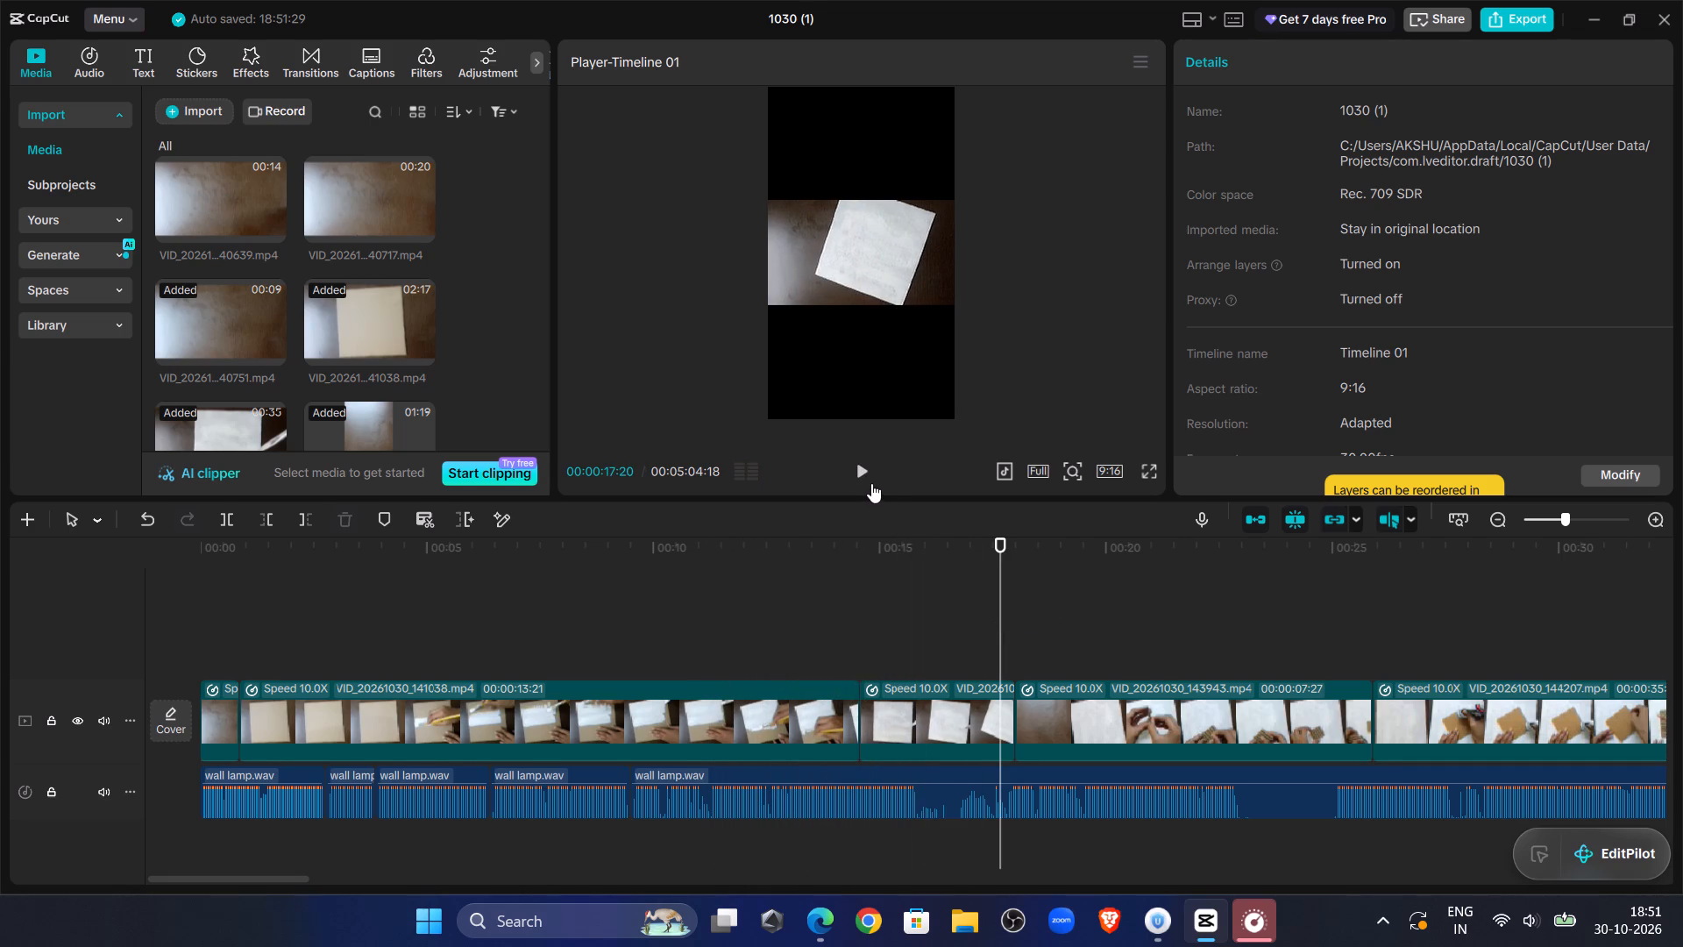
pyautogui.click(871, 483)
pyautogui.click(995, 588)
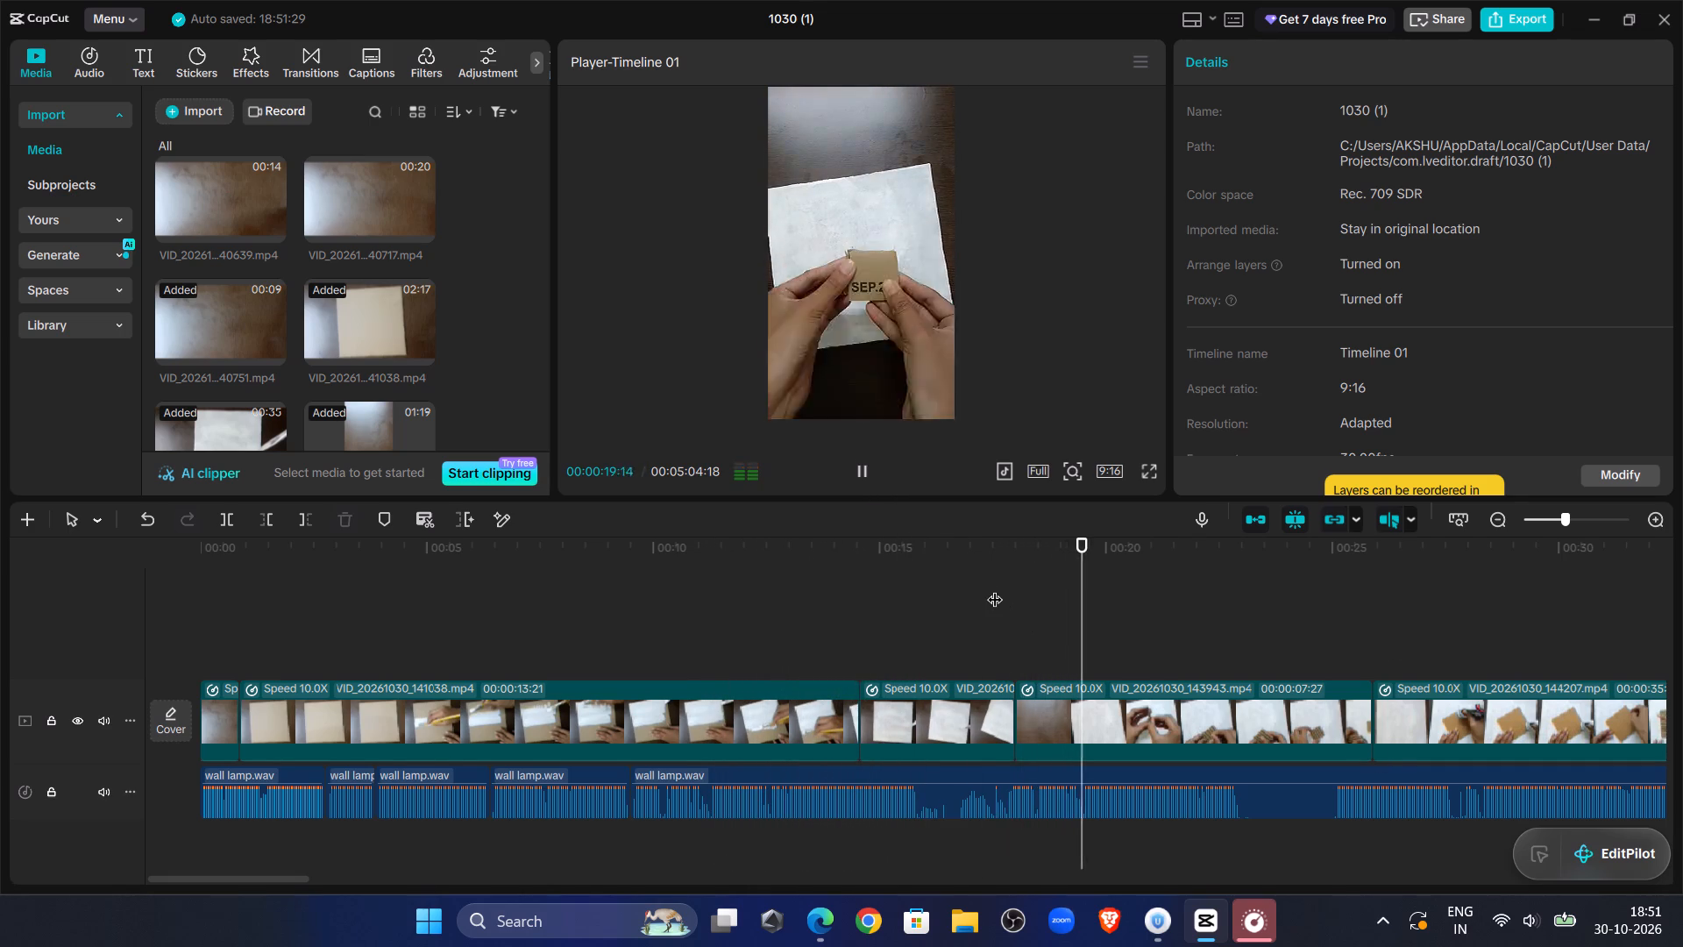
pyautogui.moveTo(995, 588); pyautogui.dragTo(1012, 597)
pyautogui.moveTo(1013, 598); pyautogui.dragTo(1005, 621)
pyautogui.click(943, 782)
pyautogui.click(274, 512)
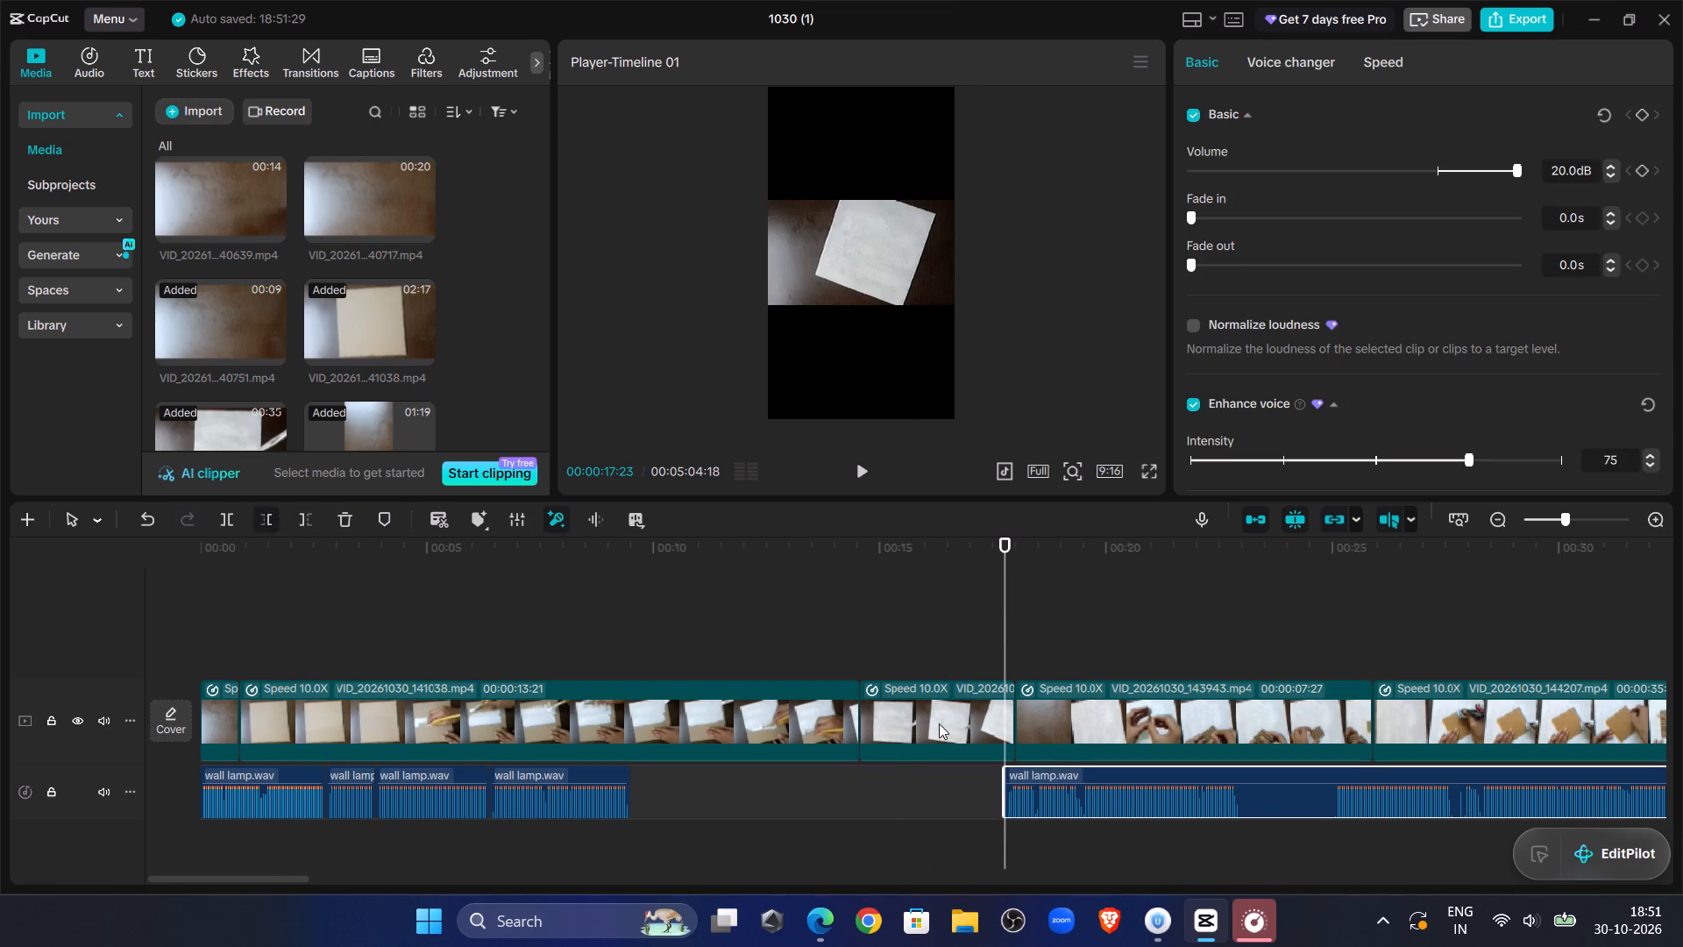
pyautogui.moveTo(1064, 778); pyautogui.dragTo(692, 802)
# Play the narration across the join and split the fifth voiceover segment at about 00:00:11:00.
pyautogui.click(580, 634)
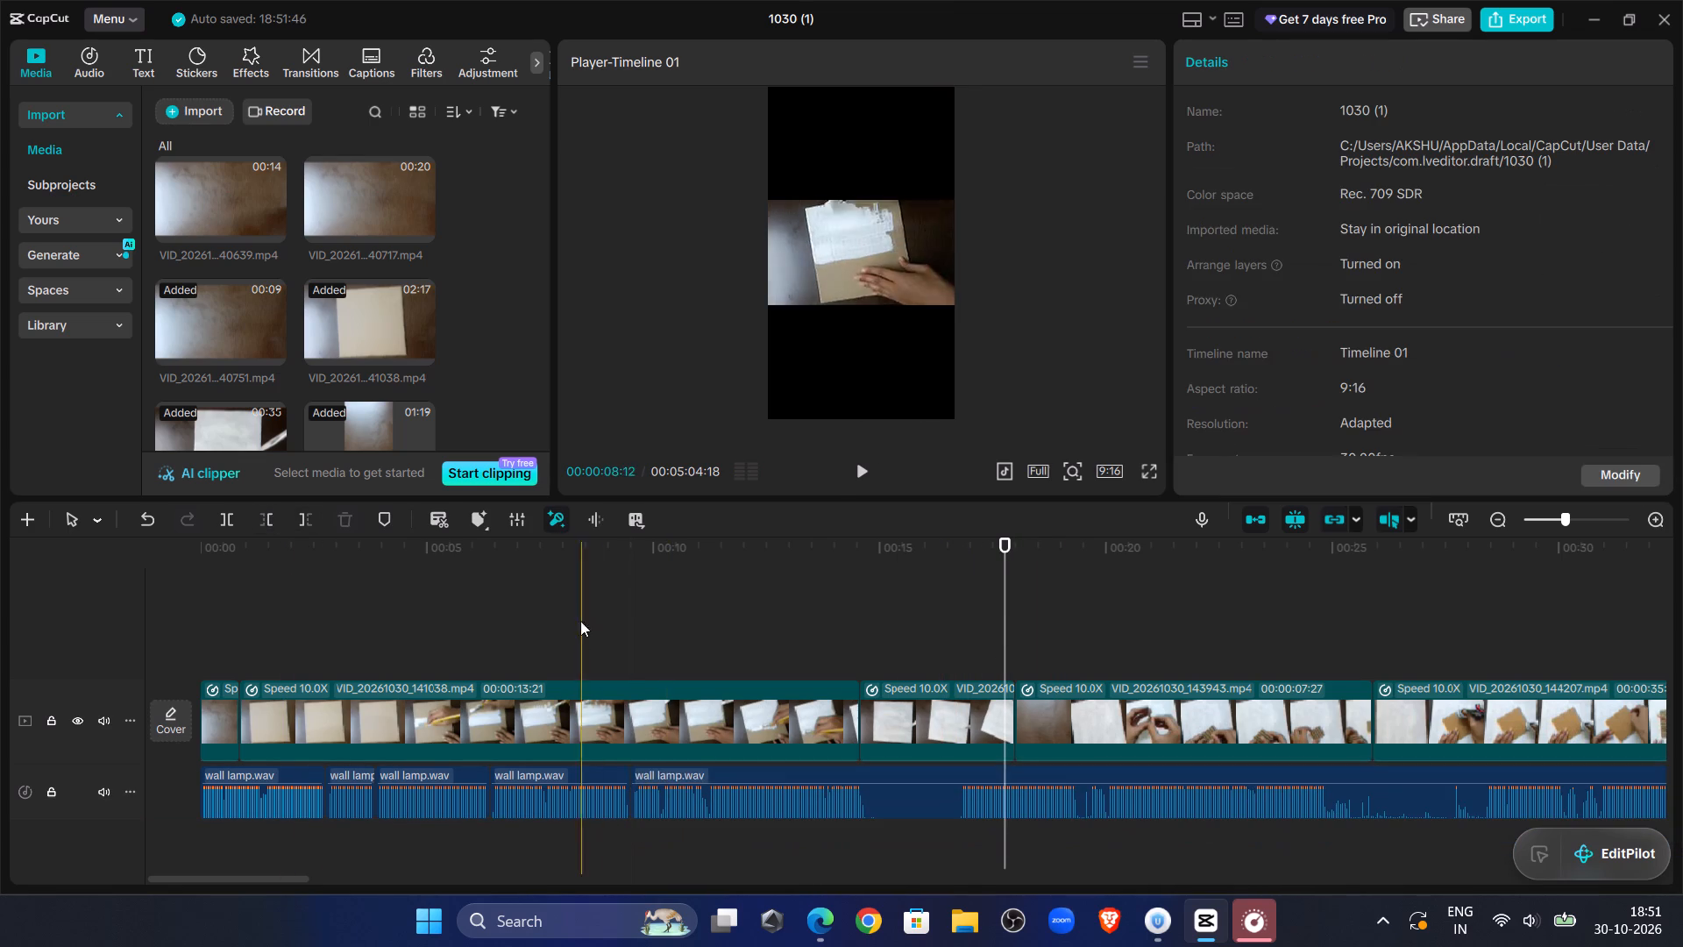
pyautogui.click(860, 468)
pyautogui.click(1580, 516)
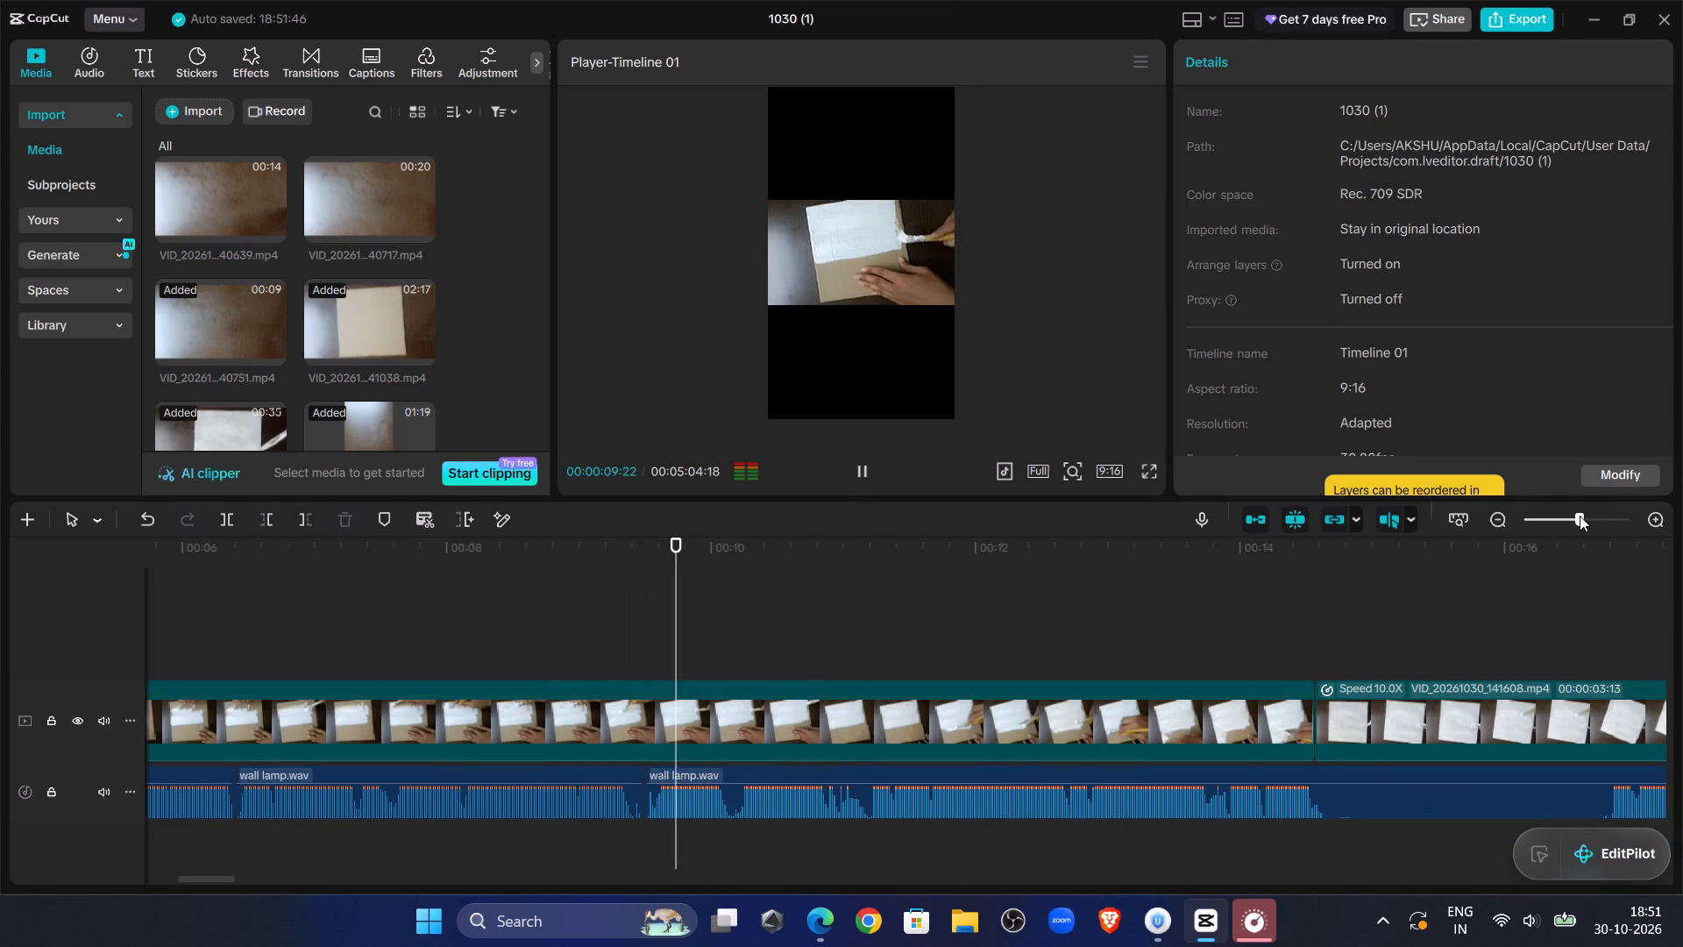
pyautogui.click(849, 469)
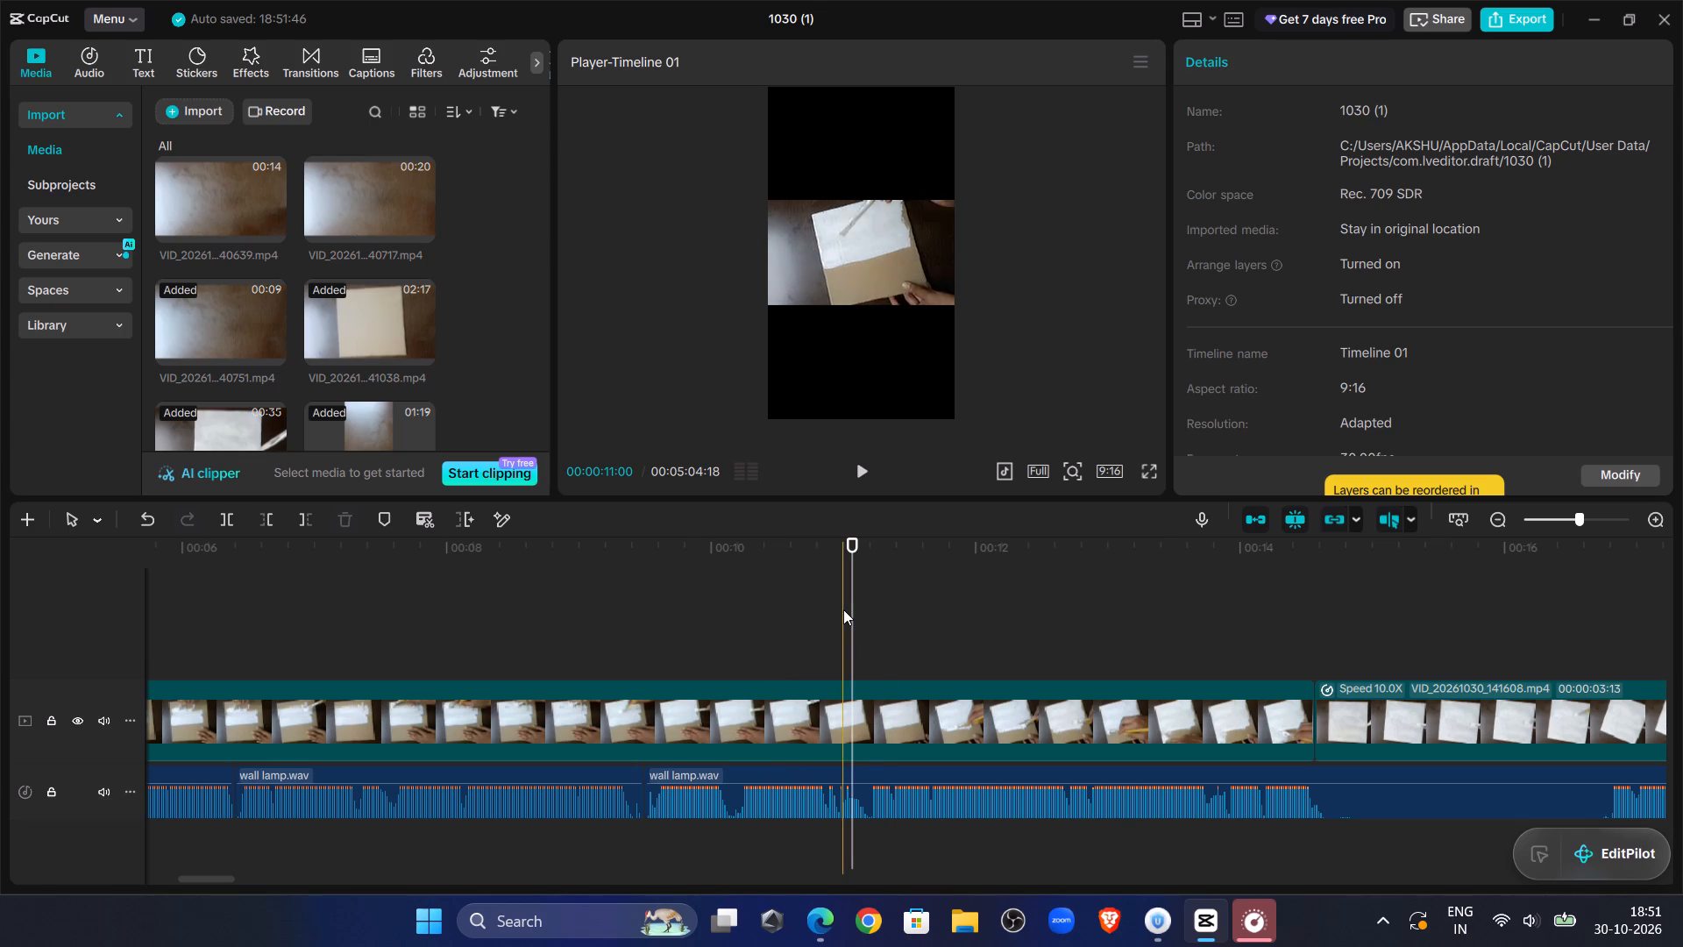
pyautogui.click(843, 609)
pyautogui.click(799, 776)
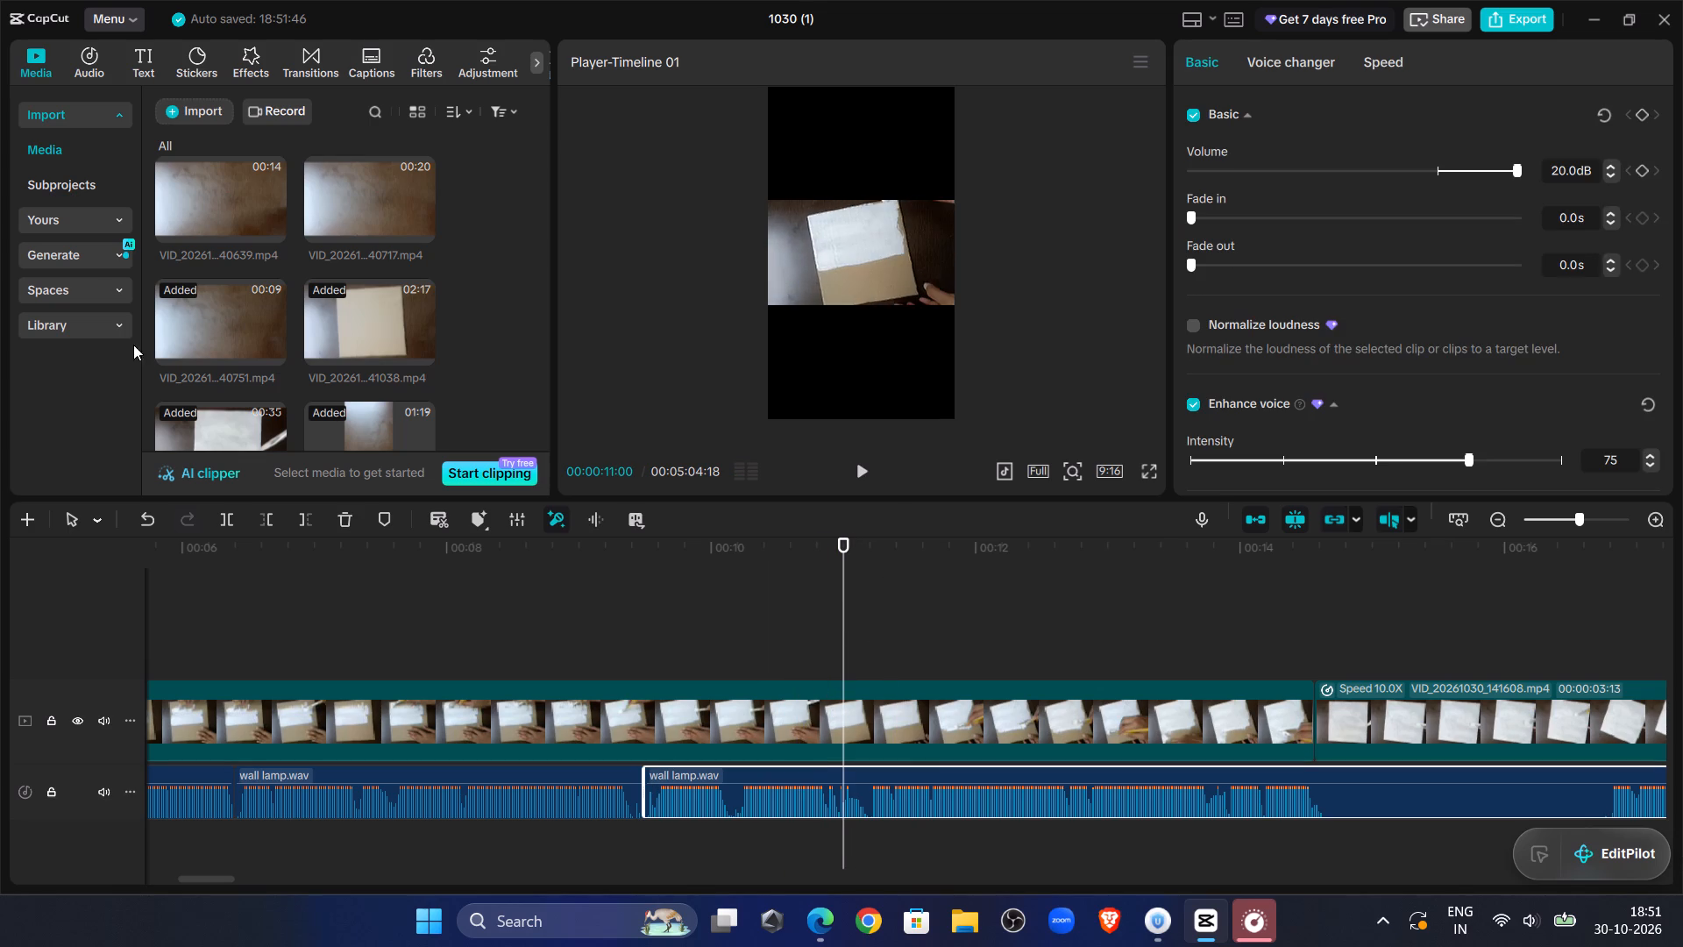
pyautogui.click(225, 516)
# Listen to the sixth voiceover segment from about 00:00:11 onward to find where its usable narration starts.
pyautogui.click(858, 466)
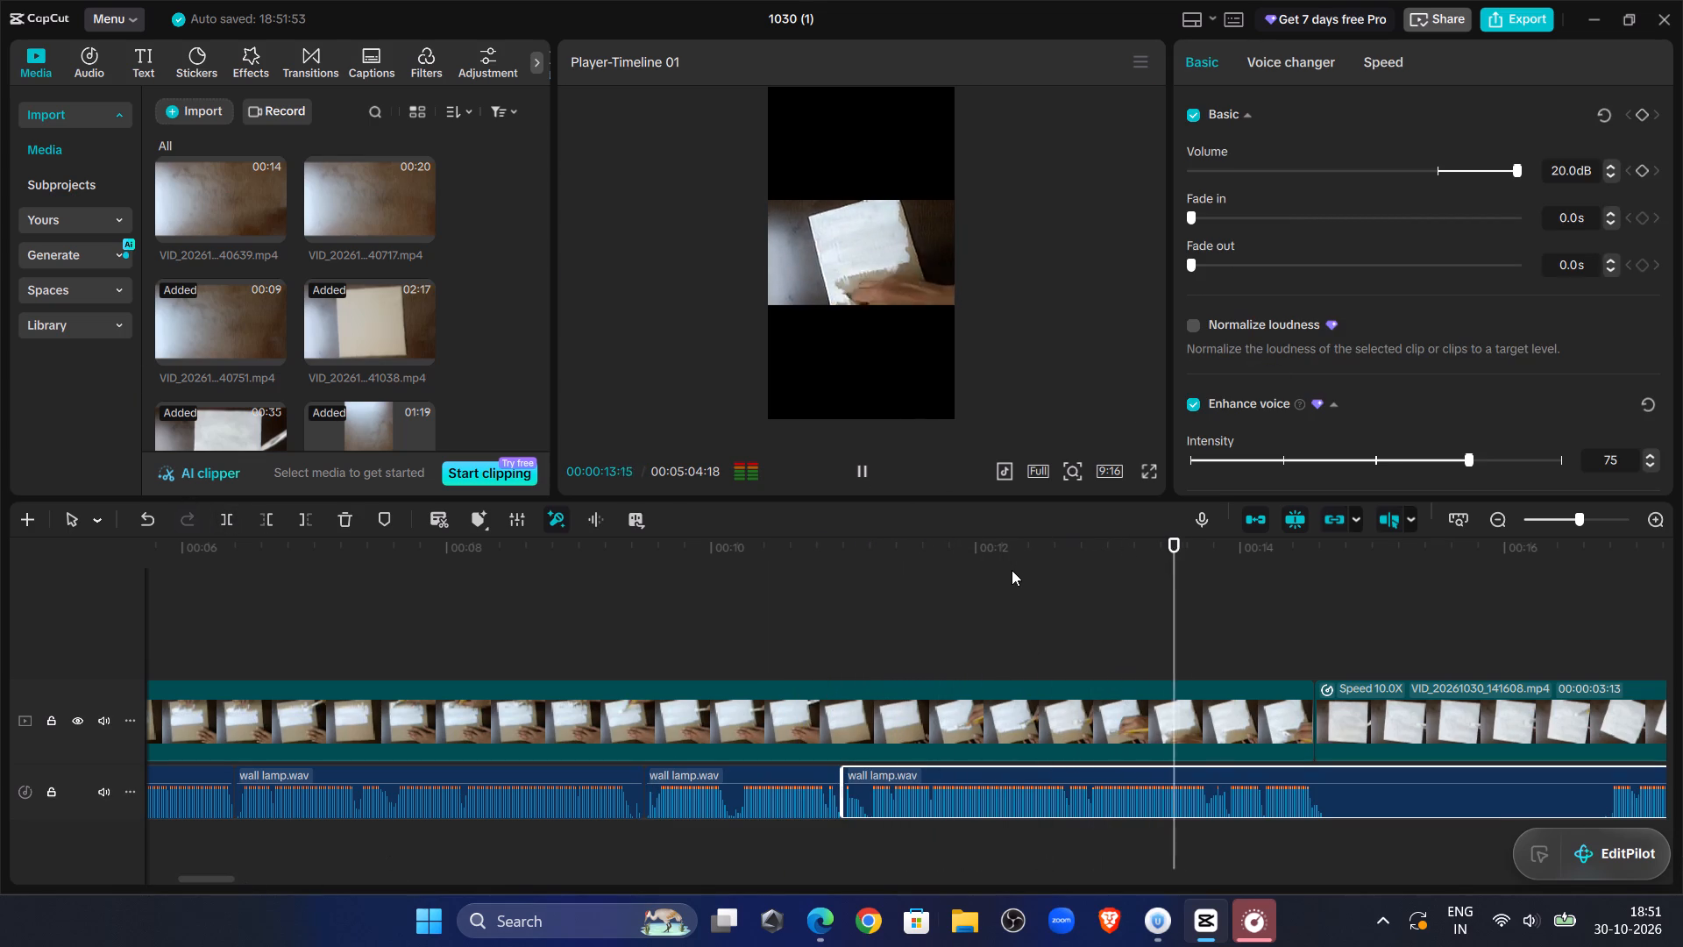
pyautogui.click(1485, 633)
pyautogui.moveTo(1485, 633); pyautogui.dragTo(1682, 690)
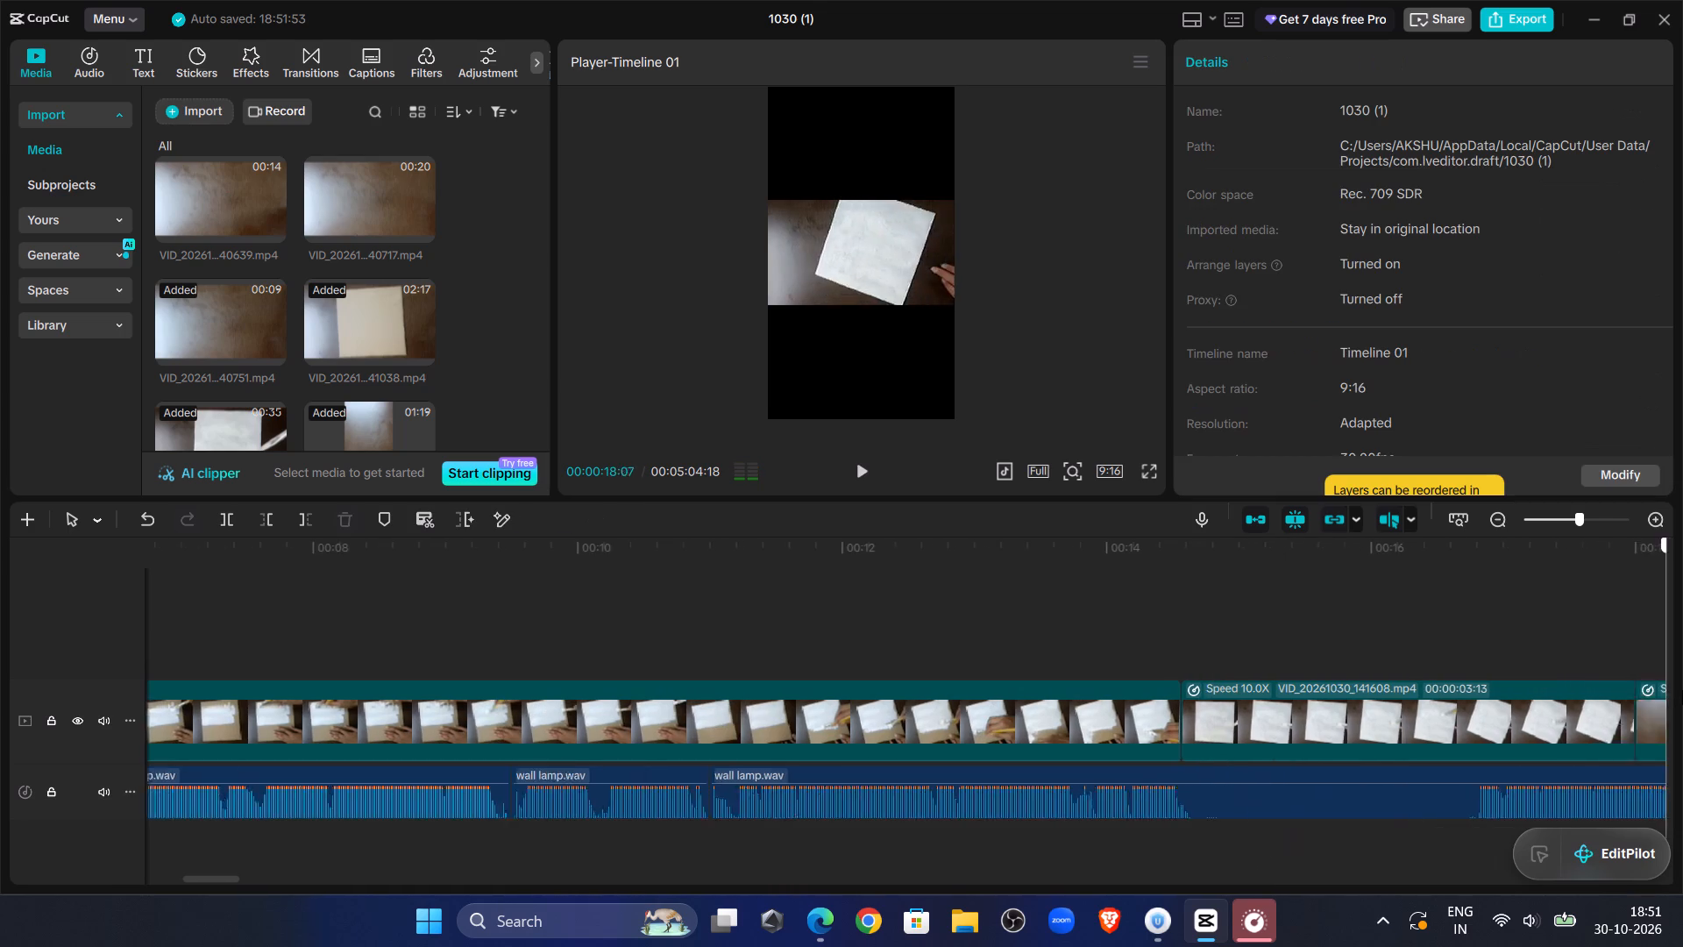
pyautogui.moveTo(1682, 690); pyautogui.dragTo(1173, 660)
pyautogui.click(856, 483)
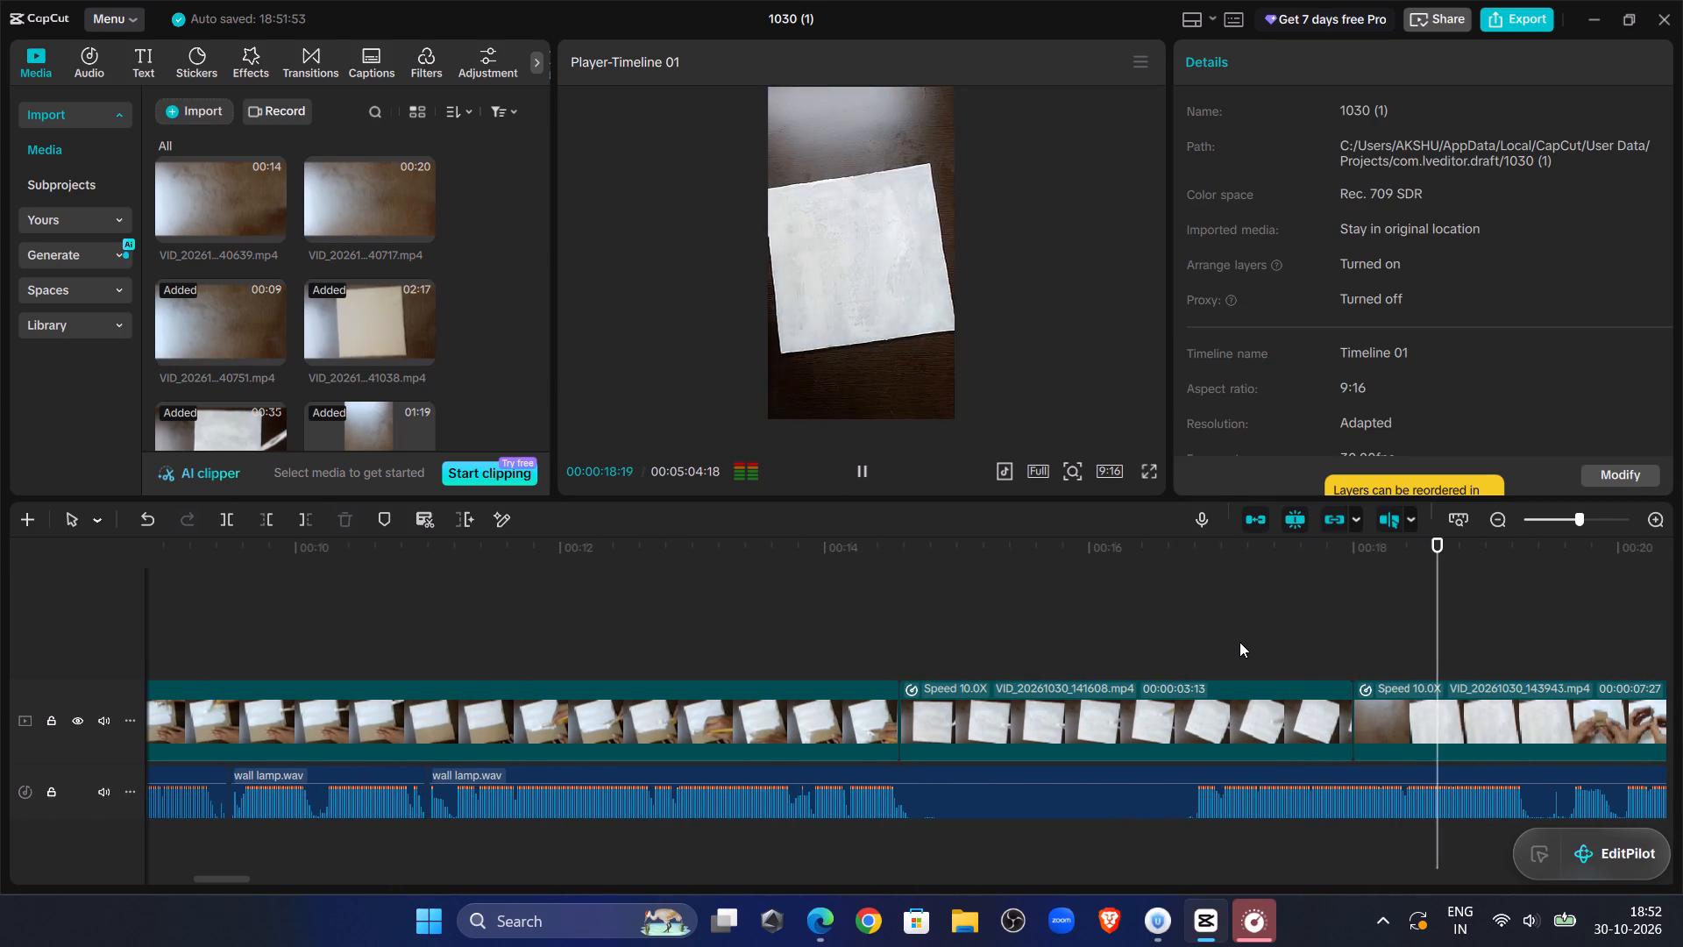
pyautogui.click(1565, 516)
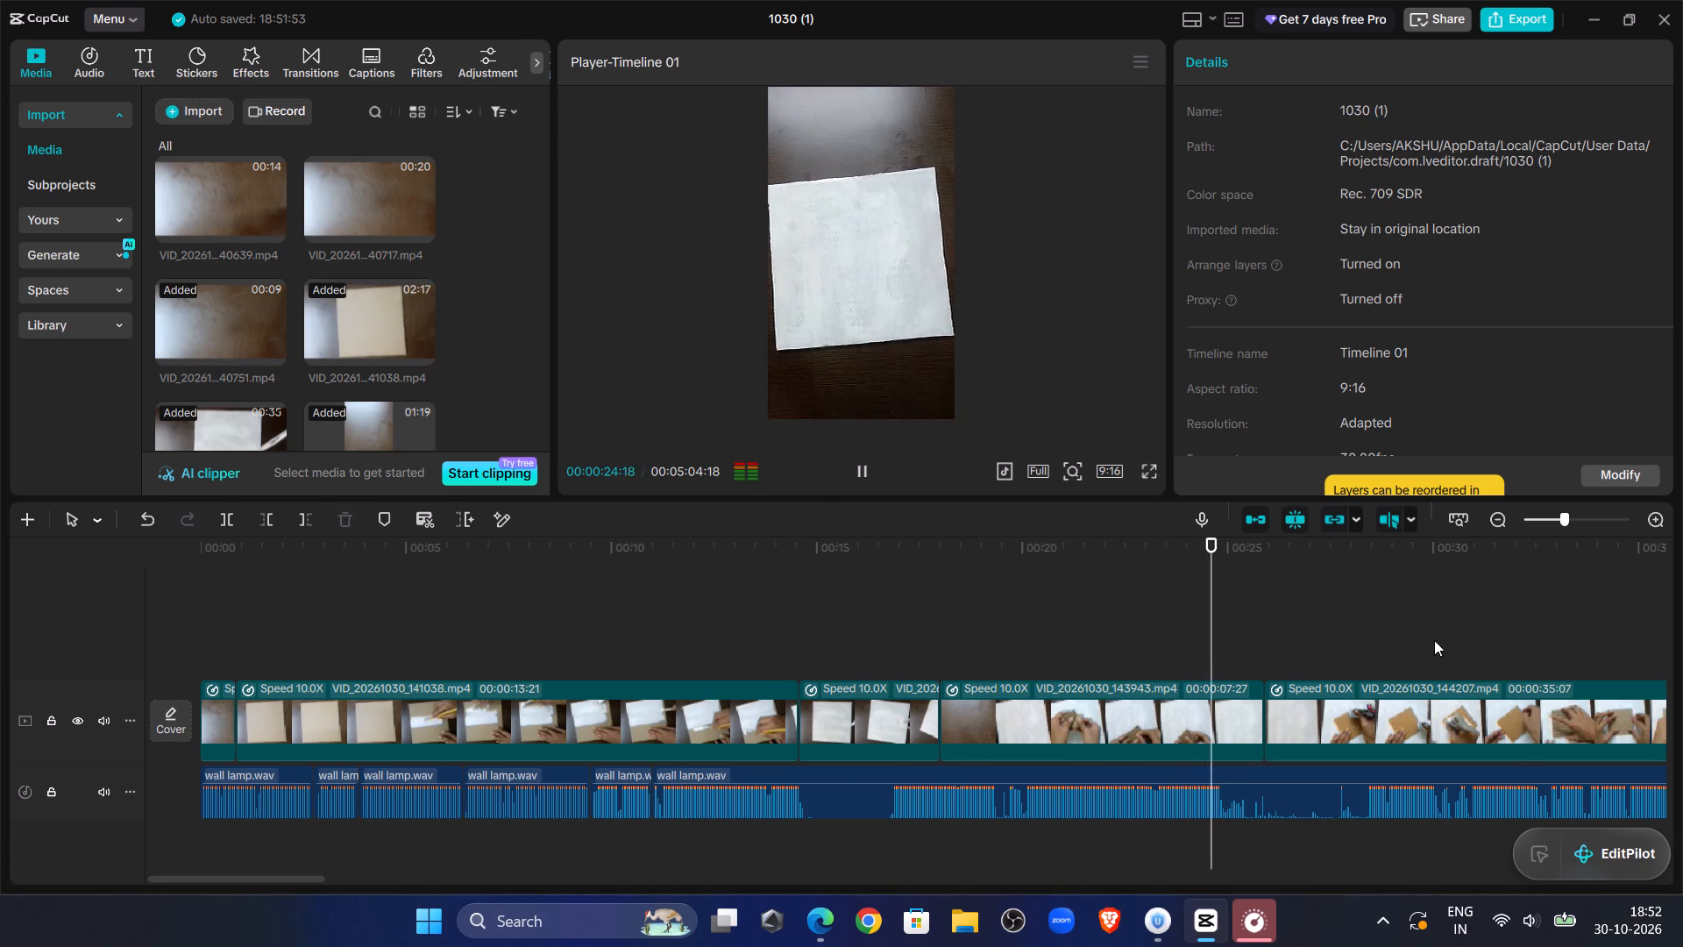
pyautogui.click(1363, 609)
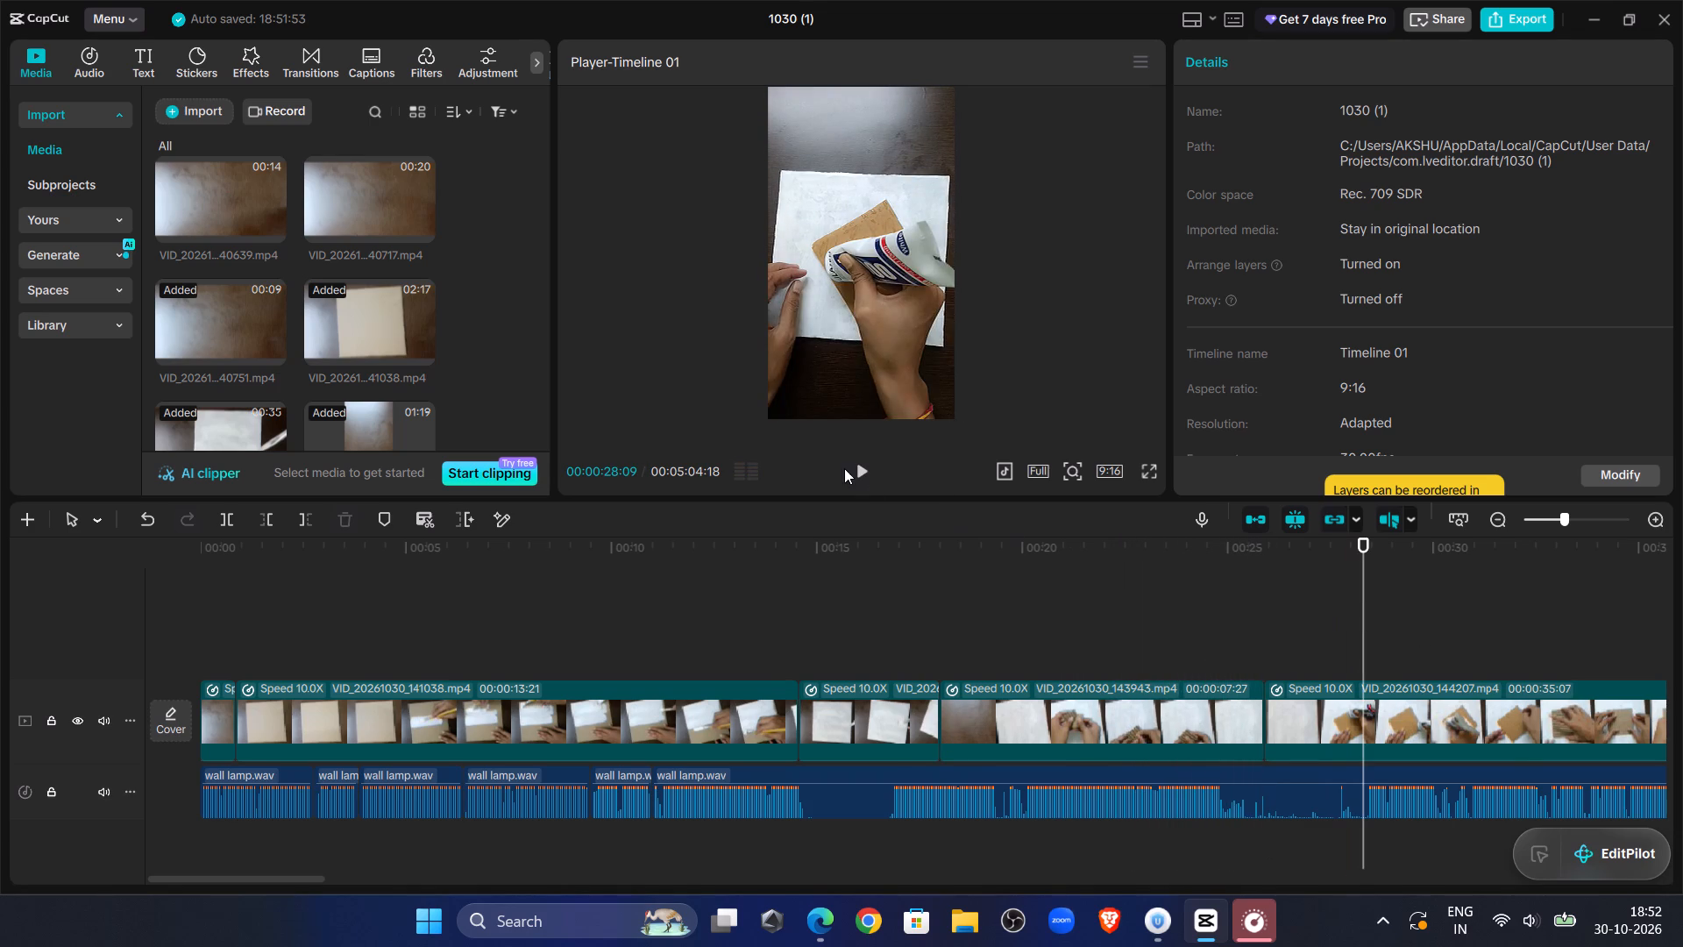
pyautogui.click(844, 468)
pyautogui.click(855, 473)
# Trim the sixth voiceover segment's beginning up to about 00:00:20:02 and move the remainder directly after the fifth segment.
pyautogui.click(955, 602)
pyautogui.moveTo(955, 602); pyautogui.dragTo(1025, 674)
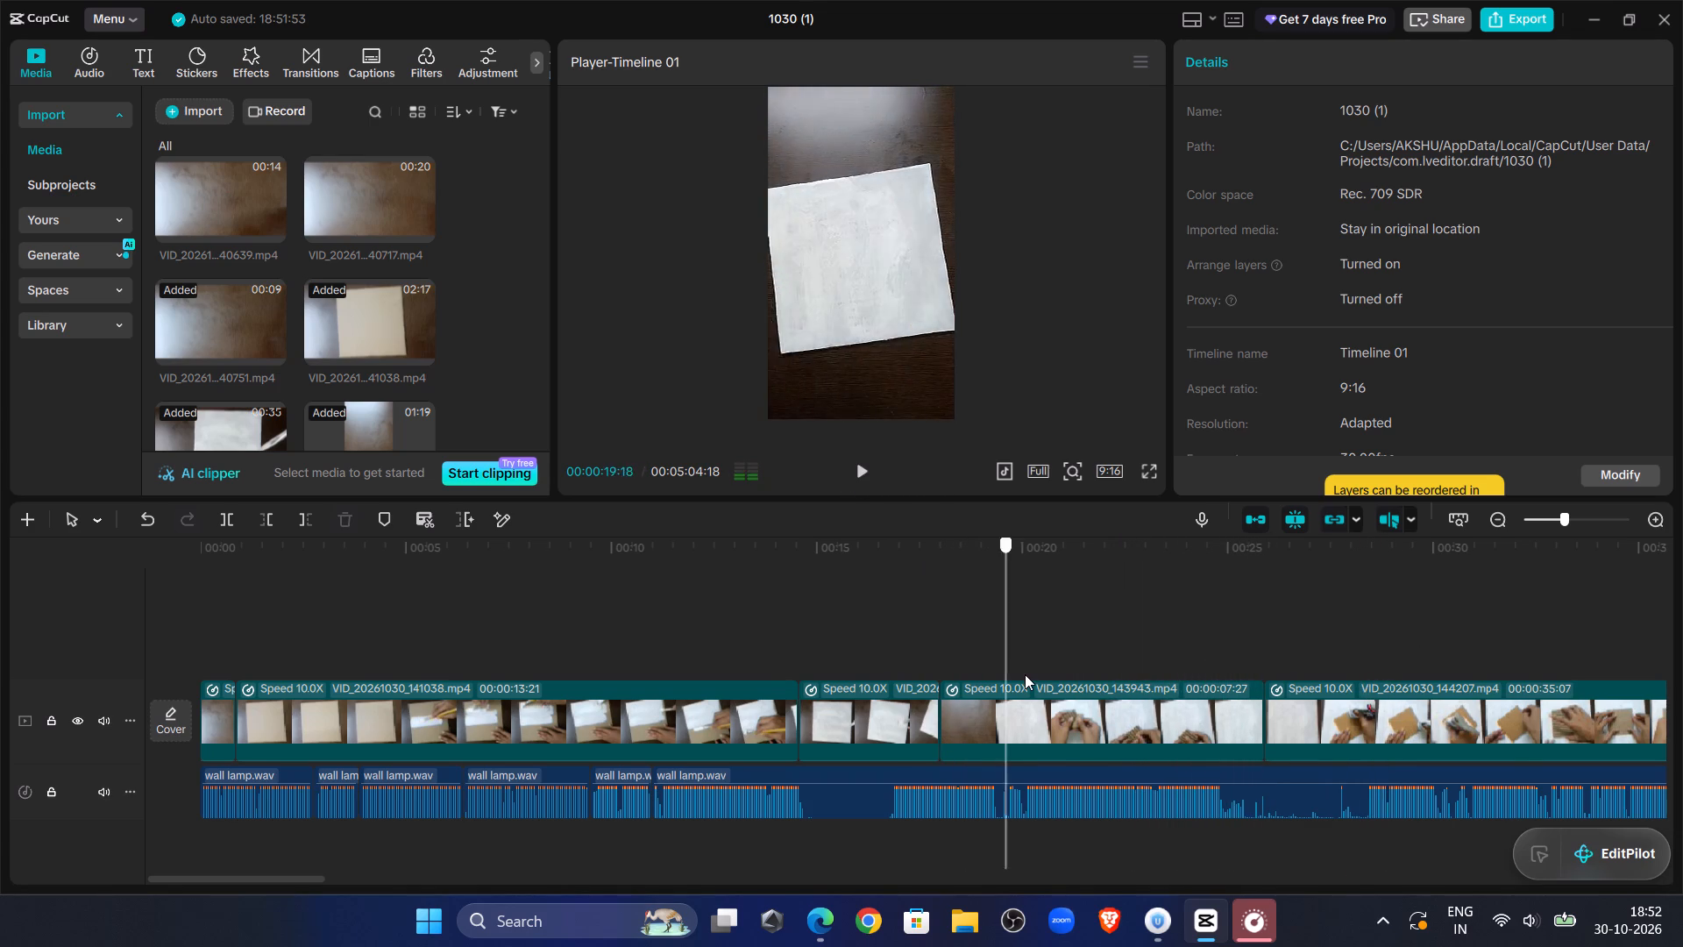
pyautogui.moveTo(1025, 674); pyautogui.dragTo(1026, 675)
pyautogui.click(976, 794)
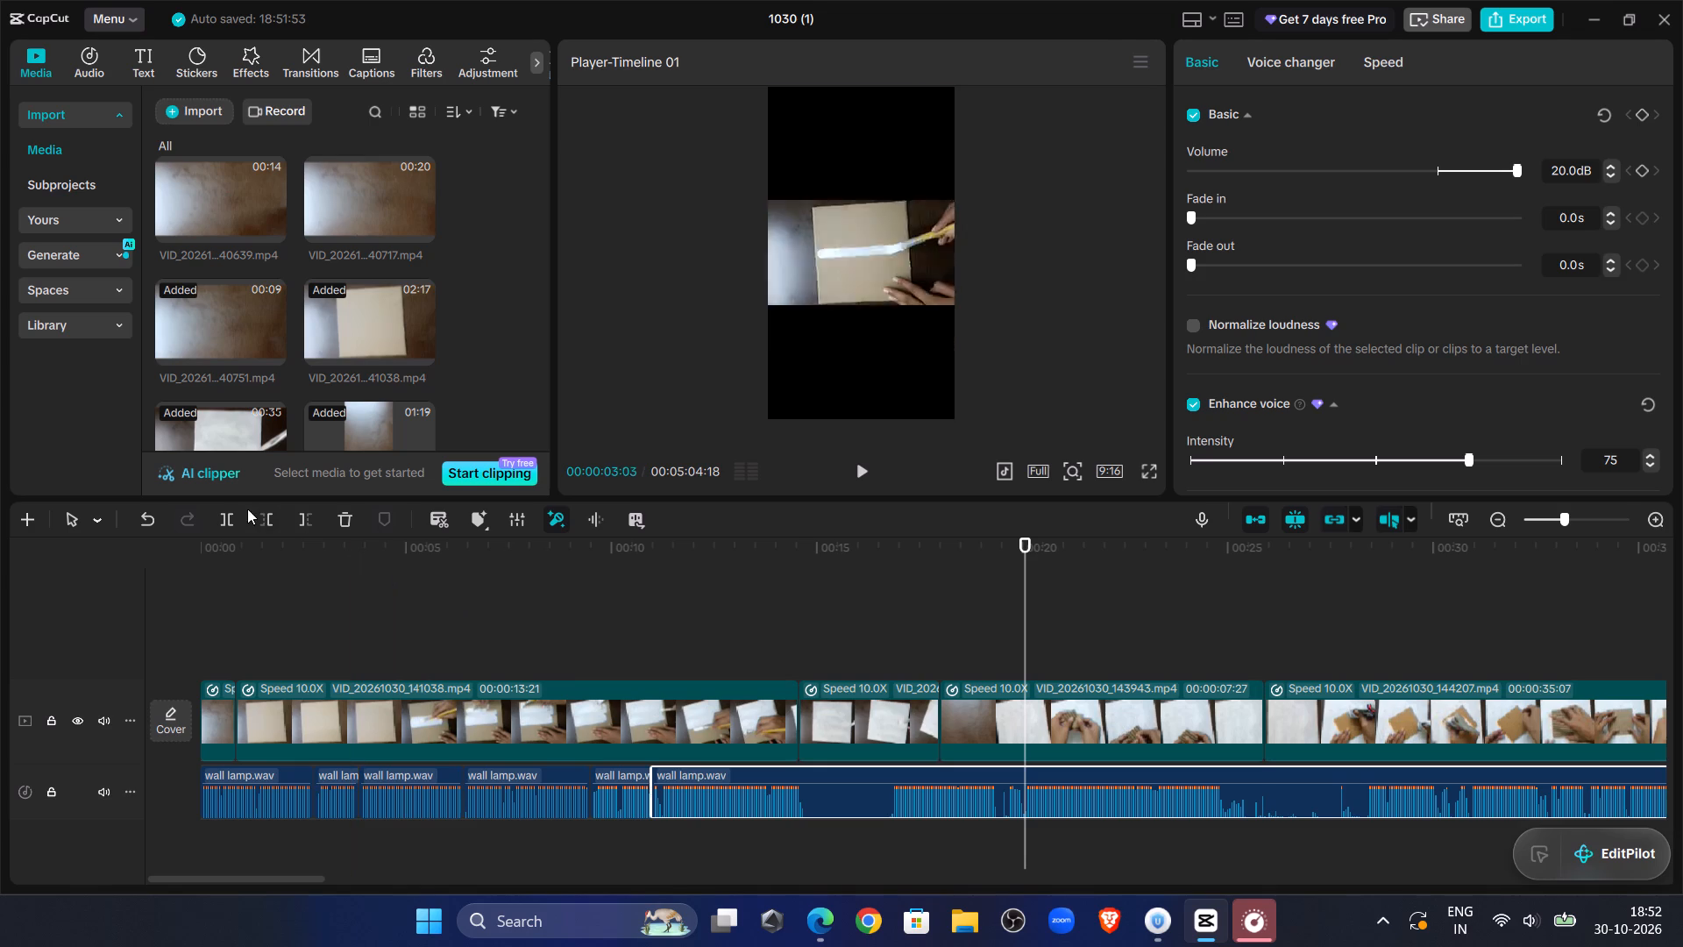
pyautogui.click(270, 515)
pyautogui.moveTo(924, 725); pyautogui.dragTo(1040, 760)
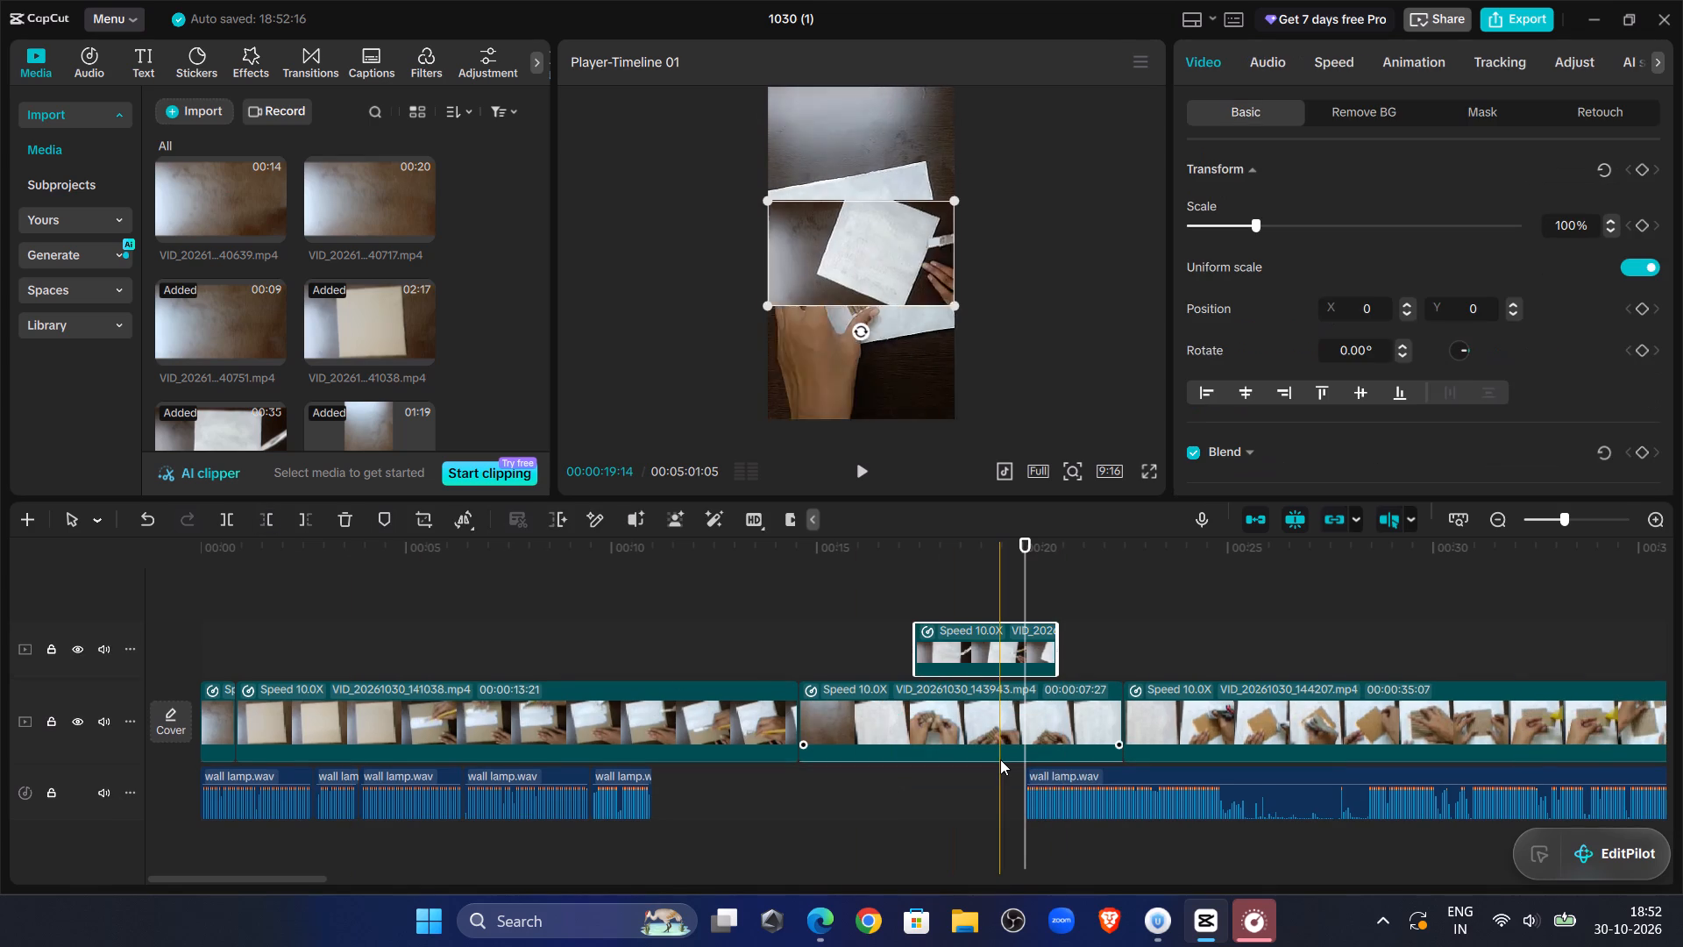
pyautogui.hotkey('ctrl', 'z')
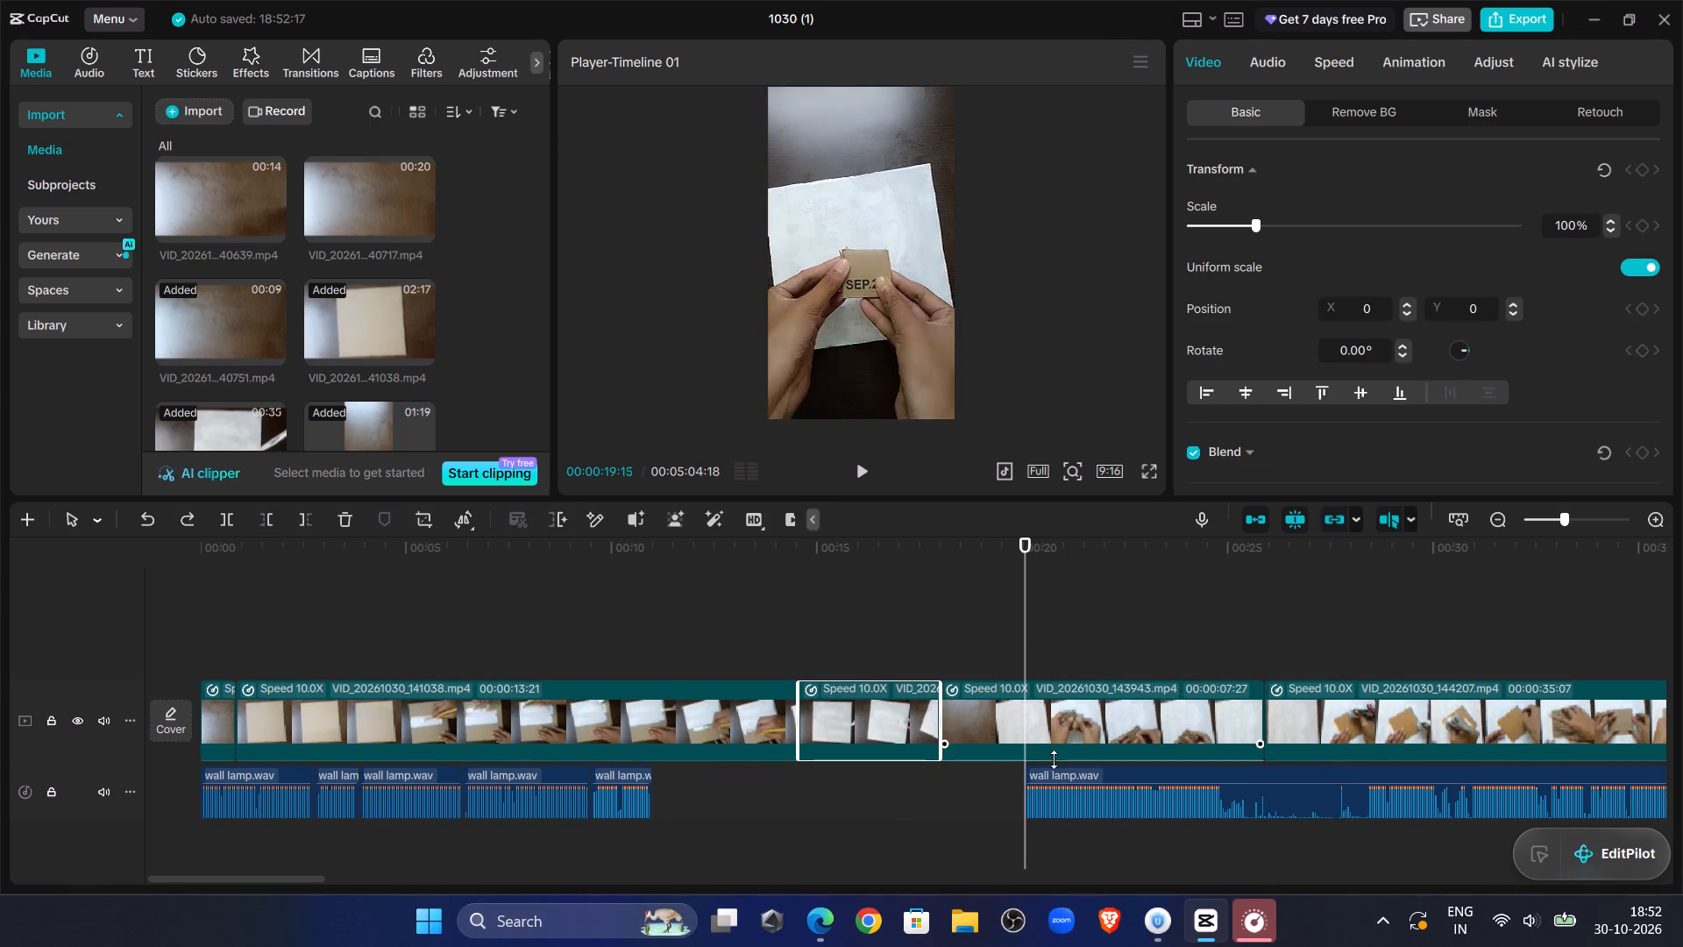
pyautogui.moveTo(1065, 773); pyautogui.dragTo(695, 773)
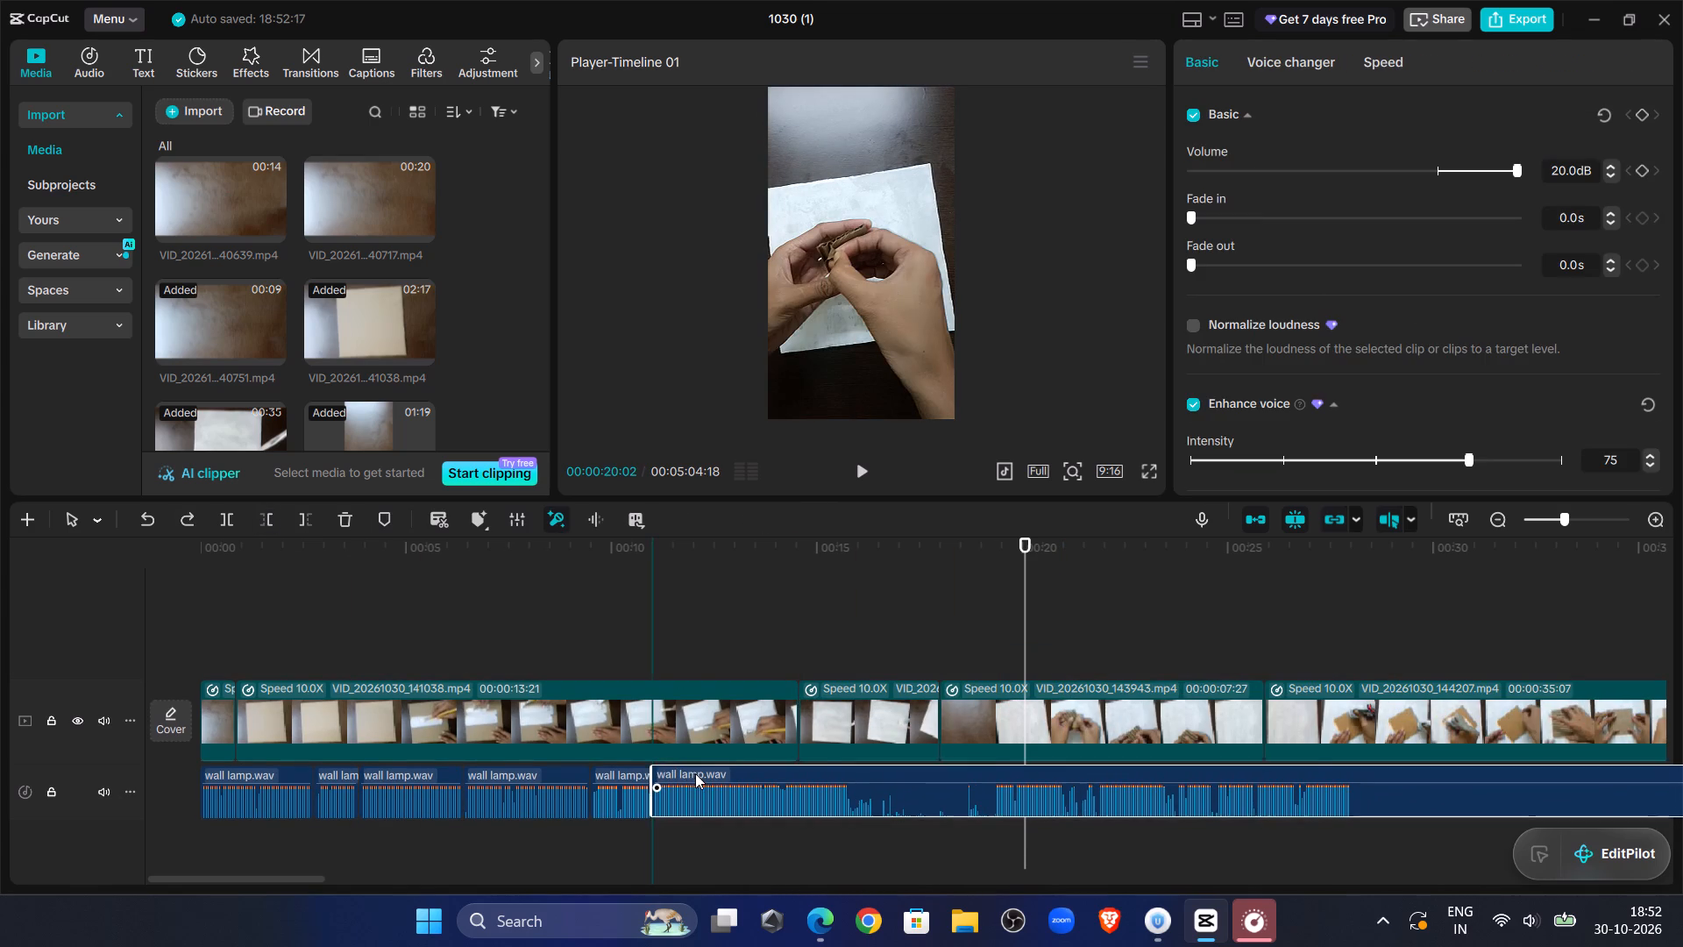
pyautogui.moveTo(695, 773); pyautogui.dragTo(692, 775)
# Play the narration across the join near 00:00:11 and finely adjust the sixth voiceover segment's start against the fifth segment.
pyautogui.click(636, 651)
pyautogui.click(872, 471)
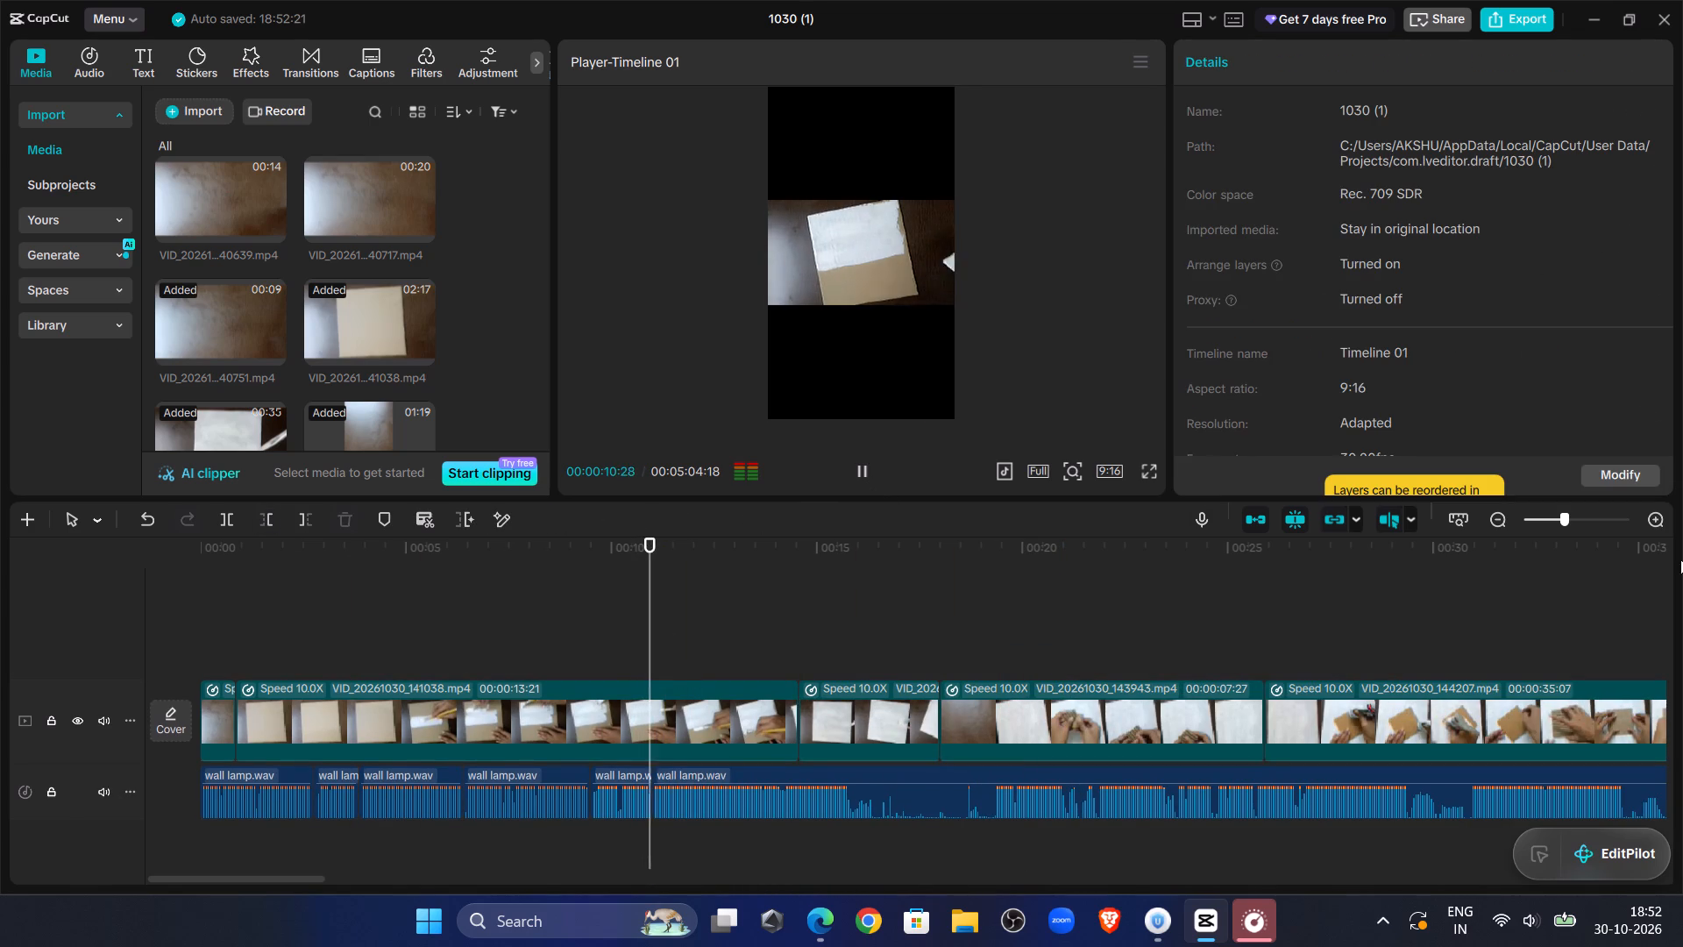
pyautogui.click(1579, 518)
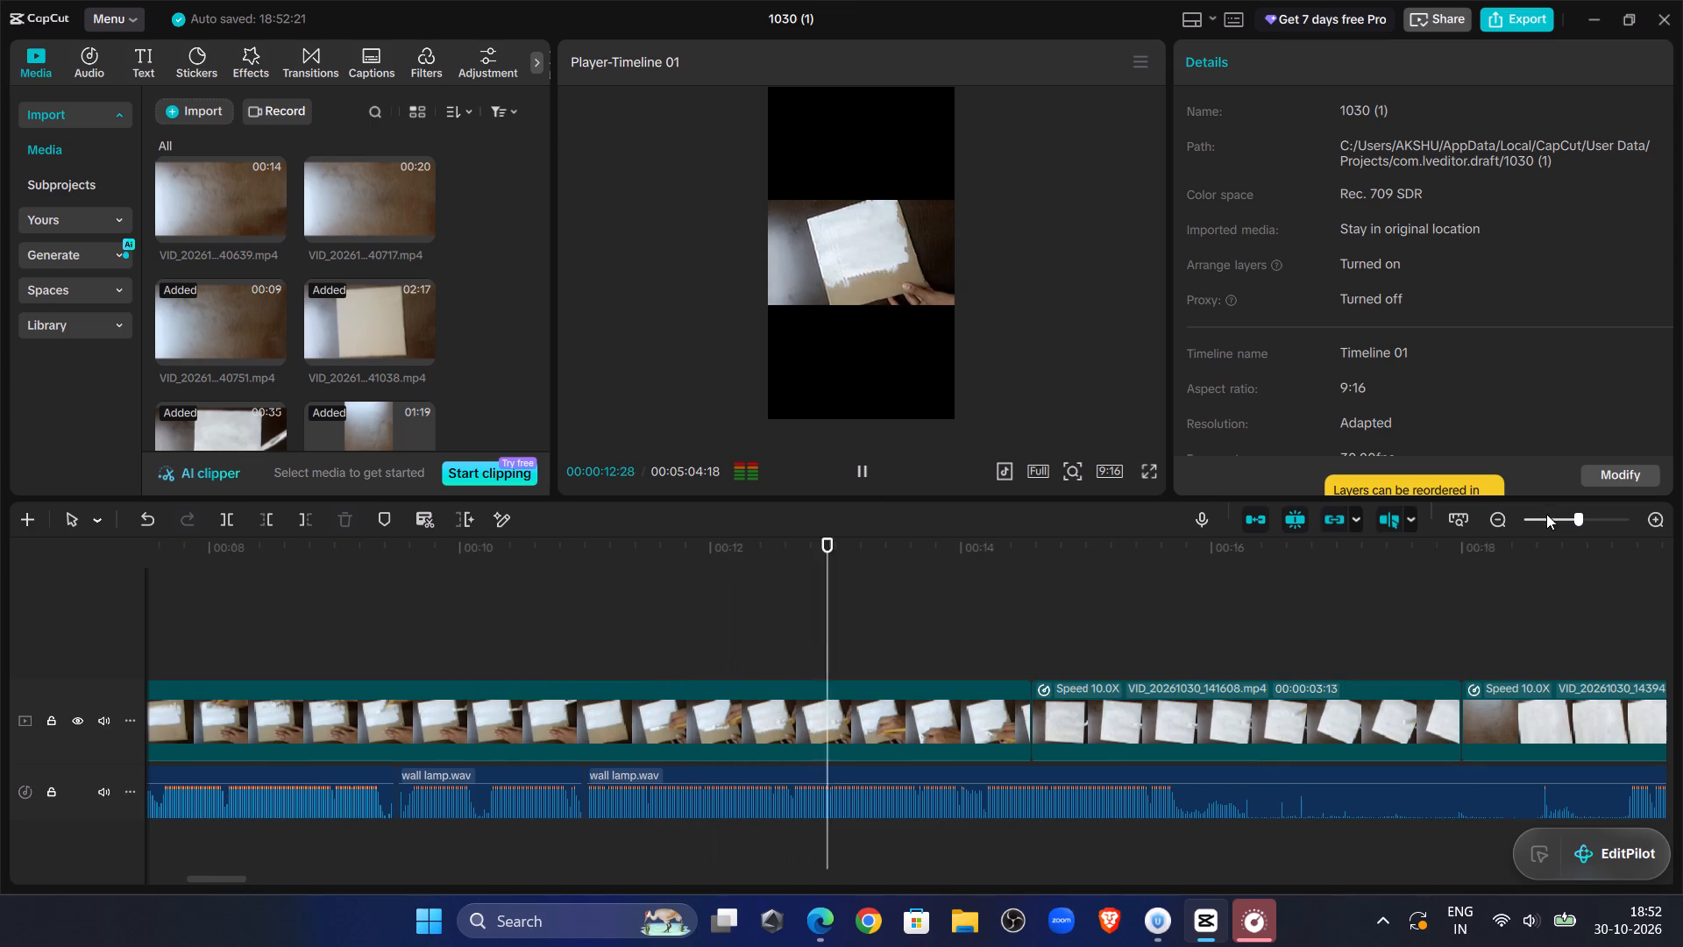
pyautogui.click(497, 611)
pyautogui.click(870, 478)
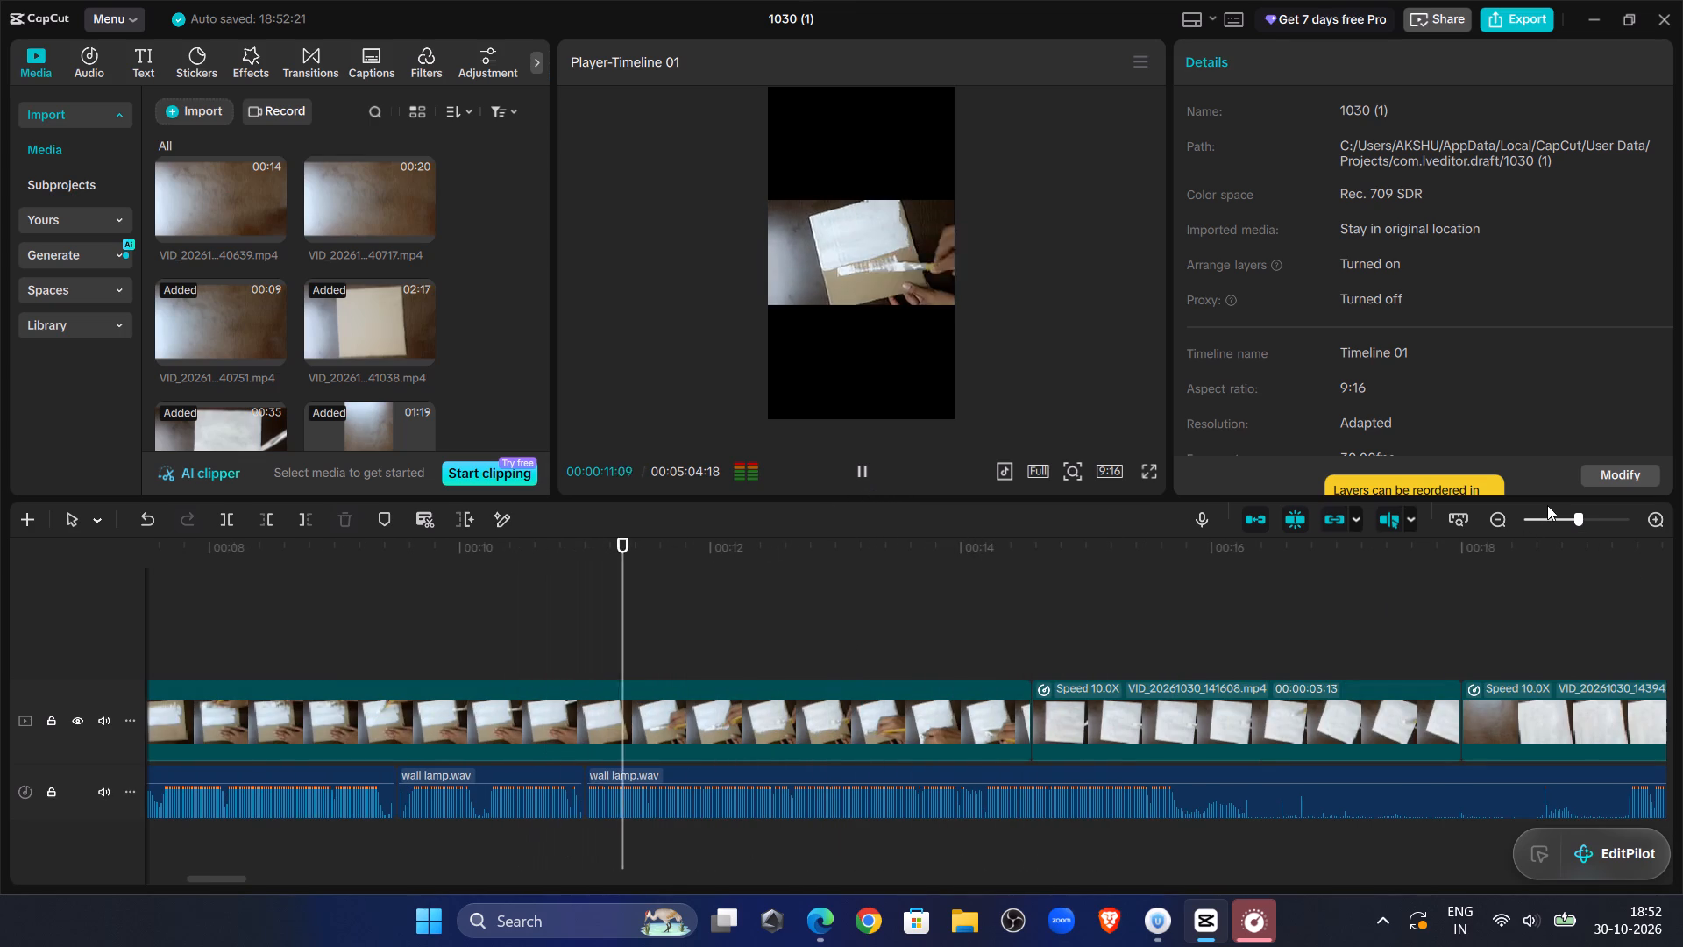
pyautogui.click(865, 466)
pyautogui.click(657, 772)
pyautogui.moveTo(657, 772); pyautogui.dragTo(667, 778)
pyautogui.click(591, 777)
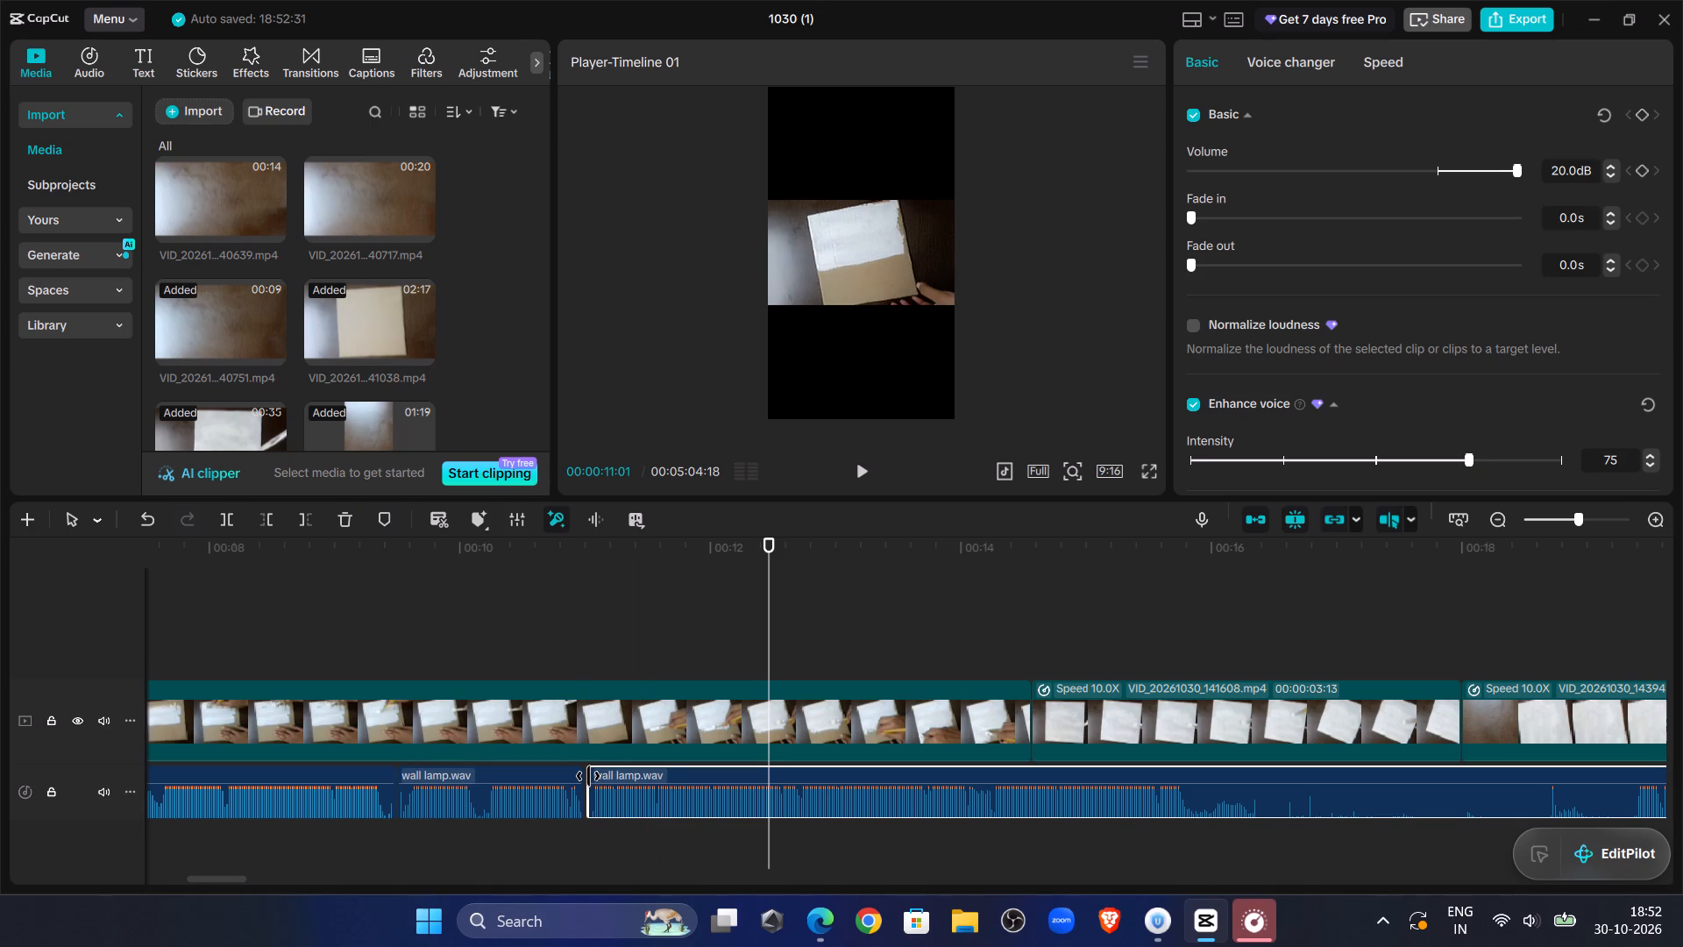
pyautogui.moveTo(619, 773); pyautogui.dragTo(614, 796)
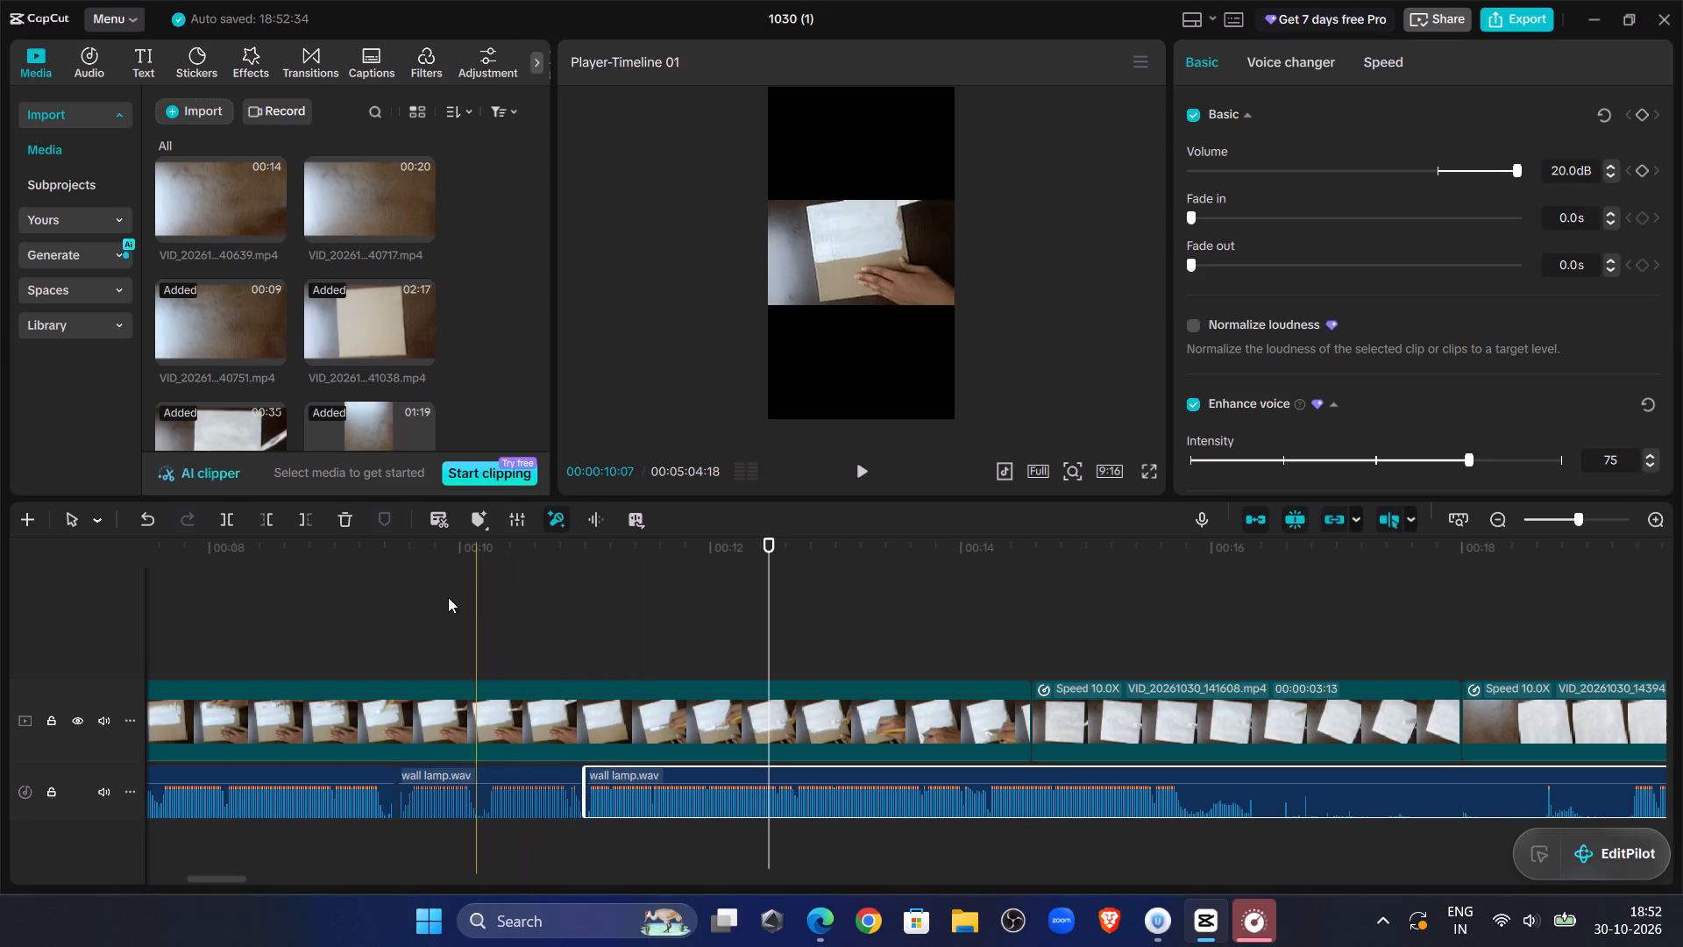
# Replay the narration across the join and split the sixth voiceover segment at 00:00:14:01.
pyautogui.click(442, 596)
pyautogui.click(867, 475)
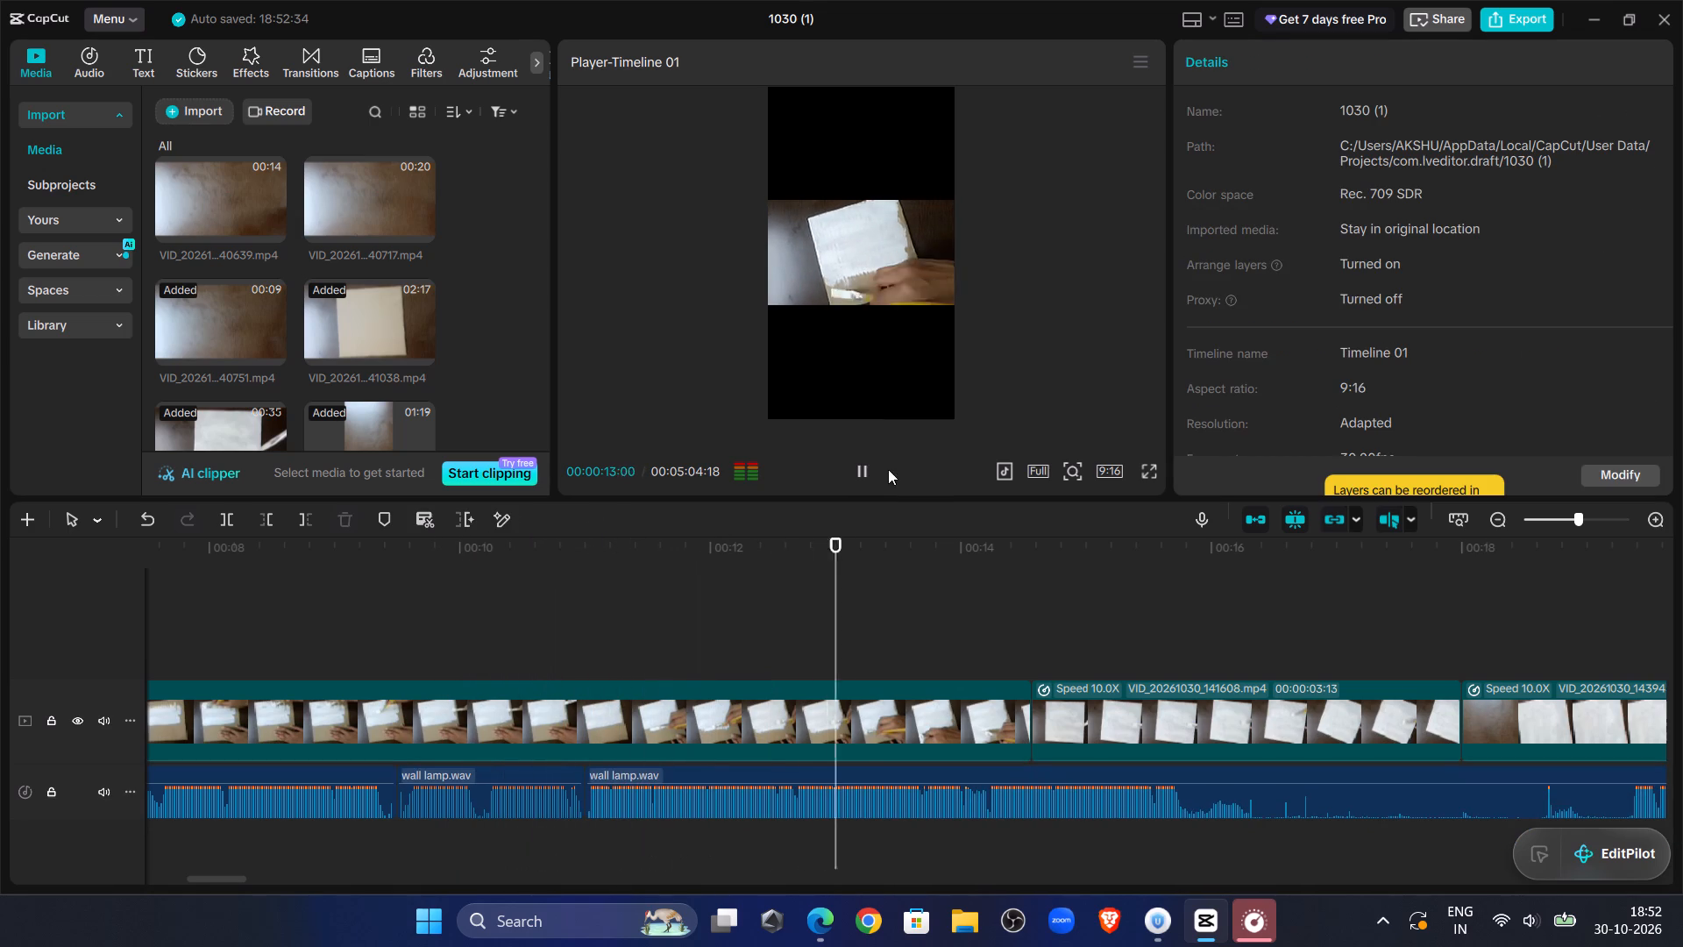
pyautogui.click(865, 475)
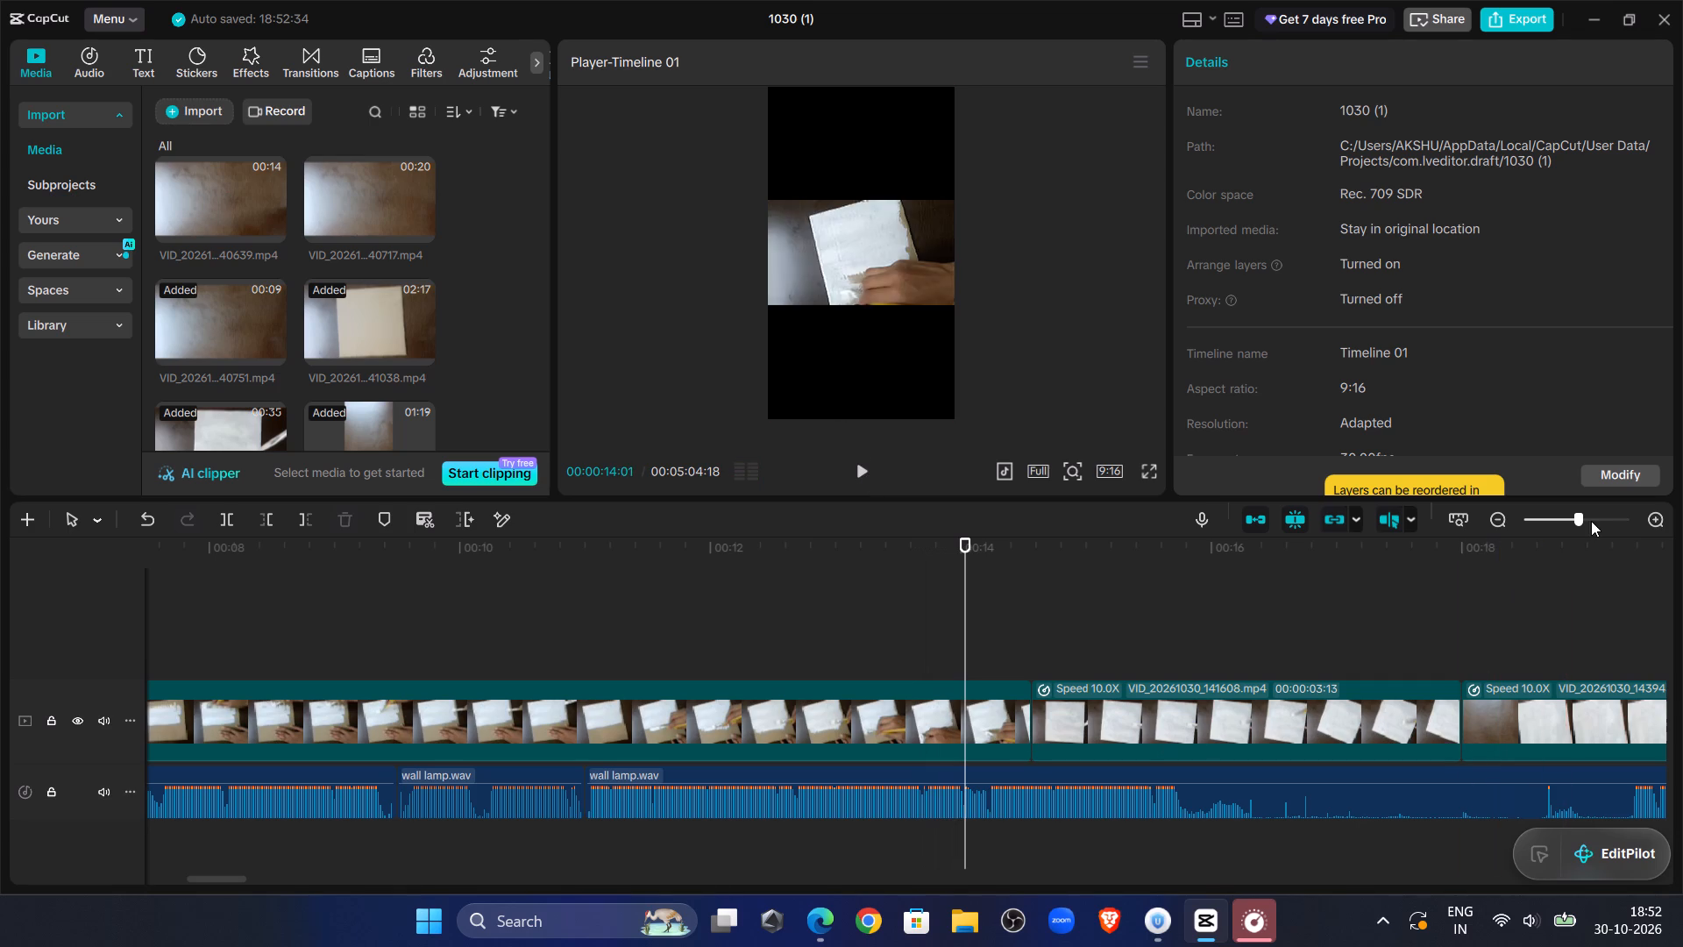
pyautogui.click(1591, 521)
pyautogui.click(1248, 777)
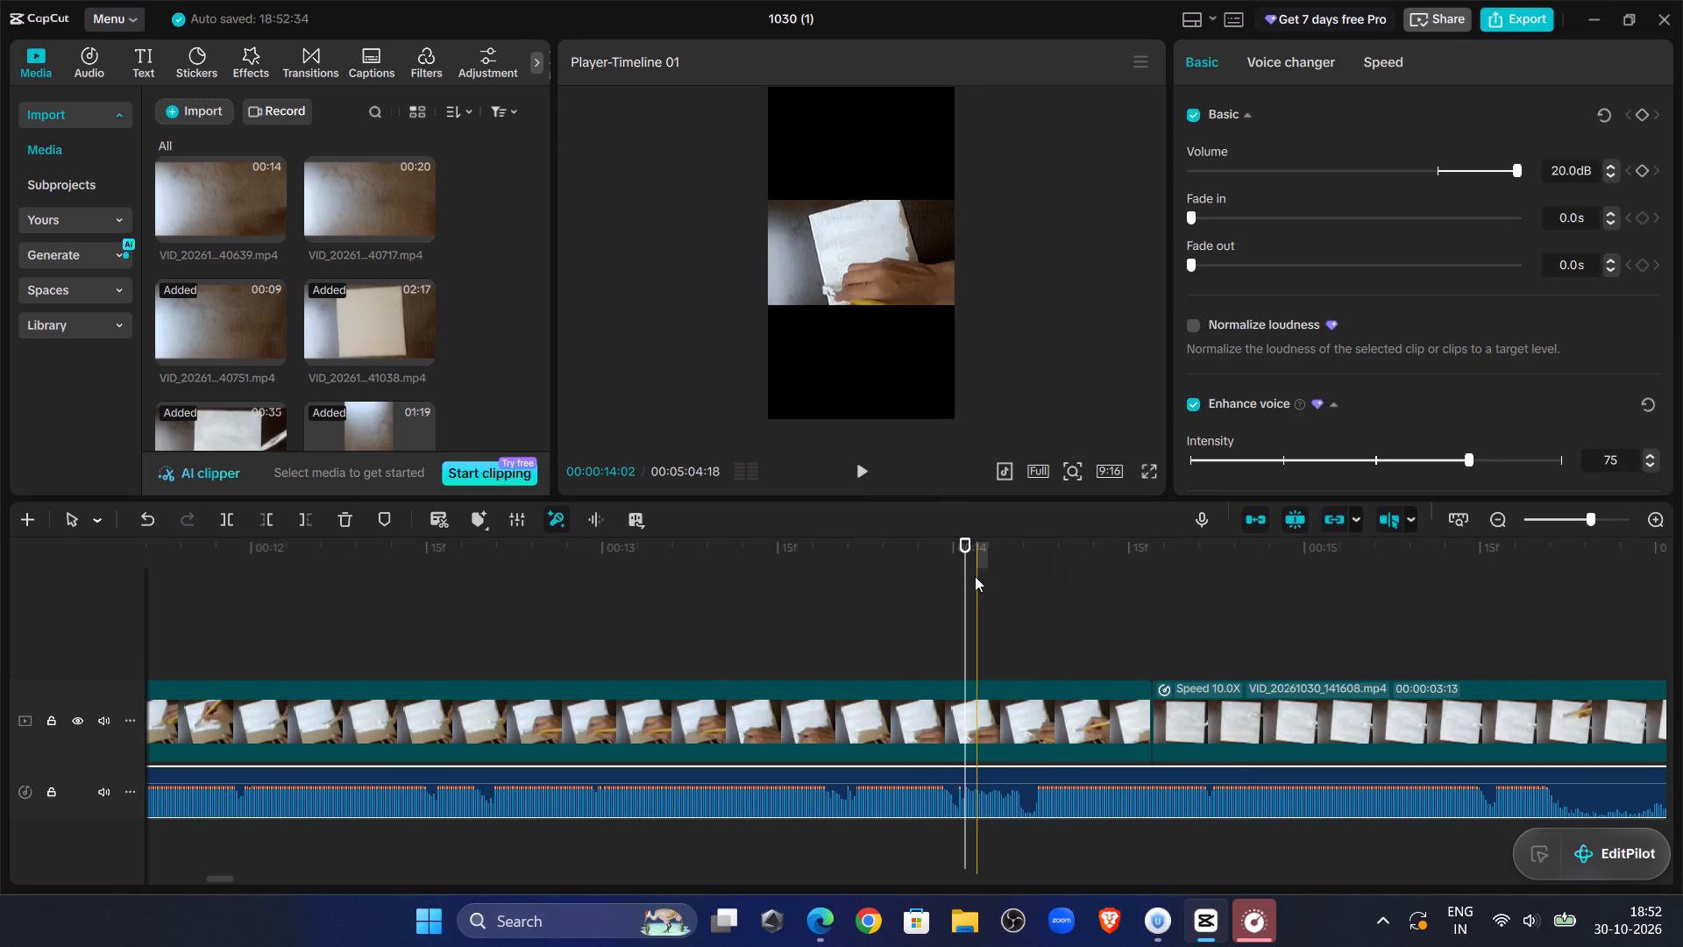
pyautogui.moveTo(967, 578); pyautogui.dragTo(956, 583)
pyautogui.click(956, 583)
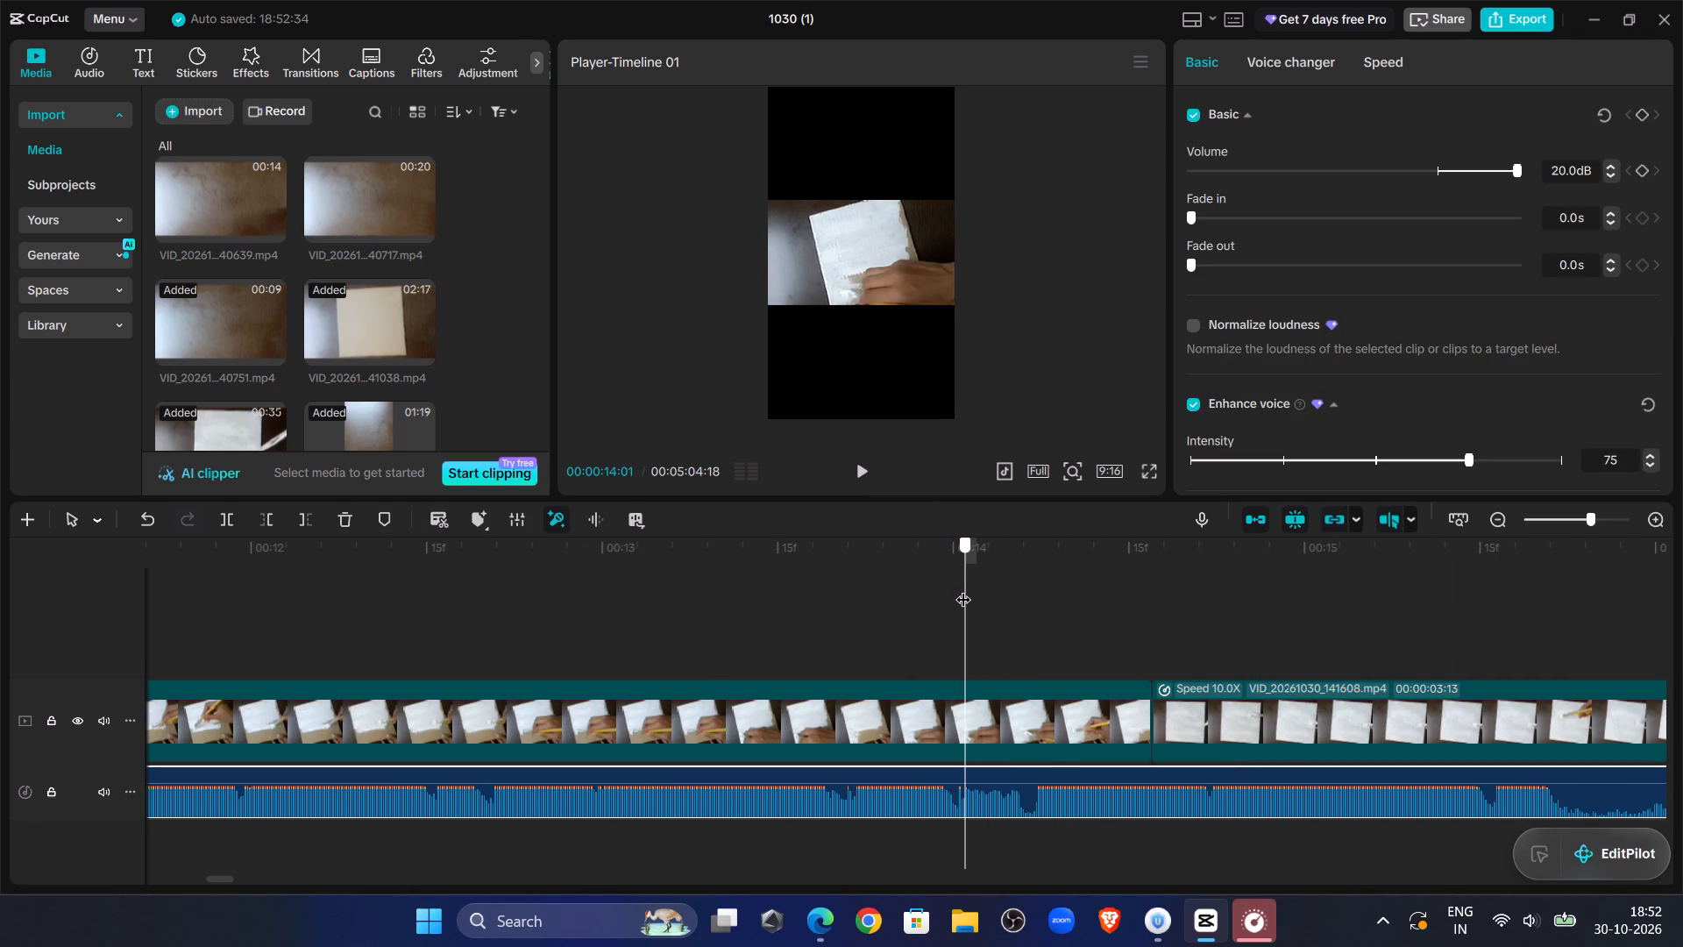
pyautogui.click(230, 519)
# Listen past the new cut and trim the seventh voiceover segment's beginning up to 00:00:14:06.
pyautogui.doubleClick(859, 464)
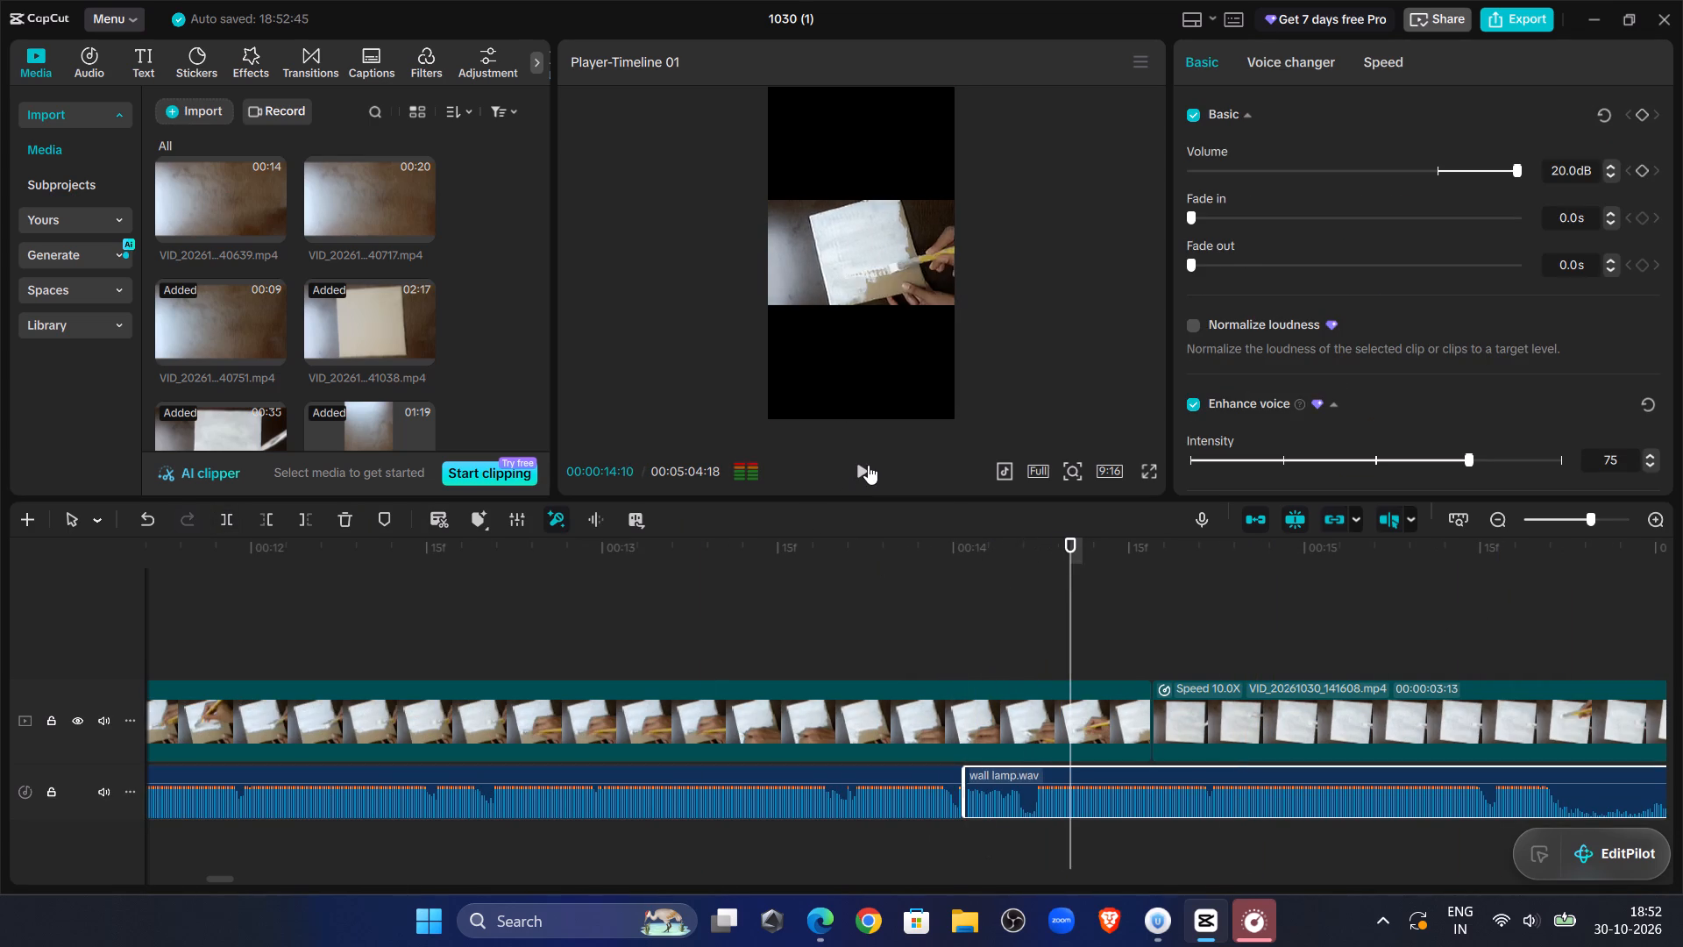
pyautogui.click(1021, 620)
pyautogui.click(1005, 802)
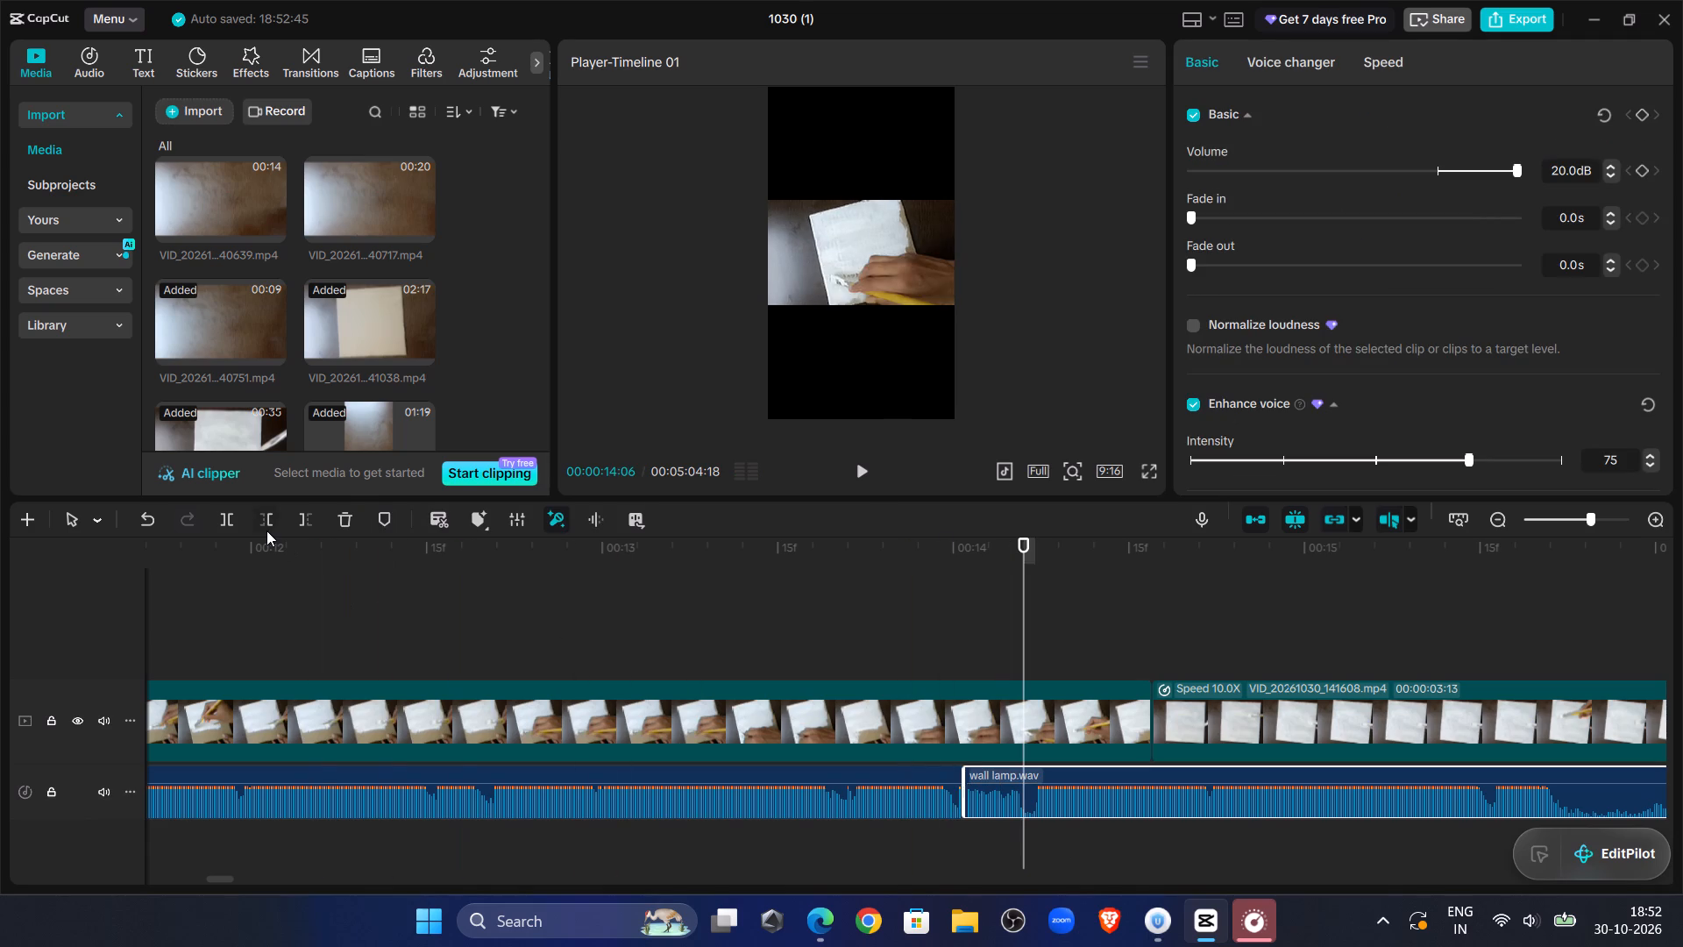
pyautogui.click(266, 530)
# Shift the sixth voiceover segment about one frame later and extend its start back to meet the fifth segment near 00:00:11.
pyautogui.click(399, 588)
pyautogui.moveTo(399, 588); pyautogui.dragTo(904, 726)
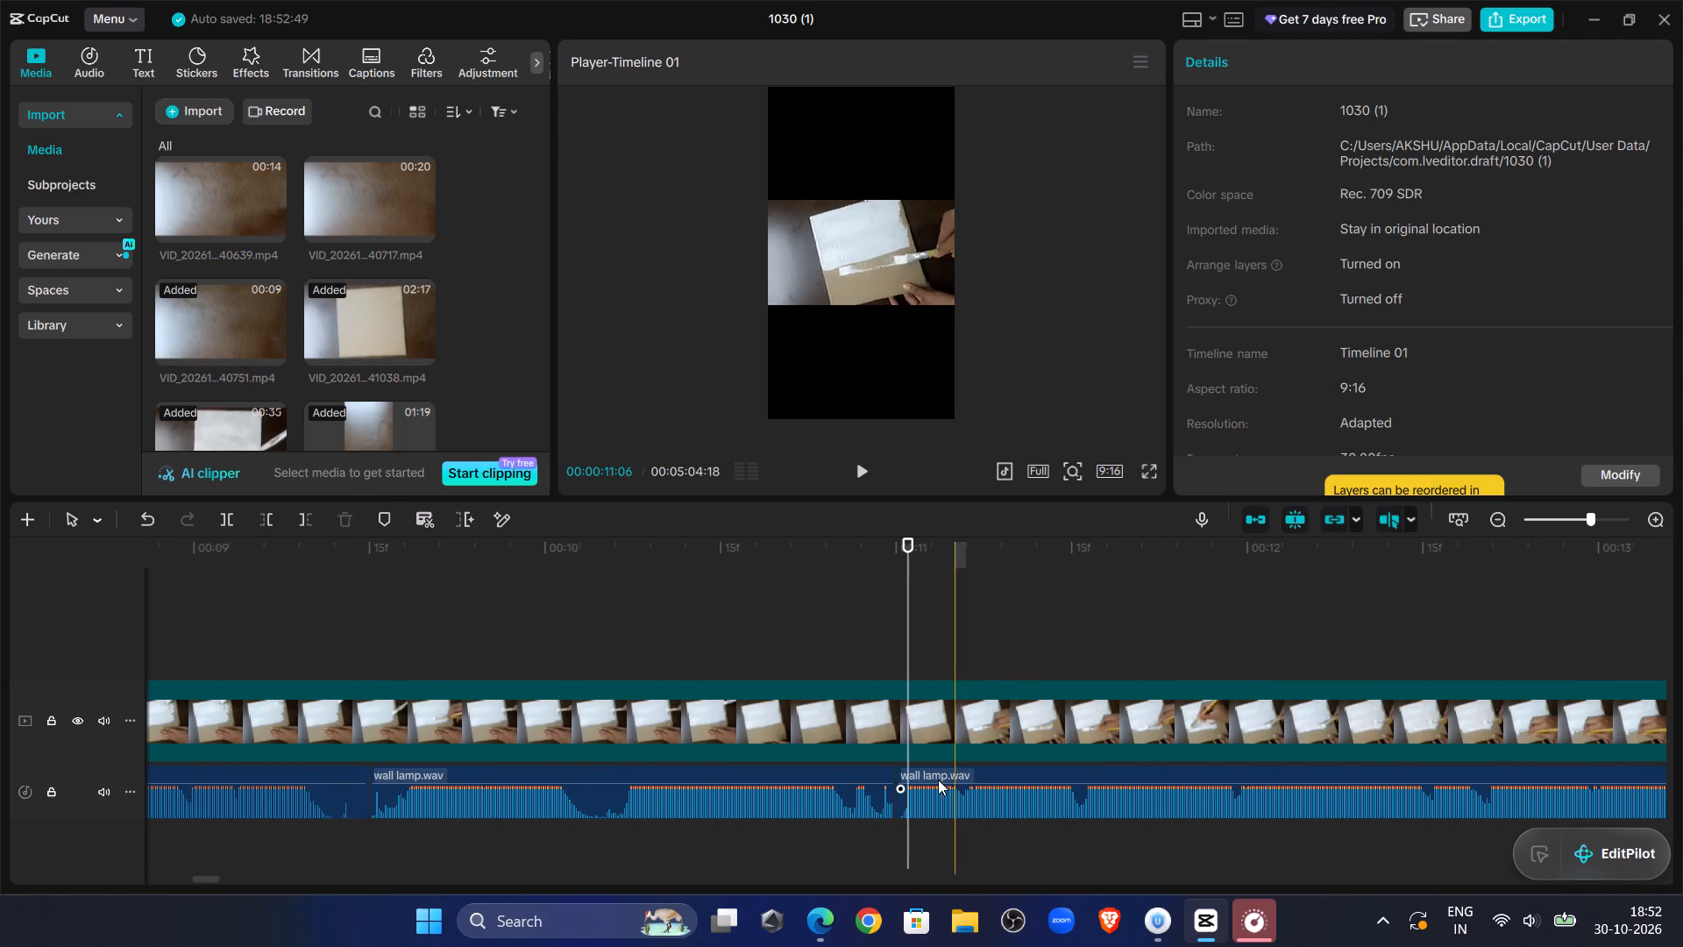
pyautogui.click(936, 780)
pyautogui.moveTo(934, 777); pyautogui.dragTo(943, 780)
pyautogui.moveTo(905, 773); pyautogui.dragTo(898, 772)
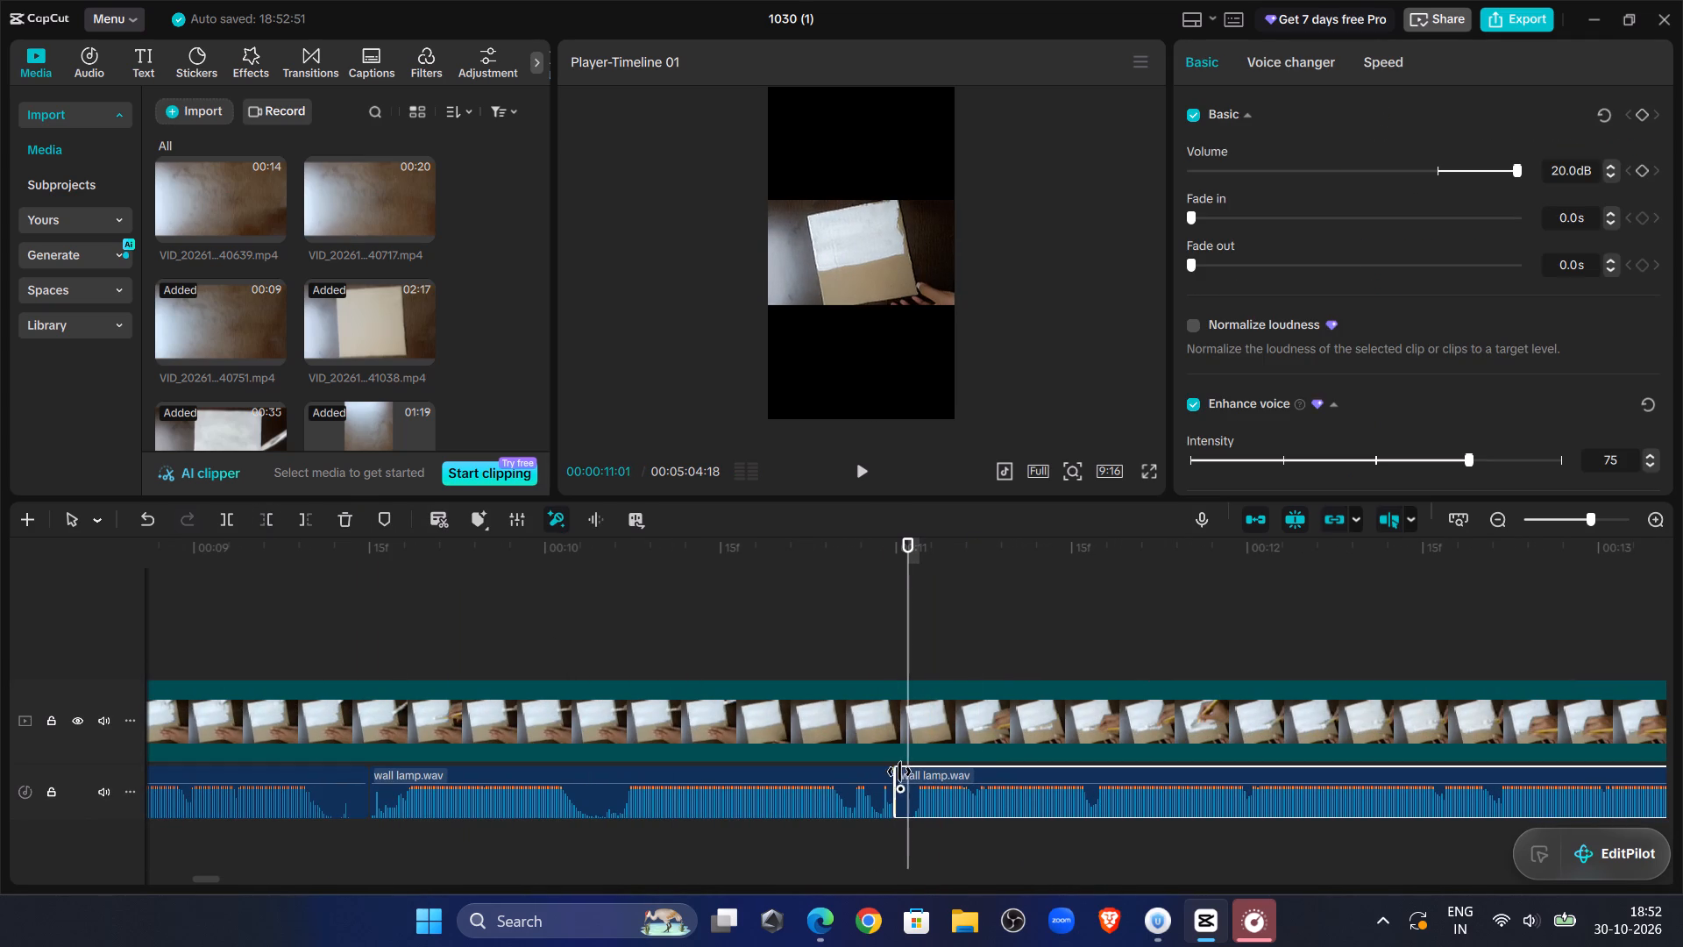
pyautogui.click(904, 771)
# Replay the narration from about 00:00:10 and move the seventh voiceover segment directly after the sixth to close the gap.
pyautogui.click(548, 615)
pyautogui.click(875, 465)
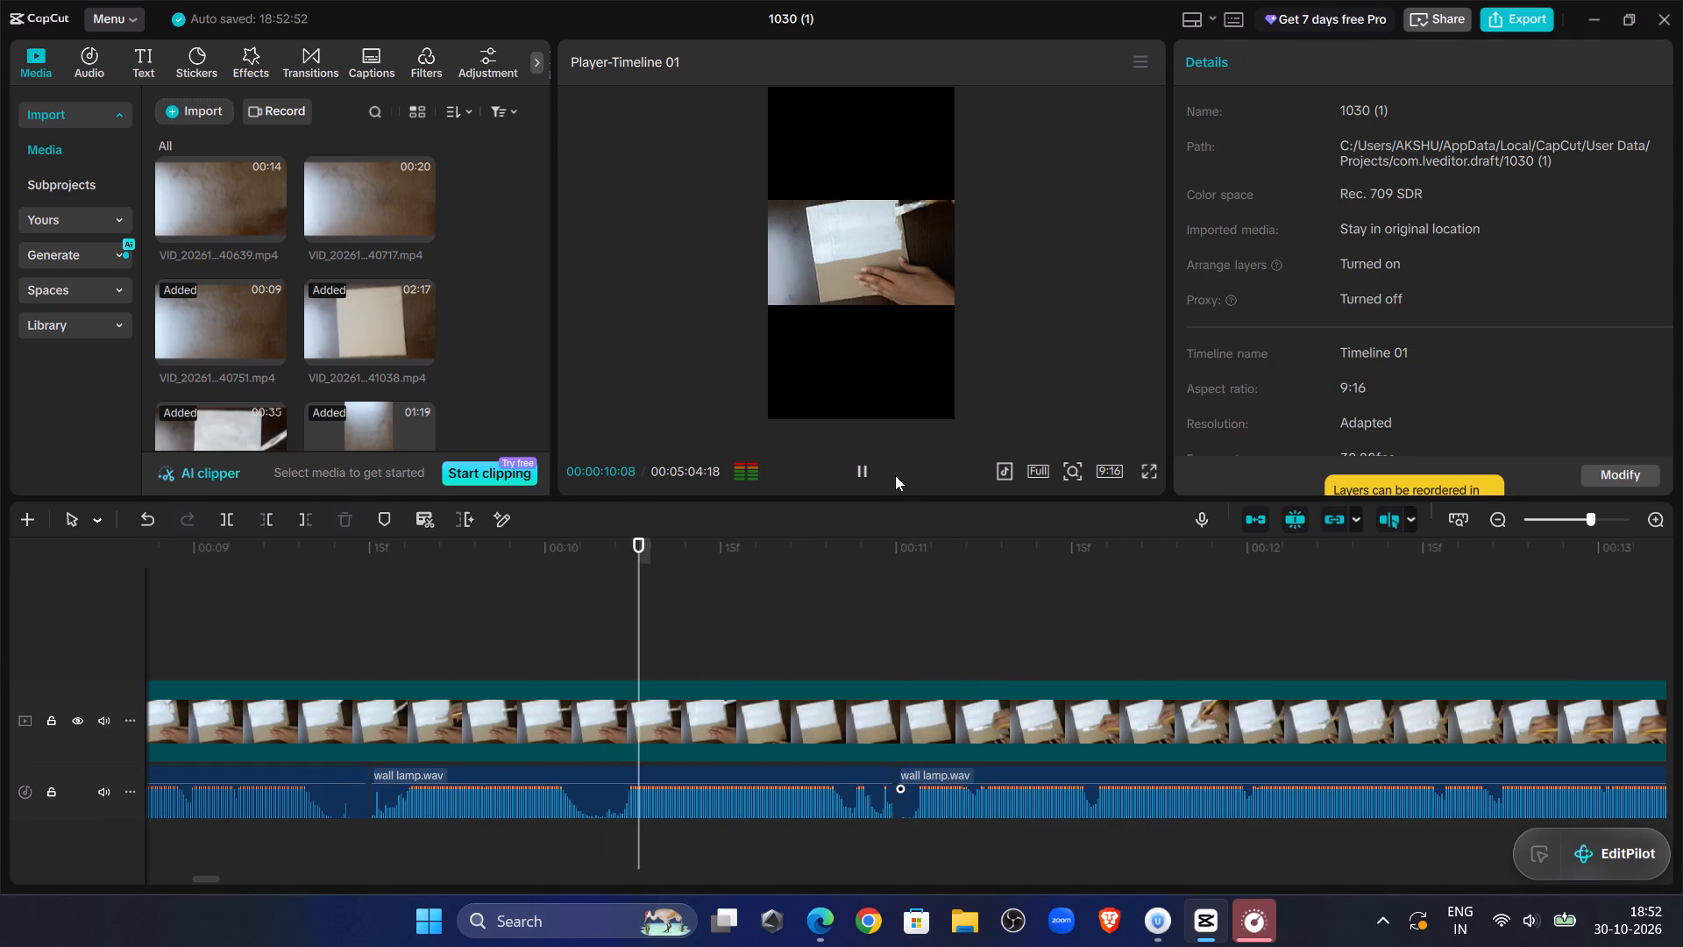
pyautogui.click(1578, 520)
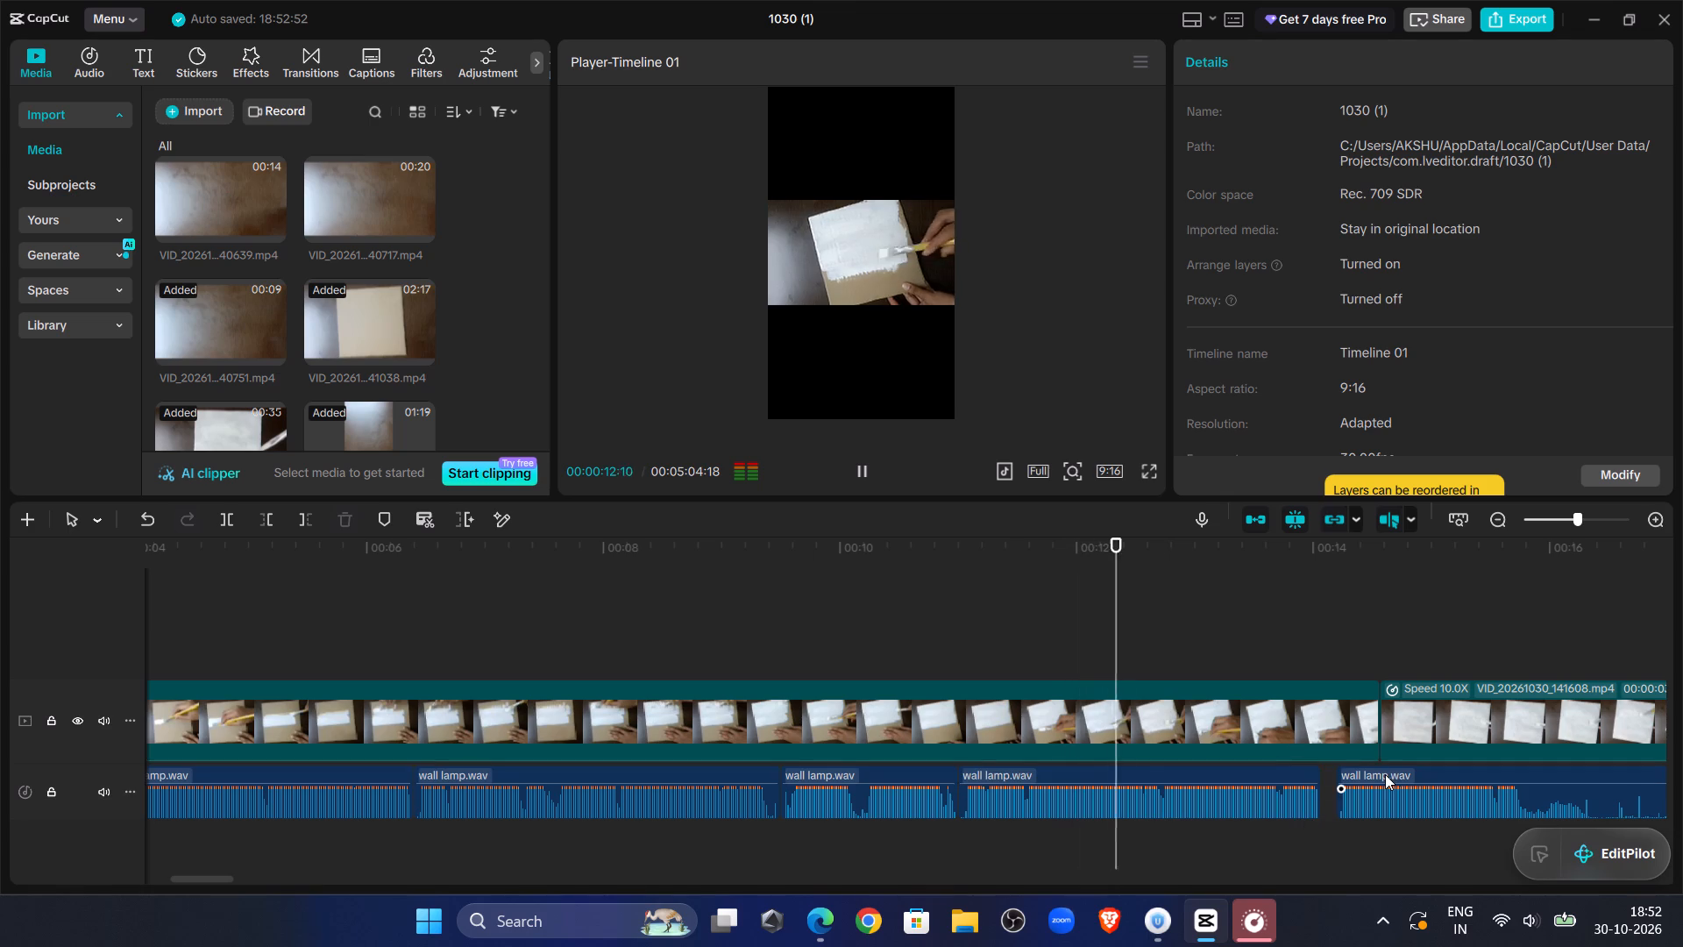
pyautogui.click(1385, 774)
pyautogui.moveTo(1385, 774); pyautogui.dragTo(1366, 777)
# Play the narration into the seventh voiceover segment and split it at 00:00:15:23.
pyautogui.click(843, 465)
pyautogui.click(863, 473)
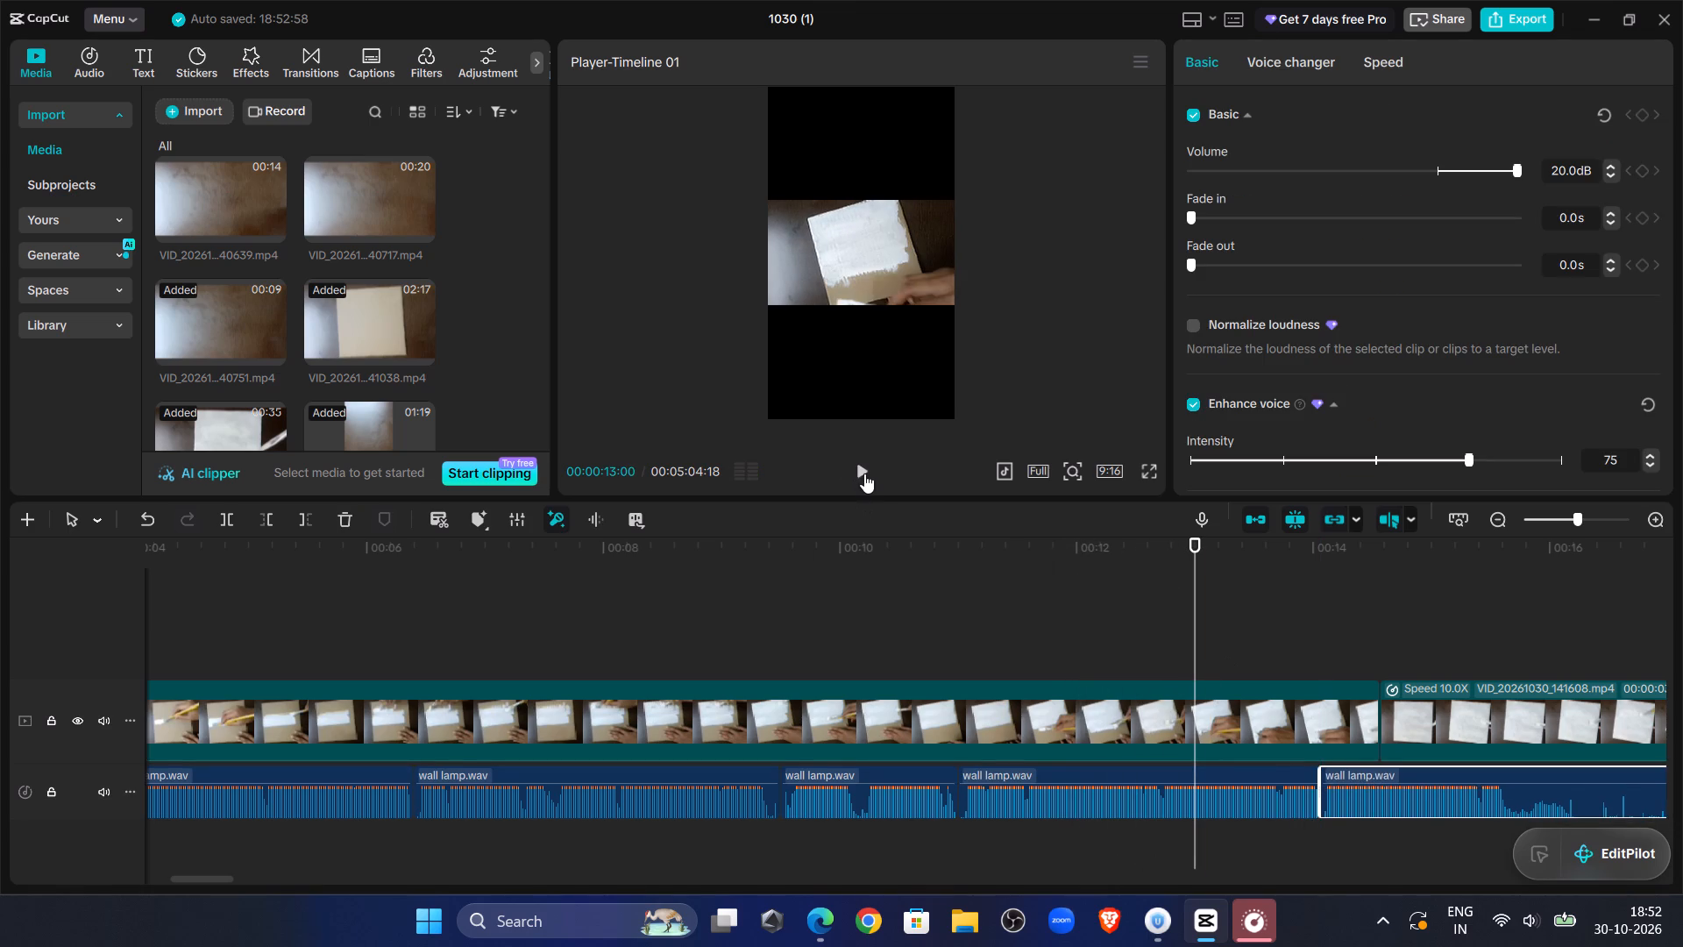
pyautogui.moveTo(226, 877); pyautogui.dragTo(272, 876)
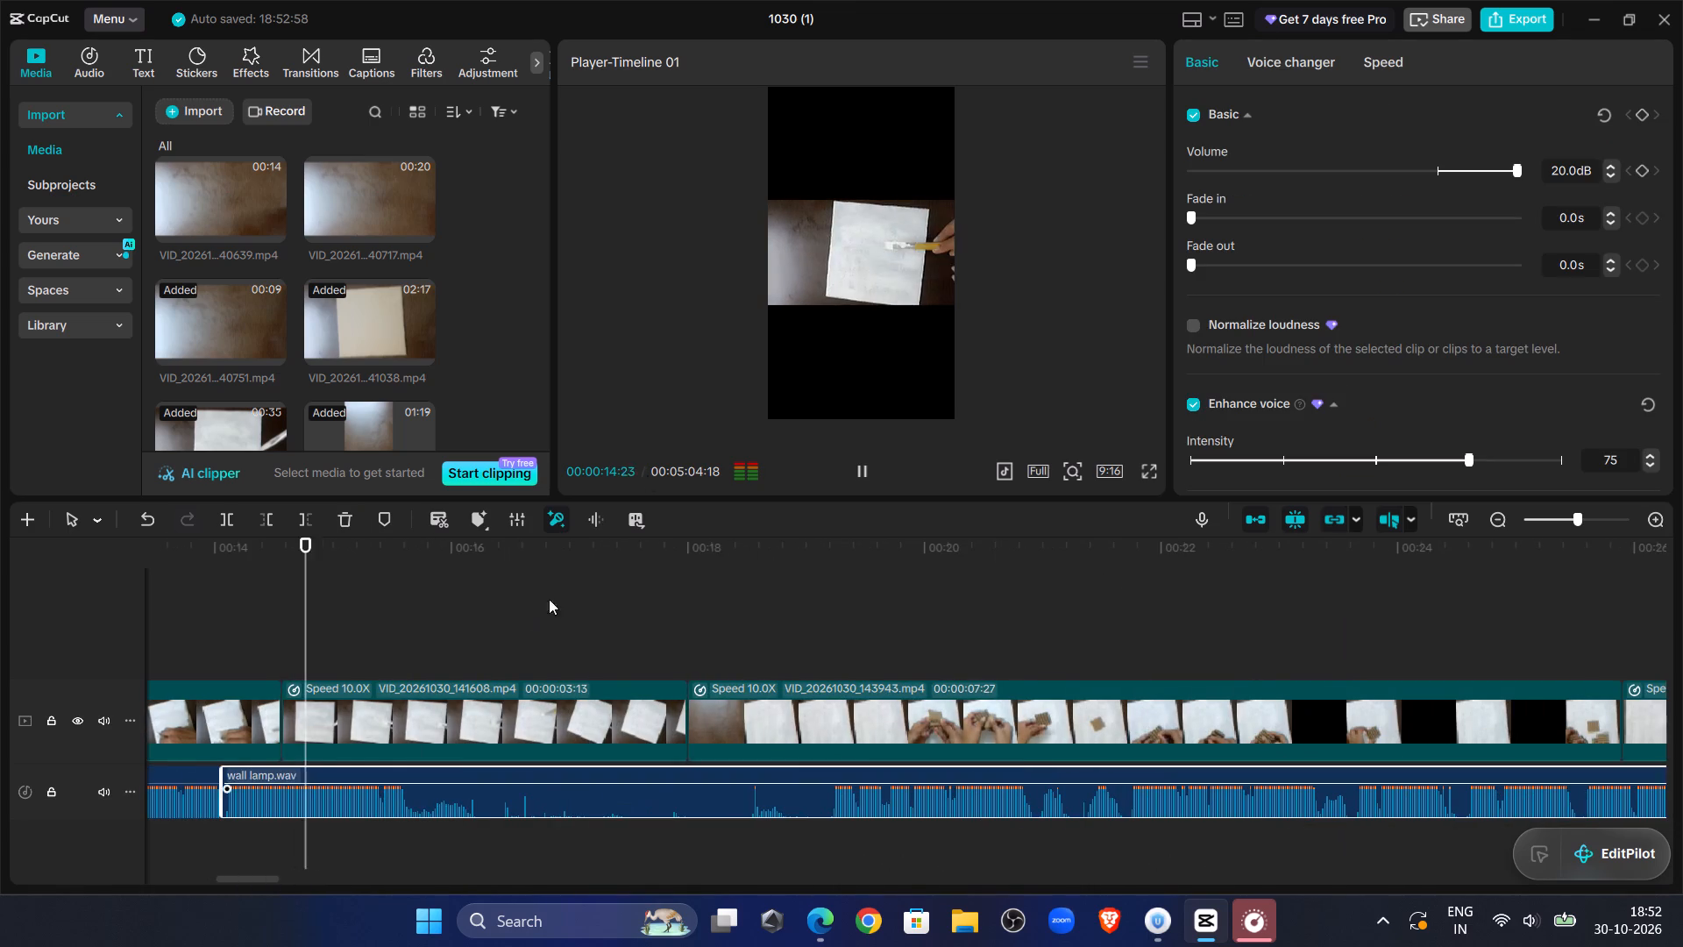
pyautogui.click(869, 473)
pyautogui.click(425, 820)
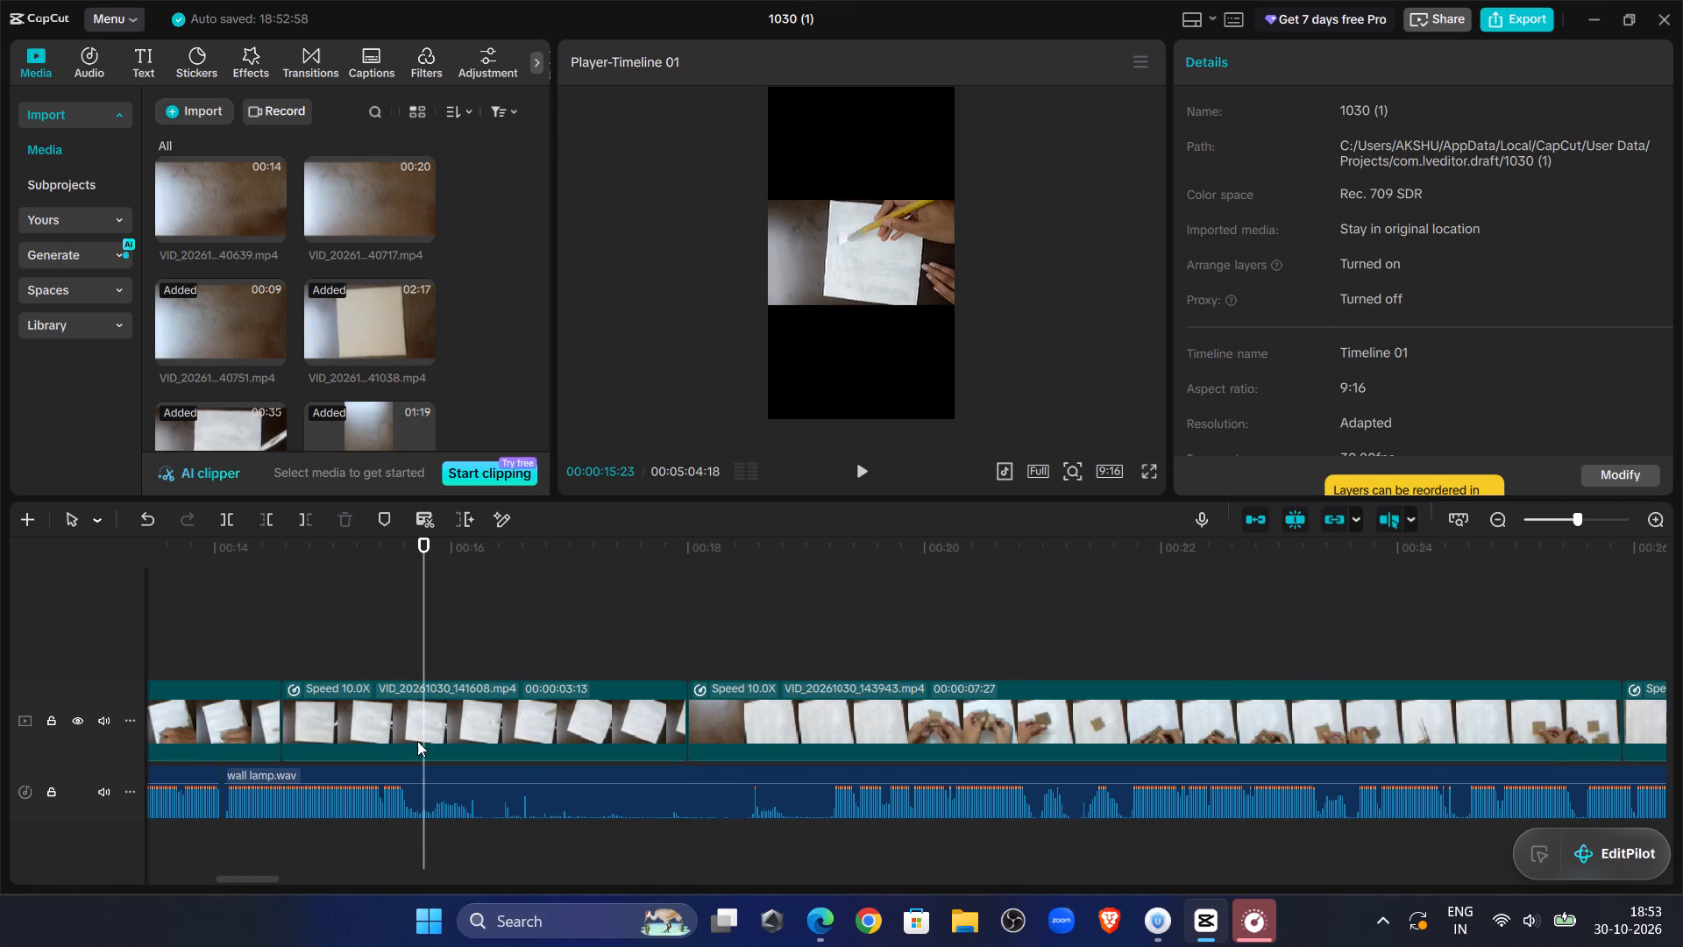
pyautogui.click(403, 780)
pyautogui.click(215, 517)
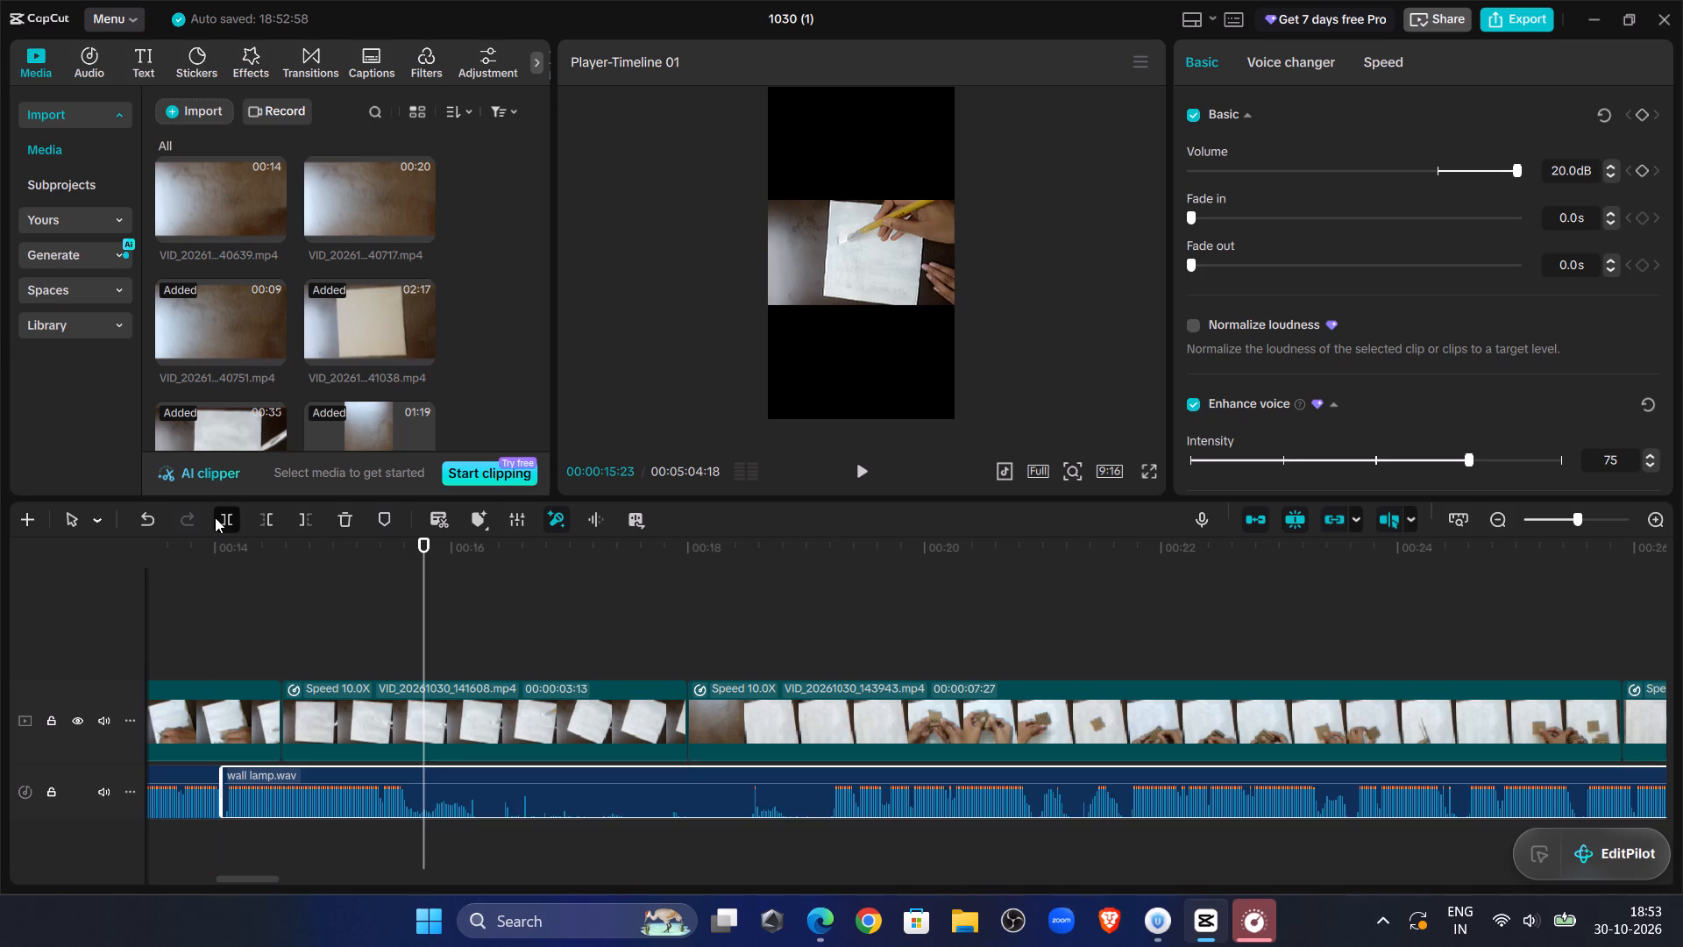
# Listen past the new cut, trim the eighth voiceover segment's beginning up to 00:00:19:06 and move it directly after the seventh.
pyautogui.click(849, 567)
pyautogui.click(870, 476)
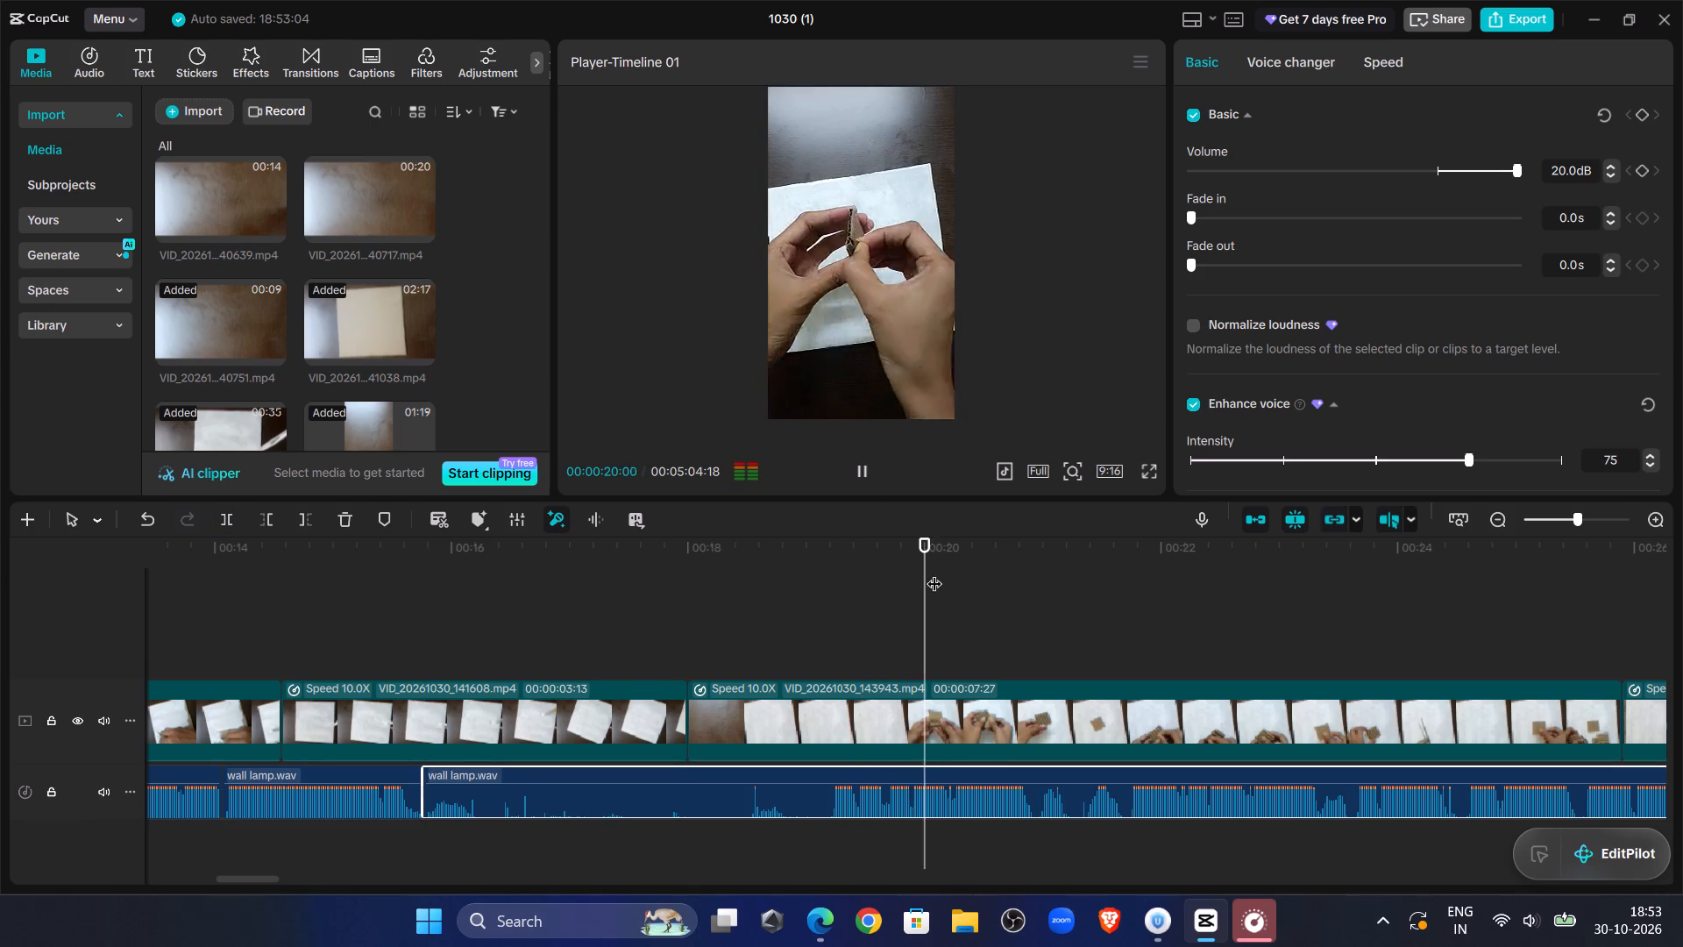
pyautogui.click(823, 640)
pyautogui.click(855, 457)
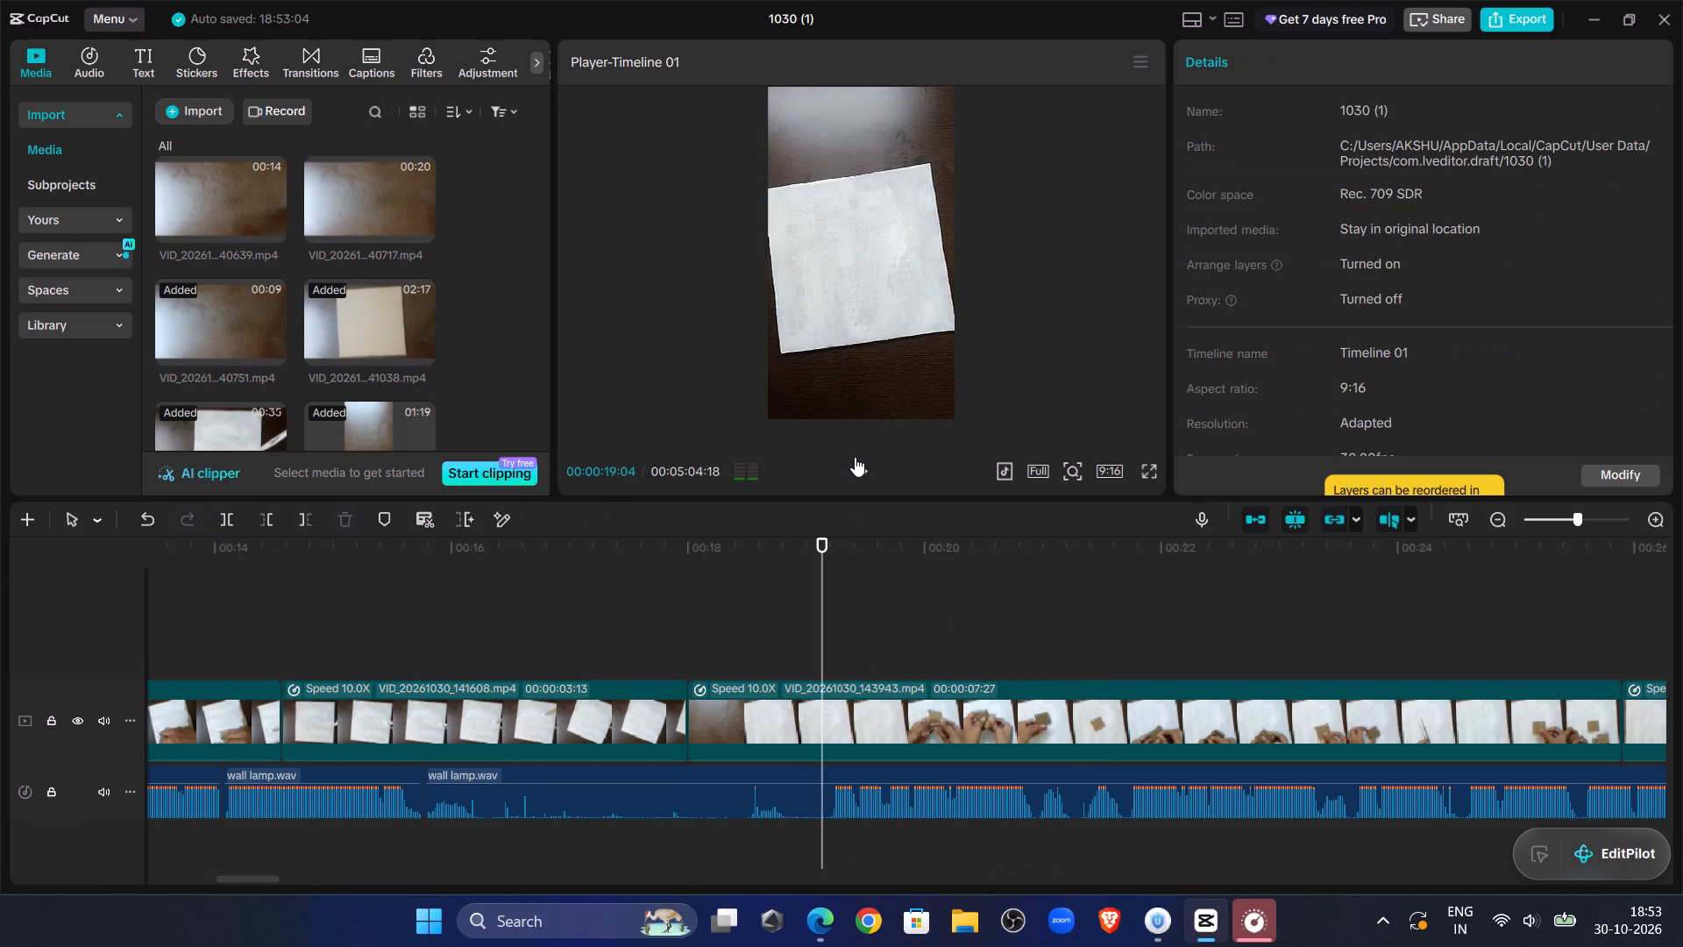
pyautogui.doubleClick(827, 629)
pyautogui.click(799, 788)
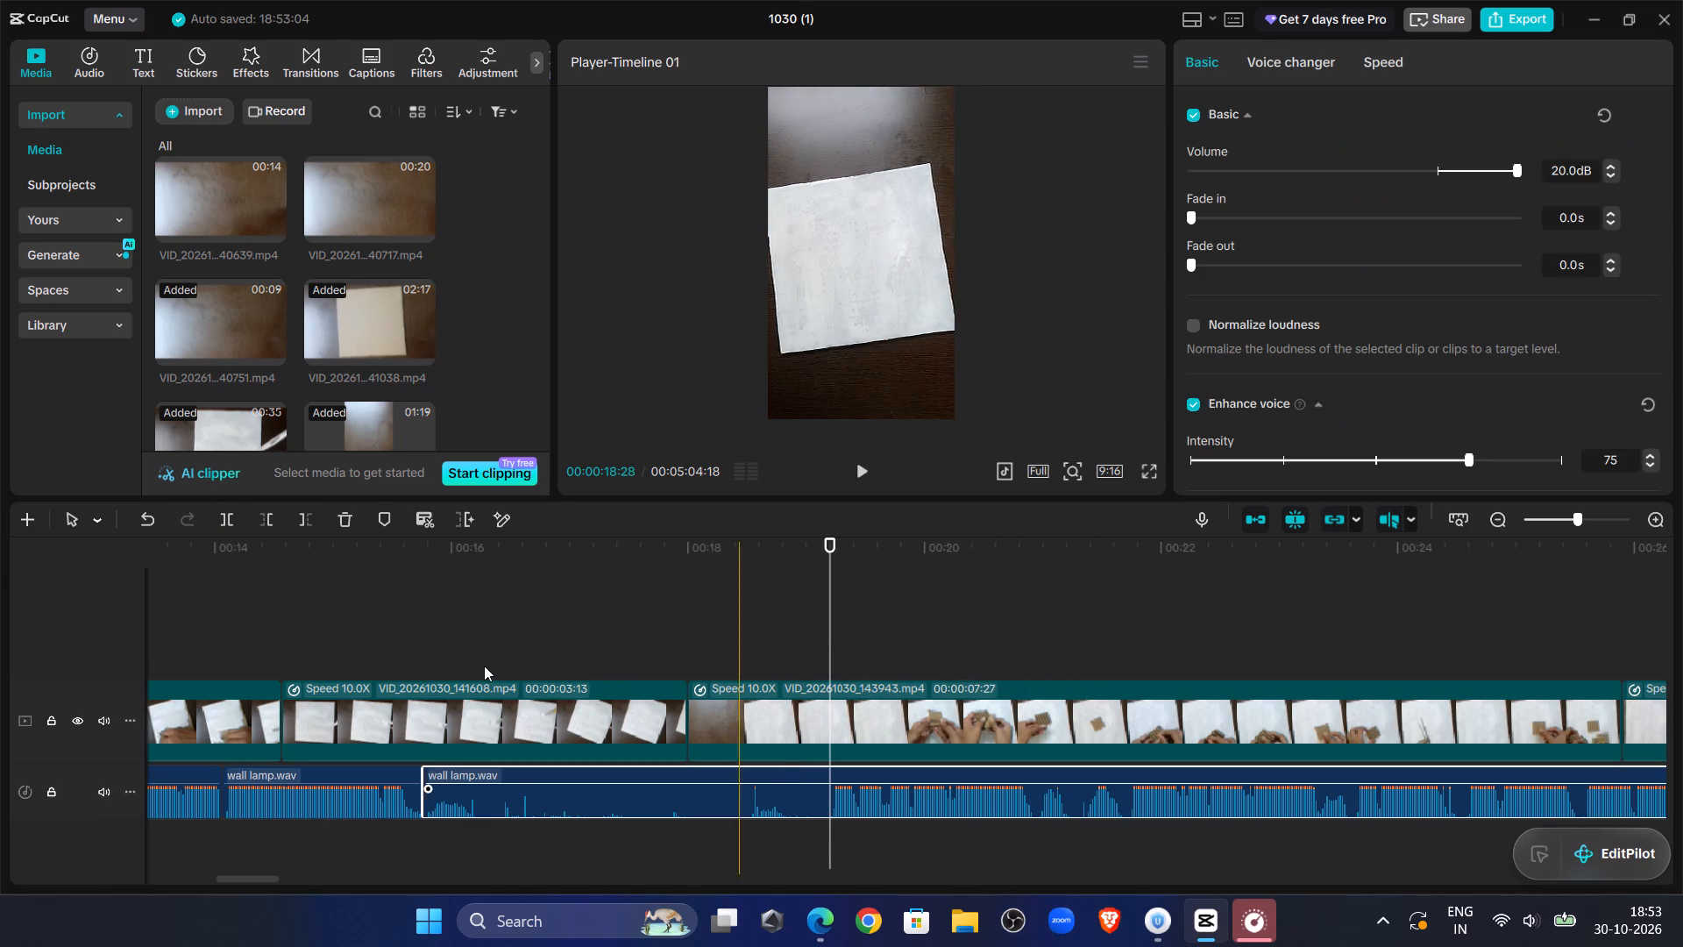
pyautogui.click(276, 525)
pyautogui.moveTo(863, 777); pyautogui.dragTo(736, 790)
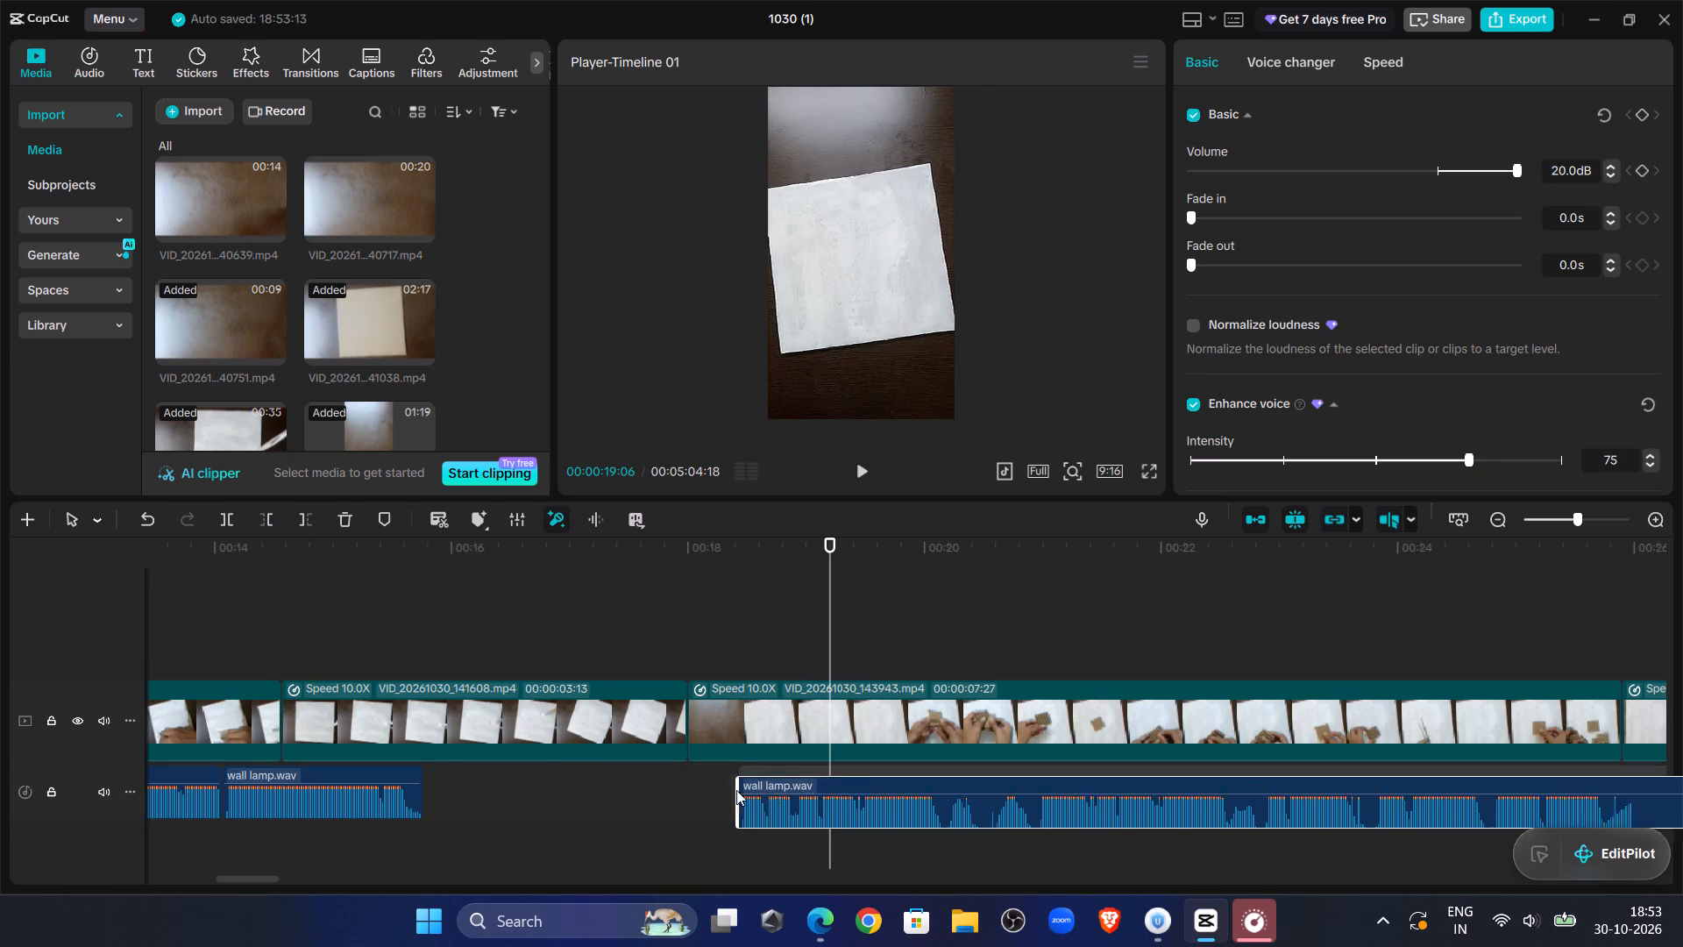
pyautogui.moveTo(736, 790); pyautogui.dragTo(453, 787)
# Replay the narration from 00:00:14:29 and split the eighth voiceover segment at 00:00:17:16.
pyautogui.click(330, 538)
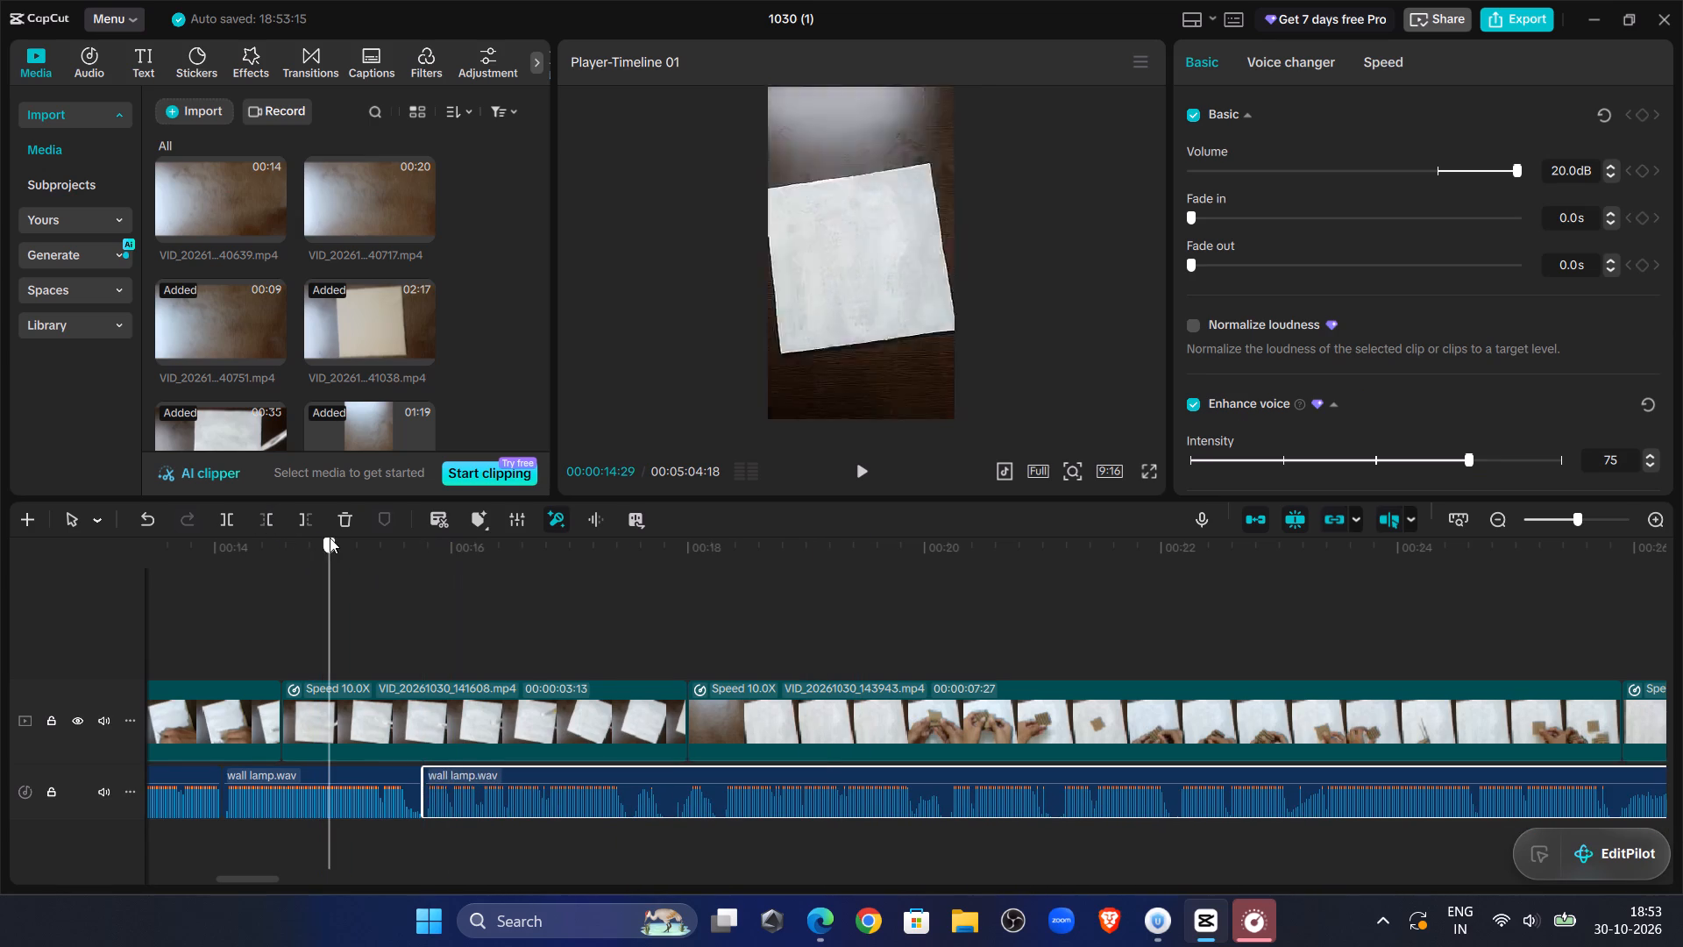
pyautogui.click(881, 467)
pyautogui.click(870, 468)
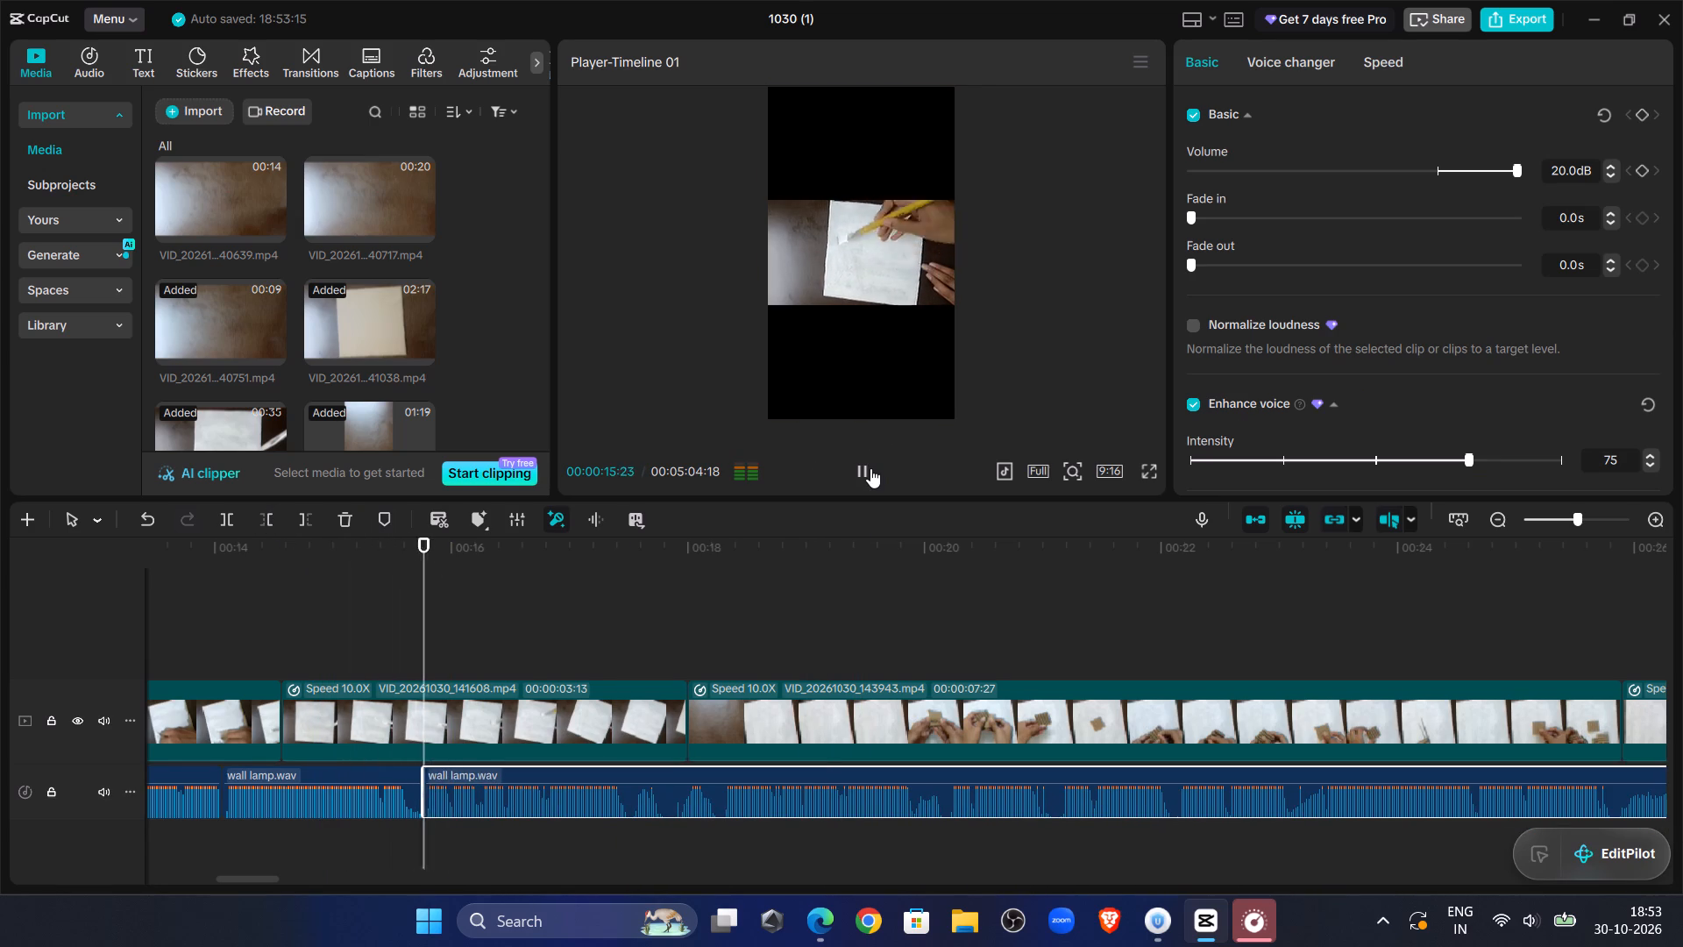
pyautogui.click(866, 469)
pyautogui.doubleClick(866, 469)
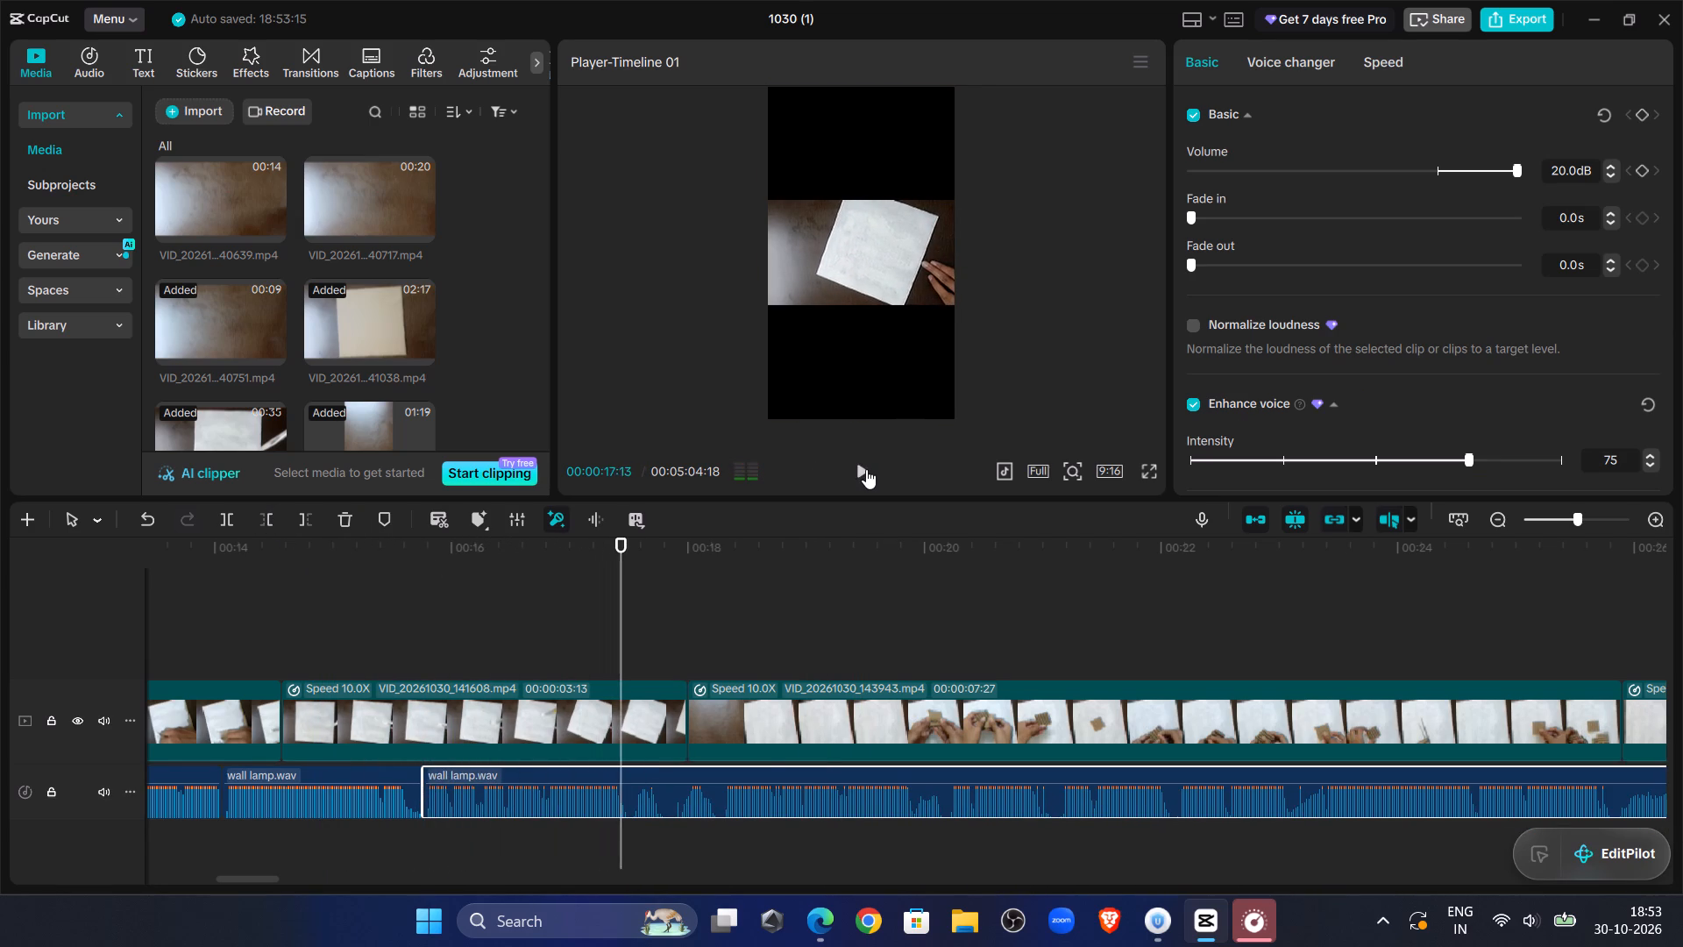
pyautogui.click(631, 630)
pyautogui.click(632, 630)
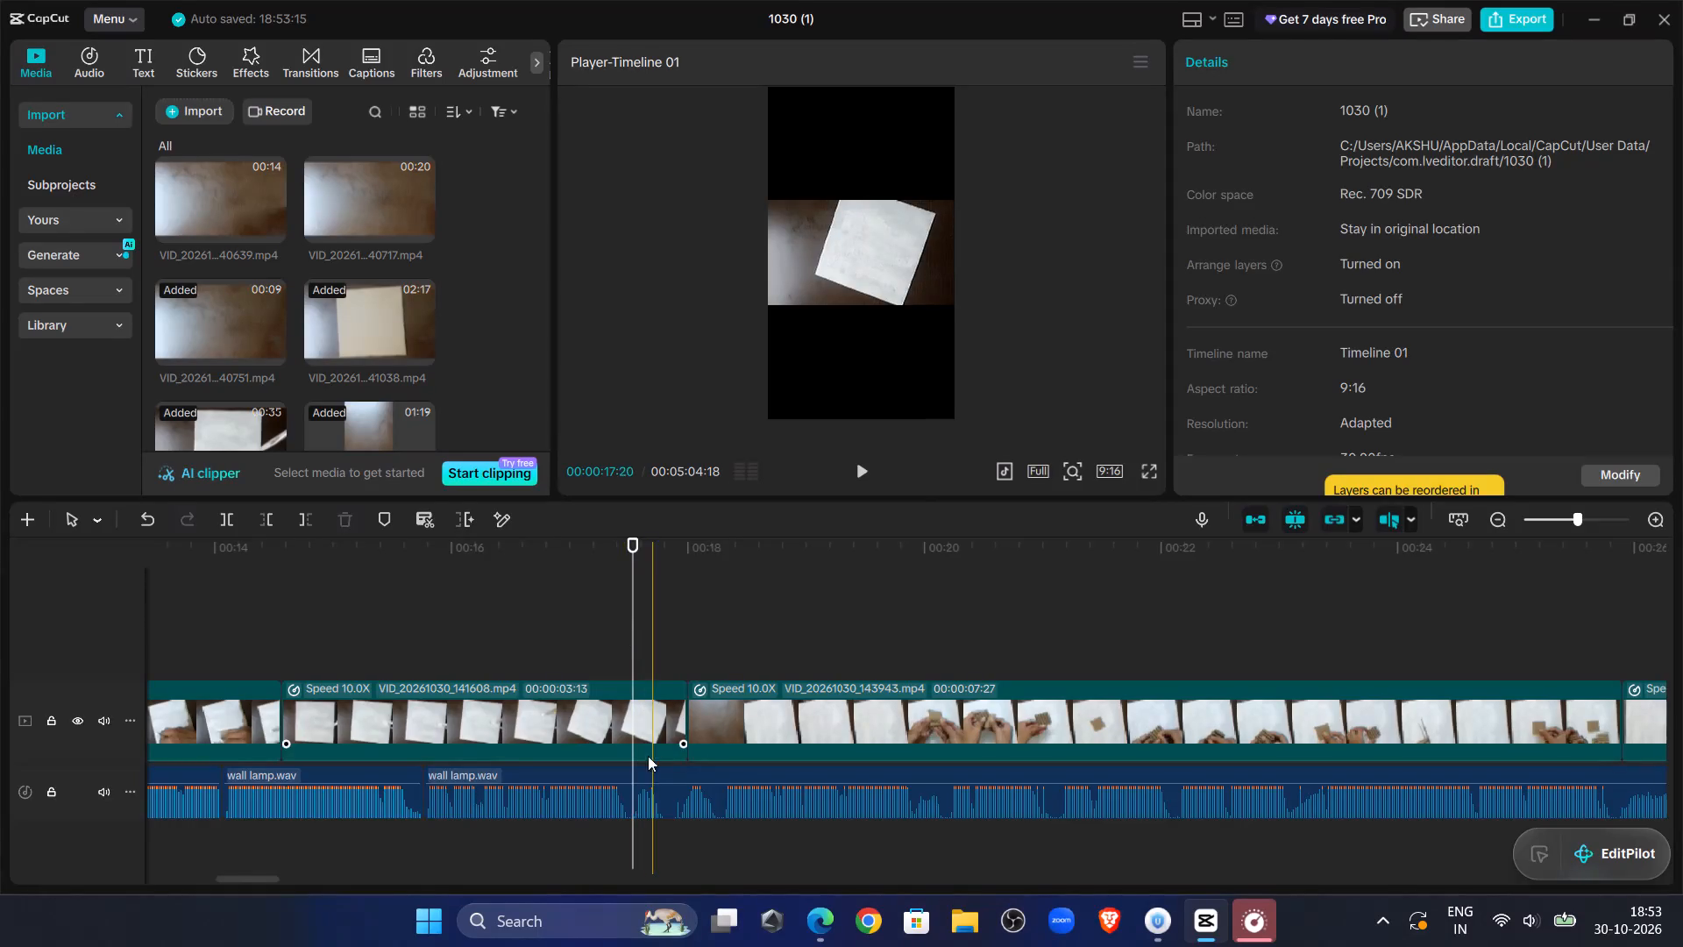
pyautogui.click(641, 787)
pyautogui.click(227, 524)
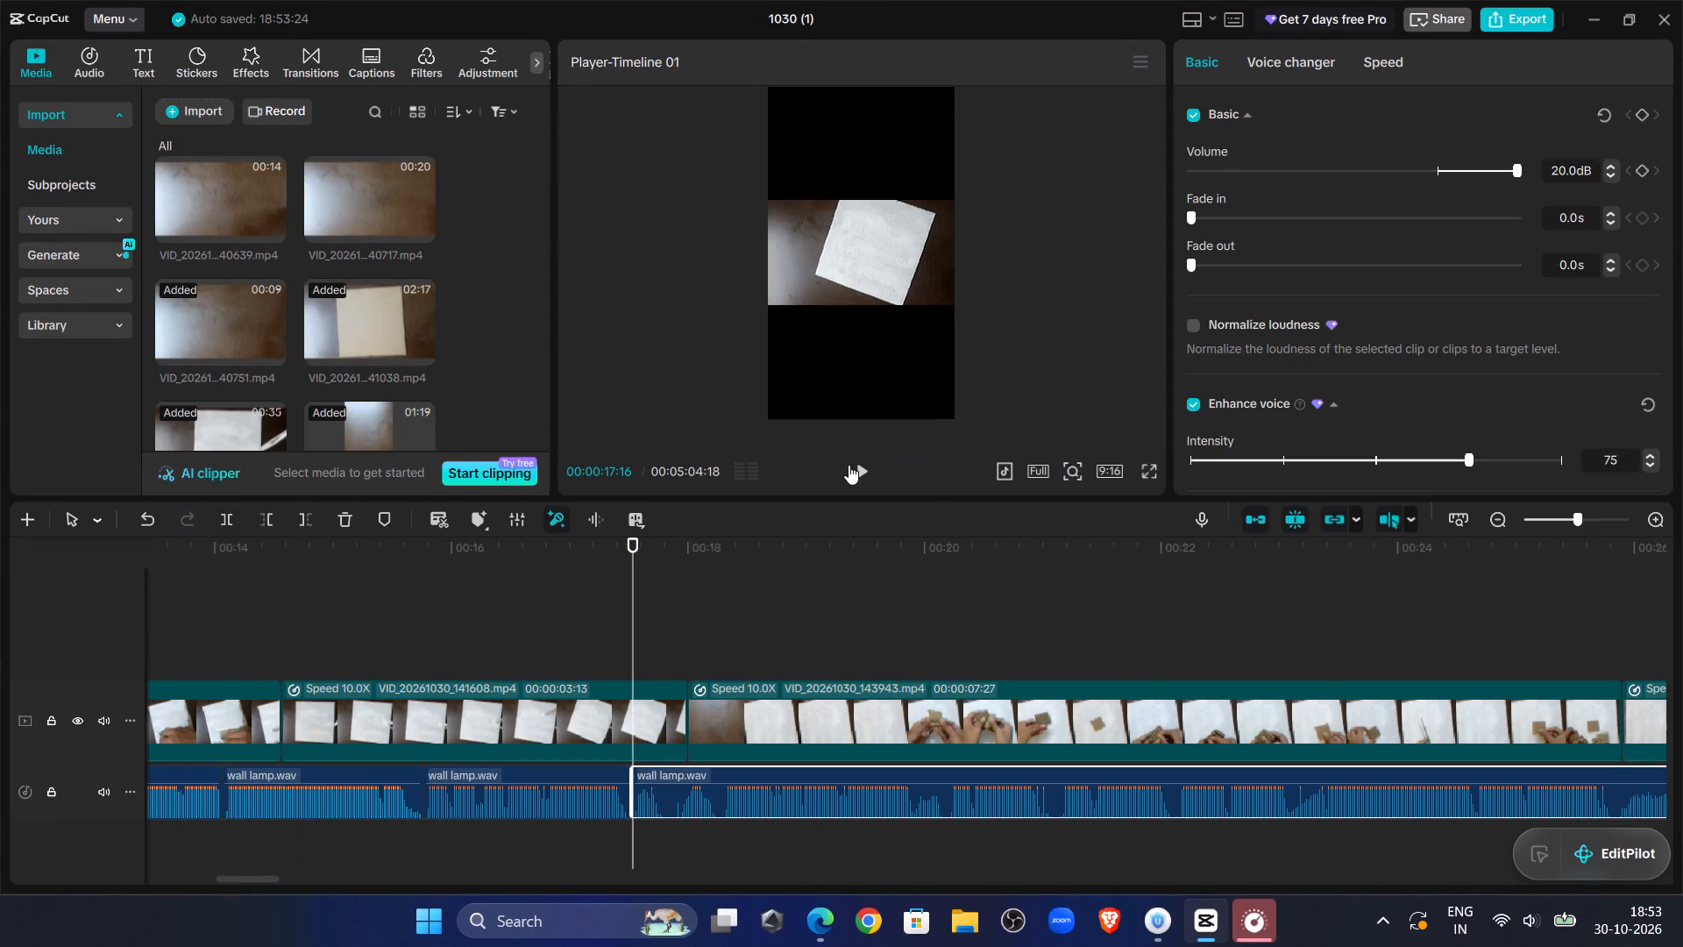
# Listen past the cut, trim the ninth voiceover segment's beginning up to 00:00:20:06 and move it directly after the eighth.
pyautogui.click(849, 465)
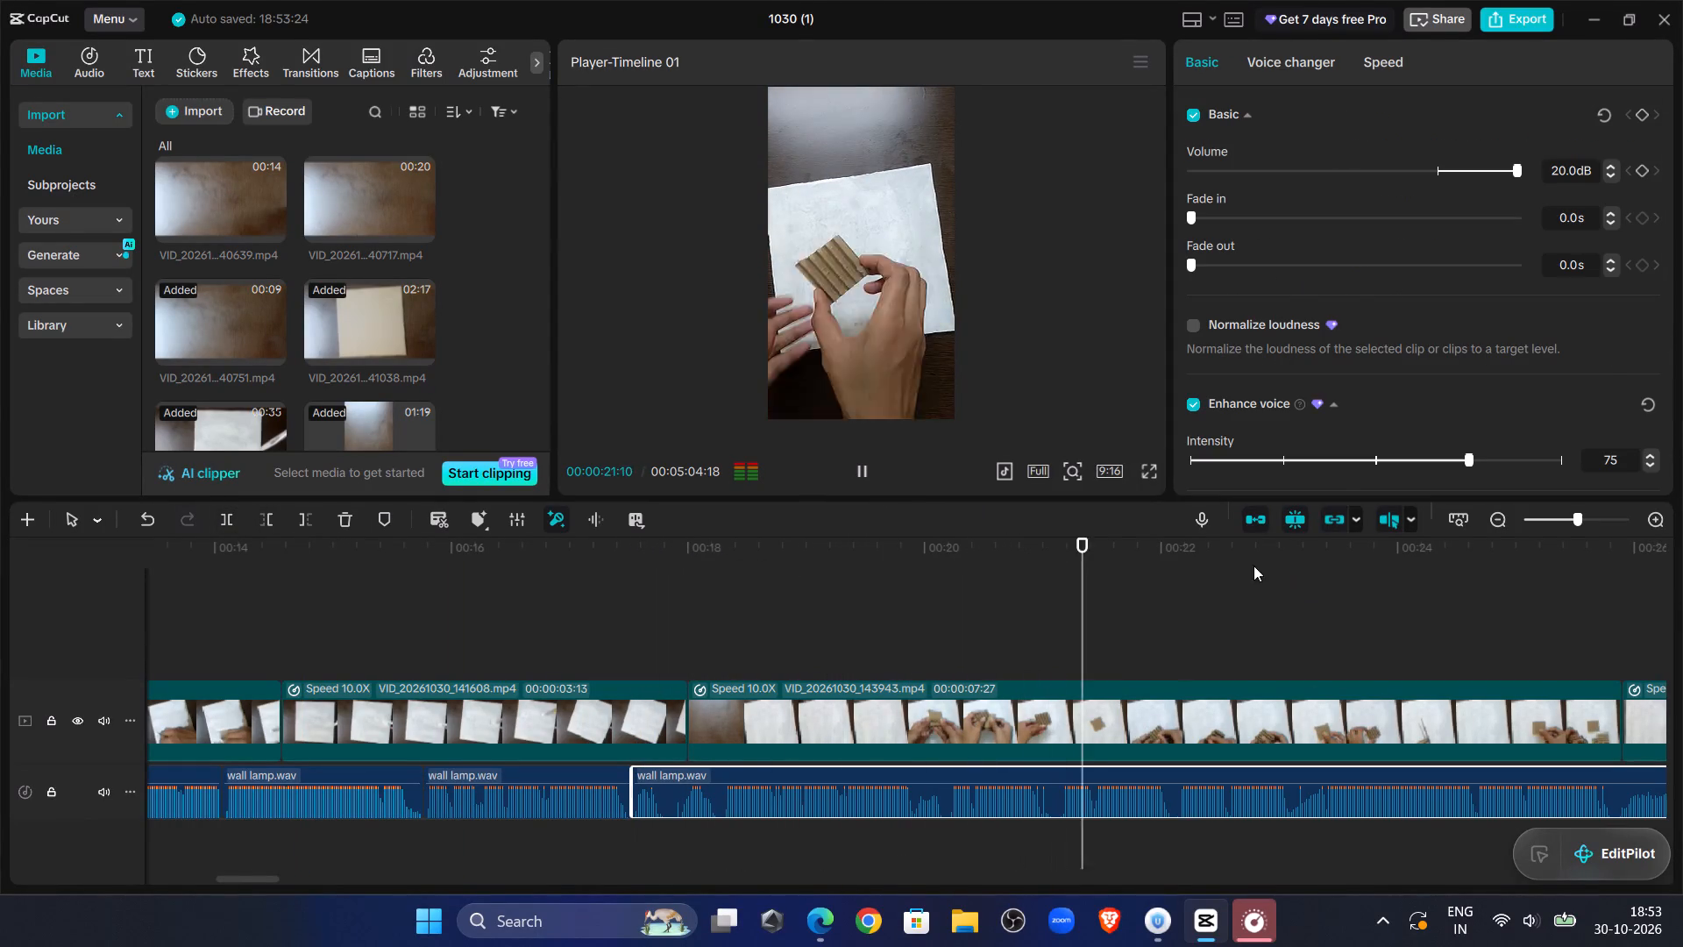
pyautogui.click(959, 591)
pyautogui.moveTo(959, 591); pyautogui.dragTo(947, 593)
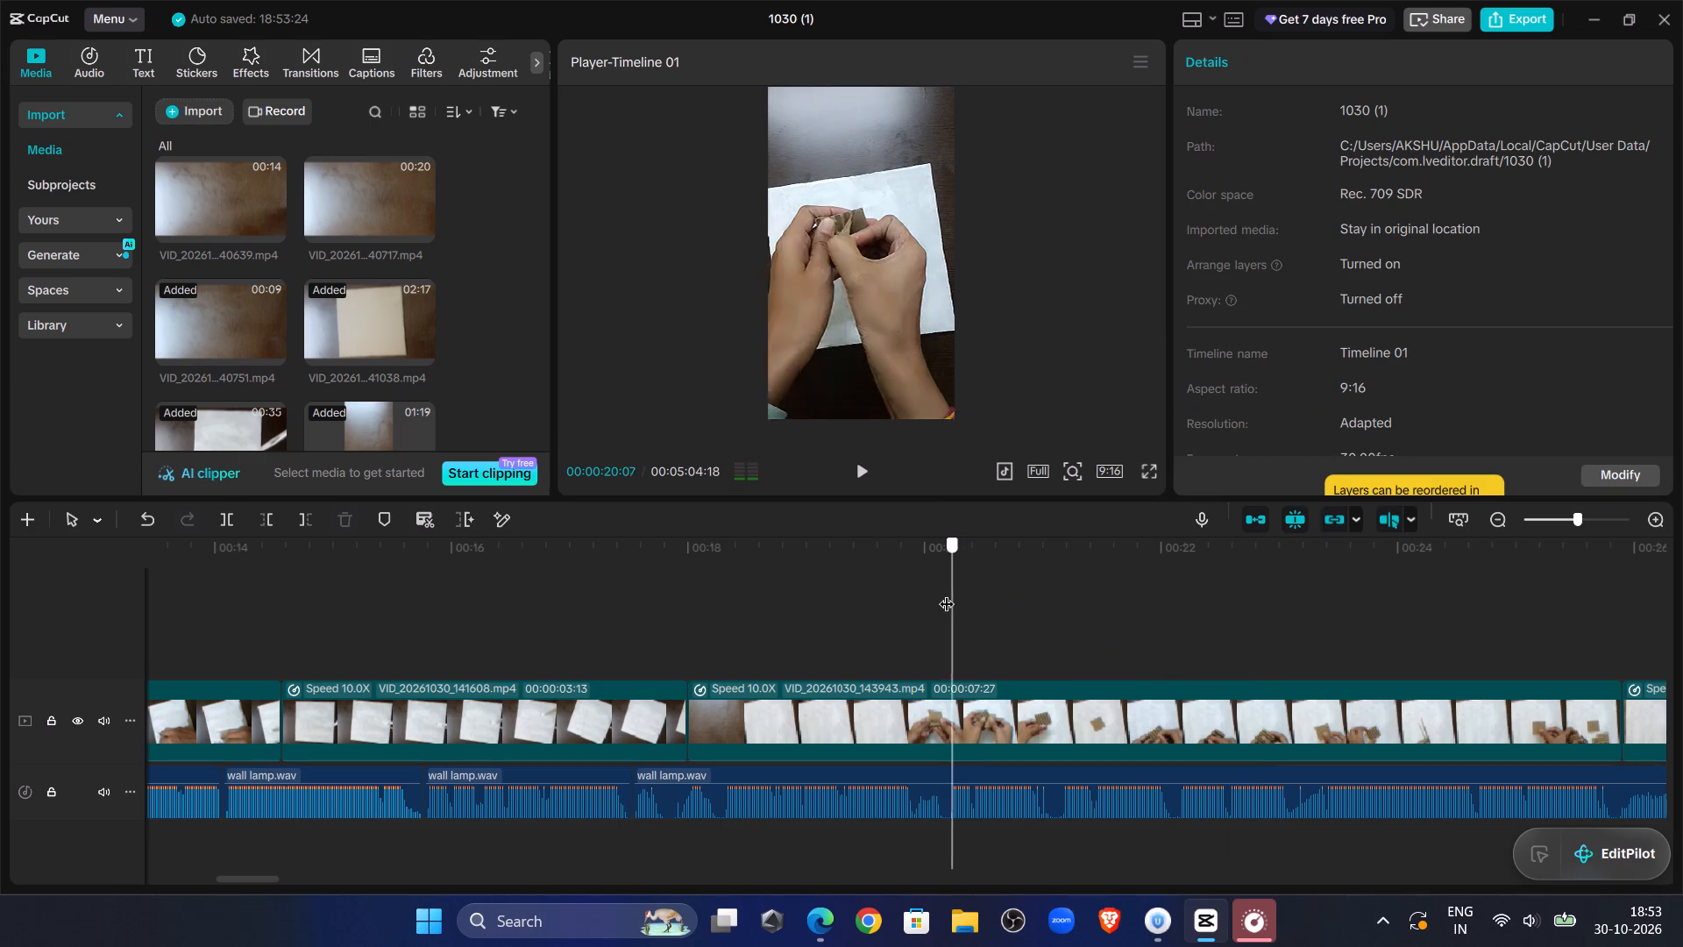
pyautogui.moveTo(947, 593); pyautogui.dragTo(948, 597)
pyautogui.click(897, 815)
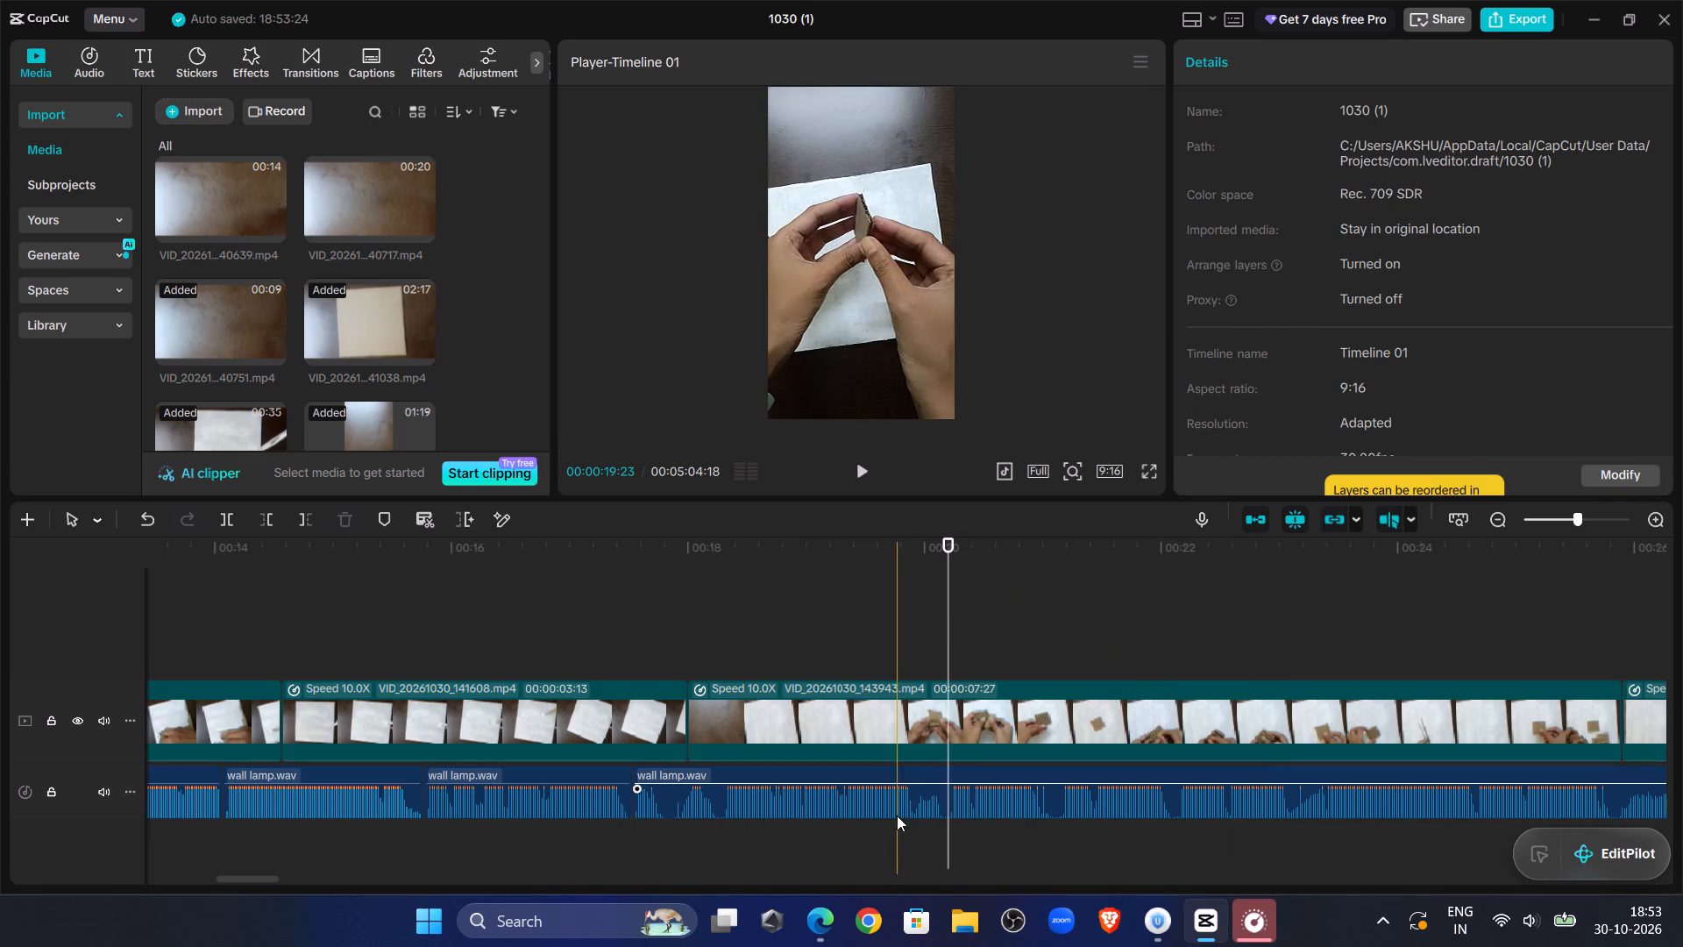
pyautogui.click(266, 526)
pyautogui.moveTo(979, 780); pyautogui.dragTo(827, 789)
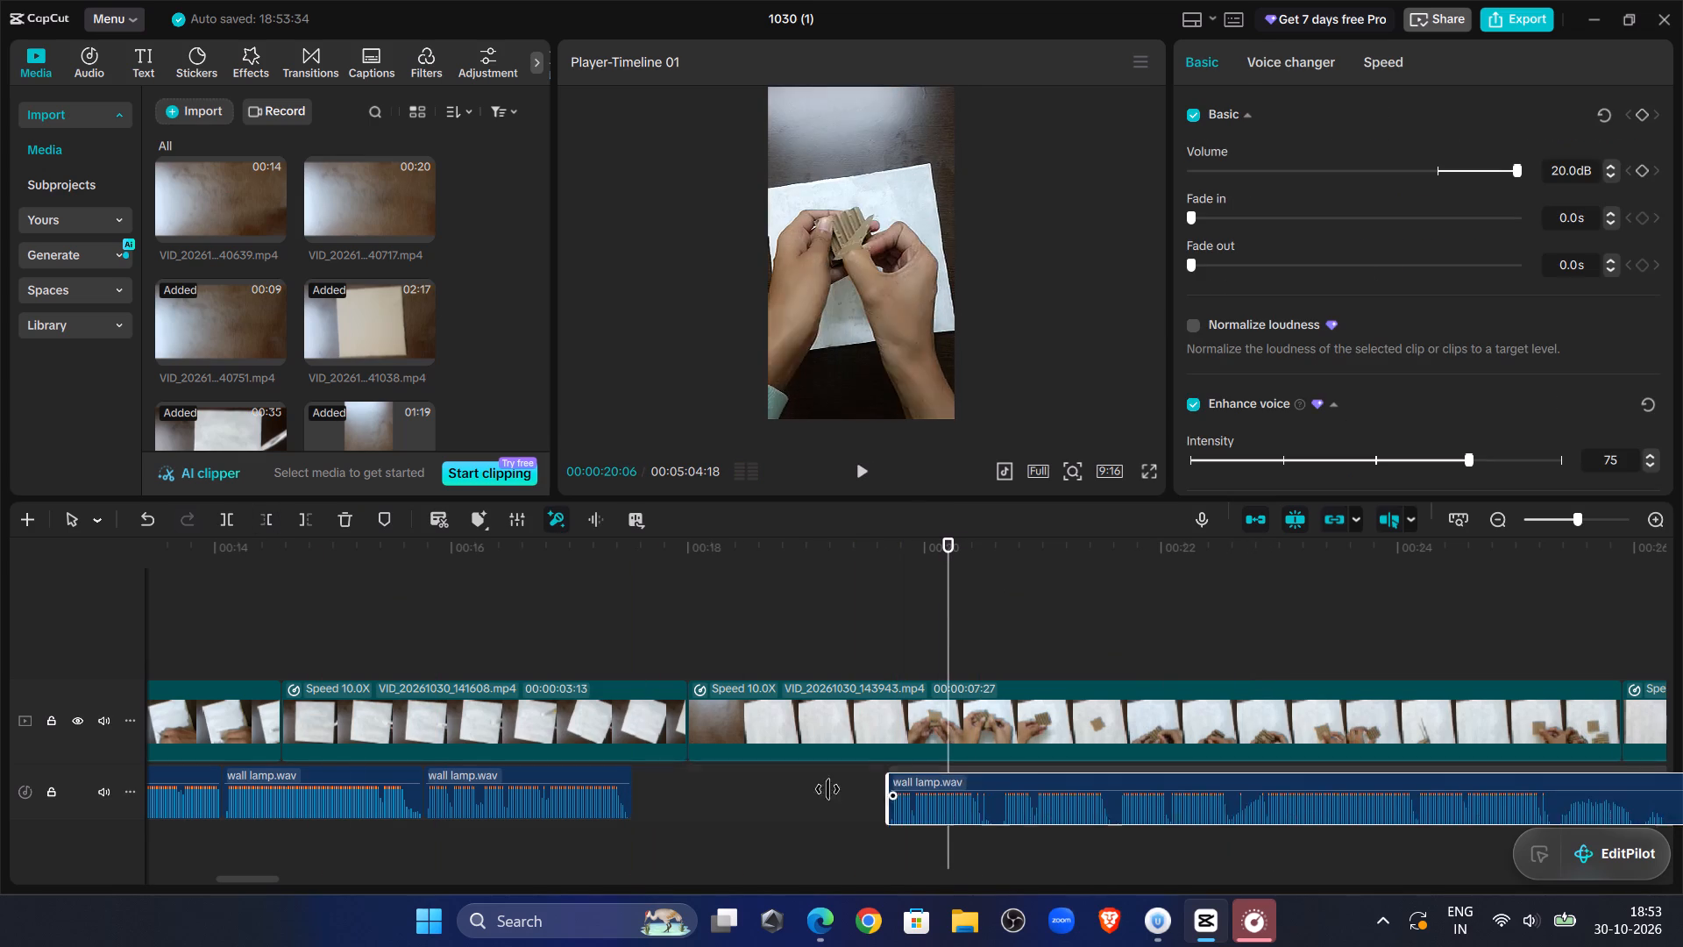
pyautogui.moveTo(827, 789); pyautogui.dragTo(658, 794)
# Replay the narration from 00:00:16:28 in short stretches and split the ninth voiceover segment at 00:00:20:13.
pyautogui.click(561, 598)
pyautogui.click(879, 464)
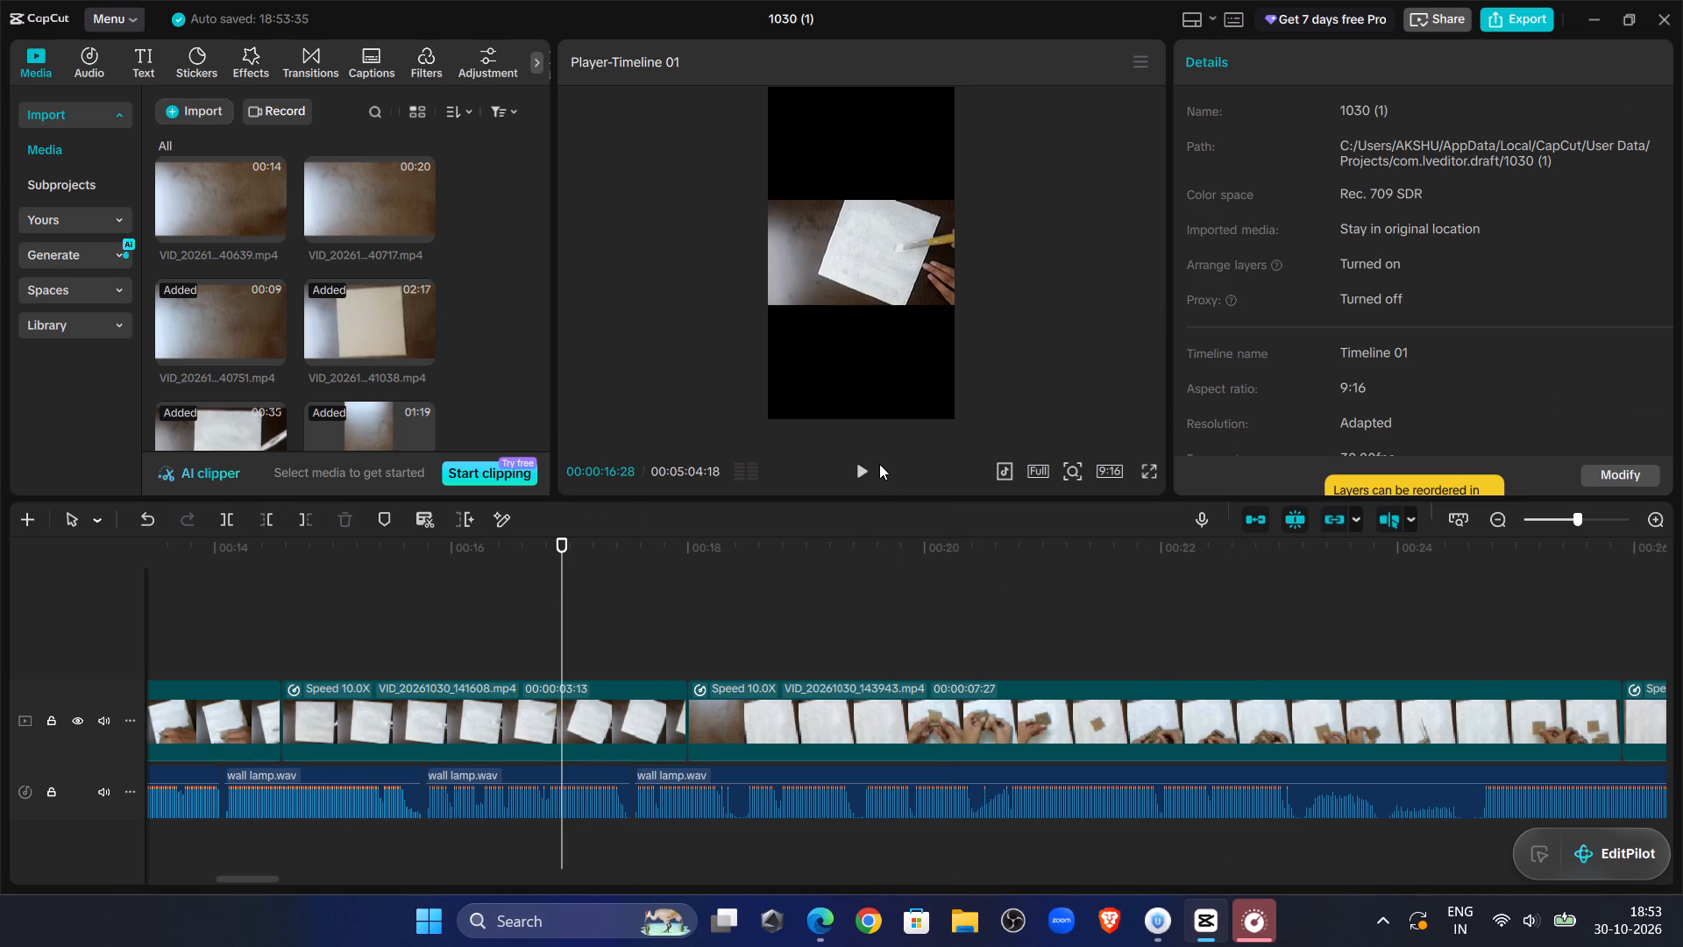
pyautogui.click(865, 477)
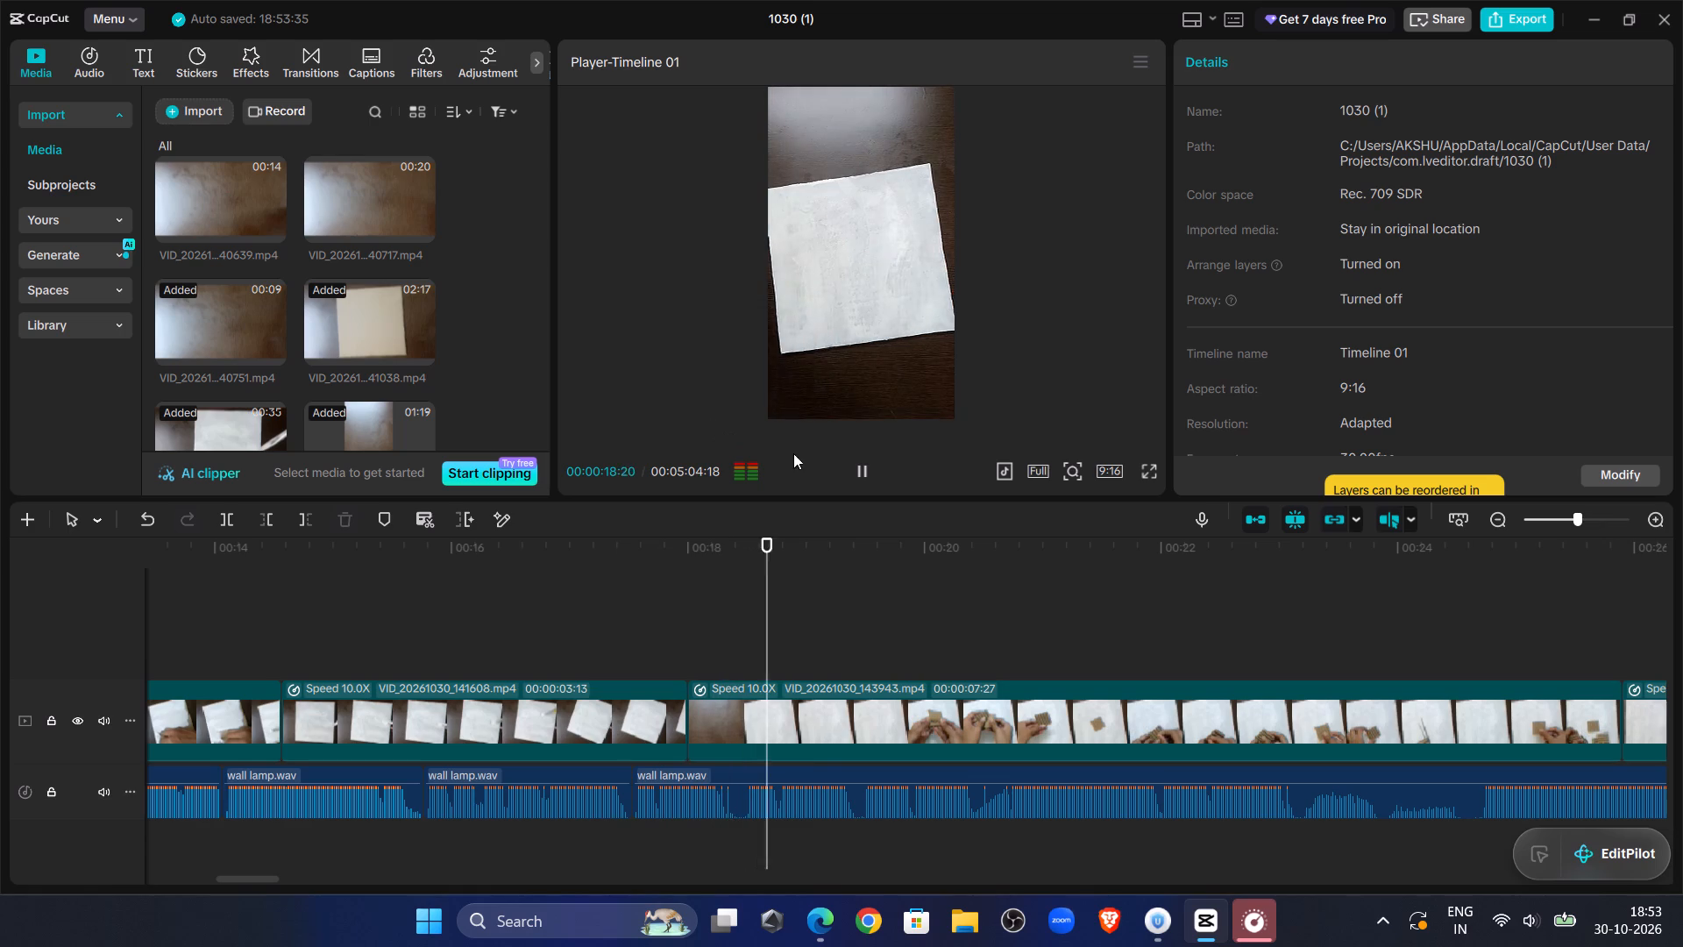
pyautogui.click(852, 463)
pyautogui.click(852, 463)
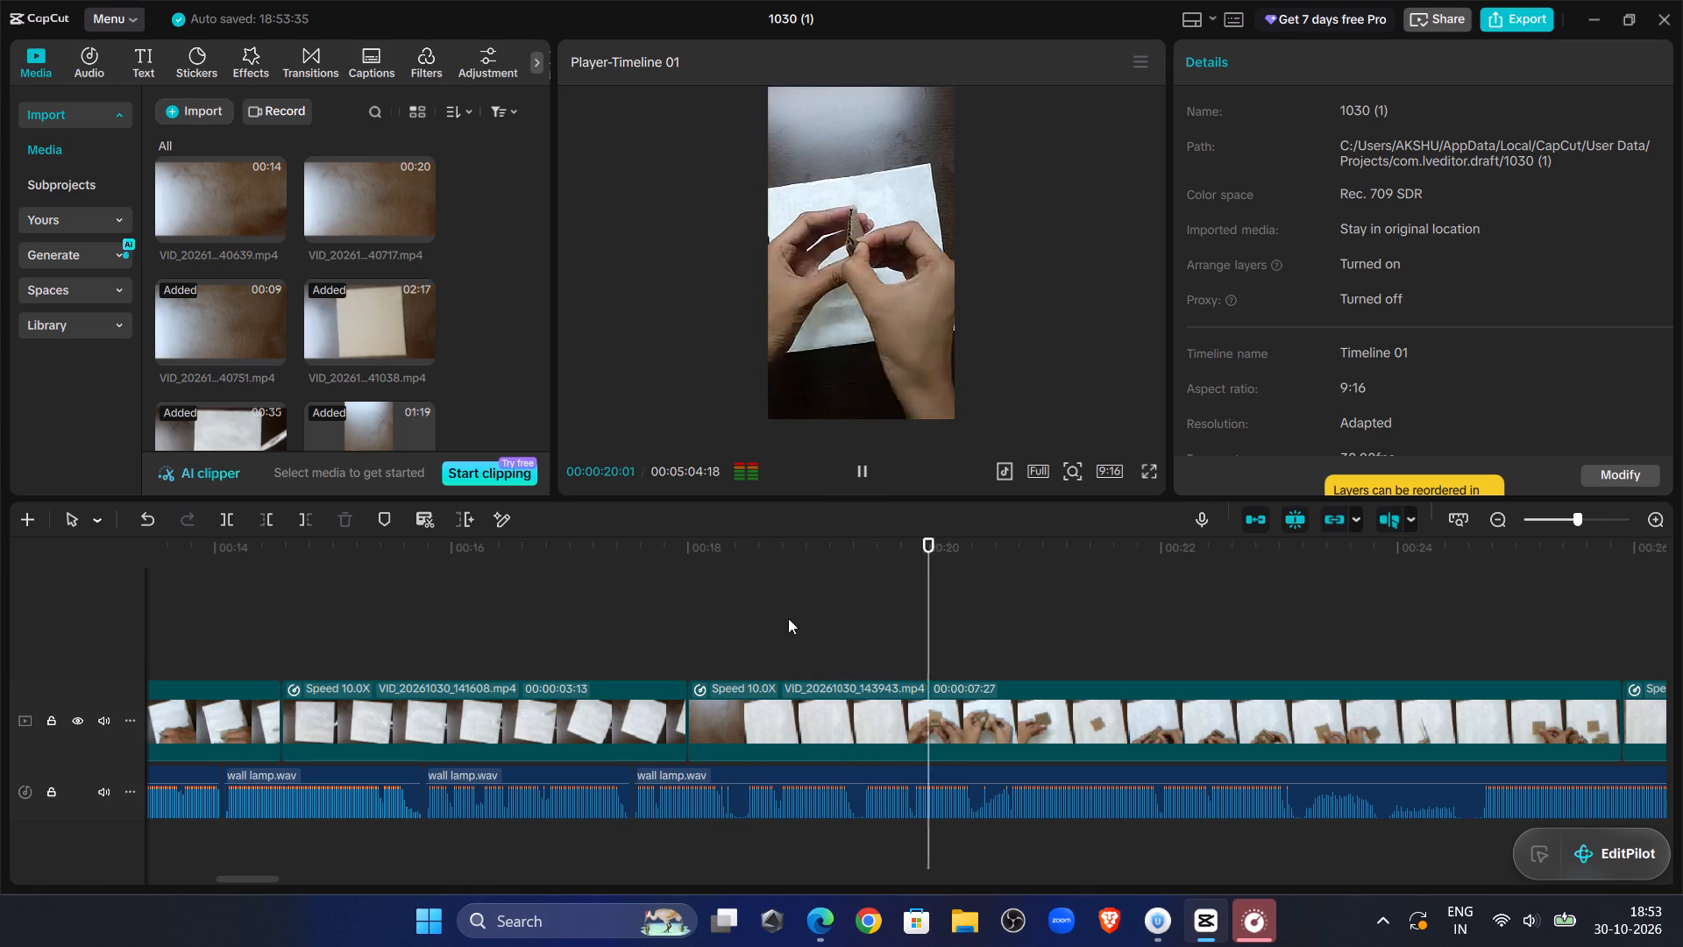
pyautogui.click(699, 587)
pyautogui.click(847, 468)
pyautogui.click(856, 471)
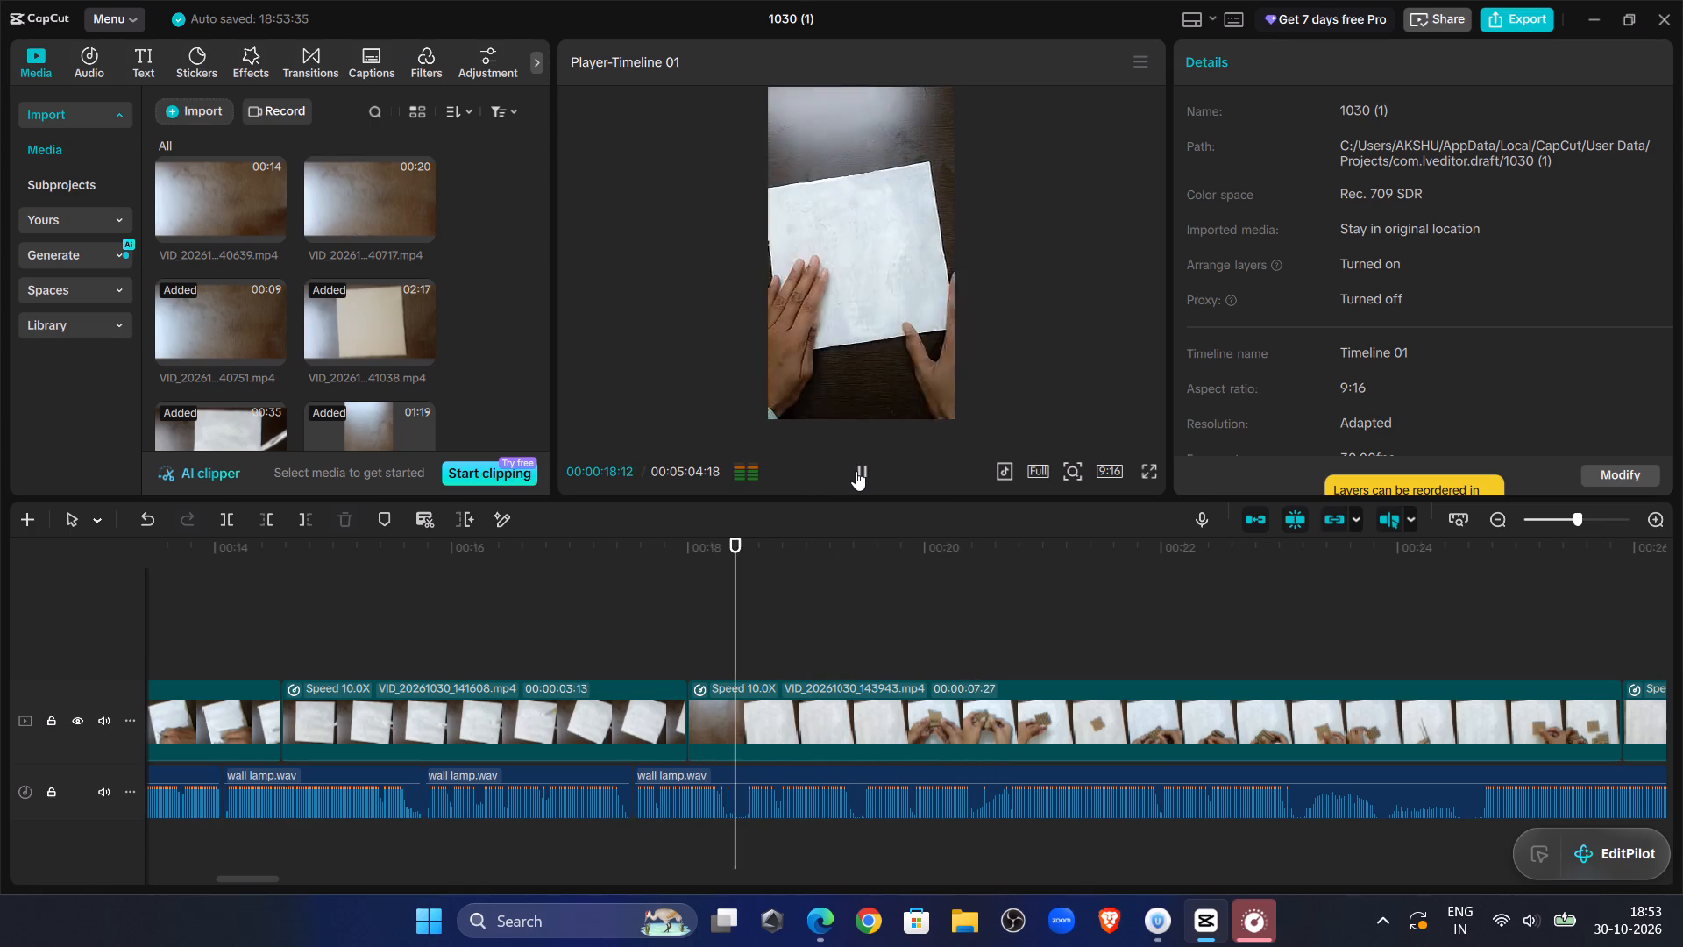
pyautogui.click(856, 471)
pyautogui.click(863, 477)
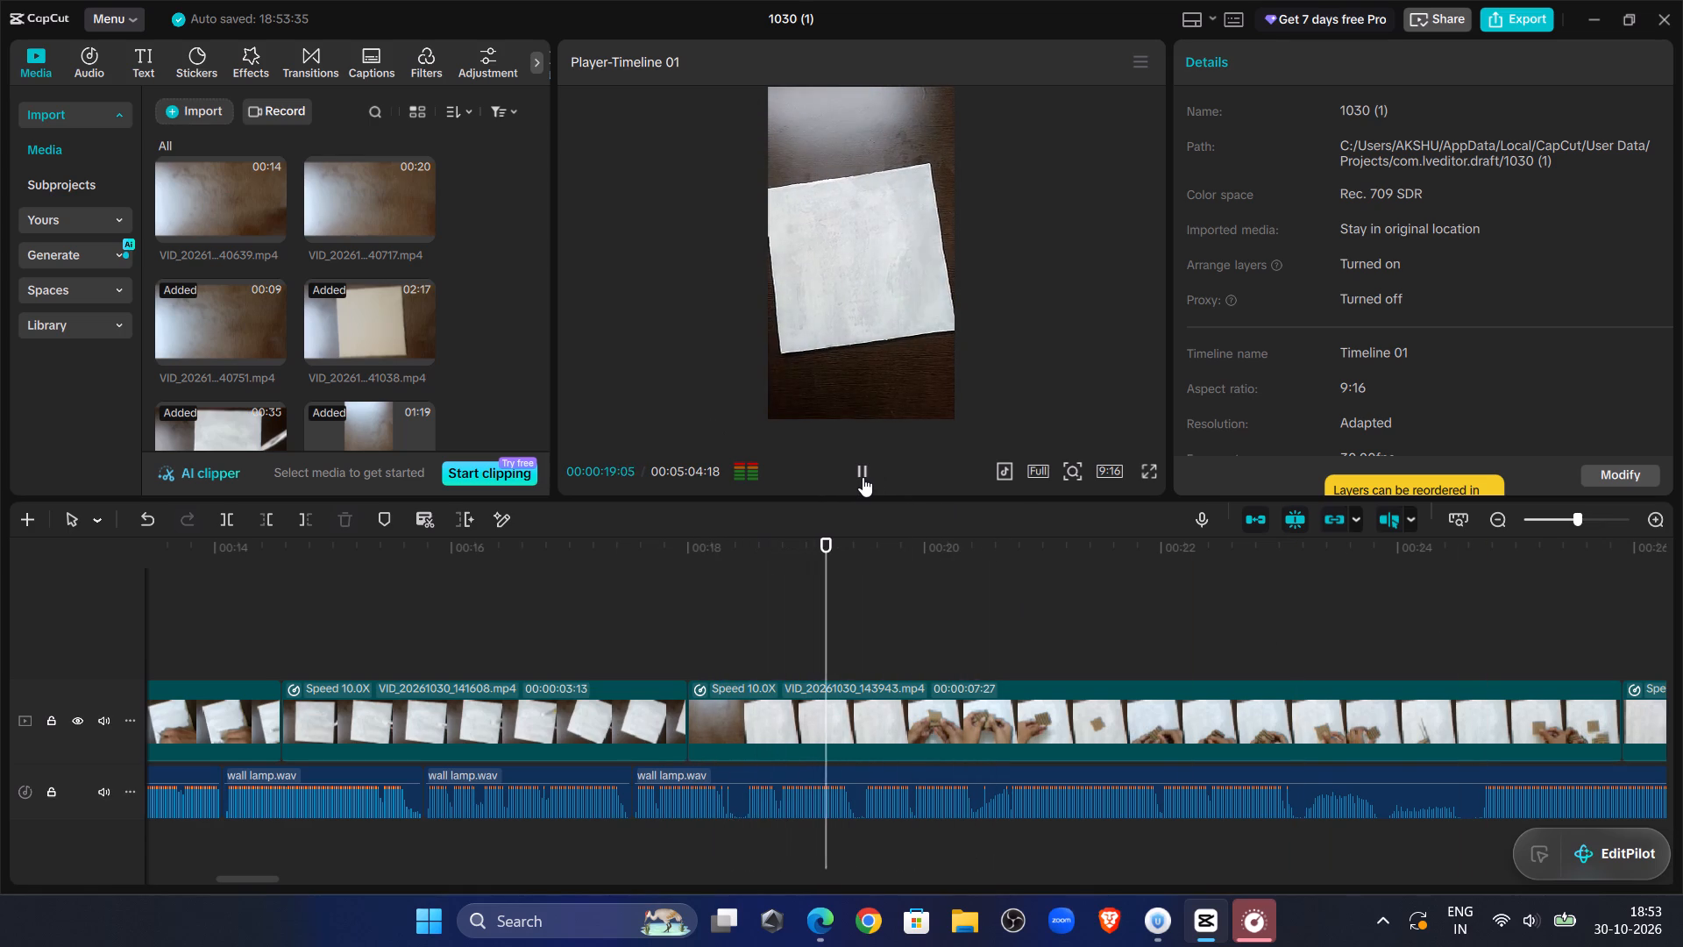
pyautogui.click(863, 477)
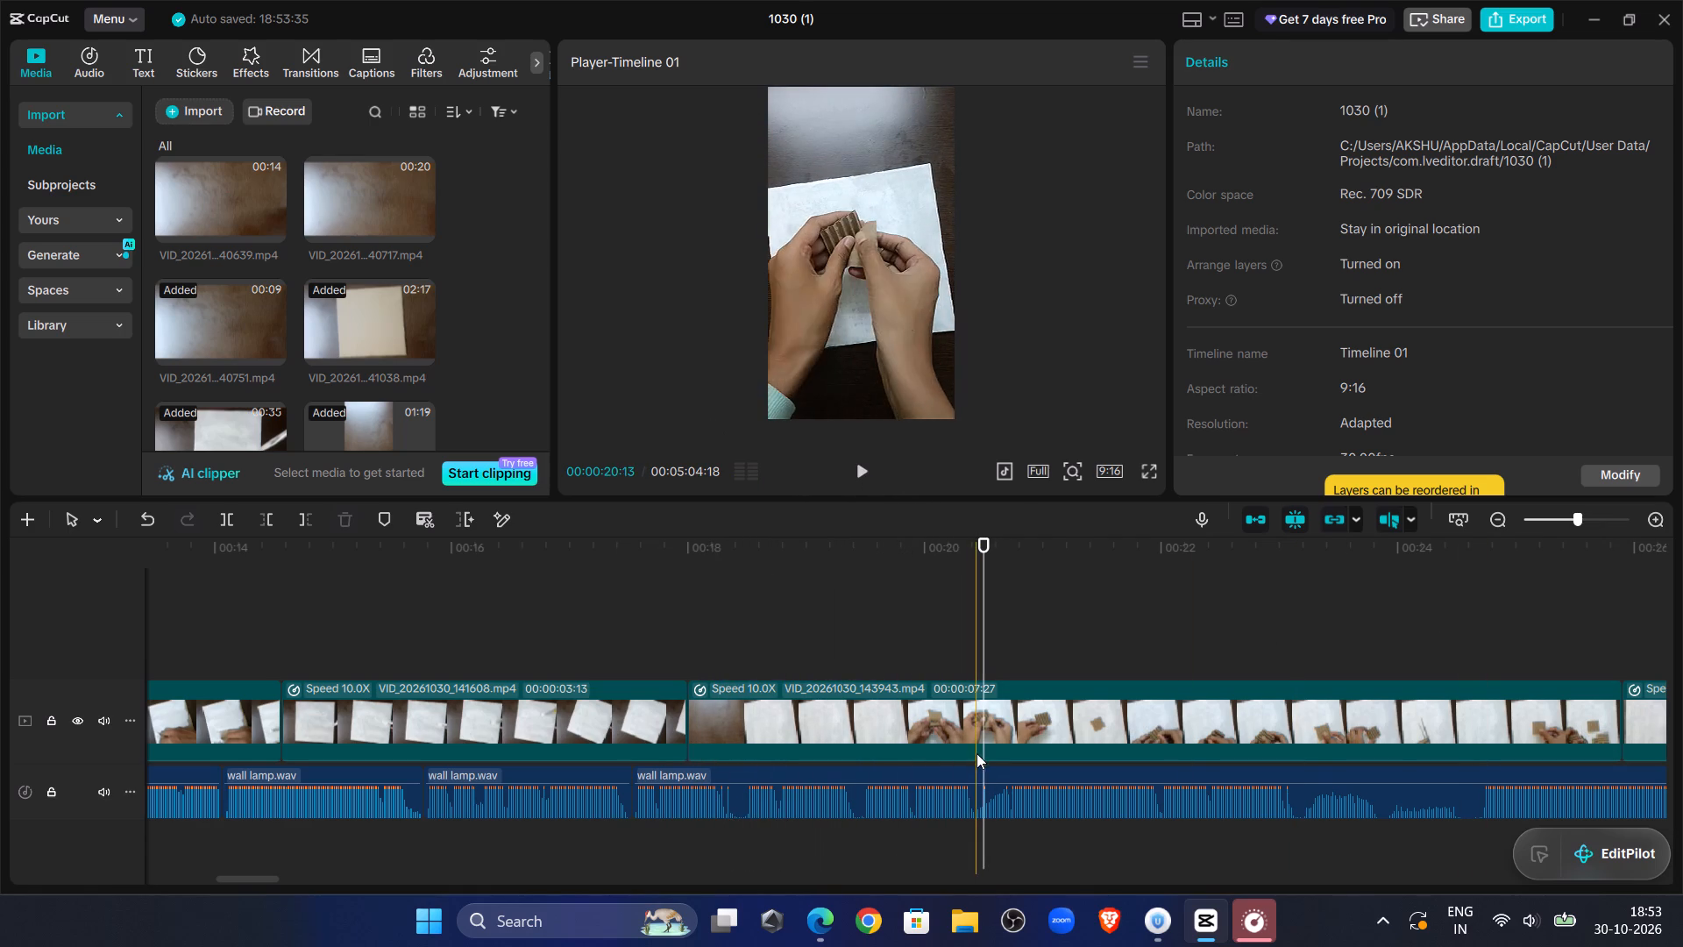
pyautogui.click(974, 627)
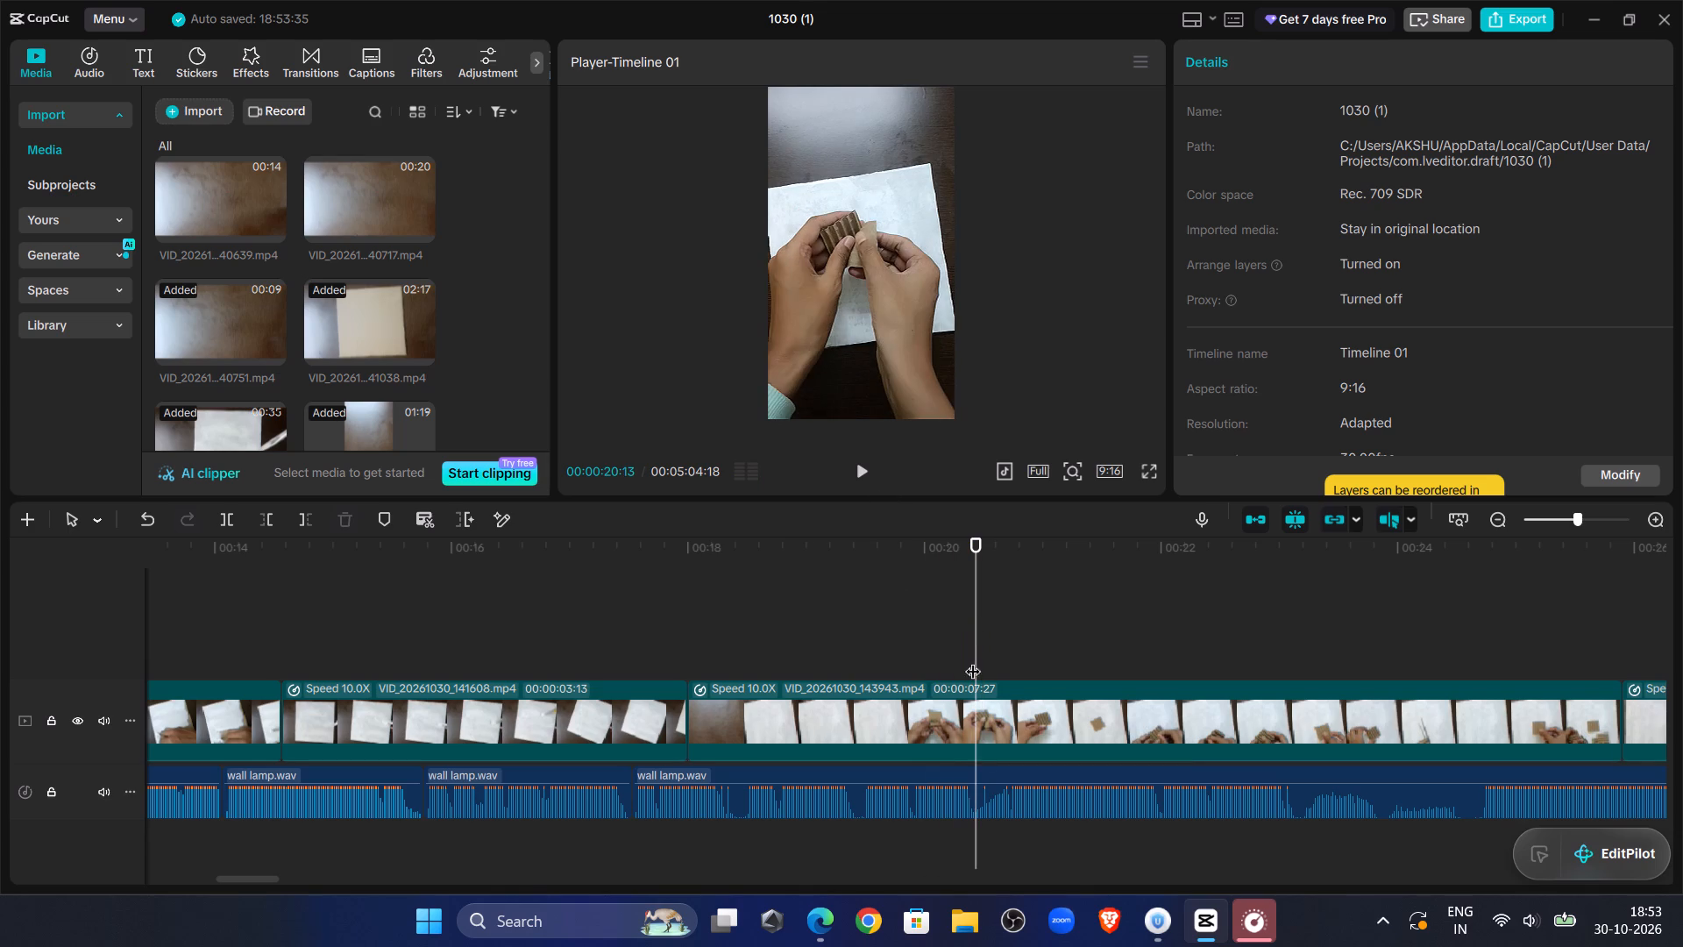
pyautogui.click(955, 784)
pyautogui.click(227, 523)
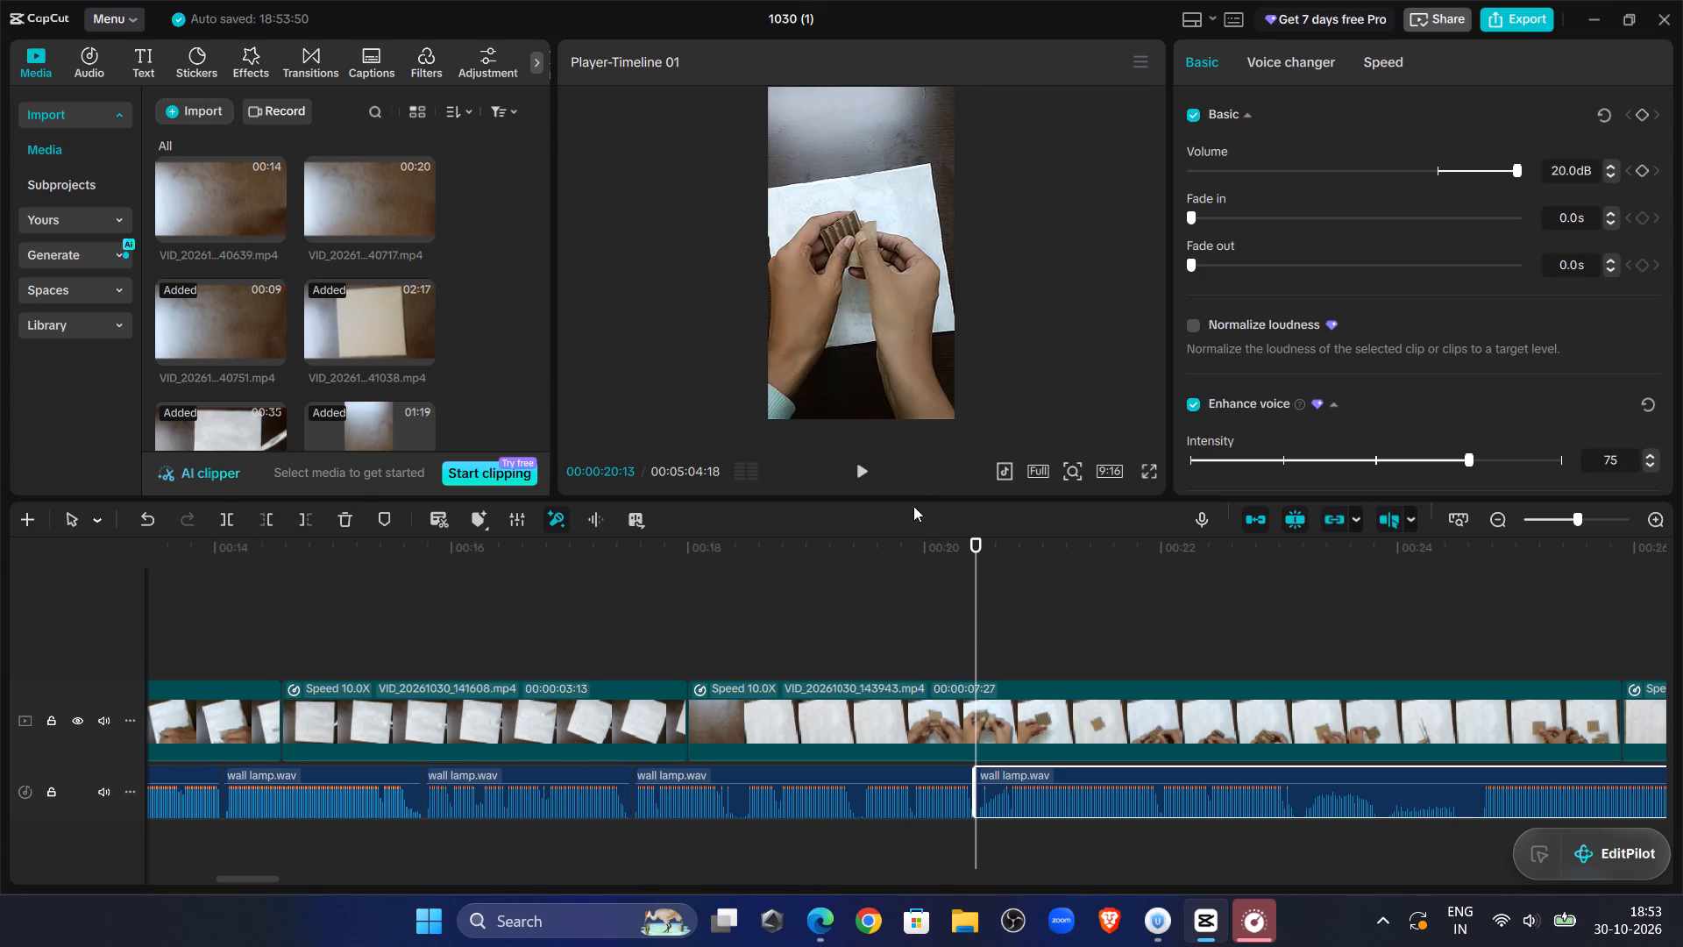
# Listen past the new cut and trim the tenth voiceover segment's beginning up to about 00:00:24:20.
pyautogui.click(862, 466)
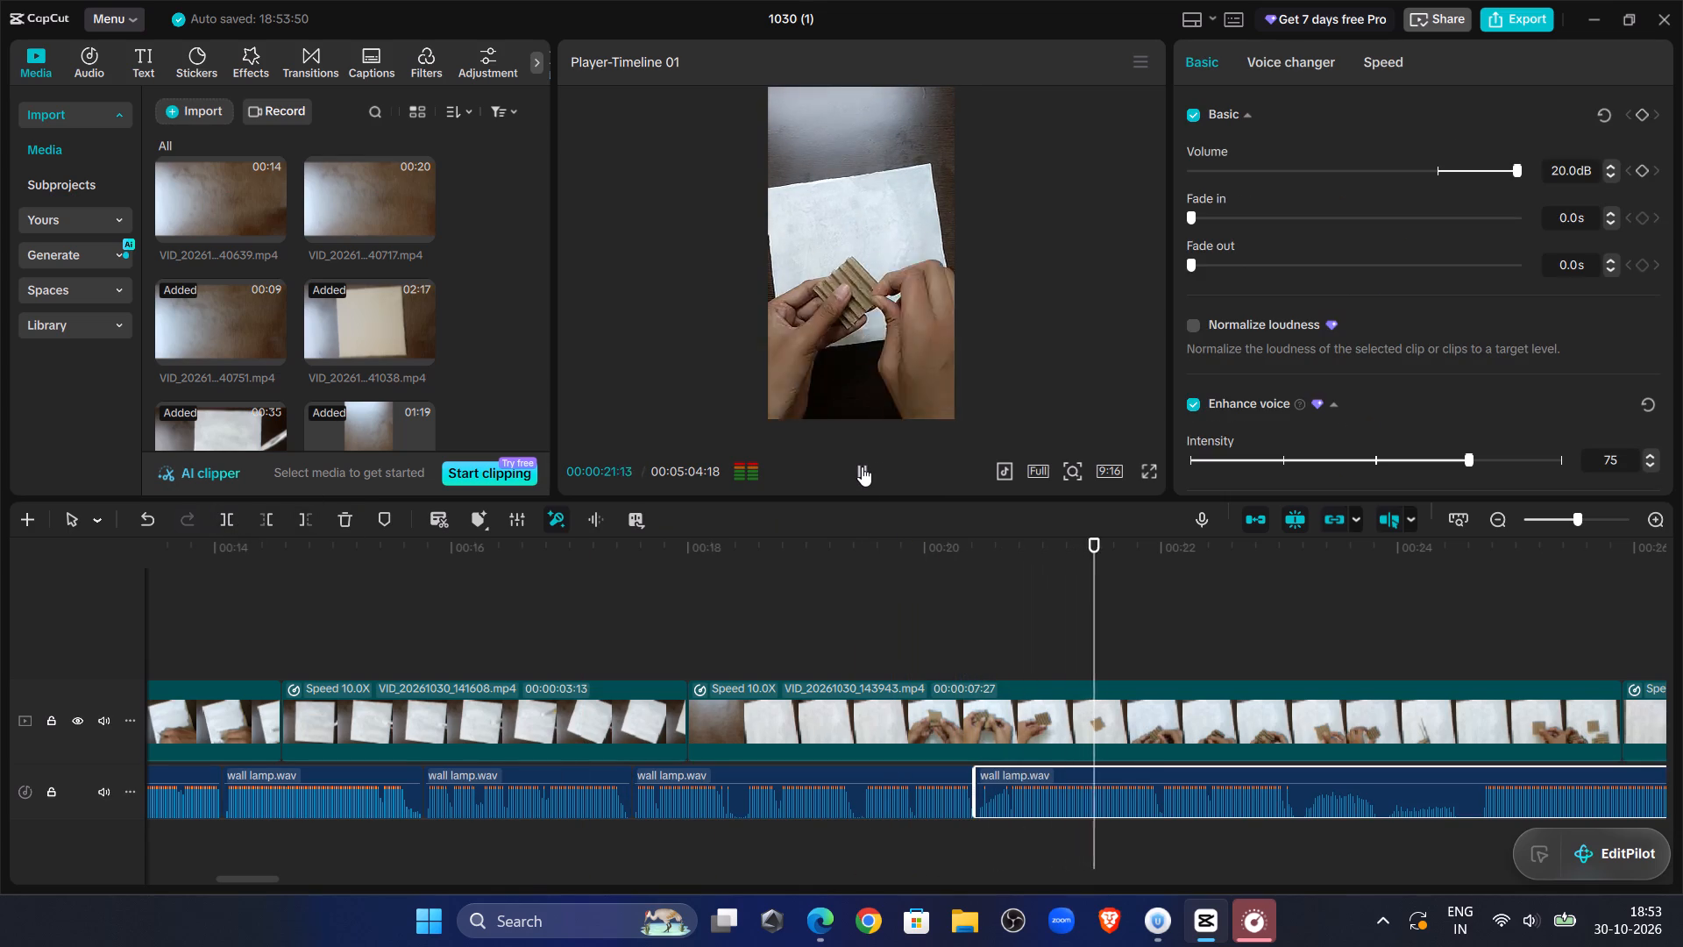
pyautogui.click(1445, 593)
pyautogui.moveTo(1445, 593); pyautogui.dragTo(1477, 613)
pyautogui.click(1402, 776)
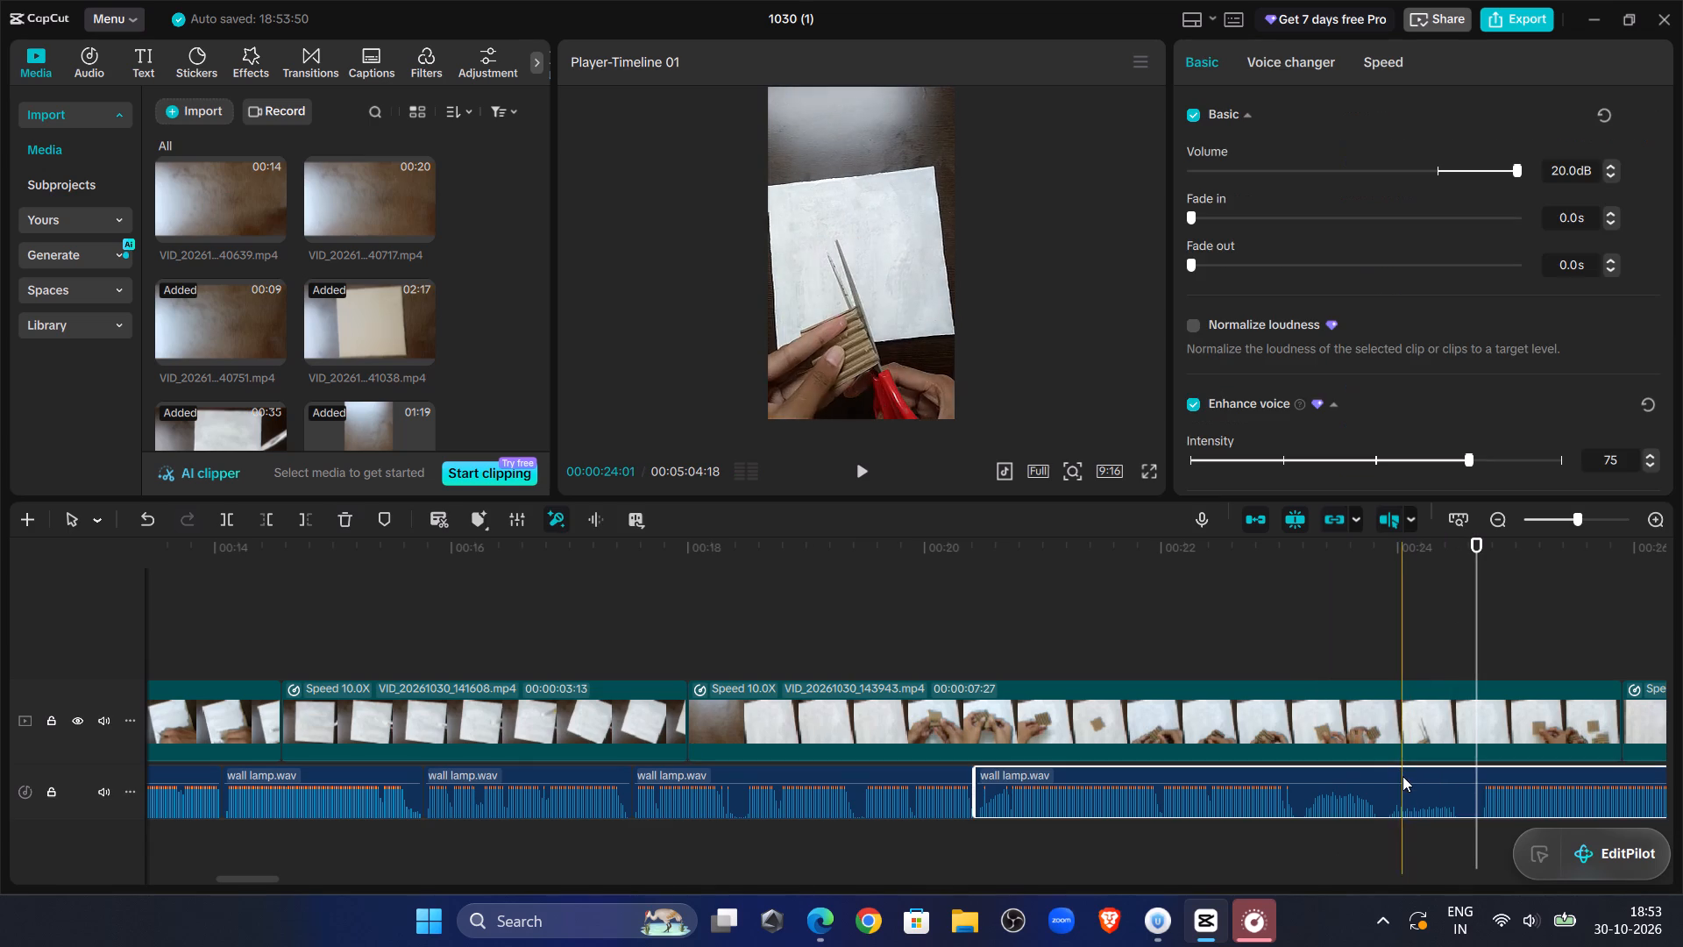
pyautogui.click(262, 521)
# Replay the narration from 00:00:17:08 and split the ninth voiceover segment at the short pause at 00:00:18:12.
pyautogui.click(601, 541)
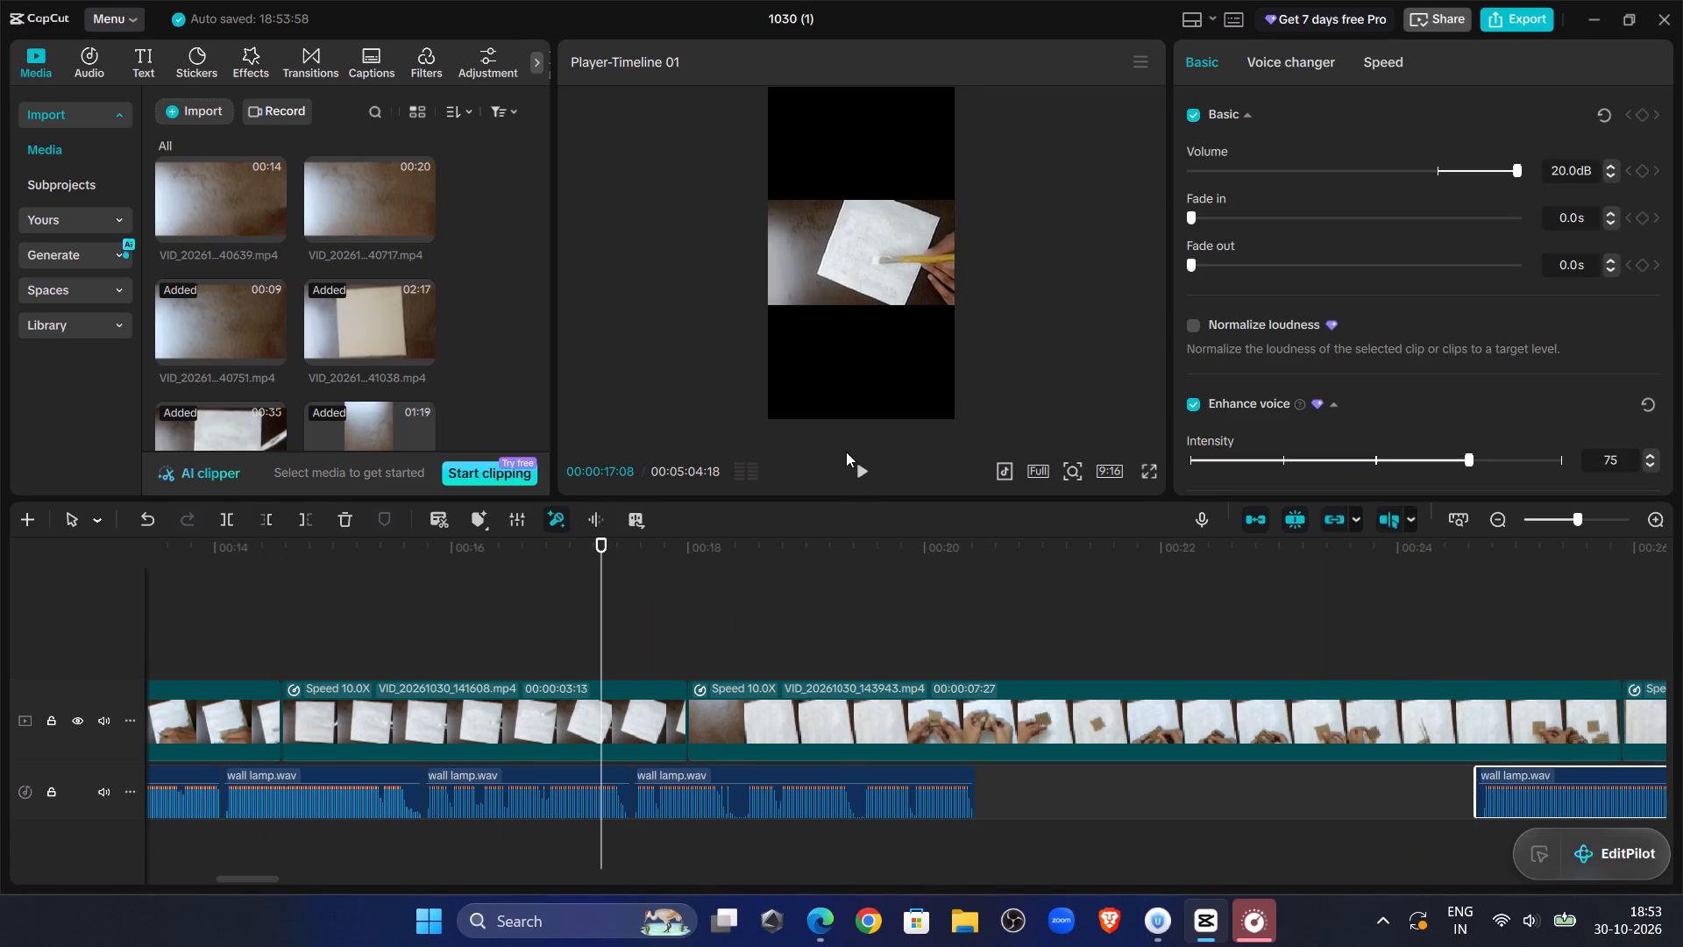
pyautogui.click(846, 452)
pyautogui.click(853, 460)
pyautogui.click(853, 460)
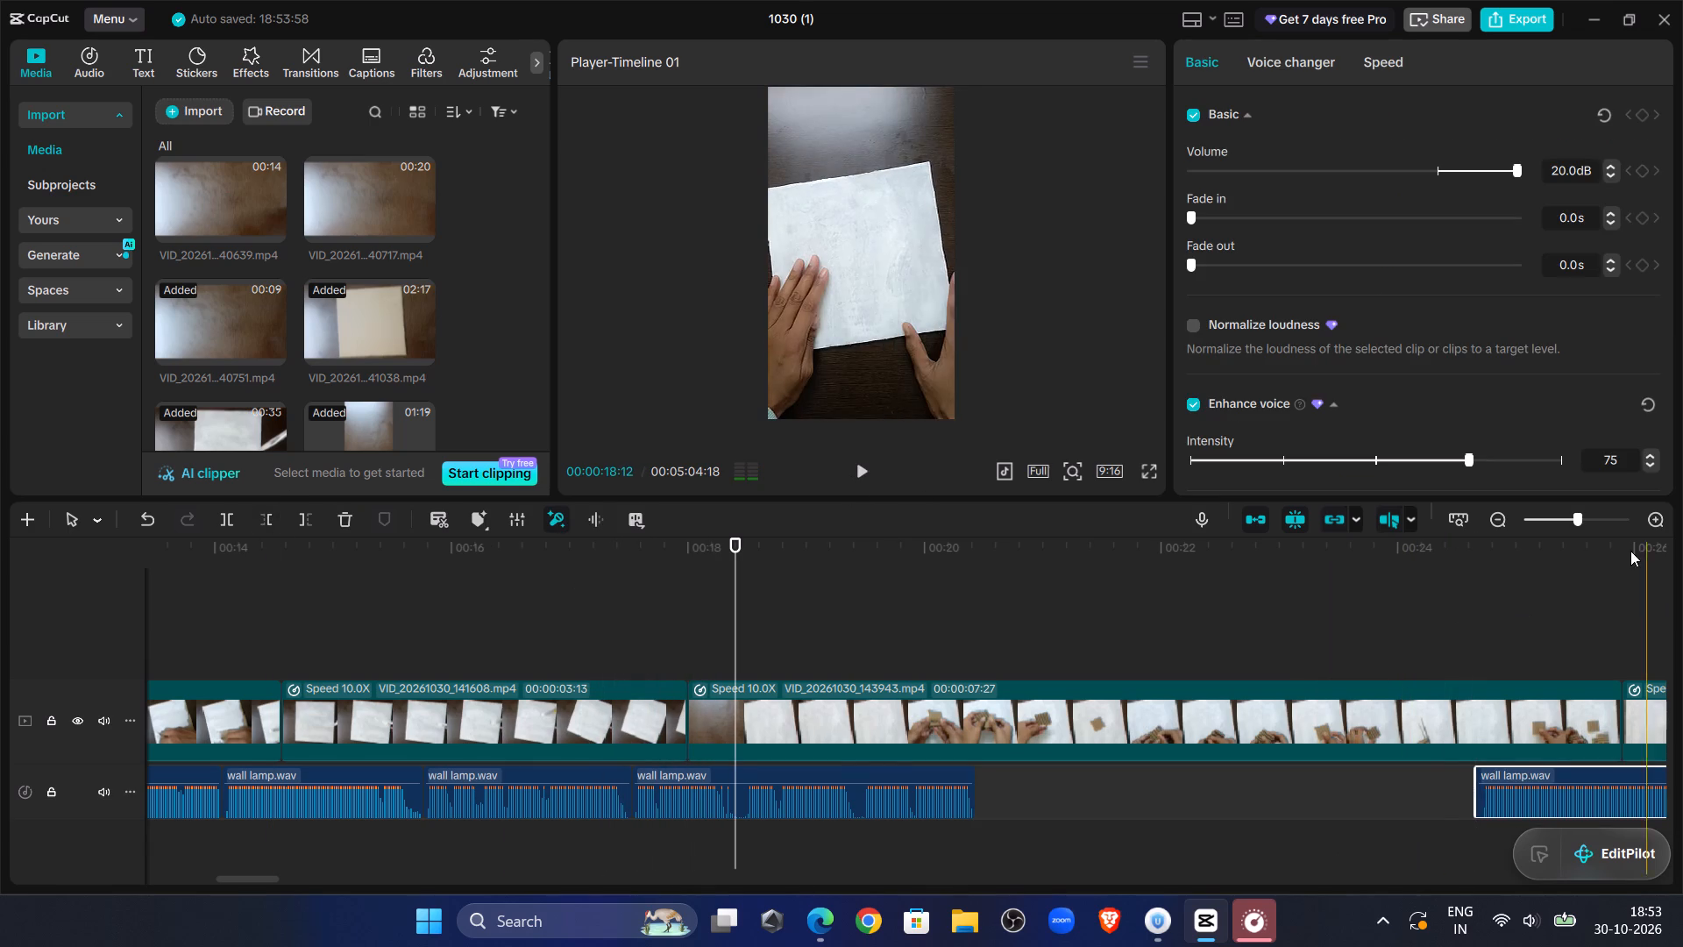
pyautogui.click(1596, 523)
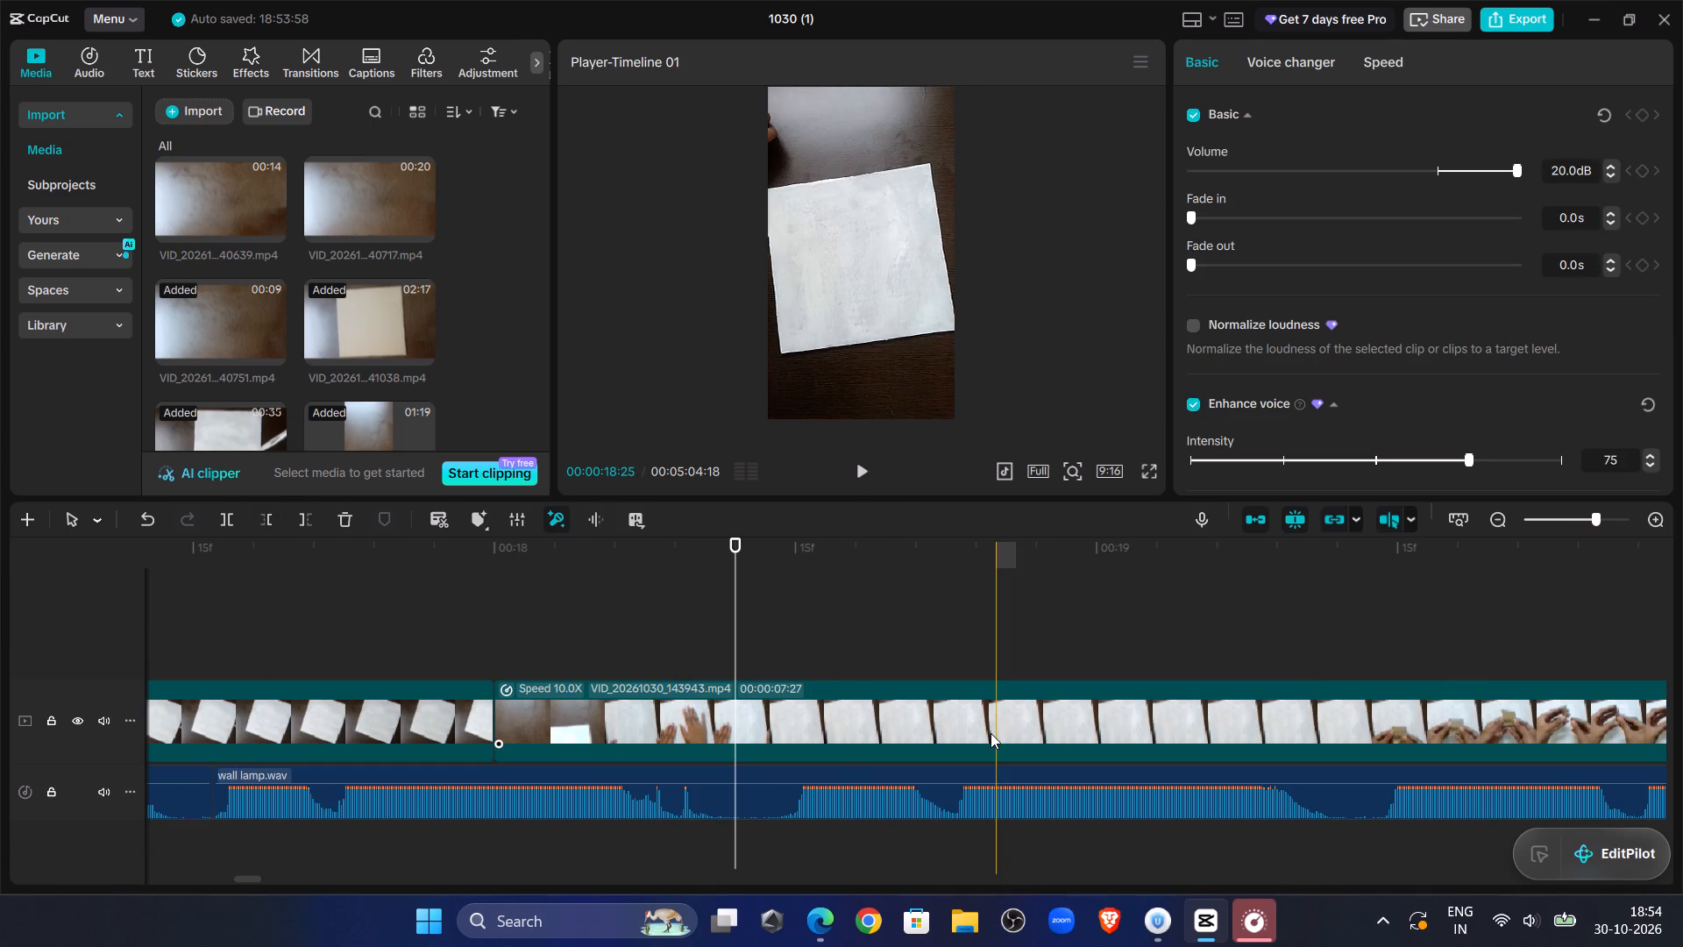
pyautogui.click(715, 807)
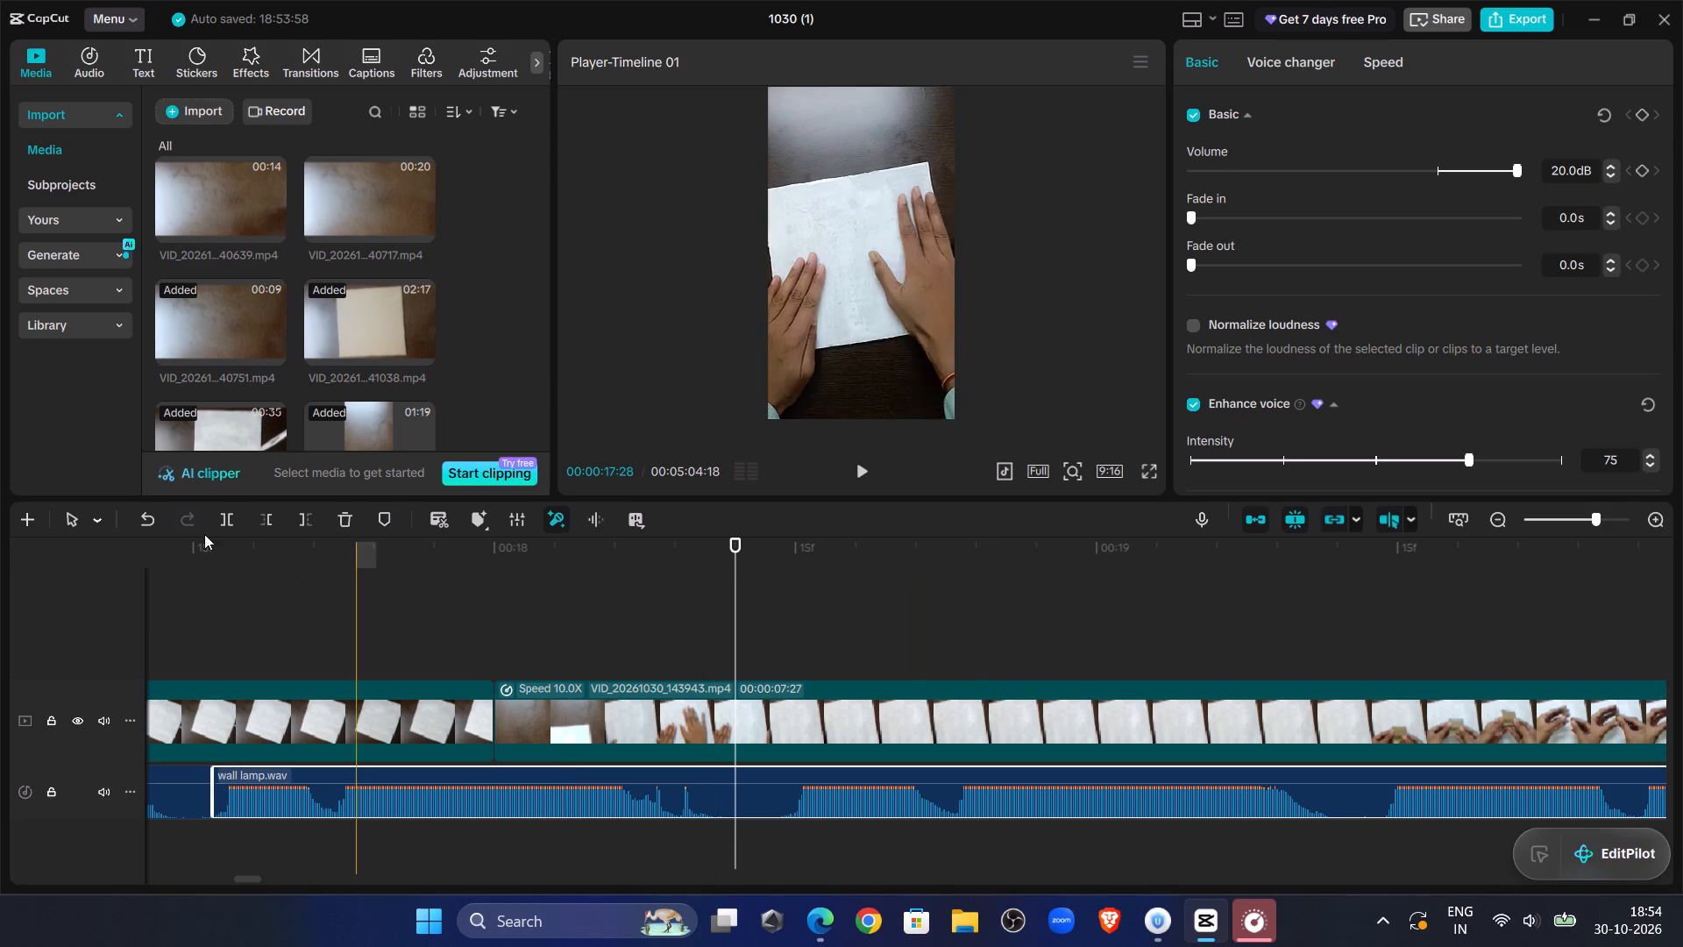
pyautogui.click(217, 519)
# Trim the beginning of the segment after the 00:00:18:12 cut up to 00:00:18:14 and move it back against the ninth segment.
pyautogui.doubleClick(868, 480)
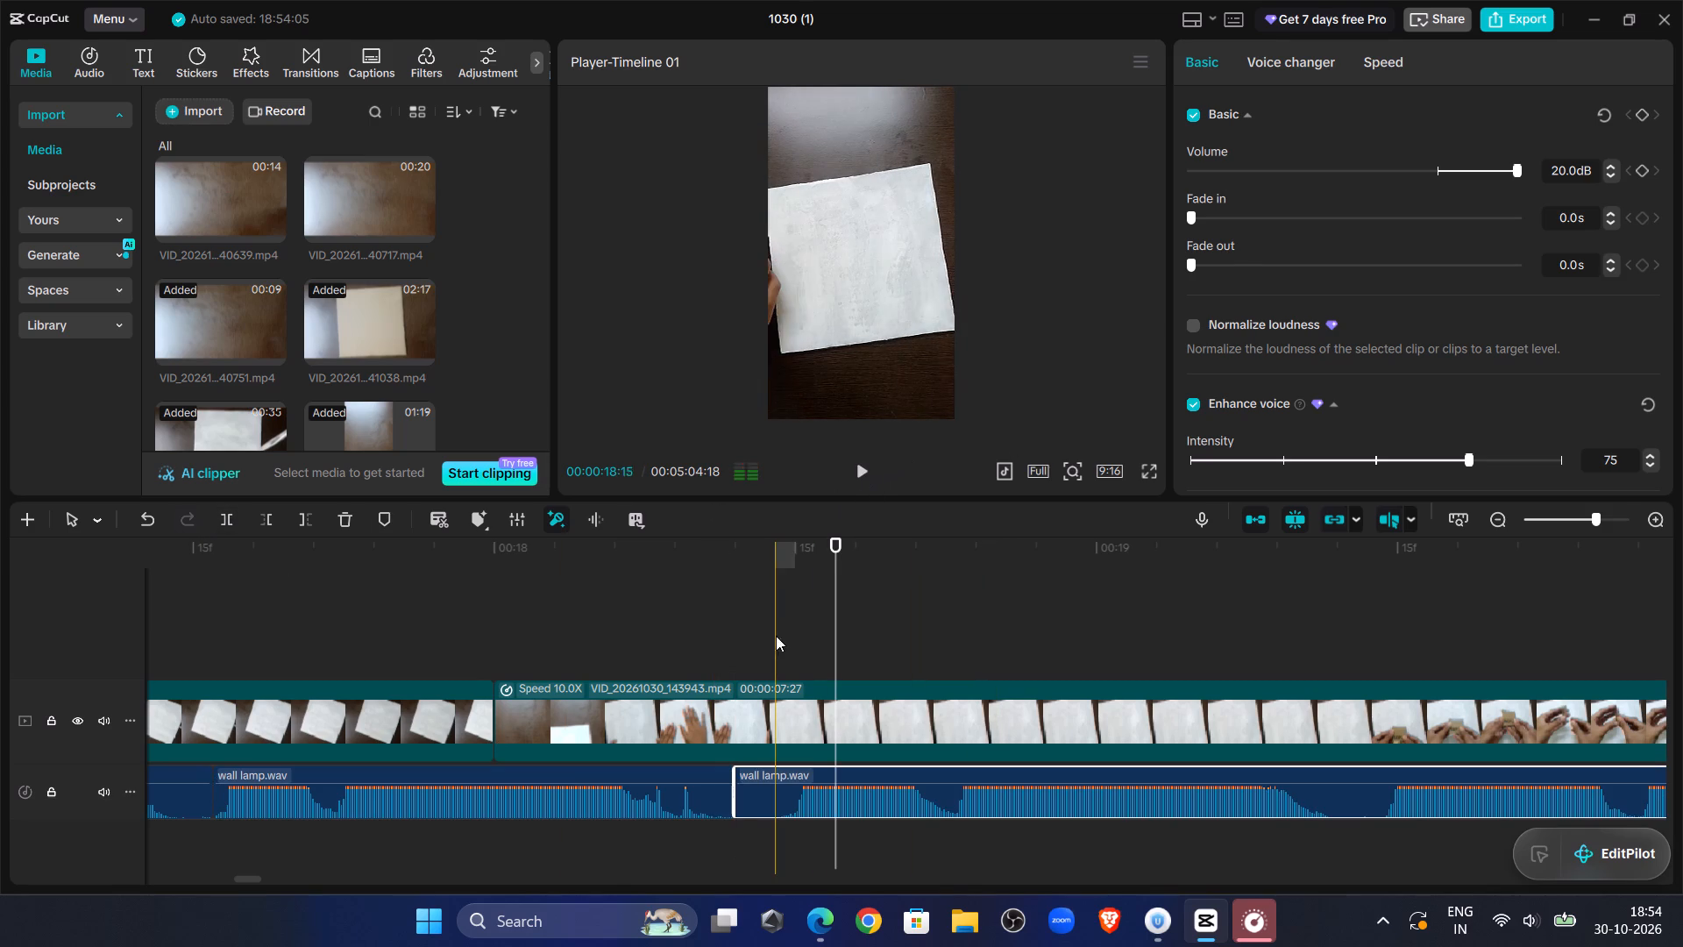
pyautogui.click(775, 603)
pyautogui.click(792, 780)
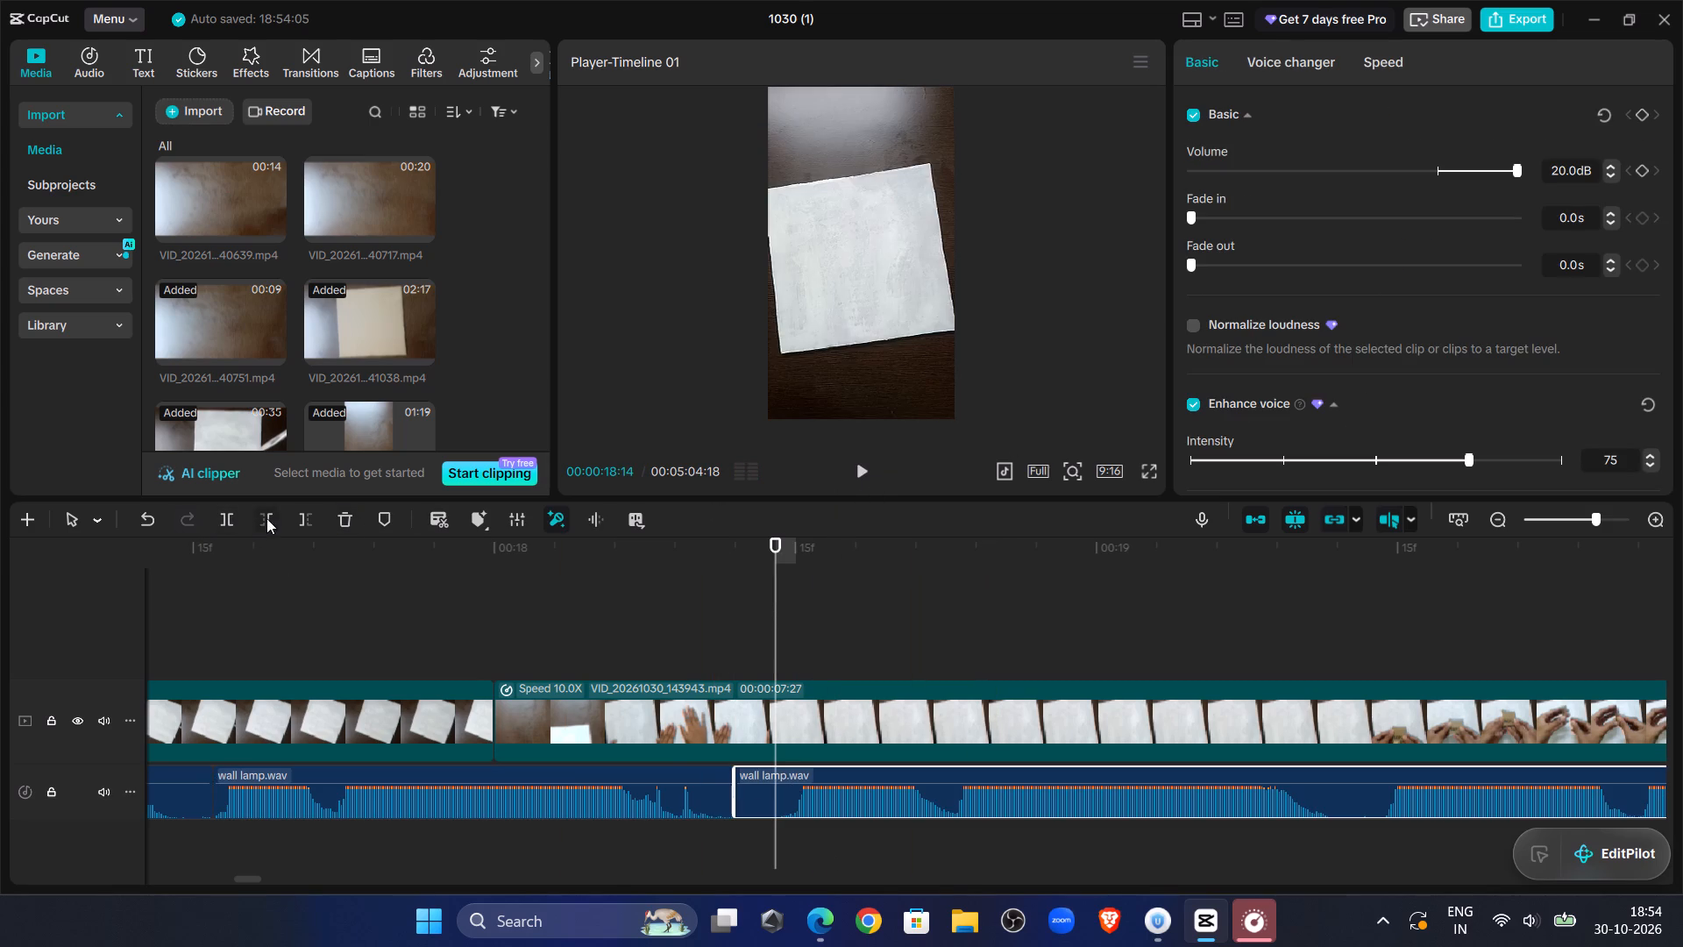
pyautogui.click(267, 517)
pyautogui.moveTo(803, 775); pyautogui.dragTo(763, 778)
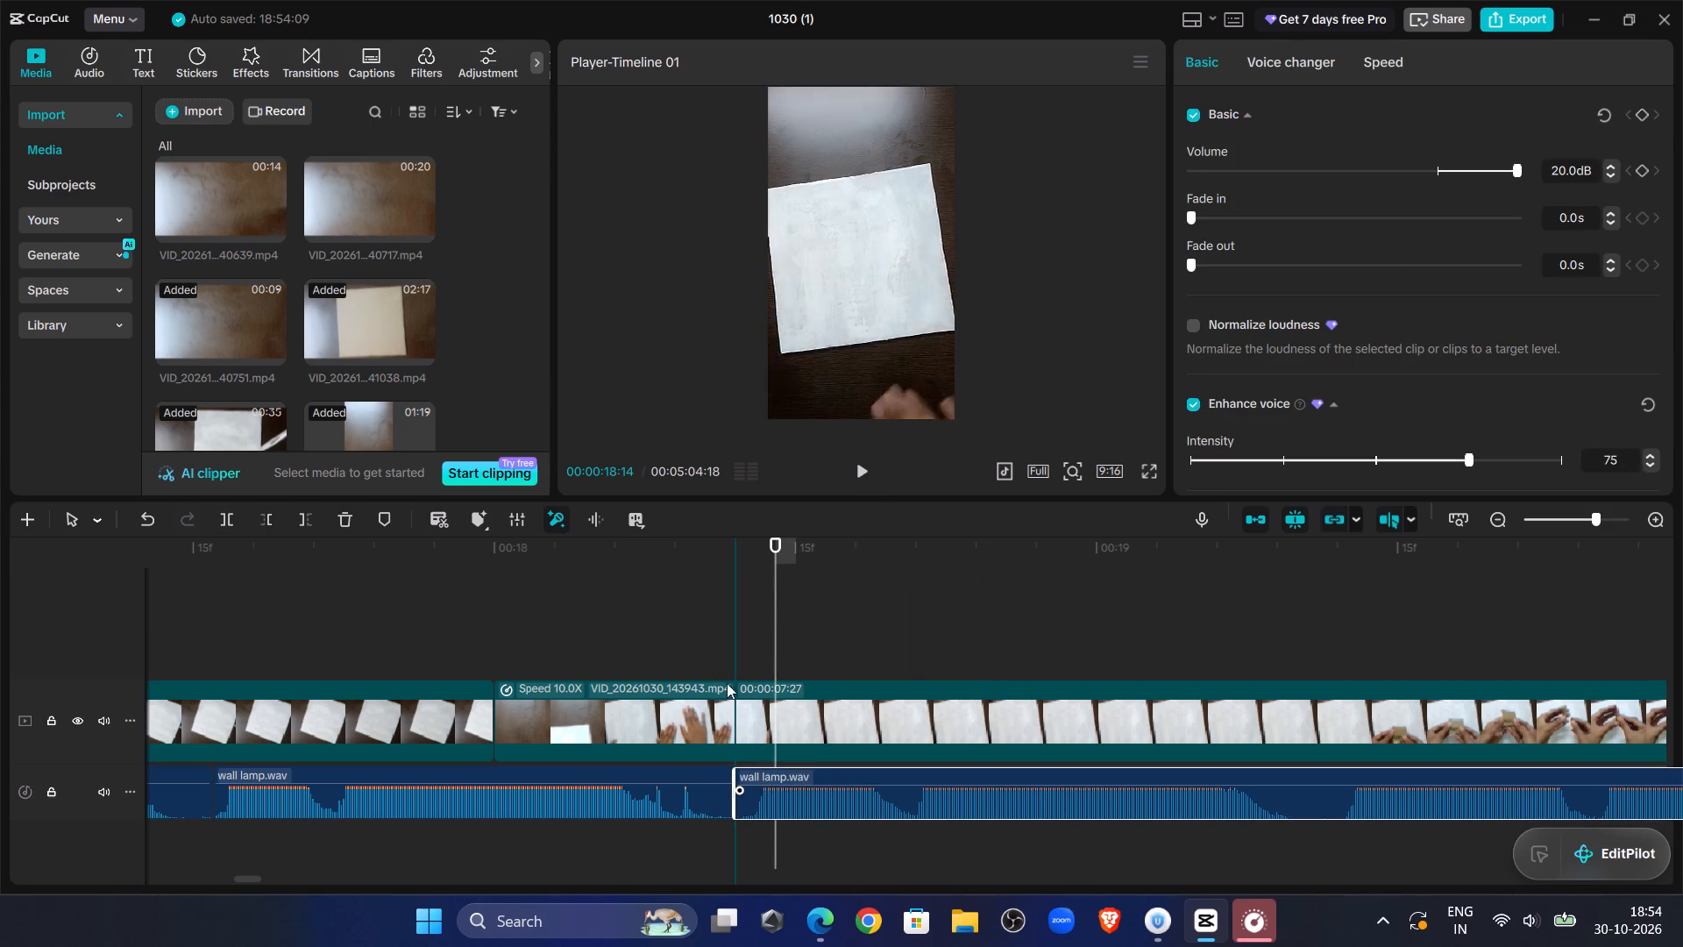
# Play the narration across the closed gap and split the tenth voiceover segment at 00:00:19:10.
pyautogui.click(472, 566)
pyautogui.click(855, 478)
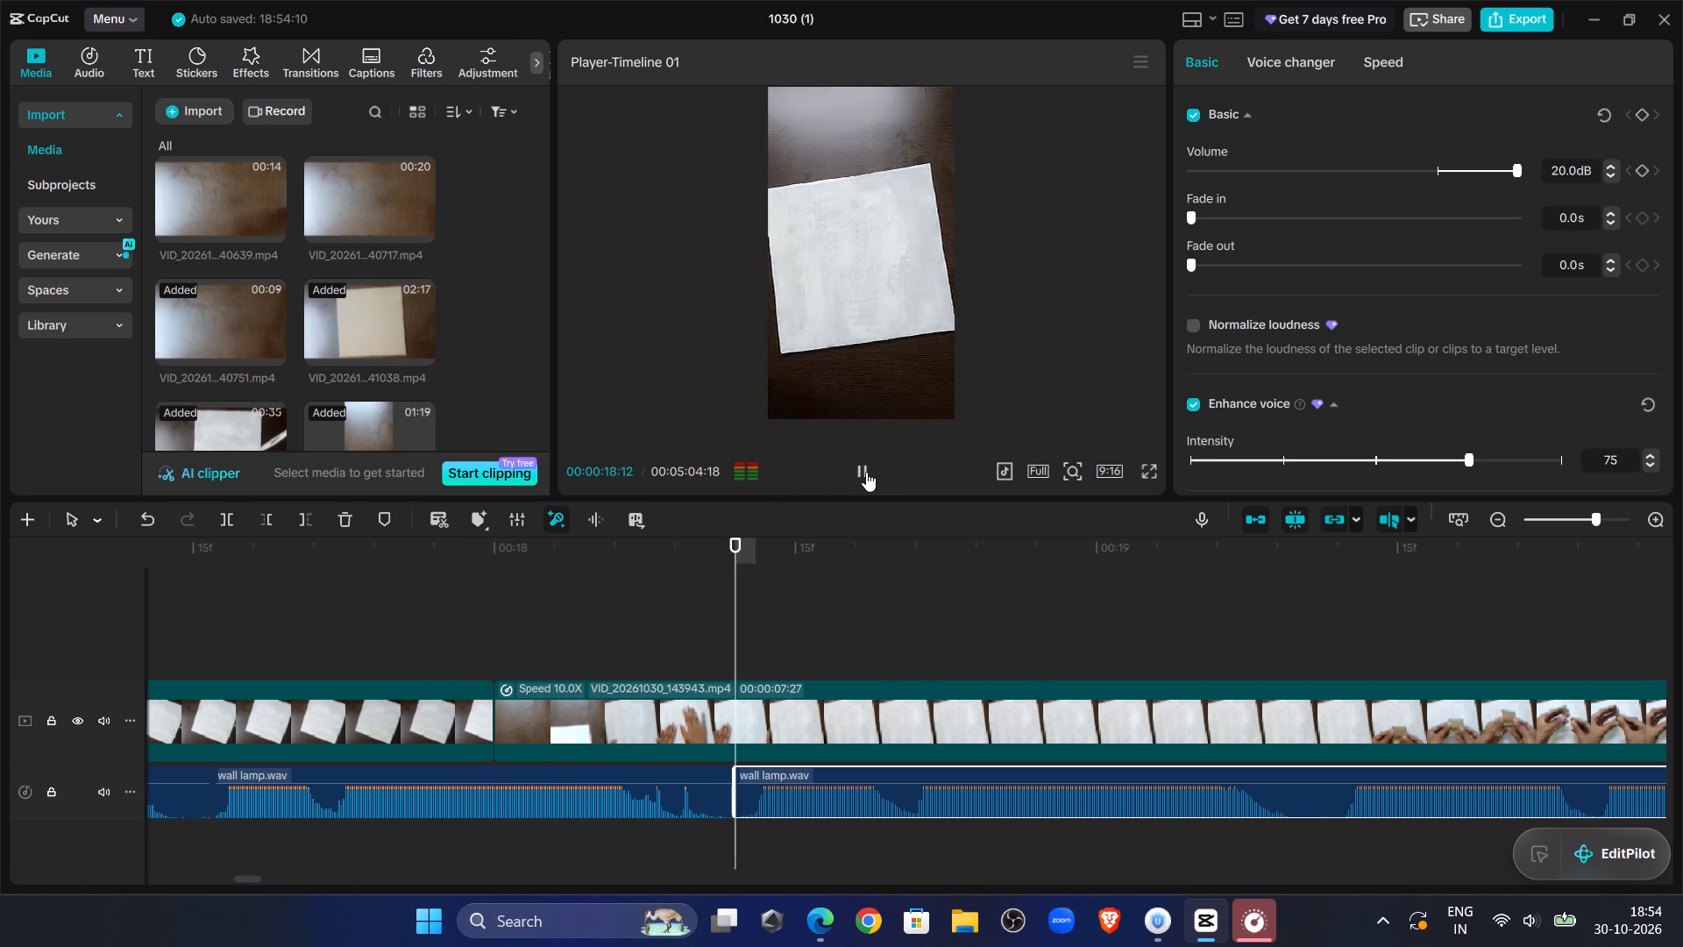
pyautogui.click(866, 472)
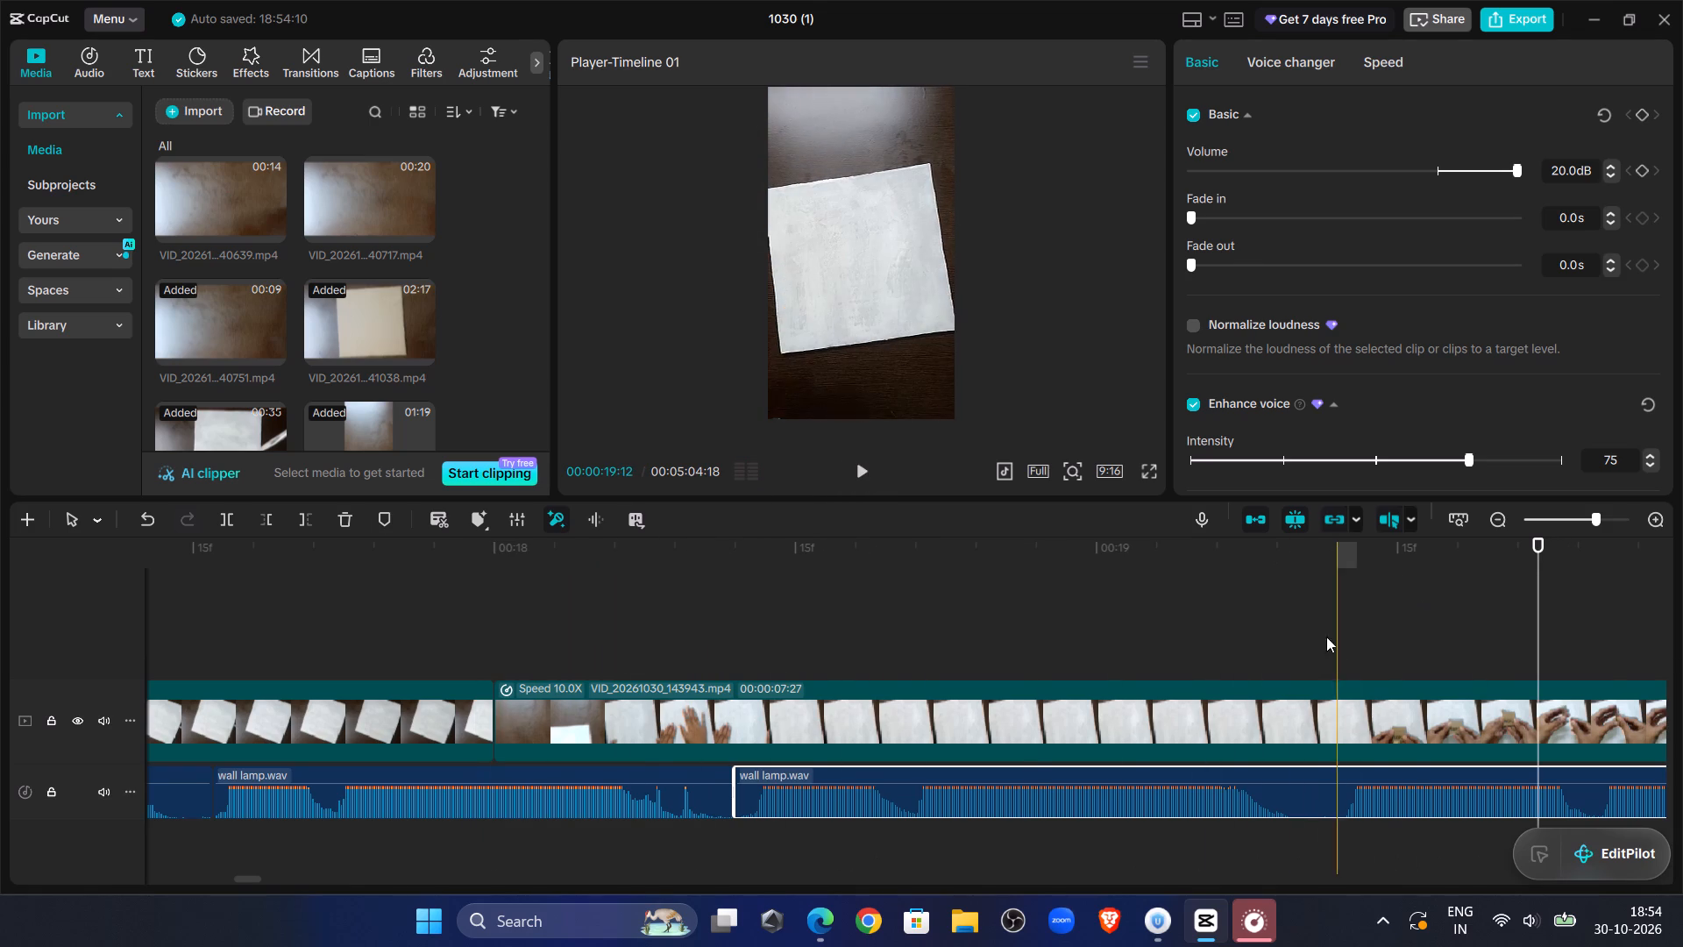
pyautogui.click(1297, 617)
pyautogui.click(1280, 792)
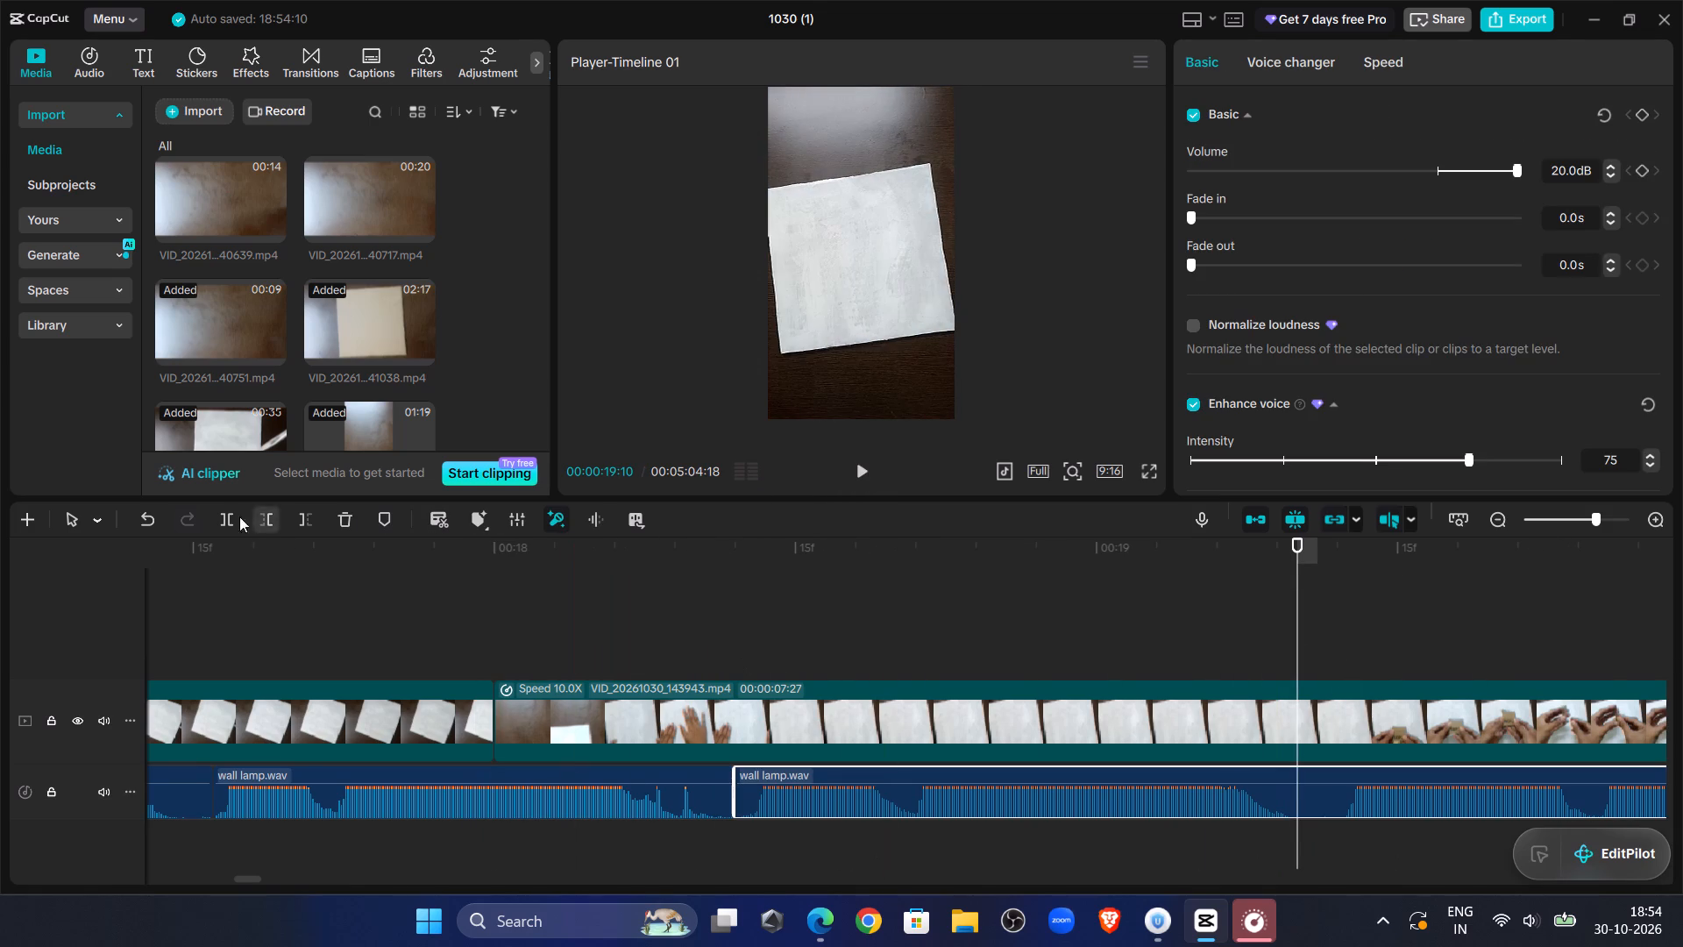
pyautogui.click(228, 513)
# Trim the beginning of the voiceover segment after the 00:00:19:10 cut up to 00:00:19:12 and move it back against the tenth segment.
pyautogui.doubleClick(870, 469)
pyautogui.click(1331, 623)
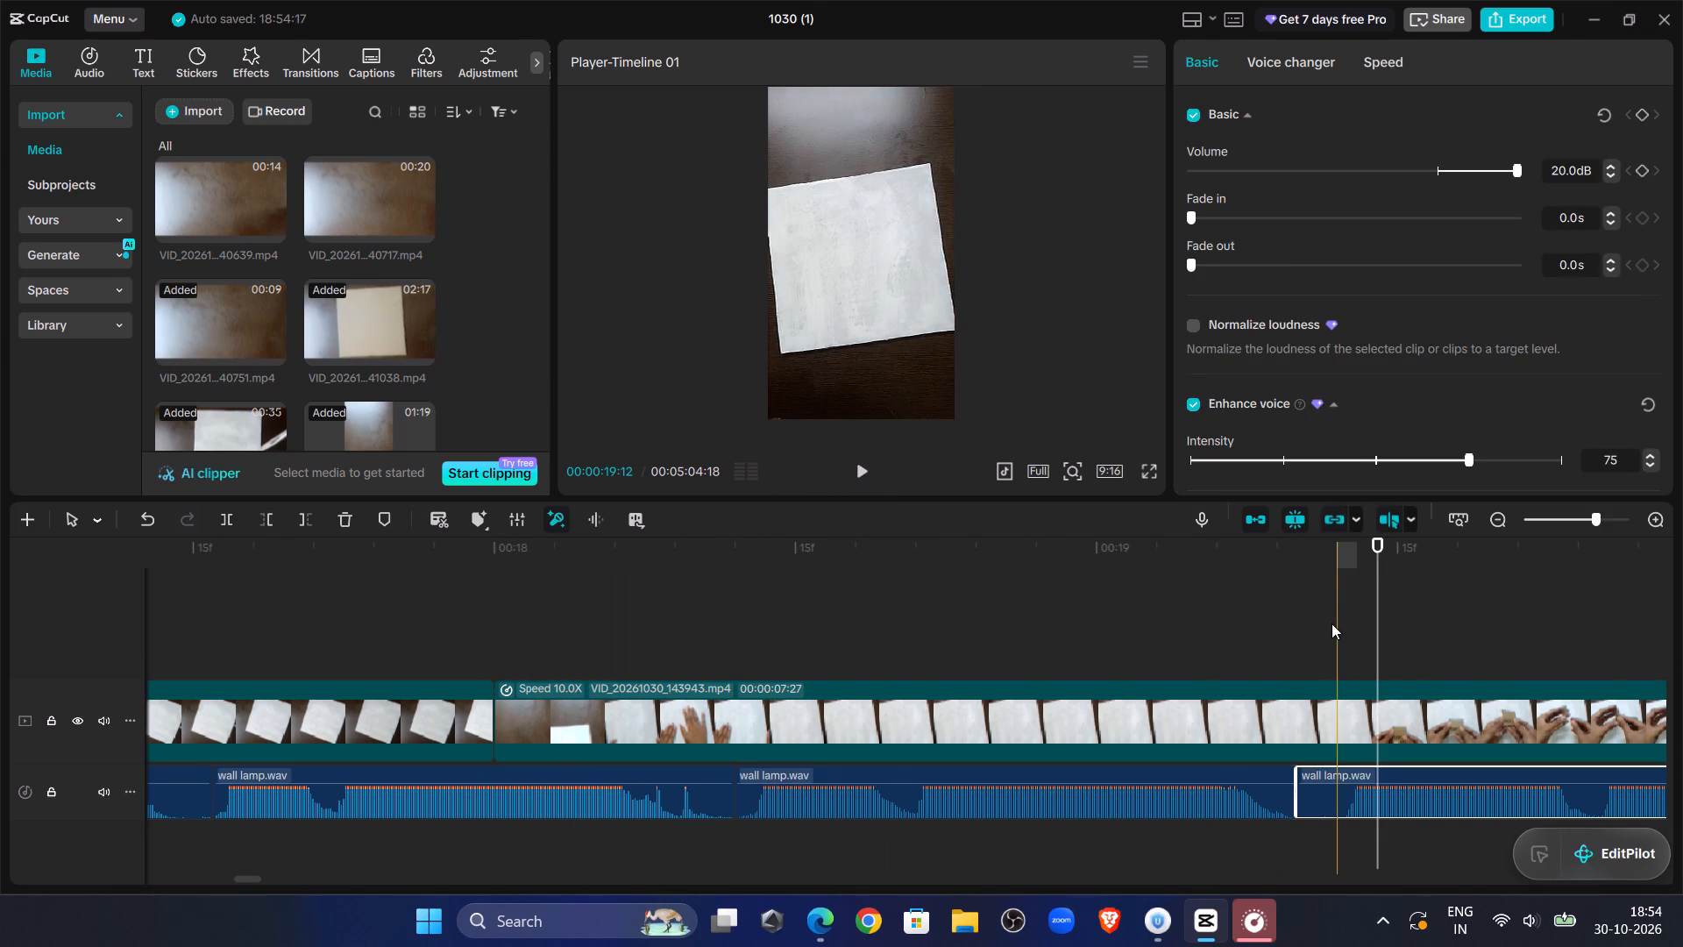
pyautogui.click(1355, 797)
pyautogui.click(263, 531)
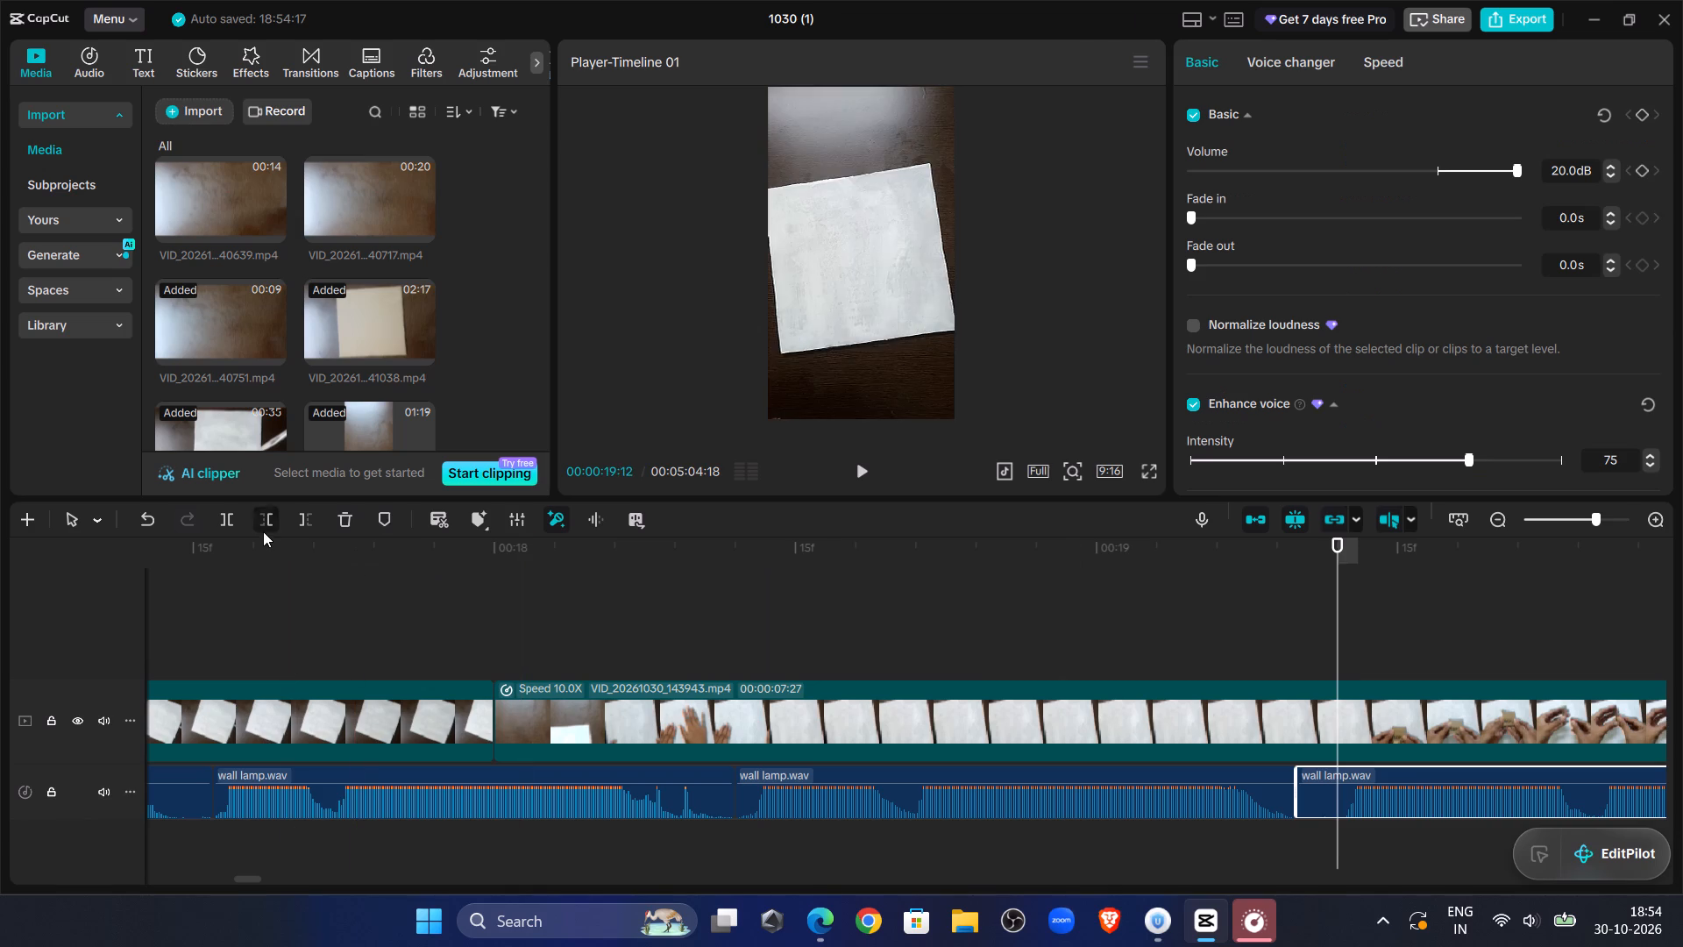
pyautogui.moveTo(1361, 773); pyautogui.dragTo(1321, 775)
# Play the narration from 00:00:16:24 across the closed gap, and listen through the voiceover segment starting at 00:00:24:20 for its usable take.
pyautogui.click(1104, 576)
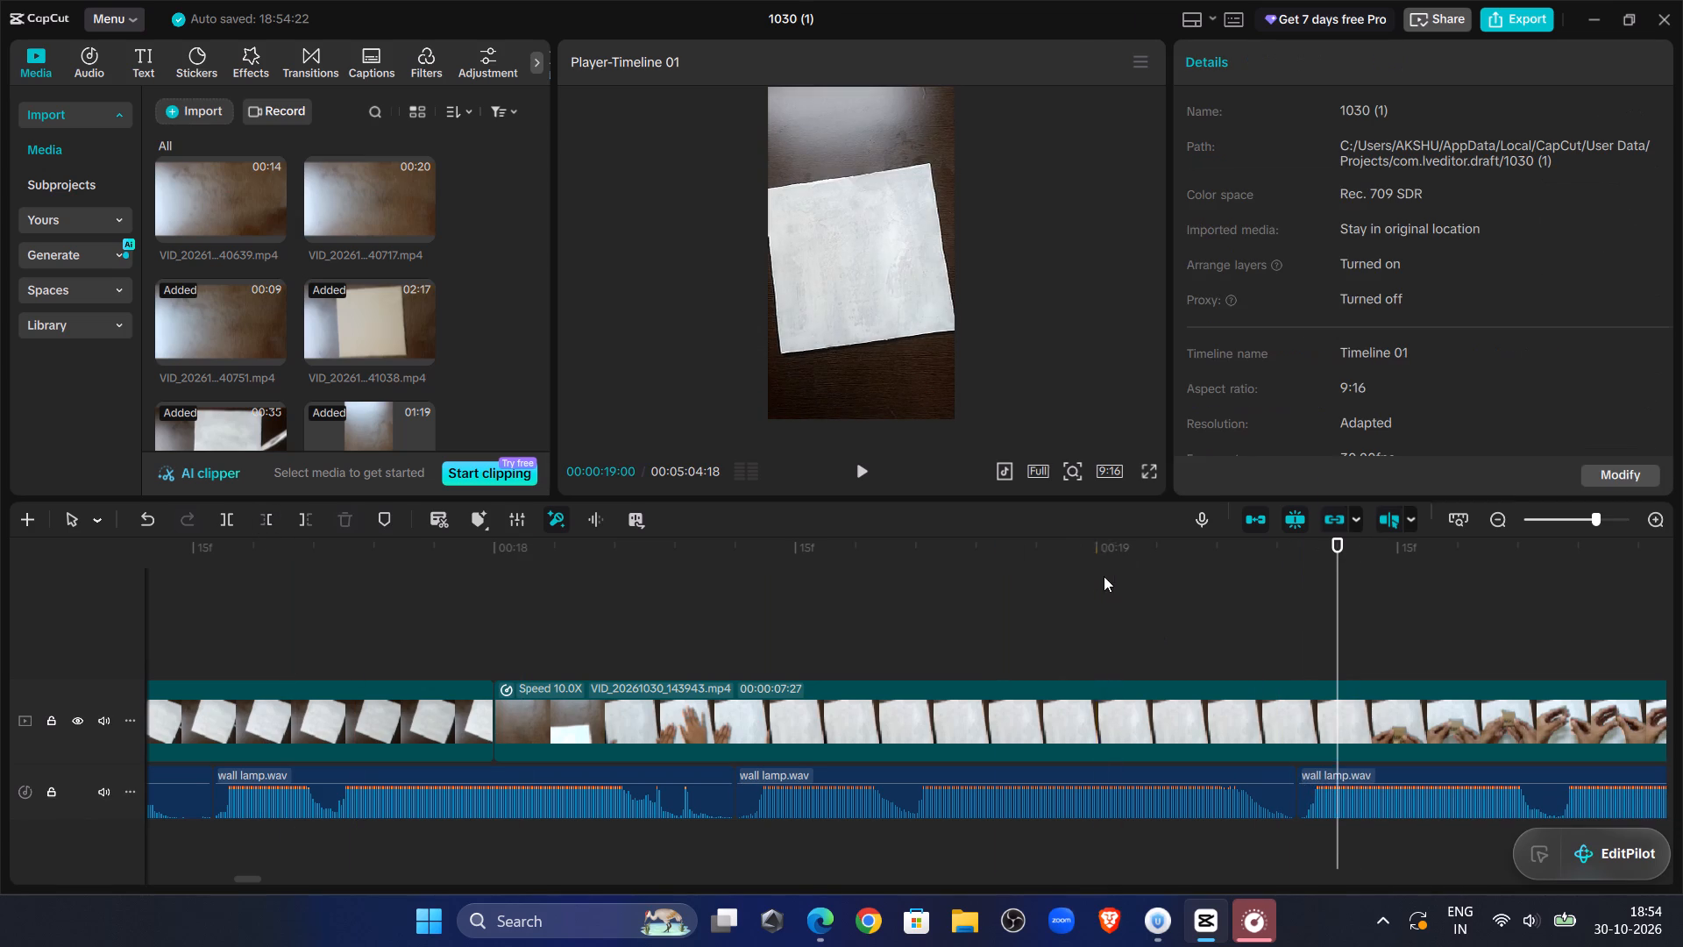
pyautogui.moveTo(1094, 572); pyautogui.dragTo(303, 604)
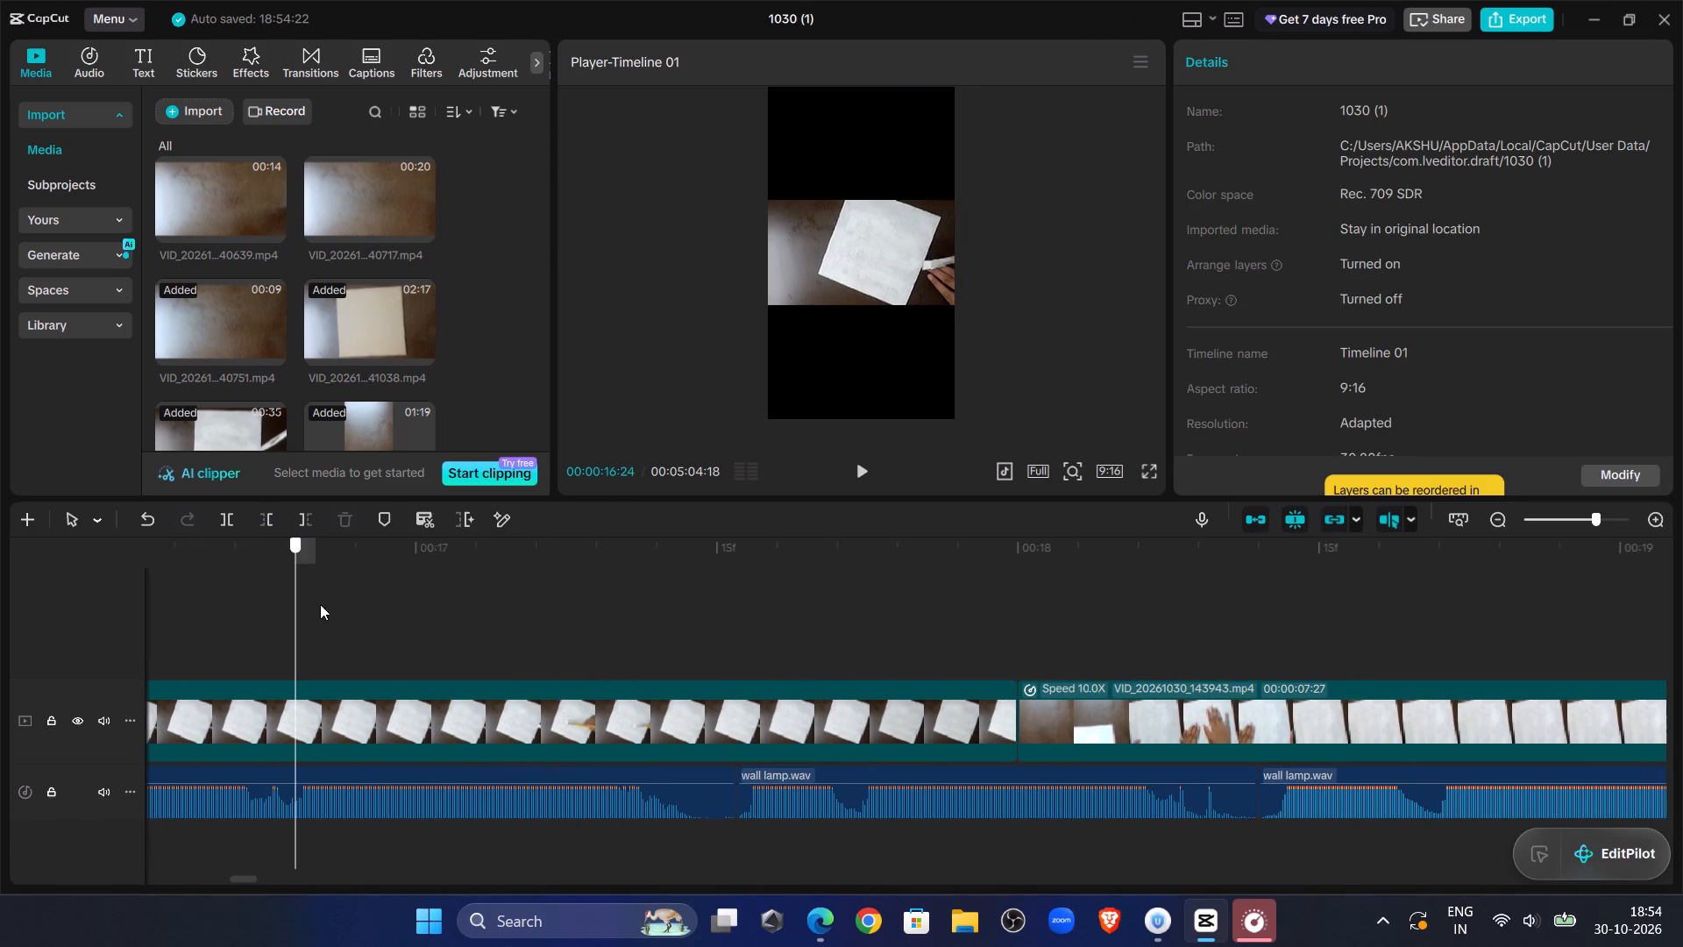
pyautogui.click(854, 473)
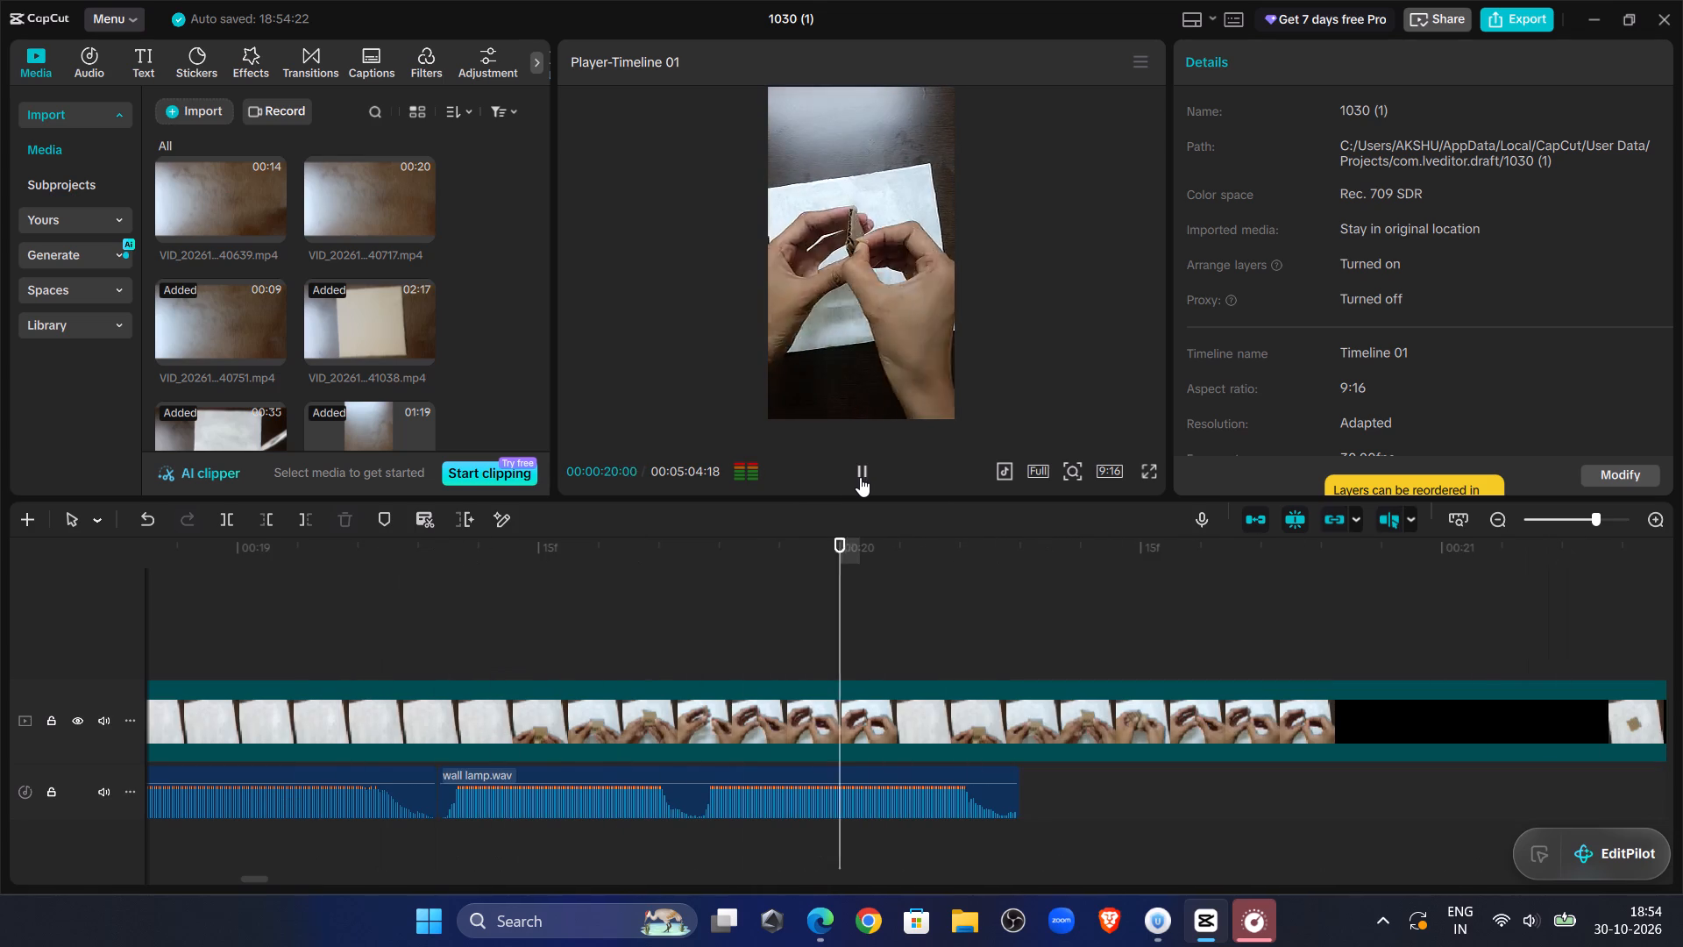
pyautogui.click(860, 477)
pyautogui.click(1574, 520)
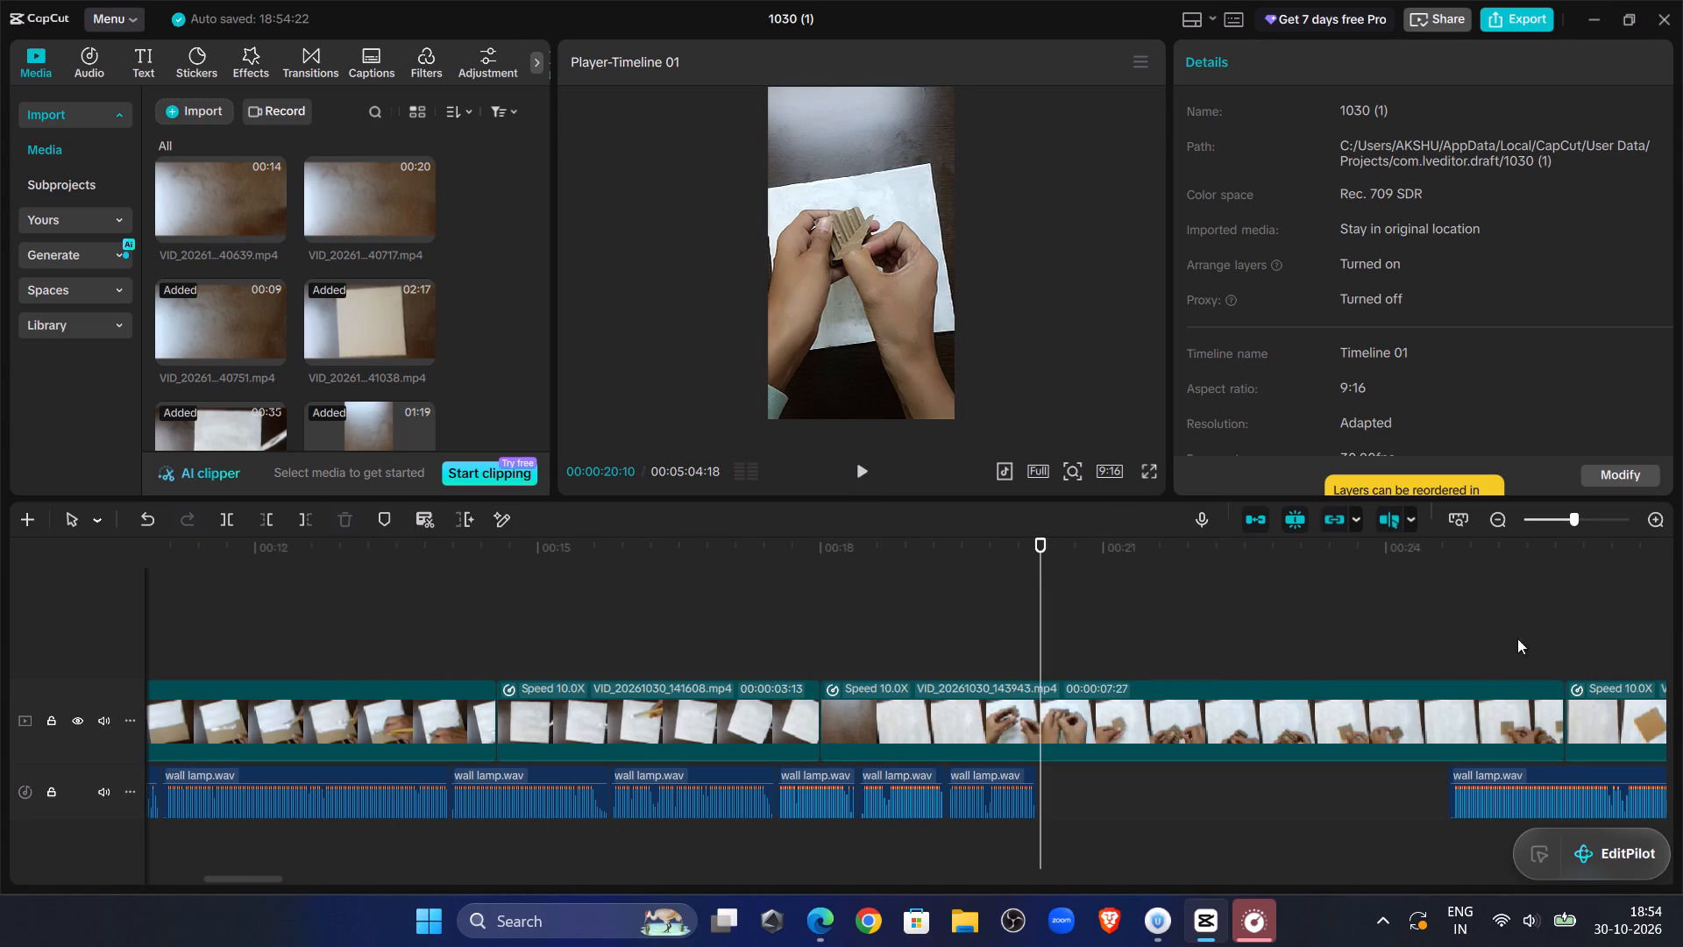
pyautogui.click(1436, 629)
pyautogui.moveTo(1436, 629); pyautogui.dragTo(1451, 631)
pyautogui.moveTo(835, 455); pyautogui.dragTo(846, 457)
pyautogui.click(871, 466)
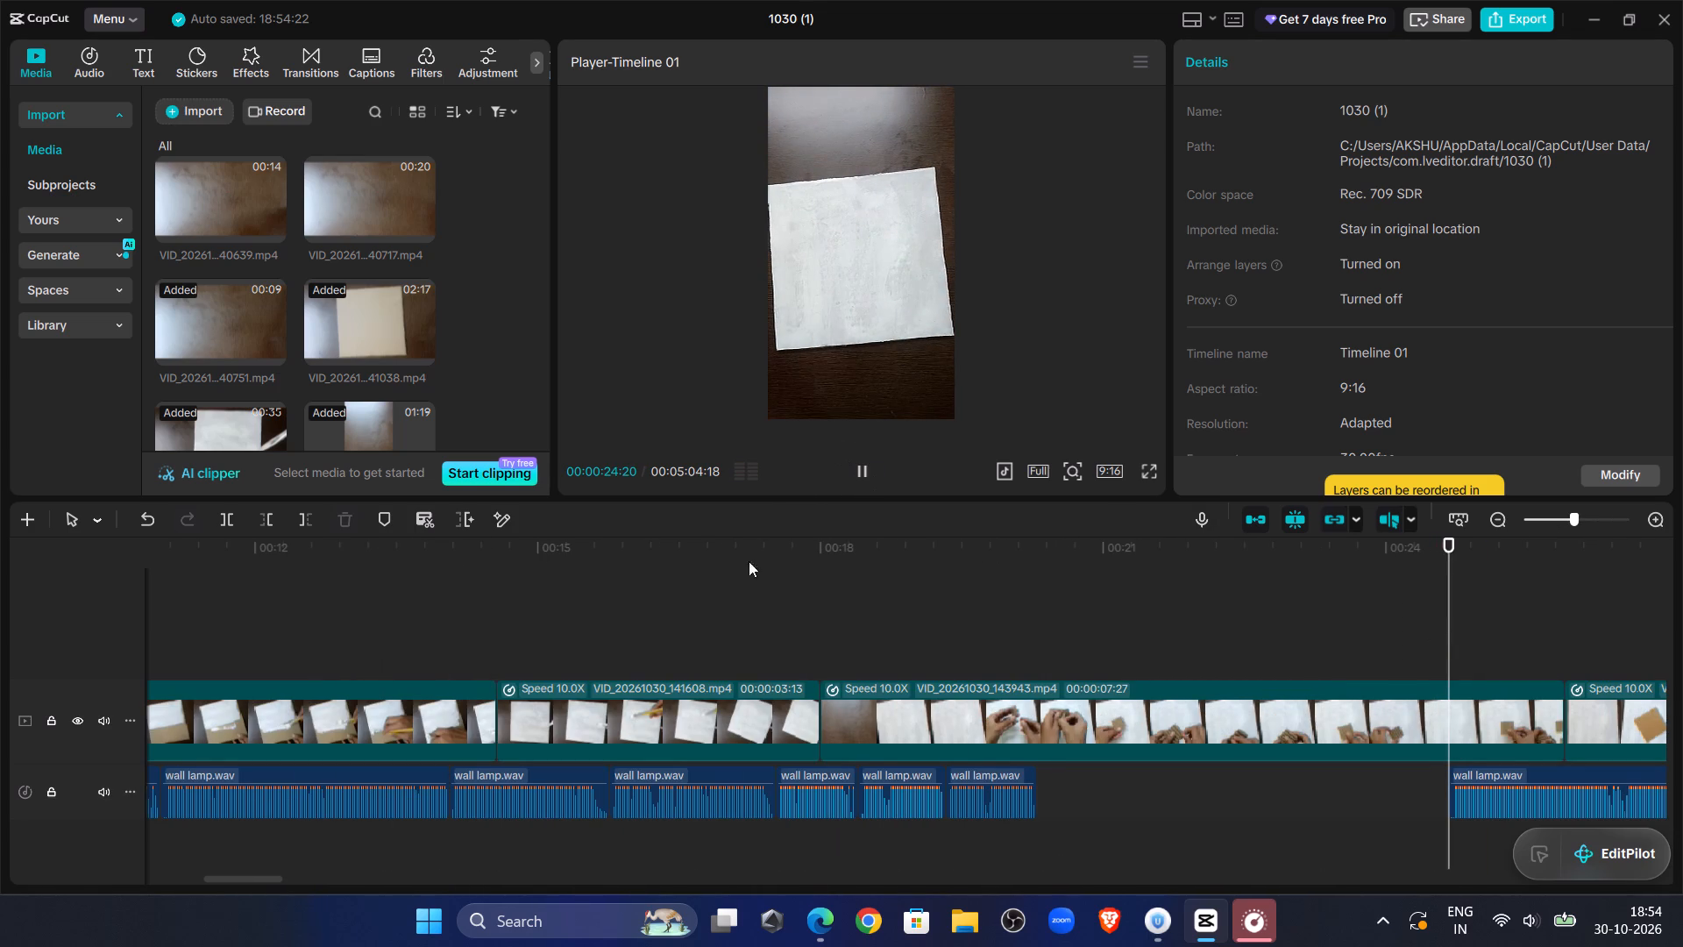
pyautogui.moveTo(266, 876); pyautogui.dragTo(300, 876)
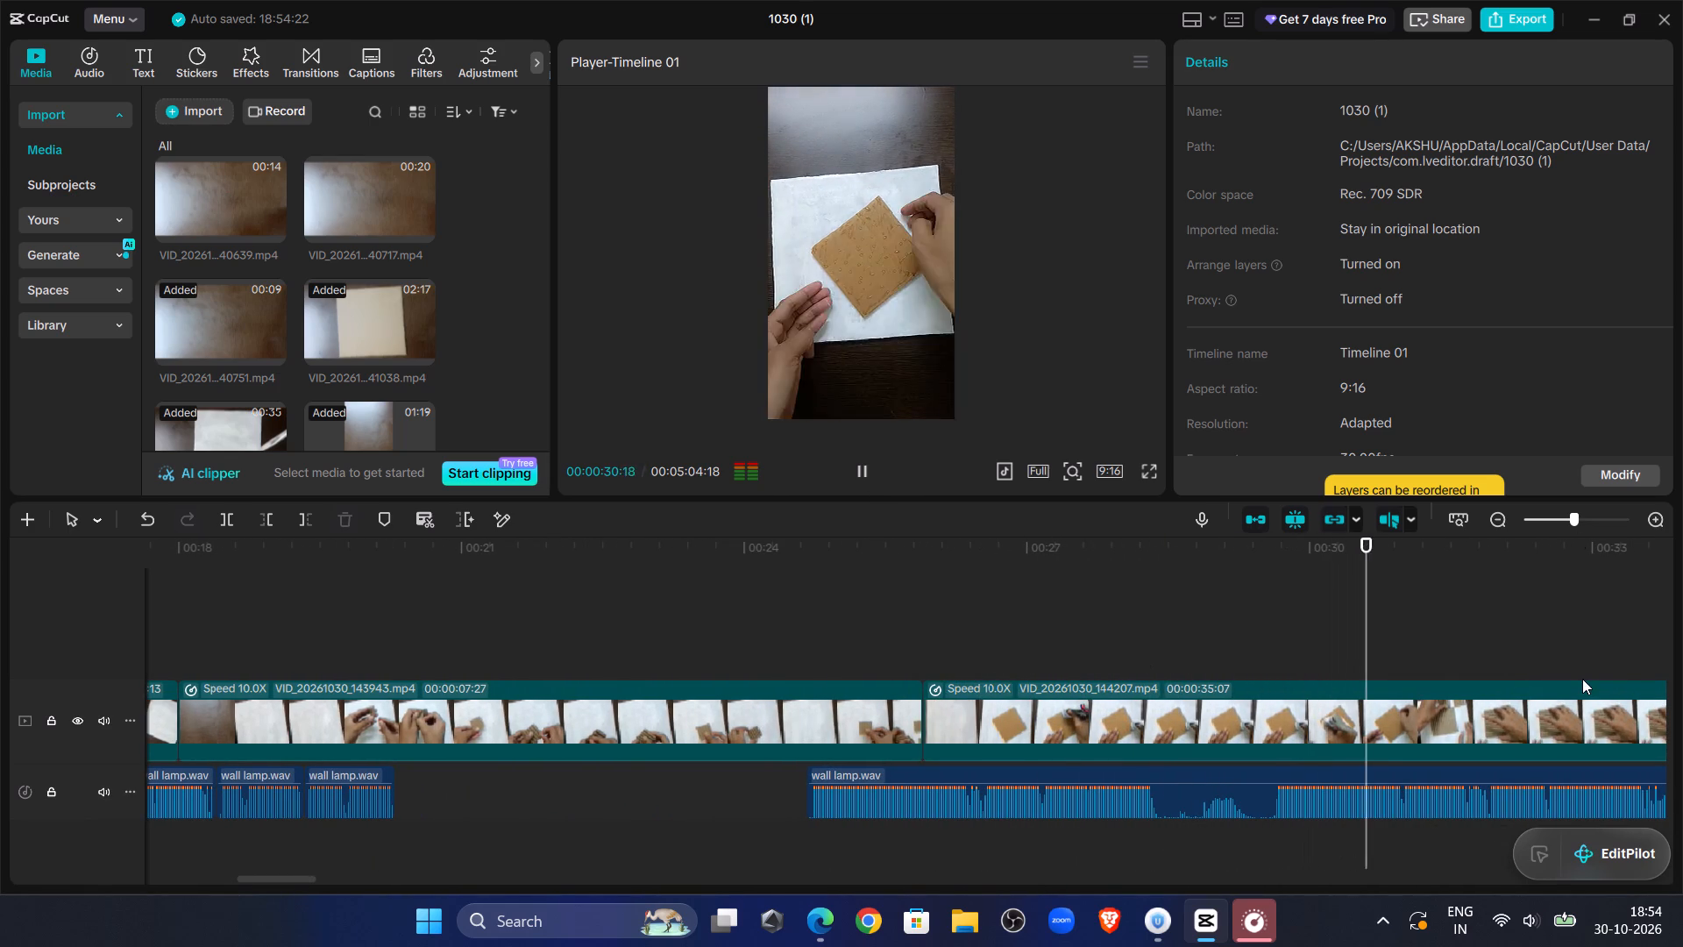
pyautogui.click(1562, 518)
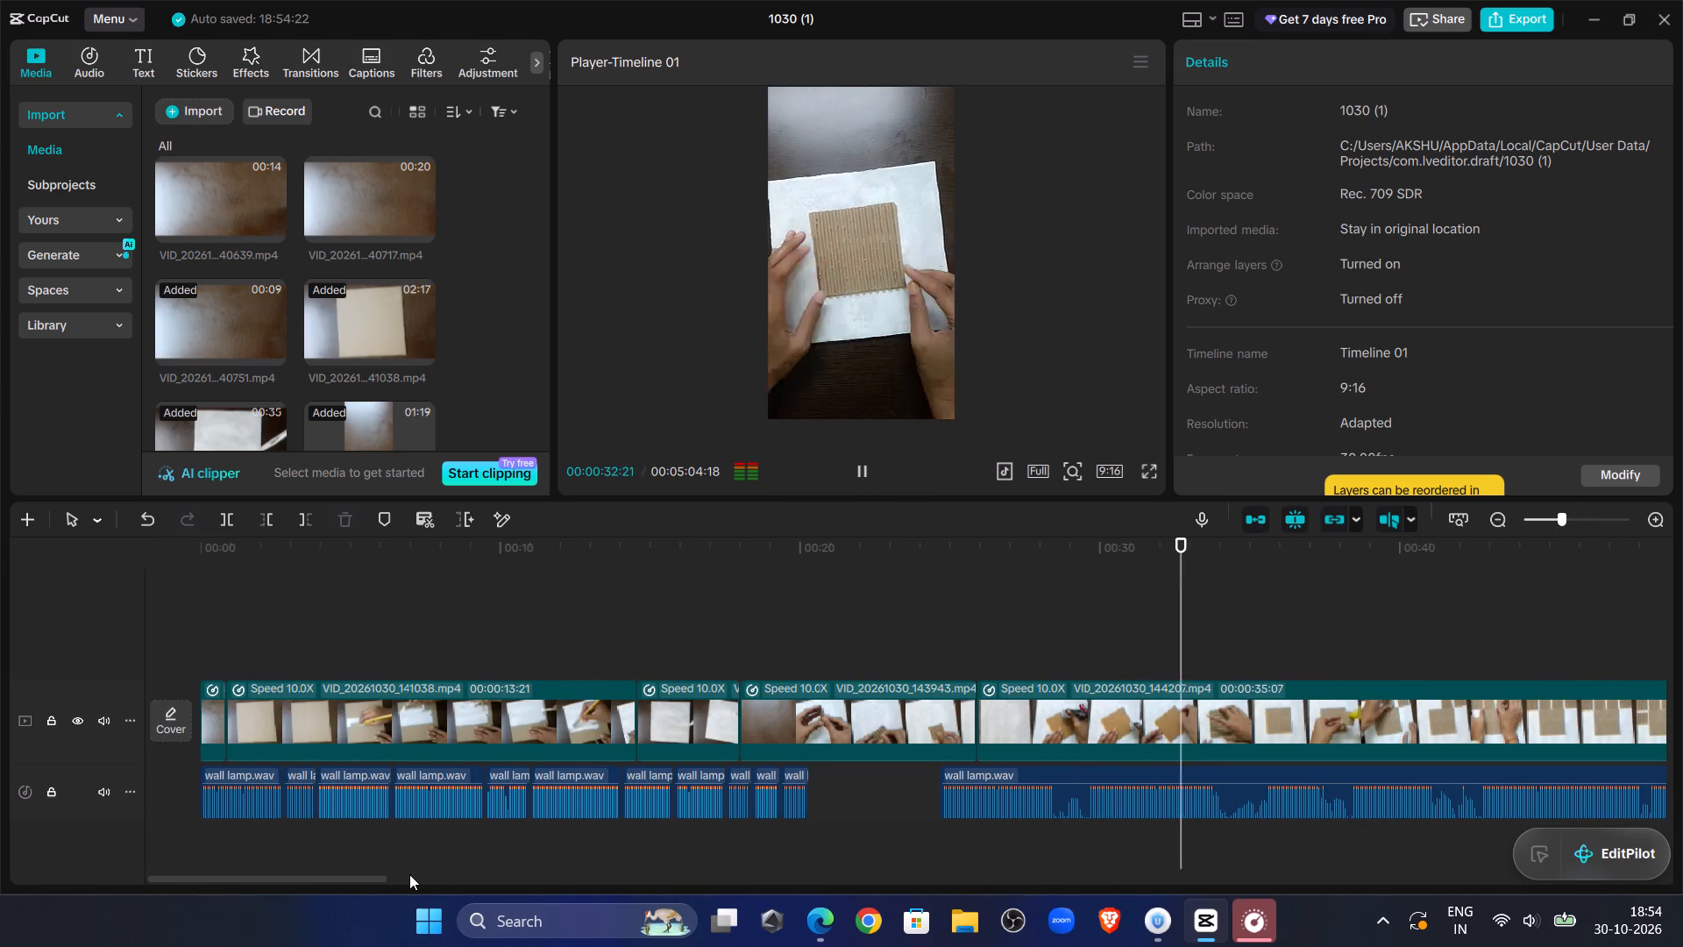
pyautogui.moveTo(378, 874); pyautogui.dragTo(411, 869)
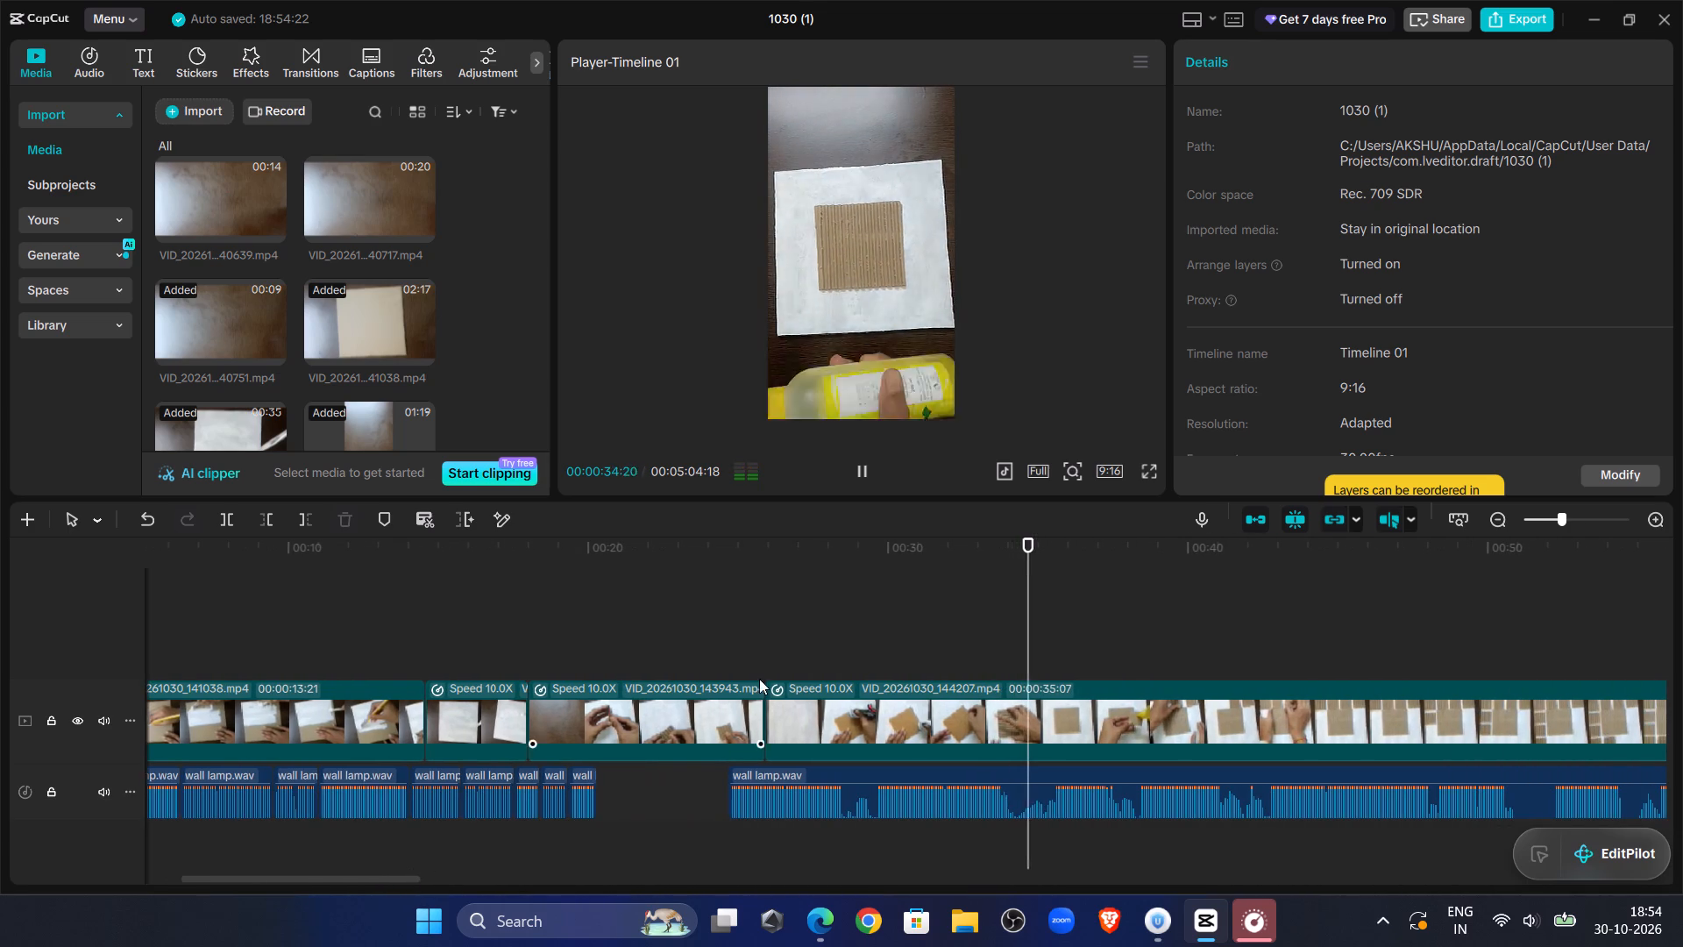
# Trim the beginning of the last voiceover segment up to 00:00:42:20 and move it back against the preceding segment.
pyautogui.click(1253, 623)
pyautogui.click(853, 472)
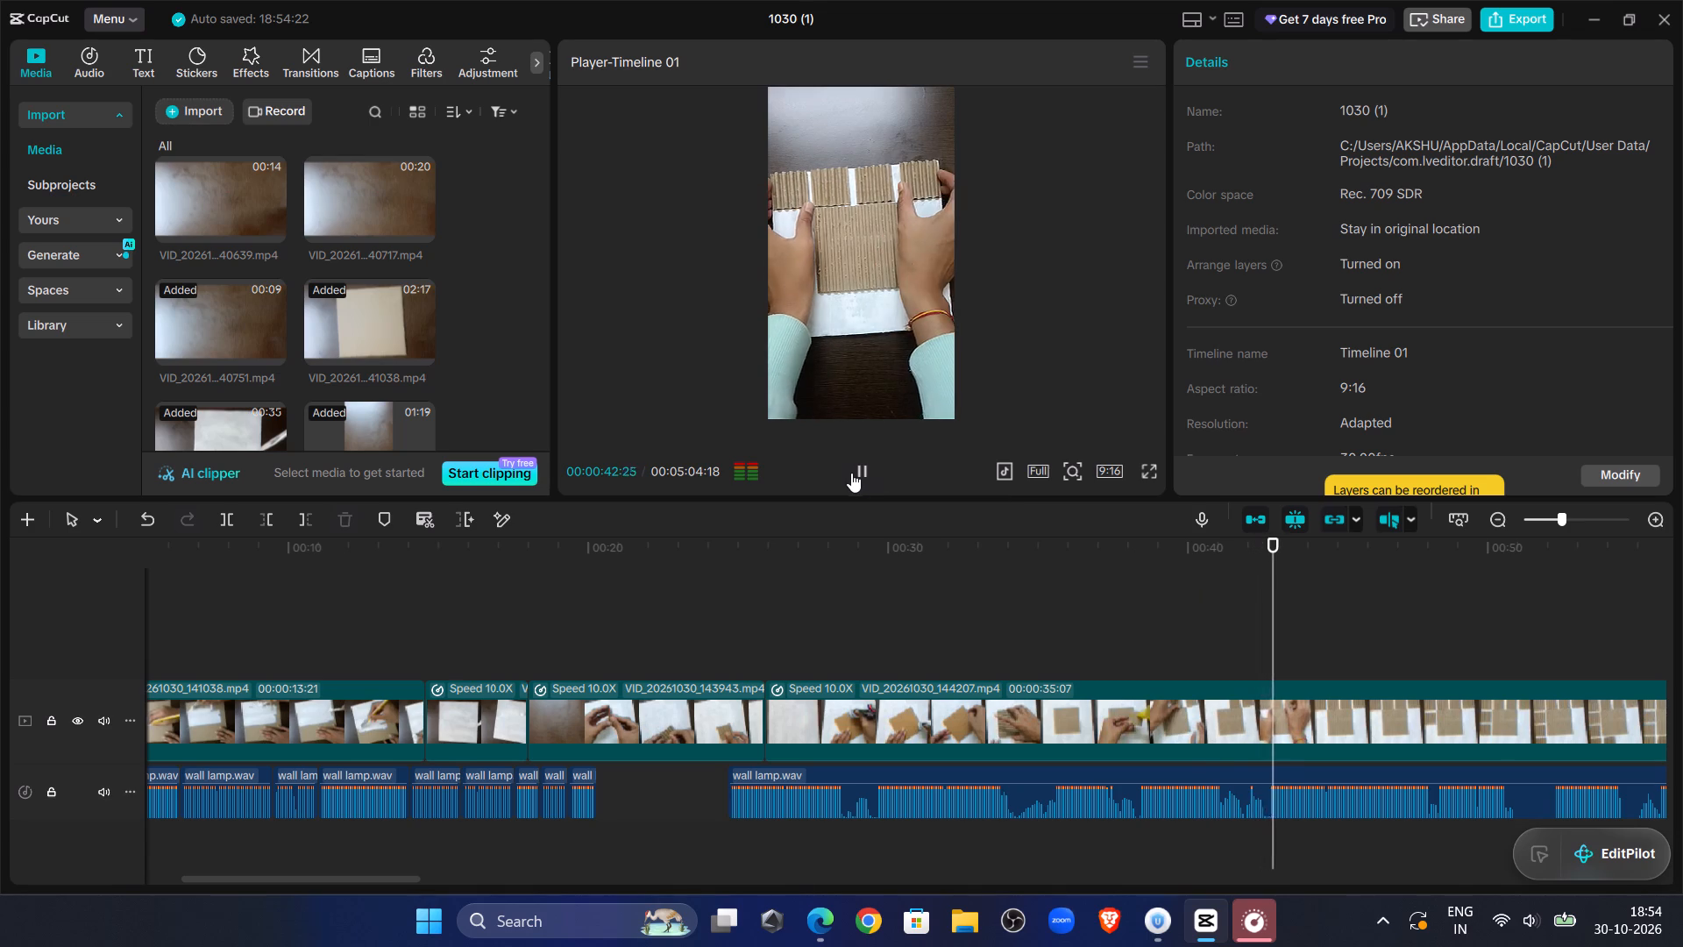
pyautogui.doubleClick(1262, 610)
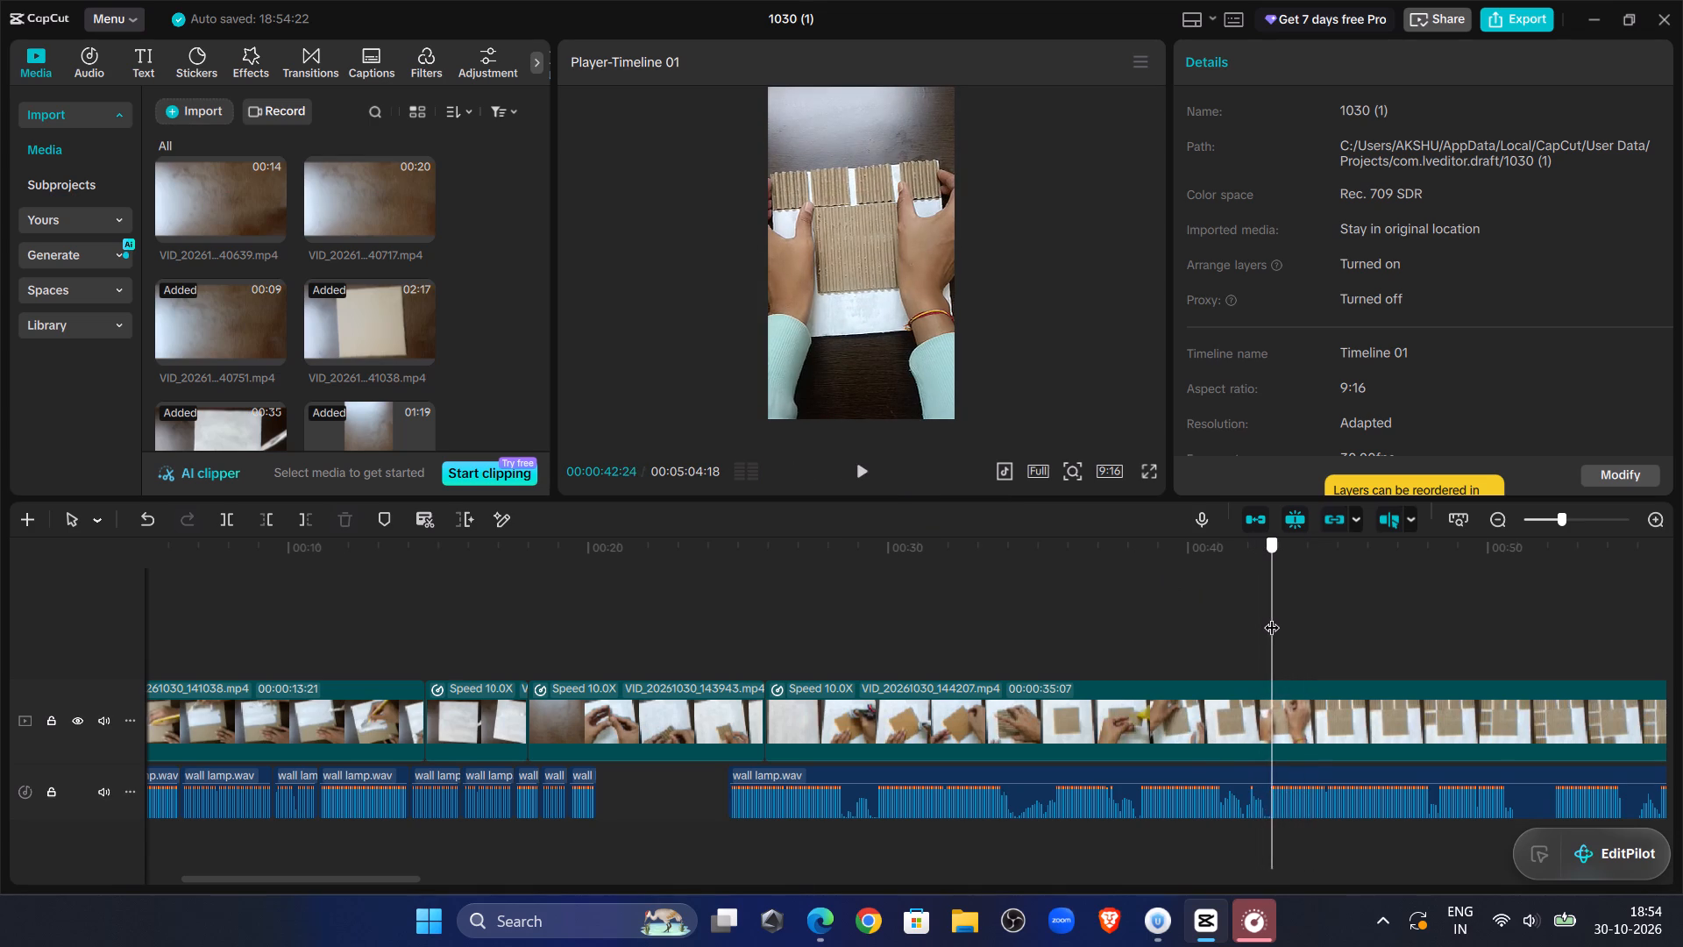
pyautogui.click(1203, 798)
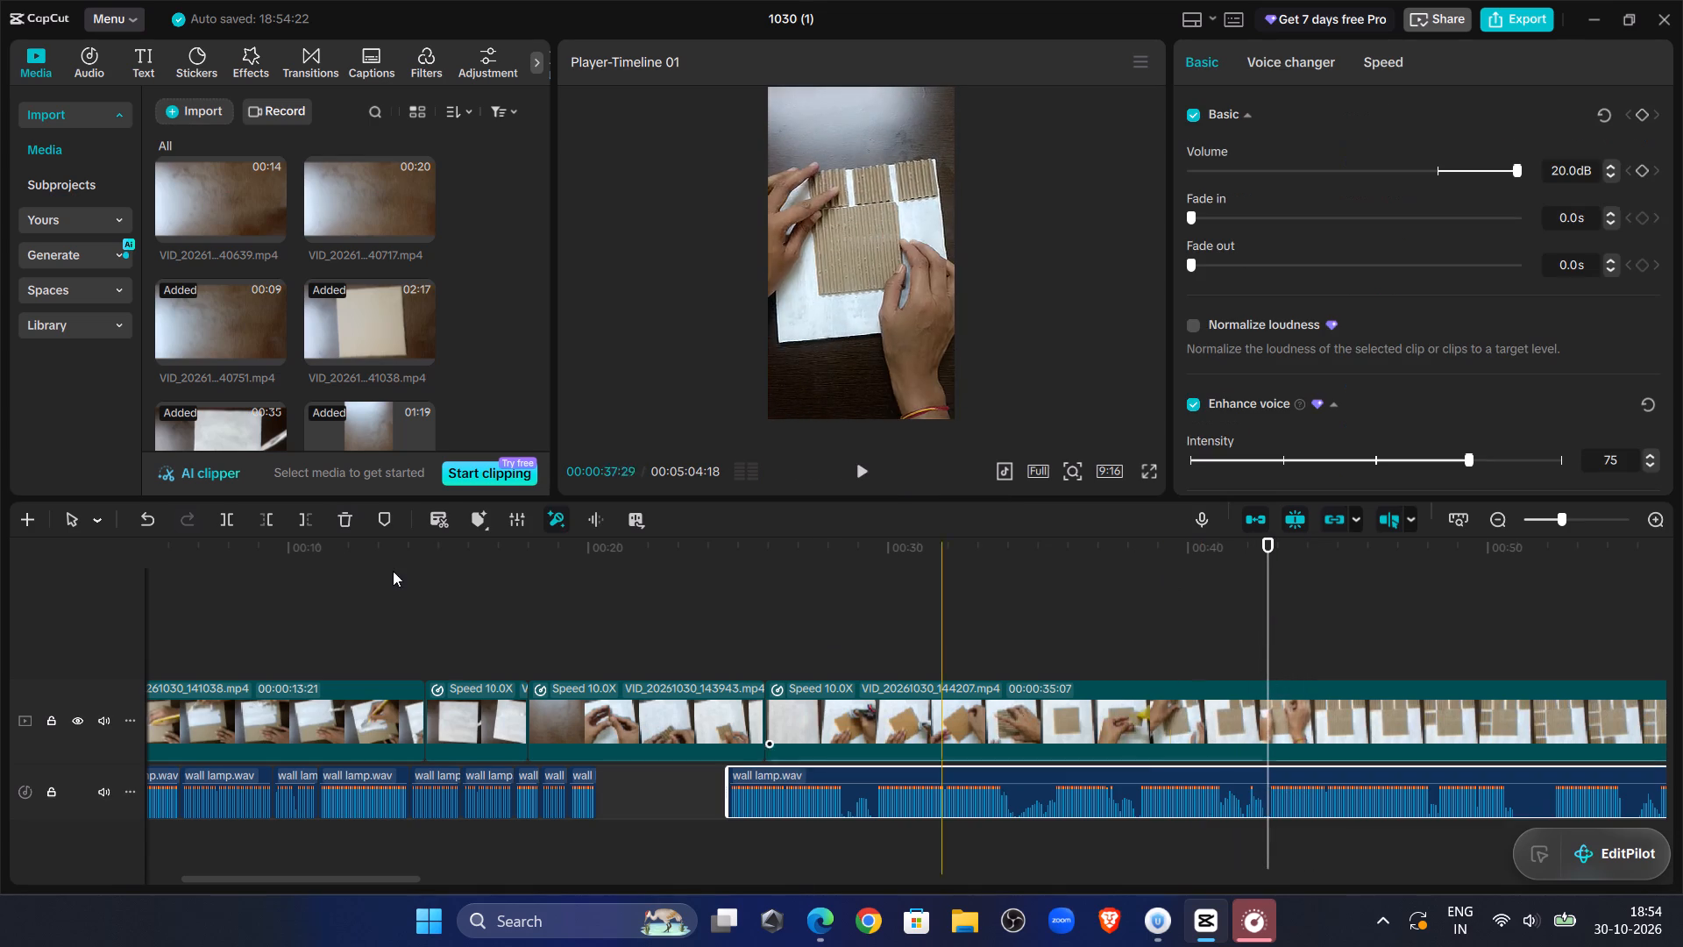
pyautogui.click(265, 512)
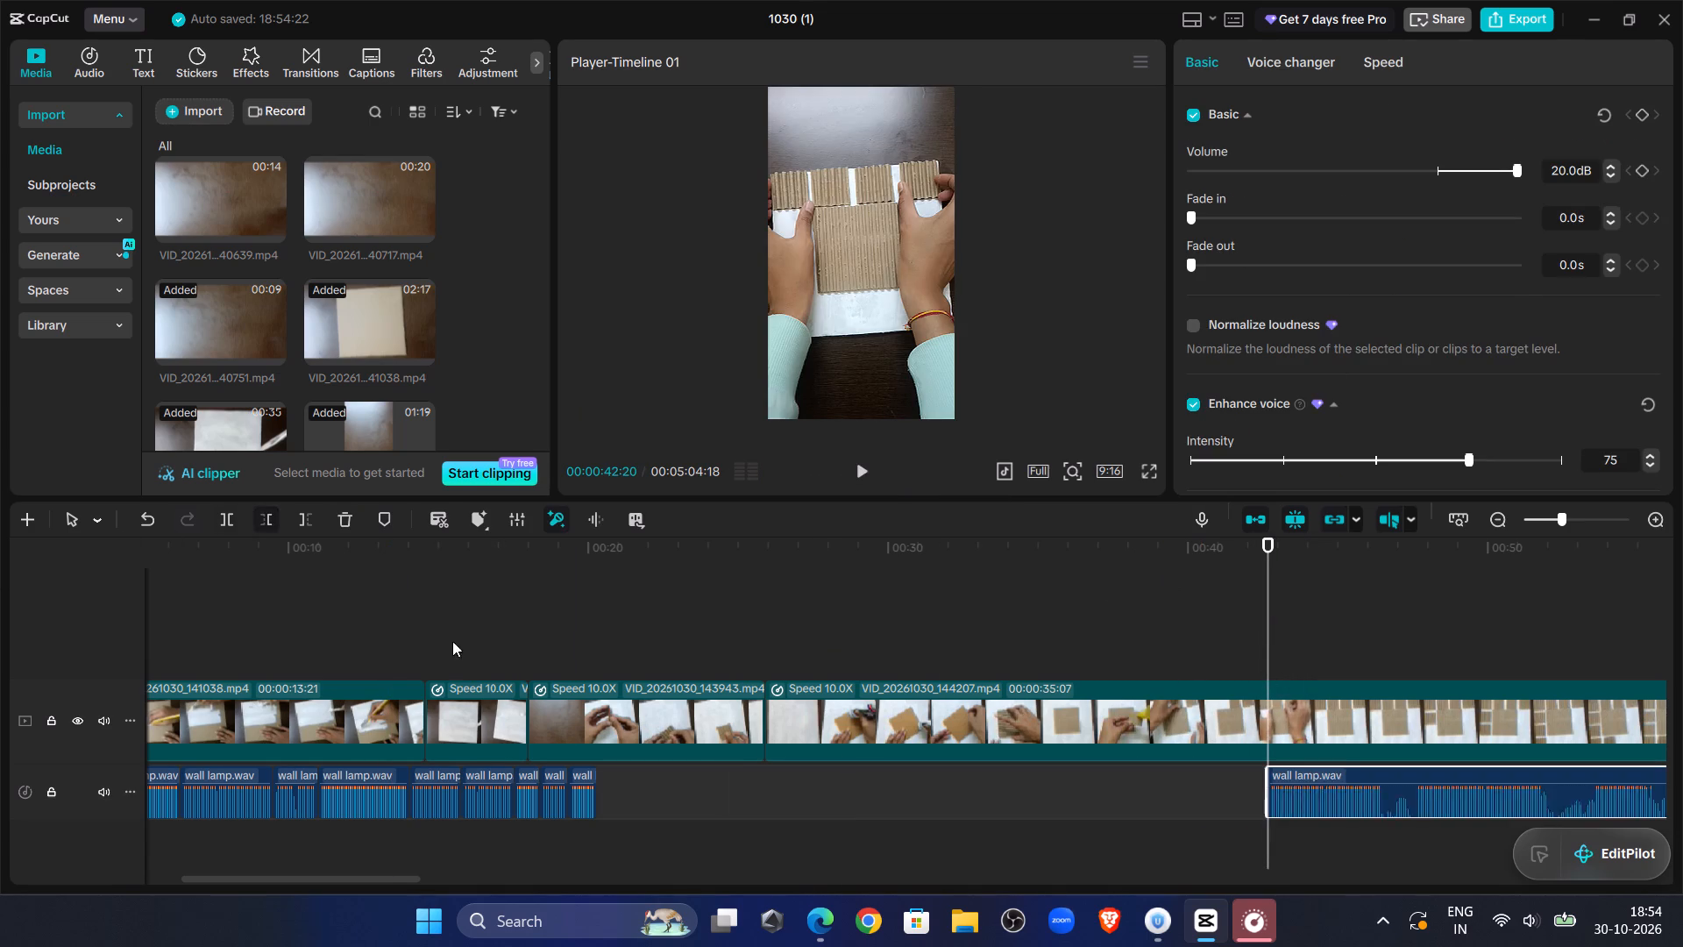
pyautogui.moveTo(1339, 773); pyautogui.dragTo(665, 794)
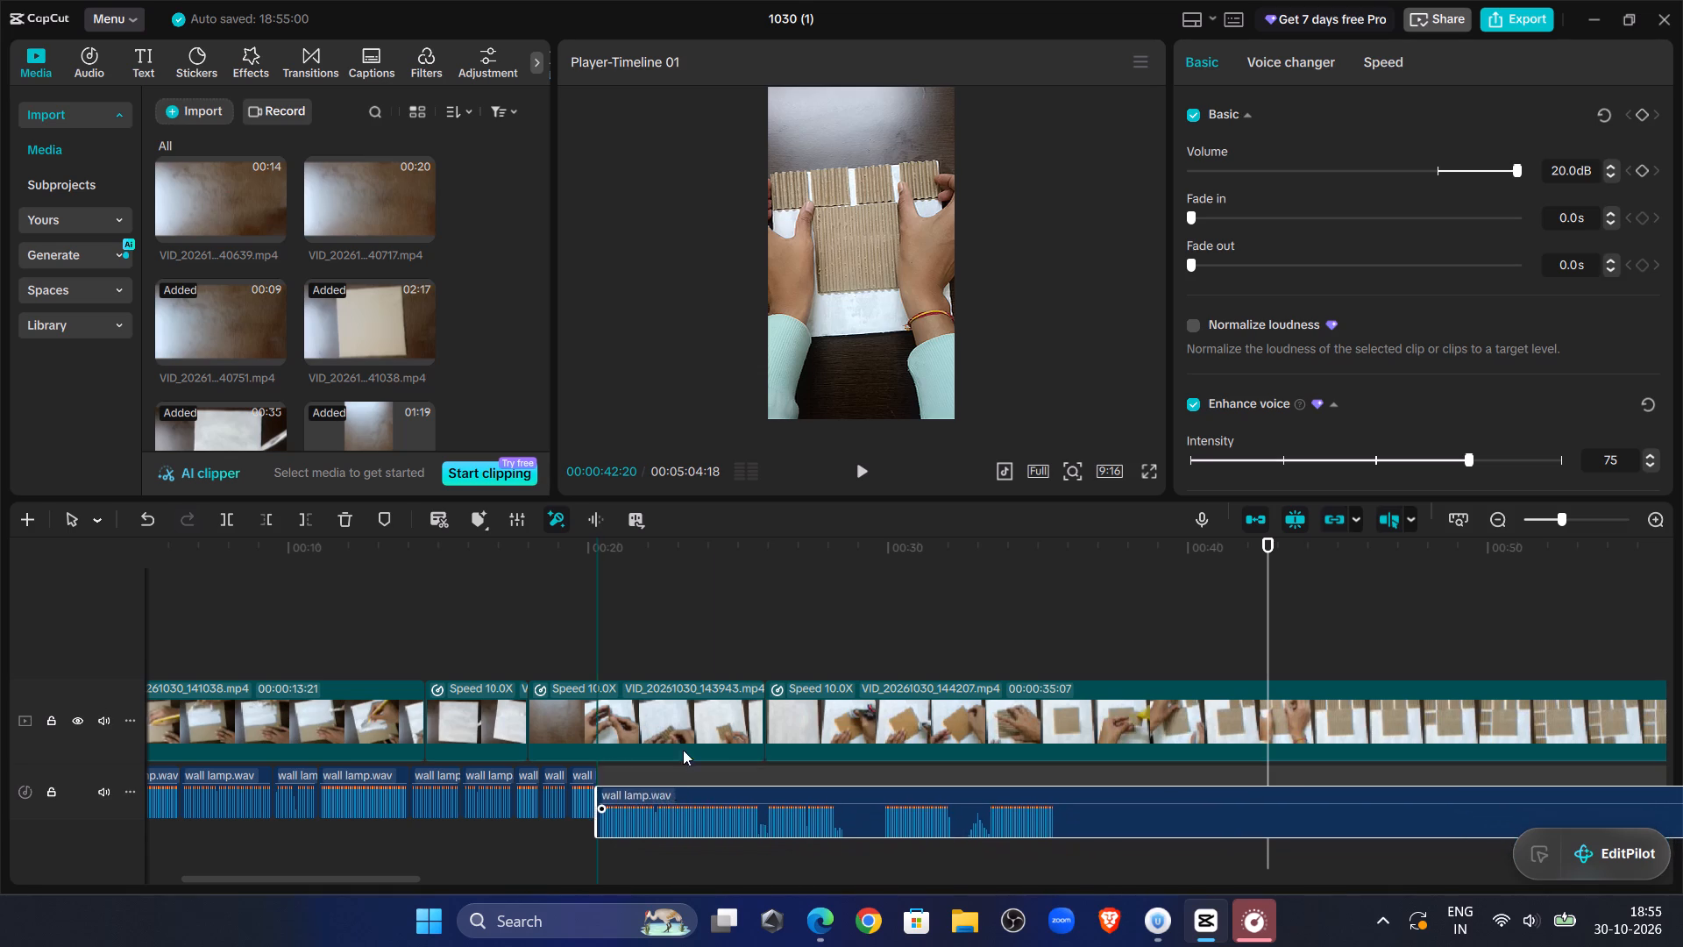
# Listen to the moved voiceover segment near its start and around 00:00:49:07, and split it at the short pause at 00:00:22:00.
pyautogui.click(786, 595)
pyautogui.moveTo(786, 595); pyautogui.dragTo(612, 607)
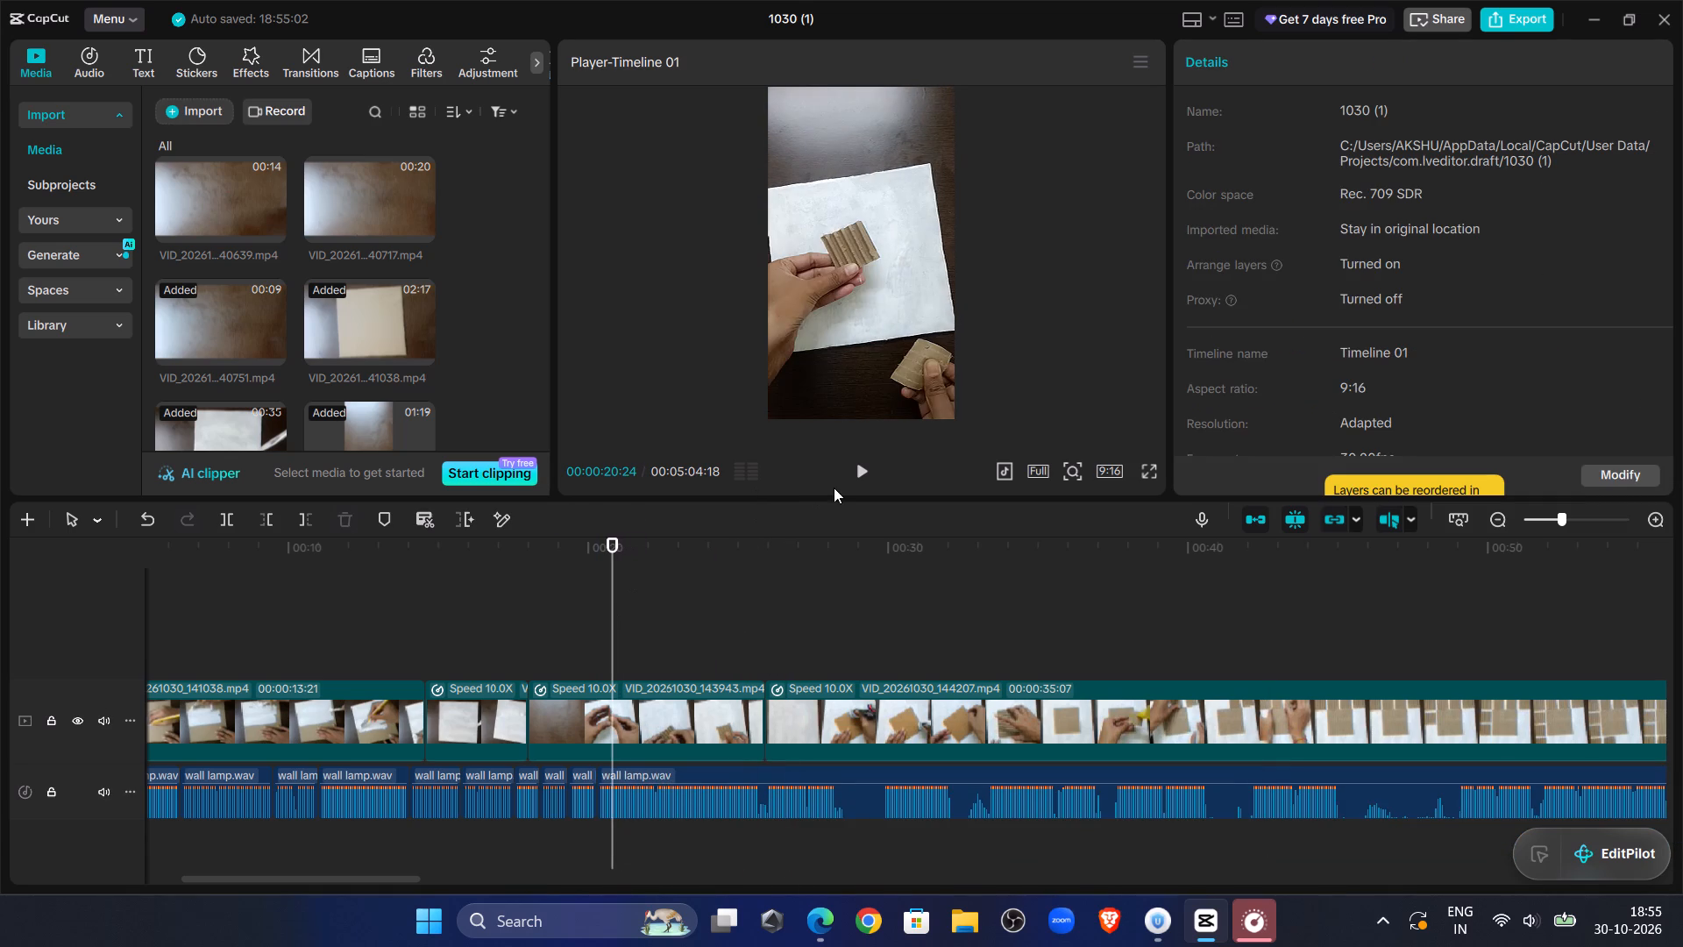
pyautogui.click(857, 472)
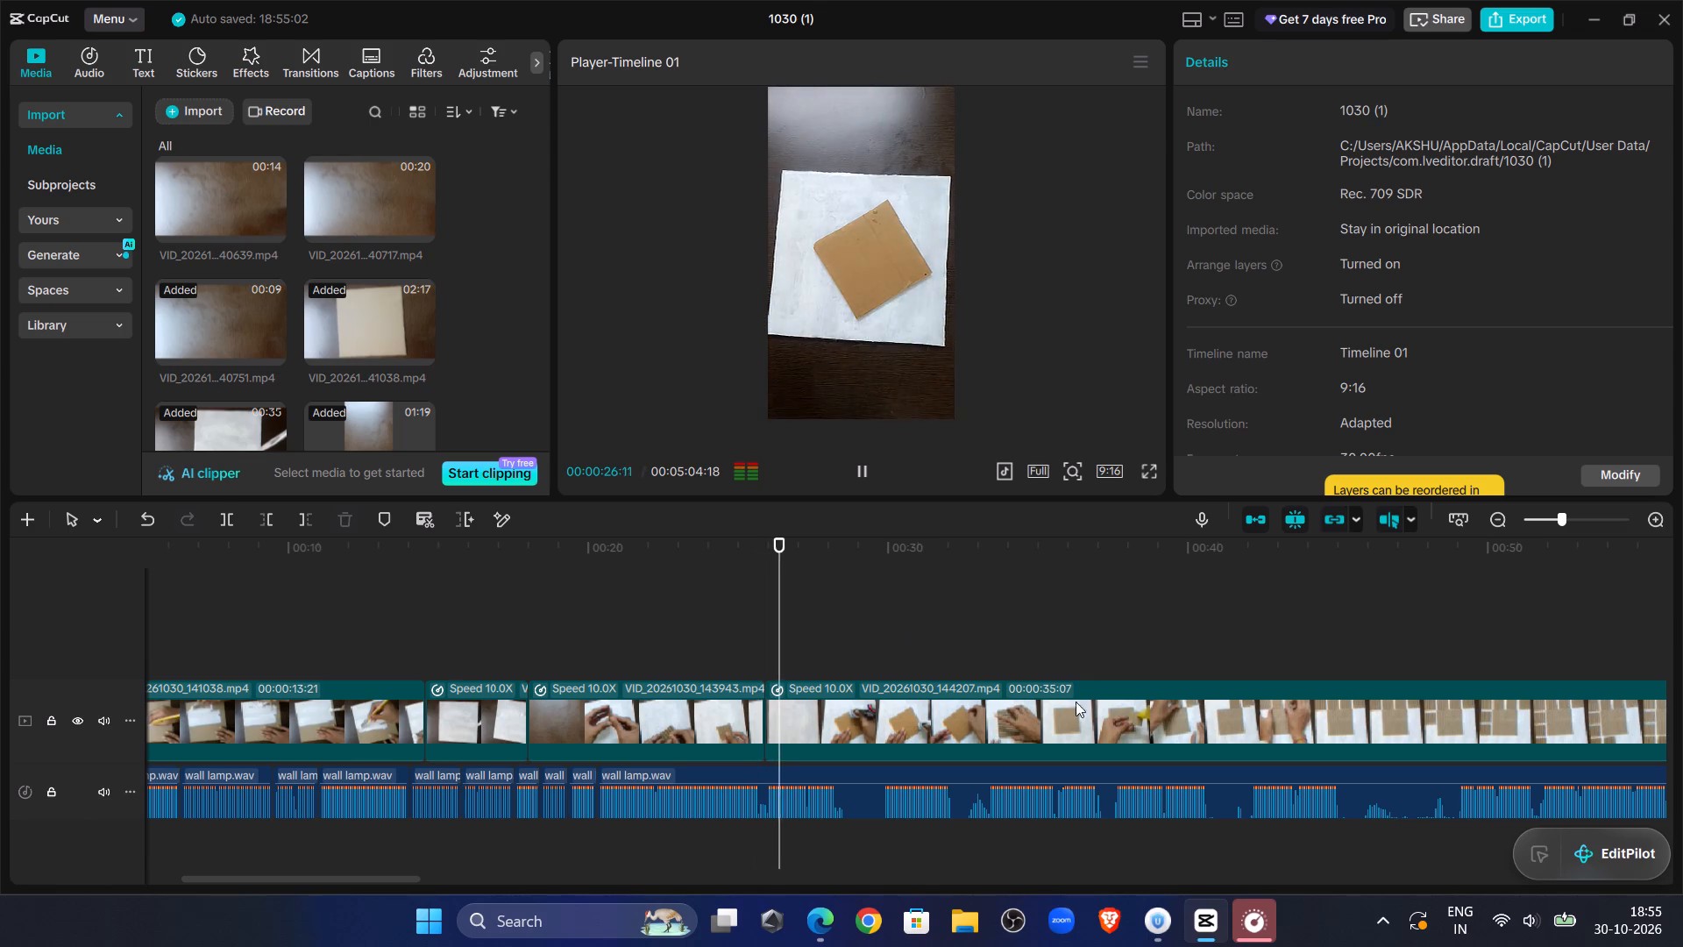
pyautogui.click(1465, 565)
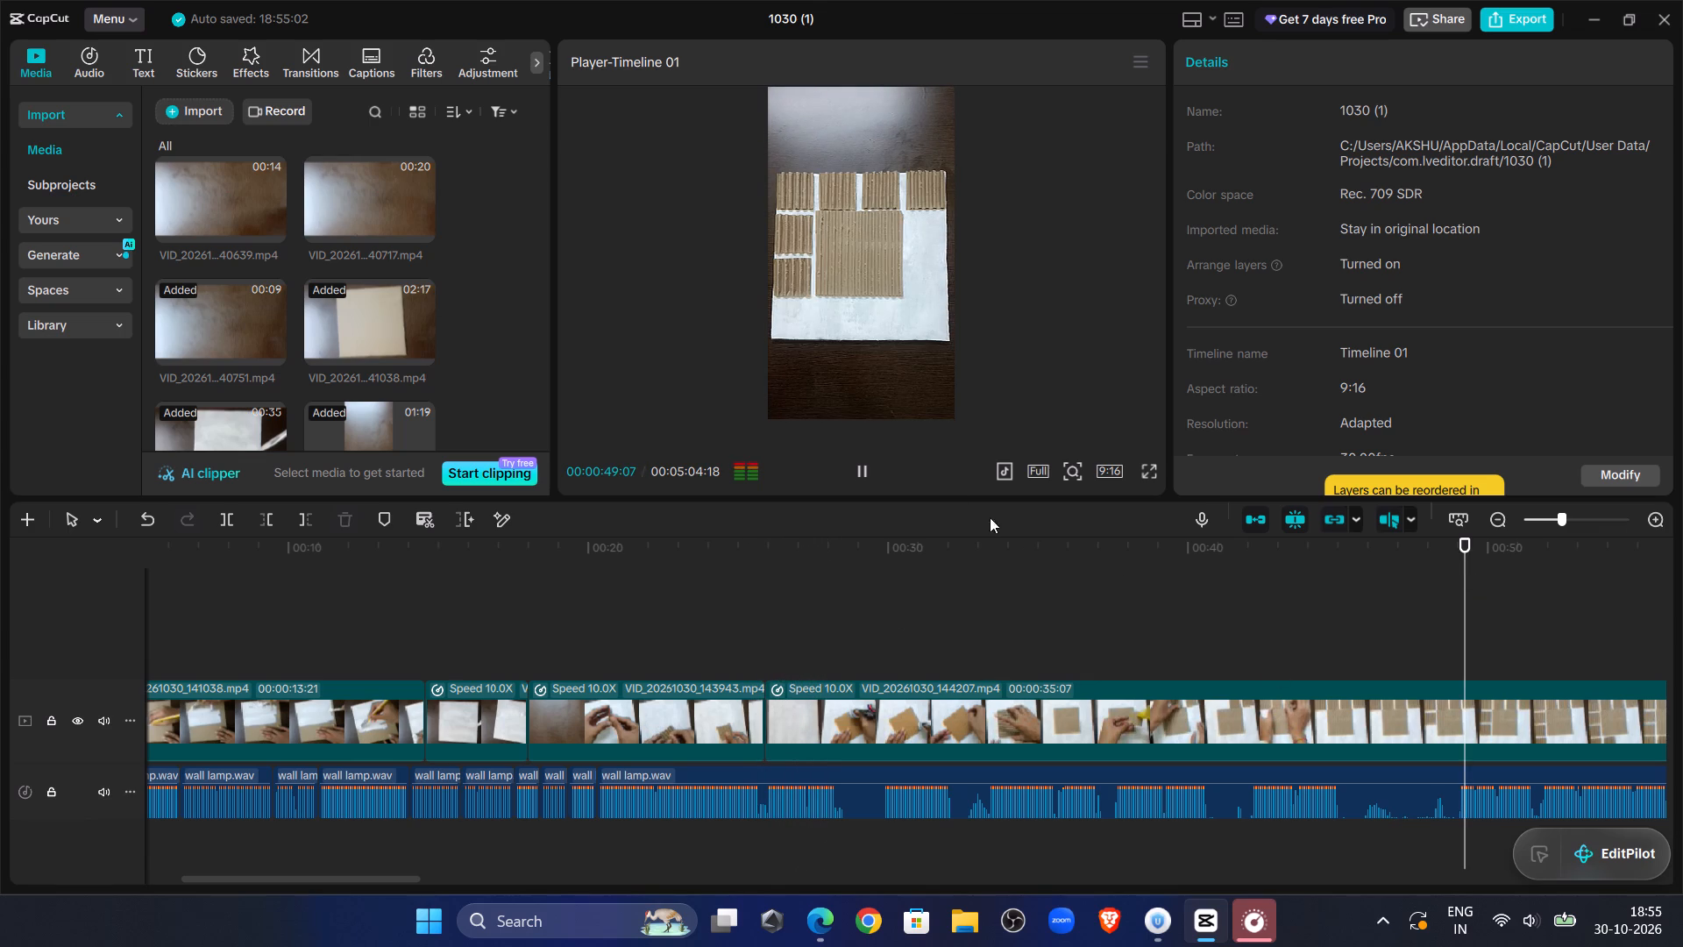
pyautogui.click(878, 464)
pyautogui.click(877, 464)
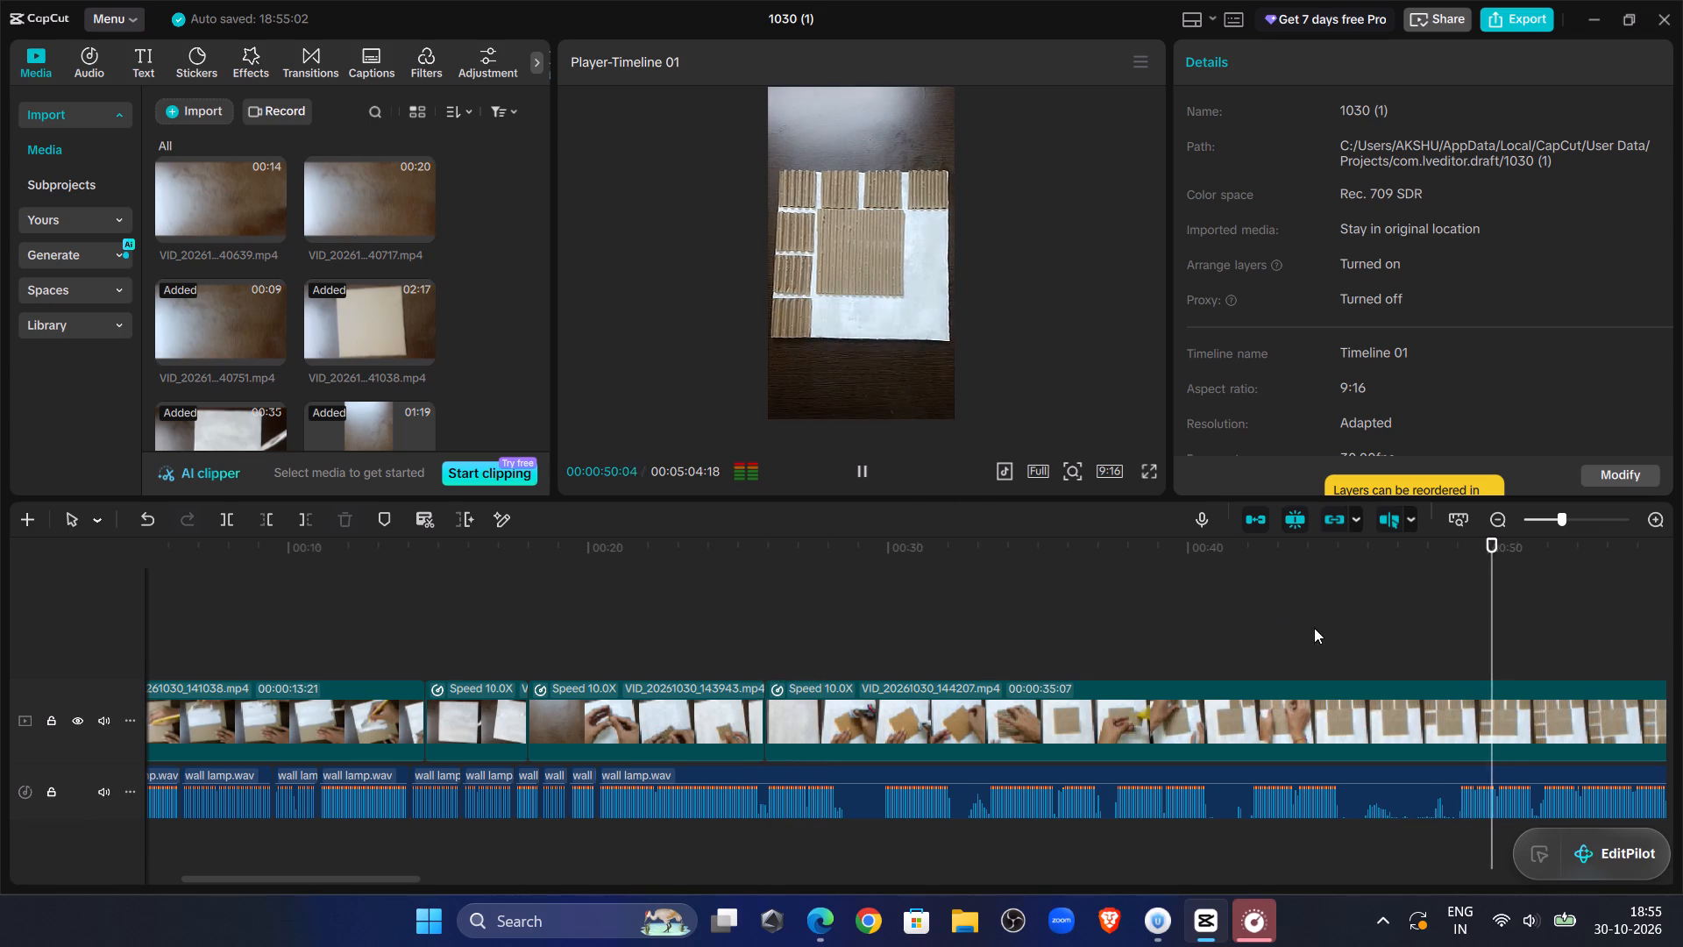
pyautogui.click(590, 601)
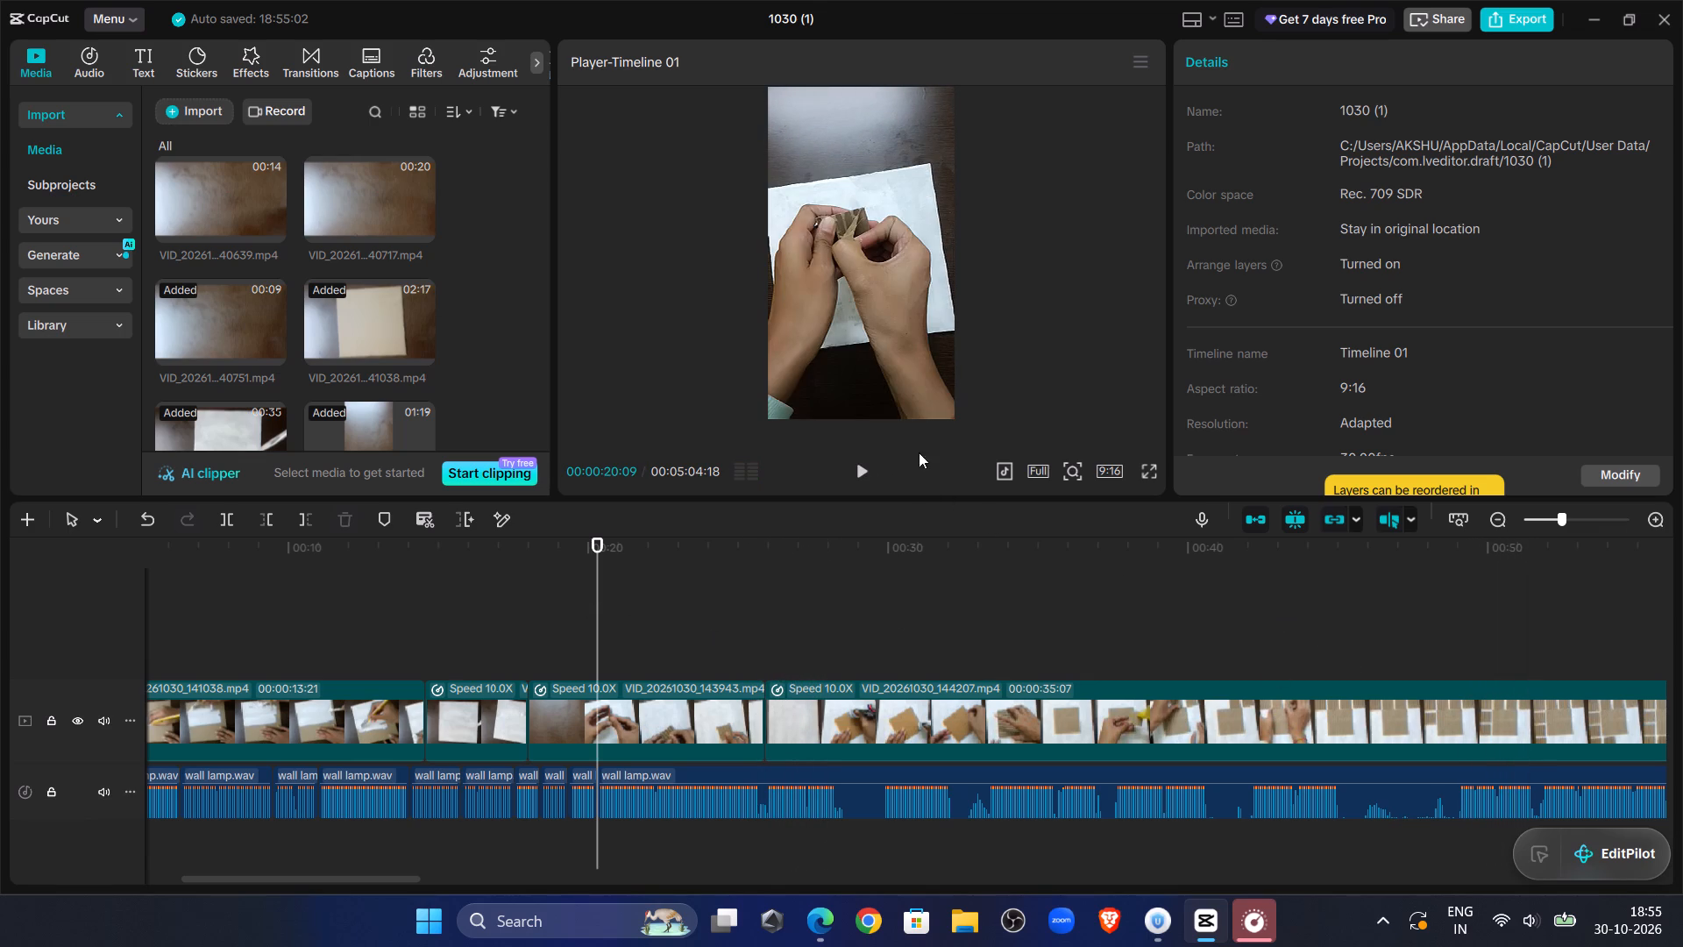
pyautogui.click(837, 479)
pyautogui.click(849, 466)
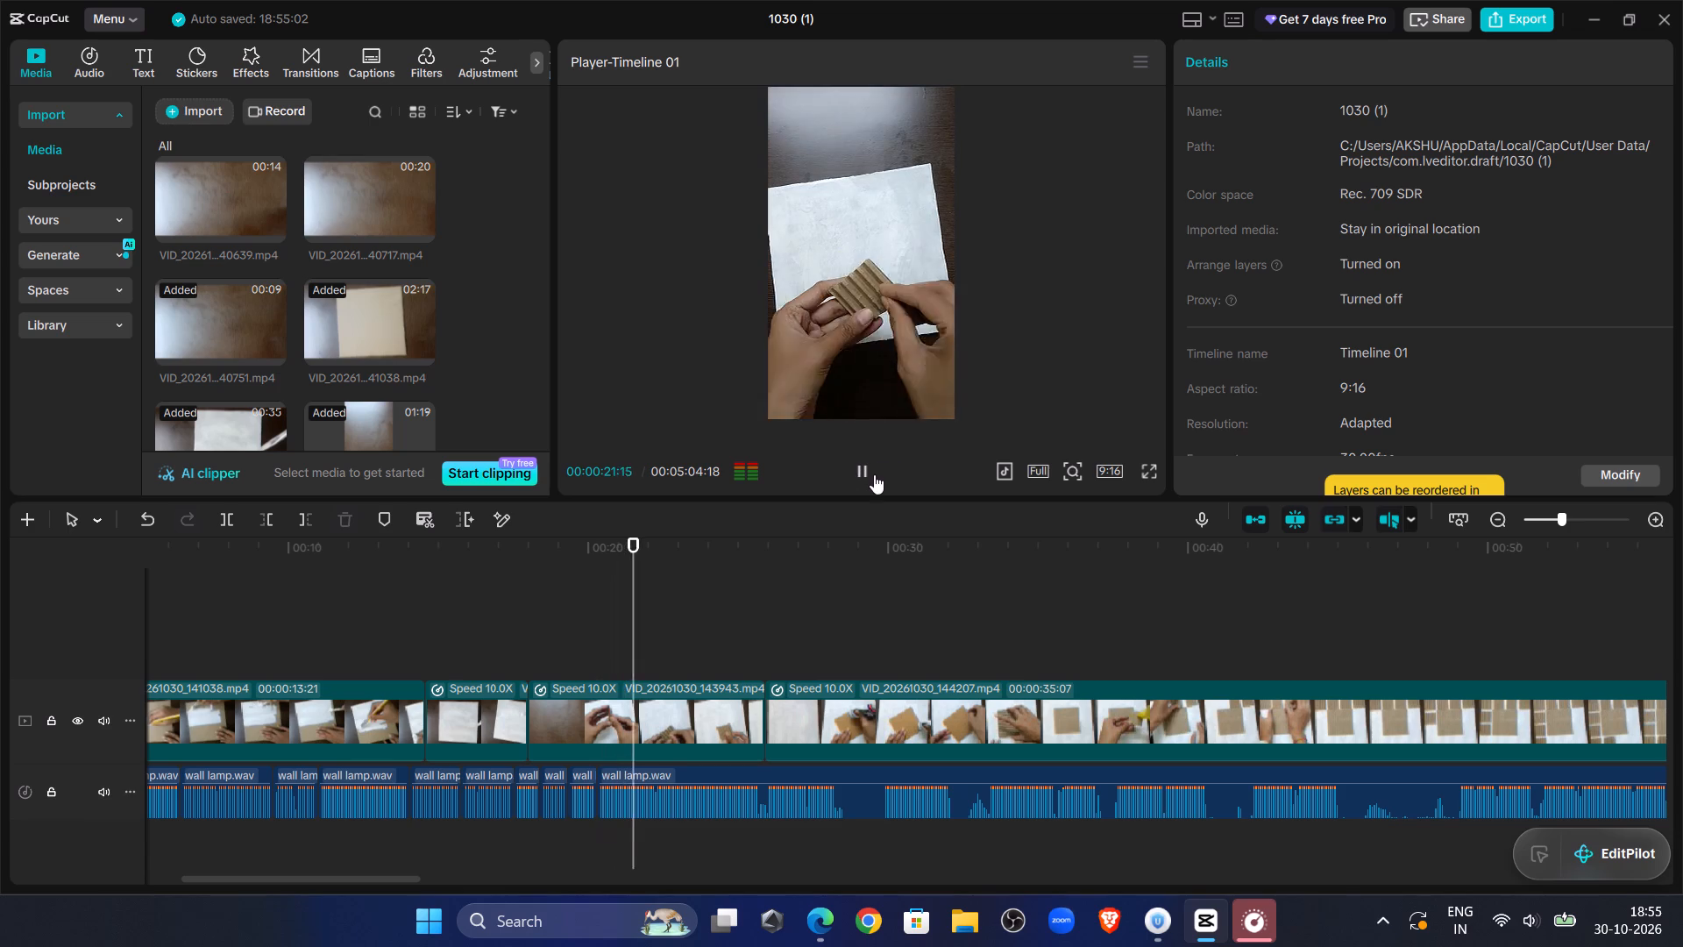
pyautogui.click(874, 474)
pyautogui.click(1589, 524)
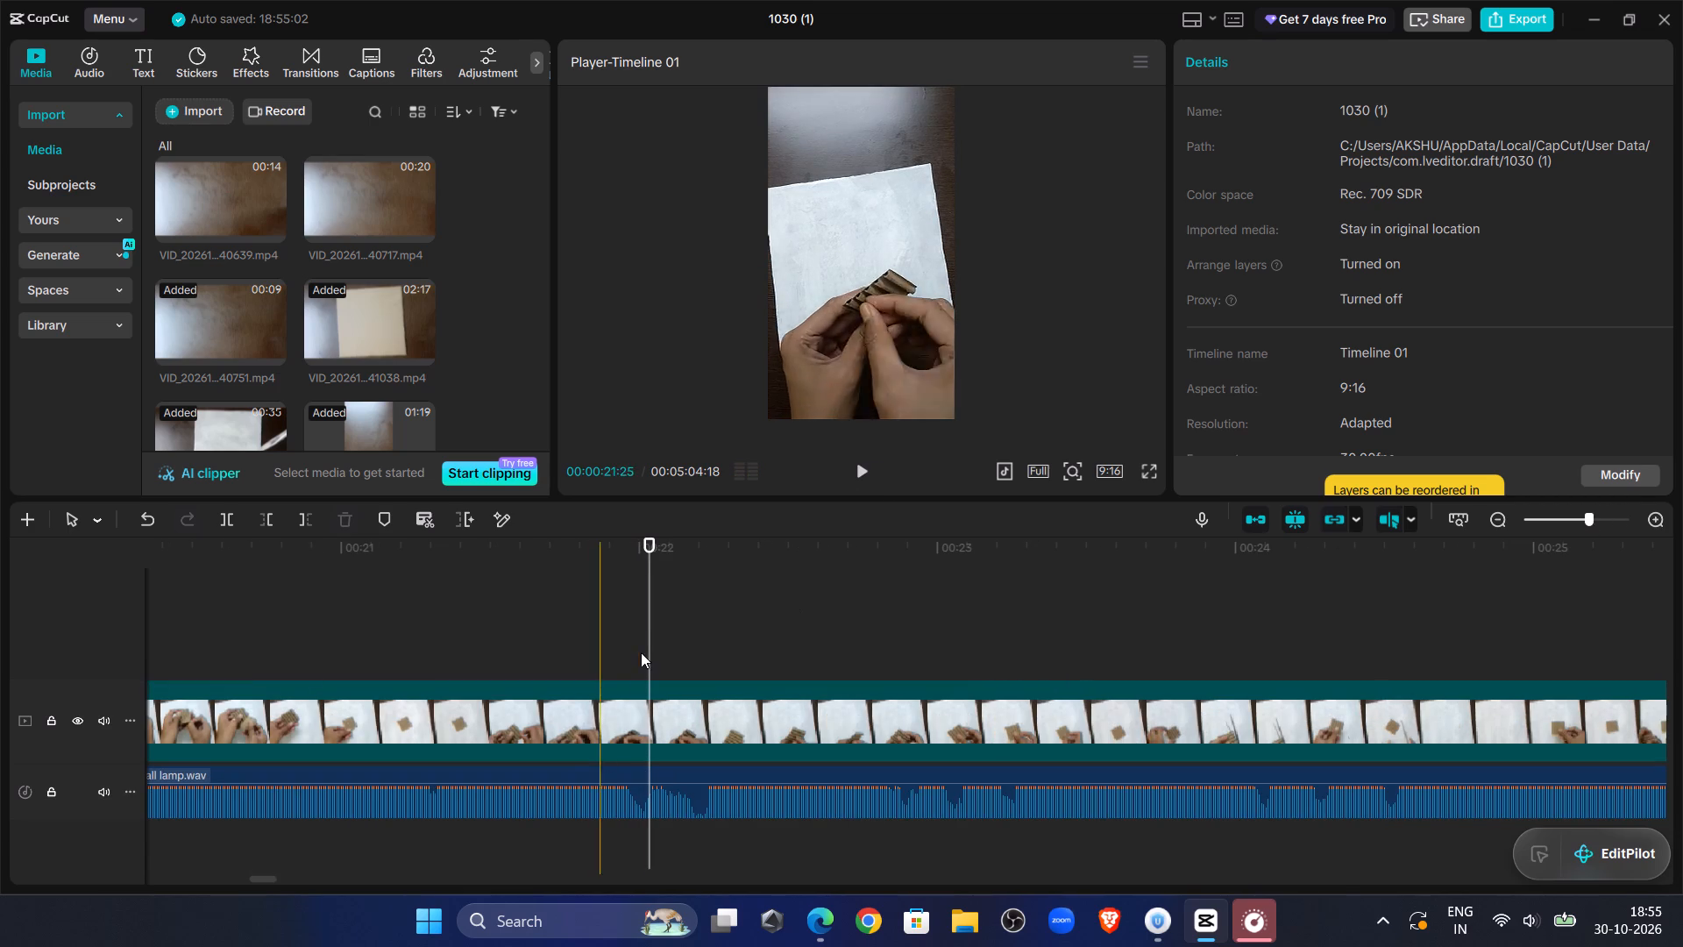
pyautogui.click(647, 641)
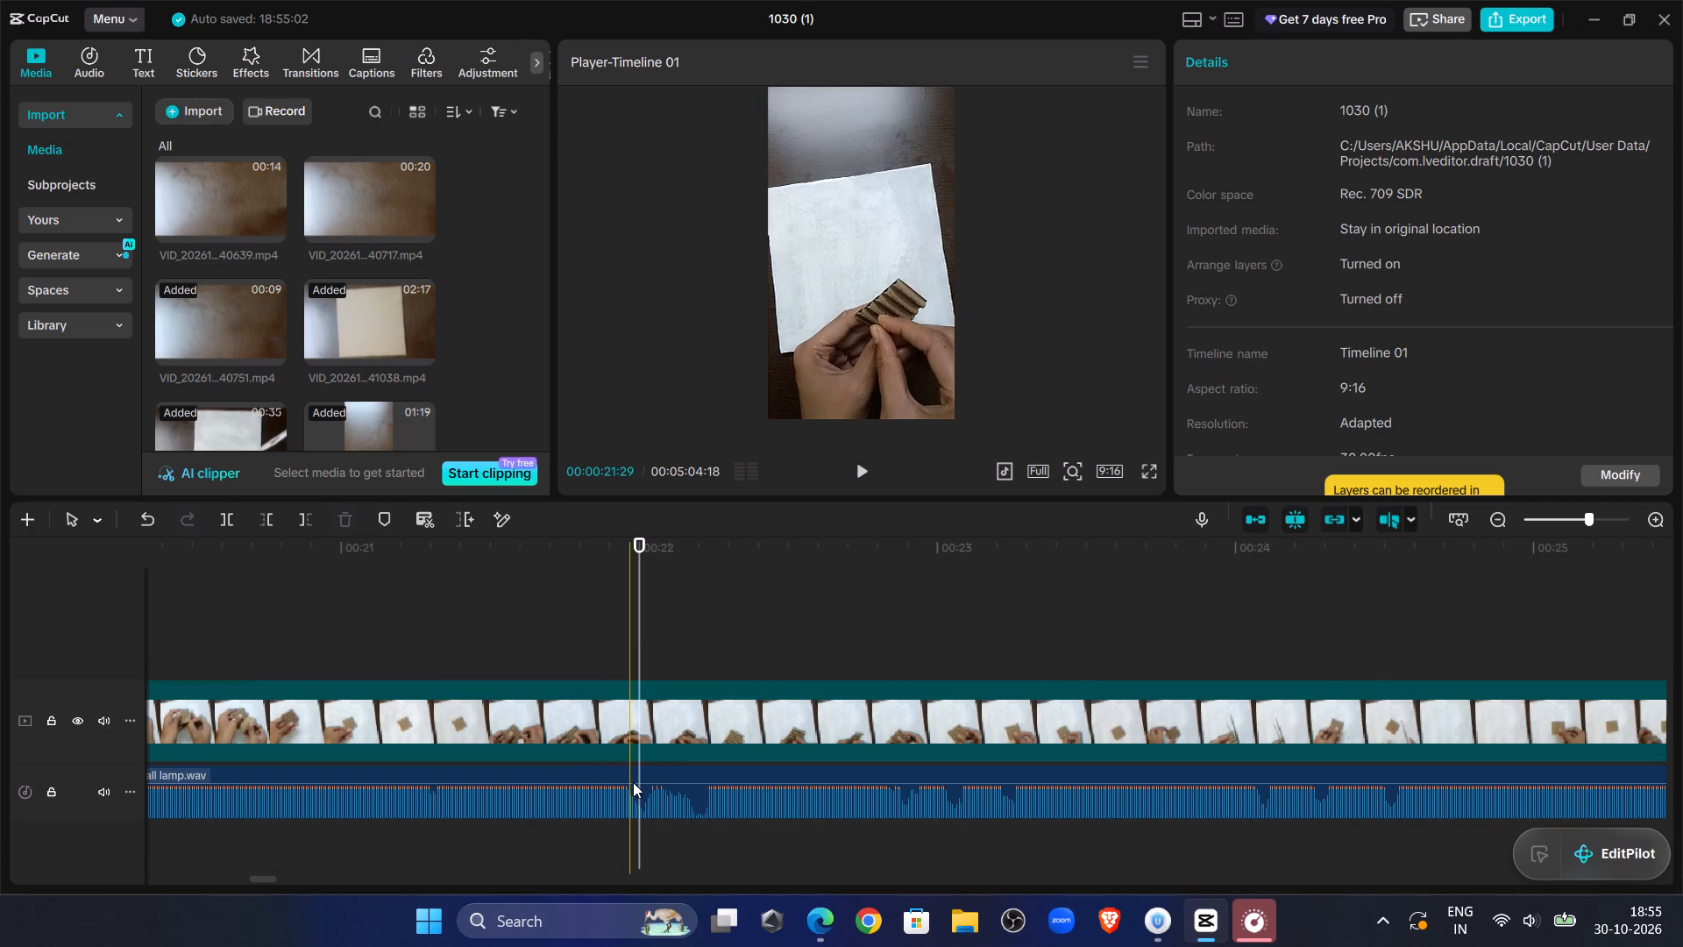
pyautogui.click(633, 782)
pyautogui.click(218, 518)
# Trim the beginning of the segment after the 00:00:22:00 cut up to 00:00:22:06 and move it back against the preceding segment.
pyautogui.doubleClick(859, 466)
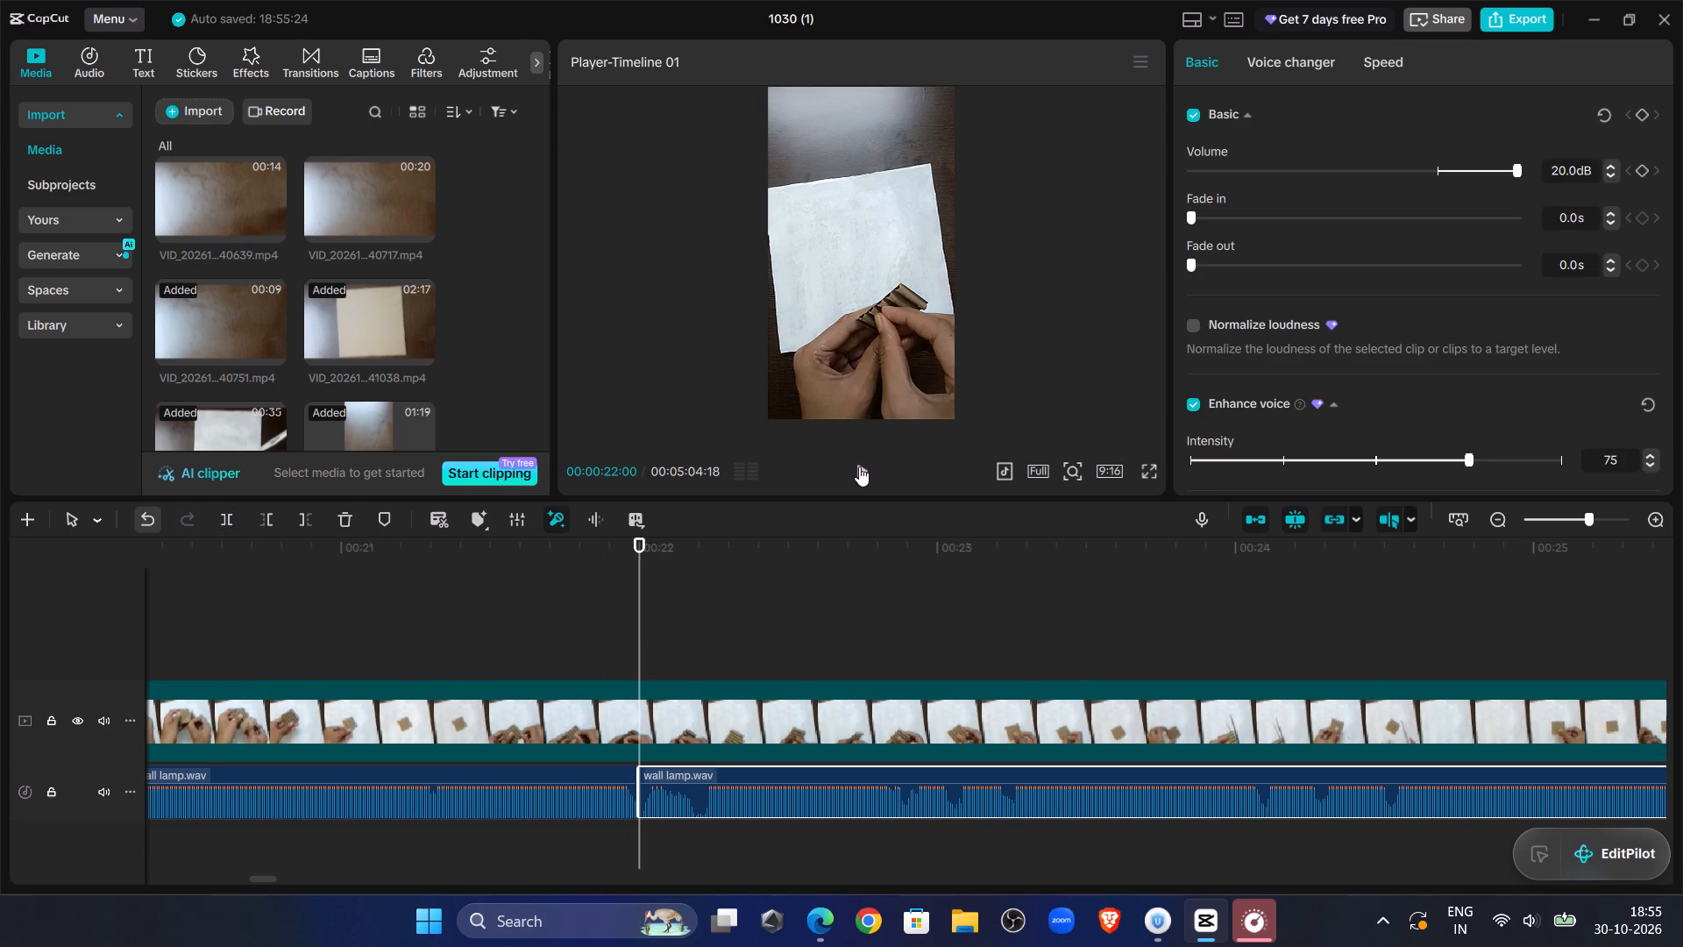
pyautogui.moveTo(683, 580); pyautogui.dragTo(696, 603)
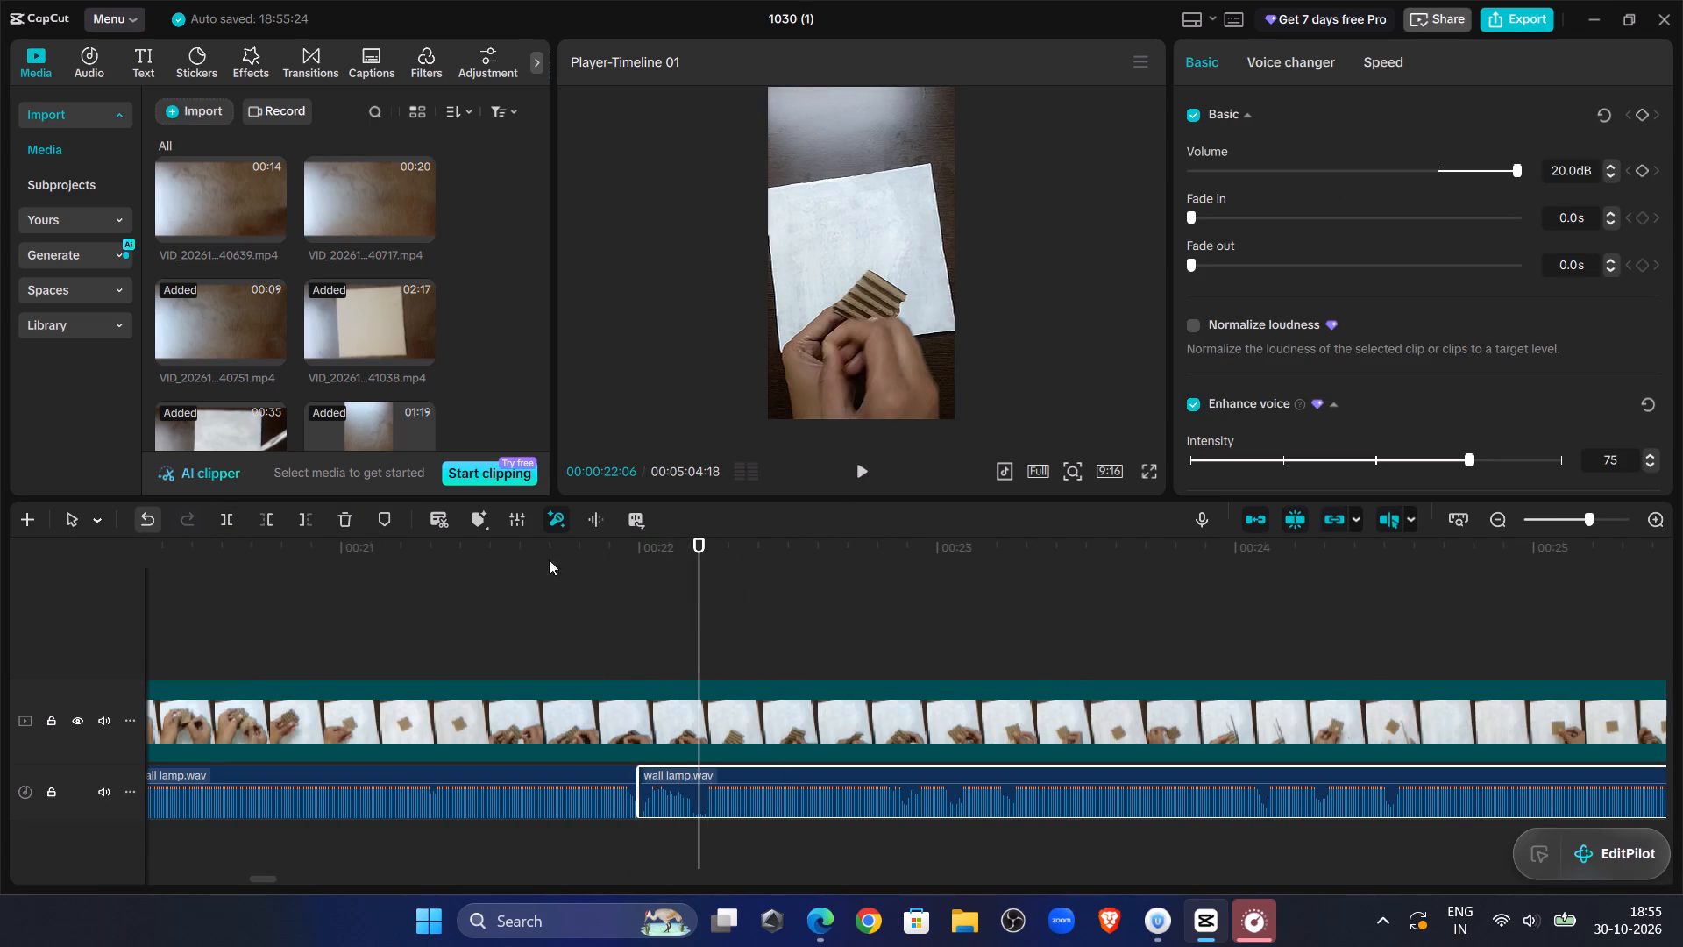
pyautogui.click(261, 517)
pyautogui.moveTo(741, 766); pyautogui.dragTo(705, 772)
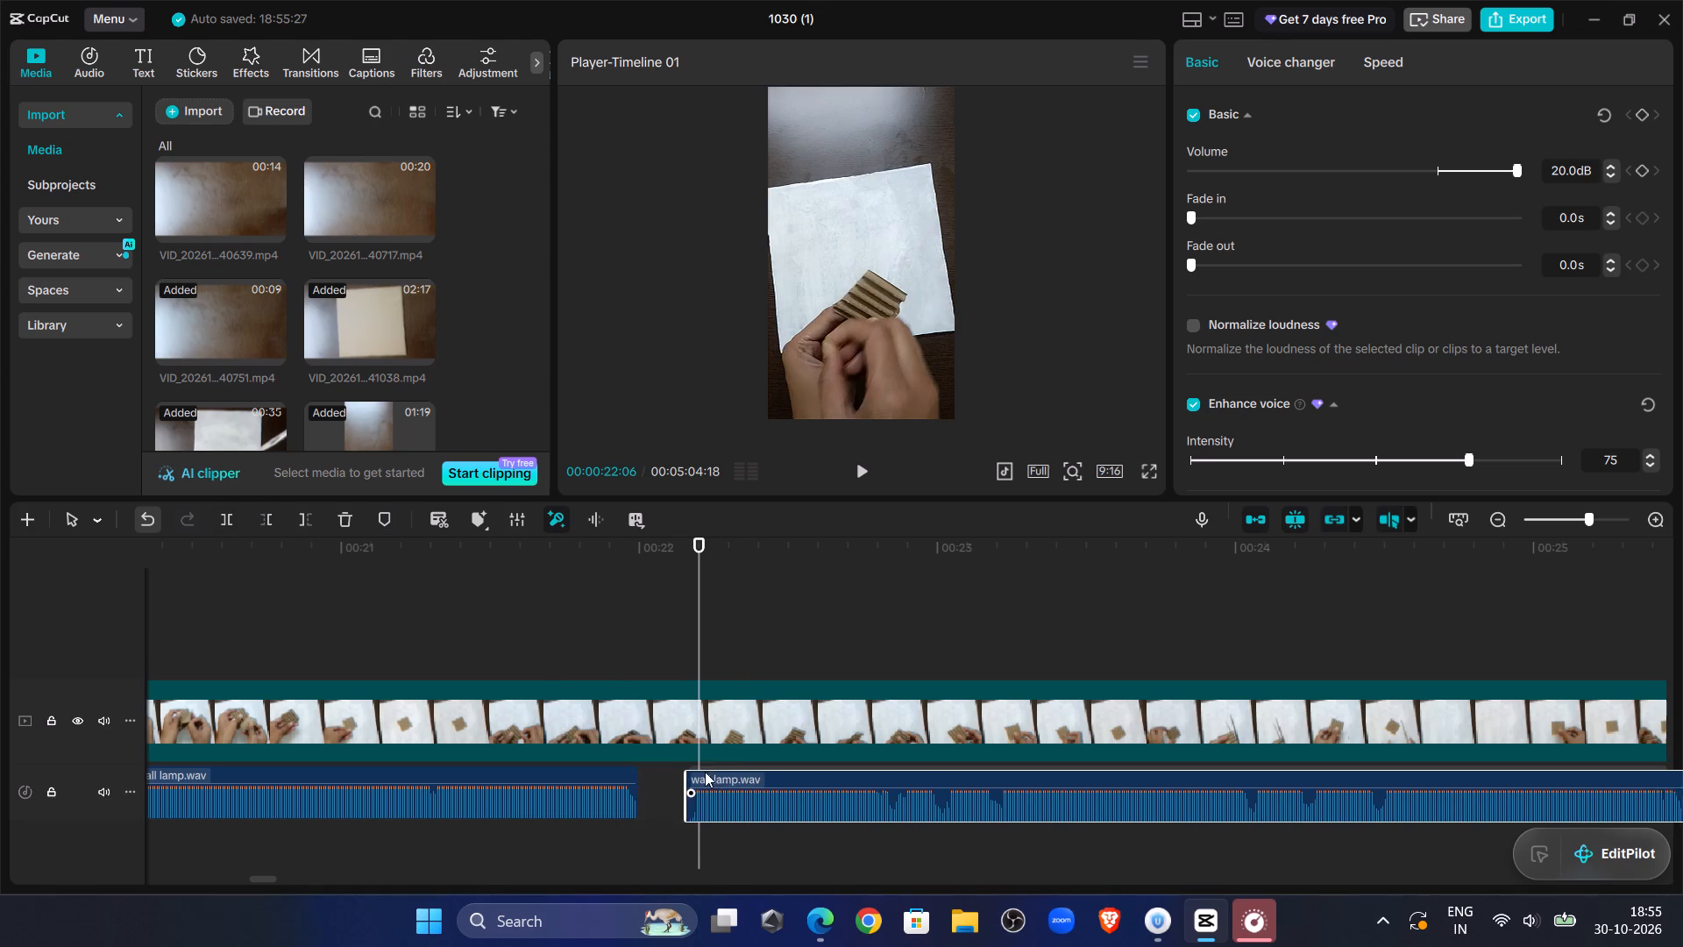
pyautogui.moveTo(705, 772); pyautogui.dragTo(686, 772)
# Replay the narration from 00:00:21:04 across the closed gap and split the voiceover segment at the pause at 00:00:25:12.
pyautogui.click(380, 565)
pyautogui.doubleClick(878, 470)
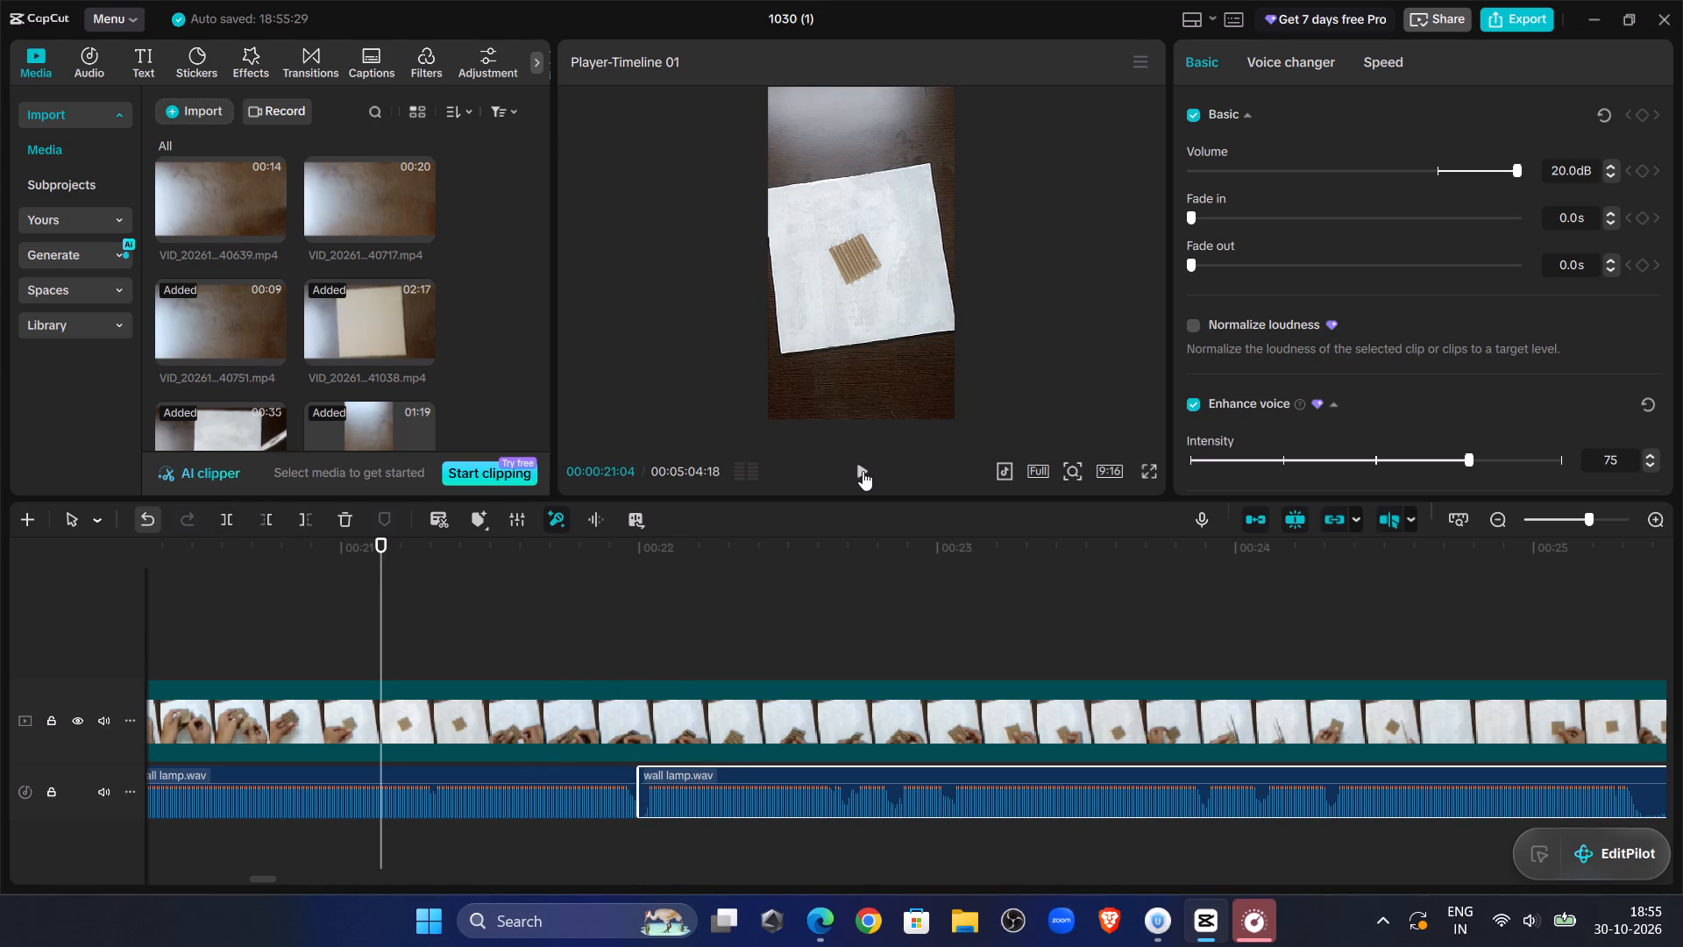
pyautogui.click(857, 471)
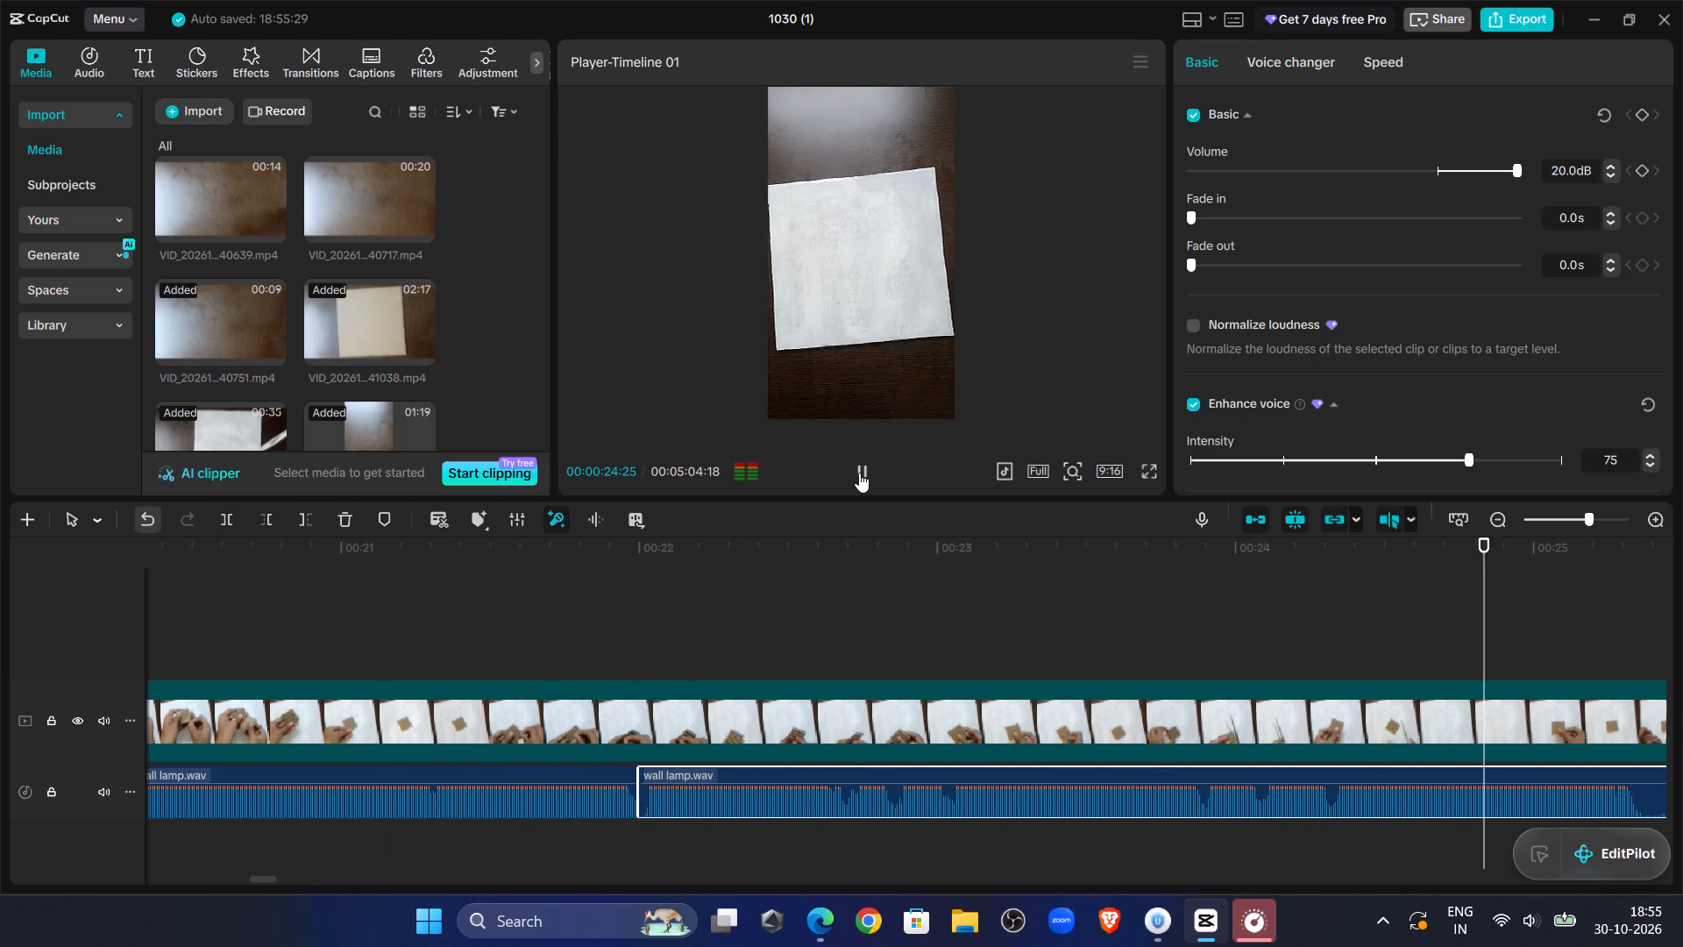
pyautogui.click(859, 473)
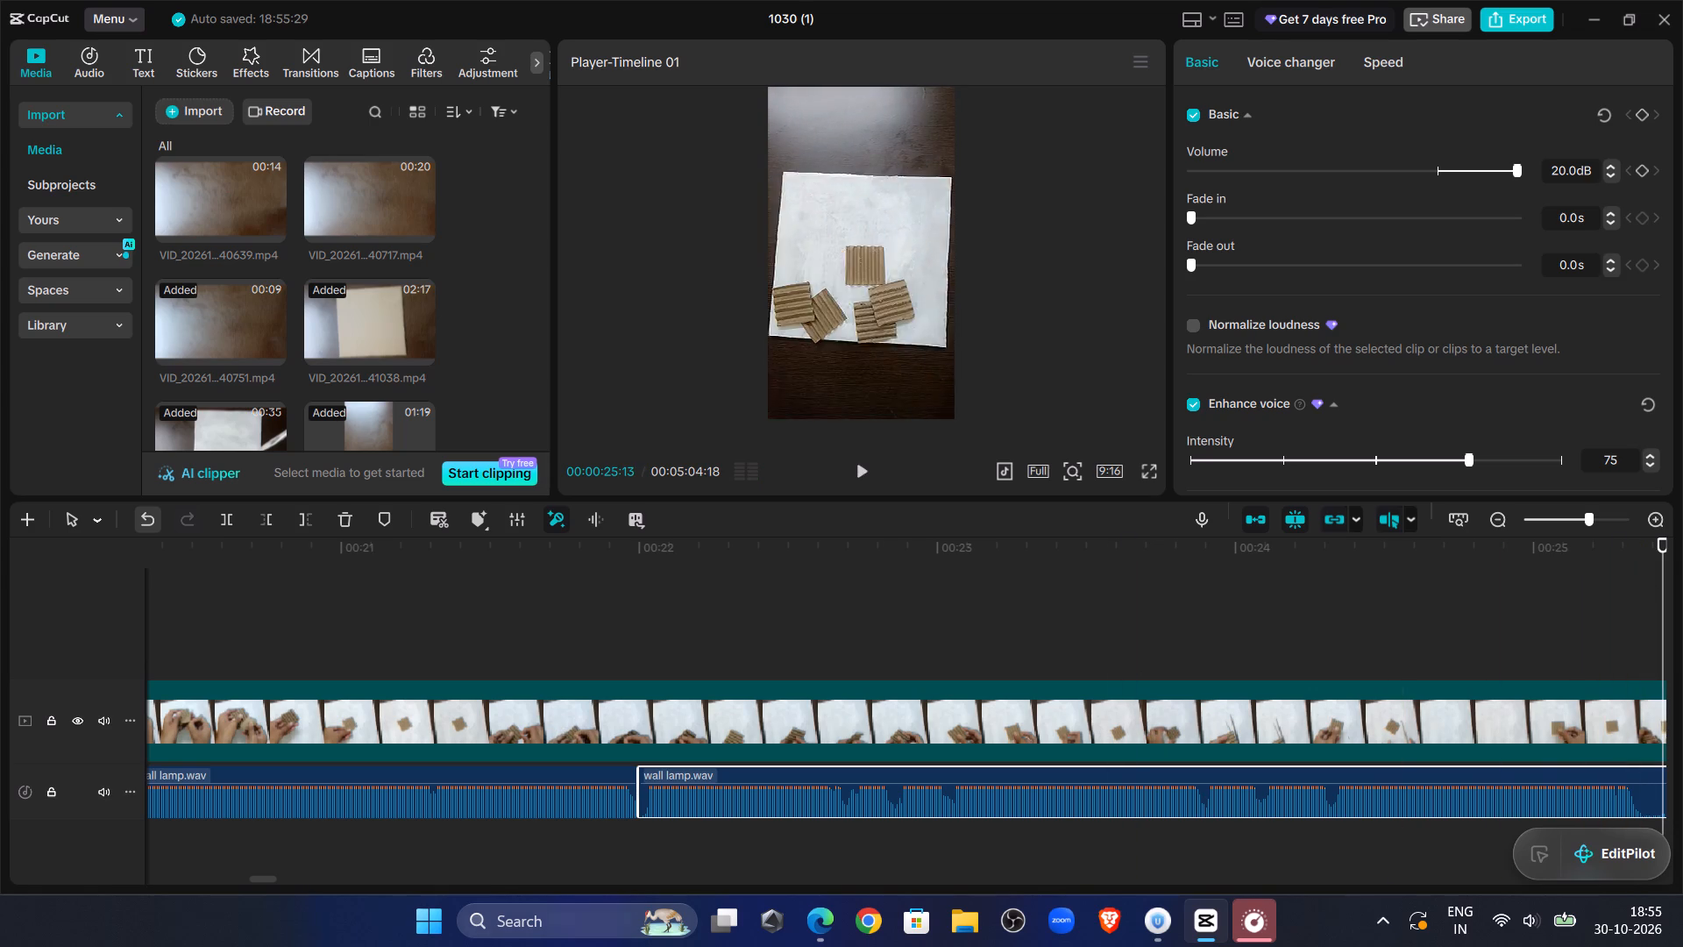
pyautogui.moveTo(272, 879); pyautogui.dragTo(287, 882)
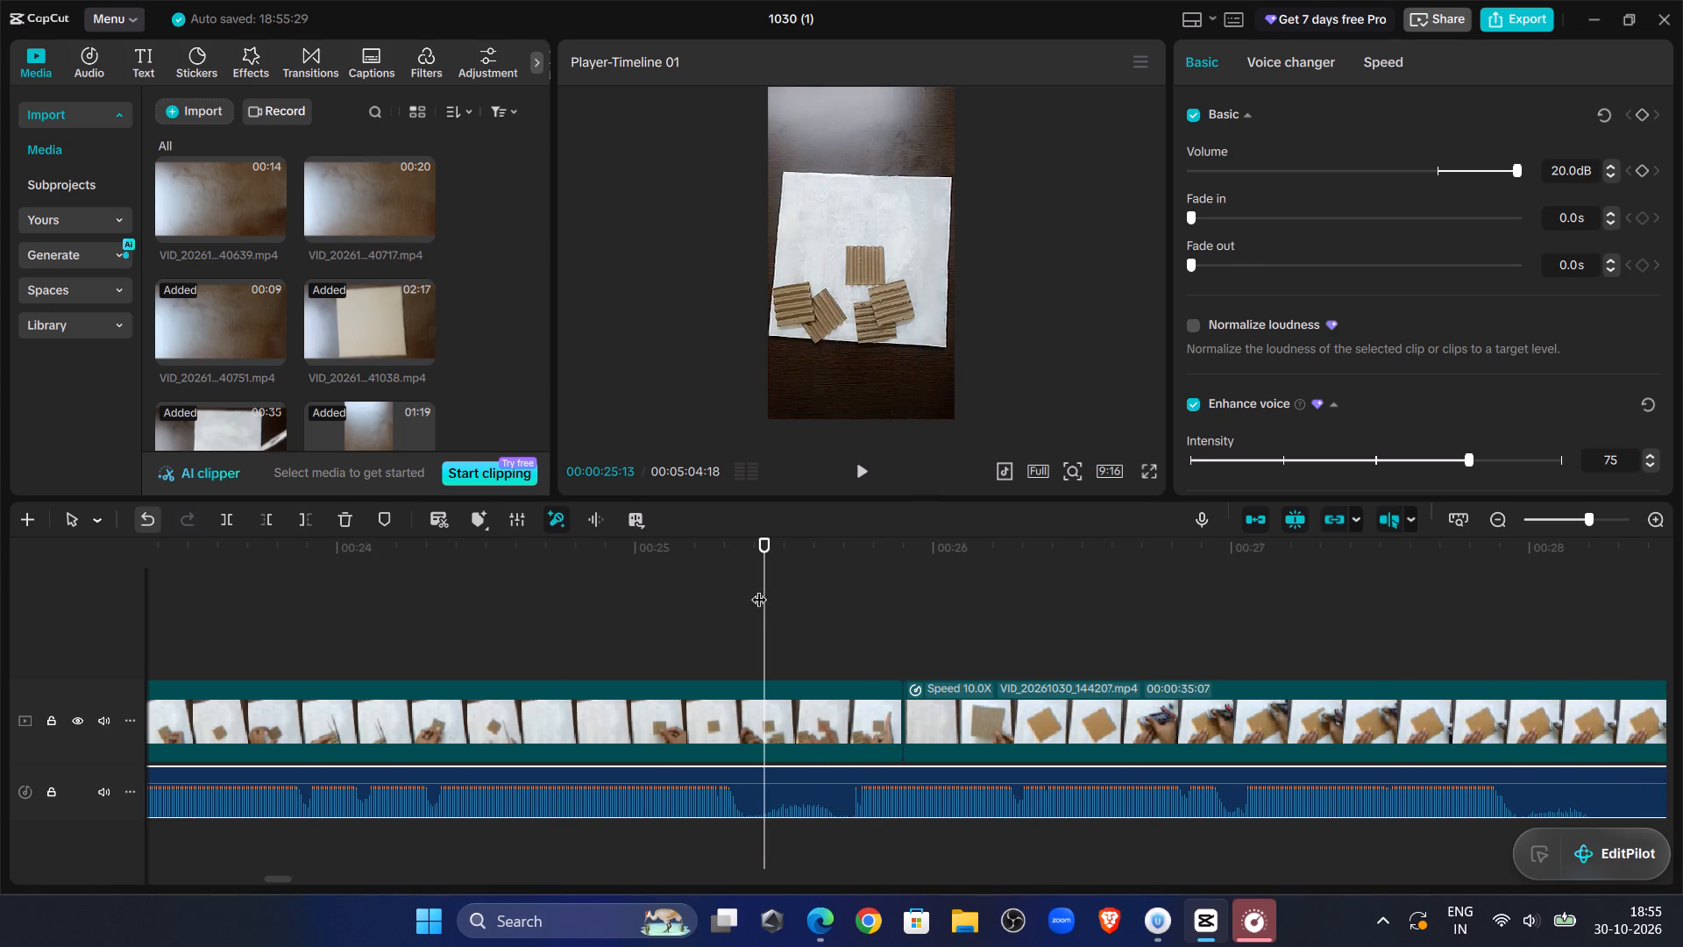
pyautogui.click(747, 588)
pyautogui.moveTo(747, 588); pyautogui.dragTo(761, 596)
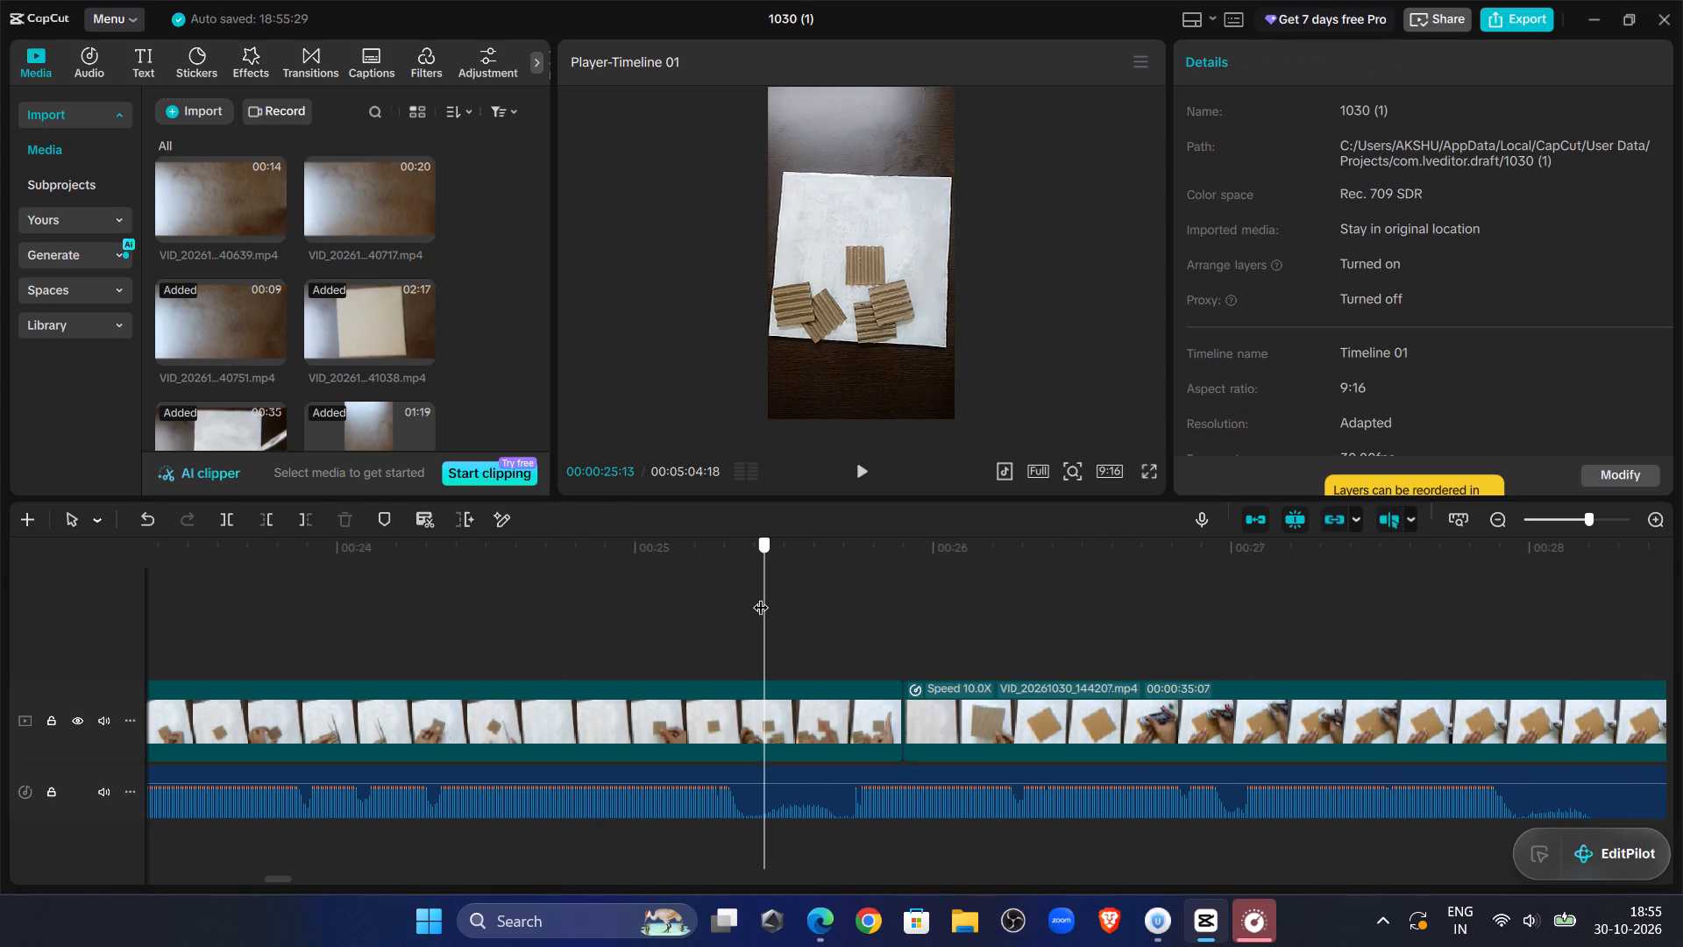
pyautogui.moveTo(761, 596); pyautogui.dragTo(756, 596)
pyautogui.click(693, 780)
pyautogui.click(233, 520)
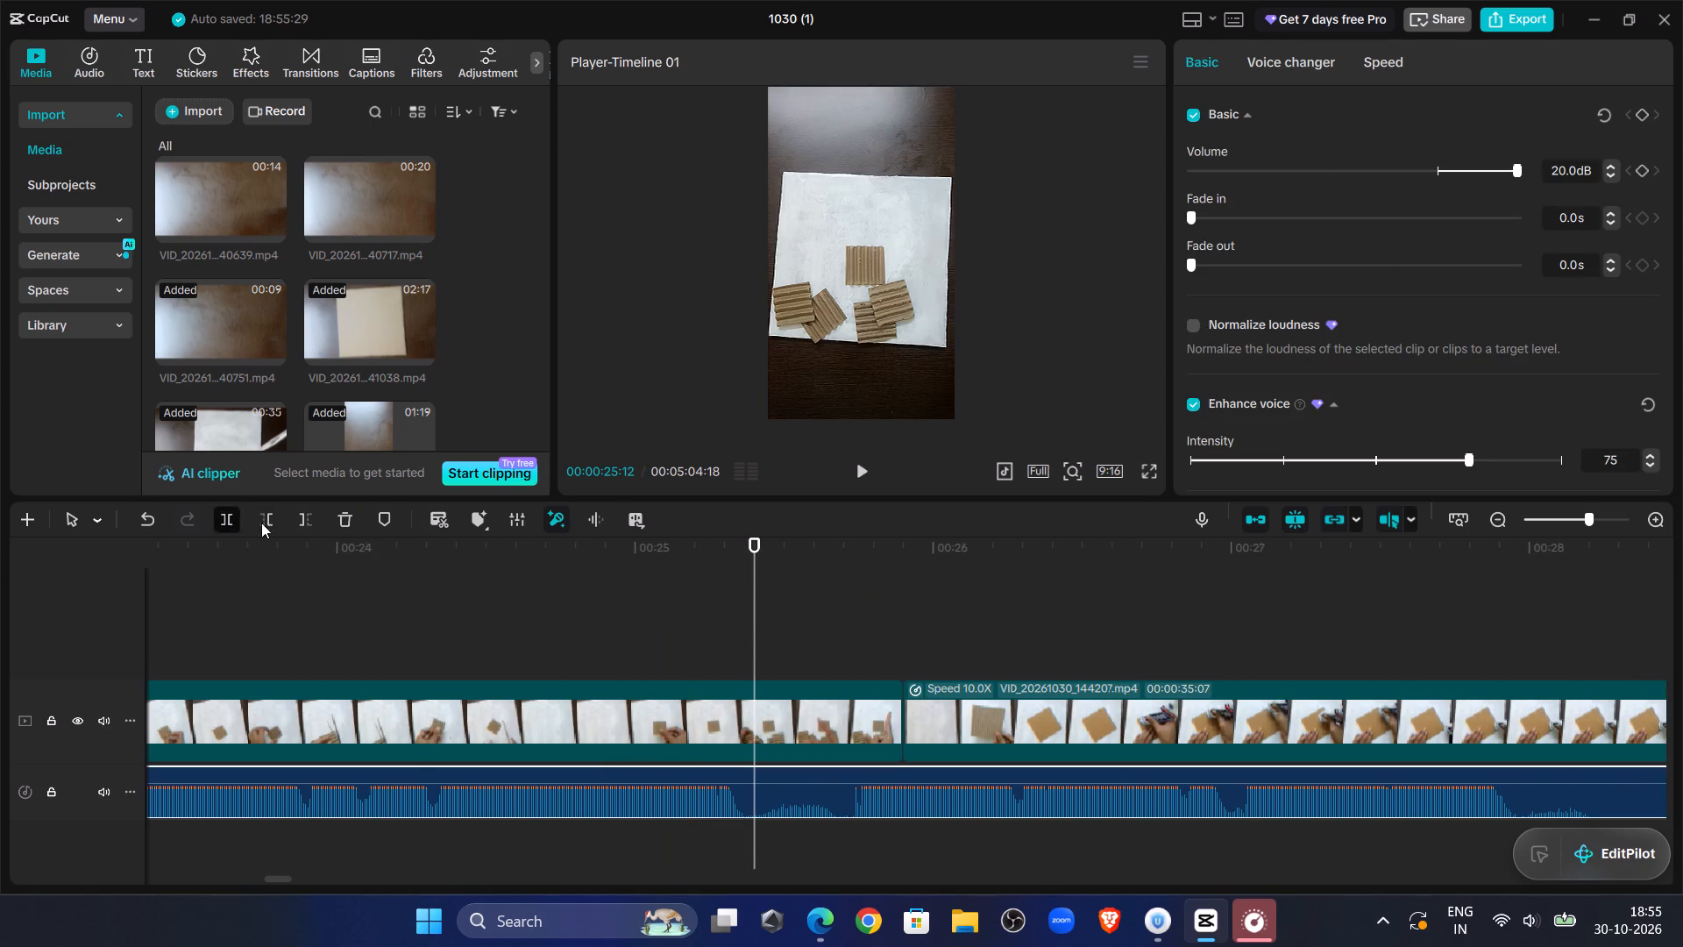
# Listen past the 00:00:25:12 cut, trim the beginning of the following voiceover segment up to 00:00:25:21, and move it back against the preceding segment.
pyautogui.click(862, 472)
pyautogui.click(811, 616)
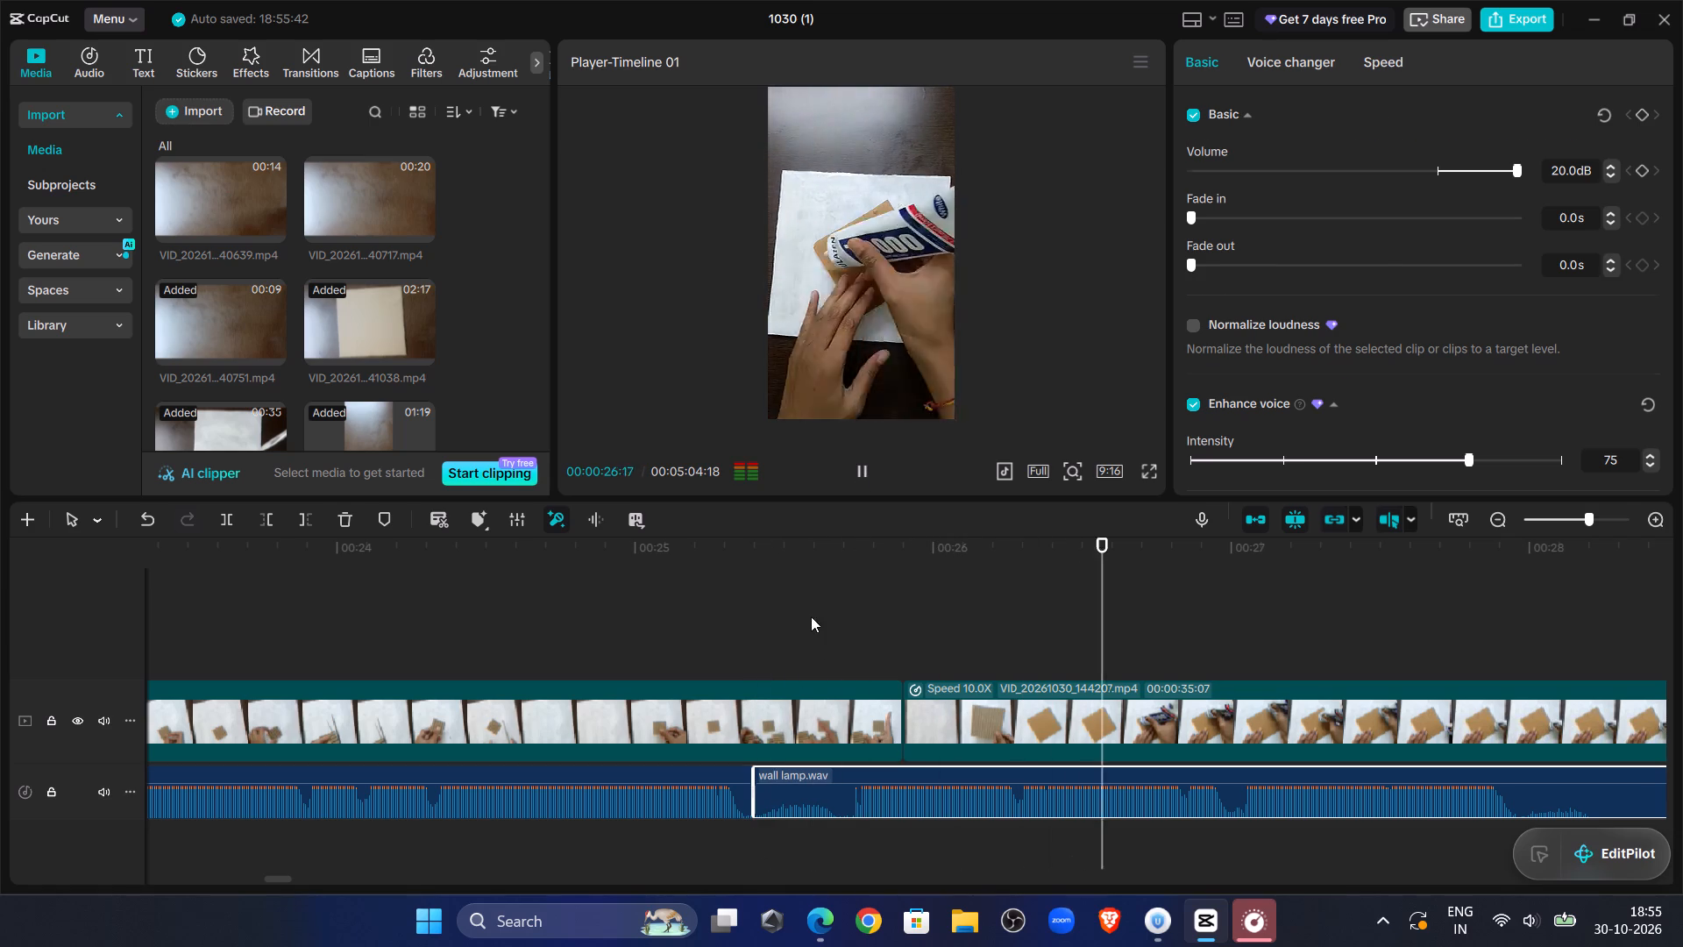
pyautogui.moveTo(811, 616); pyautogui.dragTo(847, 655)
pyautogui.click(859, 779)
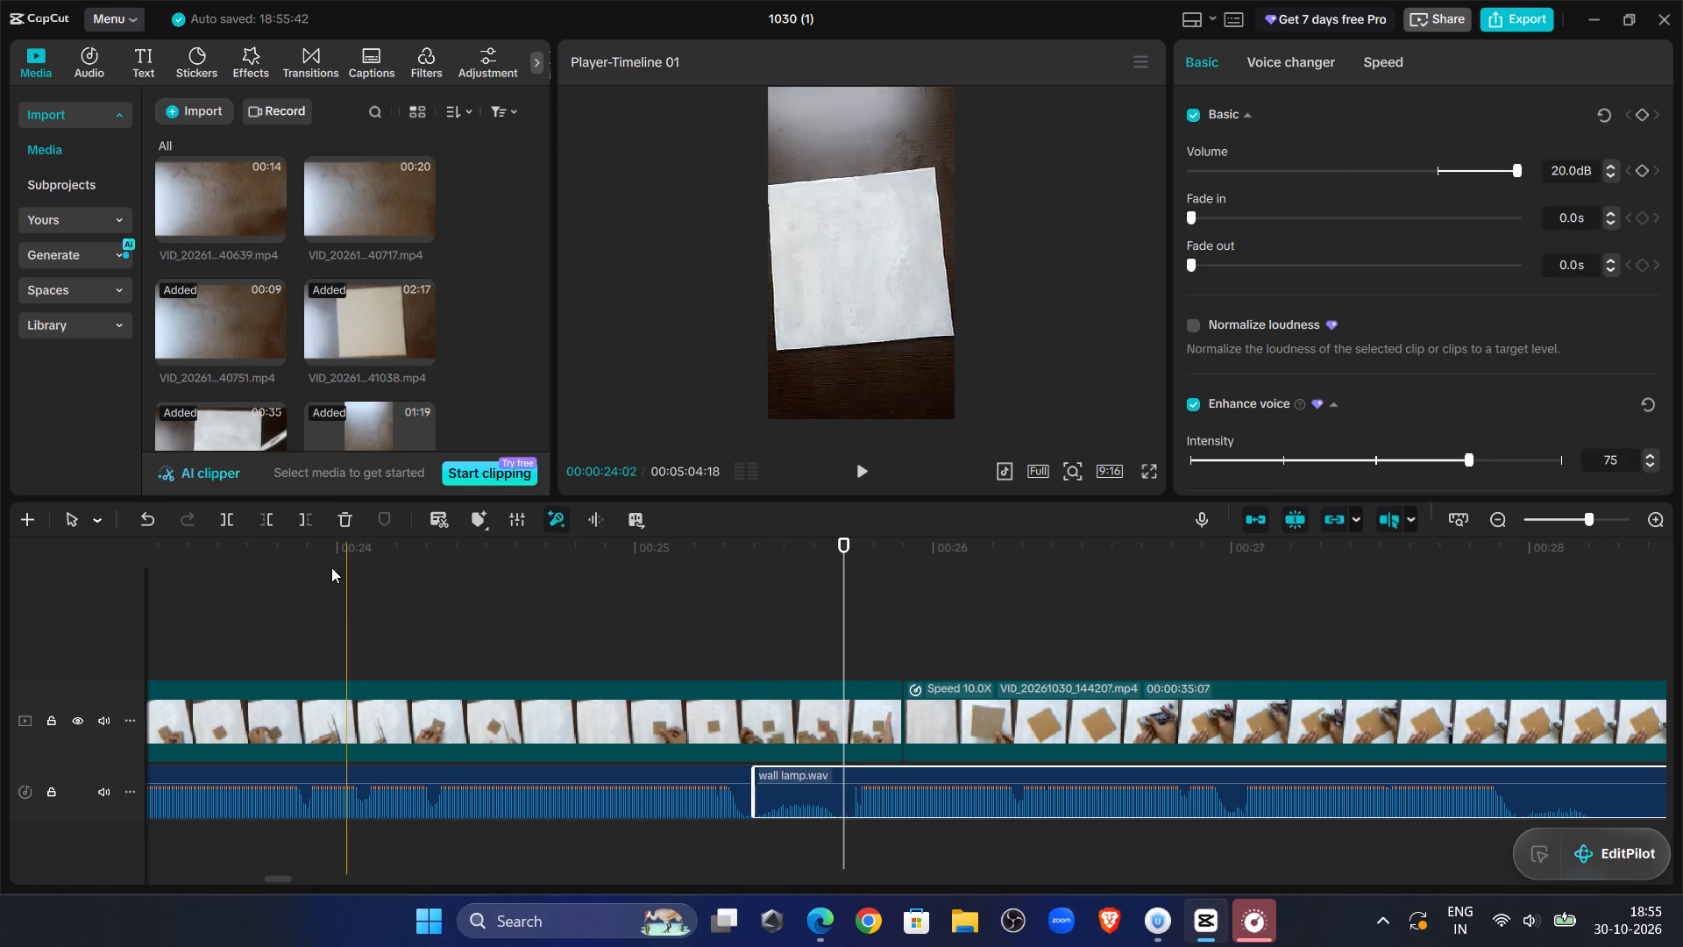
pyautogui.click(271, 529)
pyautogui.moveTo(890, 773); pyautogui.dragTo(816, 774)
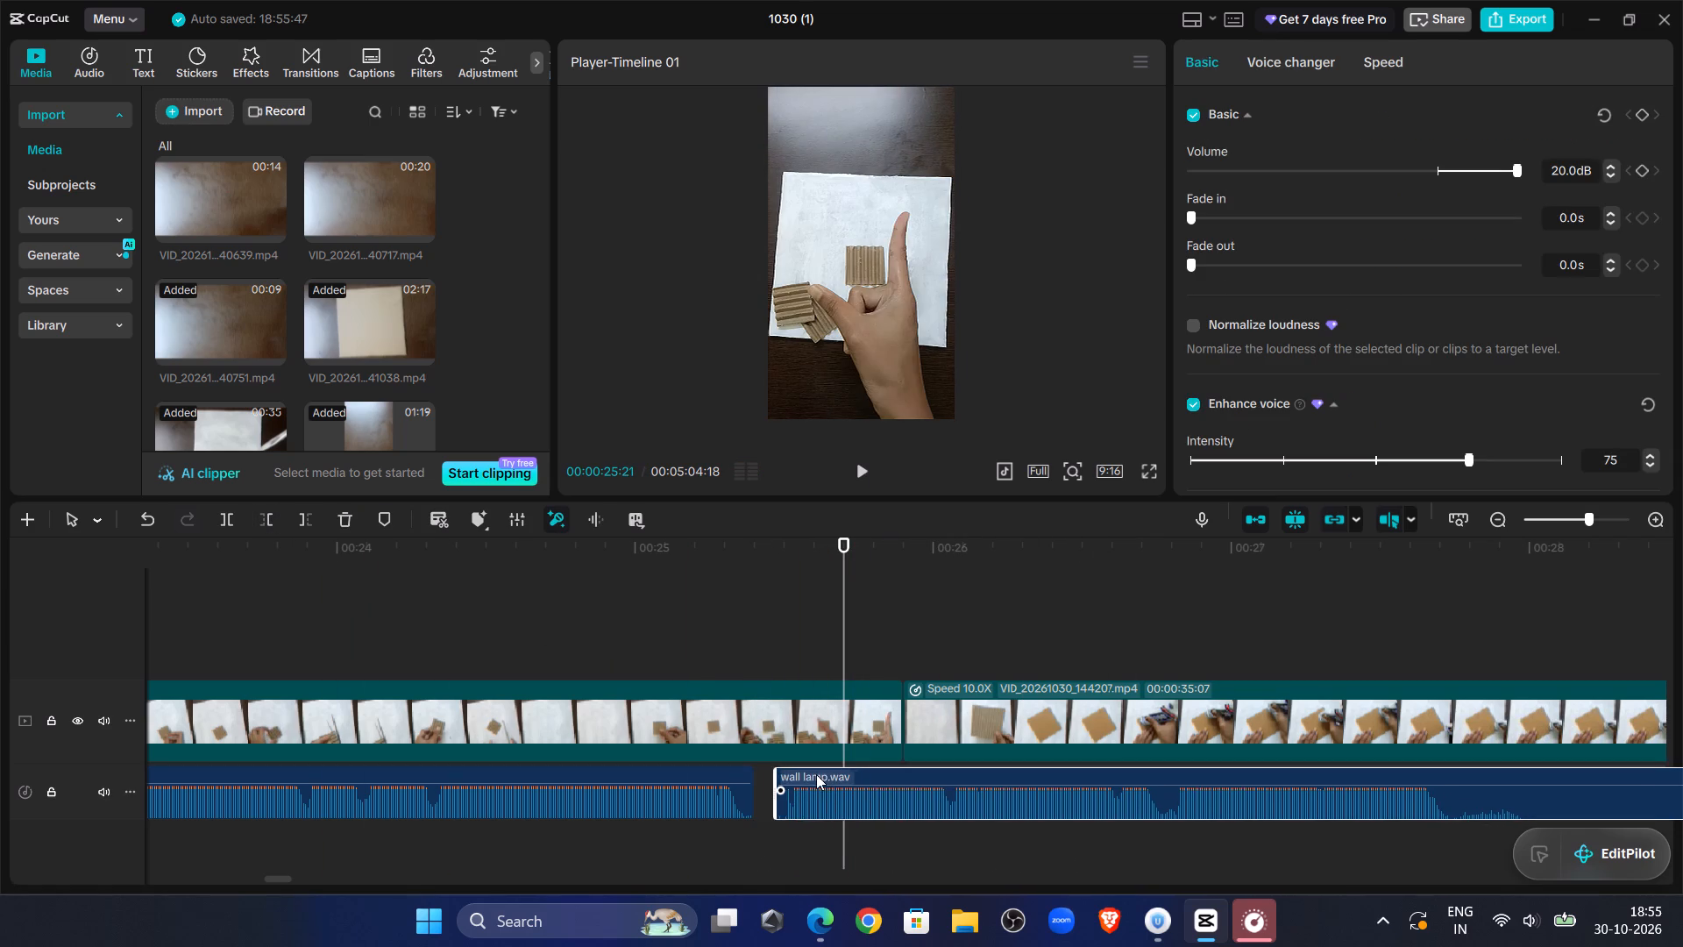
pyautogui.moveTo(816, 774); pyautogui.dragTo(802, 773)
# Replay the narration across the closed gap and split the last voiceover segment at the pause at 00:00:27:22.
pyautogui.click(657, 622)
pyautogui.click(862, 477)
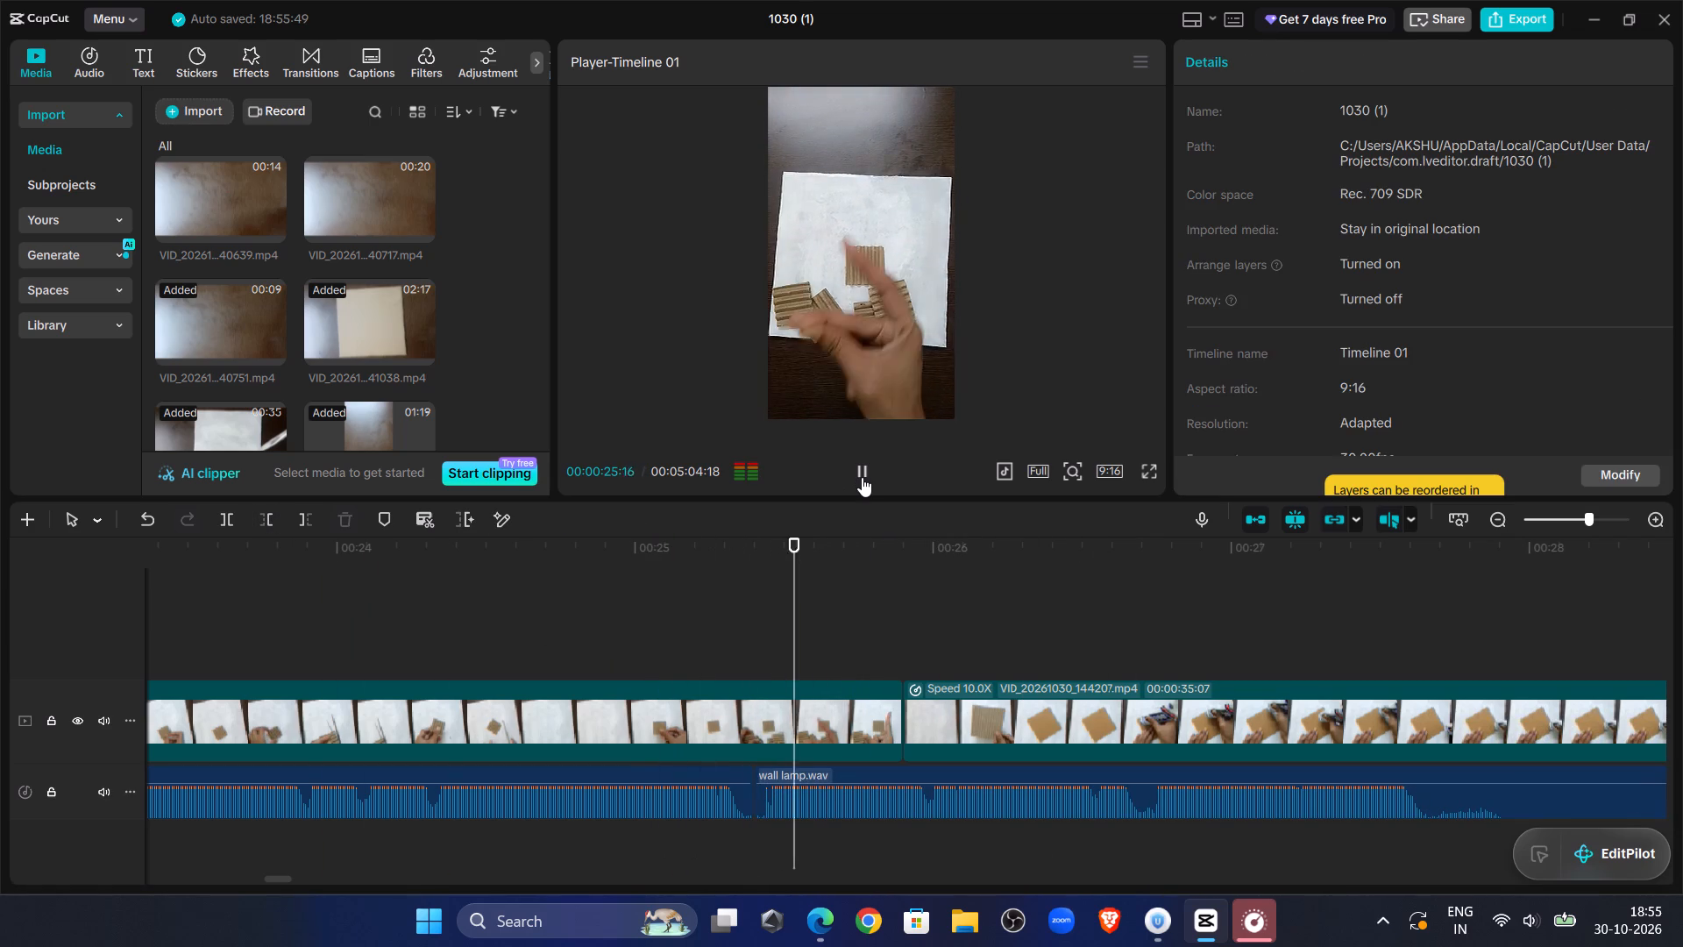
pyautogui.click(1584, 516)
pyautogui.click(1578, 516)
pyautogui.click(1569, 517)
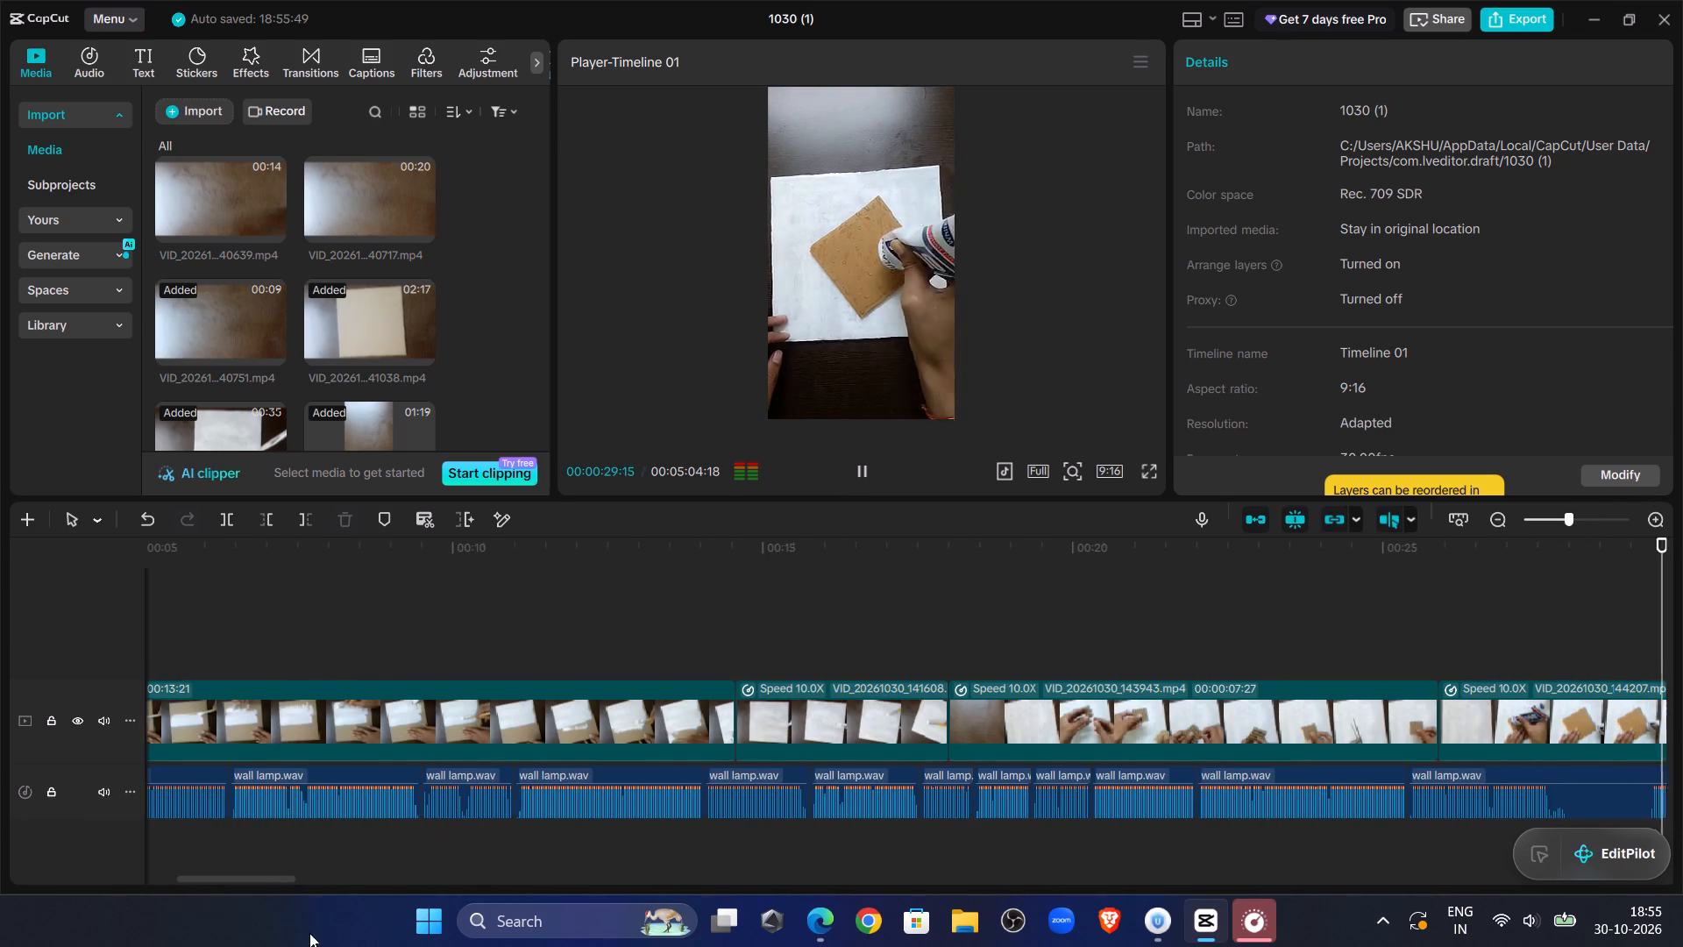
pyautogui.moveTo(328, 873); pyautogui.dragTo(362, 870)
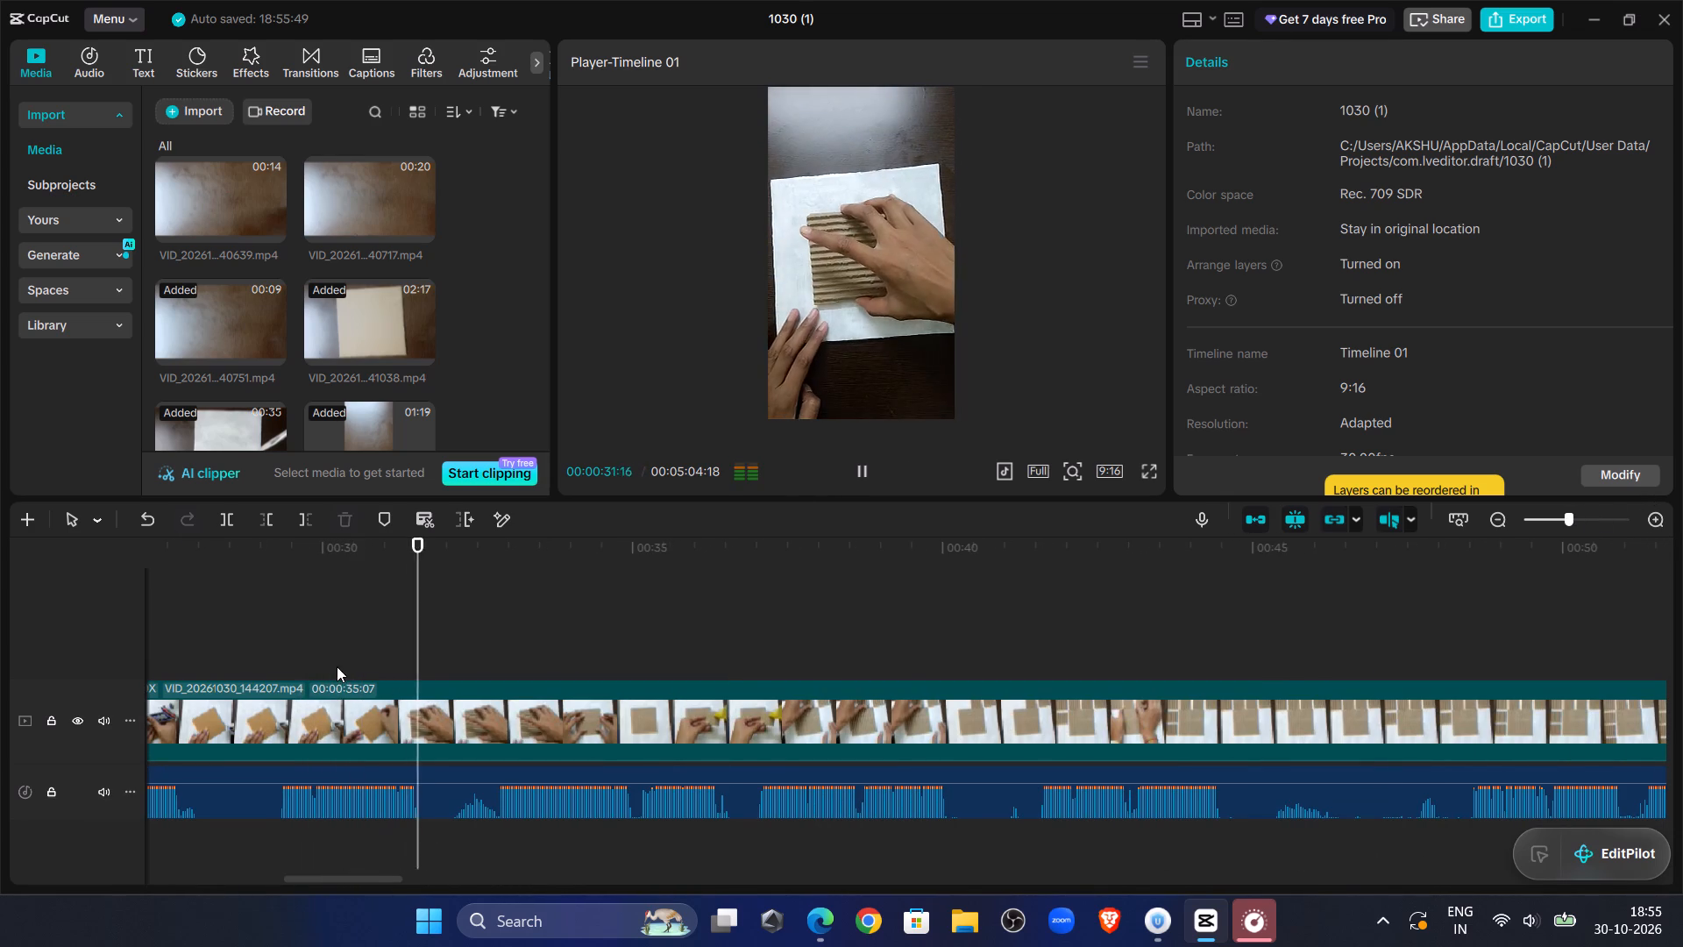
pyautogui.click(290, 581)
pyautogui.moveTo(290, 581); pyautogui.dragTo(430, 695)
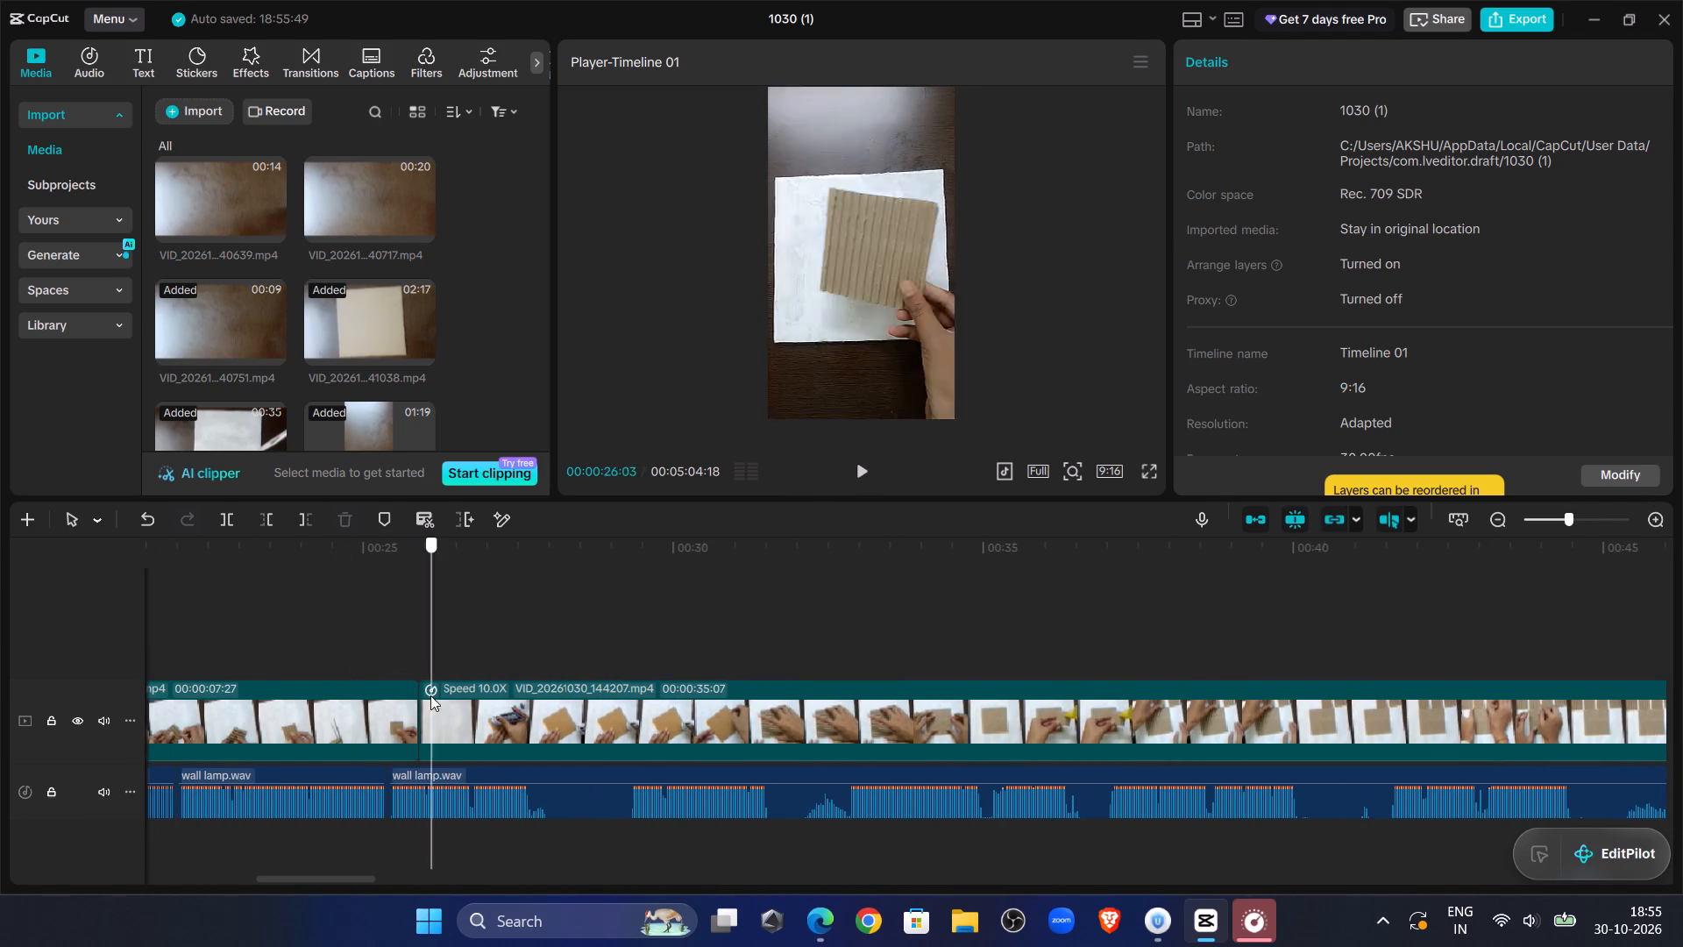
pyautogui.moveTo(430, 695); pyautogui.dragTo(448, 701)
pyautogui.click(857, 472)
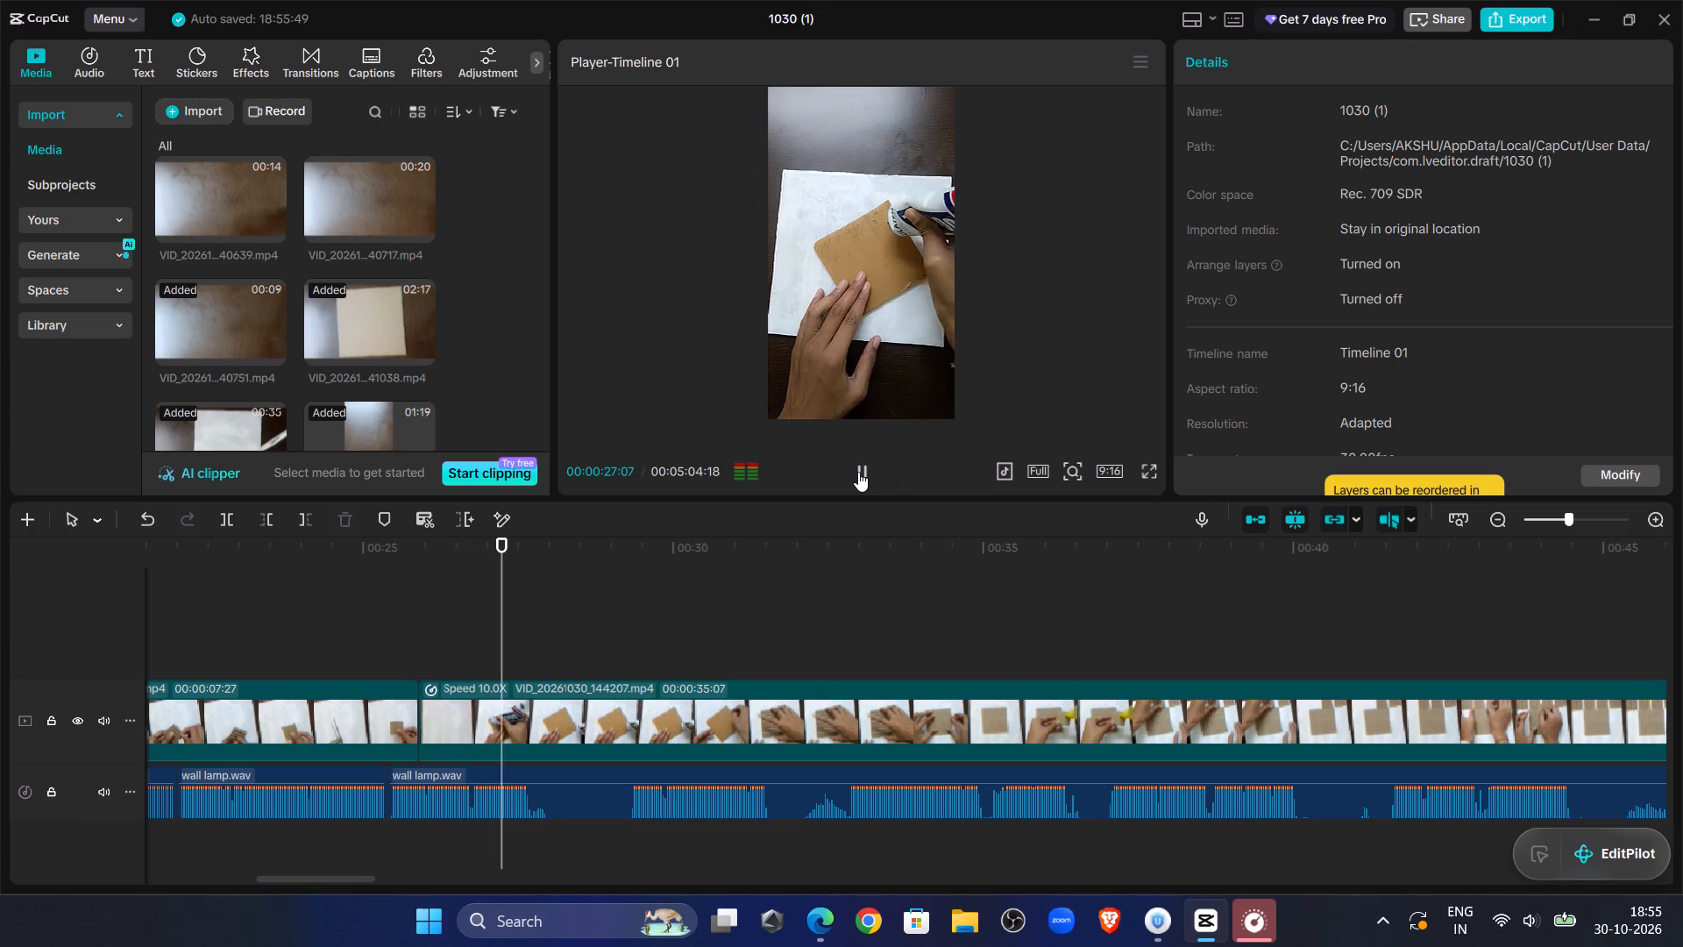
pyautogui.click(858, 472)
pyautogui.click(570, 788)
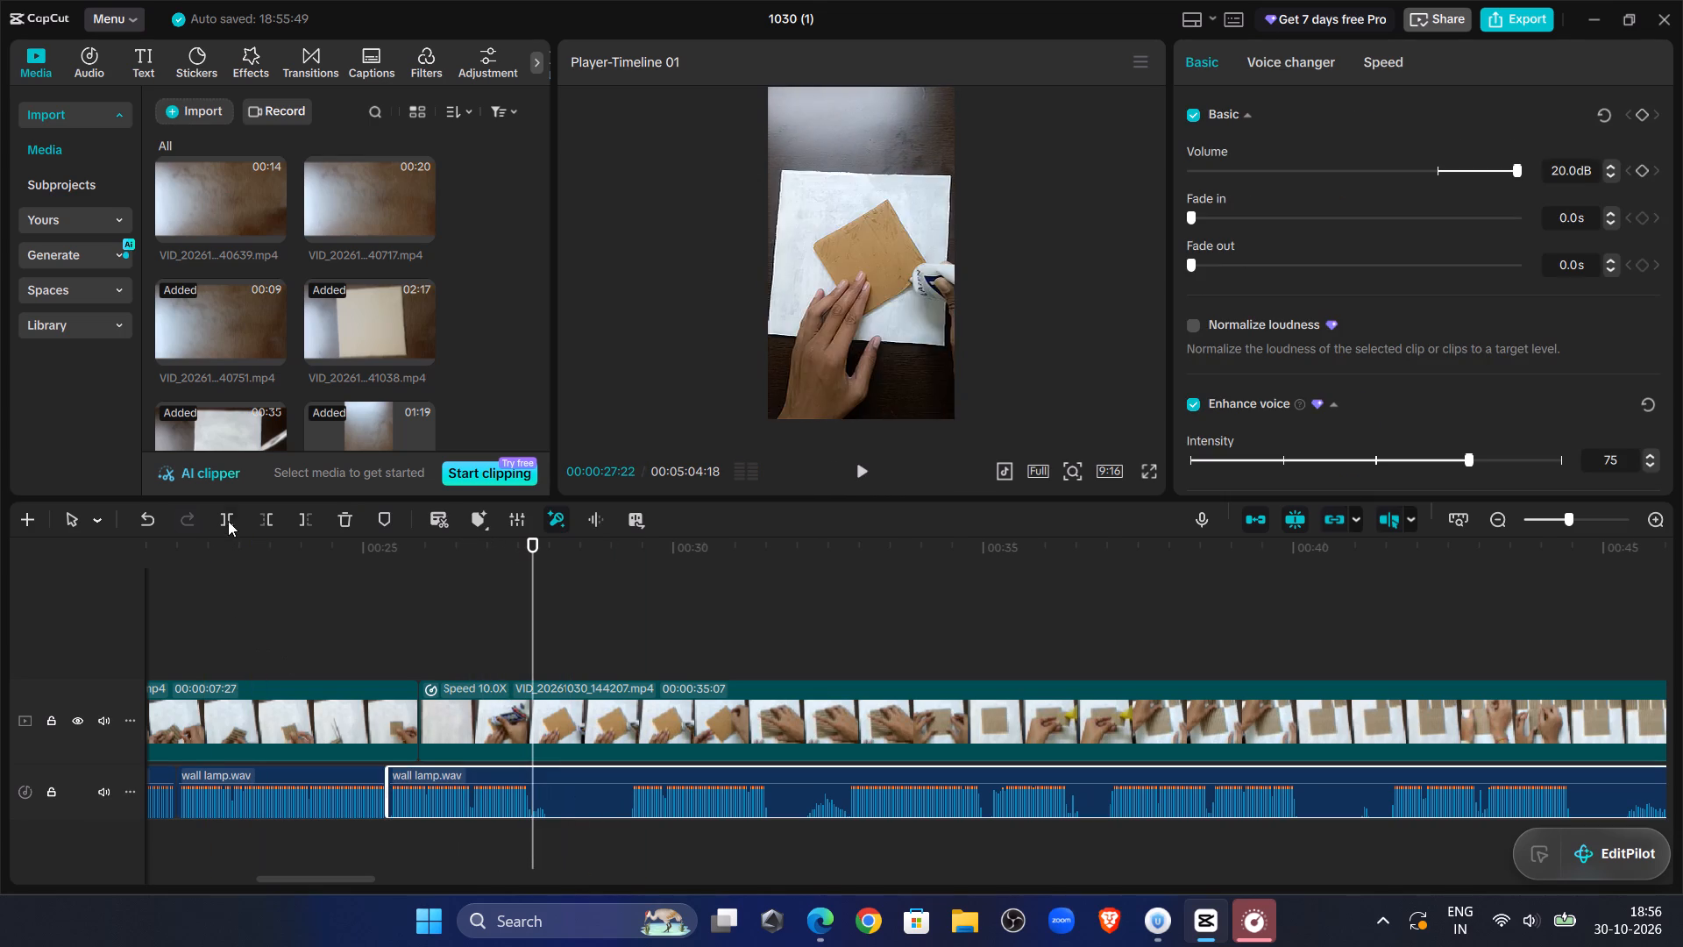
pyautogui.click(228, 521)
# Find the usable narration after the 00:00:27:22 cut, trim the segment's beginning up to 00:00:32:24, and move it back against the preceding segment.
pyautogui.click(839, 573)
pyautogui.click(861, 459)
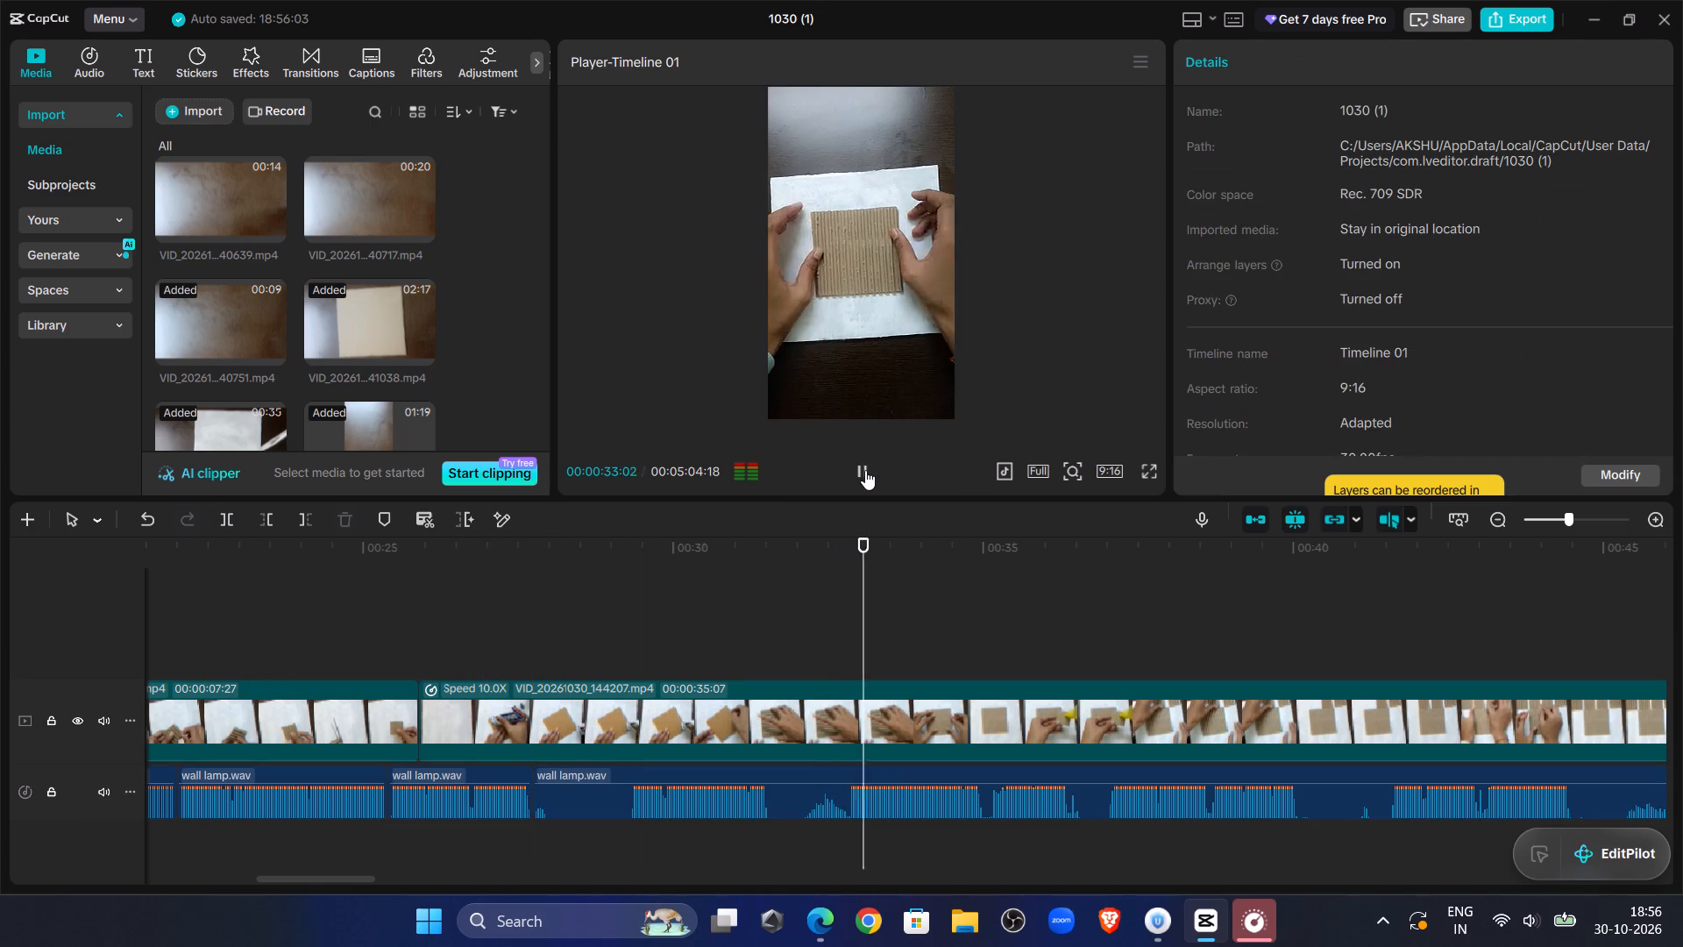
pyautogui.click(1109, 604)
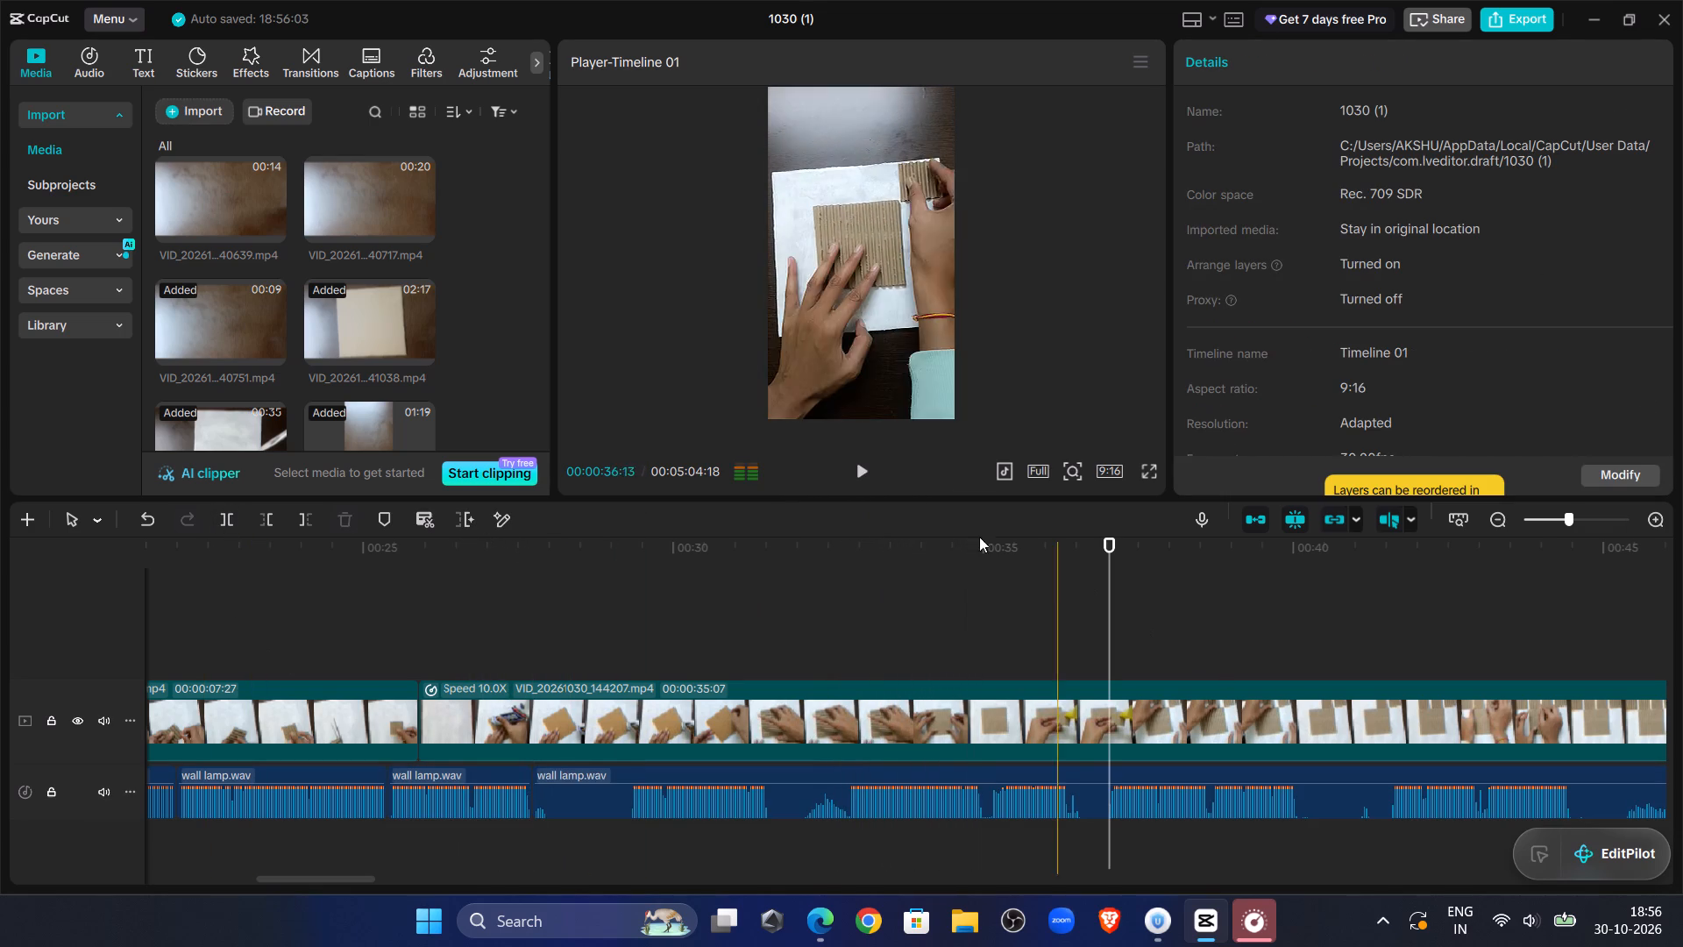
pyautogui.click(871, 466)
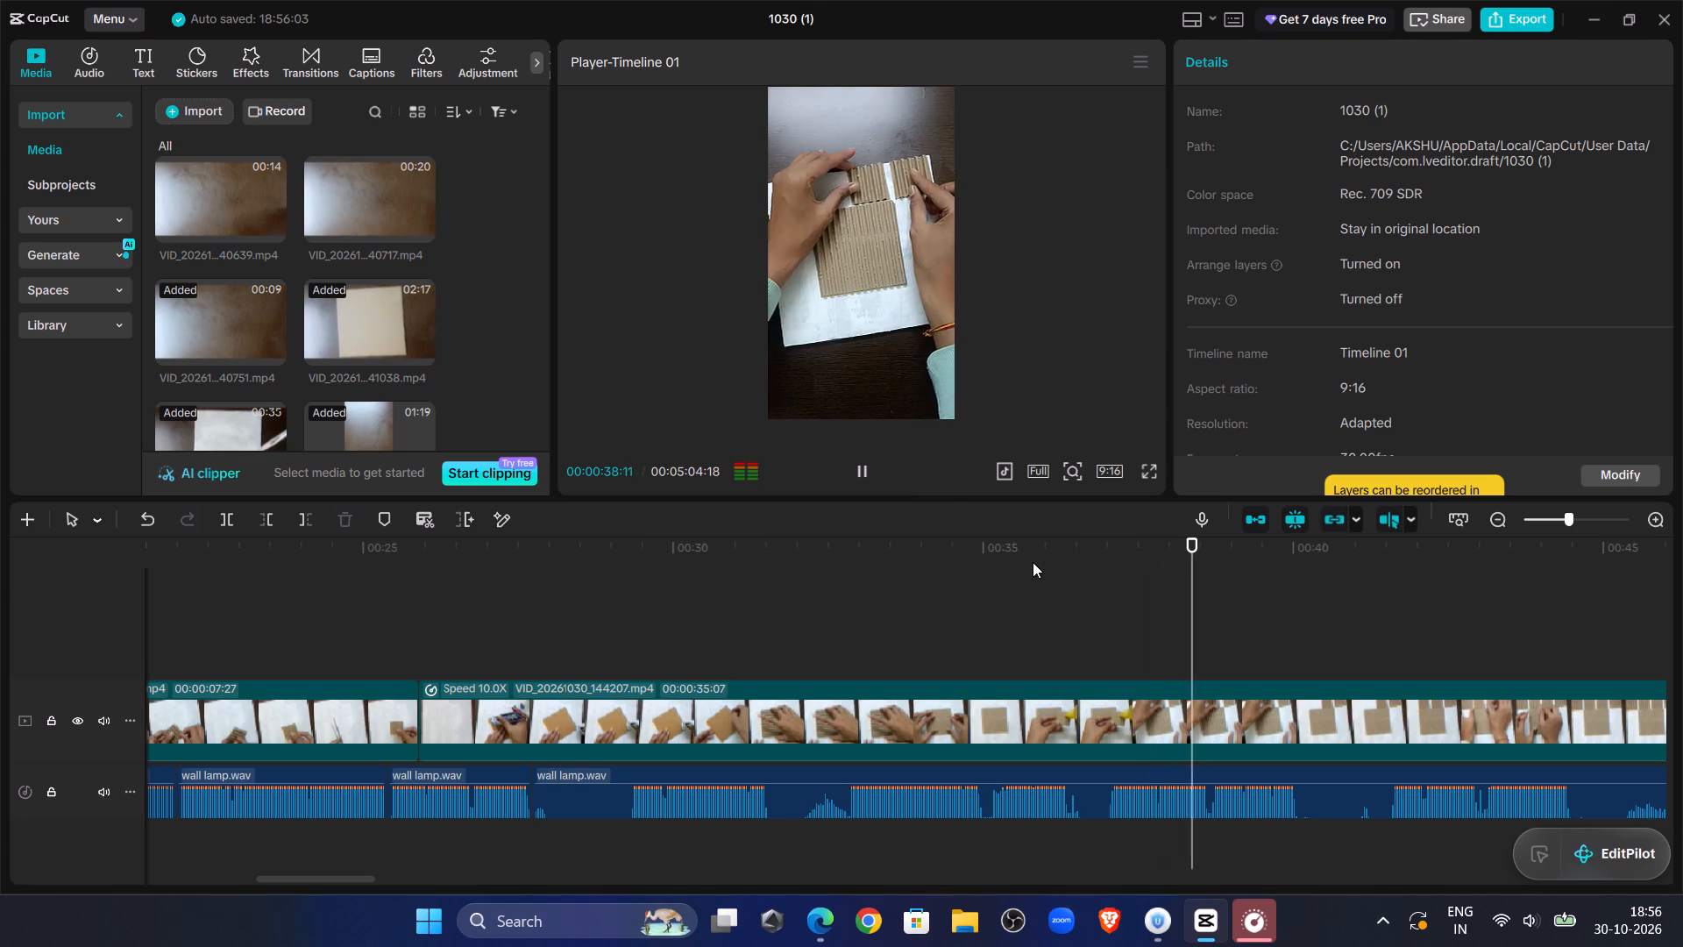
pyautogui.click(840, 583)
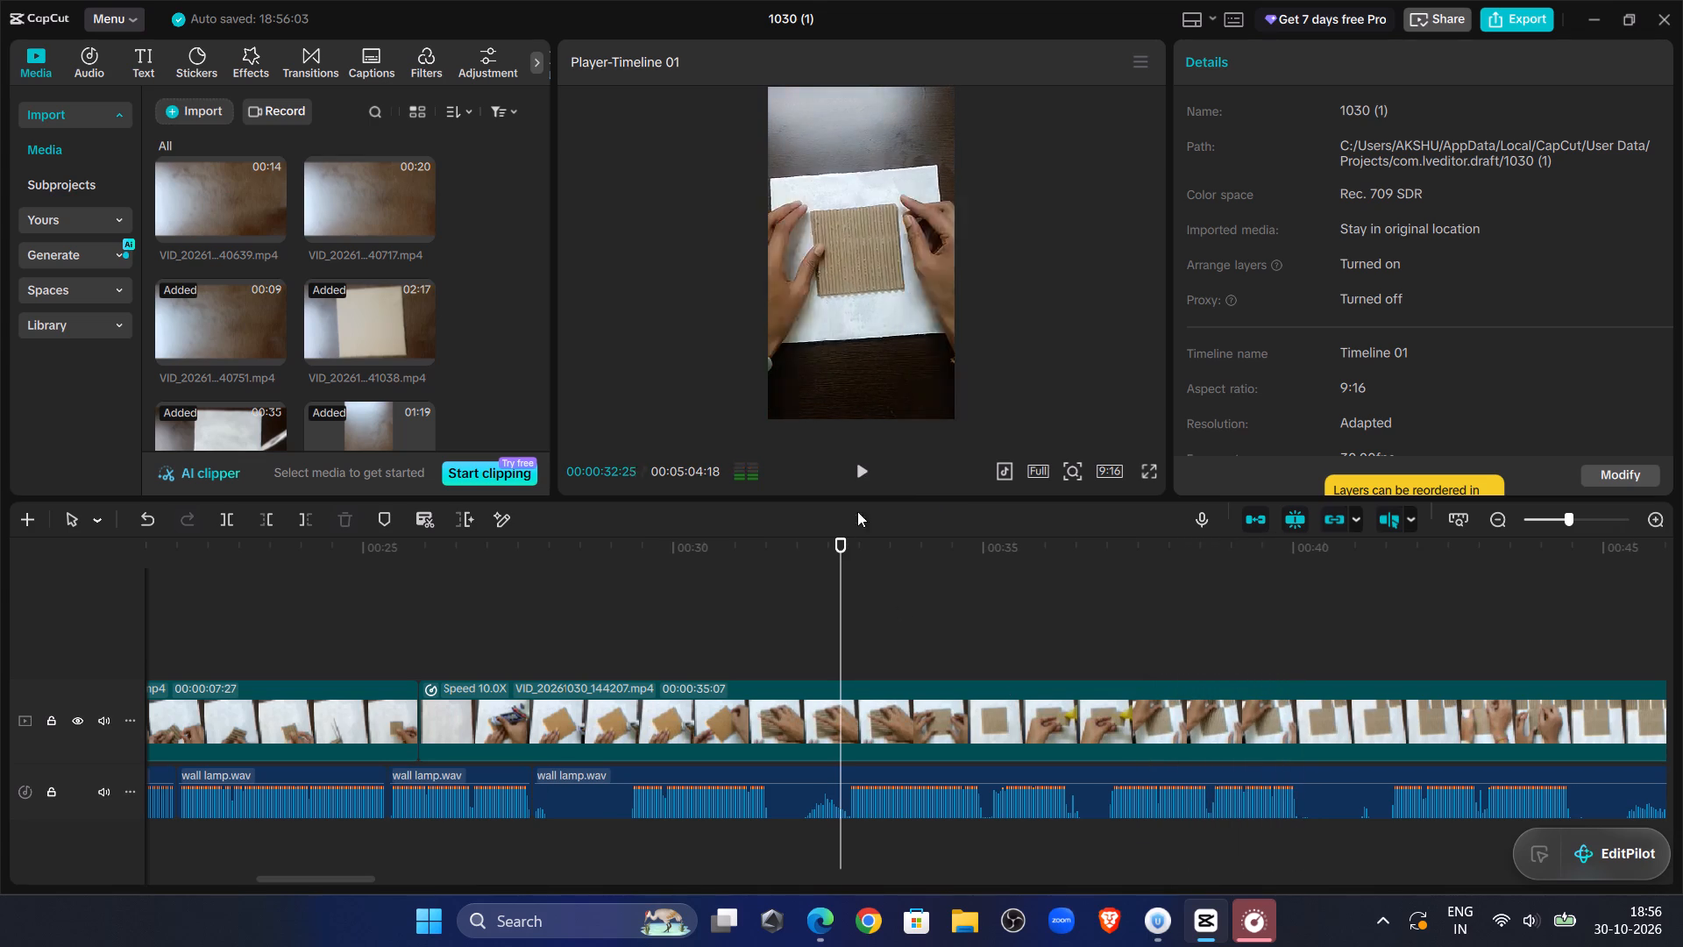
pyautogui.click(863, 473)
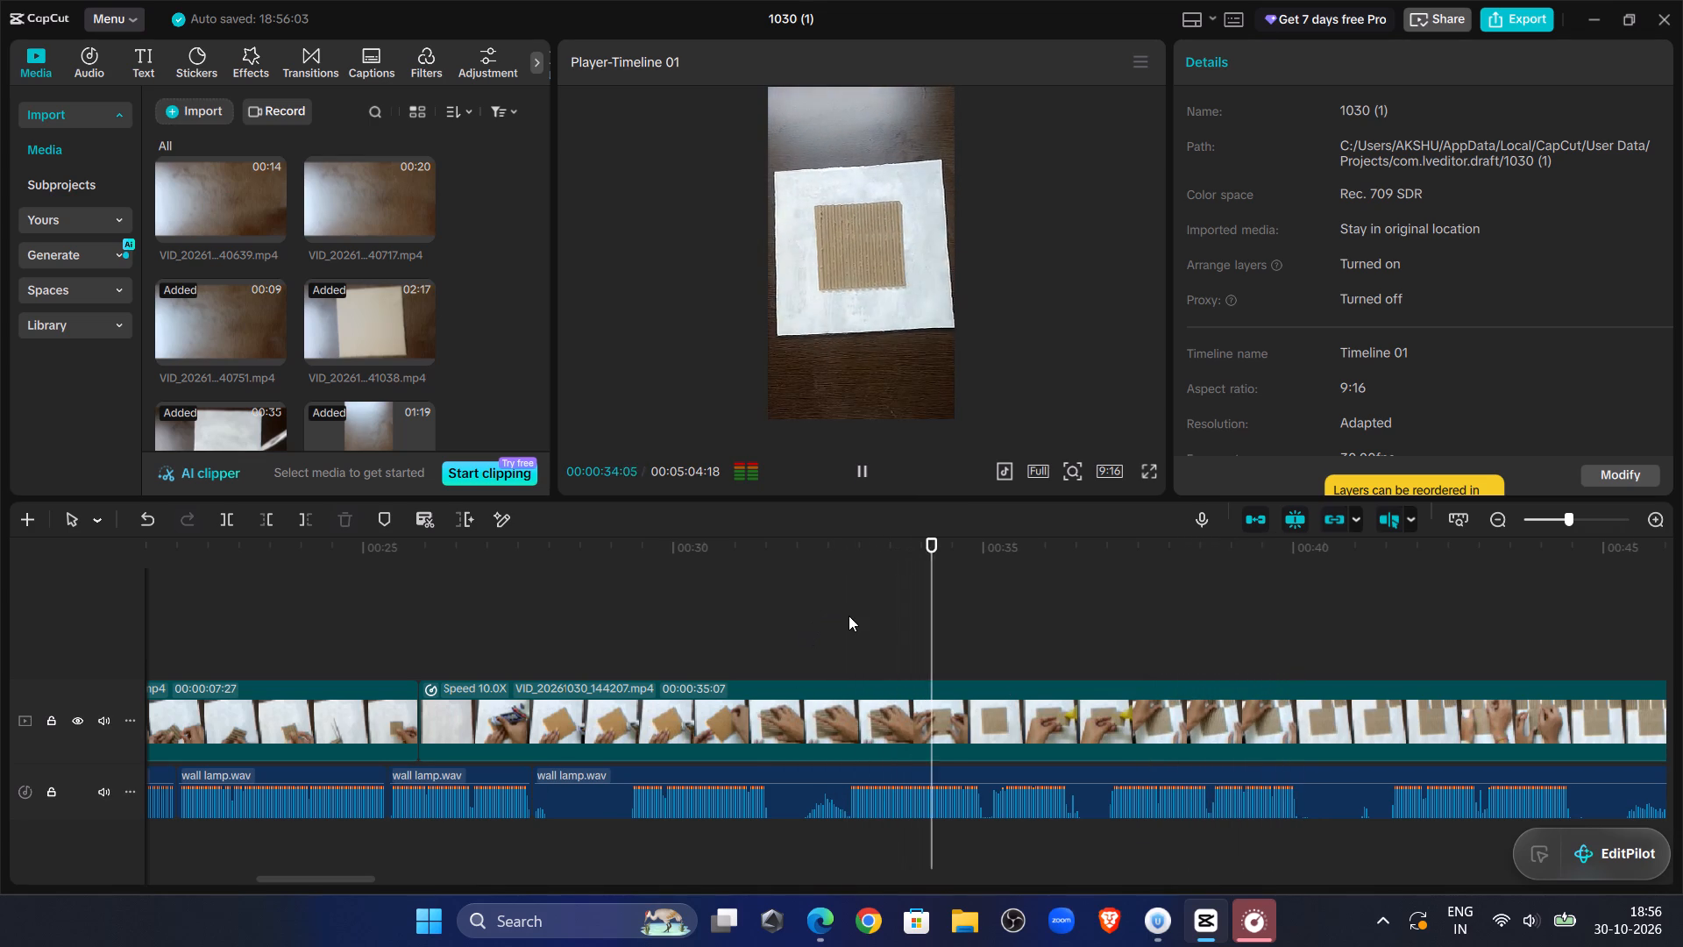
pyautogui.click(849, 616)
pyautogui.moveTo(849, 616); pyautogui.dragTo(846, 630)
pyautogui.click(832, 785)
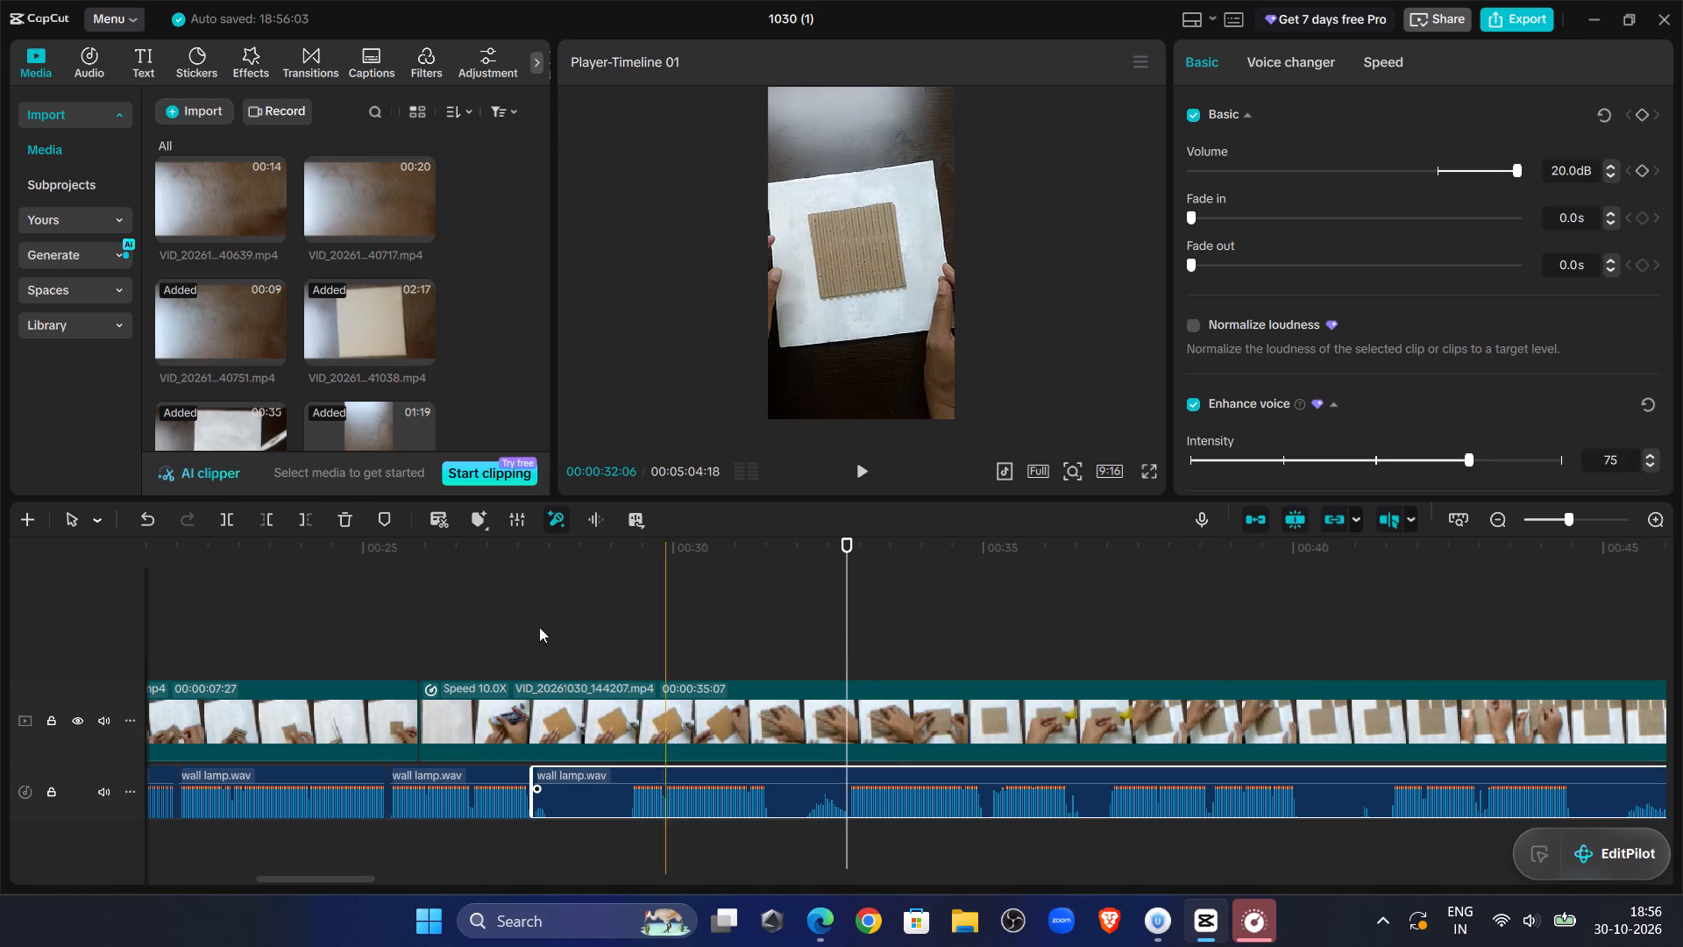
pyautogui.click(257, 519)
pyautogui.moveTo(865, 773); pyautogui.dragTo(576, 779)
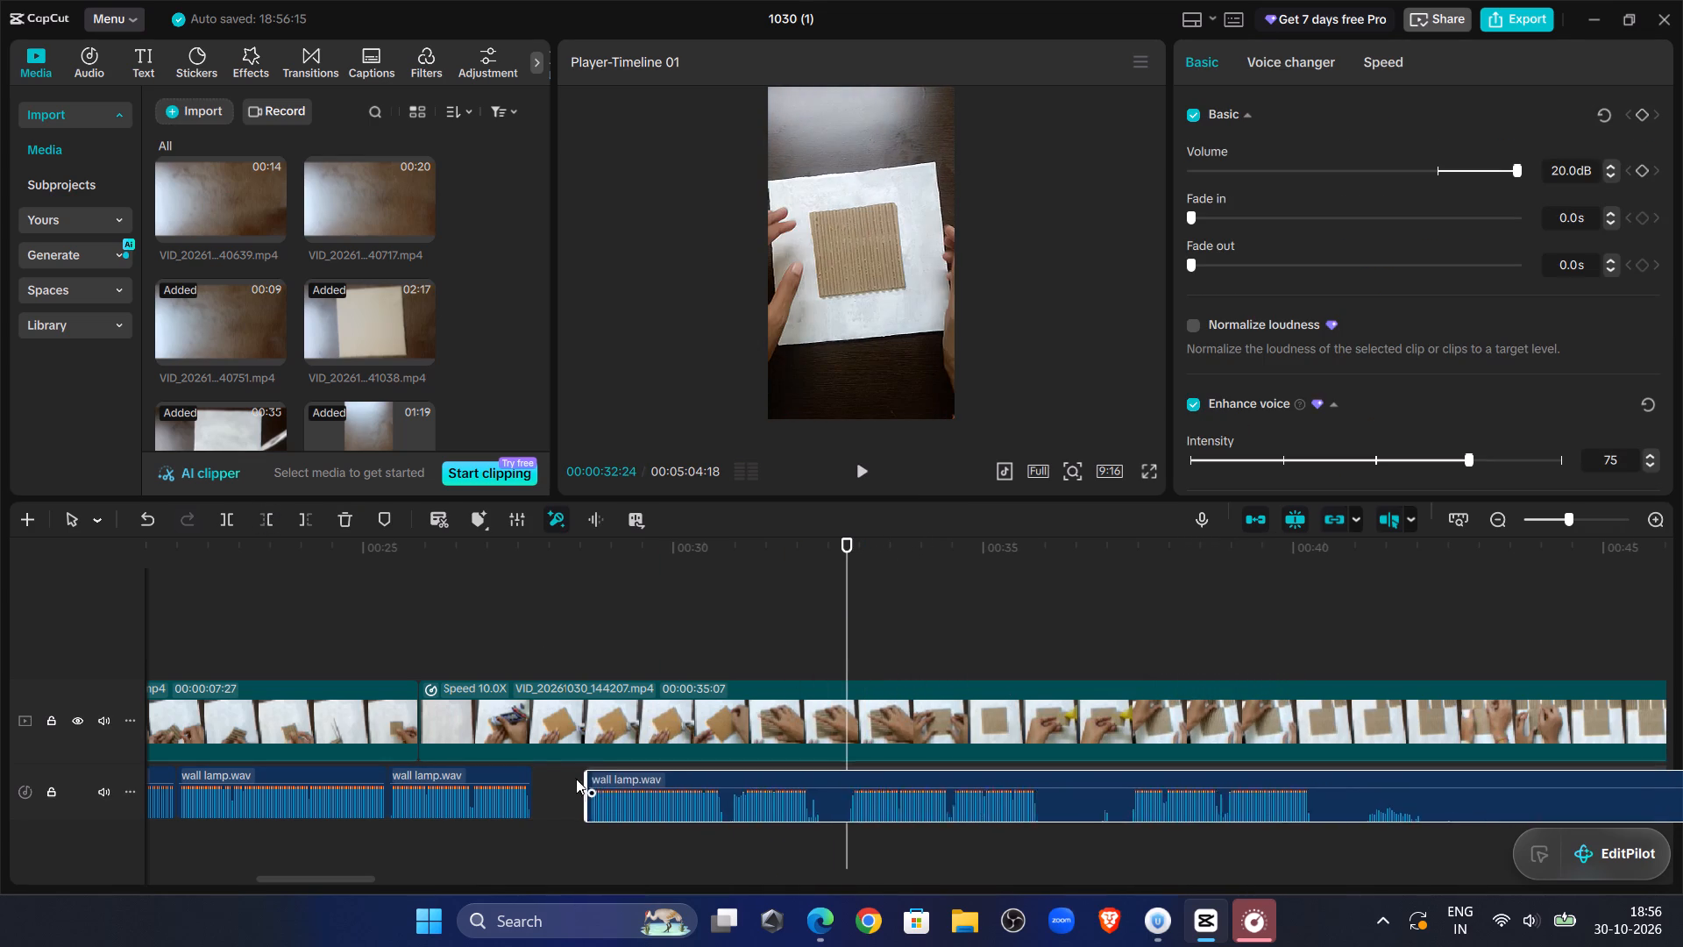
pyautogui.moveTo(576, 779); pyautogui.dragTo(550, 783)
# Trim the end of the voiceover segment before the 00:00:27:22 cut back to 00:00:27:20 and move the following segment against it.
pyautogui.click(452, 627)
pyautogui.click(867, 462)
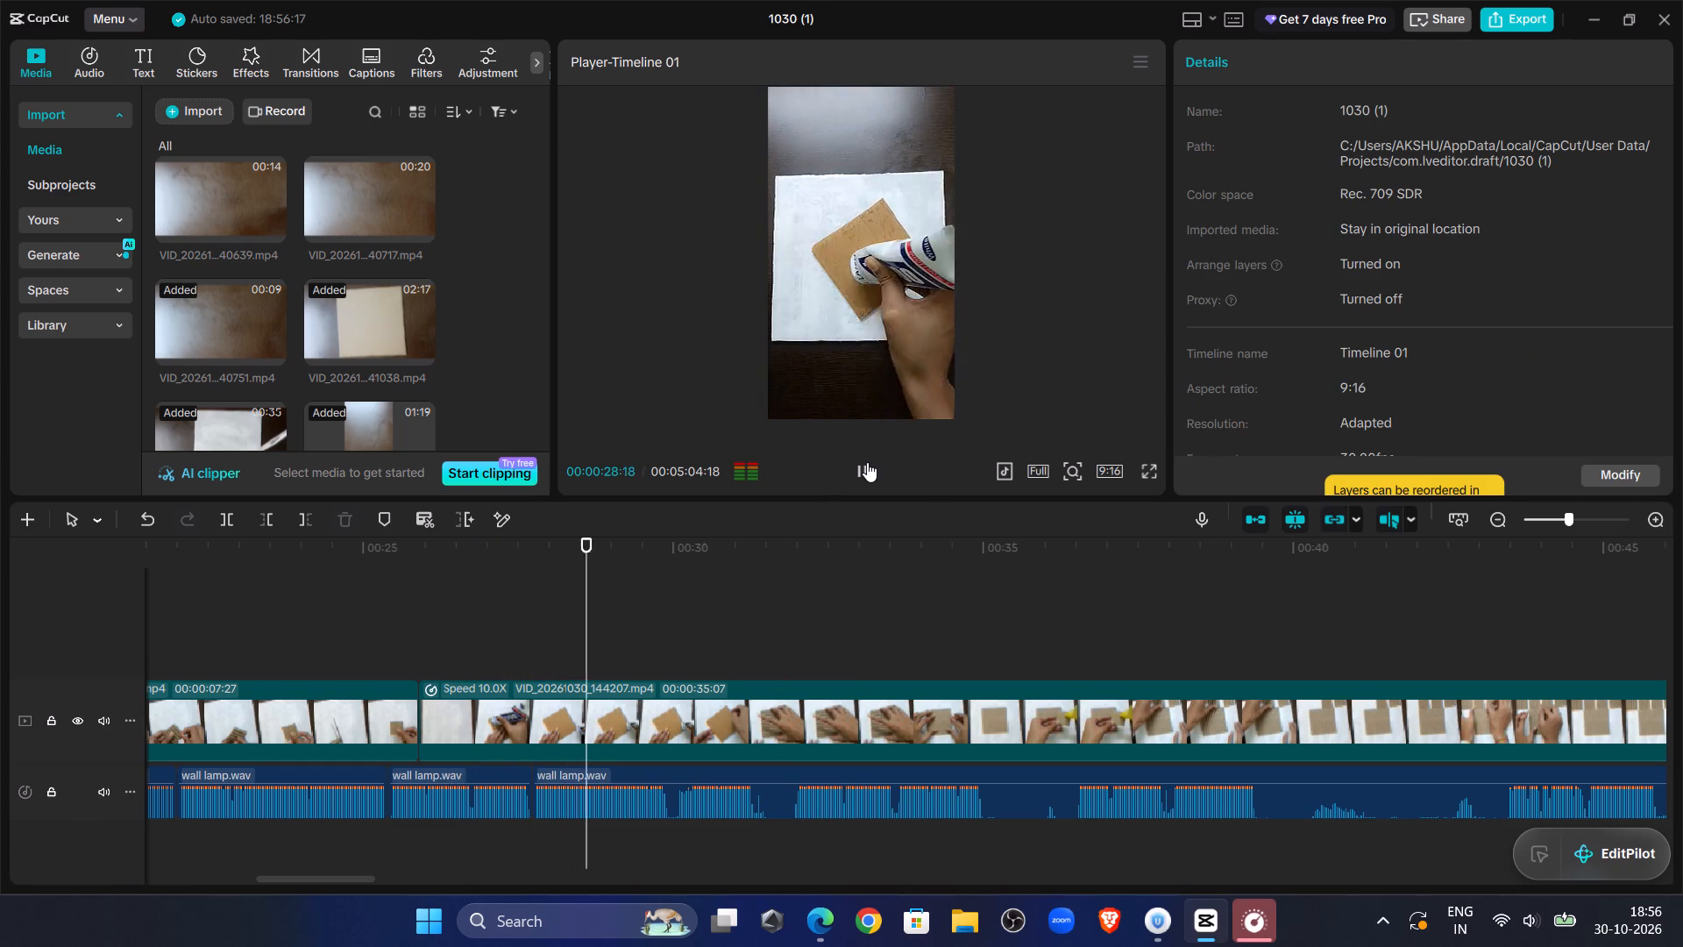
pyautogui.click(867, 462)
pyautogui.click(1582, 517)
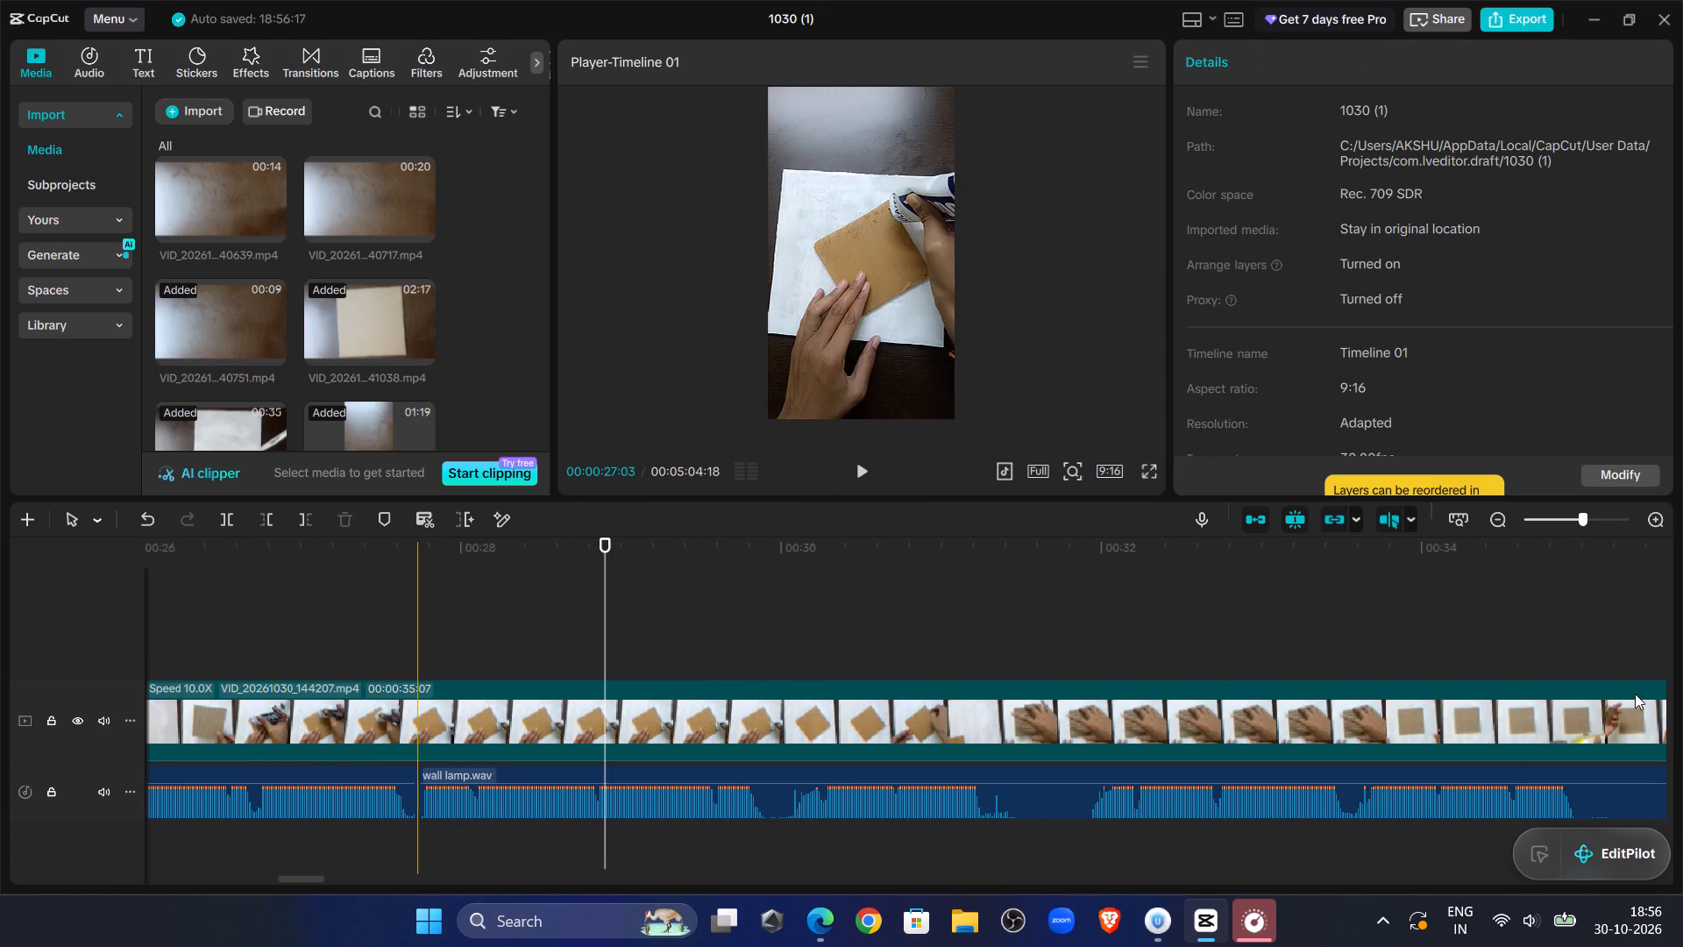
pyautogui.click(1599, 522)
pyautogui.click(508, 637)
pyautogui.moveTo(508, 637); pyautogui.dragTo(0, 645)
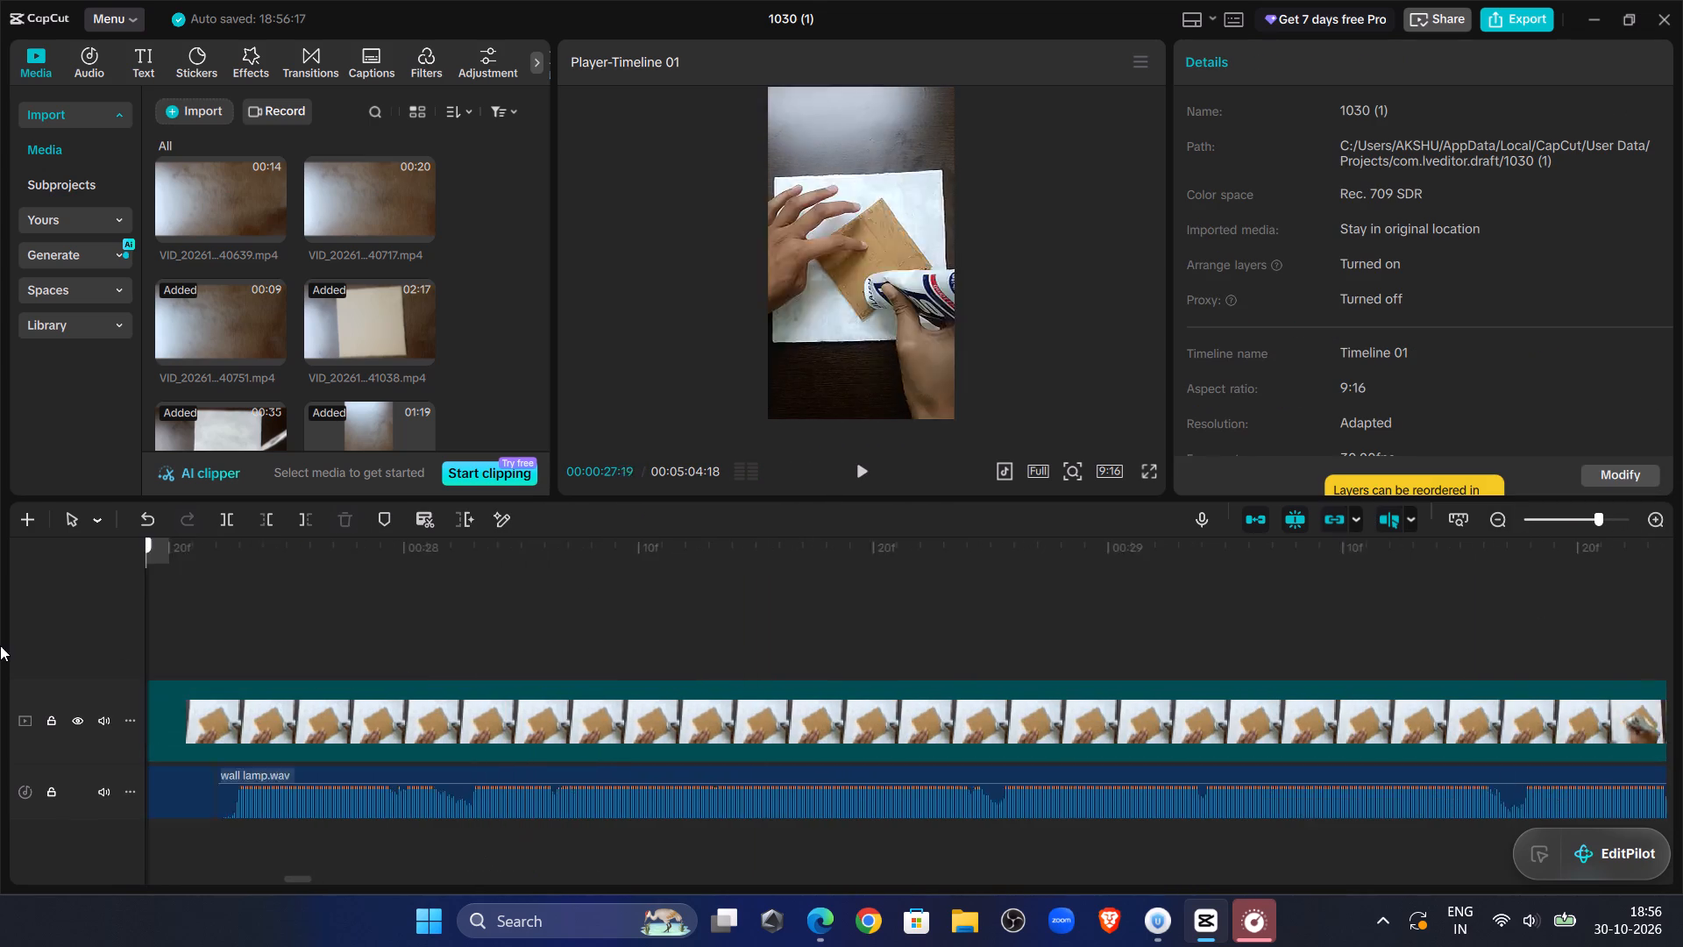
pyautogui.moveTo(0, 645); pyautogui.dragTo(1121, 784)
pyautogui.click(1112, 792)
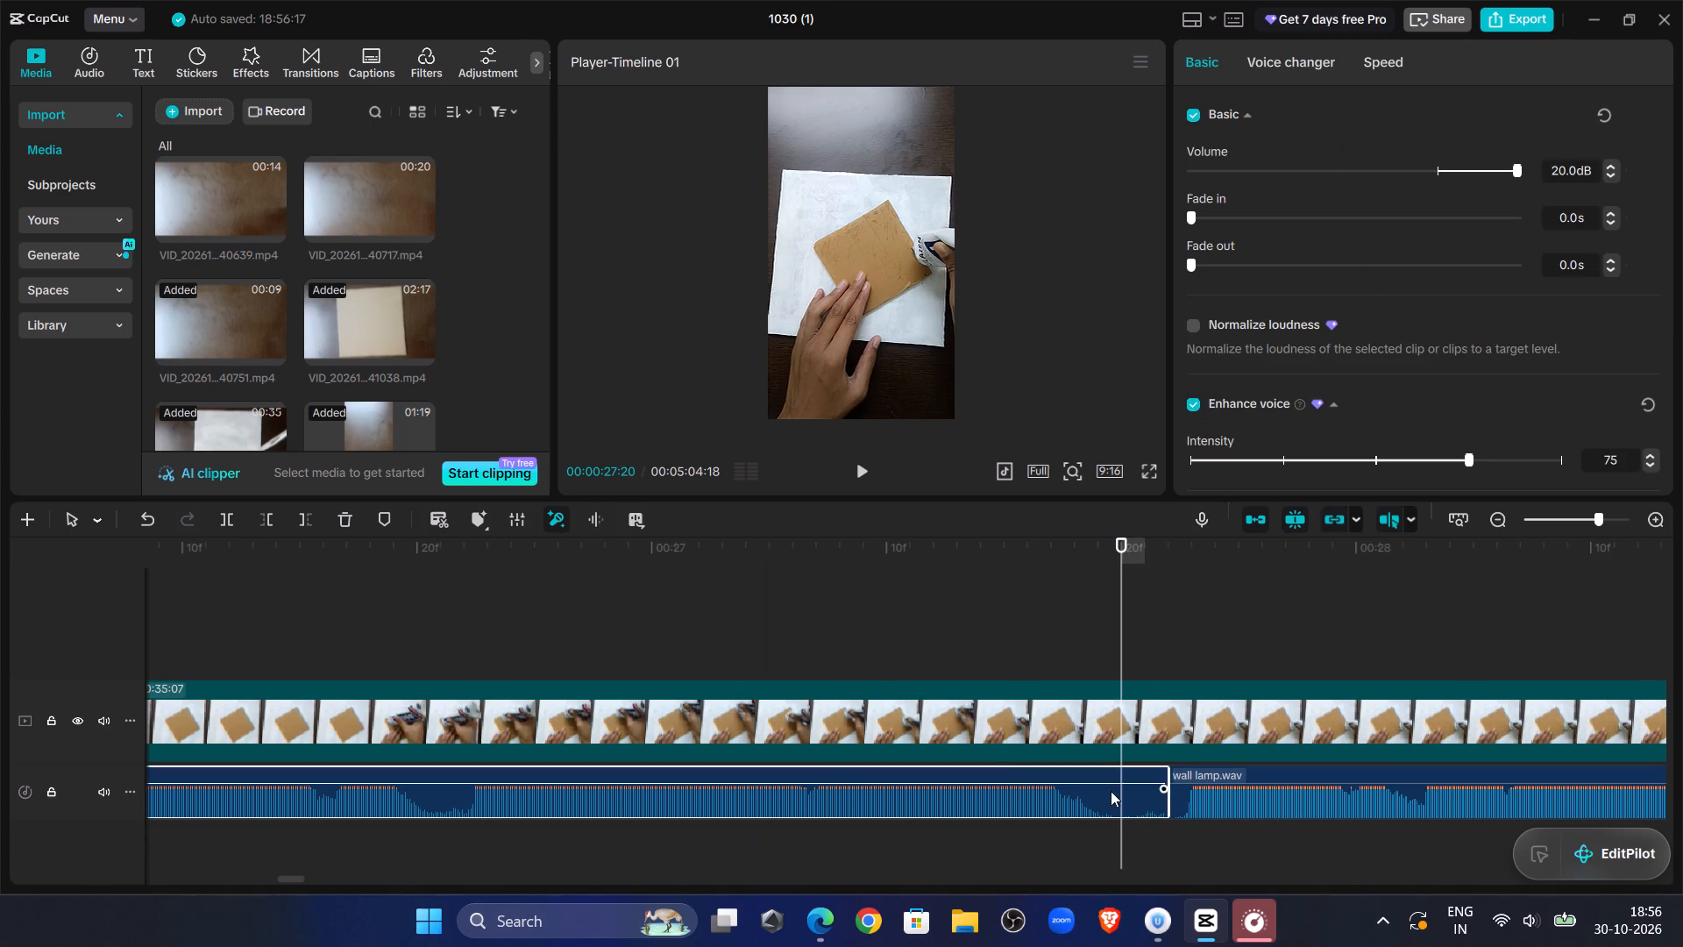
pyautogui.click(310, 516)
pyautogui.click(1217, 771)
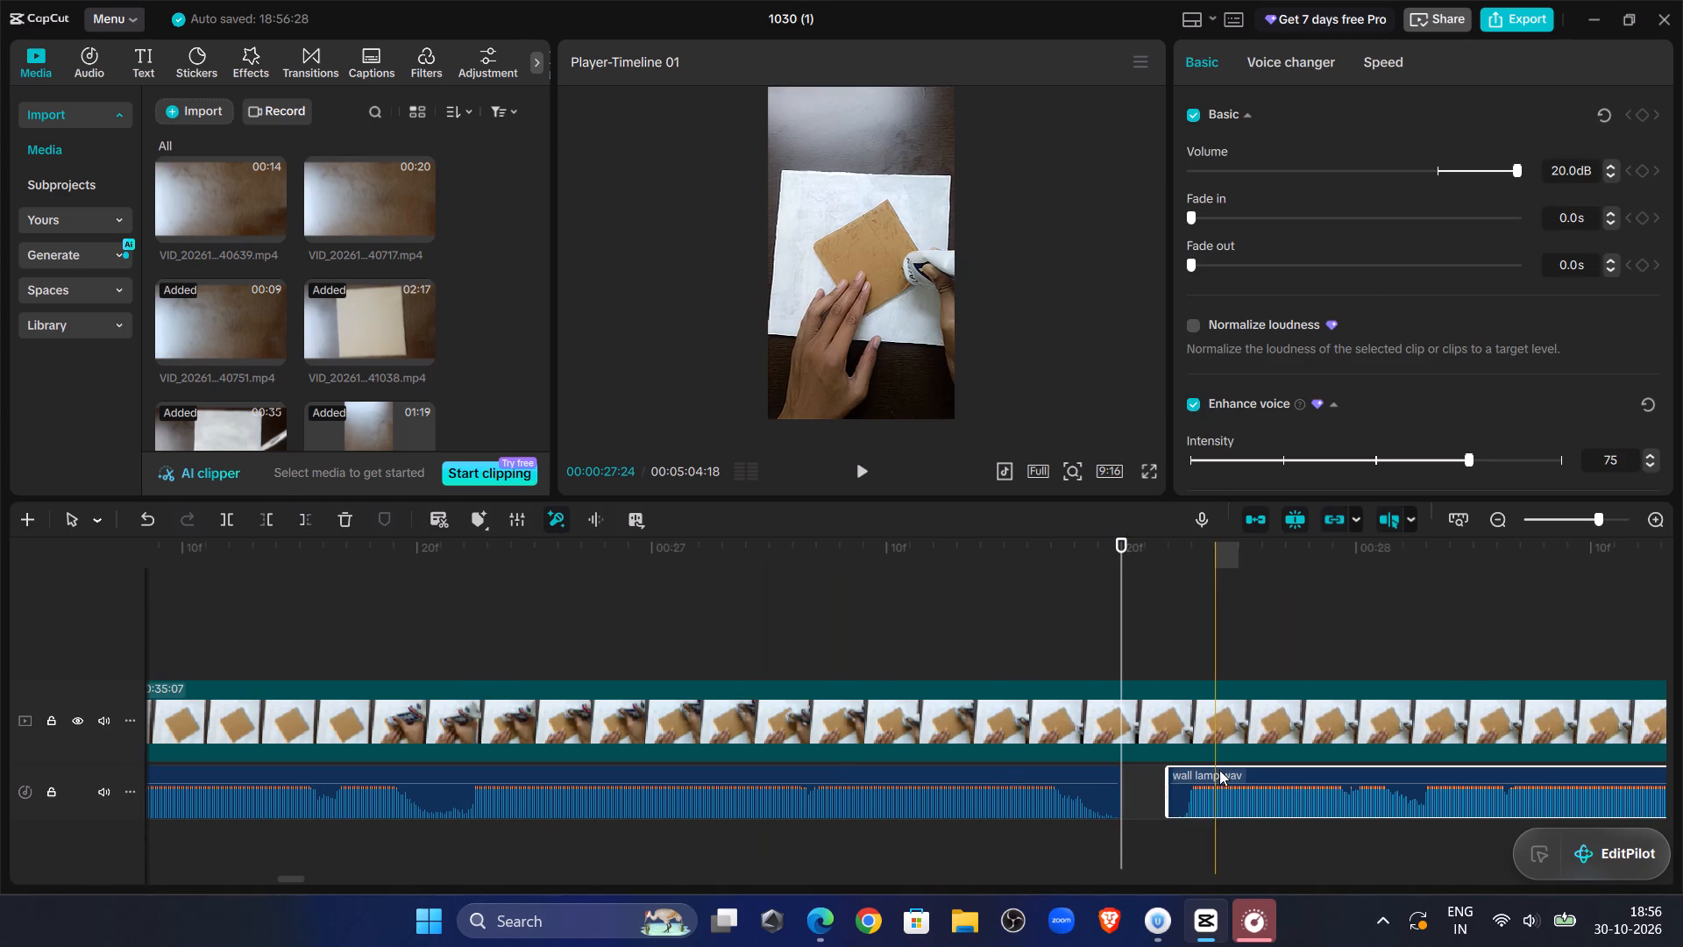
pyautogui.moveTo(1219, 770); pyautogui.dragTo(1175, 772)
# Replay the narration across the tightened joint and split the last voiceover segment at the short pause just before 00:00:30.
pyautogui.click(941, 592)
pyautogui.click(872, 469)
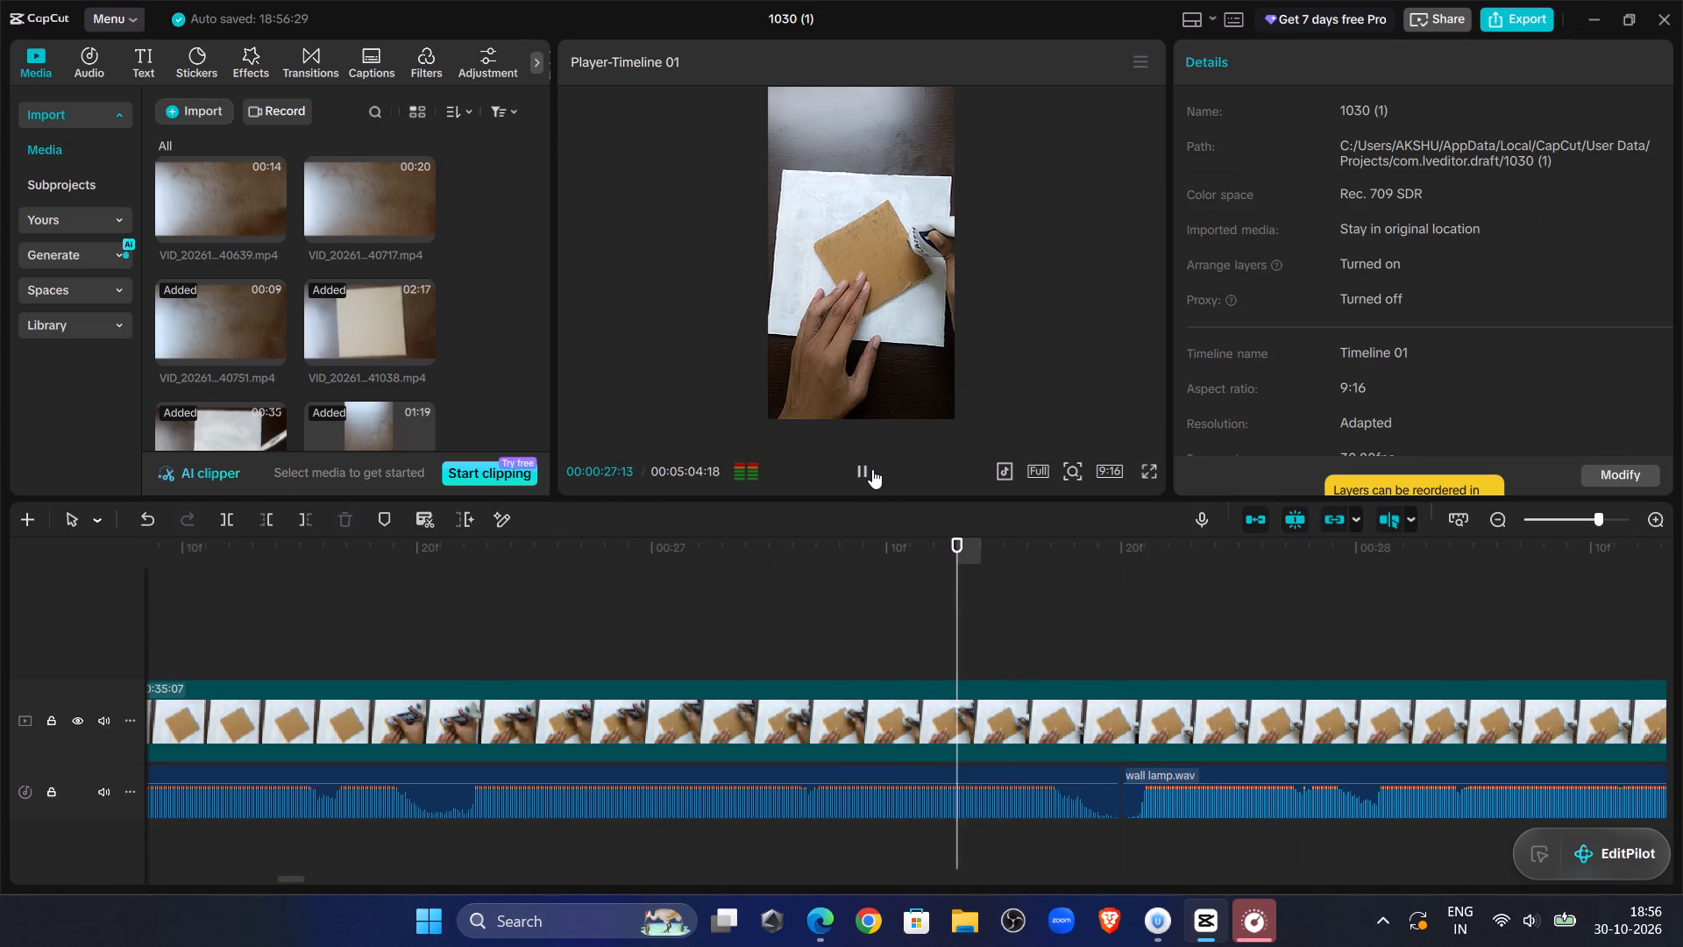
pyautogui.click(1575, 518)
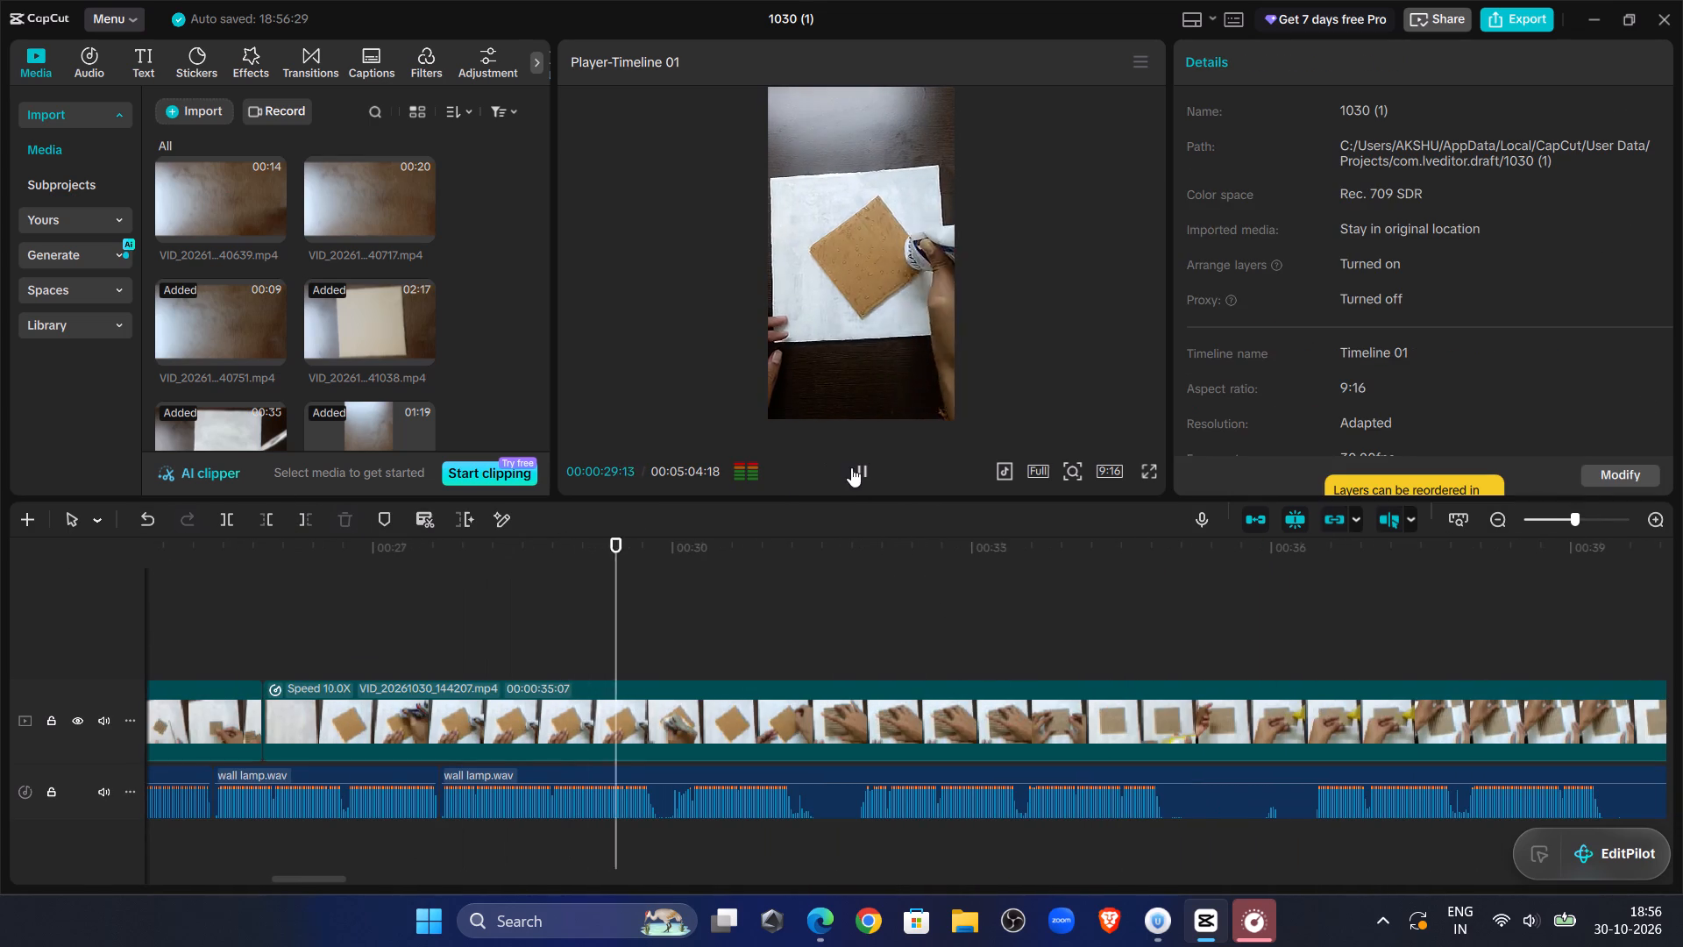
pyautogui.click(856, 470)
pyautogui.doubleClick(861, 479)
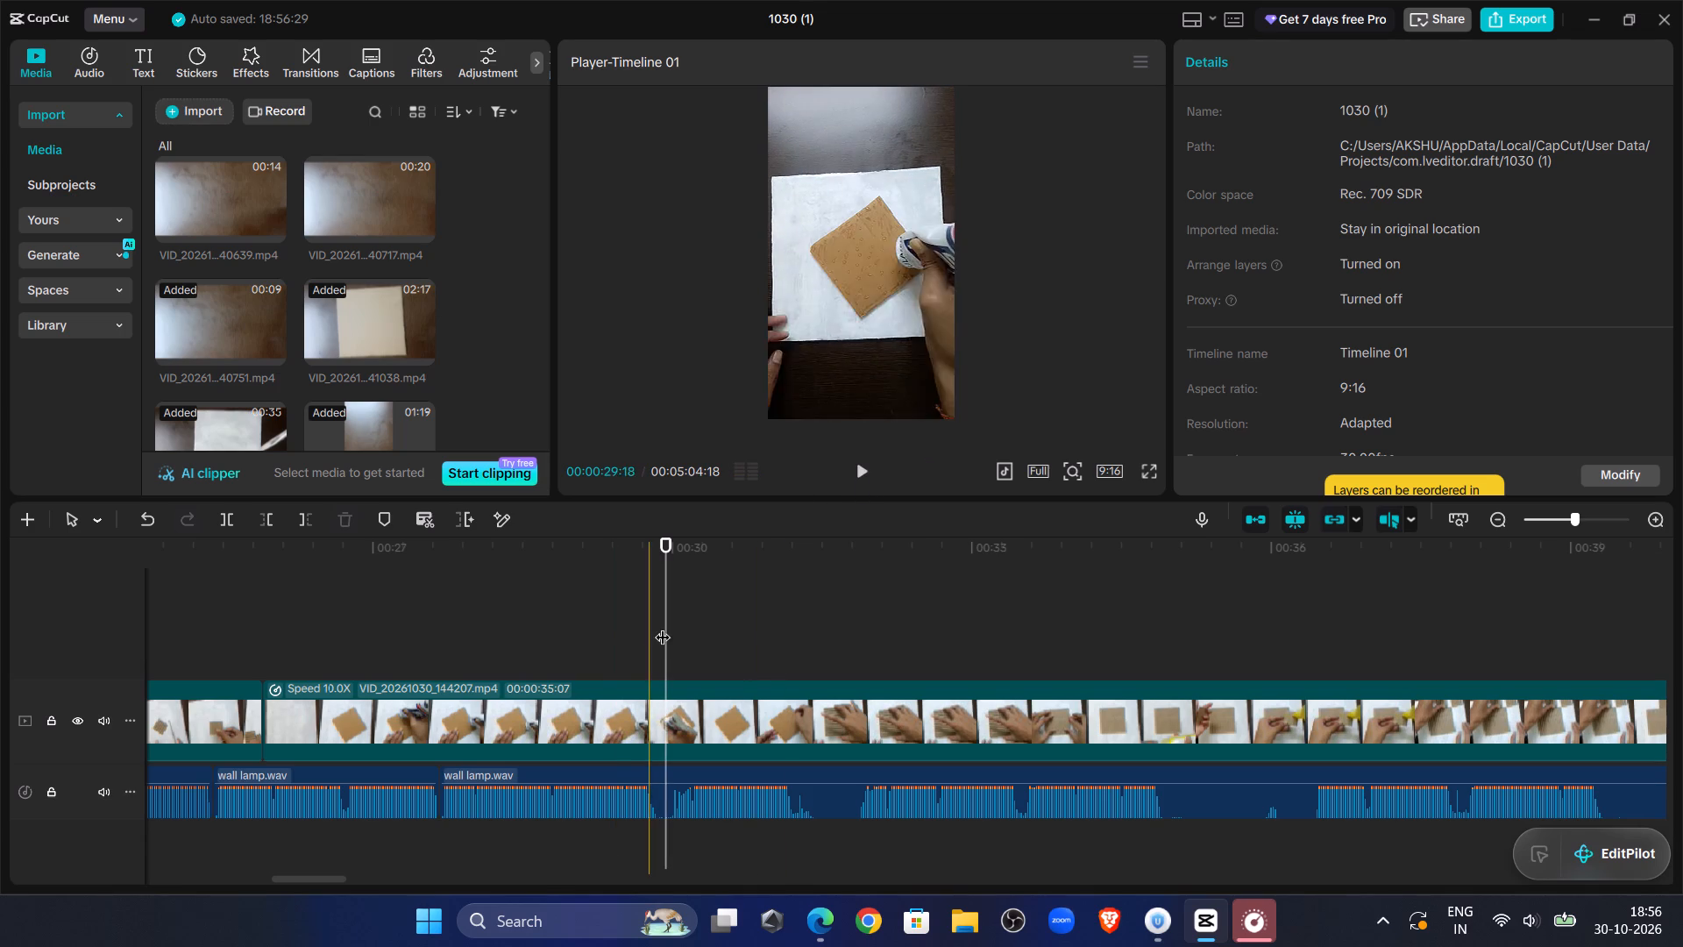
pyautogui.click(660, 623)
pyautogui.click(664, 794)
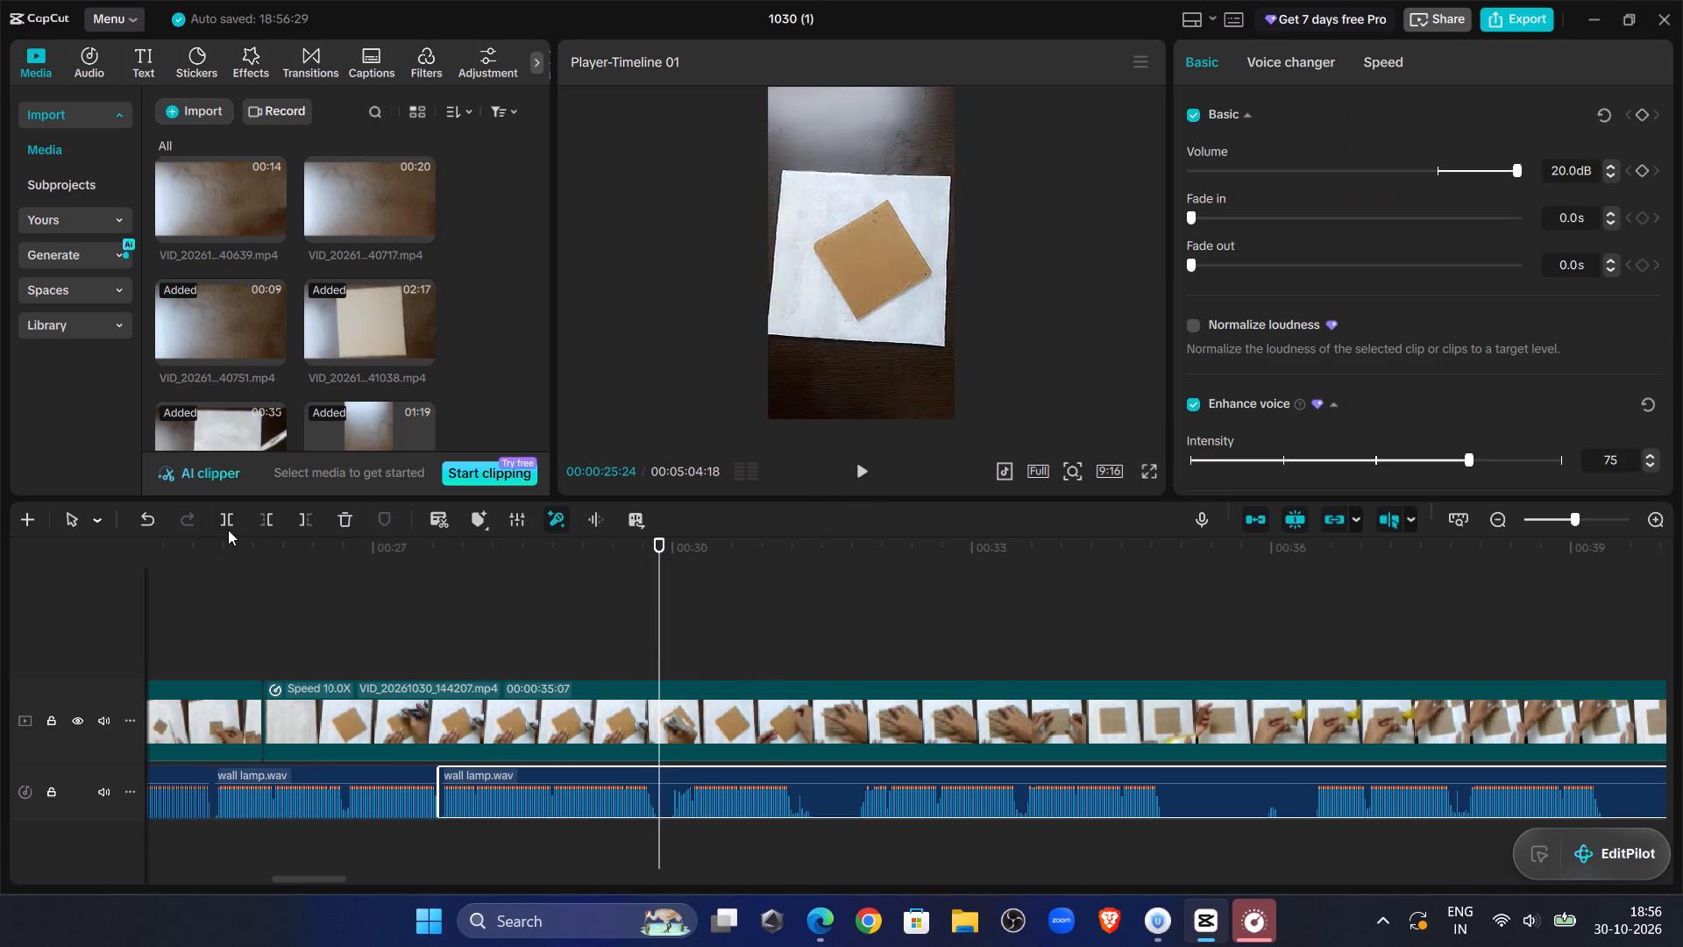
pyautogui.click(227, 529)
# Listen to the narration after the new cut and at the start of the timeline, and delete the first voiceover segment.
pyautogui.click(854, 475)
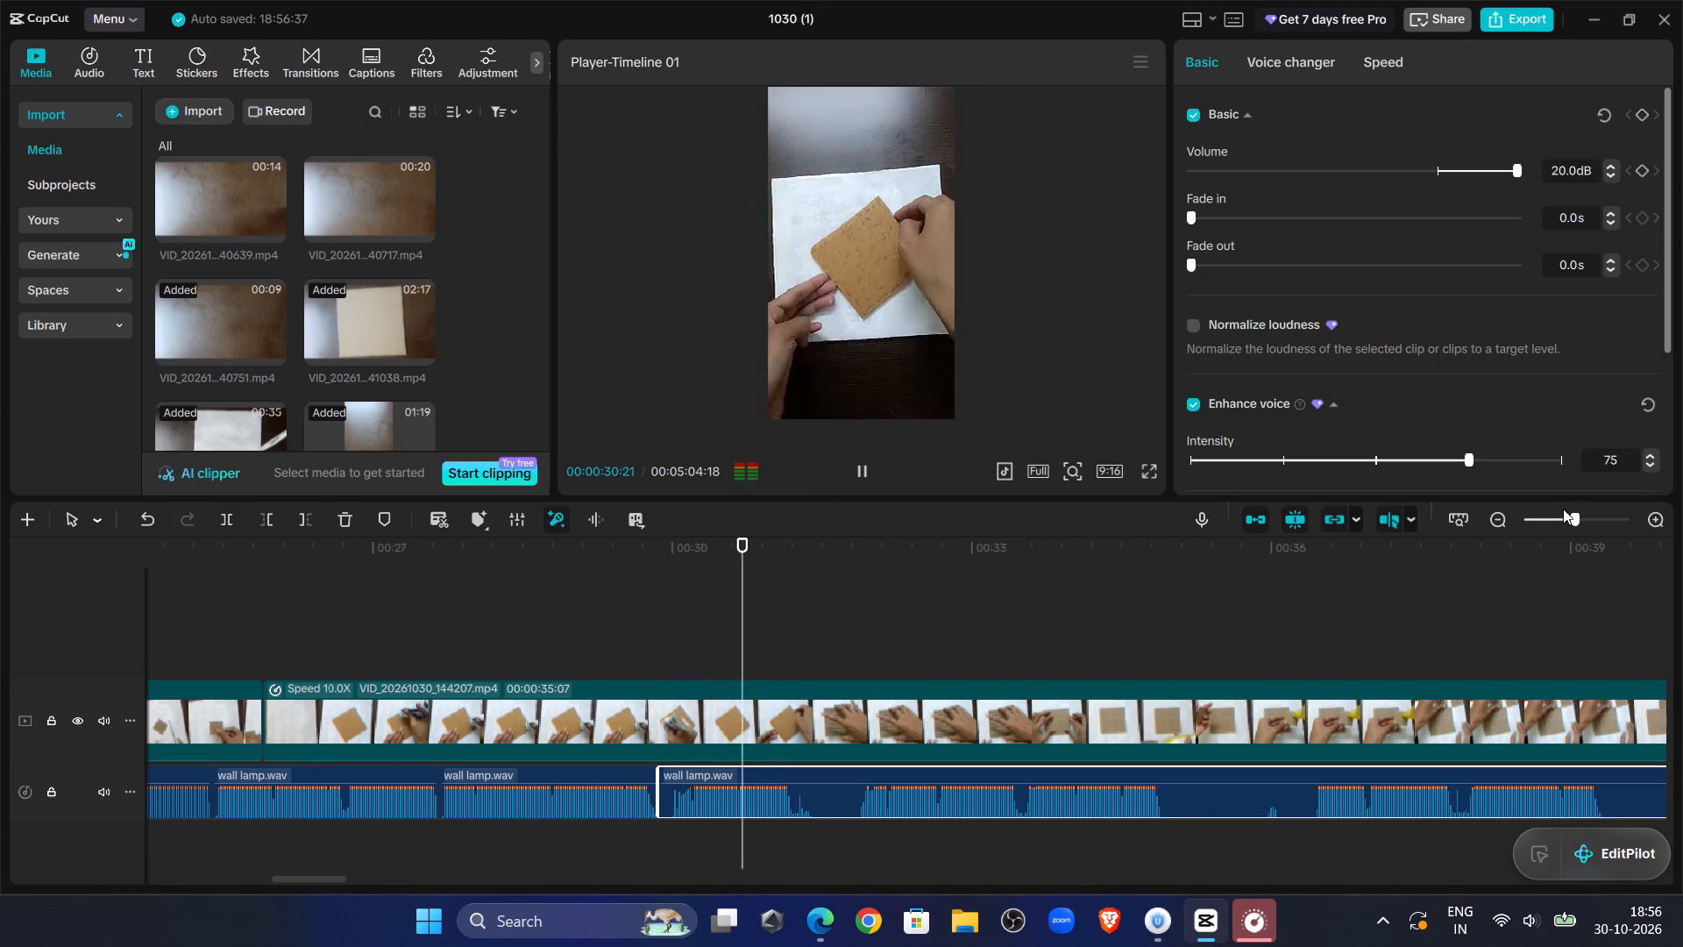
pyautogui.click(1556, 517)
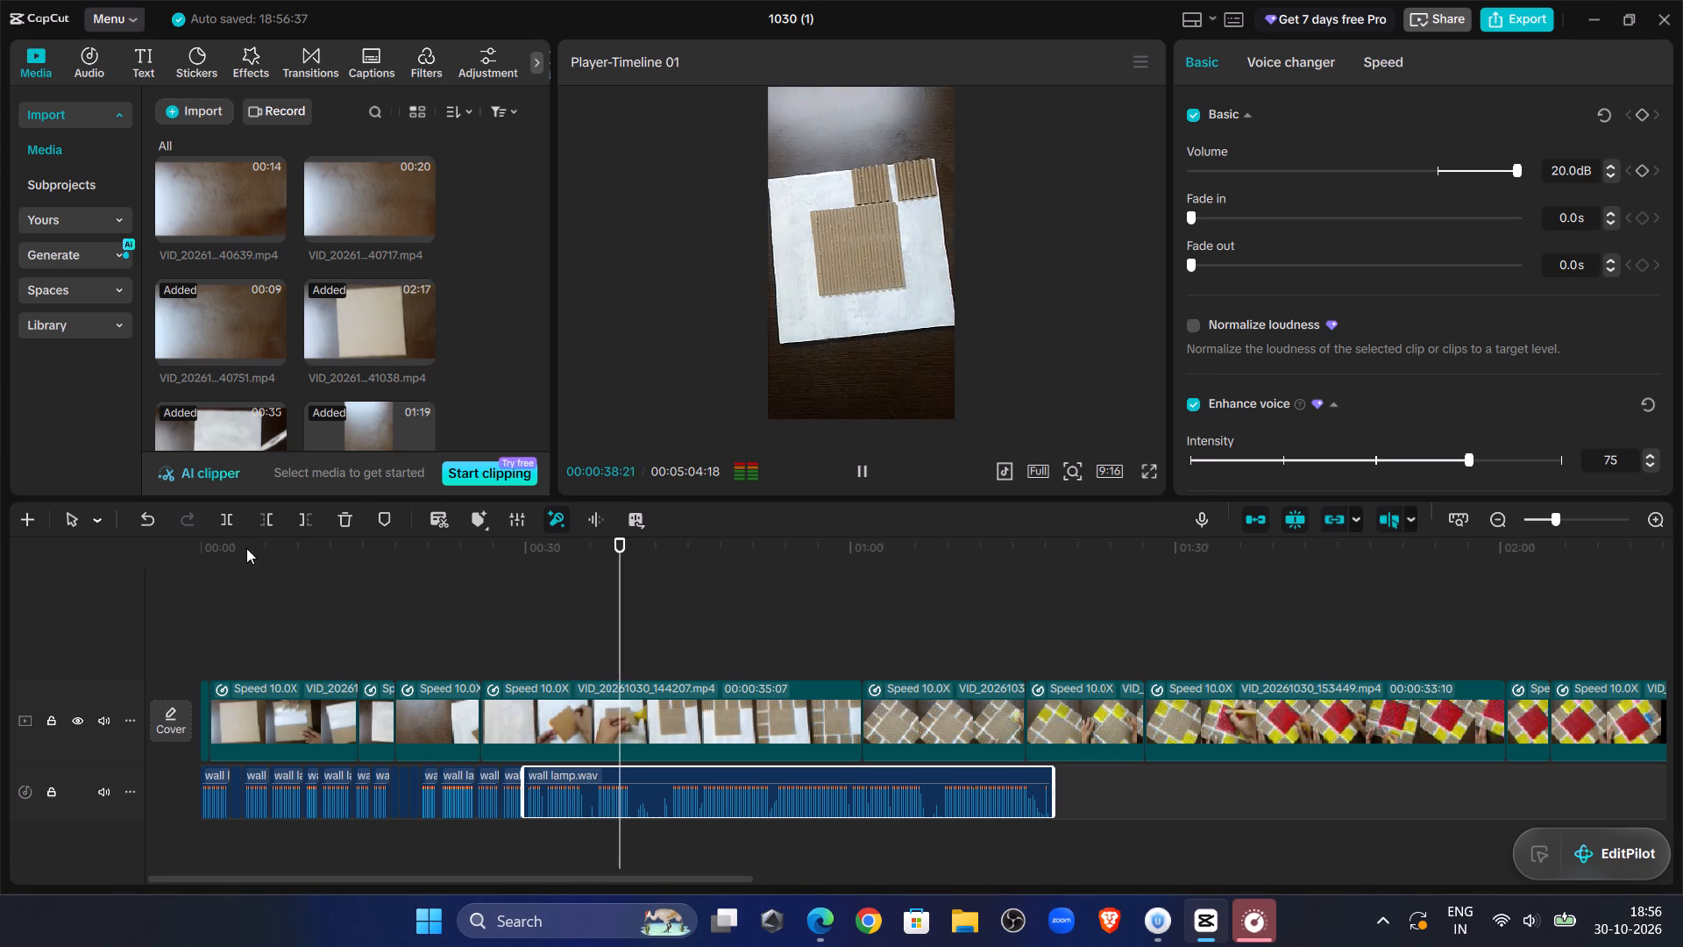
pyautogui.click(246, 589)
pyautogui.moveTo(237, 590); pyautogui.dragTo(102, 631)
pyautogui.click(863, 466)
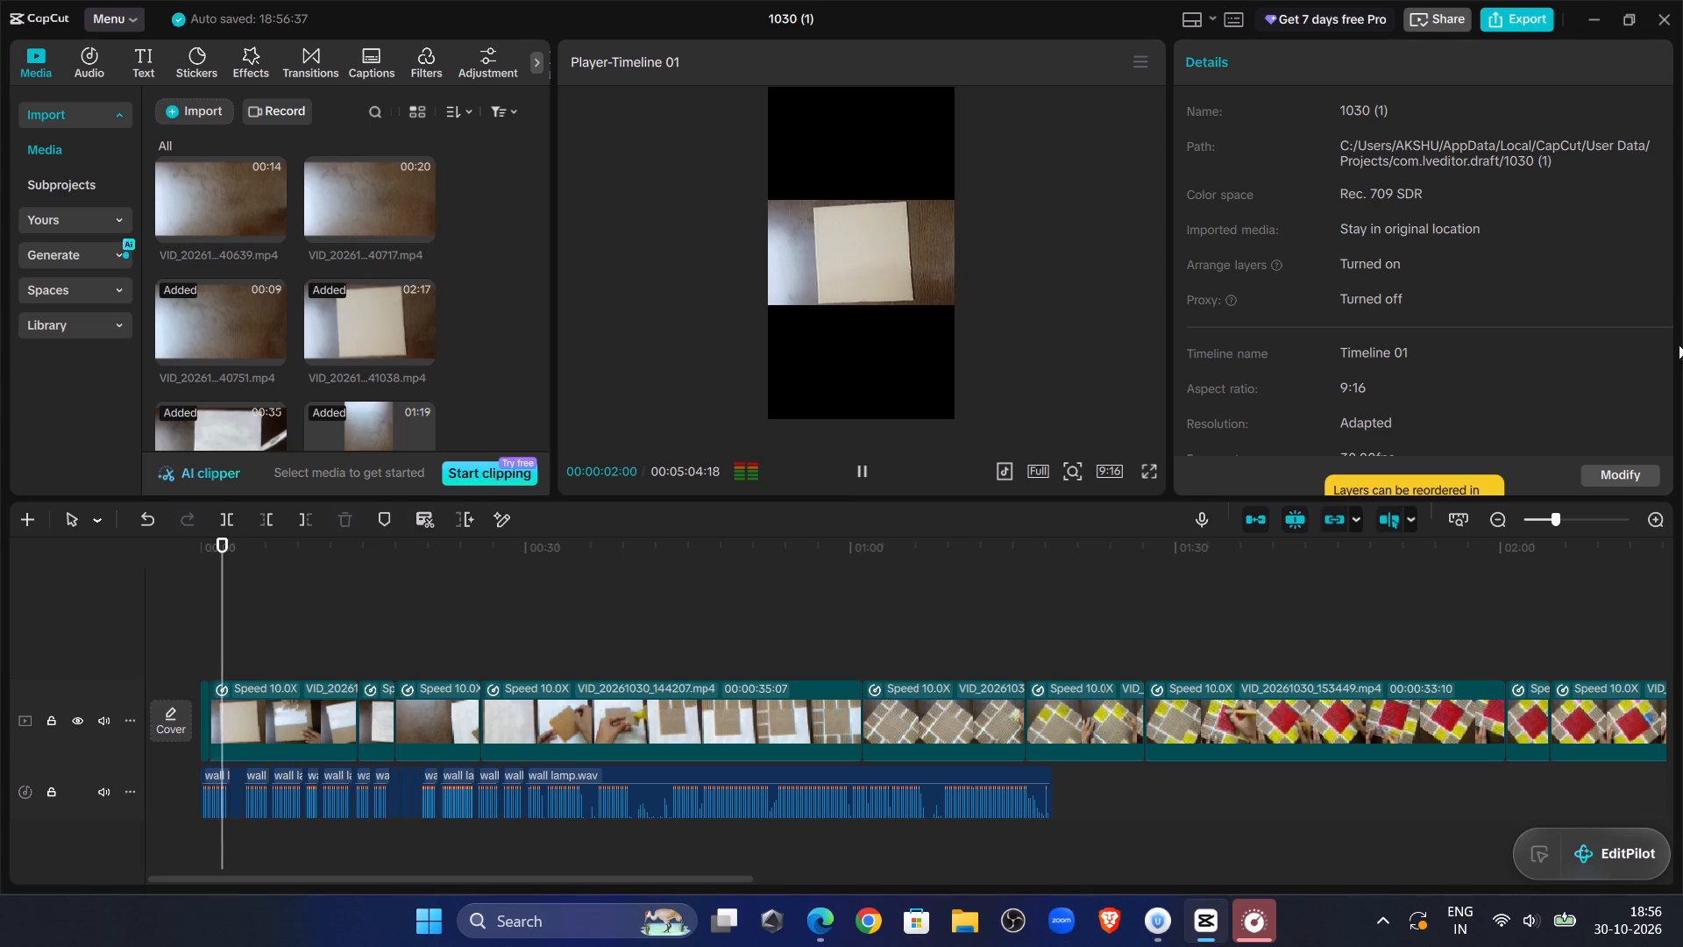
pyautogui.click(235, 601)
pyautogui.moveTo(235, 601); pyautogui.dragTo(121, 615)
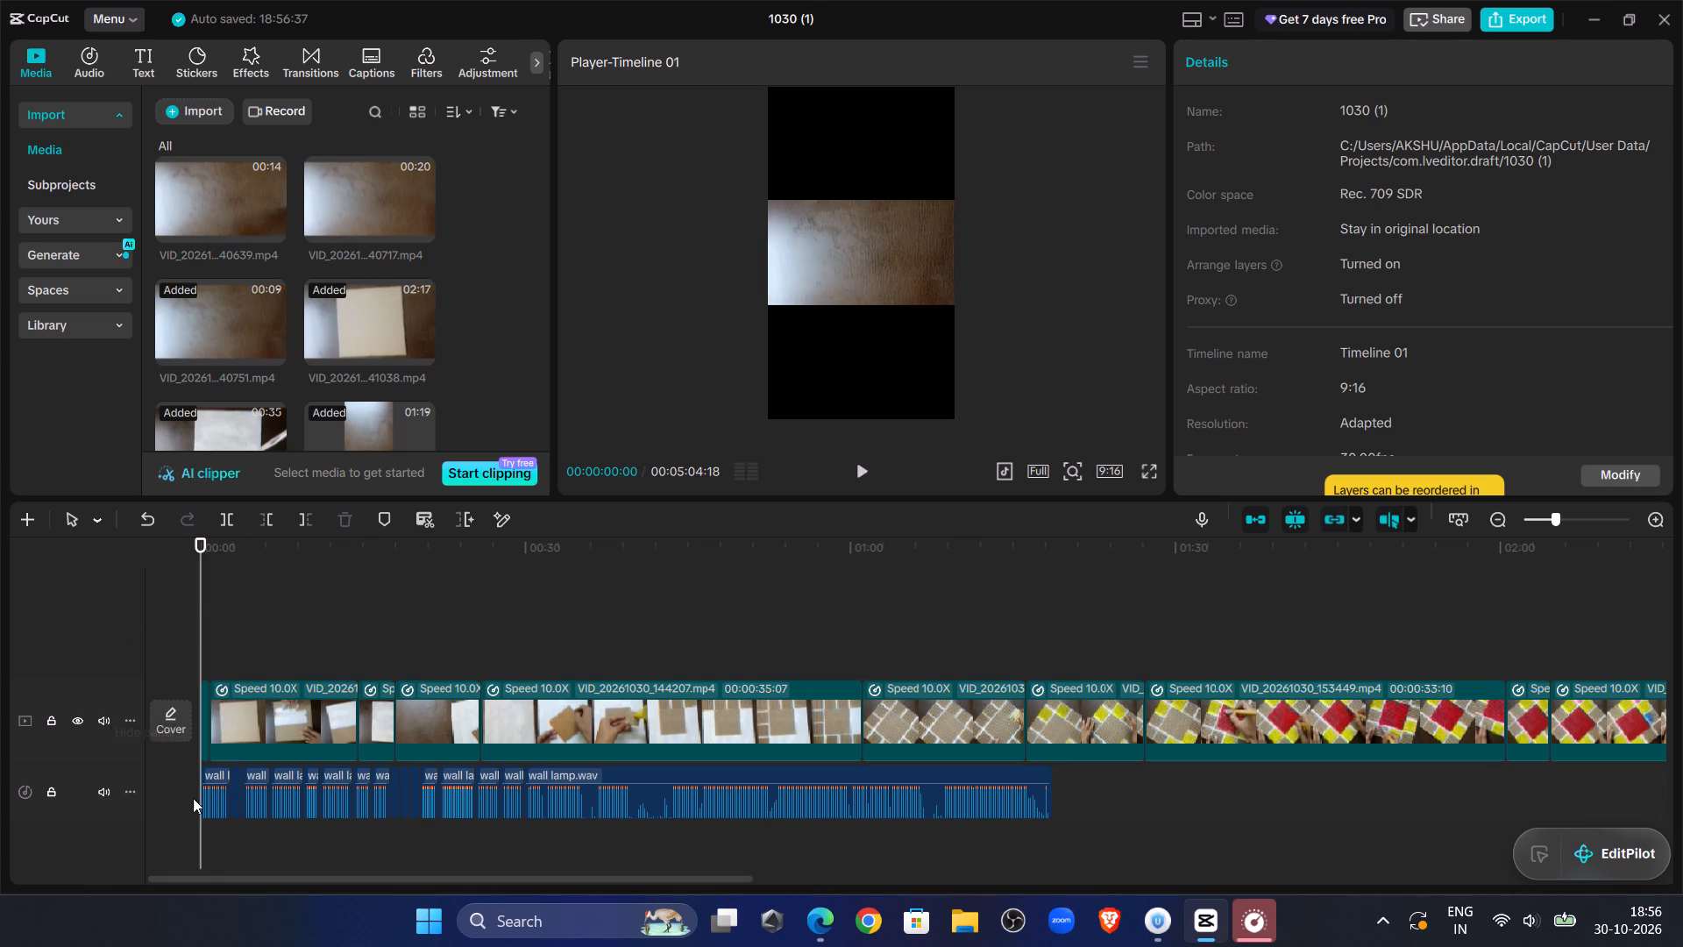
pyautogui.click(220, 786)
pyautogui.press('Delete')
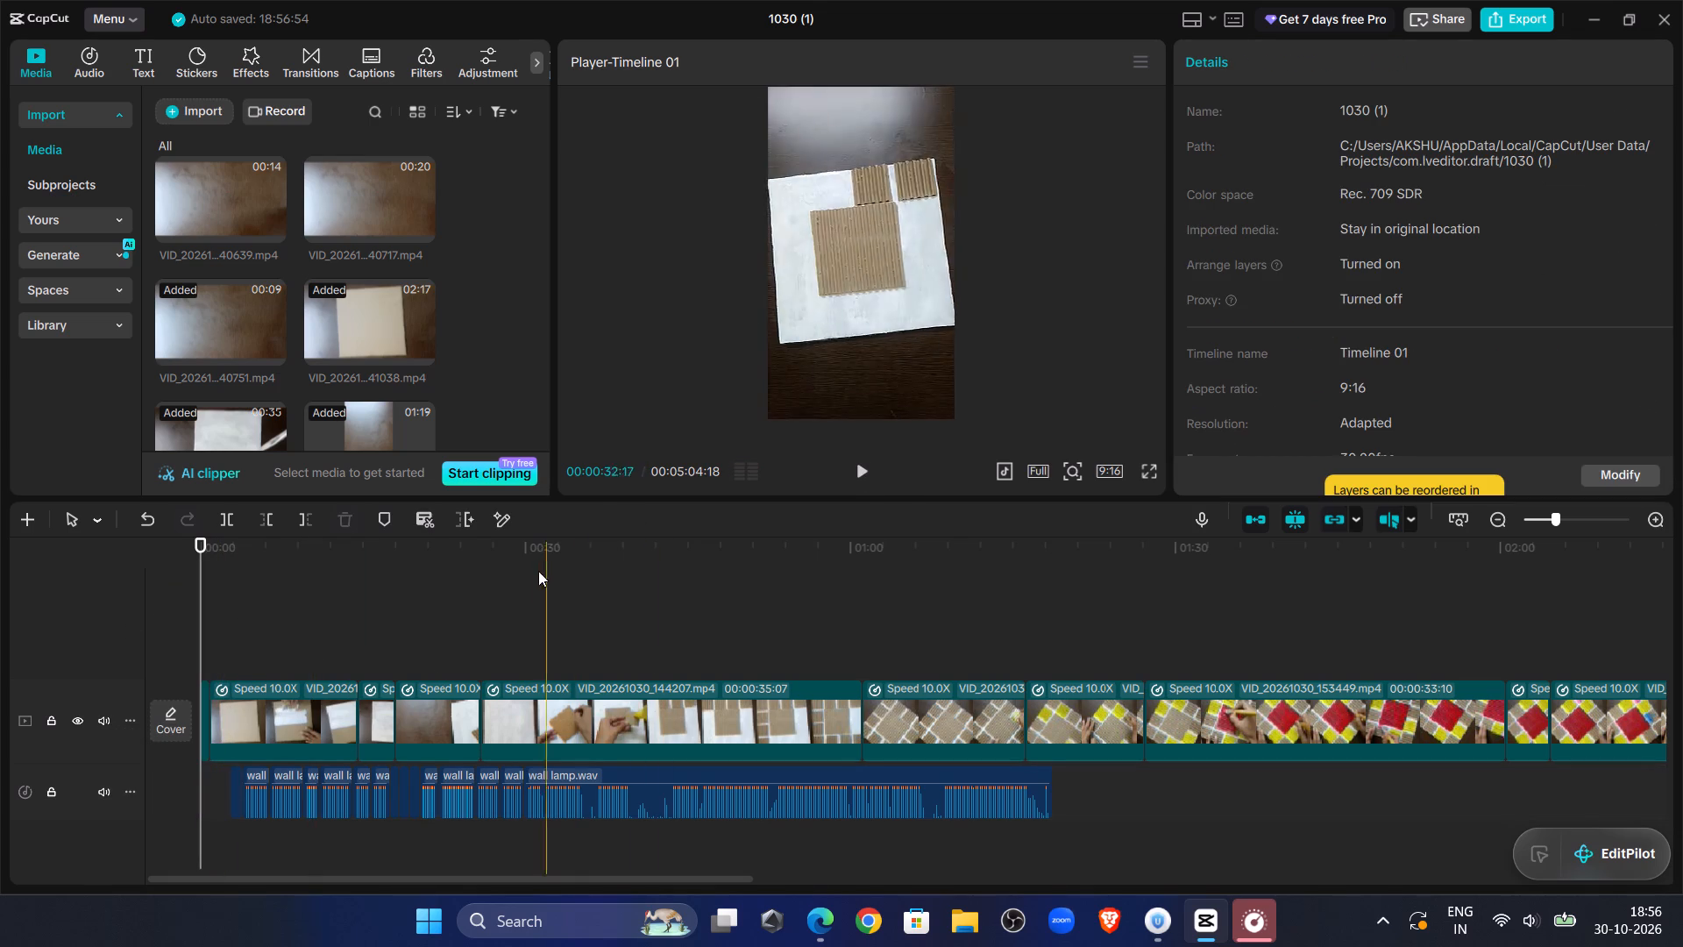
# Listen to the narration from about 00:00:30, split the last voiceover segment at 00:00:32:04, and delete the part before that cut.
pyautogui.click(529, 567)
pyautogui.click(870, 473)
pyautogui.click(1576, 516)
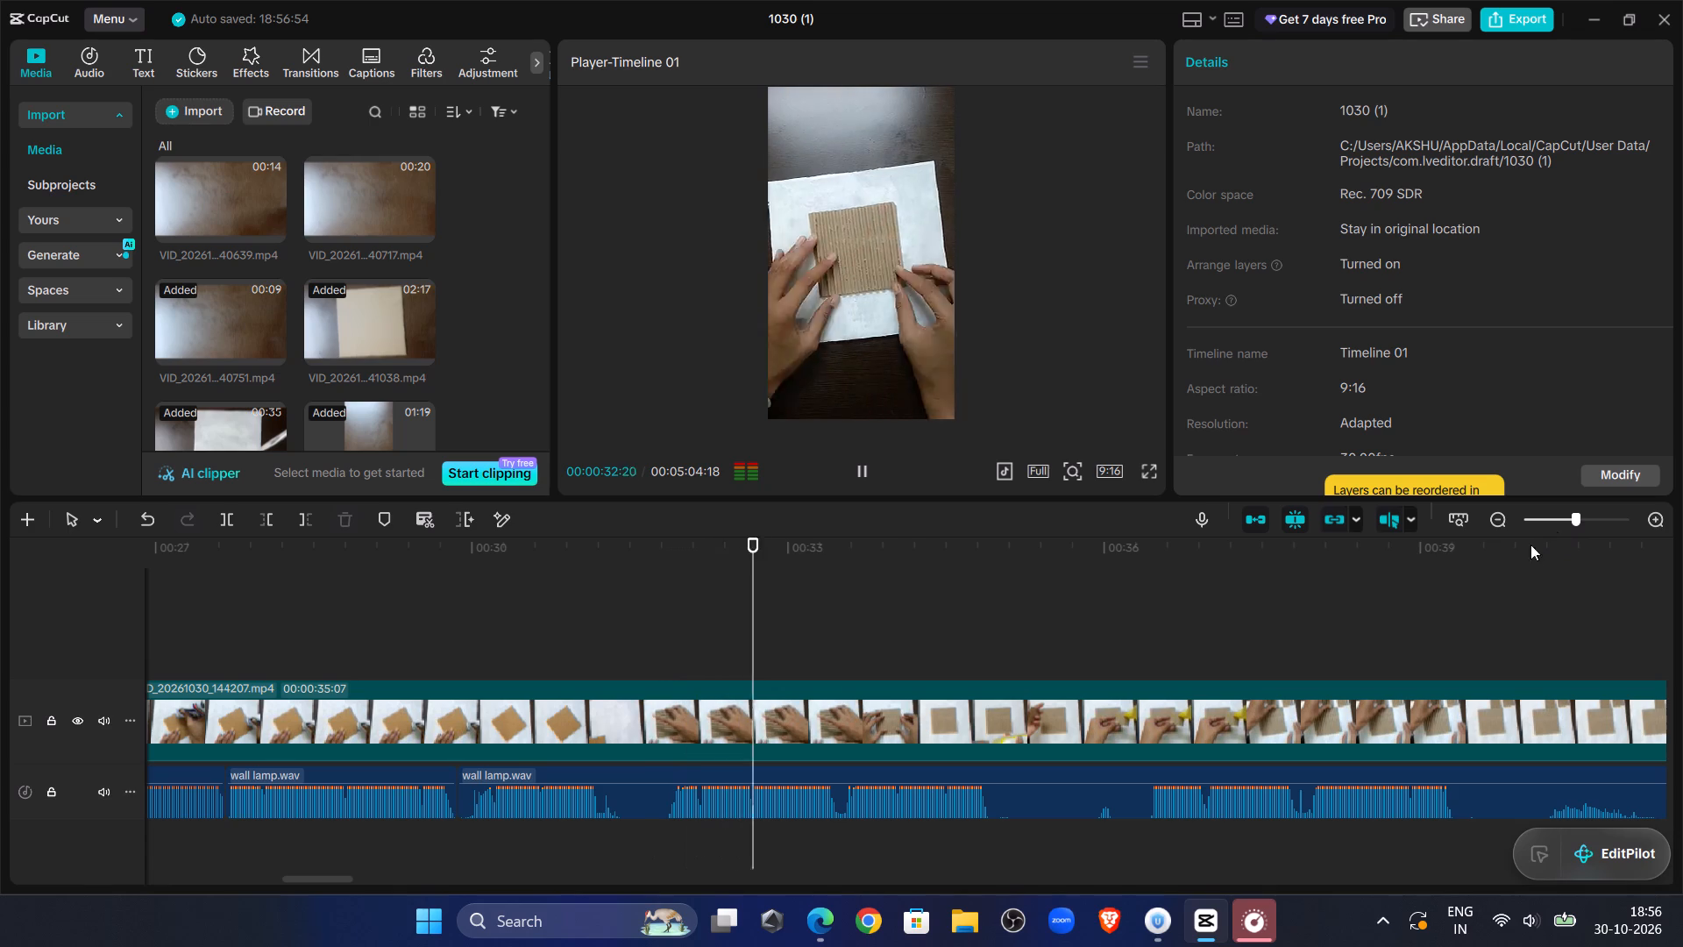
pyautogui.doubleClick(662, 652)
pyautogui.doubleClick(857, 468)
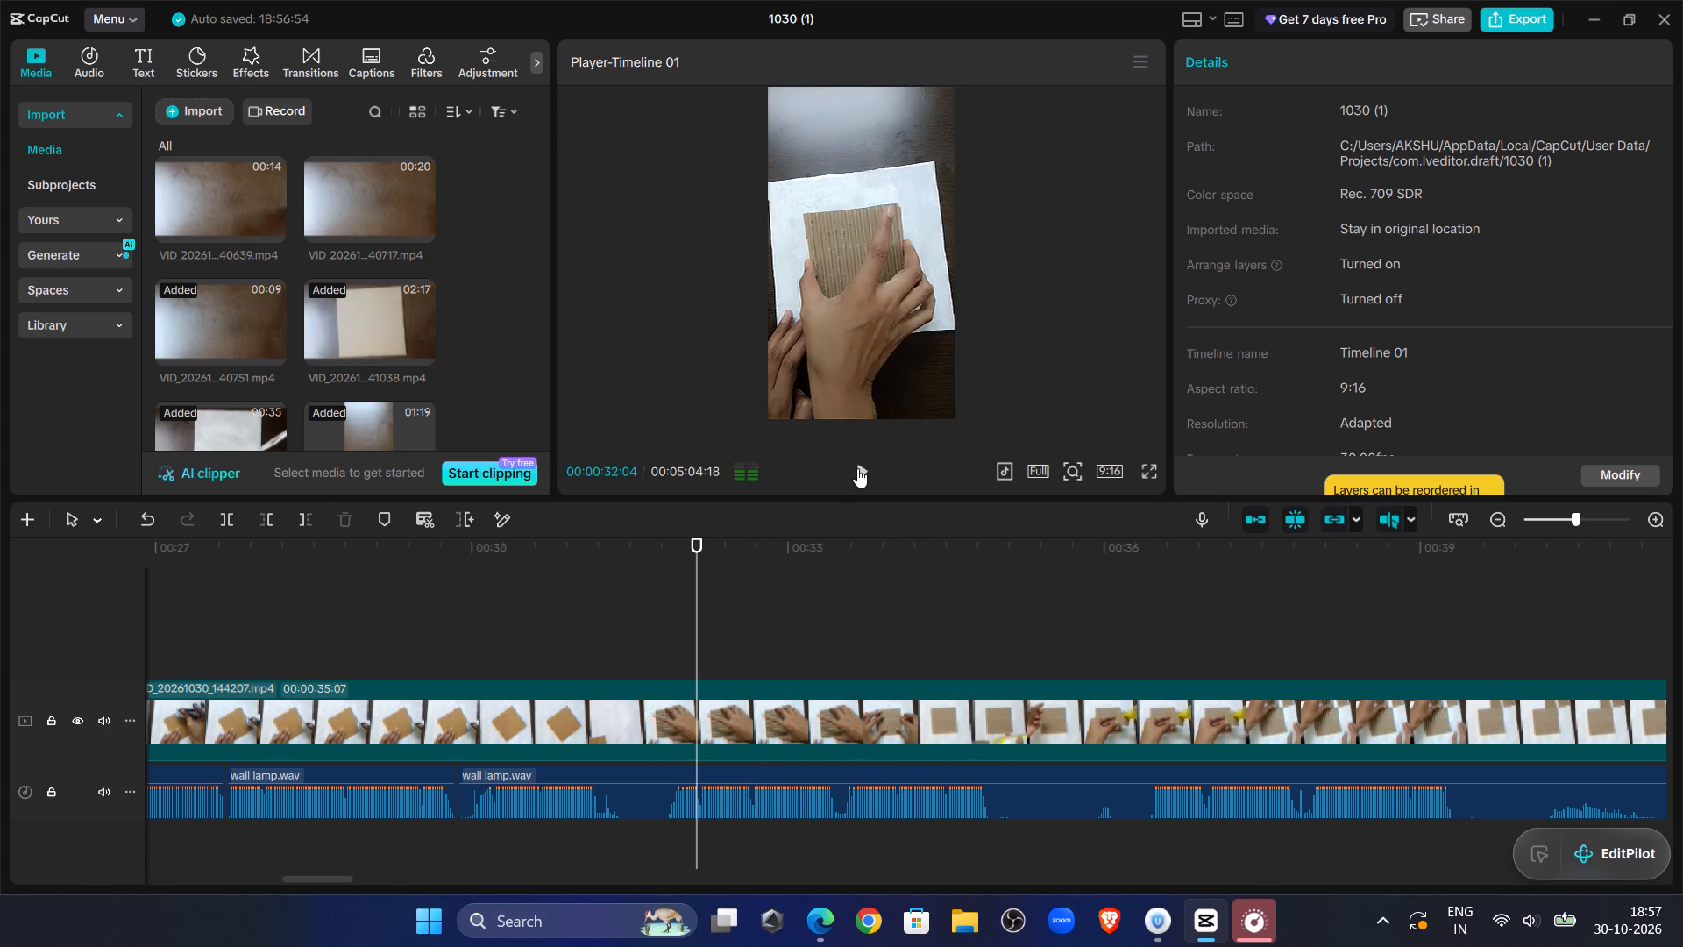
pyautogui.click(714, 781)
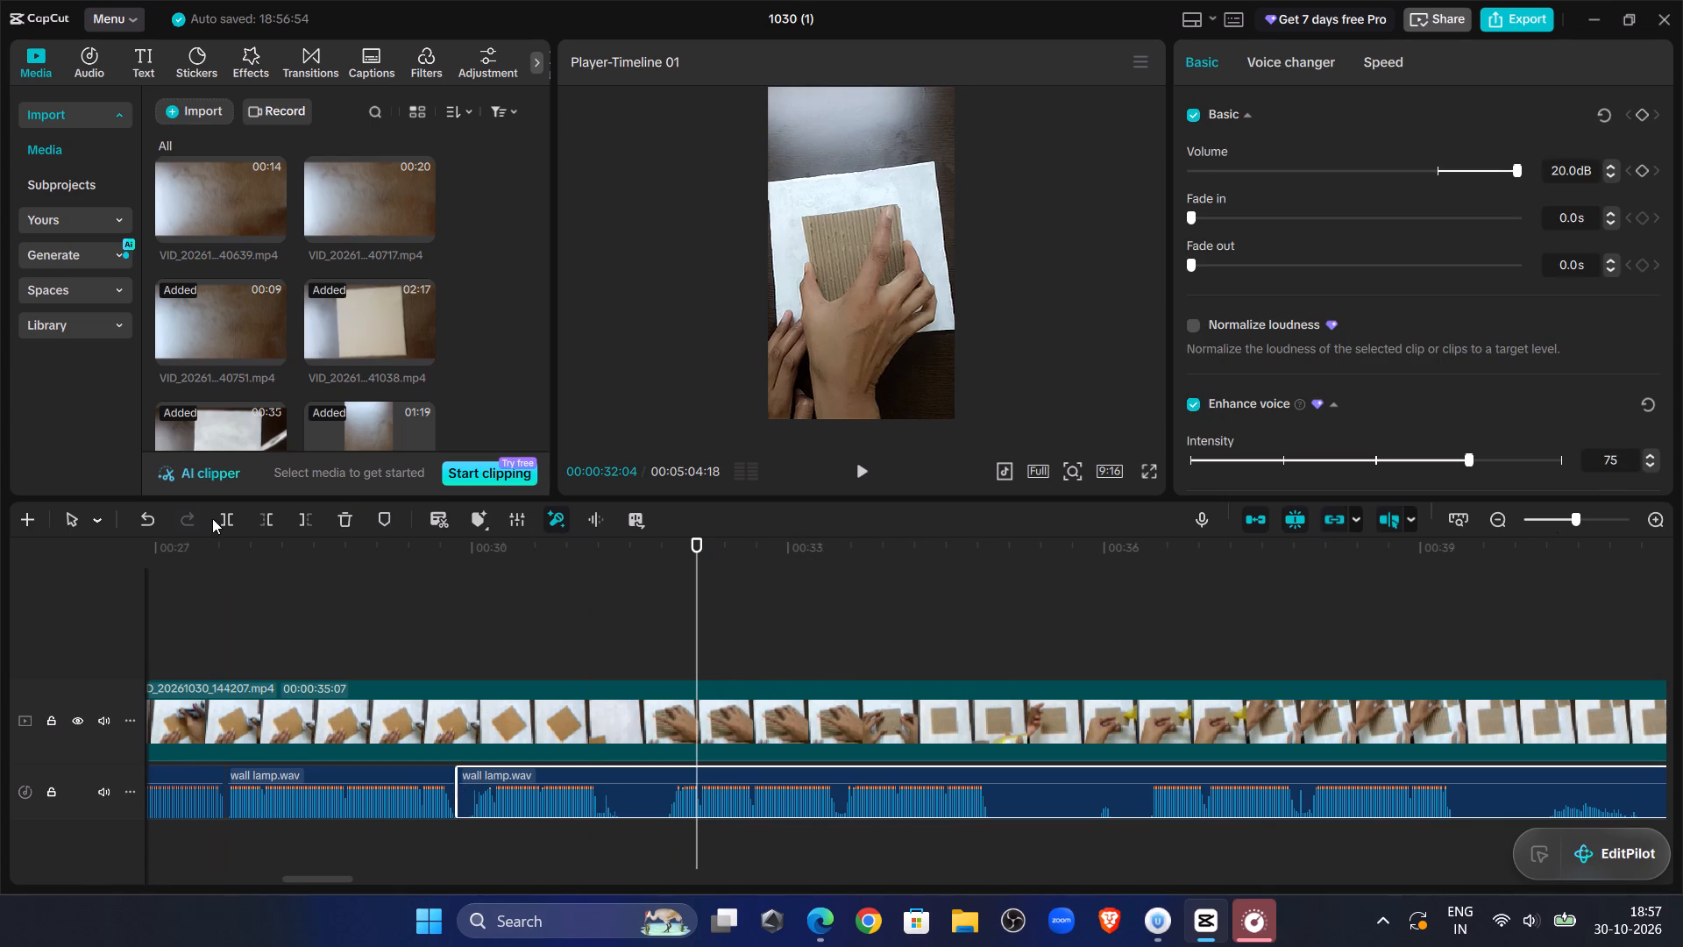
pyautogui.click(215, 518)
pyautogui.click(583, 784)
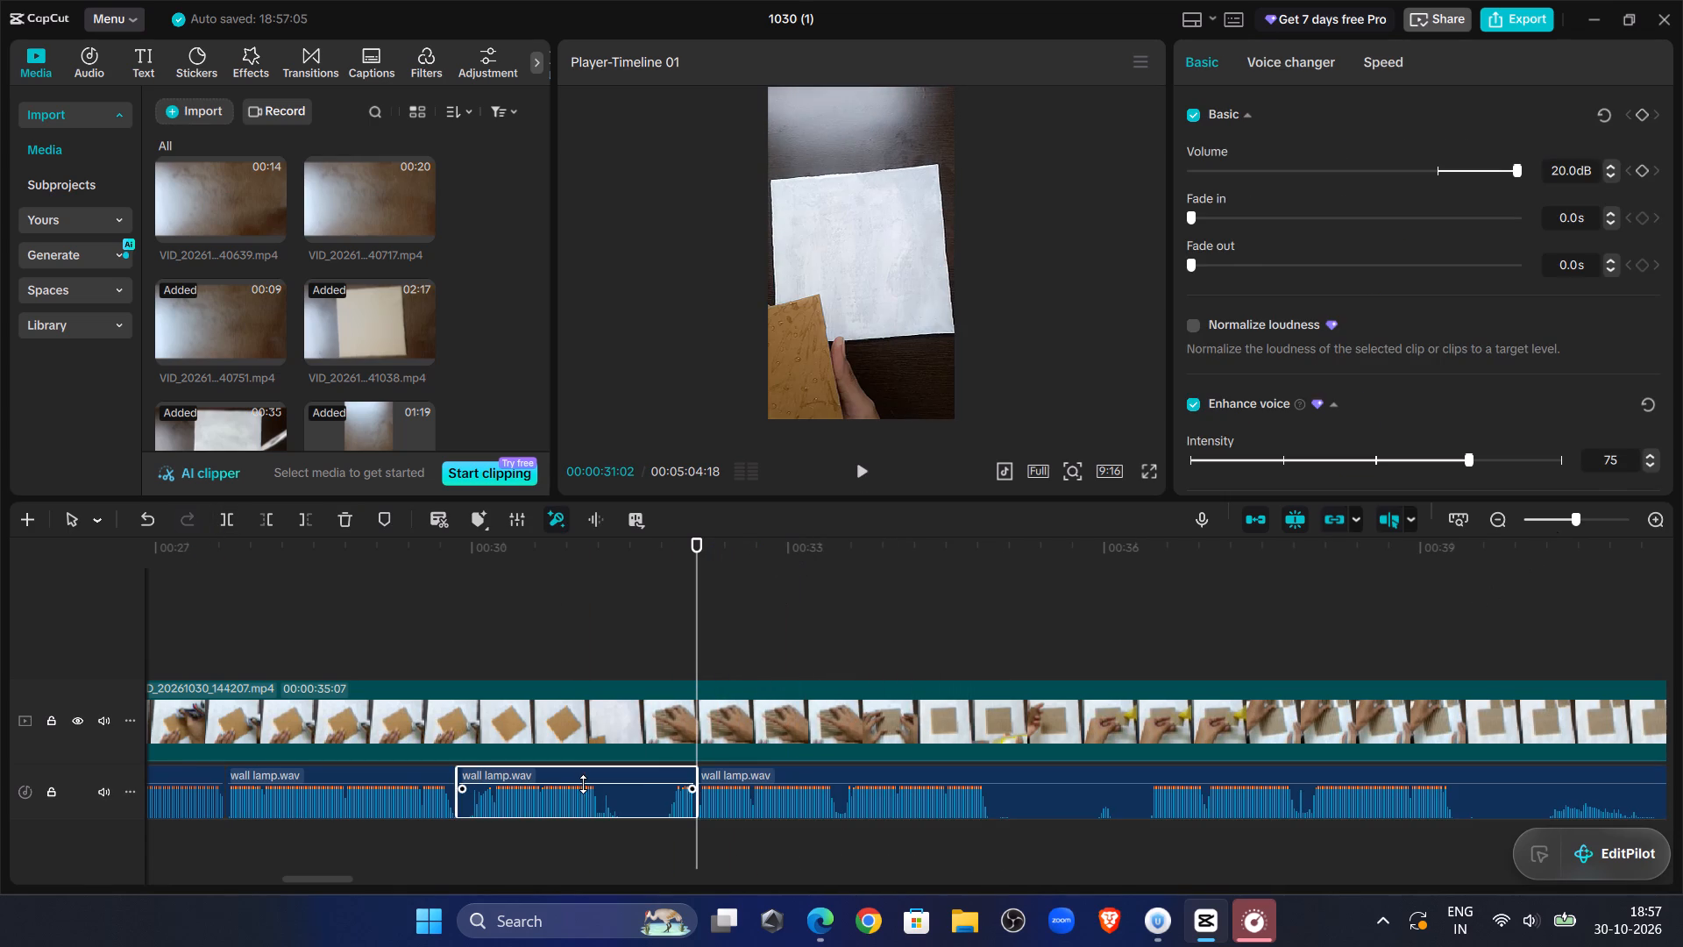
pyautogui.press('Delete')
# Split the last voiceover segment at the end of the spoken phrase, just before 00:00:35.
pyautogui.click(960, 607)
pyautogui.moveTo(960, 607); pyautogui.dragTo(991, 649)
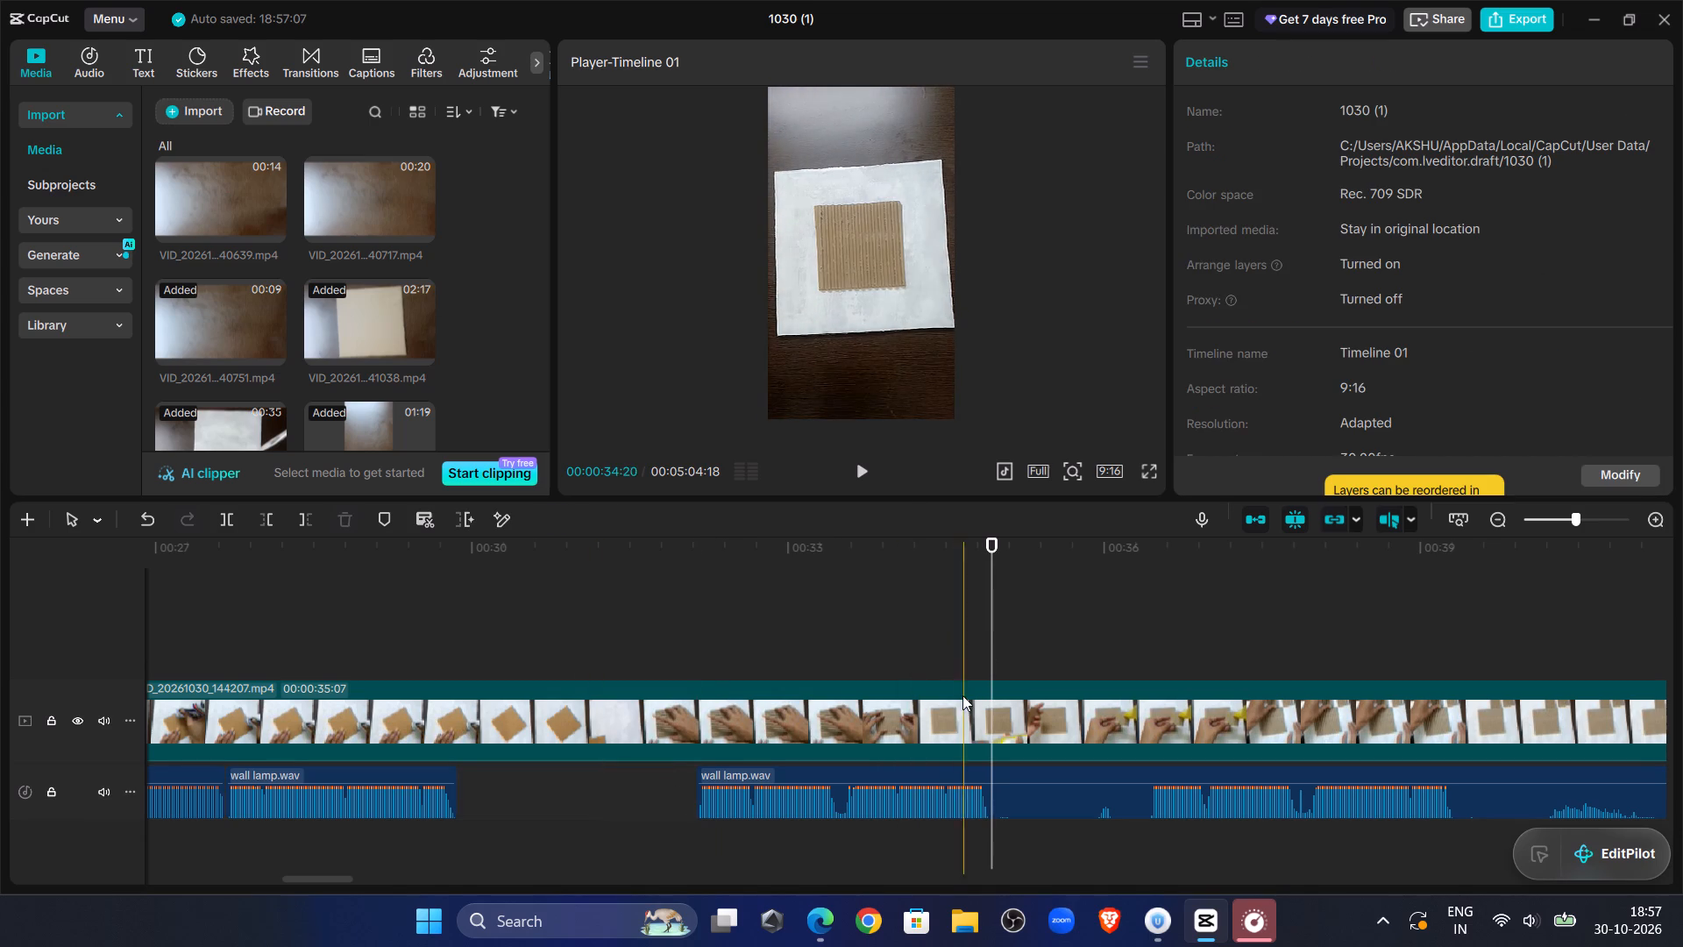
pyautogui.click(929, 786)
pyautogui.click(231, 512)
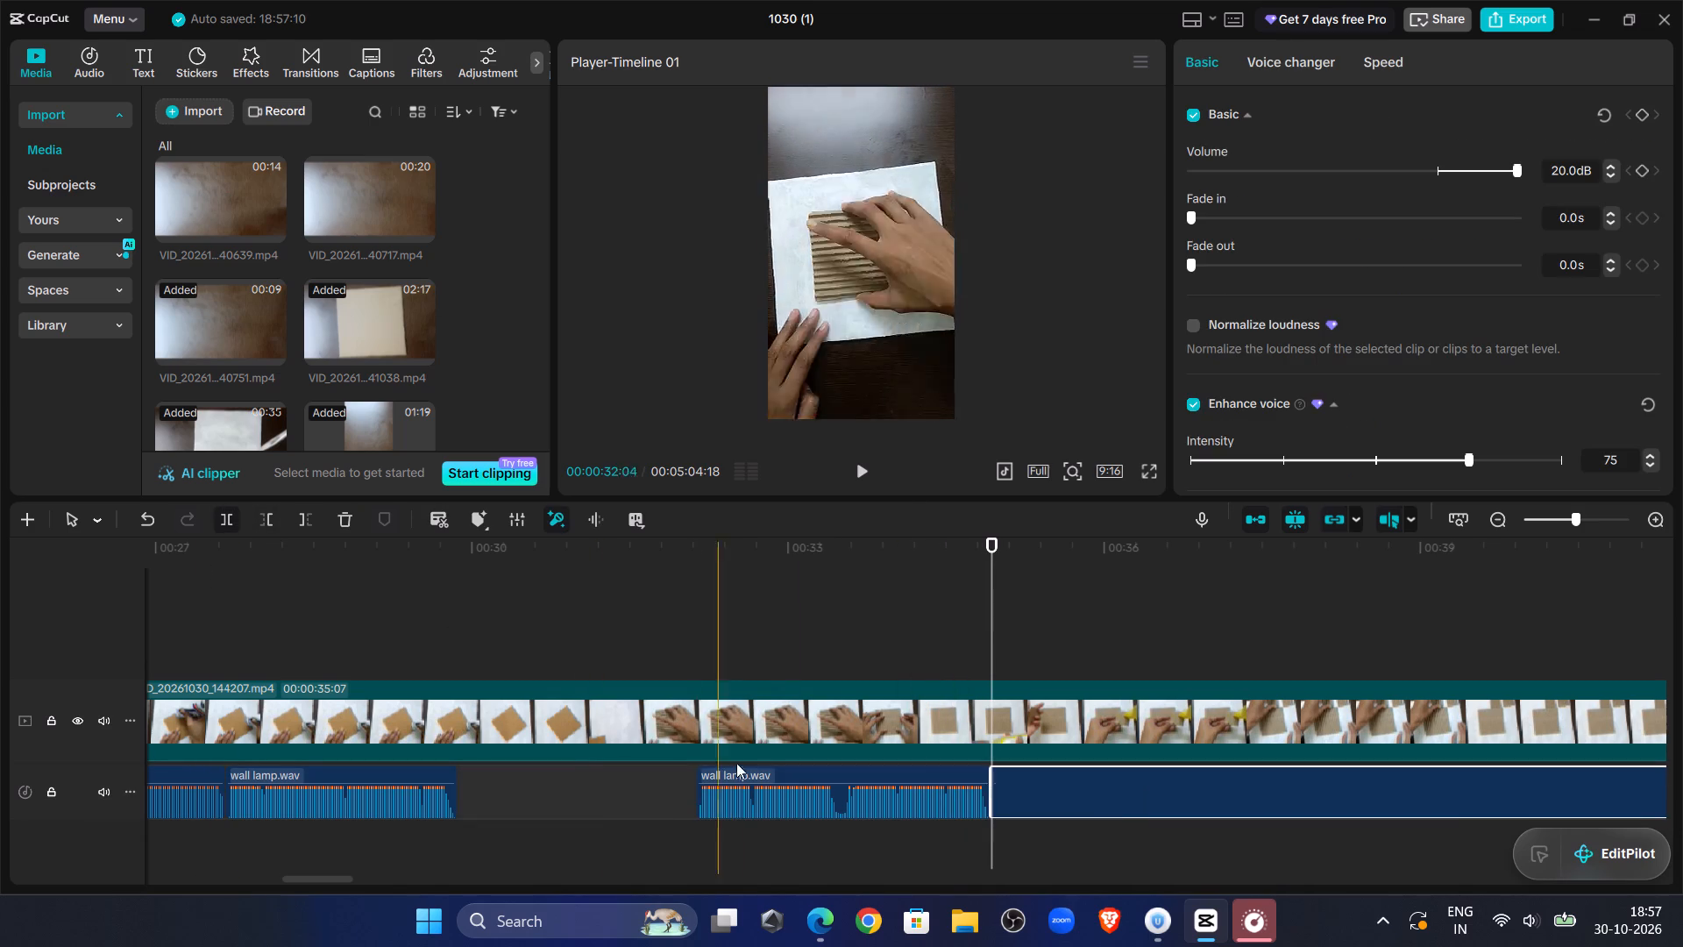
# Listen to the narration segment between about 00:00:32 and 00:00:35 and move it to the timeline start, on a separate track below the voiceover.
pyautogui.click(689, 584)
pyautogui.click(863, 467)
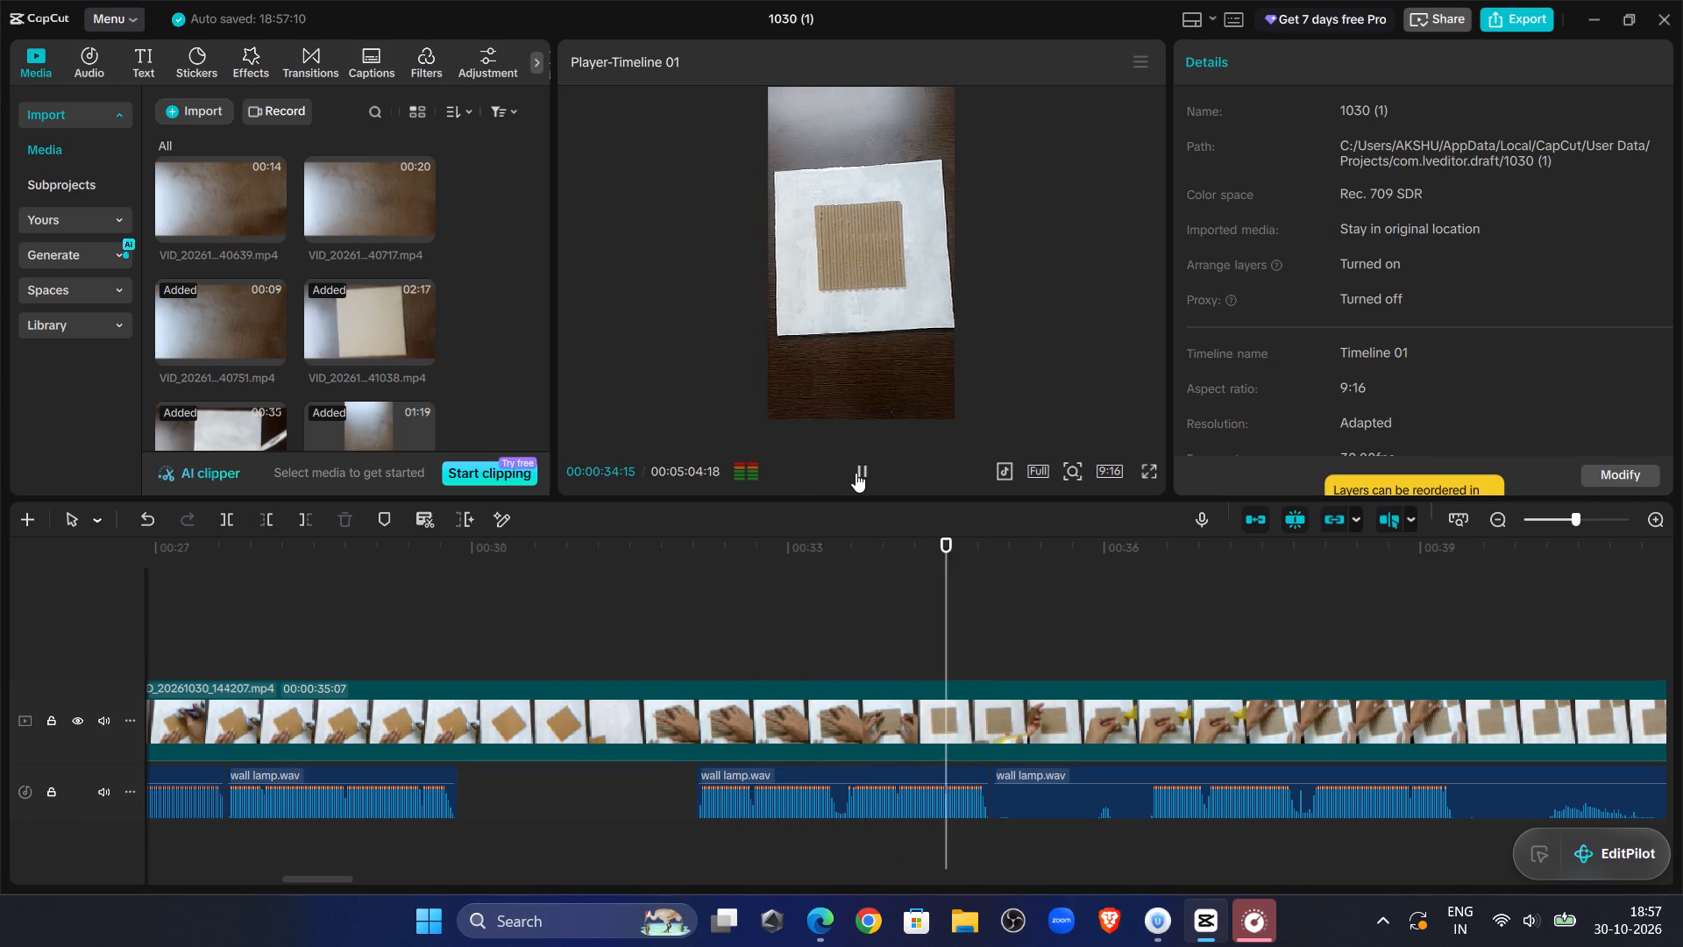
pyautogui.click(856, 473)
pyautogui.click(841, 779)
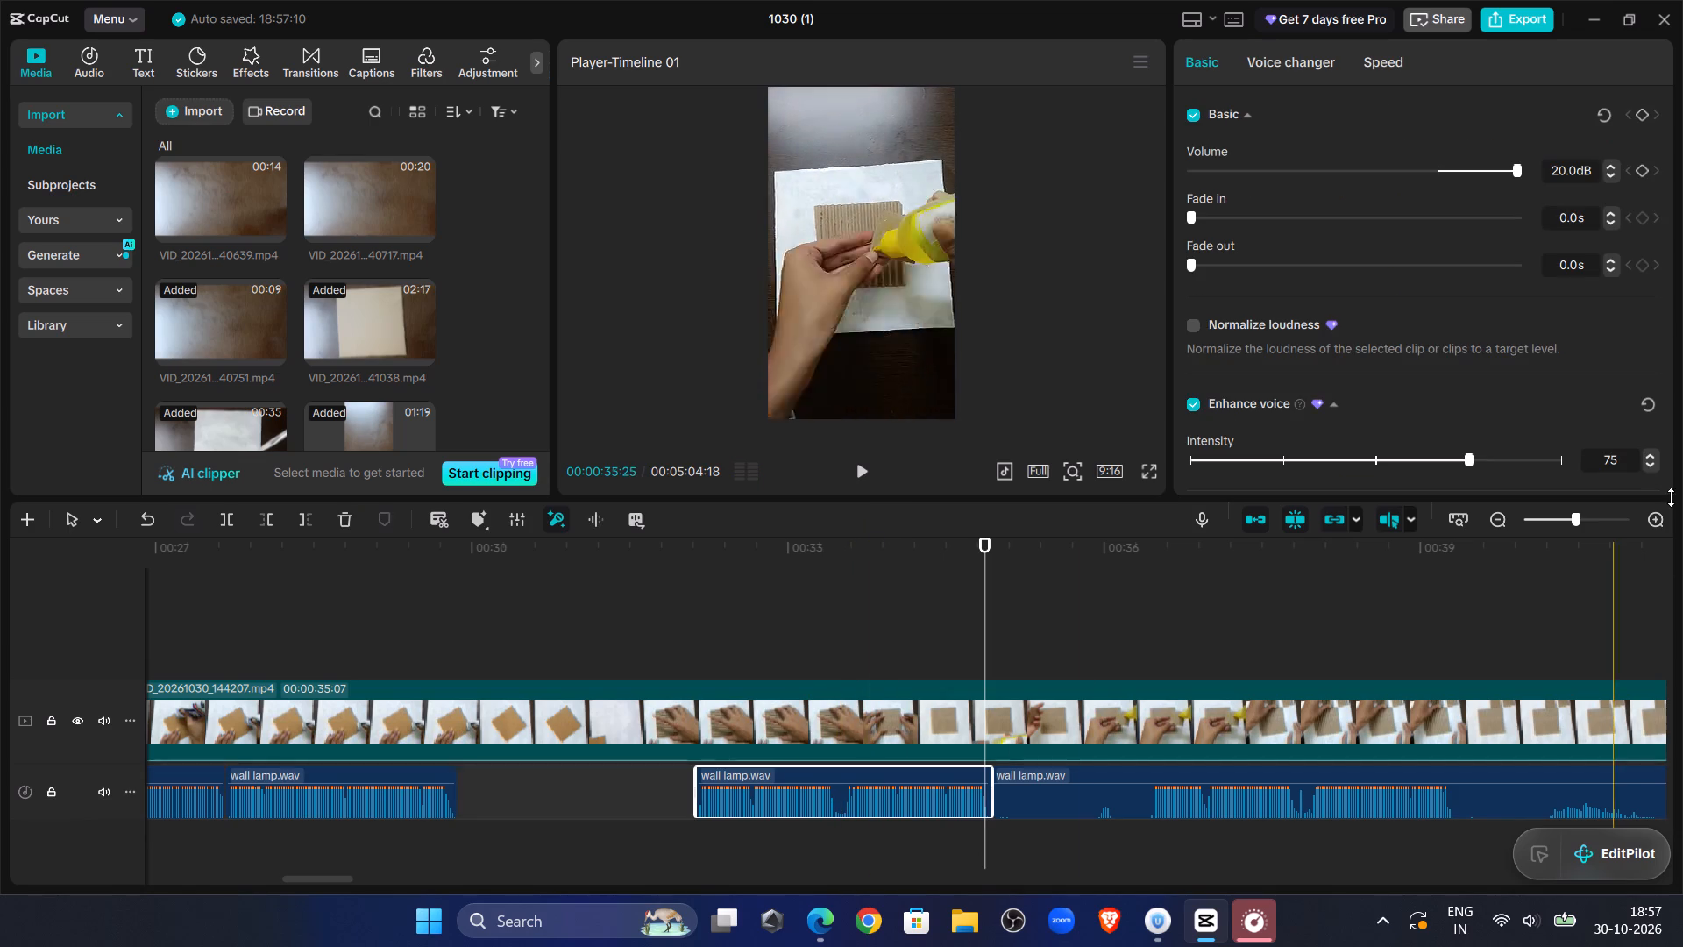
pyautogui.click(1554, 522)
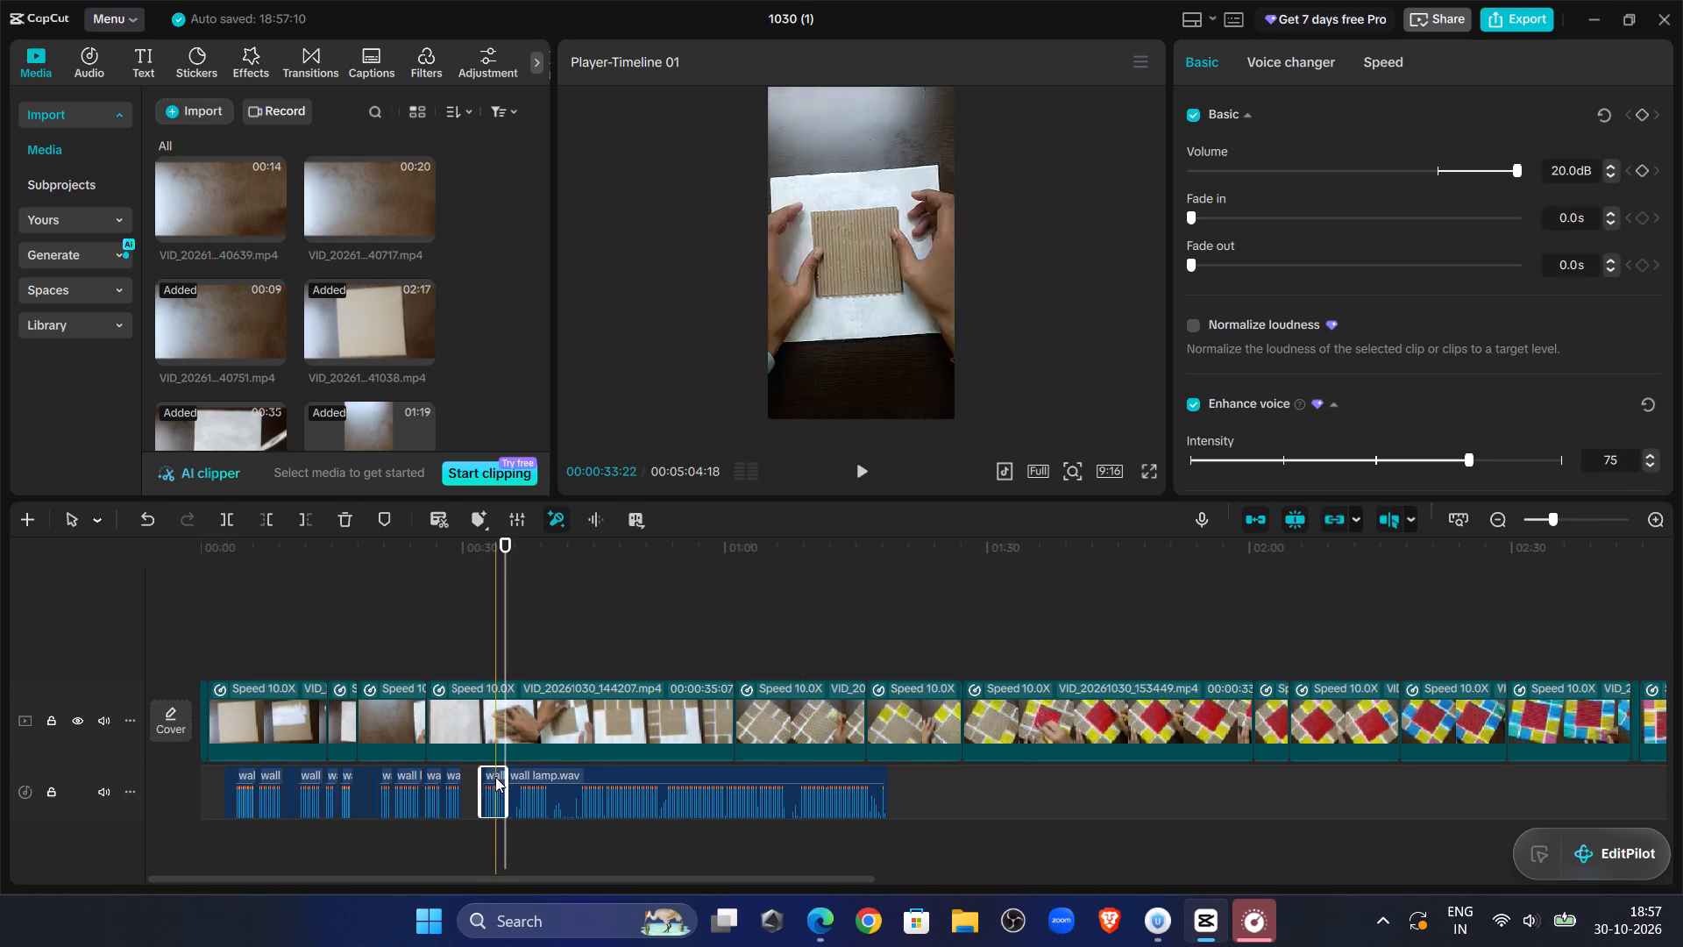
pyautogui.moveTo(490, 772); pyautogui.dragTo(210, 773)
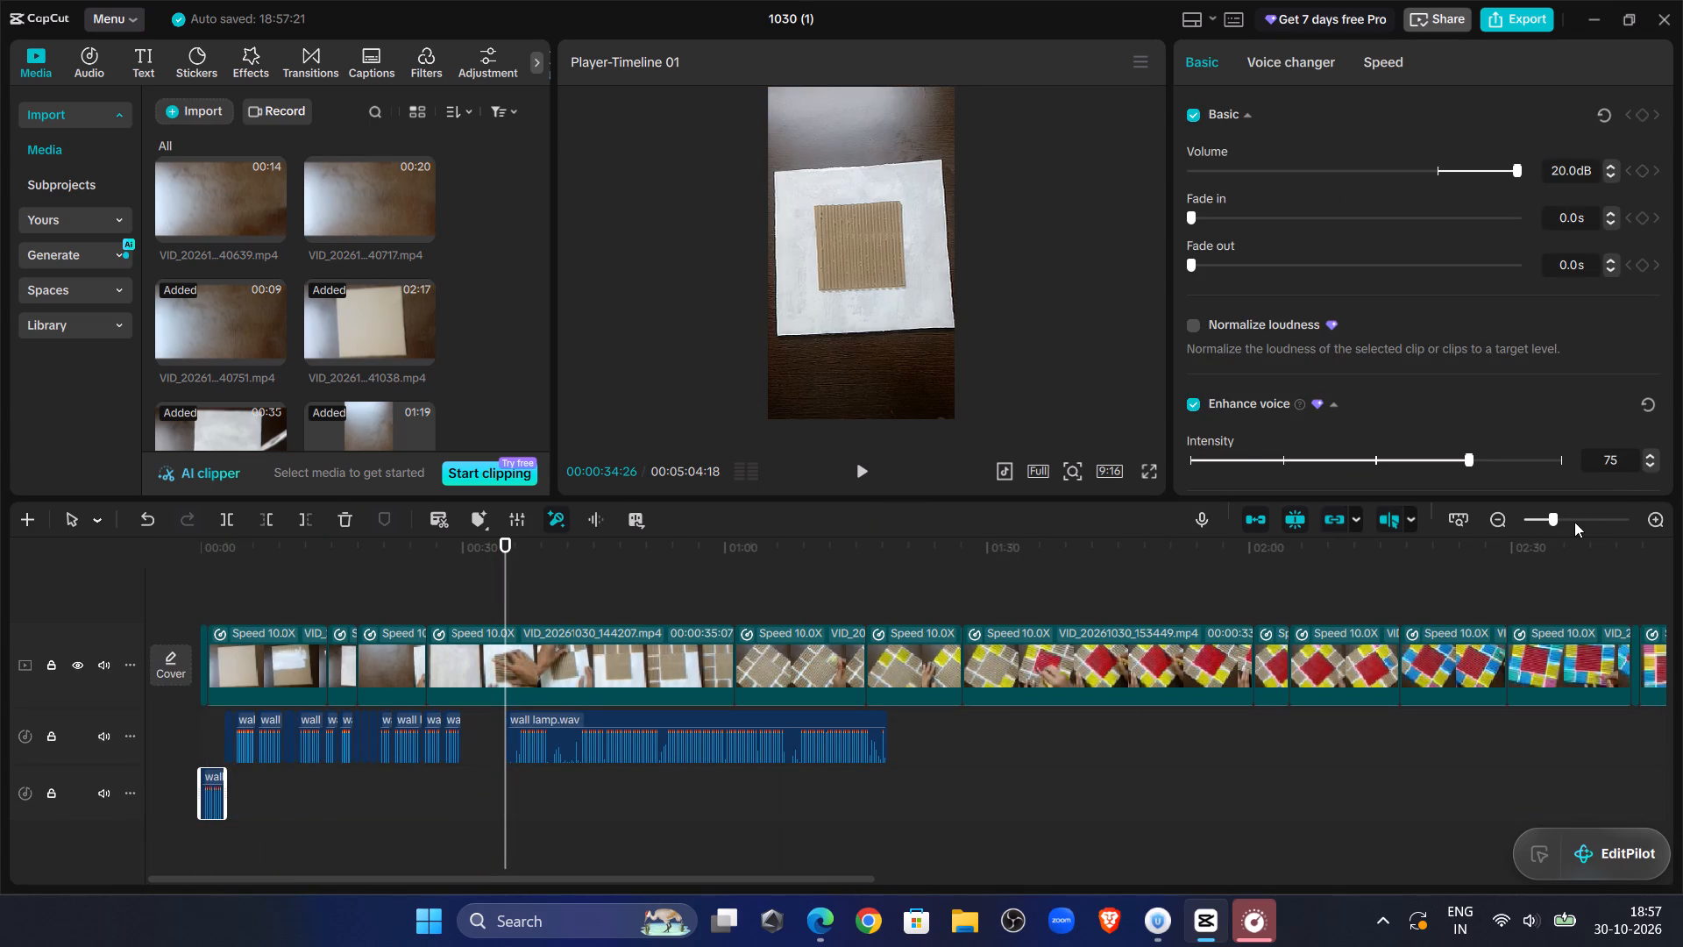
# Play the relocated narration from the timeline start and split it at the pause at 00:00:01:10.
pyautogui.click(1574, 522)
pyautogui.moveTo(509, 559); pyautogui.dragTo(0, 553)
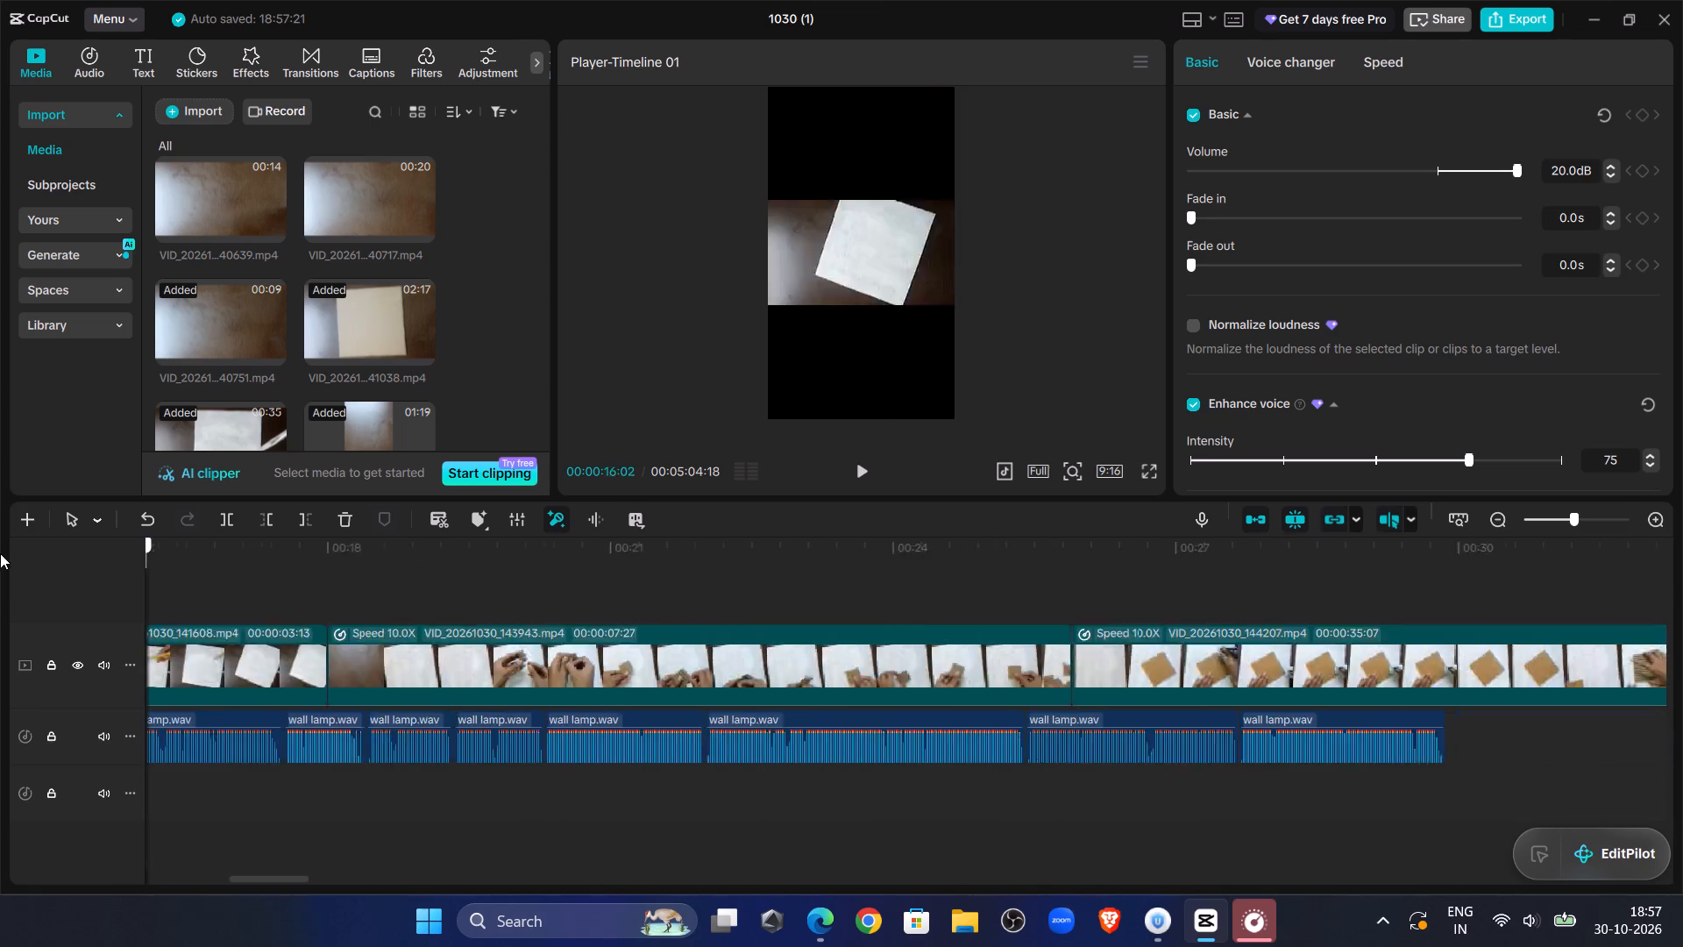
pyautogui.moveTo(0, 553); pyautogui.dragTo(0, 627)
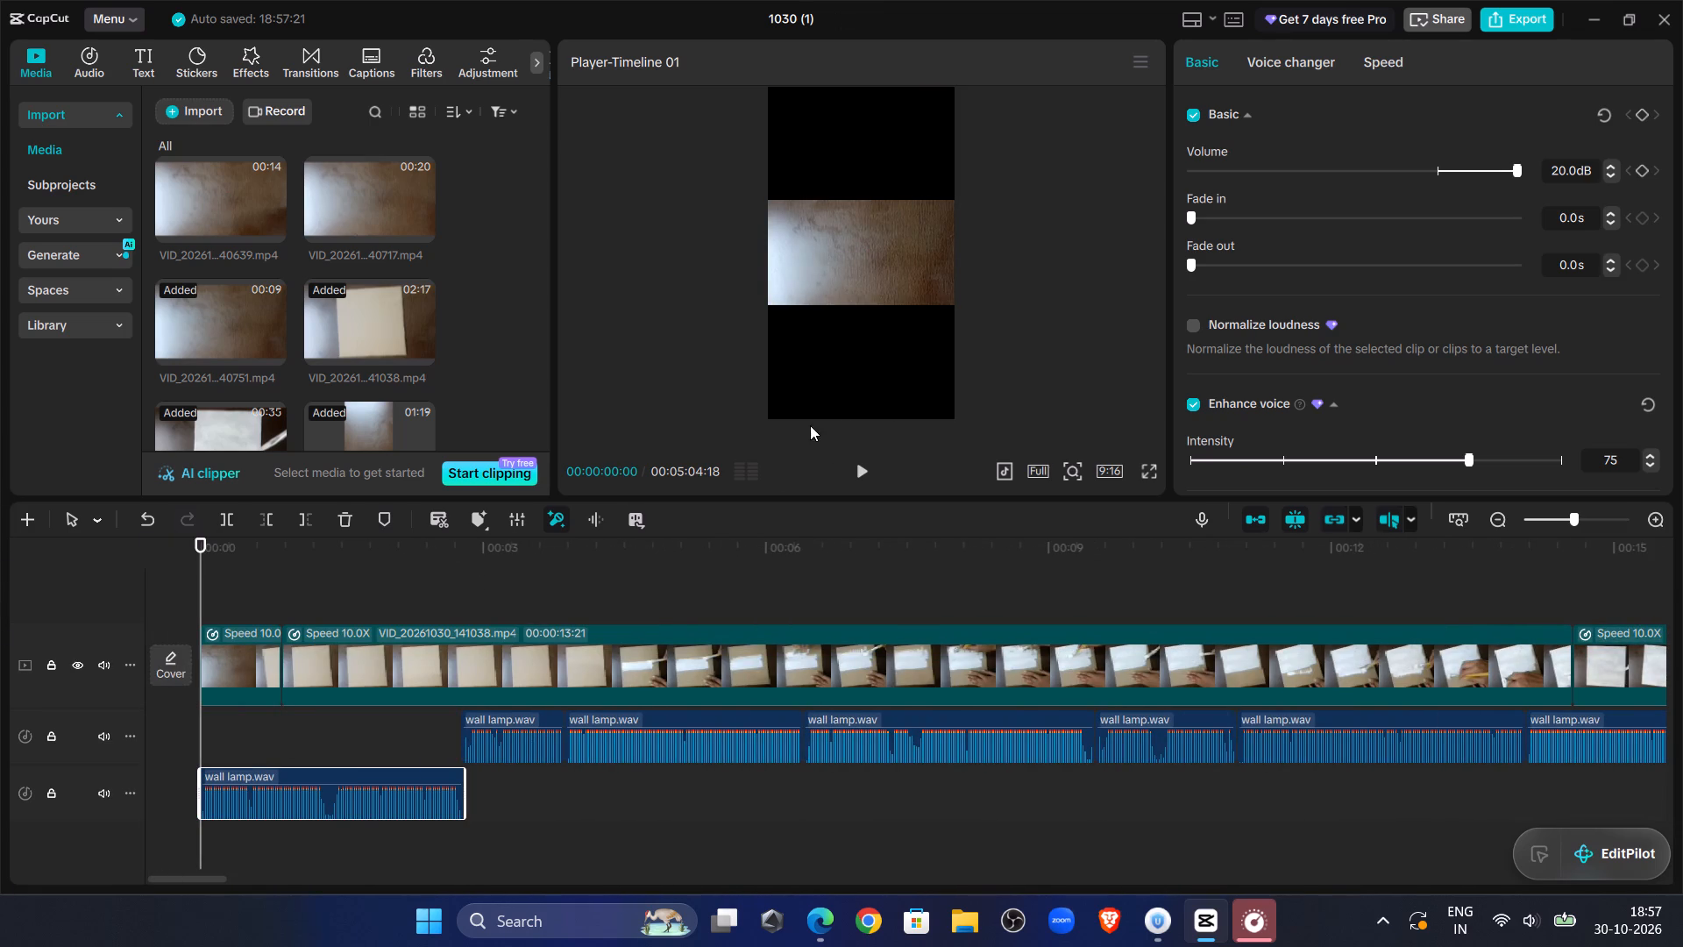
pyautogui.click(860, 471)
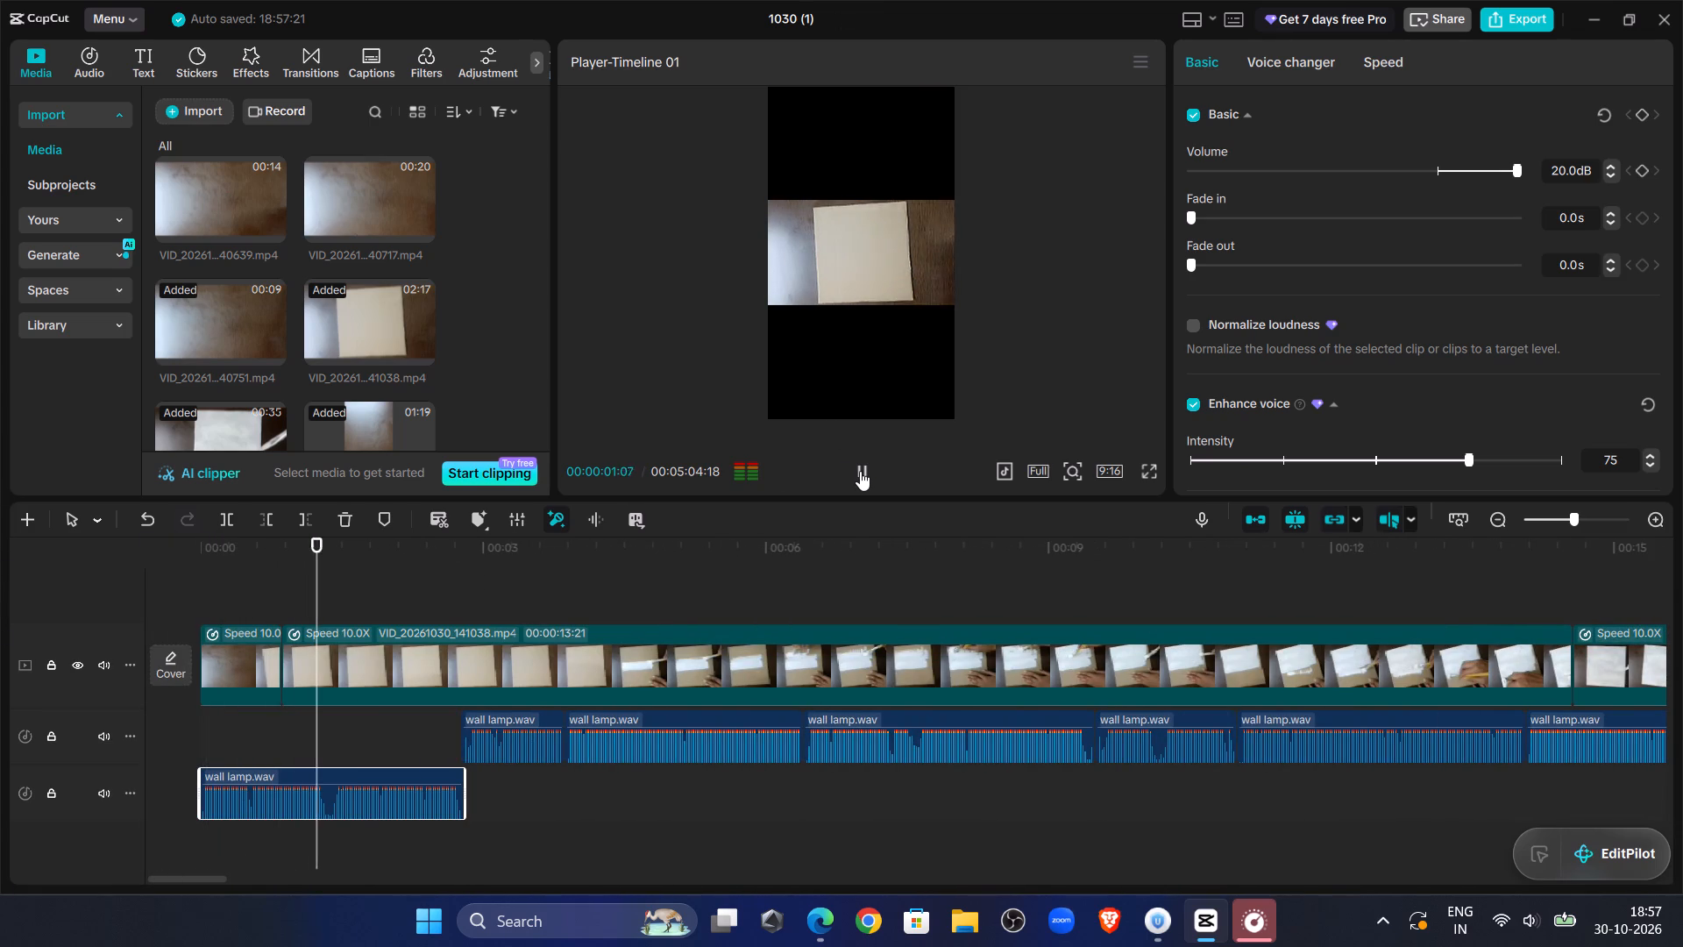
pyautogui.click(860, 471)
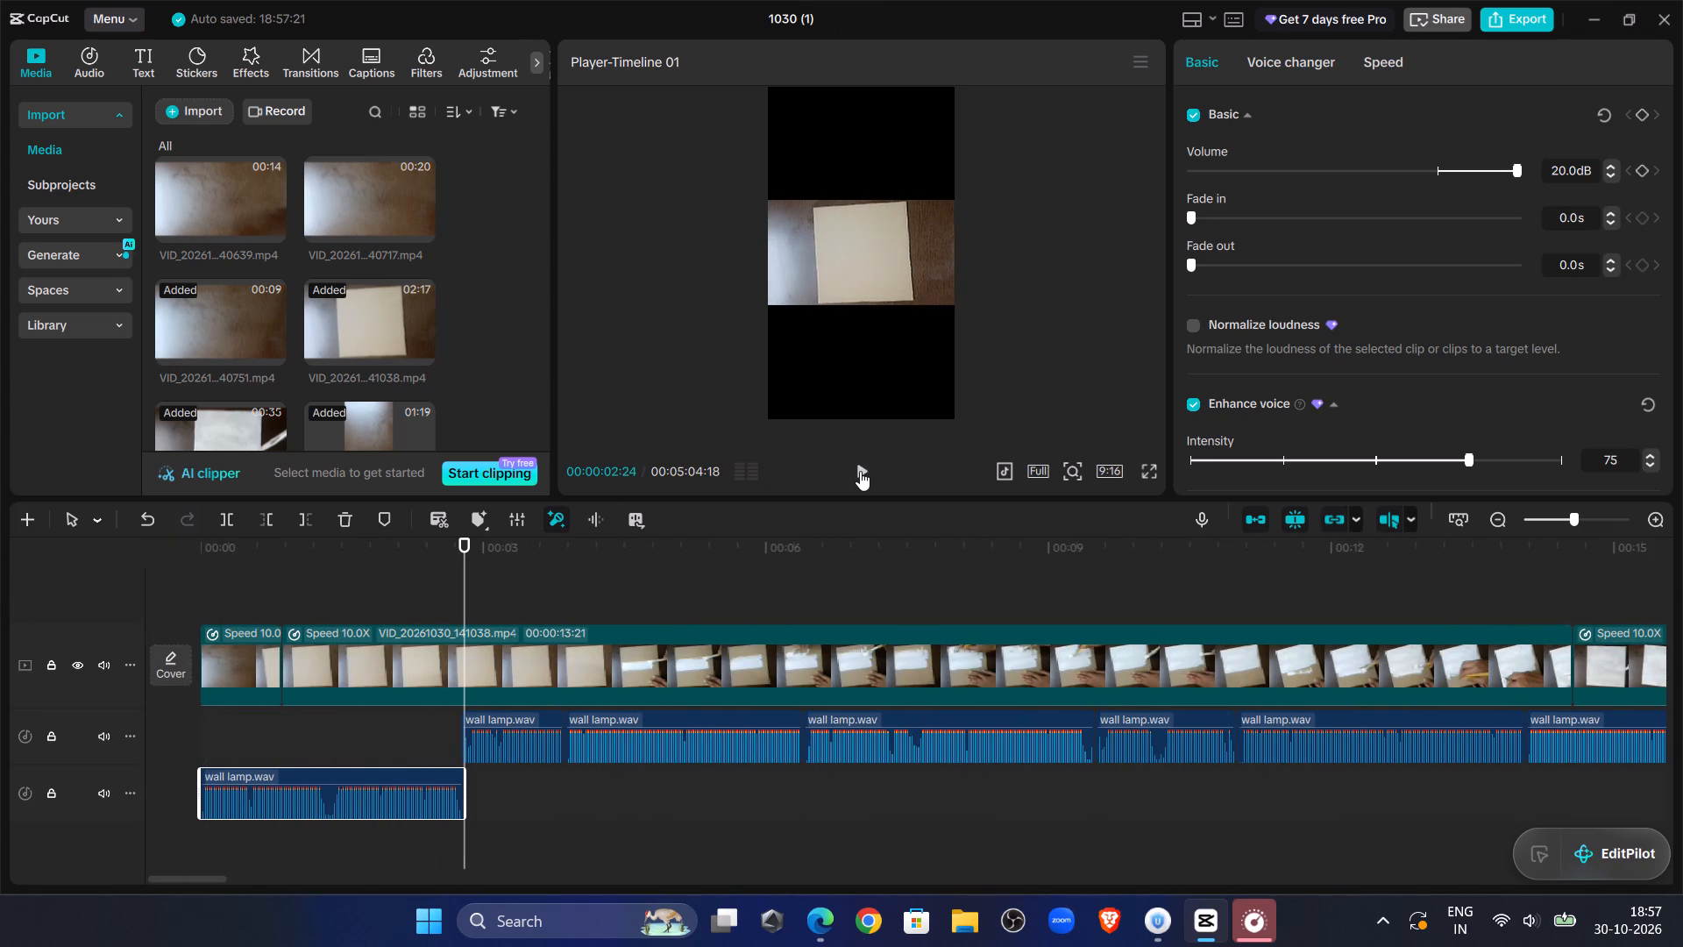
pyautogui.click(297, 548)
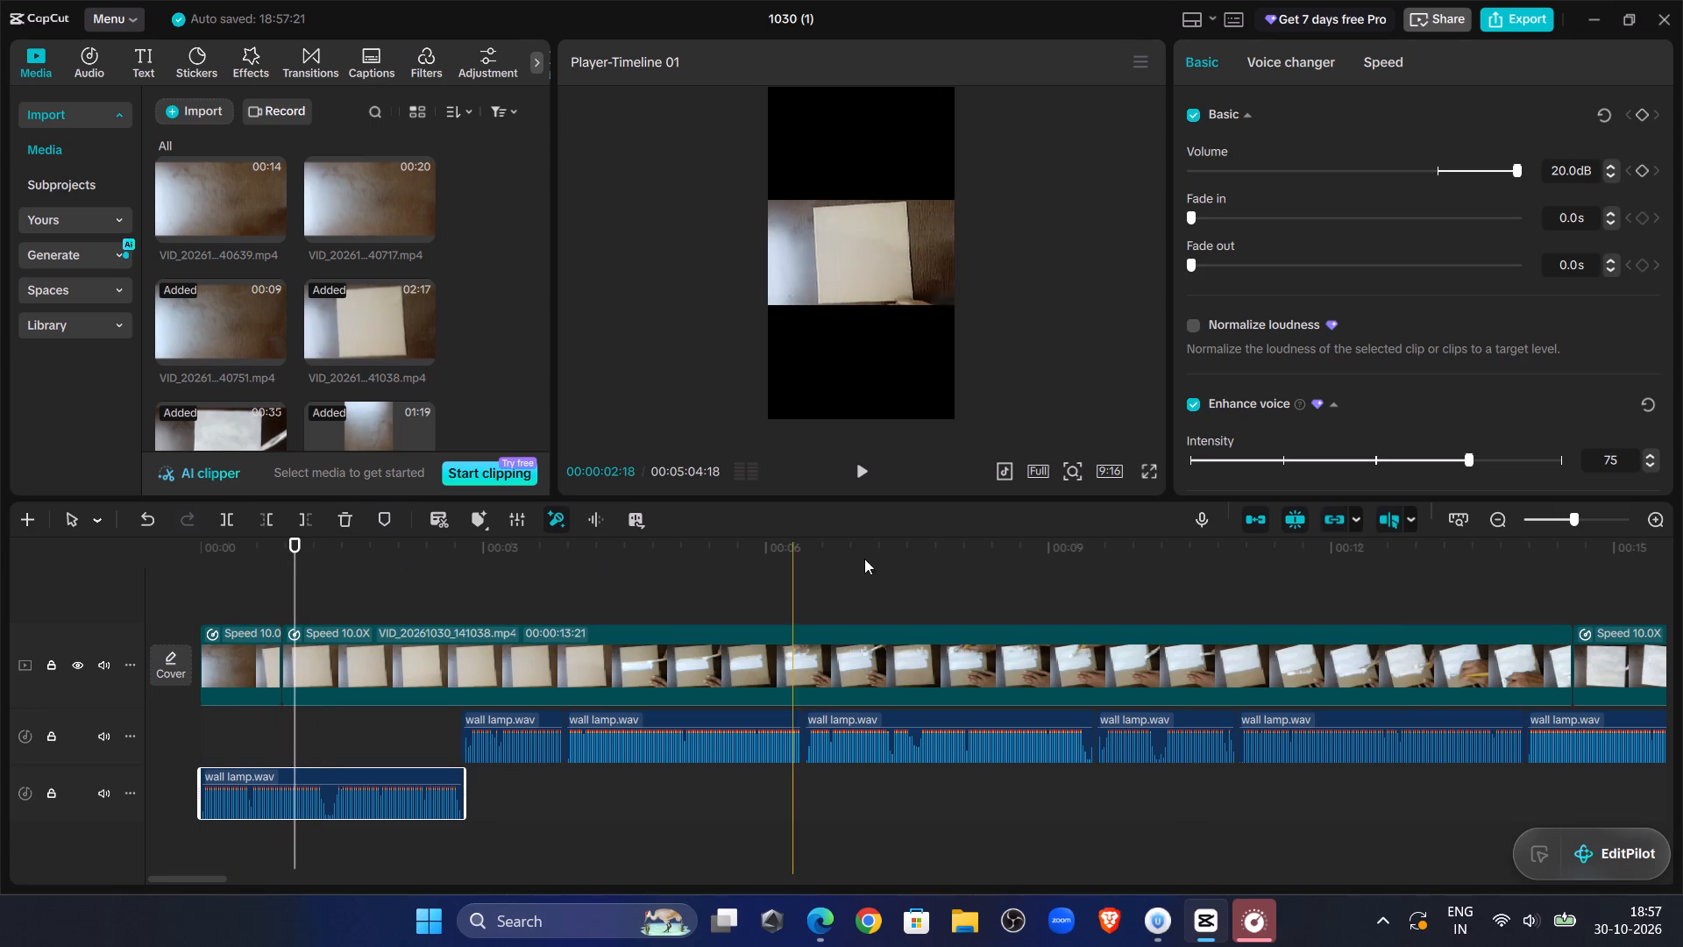
pyautogui.click(1599, 518)
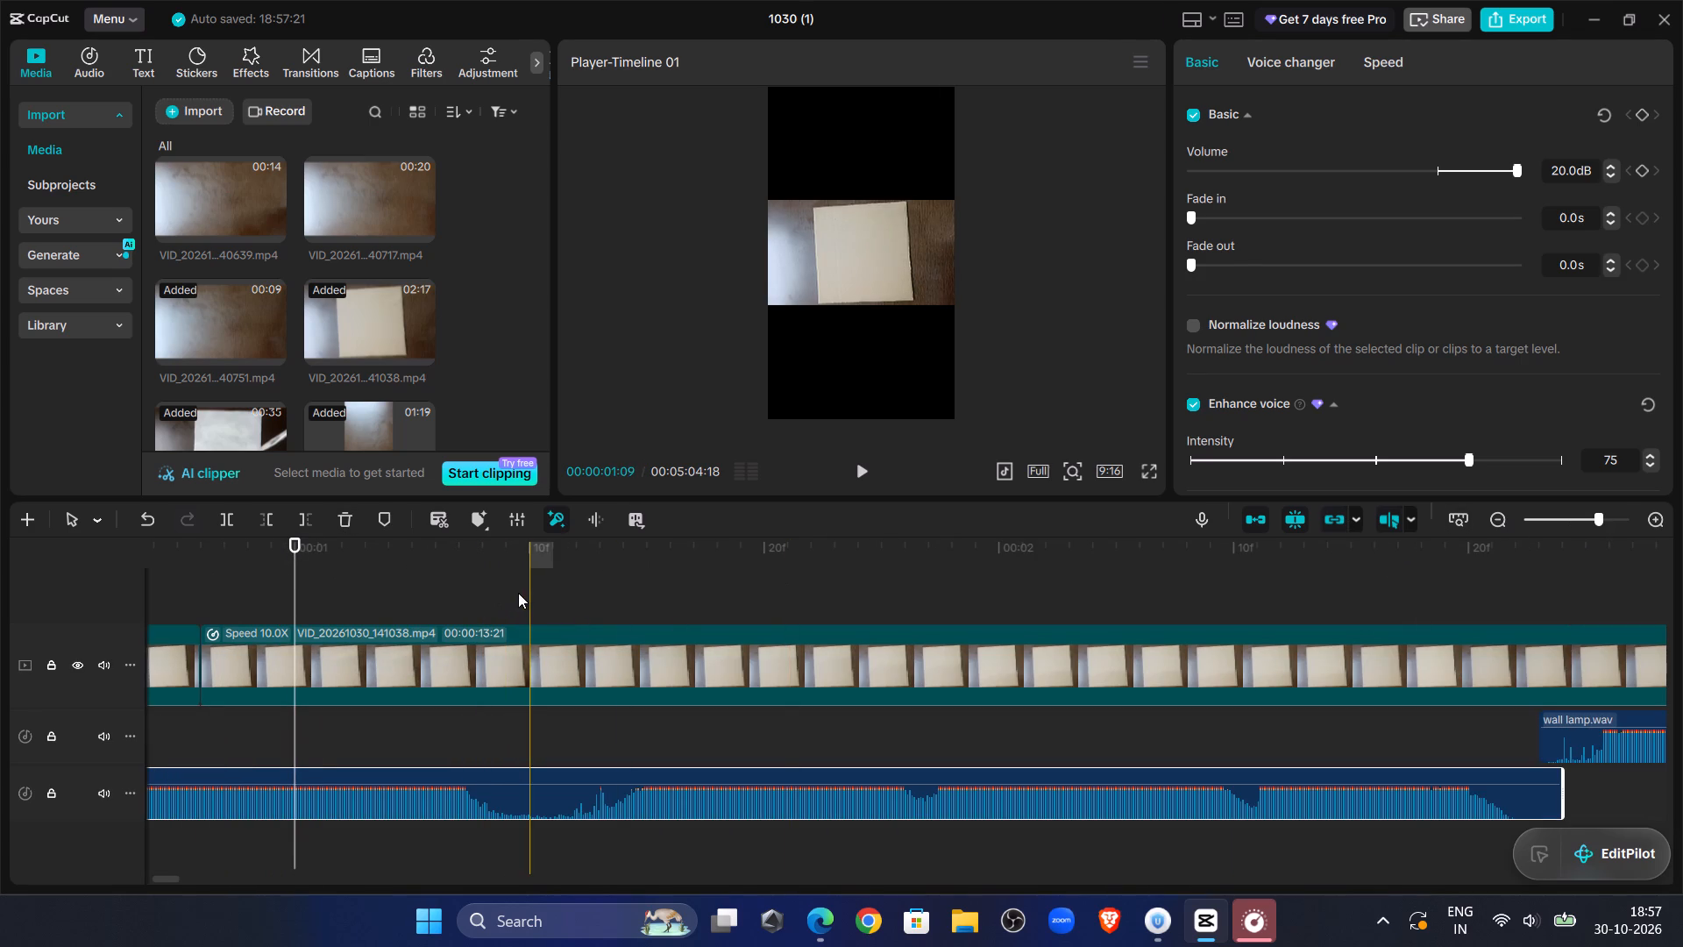
pyautogui.click(518, 593)
pyautogui.click(500, 812)
pyautogui.click(235, 519)
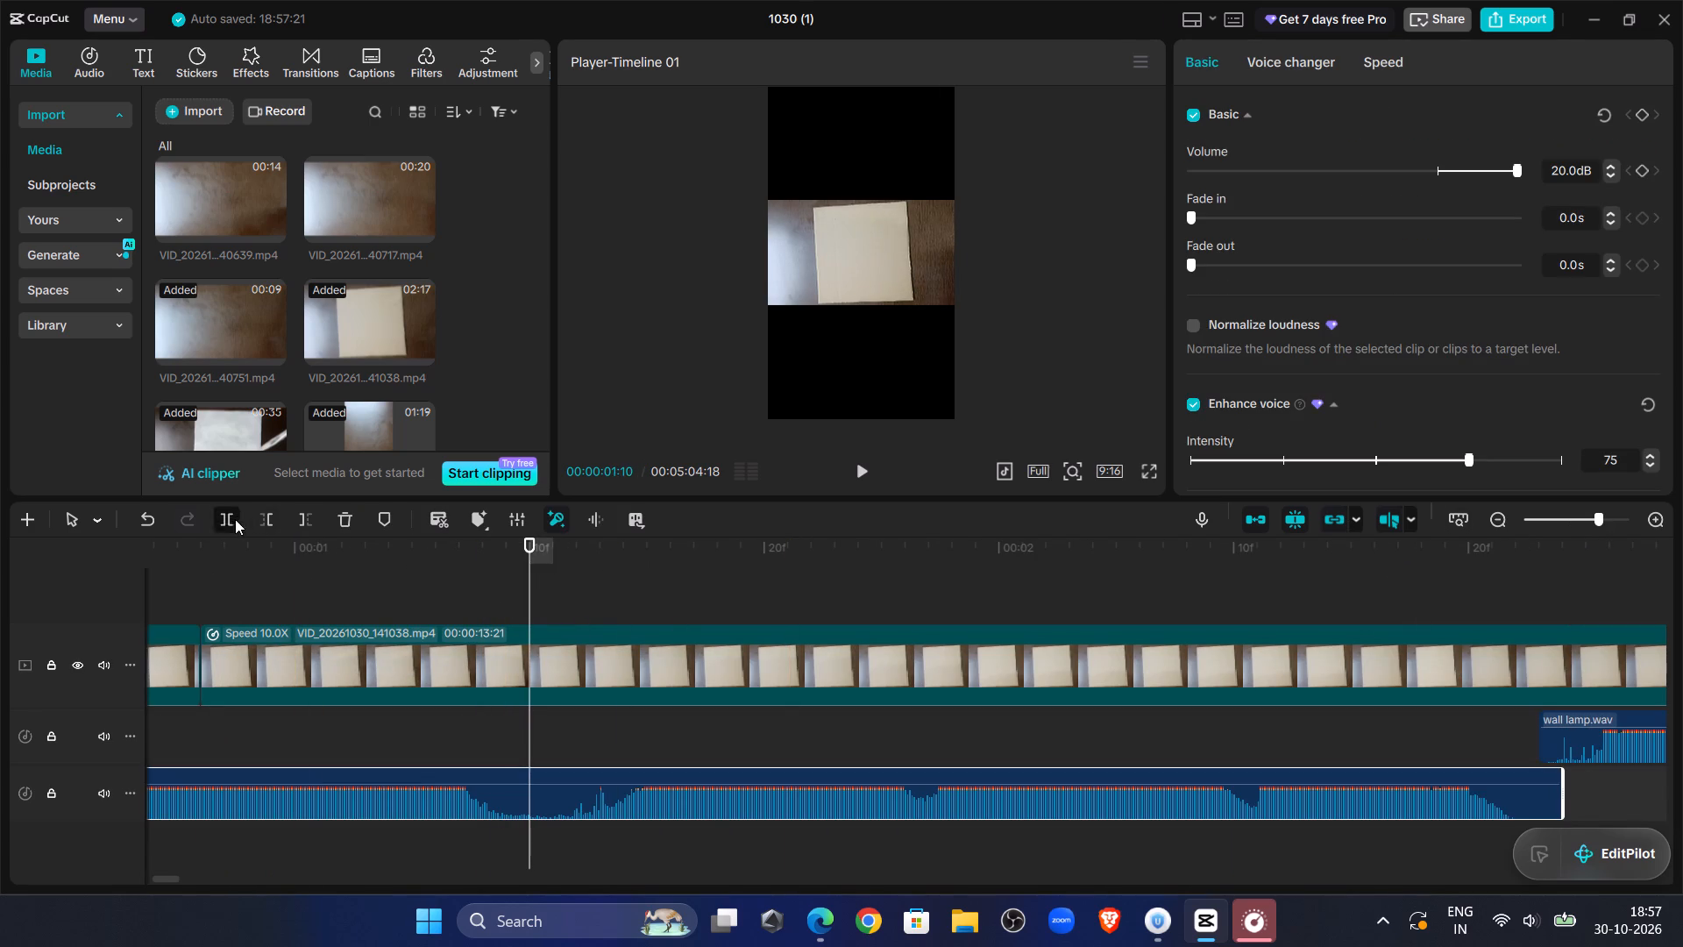
# Trim the start of the second opening narration piece to 00:00:01:12 and move it against the first piece.
pyautogui.doubleClick(870, 462)
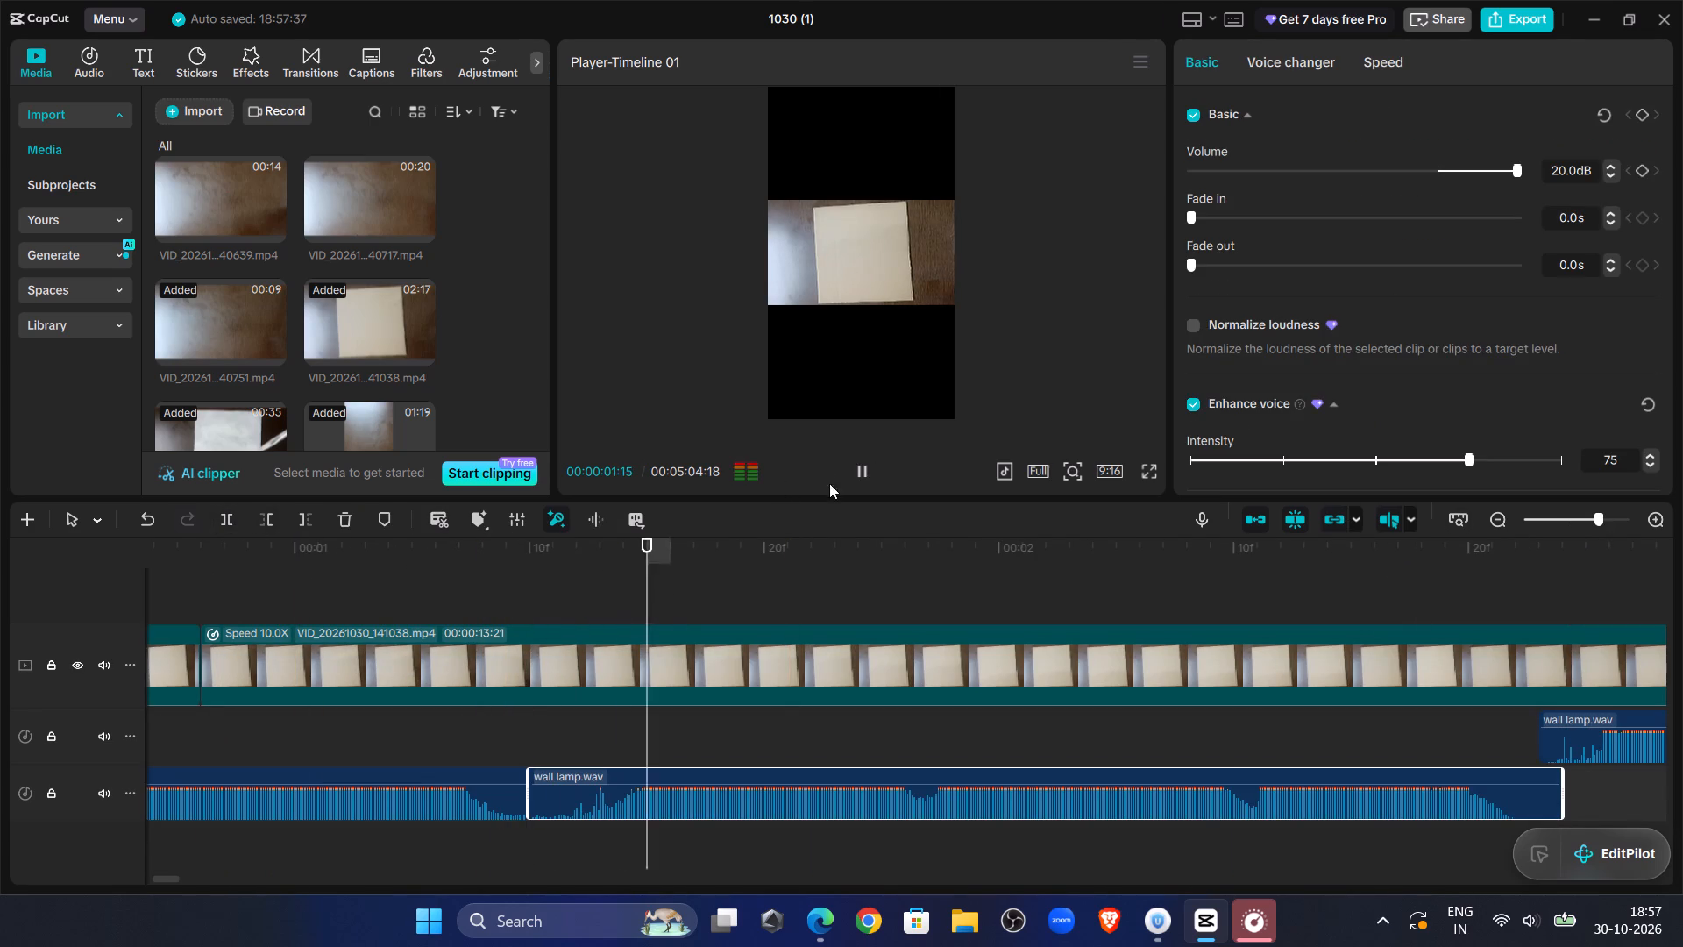
pyautogui.click(580, 597)
pyautogui.click(562, 789)
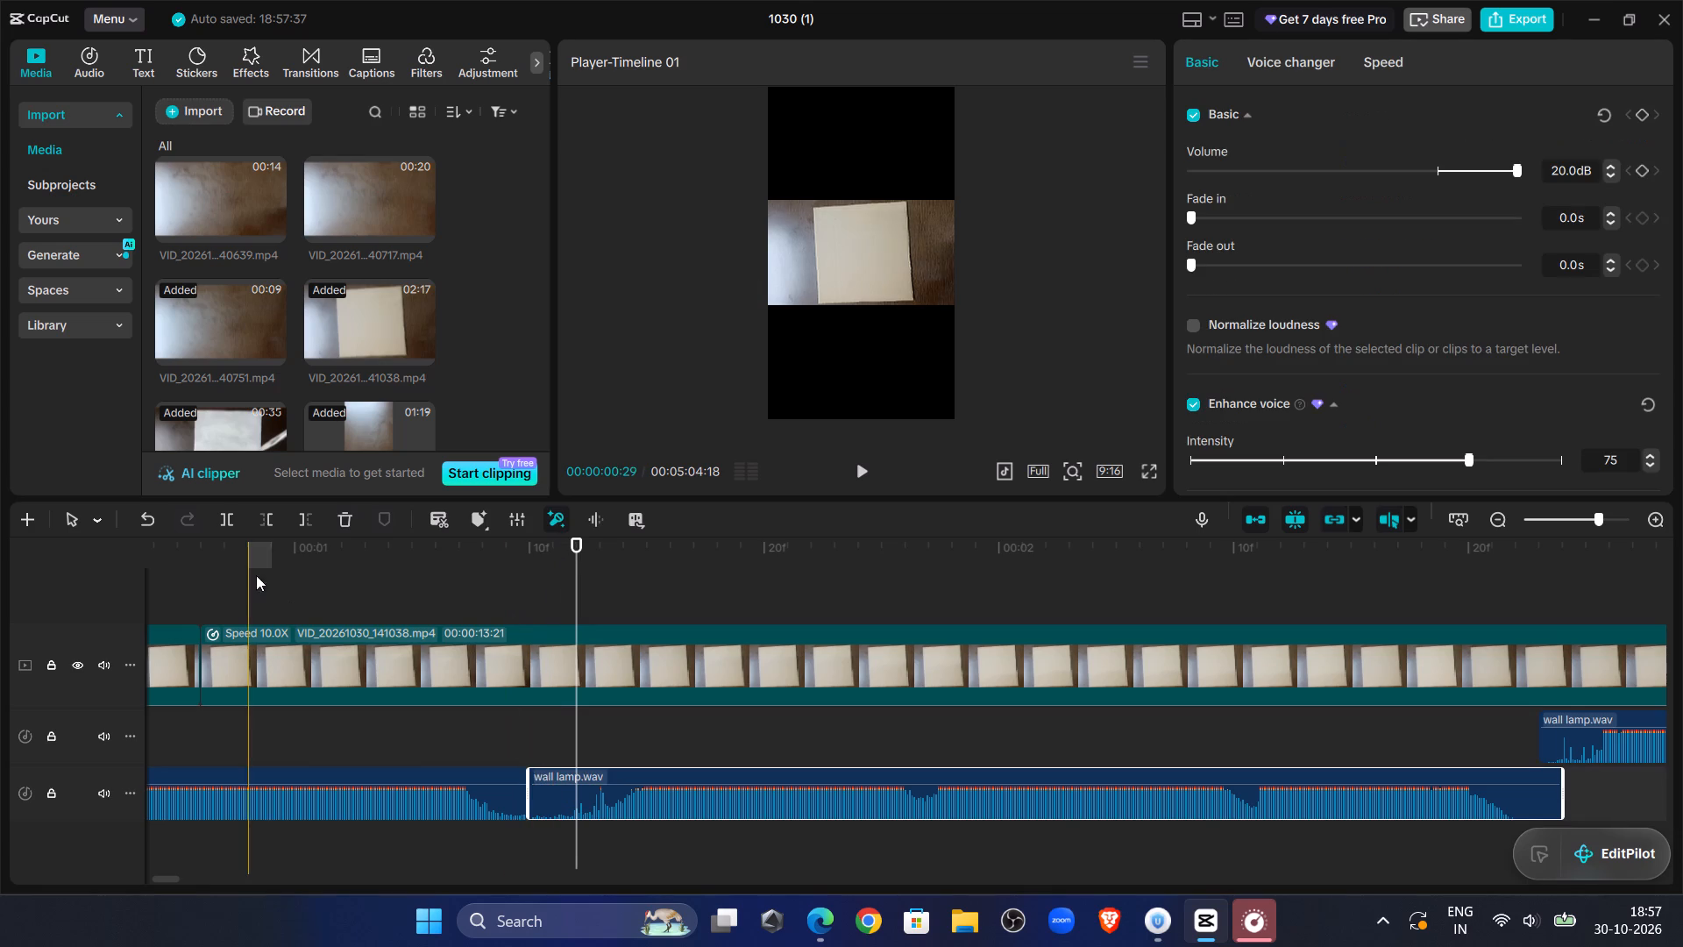
pyautogui.click(260, 519)
pyautogui.moveTo(602, 776); pyautogui.dragTo(572, 777)
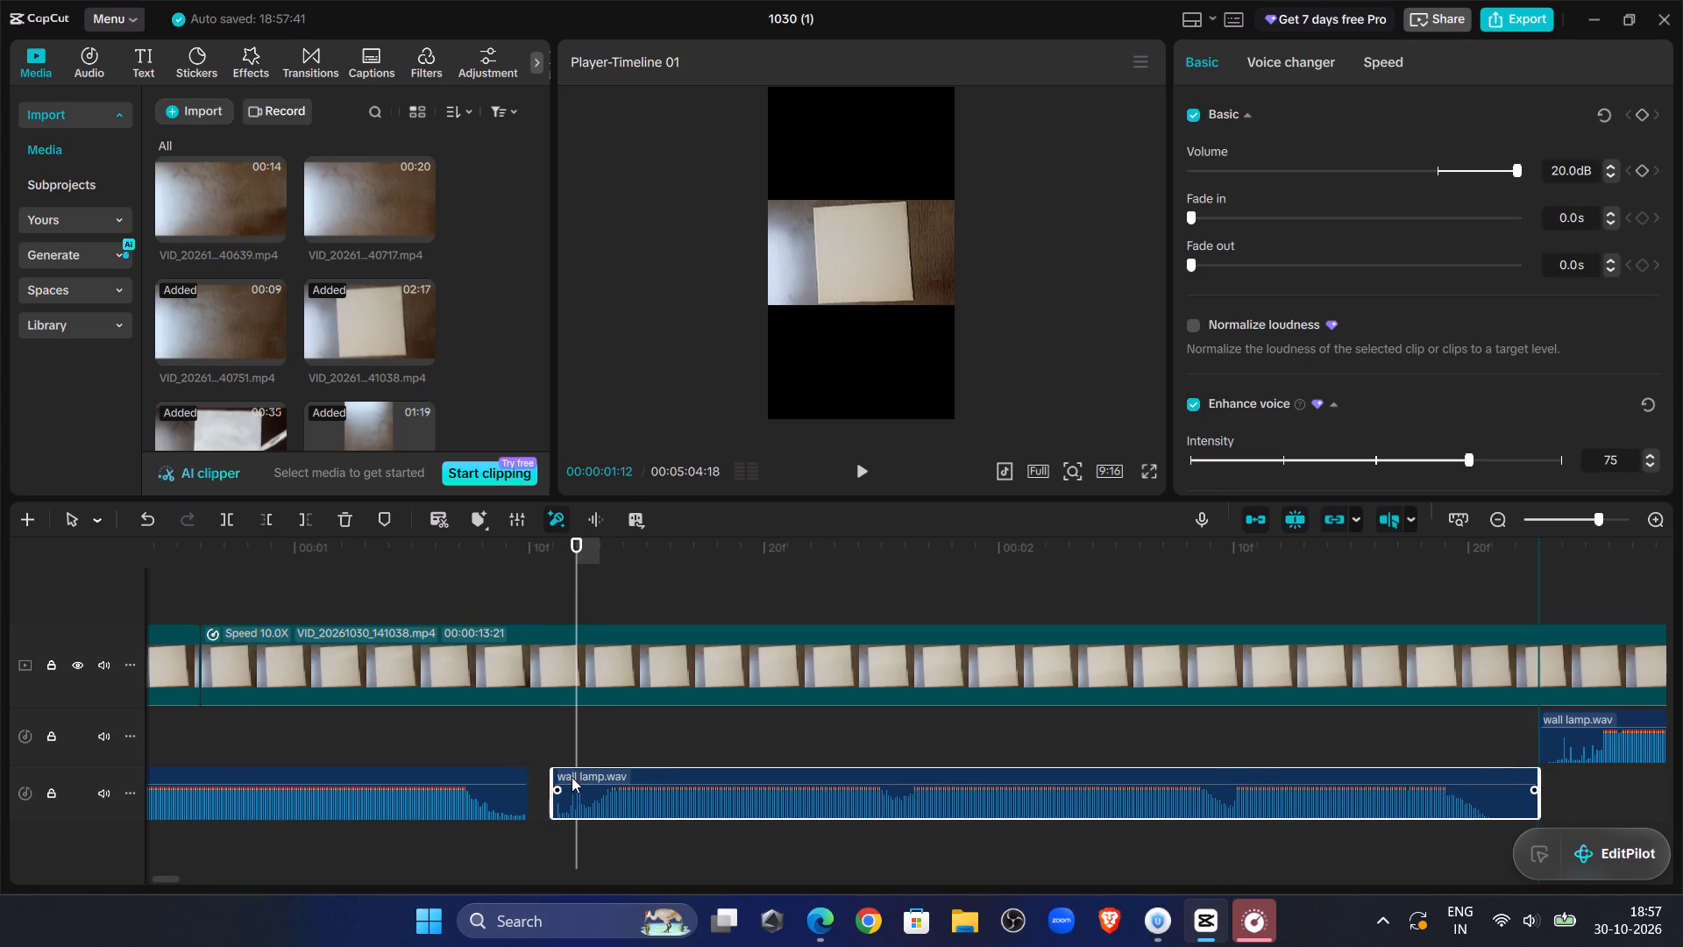
pyautogui.moveTo(572, 777); pyautogui.dragTo(557, 780)
# Move both opening narration pieces up onto the main voiceover track, butted together from the timeline start.
pyautogui.click(1573, 518)
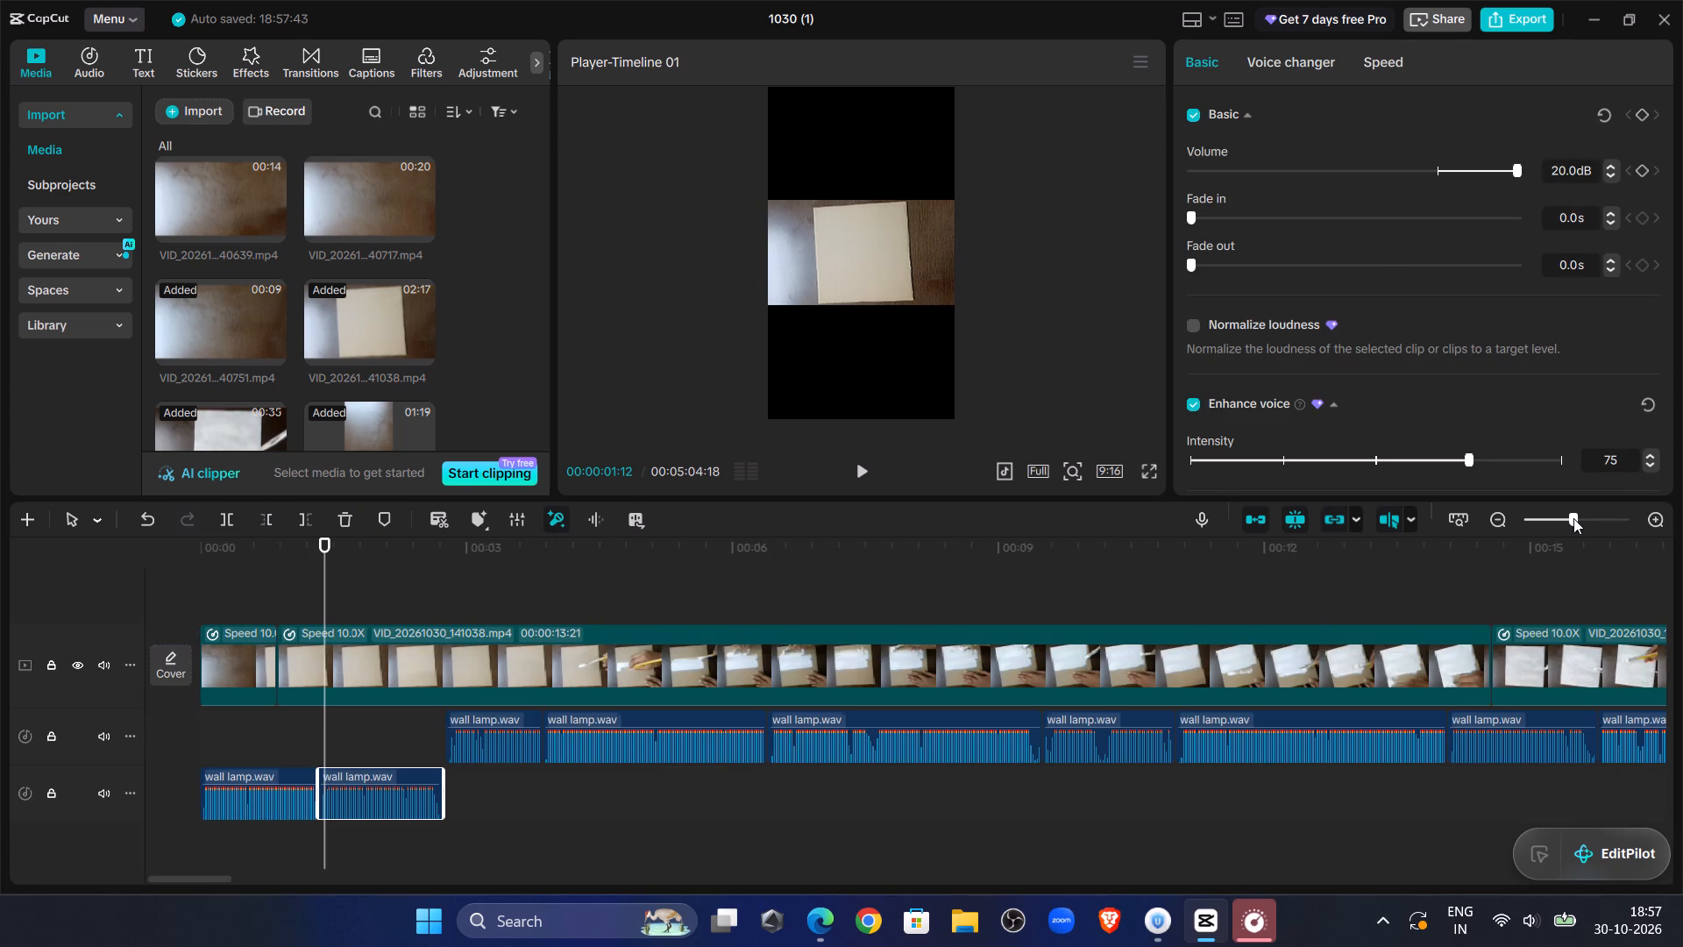
pyautogui.click(284, 774)
pyautogui.moveTo(280, 772); pyautogui.dragTo(277, 716)
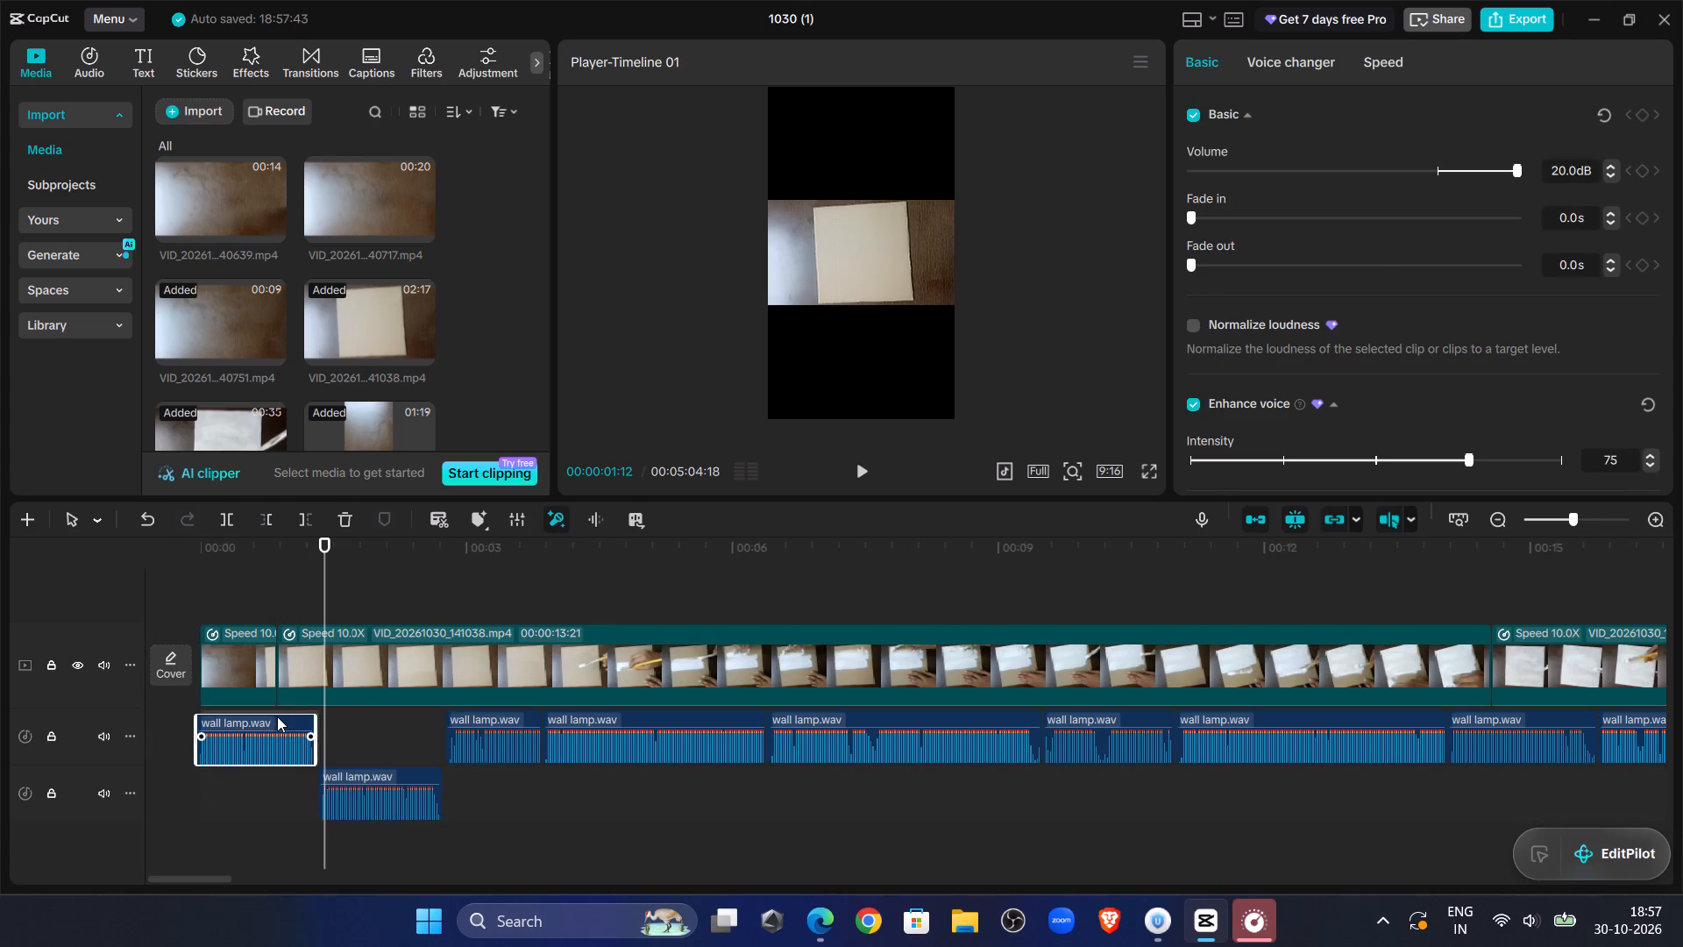
pyautogui.moveTo(277, 716); pyautogui.dragTo(277, 716)
pyautogui.click(363, 773)
pyautogui.moveTo(363, 773); pyautogui.dragTo(367, 731)
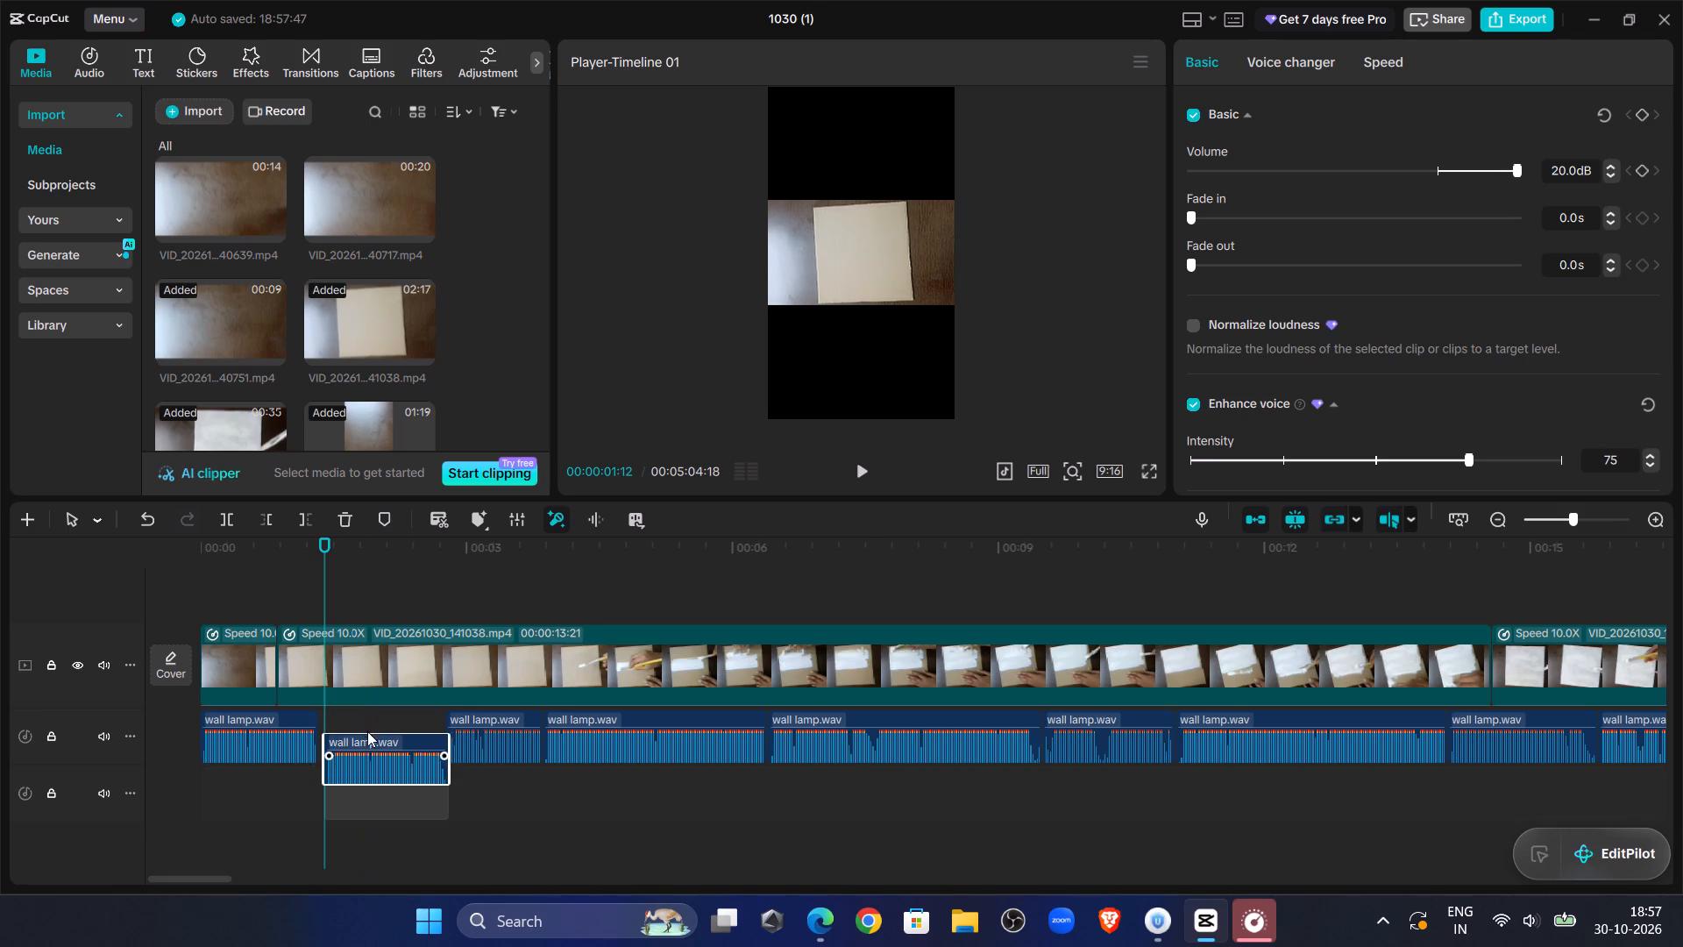
pyautogui.moveTo(367, 731); pyautogui.dragTo(357, 721)
# Replay the opening narration, select the voiceover segments from the third up to about 00:00:27, and move them together against the second segment.
pyautogui.click(323, 595)
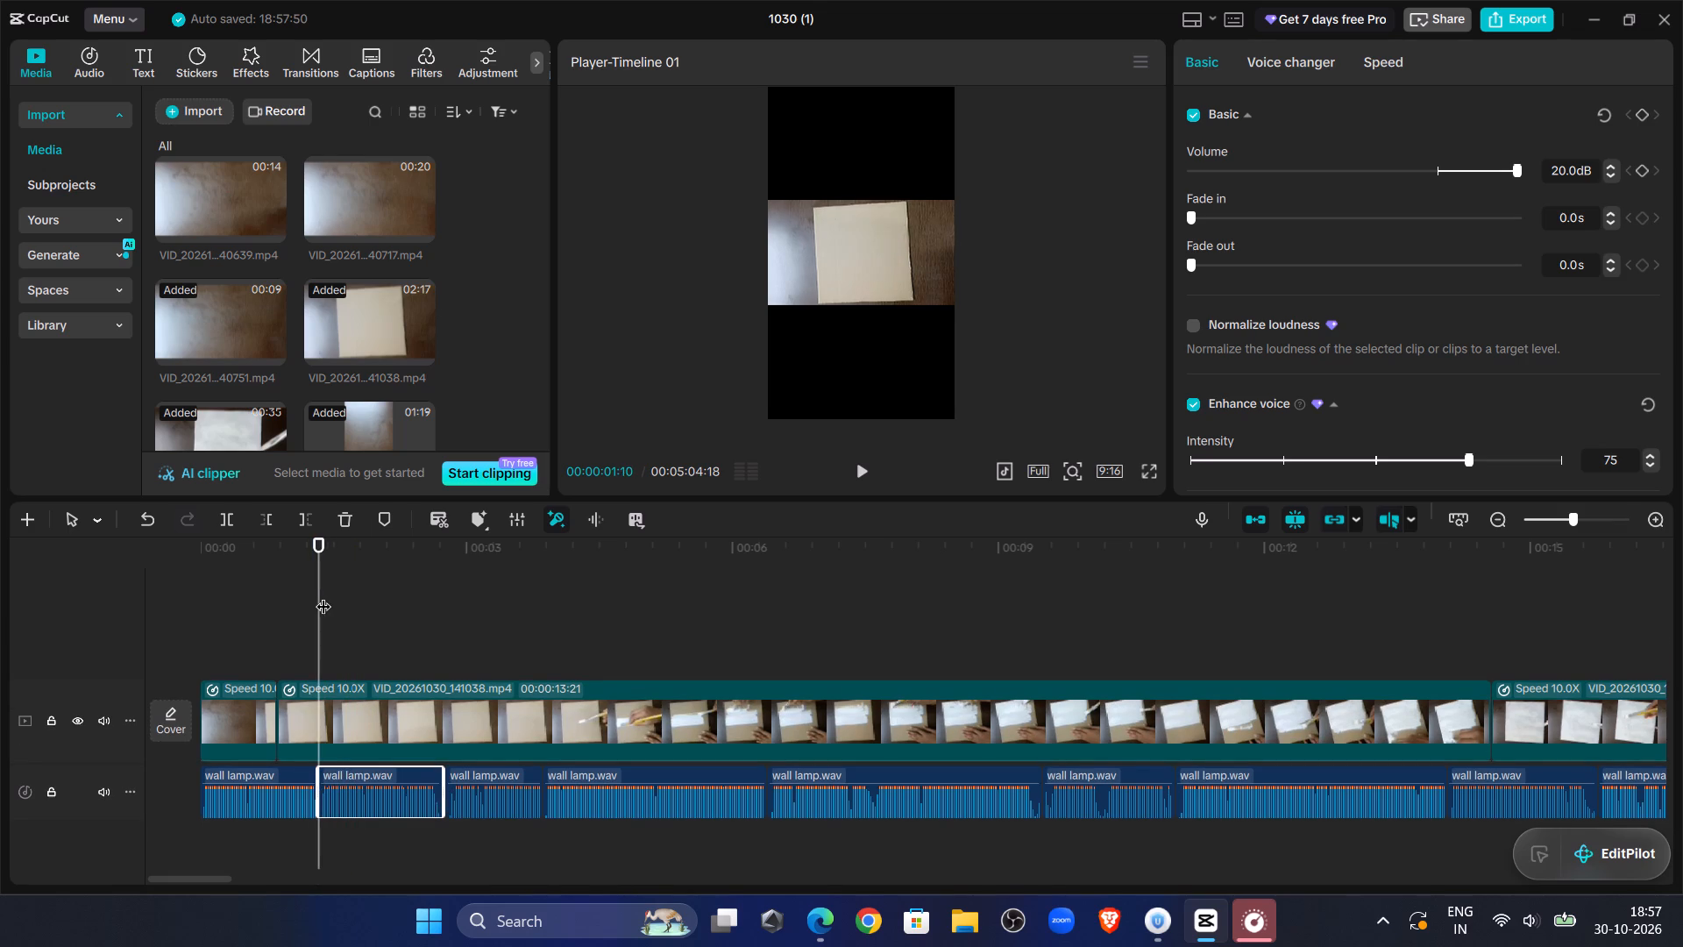
pyautogui.moveTo(323, 595); pyautogui.dragTo(0, 595)
pyautogui.click(859, 462)
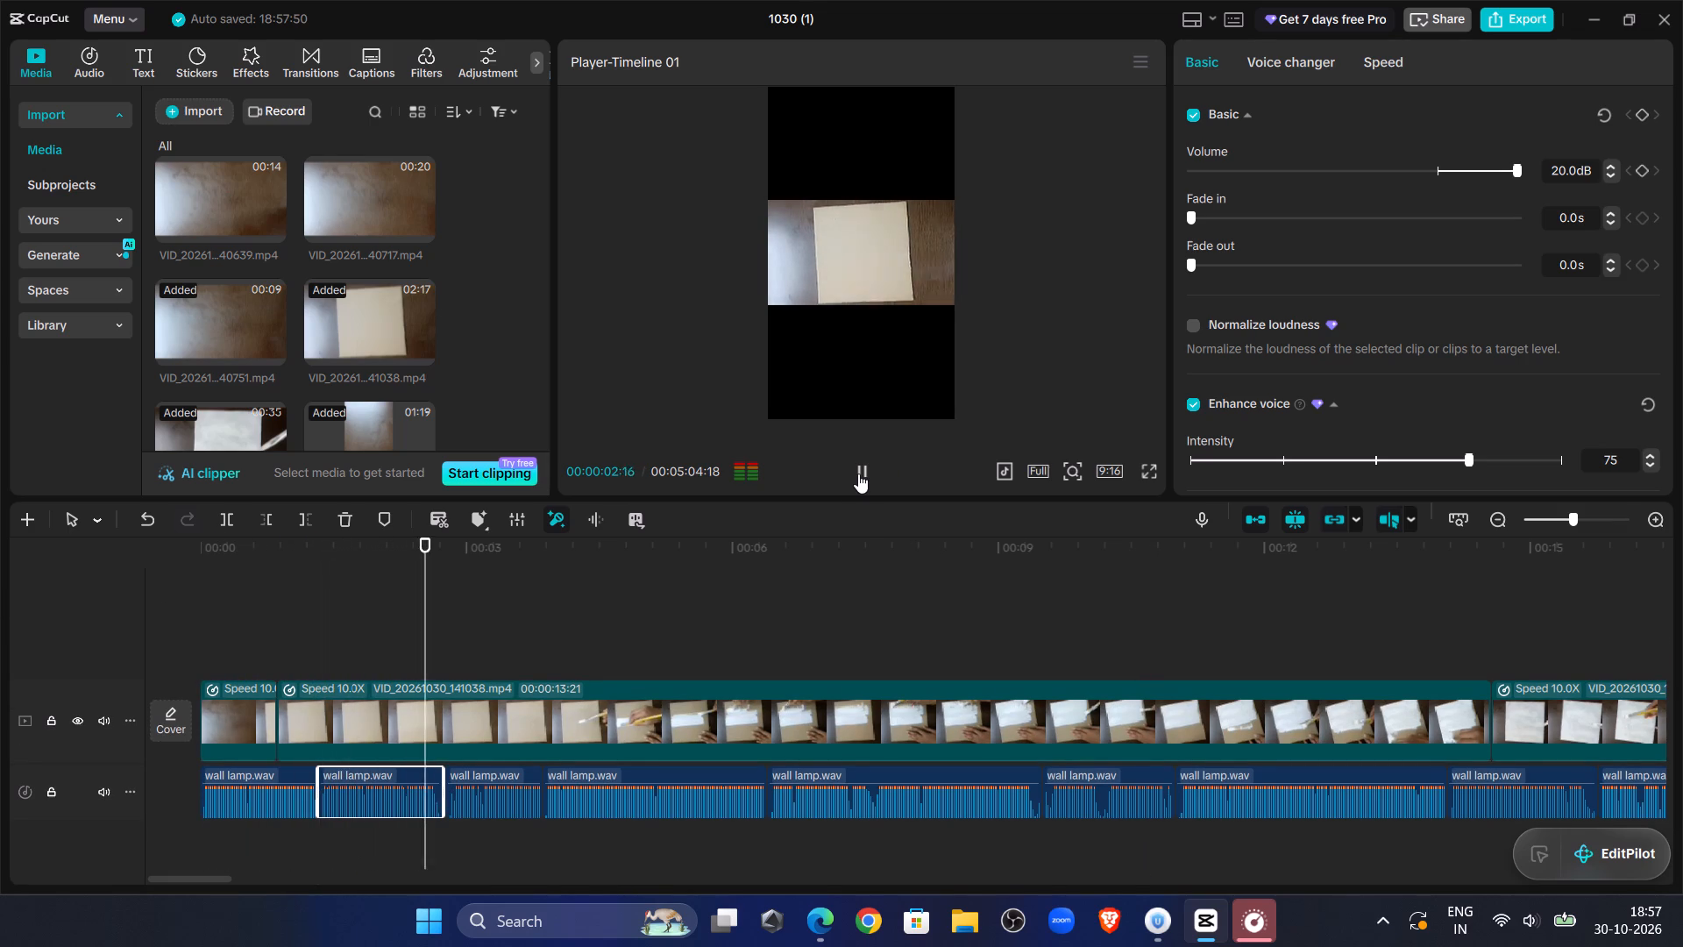
pyautogui.click(858, 473)
pyautogui.click(433, 603)
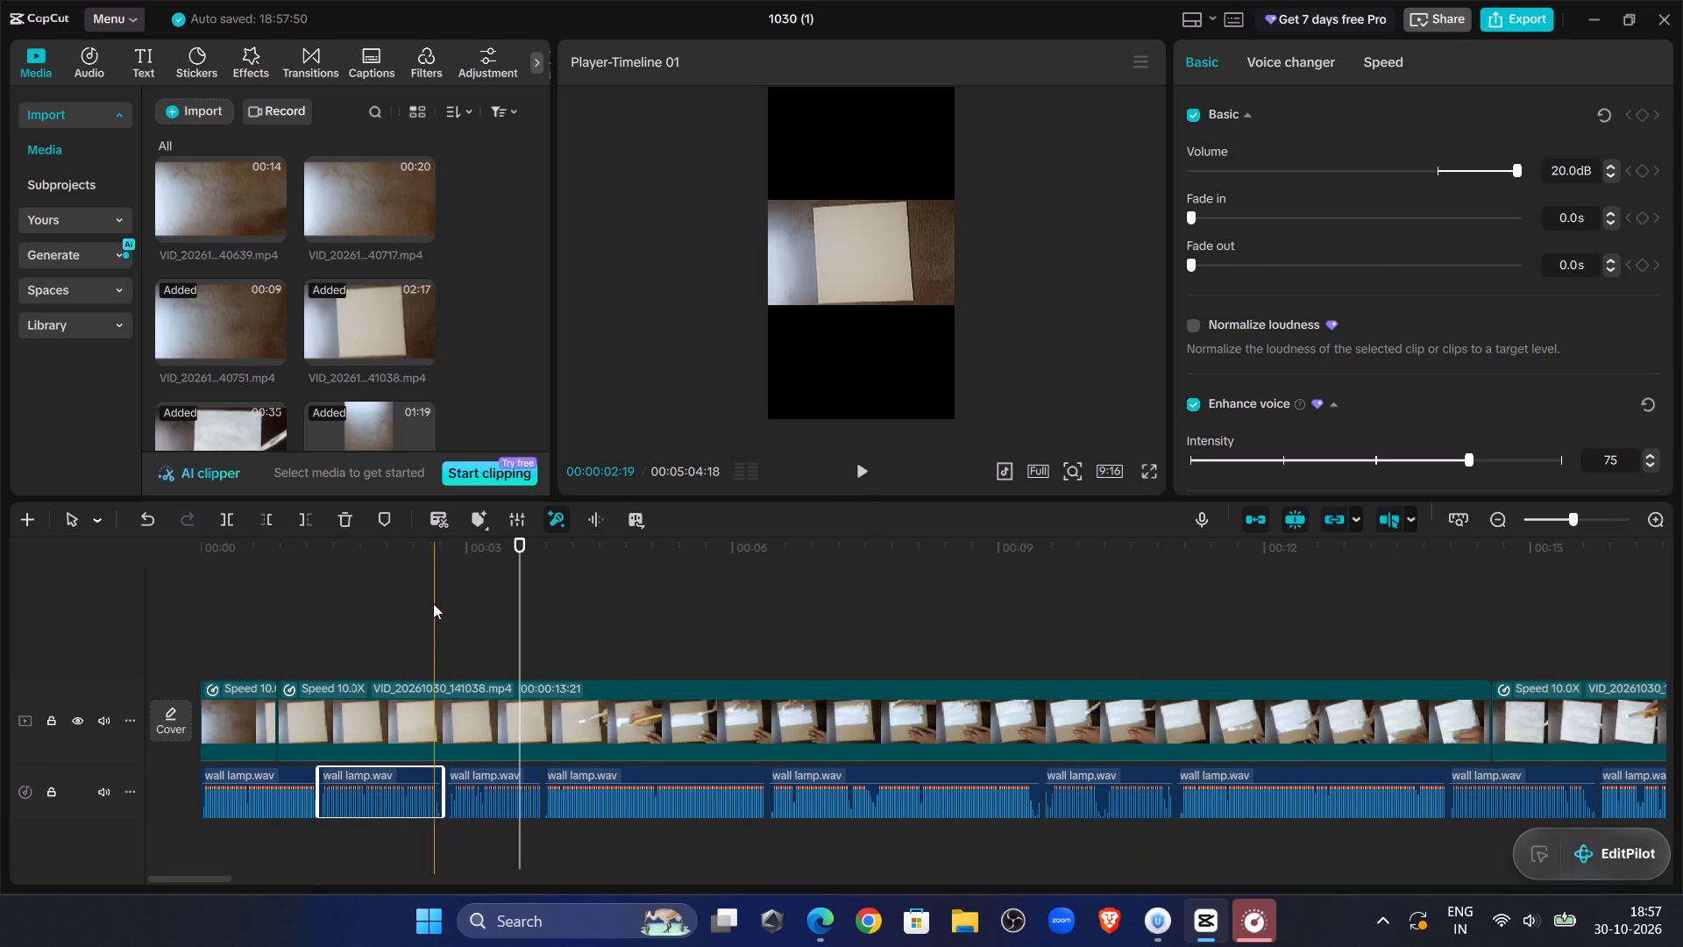
pyautogui.click(1558, 520)
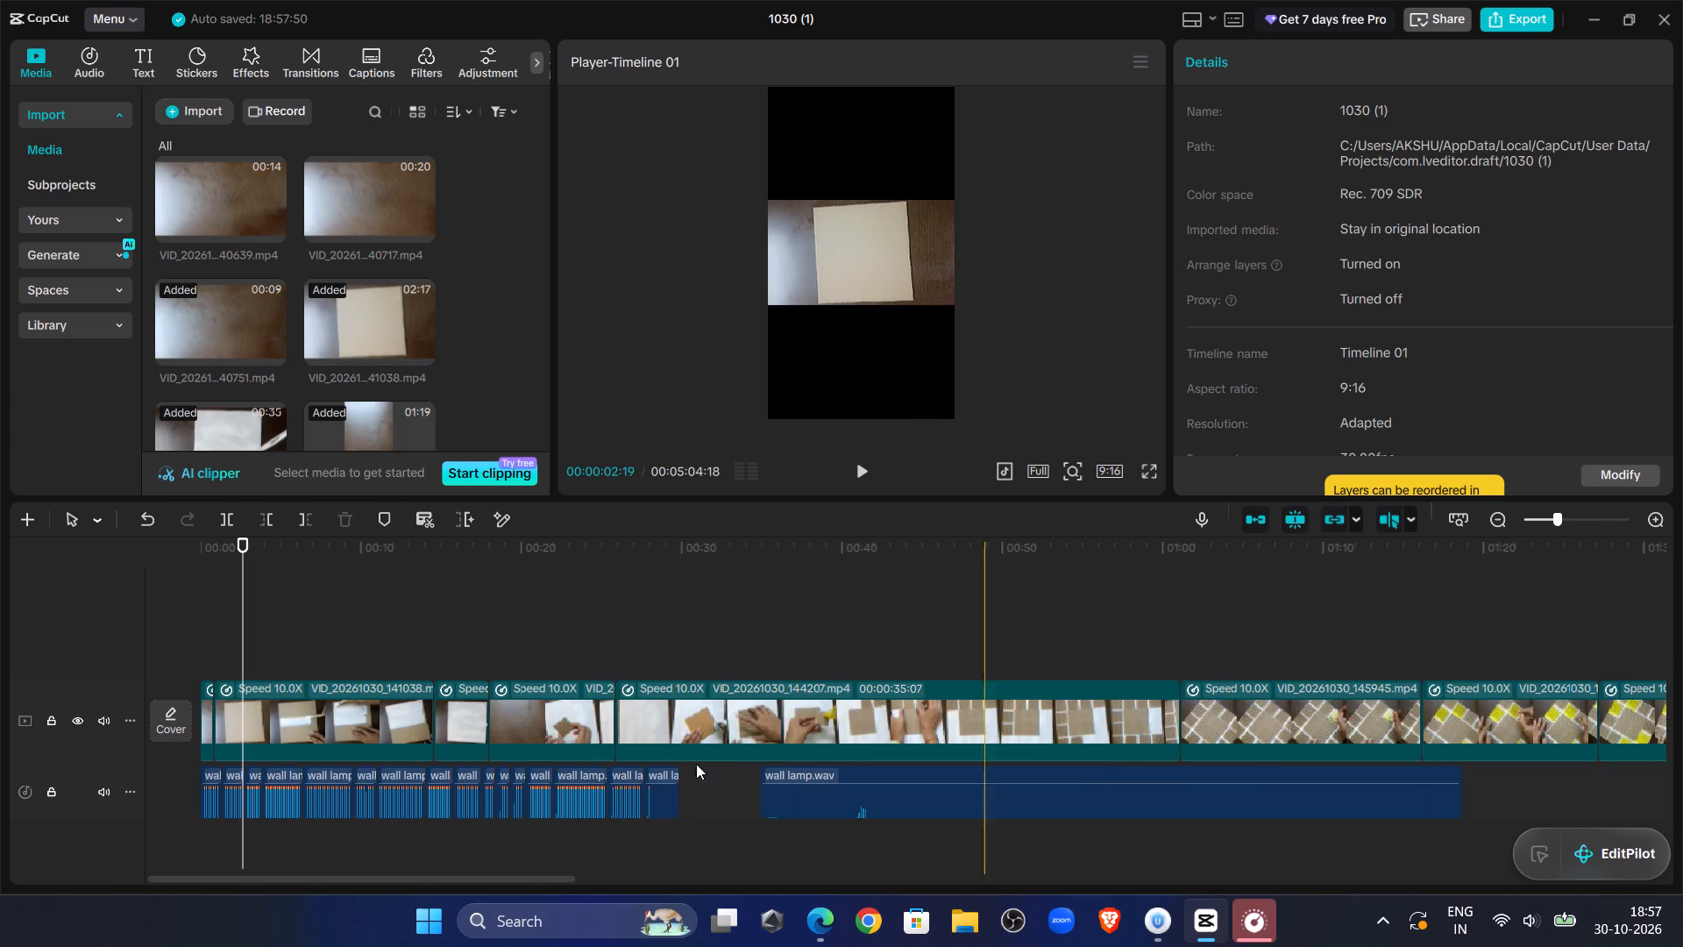
pyautogui.moveTo(634, 820); pyautogui.dragTo(513, 790)
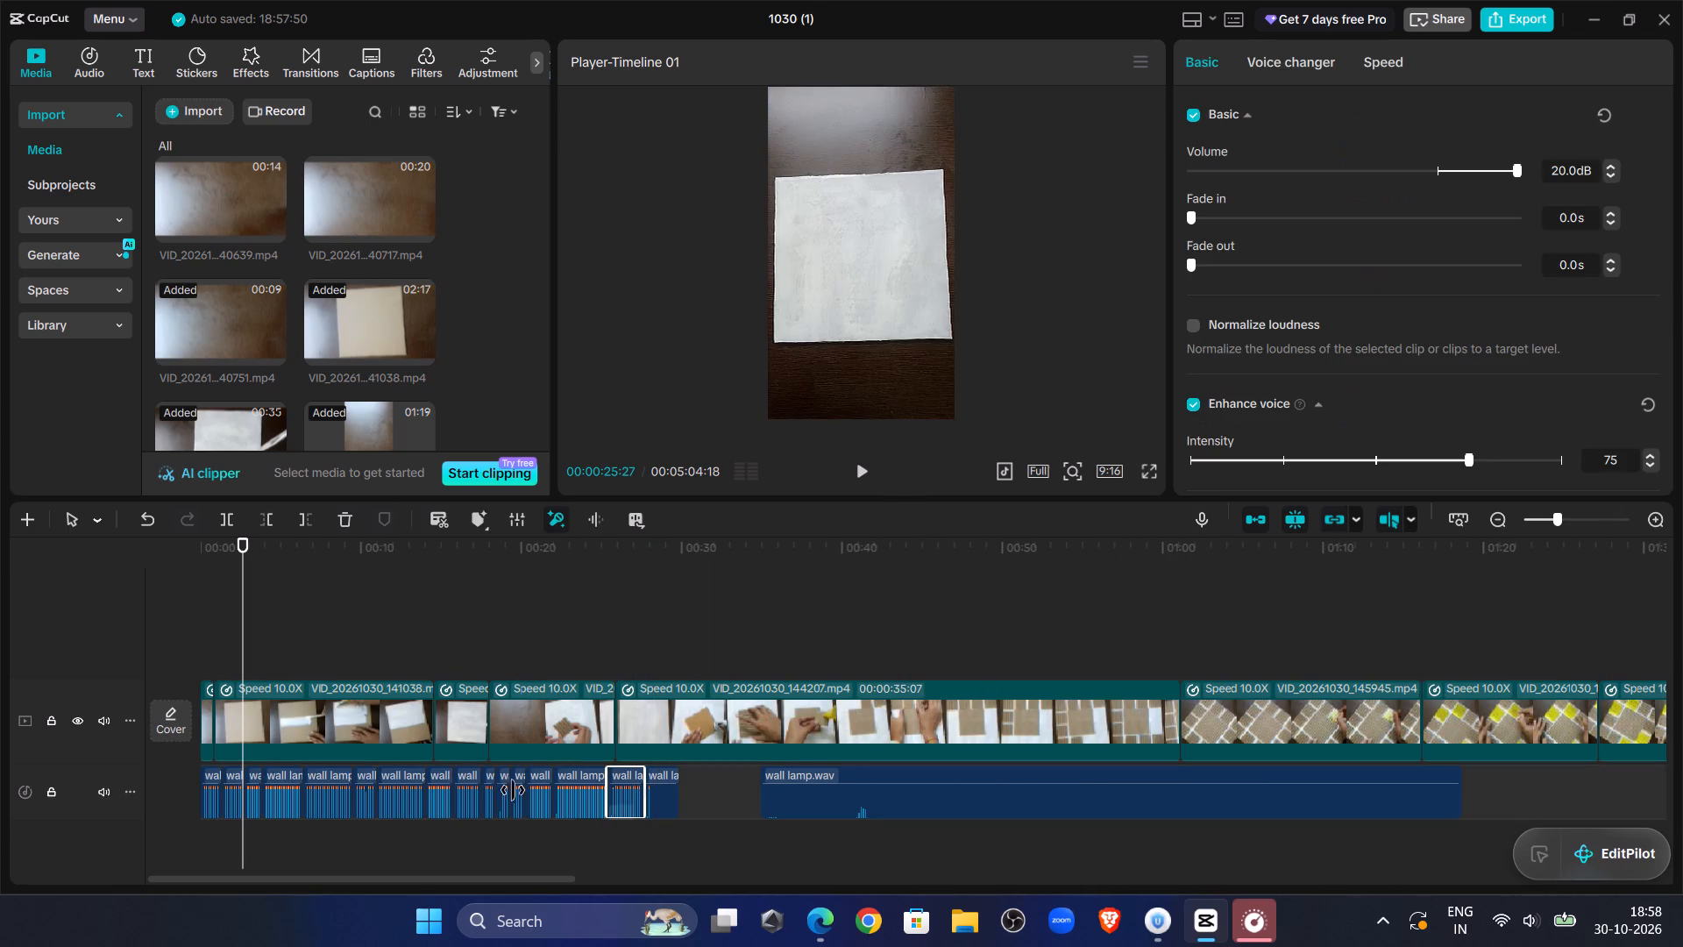
pyautogui.moveTo(513, 790); pyautogui.dragTo(257, 789)
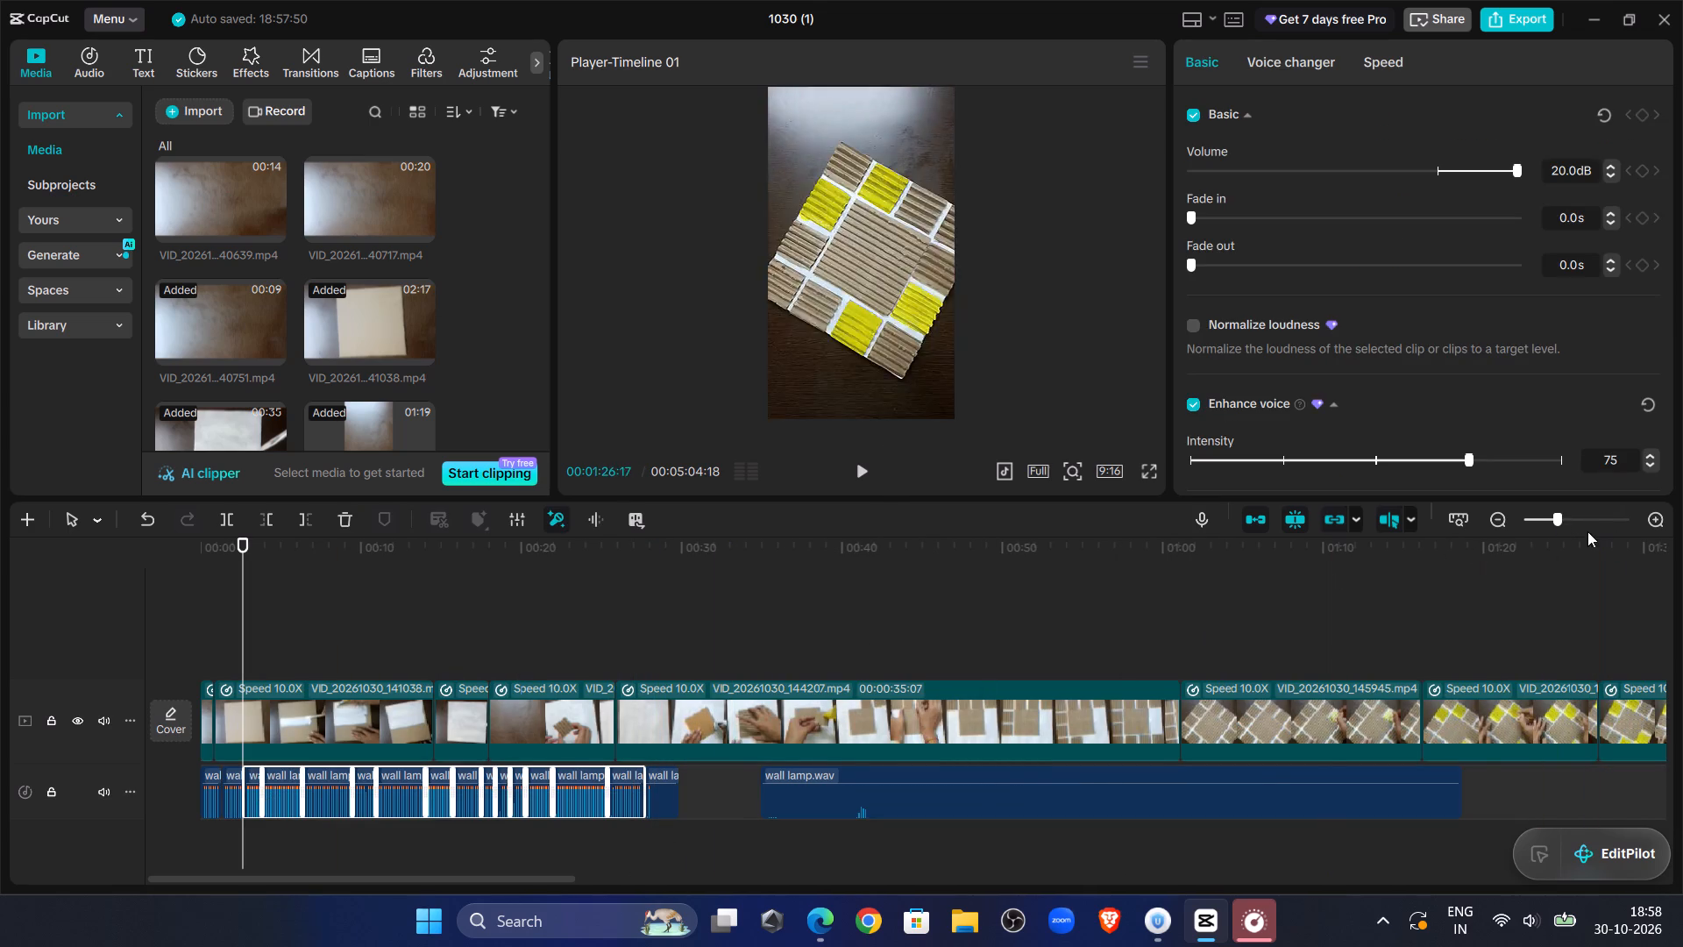
pyautogui.click(1580, 518)
pyautogui.moveTo(306, 773); pyautogui.dragTo(294, 786)
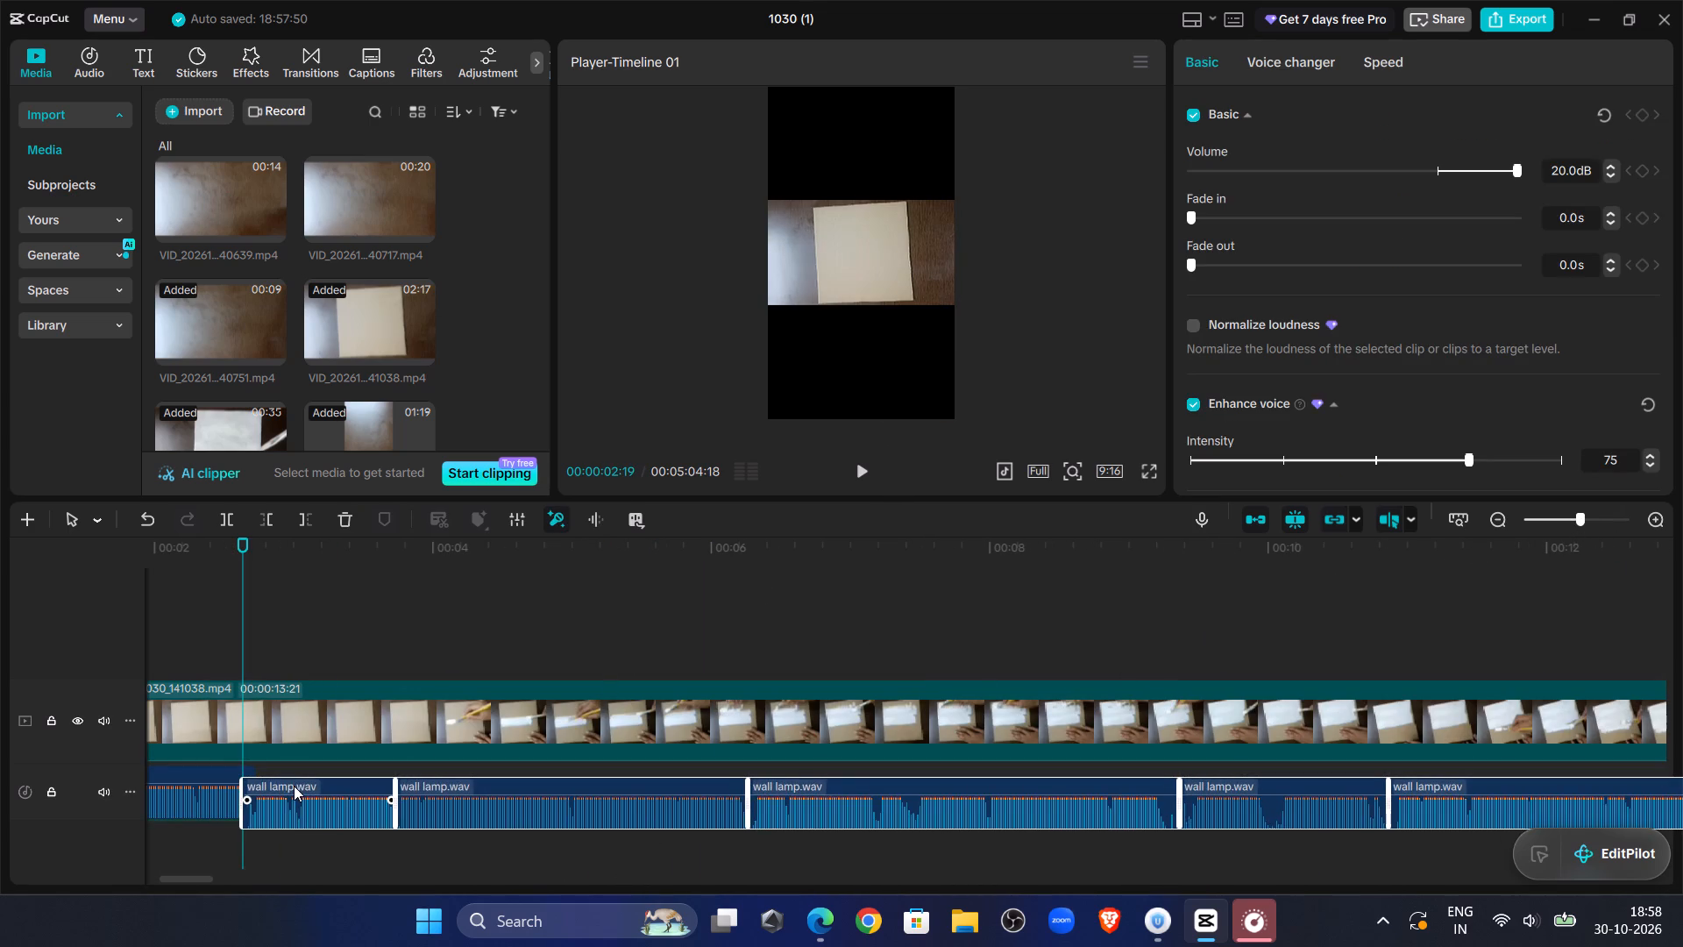
pyautogui.moveTo(294, 786); pyautogui.dragTo(302, 784)
# Listen to the joined narration from the start of the timeline.
pyautogui.click(244, 614)
pyautogui.moveTo(244, 614); pyautogui.dragTo(0, 733)
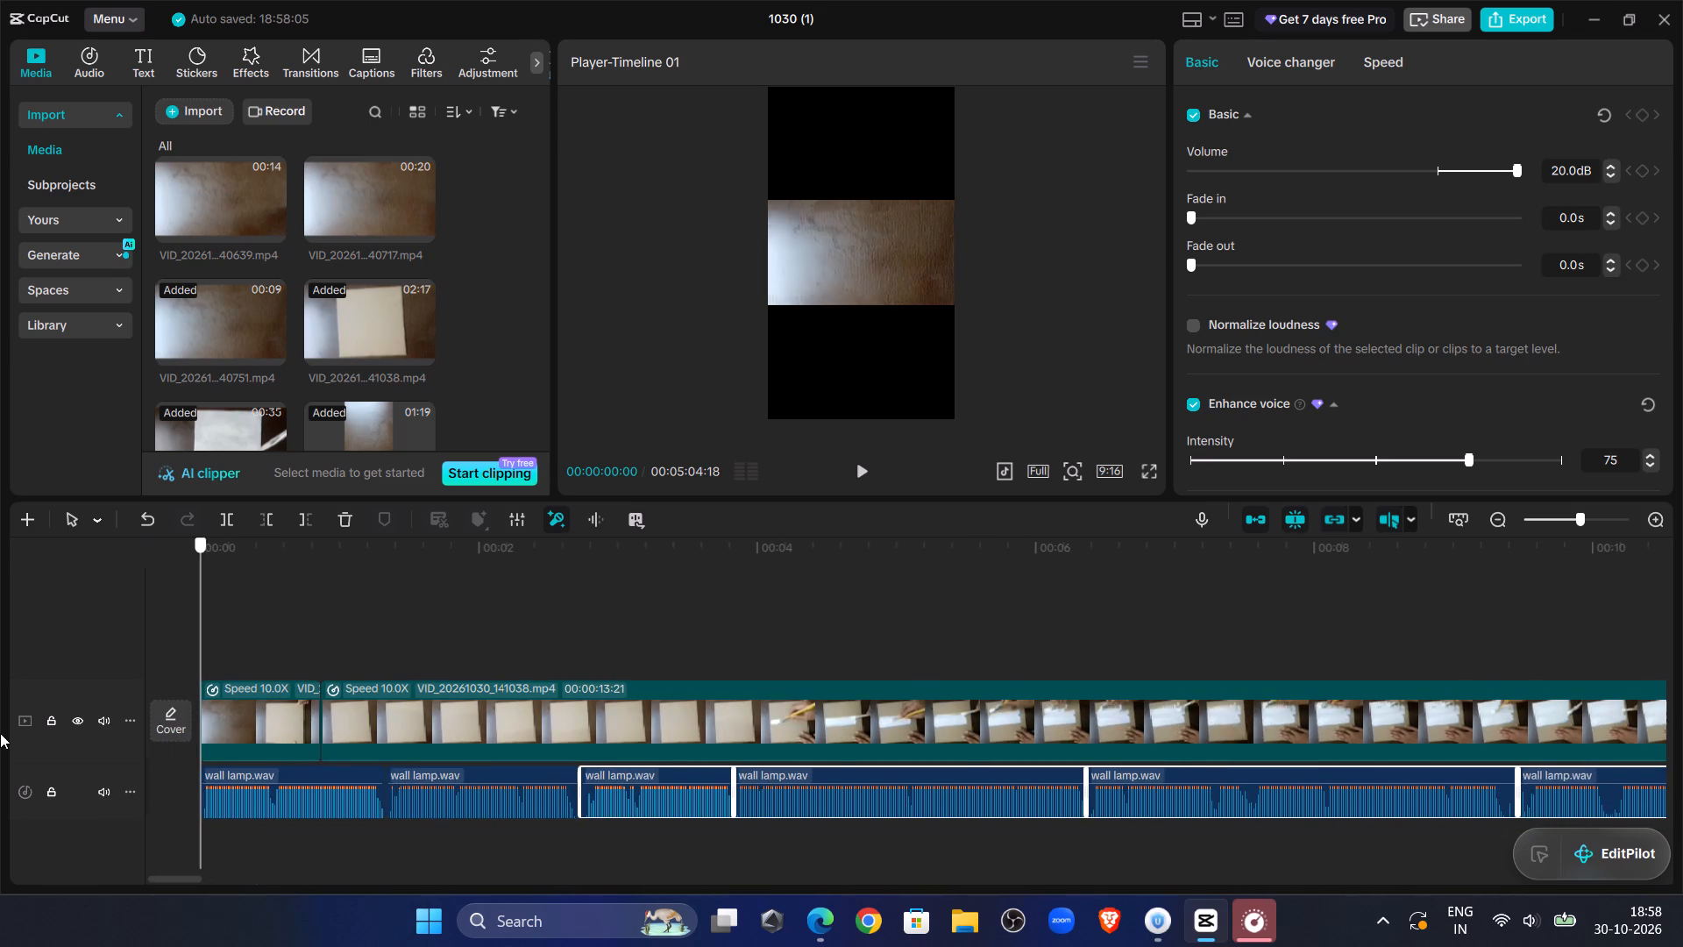
pyautogui.click(857, 481)
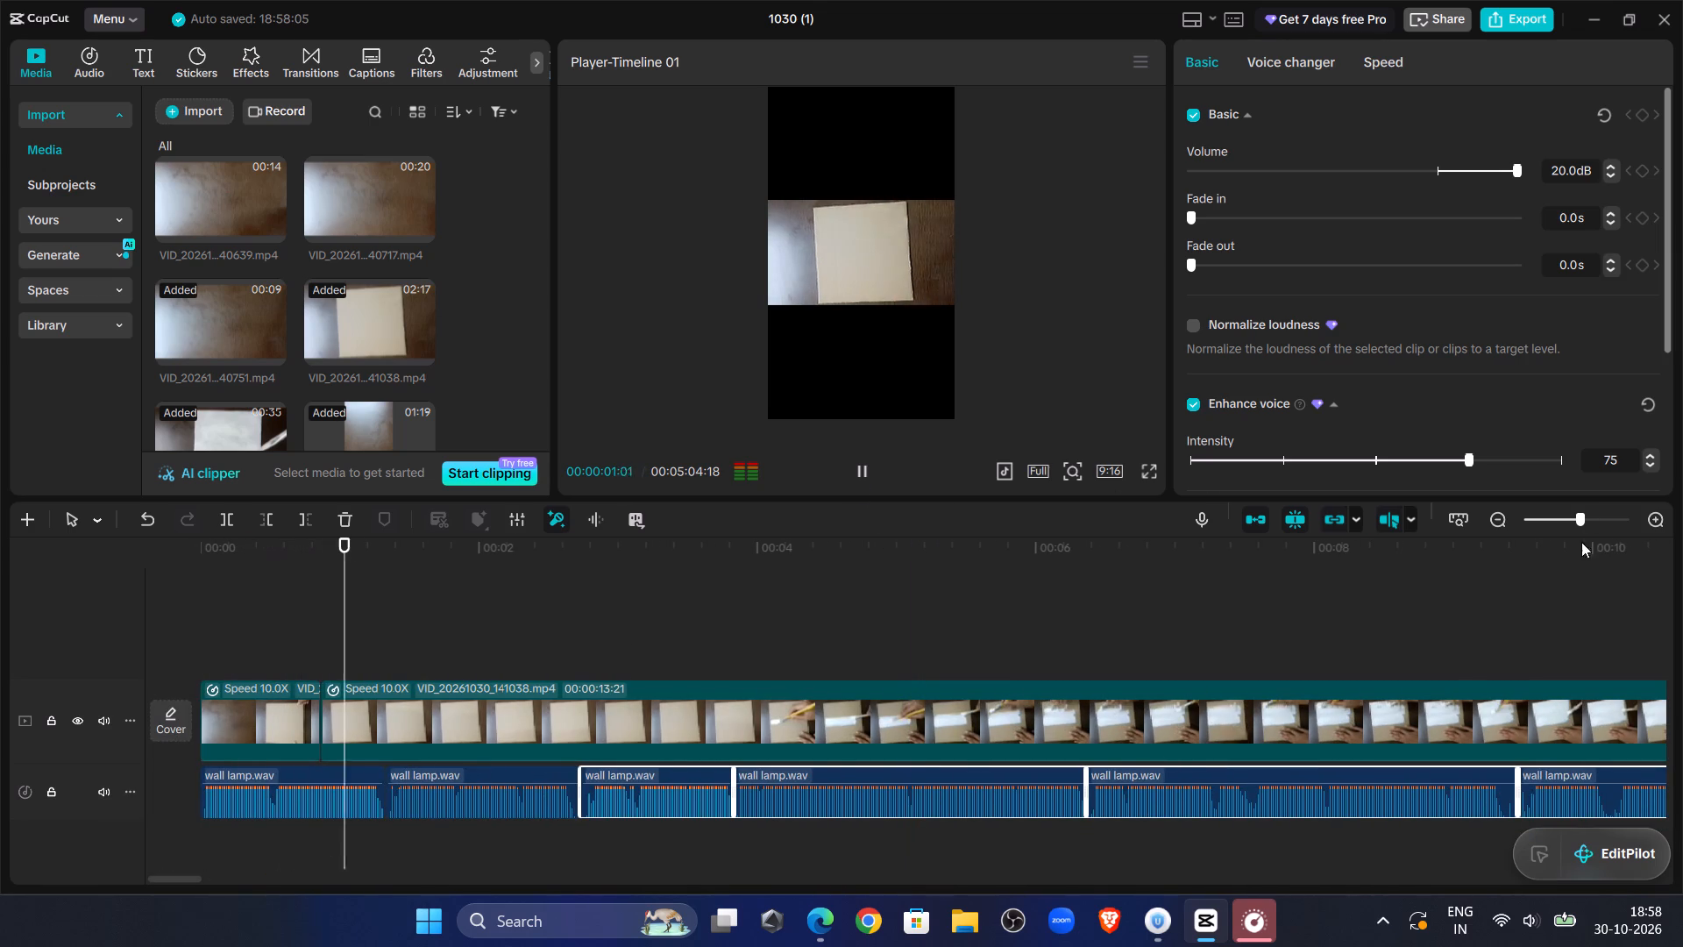
pyautogui.click(1564, 521)
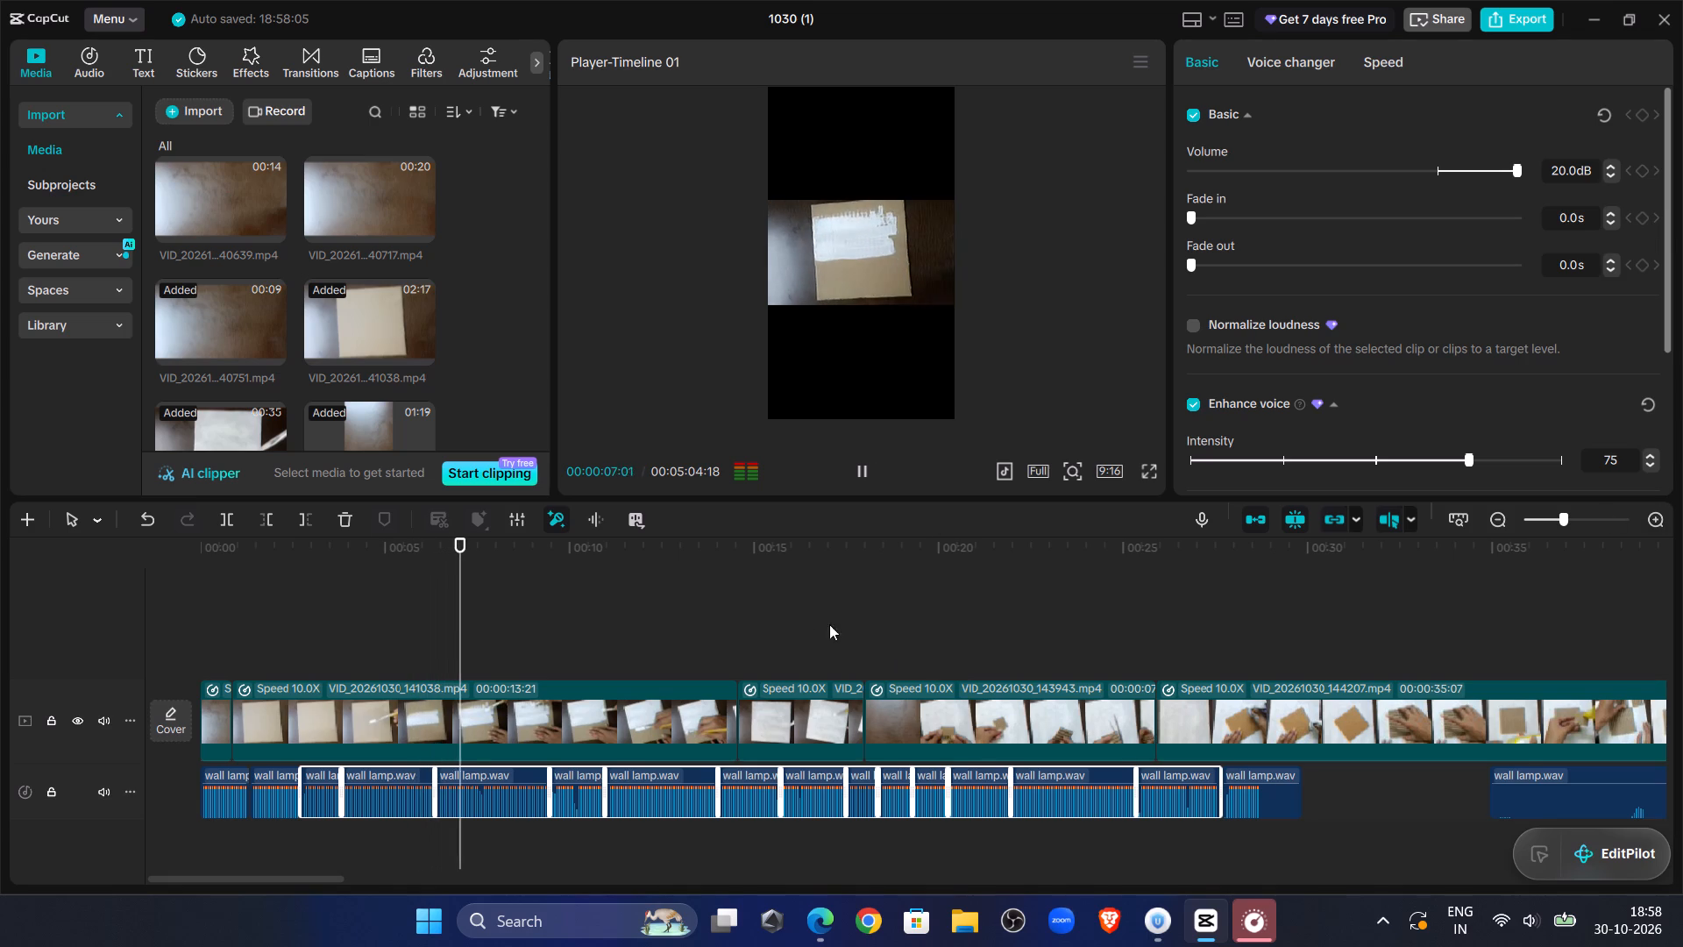
# Rotate the VID_20261030_141038.mp4 clip to 90° in the preview.
pyautogui.click(878, 262)
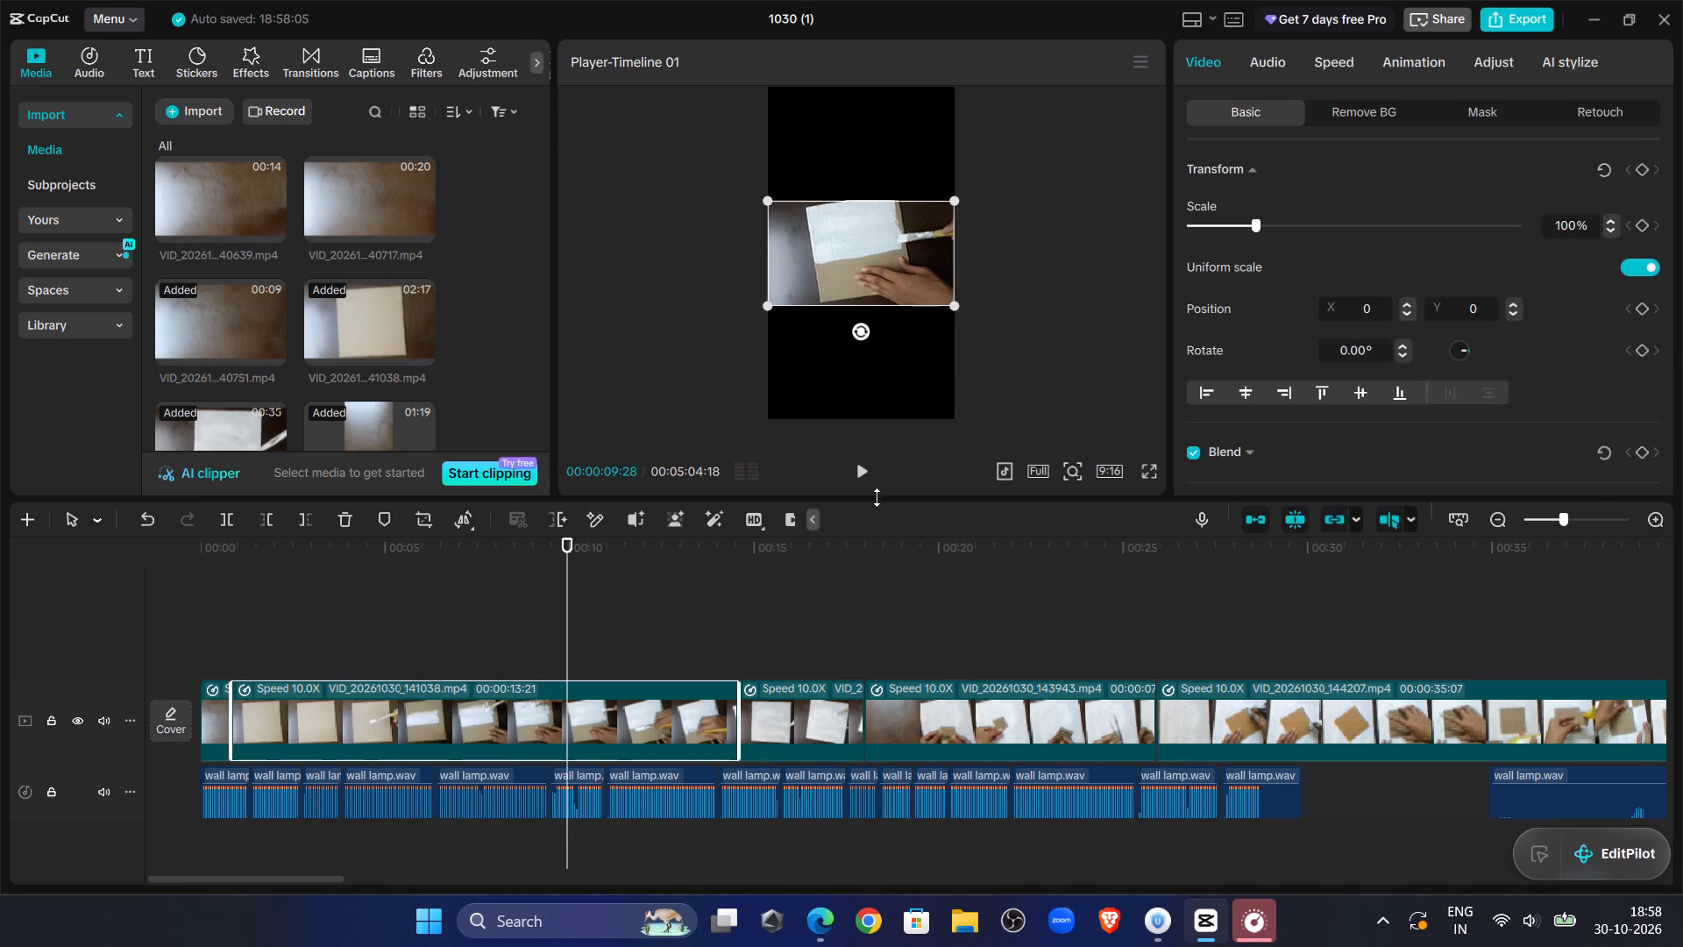
pyautogui.click(861, 473)
pyautogui.moveTo(862, 327); pyautogui.dragTo(794, 260)
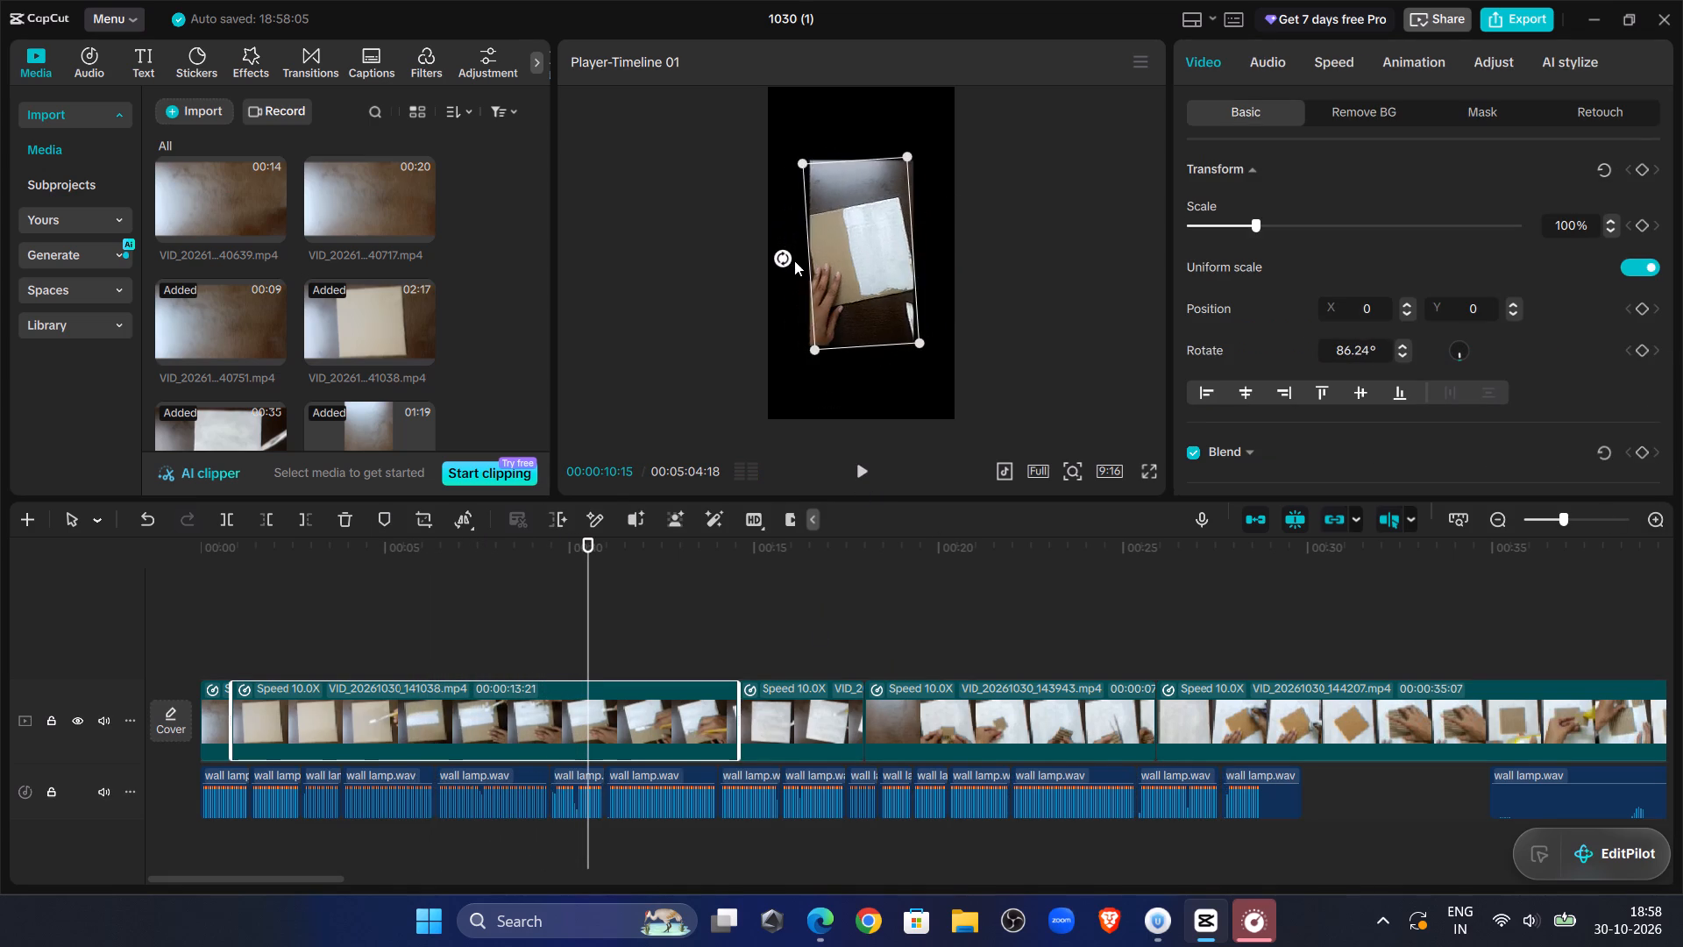
pyautogui.moveTo(794, 260); pyautogui.dragTo(793, 260)
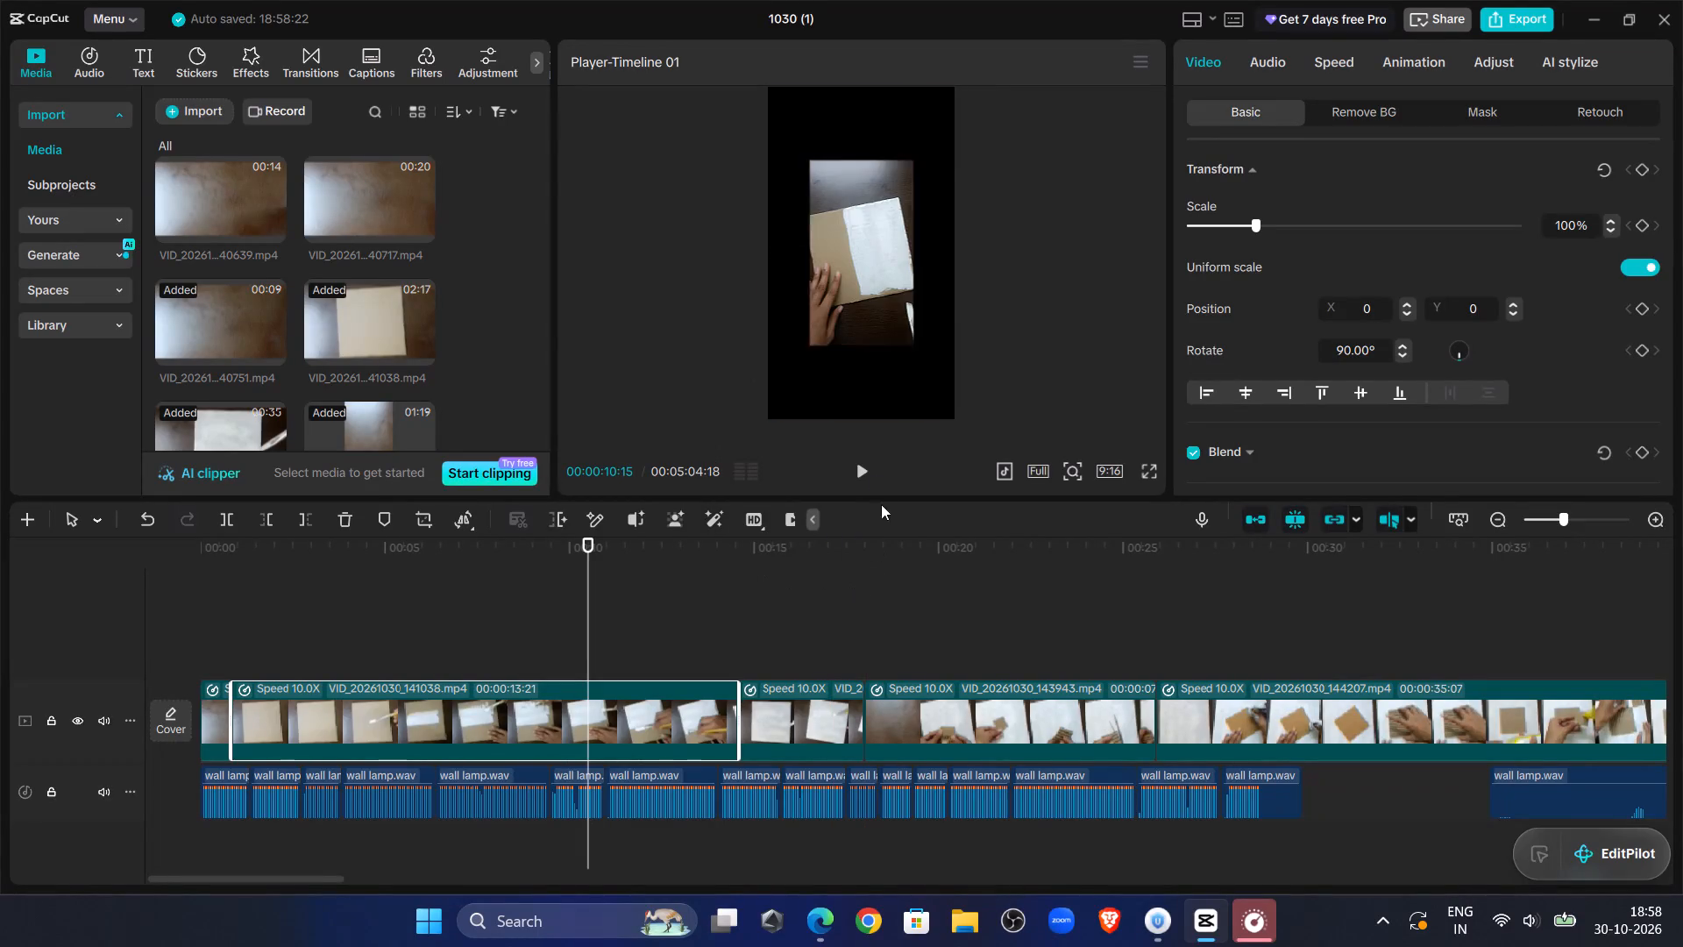
# Play the video onward from the rotated clip and recheck the clip that follows it, around 00:00:15.
pyautogui.click(870, 472)
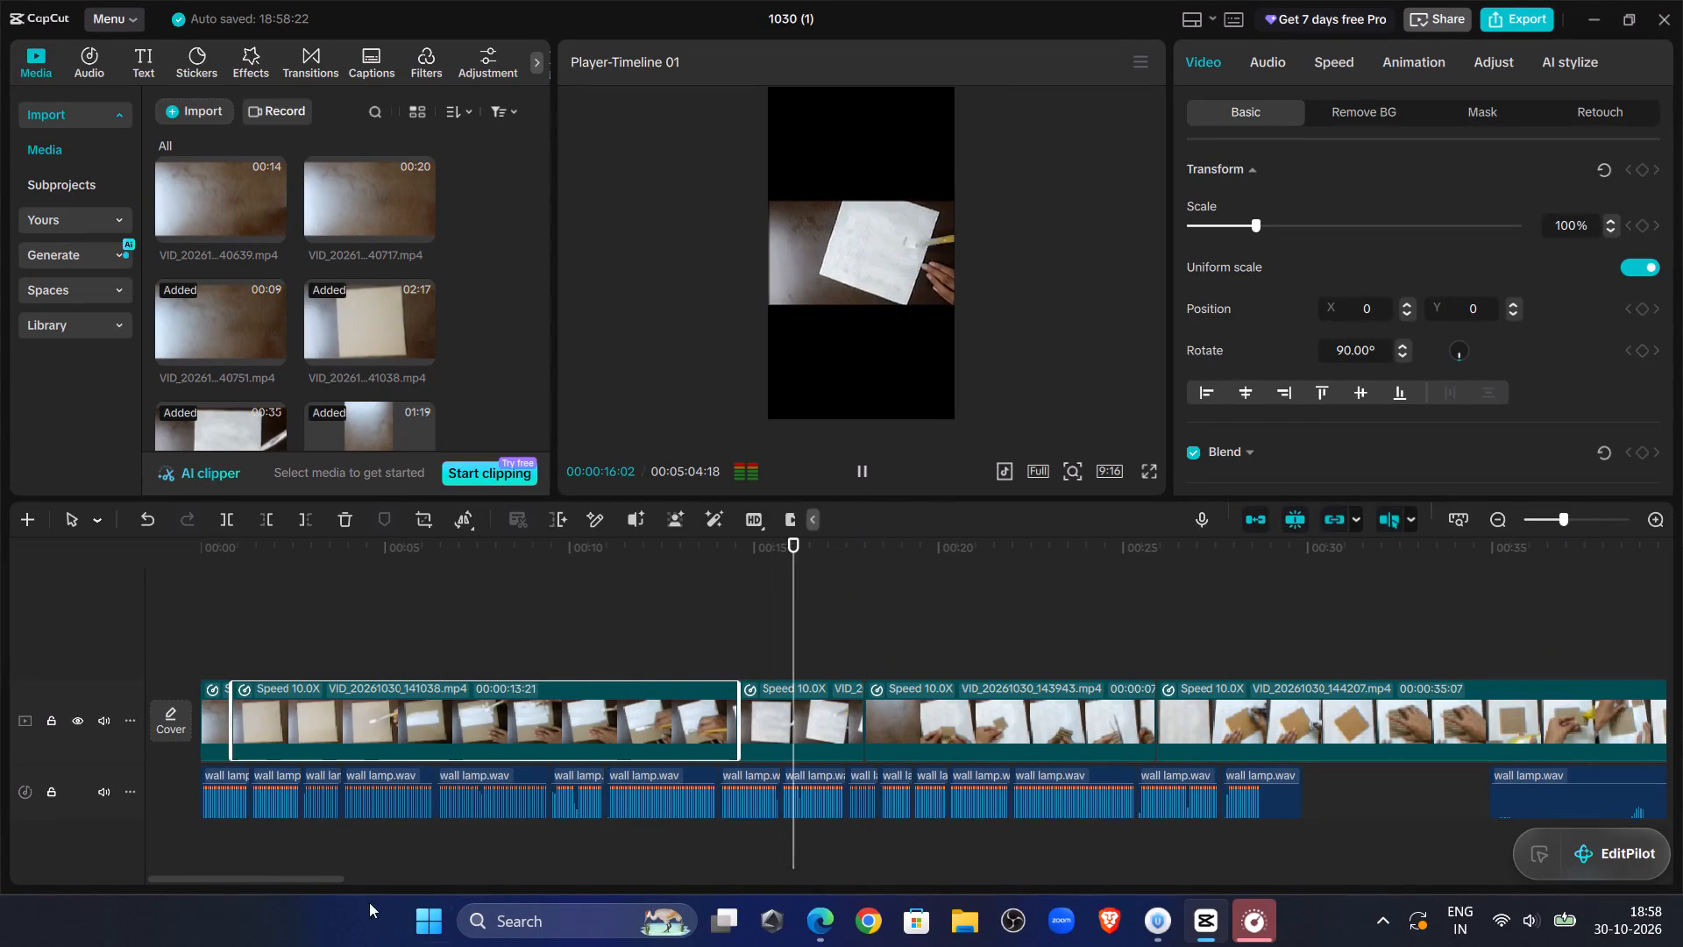
pyautogui.moveTo(266, 881); pyautogui.dragTo(277, 883)
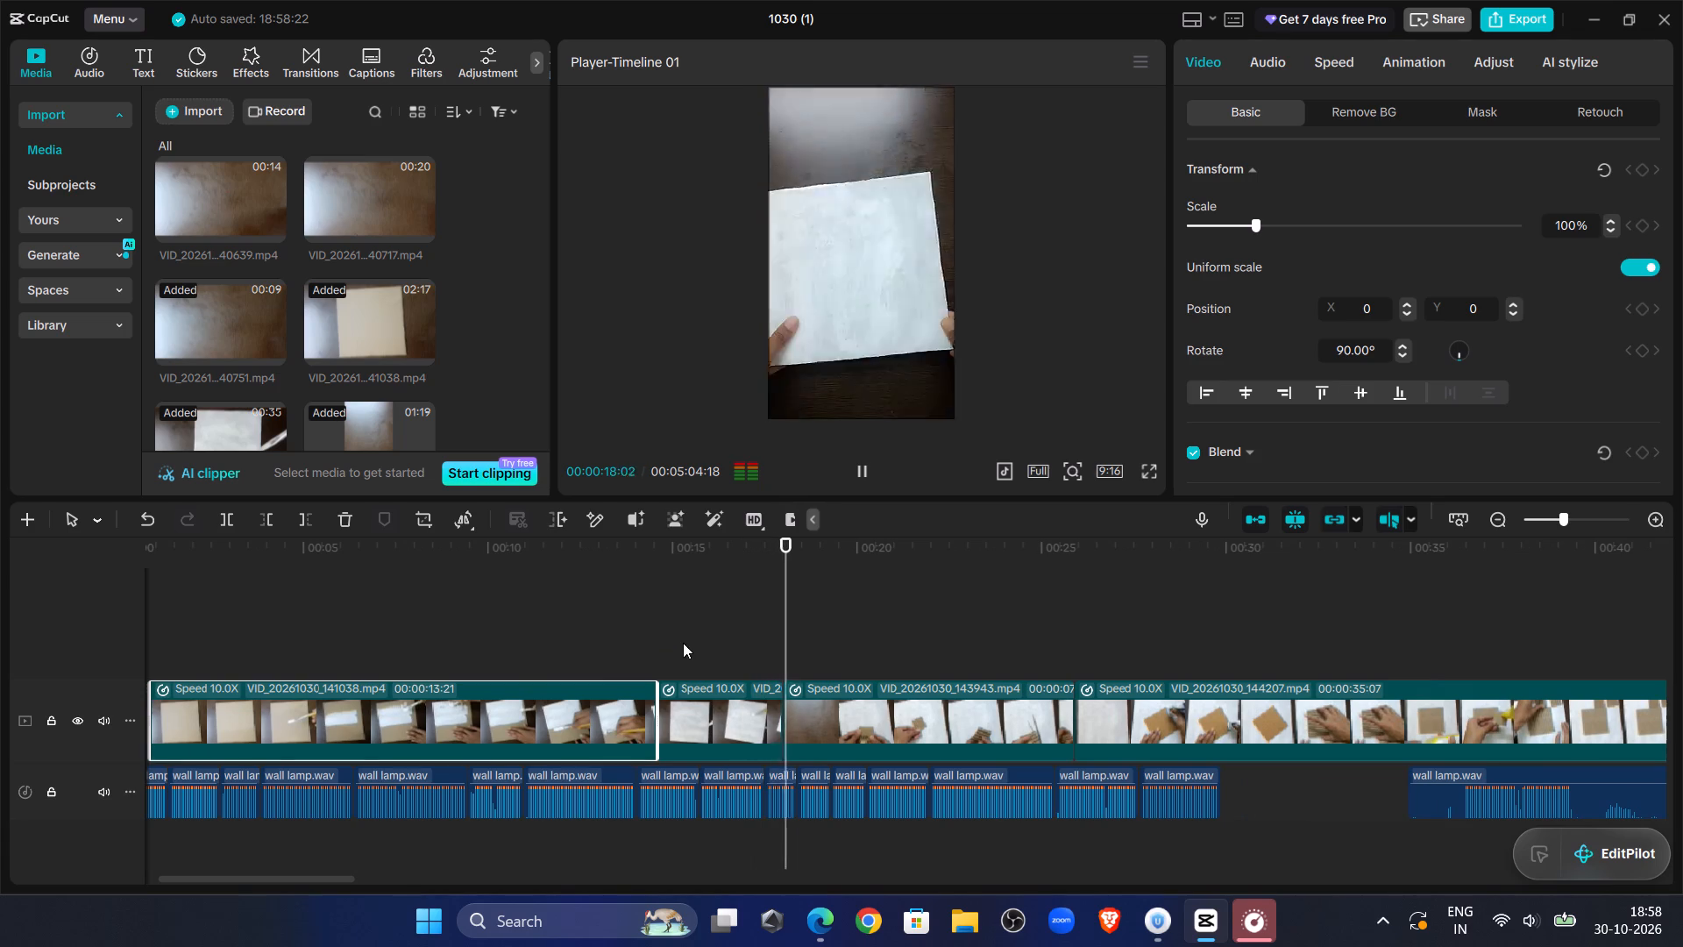
pyautogui.click(683, 643)
pyautogui.click(860, 458)
pyautogui.click(860, 458)
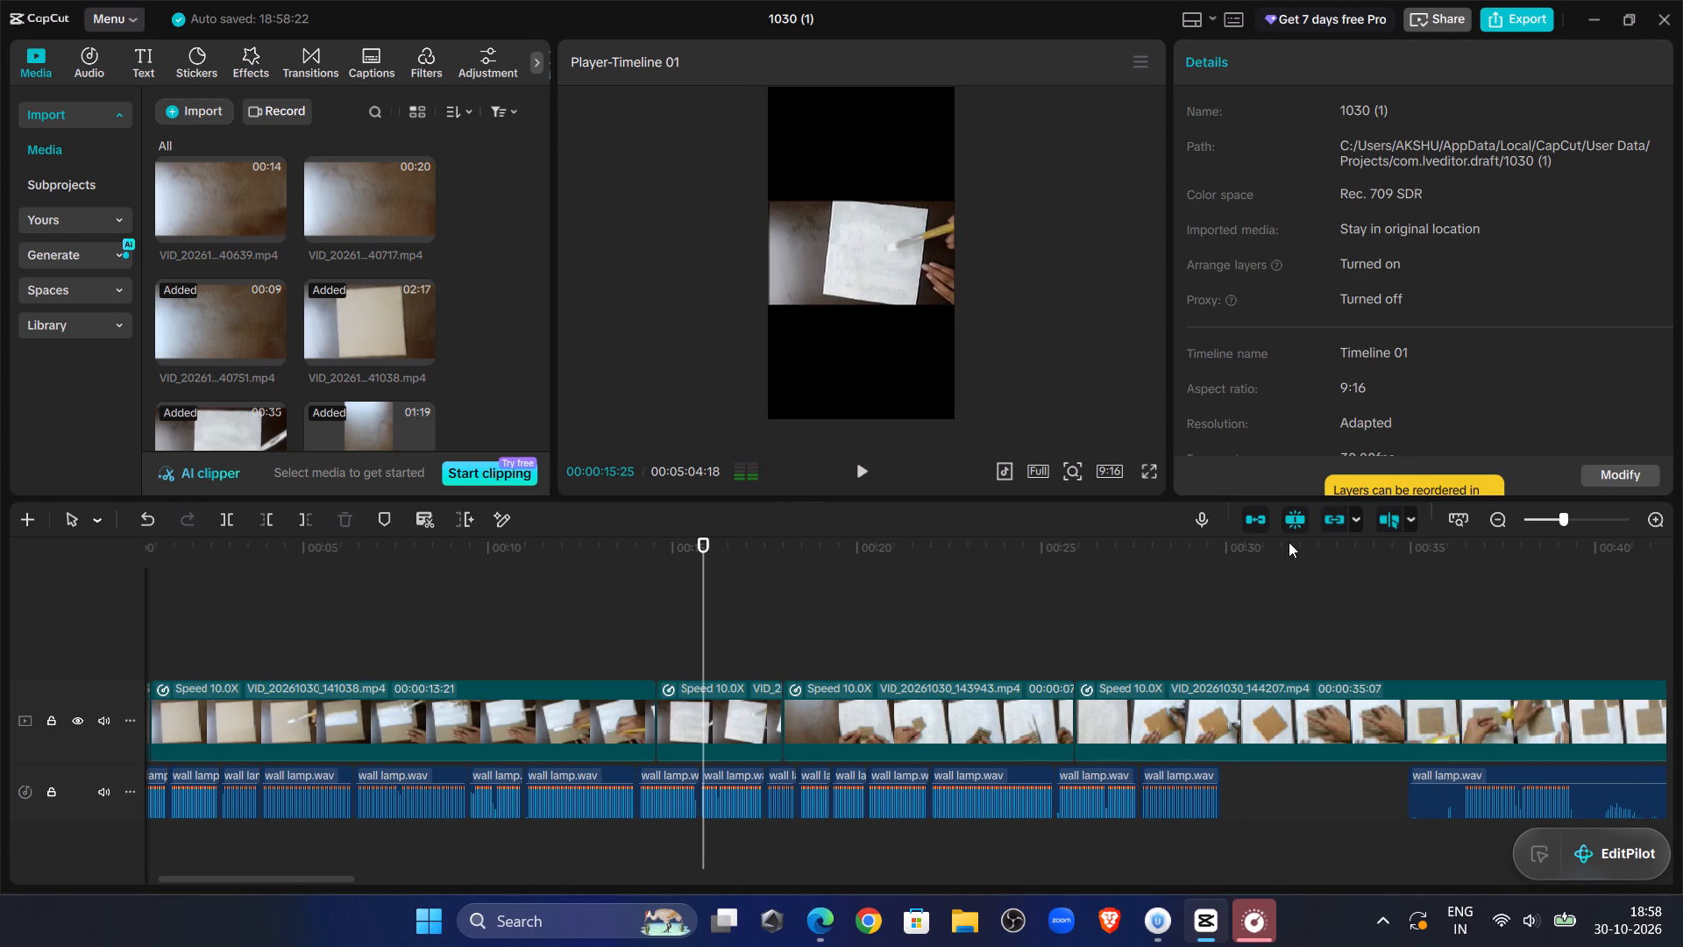
# Replay the narration around 00:00:15 and trim off the end of the voiceover segment starting near 00:00:14, at 00:00:15:15.
pyautogui.click(1582, 517)
pyautogui.click(567, 621)
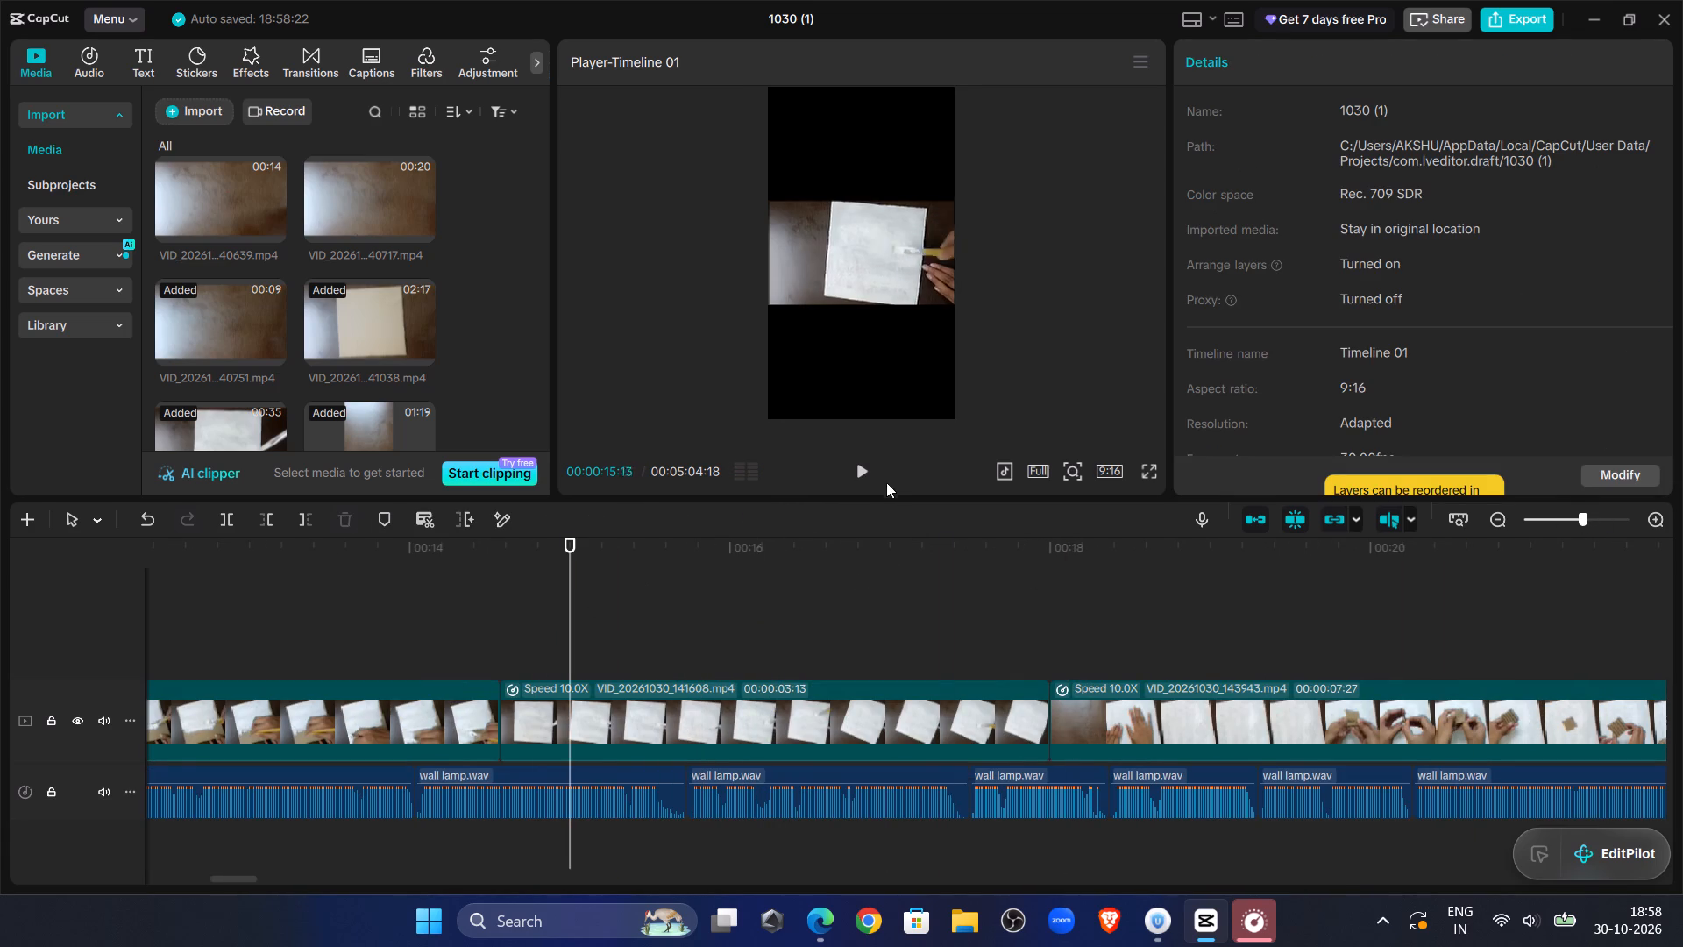
pyautogui.click(870, 467)
pyautogui.click(870, 467)
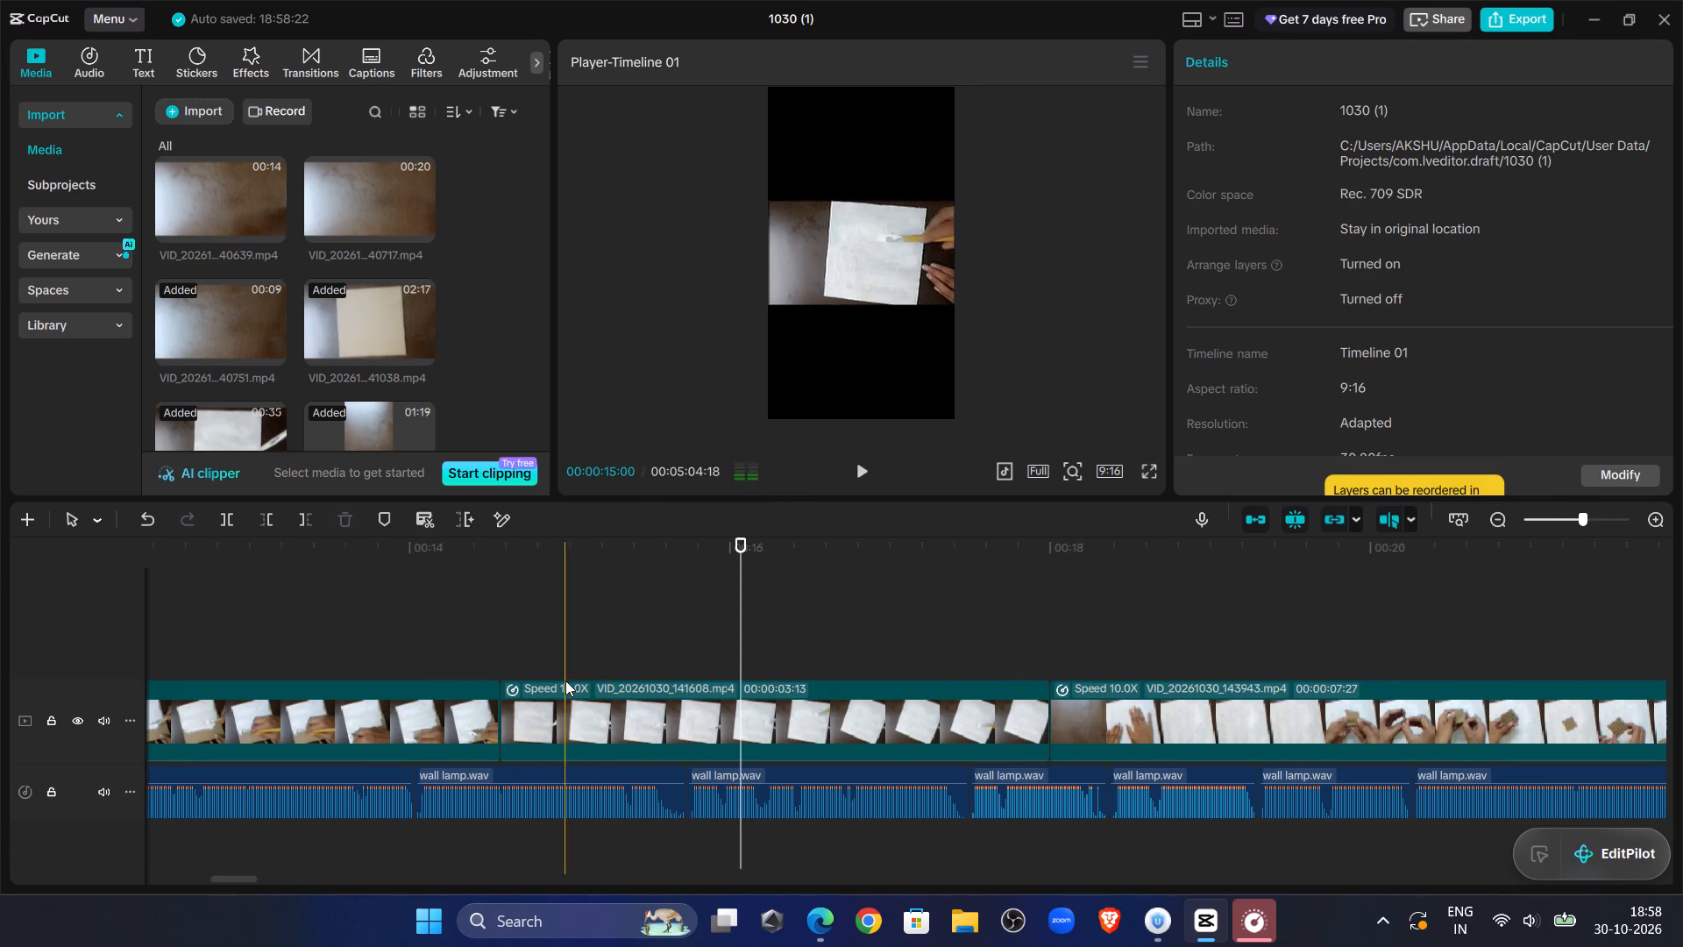
pyautogui.click(528, 641)
pyautogui.click(859, 477)
pyautogui.click(861, 477)
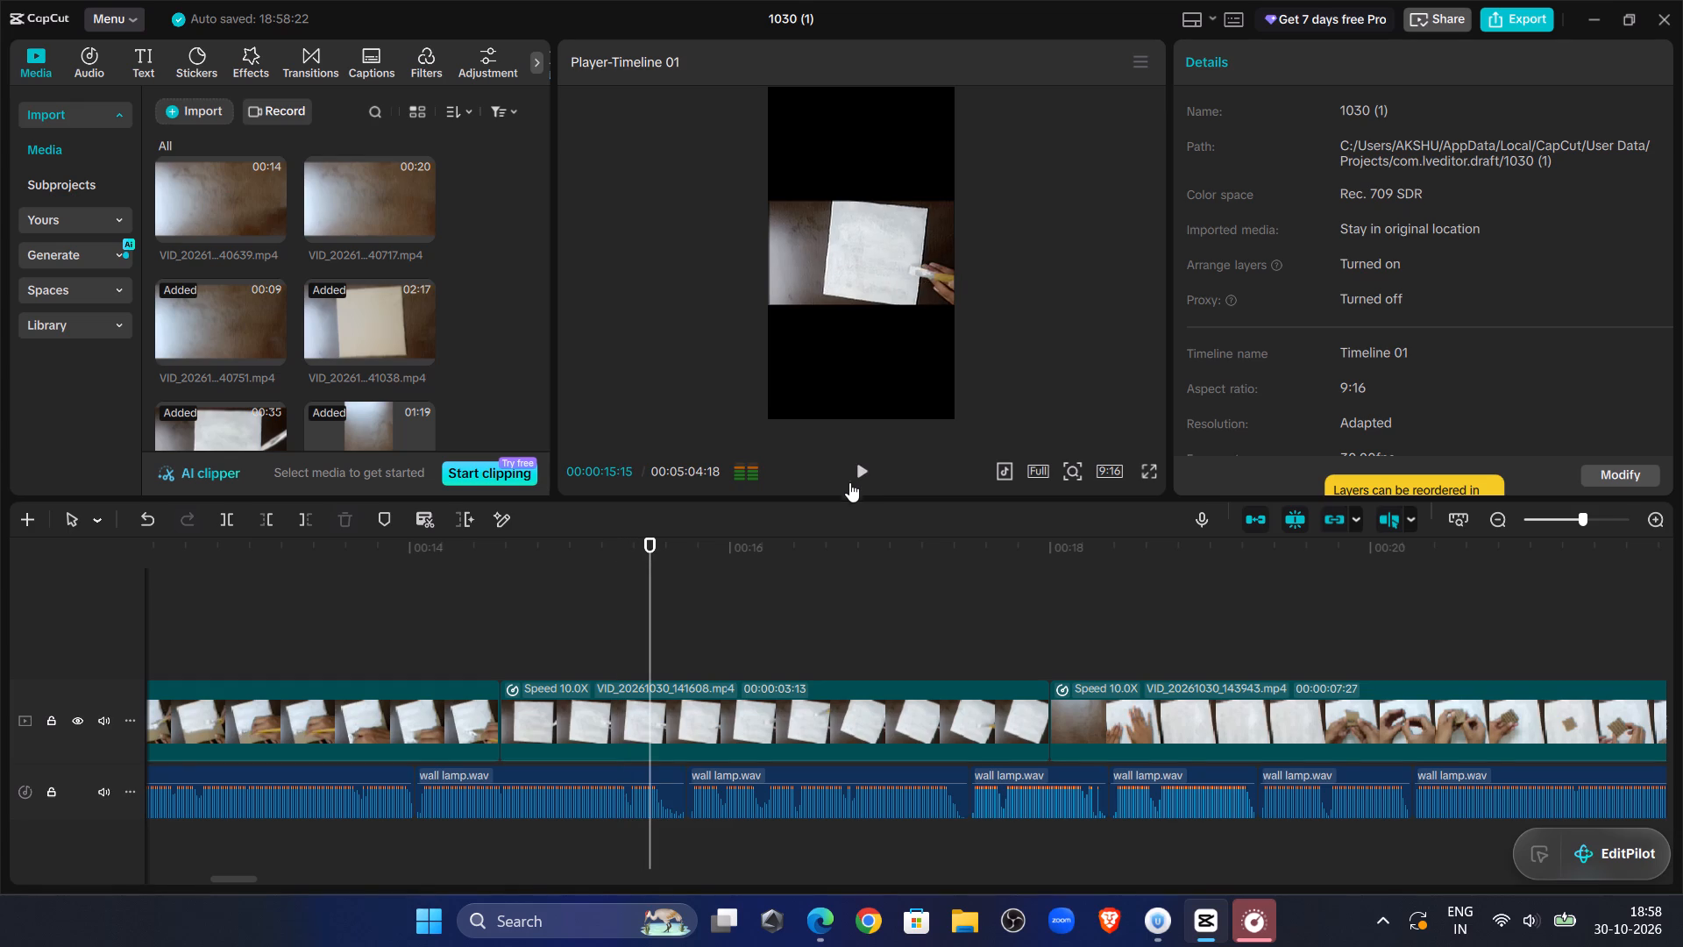
pyautogui.click(606, 790)
pyautogui.click(307, 521)
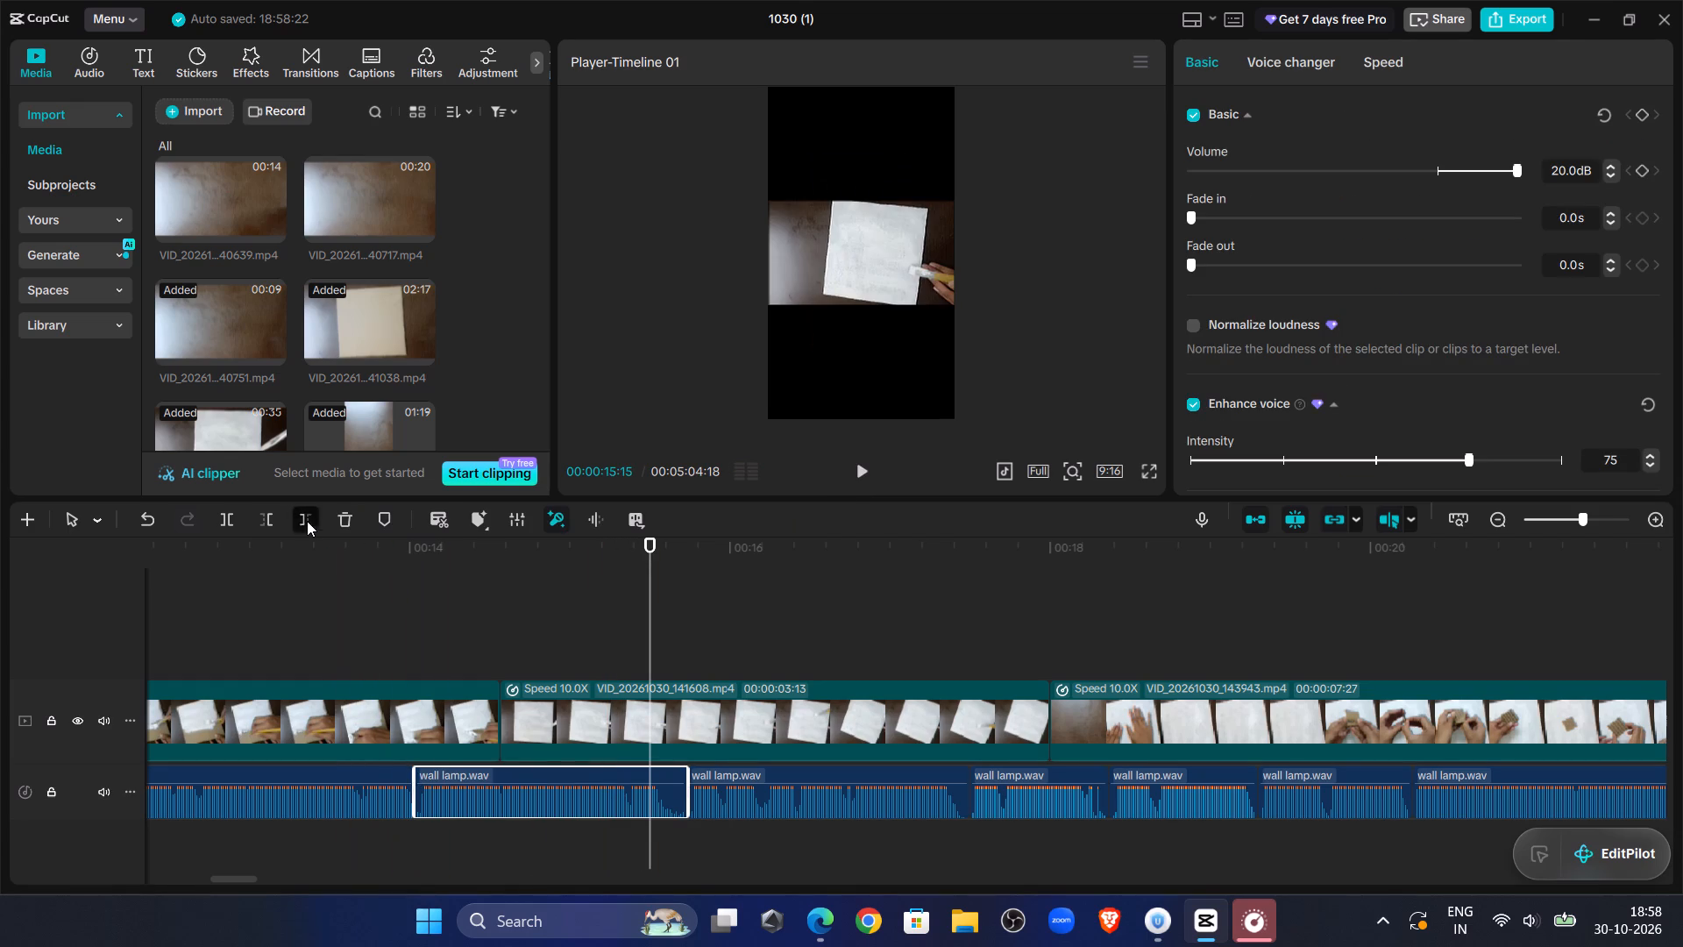
# Move the next voiceover segment against the trimmed end at 00:00:15:15 and replay the join.
pyautogui.click(728, 772)
pyautogui.moveTo(728, 772); pyautogui.dragTo(694, 773)
pyautogui.click(347, 593)
pyautogui.doubleClick(850, 454)
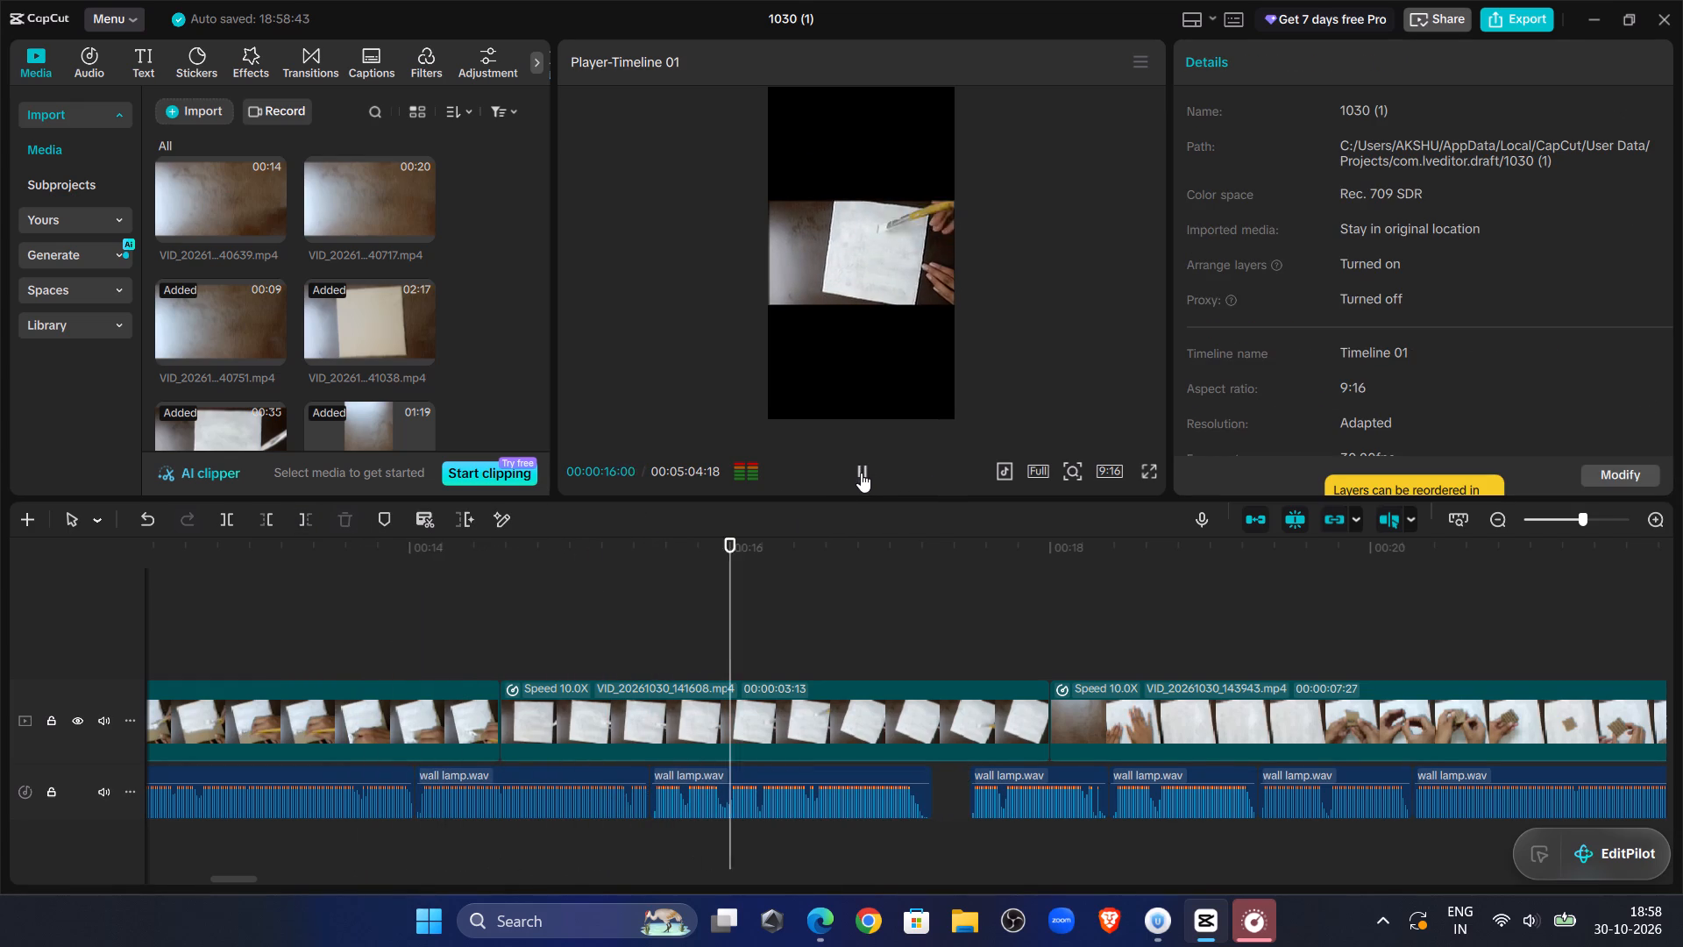
pyautogui.click(861, 473)
# Shift that voiceover segment slightly later, fine-tune its join with the preceding segment near 00:00:15:15, and replay the passage from about 00:00:14.
pyautogui.moveTo(688, 772); pyautogui.dragTo(699, 777)
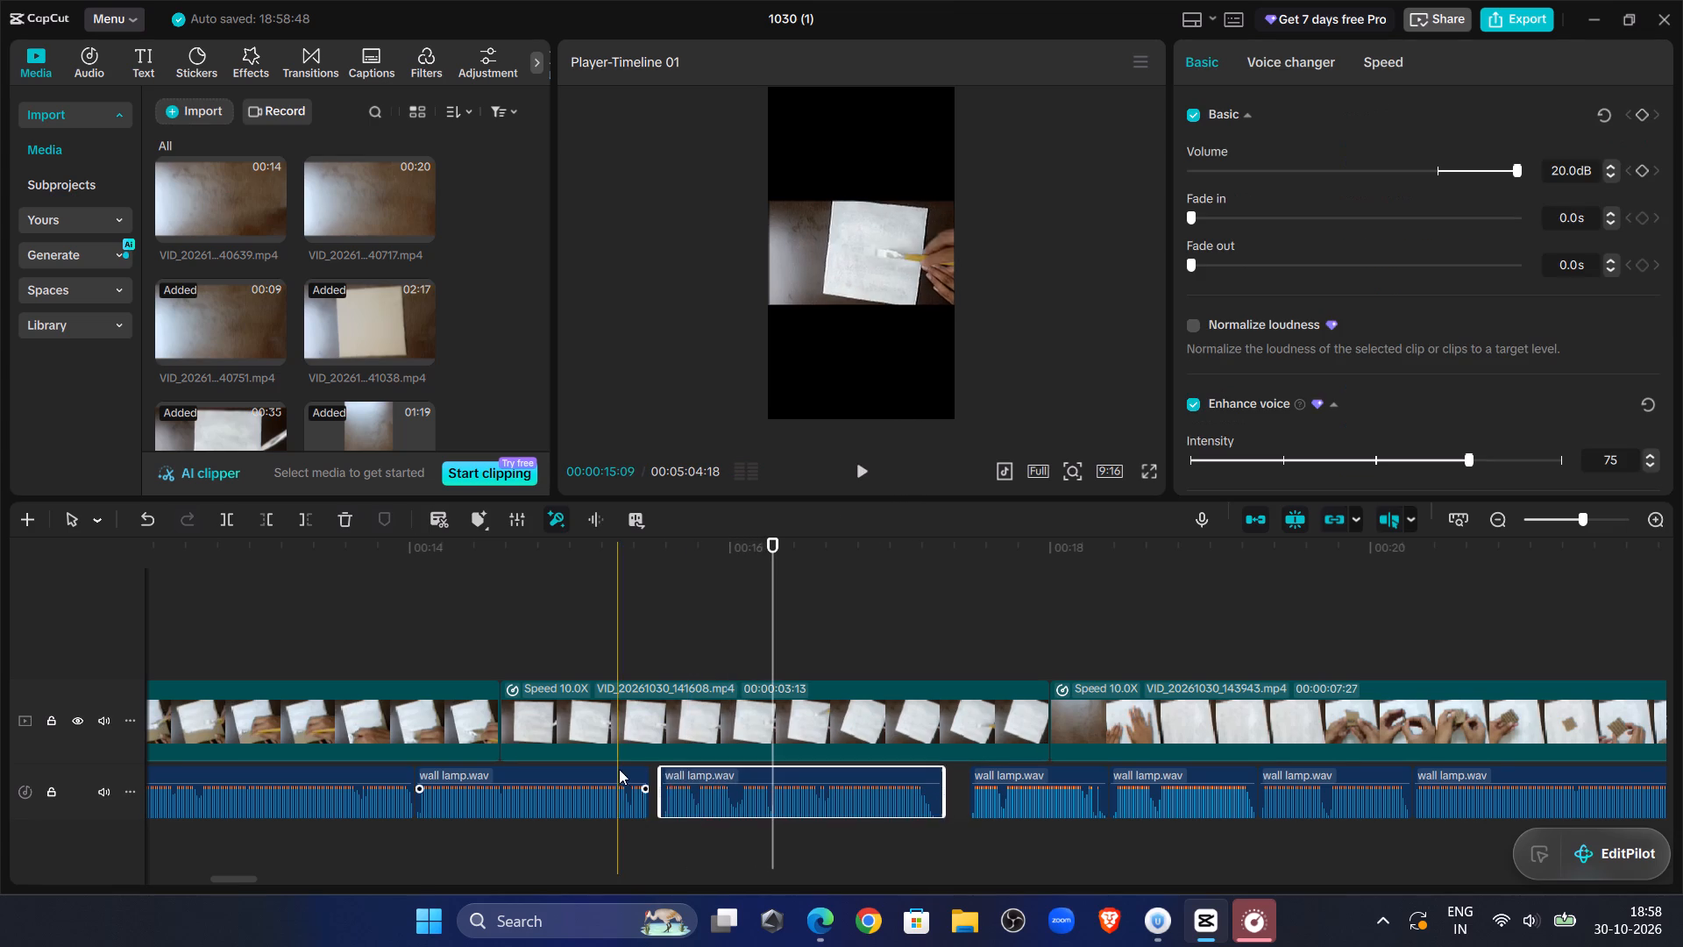
pyautogui.click(619, 769)
pyautogui.click(651, 780)
pyautogui.click(688, 771)
pyautogui.moveTo(688, 771); pyautogui.dragTo(696, 790)
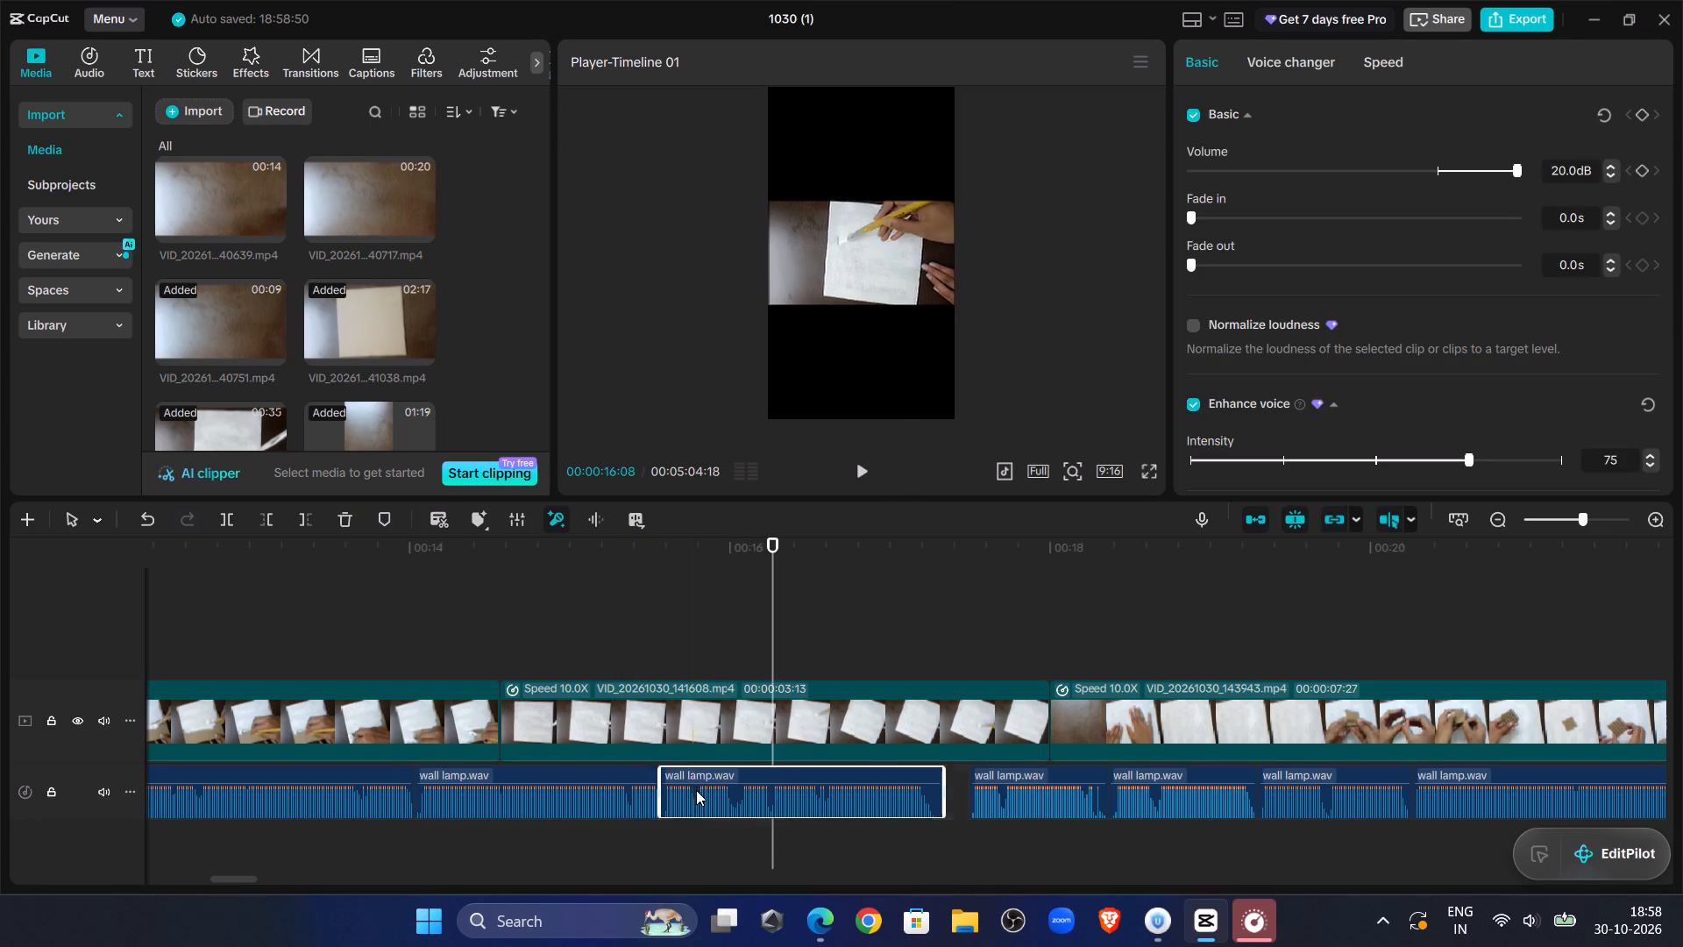
pyautogui.moveTo(696, 790); pyautogui.dragTo(688, 790)
pyautogui.click(374, 630)
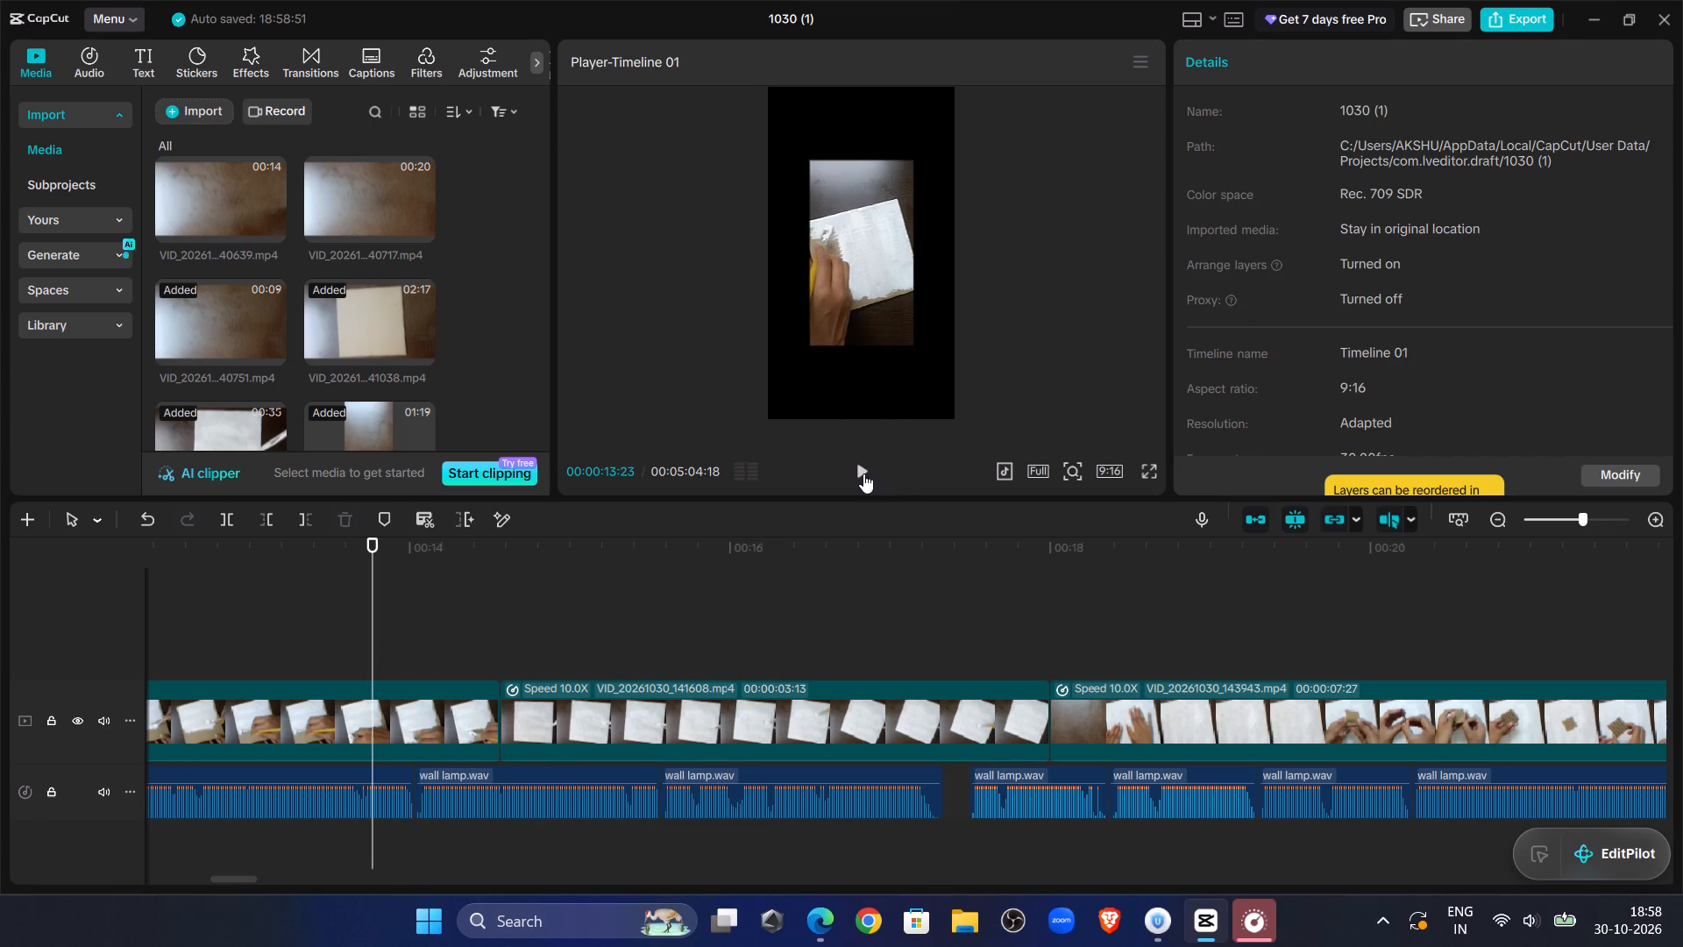
pyautogui.click(860, 471)
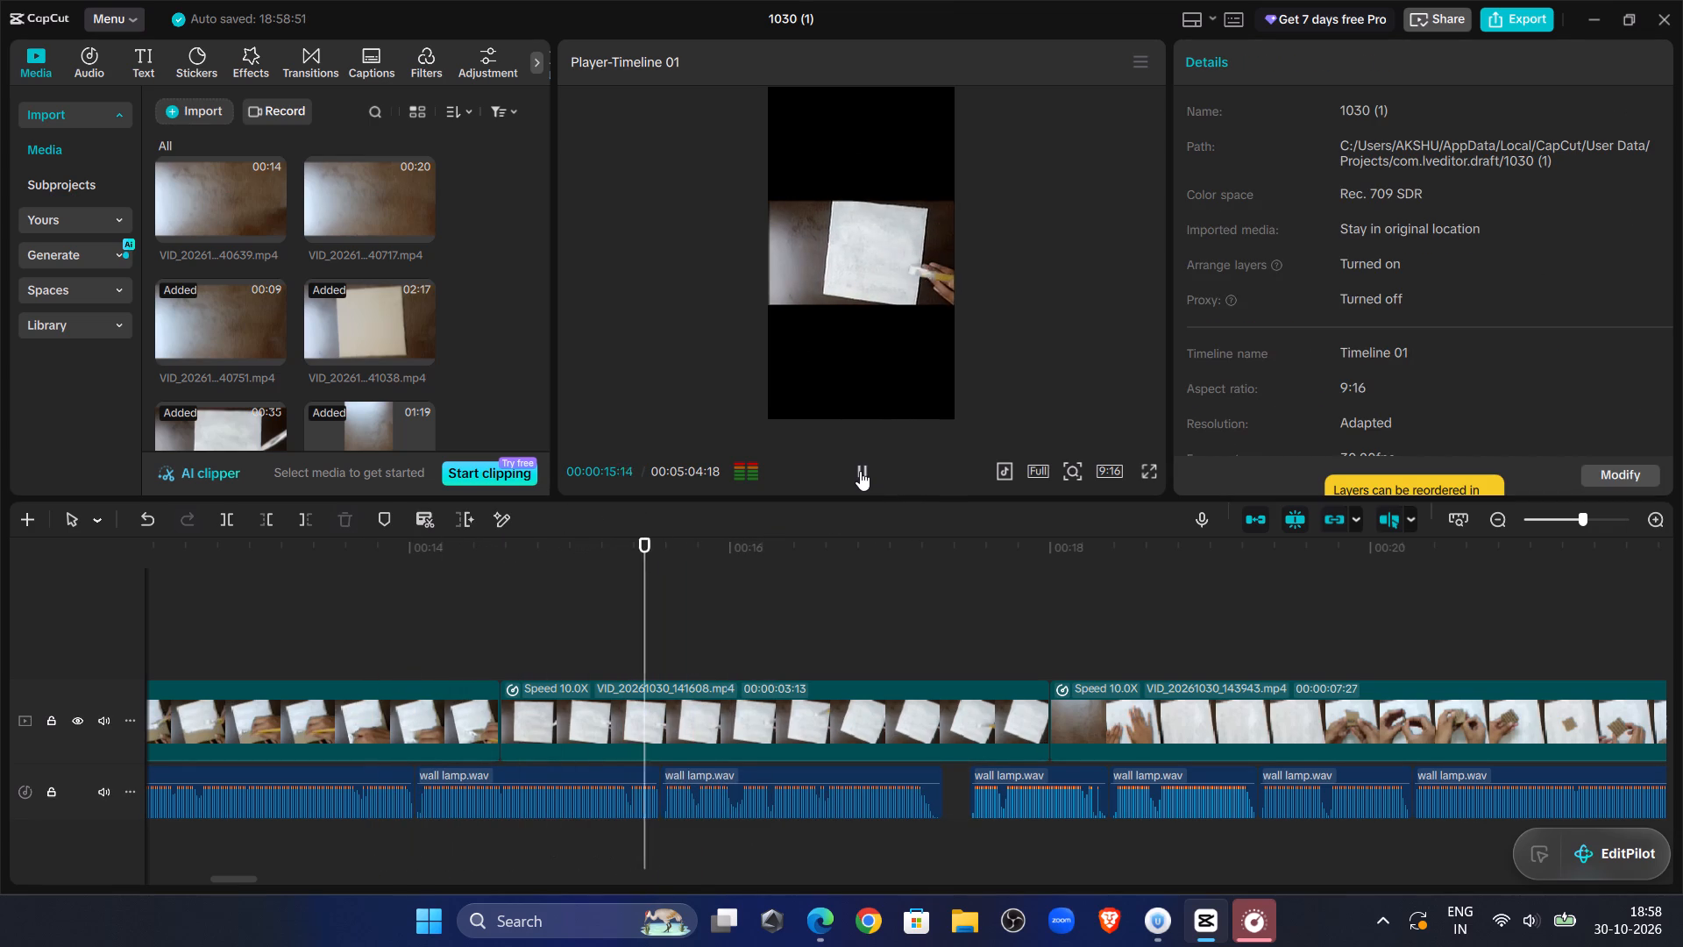
pyautogui.click(860, 471)
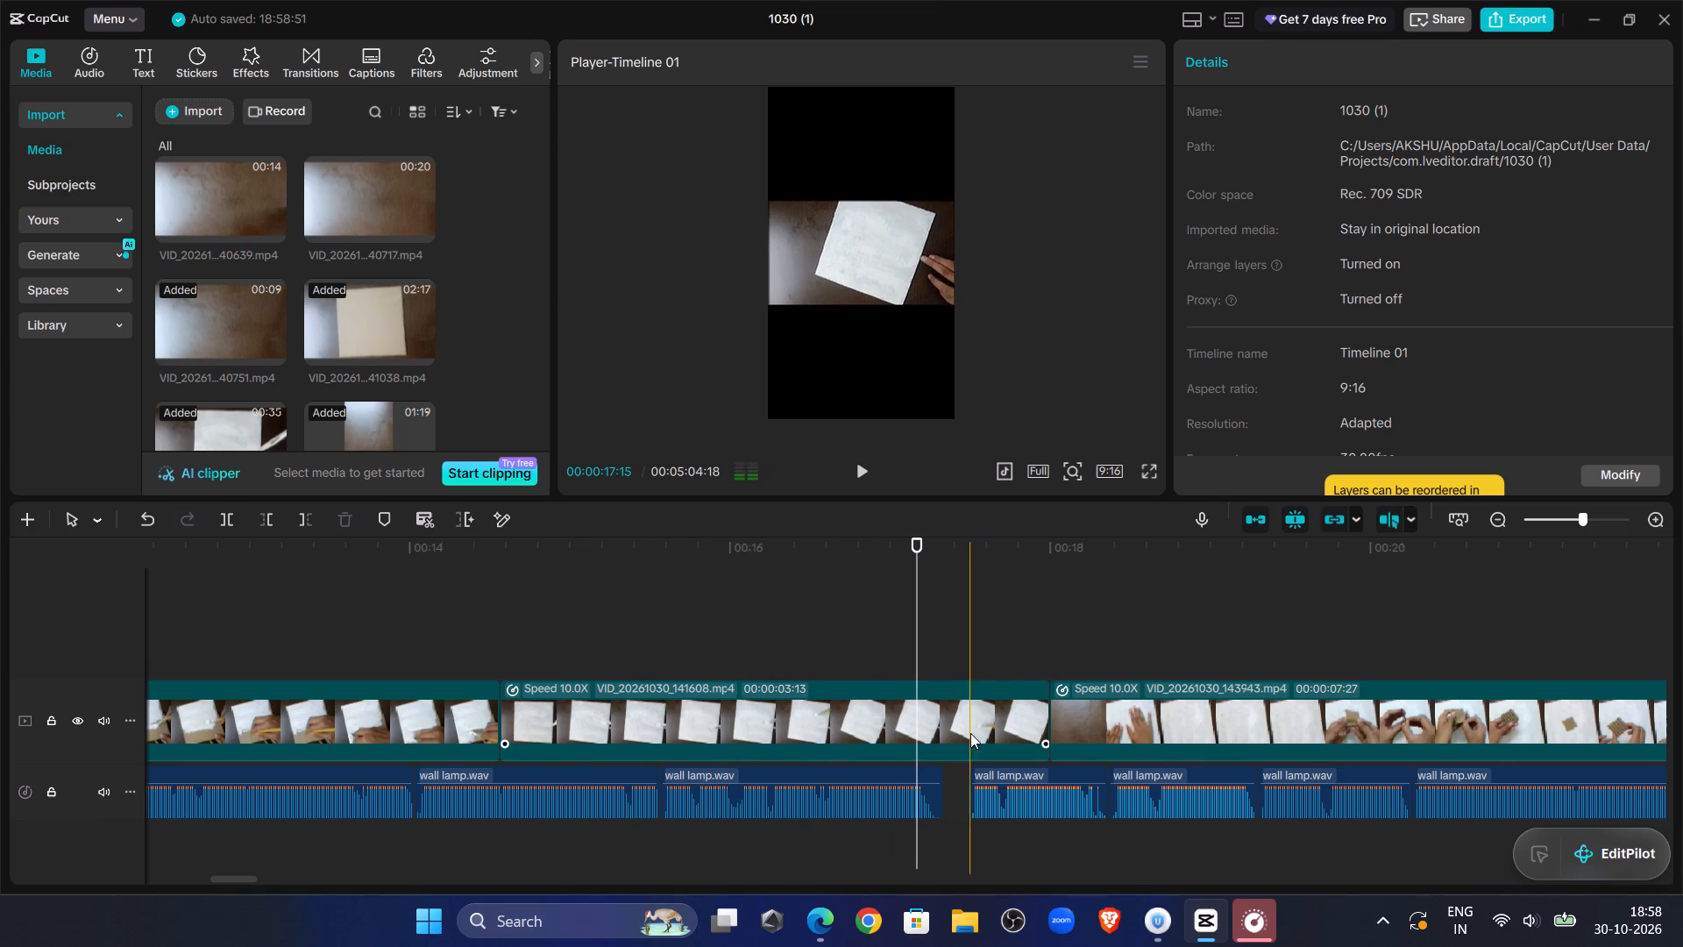
# Move the voiceover segment starting near 00:00:17:15 against the one before it and listen to the join.
pyautogui.click(1005, 779)
pyautogui.moveTo(1008, 776); pyautogui.dragTo(979, 787)
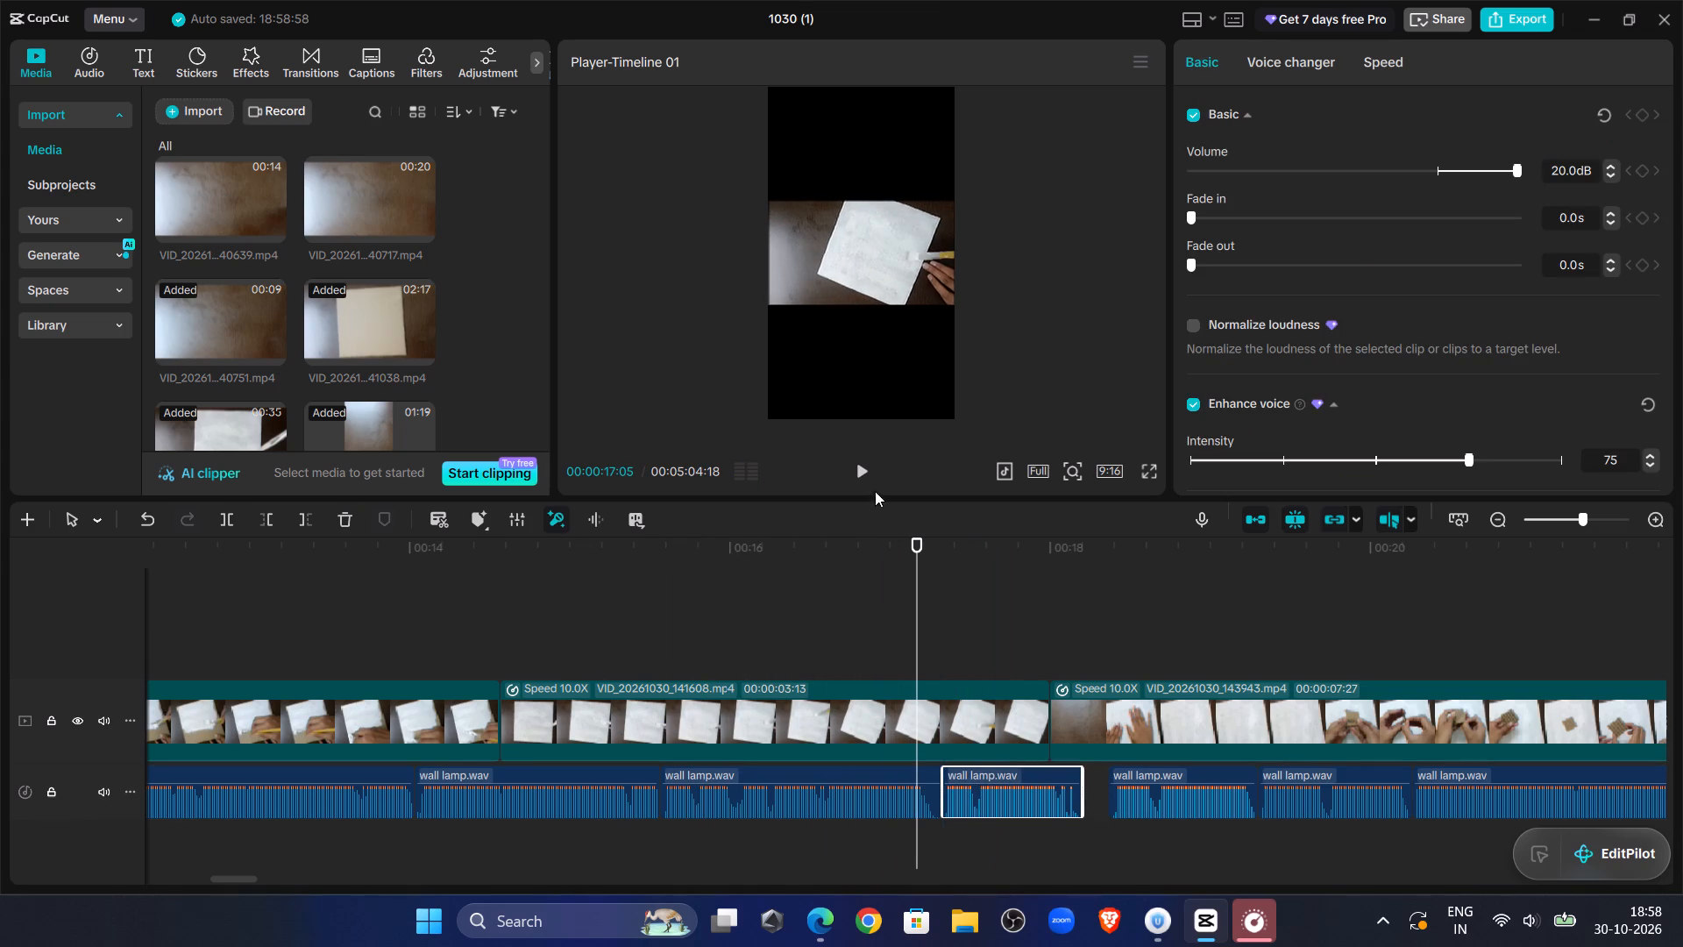
pyautogui.click(865, 477)
pyautogui.click(647, 591)
pyautogui.click(871, 467)
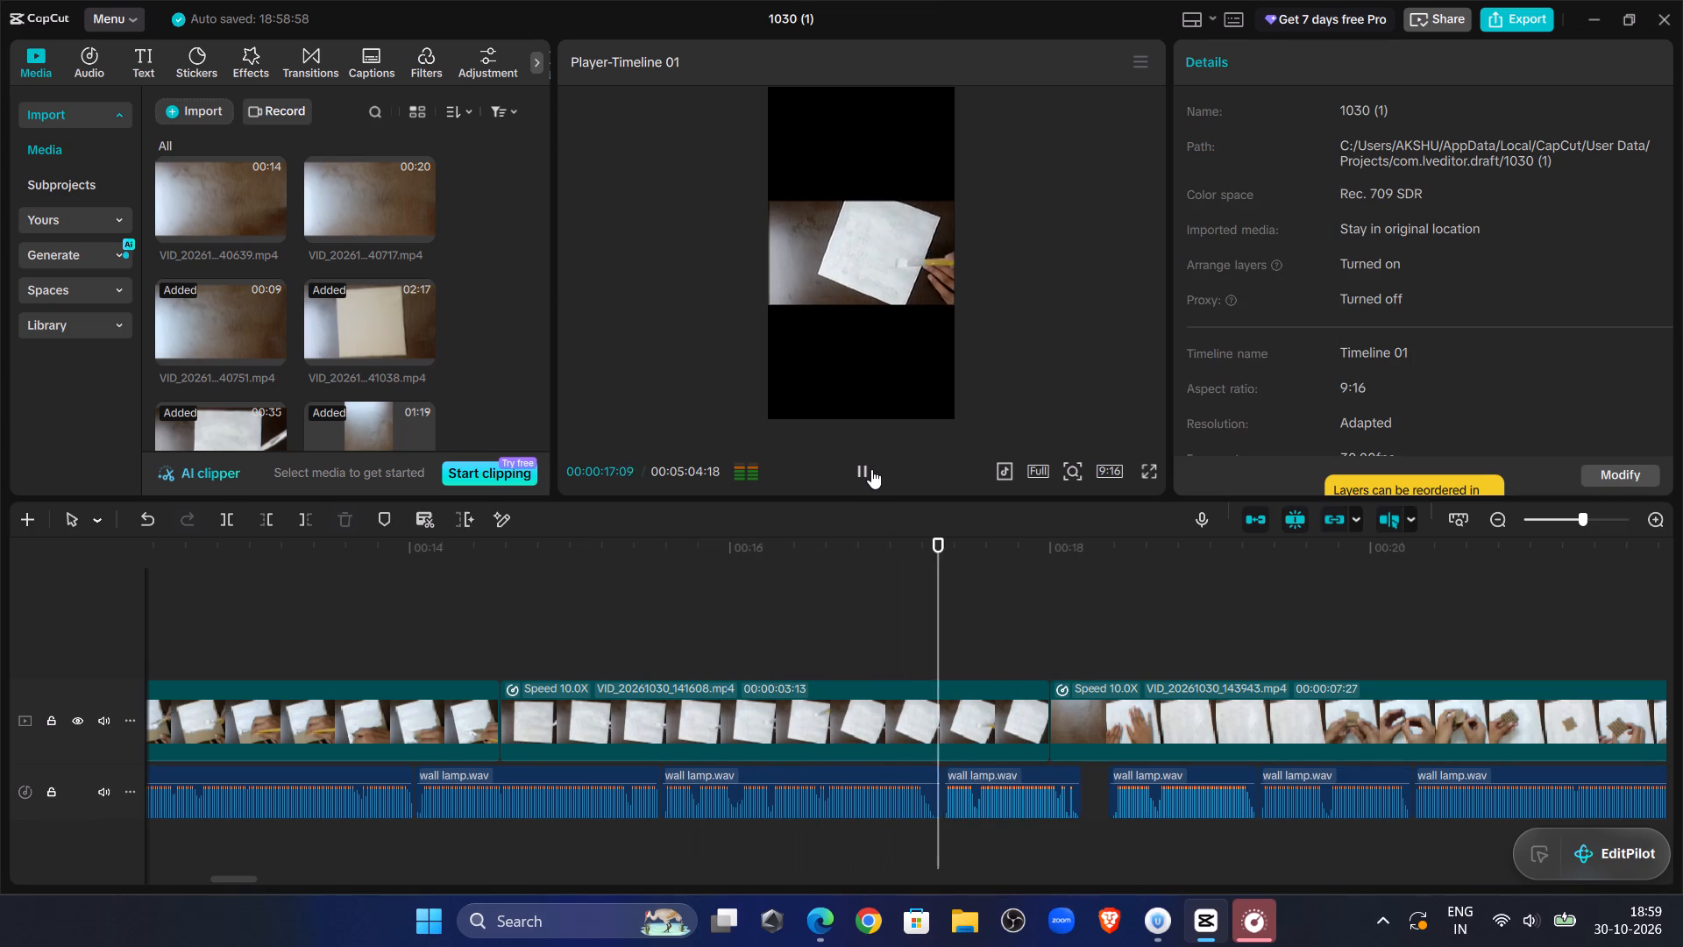
pyautogui.click(871, 469)
pyautogui.click(880, 552)
pyautogui.click(870, 466)
pyautogui.click(870, 466)
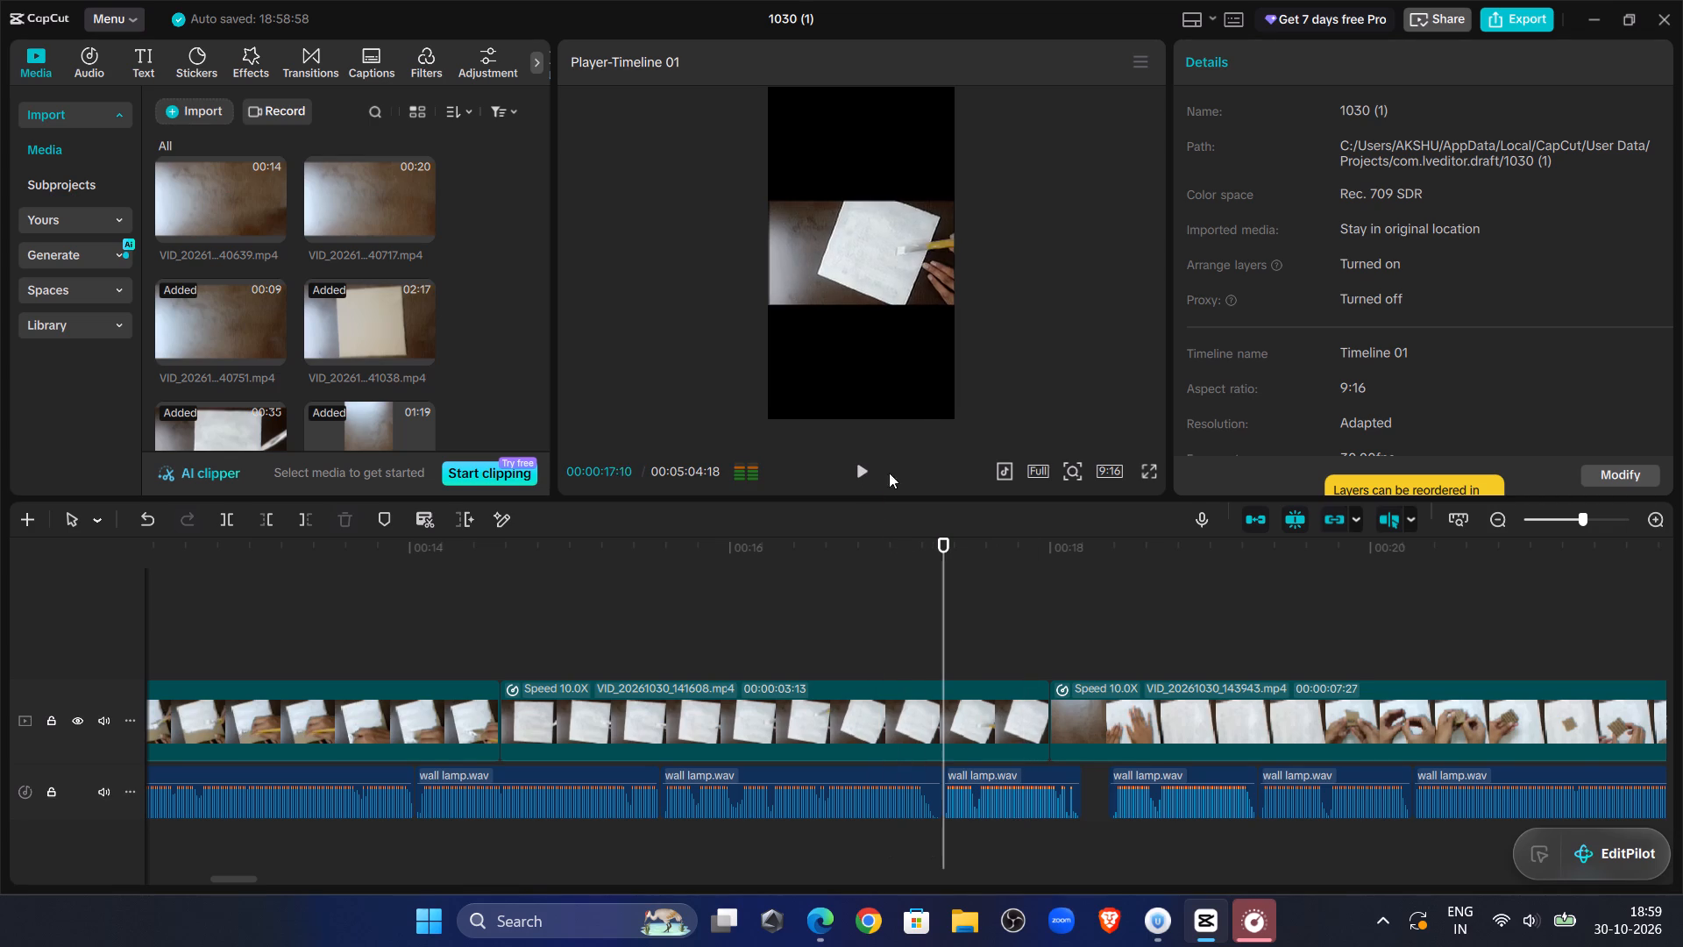
# Trim the silent end of the voiceover segment that precedes the new join, at 00:00:17:08.
pyautogui.click(1601, 513)
pyautogui.click(891, 621)
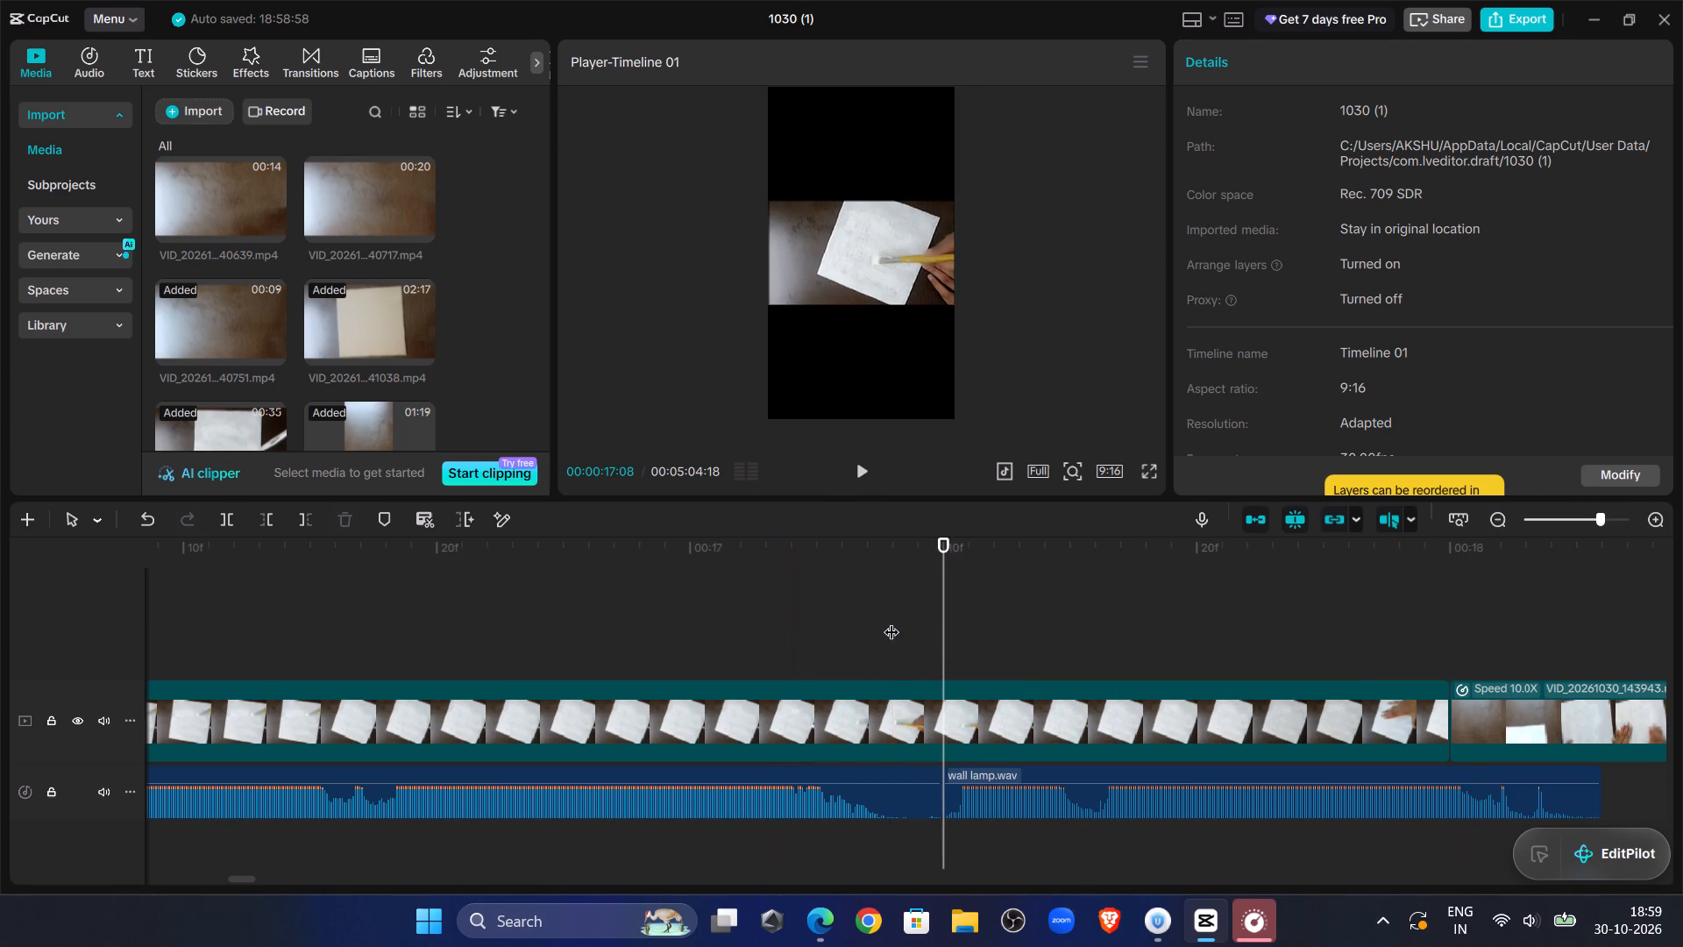
pyautogui.click(891, 621)
pyautogui.click(877, 794)
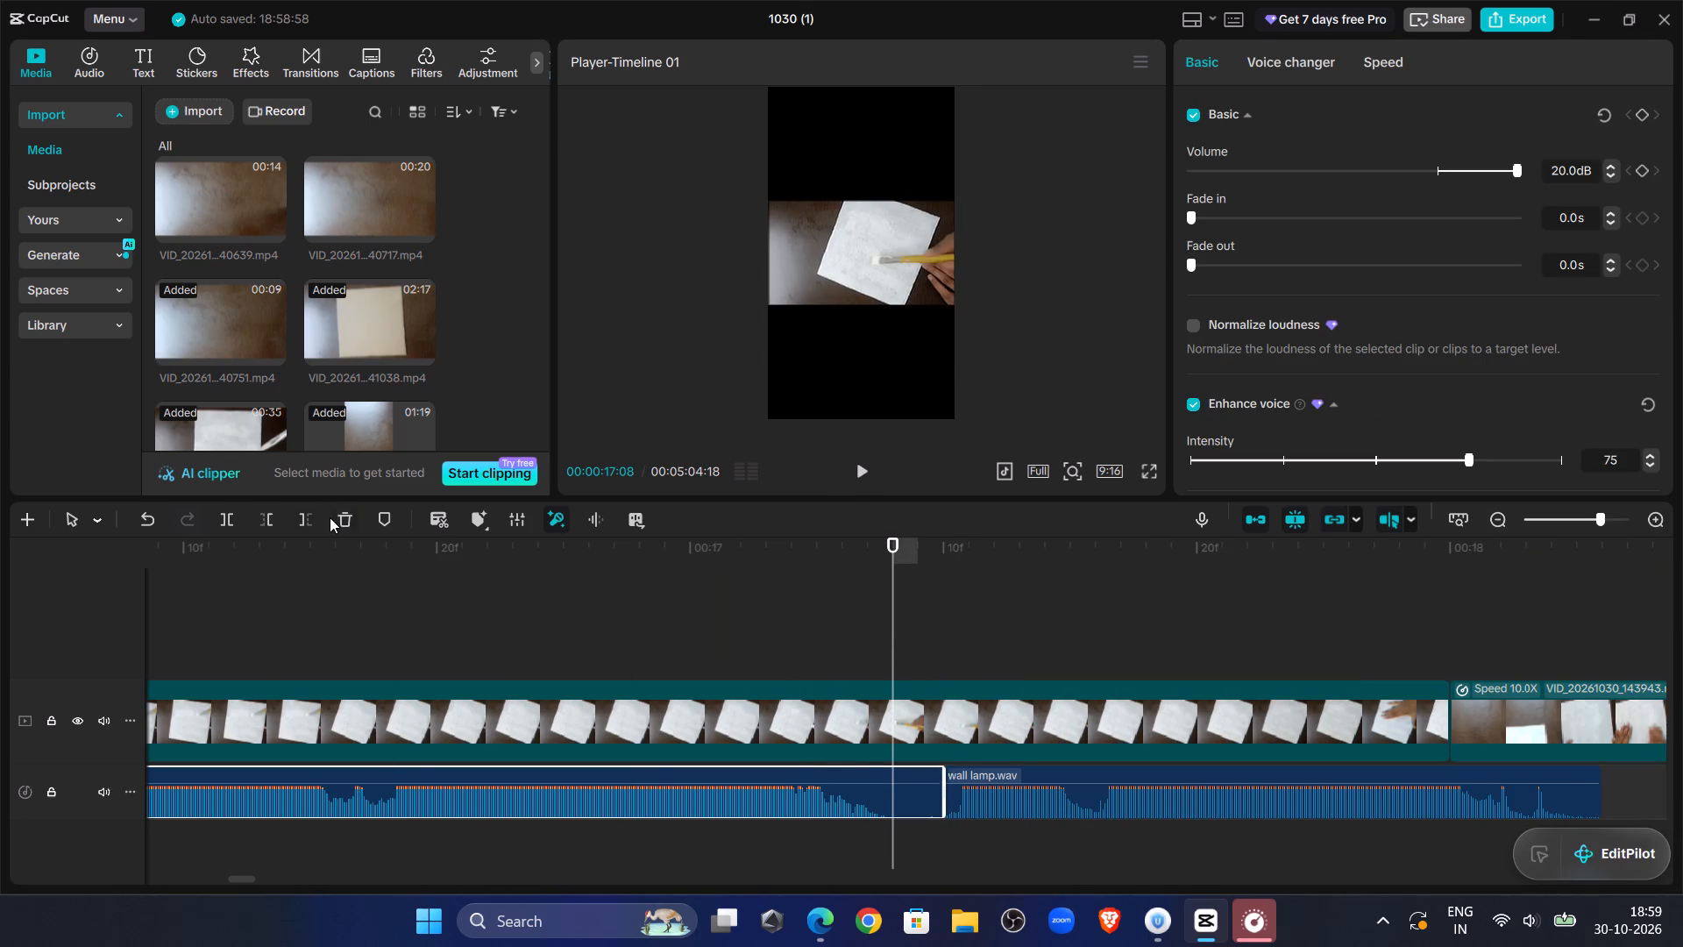
pyautogui.click(307, 522)
# Move the following voiceover segment against the trimmed end at 00:00:17:08 and replay the join up to about 00:00:18.
pyautogui.click(980, 798)
pyautogui.moveTo(985, 777); pyautogui.dragTo(934, 787)
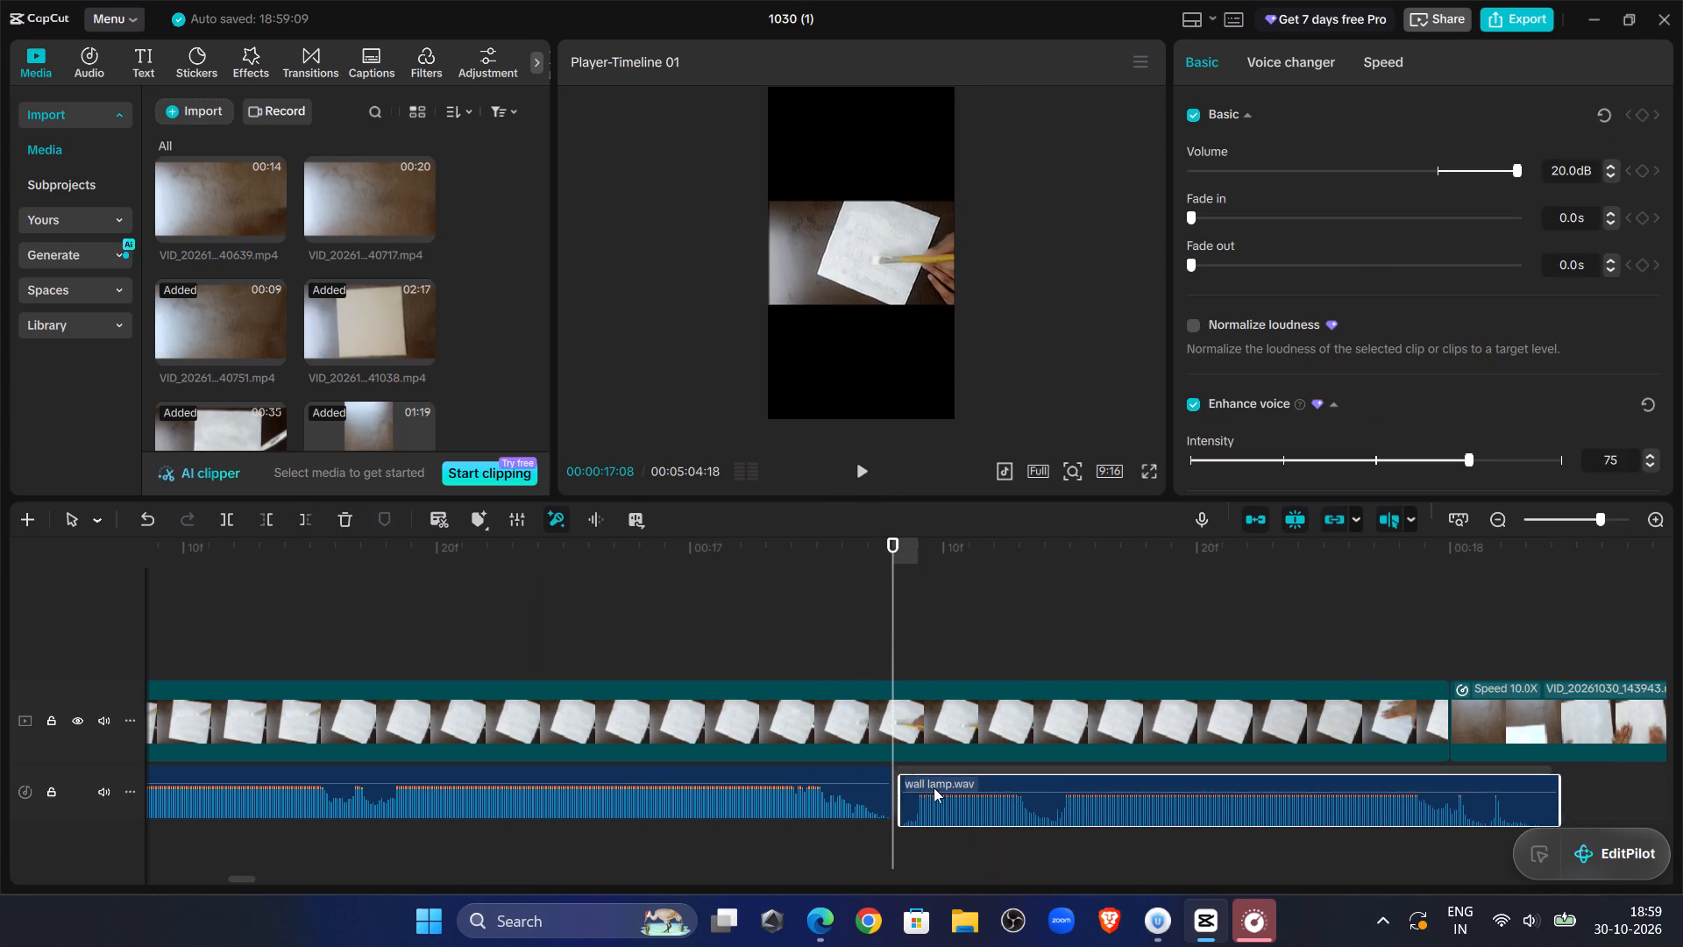
pyautogui.moveTo(934, 787); pyautogui.dragTo(929, 789)
pyautogui.moveTo(613, 630); pyautogui.dragTo(613, 623)
pyautogui.click(846, 476)
pyautogui.click(856, 477)
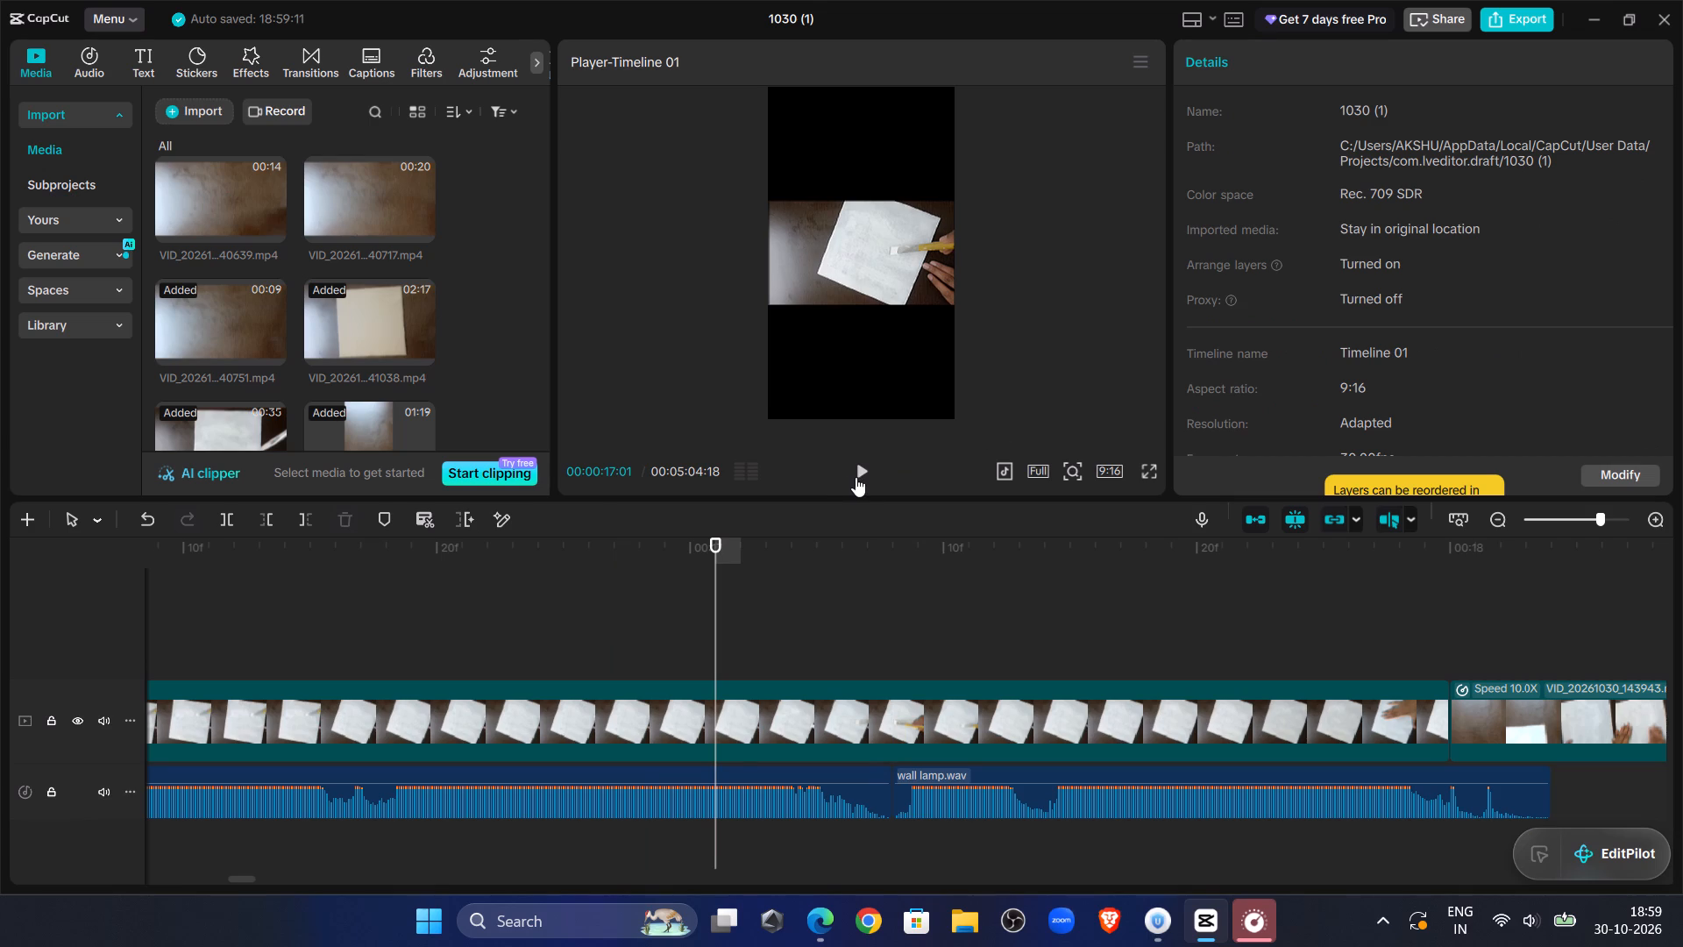
pyautogui.click(862, 477)
pyautogui.click(320, 624)
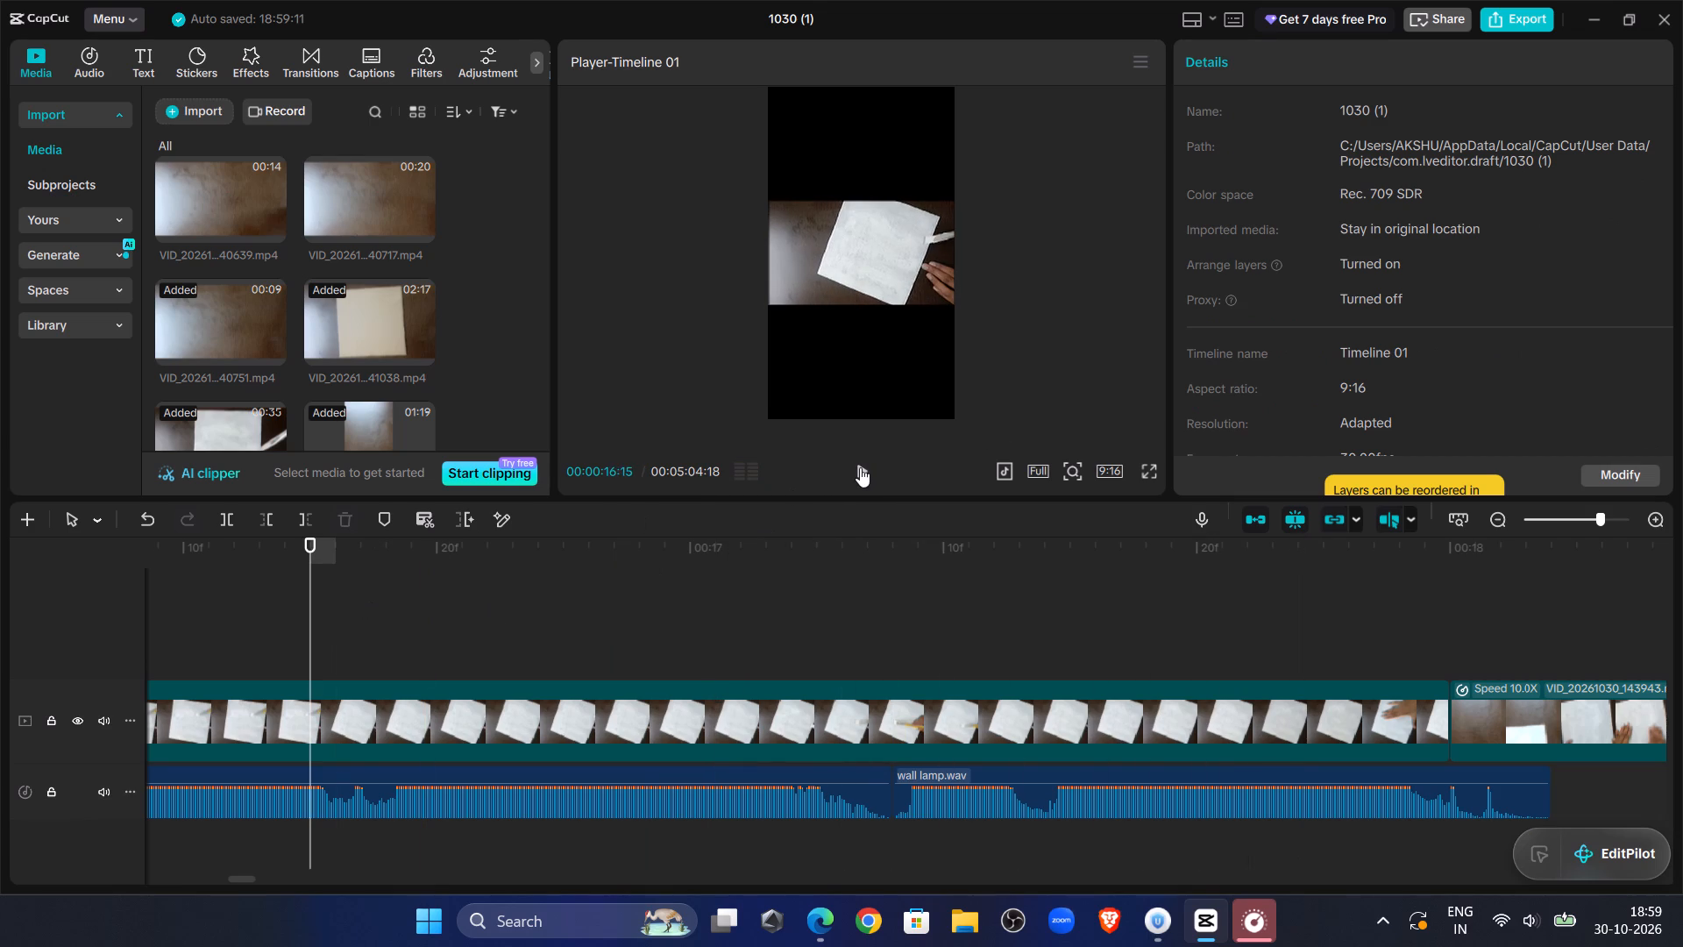
pyautogui.click(860, 467)
pyautogui.click(860, 475)
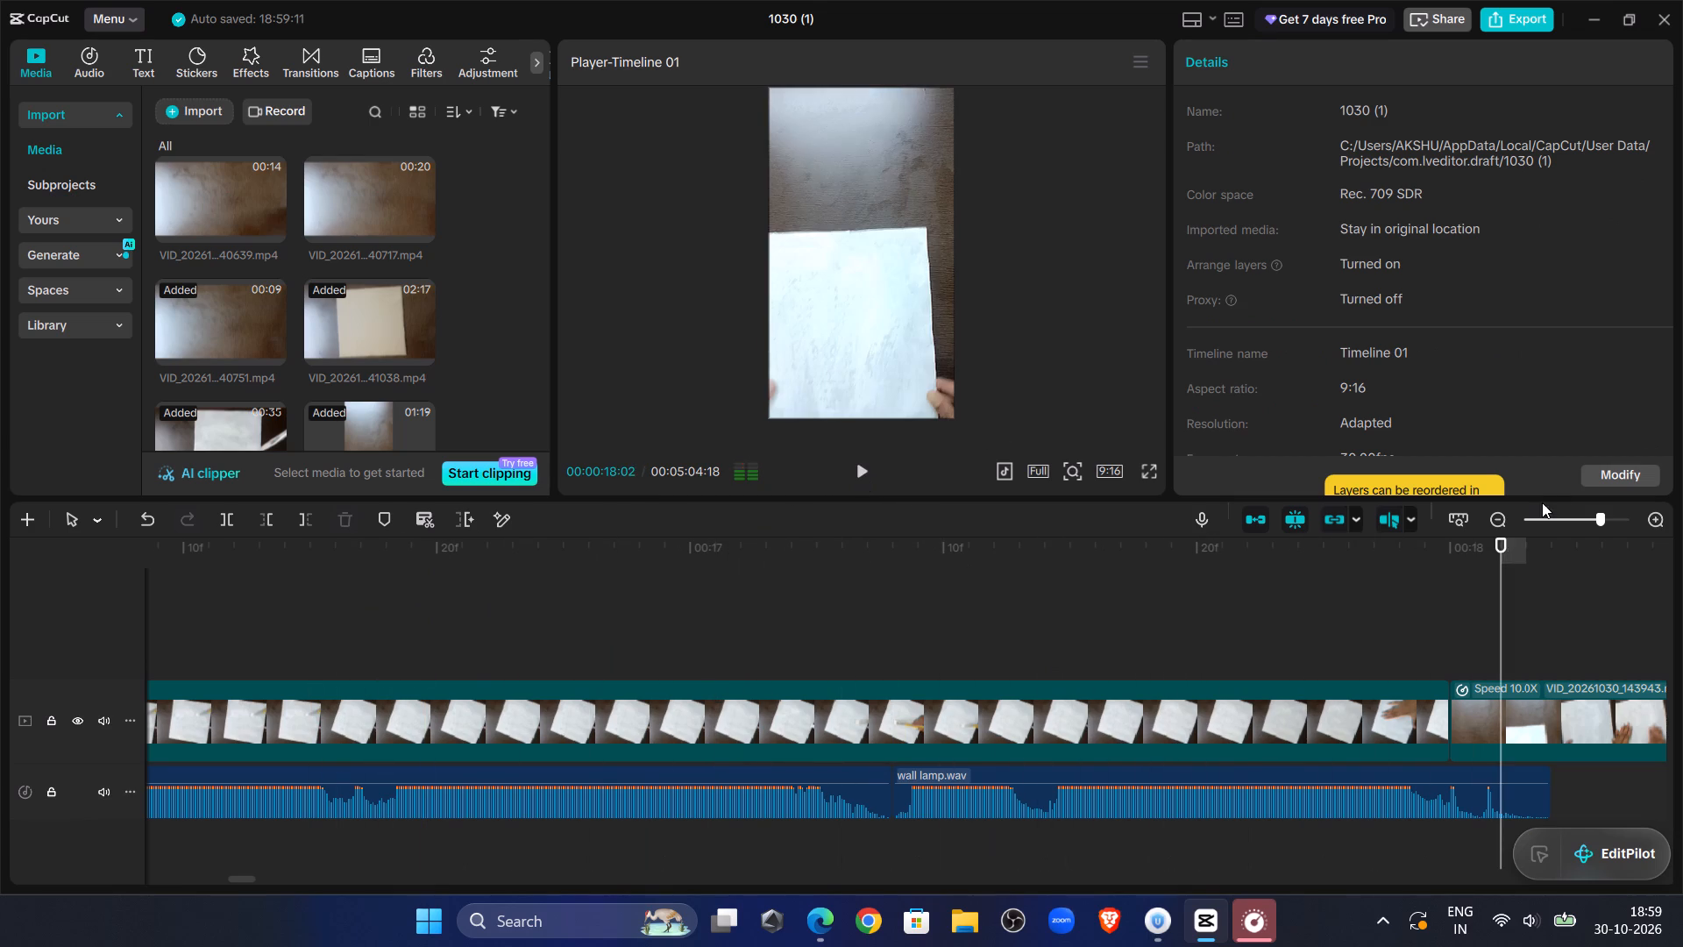
# Select the six voiceover segments after 00:00:18 and move them together against the end of the preceding segment.
pyautogui.click(1559, 520)
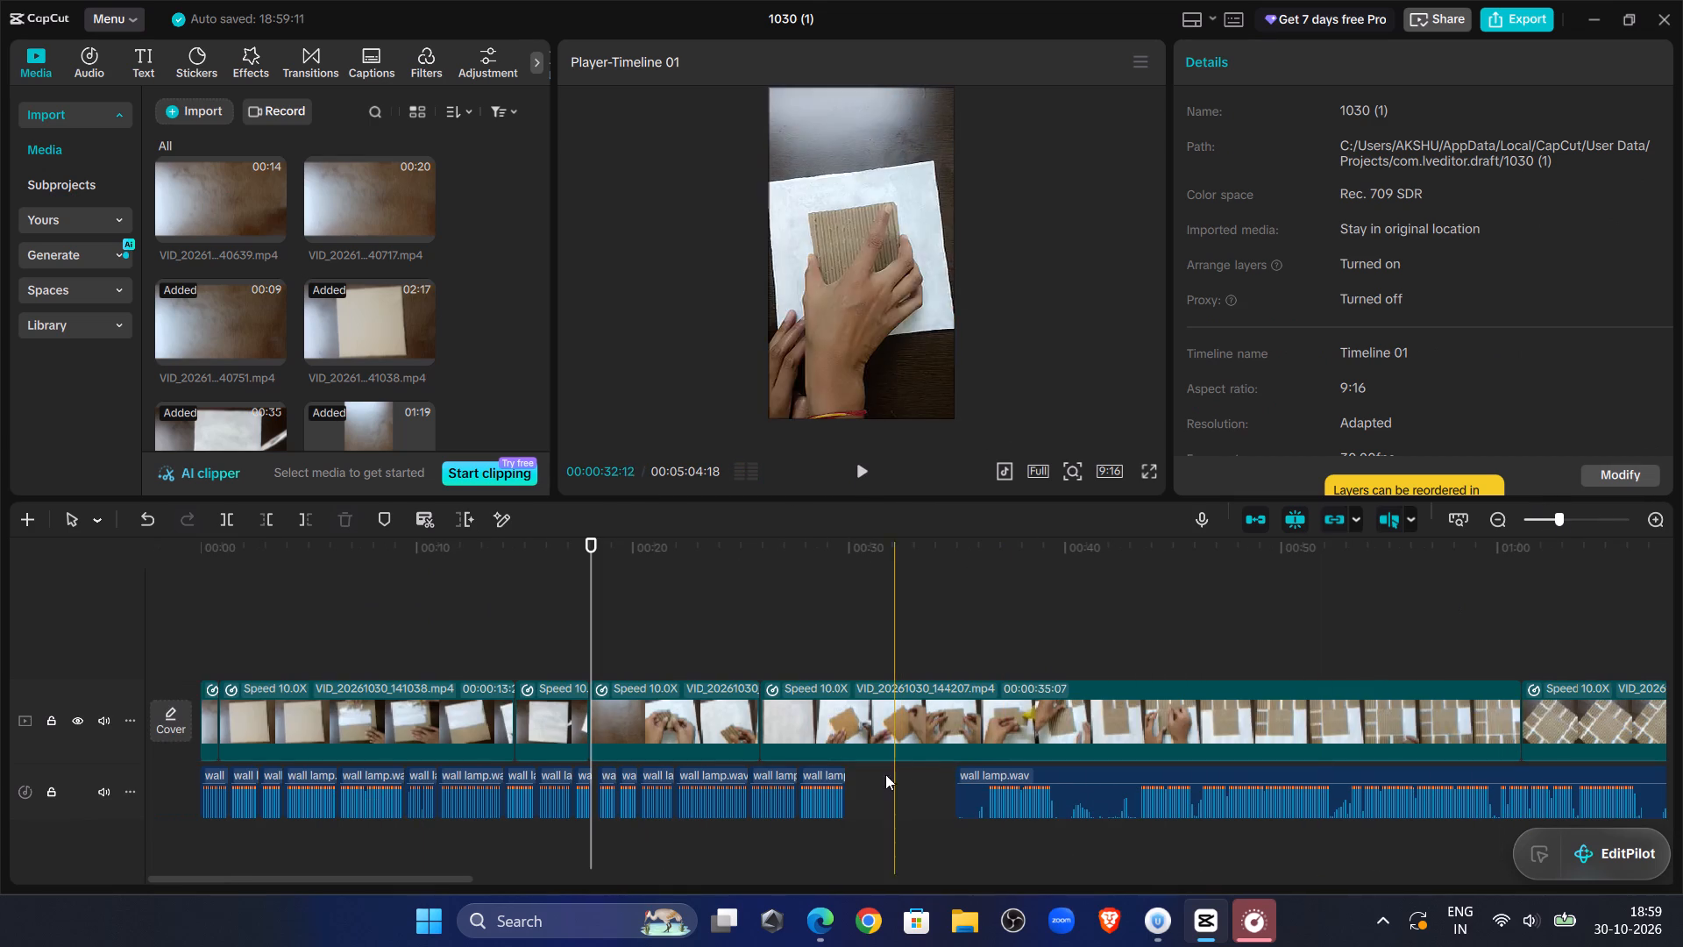
pyautogui.moveTo(882, 775); pyautogui.dragTo(614, 788)
pyautogui.moveTo(811, 776); pyautogui.dragTo(801, 803)
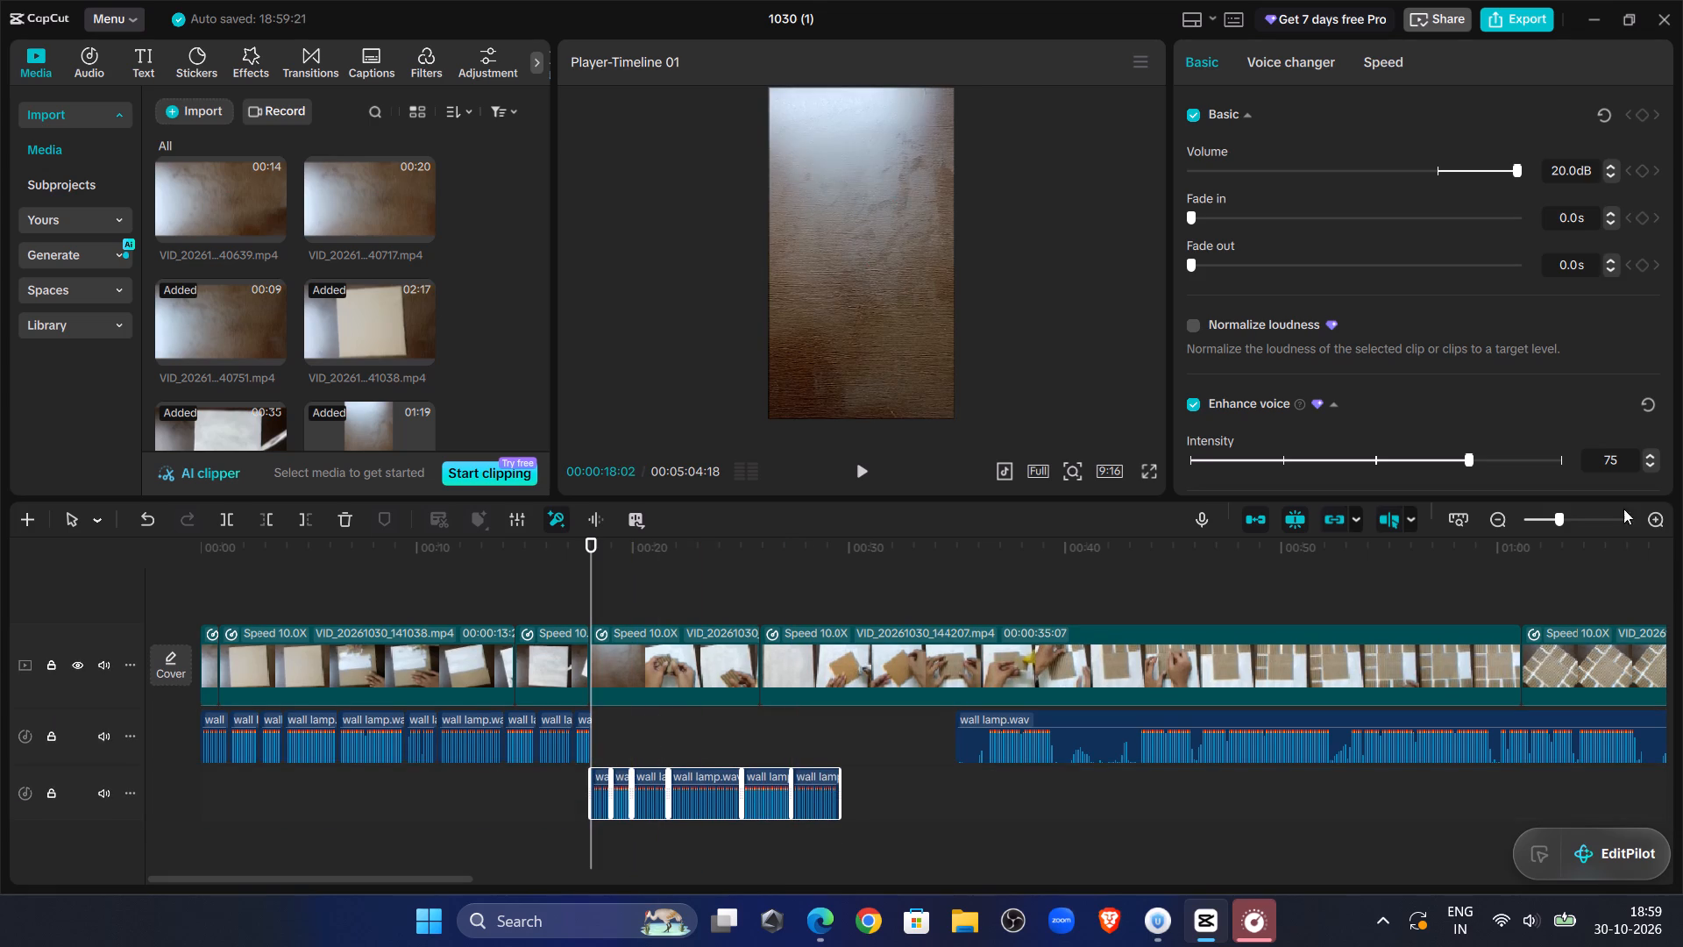
pyautogui.click(1595, 517)
pyautogui.moveTo(723, 777); pyautogui.dragTo(757, 738)
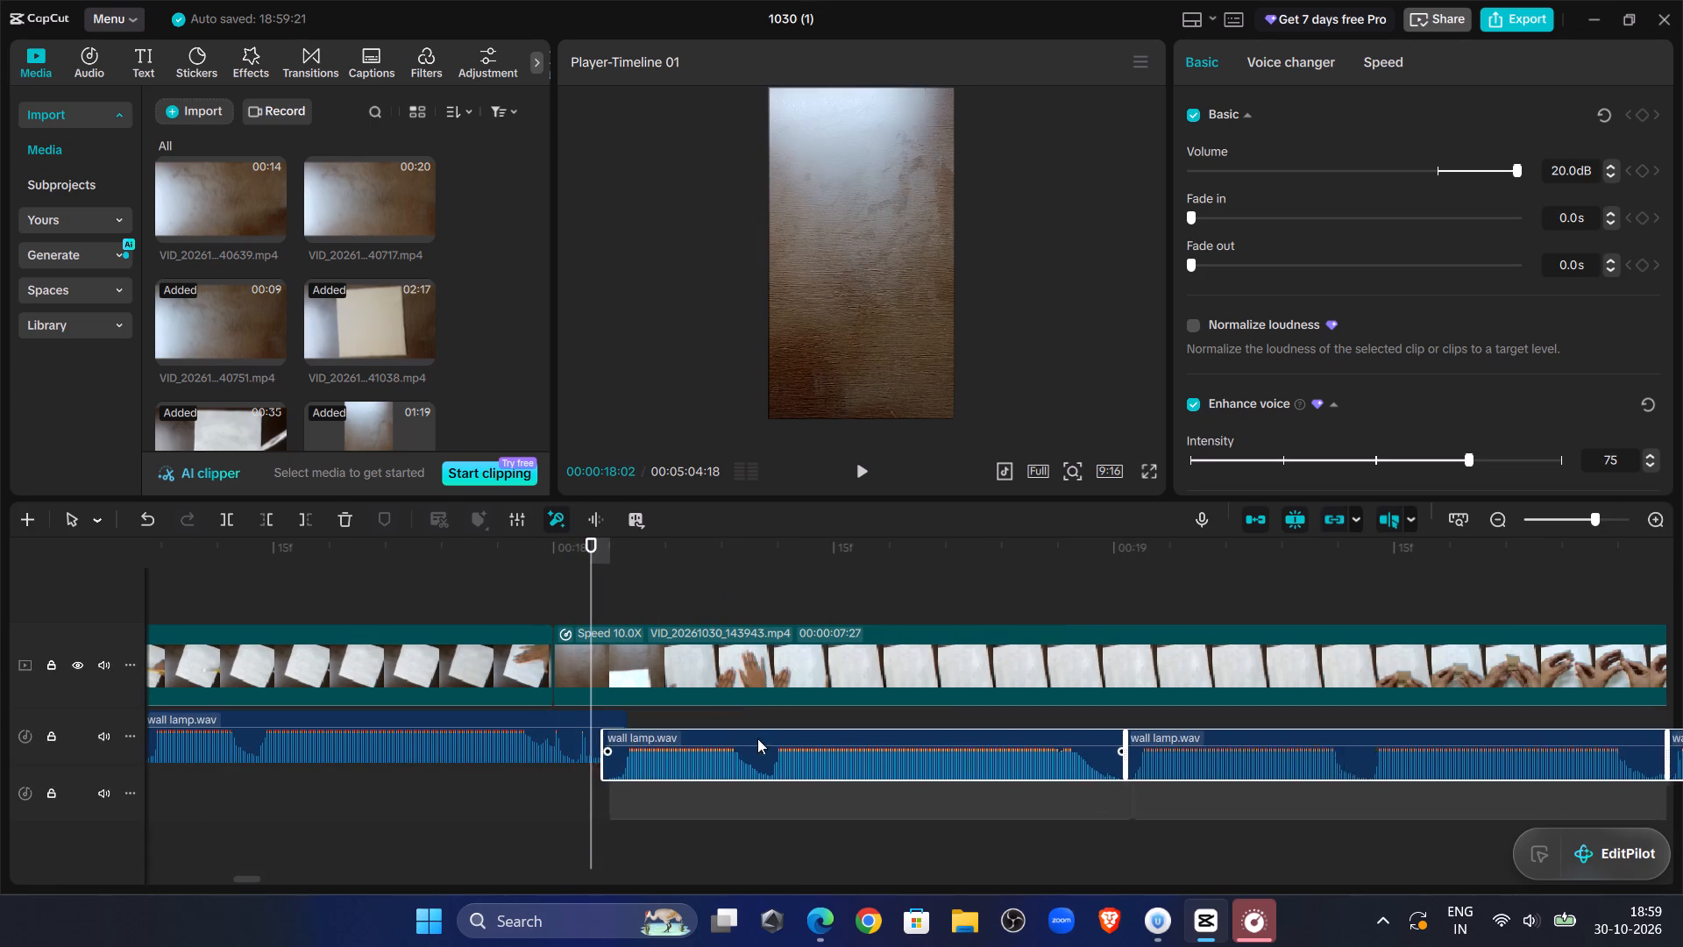
pyautogui.moveTo(757, 738); pyautogui.dragTo(764, 737)
# Replay the join near 00:00:18 and trim the end of the preceding voiceover segment at 00:00:18:03.
pyautogui.click(190, 587)
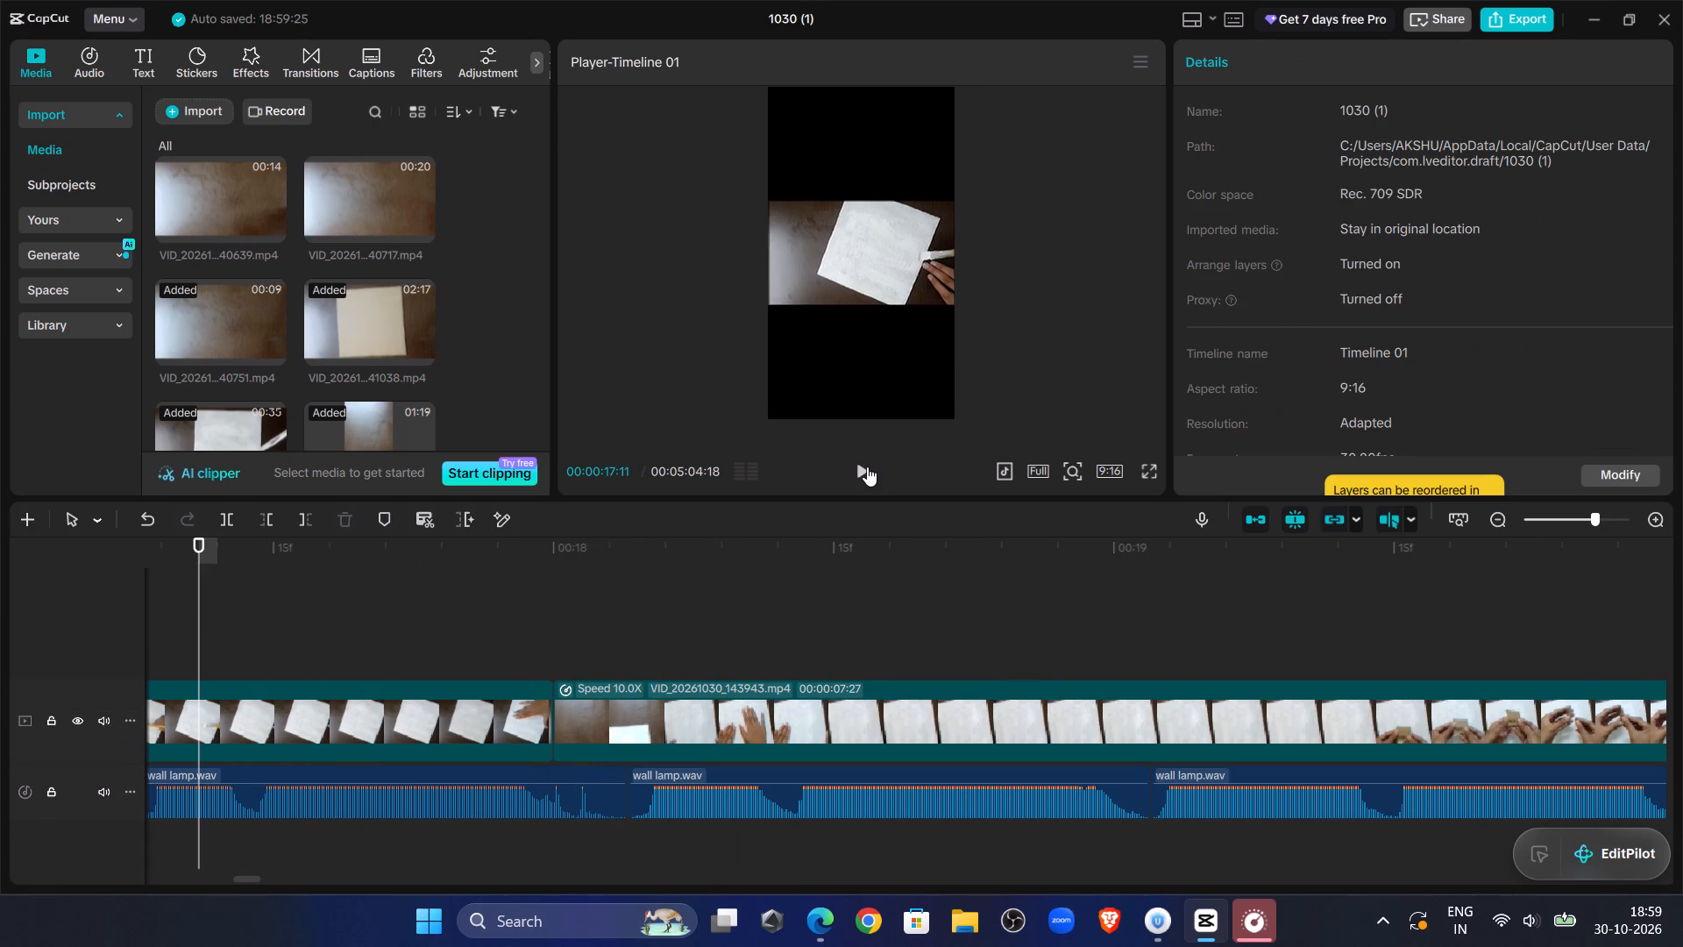
pyautogui.click(867, 466)
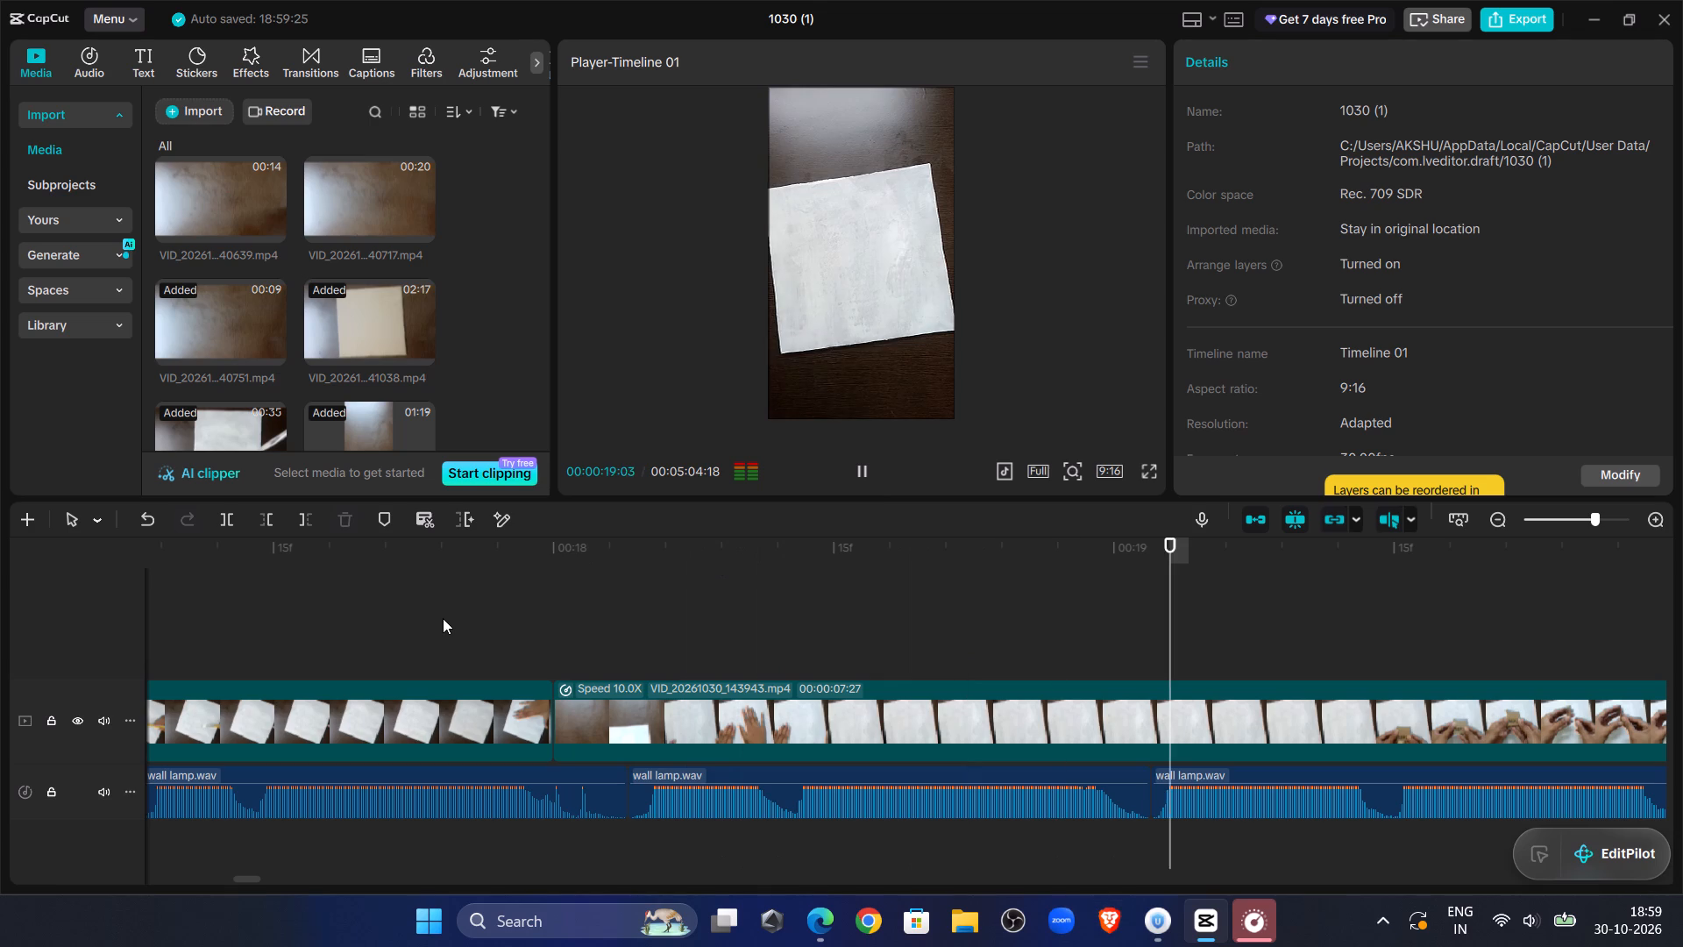
pyautogui.click(588, 553)
pyautogui.moveTo(587, 562); pyautogui.dragTo(607, 576)
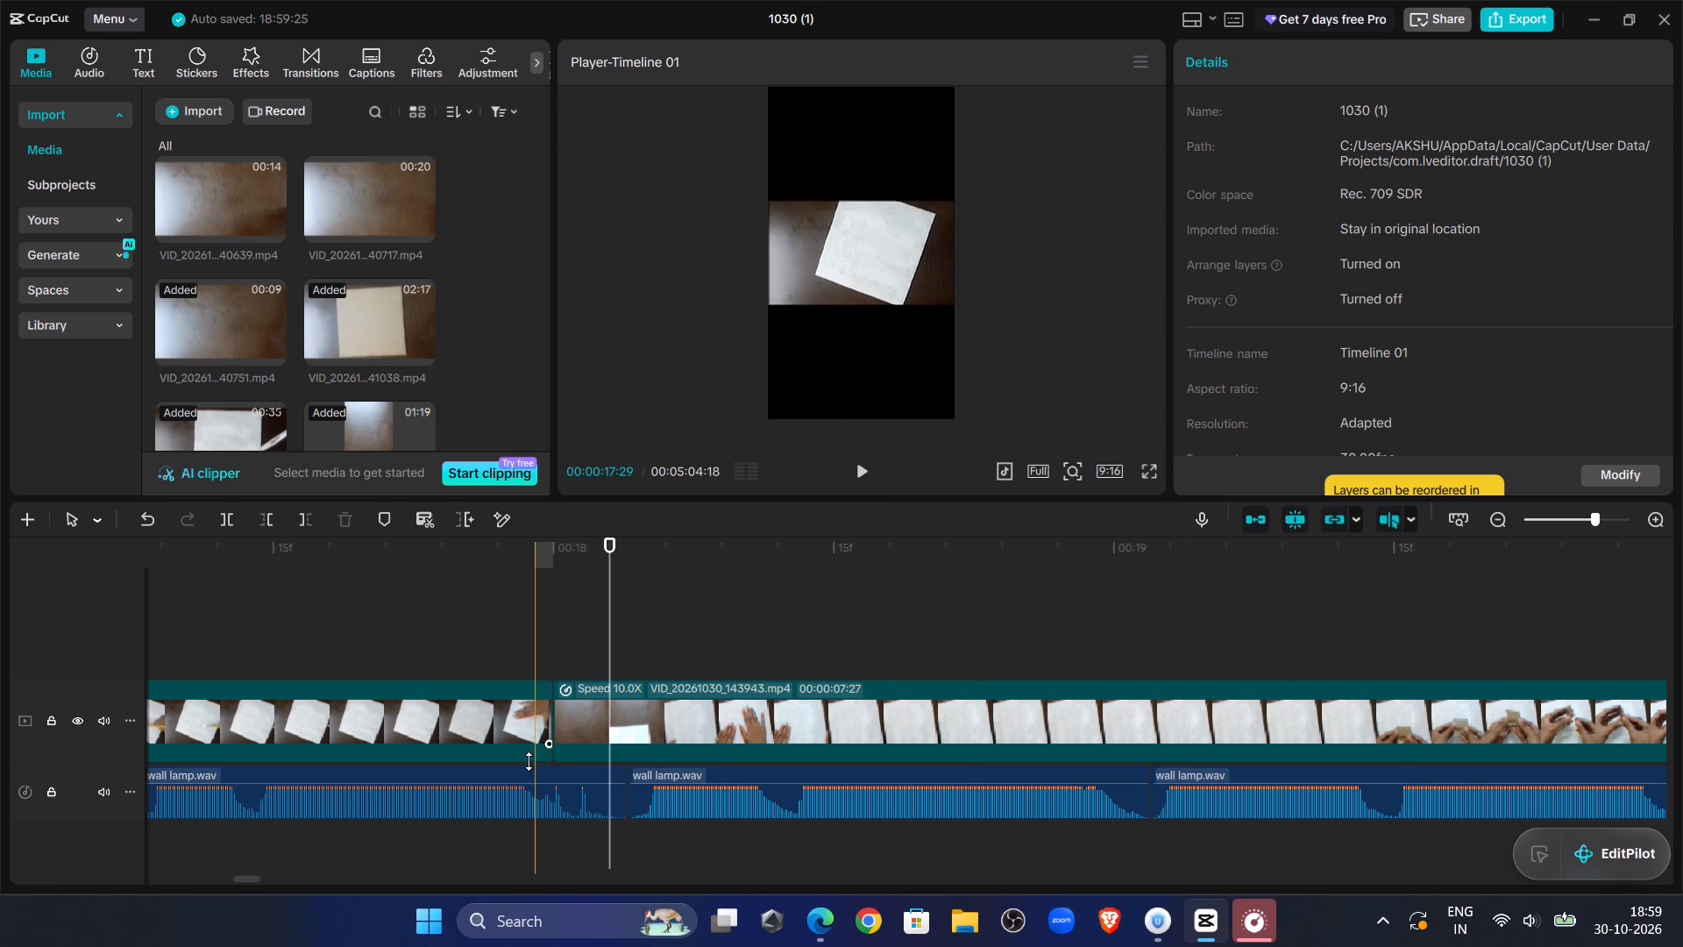
pyautogui.click(508, 794)
pyautogui.click(302, 514)
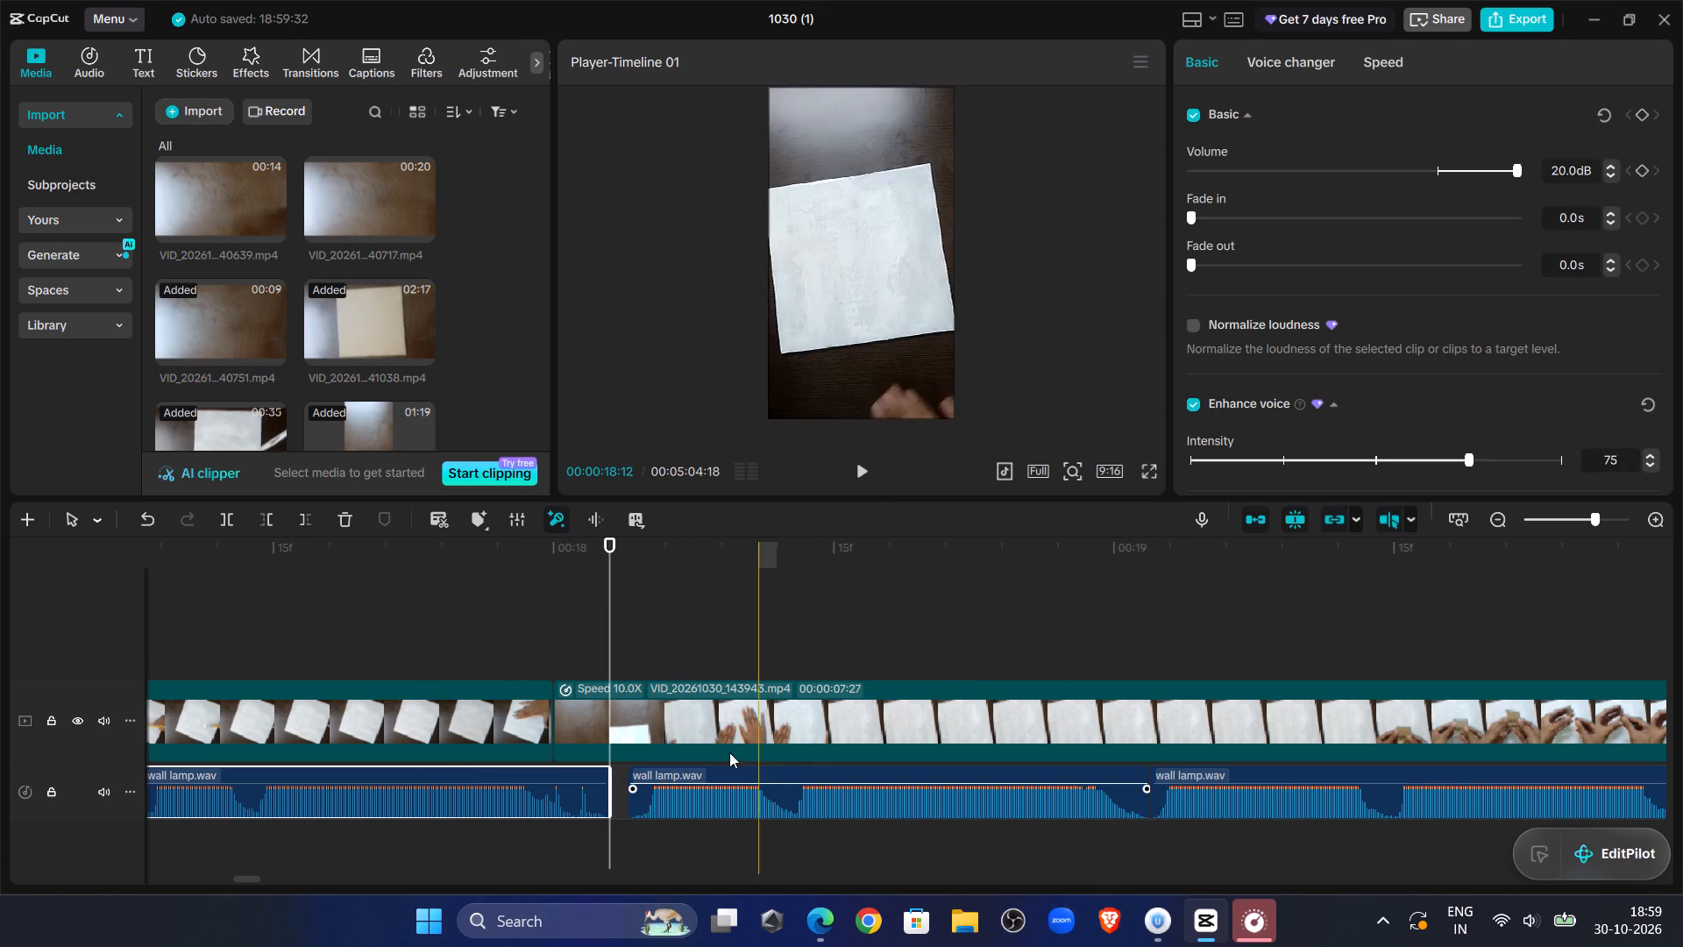
# Close the gaps after 00:00:18:03 by moving the next voiceover segment, and the remaining group up to about 00:00:29, against their preceding segments.
pyautogui.click(728, 773)
pyautogui.moveTo(731, 773); pyautogui.dragTo(710, 773)
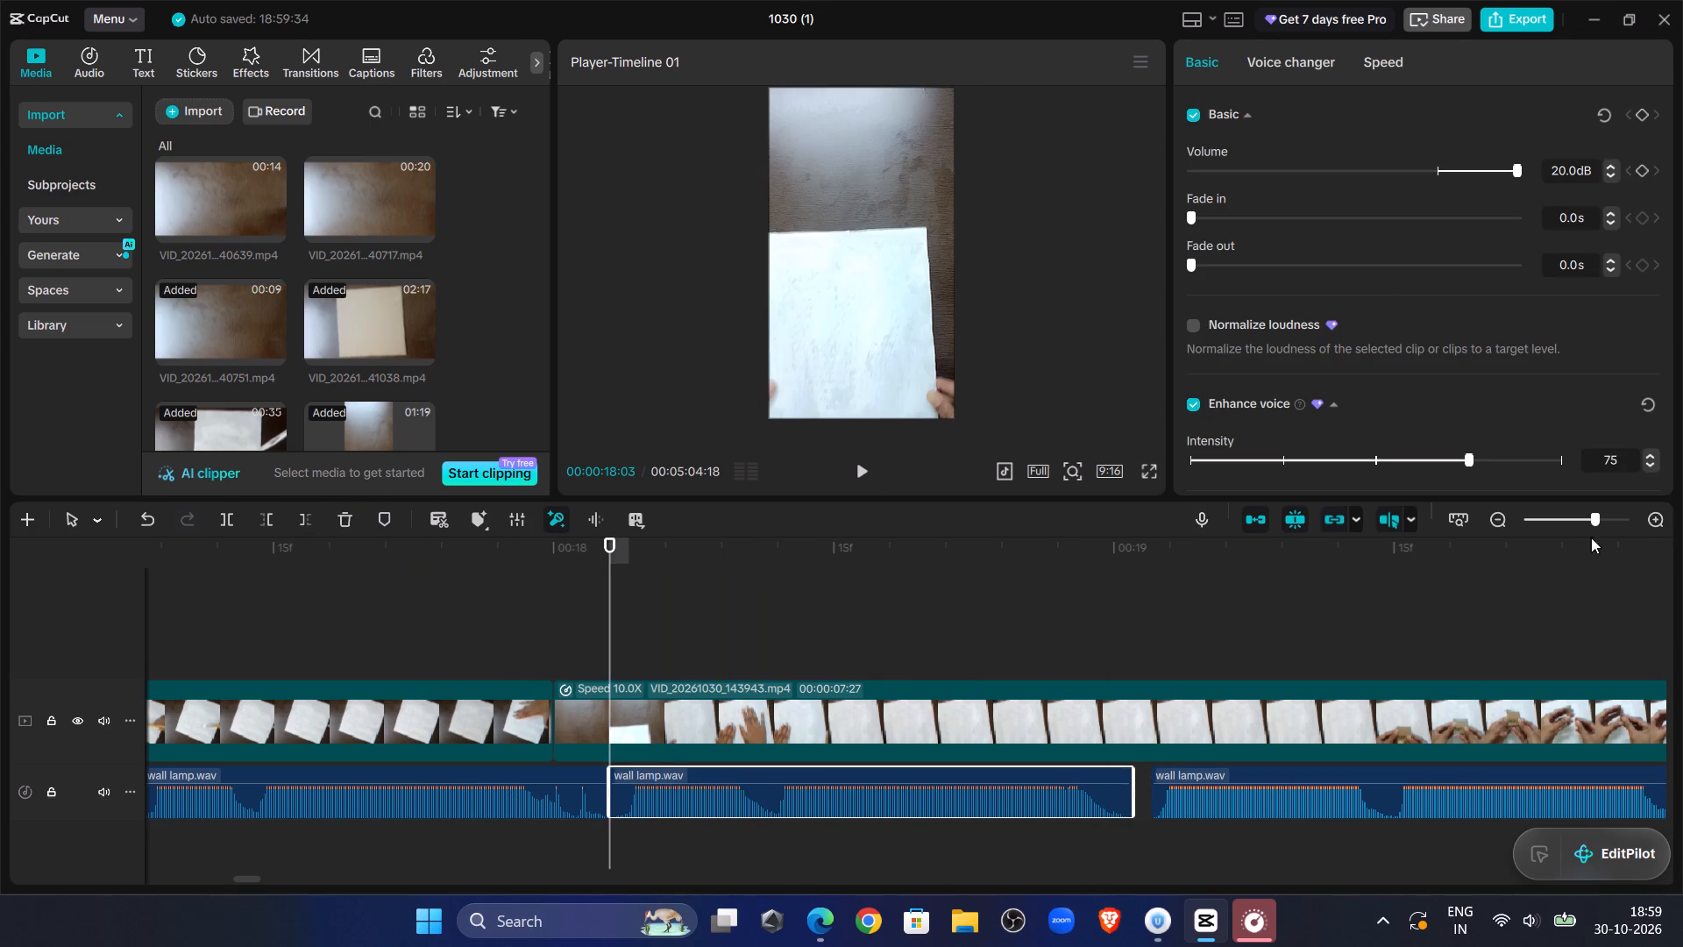
pyautogui.click(1575, 516)
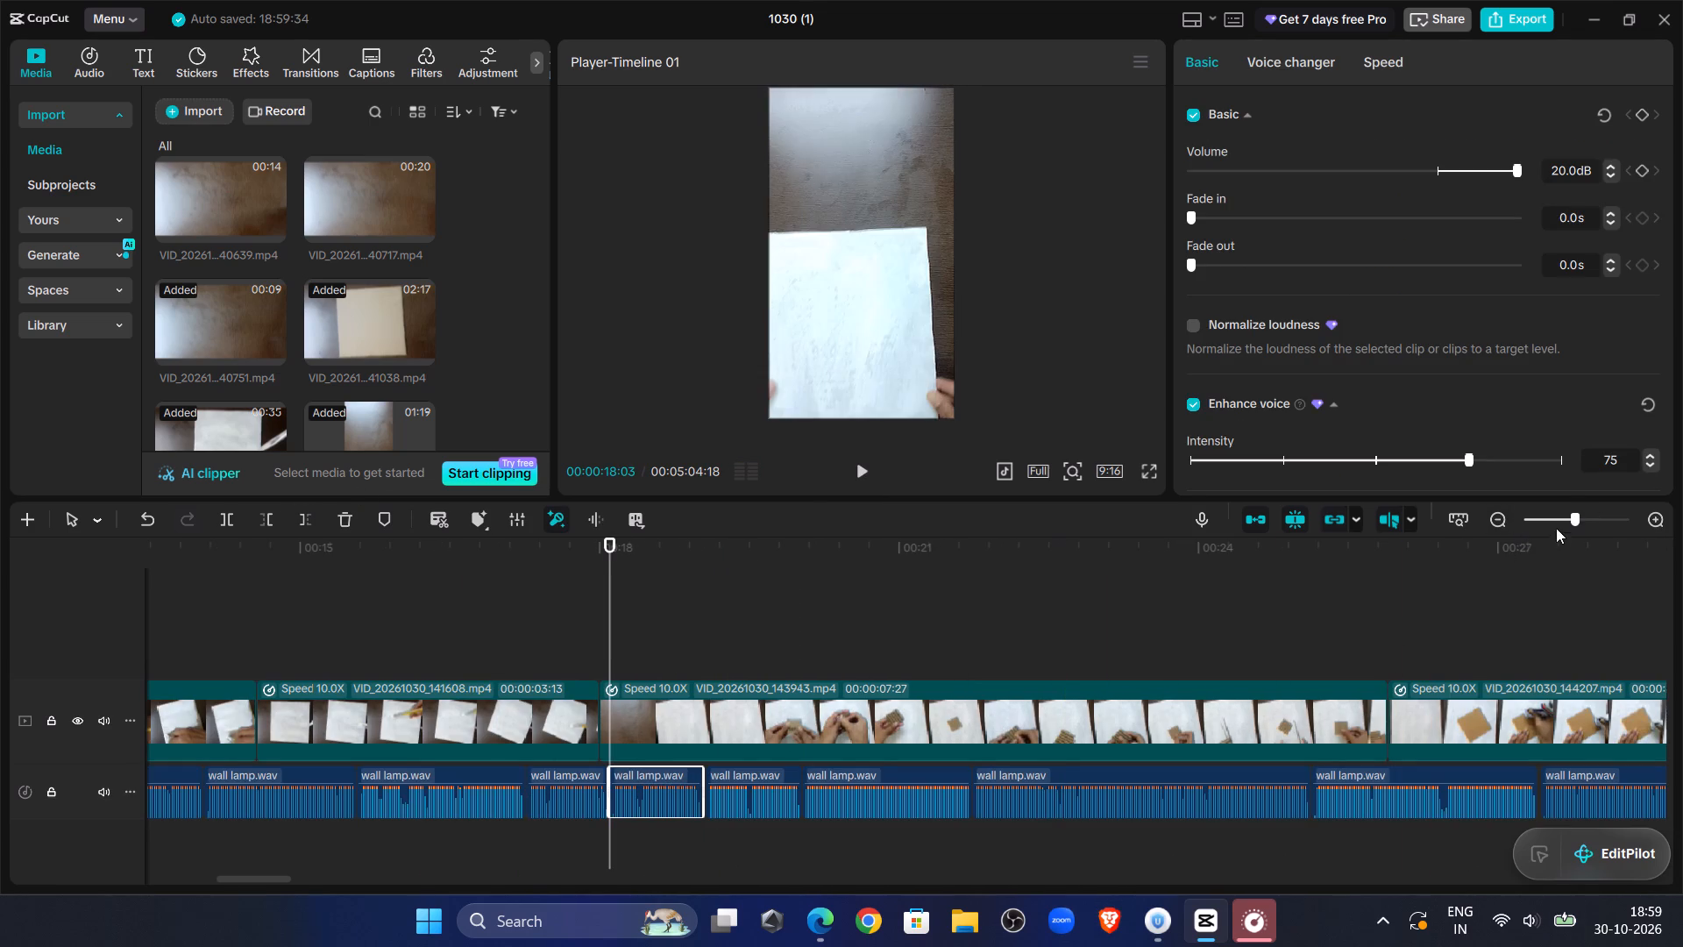
pyautogui.click(1556, 524)
pyautogui.moveTo(522, 798); pyautogui.dragTo(418, 794)
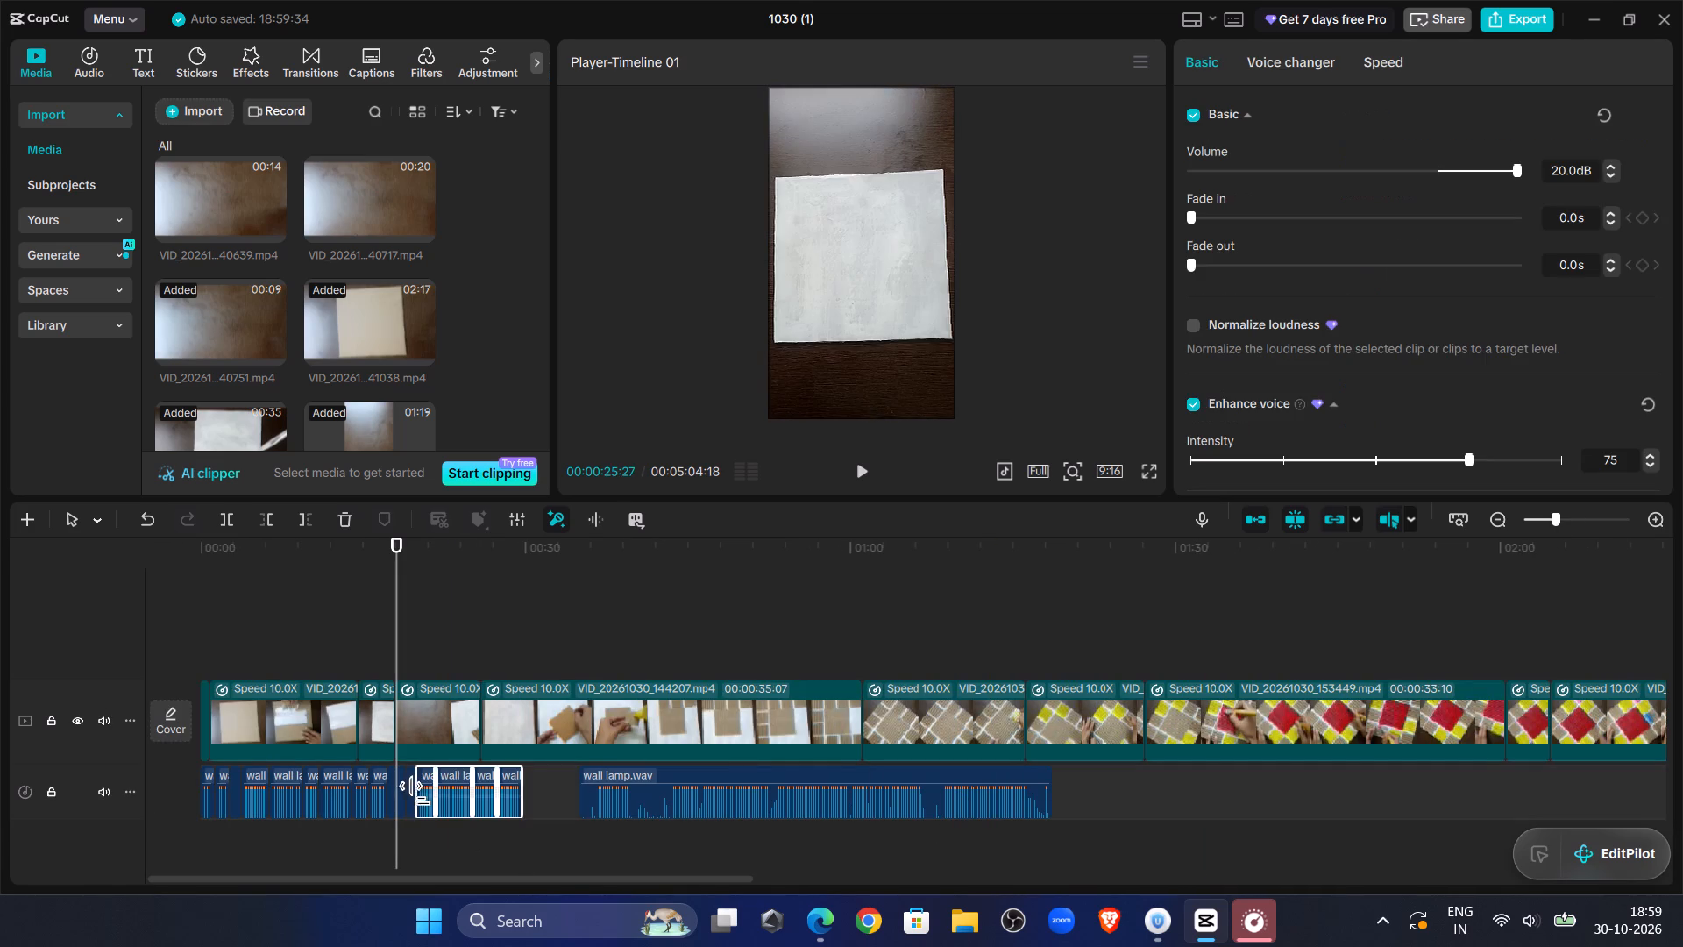
pyautogui.moveTo(418, 794); pyautogui.dragTo(411, 790)
pyautogui.click(1579, 518)
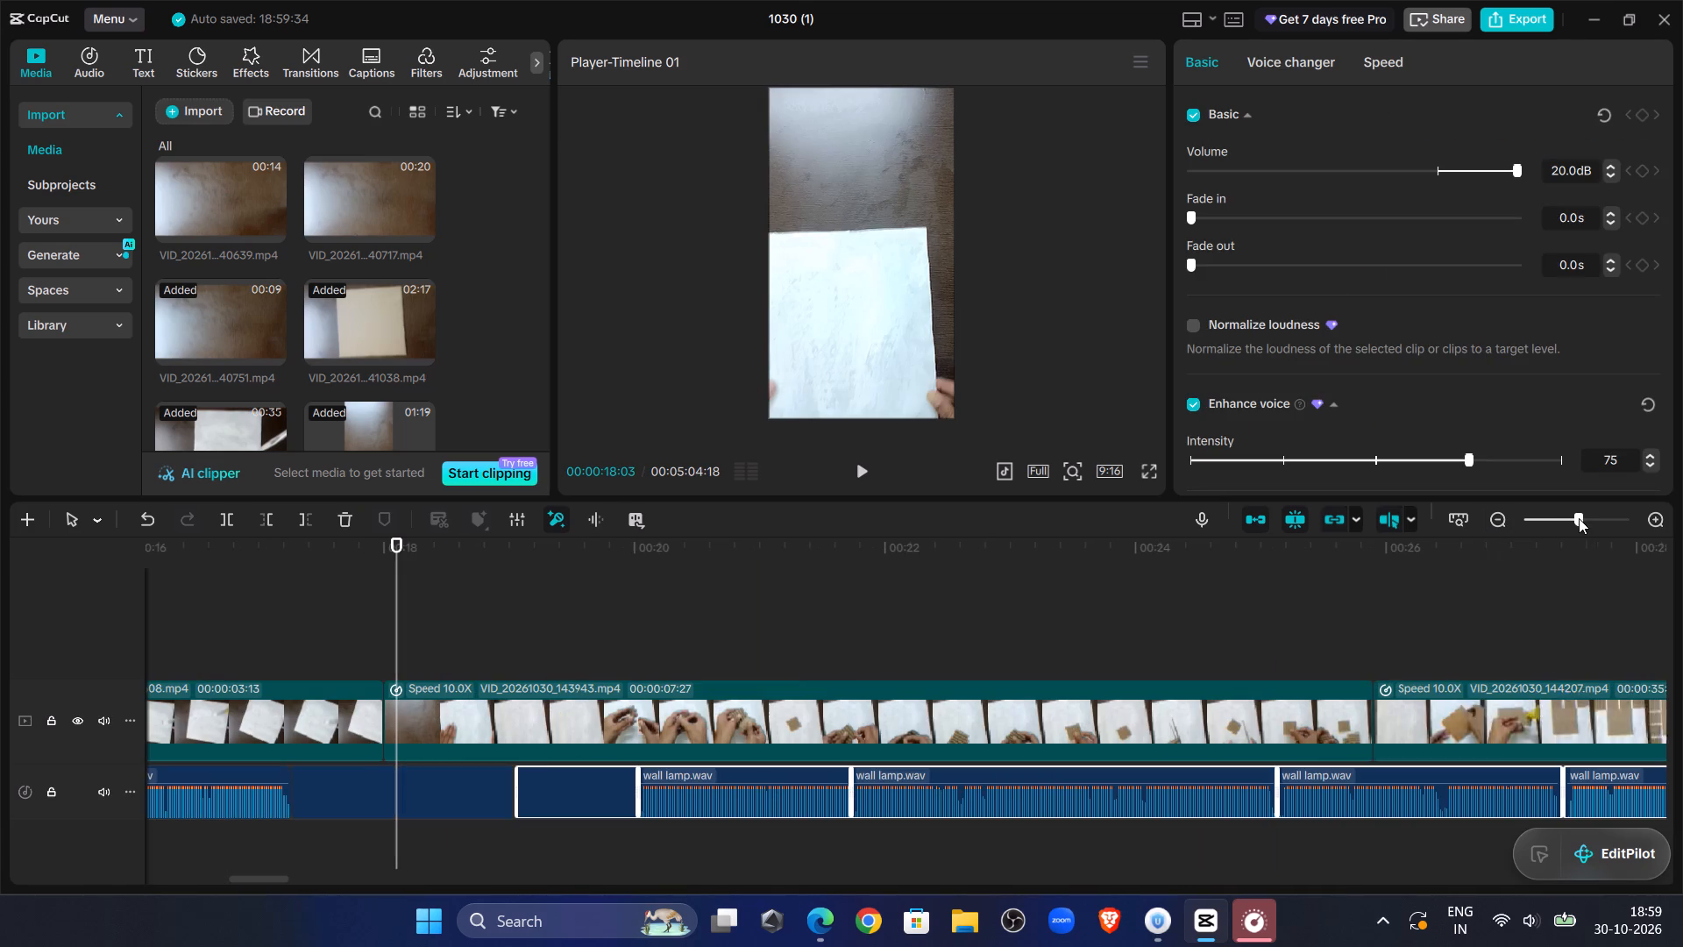
pyautogui.moveTo(551, 773); pyautogui.dragTo(549, 808)
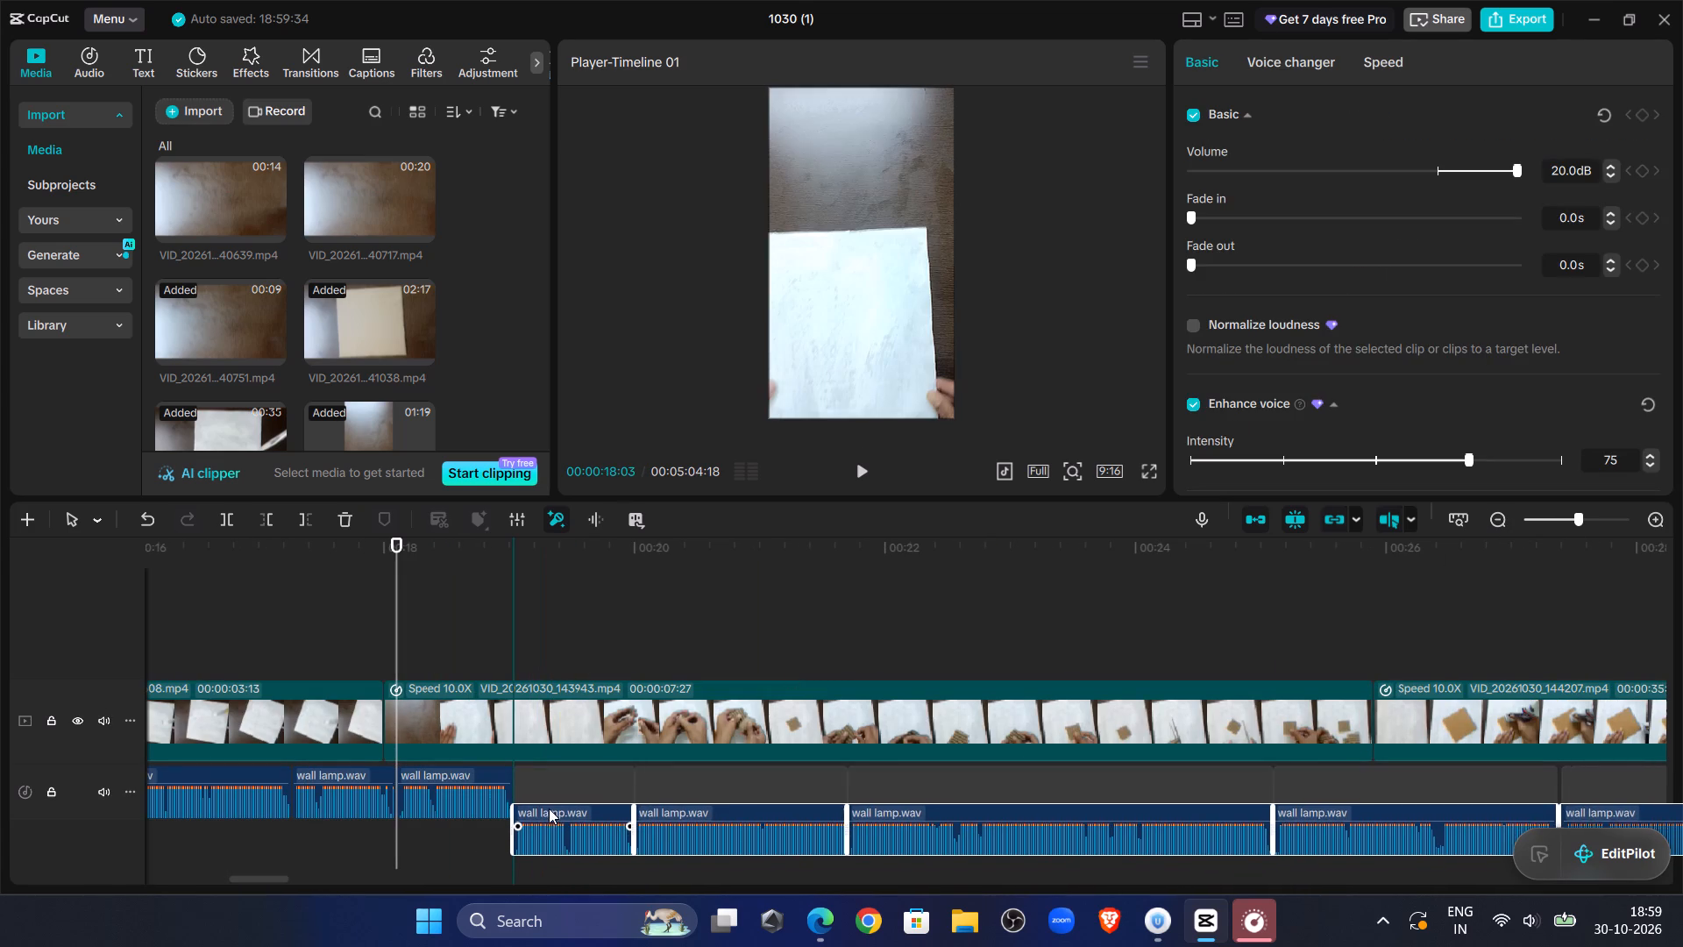
pyautogui.moveTo(549, 808); pyautogui.dragTo(550, 802)
# Listen to the joined narration from about 00:00:16 to near 00:00:29, and check the footage around 00:00:40.
pyautogui.click(245, 586)
pyautogui.moveTo(245, 586); pyautogui.dragTo(182, 614)
pyautogui.moveTo(888, 468); pyautogui.dragTo(876, 471)
pyautogui.click(876, 471)
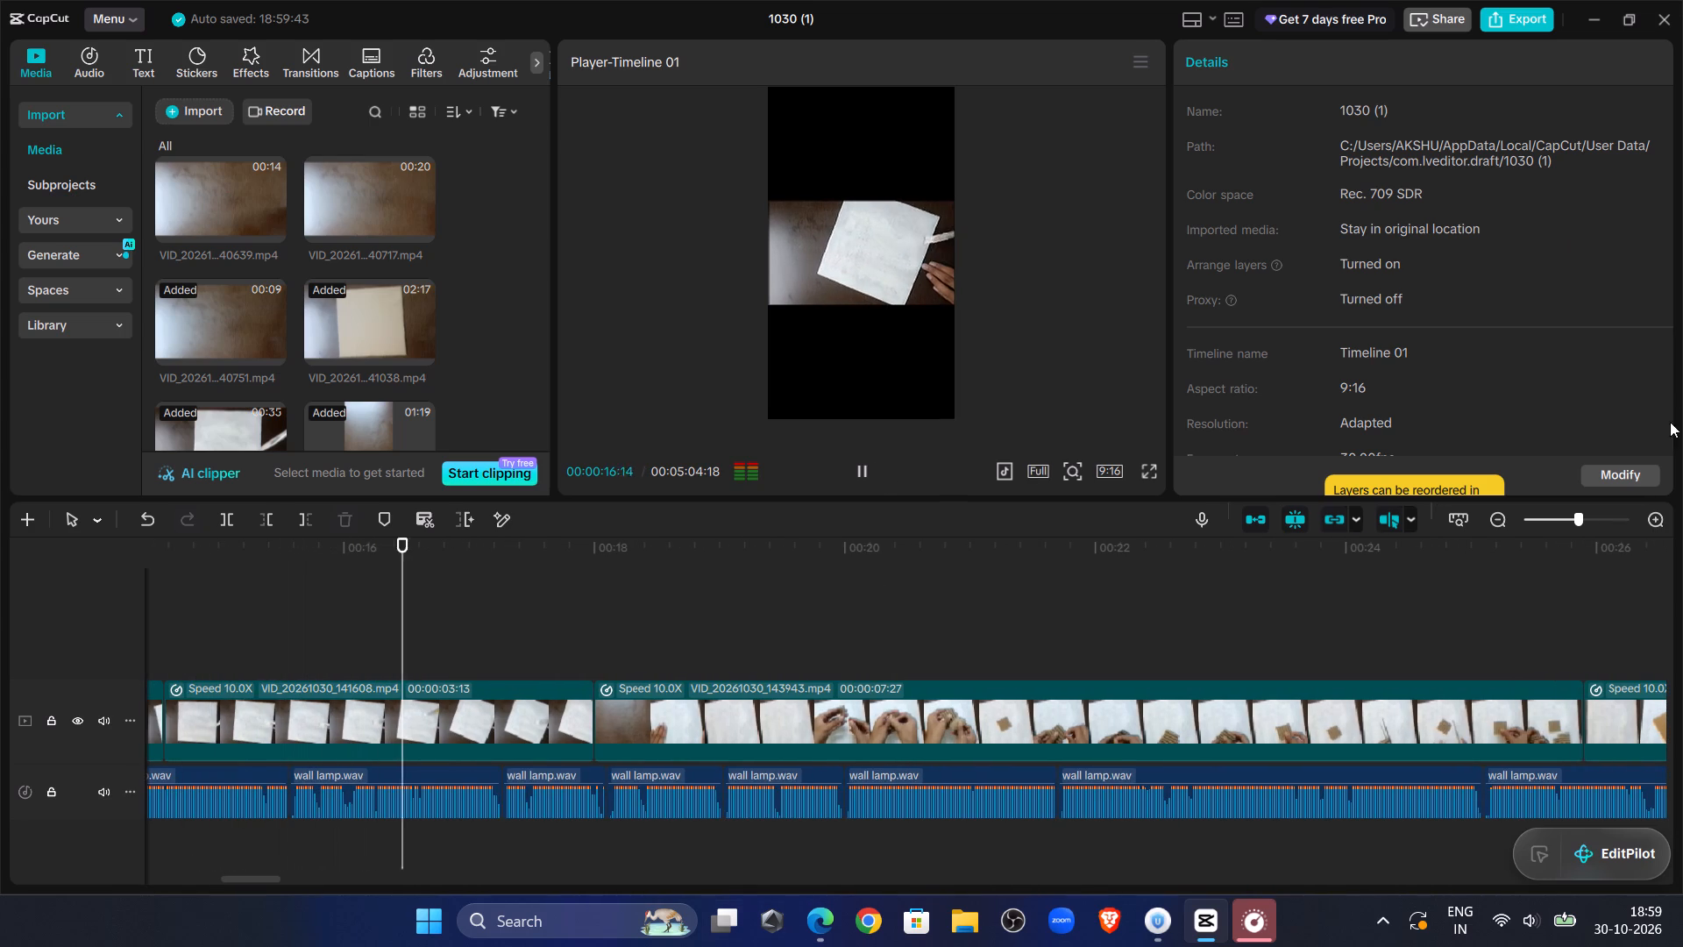
pyautogui.click(1560, 517)
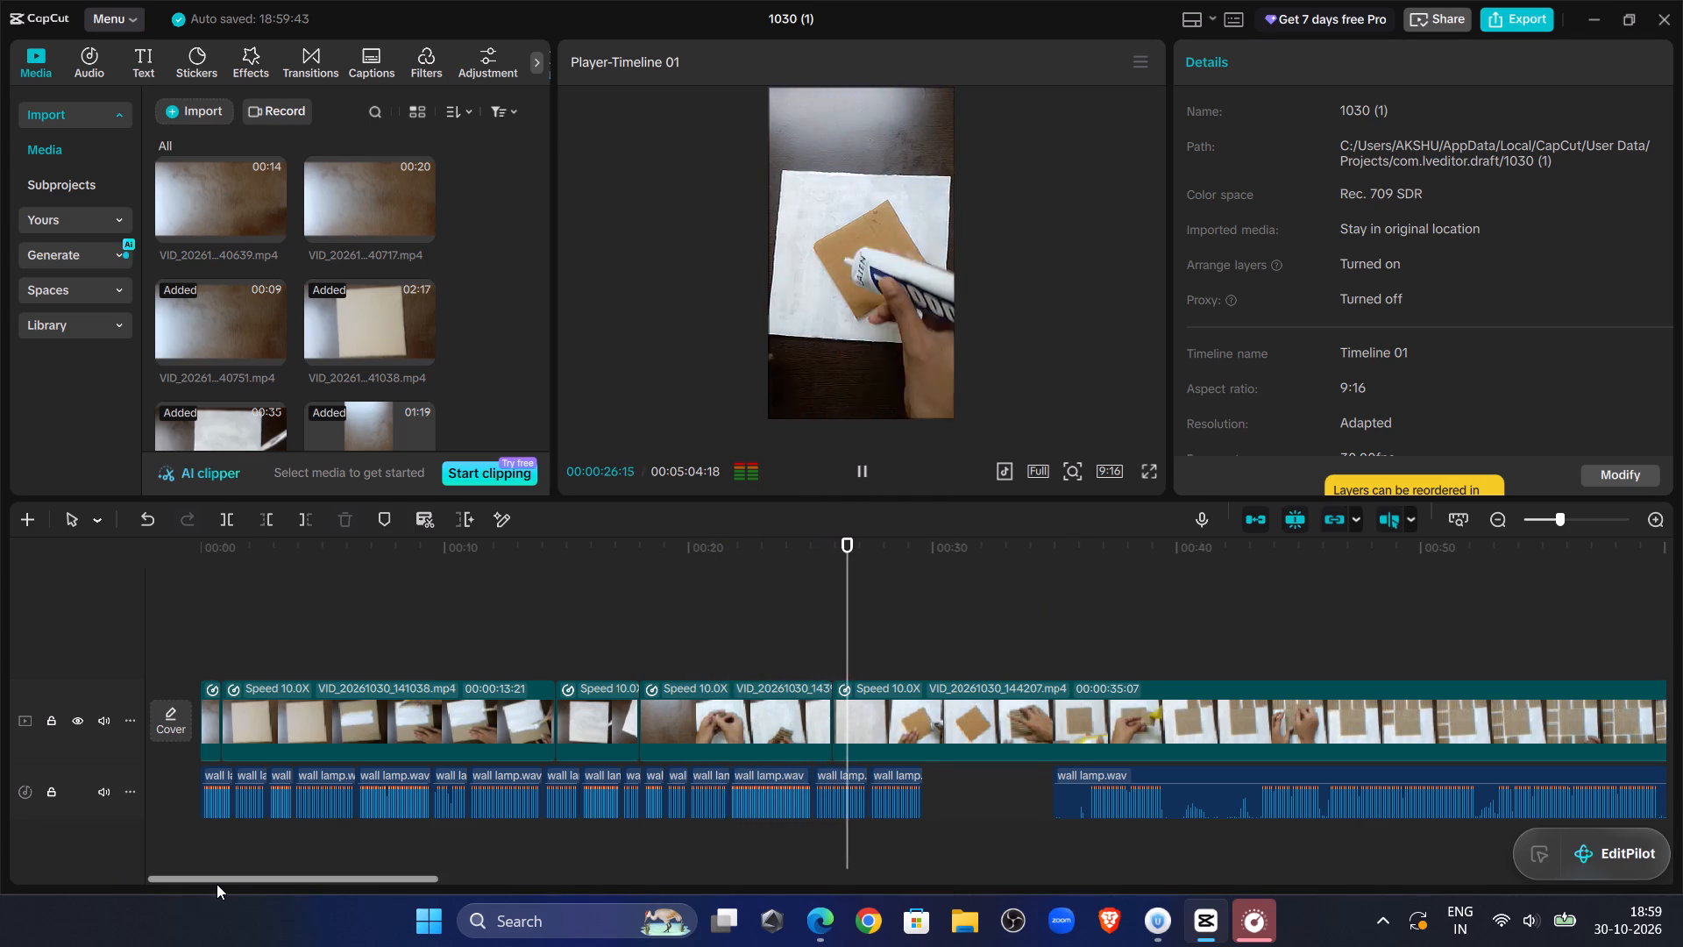
pyautogui.moveTo(217, 884); pyautogui.dragTo(281, 886)
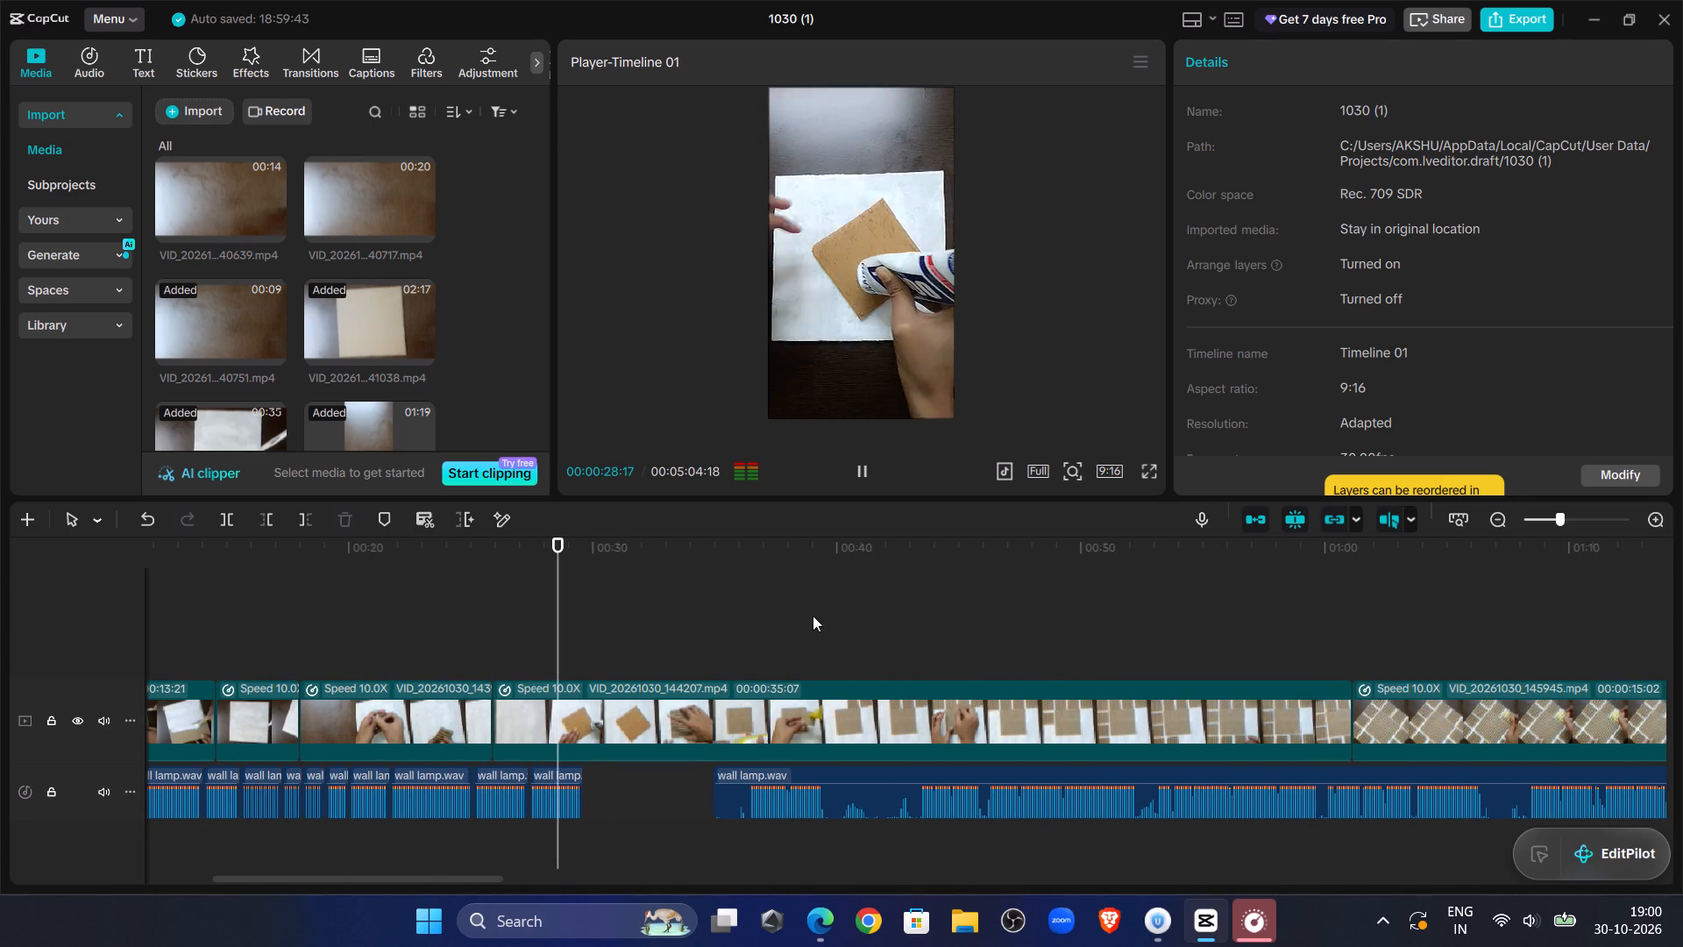
pyautogui.click(856, 607)
pyautogui.click(851, 454)
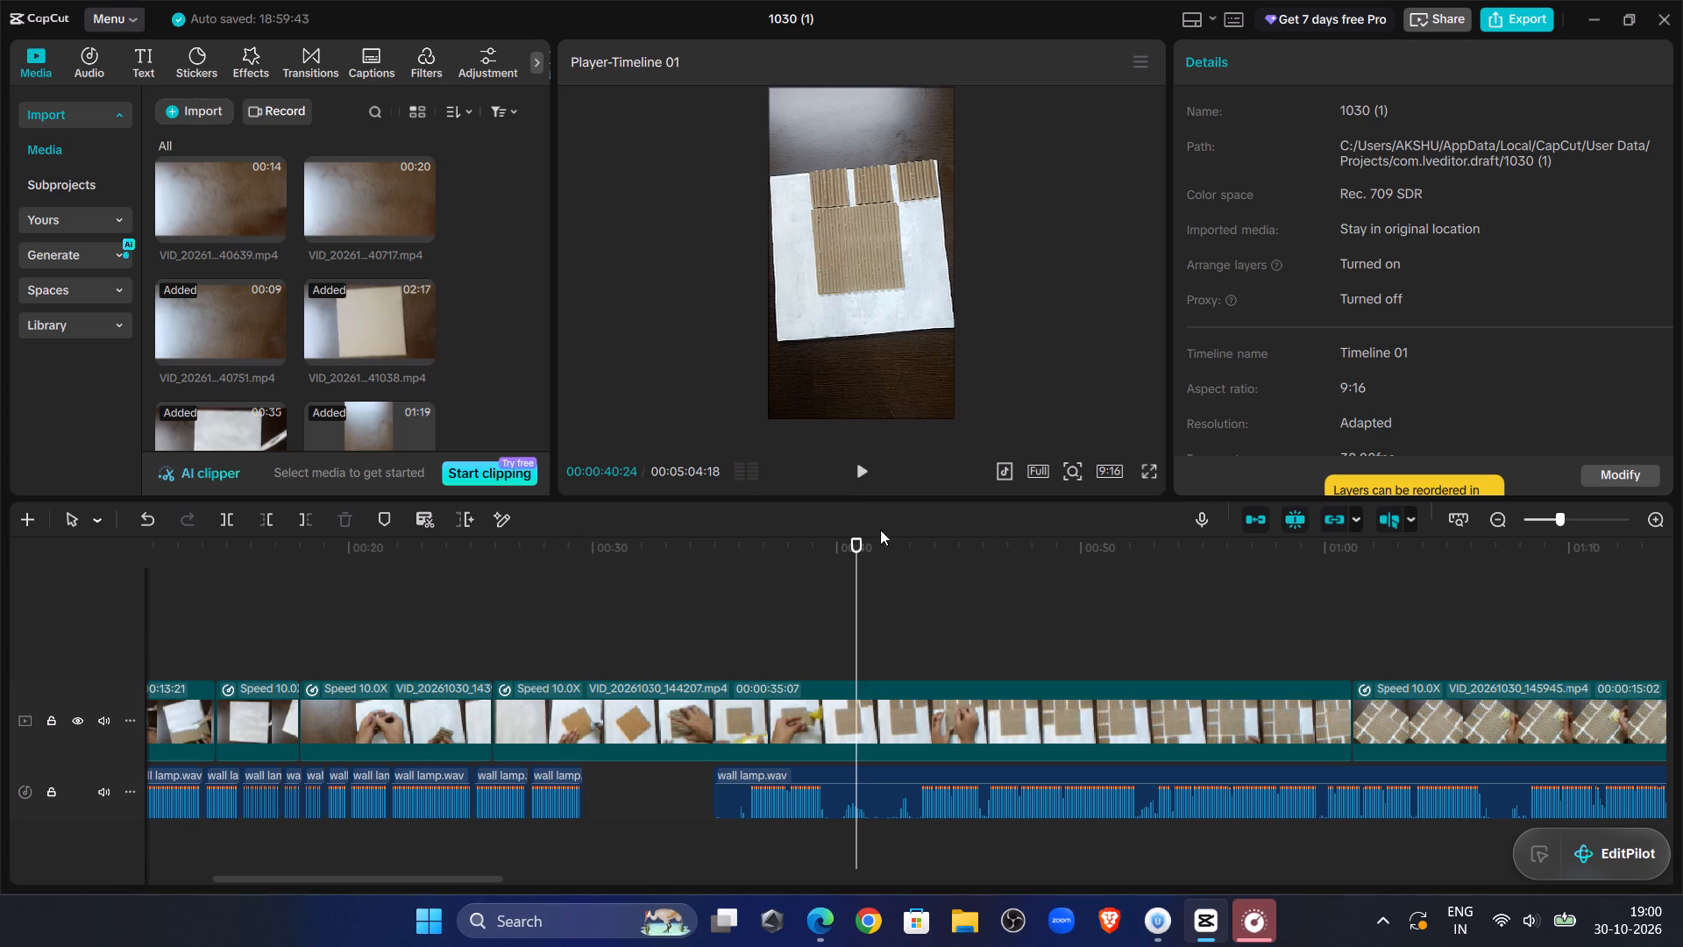
# Spot-check the long trailing wall lamp.wav segment that starts near 00:00:34 and delete it from the audio track.
pyautogui.moveTo(865, 455); pyautogui.dragTo(866, 464)
pyautogui.click(992, 594)
pyautogui.click(863, 463)
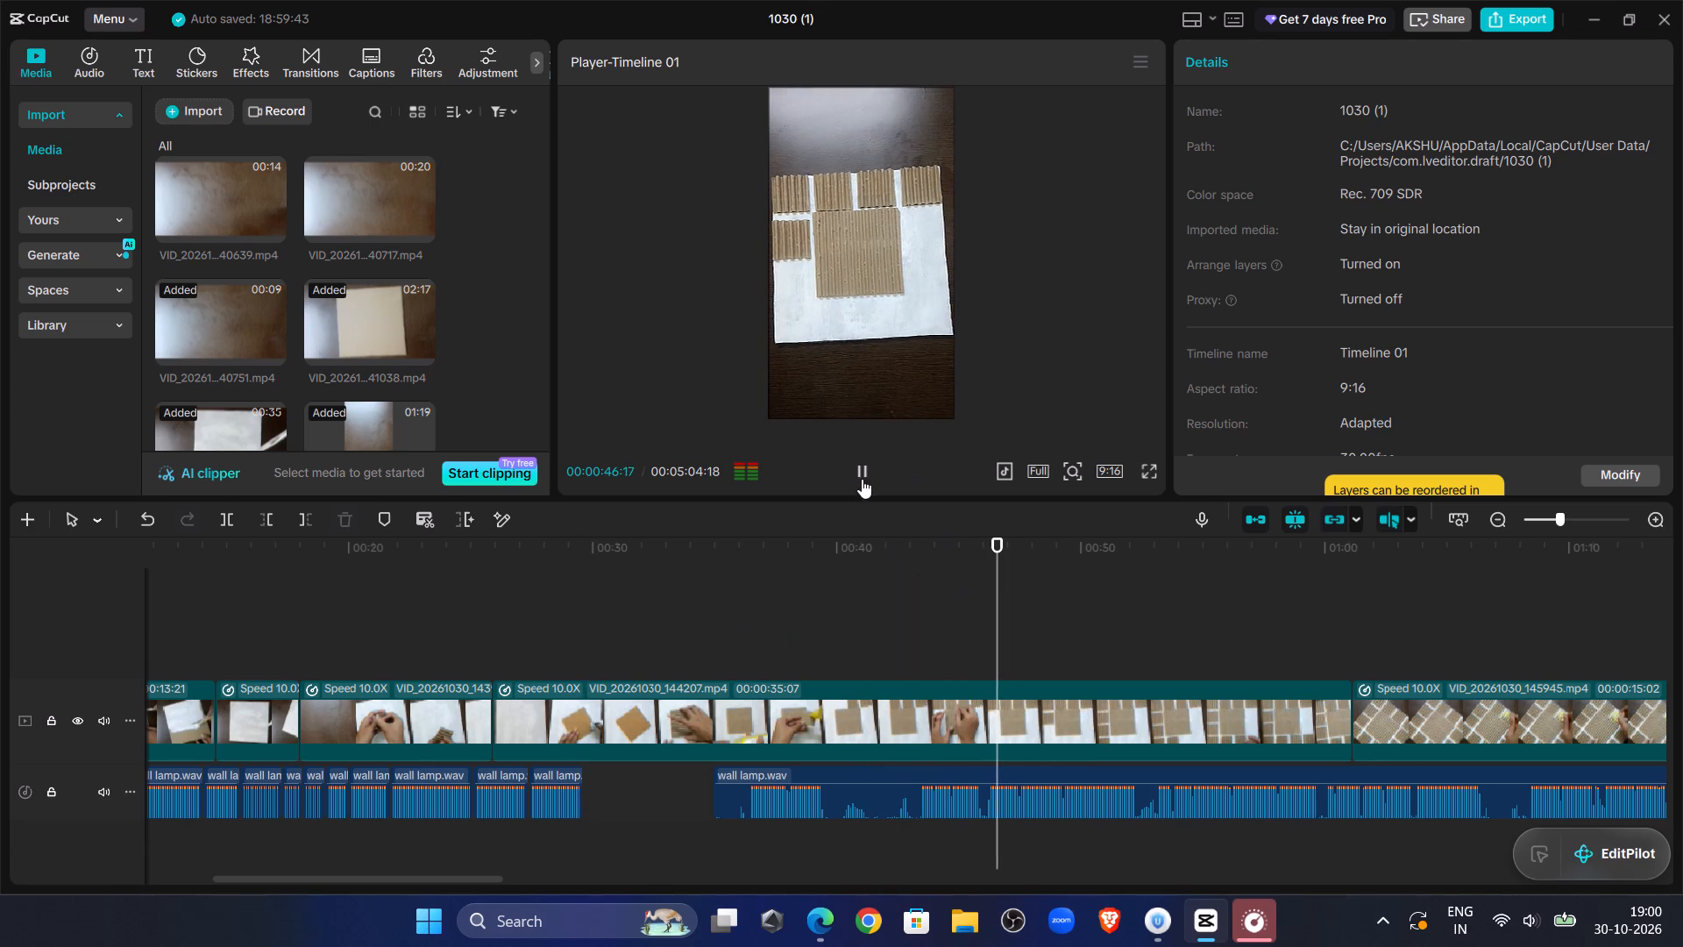
pyautogui.moveTo(393, 880); pyautogui.dragTo(604, 898)
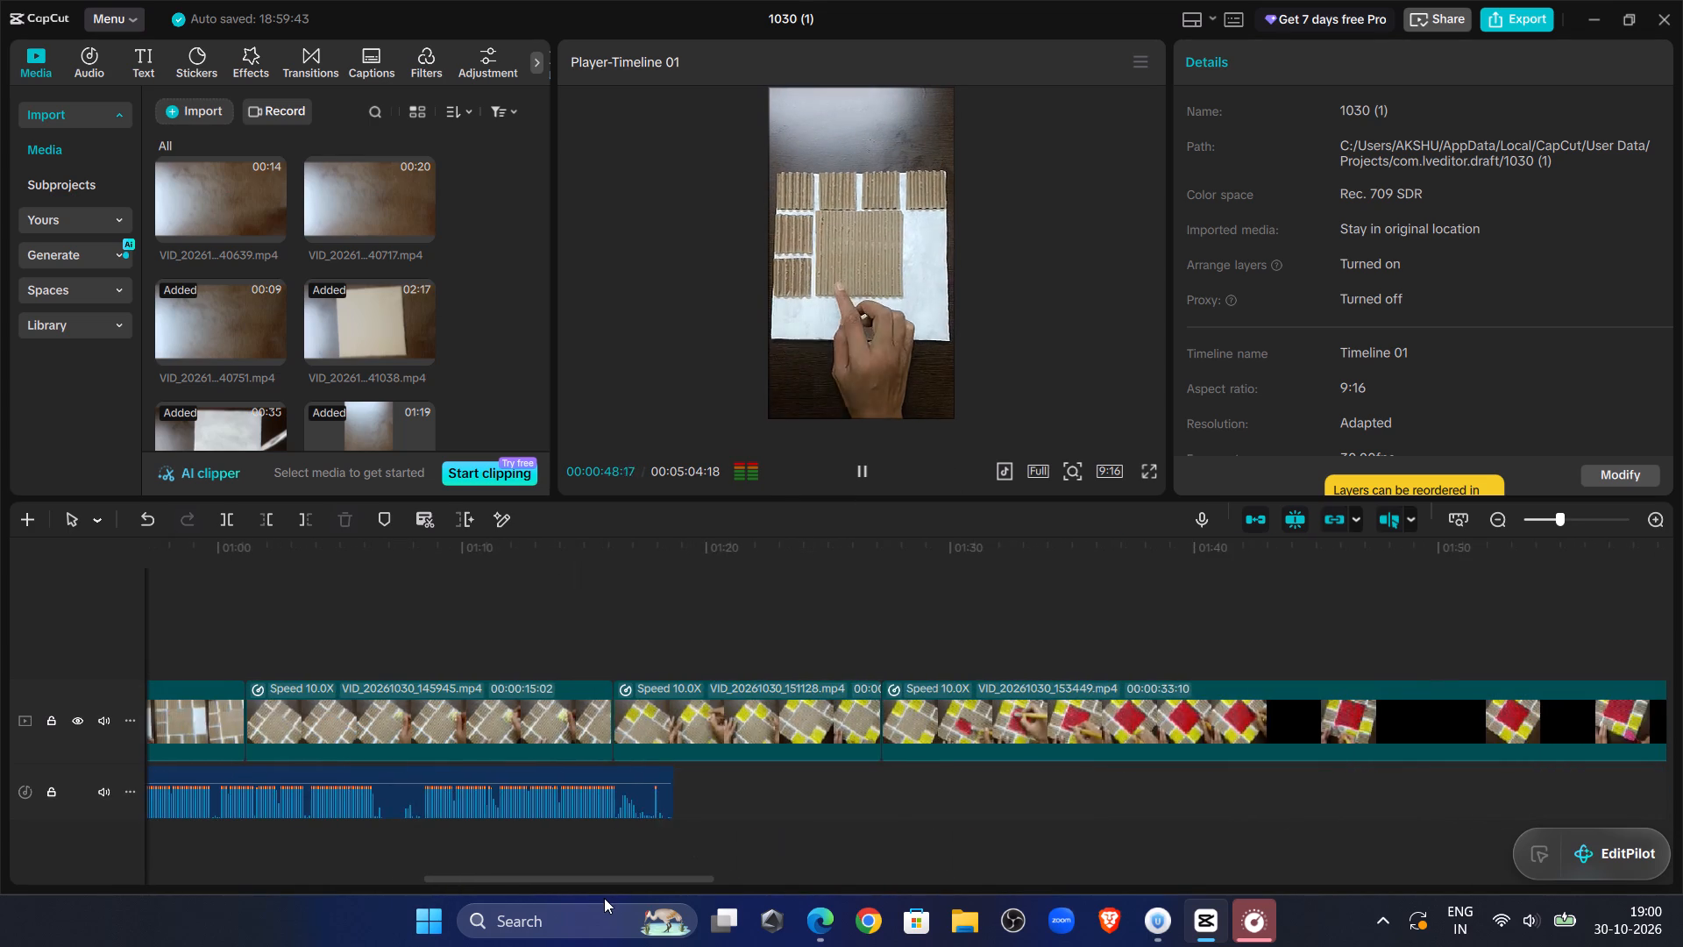
pyautogui.moveTo(604, 898); pyautogui.dragTo(522, 886)
pyautogui.click(887, 597)
pyautogui.click(861, 473)
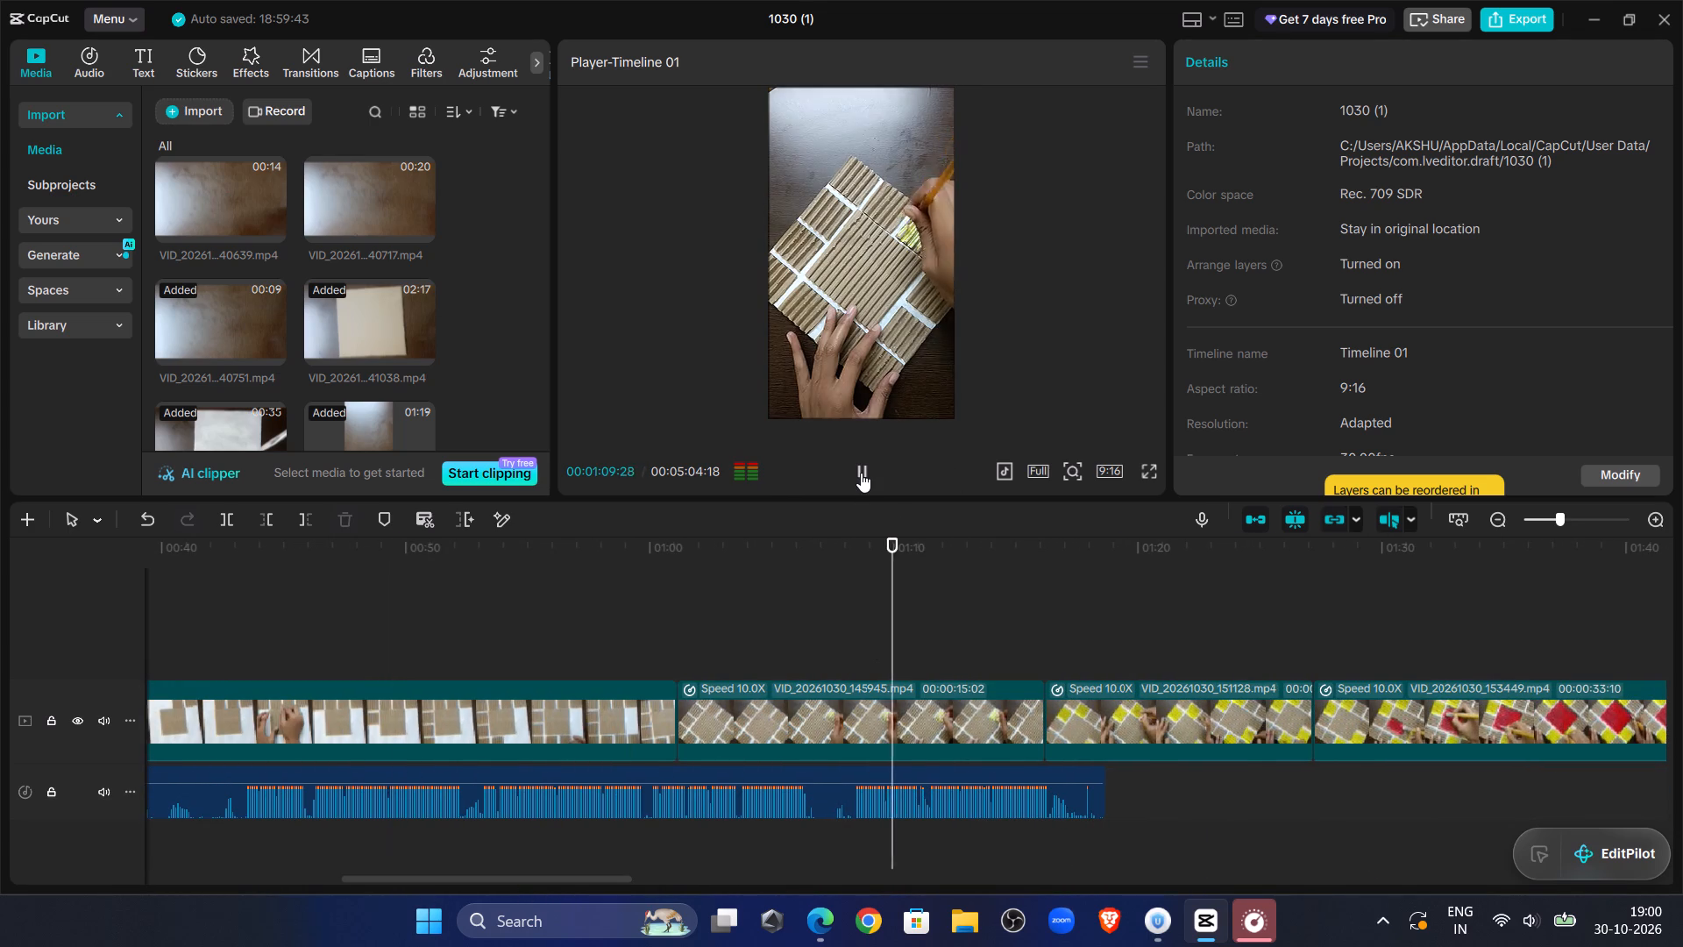
pyautogui.click(966, 794)
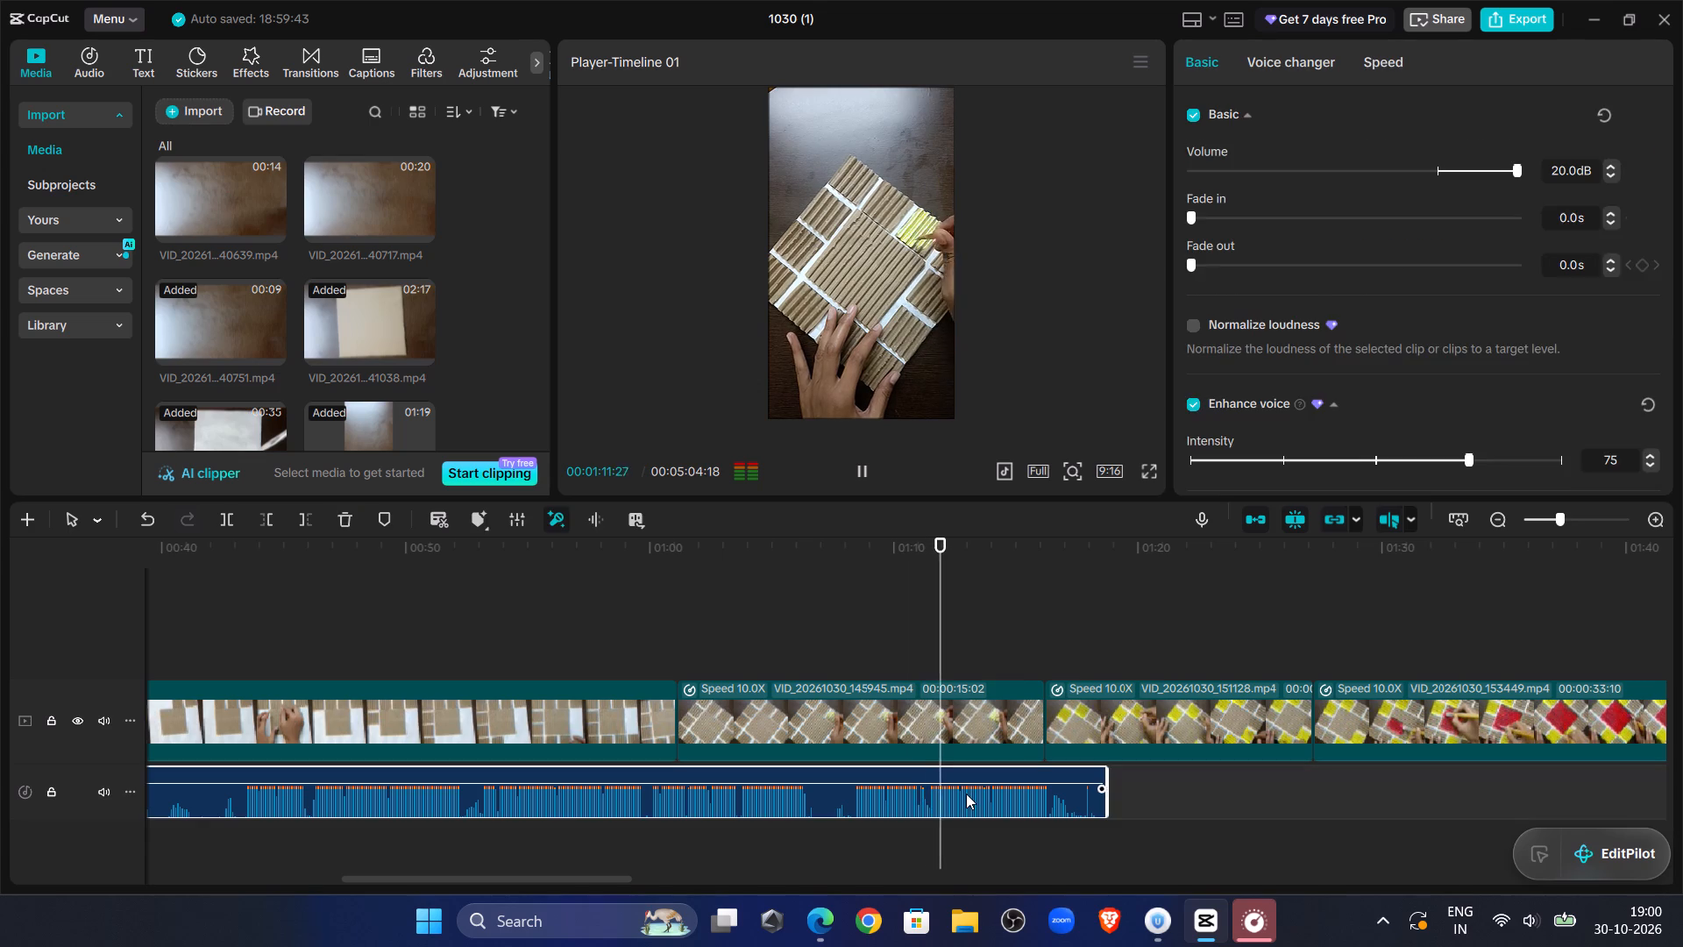
pyautogui.press('Delete')
# Check playback where the narration ends near 00:00:29 and at the opening of the video.
pyautogui.click(834, 623)
pyautogui.moveTo(834, 622); pyautogui.dragTo(763, 637)
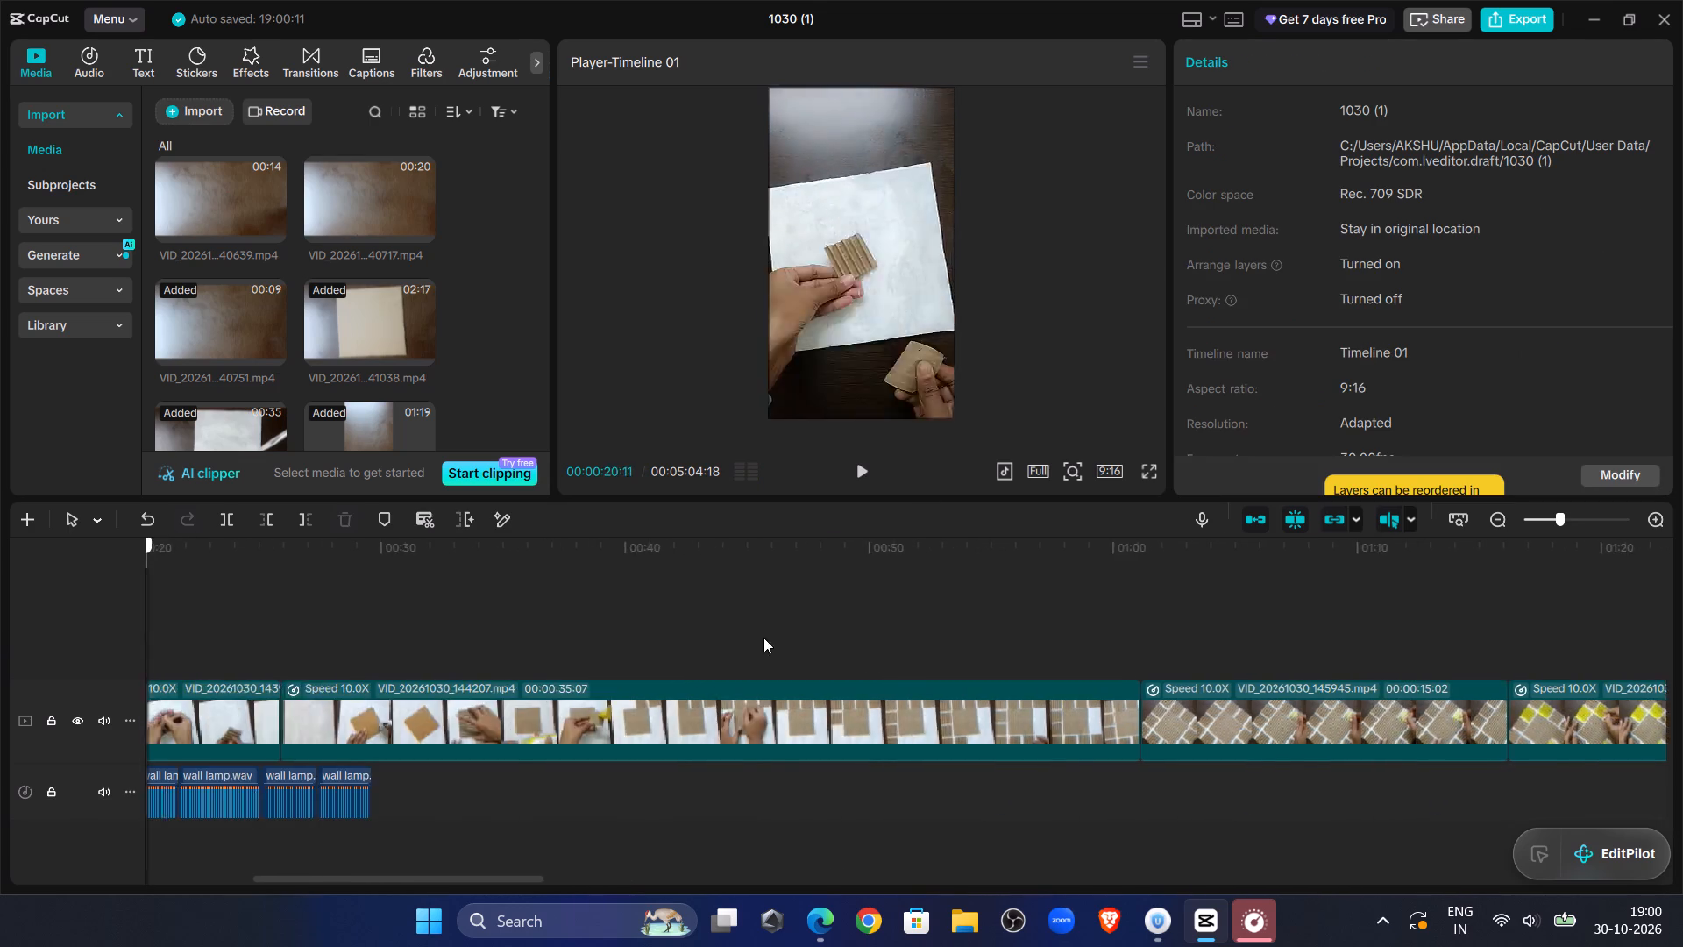
pyautogui.moveTo(763, 637); pyautogui.dragTo(479, 637)
pyautogui.click(858, 473)
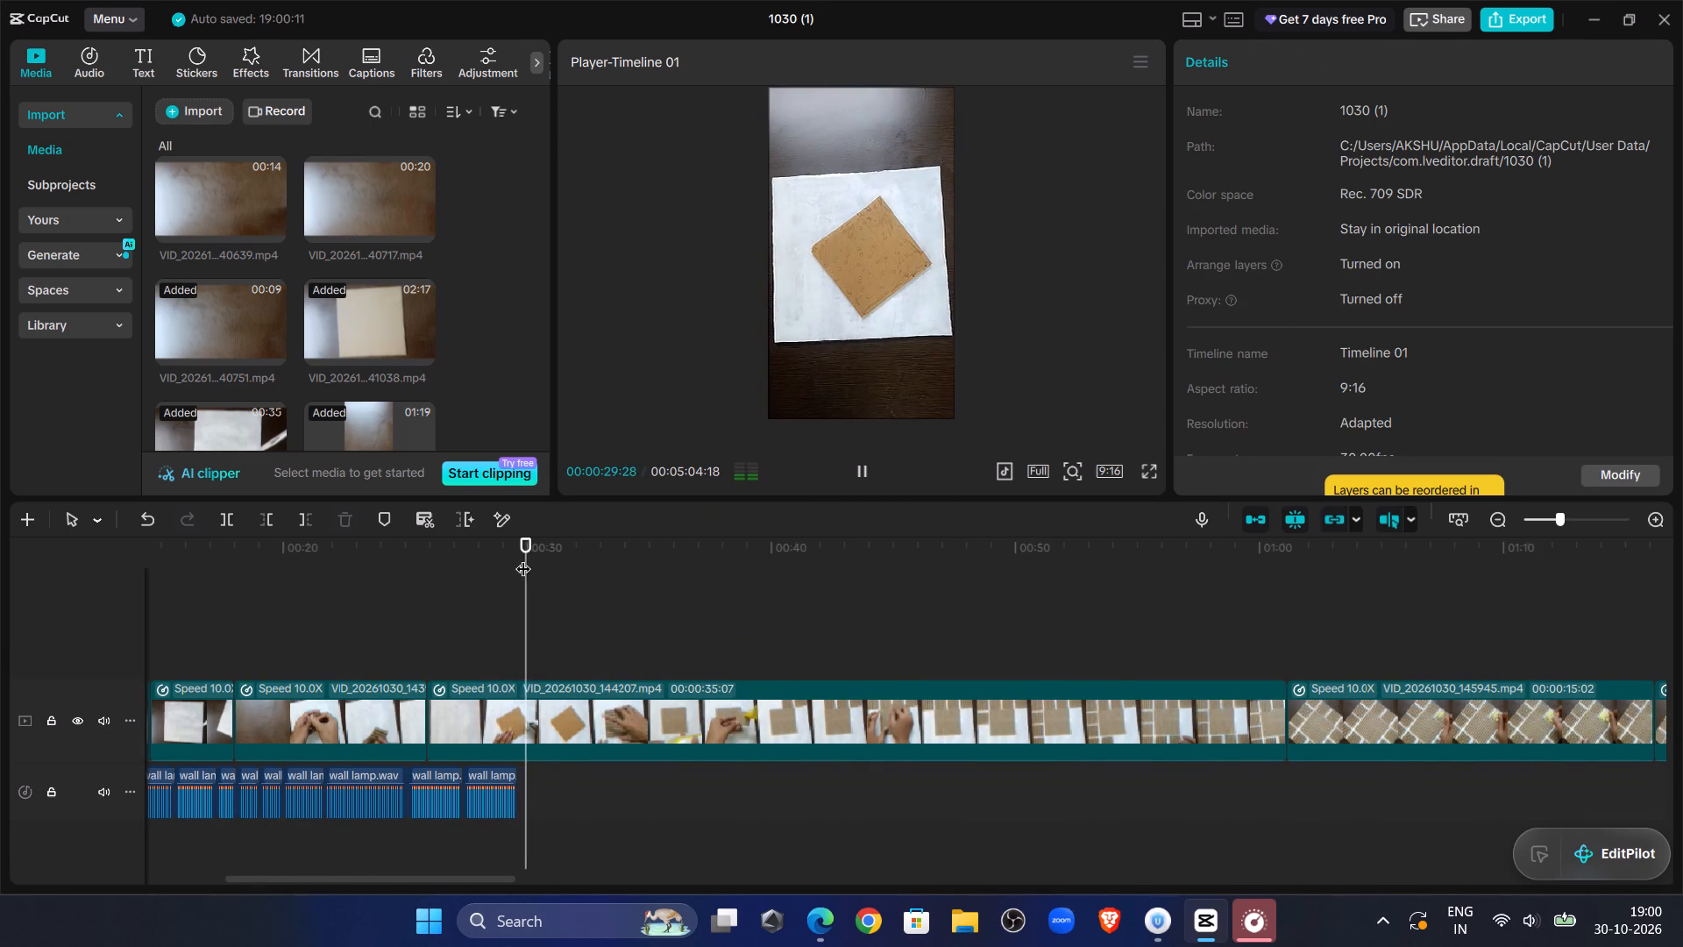
pyautogui.moveTo(526, 557); pyautogui.dragTo(177, 727)
pyautogui.click(870, 476)
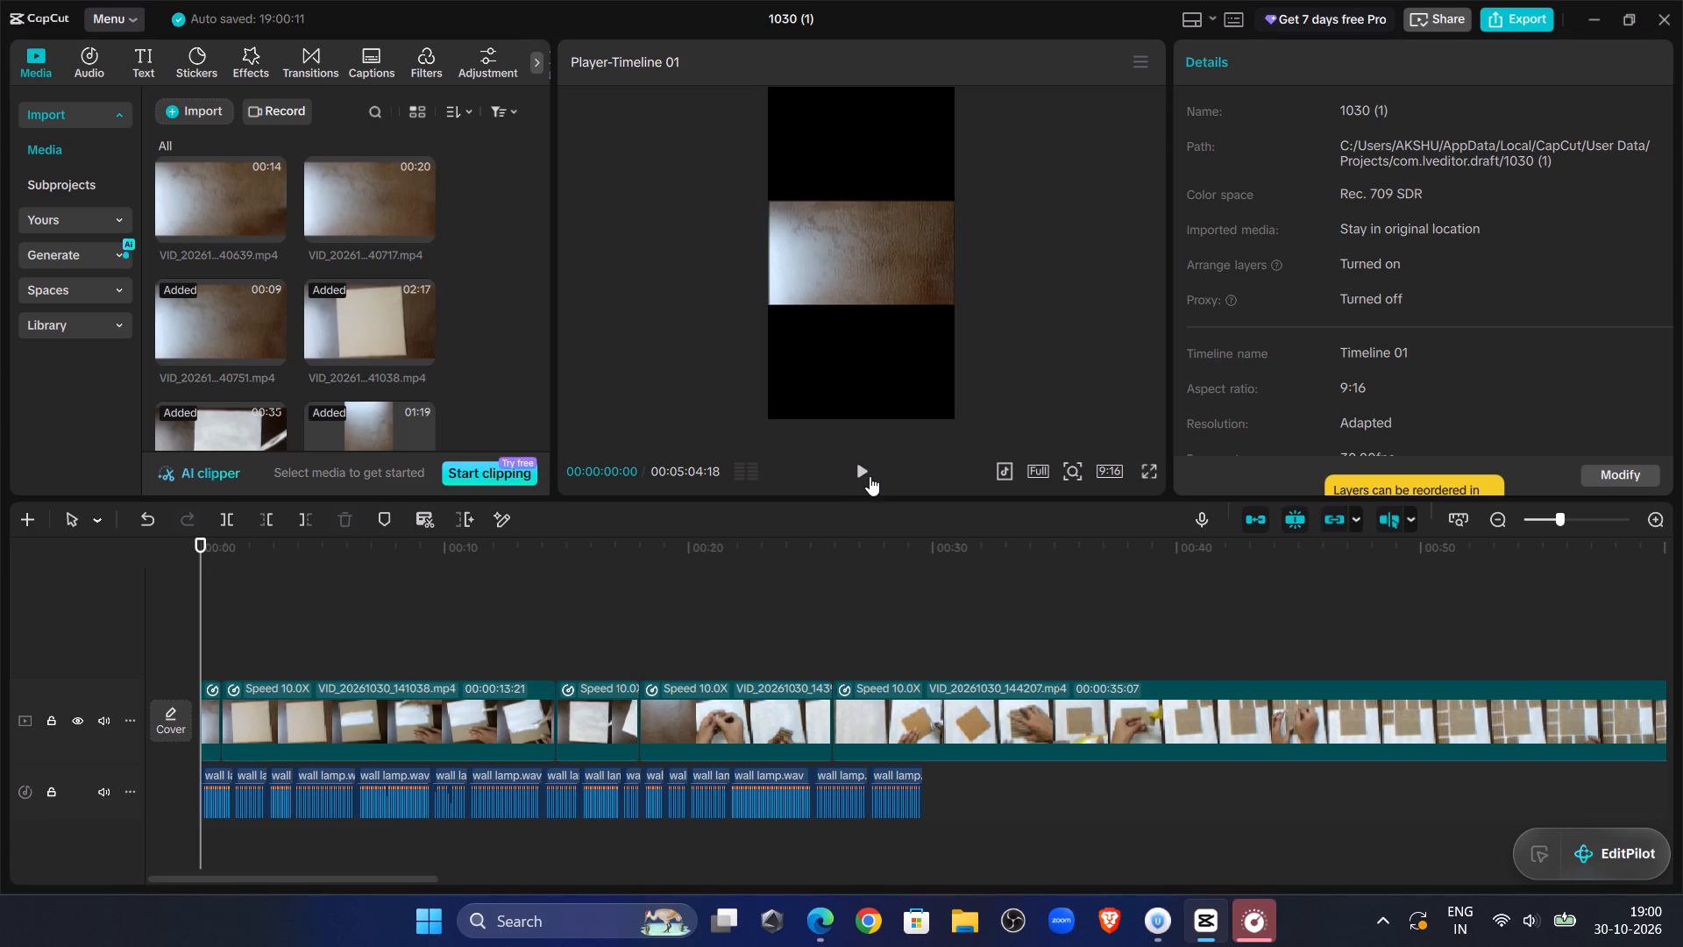
pyautogui.click(861, 475)
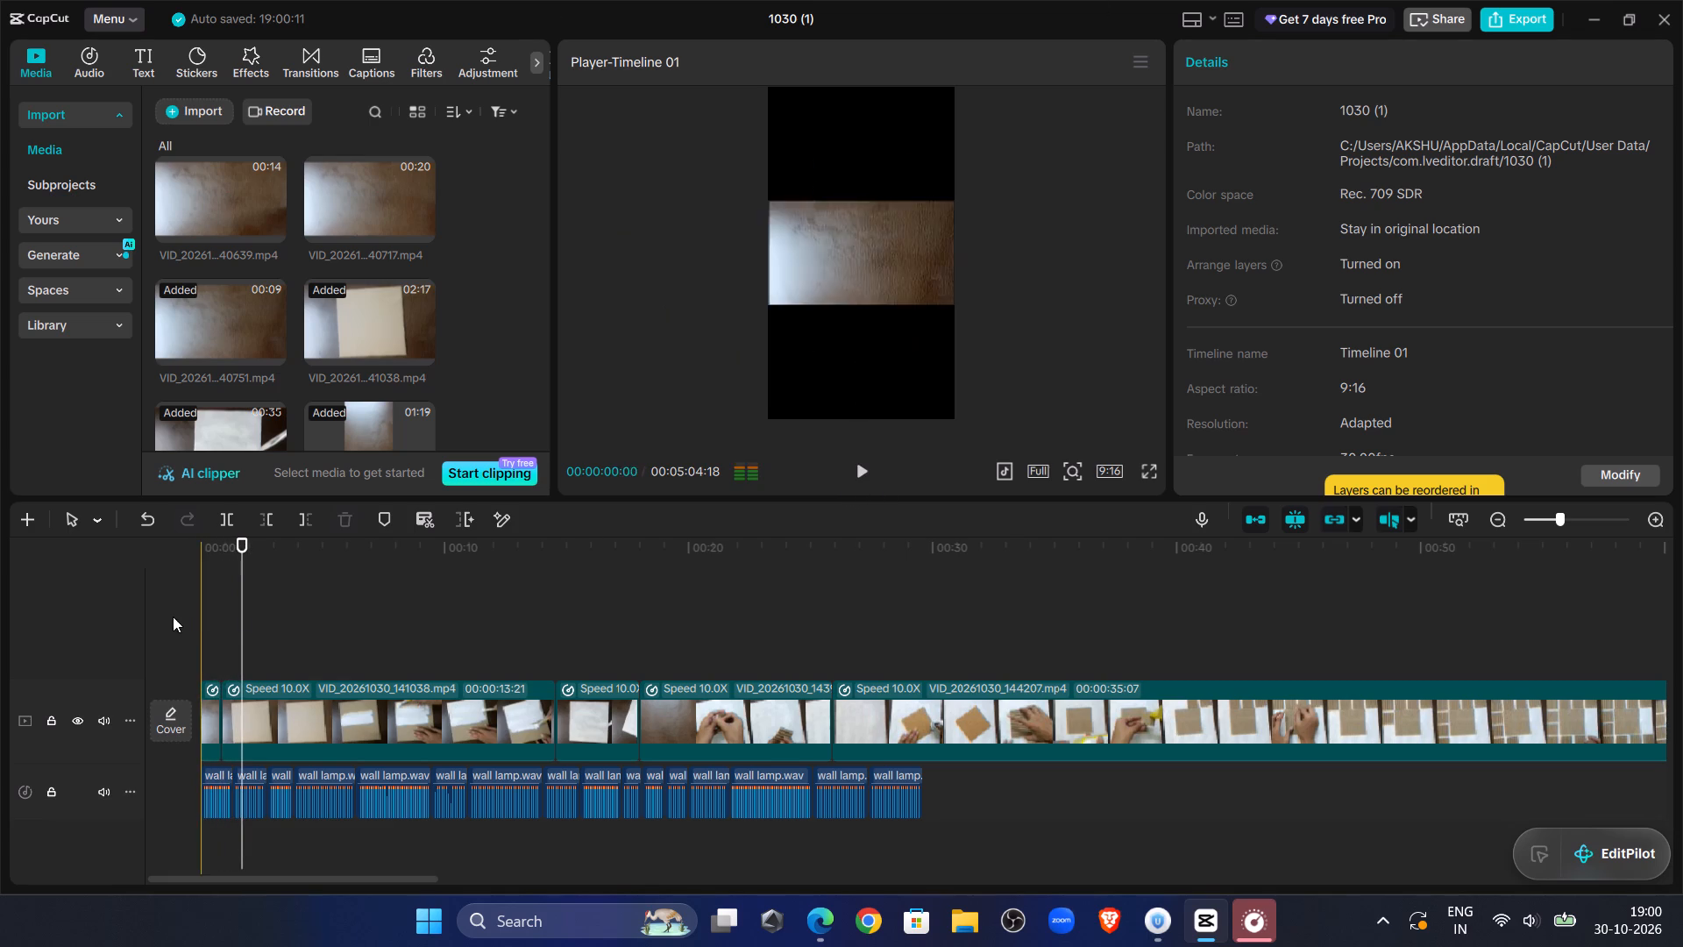
pyautogui.moveTo(241, 603); pyautogui.dragTo(229, 612)
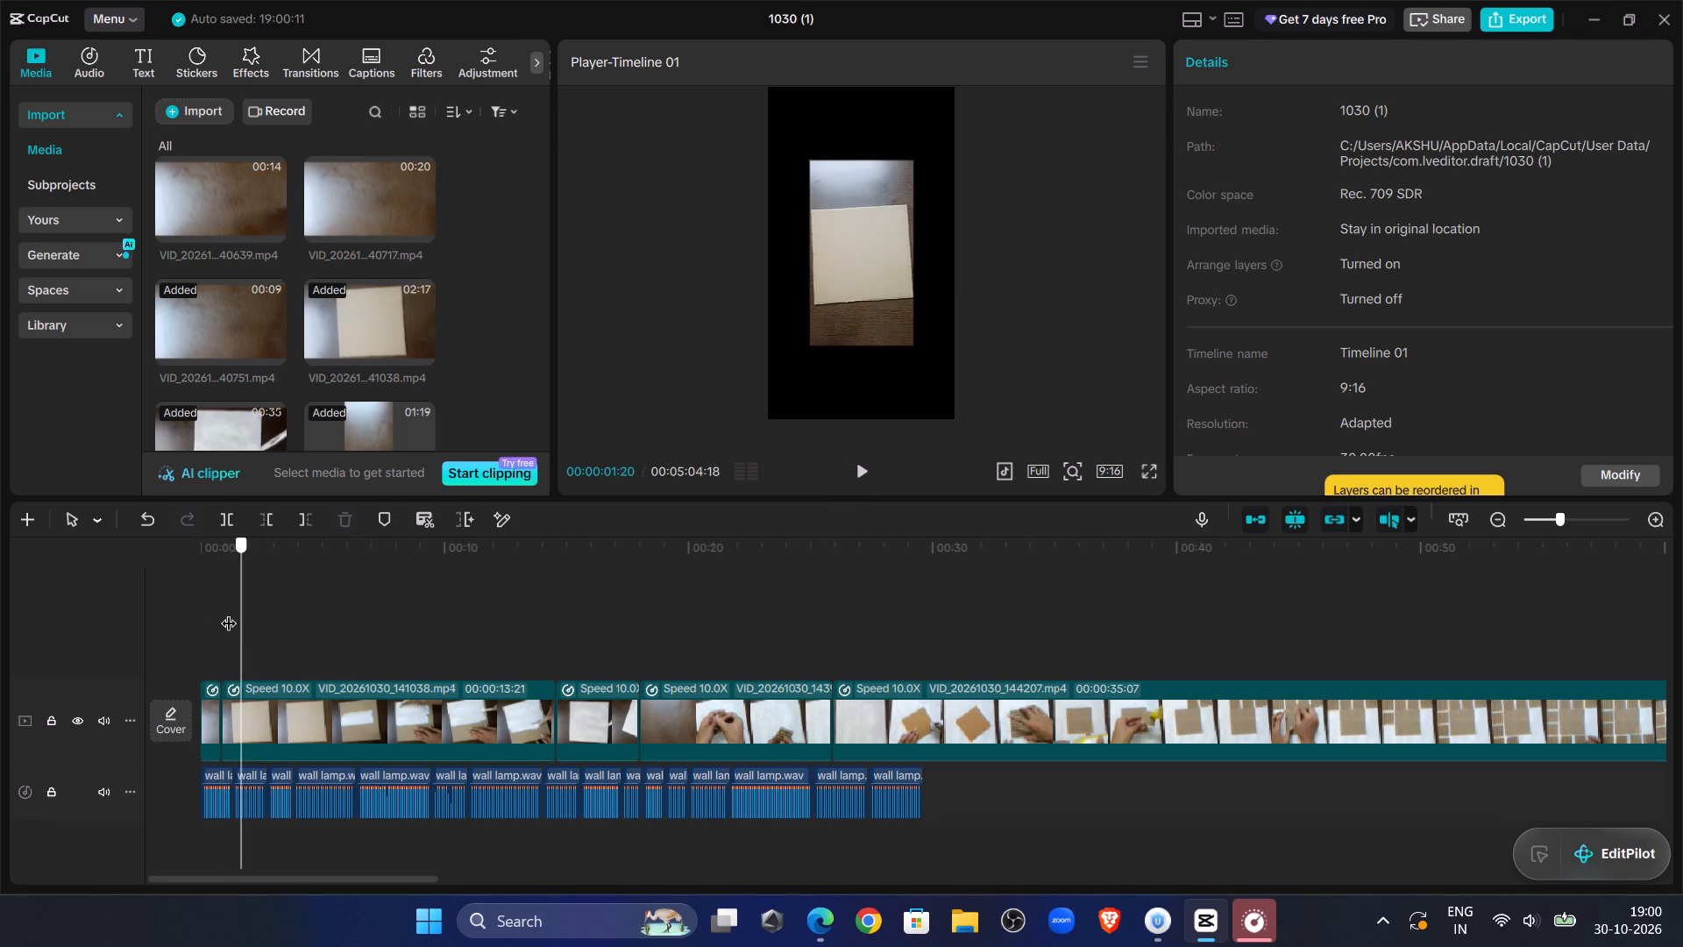
pyautogui.moveTo(229, 612); pyautogui.dragTo(195, 603)
# Rotate the first clip 90° and scale it to 177% so it fills the vertical frame.
pyautogui.click(217, 725)
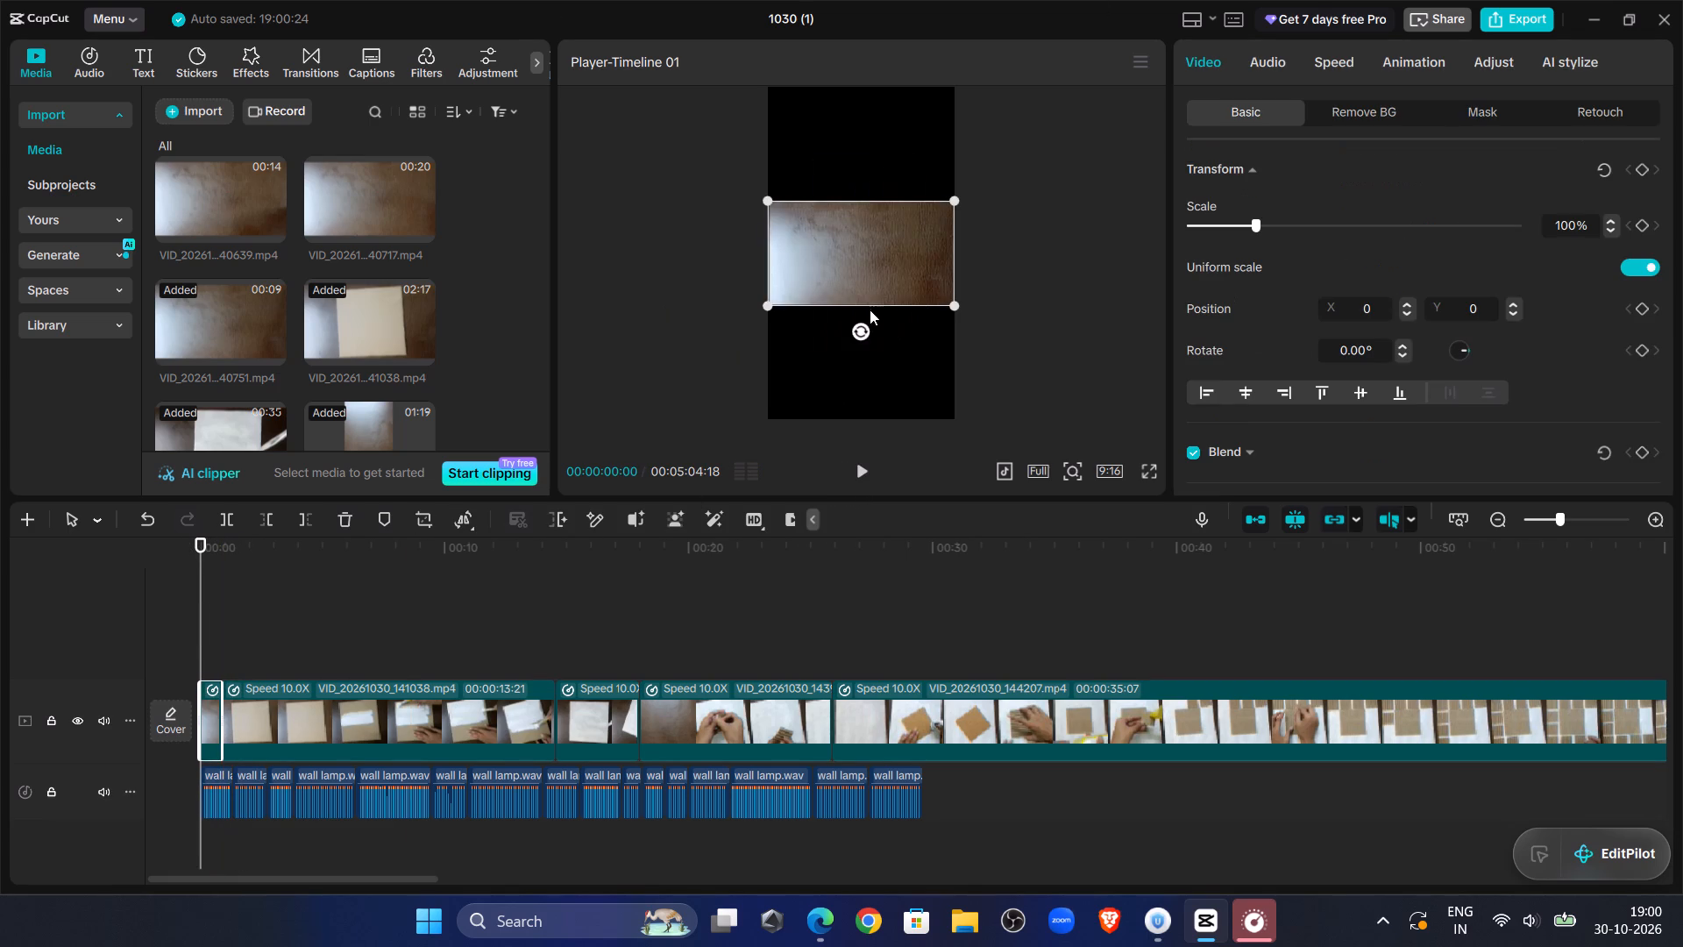
pyautogui.moveTo(862, 332); pyautogui.dragTo(756, 264)
pyautogui.moveTo(913, 344); pyautogui.dragTo(968, 443)
# Scale the VID_20261030_141038.mp4 clip to 177% so it fills the vertical frame.
pyautogui.click(311, 707)
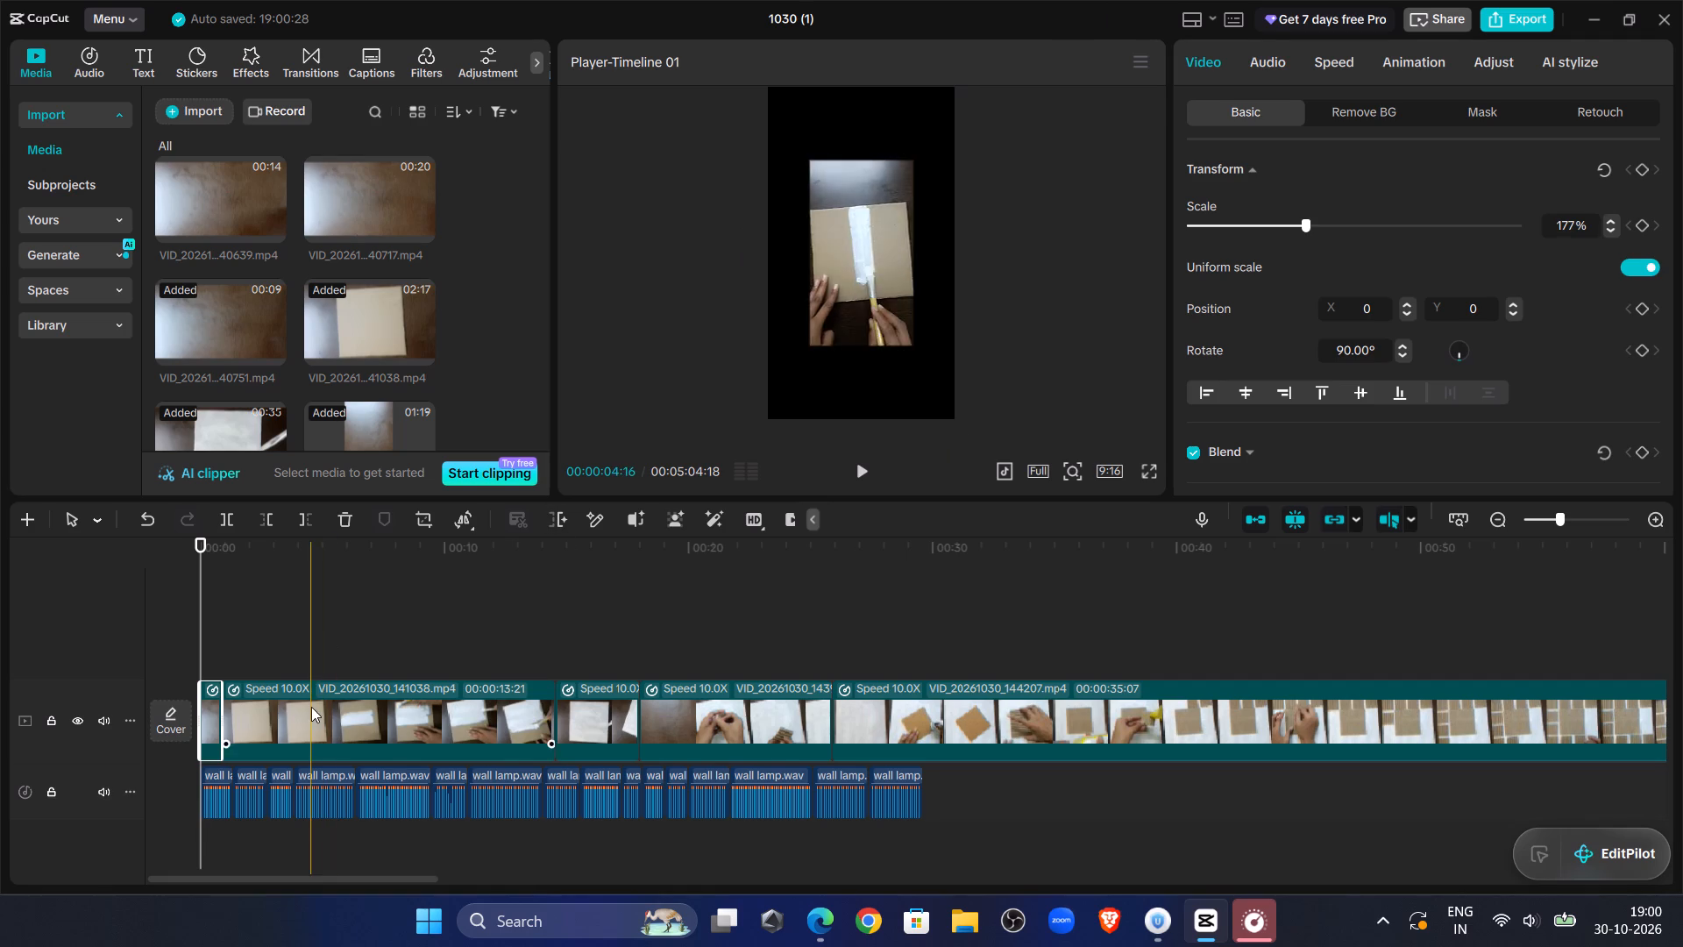
pyautogui.click(447, 539)
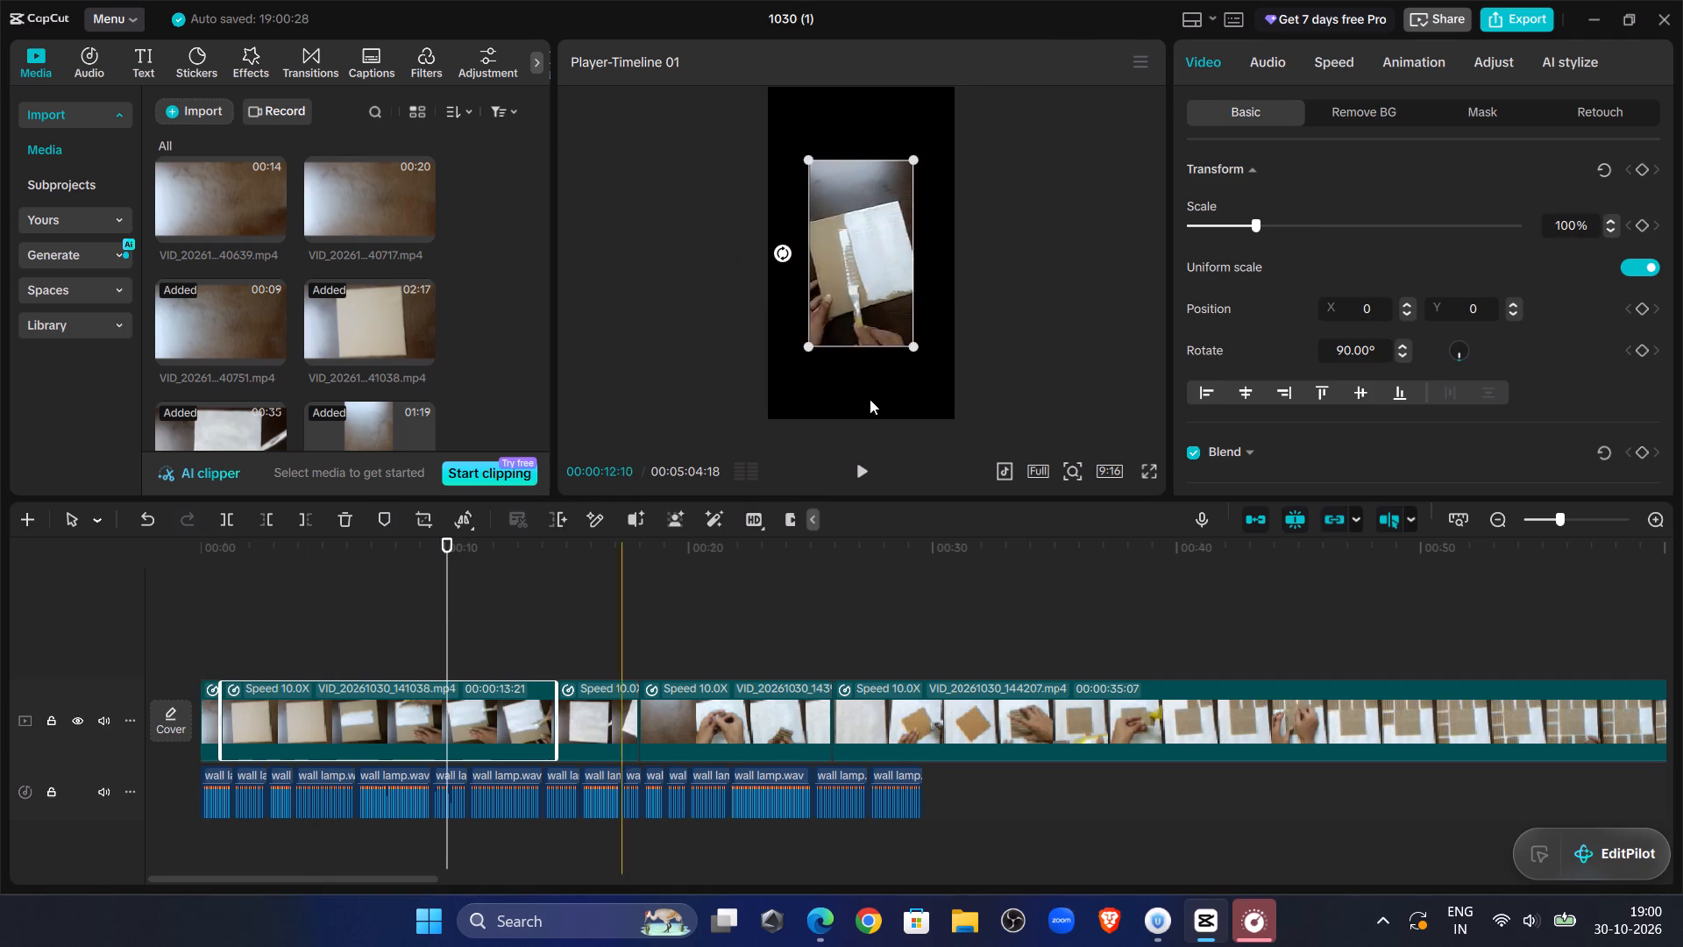
pyautogui.moveTo(918, 345); pyautogui.dragTo(978, 460)
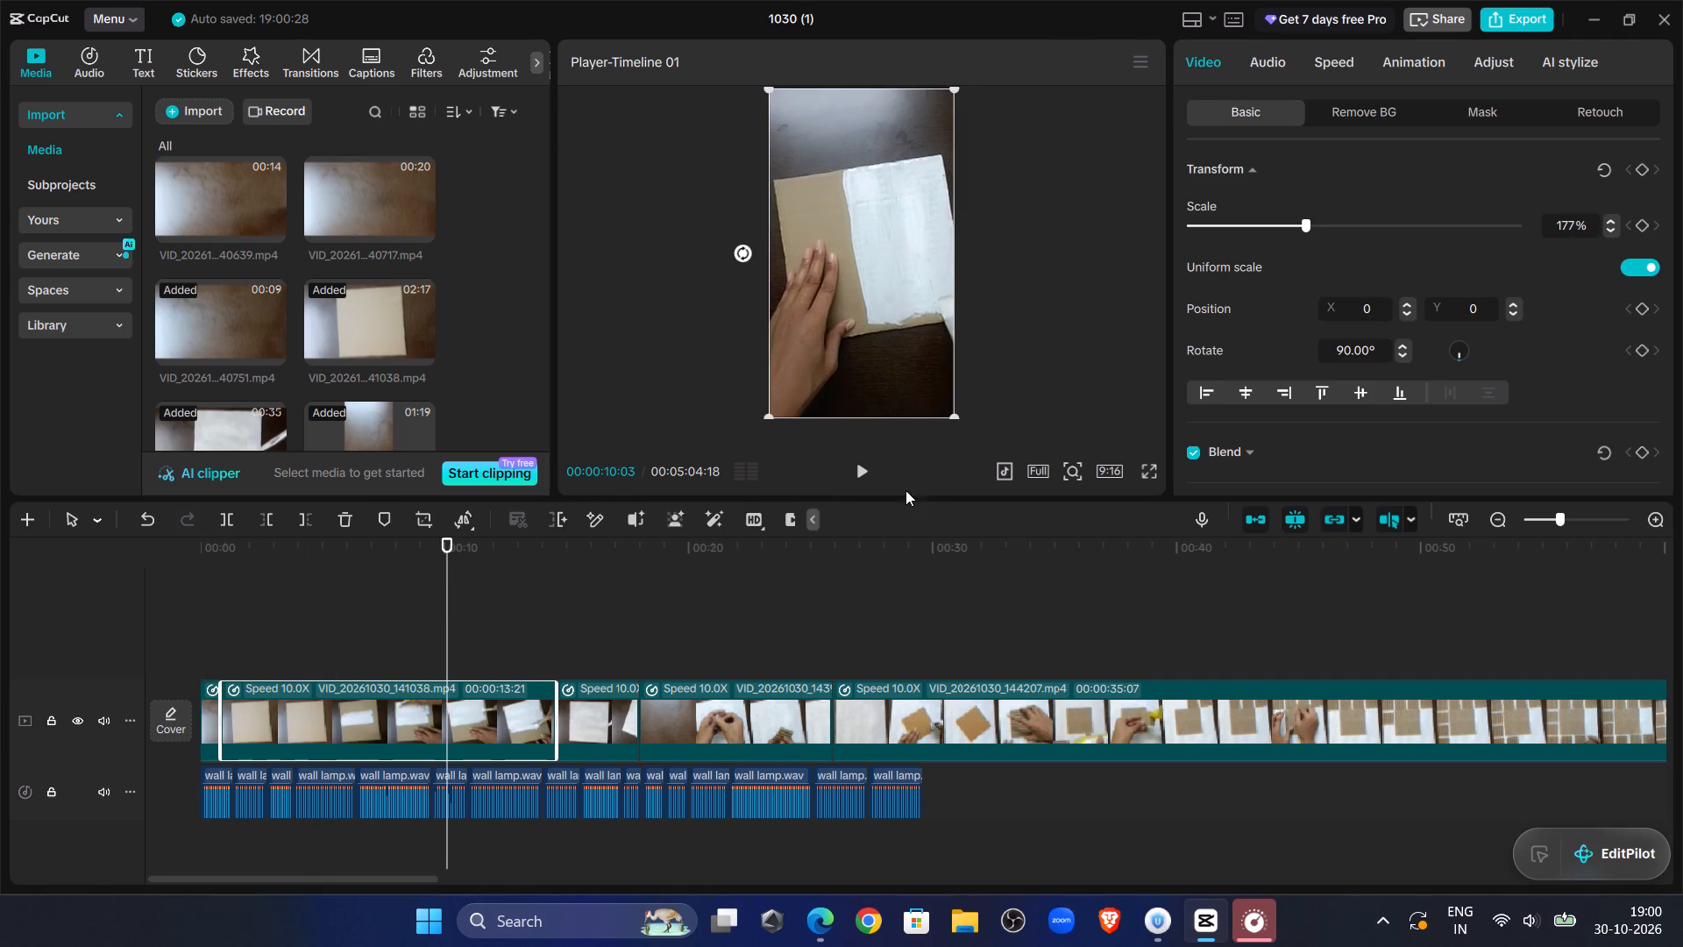
# Rotate the third clip, at about 00:00:16, by 90°, scale it to 177% to fill the frame, and play it back.
pyautogui.click(603, 588)
pyautogui.click(594, 709)
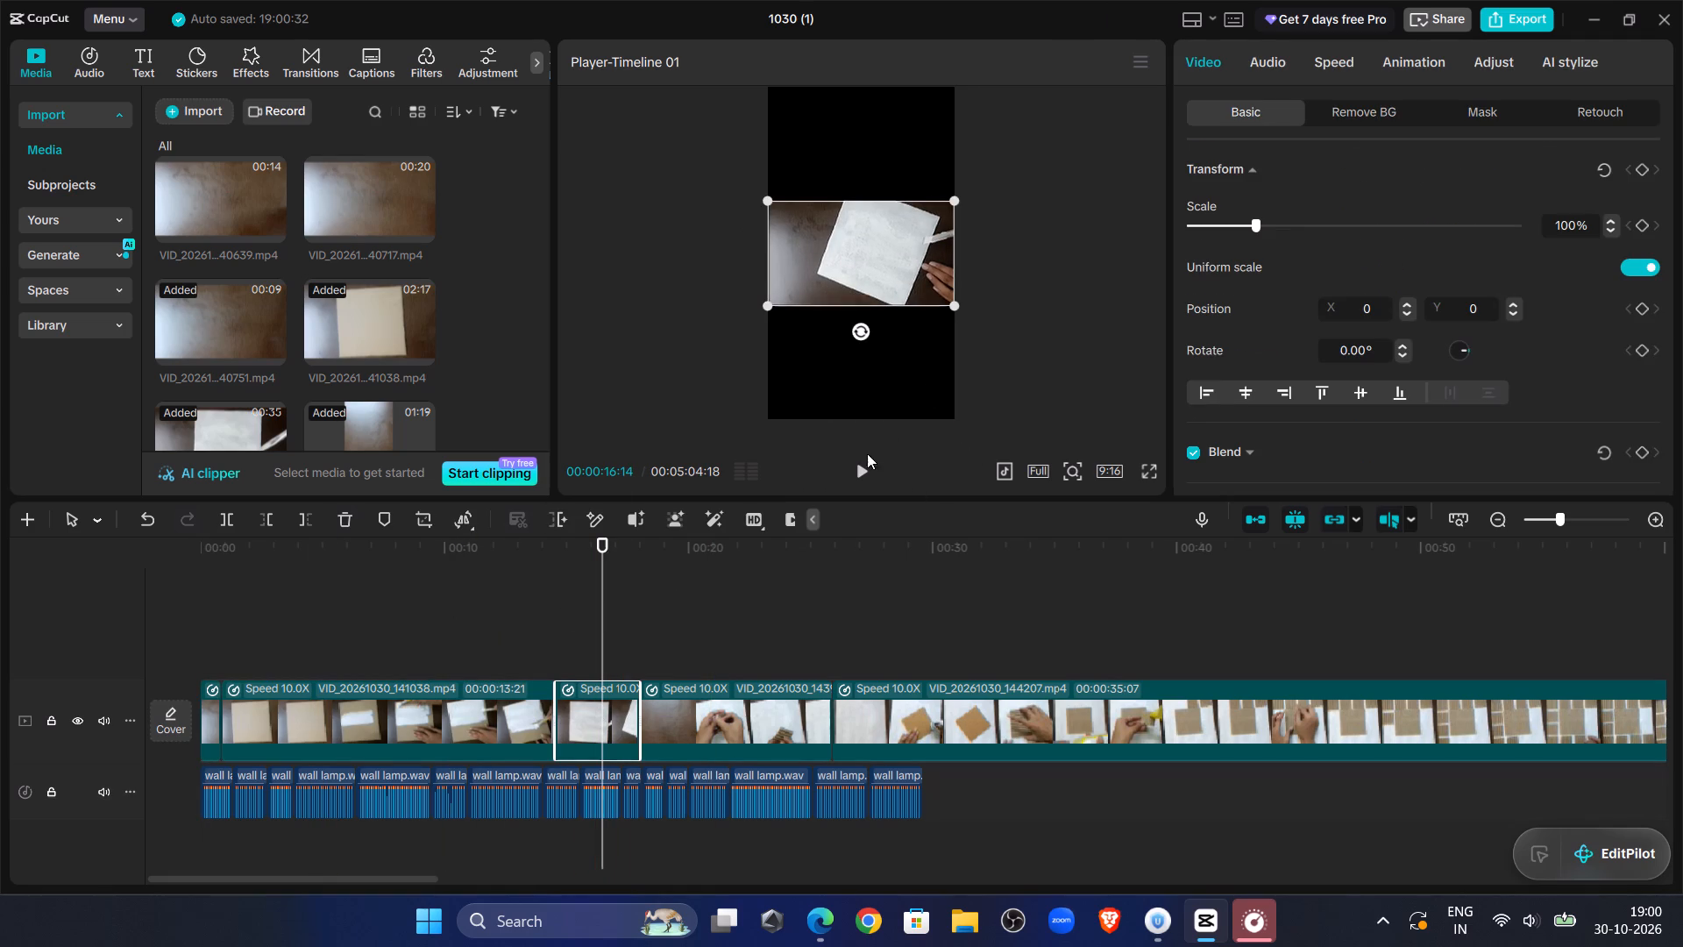
pyautogui.moveTo(859, 330); pyautogui.dragTo(756, 260)
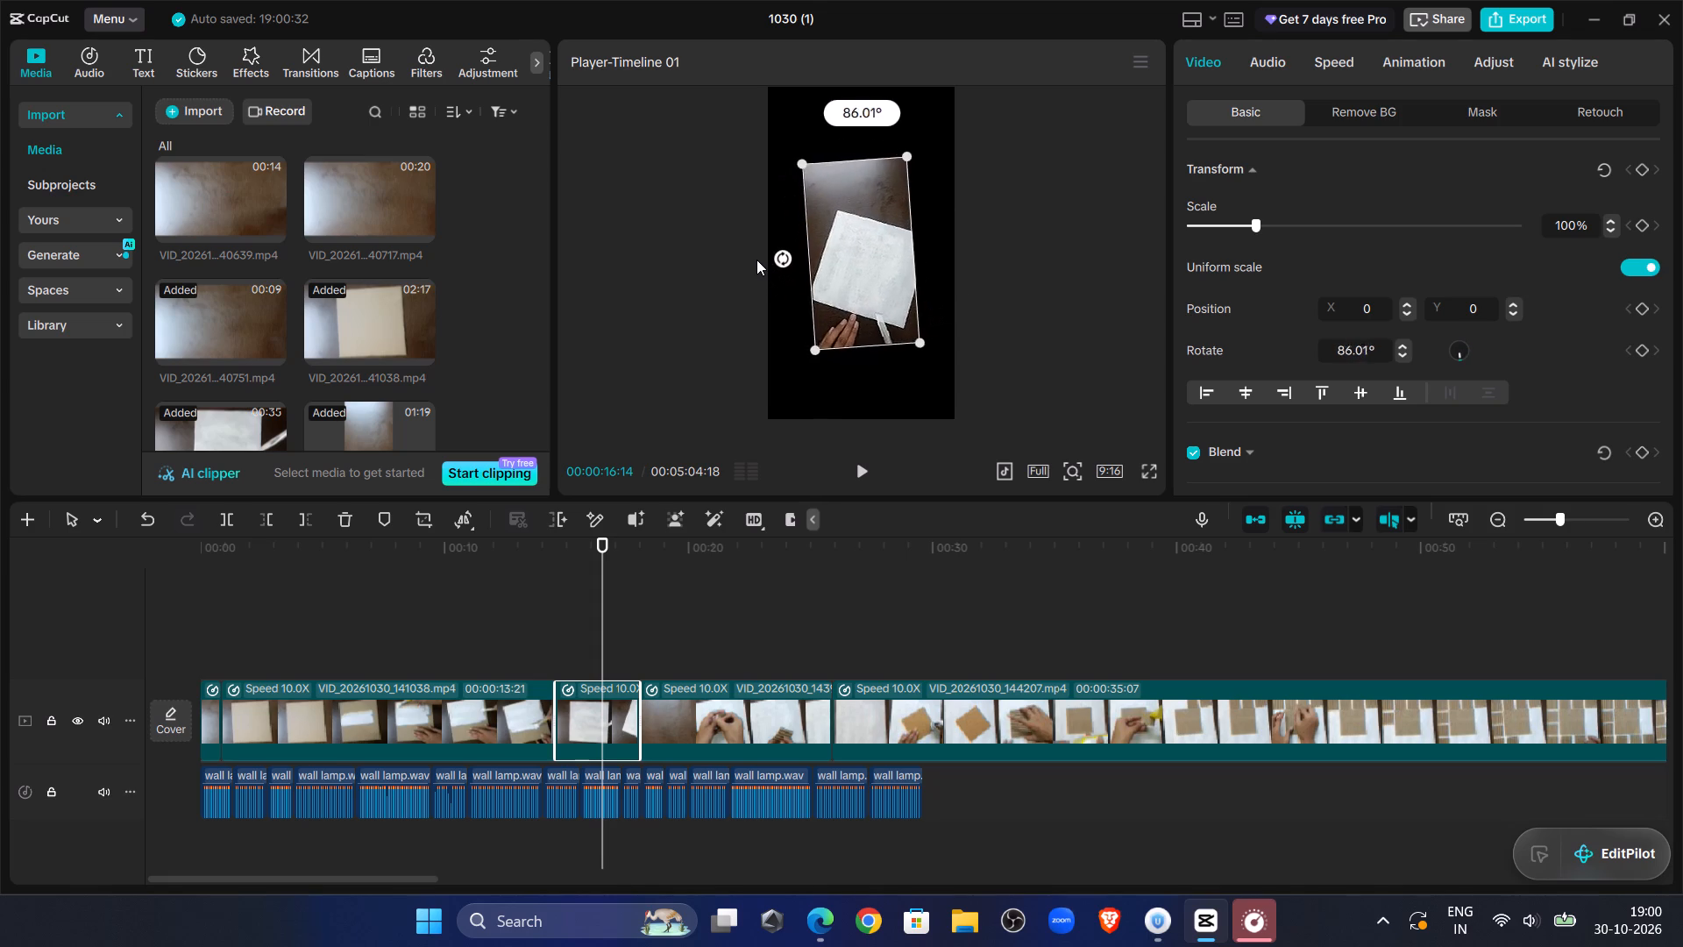
pyautogui.moveTo(756, 260); pyautogui.dragTo(755, 258)
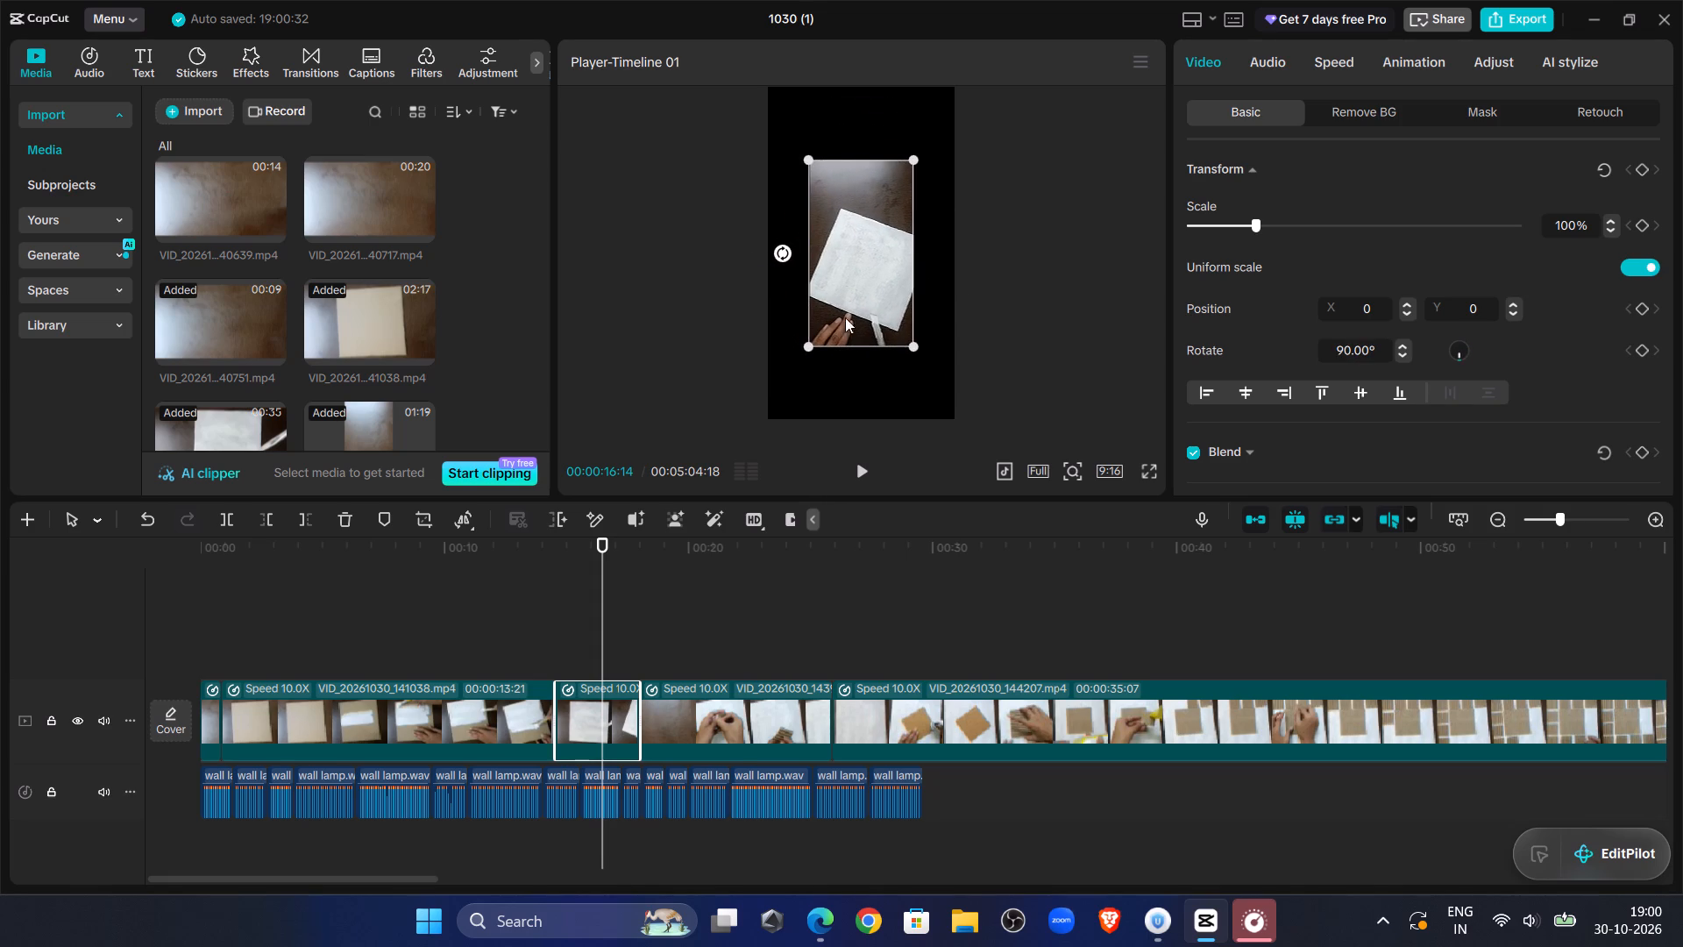
pyautogui.click(777, 262)
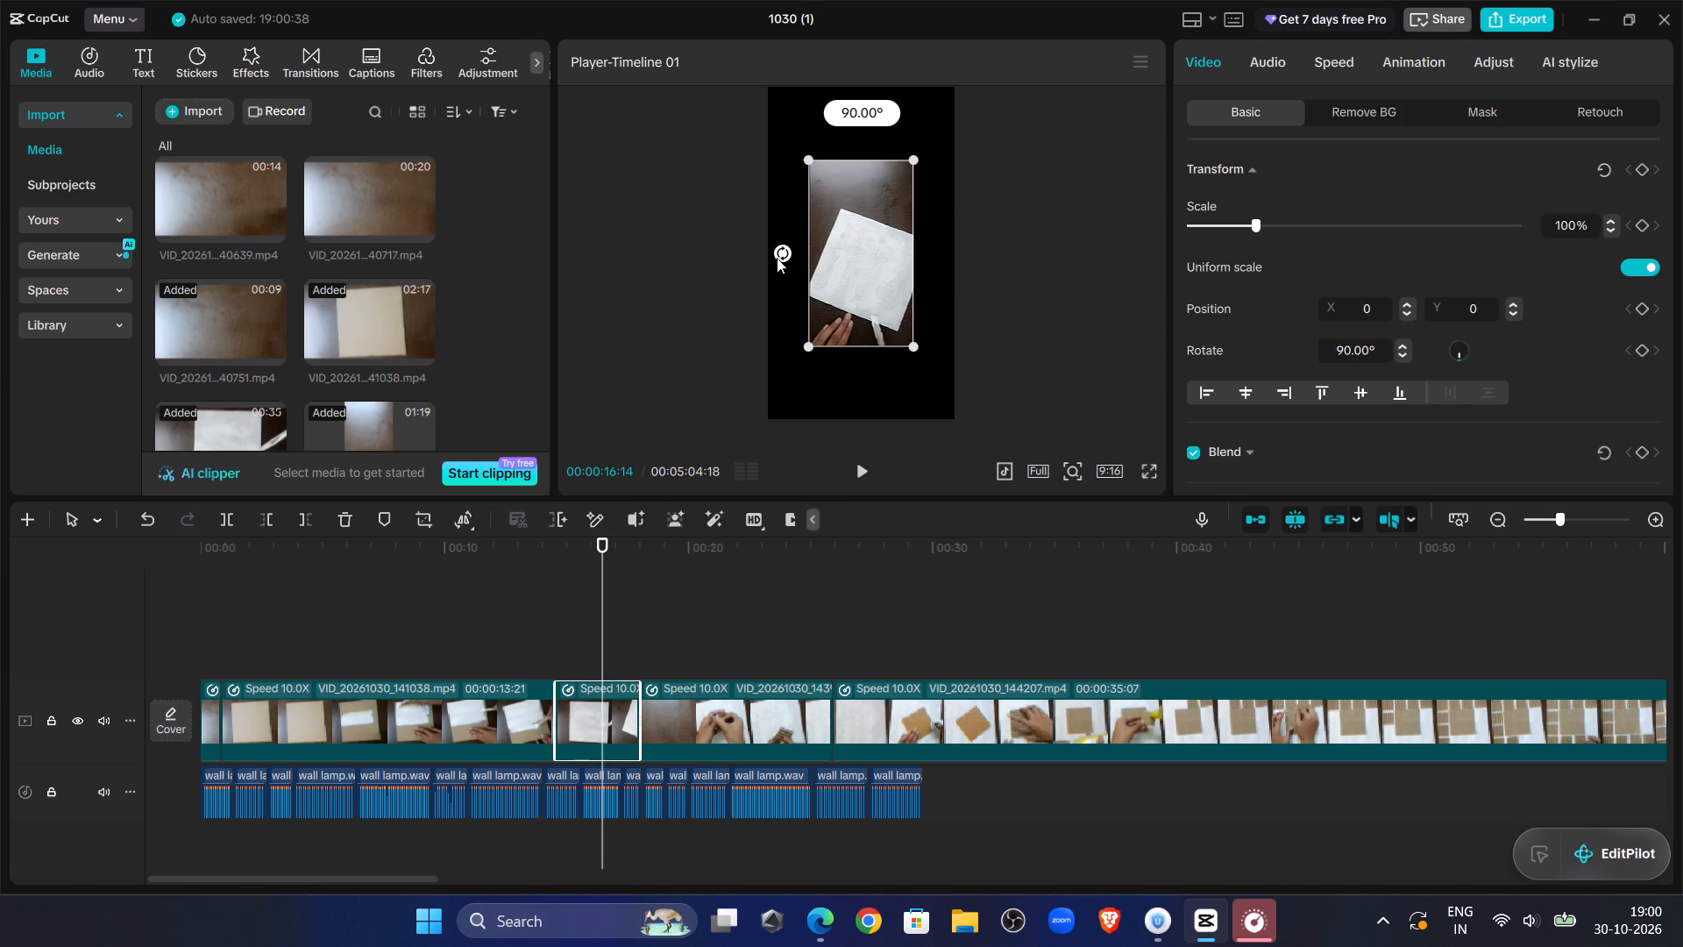
pyautogui.moveTo(919, 343); pyautogui.dragTo(948, 428)
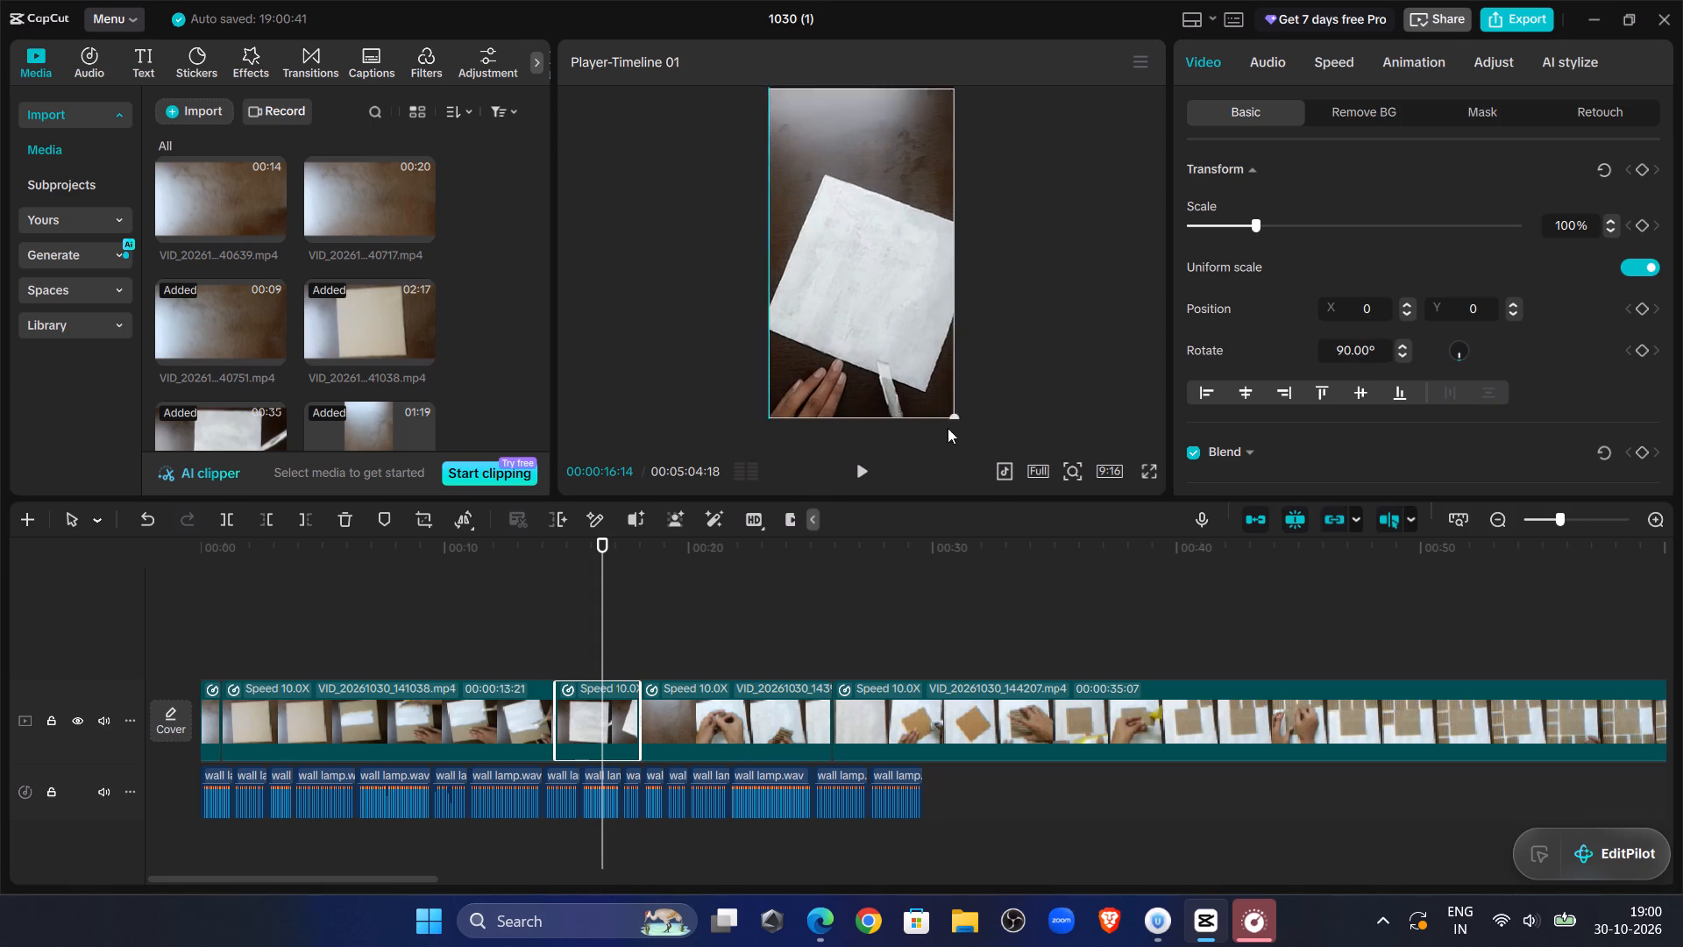
pyautogui.moveTo(948, 428); pyautogui.dragTo(956, 456)
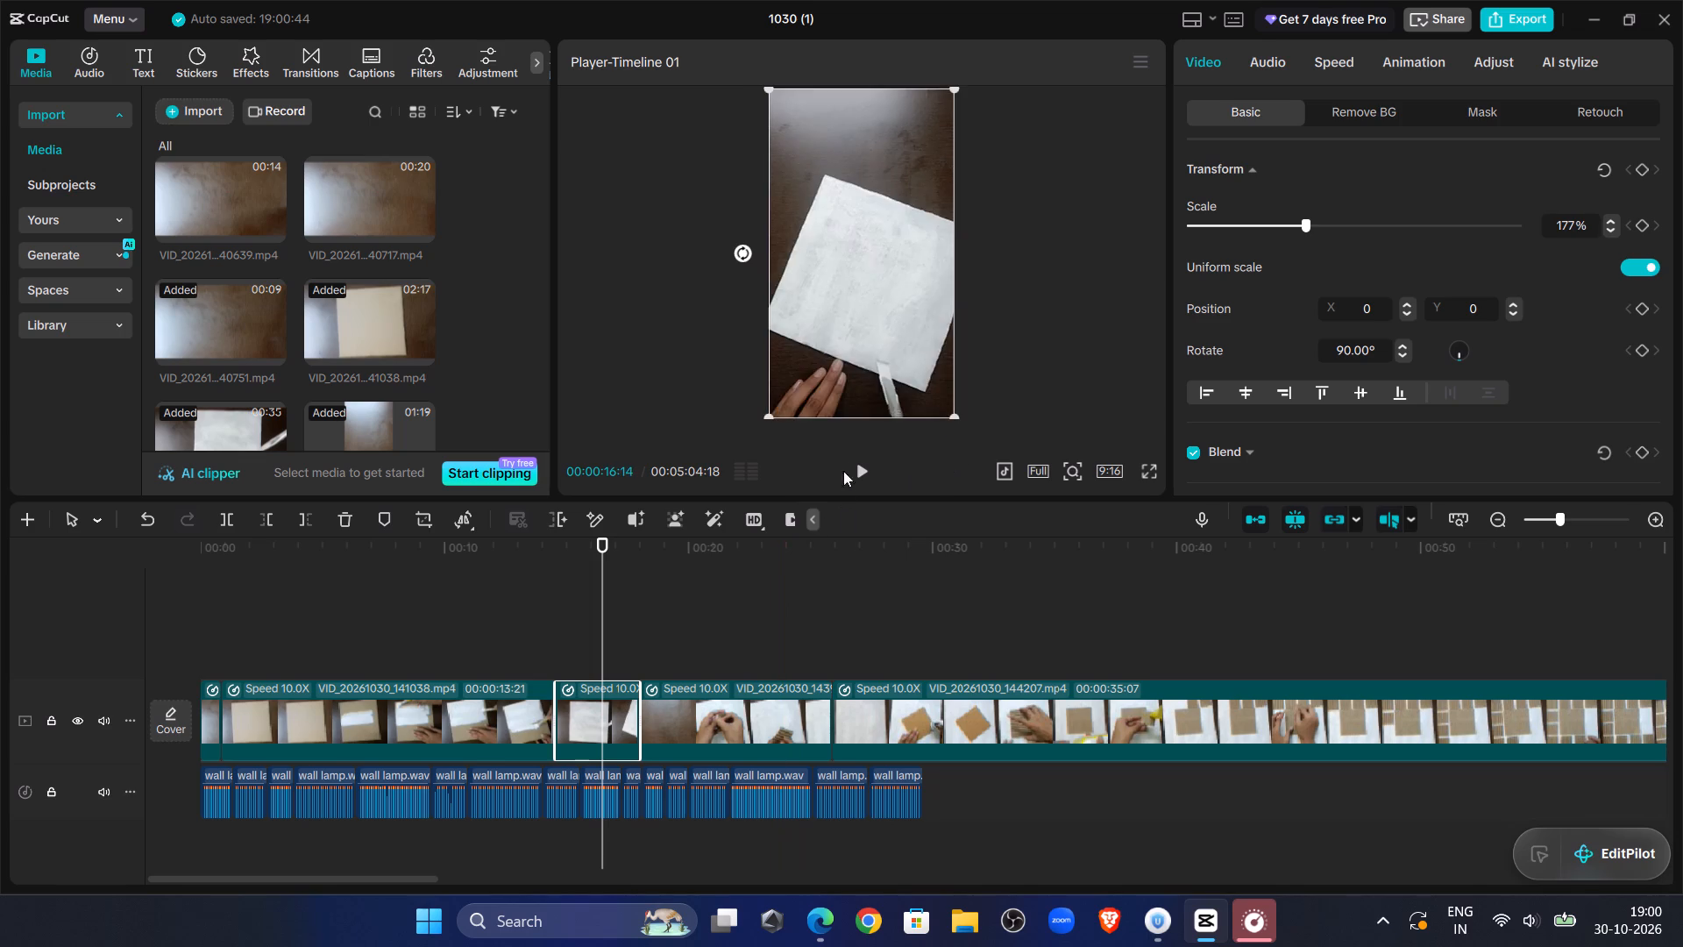
pyautogui.click(849, 465)
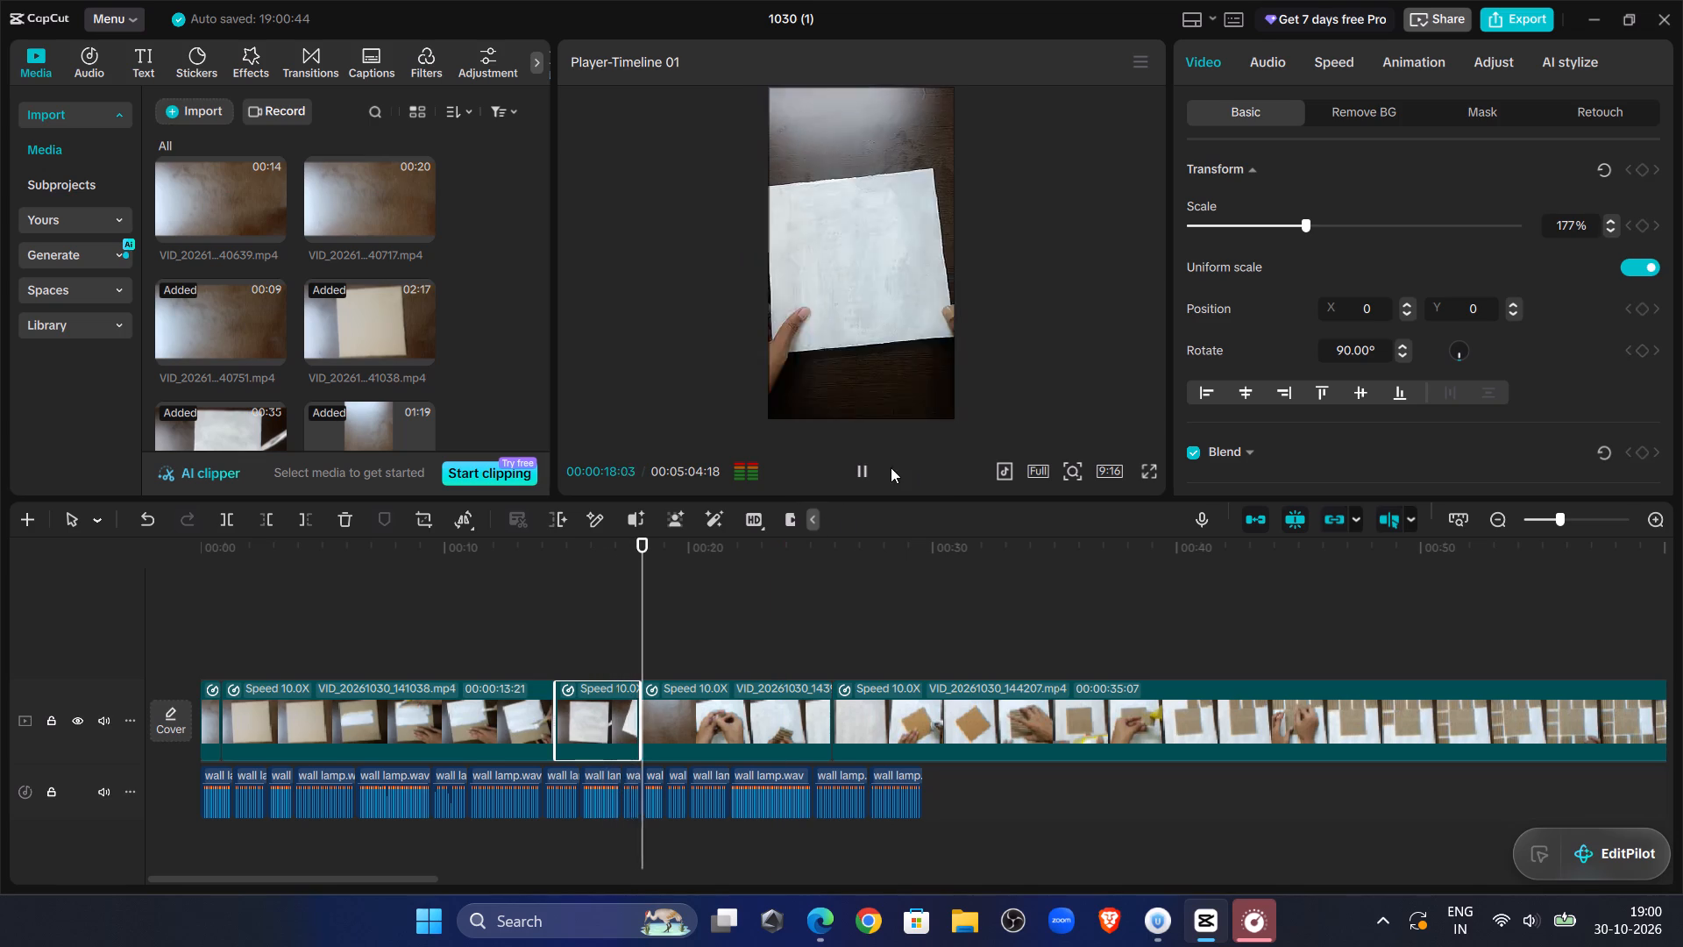
# Replay the opening against the narration and trim the end of the first clip at 00:00:00:23.
pyautogui.click(543, 619)
pyautogui.moveTo(543, 619); pyautogui.dragTo(0, 563)
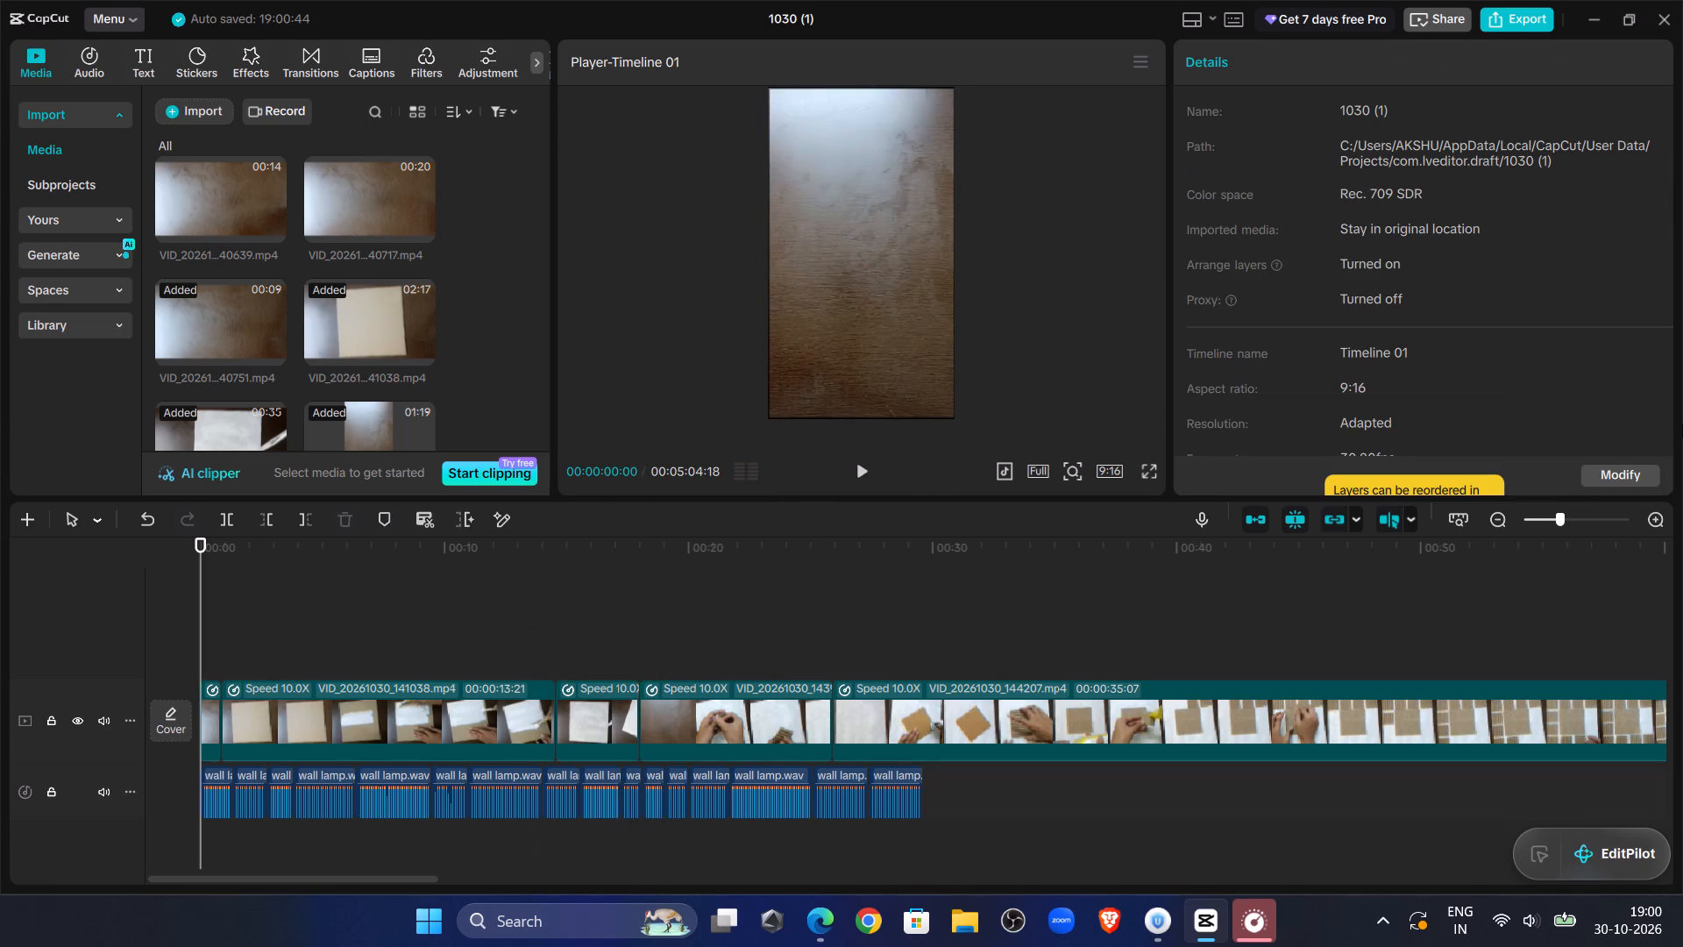
pyautogui.click(1580, 516)
pyautogui.click(870, 486)
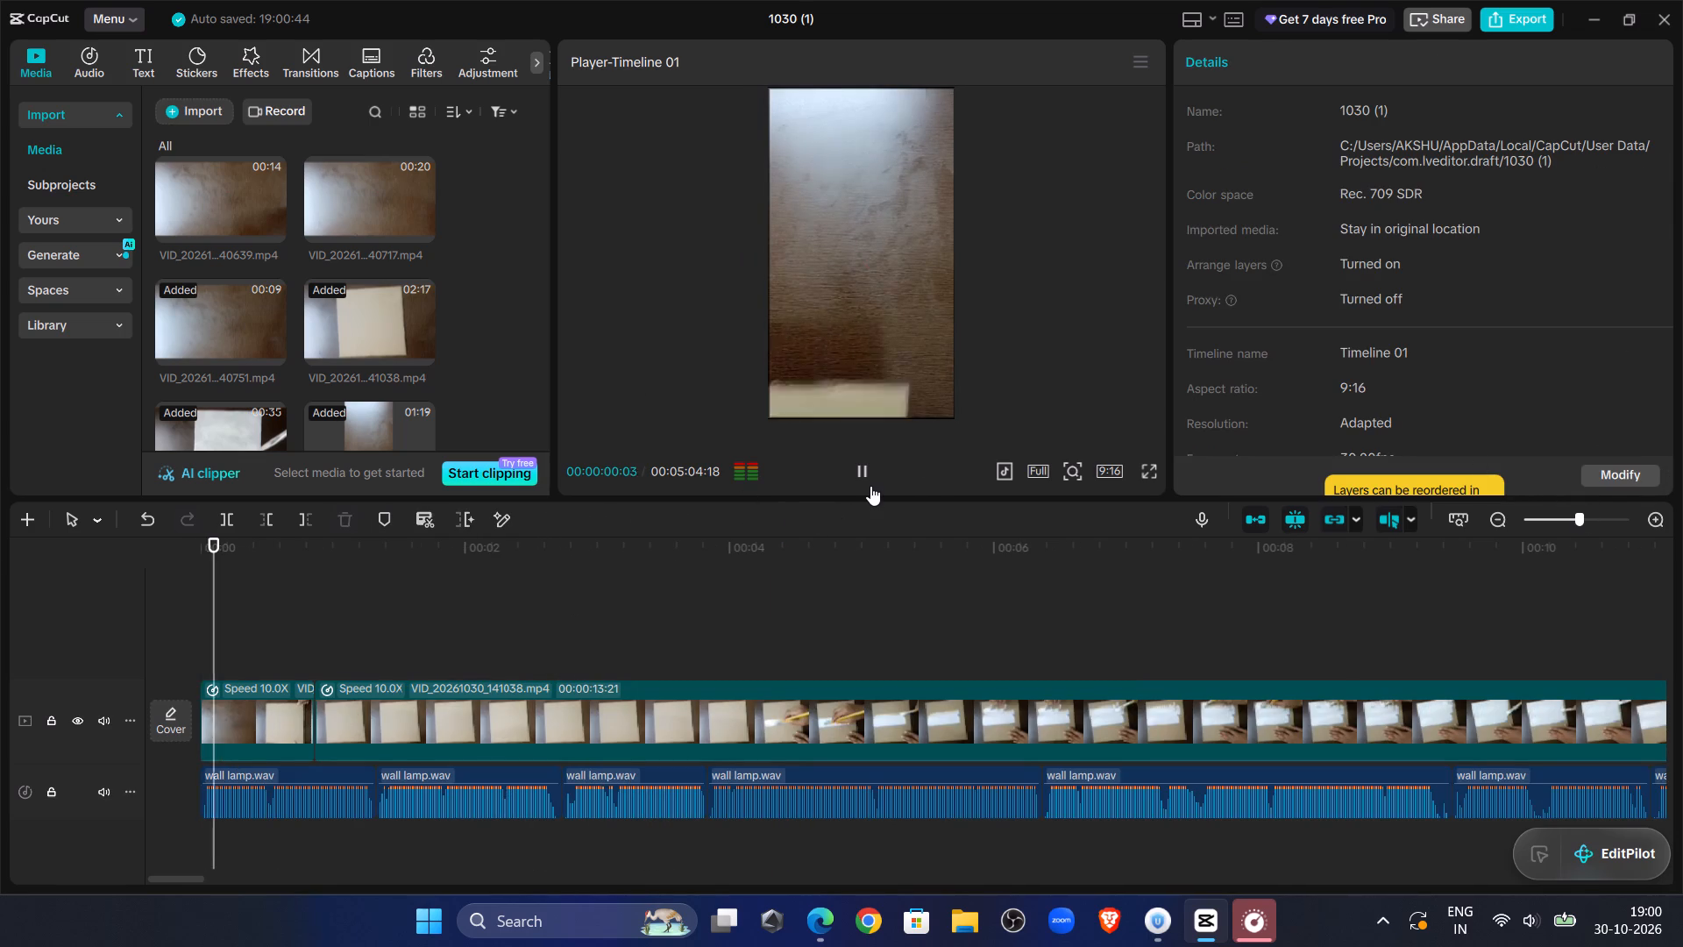
pyautogui.click(870, 486)
pyautogui.doubleClick(196, 616)
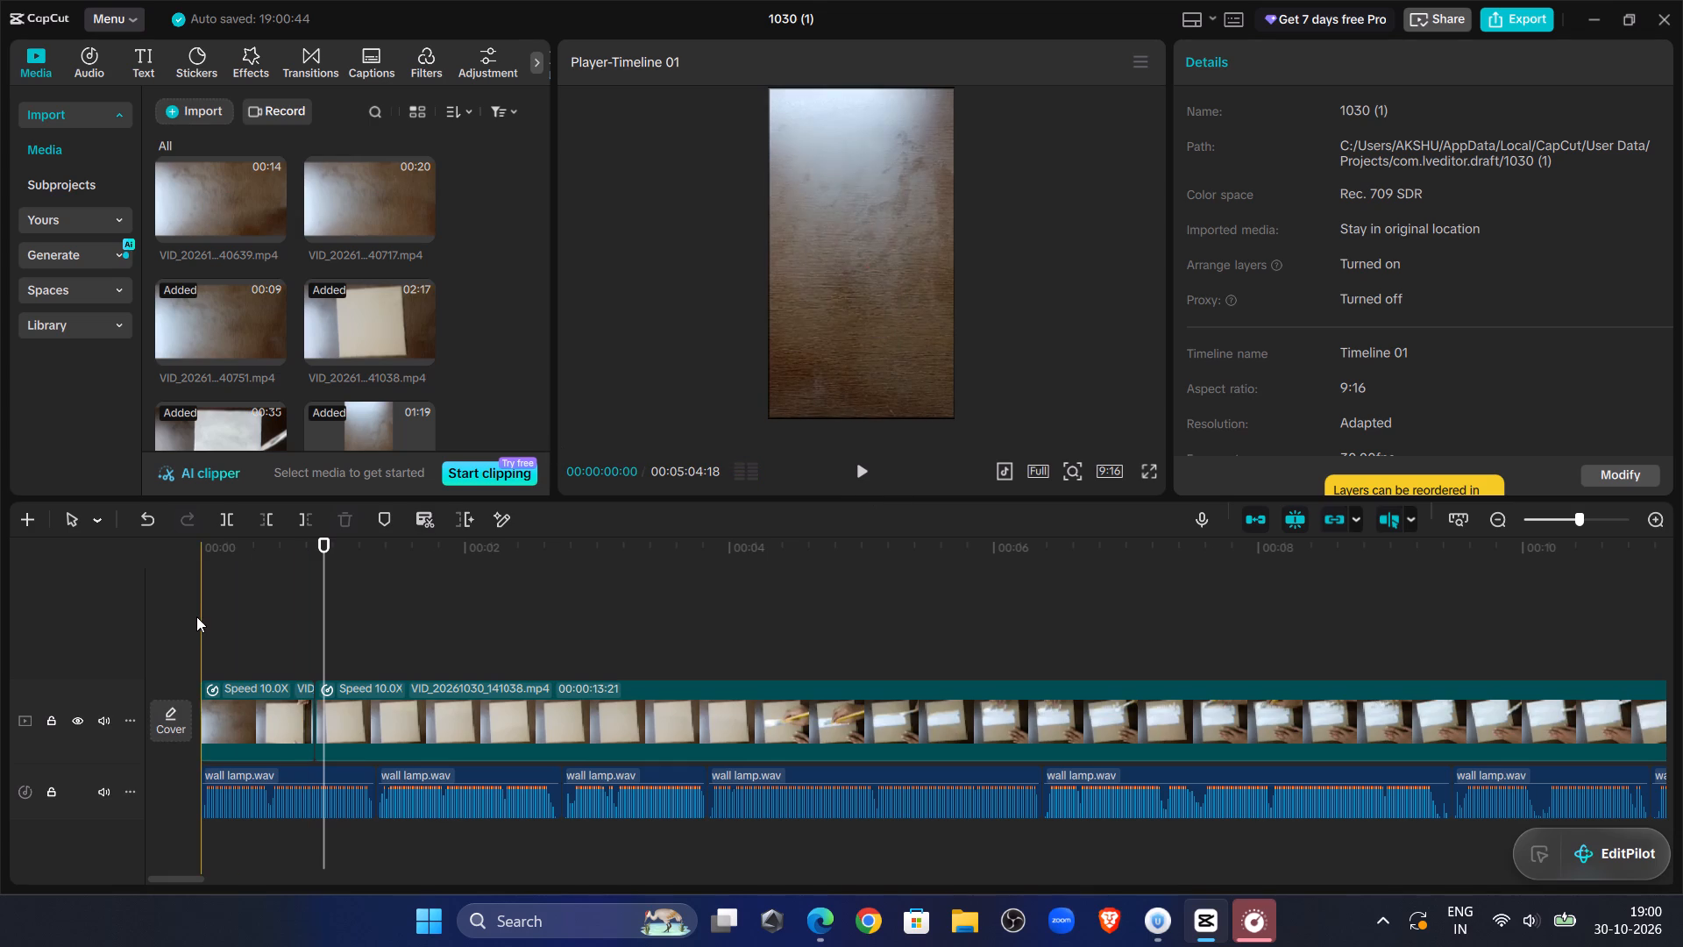
pyautogui.moveTo(328, 557); pyautogui.dragTo(0, 610)
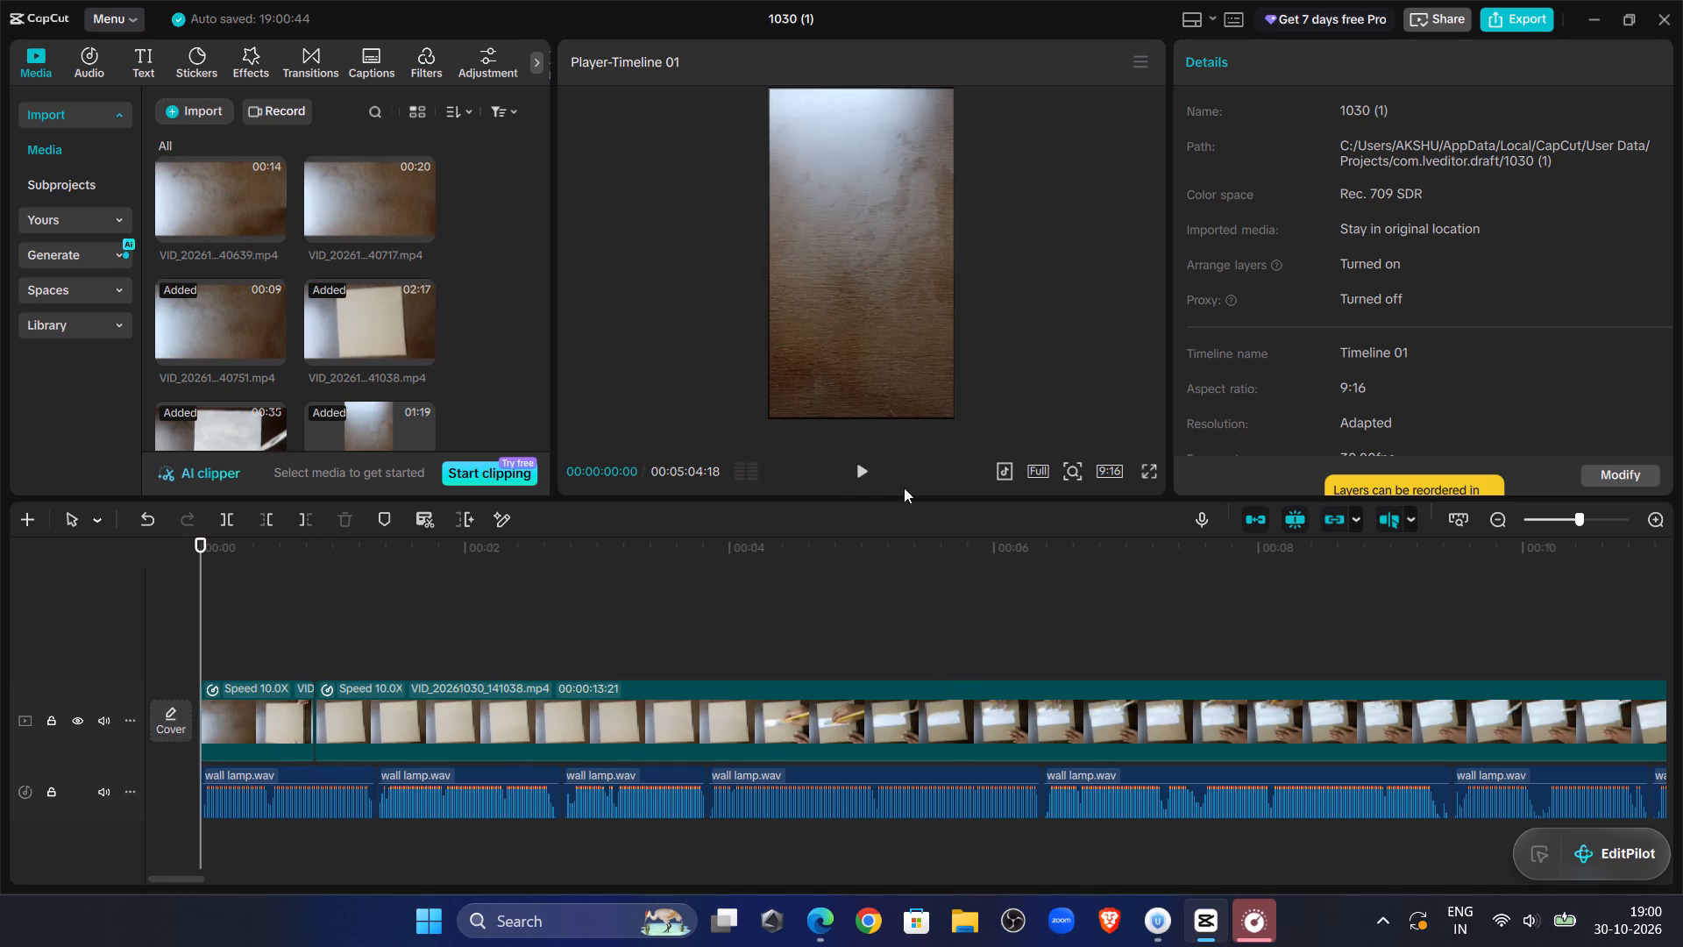
pyautogui.click(863, 472)
pyautogui.click(863, 471)
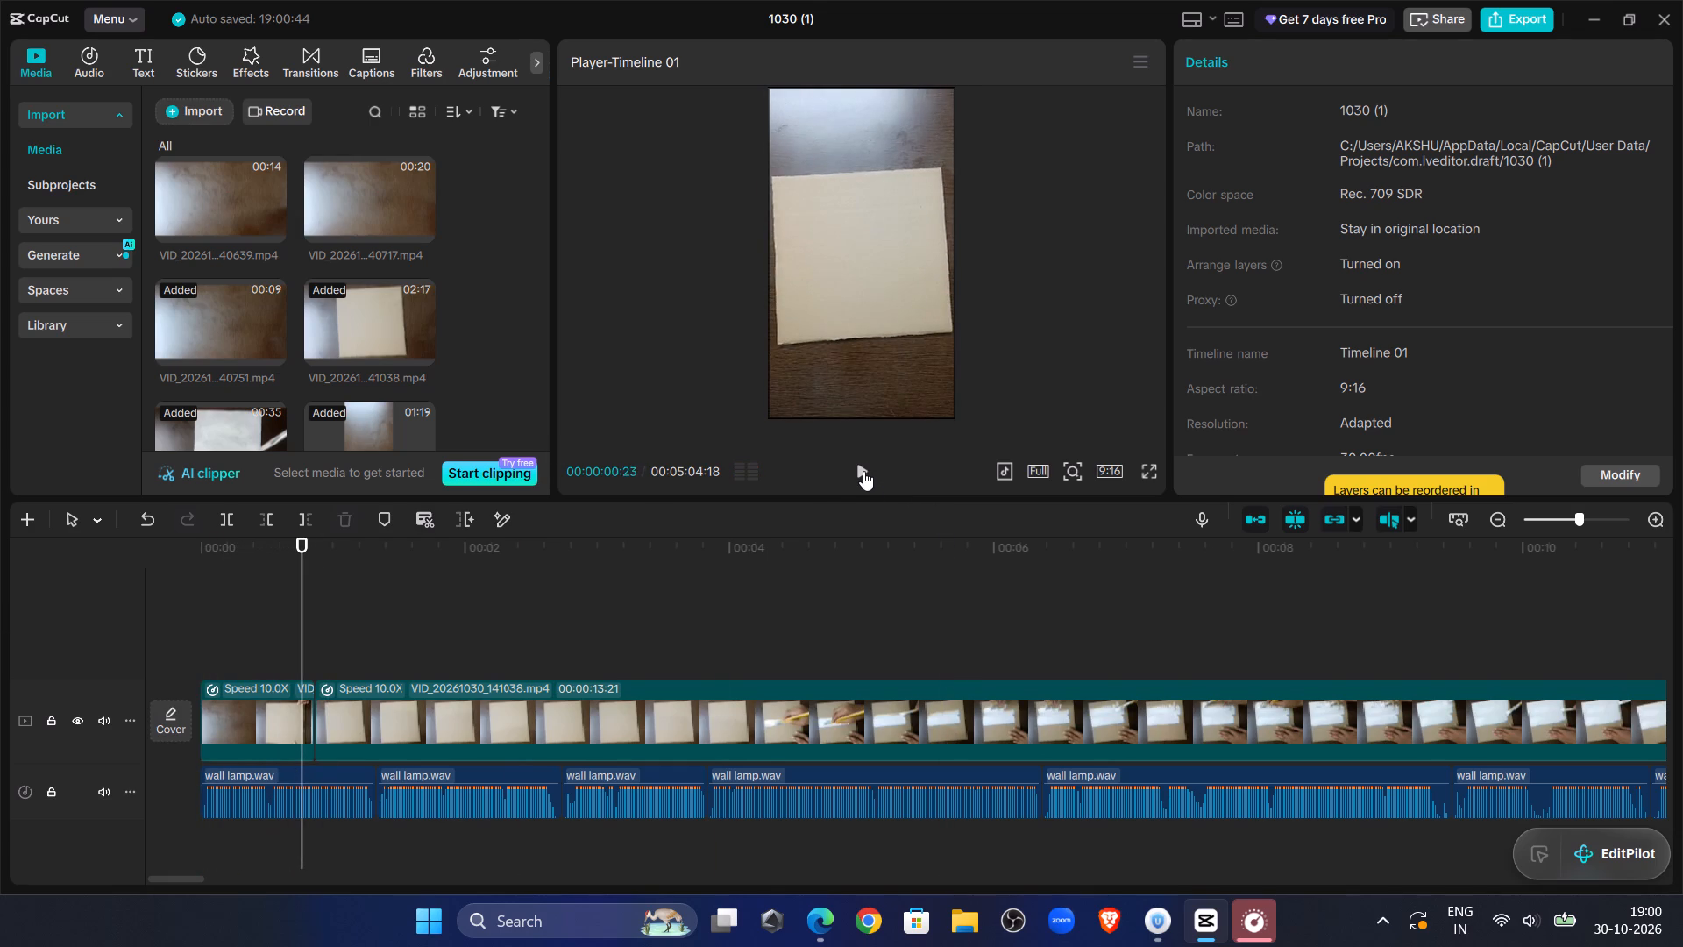
pyautogui.click(280, 714)
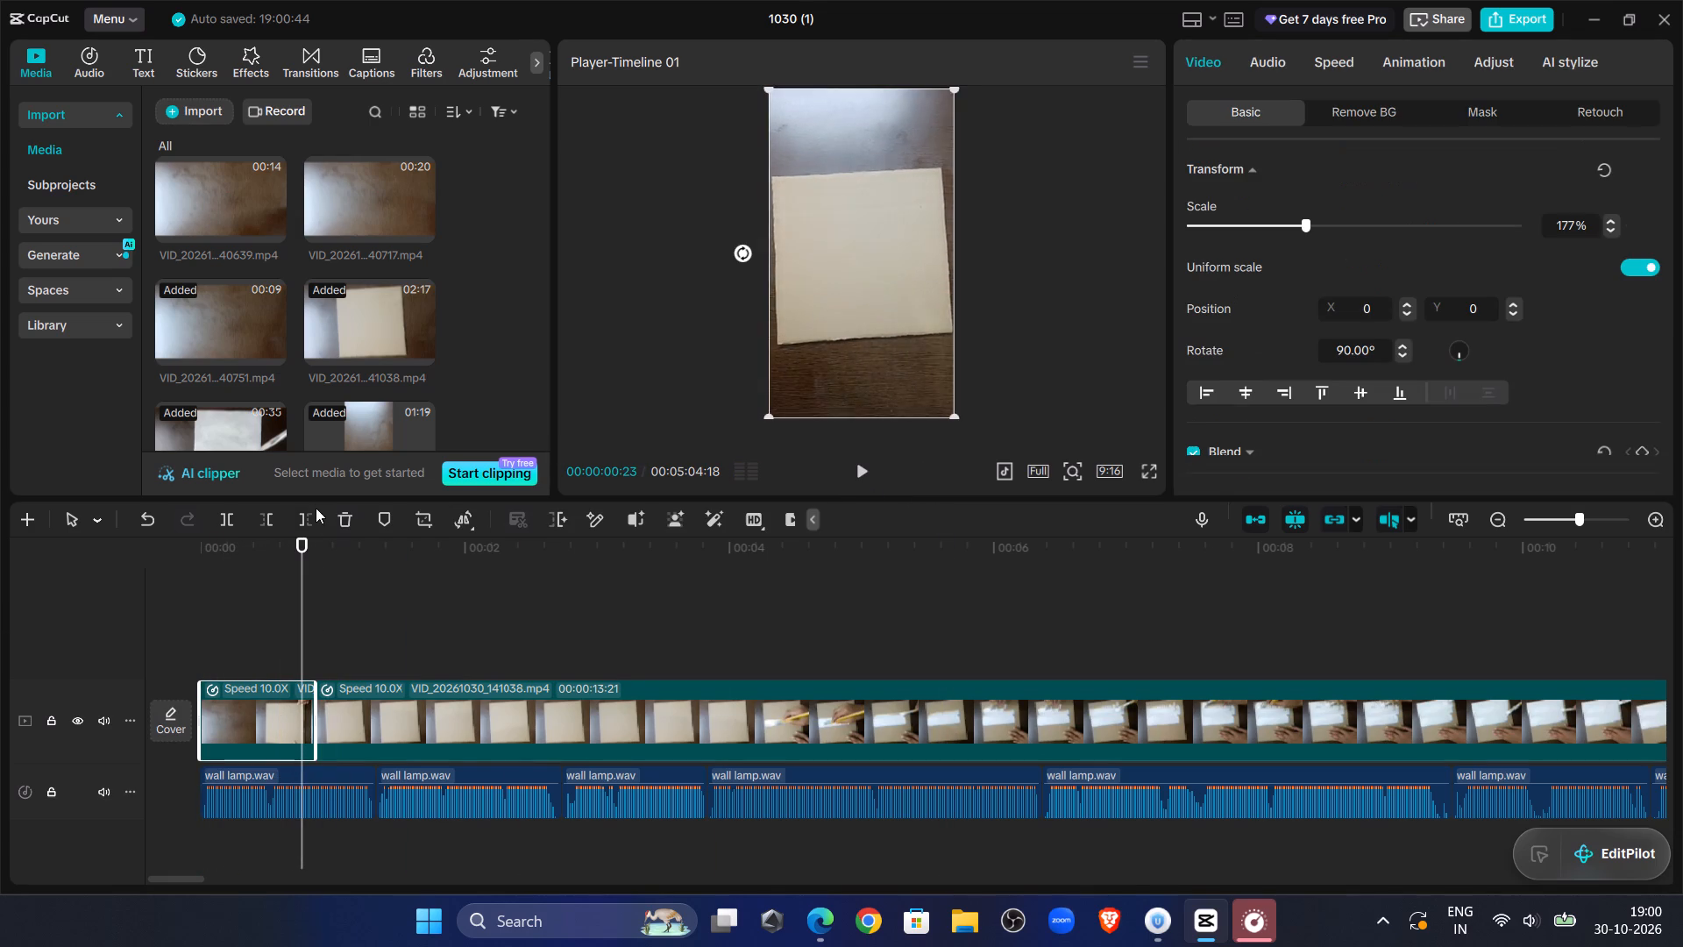
pyautogui.click(301, 521)
# Trim the start of the VID_20261030_141038.mp4 clip up to 00:00:03:23, removing the footage before the brush reaches the board.
pyautogui.click(873, 454)
pyautogui.click(871, 460)
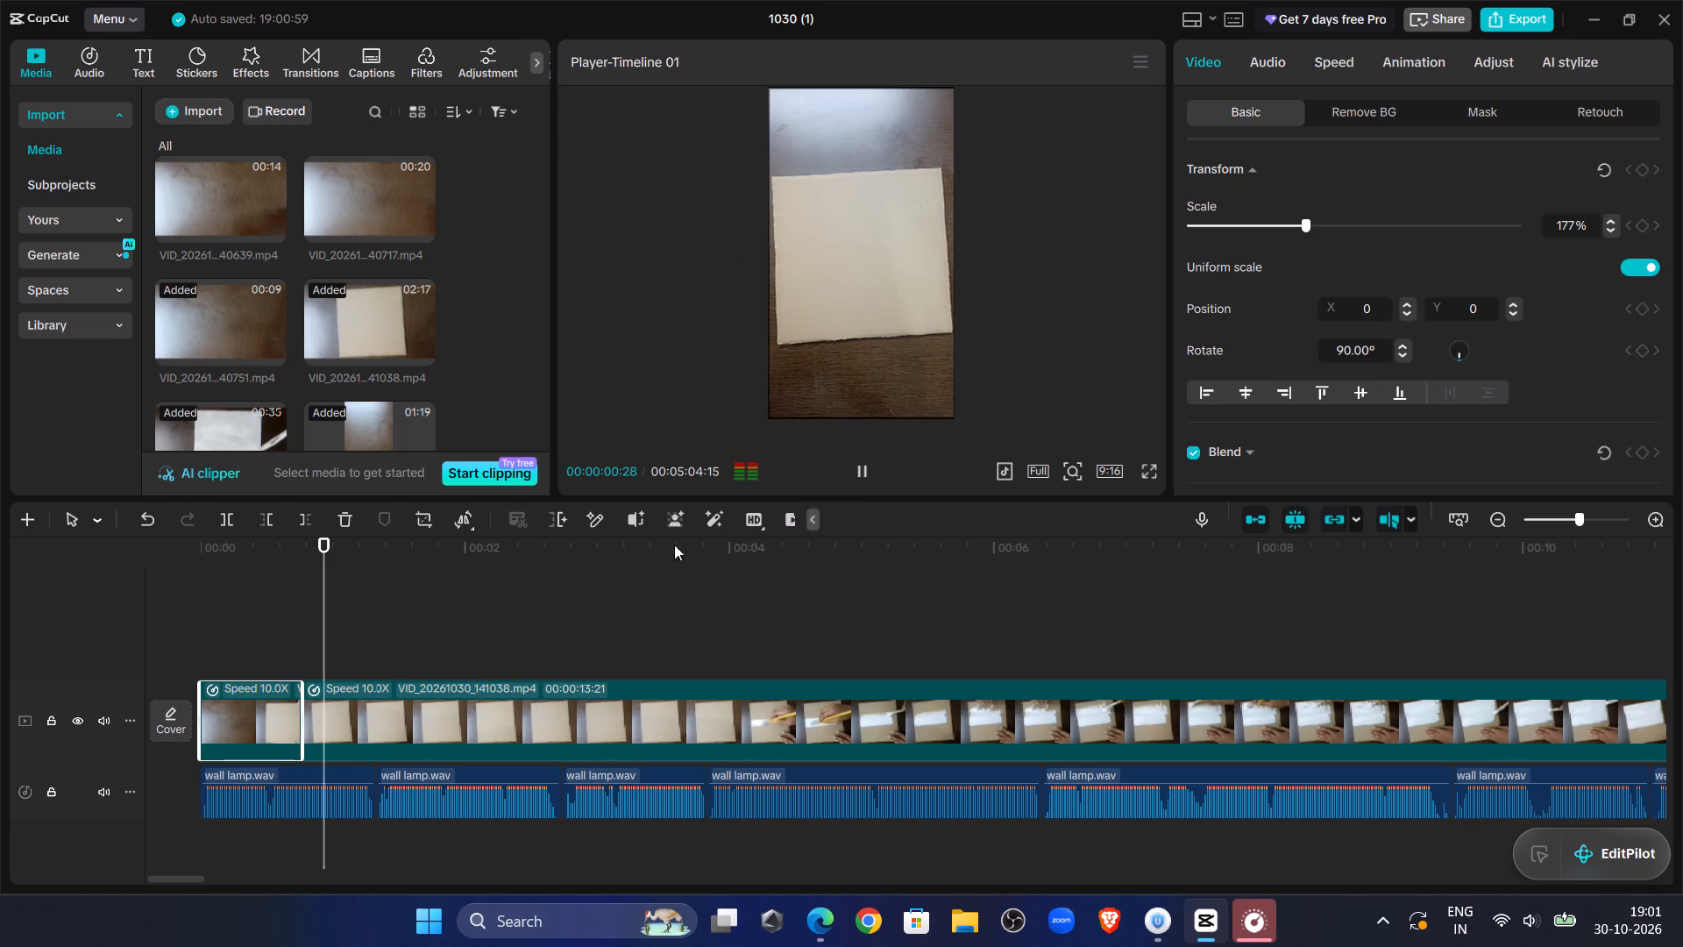
pyautogui.click(523, 587)
pyautogui.moveTo(531, 592); pyautogui.dragTo(667, 635)
pyautogui.click(689, 630)
pyautogui.moveTo(689, 630); pyautogui.dragTo(937, 694)
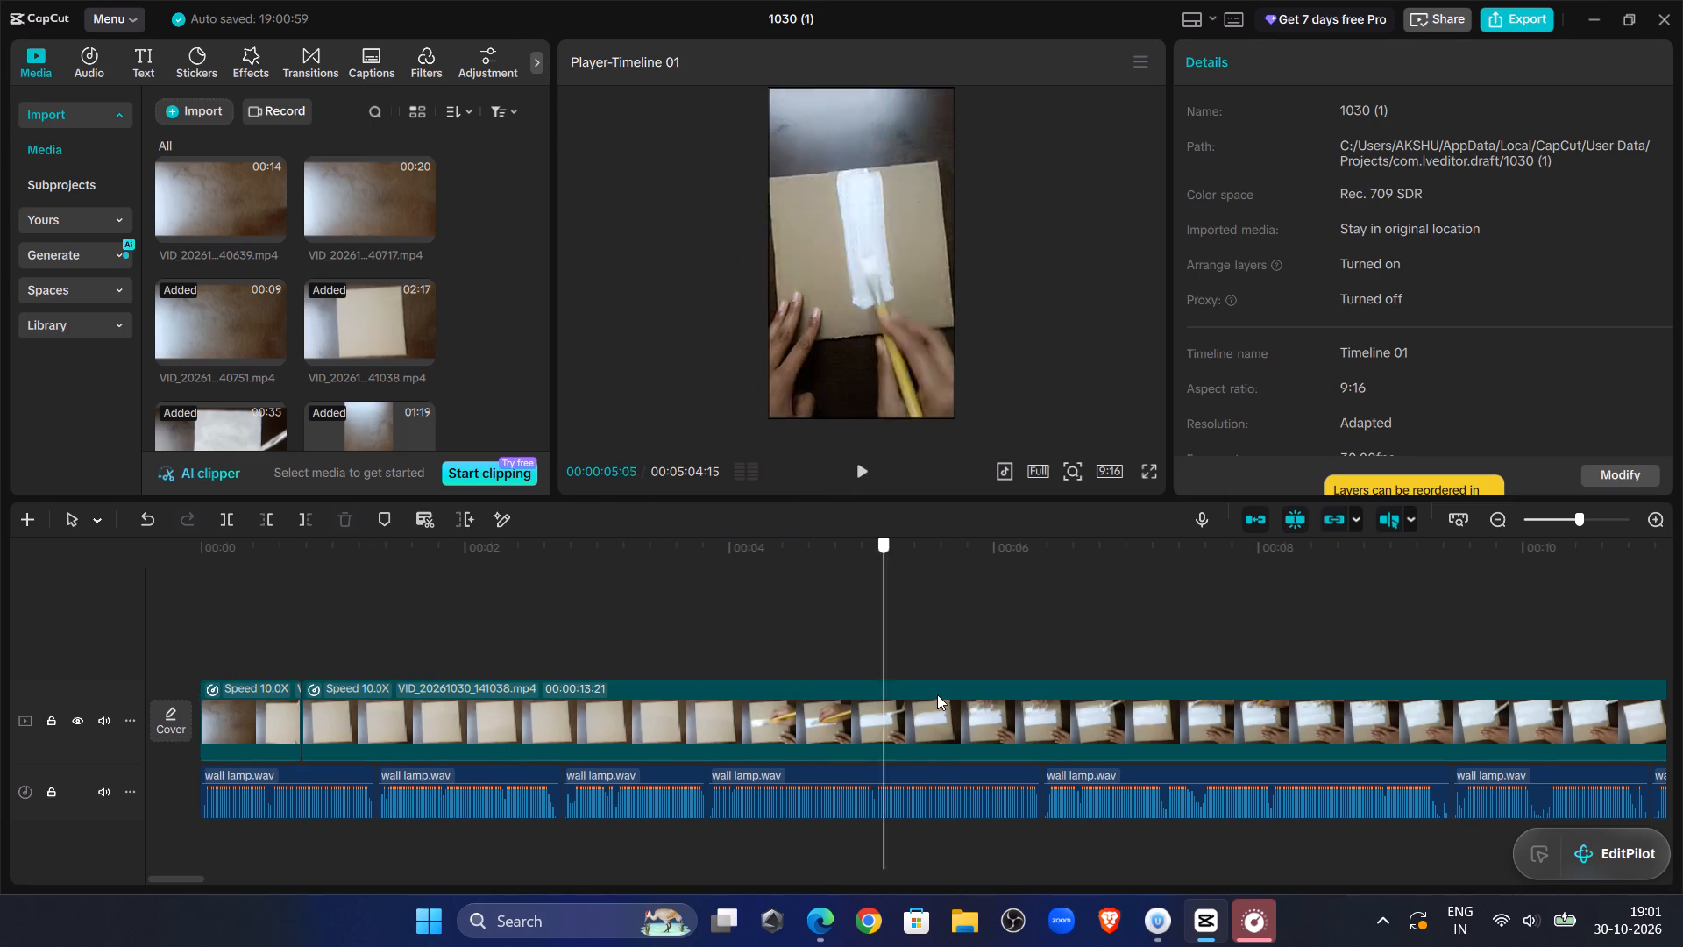
pyautogui.moveTo(937, 694); pyautogui.dragTo(703, 631)
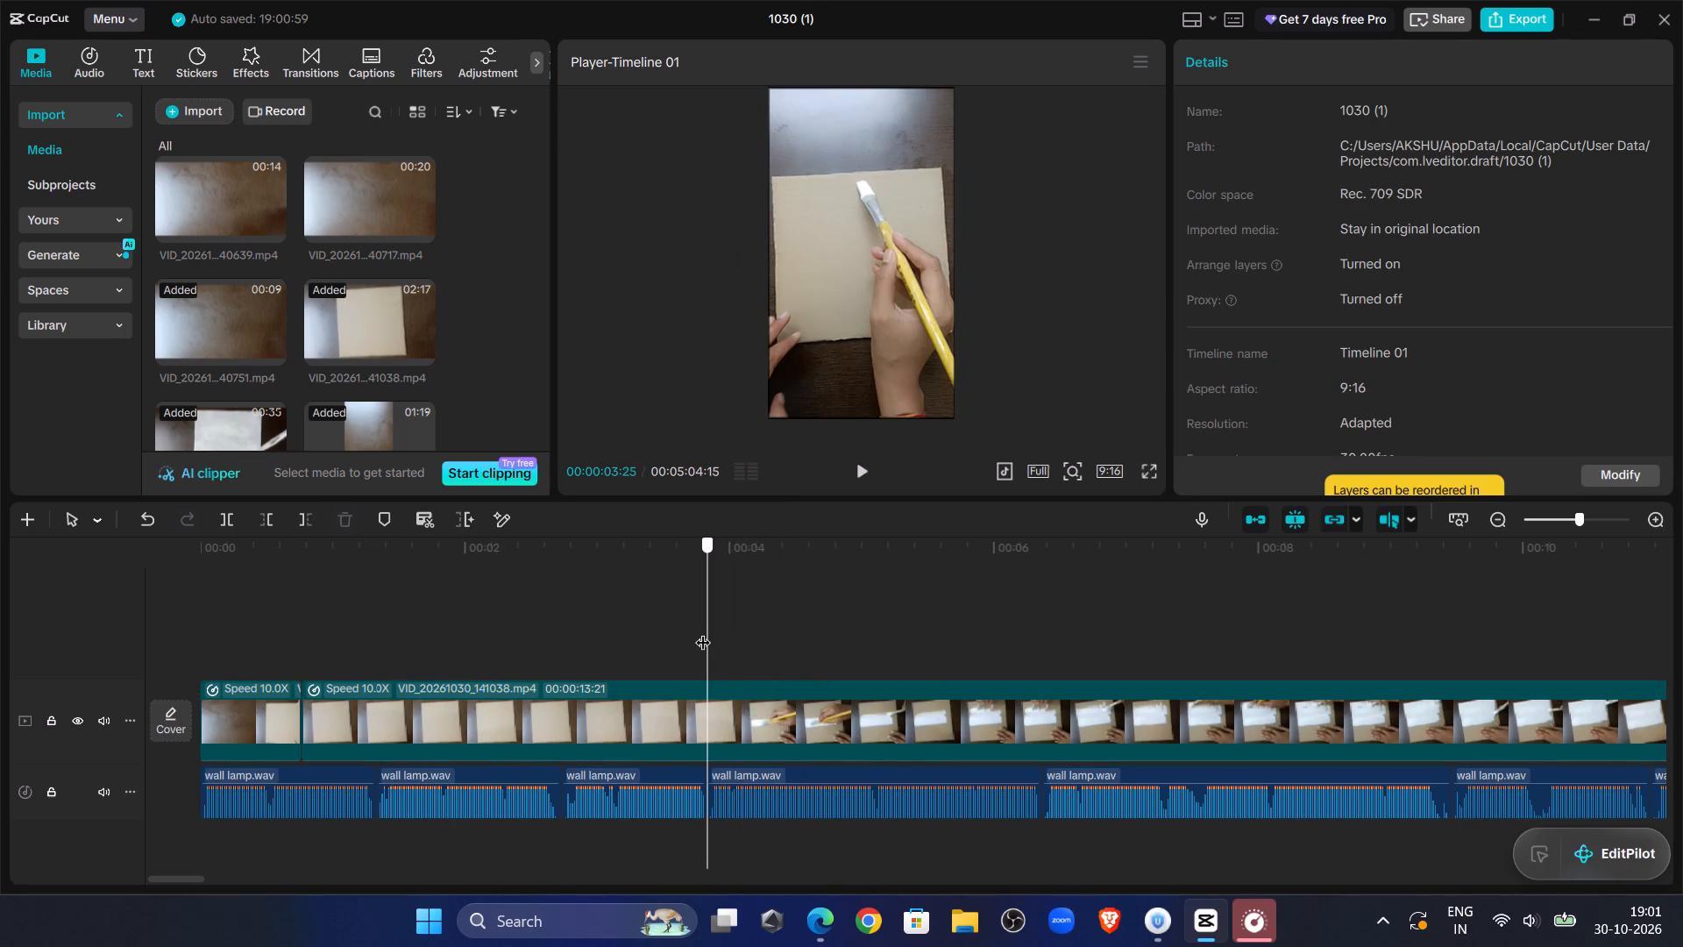
pyautogui.moveTo(703, 631); pyautogui.dragTo(700, 631)
pyautogui.click(727, 742)
pyautogui.click(254, 522)
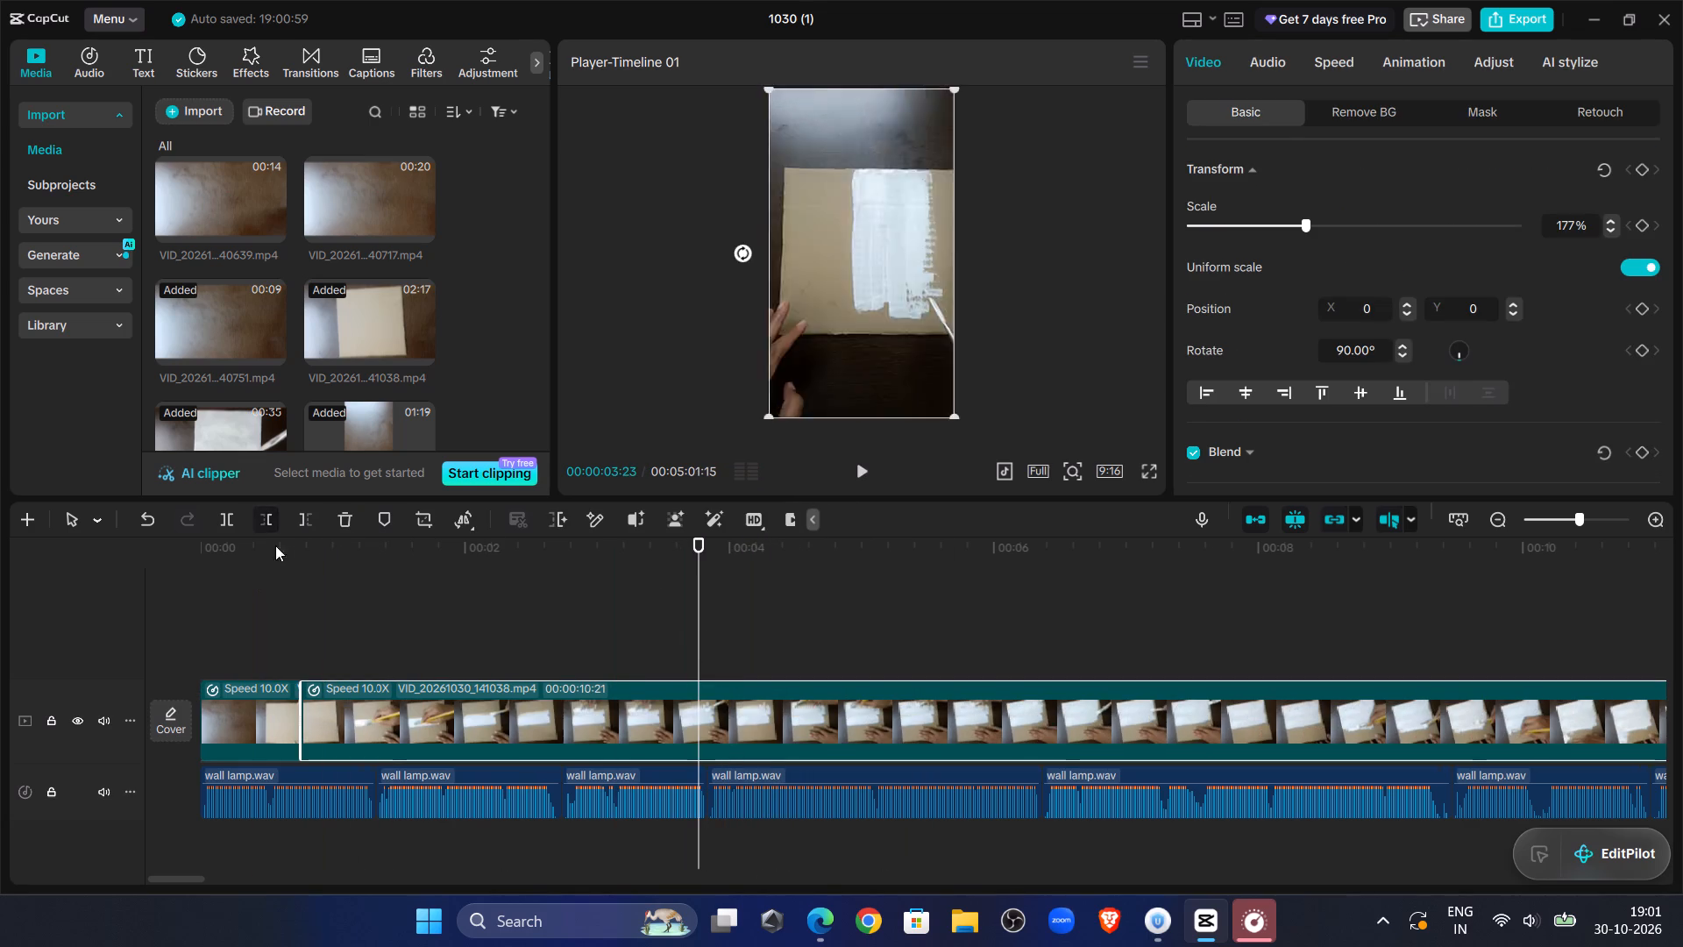
# Replay the opening and split the VID_20261030_141038.mp4 clip at 00:00:01:13, where the second voiceover segment begins.
pyautogui.click(284, 571)
pyautogui.moveTo(284, 571); pyautogui.dragTo(0, 633)
pyautogui.click(866, 466)
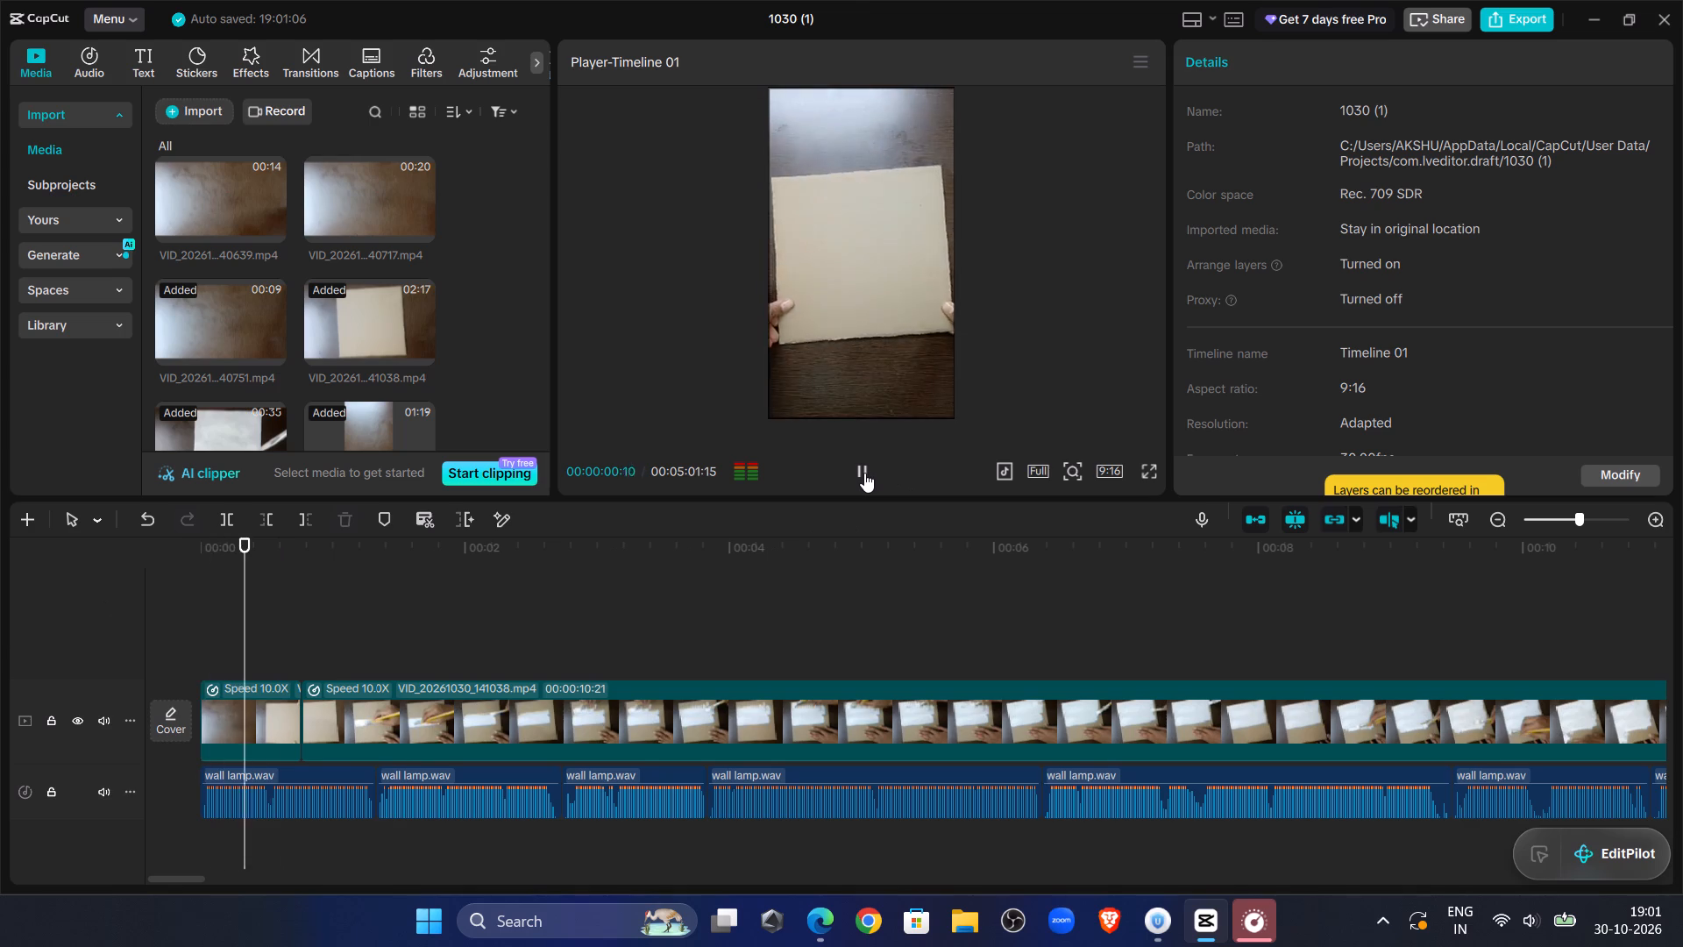
pyautogui.click(864, 473)
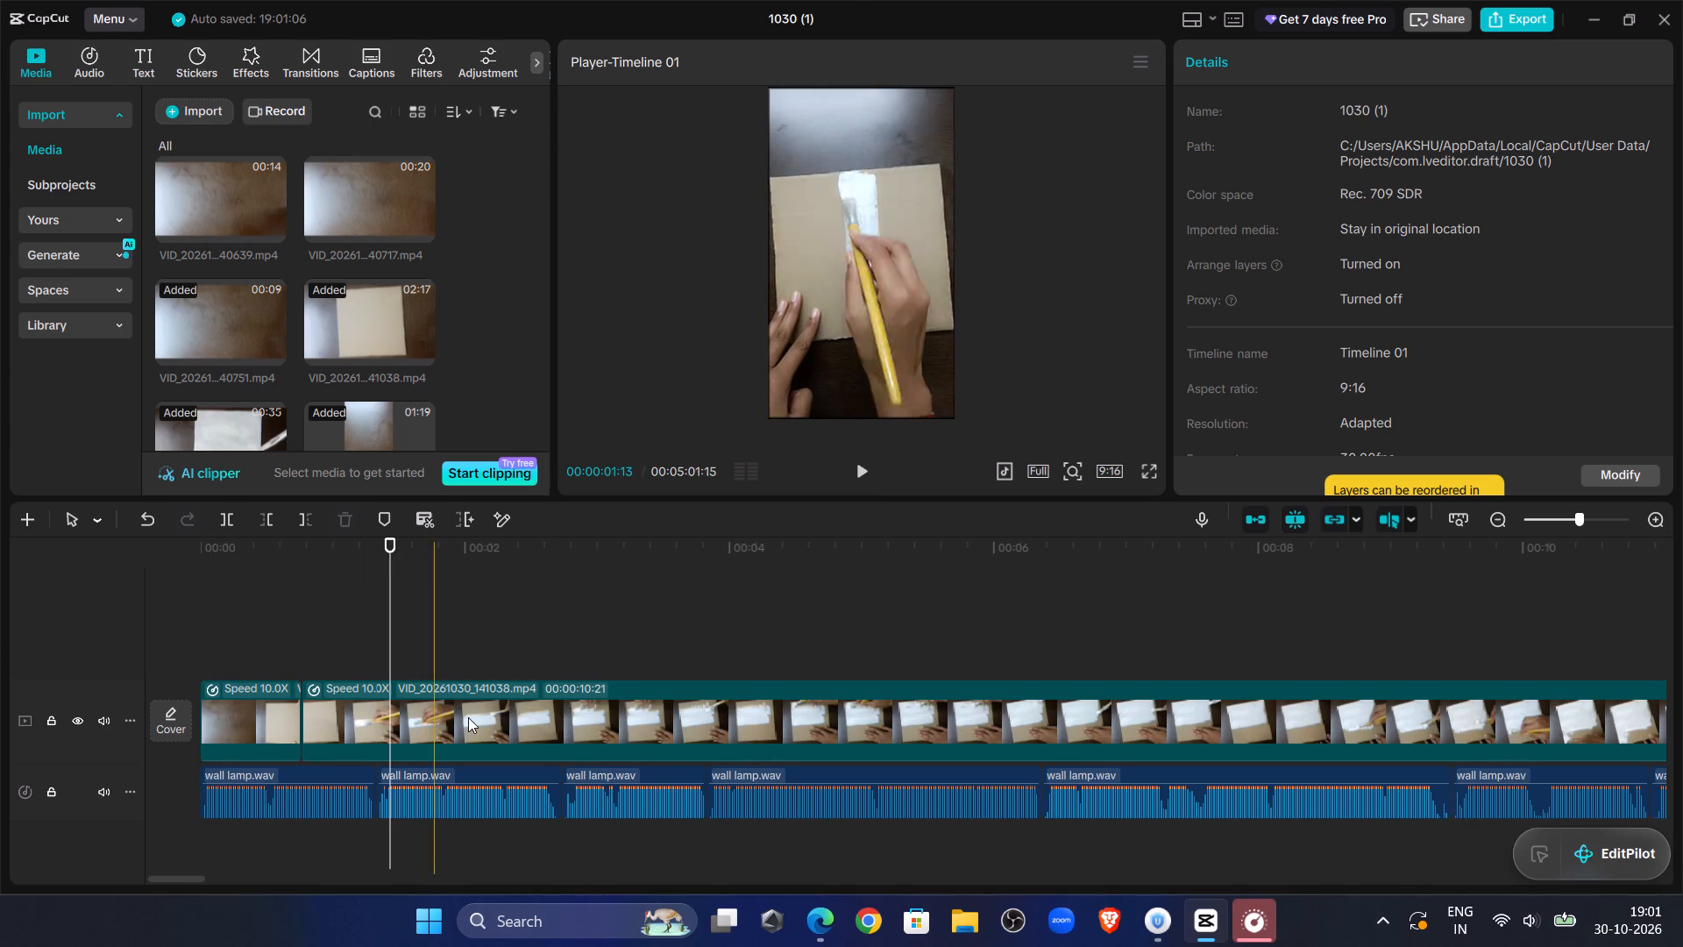
pyautogui.click(469, 718)
pyautogui.click(224, 512)
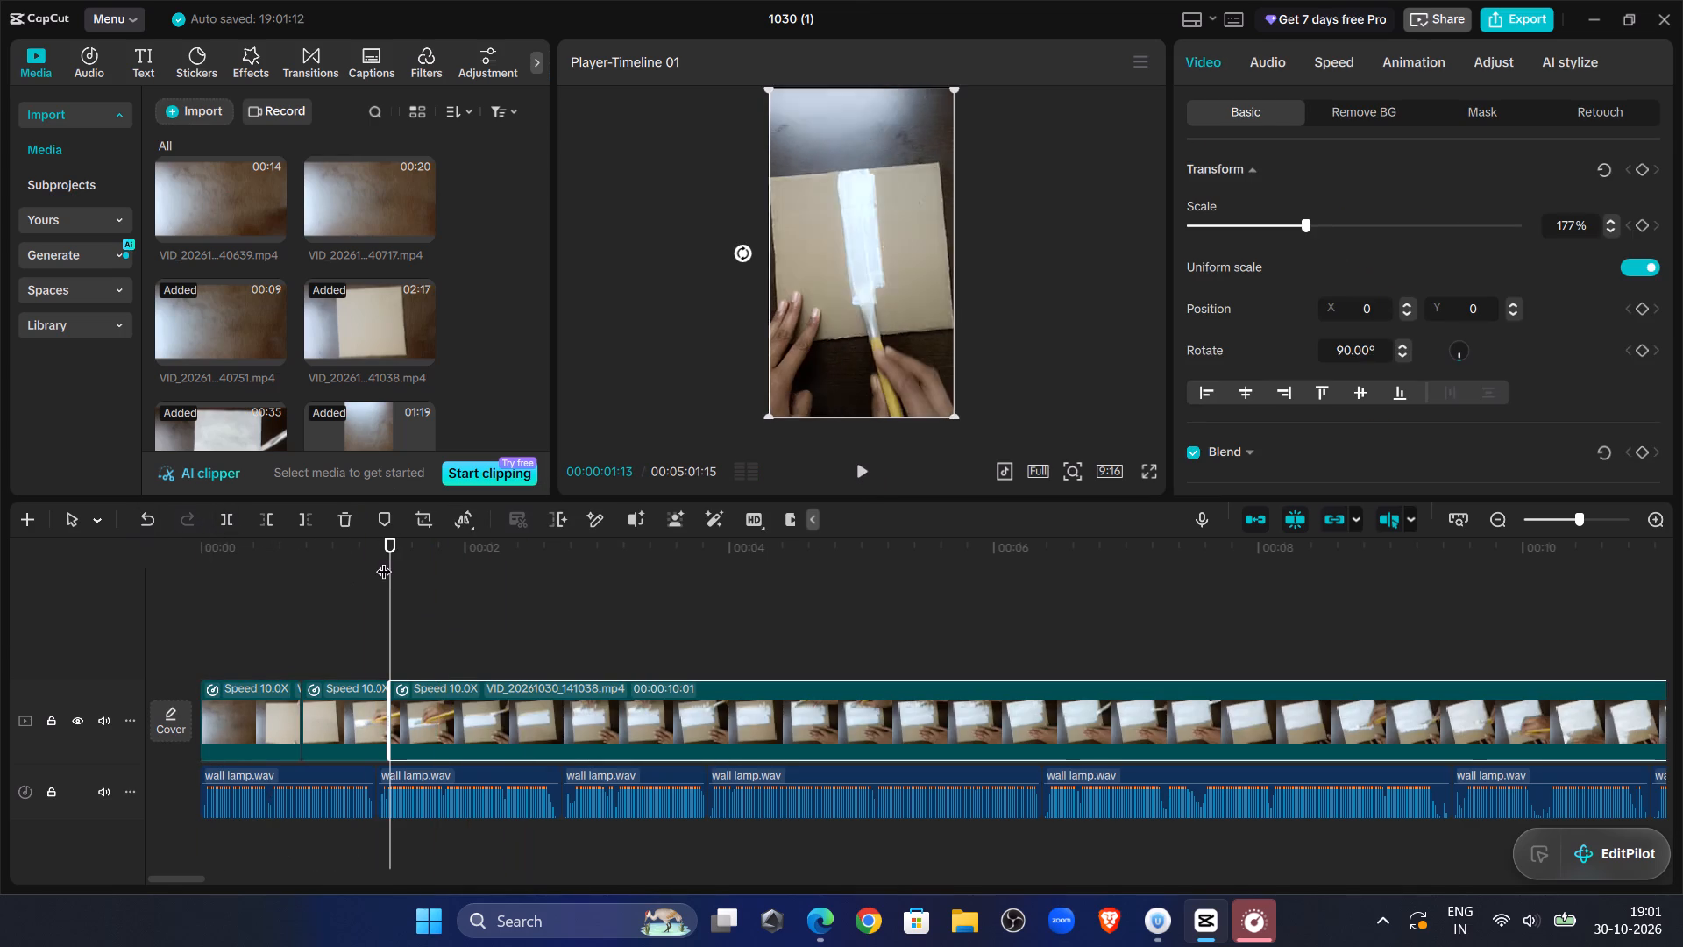
# Trim the start of the second part of VID_20261030_141038.mp4 up to just before 00:00:08, and return near the first cut.
pyautogui.moveTo(389, 560); pyautogui.dragTo(1232, 651)
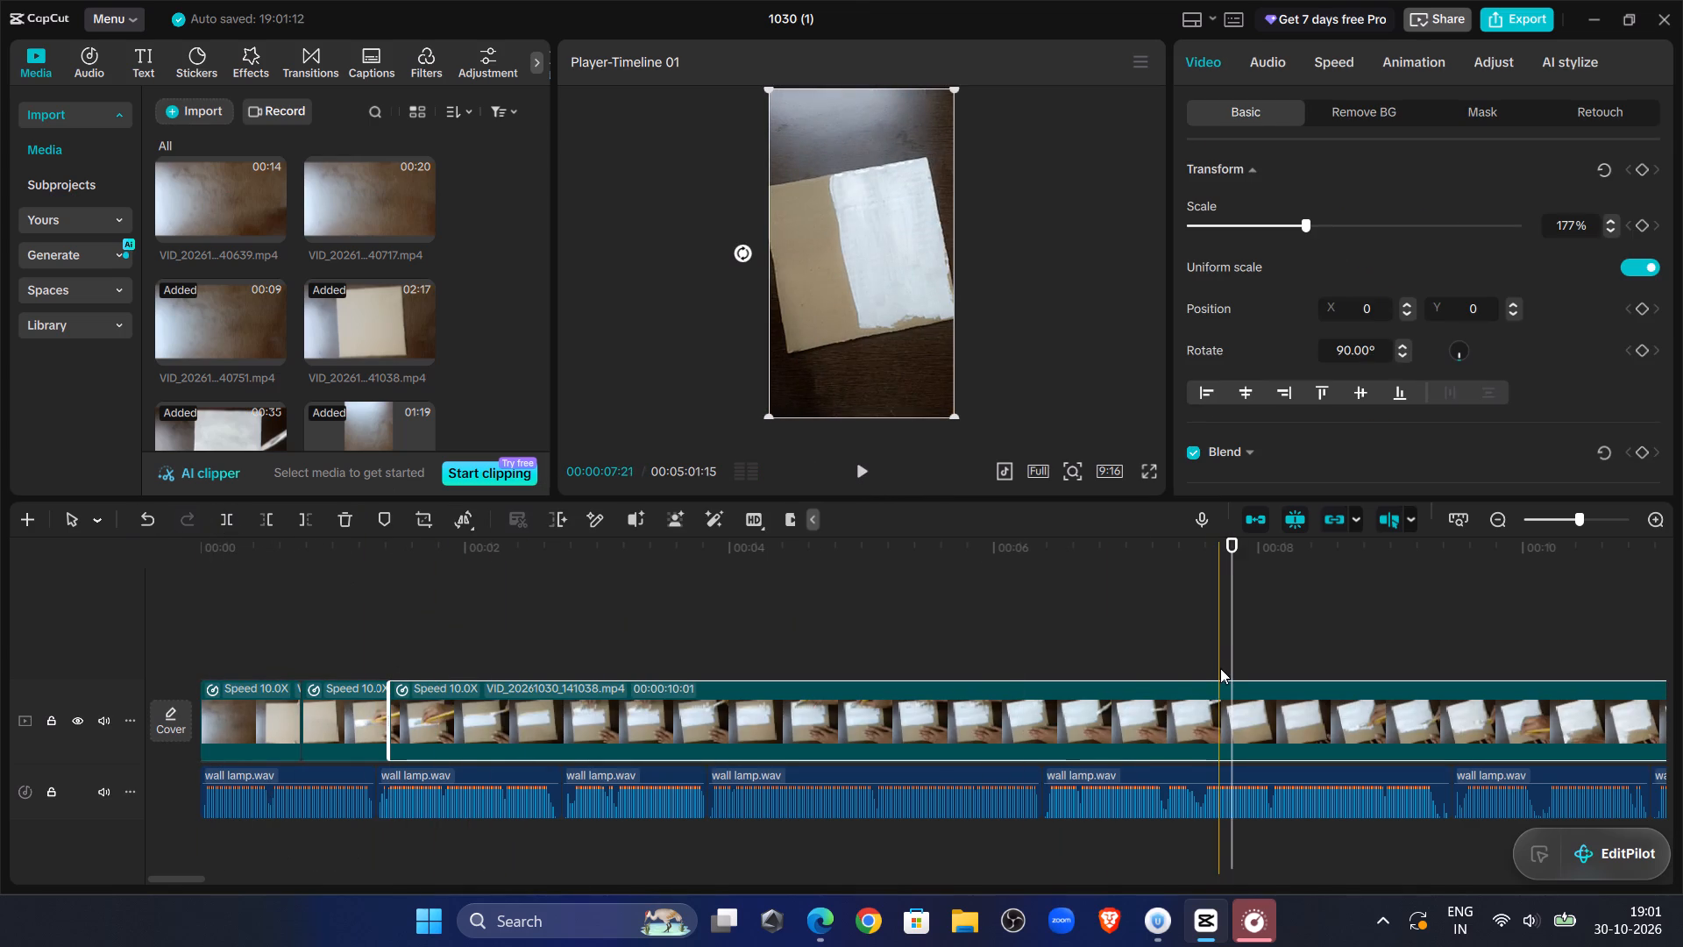
pyautogui.click(259, 511)
pyautogui.click(292, 595)
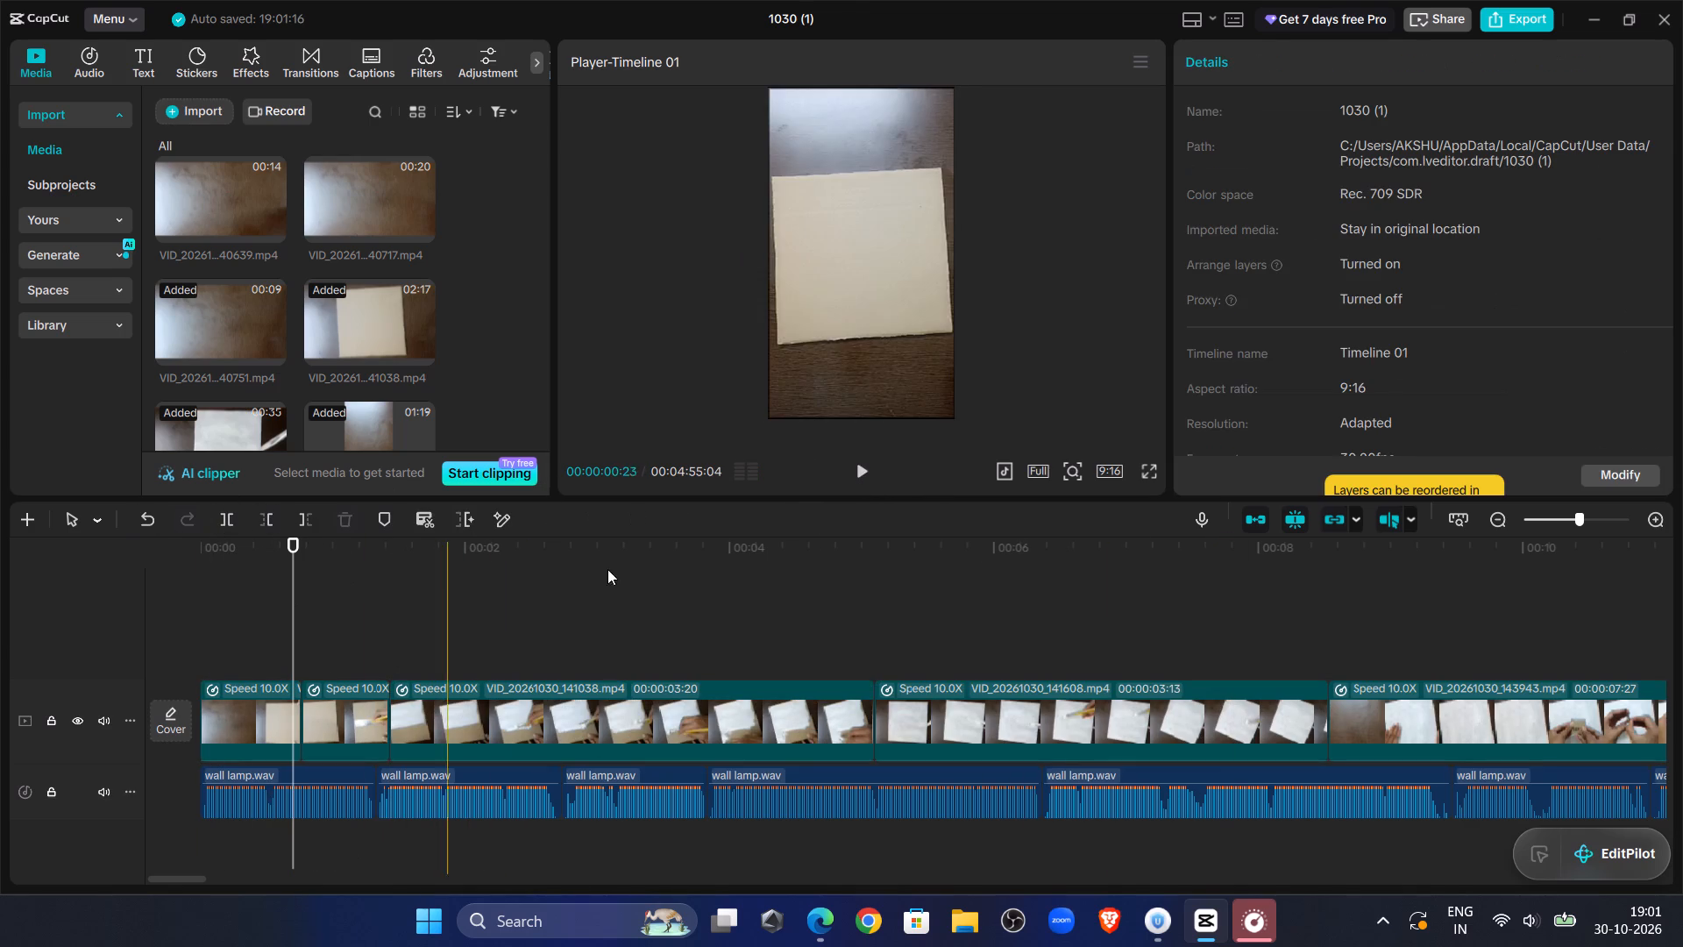
# Play past the first cut and trim the start of the second part of VID_20261030_141038.mp4 up to 00:00:02:04.
pyautogui.click(855, 472)
pyautogui.click(870, 477)
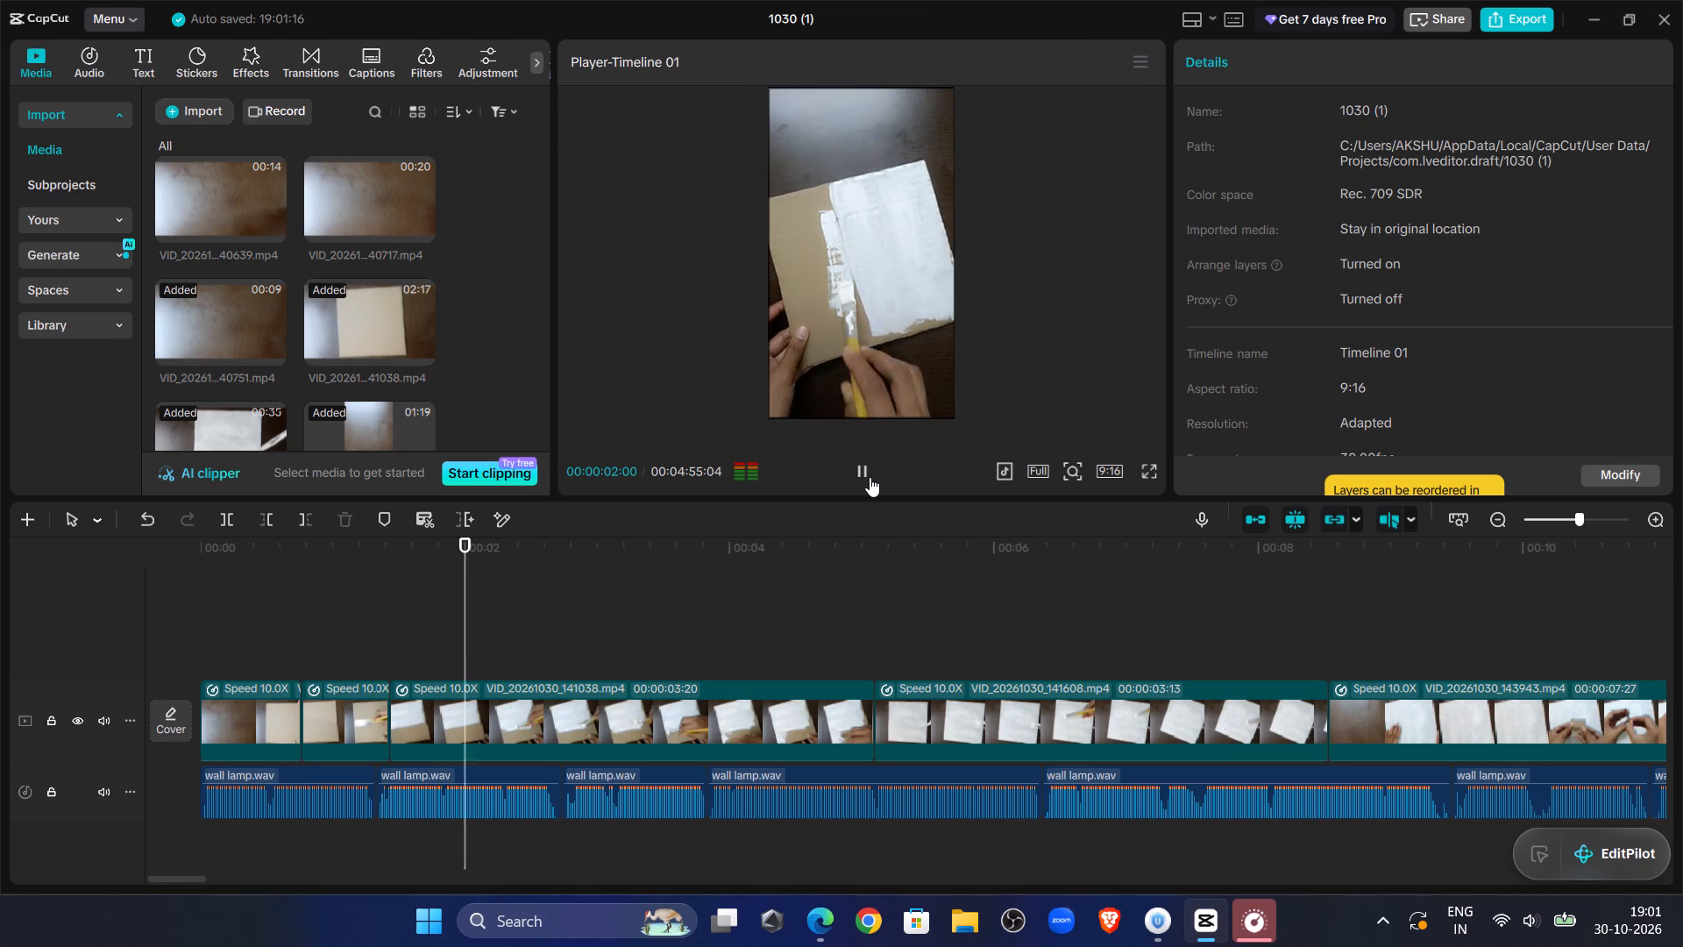
pyautogui.click(465, 718)
pyautogui.click(268, 524)
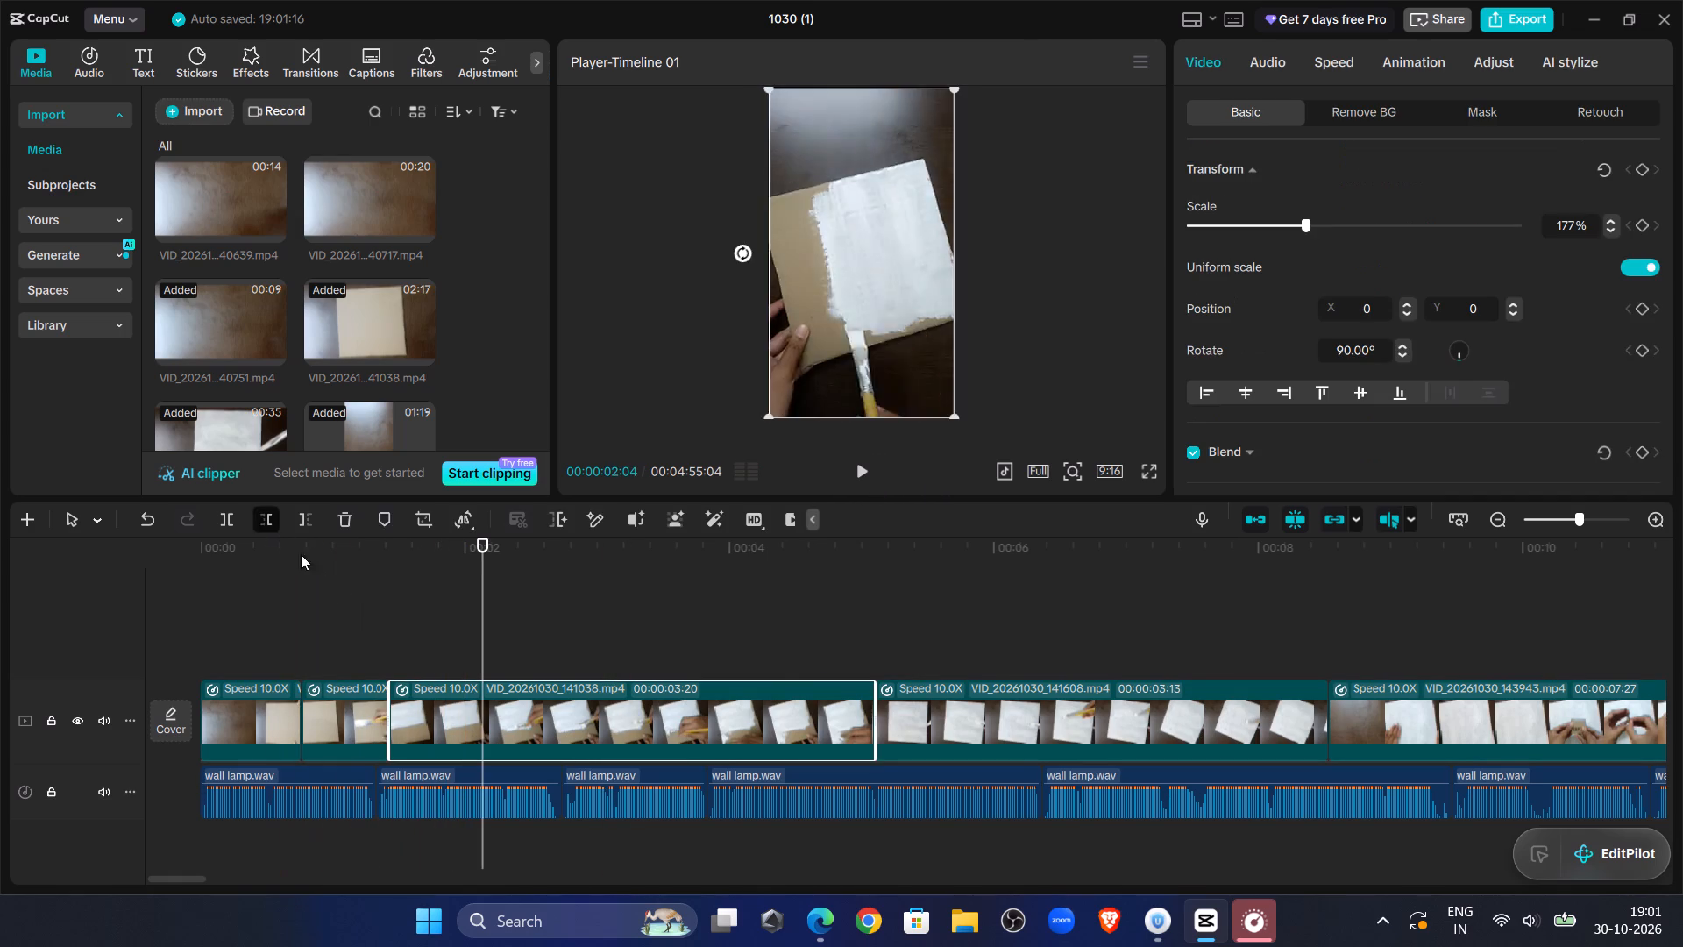
# Replay the second part of VID_20261030_141038.mp4 against the narration and trim its end at 00:00:02:01.
pyautogui.click(357, 603)
pyautogui.click(870, 468)
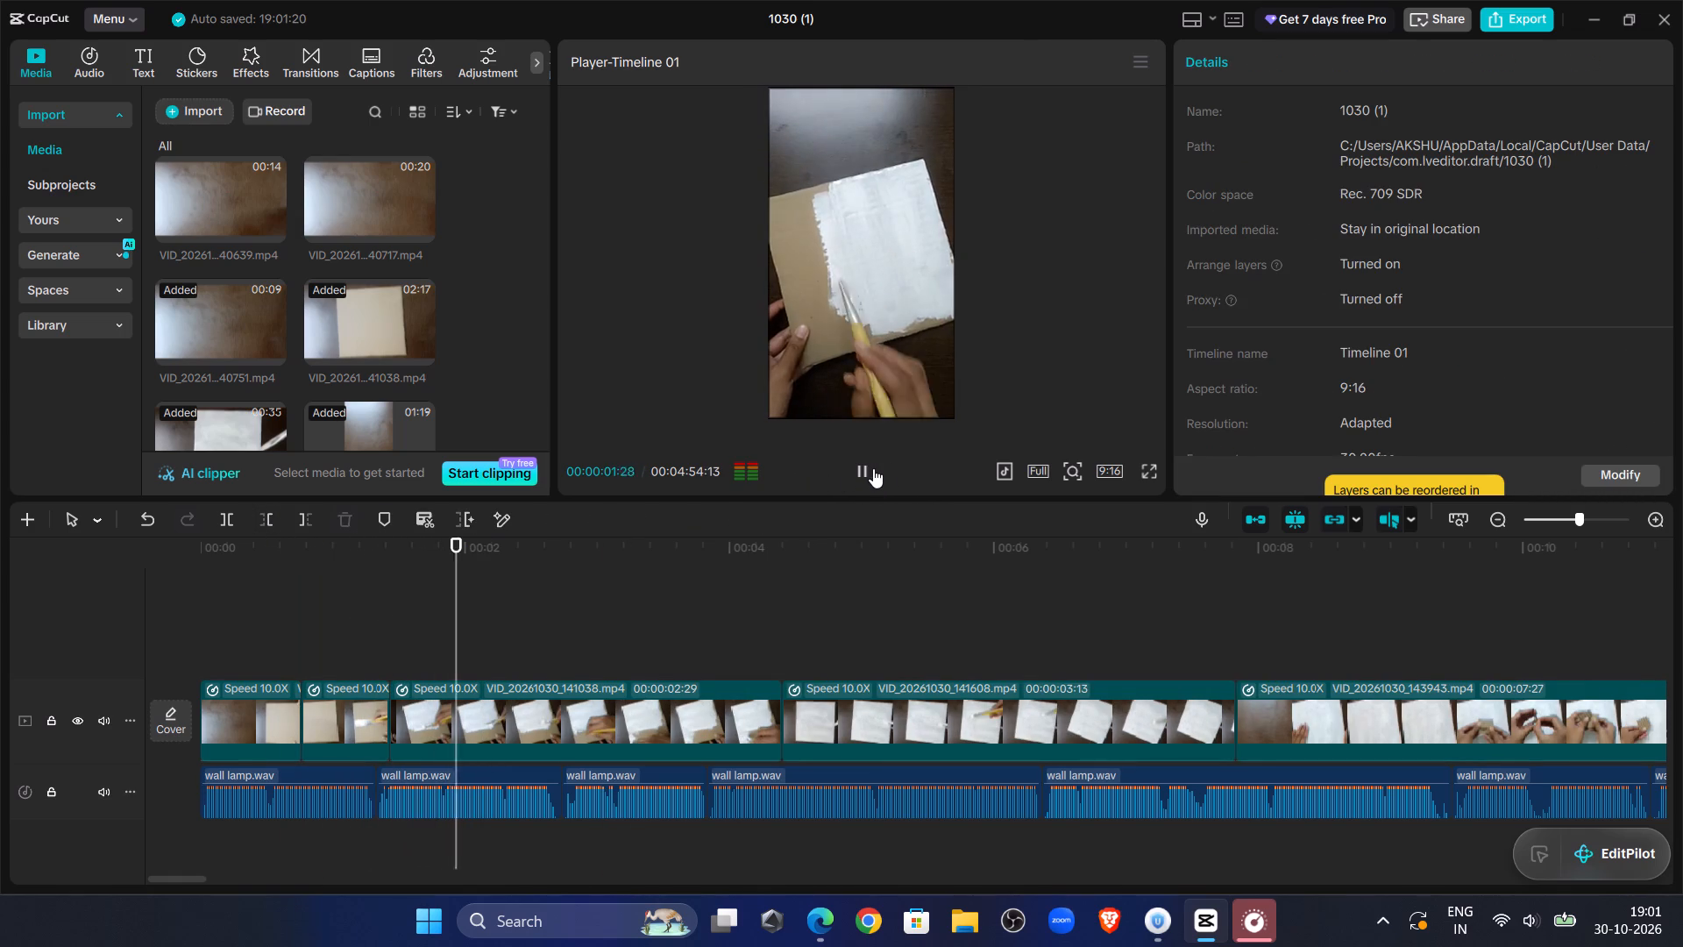
pyautogui.click(873, 468)
pyautogui.click(388, 603)
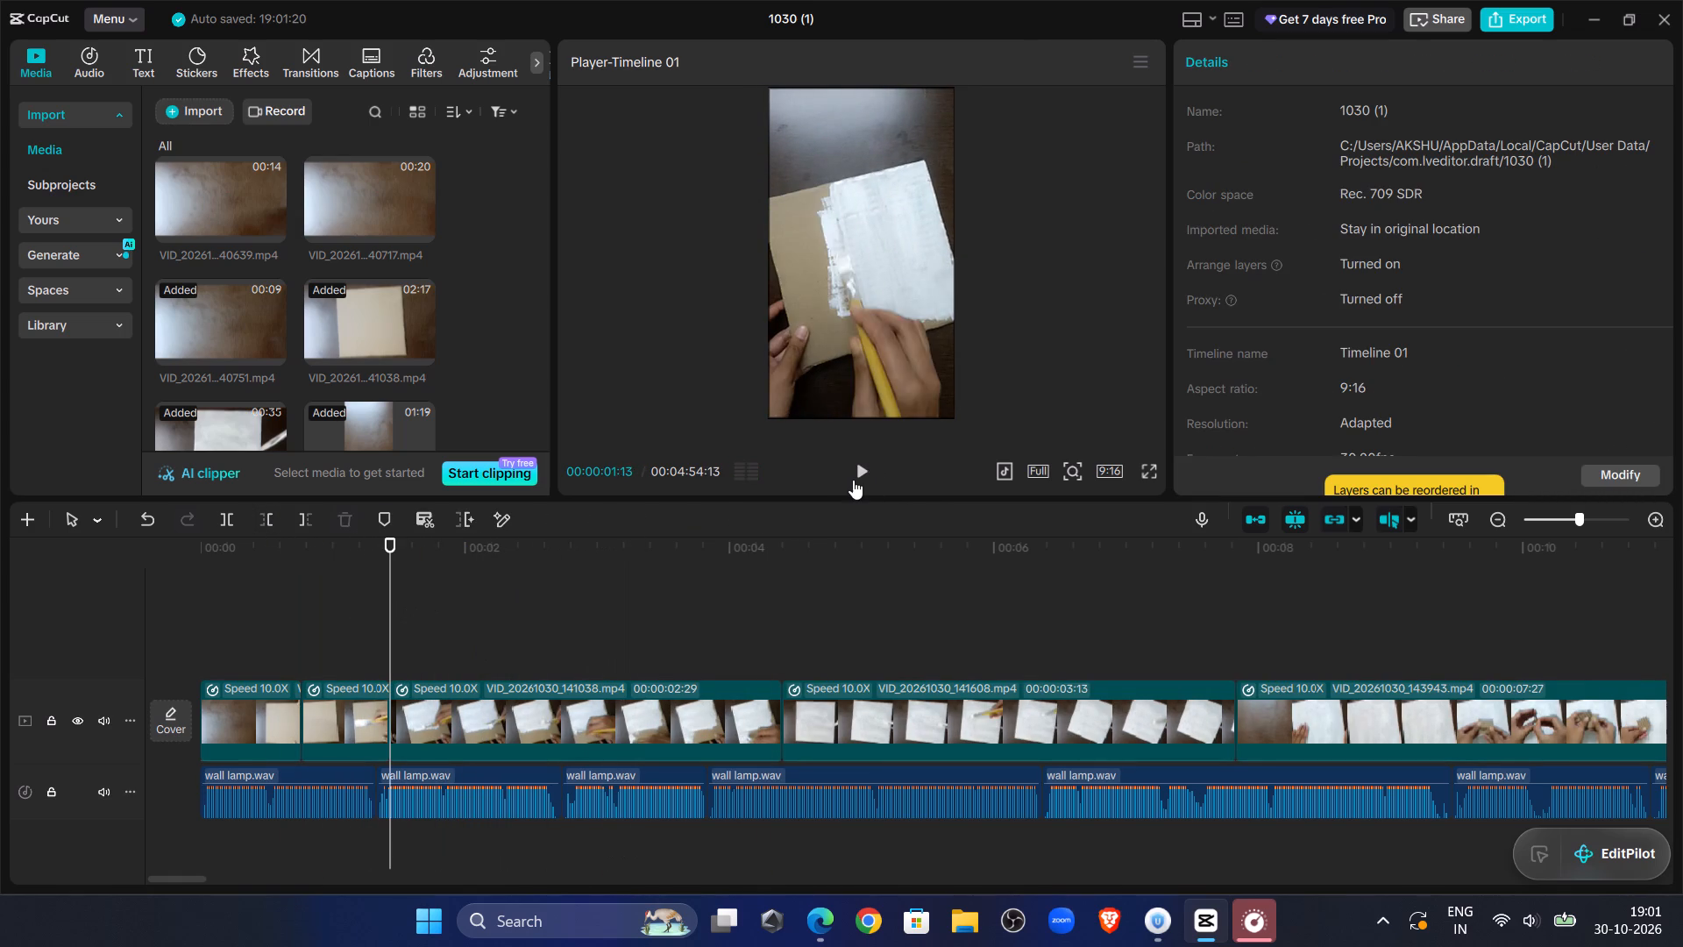
pyautogui.click(853, 480)
pyautogui.click(853, 475)
pyautogui.click(565, 745)
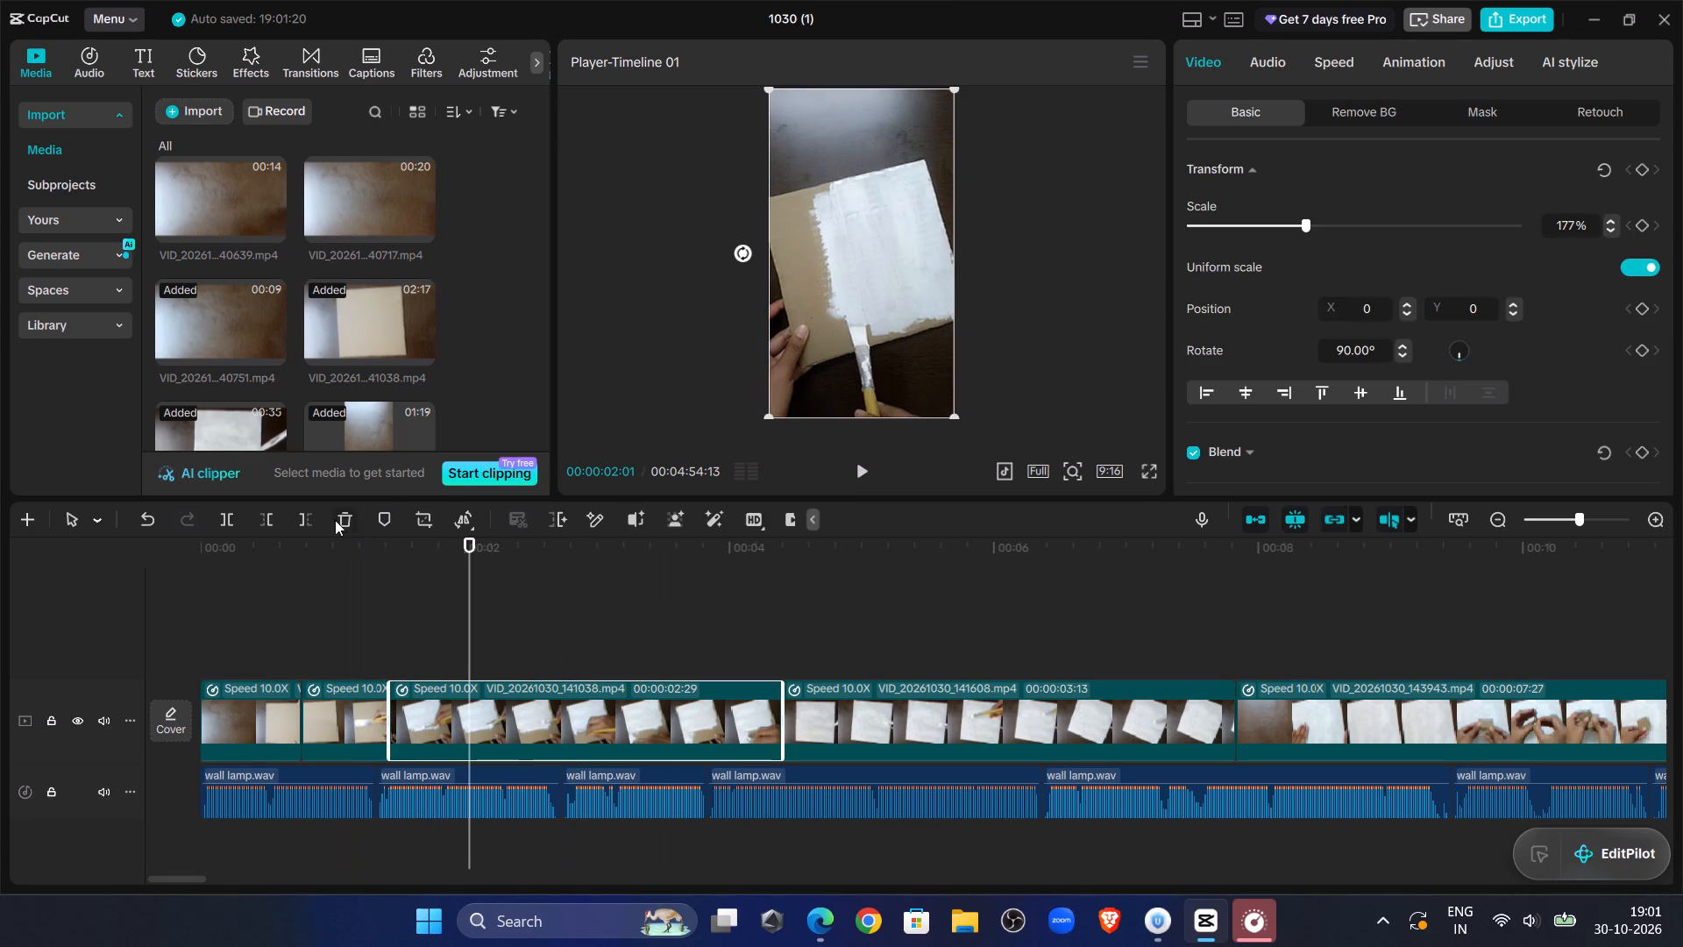
pyautogui.click(305, 509)
# Play into the VID_20261030_141608.mp4 clip and trim its start up to 00:00:04:11.
pyautogui.click(866, 472)
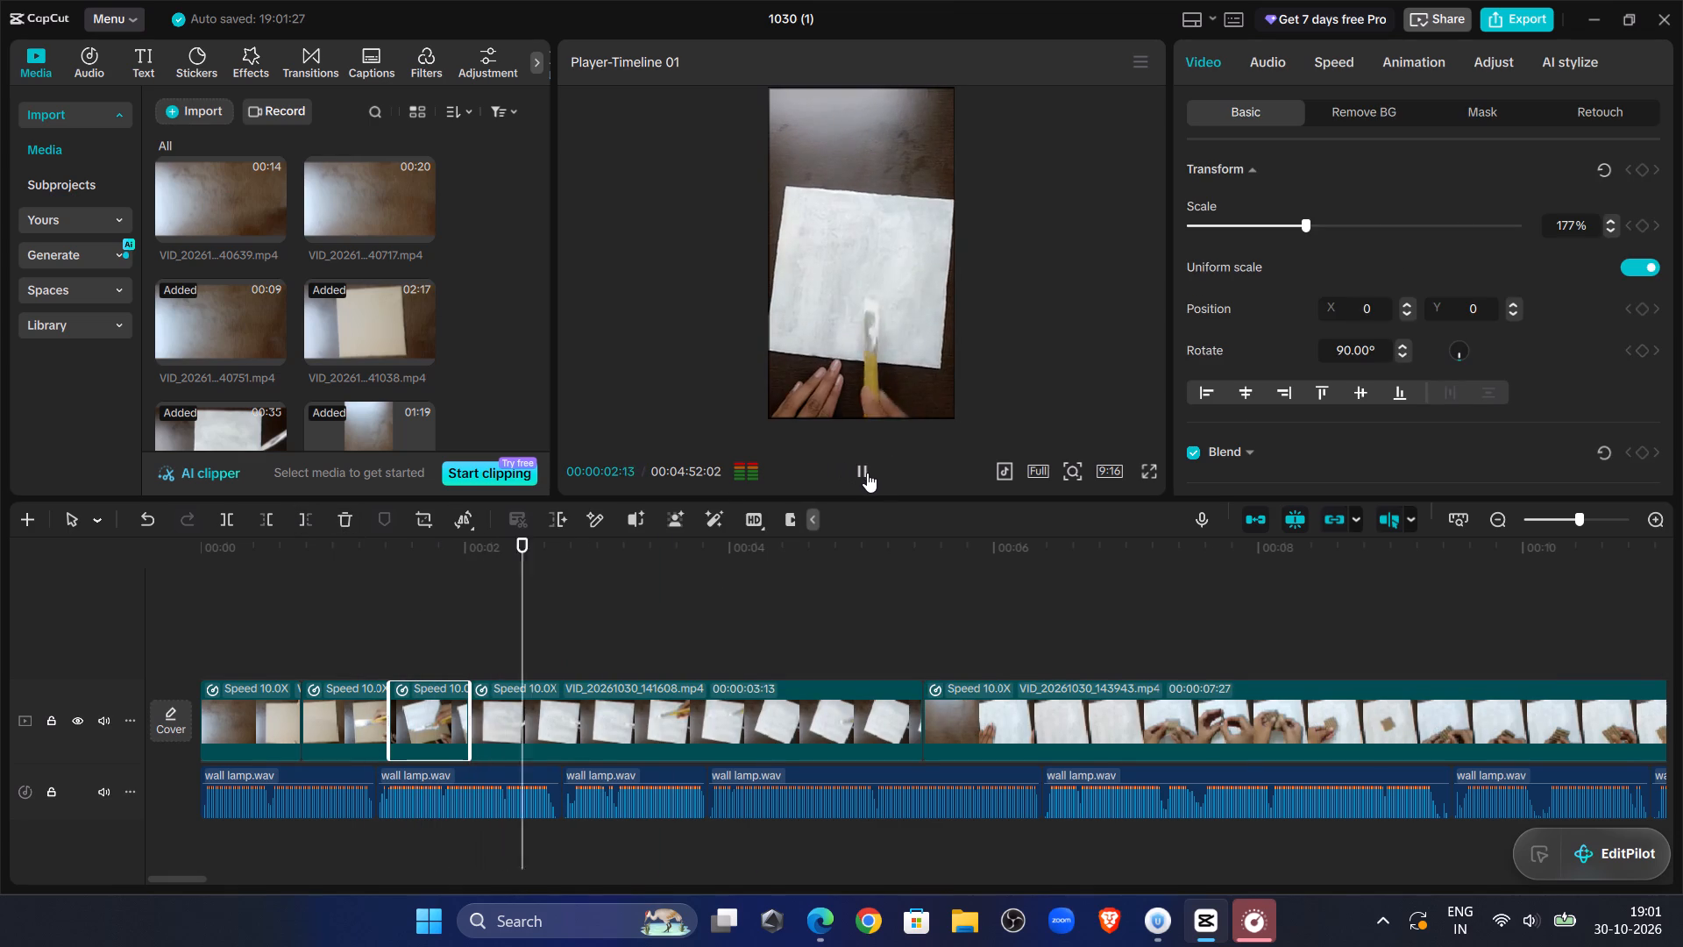
pyautogui.click(867, 473)
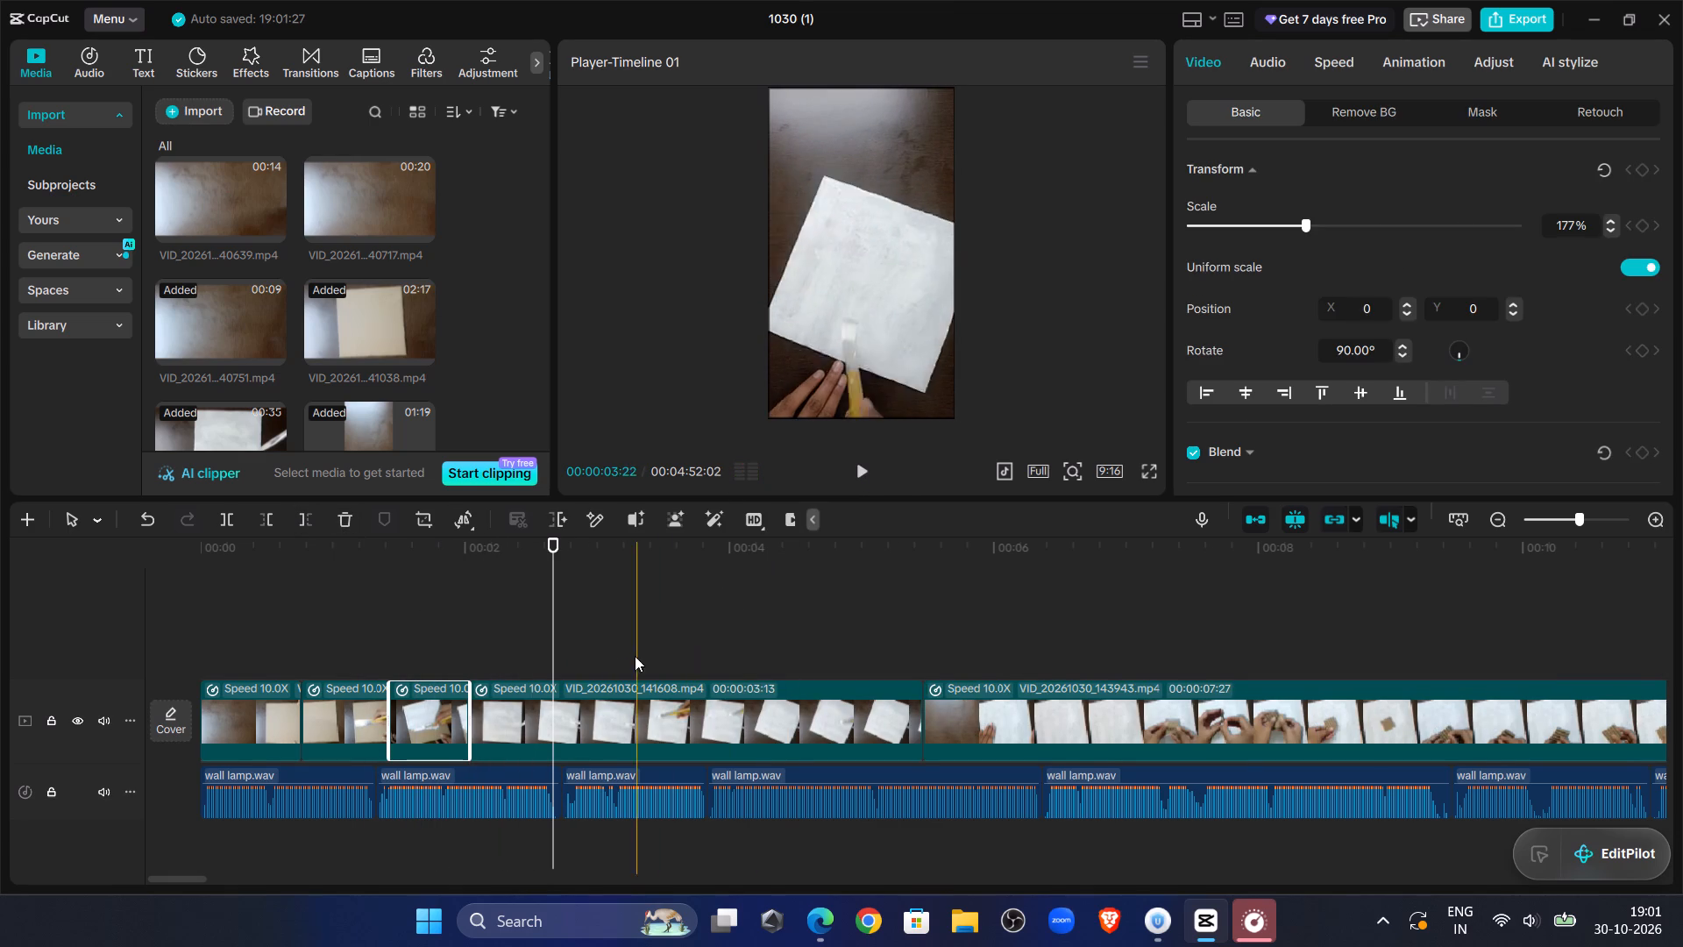
pyautogui.moveTo(827, 639); pyautogui.dragTo(856, 645)
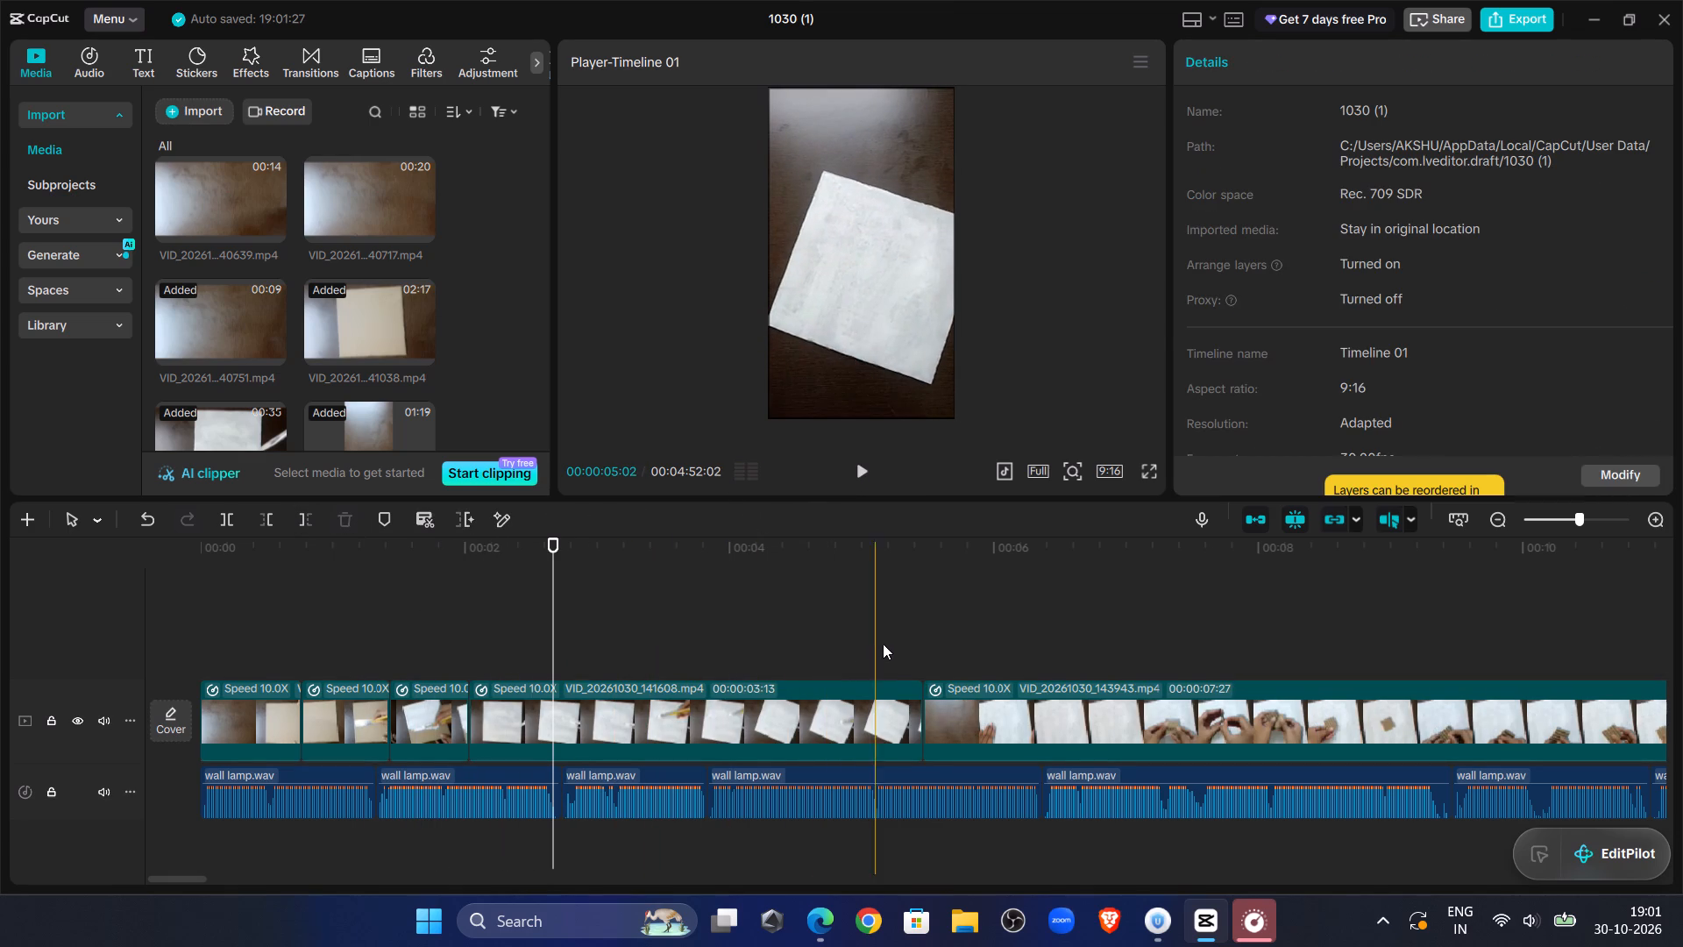
pyautogui.click(776, 595)
pyautogui.click(778, 717)
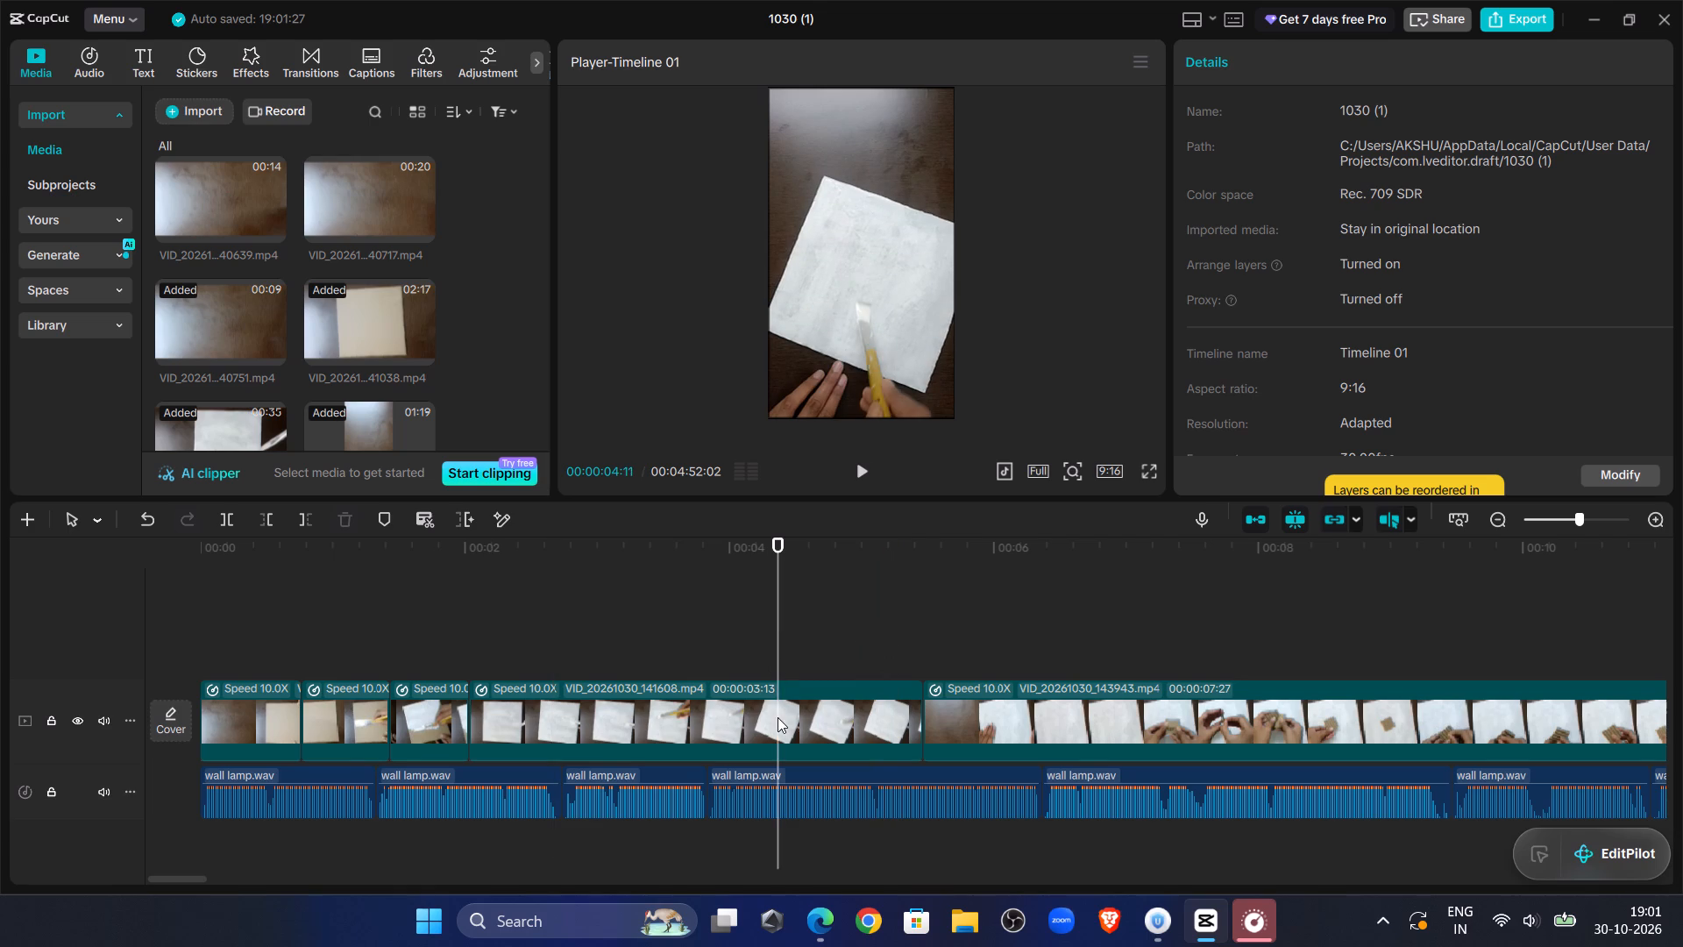
pyautogui.click(259, 521)
# Replay from the second voiceover segment and trim the end of VID_20261030_141608.mp4 at 00:00:02:21, near the third segment's start.
pyautogui.click(379, 594)
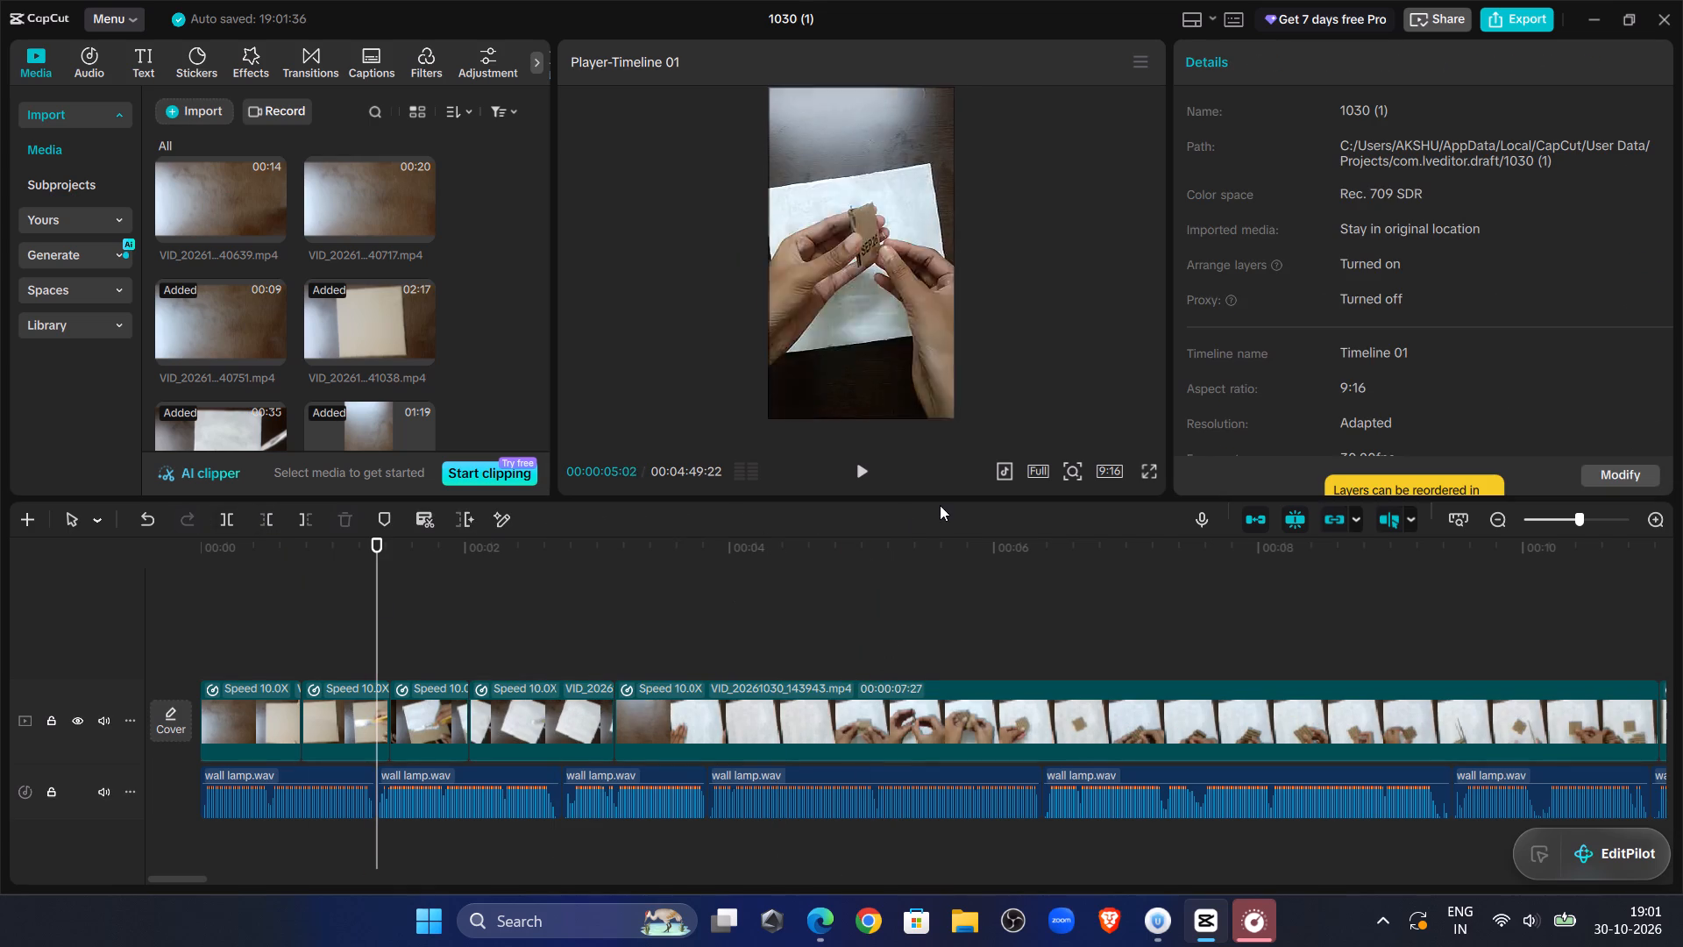
pyautogui.click(851, 462)
pyautogui.click(851, 462)
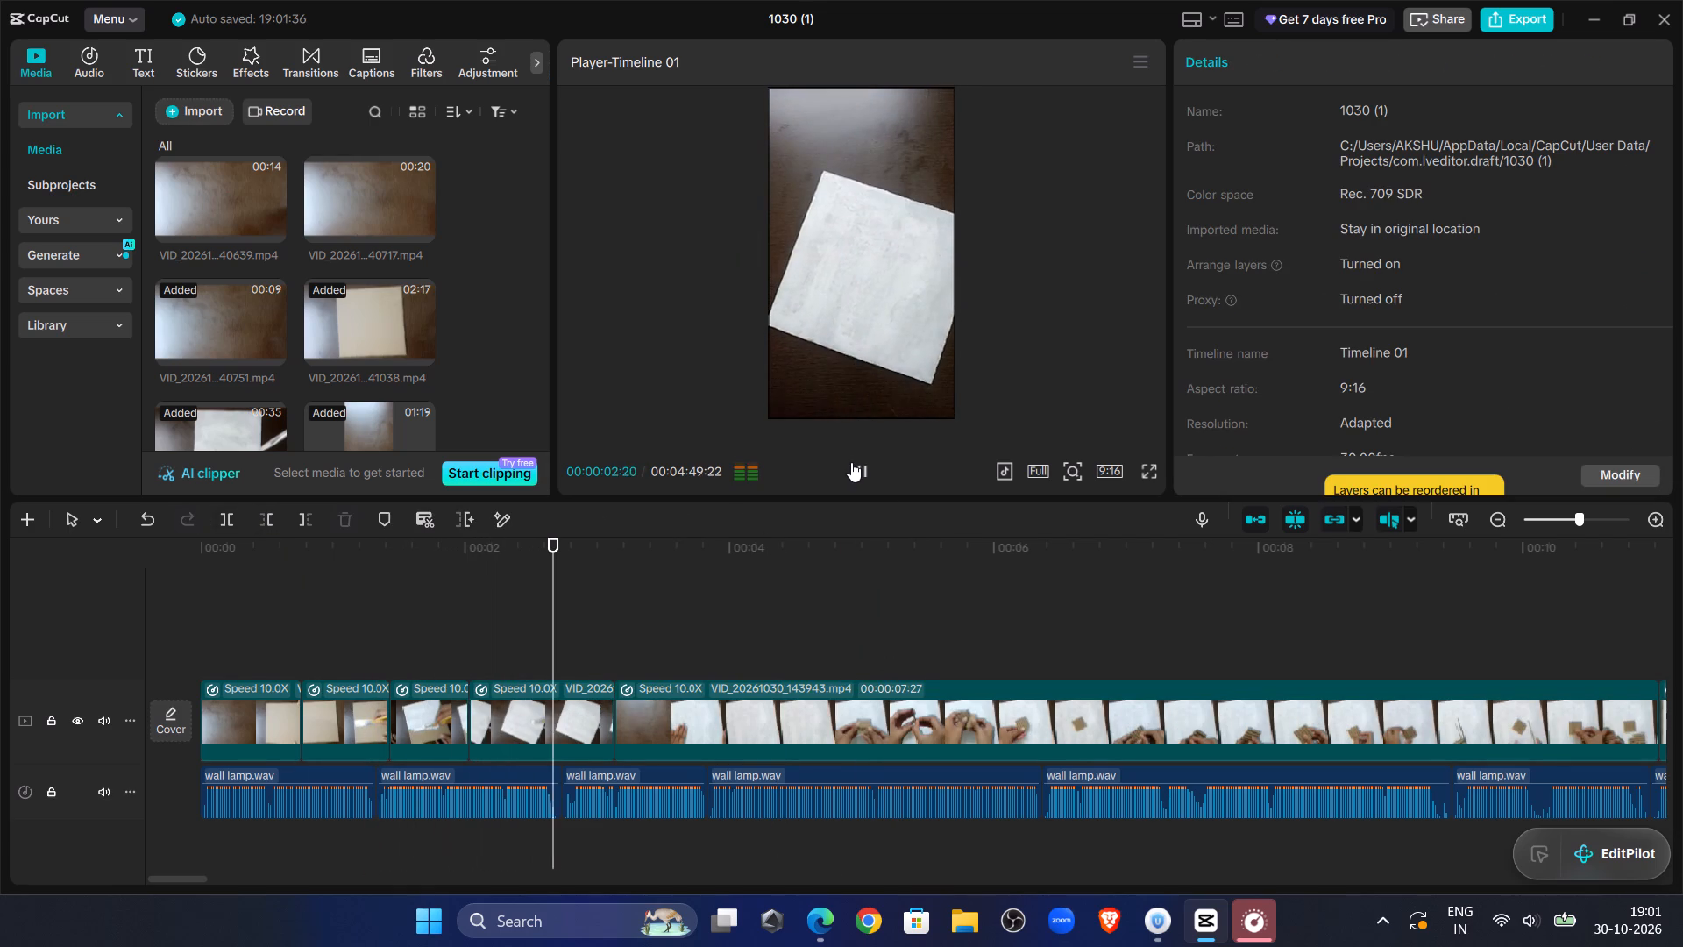
pyautogui.click(569, 742)
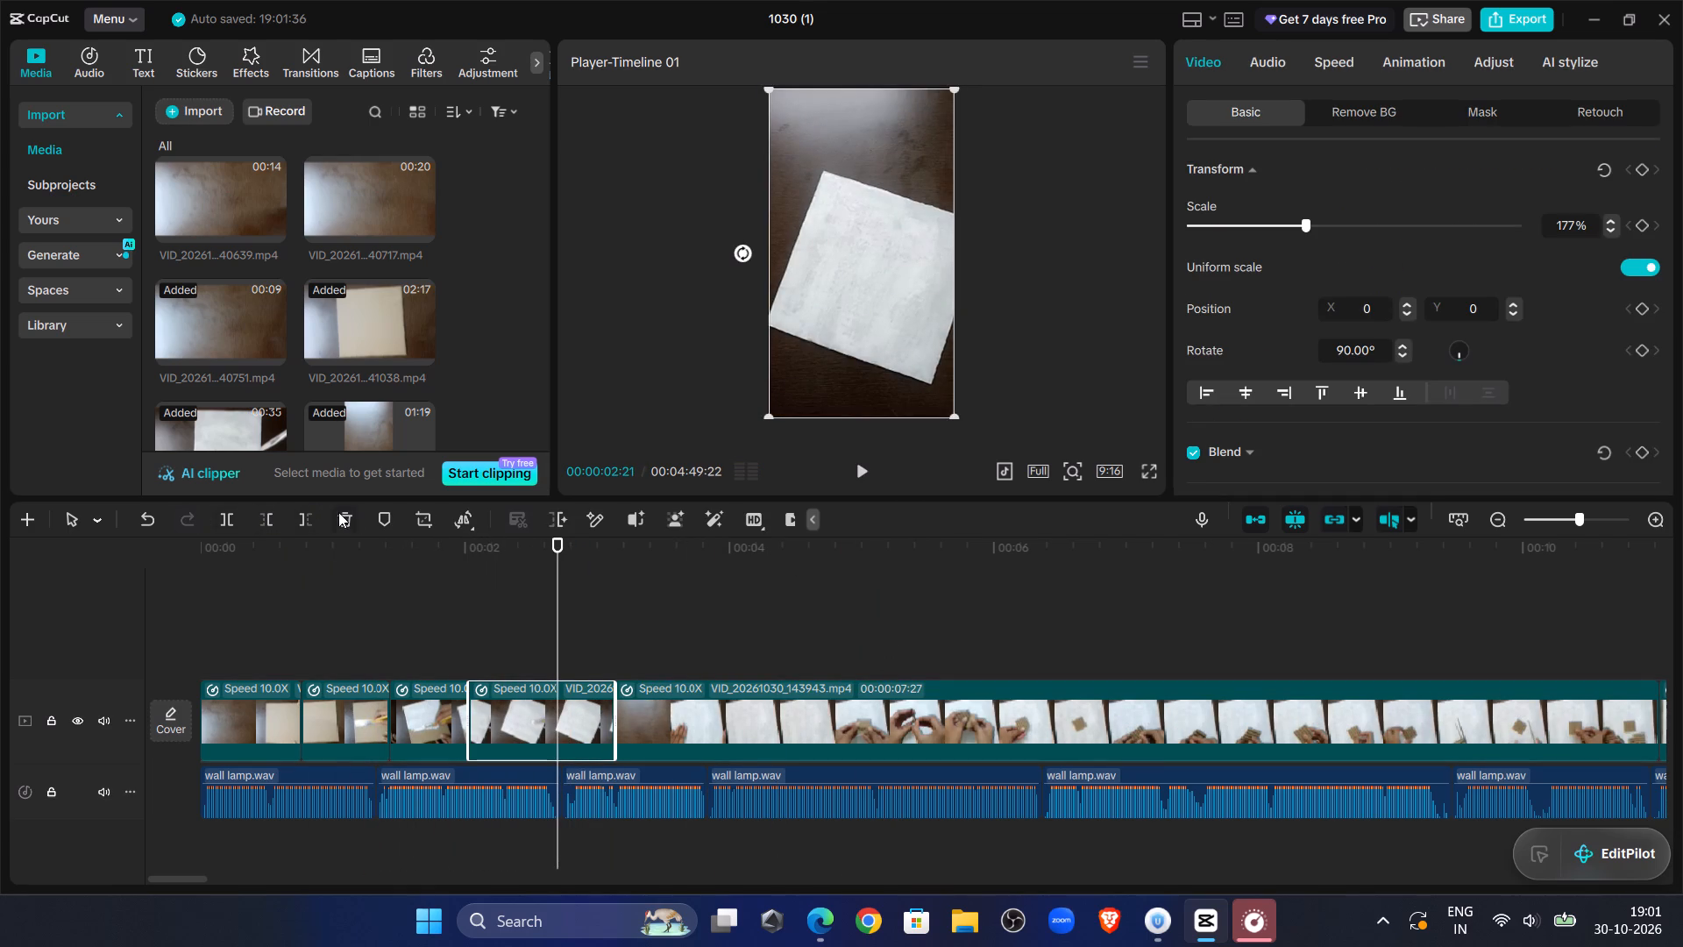
pyautogui.click(308, 515)
# Replay the third voiceover segment and split the VID_20261030_143943.mp4 clip at 00:00:03:11.
pyautogui.click(855, 475)
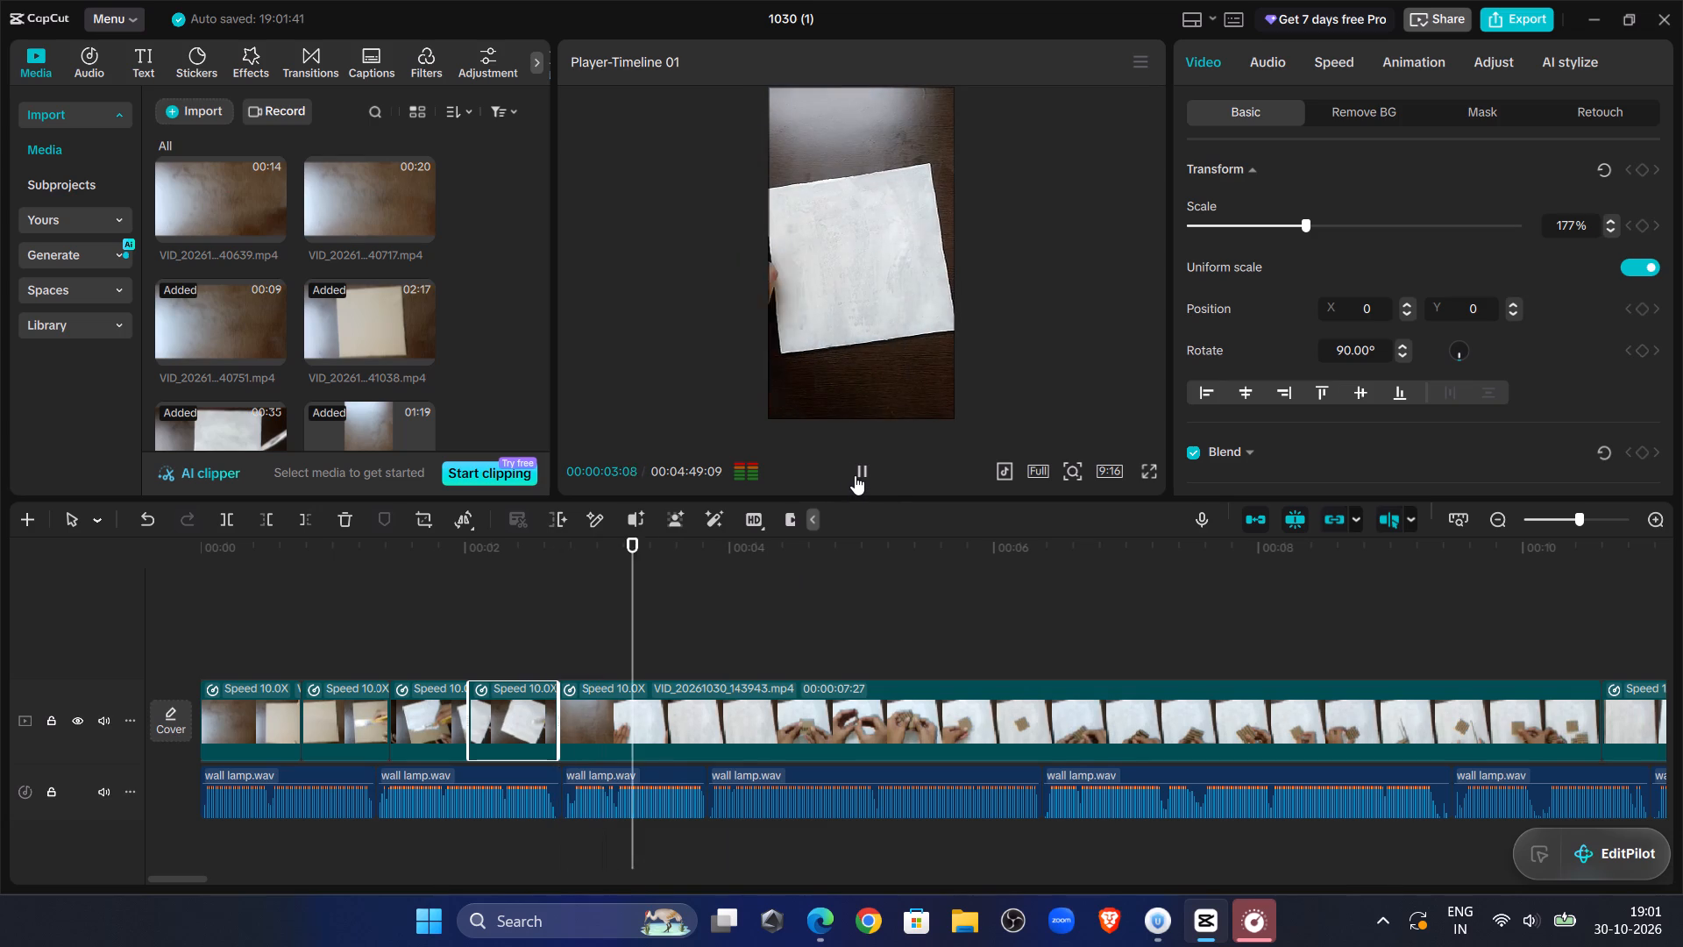
pyautogui.click(855, 475)
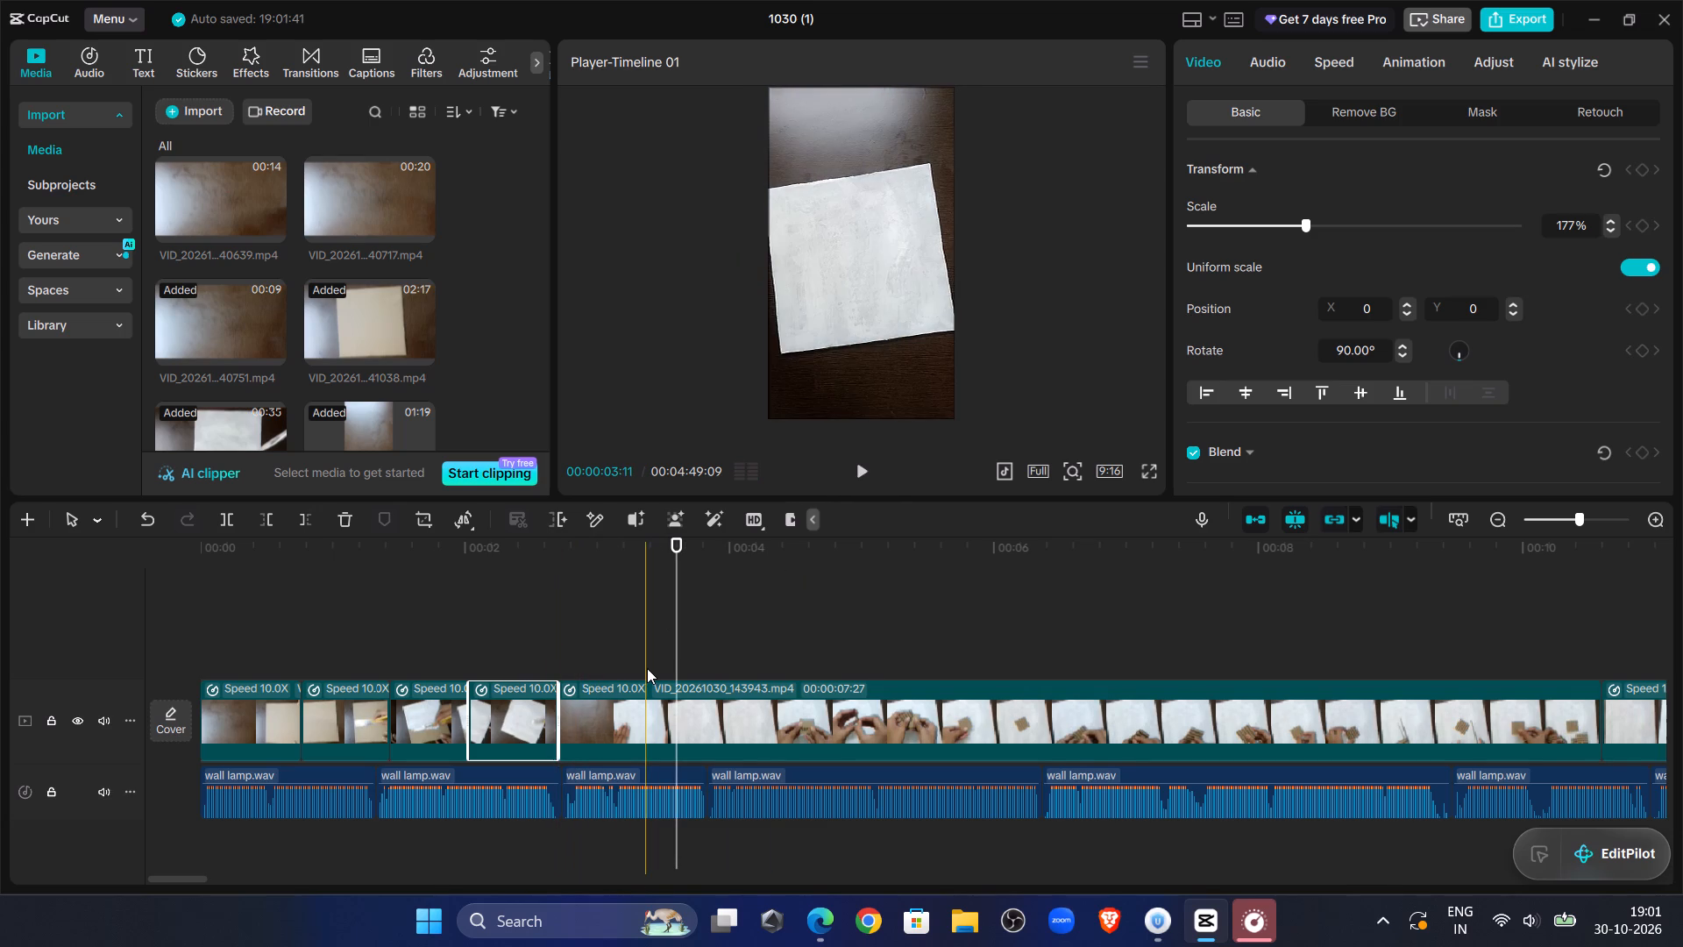
pyautogui.click(559, 635)
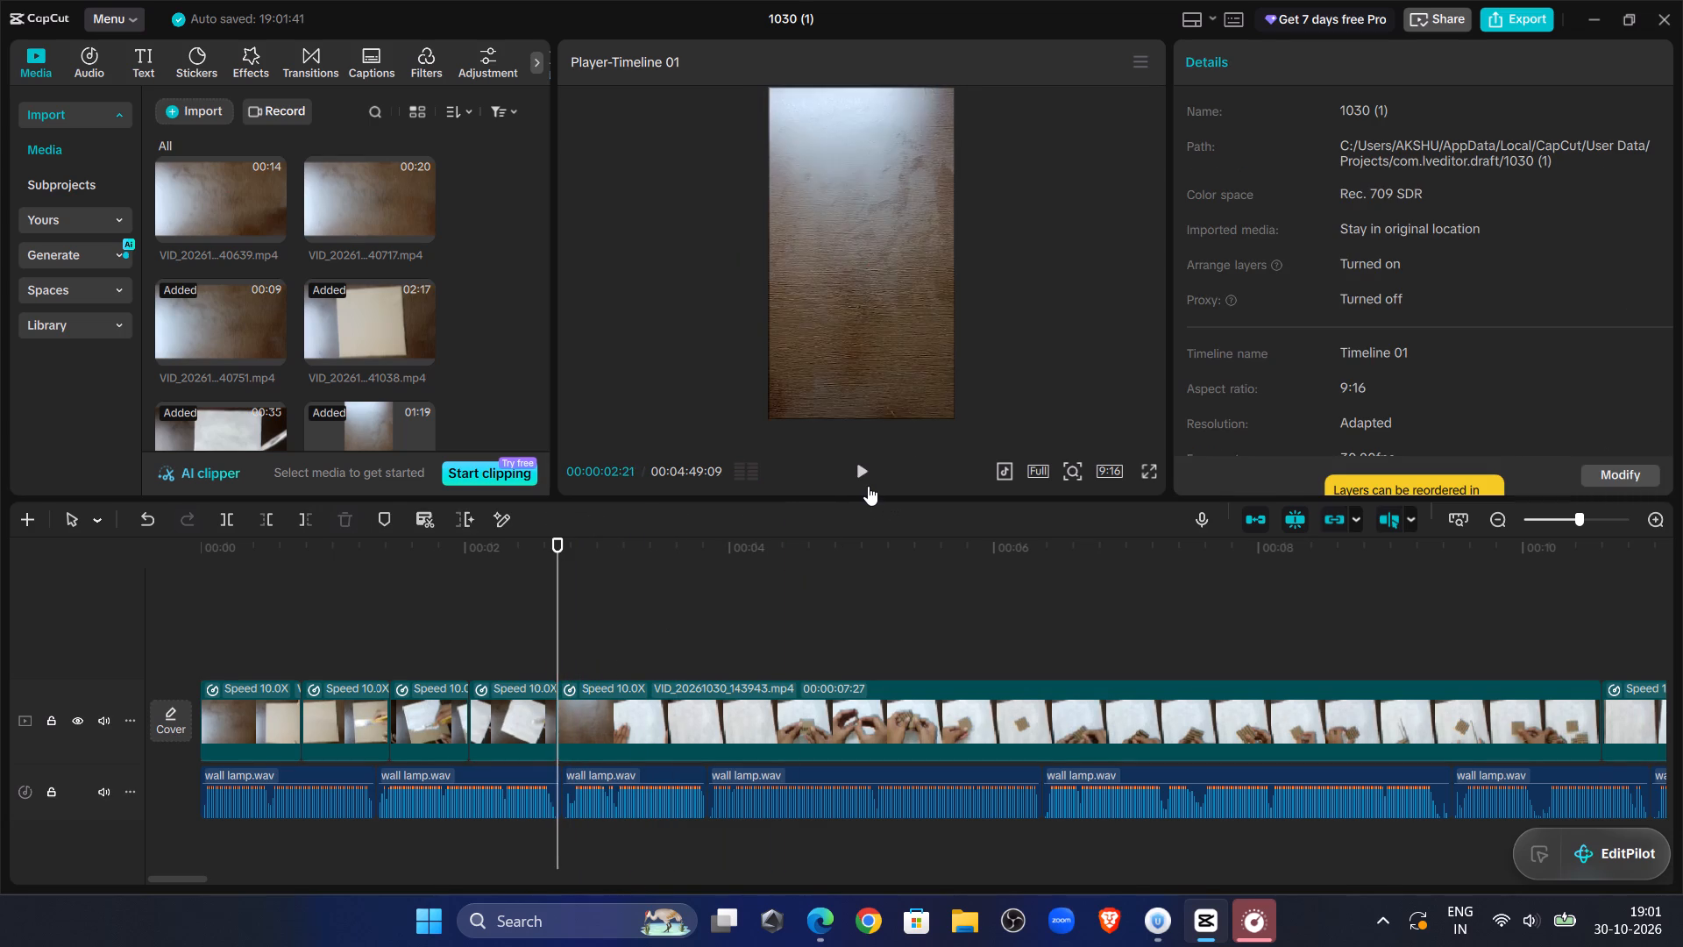
pyautogui.click(868, 486)
pyautogui.click(867, 479)
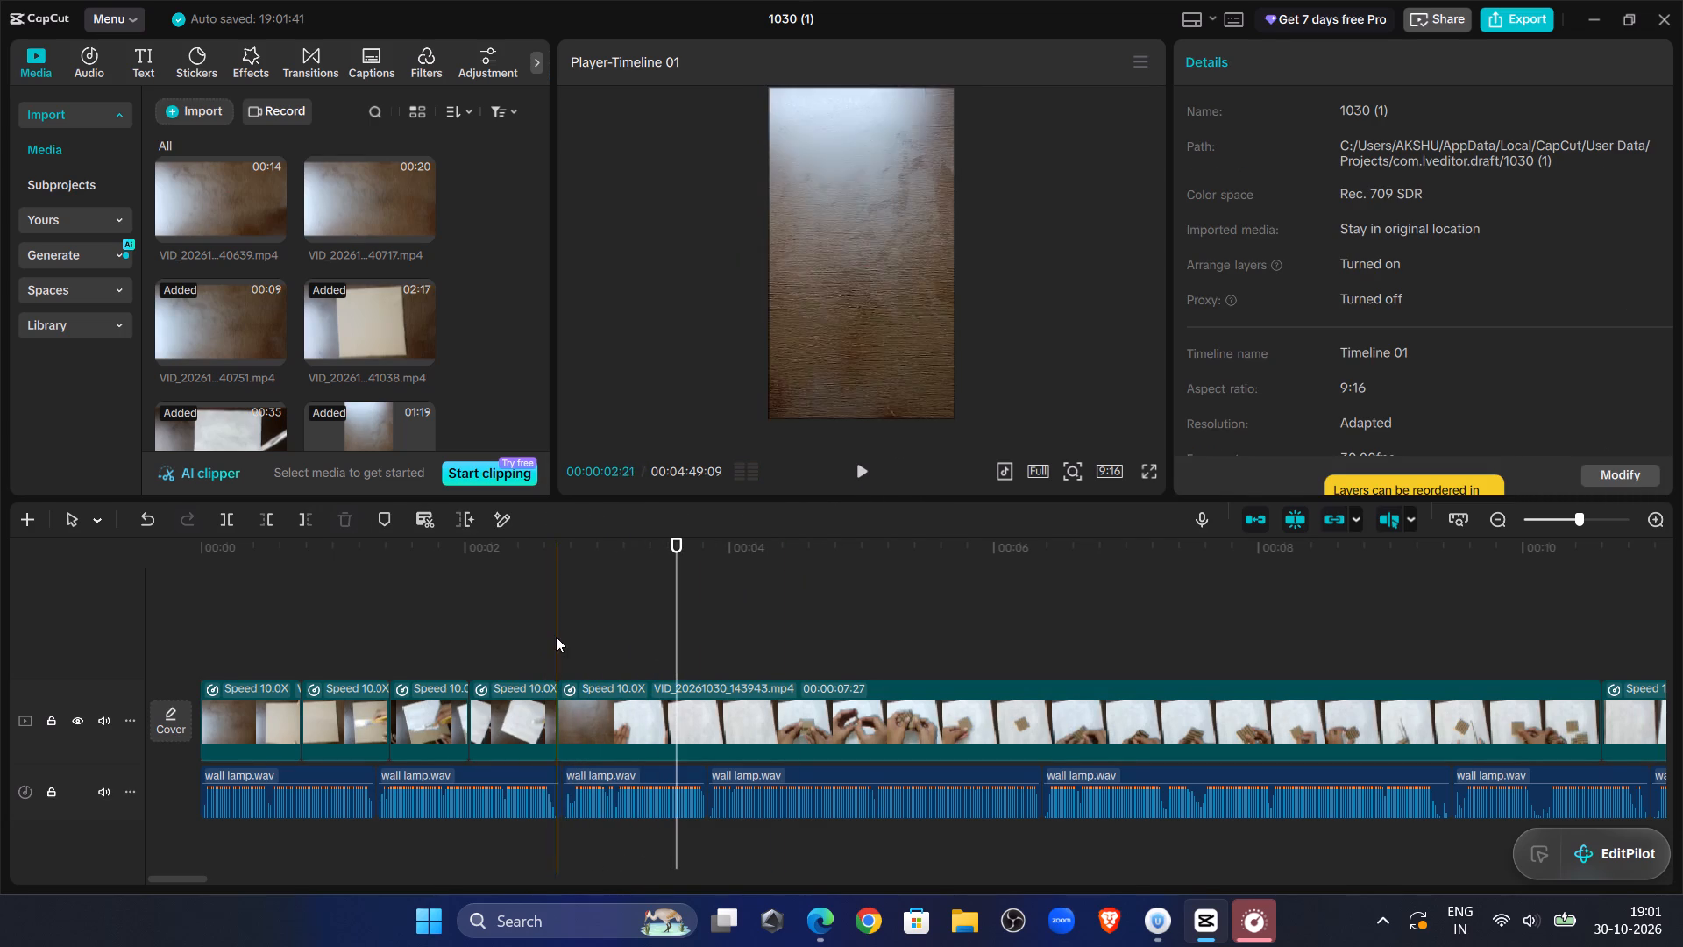
pyautogui.click(556, 637)
pyautogui.click(869, 473)
pyautogui.click(869, 473)
pyautogui.click(685, 711)
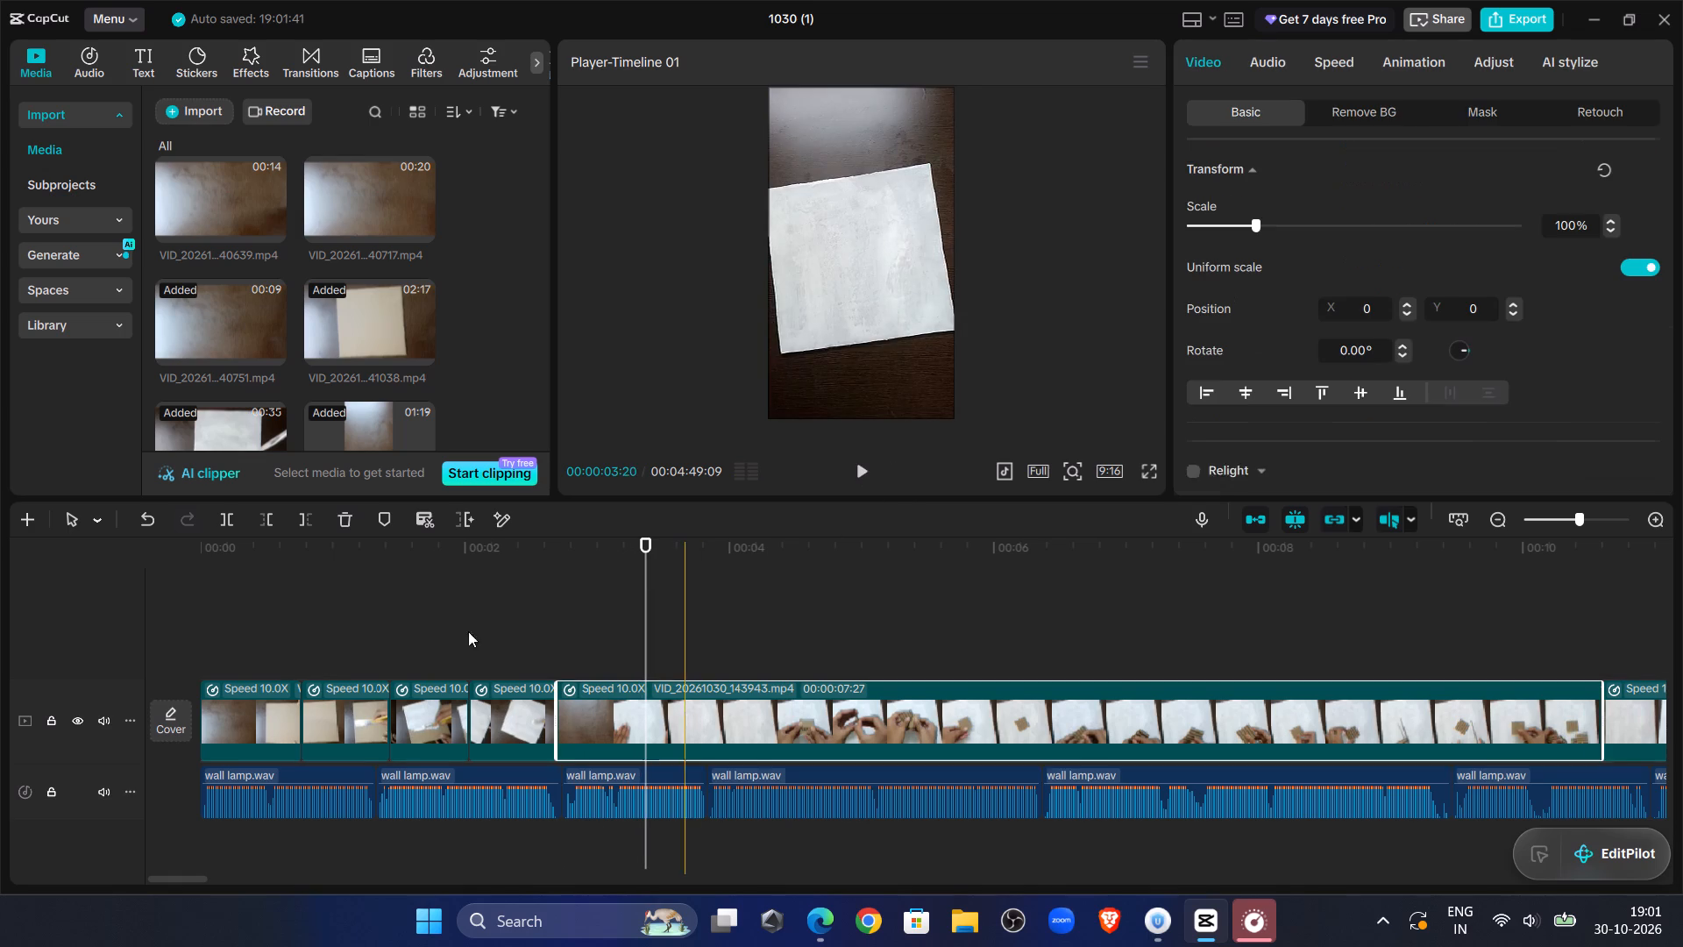
pyautogui.click(234, 520)
# Trim the start of the second part of VID_20261030_143943.mp4 up to 00:00:04:01, just before the hands bring in the cardboard.
pyautogui.moveTo(643, 557); pyautogui.dragTo(998, 661)
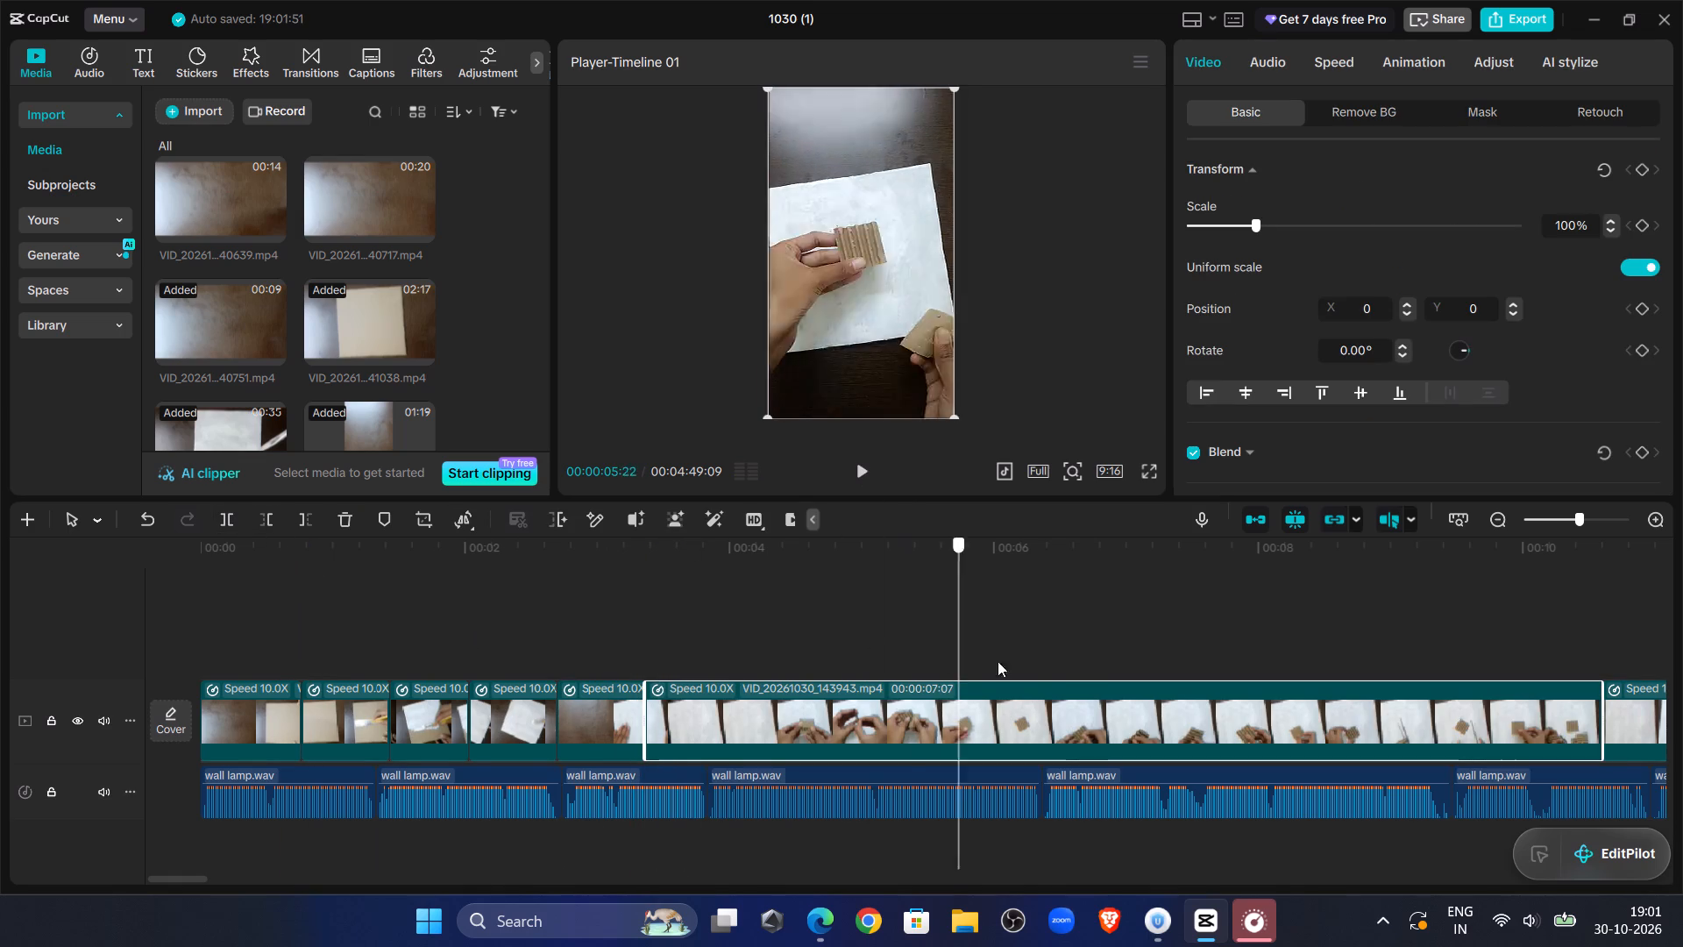
pyautogui.moveTo(998, 661); pyautogui.dragTo(912, 639)
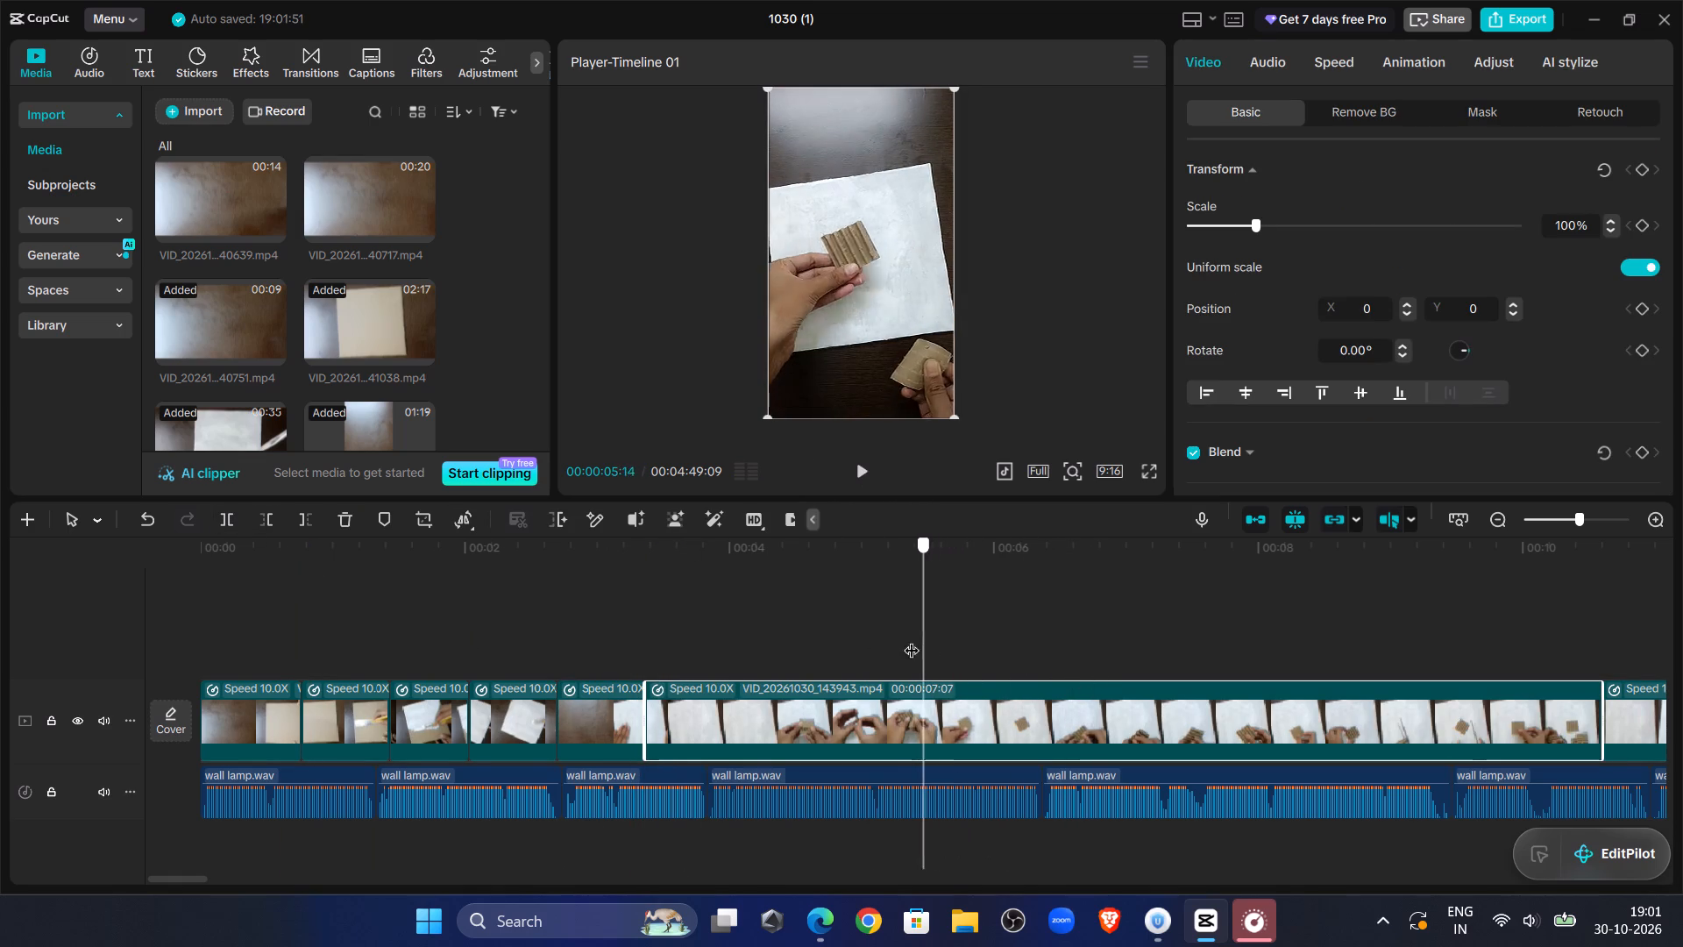
pyautogui.moveTo(912, 639); pyautogui.dragTo(720, 673)
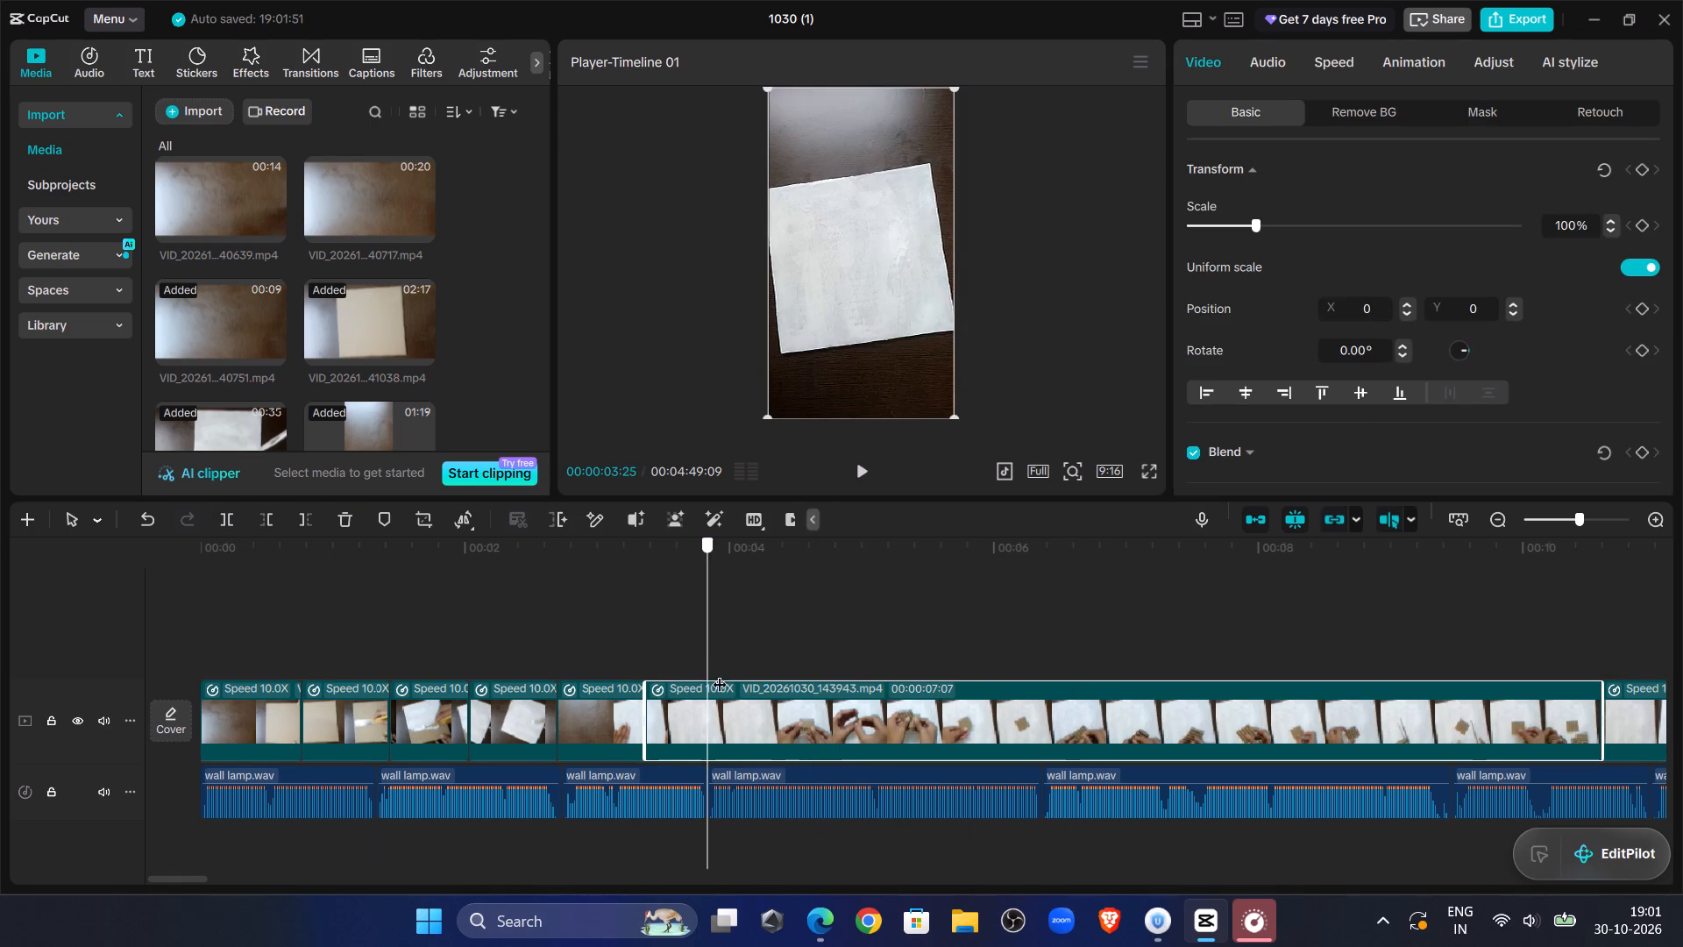
pyautogui.moveTo(720, 673); pyautogui.dragTo(735, 679)
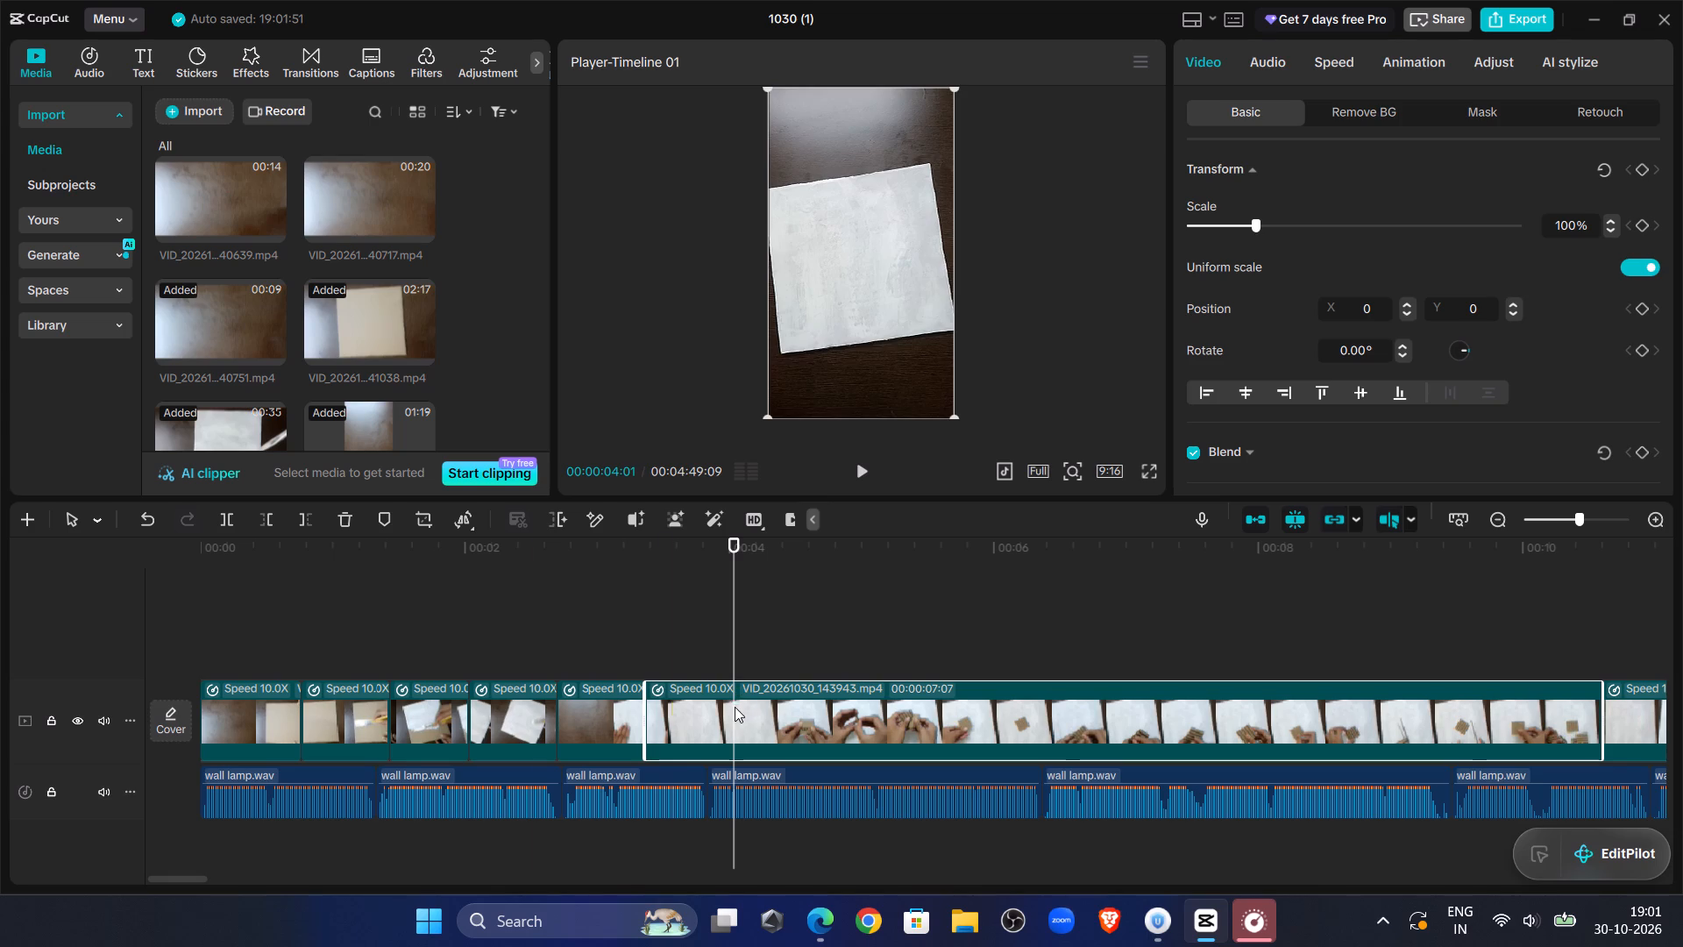
pyautogui.click(270, 527)
# Replay the third voiceover segment and split VID_20261030_143943.mp4 at 00:00:03:26, where the fourth segment begins.
pyautogui.click(541, 577)
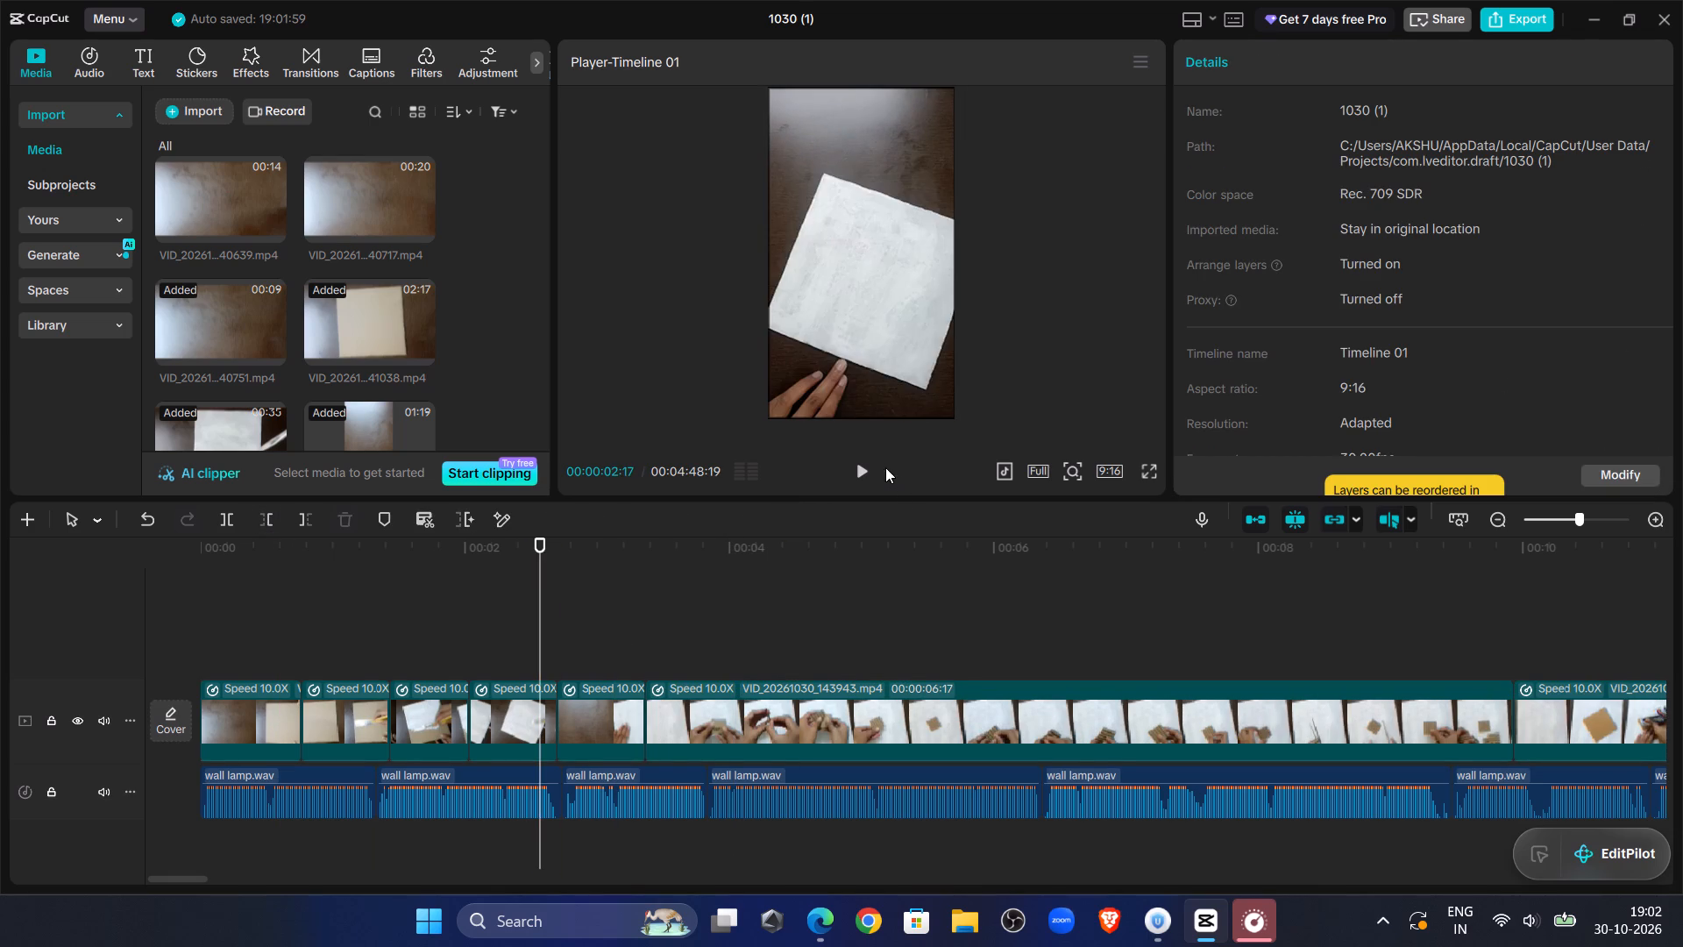
pyautogui.click(864, 466)
pyautogui.click(864, 466)
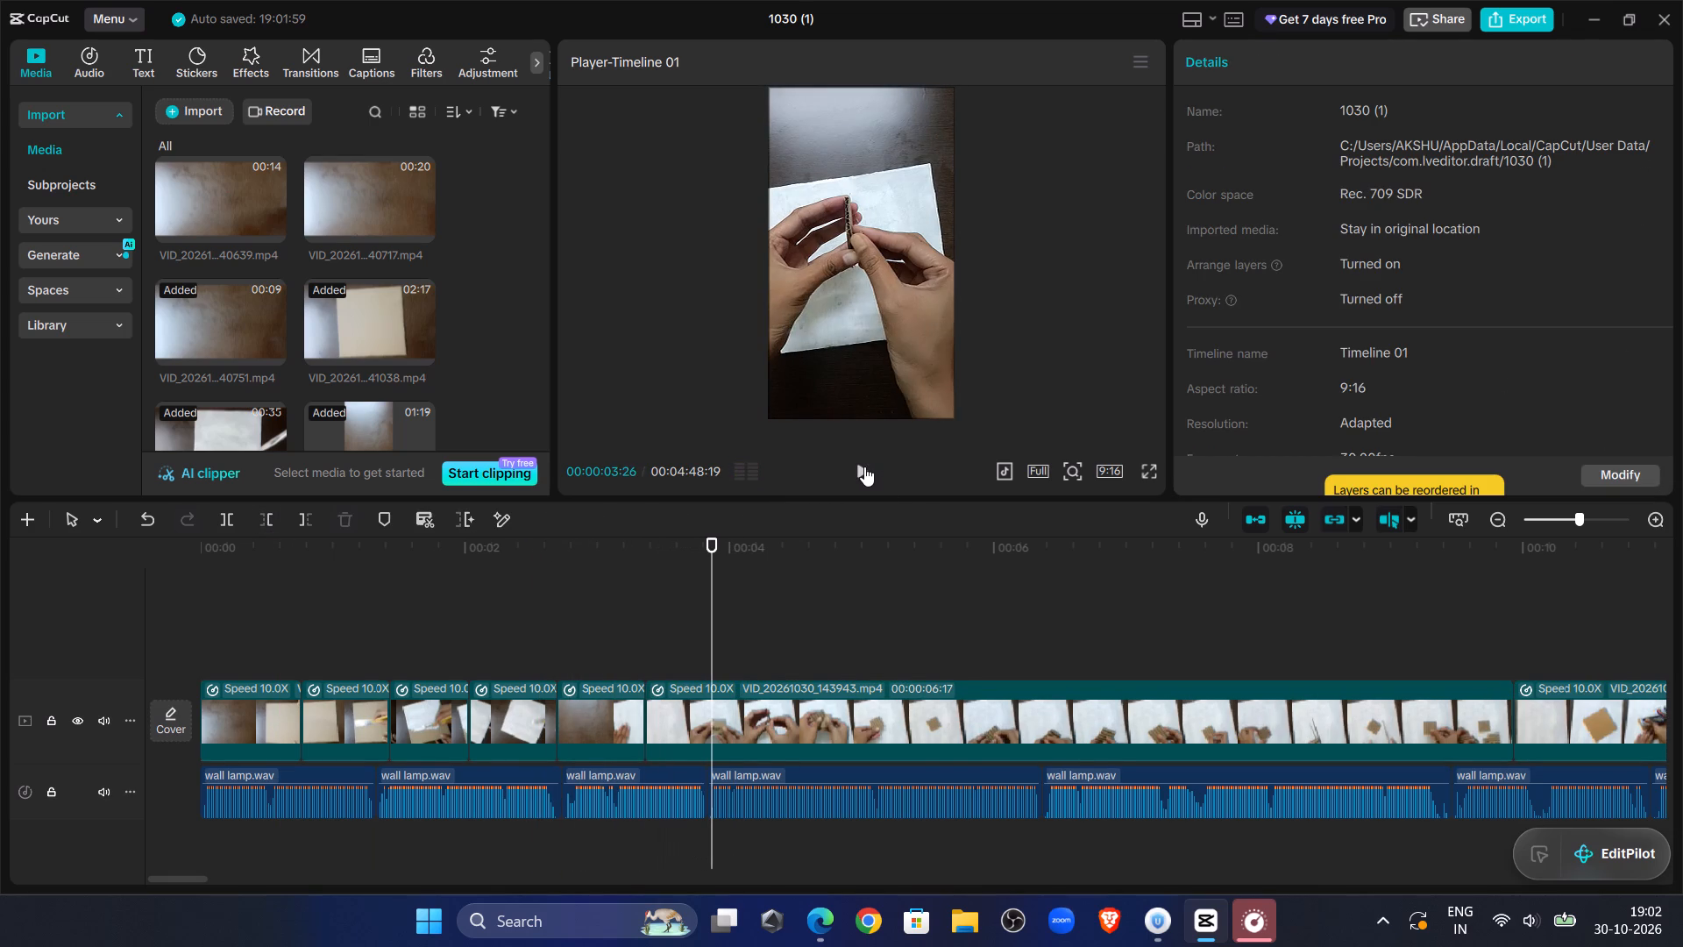
pyautogui.click(901, 726)
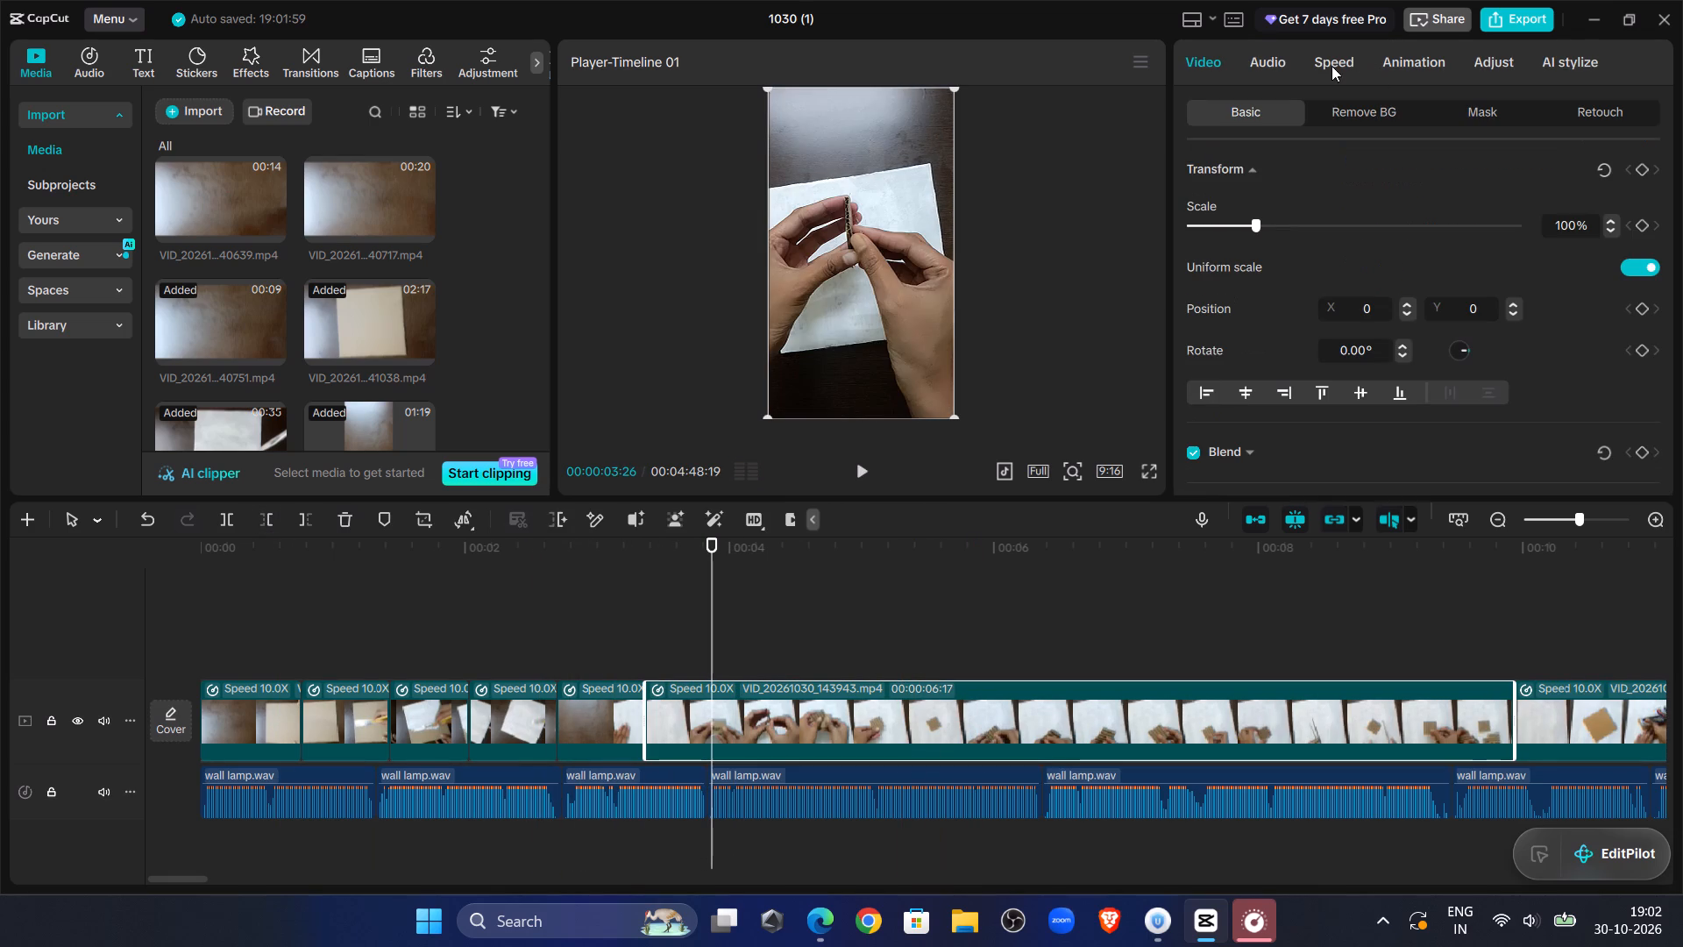
pyautogui.click(230, 519)
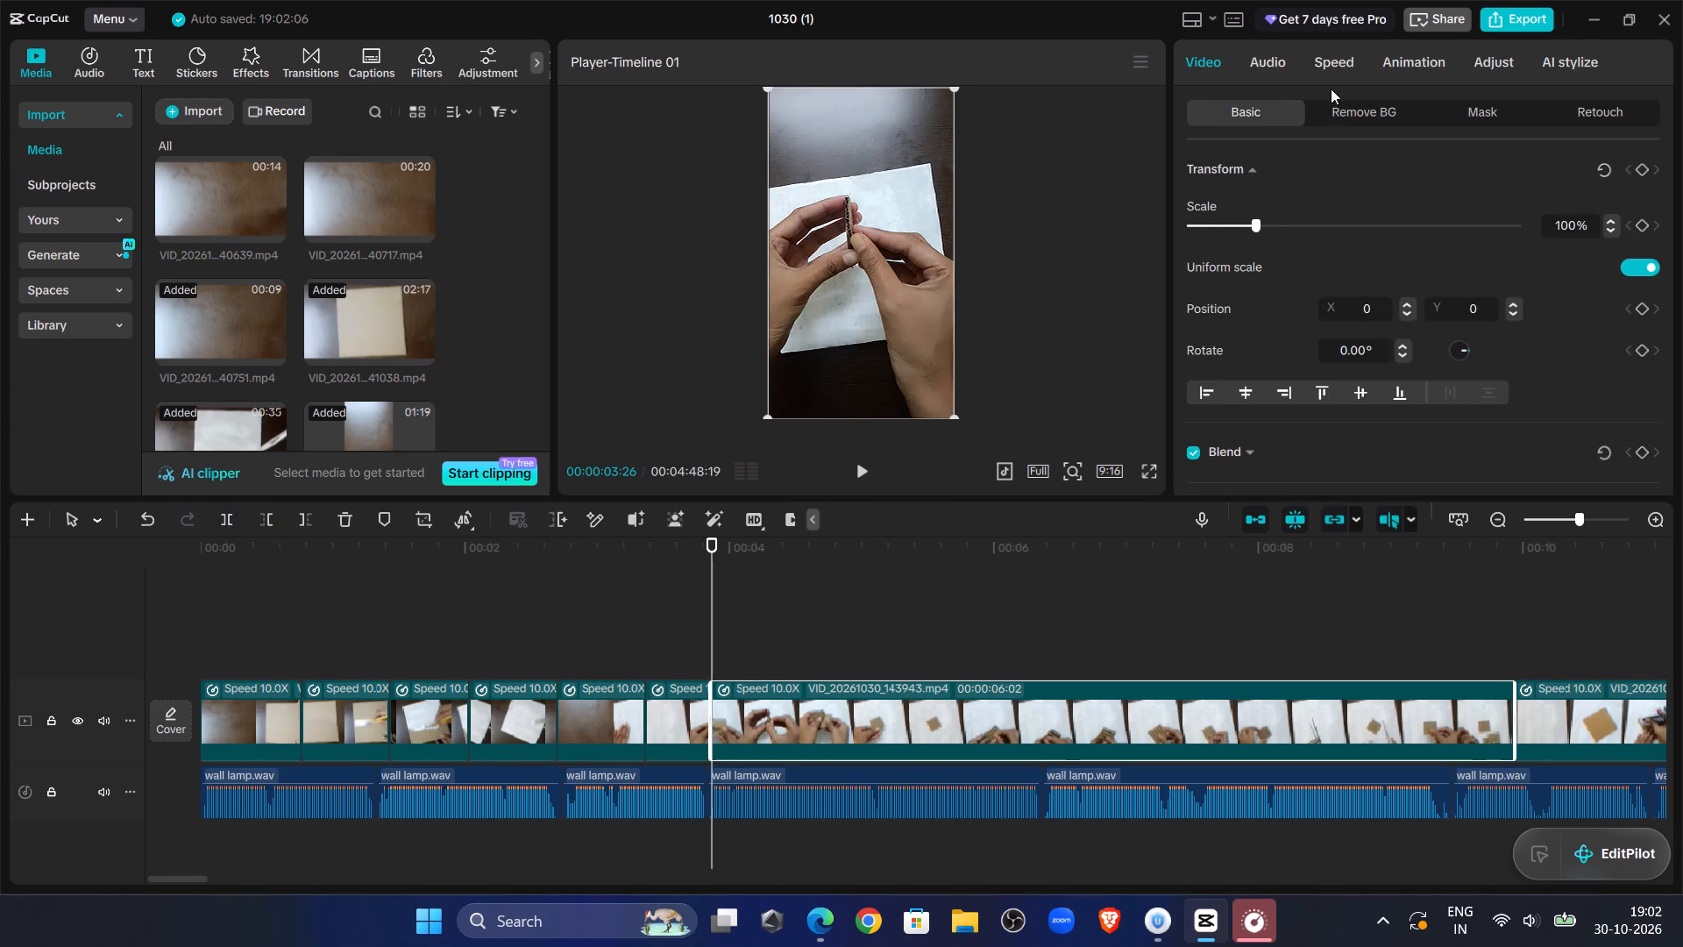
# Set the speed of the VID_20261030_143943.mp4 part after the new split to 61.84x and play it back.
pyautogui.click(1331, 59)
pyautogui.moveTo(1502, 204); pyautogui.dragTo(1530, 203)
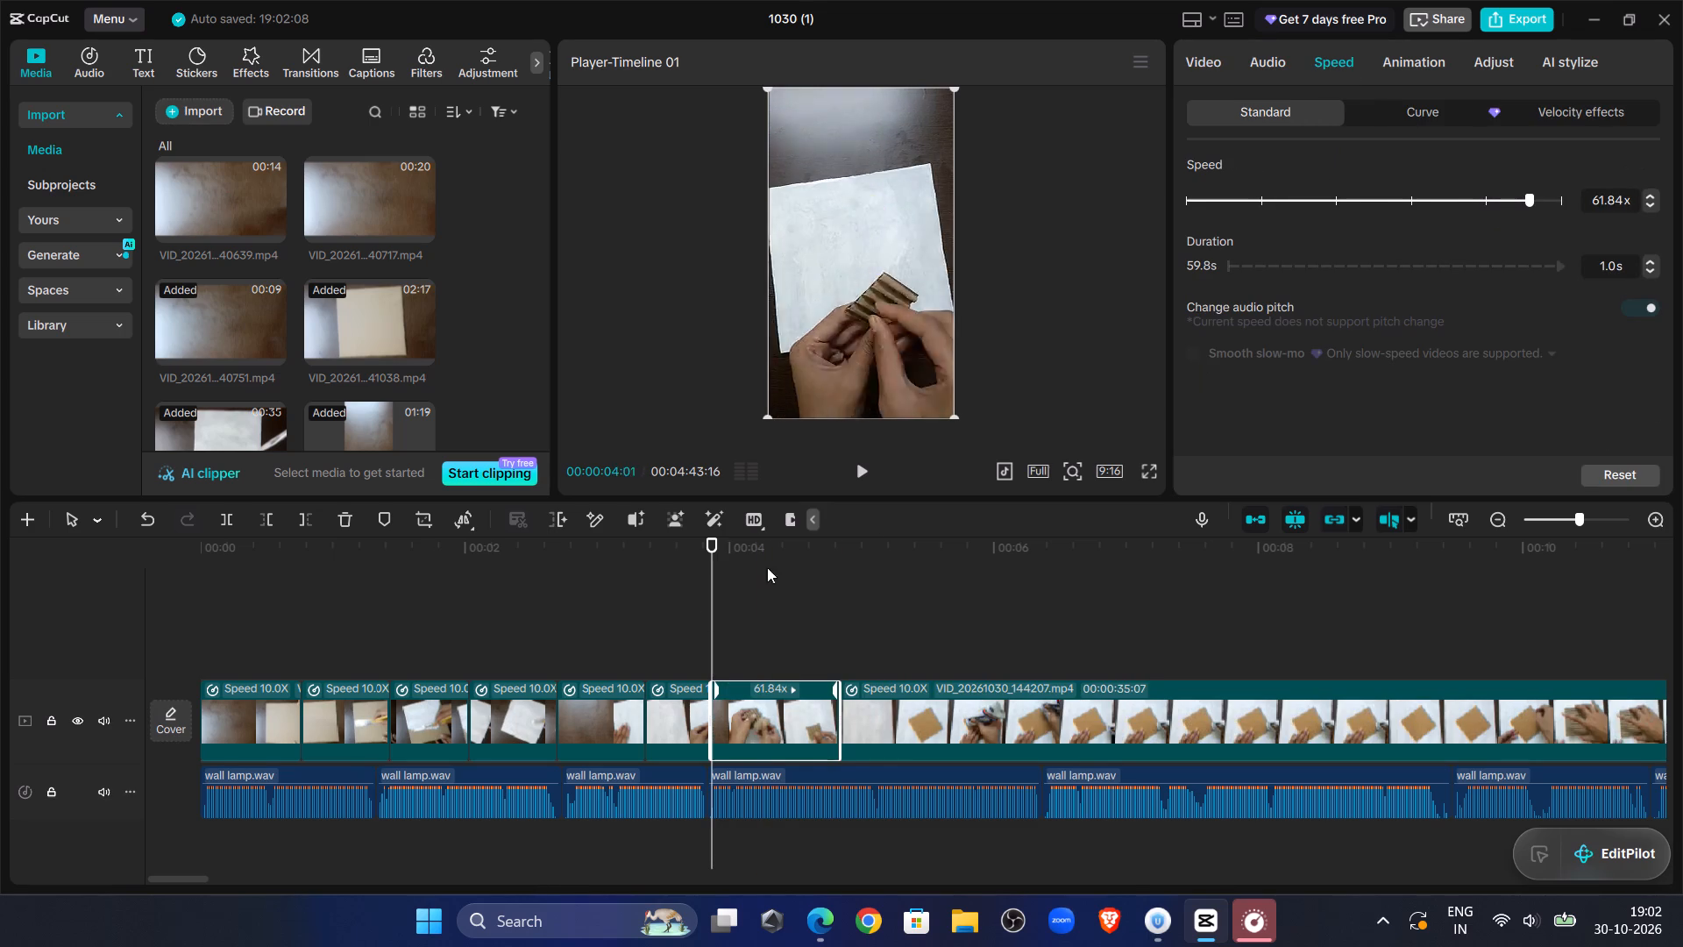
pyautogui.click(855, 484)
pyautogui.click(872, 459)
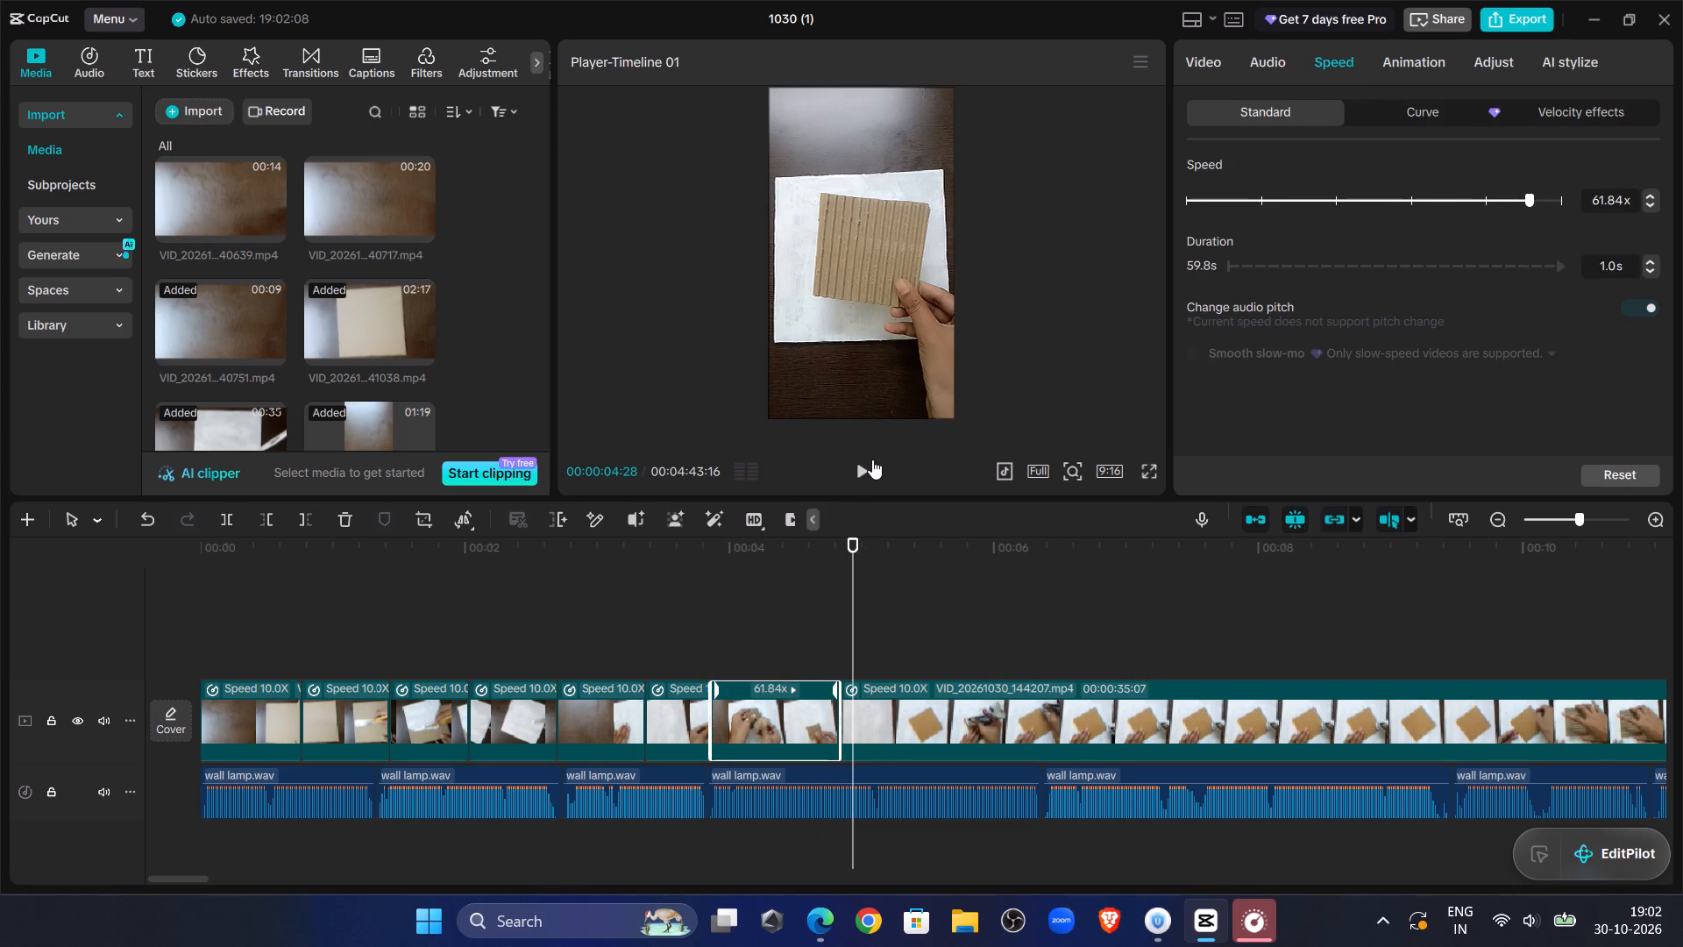
# Slow the VID_20261030_143943.mp4 part starting at 00:00:03:26 to a speed of about 10x.
pyautogui.click(704, 629)
pyautogui.click(792, 718)
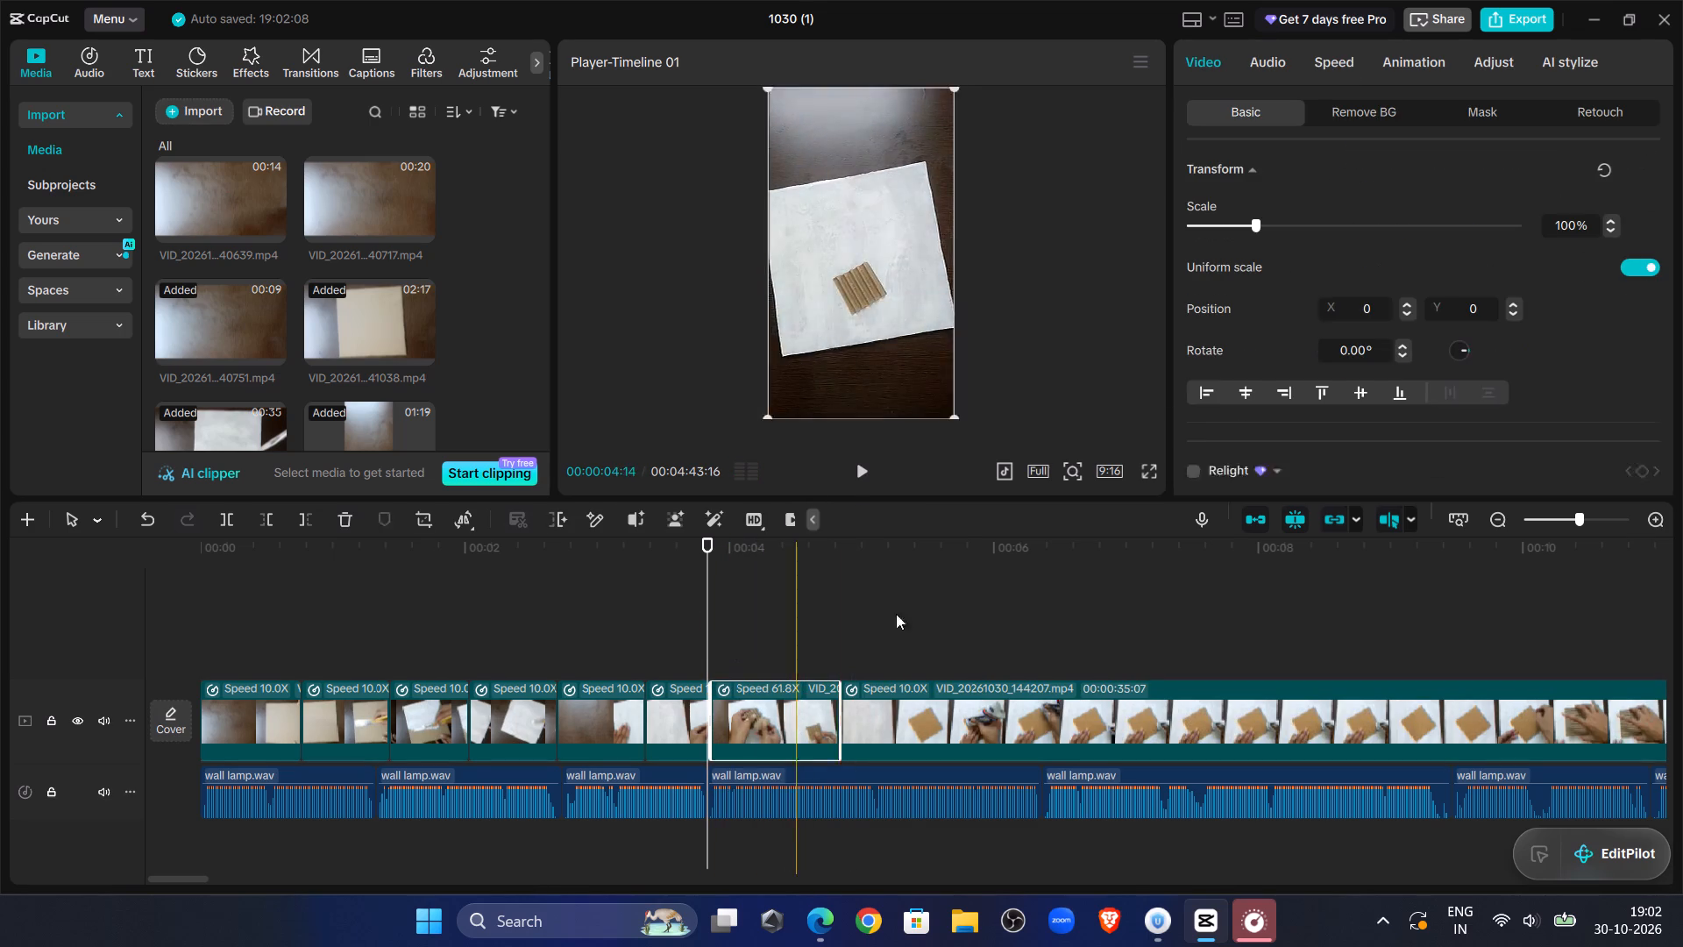
pyautogui.click(1360, 61)
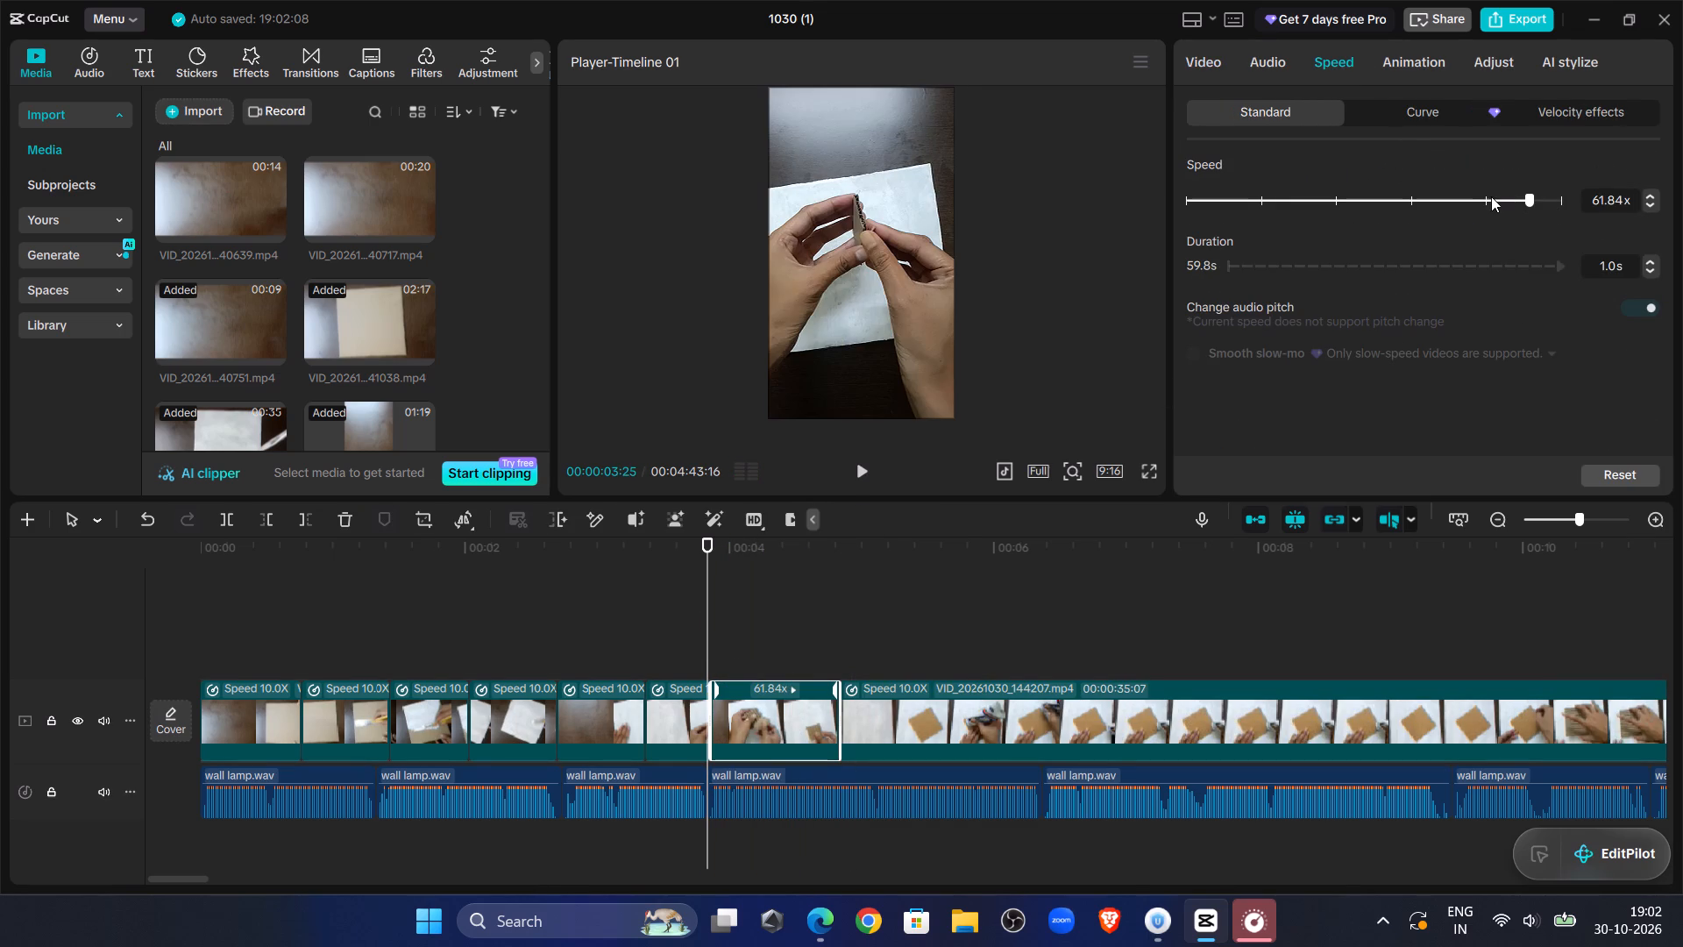
pyautogui.click(1485, 196)
# Replay the cardboard square footage and split VID_20261030_143943.mp4 at 00:00:04:25, where both pieces are held apart.
pyautogui.click(618, 633)
pyautogui.click(856, 460)
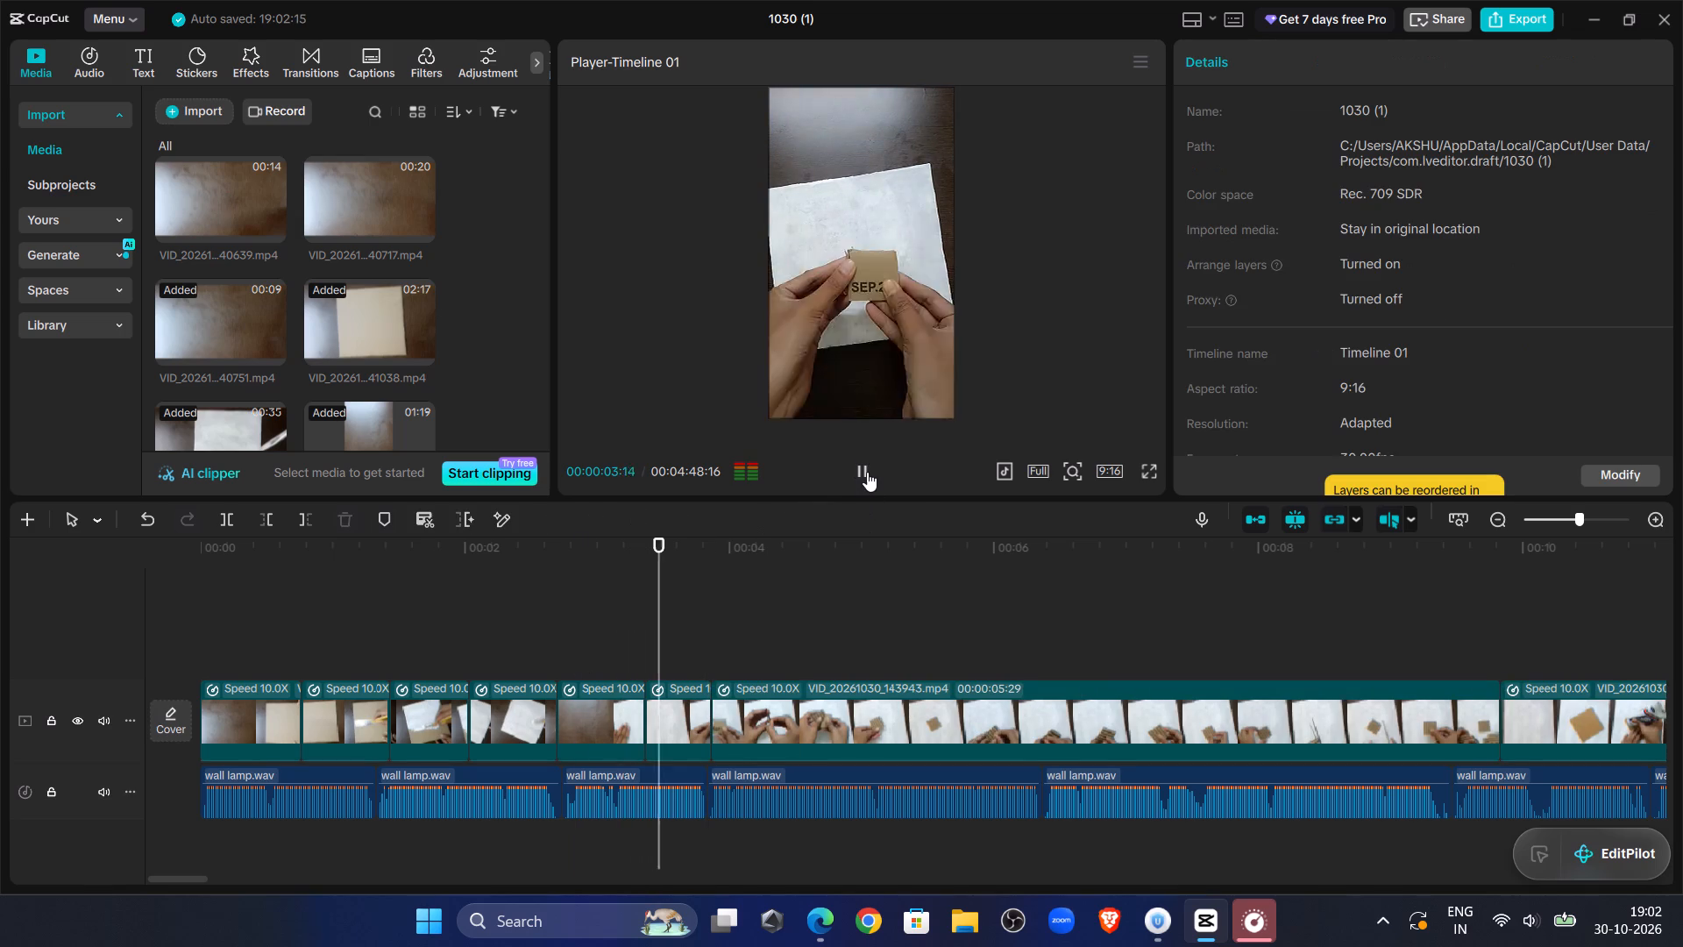
pyautogui.click(867, 472)
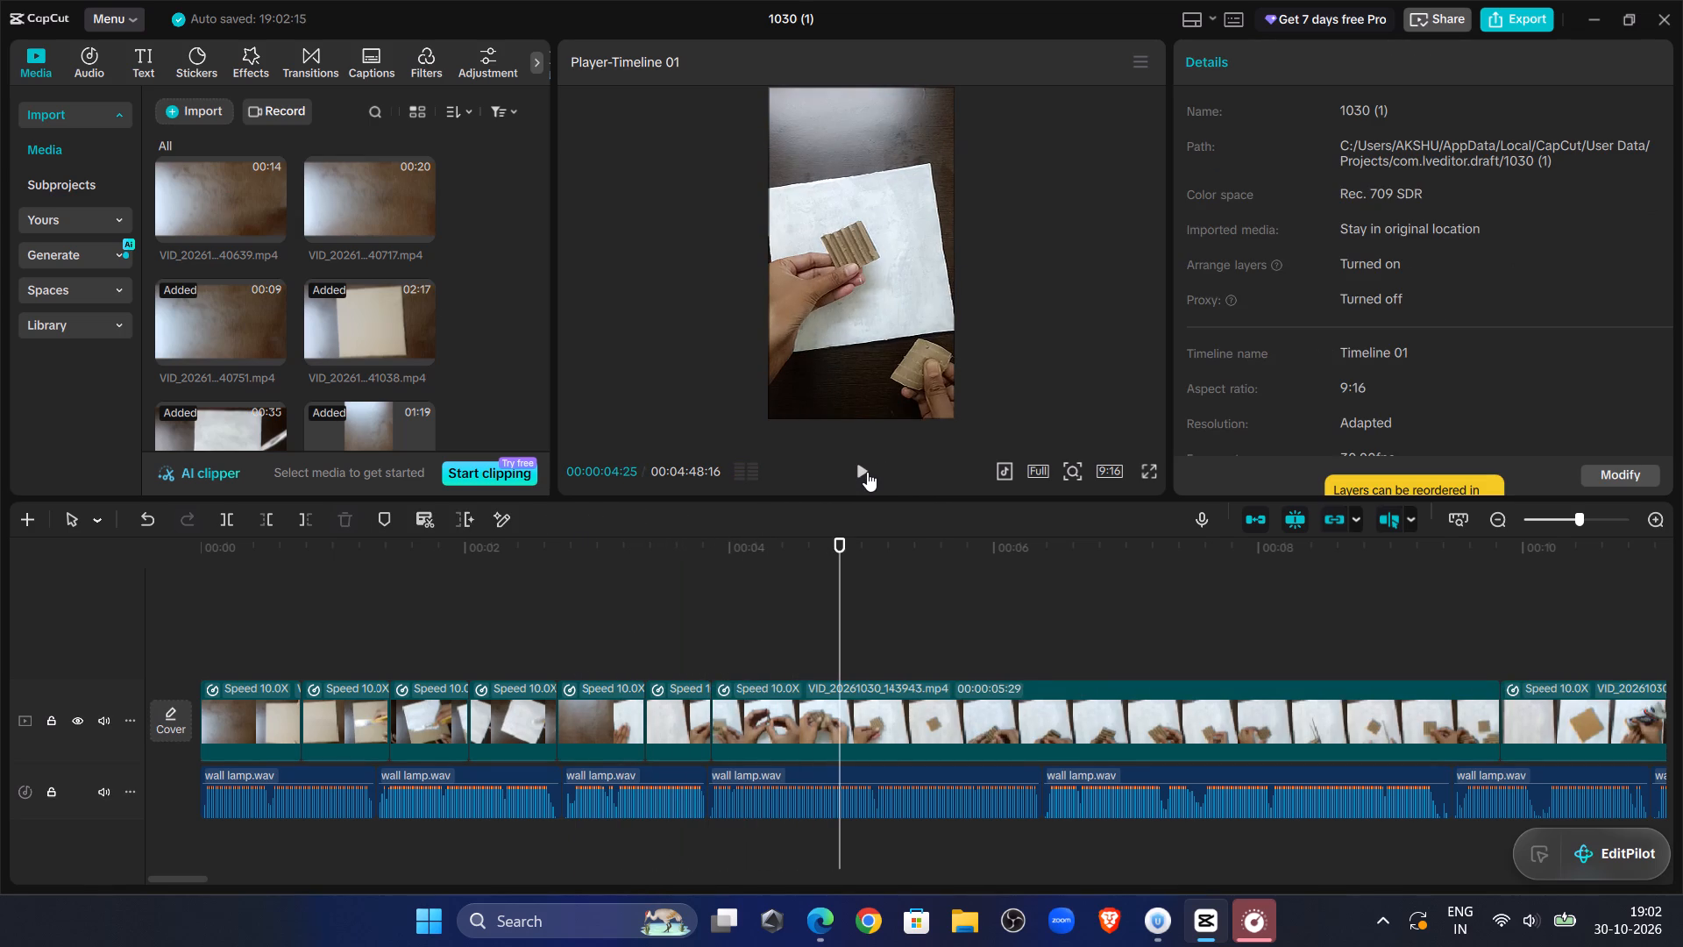
pyautogui.click(874, 734)
pyautogui.click(230, 512)
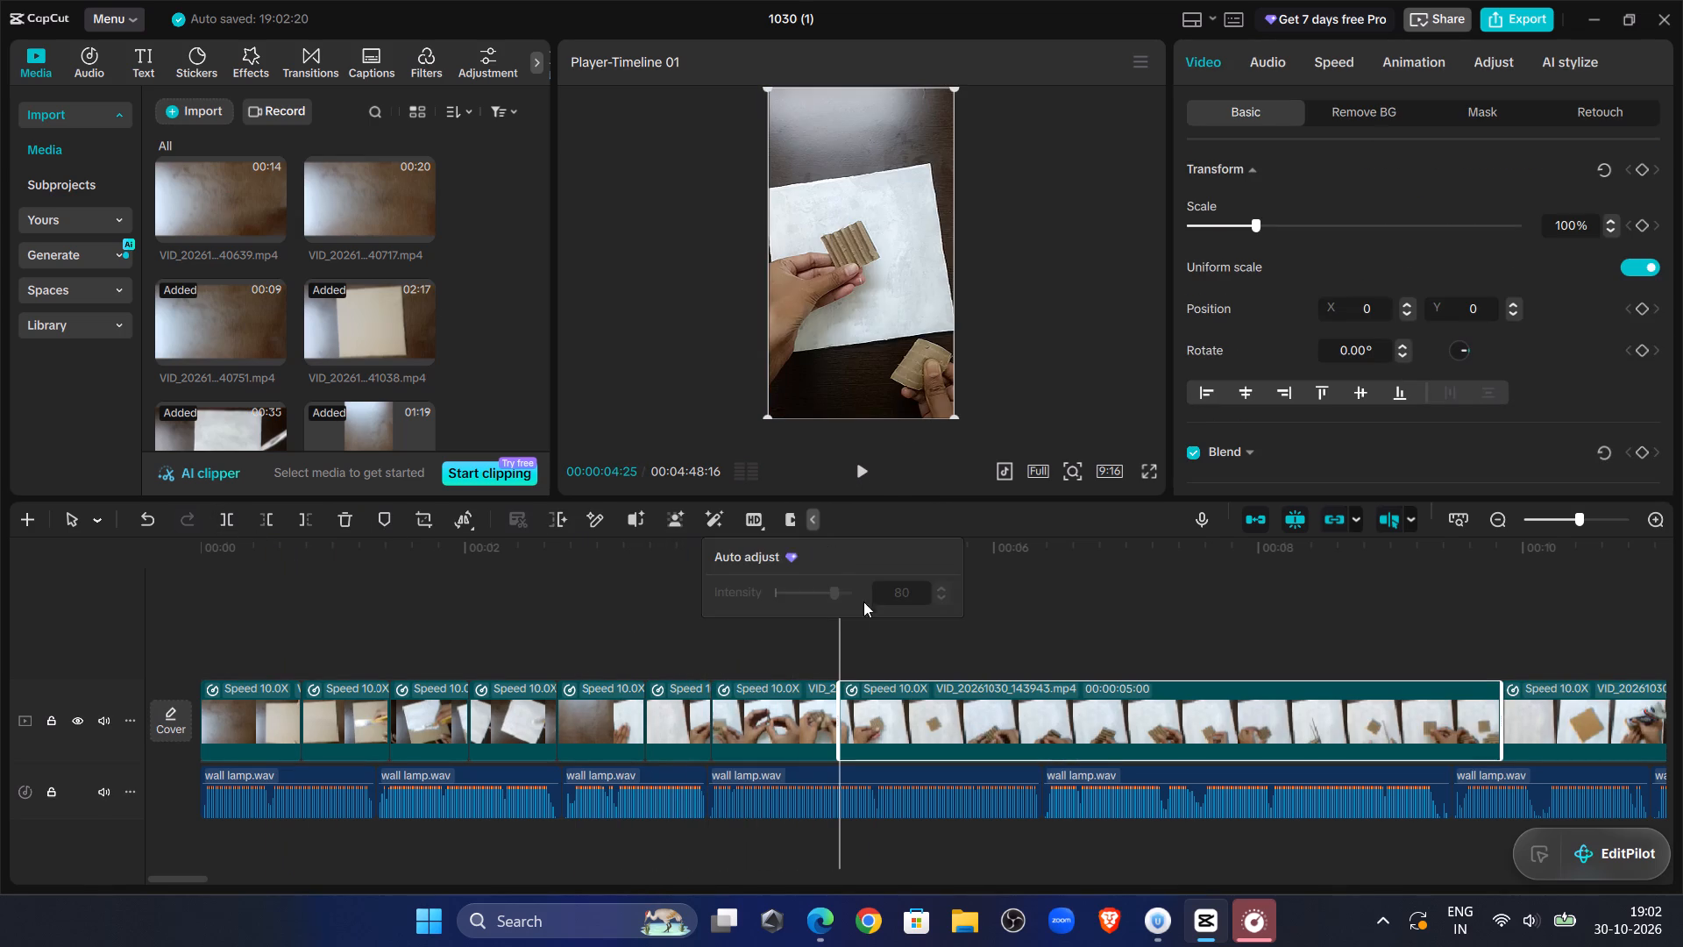
# Trim the start of the VID_20261030_143943.mp4 part beginning at 00:00:04:25, cutting everything before 00:00:09:04.
pyautogui.moveTo(845, 645); pyautogui.dragTo(1358, 685)
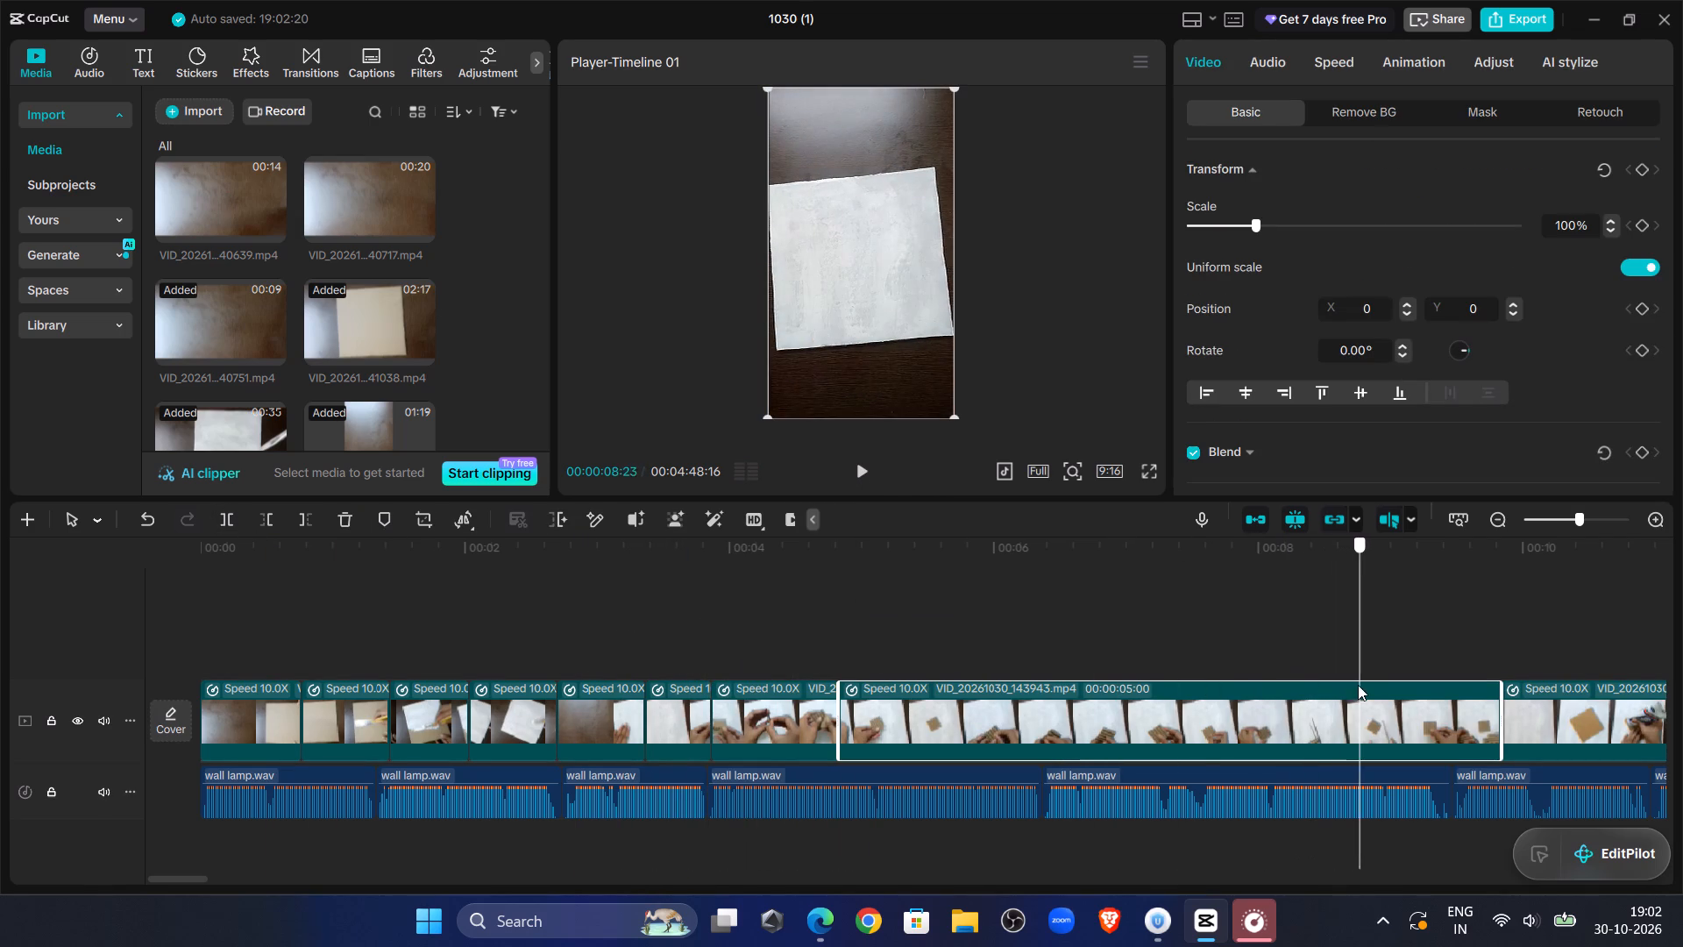
pyautogui.moveTo(1358, 685); pyautogui.dragTo(1407, 694)
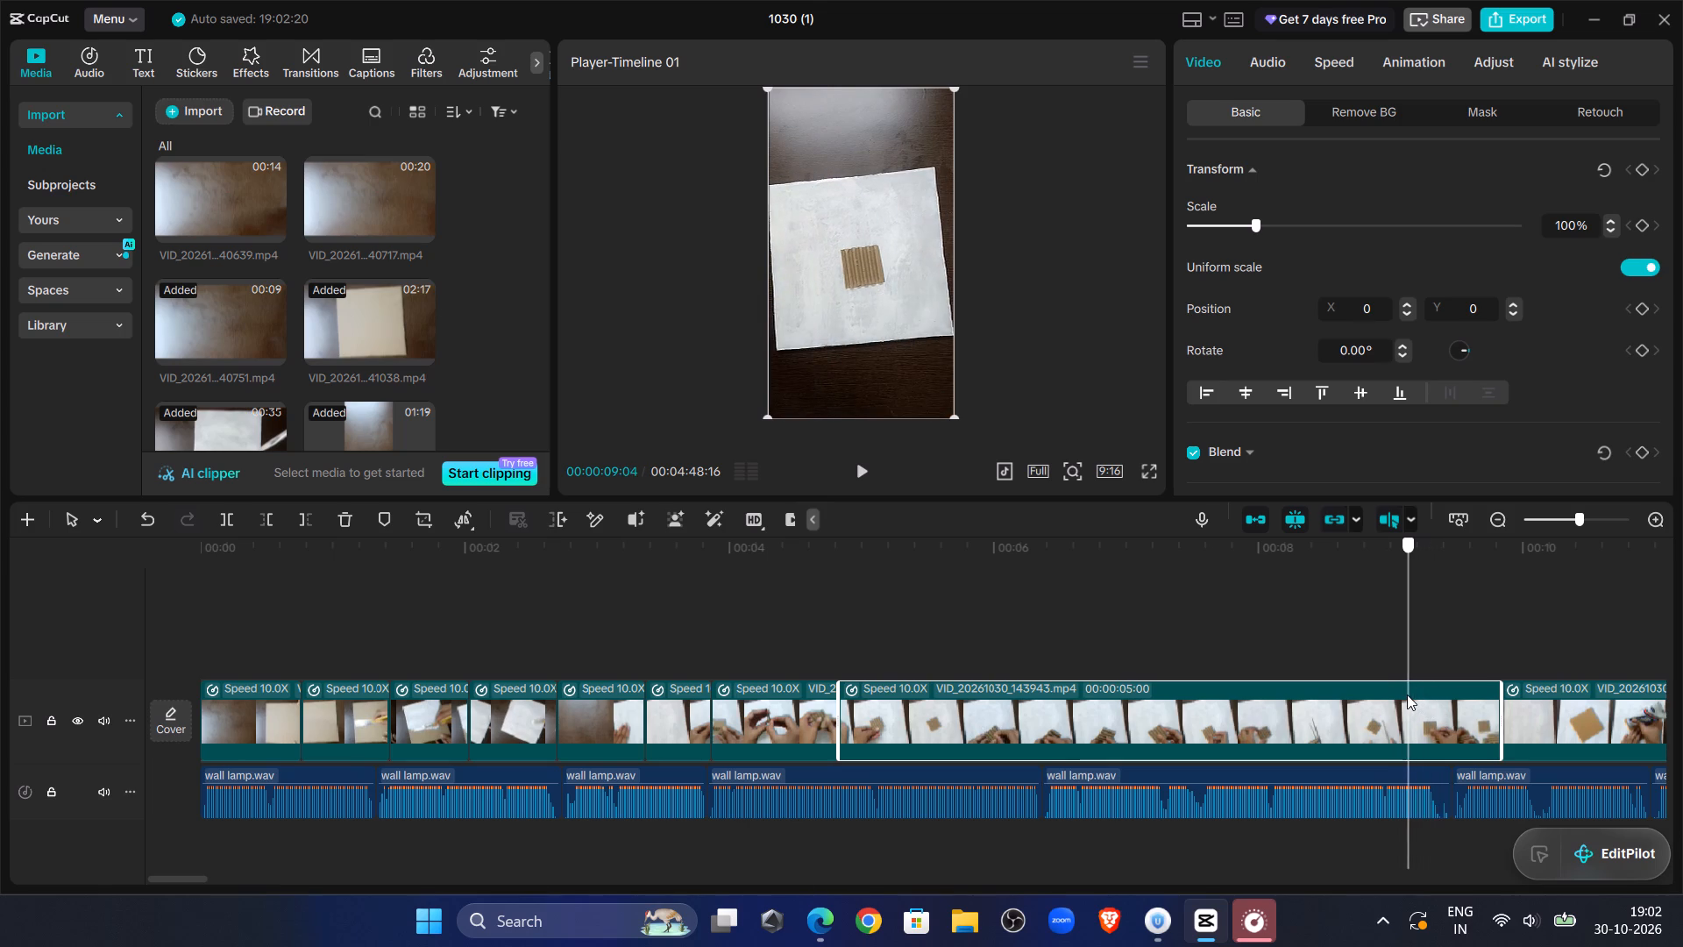
pyautogui.moveTo(1407, 694); pyautogui.dragTo(1407, 693)
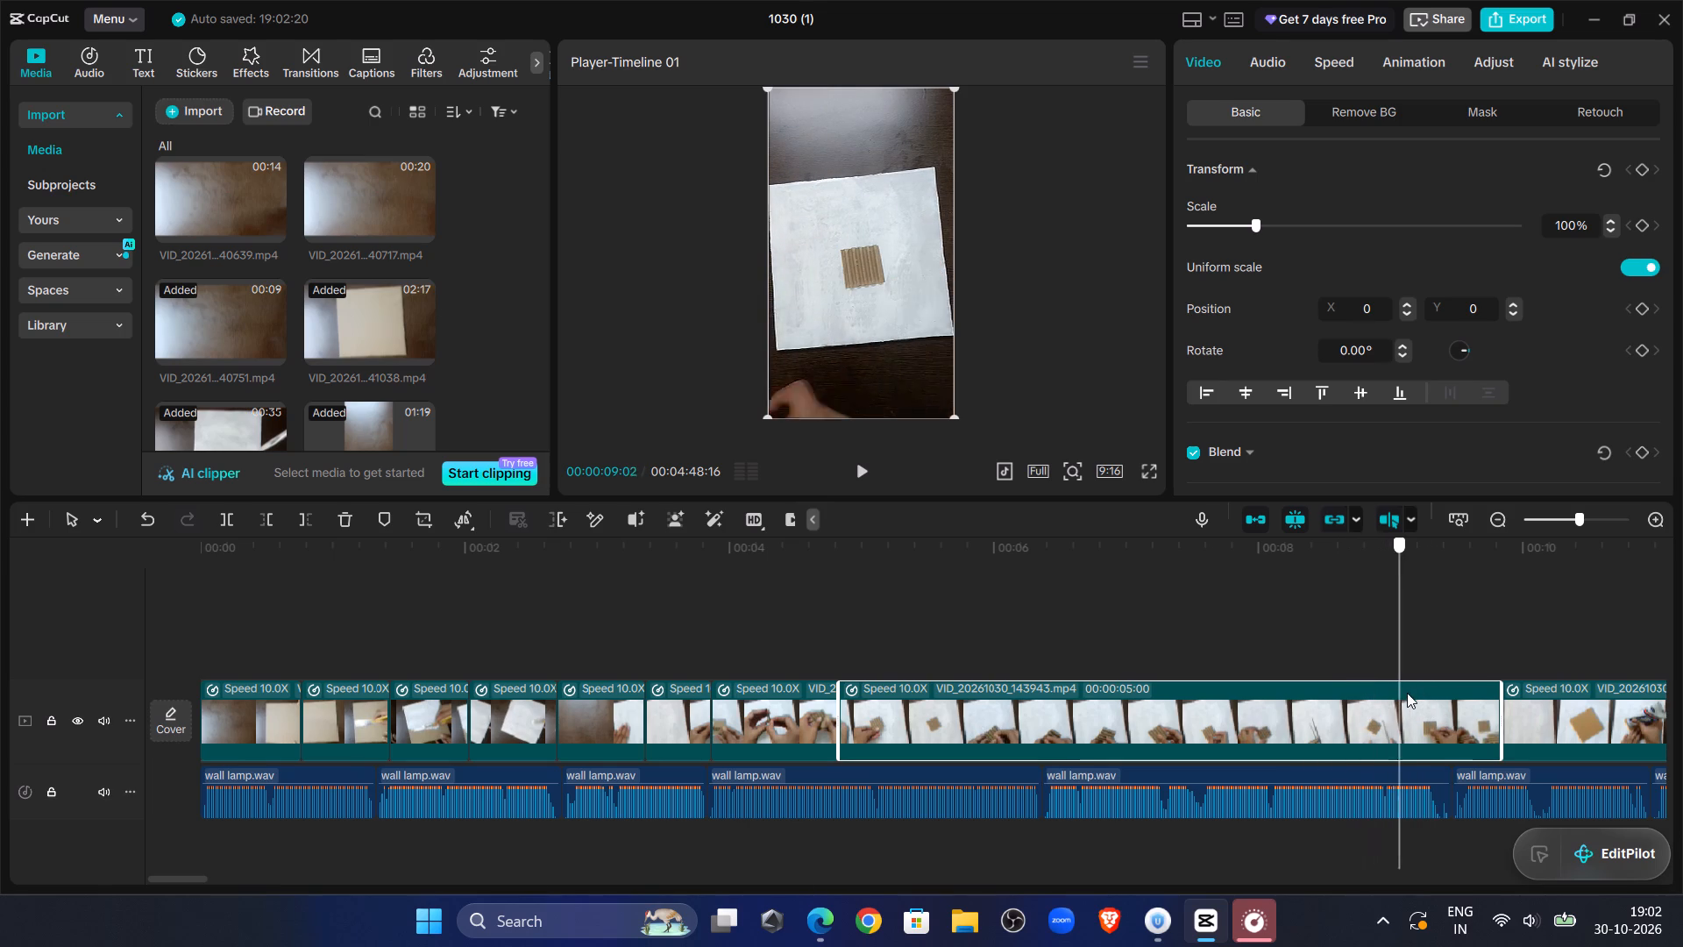
pyautogui.moveTo(1407, 693); pyautogui.dragTo(1410, 694)
pyautogui.click(259, 514)
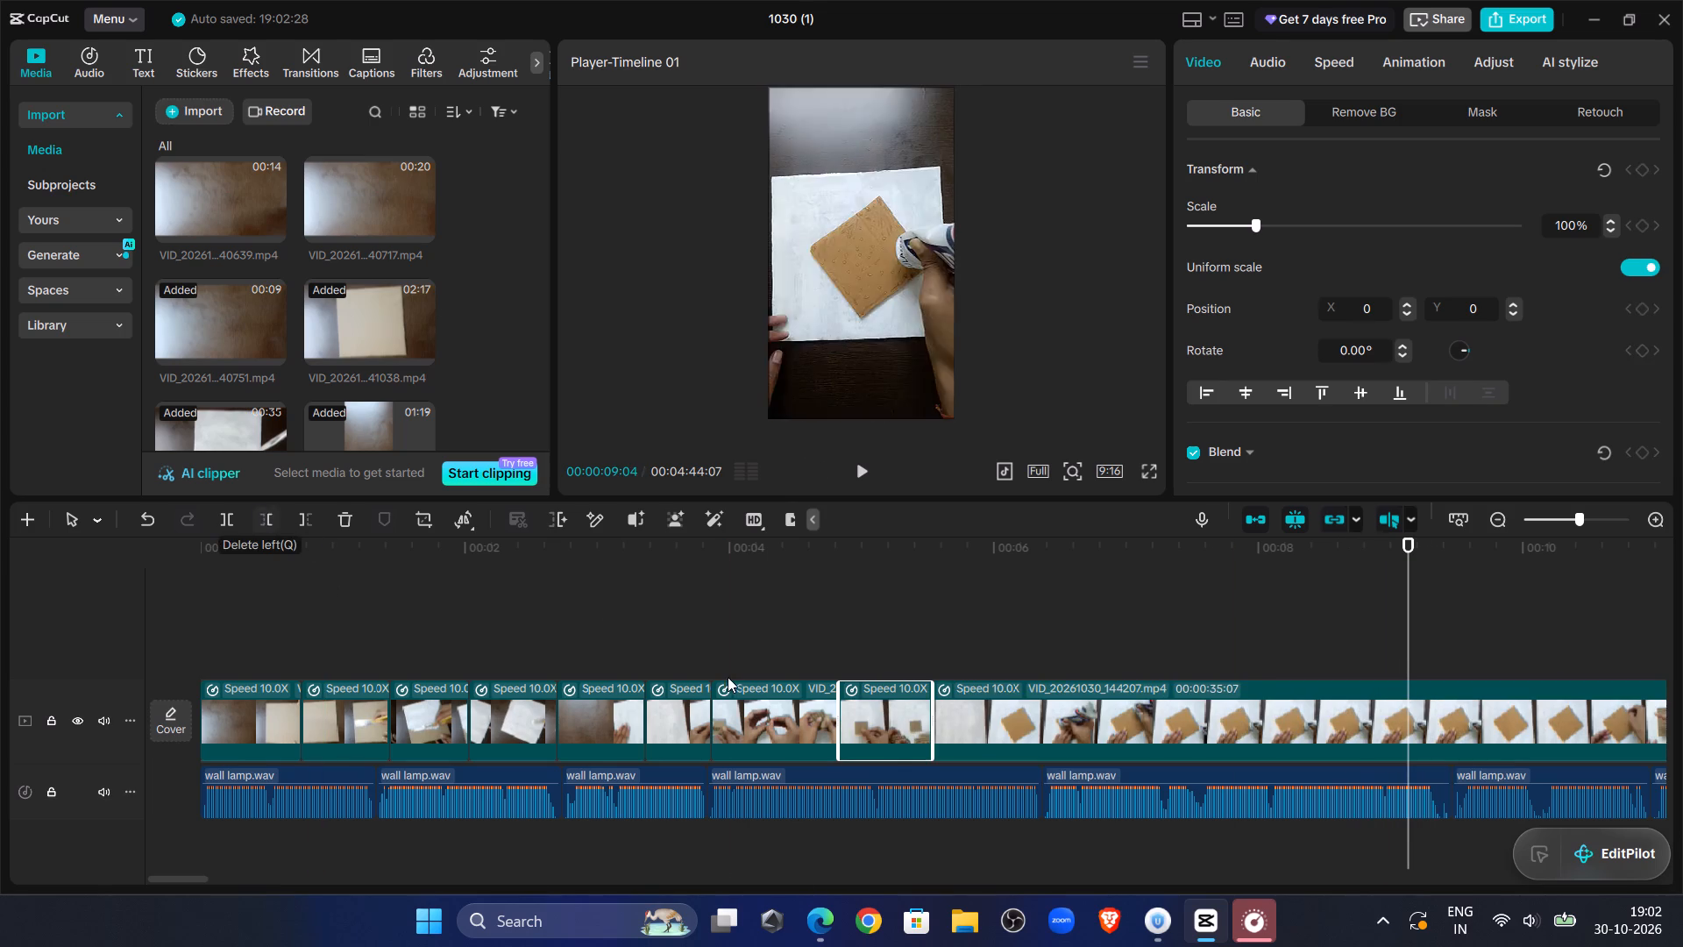
# Replay the shortened VID_20261030_143943.mp4 part against the narration and cut off its end after 00:00:05:05.
pyautogui.click(789, 604)
pyautogui.click(856, 469)
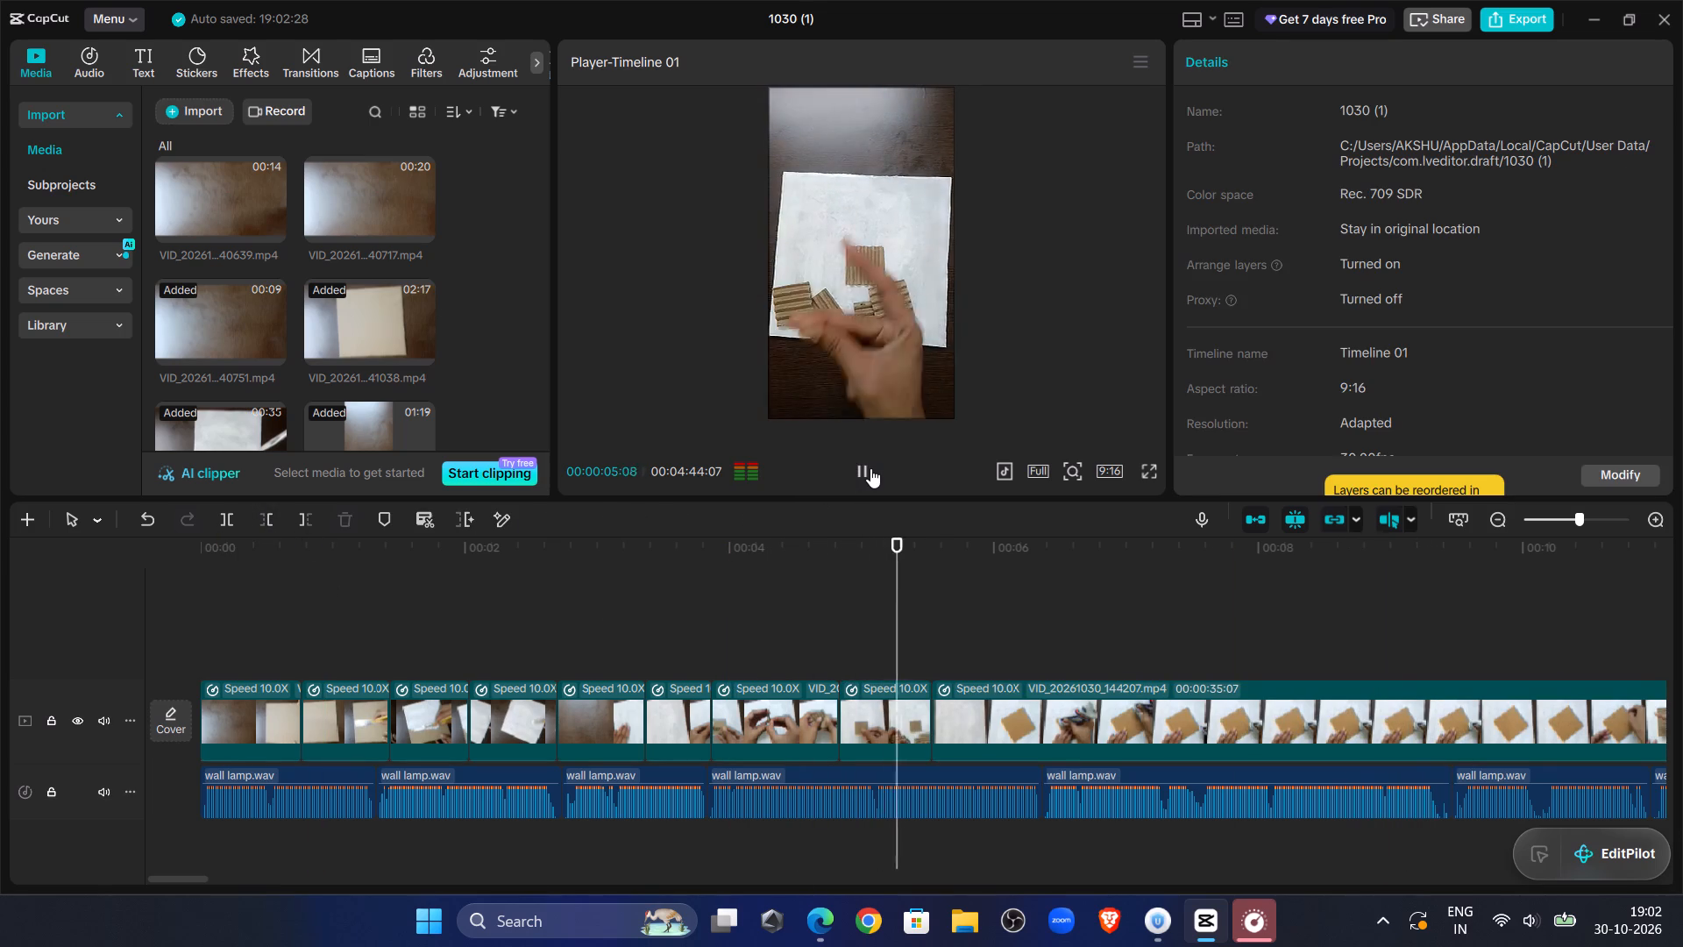
pyautogui.click(870, 468)
pyautogui.click(838, 602)
pyautogui.click(859, 462)
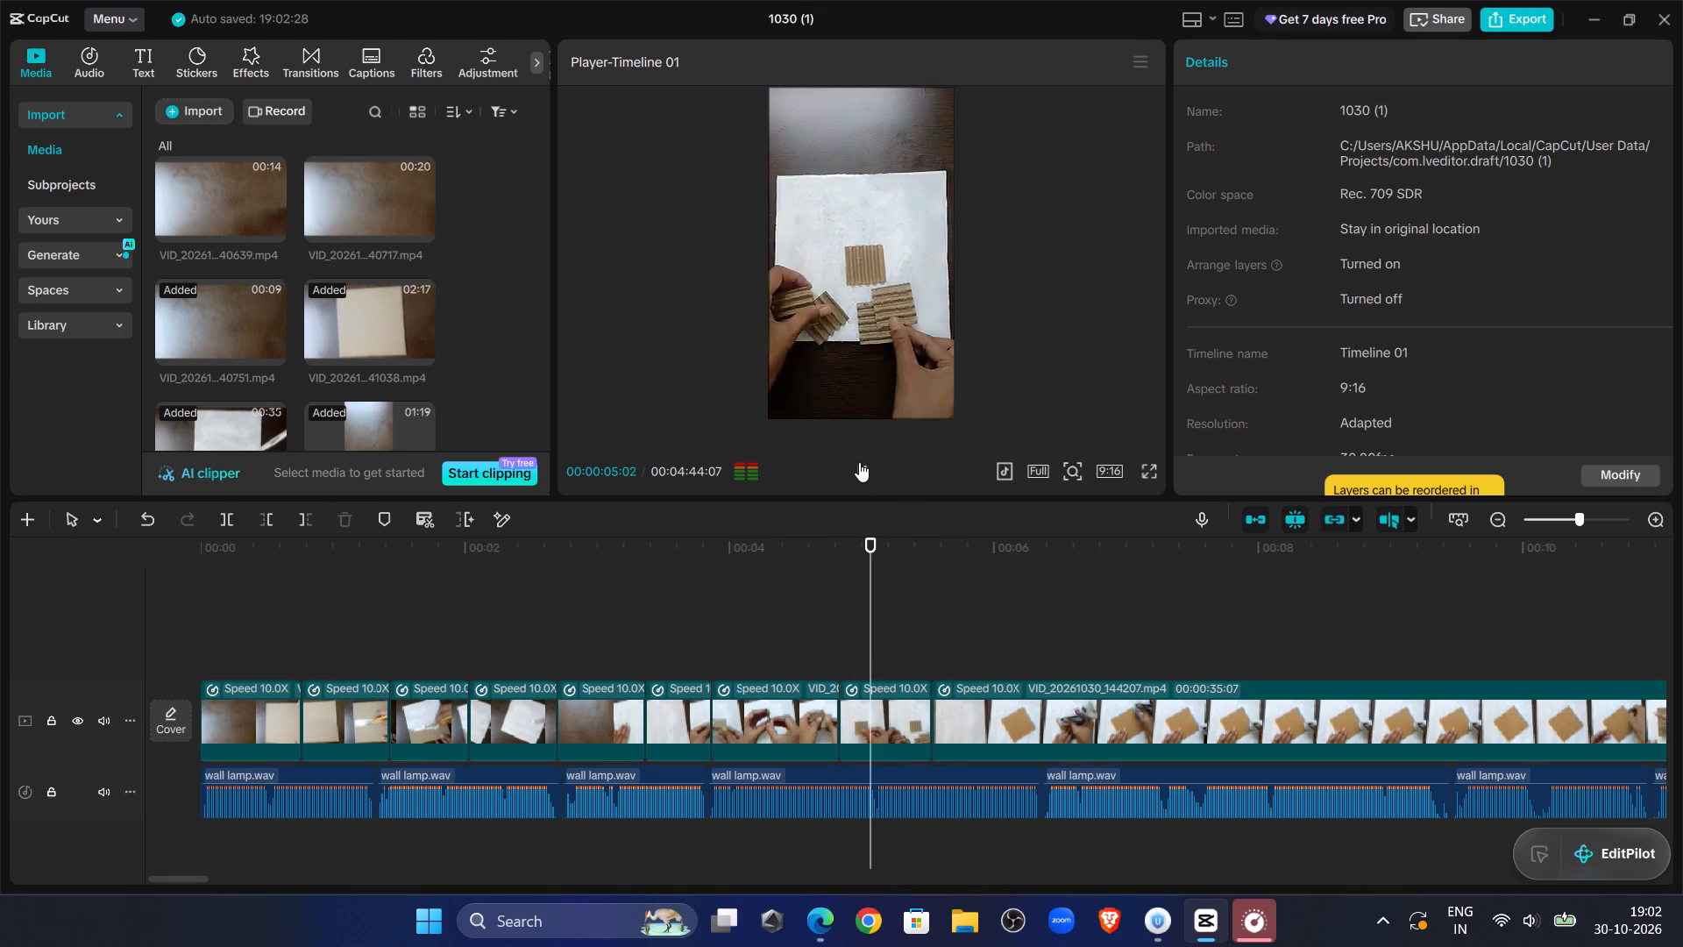
pyautogui.click(859, 462)
pyautogui.doubleClick(859, 462)
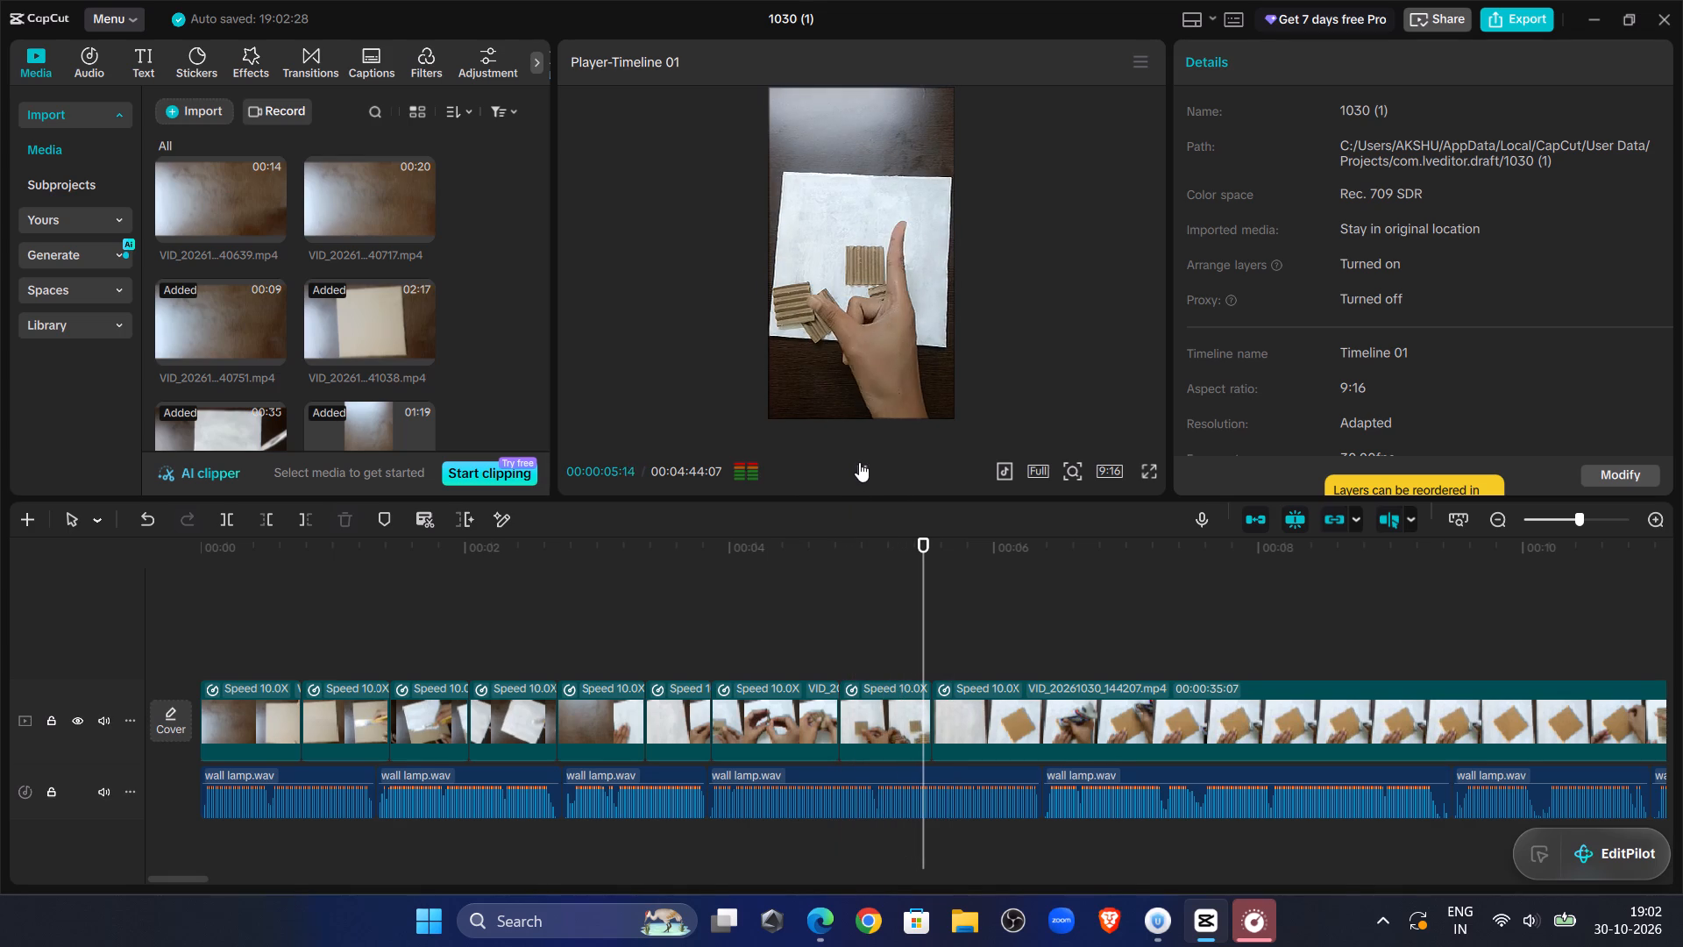
pyautogui.click(835, 630)
pyautogui.click(863, 487)
pyautogui.click(863, 478)
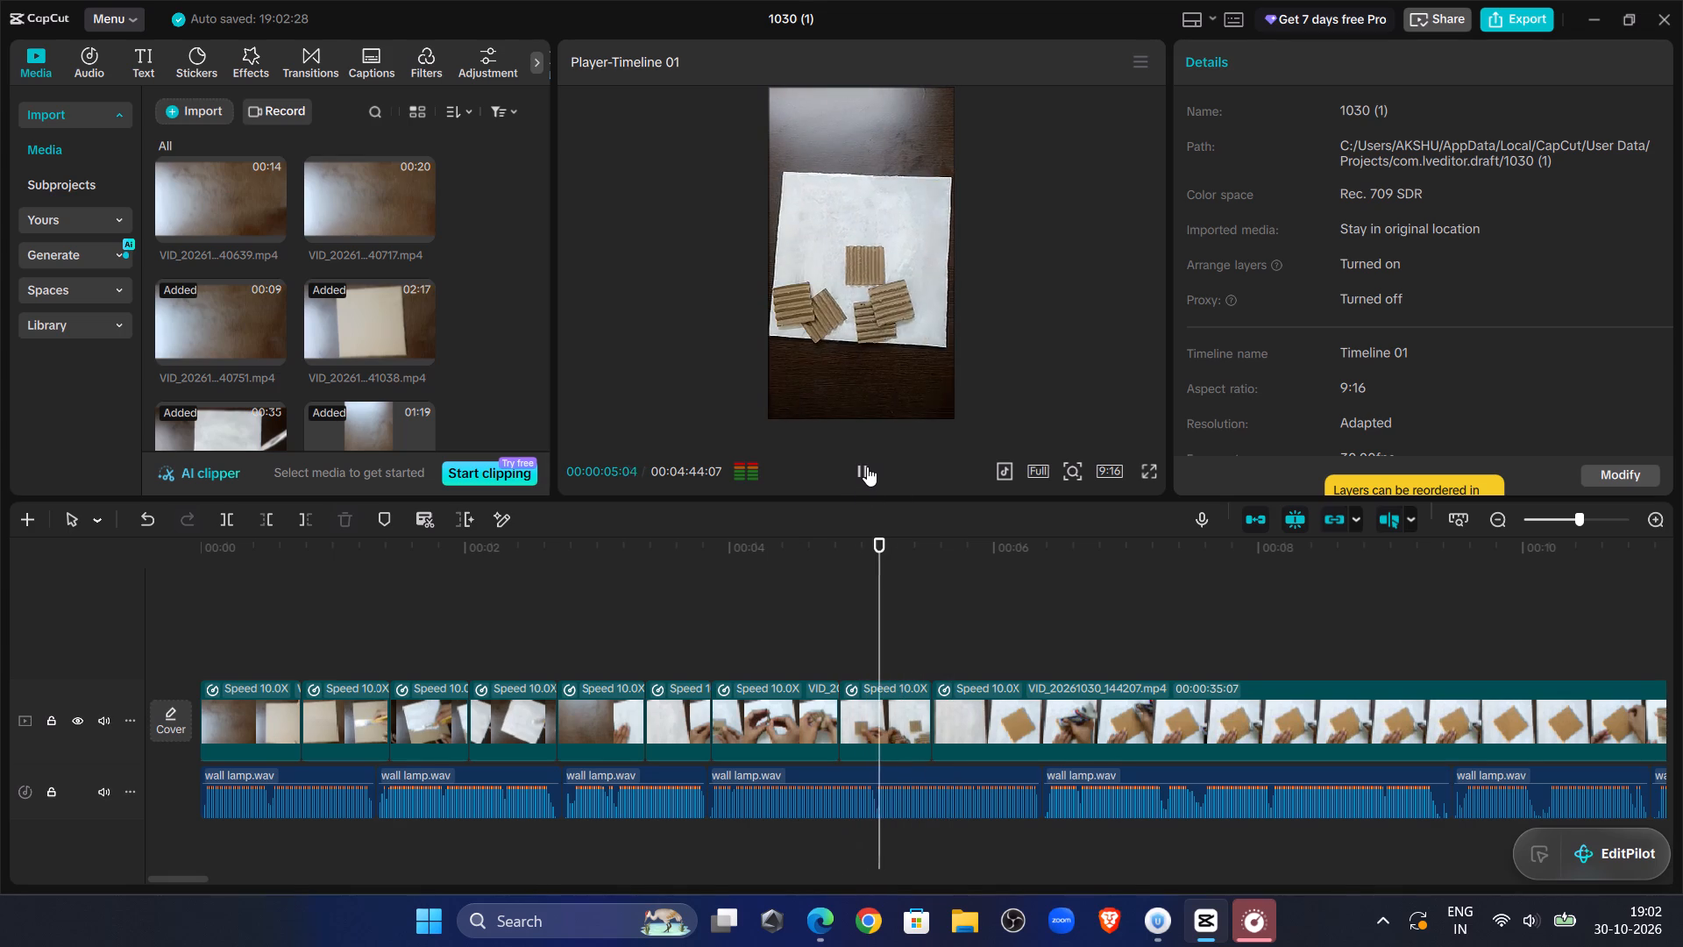
pyautogui.click(867, 466)
pyautogui.click(830, 631)
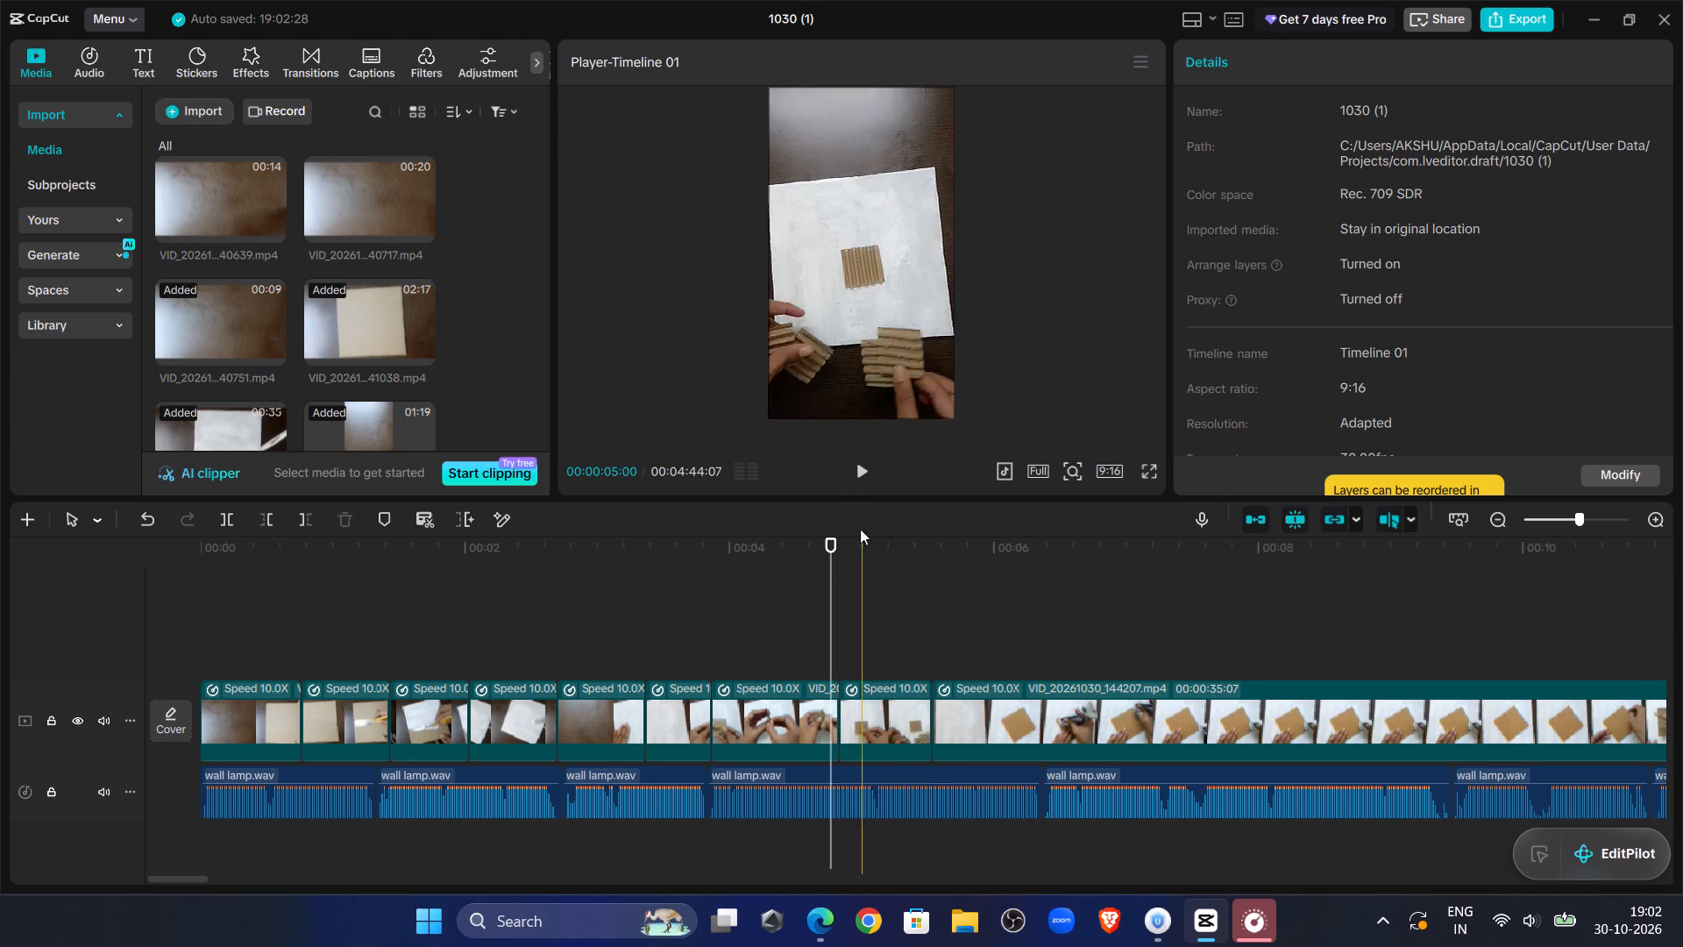
pyautogui.click(851, 482)
pyautogui.click(851, 481)
pyautogui.click(888, 706)
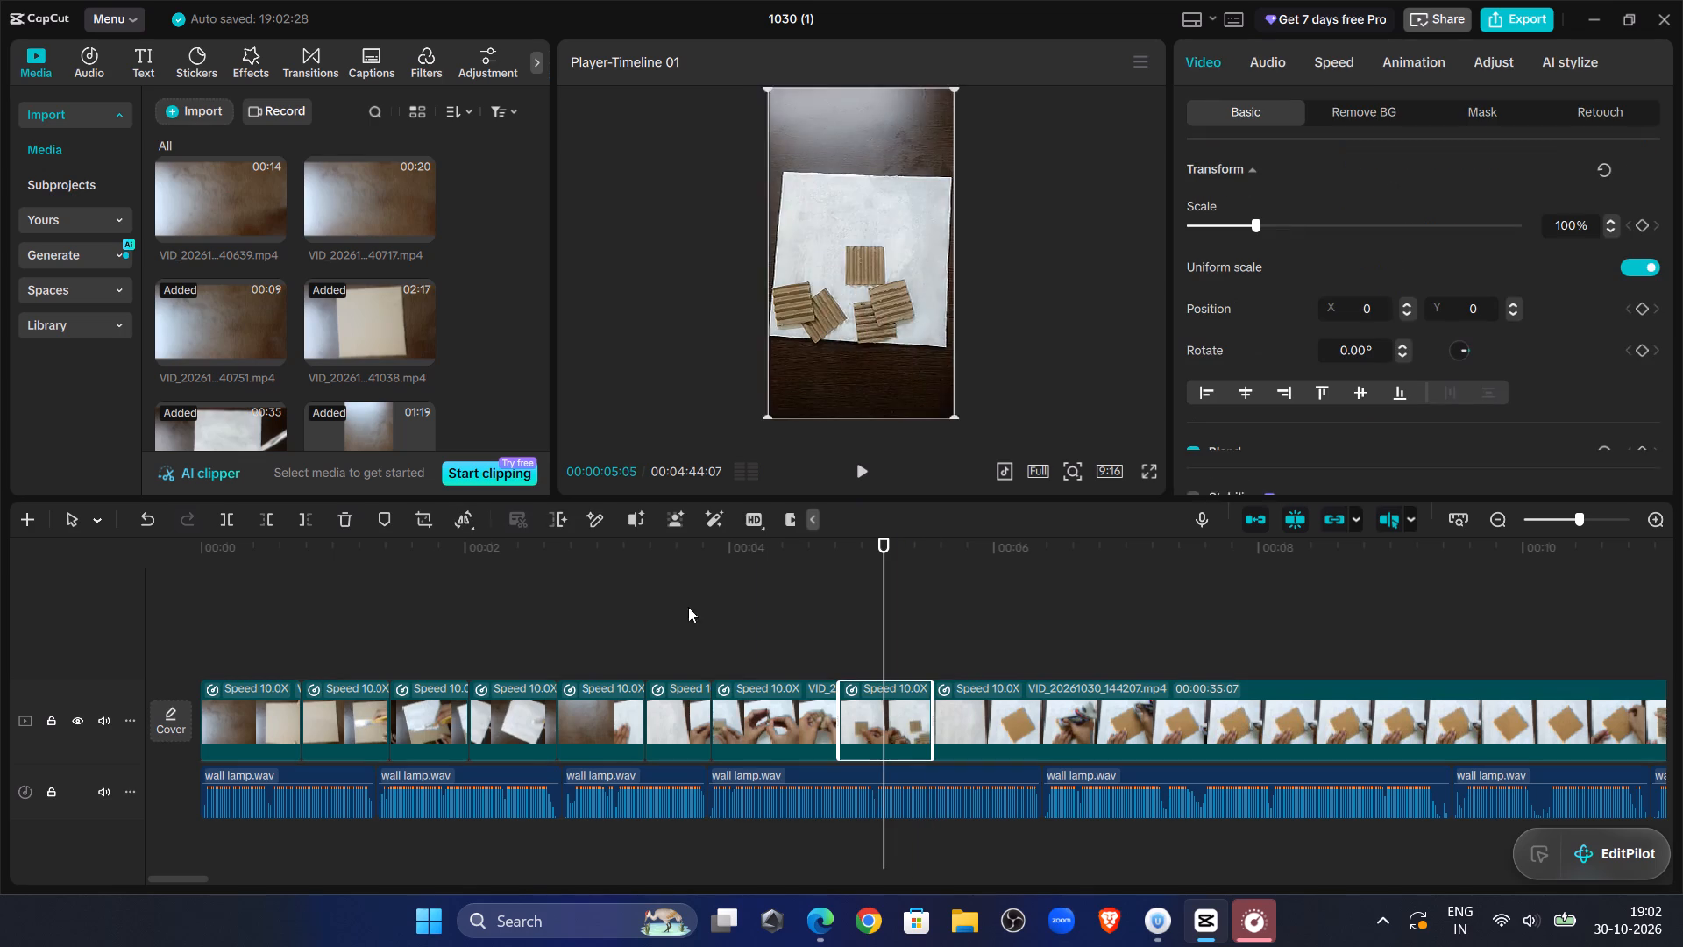
pyautogui.click(302, 532)
# Play on from the new cut and split VID_20261030_144207.mp4 at 00:00:05:10, where the large corrugated square is held up.
pyautogui.click(859, 475)
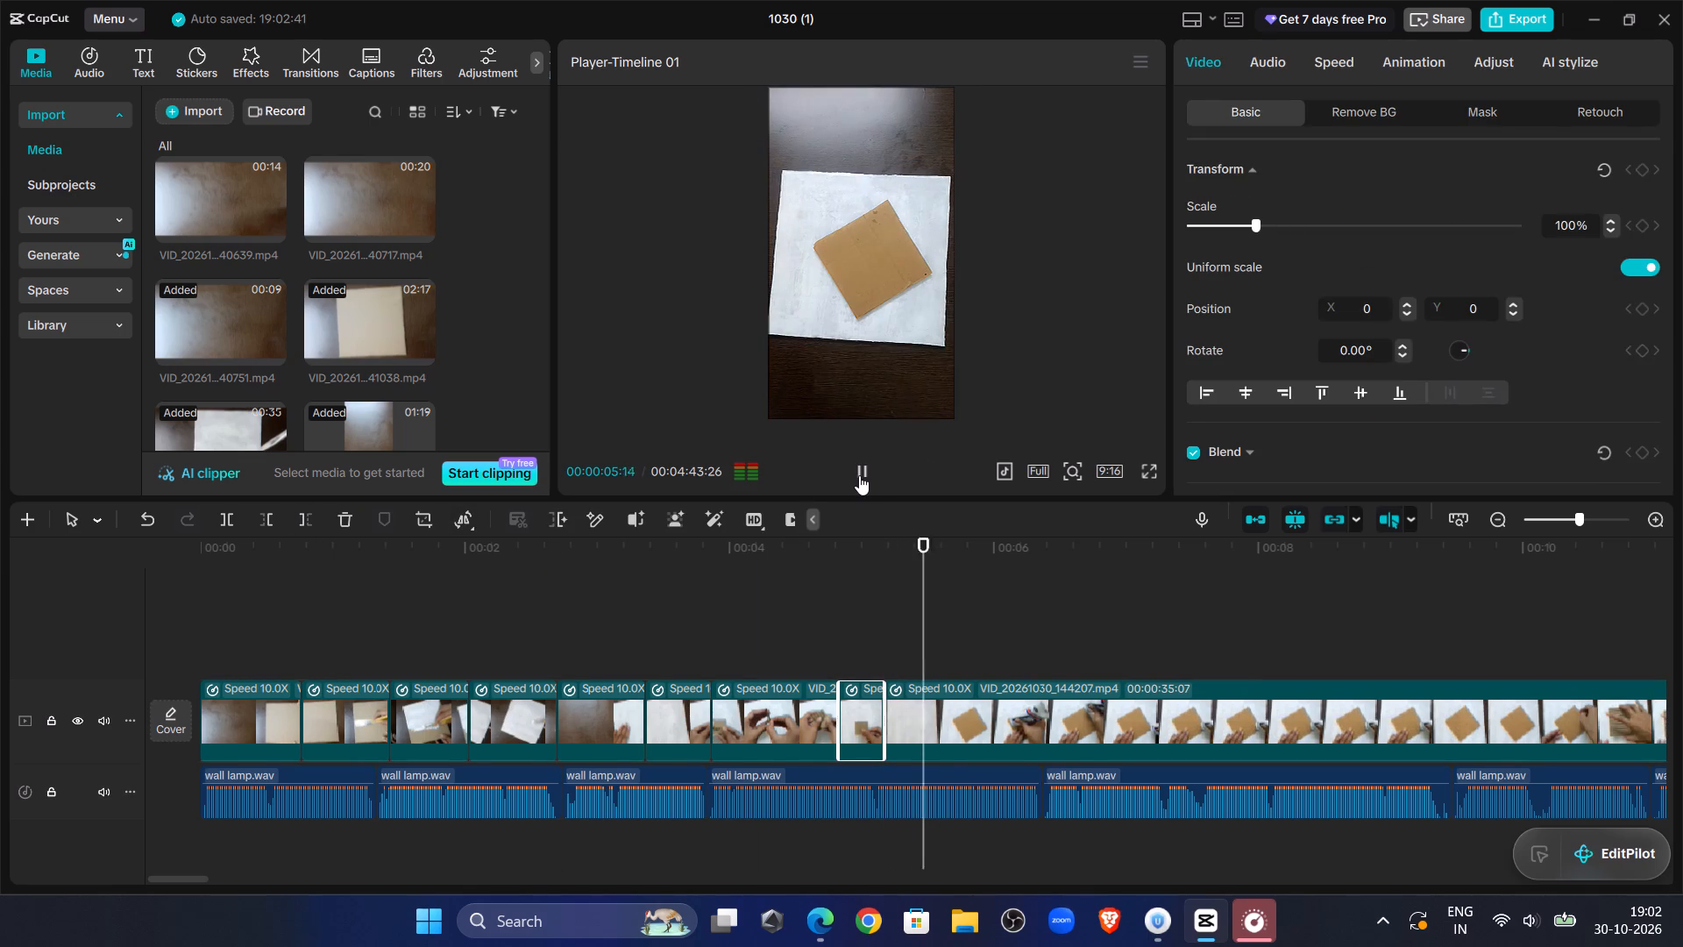
pyautogui.click(859, 475)
pyautogui.click(880, 604)
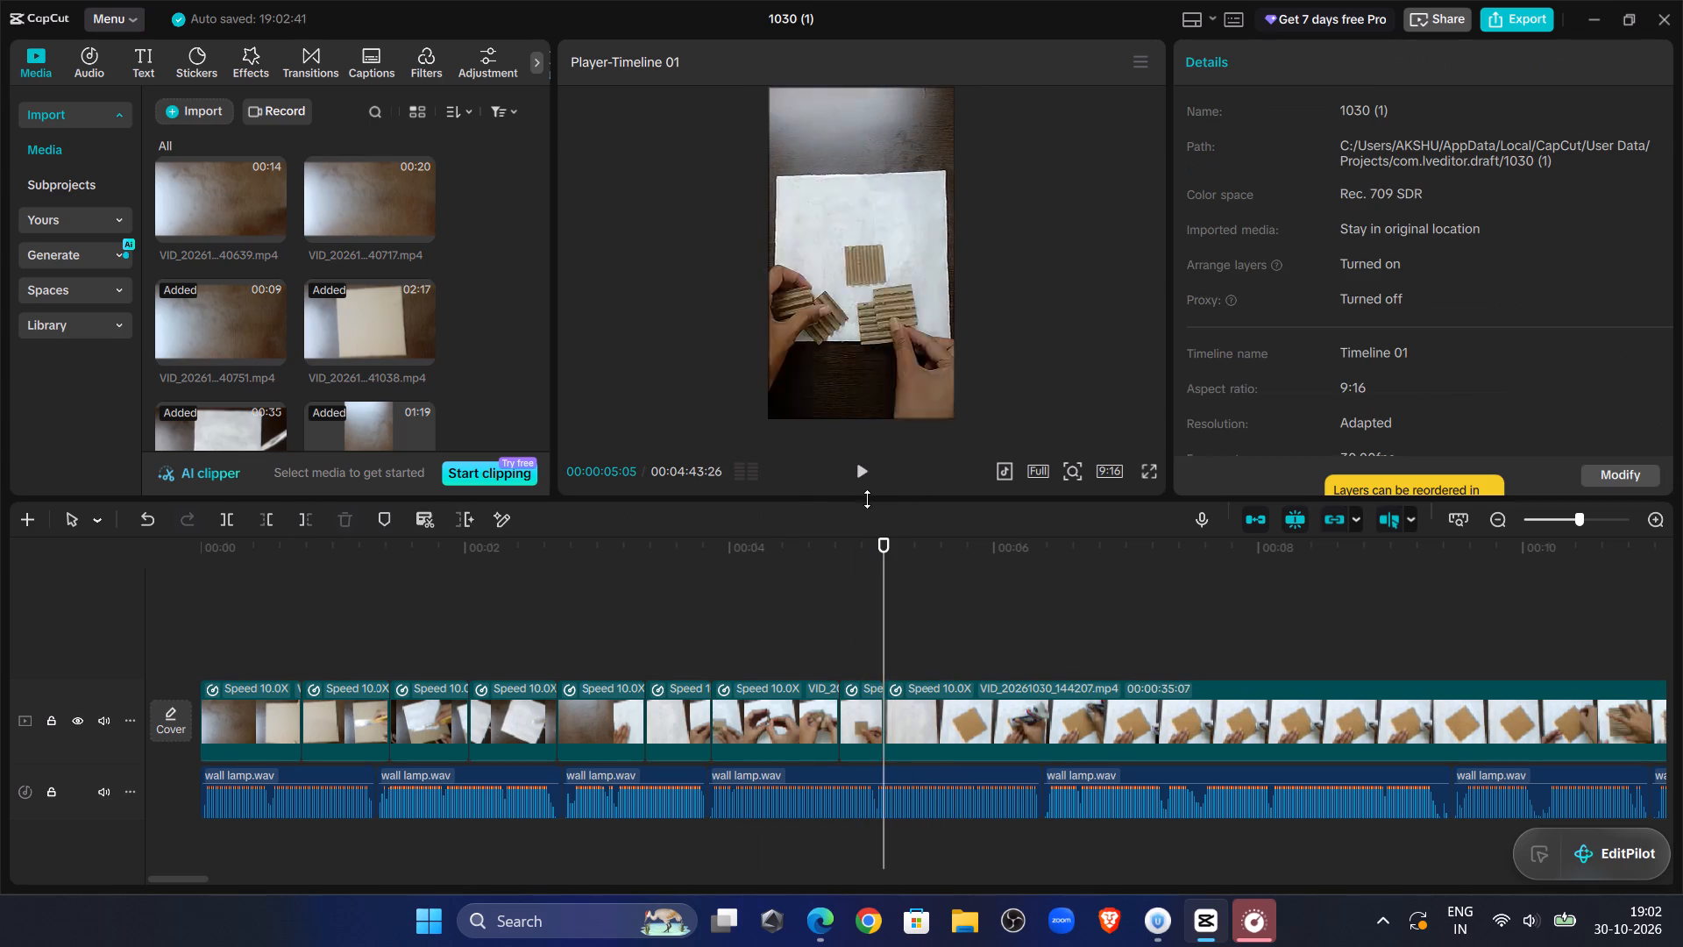
pyautogui.click(861, 481)
pyautogui.click(861, 481)
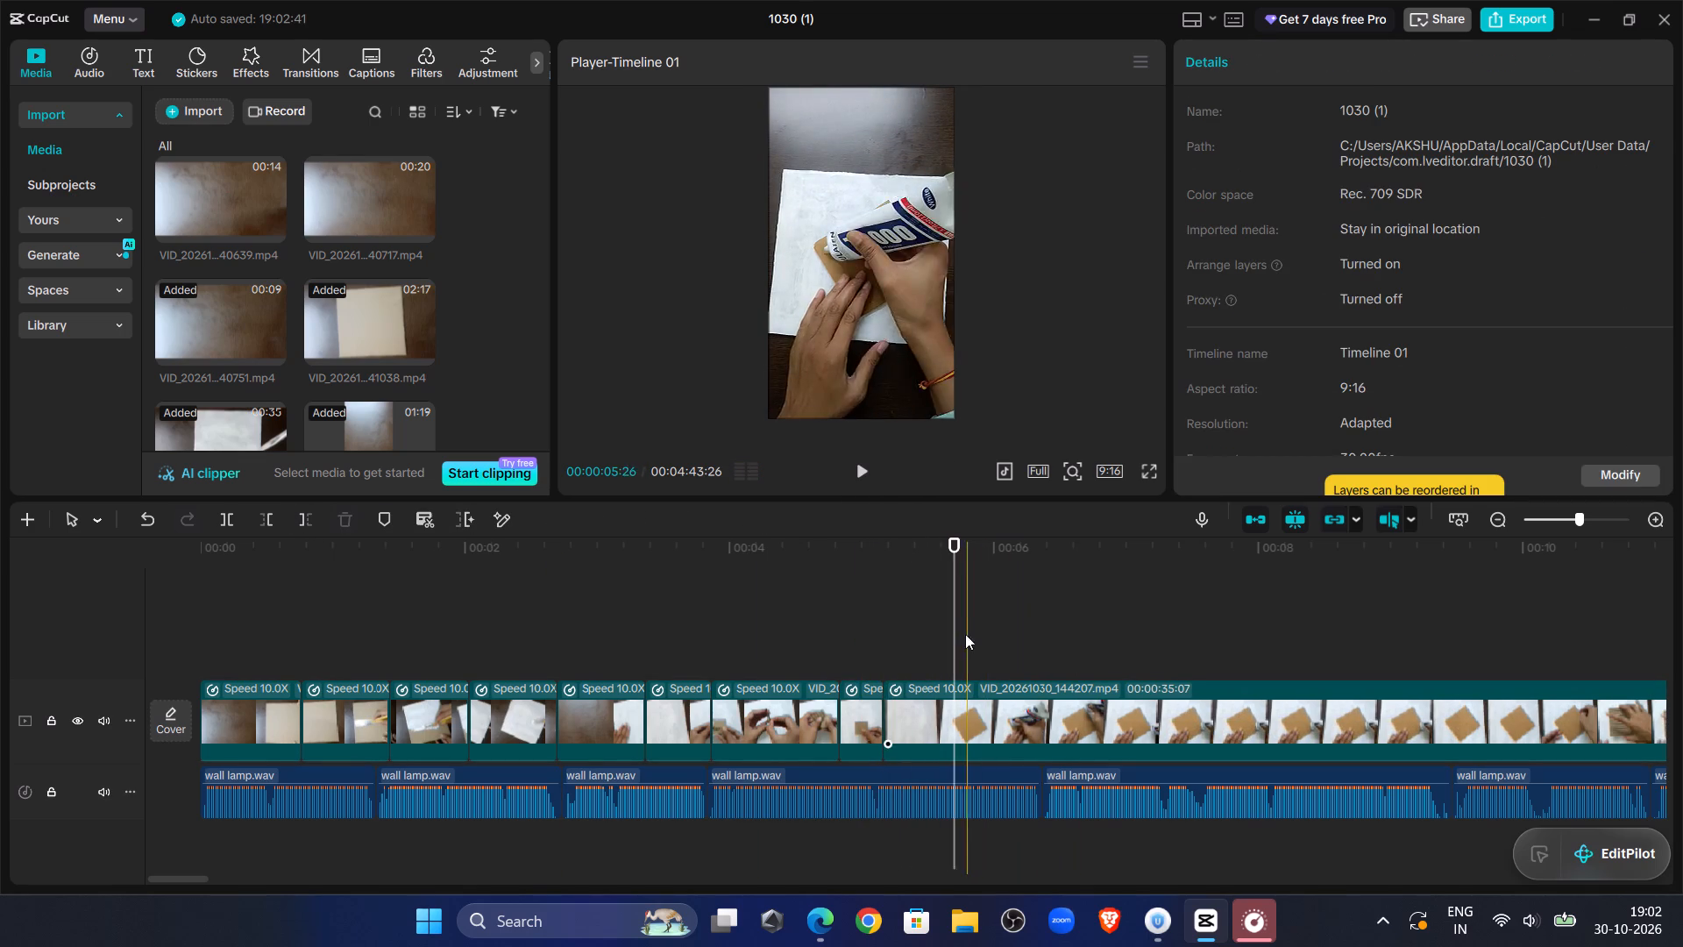
pyautogui.moveTo(952, 606); pyautogui.dragTo(906, 607)
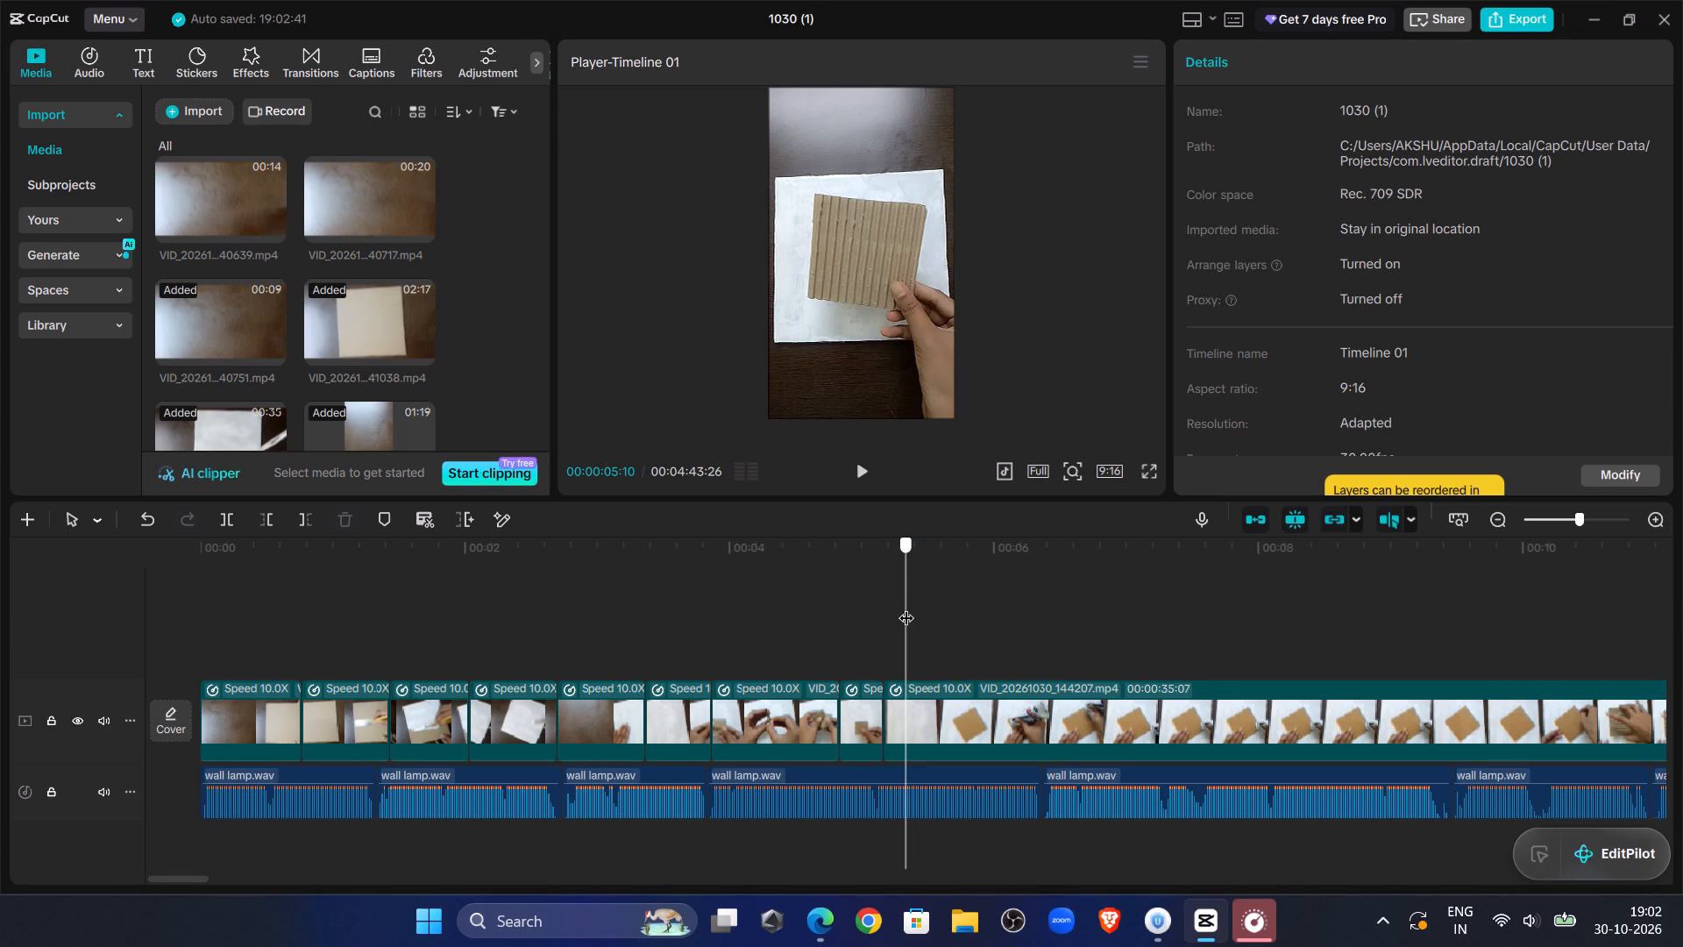
pyautogui.moveTo(906, 607); pyautogui.dragTo(905, 607)
pyautogui.click(942, 727)
pyautogui.click(221, 514)
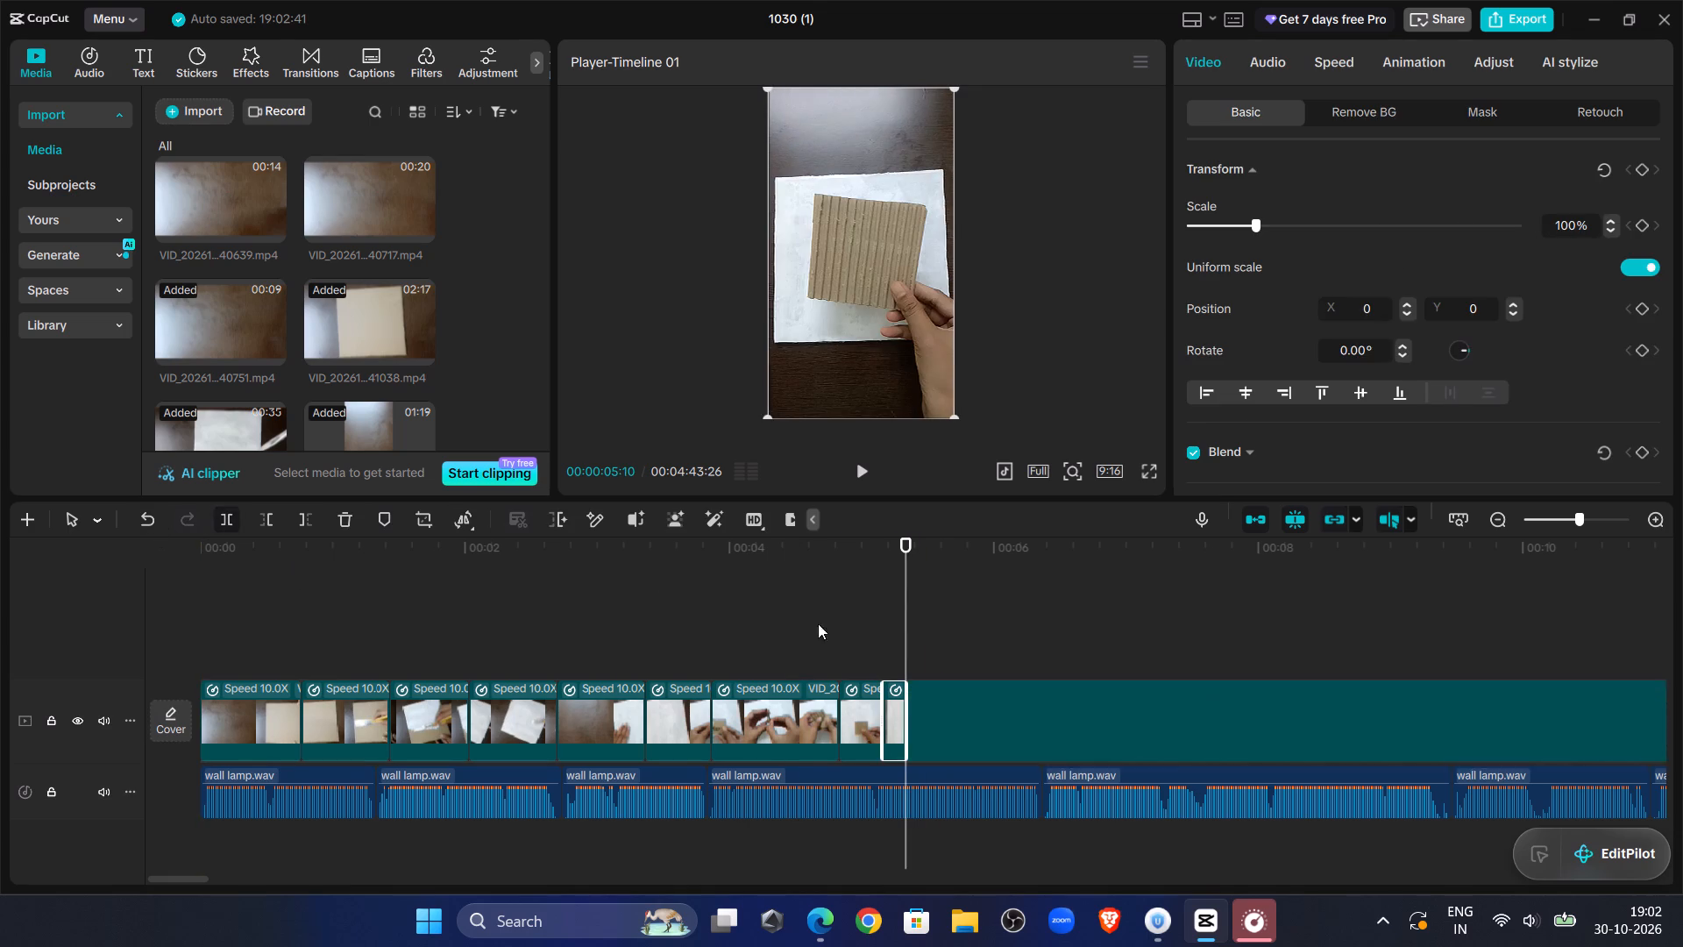
# Trim the start of the VID_20261030_144207.mp4 part after the split, cutting everything before 00:00:10:23, where the square is pressed down.
pyautogui.moveTo(907, 583); pyautogui.dragTo(1295, 634)
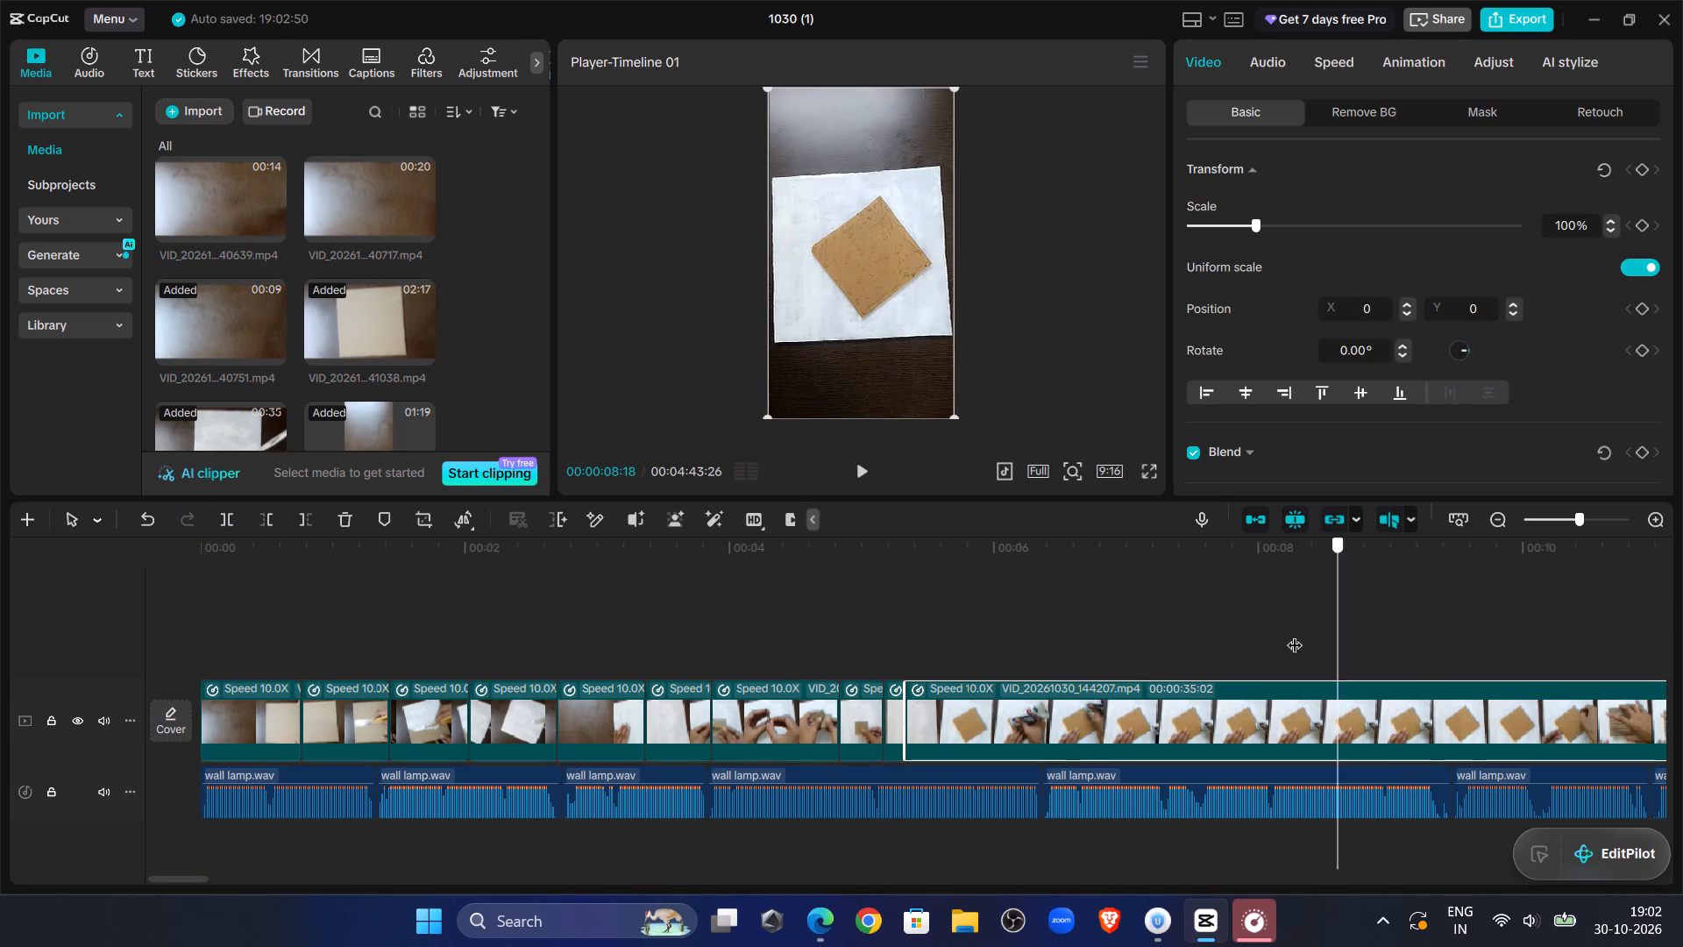
pyautogui.moveTo(1295, 634); pyautogui.dragTo(838, 652)
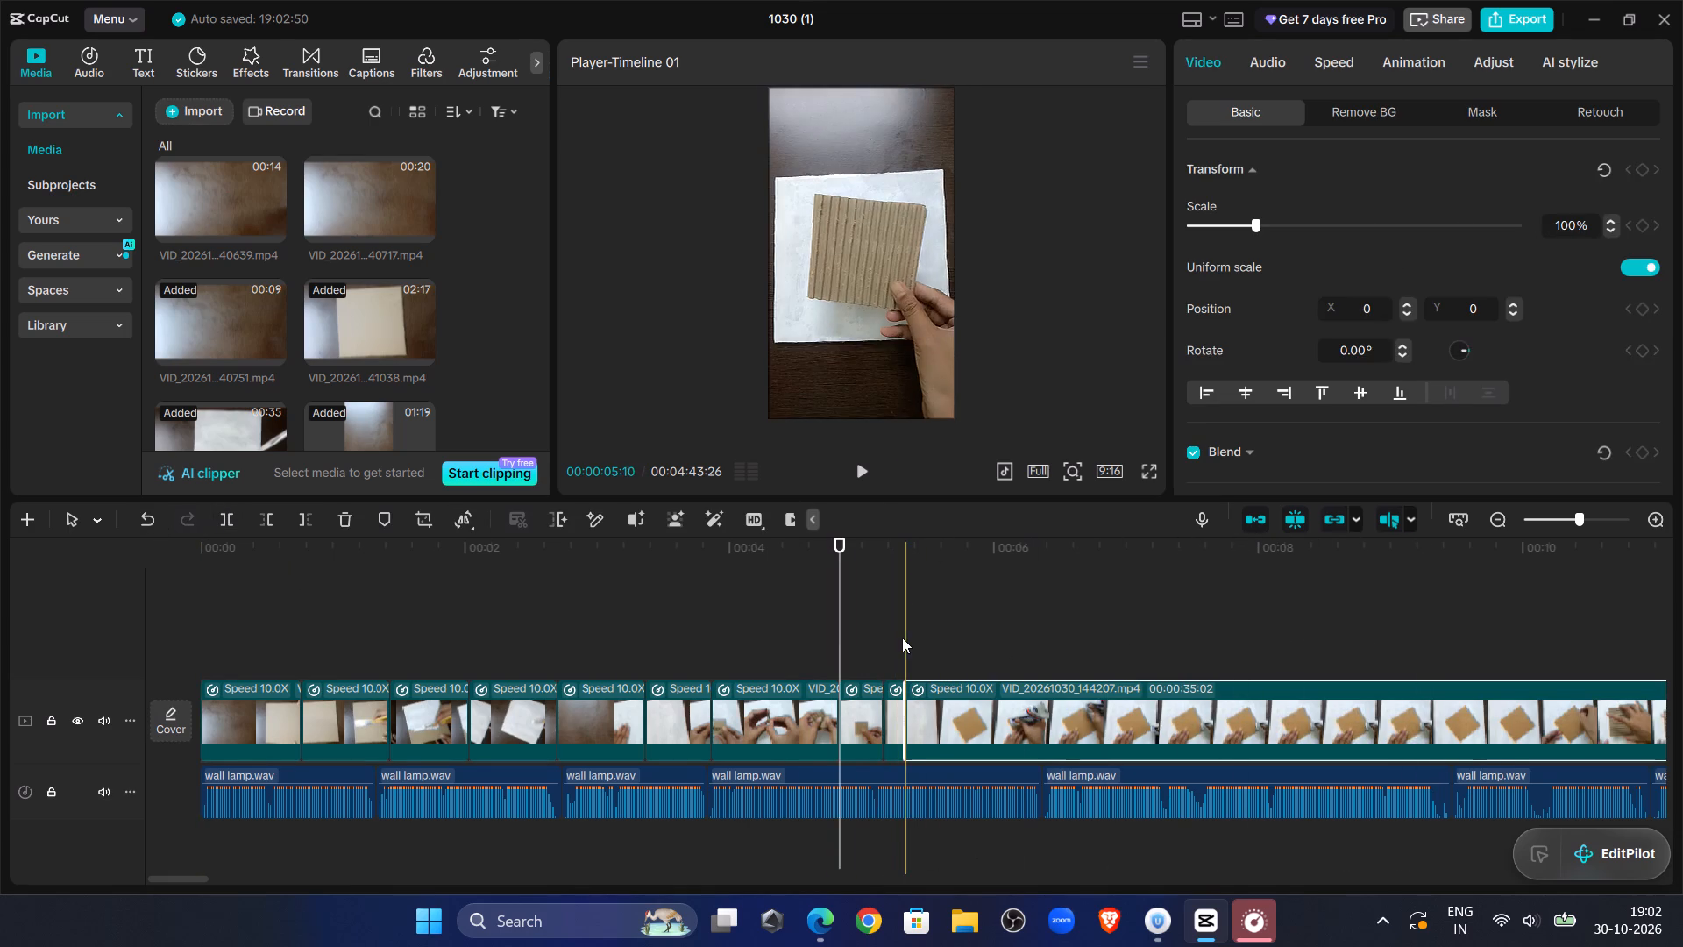
pyautogui.click(1014, 595)
pyautogui.moveTo(1014, 595); pyautogui.dragTo(1659, 660)
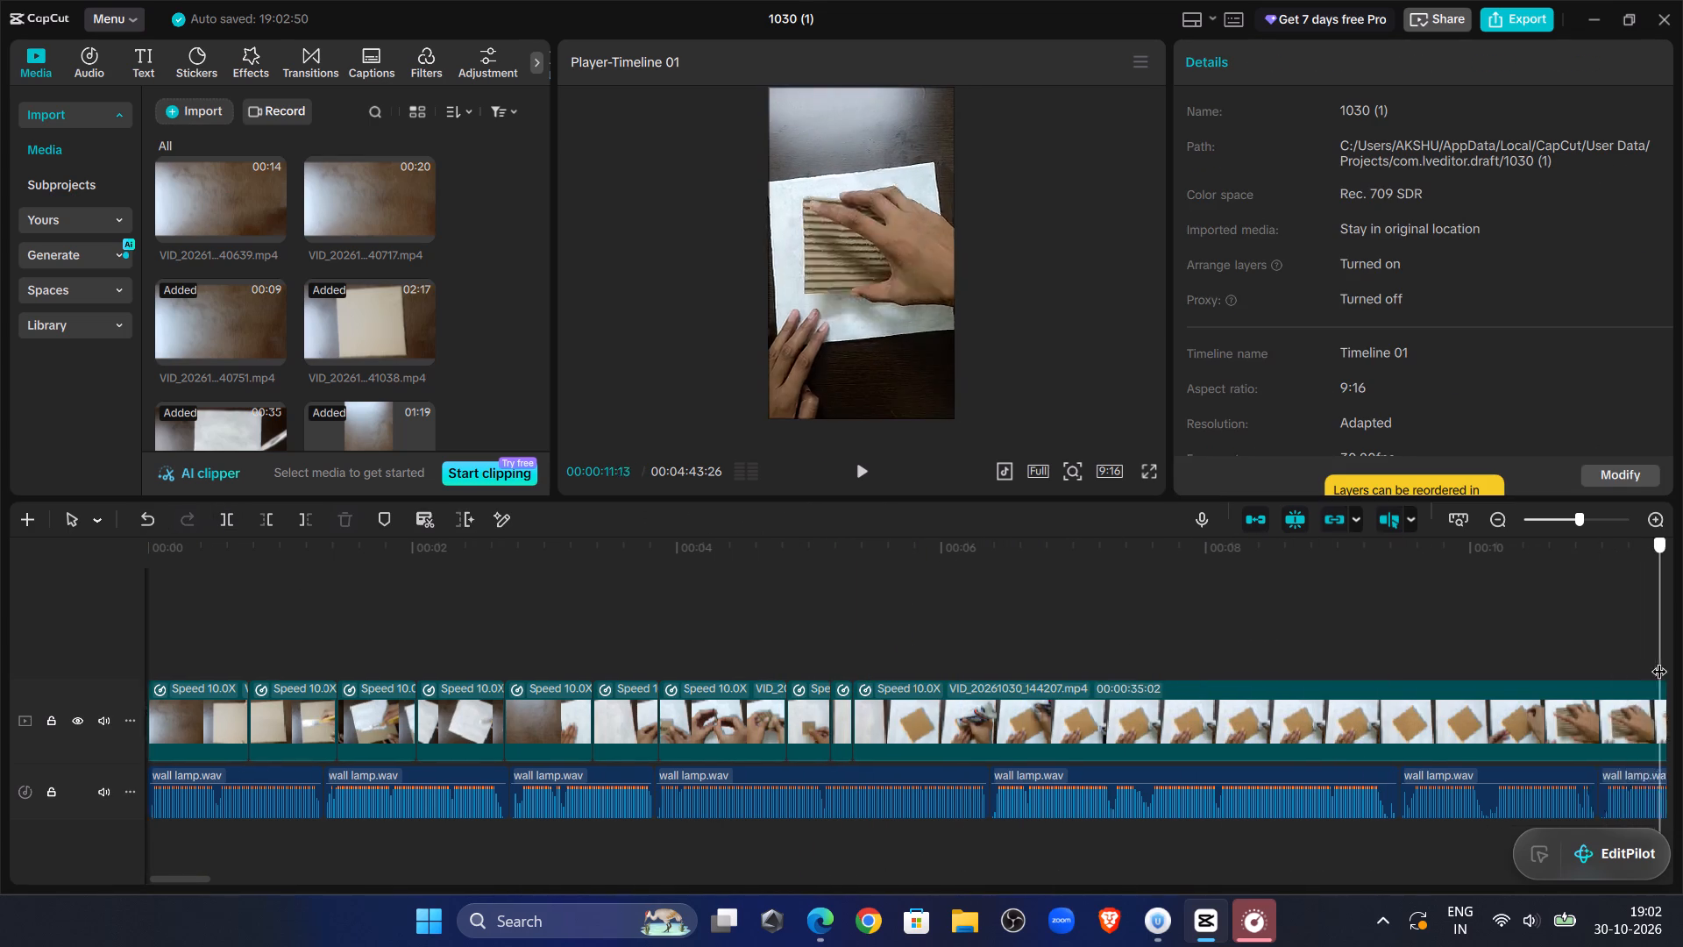
pyautogui.moveTo(1659, 660); pyautogui.dragTo(1367, 624)
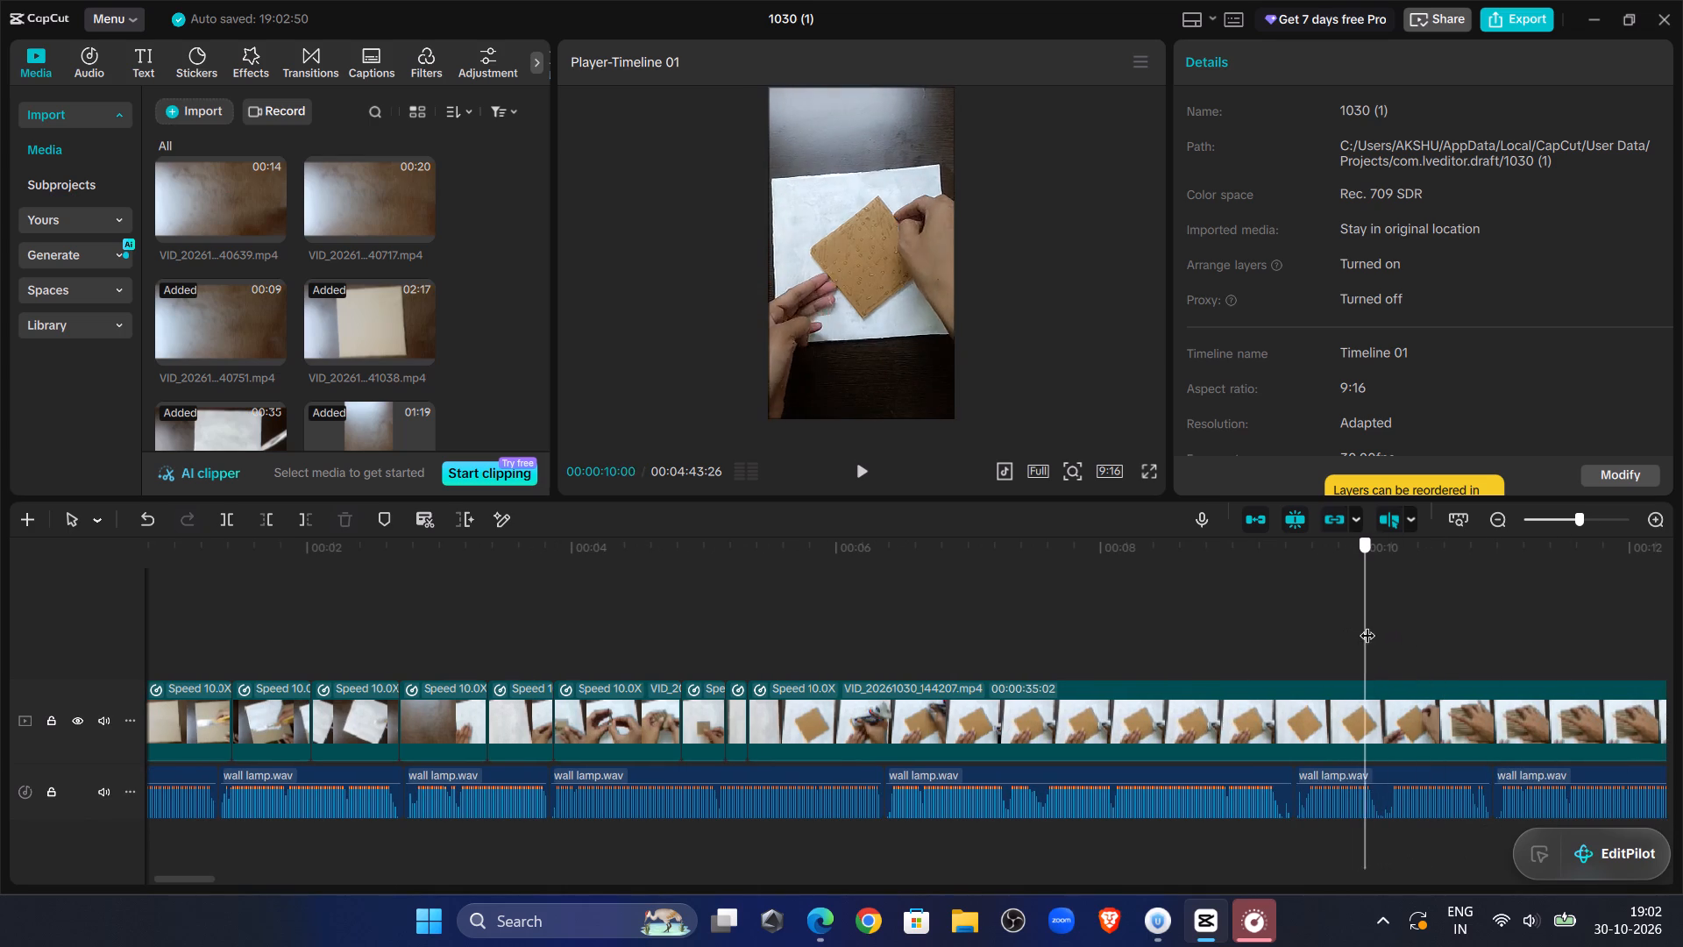
pyautogui.moveTo(1367, 624); pyautogui.dragTo(1467, 647)
pyautogui.click(1313, 756)
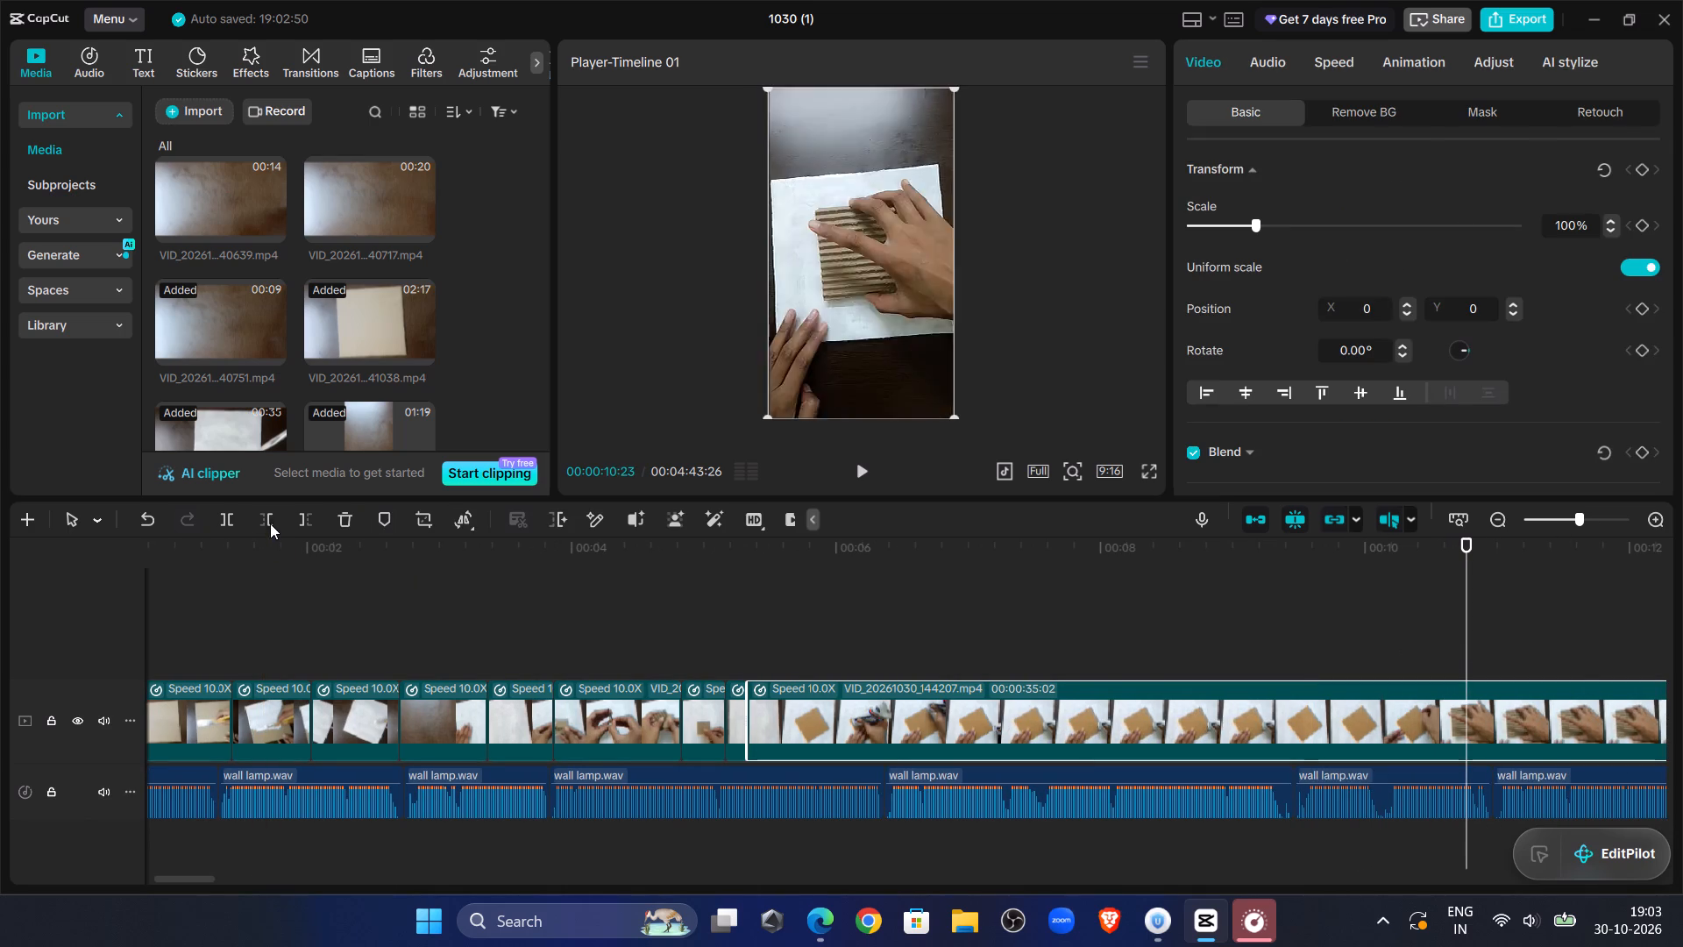
pyautogui.click(270, 523)
# Play back the pressing footage and trim the start of that VID_20261030_144207.mp4 part further, up to about 00:00:06:00.
pyautogui.click(714, 617)
pyautogui.click(856, 468)
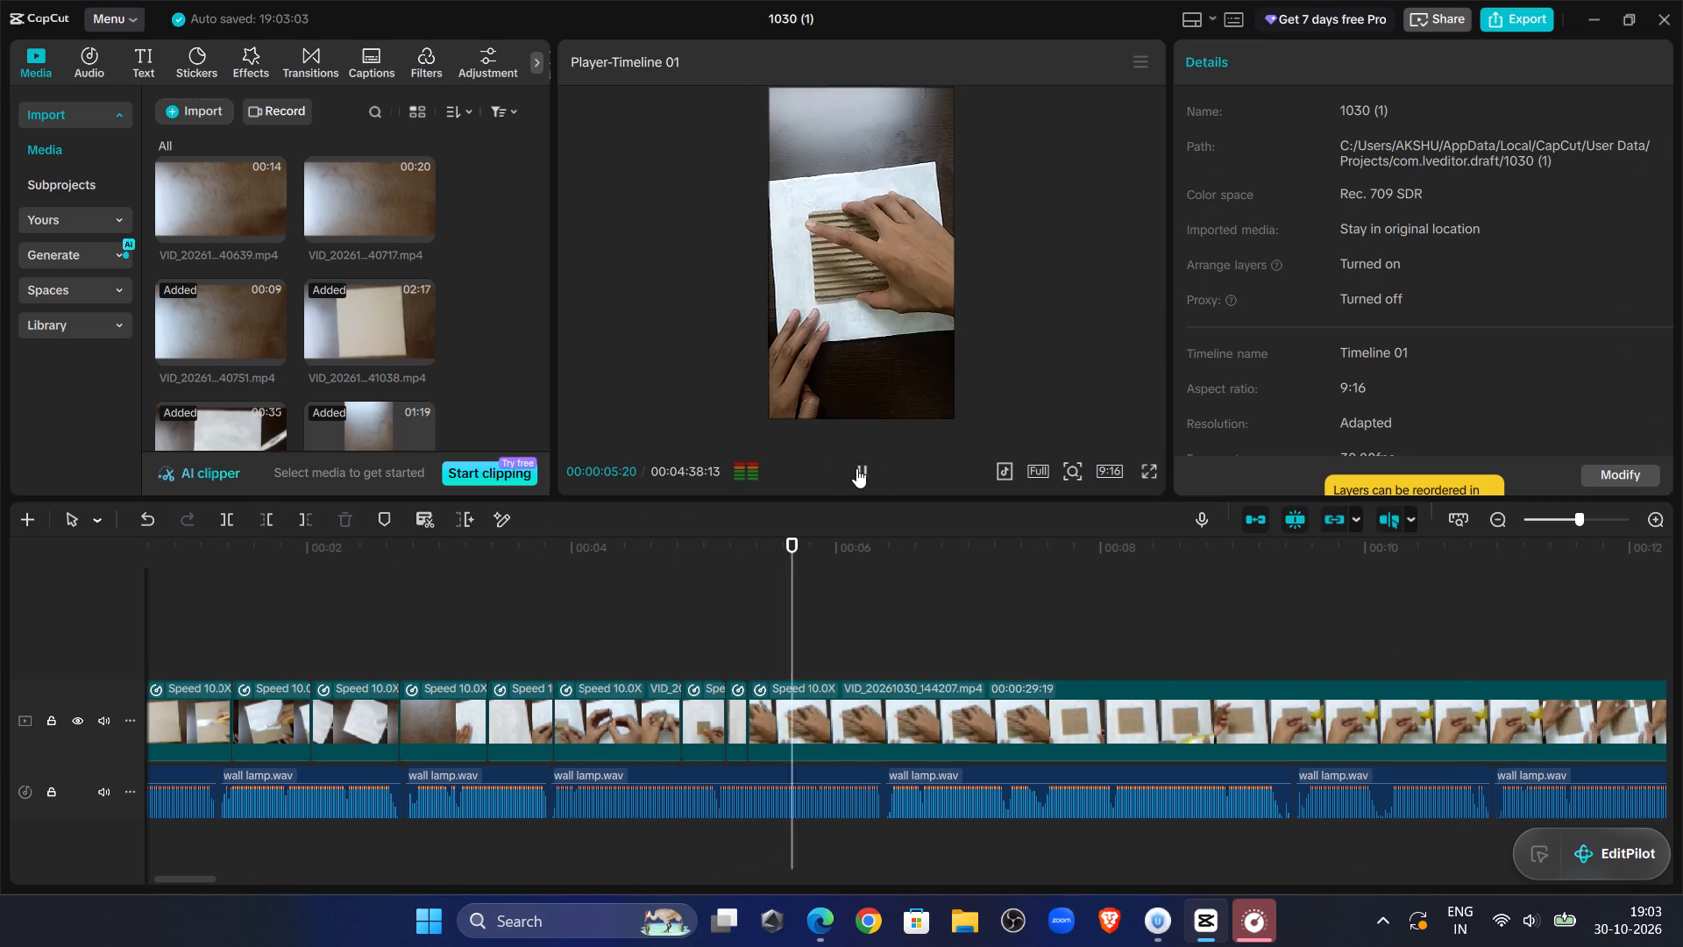
pyautogui.click(856, 468)
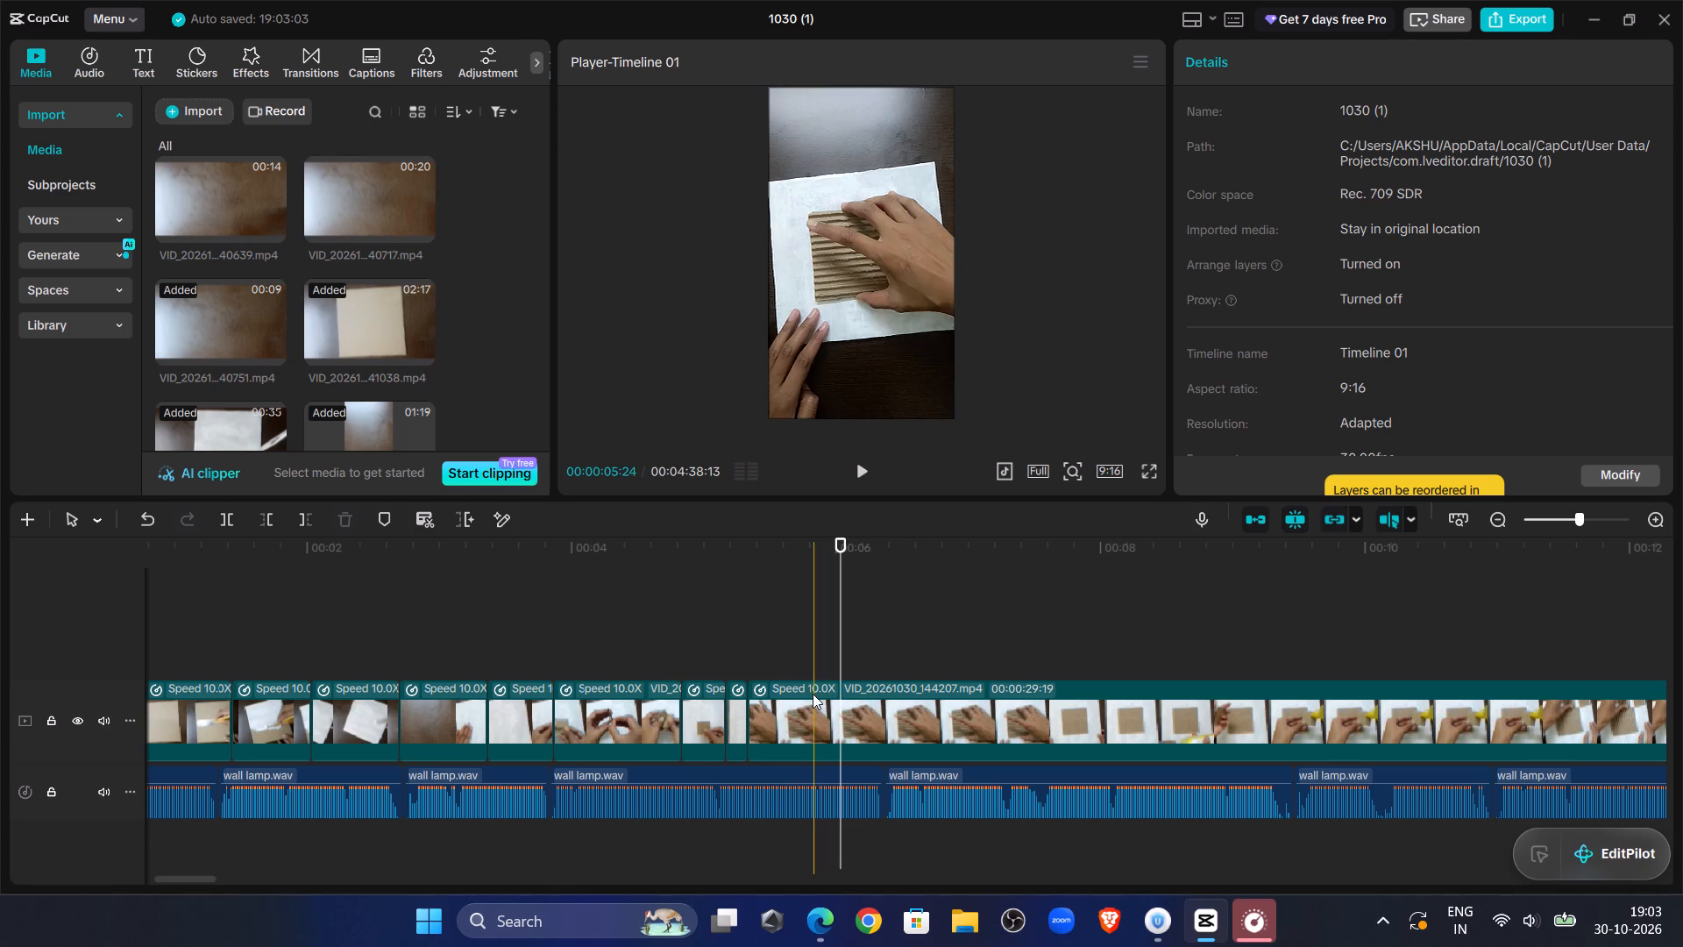
pyautogui.click(813, 694)
pyautogui.click(268, 515)
# Replay from about 00:00:04:21 and split VID_20261030_144207.mp4 at 00:00:05:27, where the glued square lies uncovered.
pyautogui.click(664, 636)
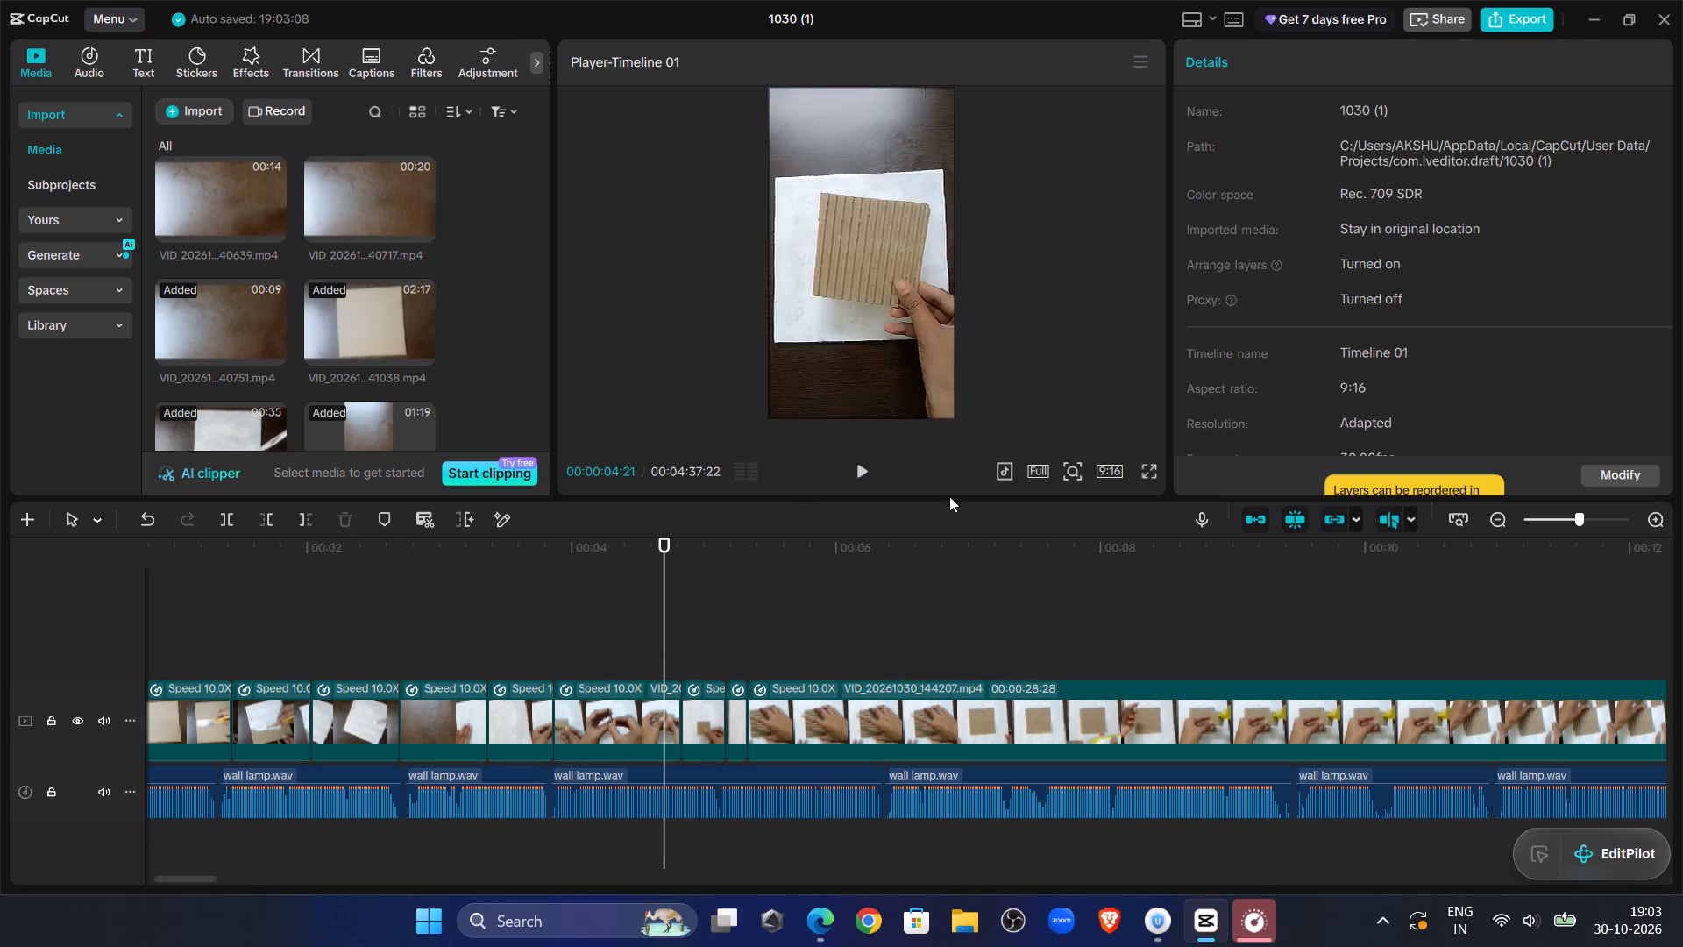
pyautogui.click(866, 462)
pyautogui.click(866, 462)
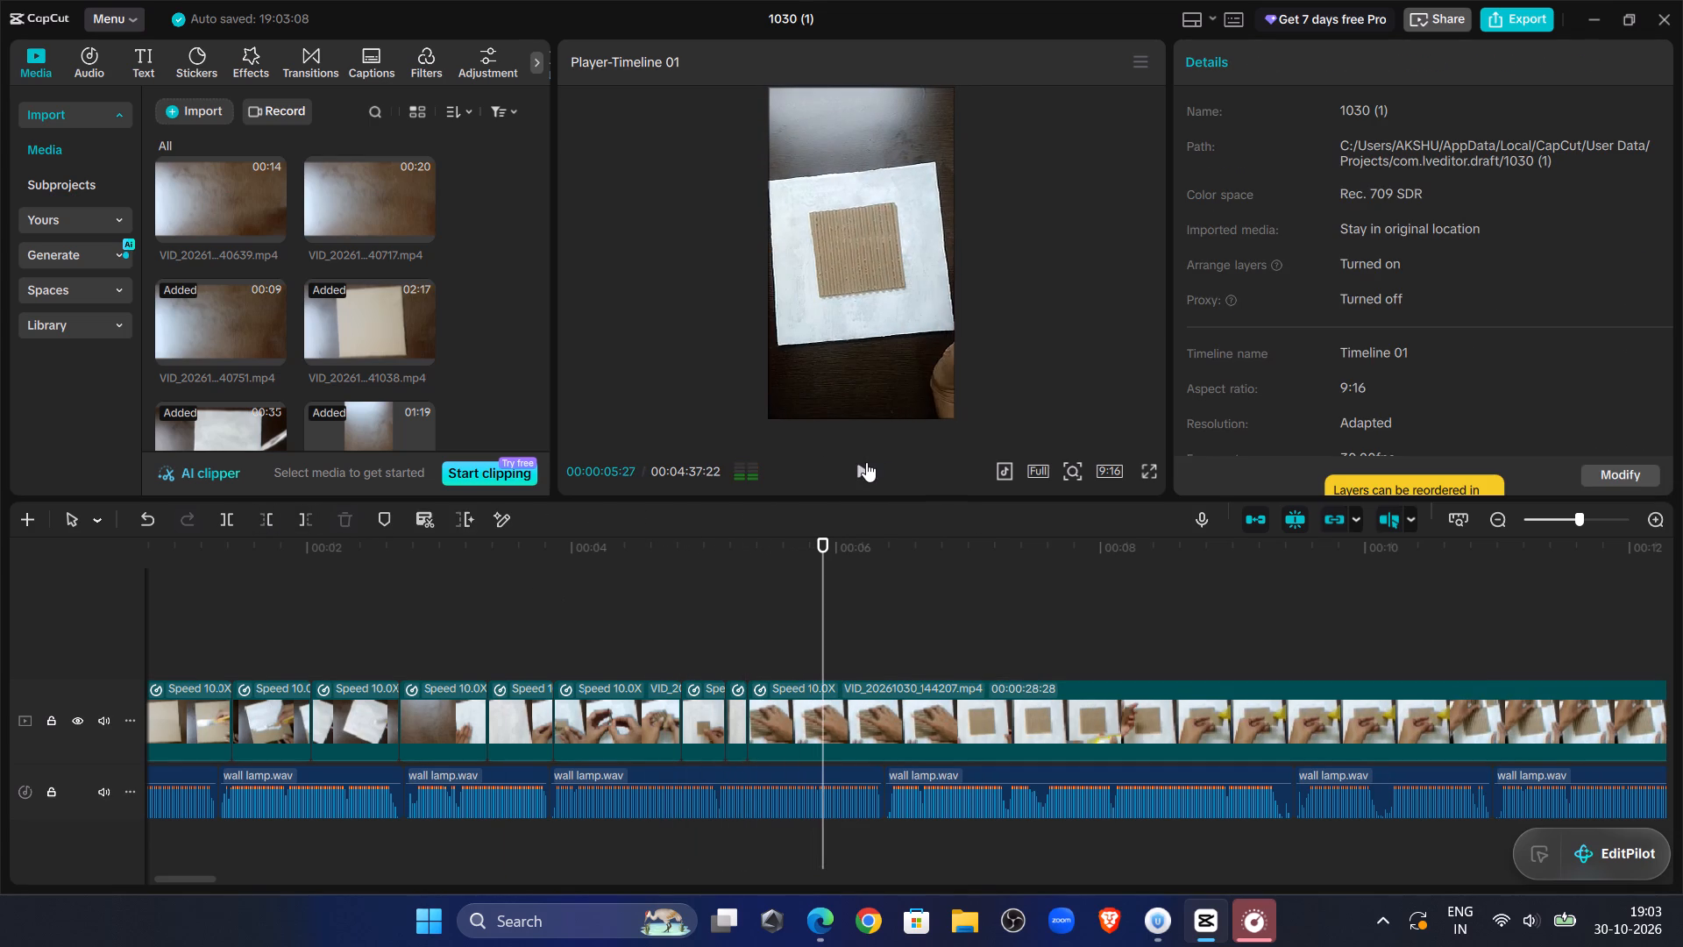
pyautogui.click(868, 728)
pyautogui.click(231, 523)
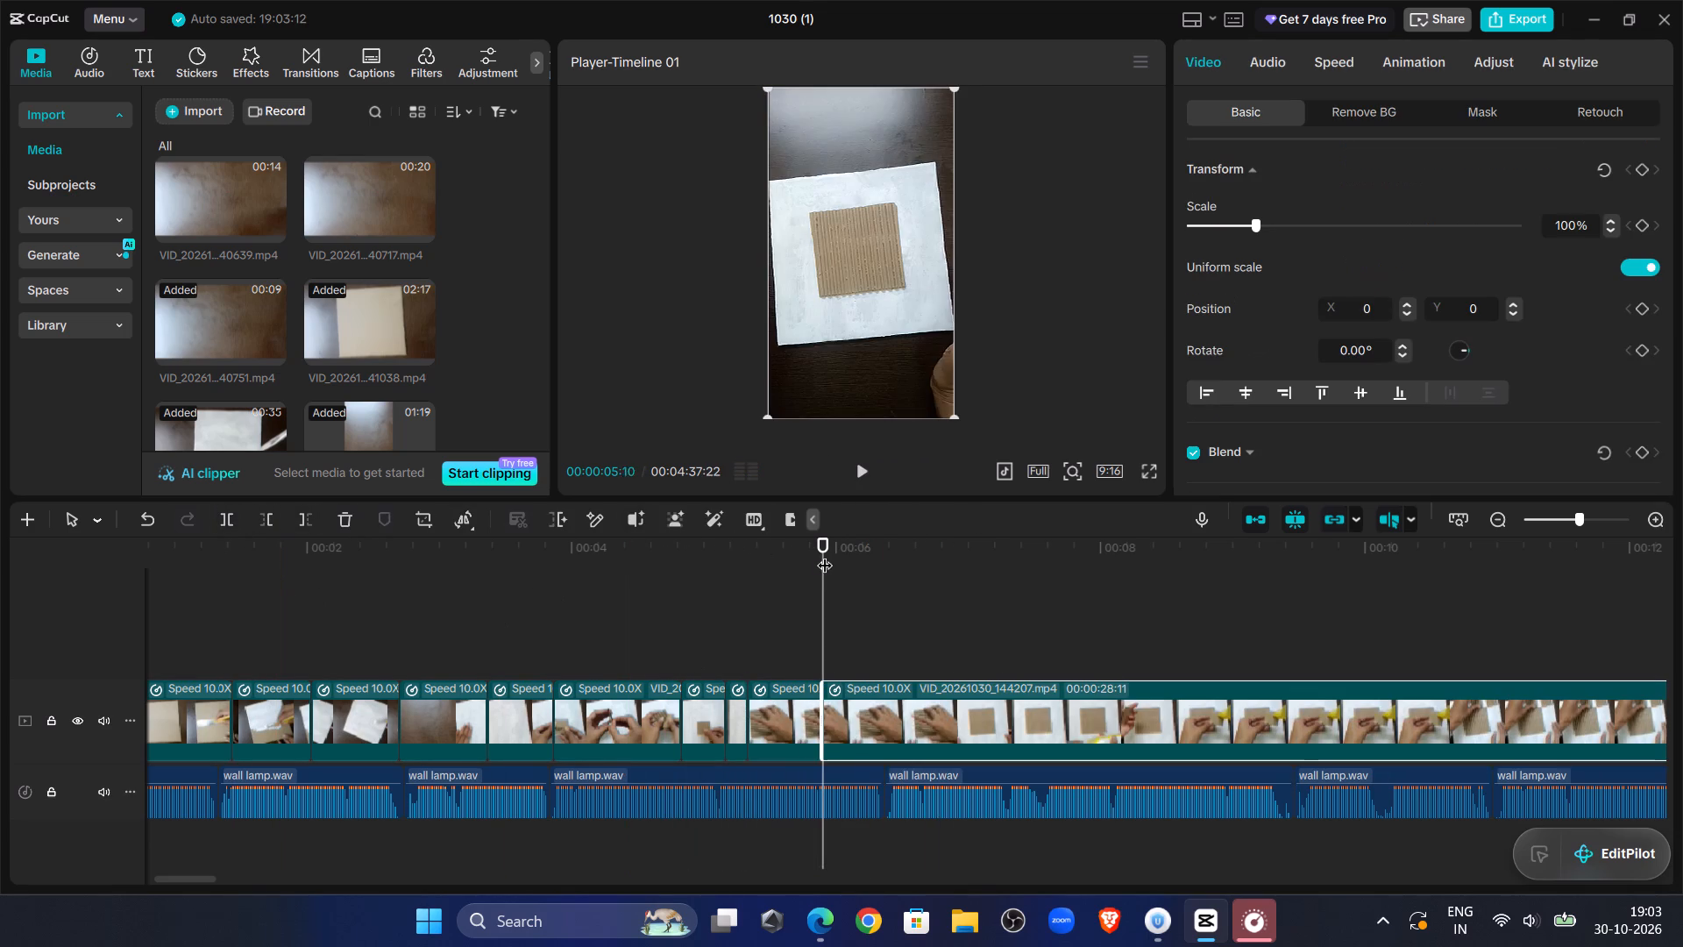
# Trim the start of the VID_20261030_144207.mp4 part beginning at 00:00:05:27, cutting everything before about 00:00:08:11, where a small cardboard piece is held.
pyautogui.moveTo(825, 554); pyautogui.dragTo(1248, 641)
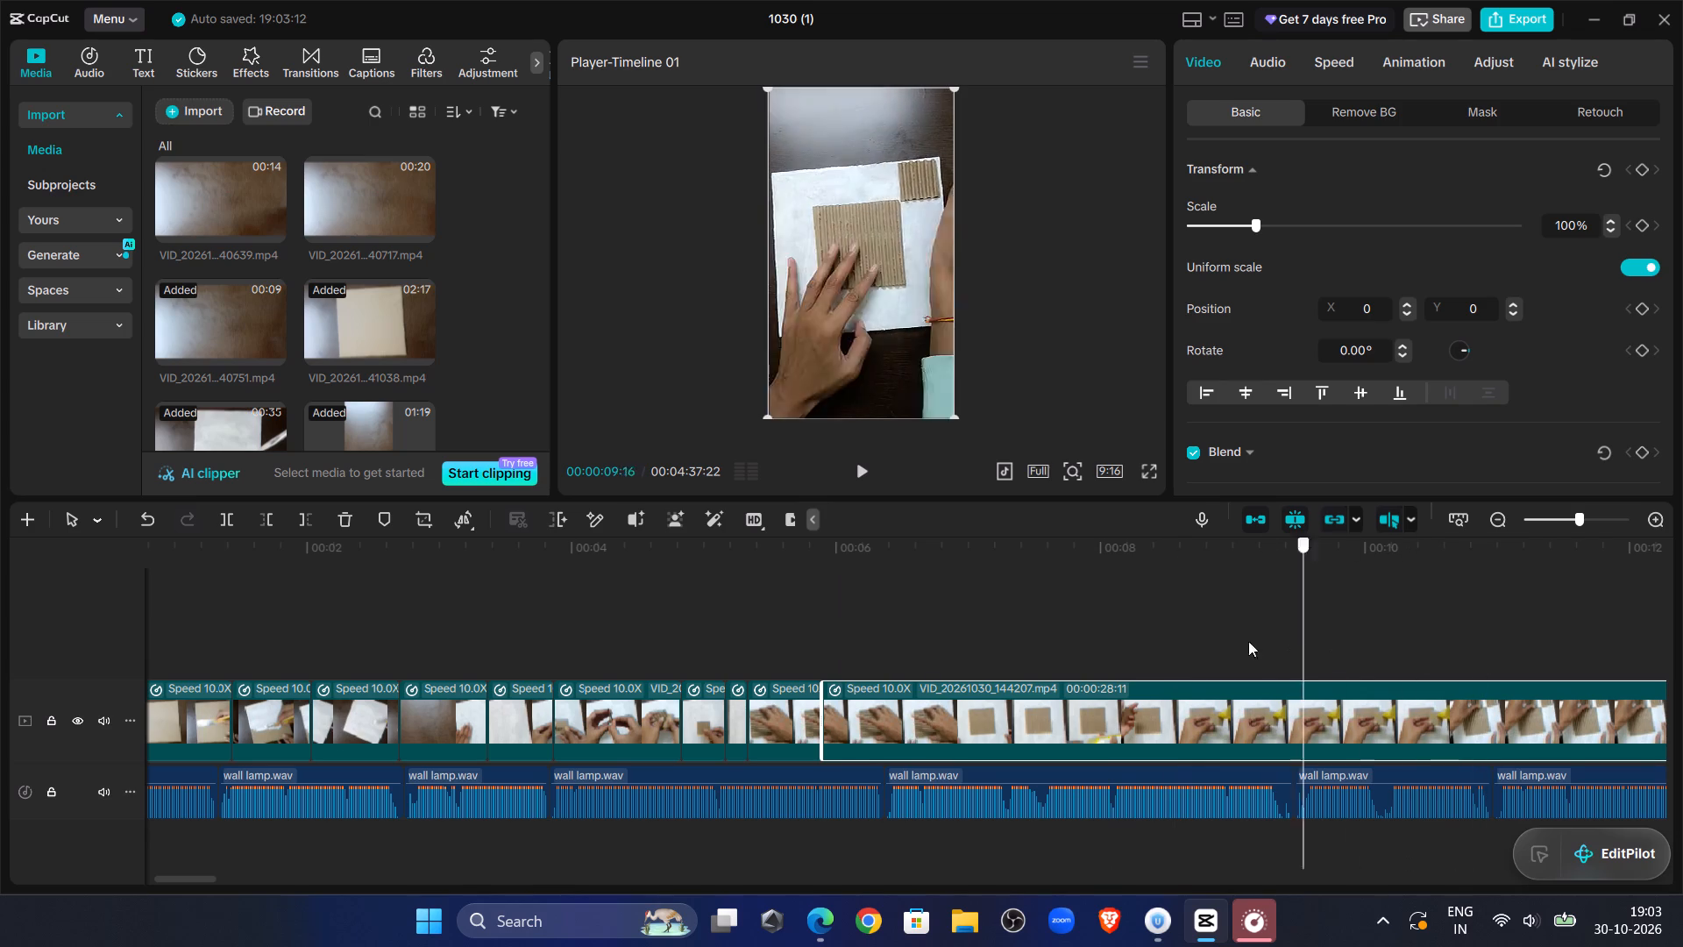
pyautogui.moveTo(1248, 641); pyautogui.dragTo(1164, 658)
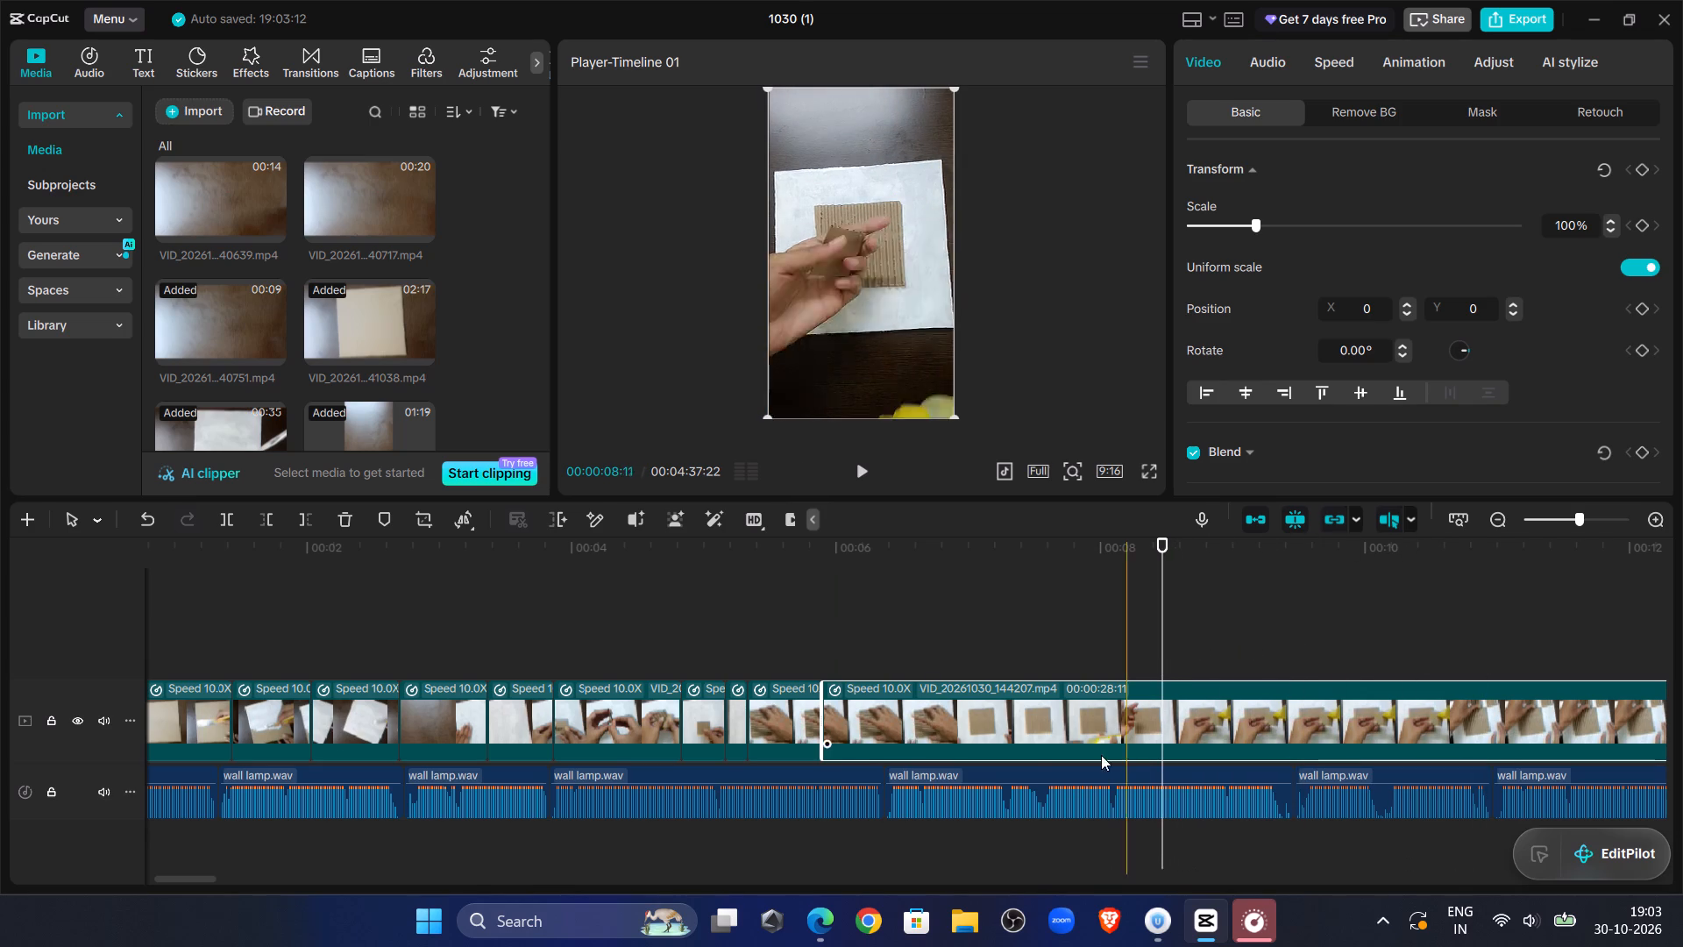
pyautogui.click(271, 518)
# Play back the trimmed VID_20261030_144207.mp4 part starting at 00:00:05:27 and set its speed to 100.00x.
pyautogui.click(793, 607)
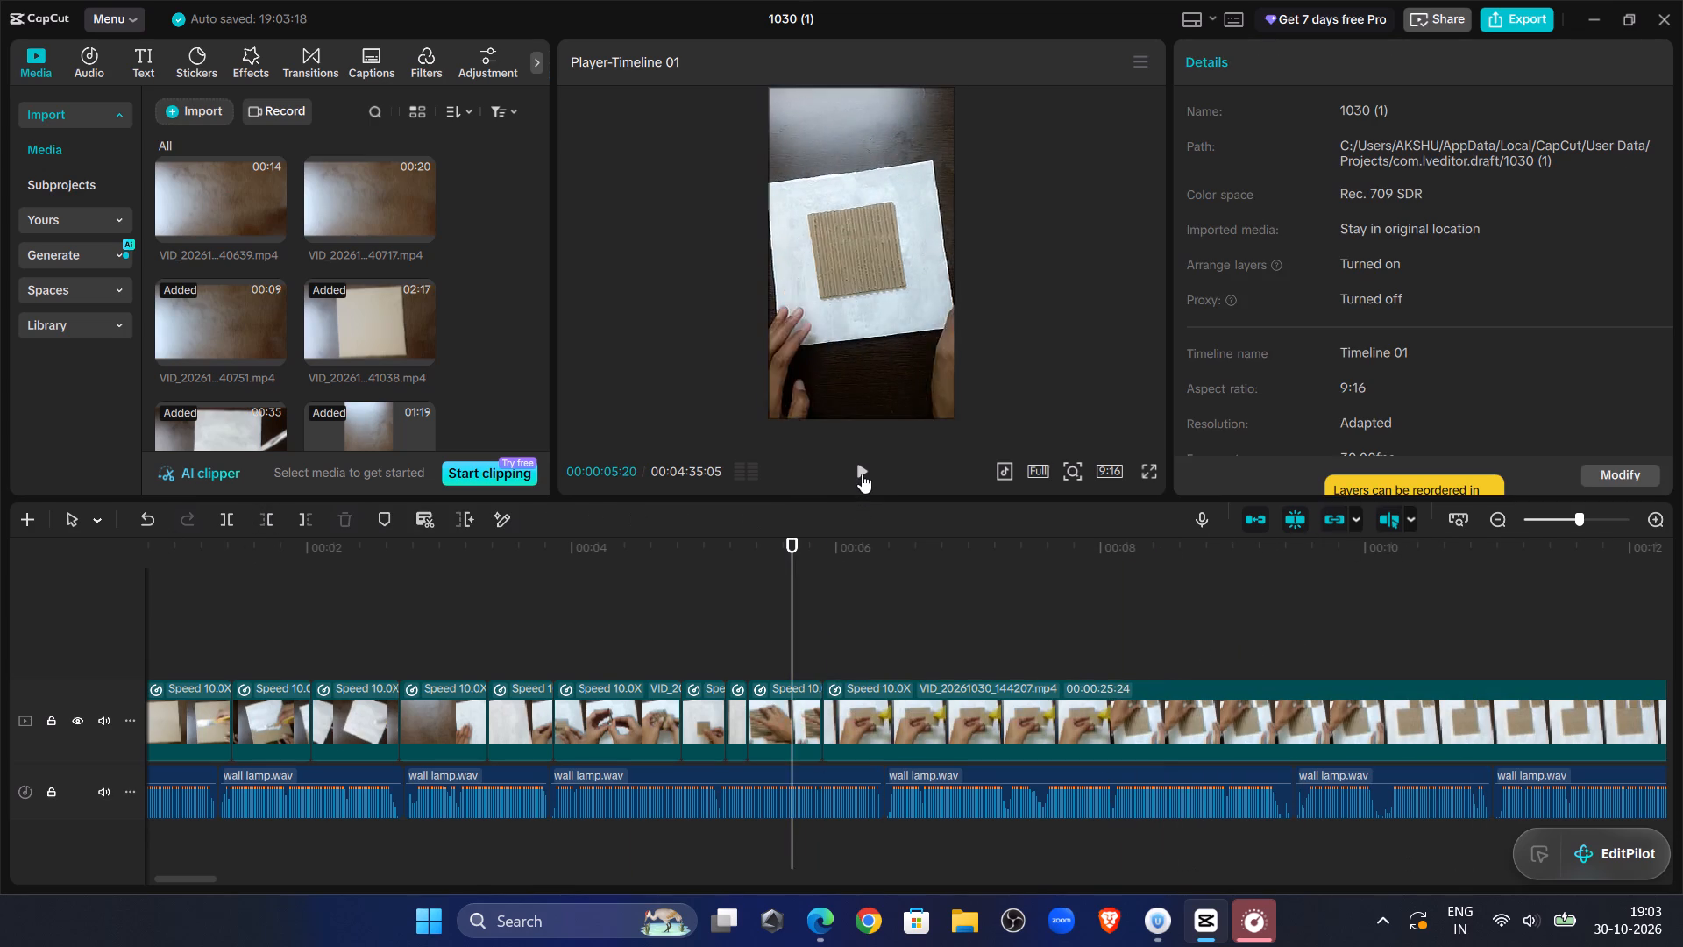
pyautogui.click(862, 473)
pyautogui.click(862, 473)
pyautogui.doubleClick(862, 473)
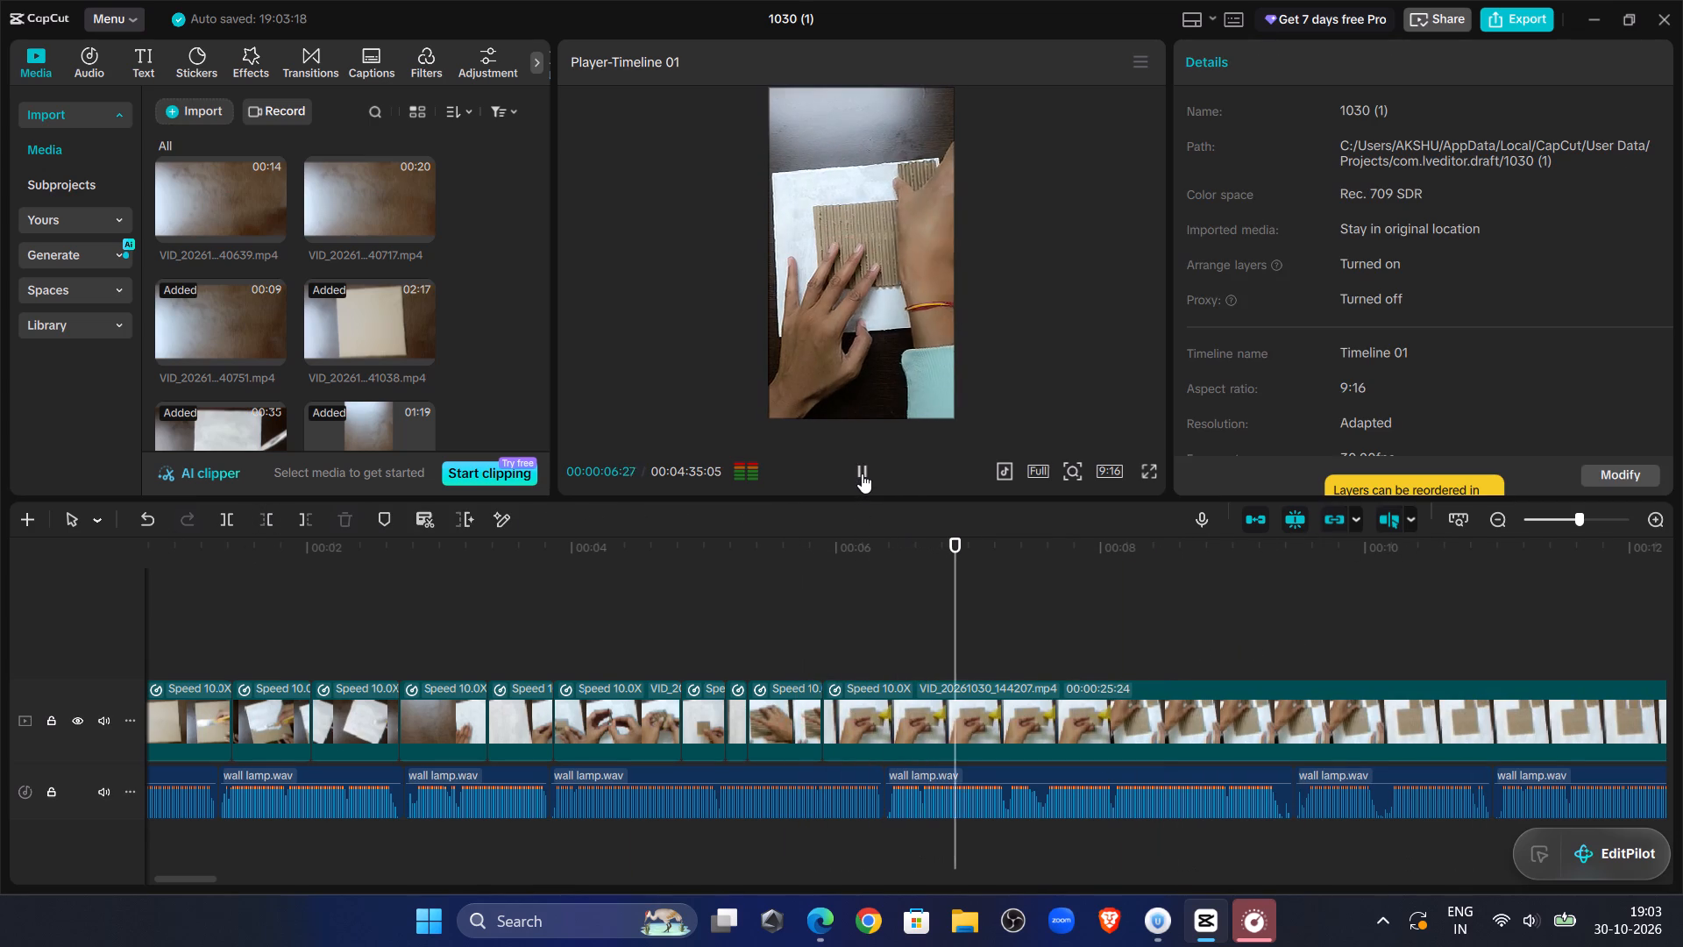
pyautogui.click(938, 725)
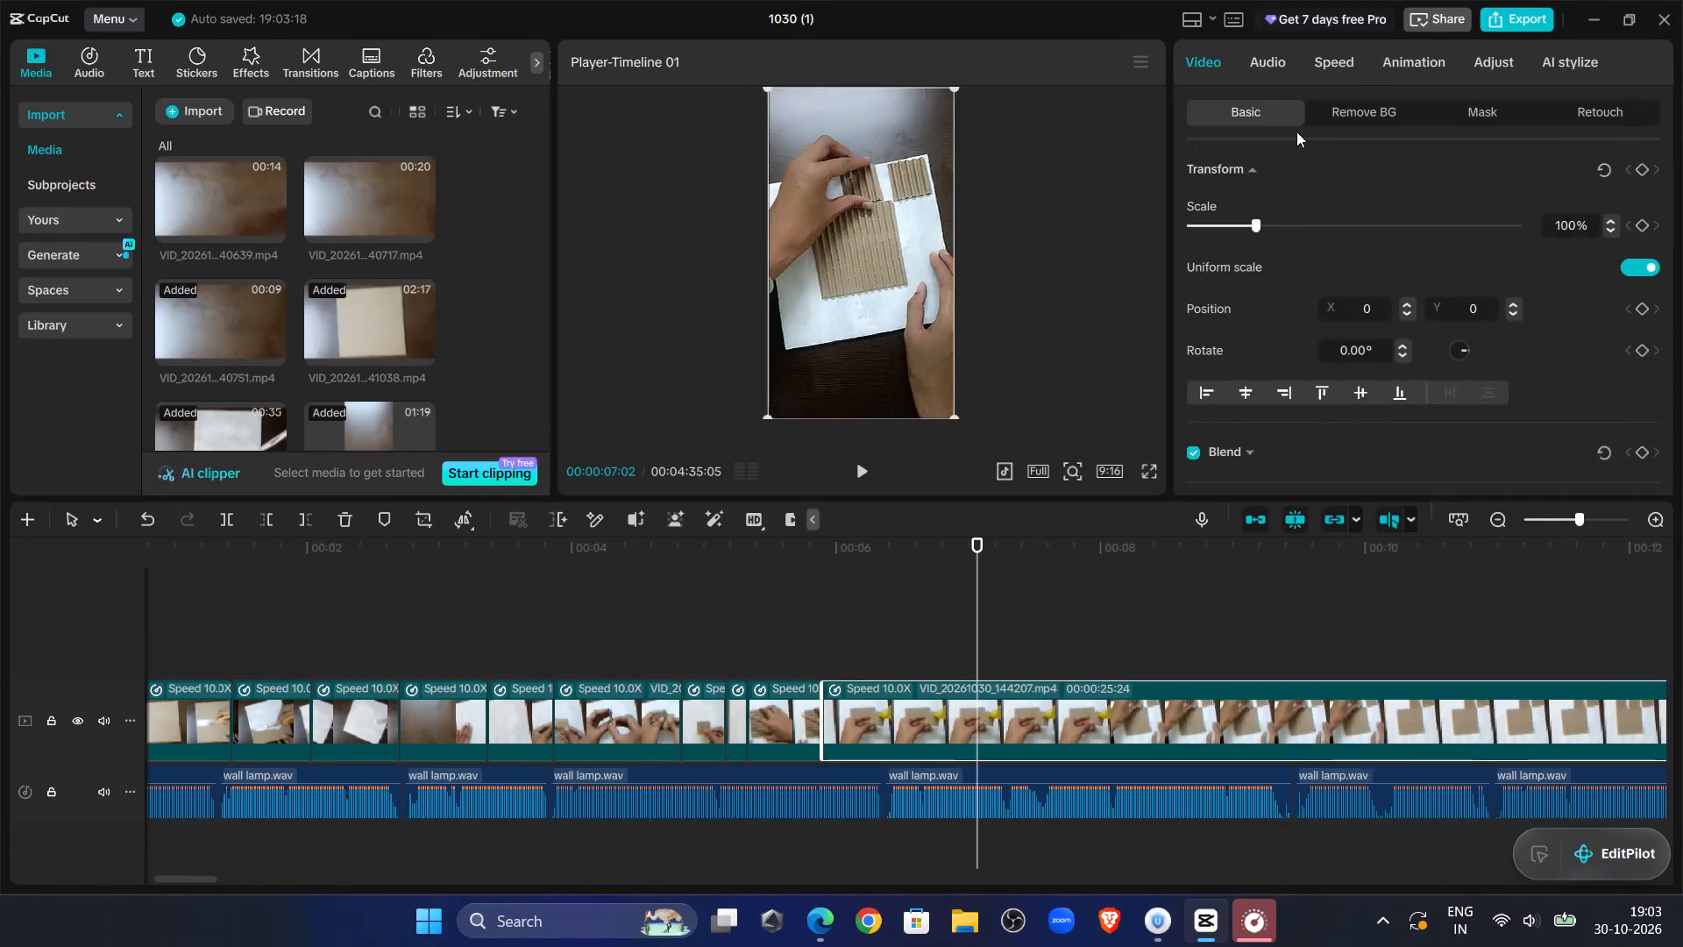
pyautogui.click(1321, 66)
pyautogui.moveTo(1498, 205); pyautogui.dragTo(1682, 218)
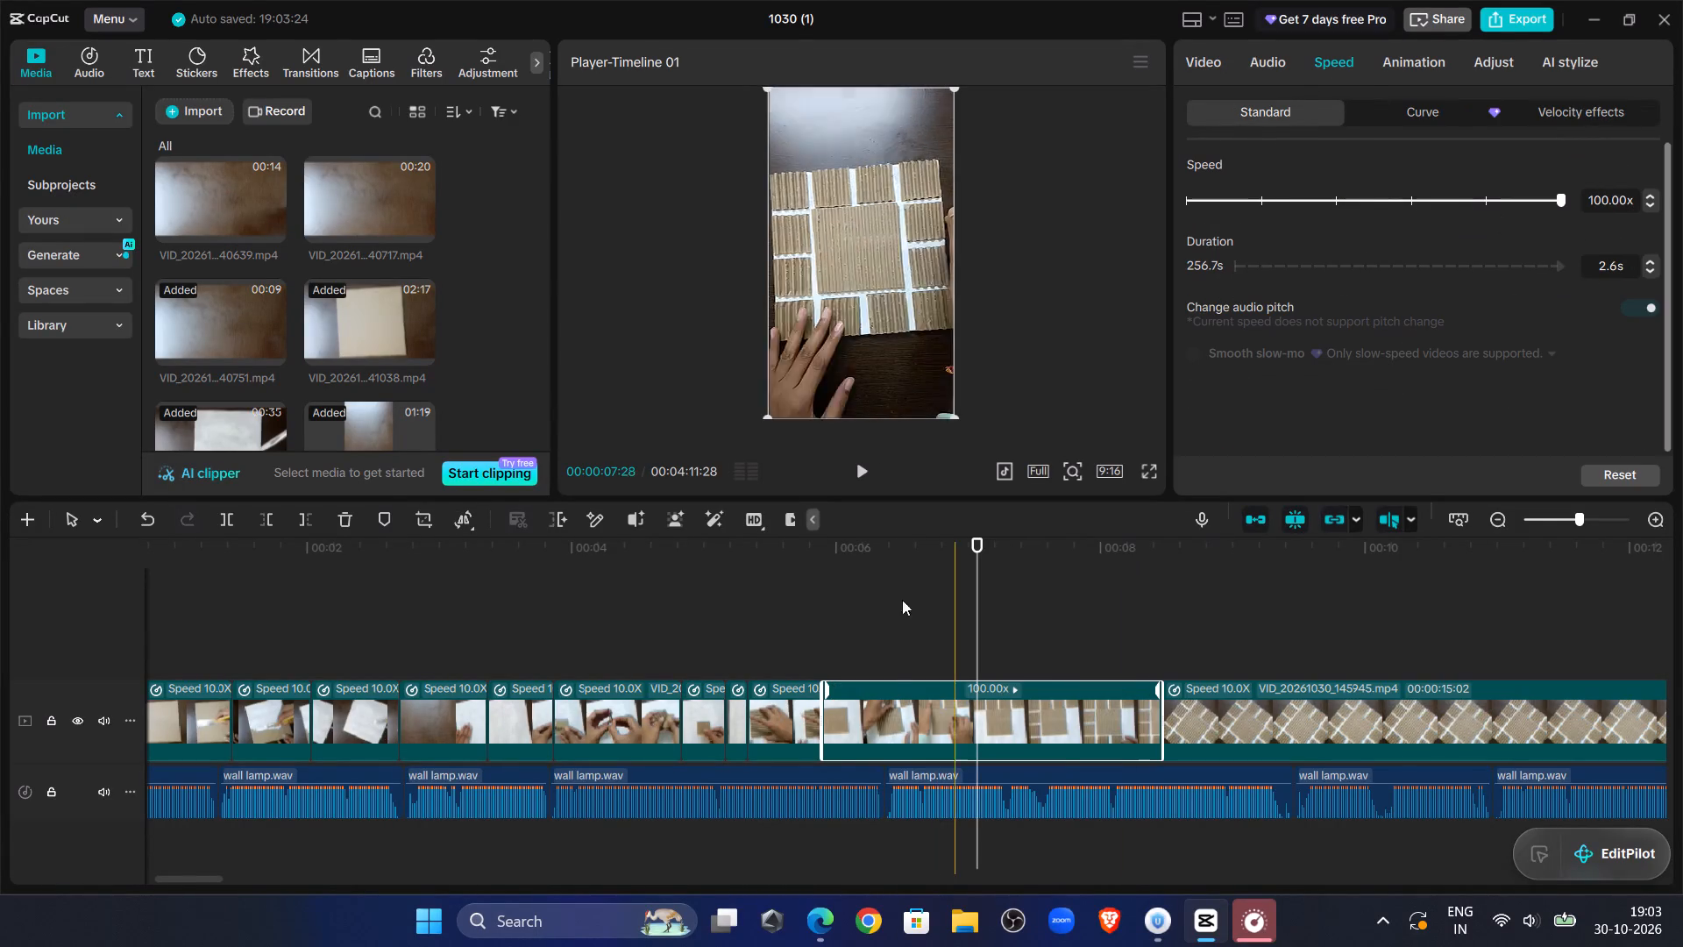
# Play back the 100x footage and split VID_20261030_144207.mp4 at 00:00:06:27, where the top row of small pieces is complete.
pyautogui.click(821, 596)
pyautogui.click(849, 467)
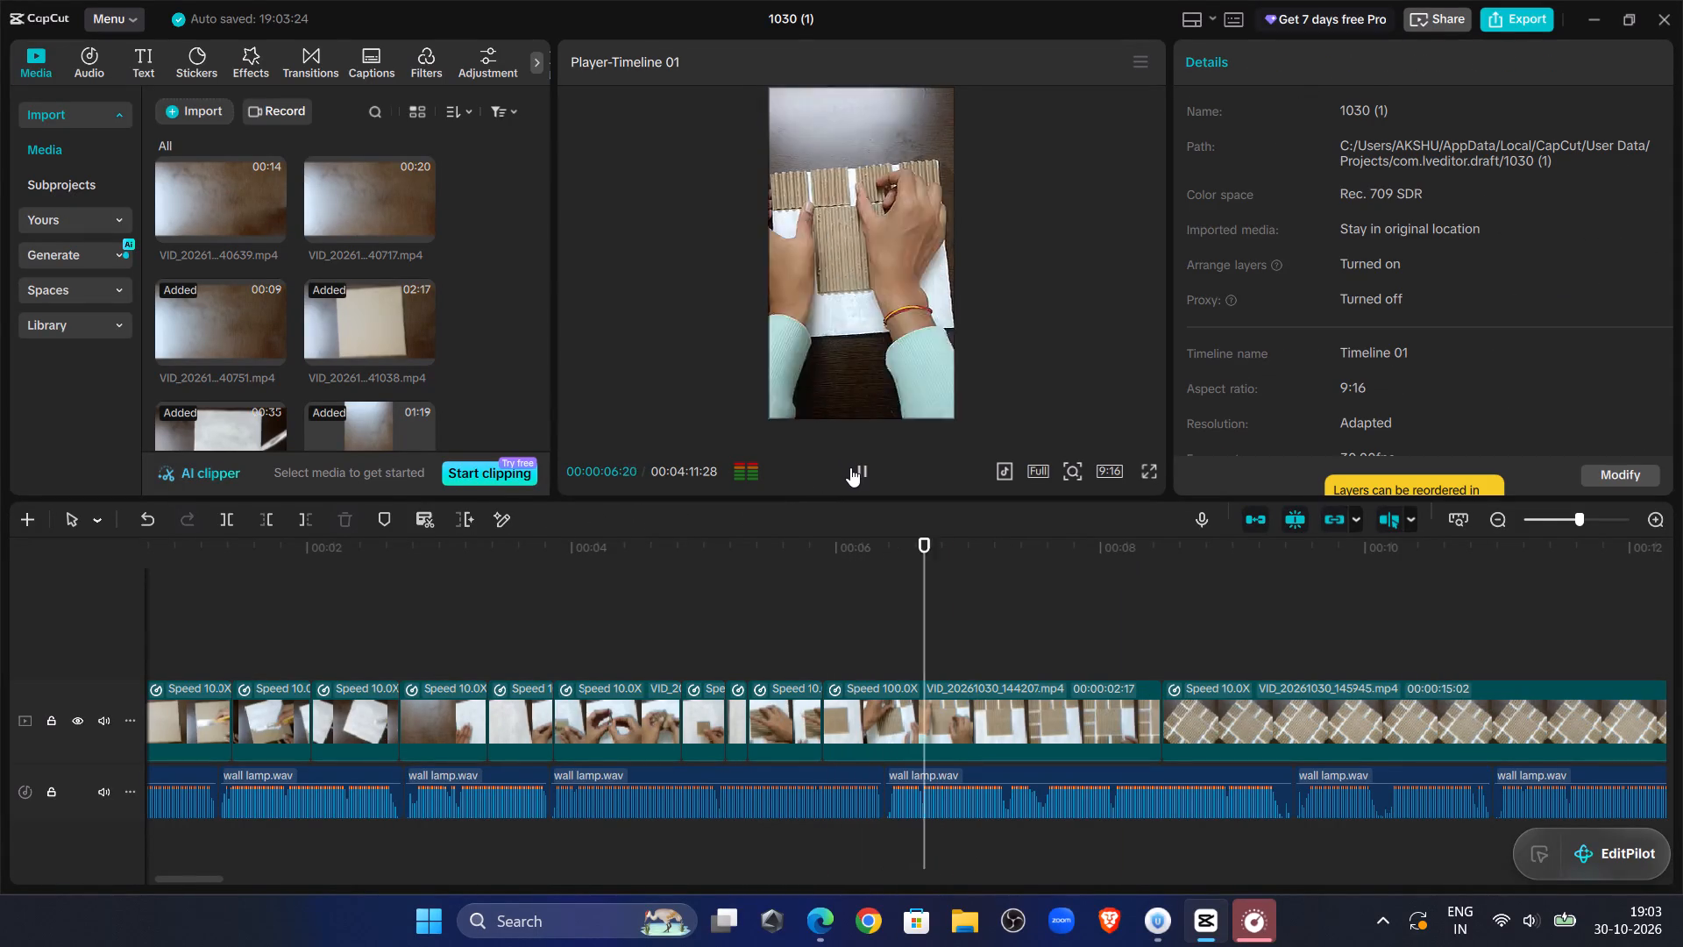
pyautogui.click(850, 467)
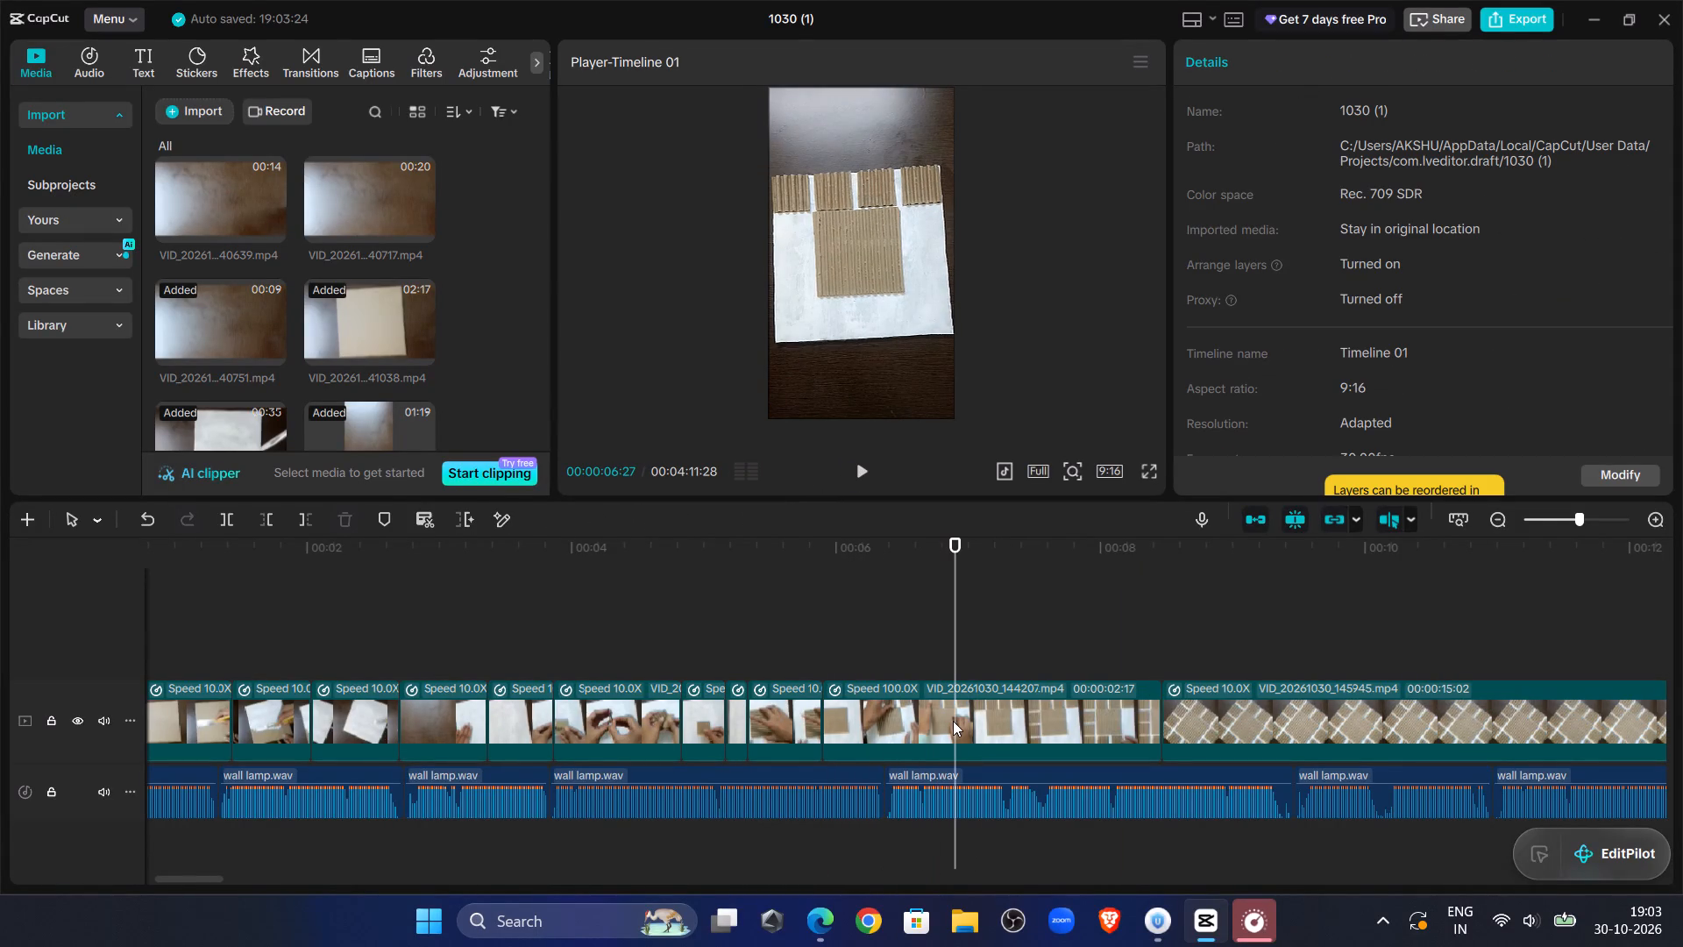
pyautogui.click(953, 721)
pyautogui.click(218, 516)
# Trim the start of the 100x part after the 00:00:06:27 split, cutting everything before about 00:00:07:20.
pyautogui.moveTo(954, 561); pyautogui.dragTo(984, 574)
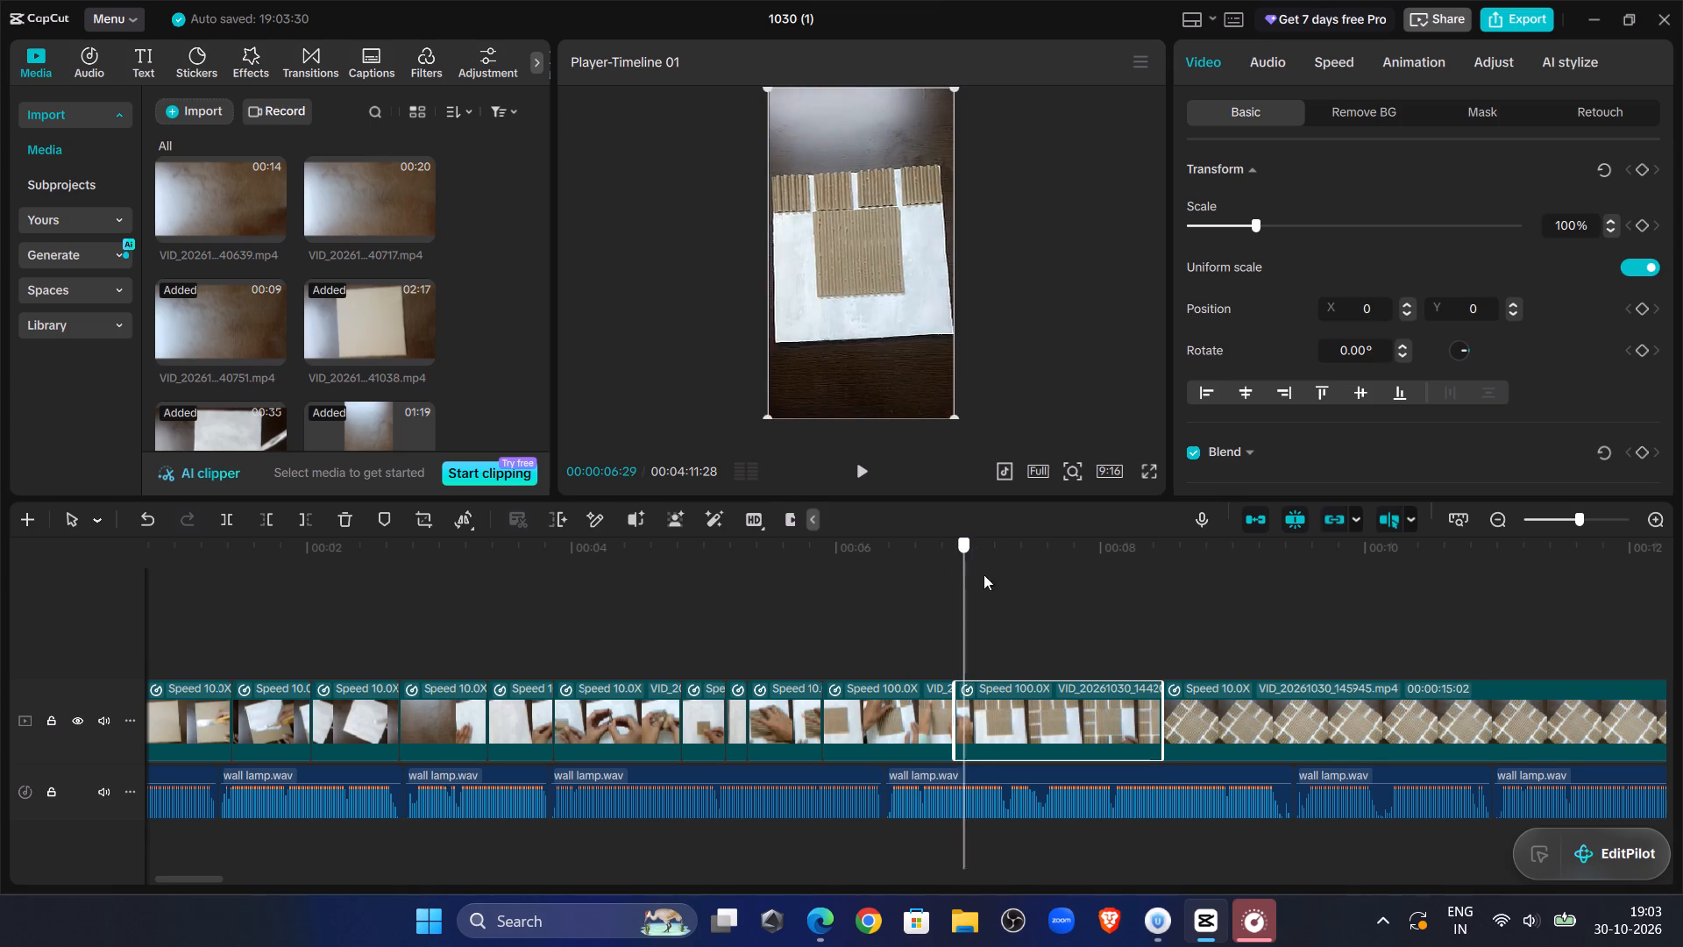
pyautogui.moveTo(984, 574); pyautogui.dragTo(1062, 609)
pyautogui.click(266, 512)
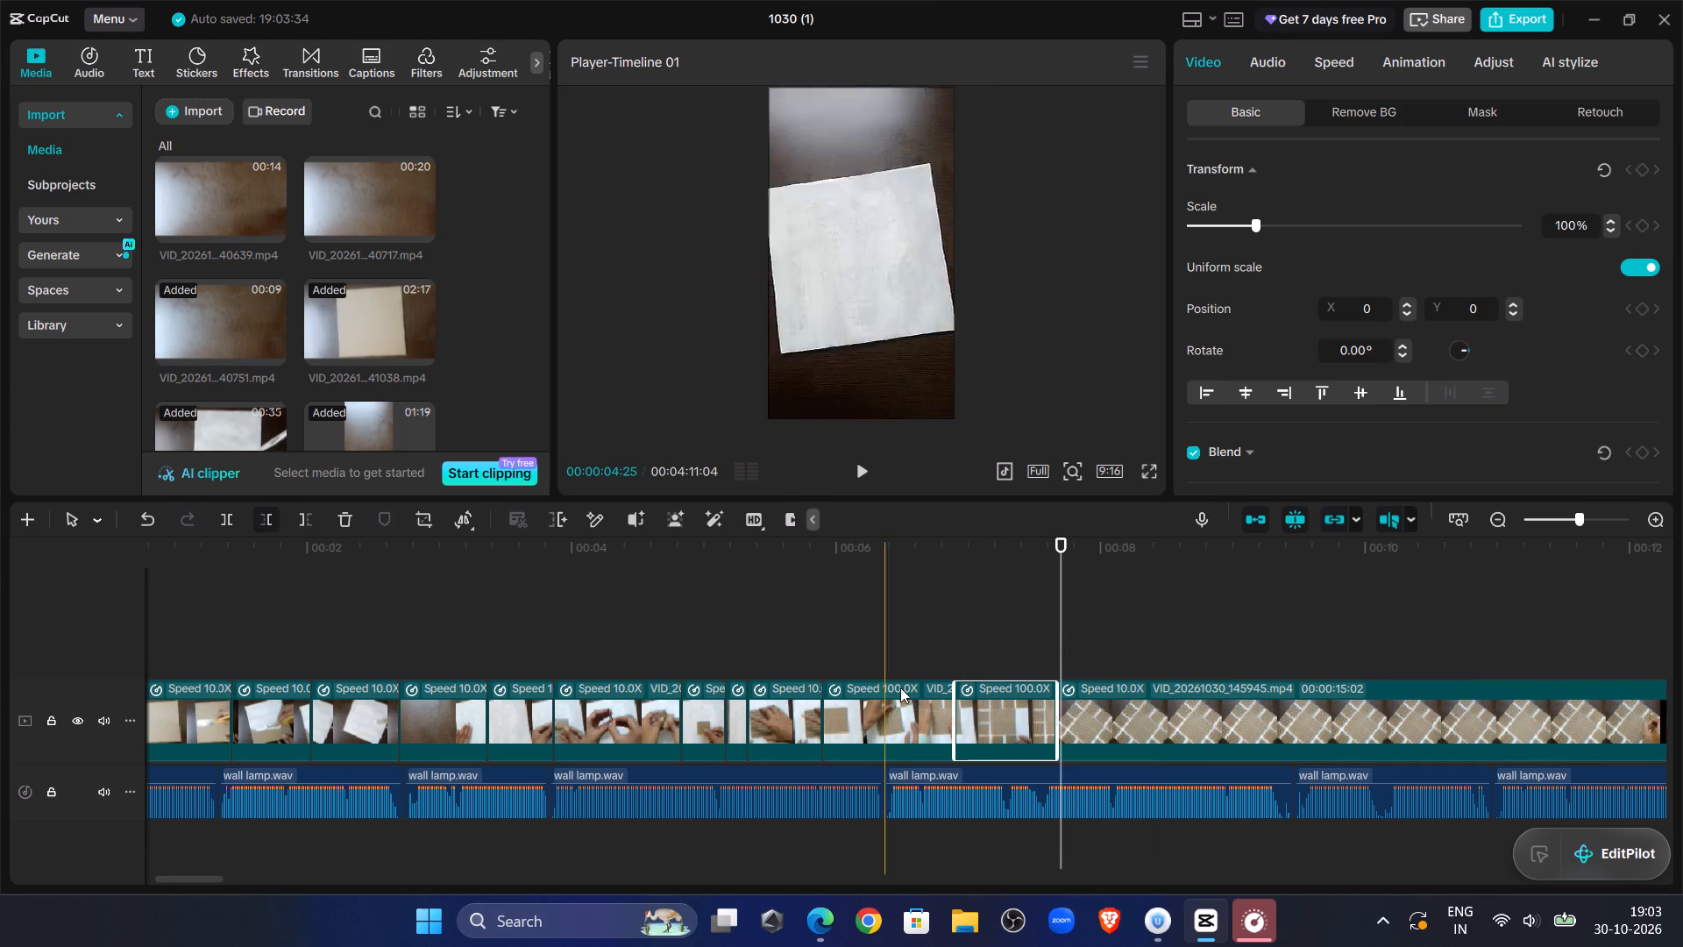
# Play back the join into VID_20261030_145945.mp4 and trim that clip's start, cutting everything before about 00:00:11:12.
pyautogui.click(820, 598)
pyautogui.click(857, 466)
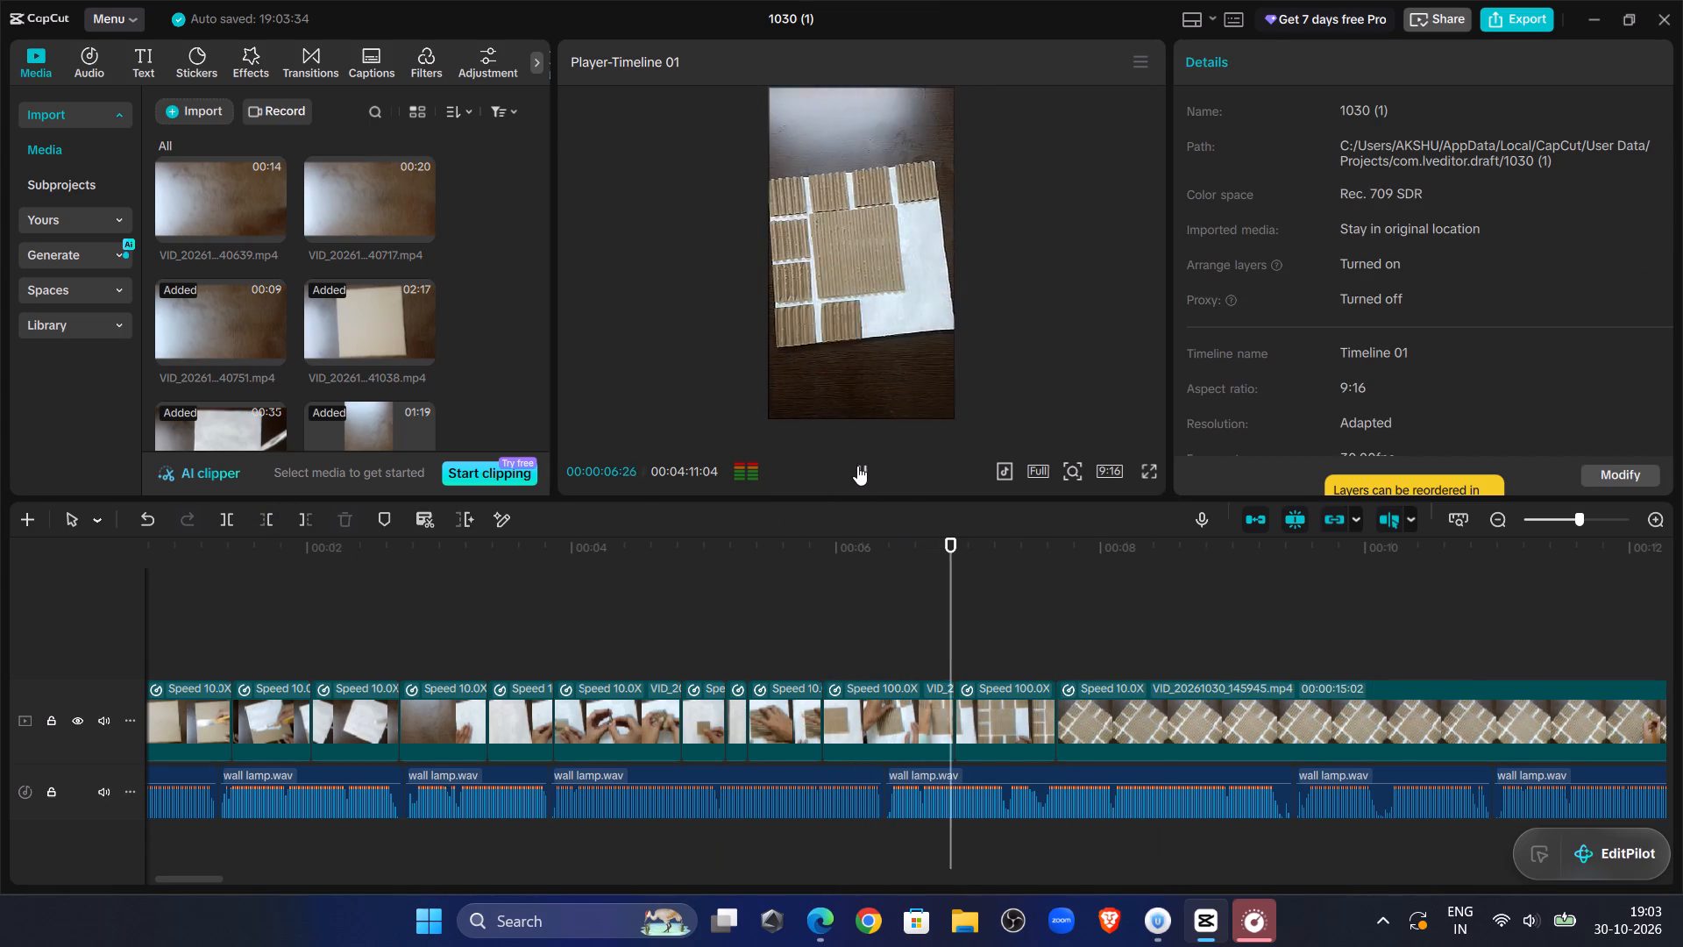
pyautogui.click(857, 466)
pyautogui.click(857, 466)
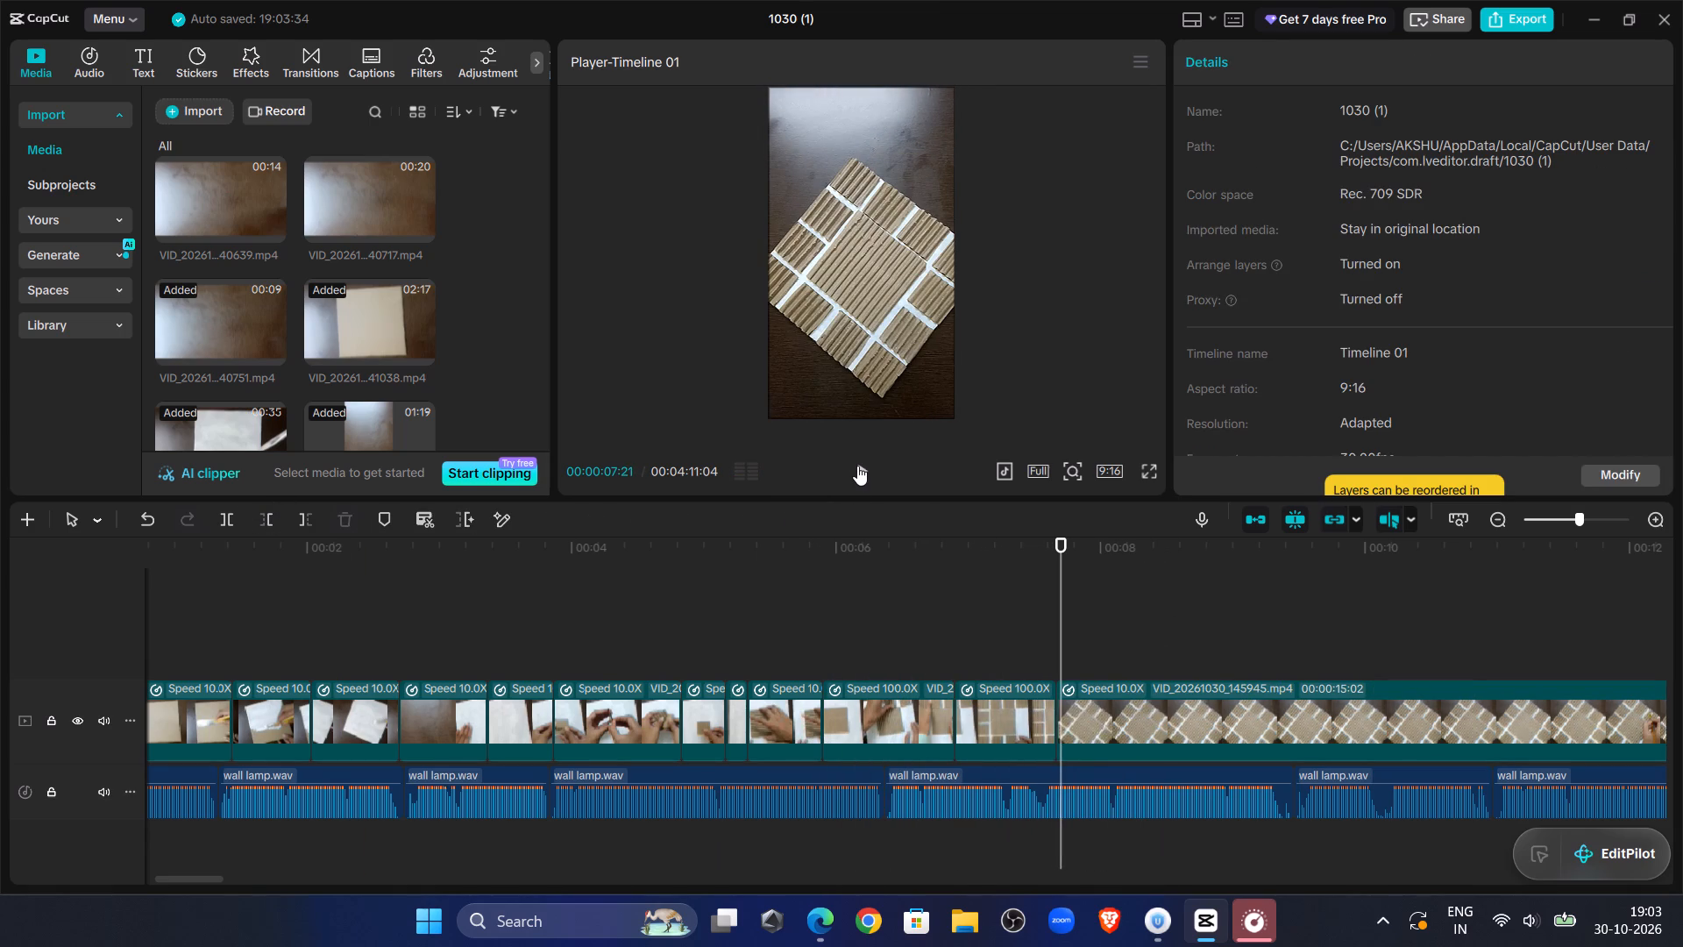
pyautogui.click(857, 466)
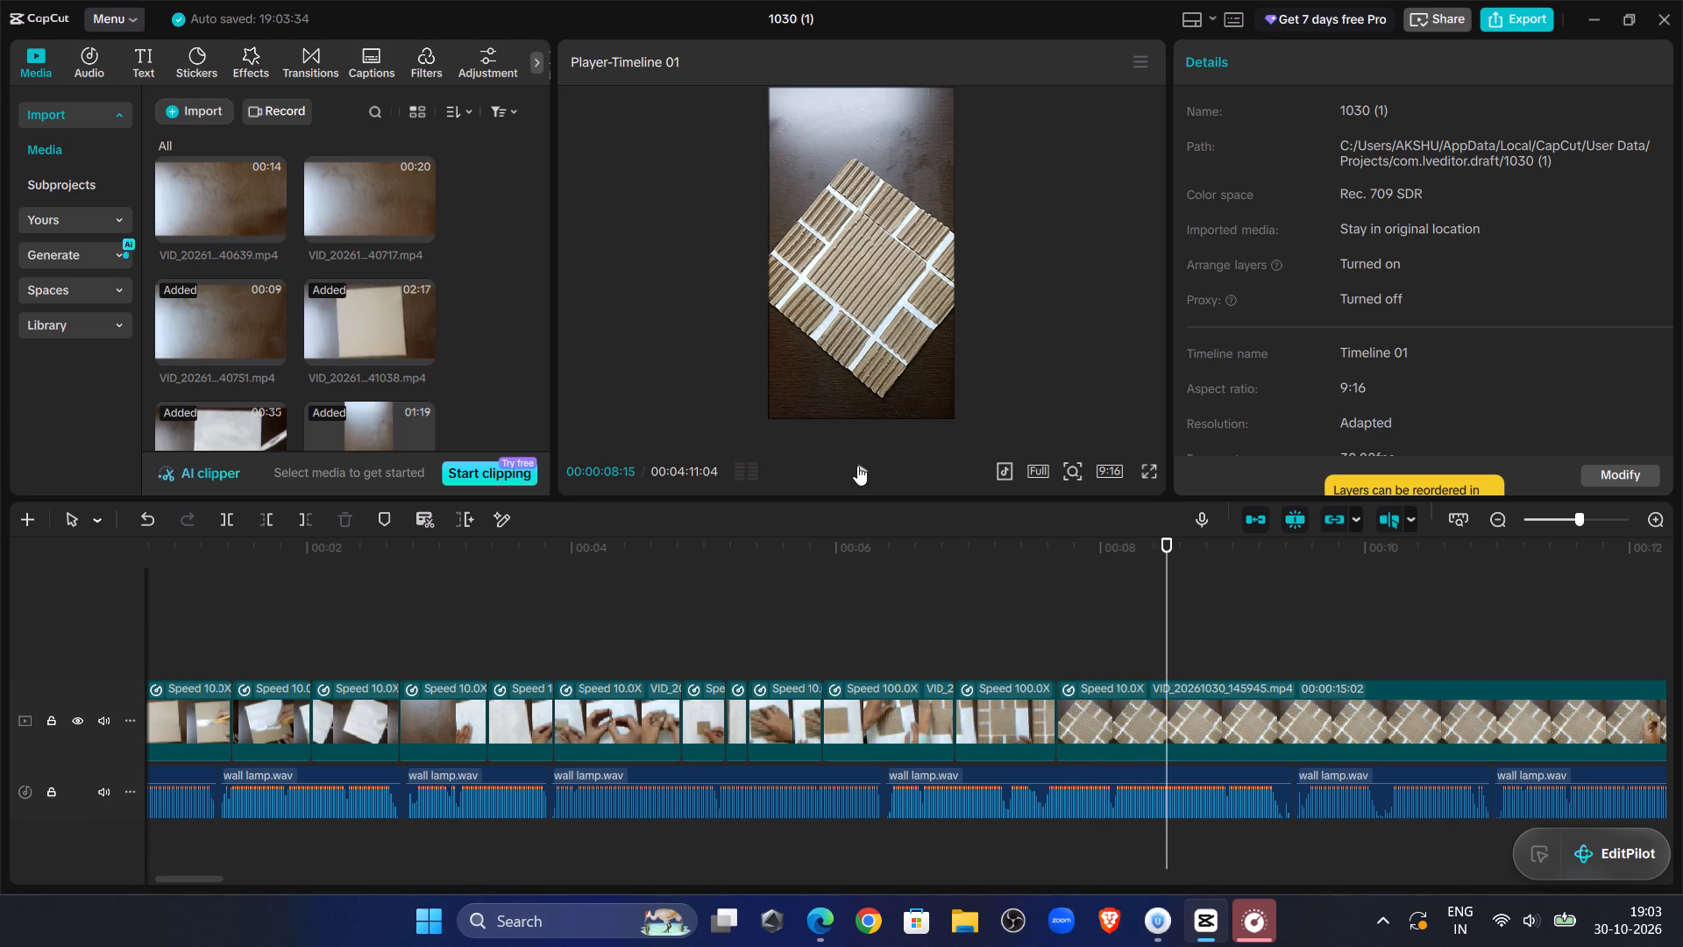
pyautogui.moveTo(1060, 610); pyautogui.dragTo(1079, 616)
pyautogui.moveTo(1079, 616); pyautogui.dragTo(1193, 624)
pyautogui.click(1258, 635)
pyautogui.moveTo(1258, 635); pyautogui.dragTo(1348, 659)
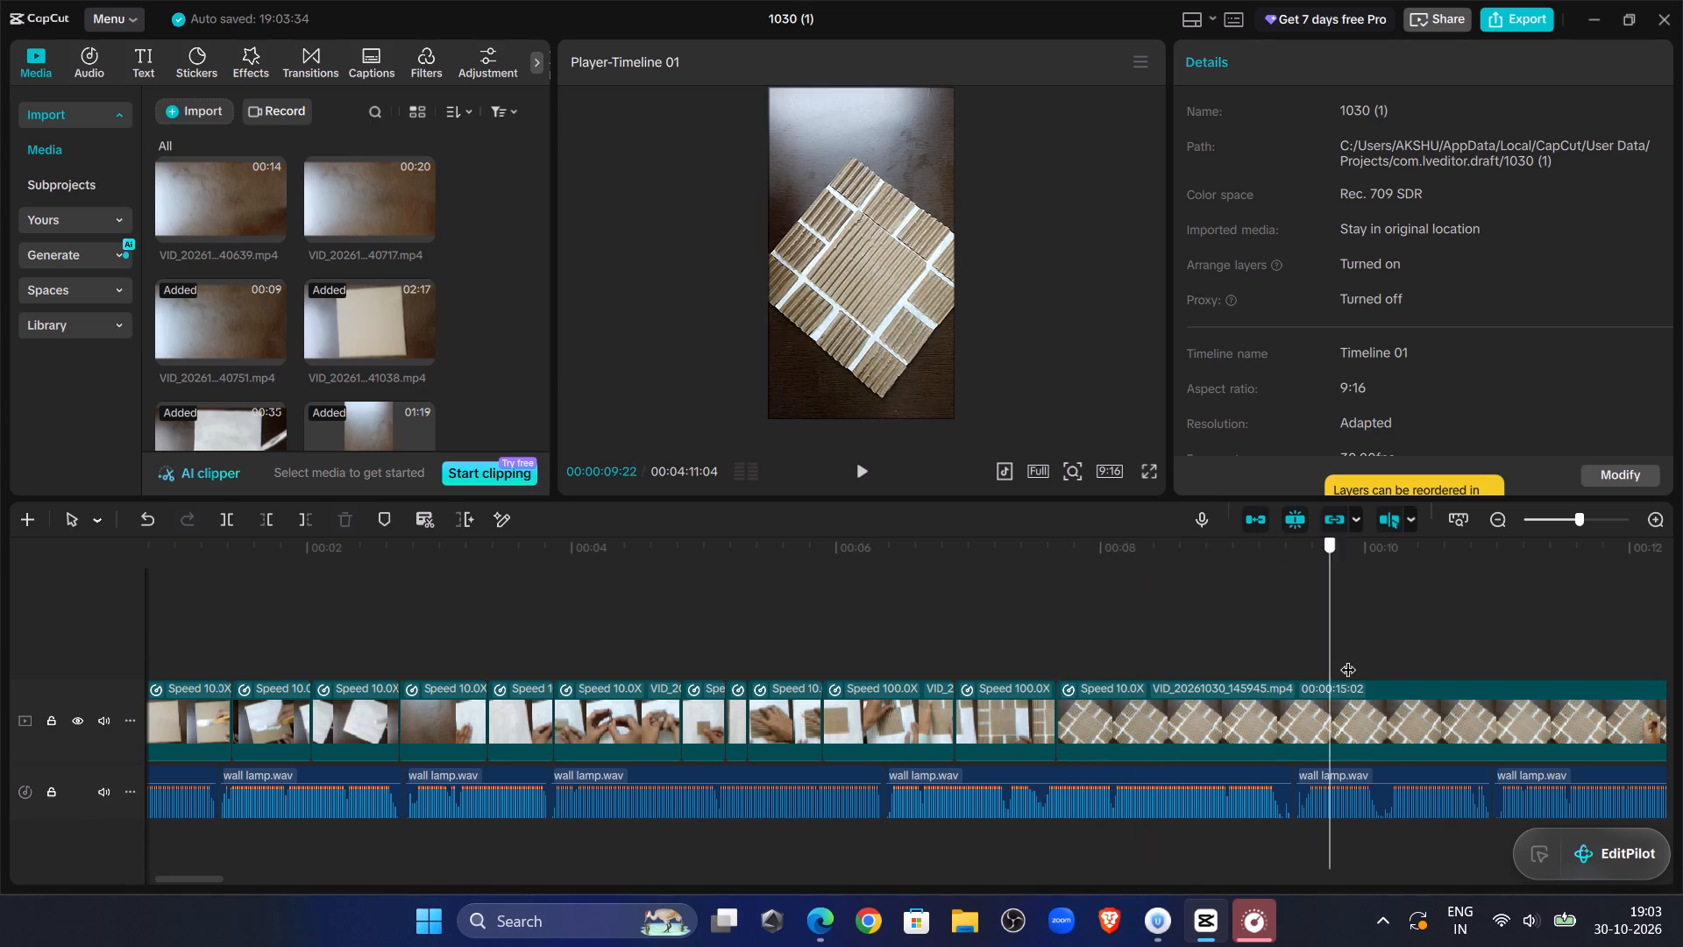
pyautogui.moveTo(1348, 659); pyautogui.dragTo(1225, 667)
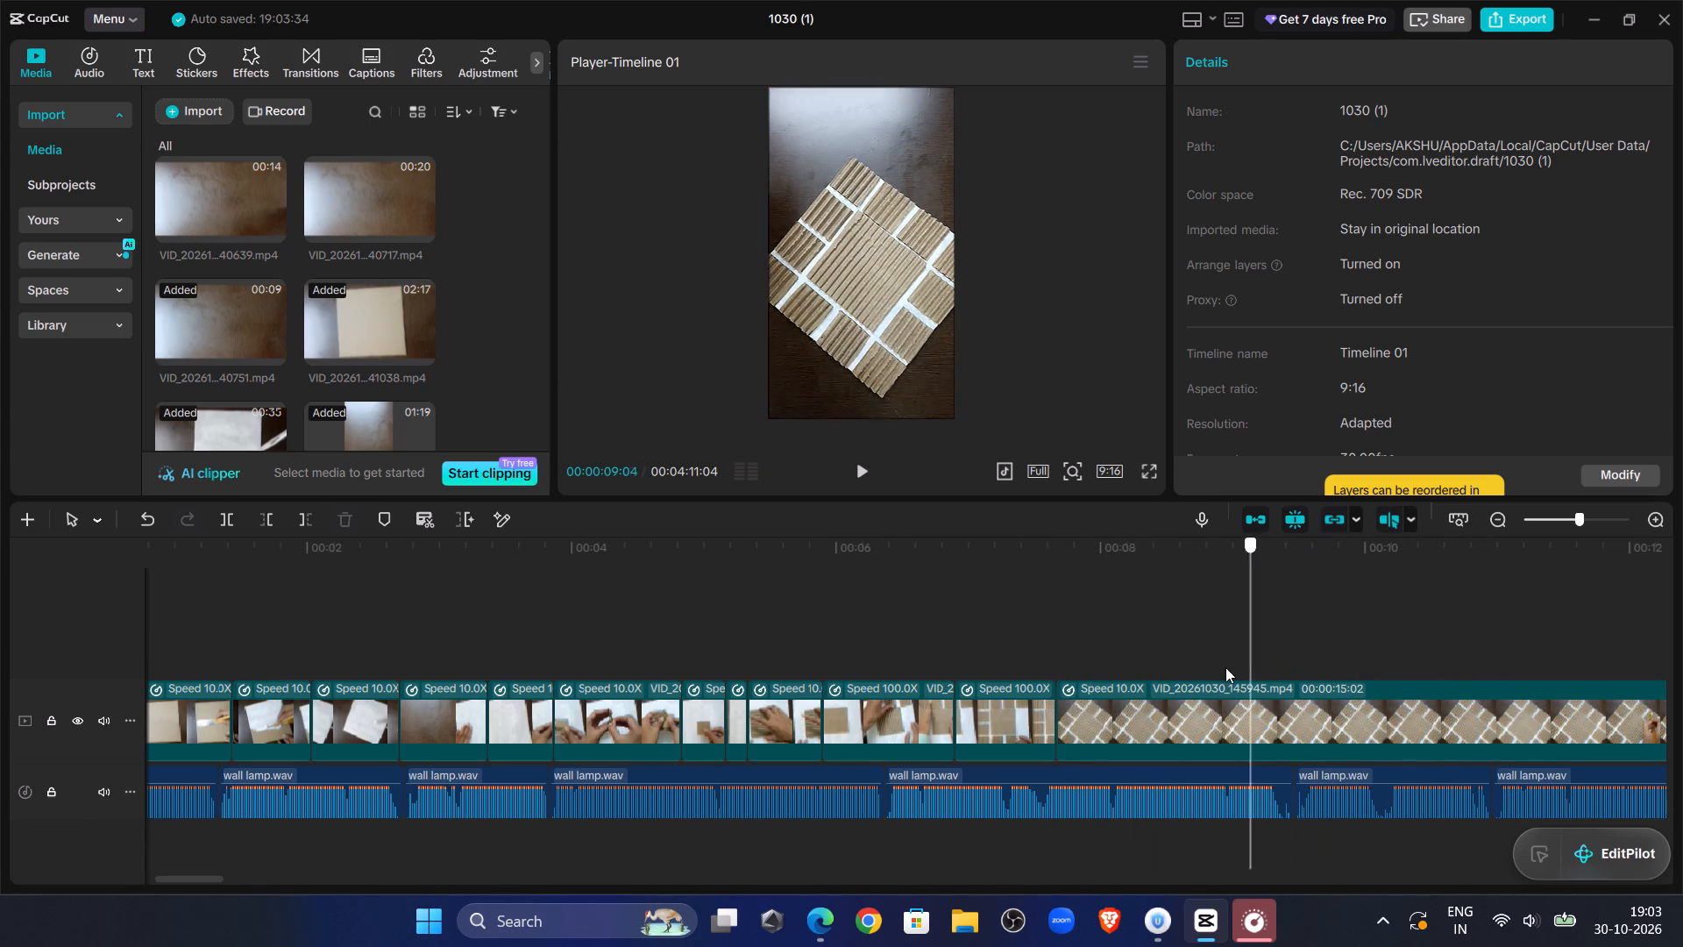
pyautogui.moveTo(1225, 667); pyautogui.dragTo(1532, 690)
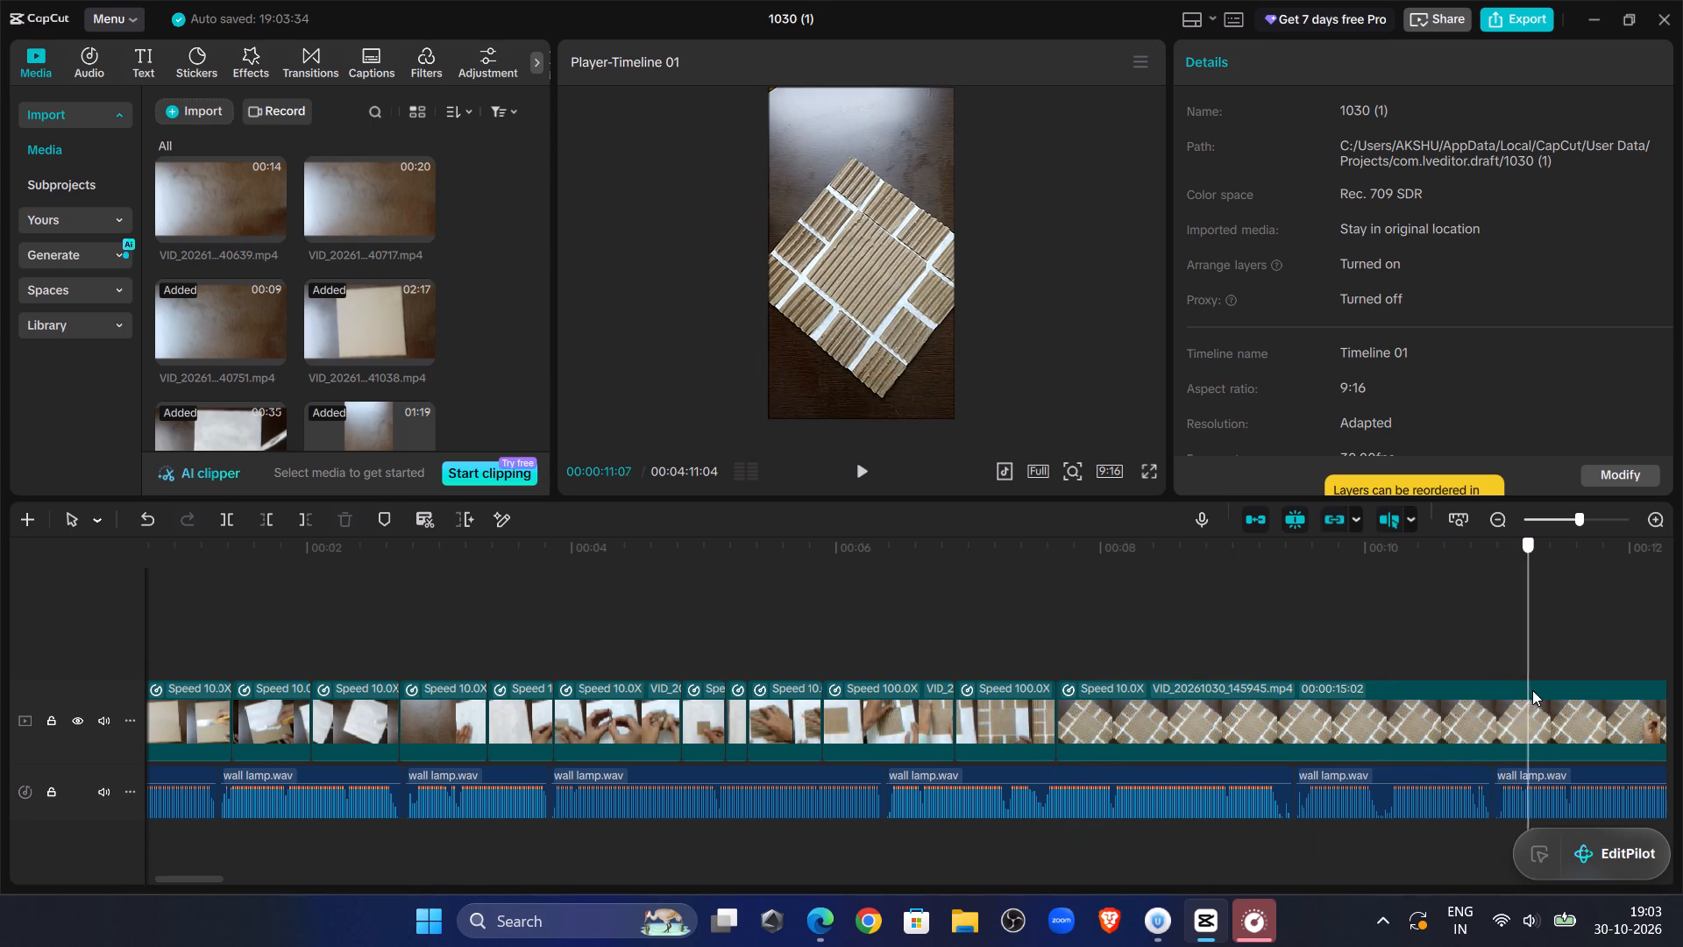
pyautogui.moveTo(1532, 690); pyautogui.dragTo(1609, 715)
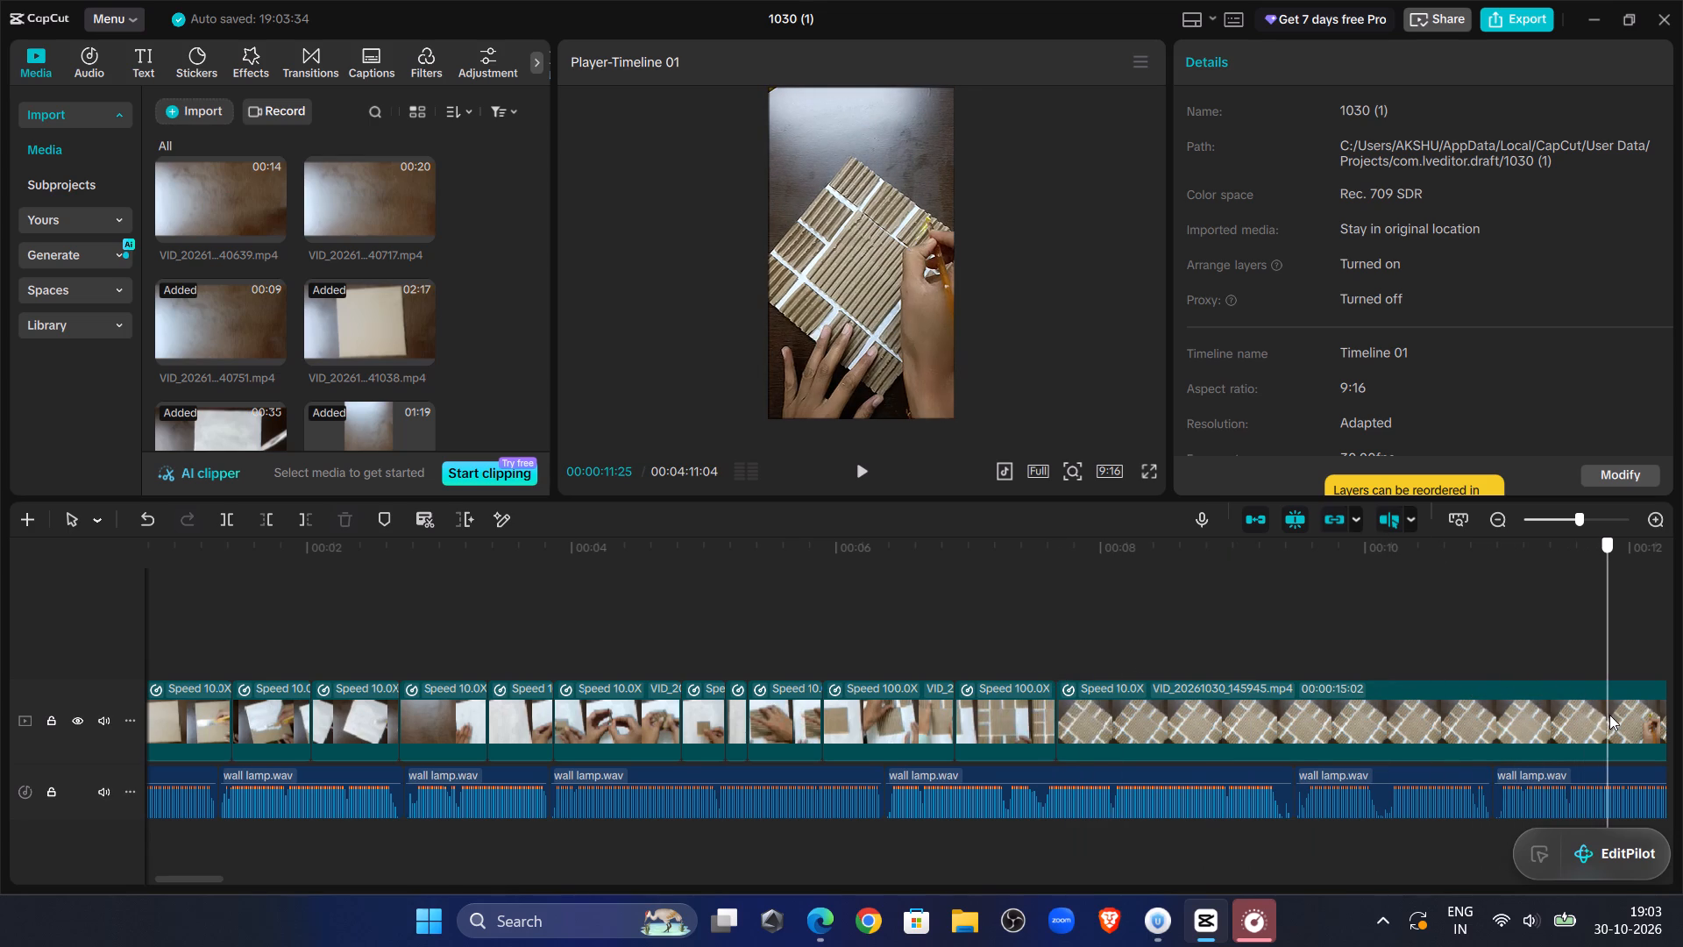
pyautogui.moveTo(1609, 715); pyautogui.dragTo(1551, 702)
pyautogui.click(1509, 753)
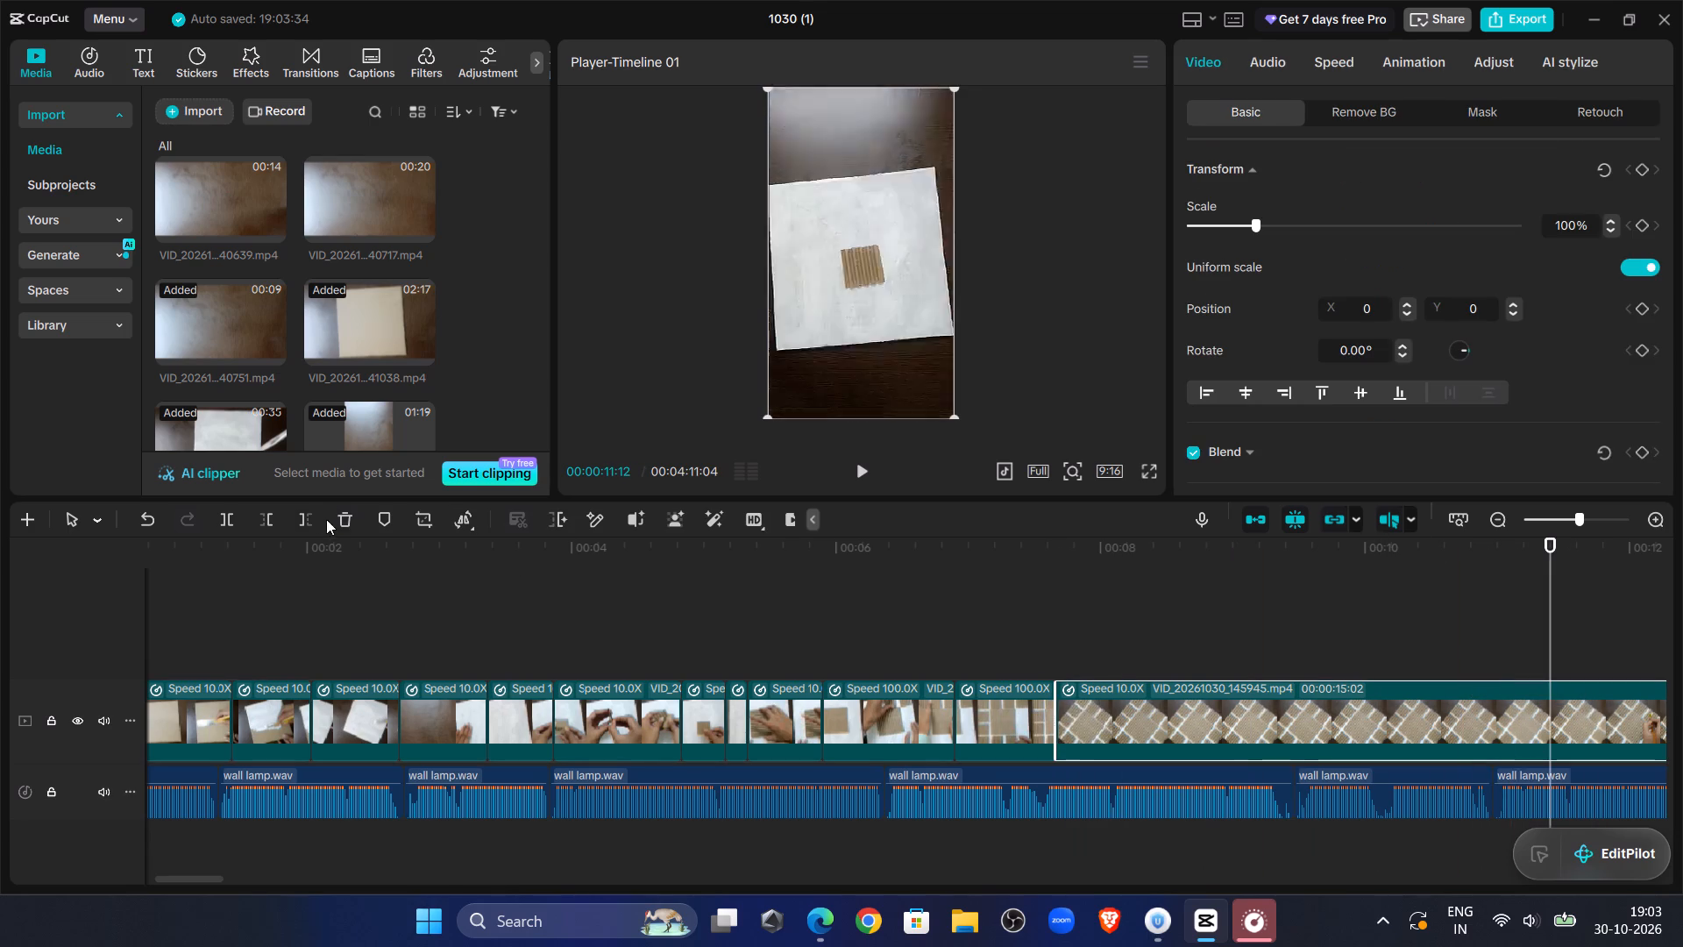
pyautogui.click(267, 516)
# Play back the new start of VID_20261030_145945.mp4 and split the clip at 00:00:08:18.
pyautogui.click(940, 598)
pyautogui.click(857, 466)
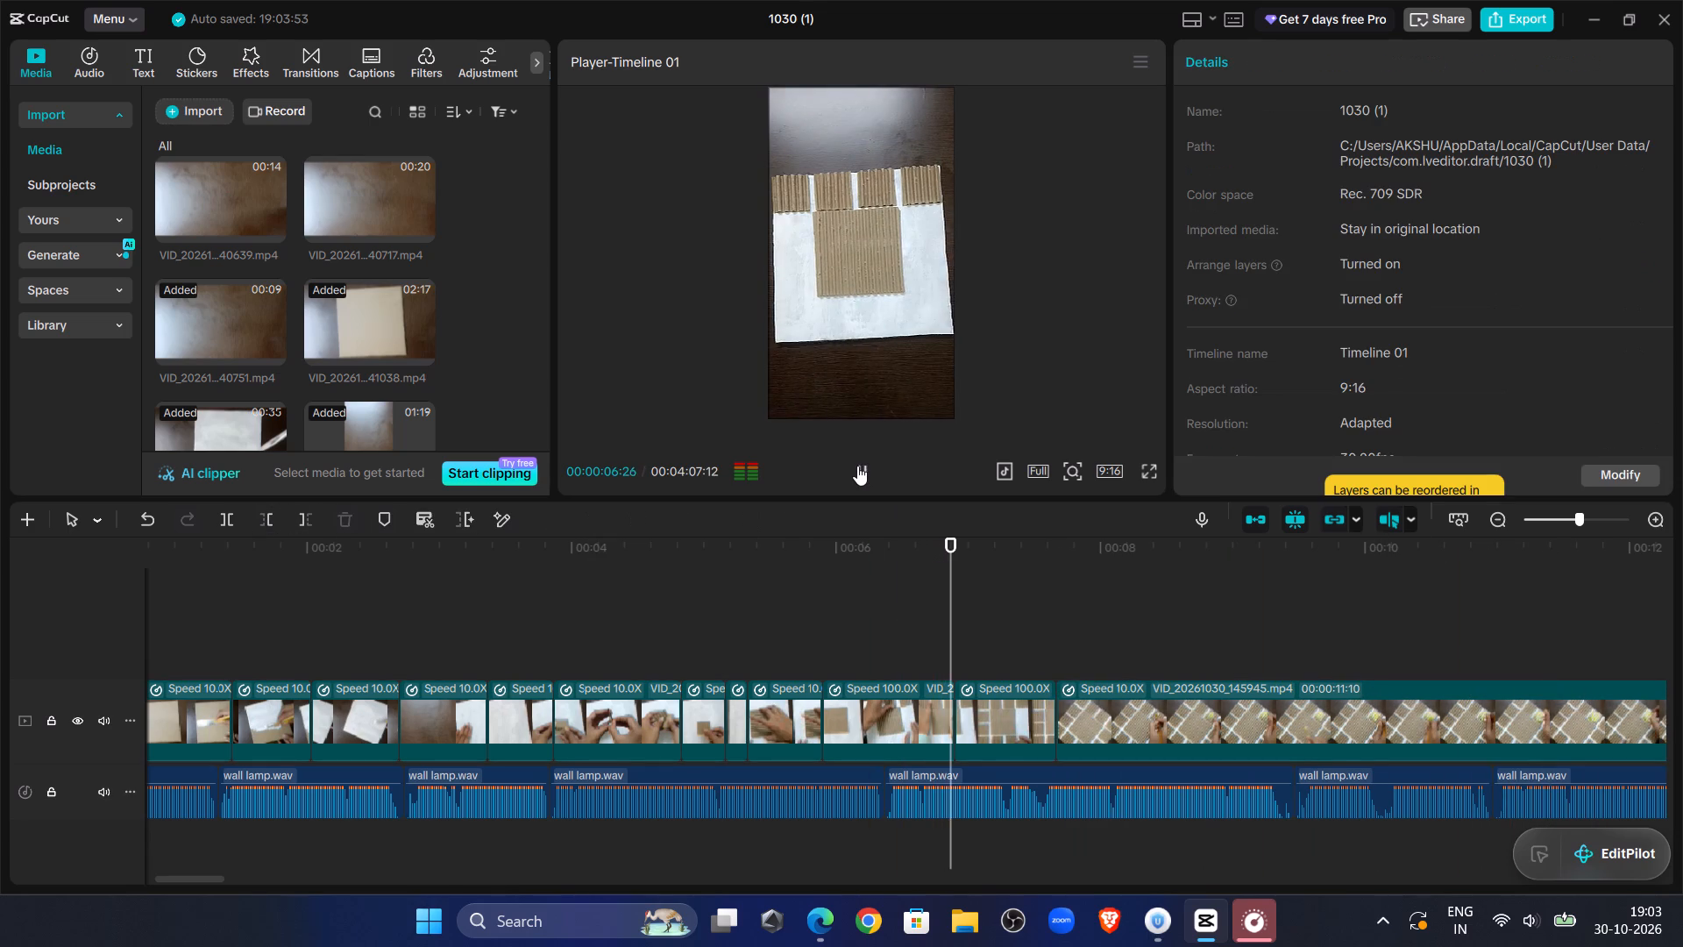
pyautogui.click(858, 466)
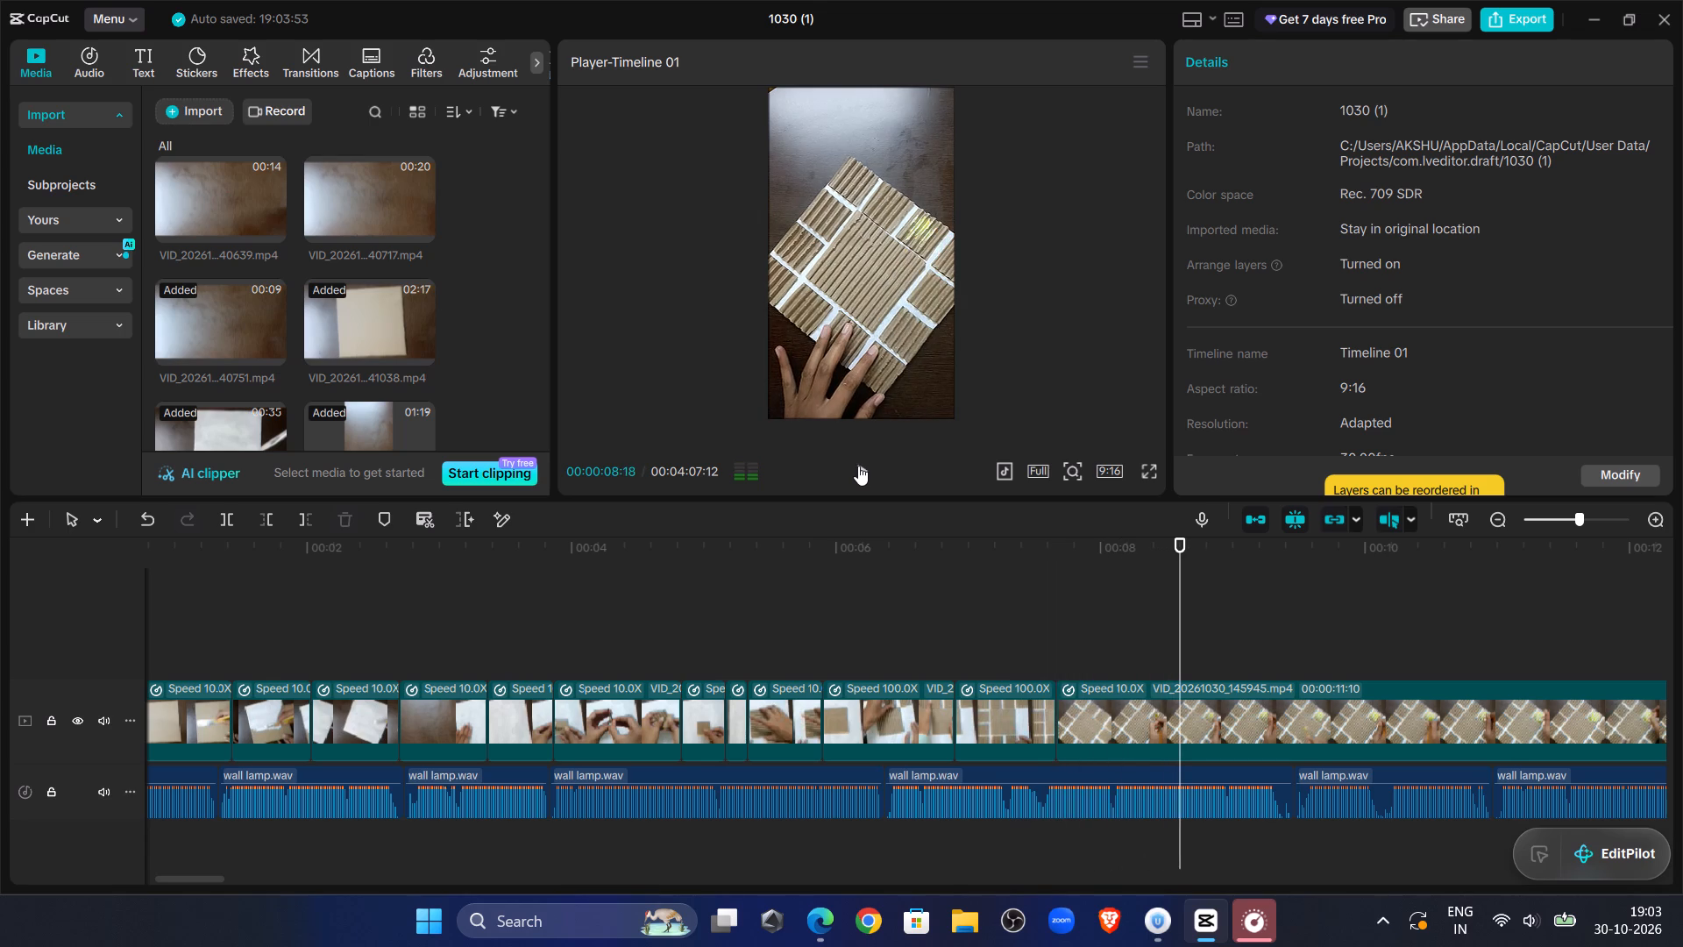
pyautogui.click(1079, 715)
pyautogui.click(234, 518)
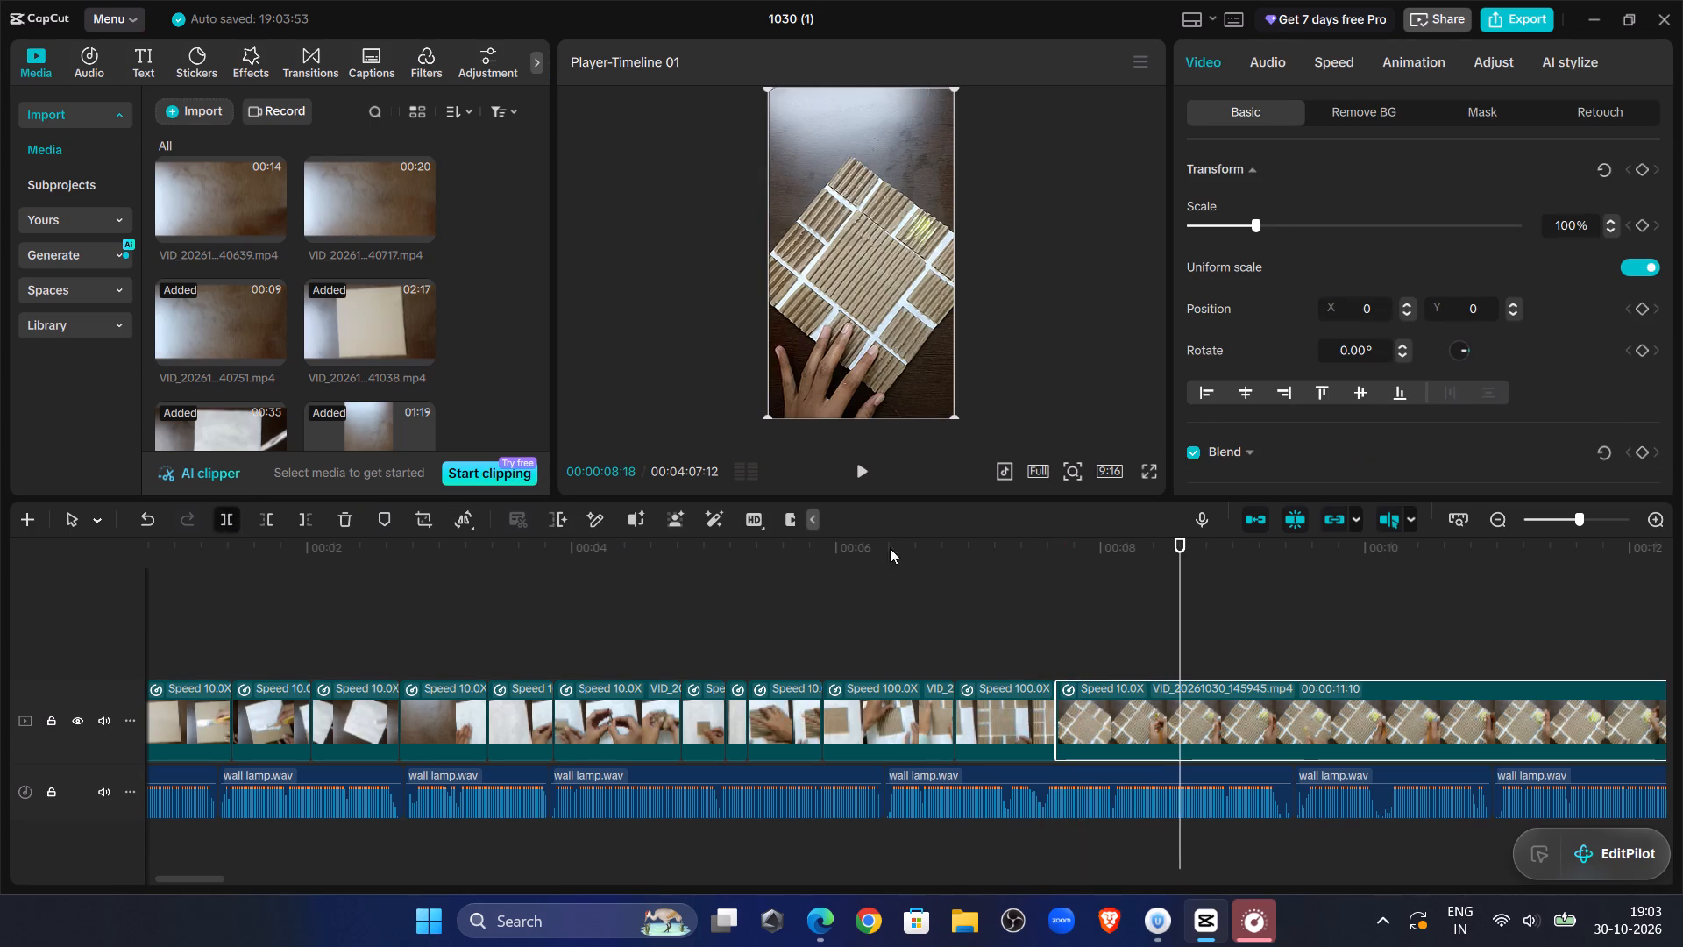
# Trim the start of the VID_20261030_145945.mp4 part after the 00:00:08:18 split, cutting everything before about 00:00:14:05.
pyautogui.moveTo(1188, 545); pyautogui.dragTo(1648, 616)
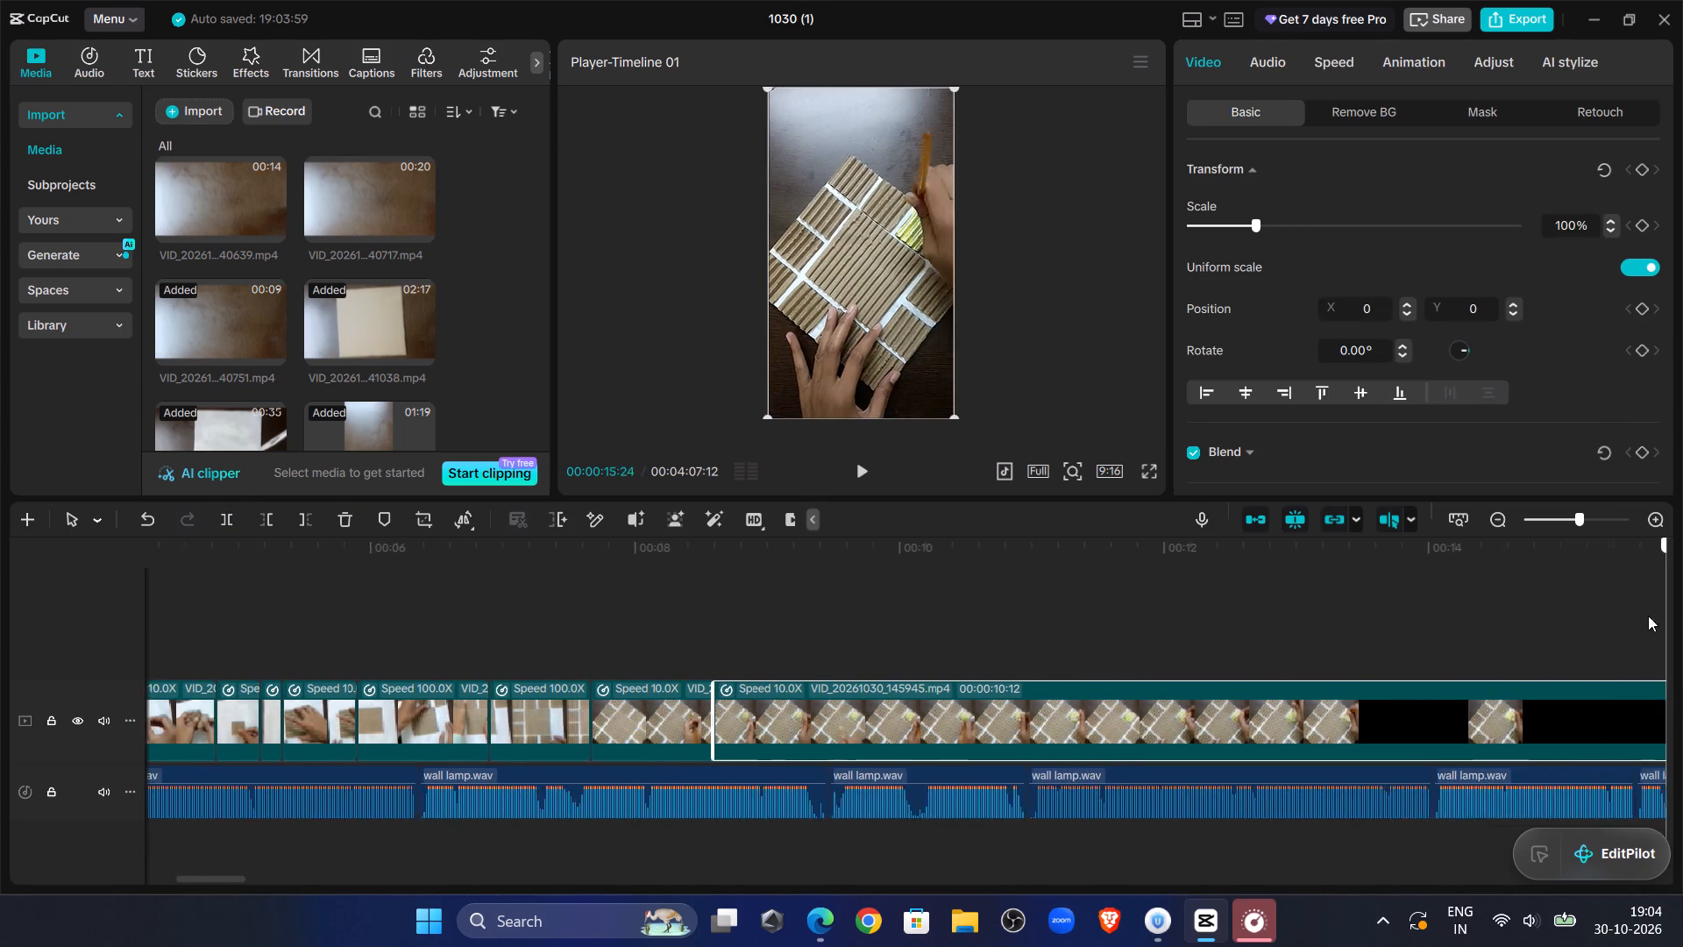
pyautogui.moveTo(1648, 616); pyautogui.dragTo(1378, 615)
pyautogui.click(252, 520)
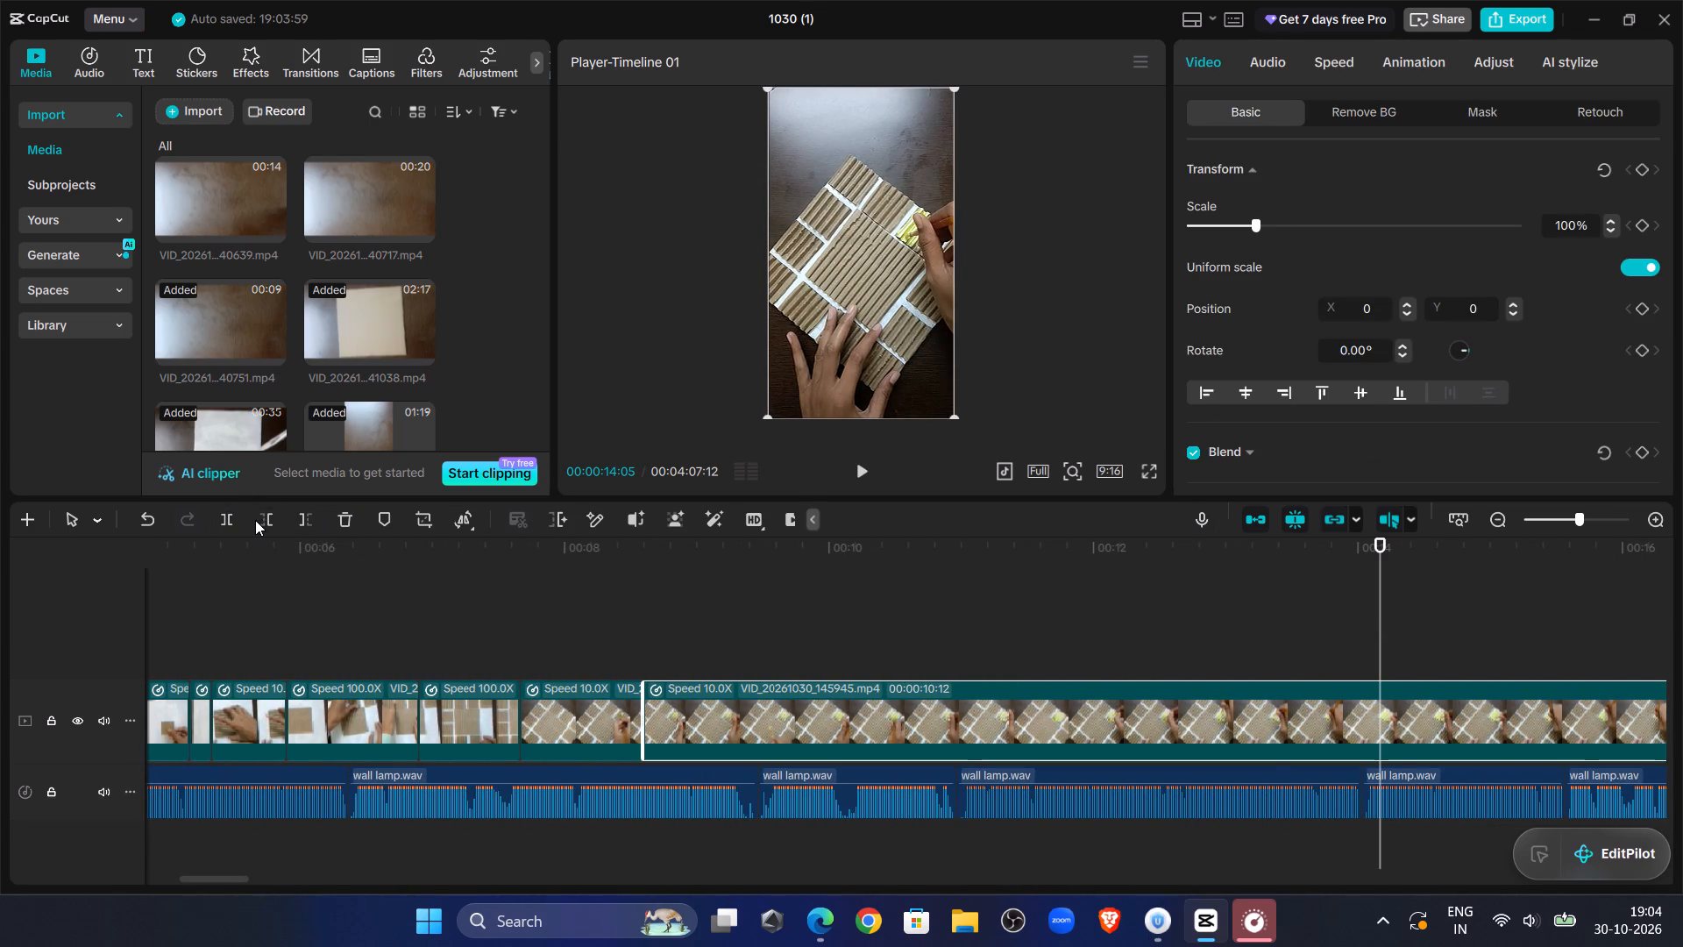
pyautogui.click(260, 520)
# Play back the trimmed VID_20261030_145945.mp4 part and split it at about 00:00:09:03.
pyautogui.click(607, 601)
pyautogui.click(863, 467)
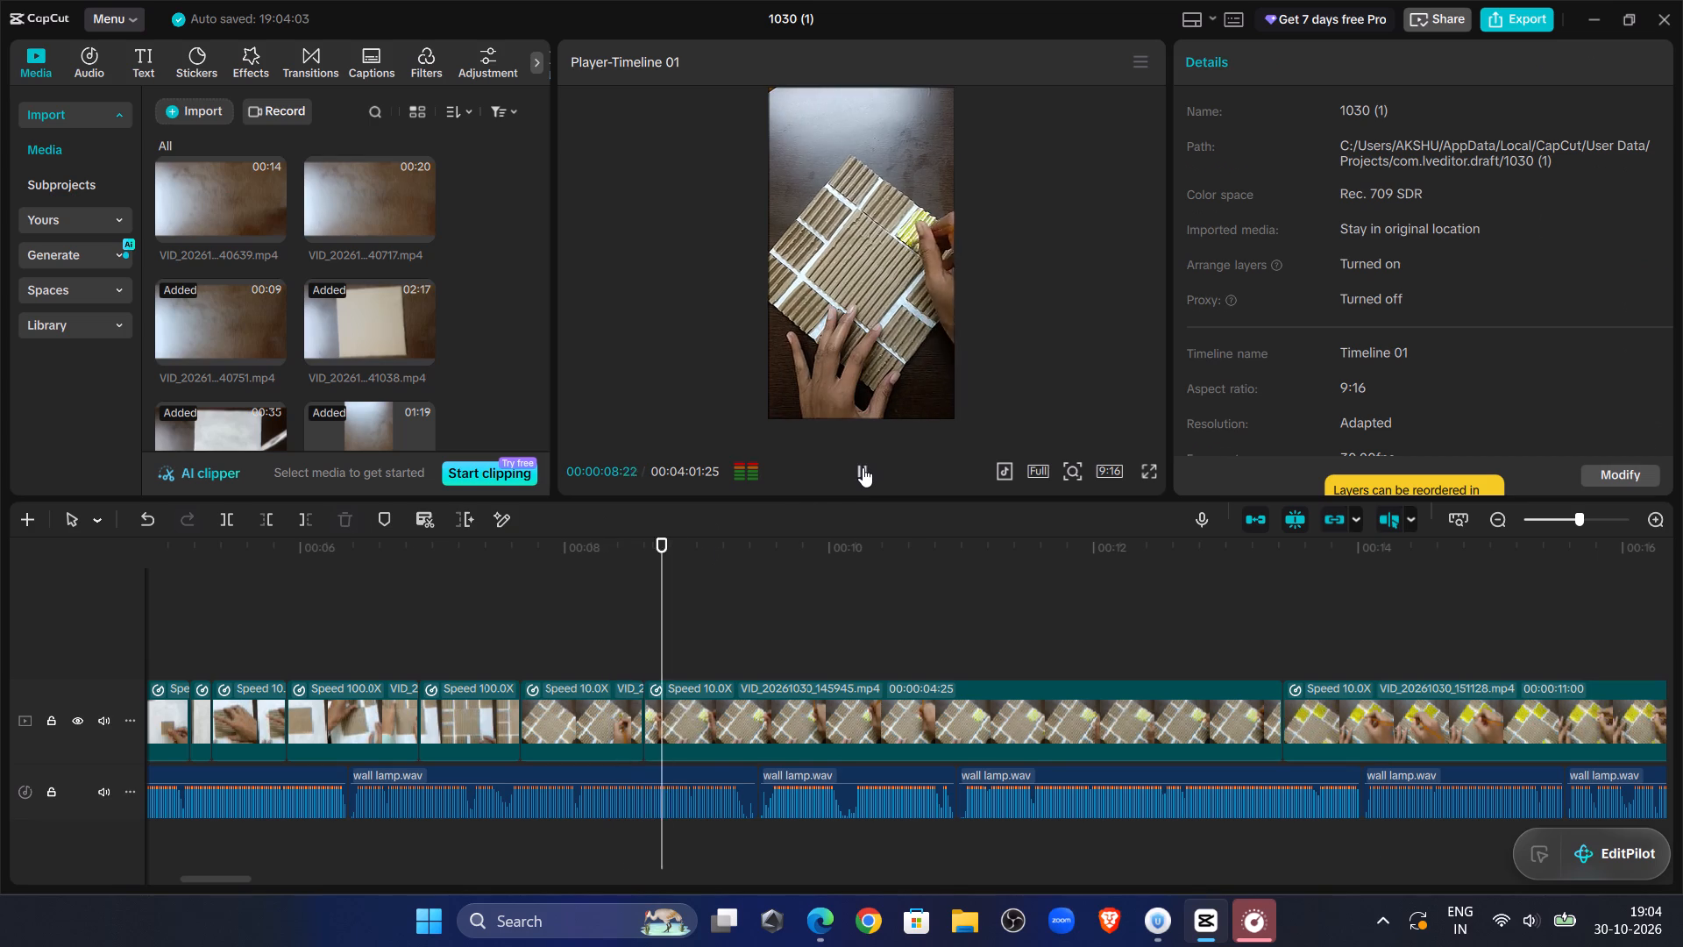
pyautogui.click(863, 467)
pyautogui.click(695, 697)
pyautogui.click(229, 523)
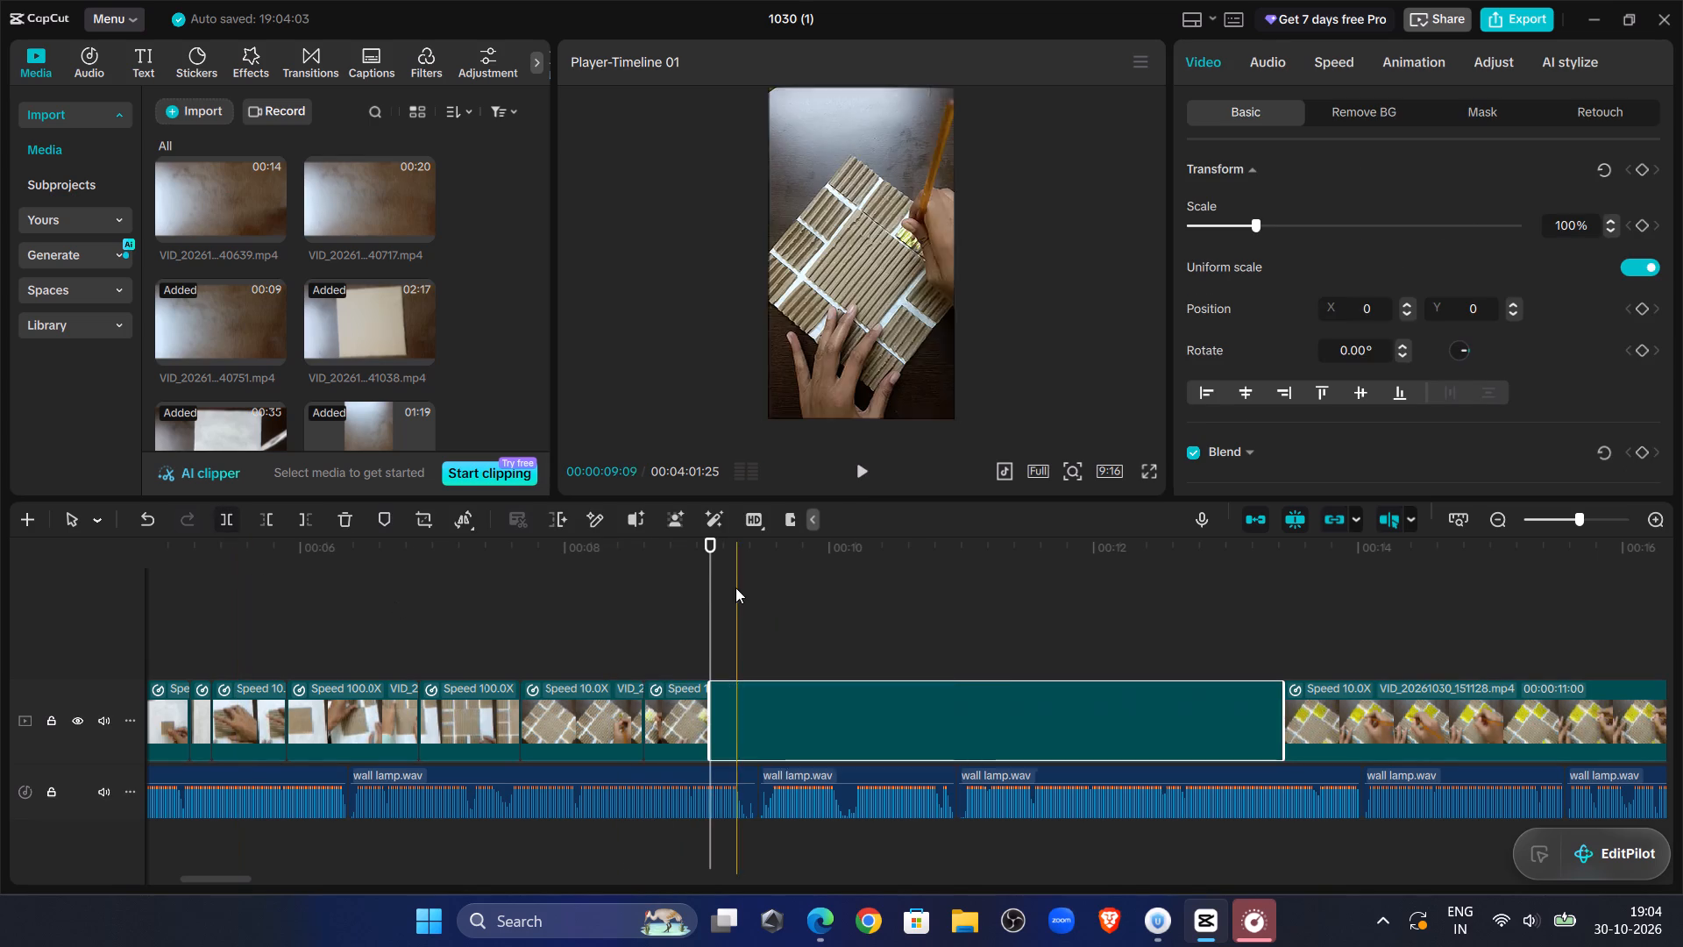
# Check the remaining VID_20261030_145945.mp4 part after the 00:00:09:03 split and delete it.
pyautogui.moveTo(714, 566); pyautogui.dragTo(1241, 630)
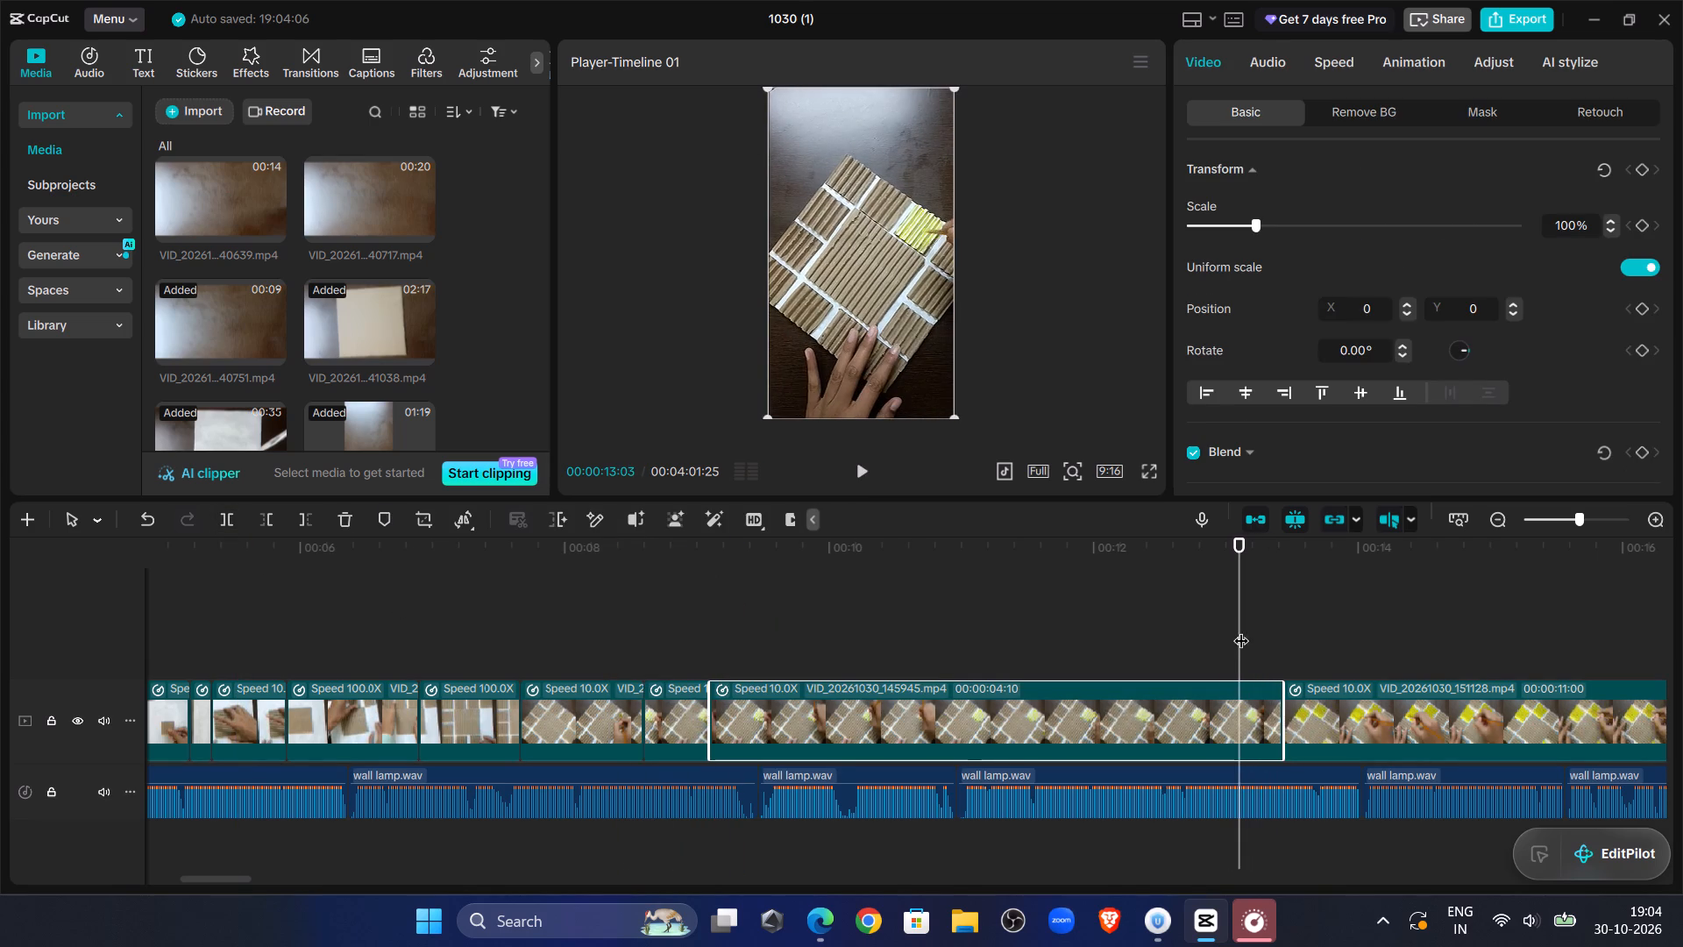
pyautogui.press('Delete')
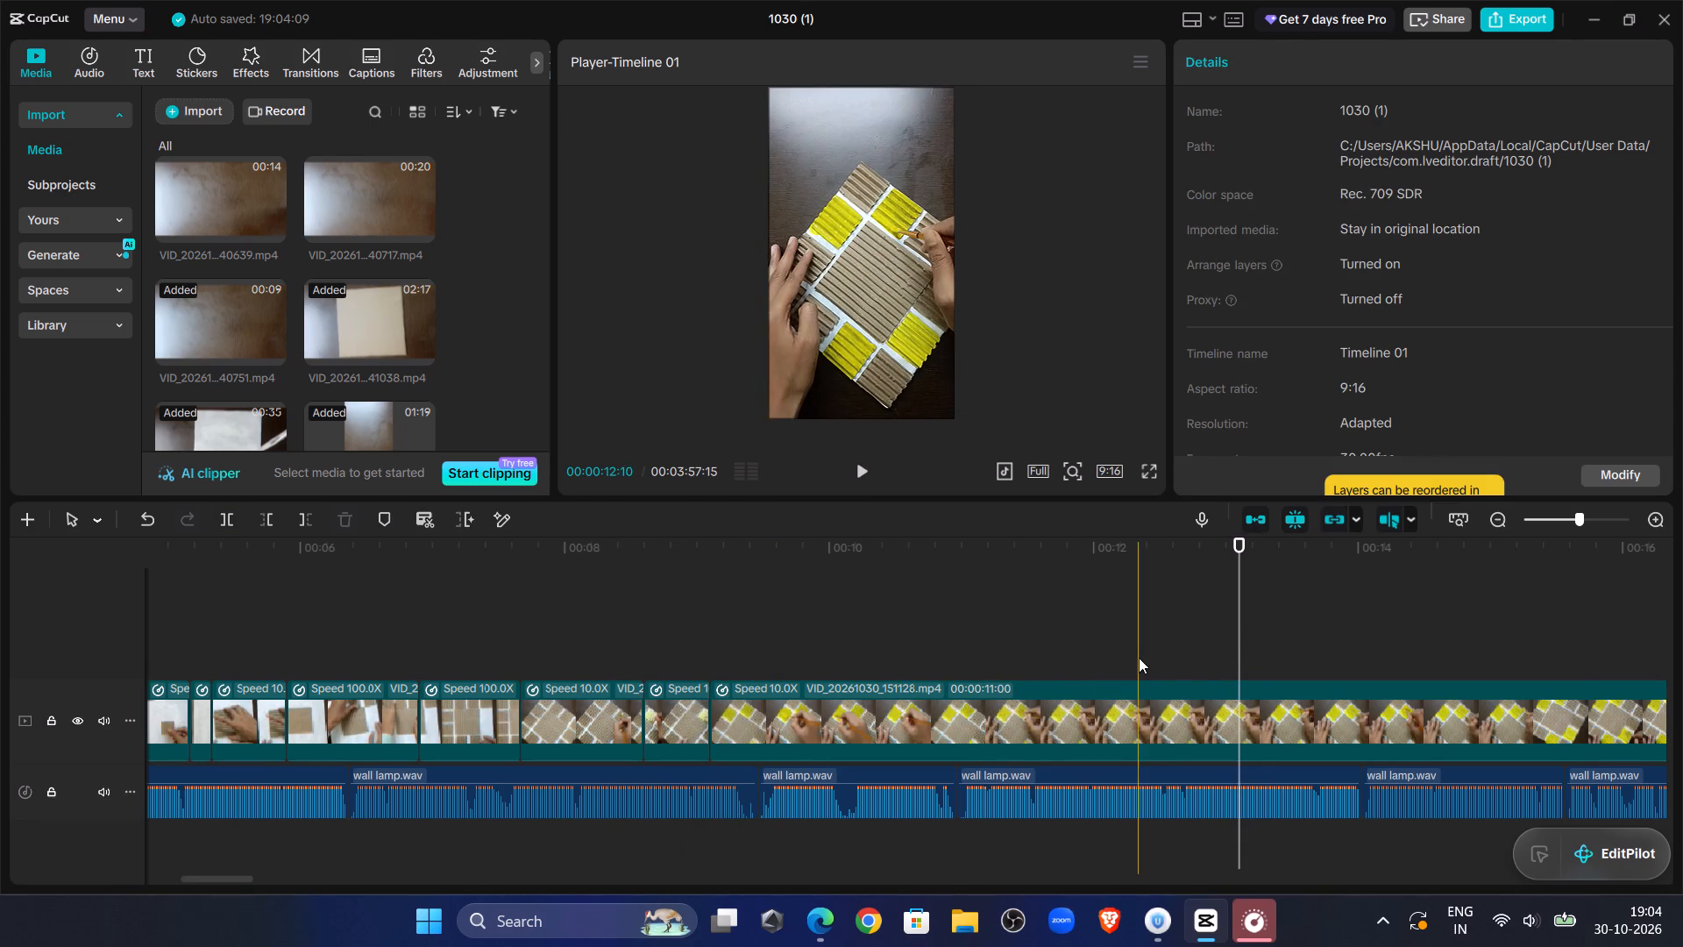
# Trim the start of VID_20261030_151128.mp4, cutting everything before about 00:00:18:03, near where all four yellow pieces are painted.
pyautogui.click(1154, 726)
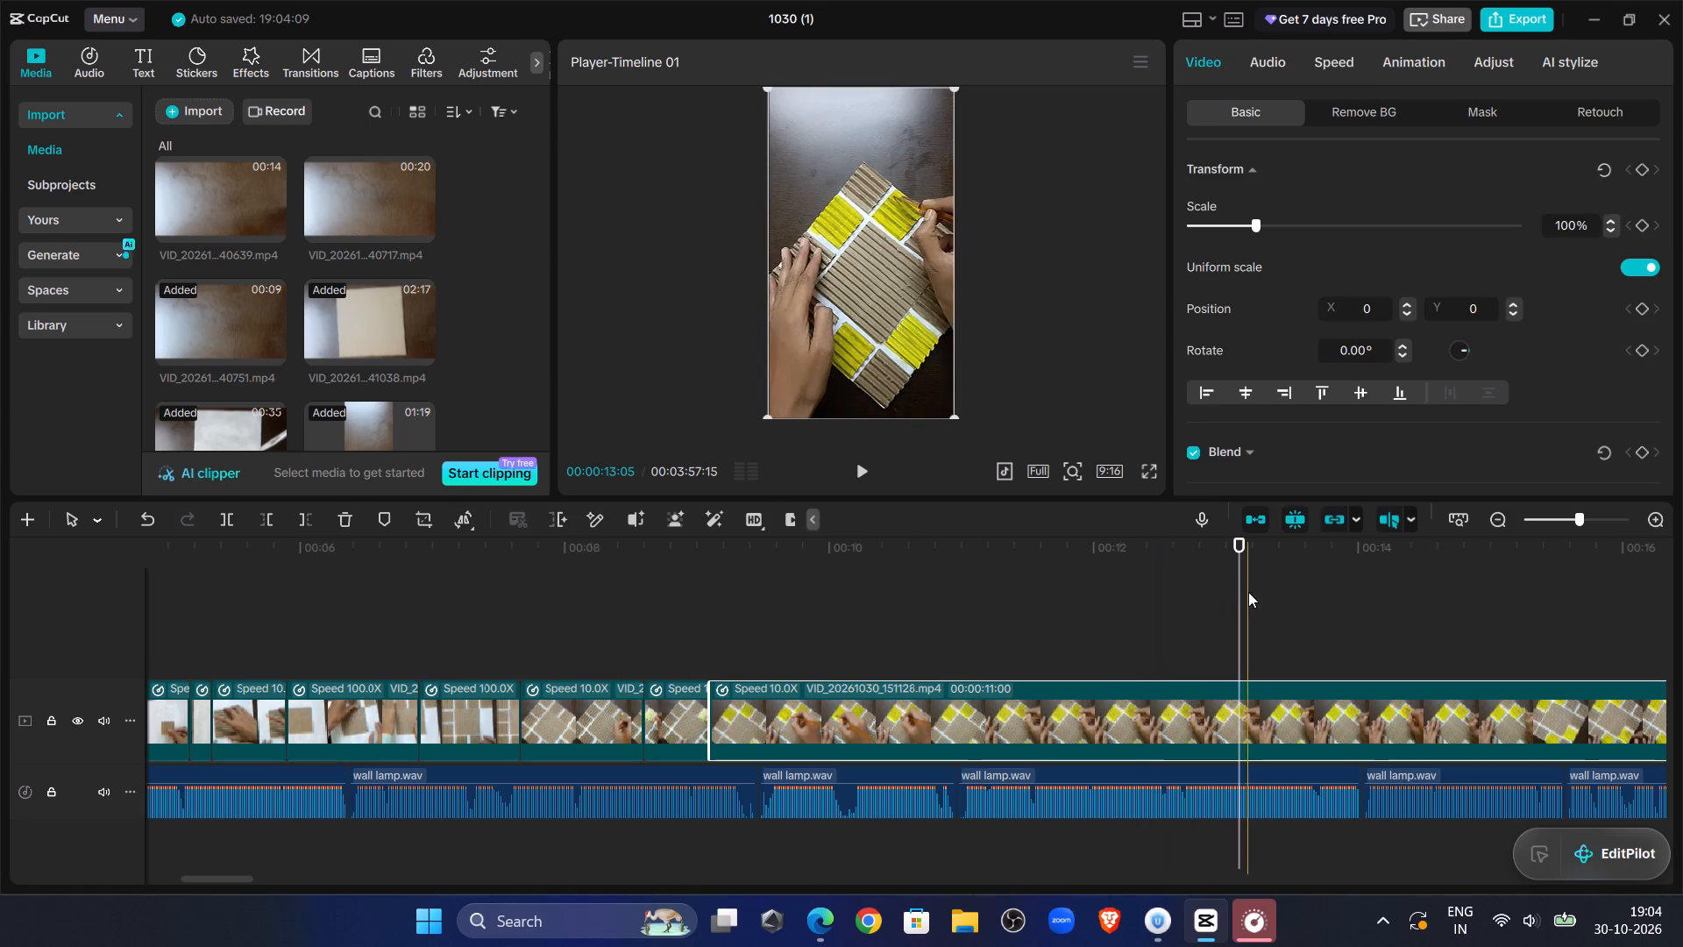
pyautogui.moveTo(1241, 585); pyautogui.dragTo(1292, 587)
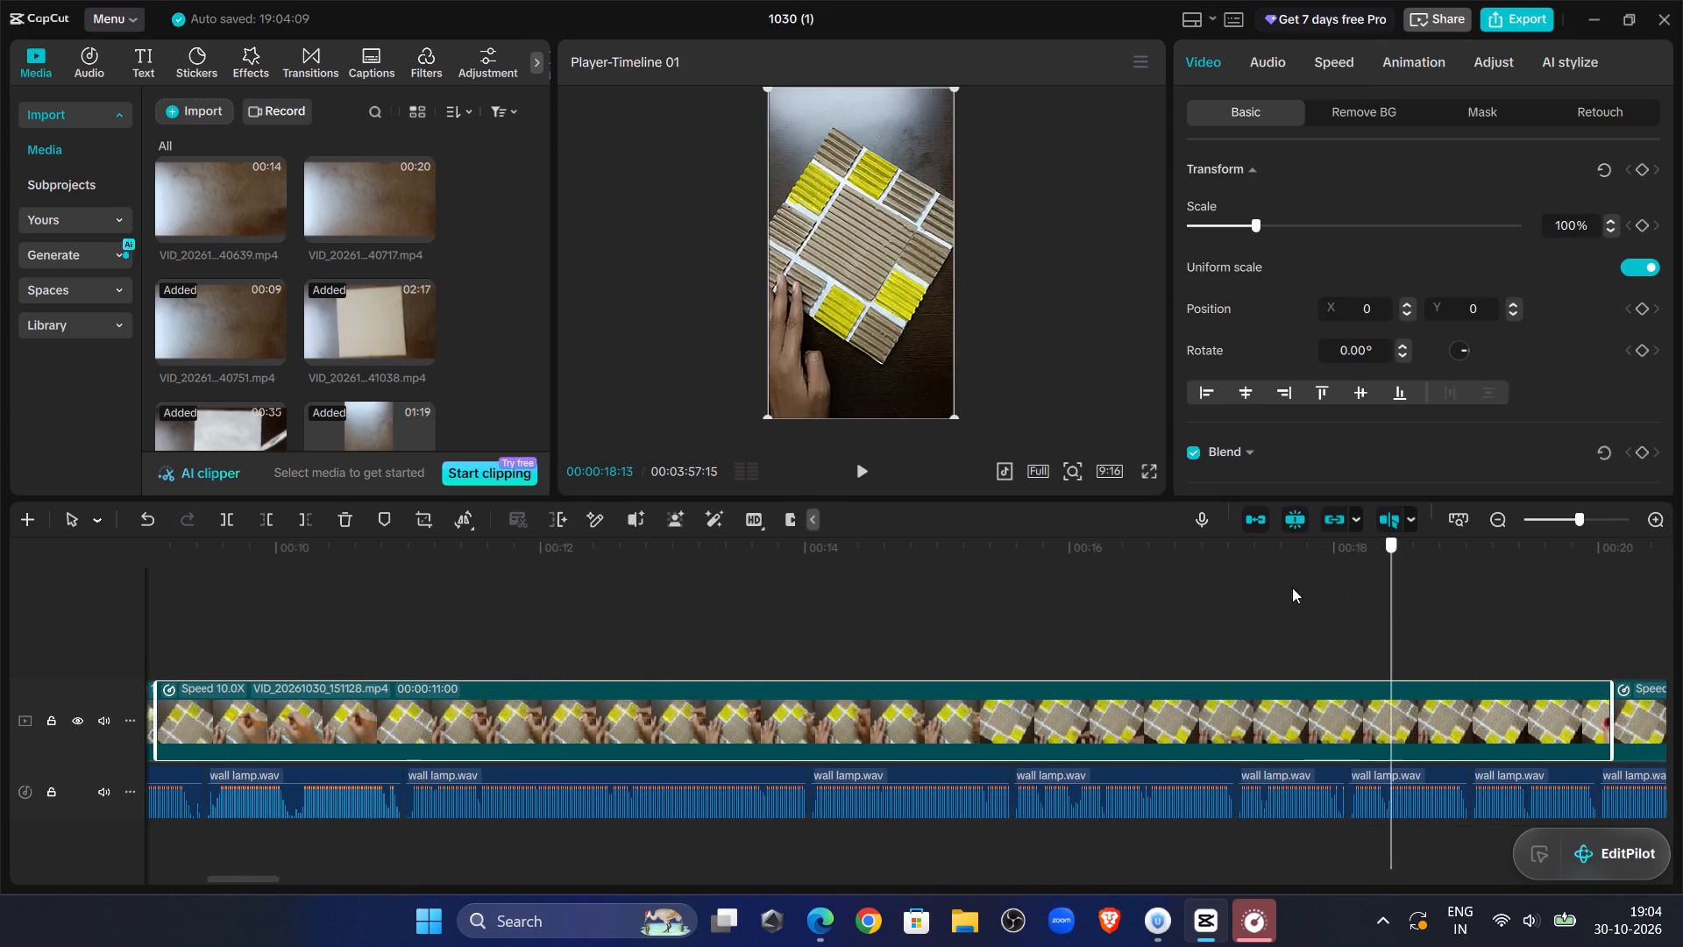
pyautogui.moveTo(1292, 587); pyautogui.dragTo(1344, 616)
pyautogui.click(268, 519)
# Play back from about 00:00:08:07 and trim the end of VID_20261030_151128.mp4 at 00:00:09:21.
pyautogui.click(348, 582)
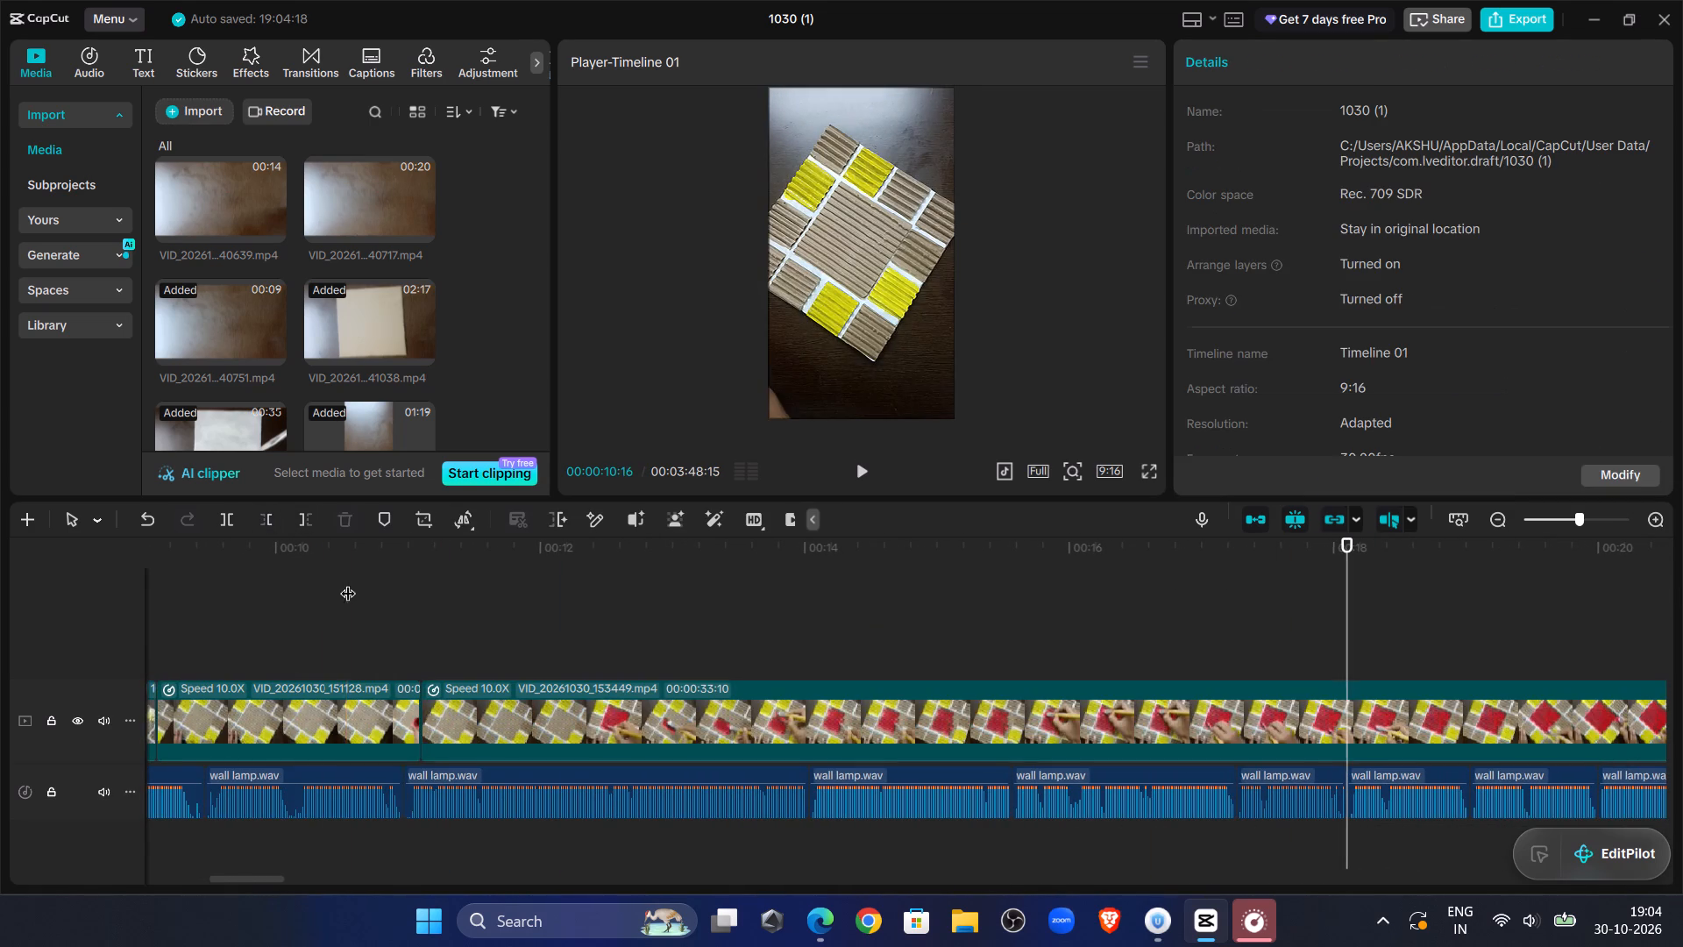
pyautogui.moveTo(348, 582); pyautogui.dragTo(328, 641)
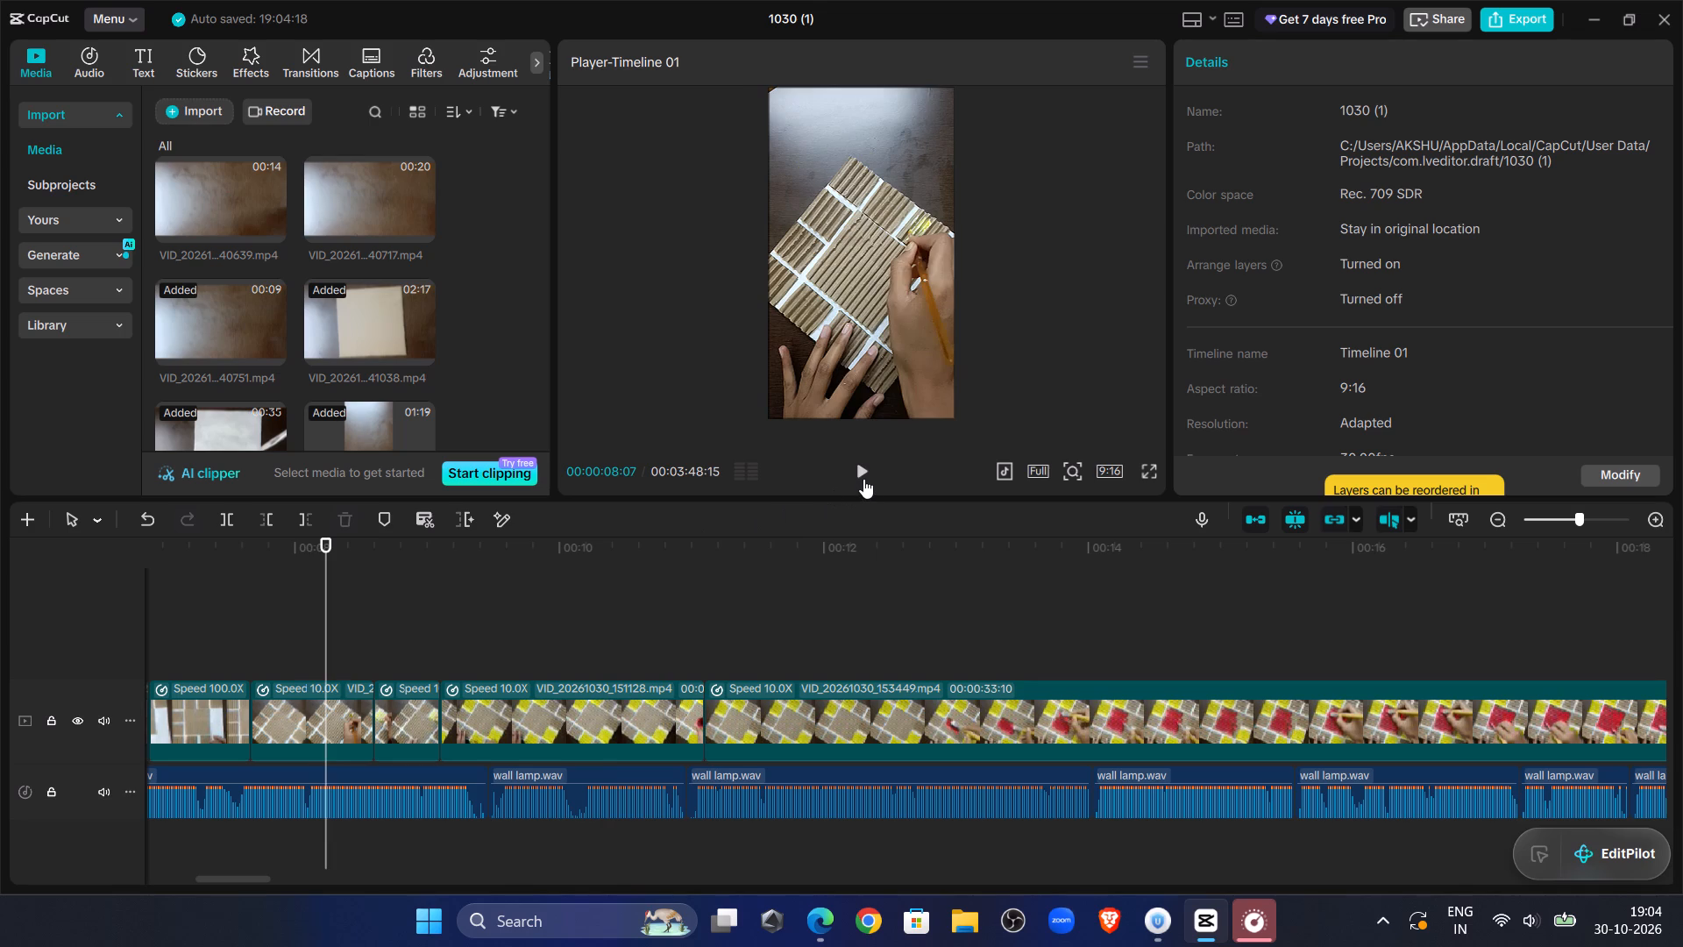
pyautogui.click(865, 479)
pyautogui.click(865, 479)
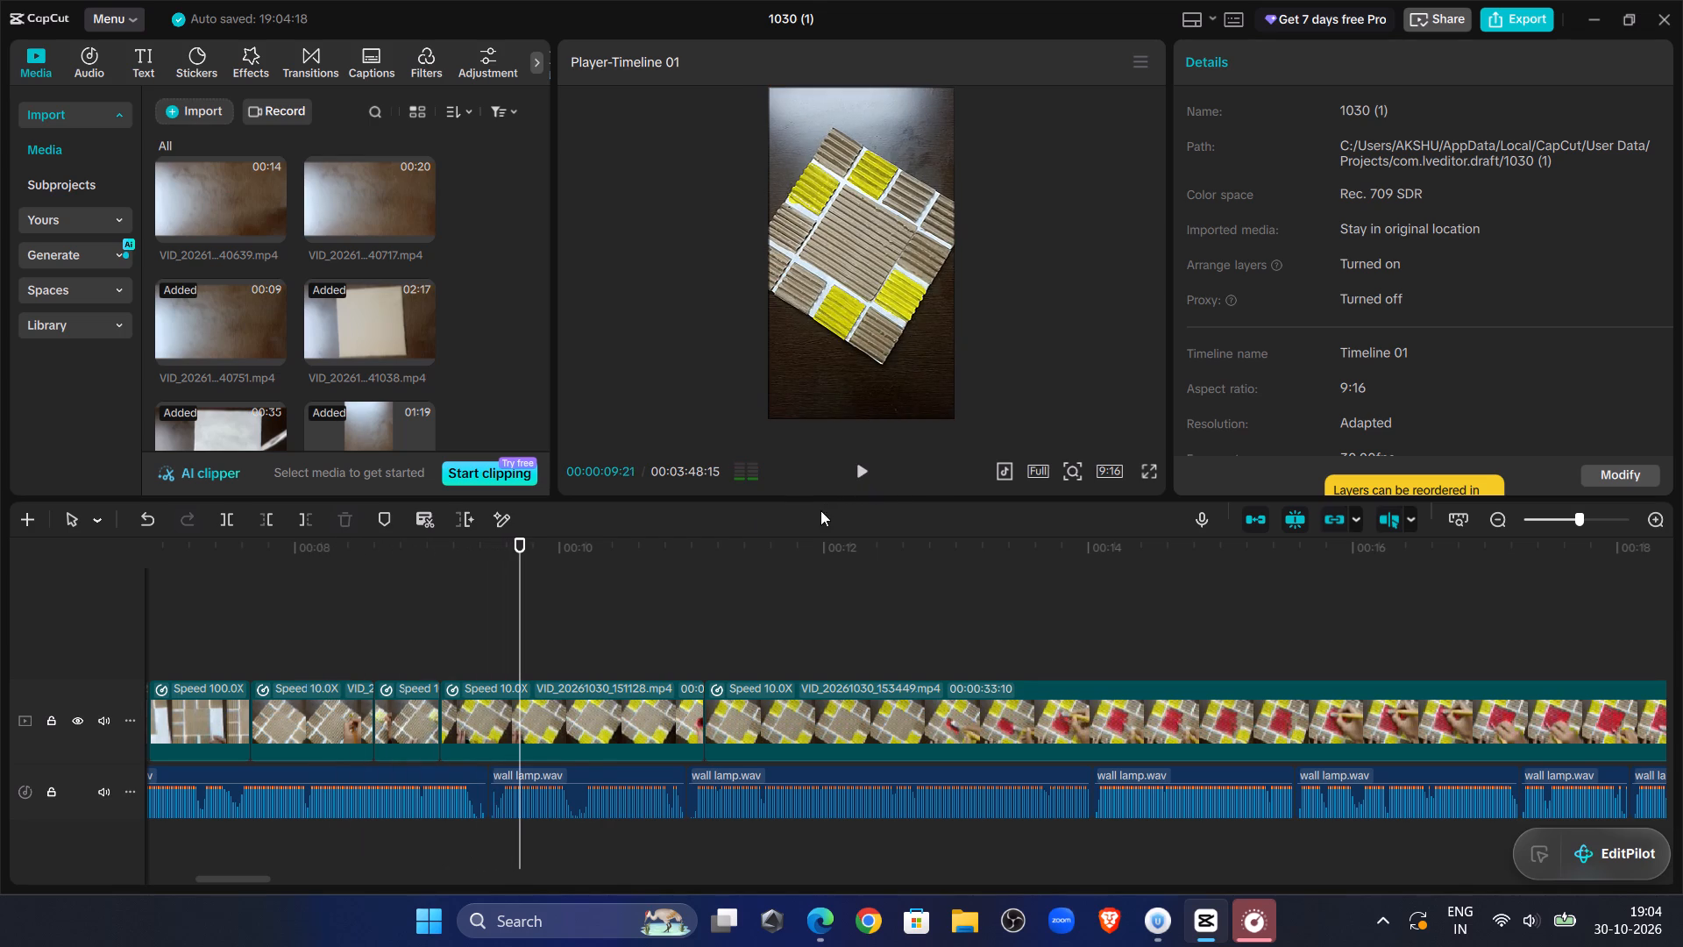
pyautogui.click(555, 704)
pyautogui.click(295, 523)
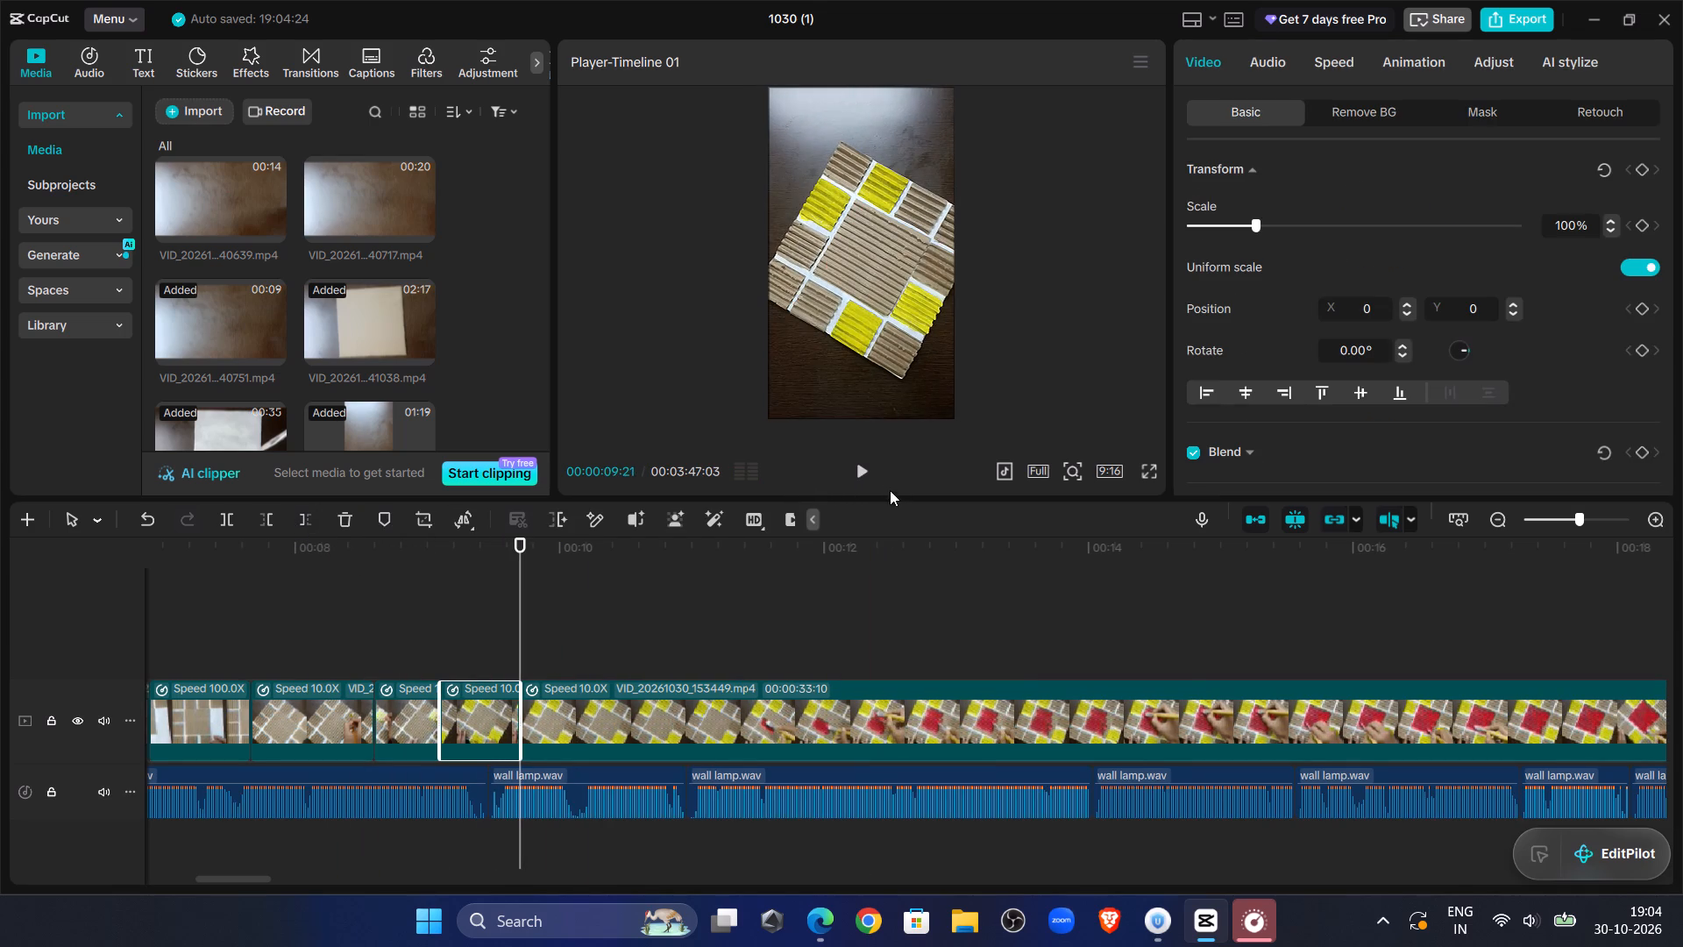
# Play back VID_20261030_153449.mp4 and trim its start, cutting everything before about 00:00:11:14, where the centre is being painted red.
pyautogui.click(870, 473)
pyautogui.click(870, 473)
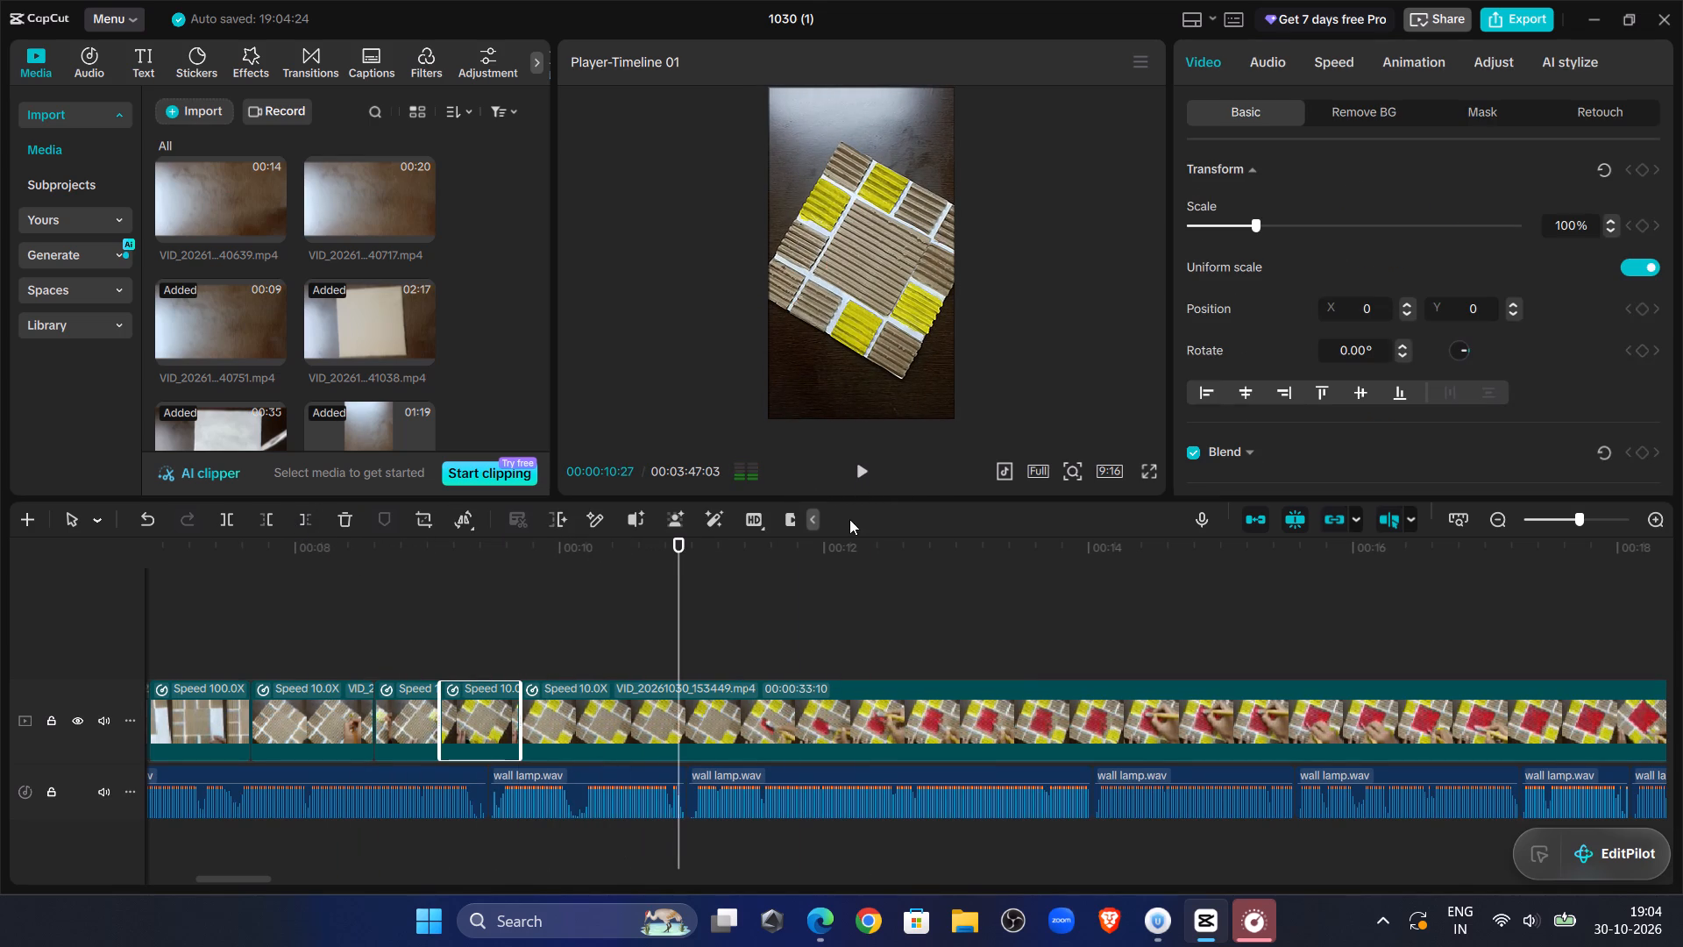
pyautogui.moveTo(678, 559); pyautogui.dragTo(736, 579)
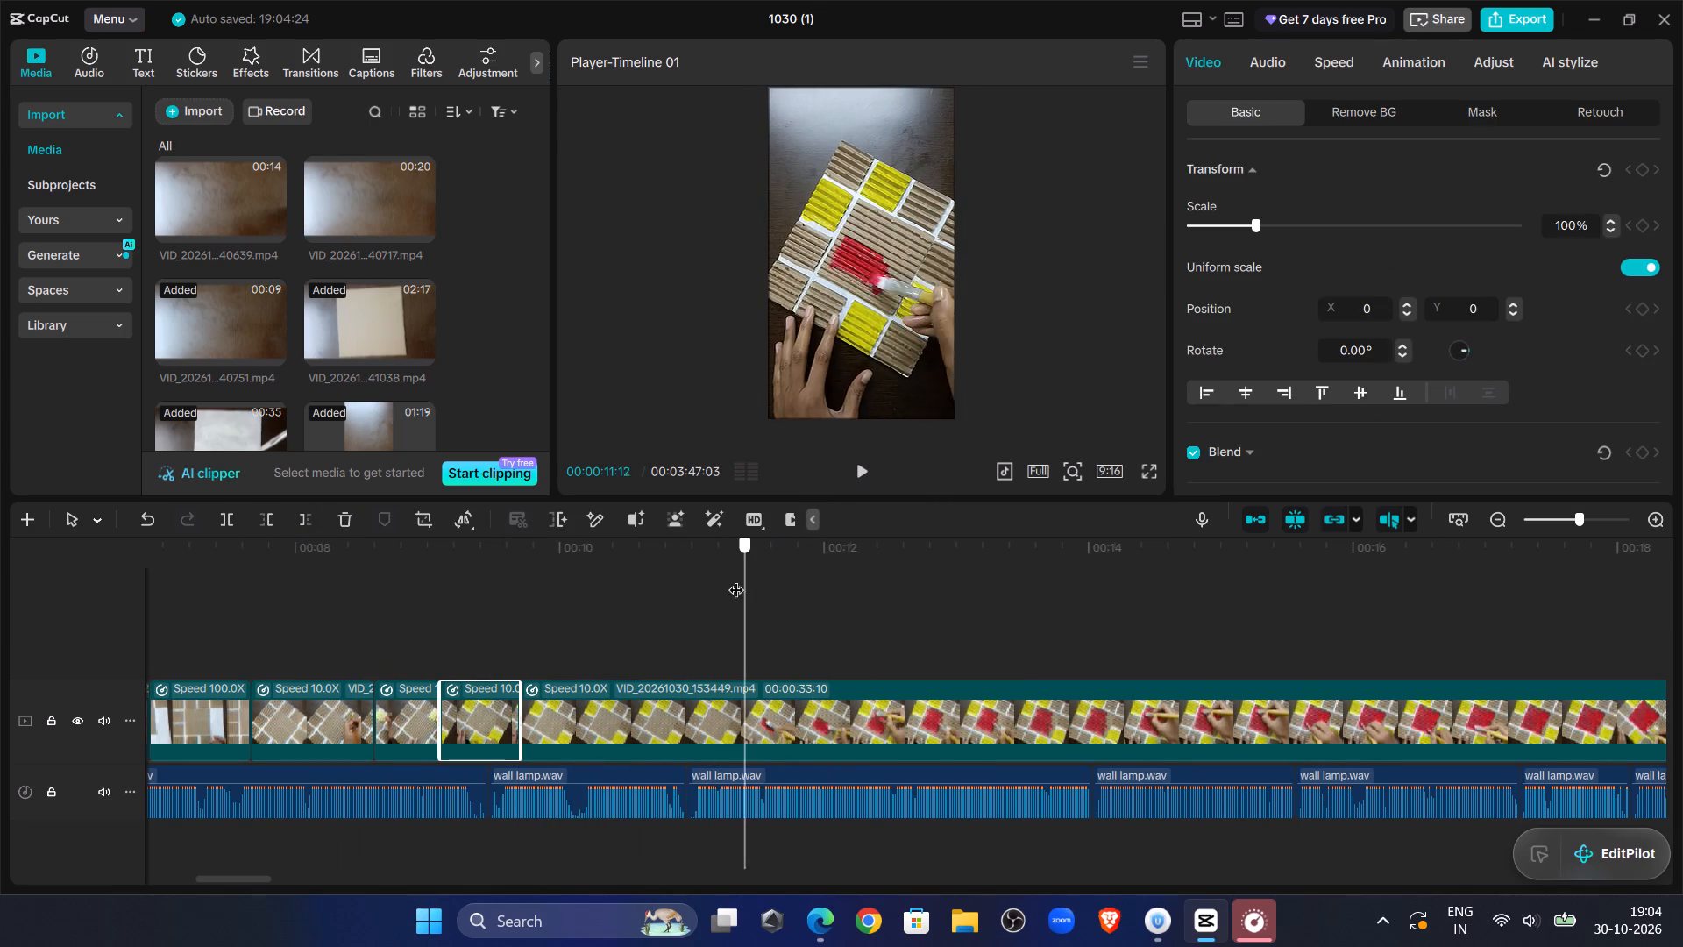
pyautogui.moveTo(736, 579); pyautogui.dragTo(752, 614)
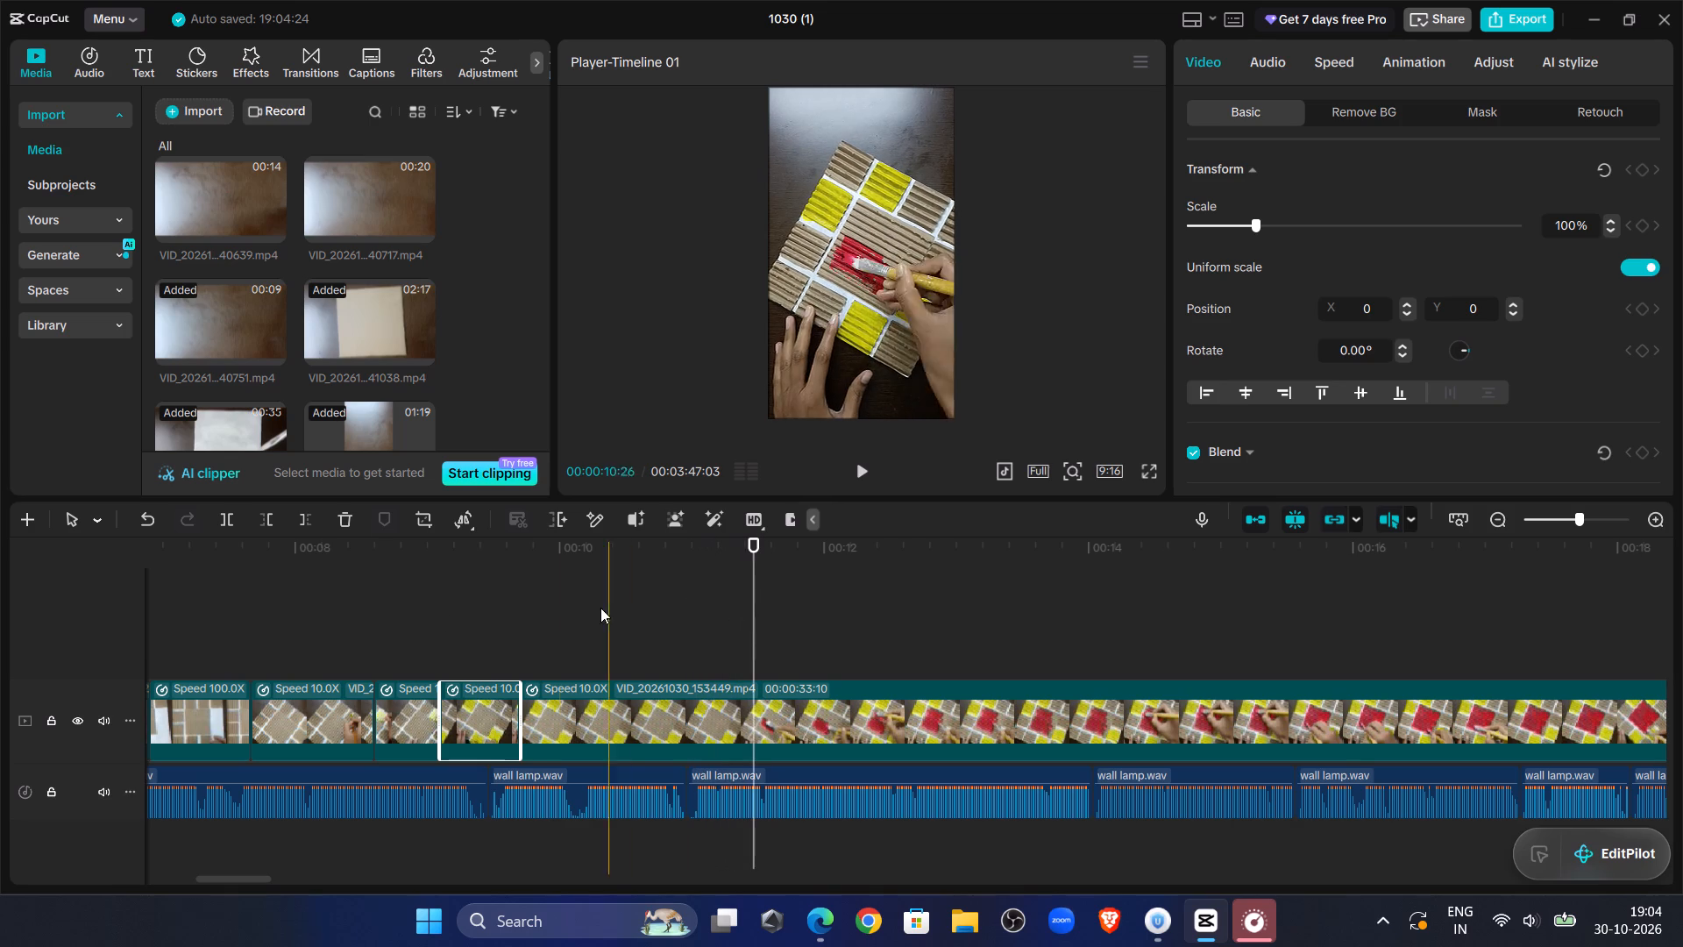
pyautogui.click(706, 726)
pyautogui.click(264, 513)
# Play back the opening of VID_20261030_153449.mp4 against the narration and split the clip at about 00:00:10:06.
pyautogui.click(500, 605)
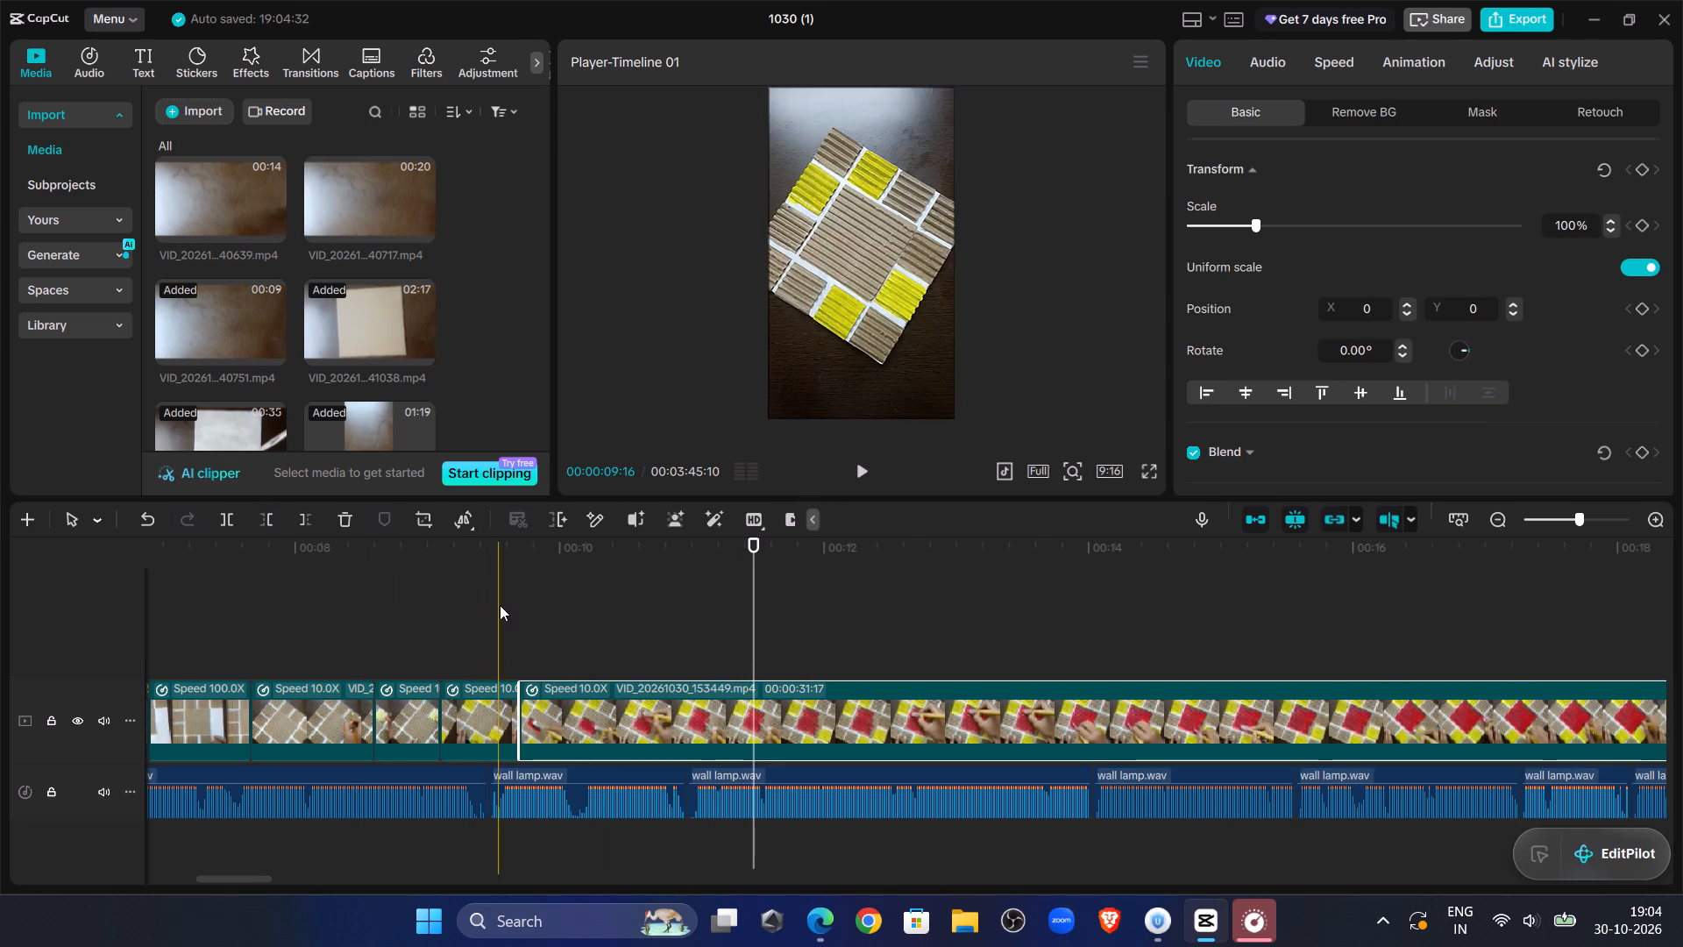
pyautogui.click(853, 472)
pyautogui.click(853, 472)
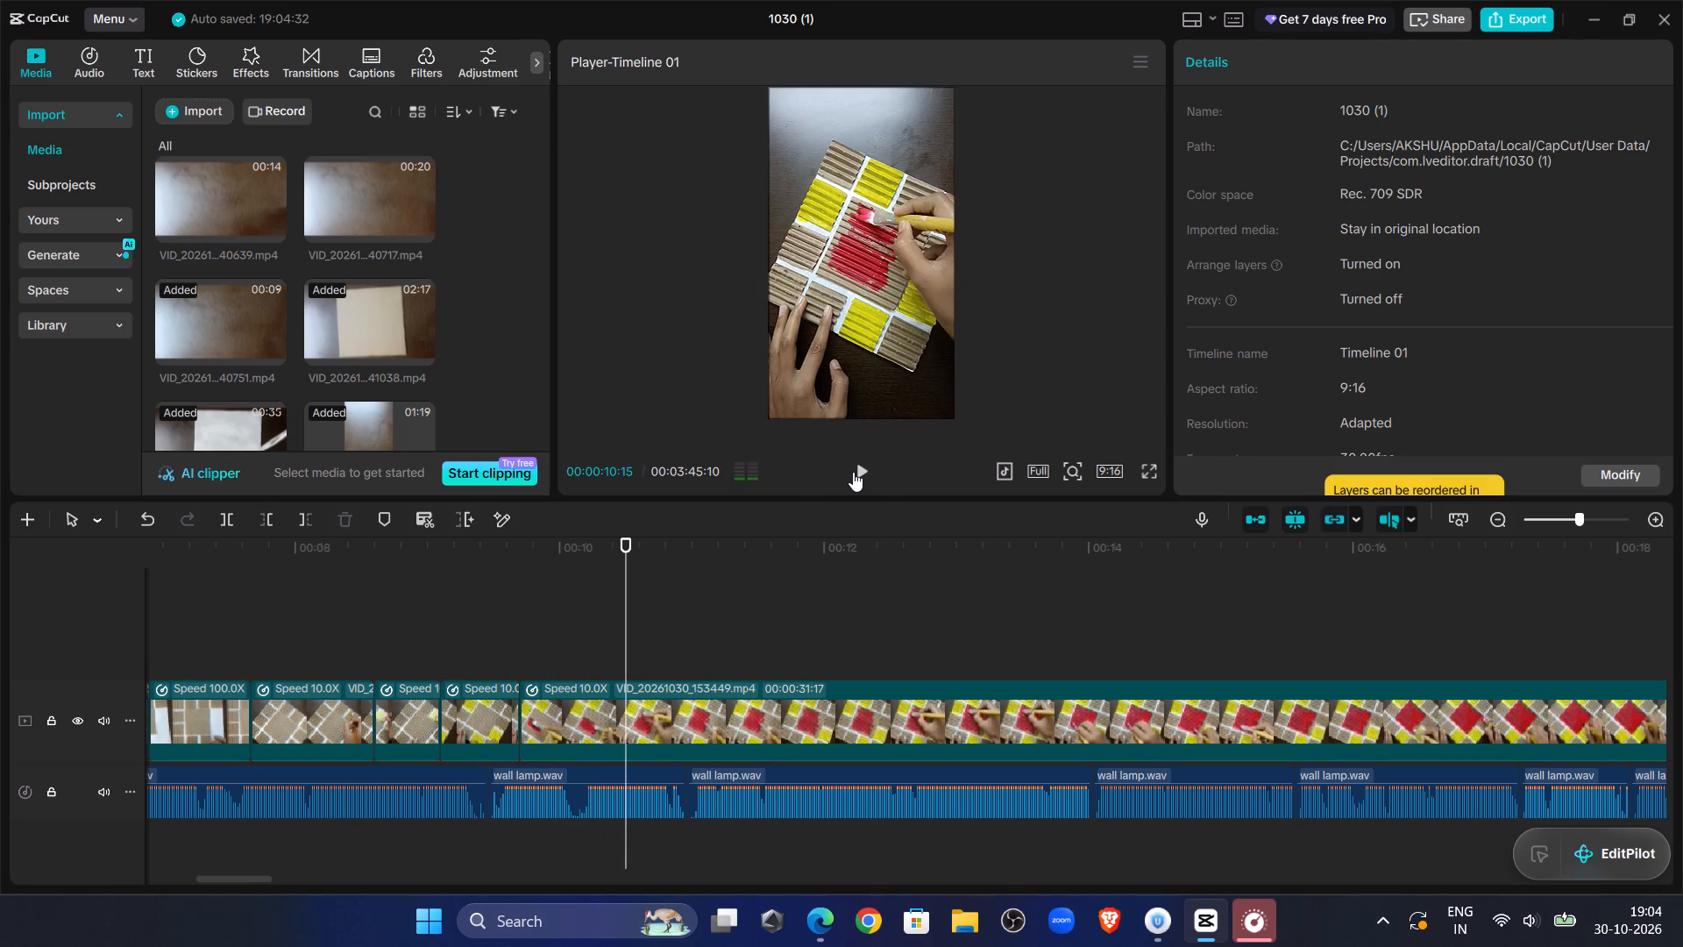
pyautogui.click(853, 472)
pyautogui.click(853, 472)
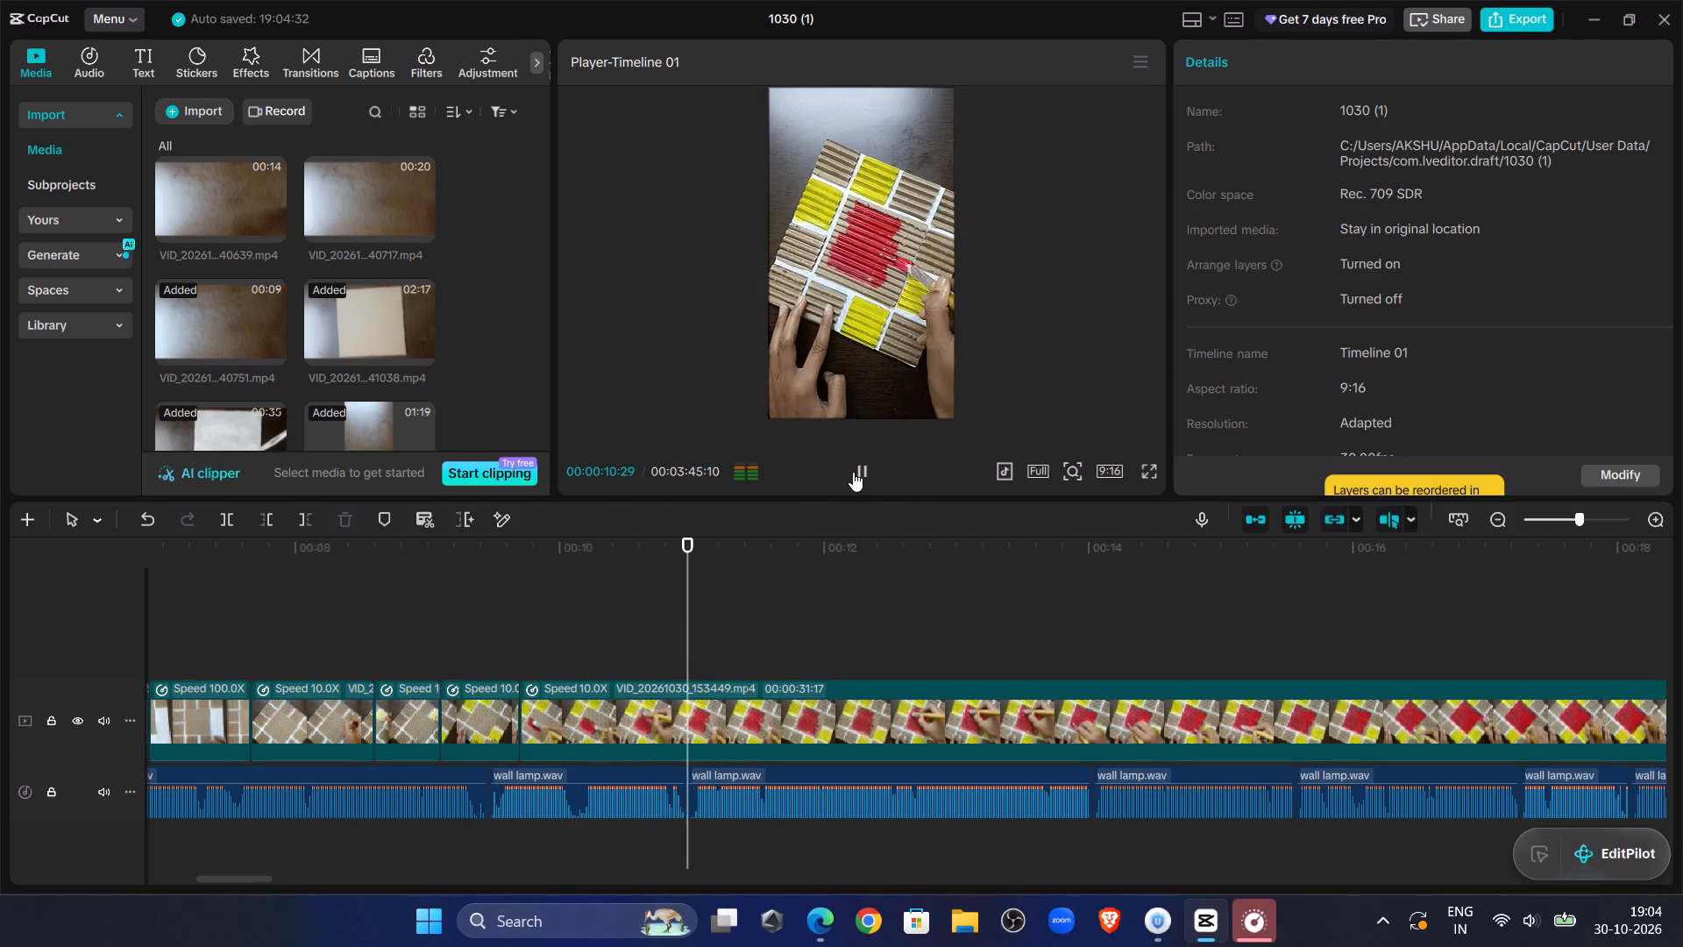
pyautogui.click(720, 763)
pyautogui.click(512, 625)
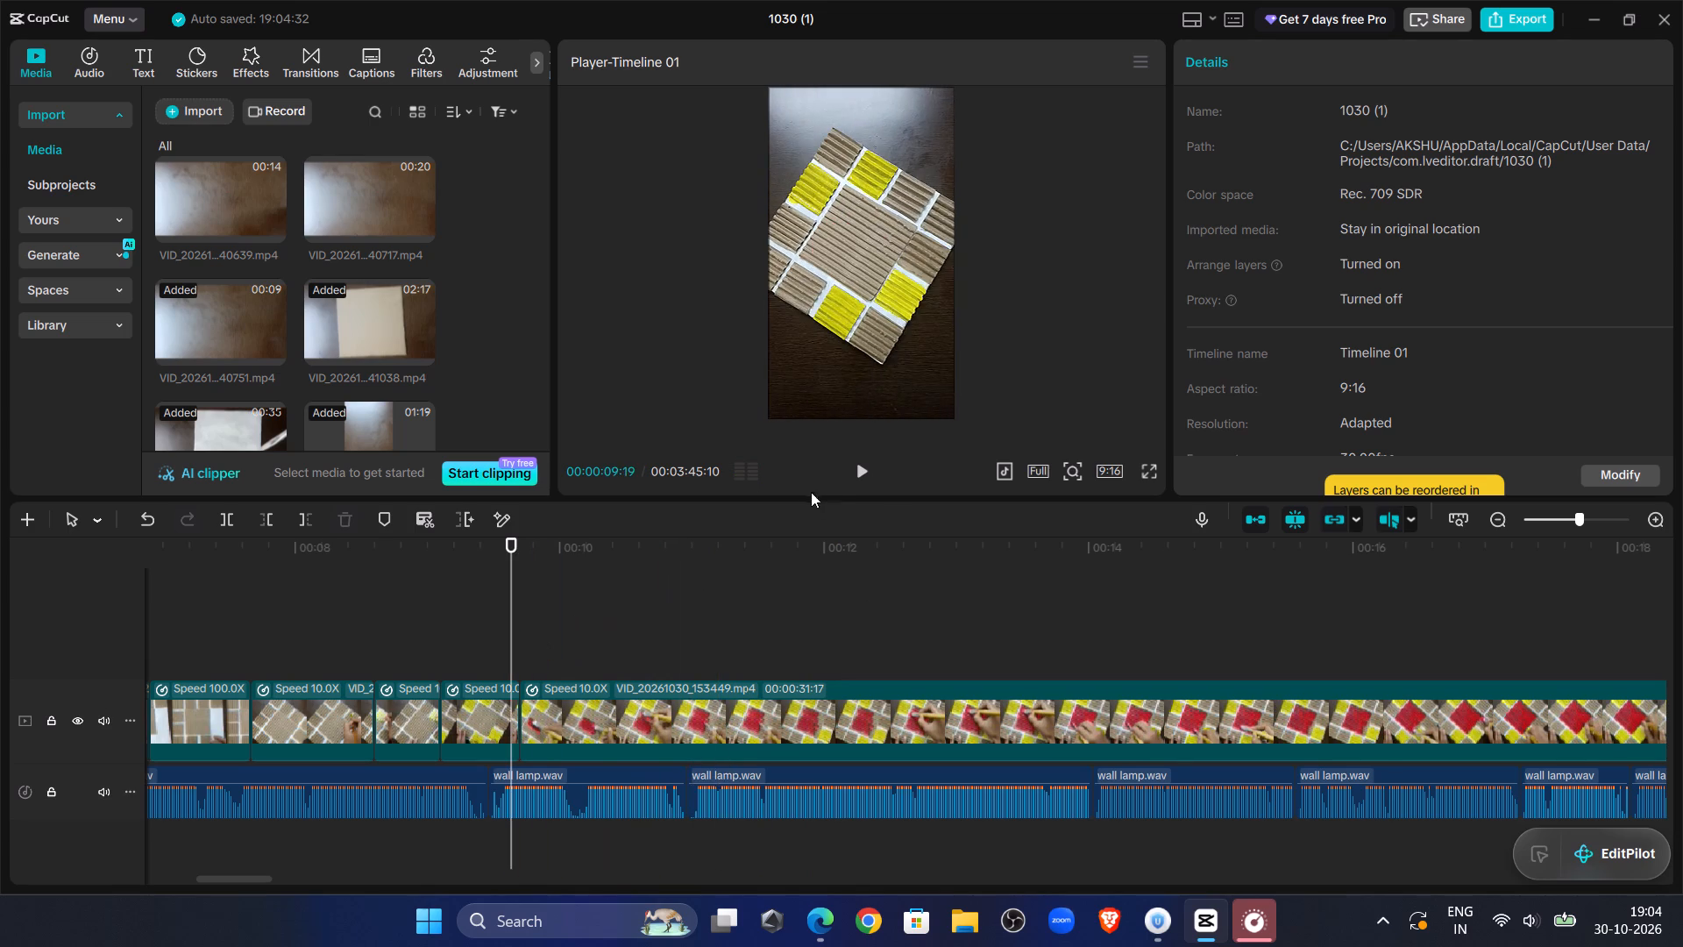
pyautogui.click(855, 466)
pyautogui.click(856, 466)
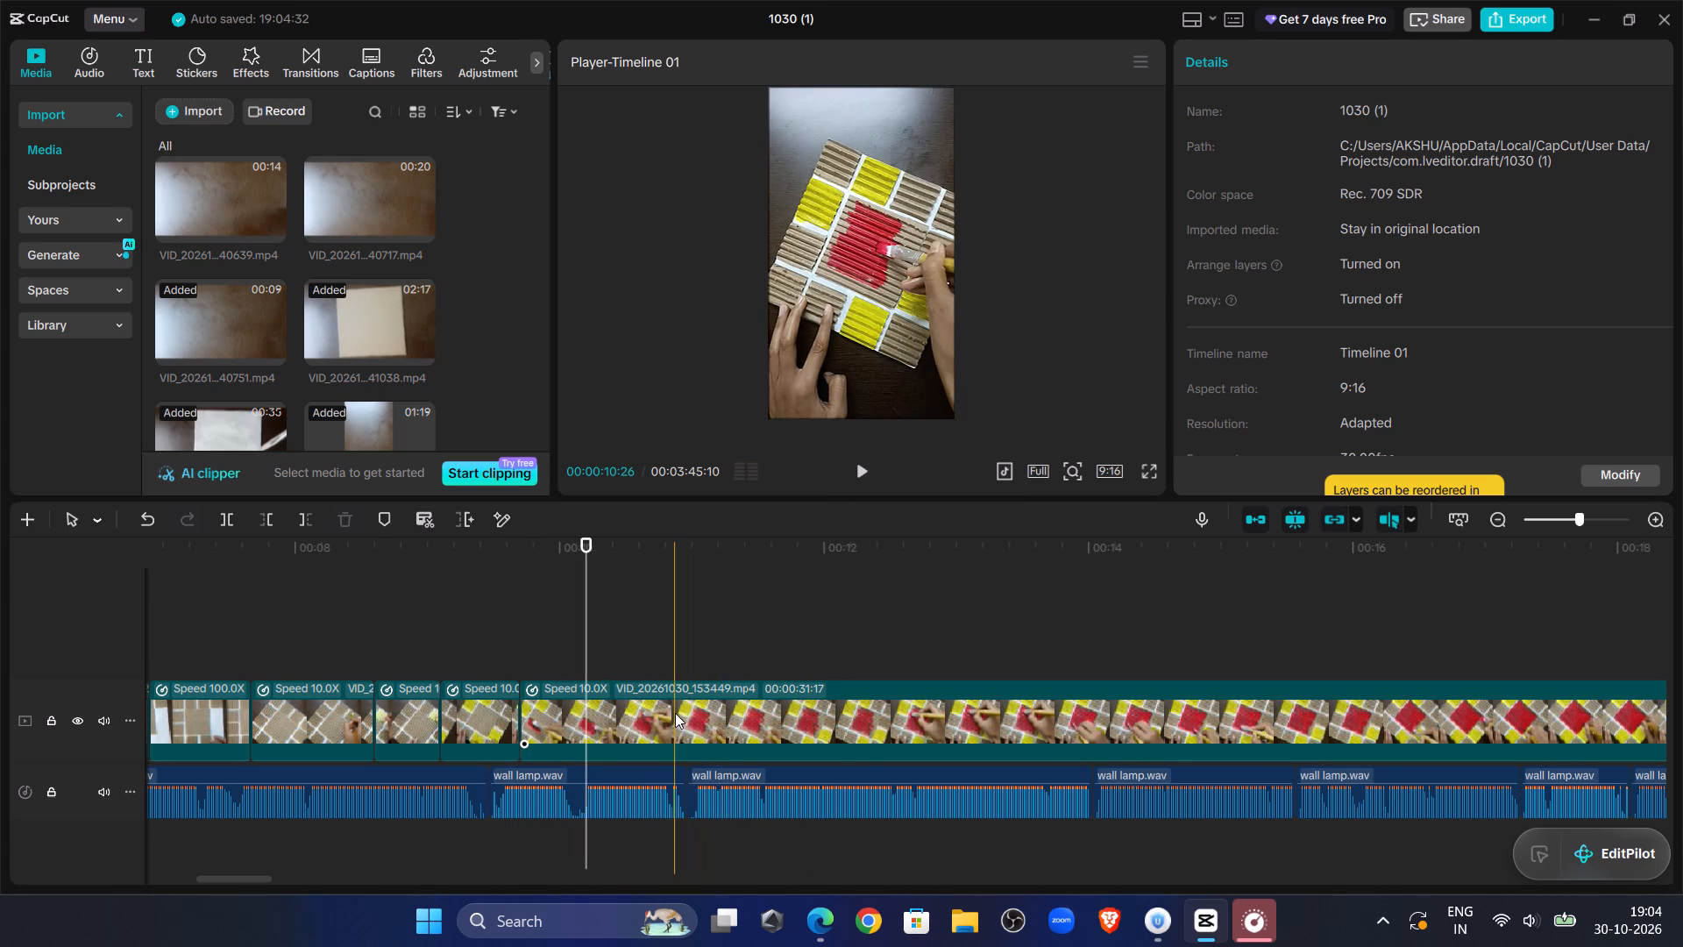
pyautogui.click(675, 713)
pyautogui.click(226, 516)
# Scrub through the second part of VID_20261030_153449.mp4 and trim its start, cutting everything before about 00:00:26:08.
pyautogui.moveTo(583, 623); pyautogui.dragTo(1070, 683)
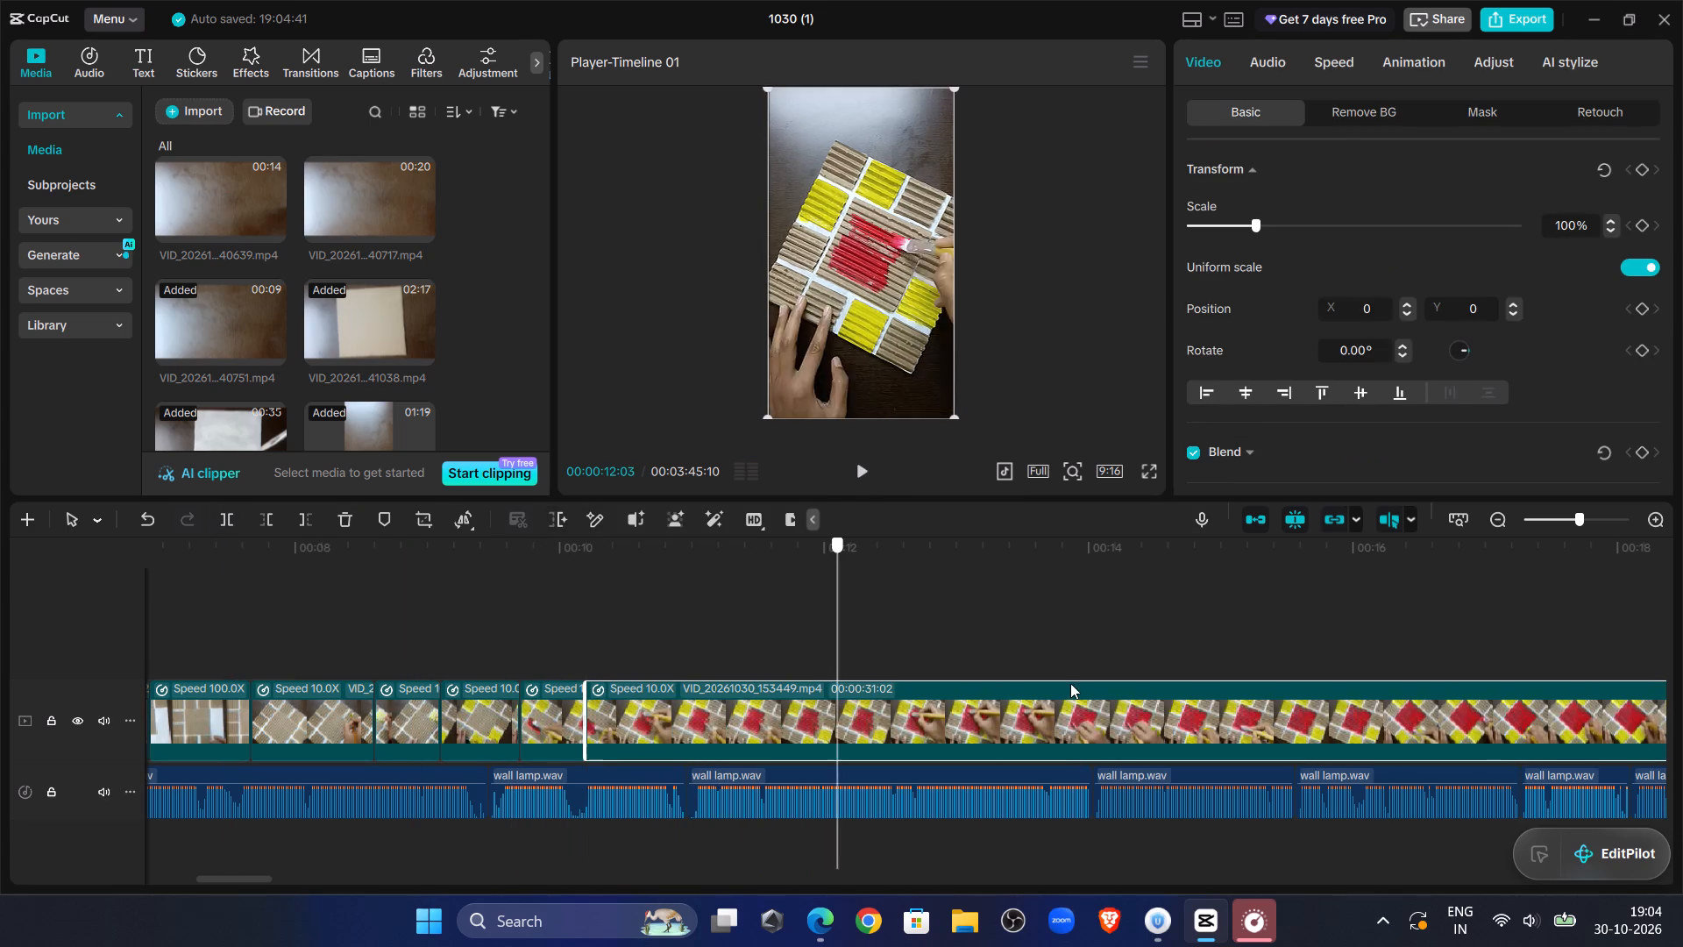
pyautogui.moveTo(1070, 683); pyautogui.dragTo(1573, 701)
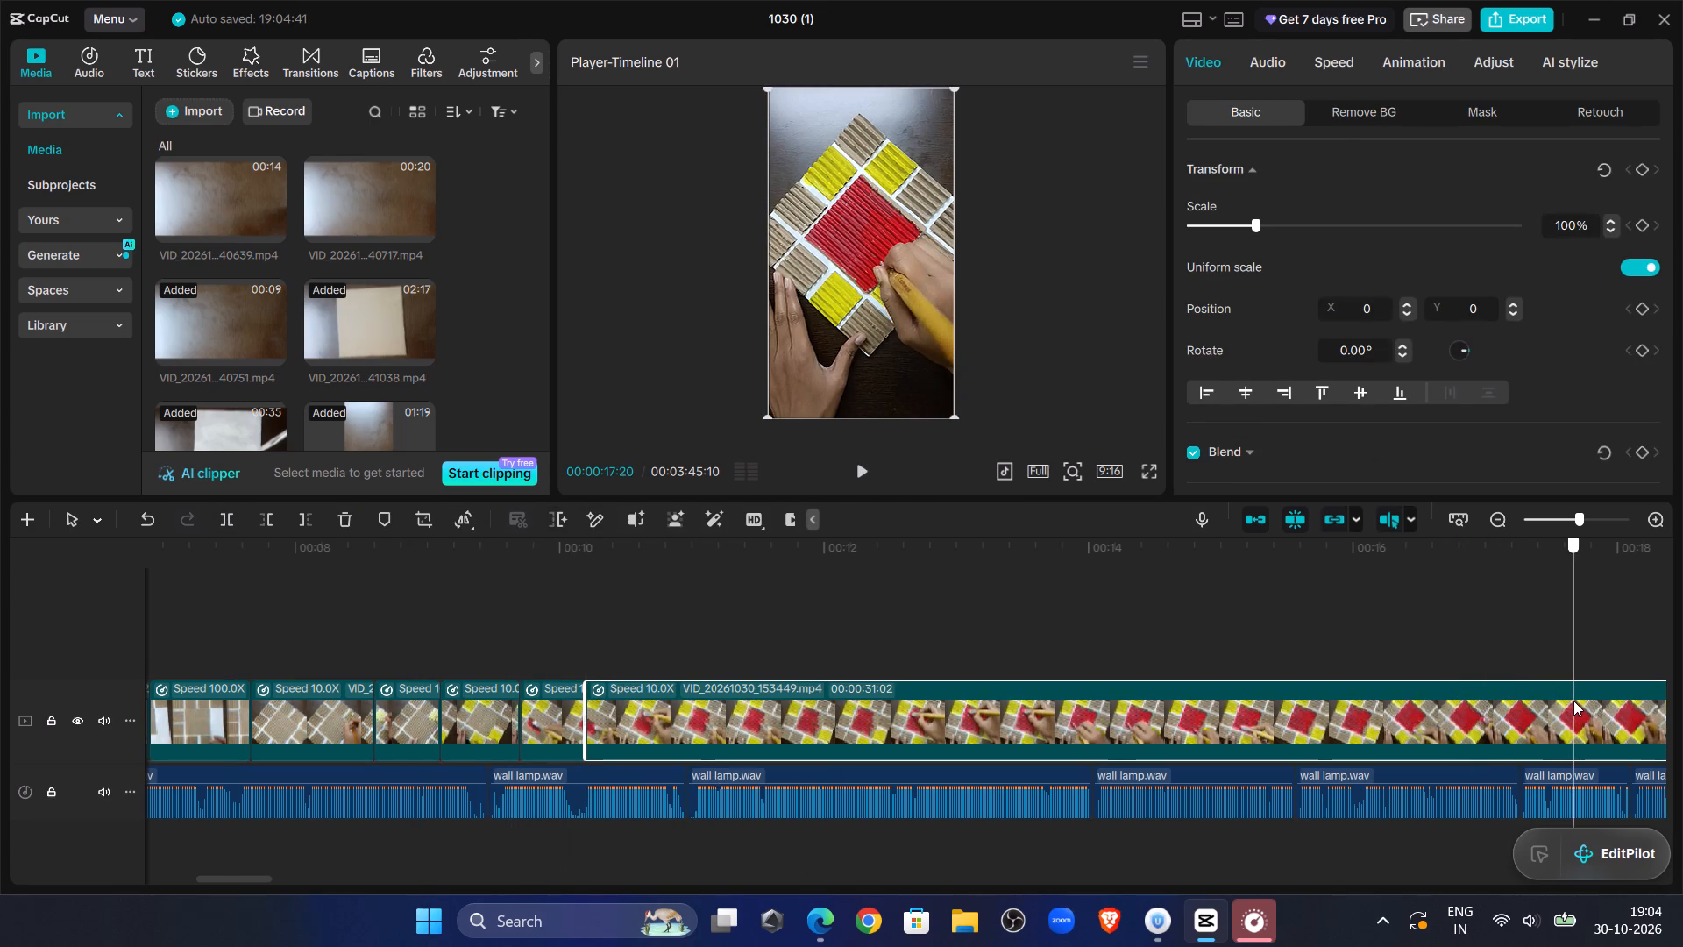
pyautogui.moveTo(1573, 701); pyautogui.dragTo(1430, 682)
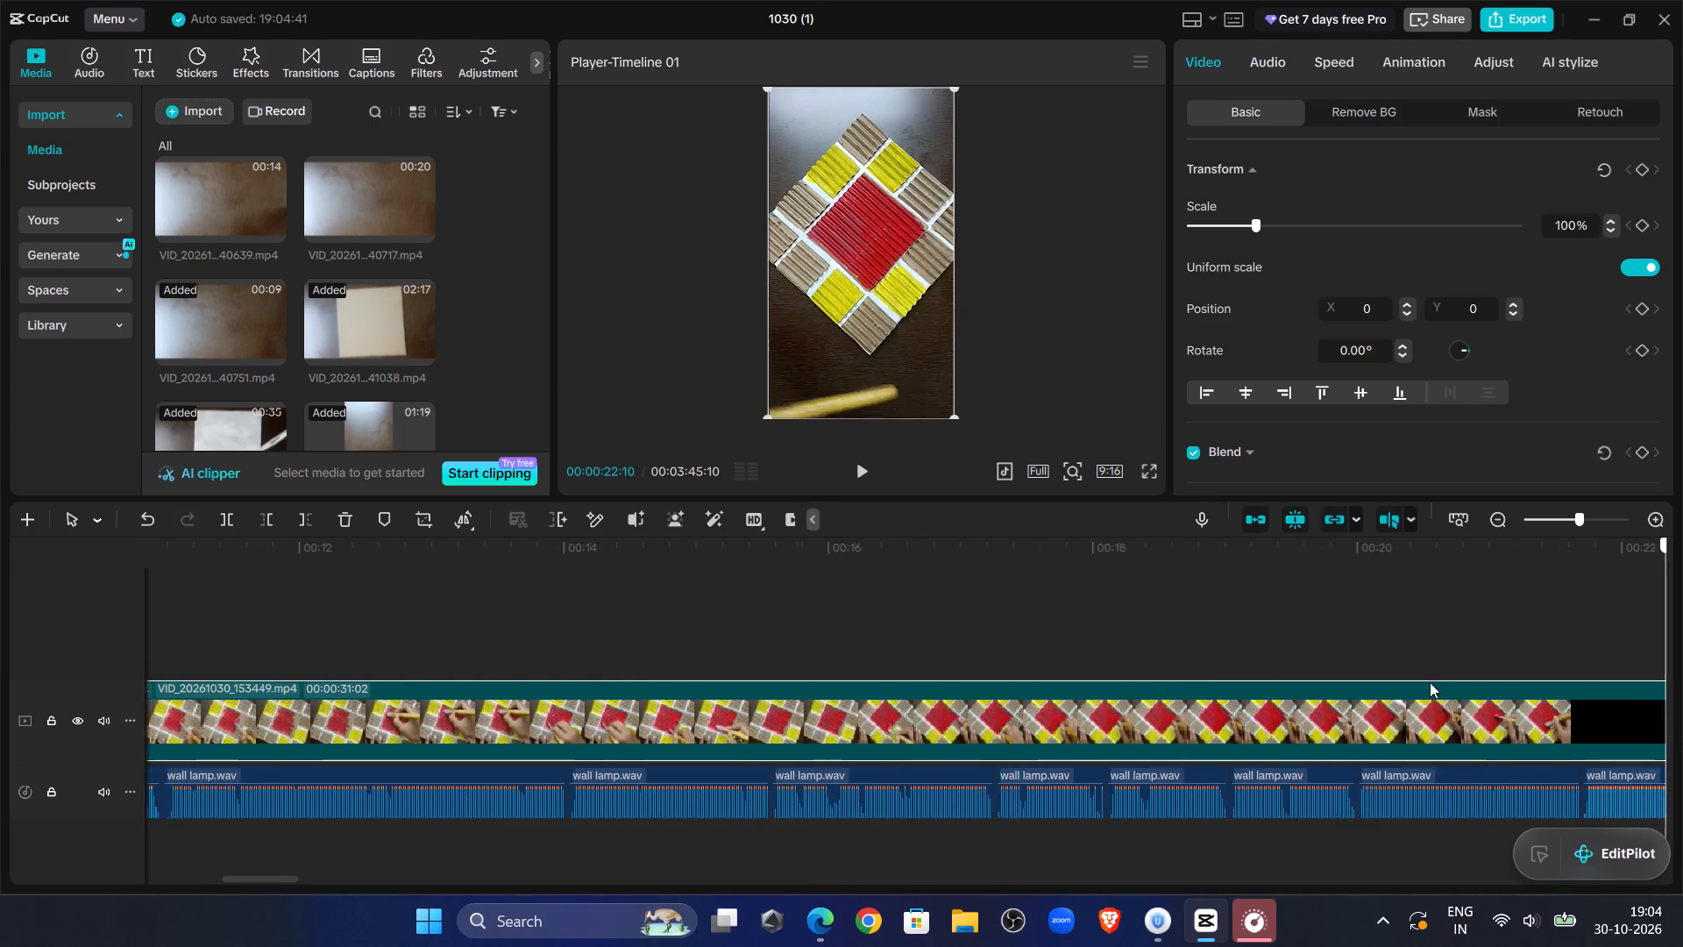
pyautogui.moveTo(1430, 682); pyautogui.dragTo(1317, 649)
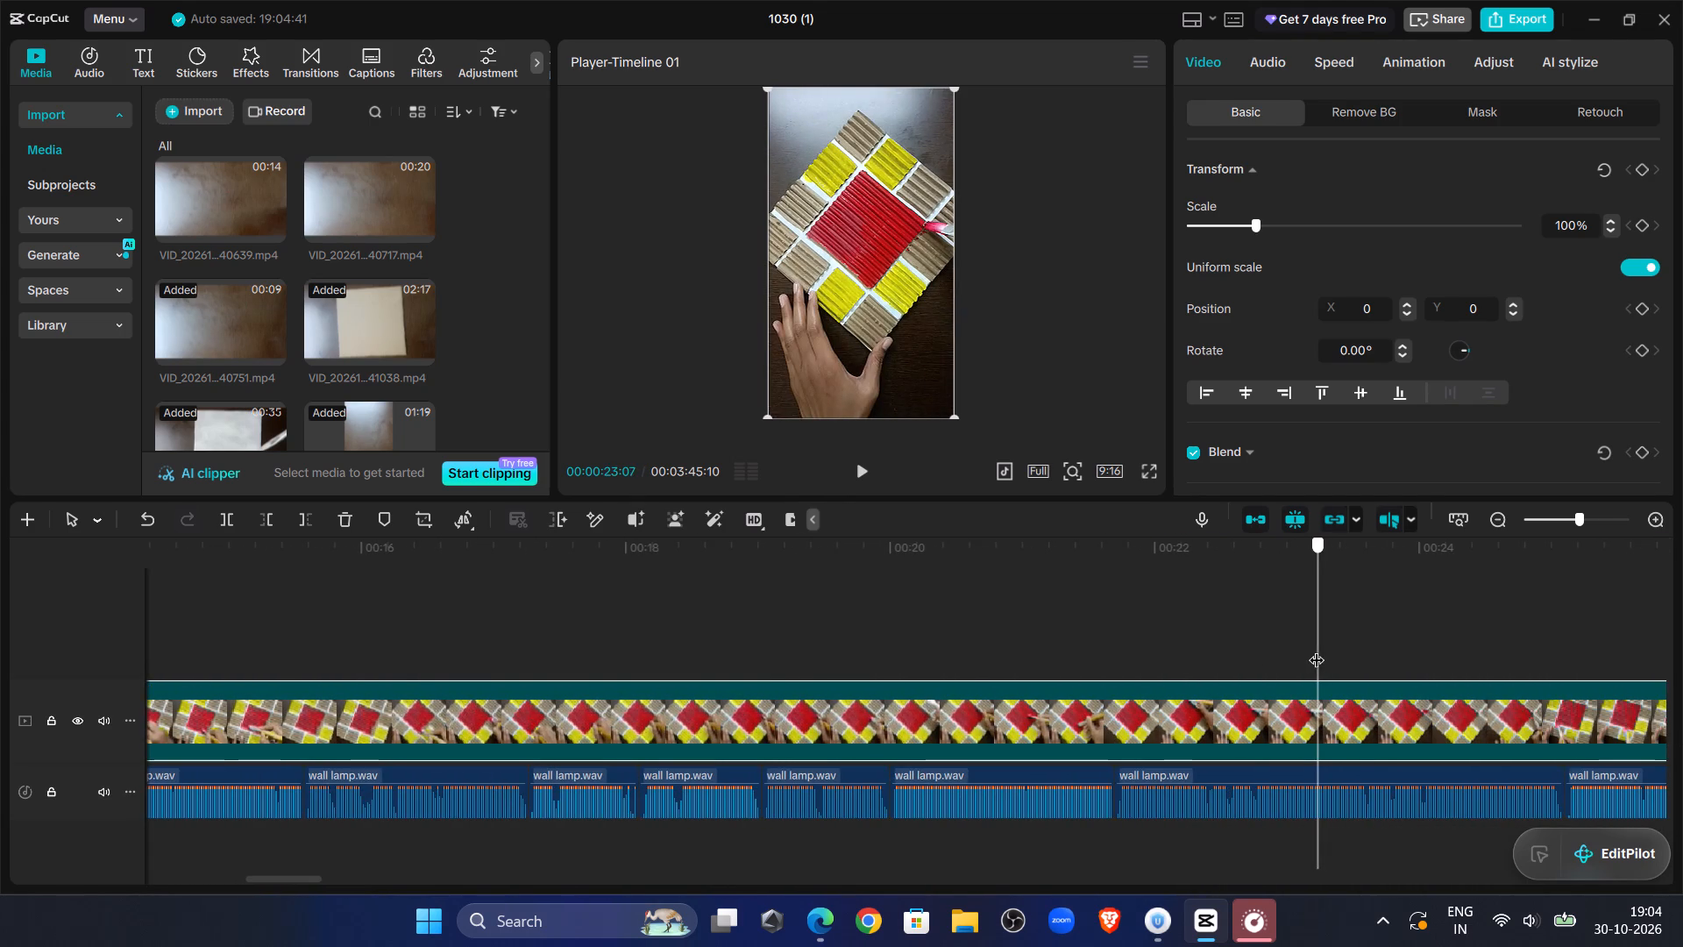
pyautogui.moveTo(1317, 649); pyautogui.dragTo(1420, 665)
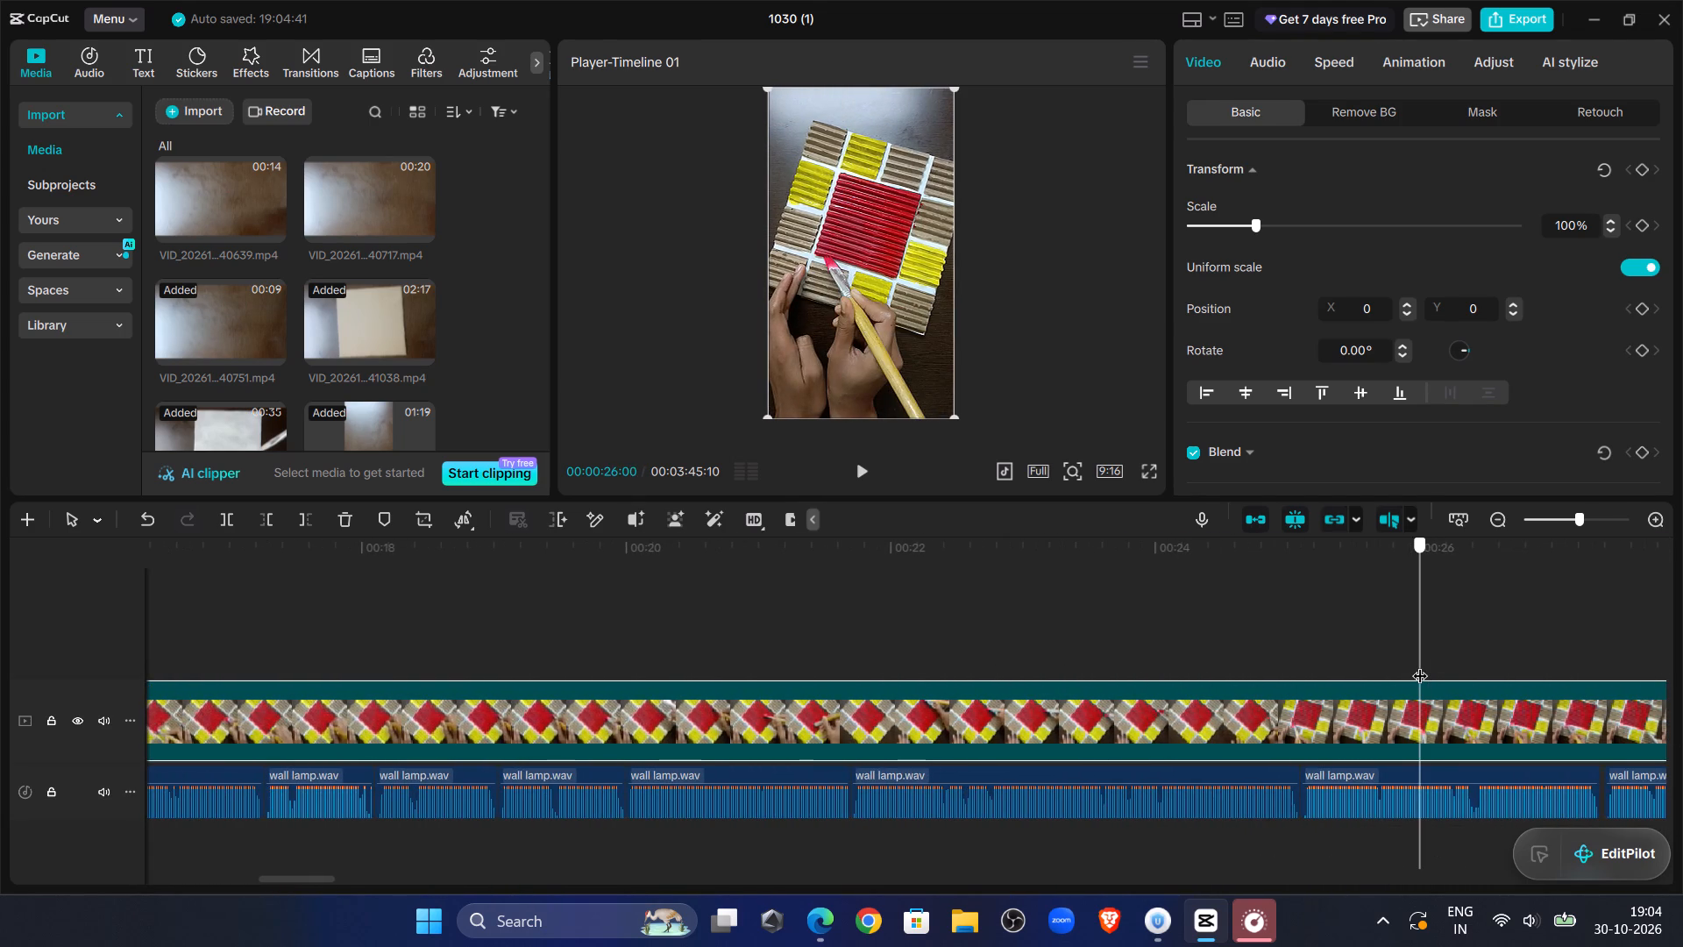
pyautogui.moveTo(1420, 665); pyautogui.dragTo(1455, 675)
pyautogui.click(1430, 715)
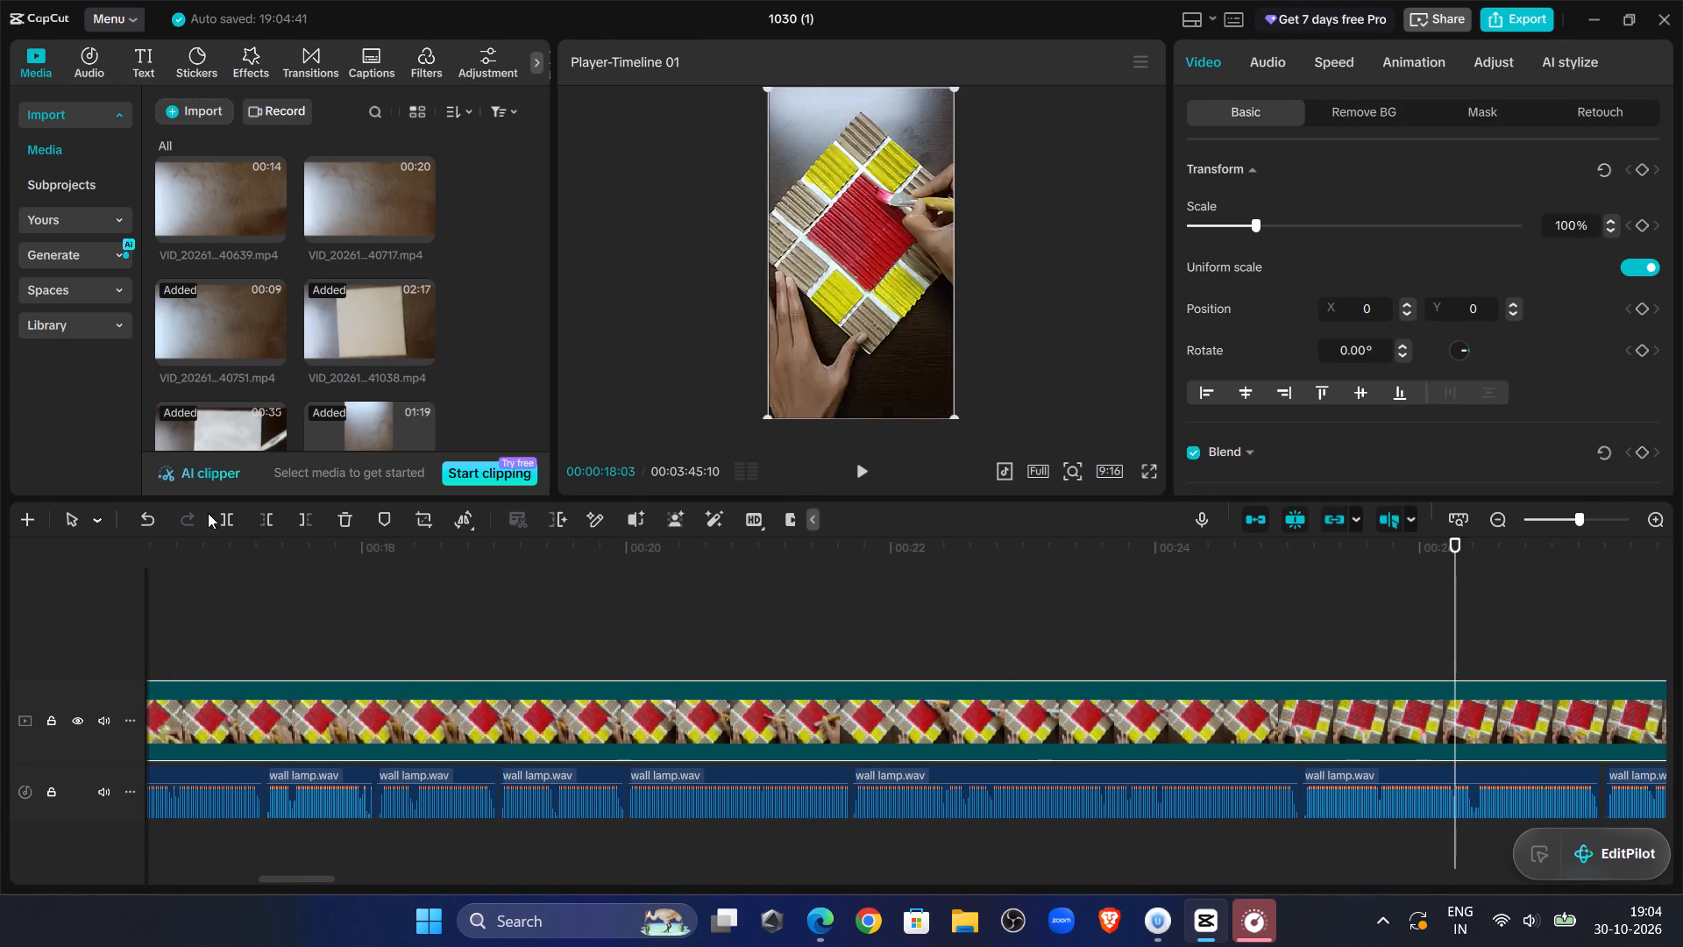
pyautogui.click(266, 523)
# Play back from about 00:00:08:27 against the narration and split VID_20261030_153449.mp4 at about 00:00:10:25.
pyautogui.click(279, 574)
pyautogui.moveTo(278, 576); pyautogui.dragTo(152, 603)
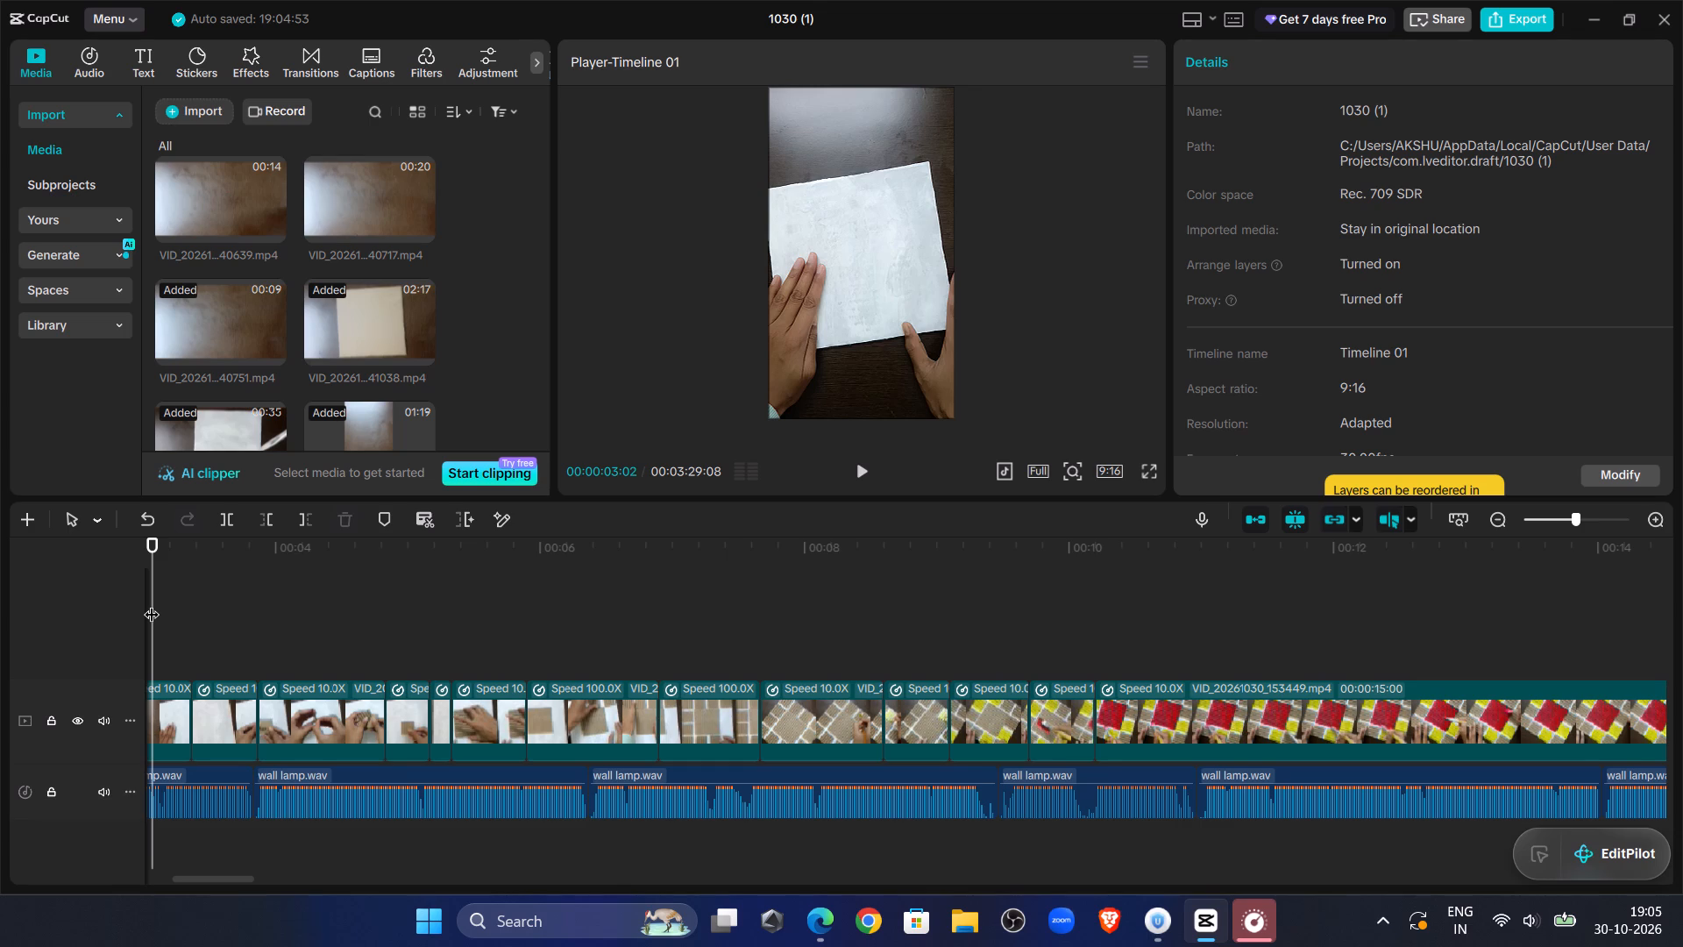
pyautogui.click(926, 561)
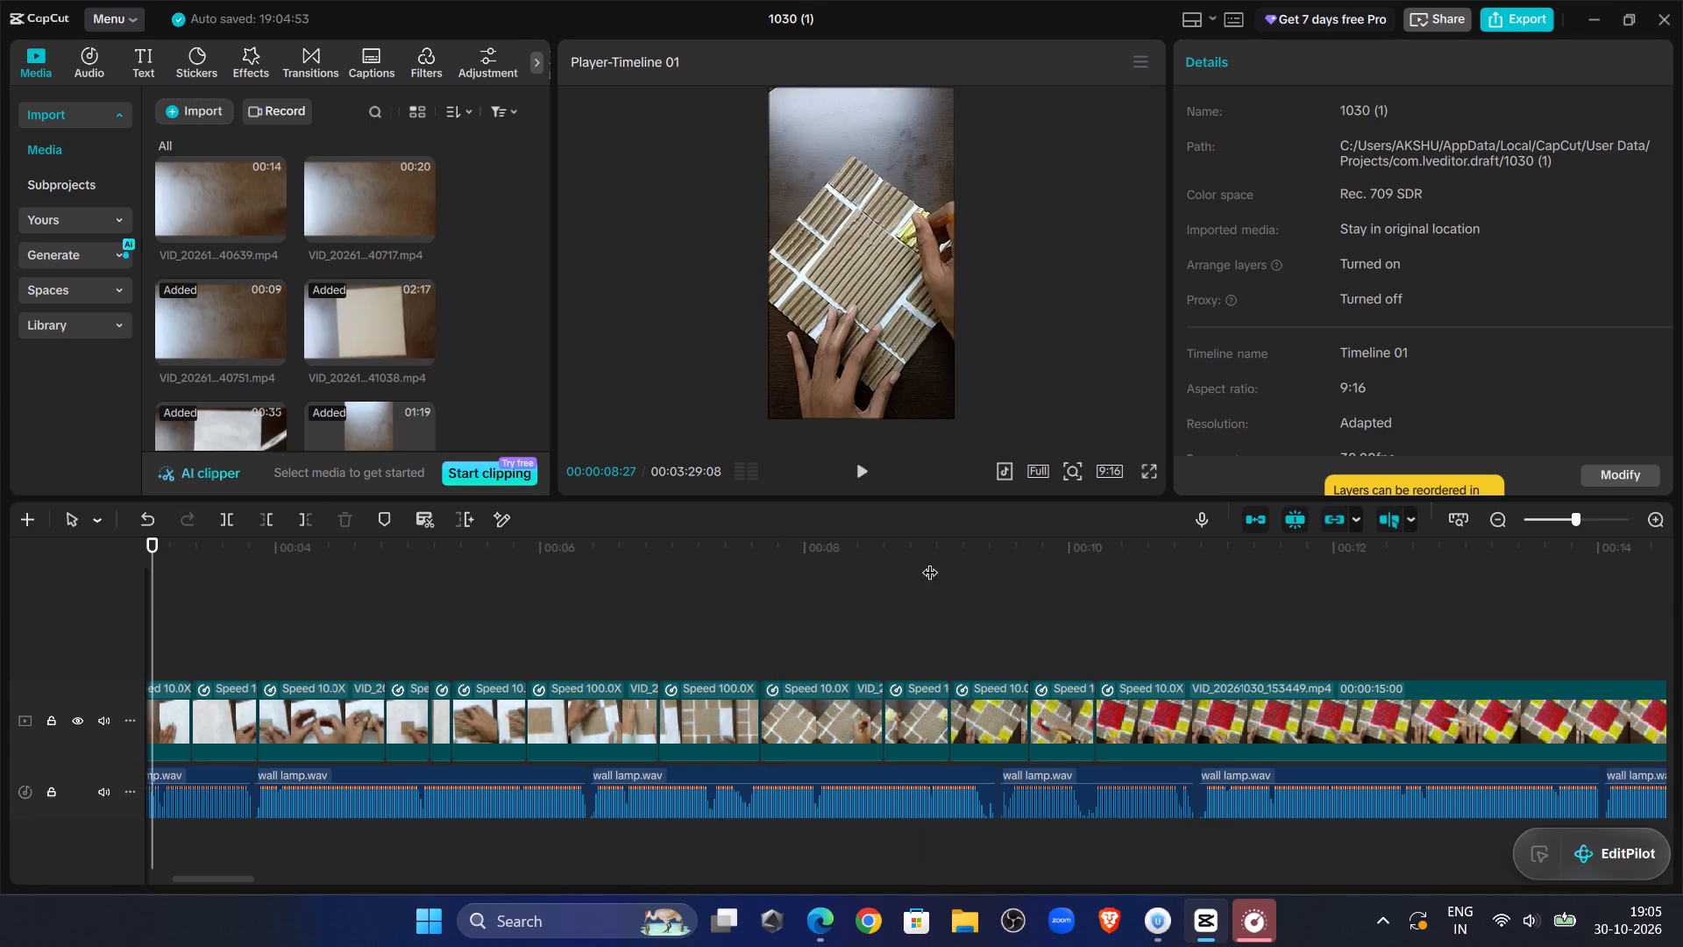
pyautogui.click(865, 478)
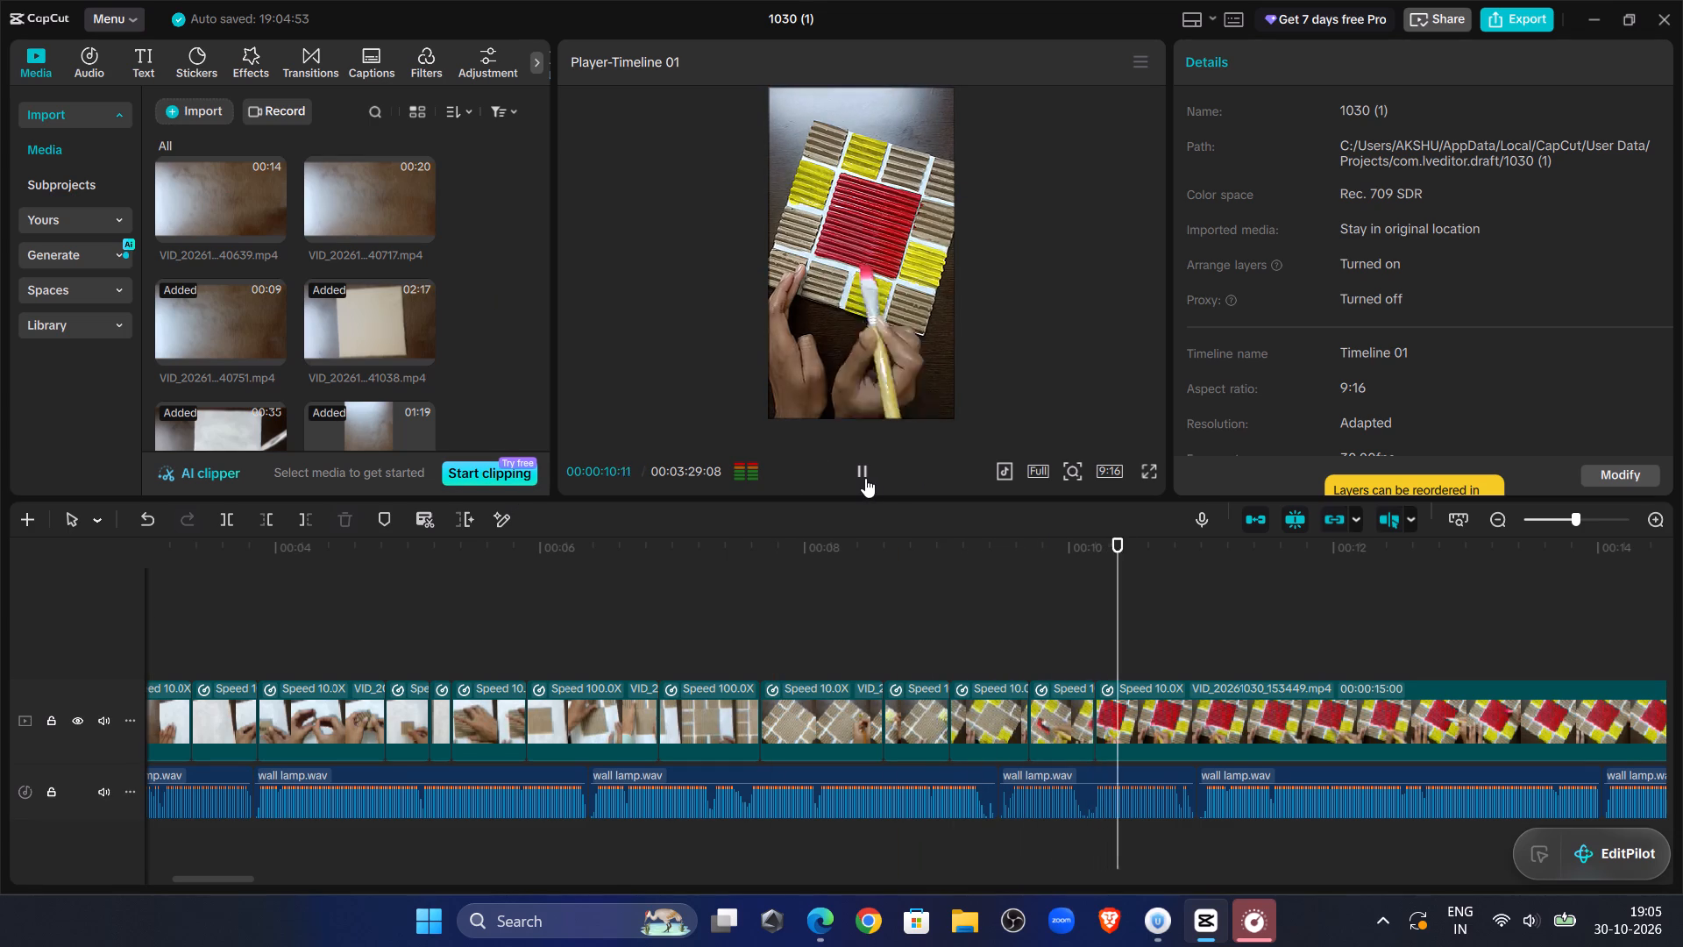
pyautogui.click(865, 478)
pyautogui.click(1153, 730)
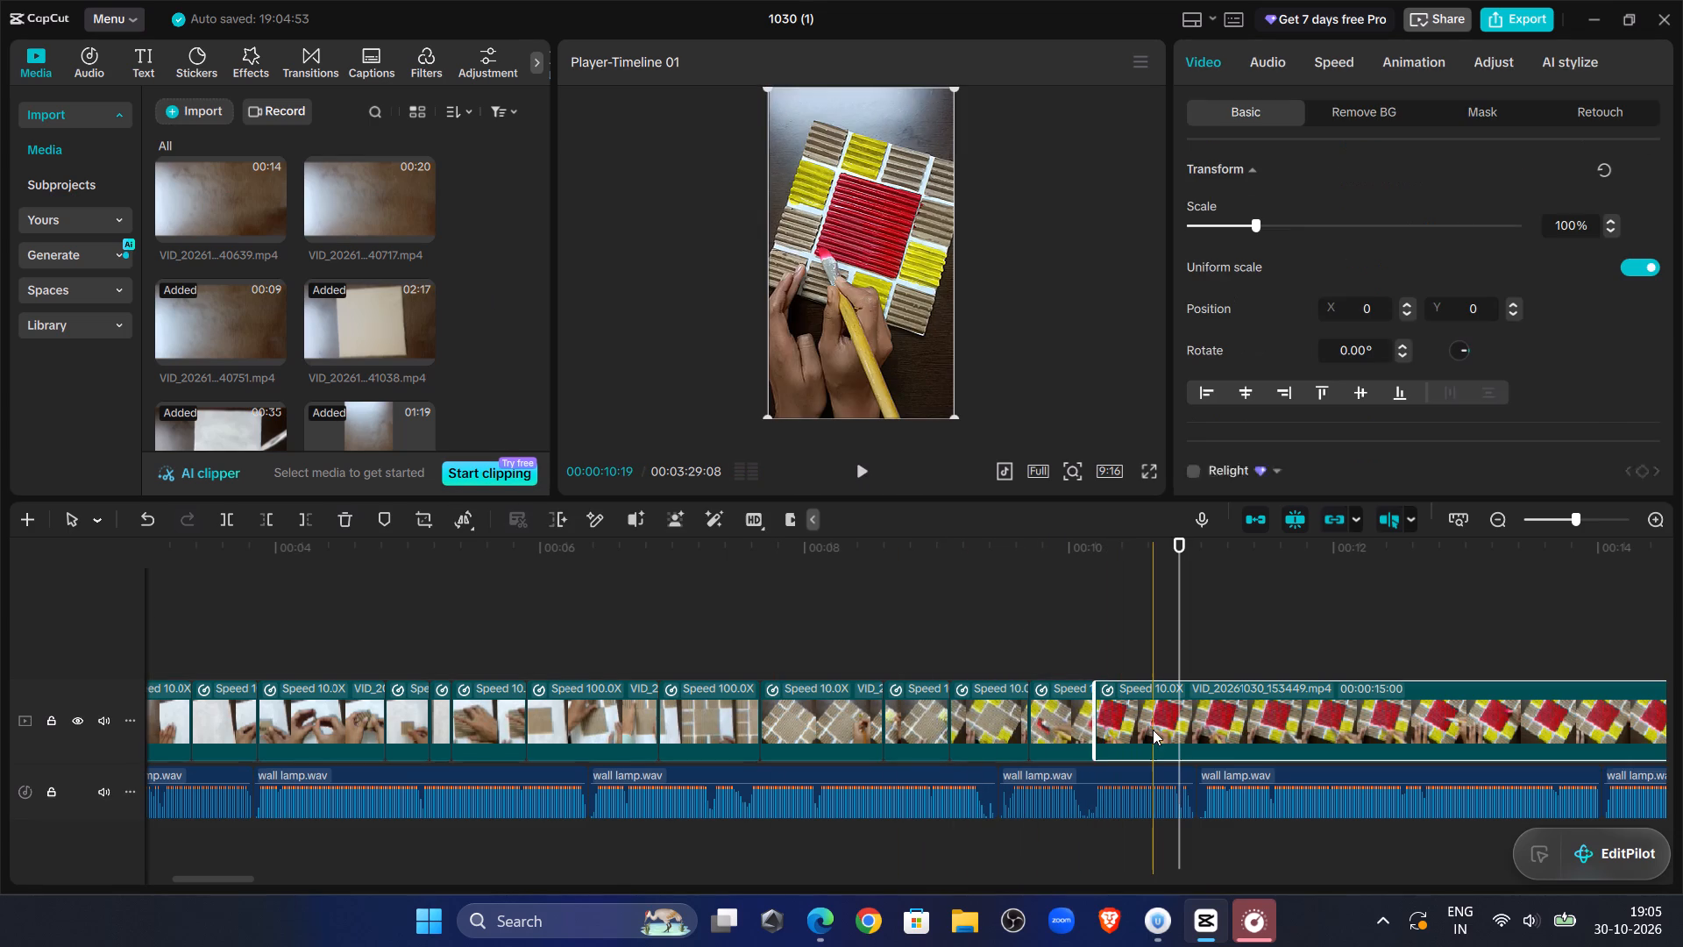
pyautogui.click(227, 525)
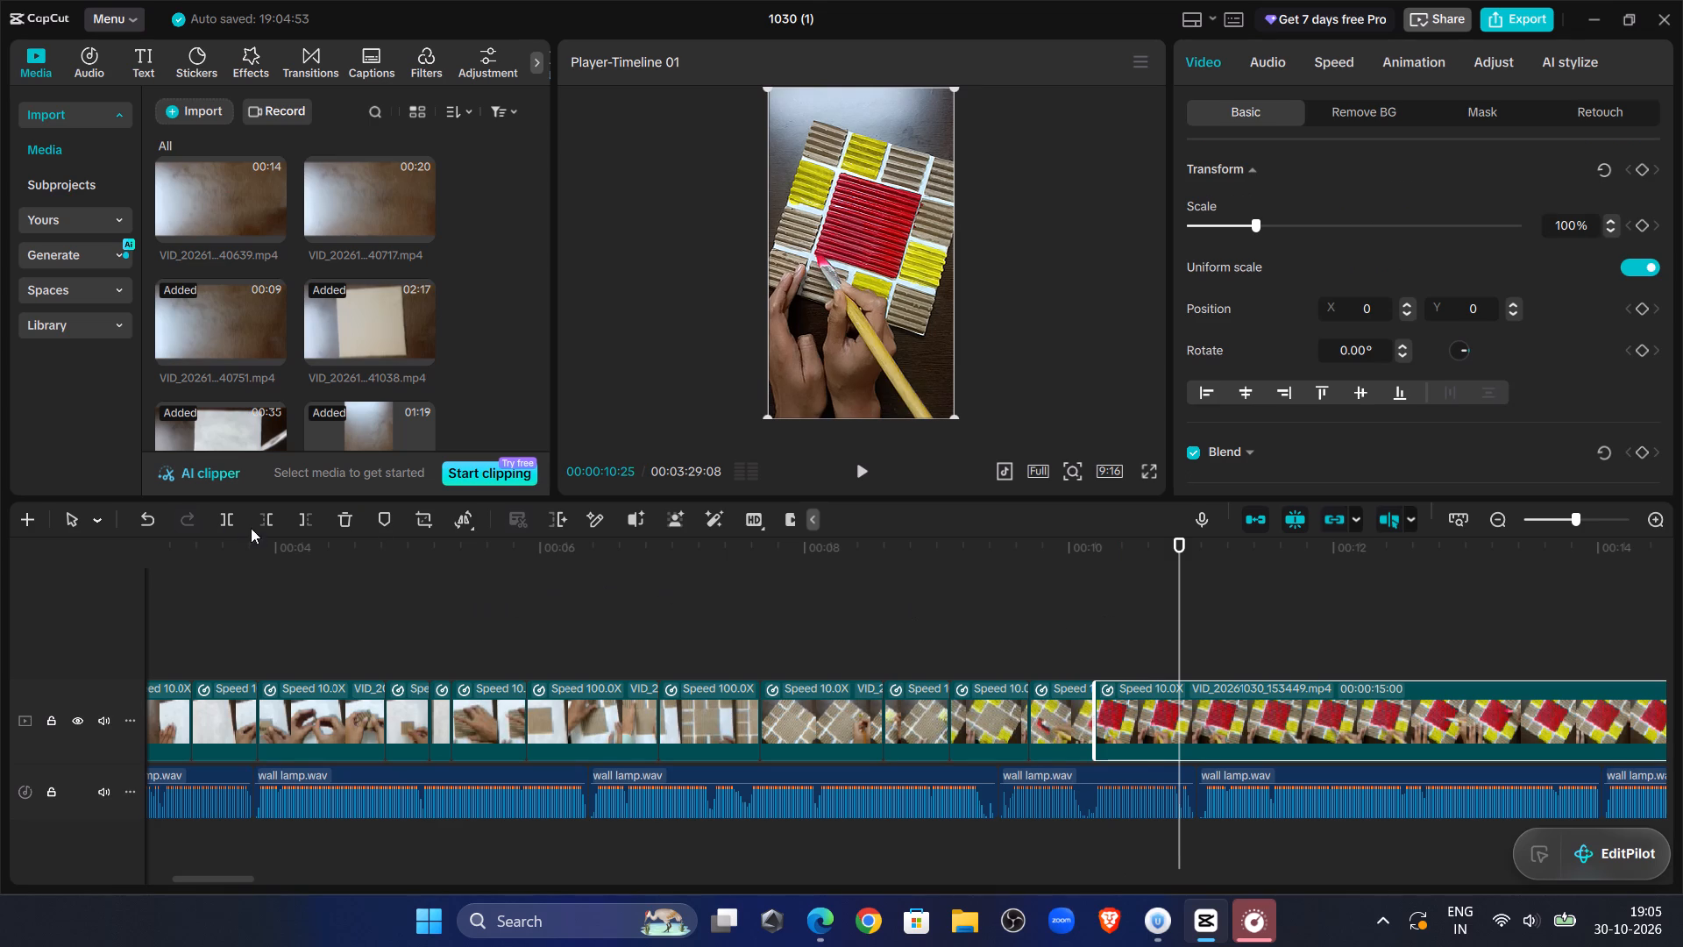
pyautogui.click(224, 517)
pyautogui.click(228, 518)
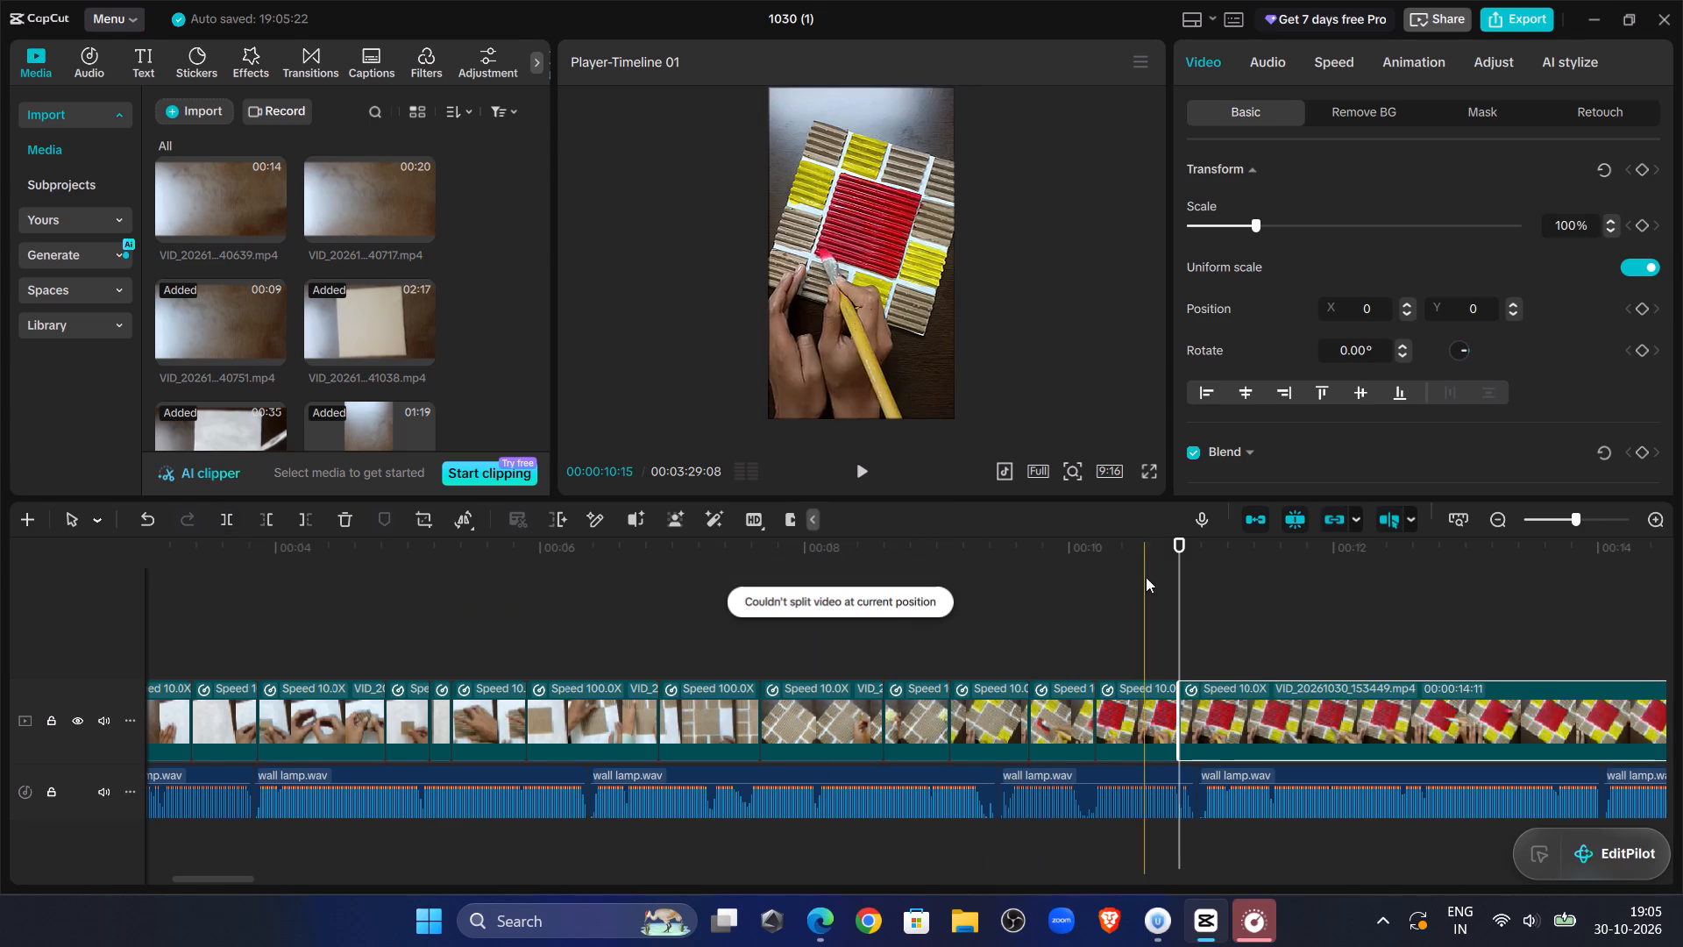
# Trim the start of the remaining VID_20261030_153449.mp4 clip, cutting everything before about 00:00:16:24.
pyautogui.moveTo(1182, 570); pyautogui.dragTo(1638, 610)
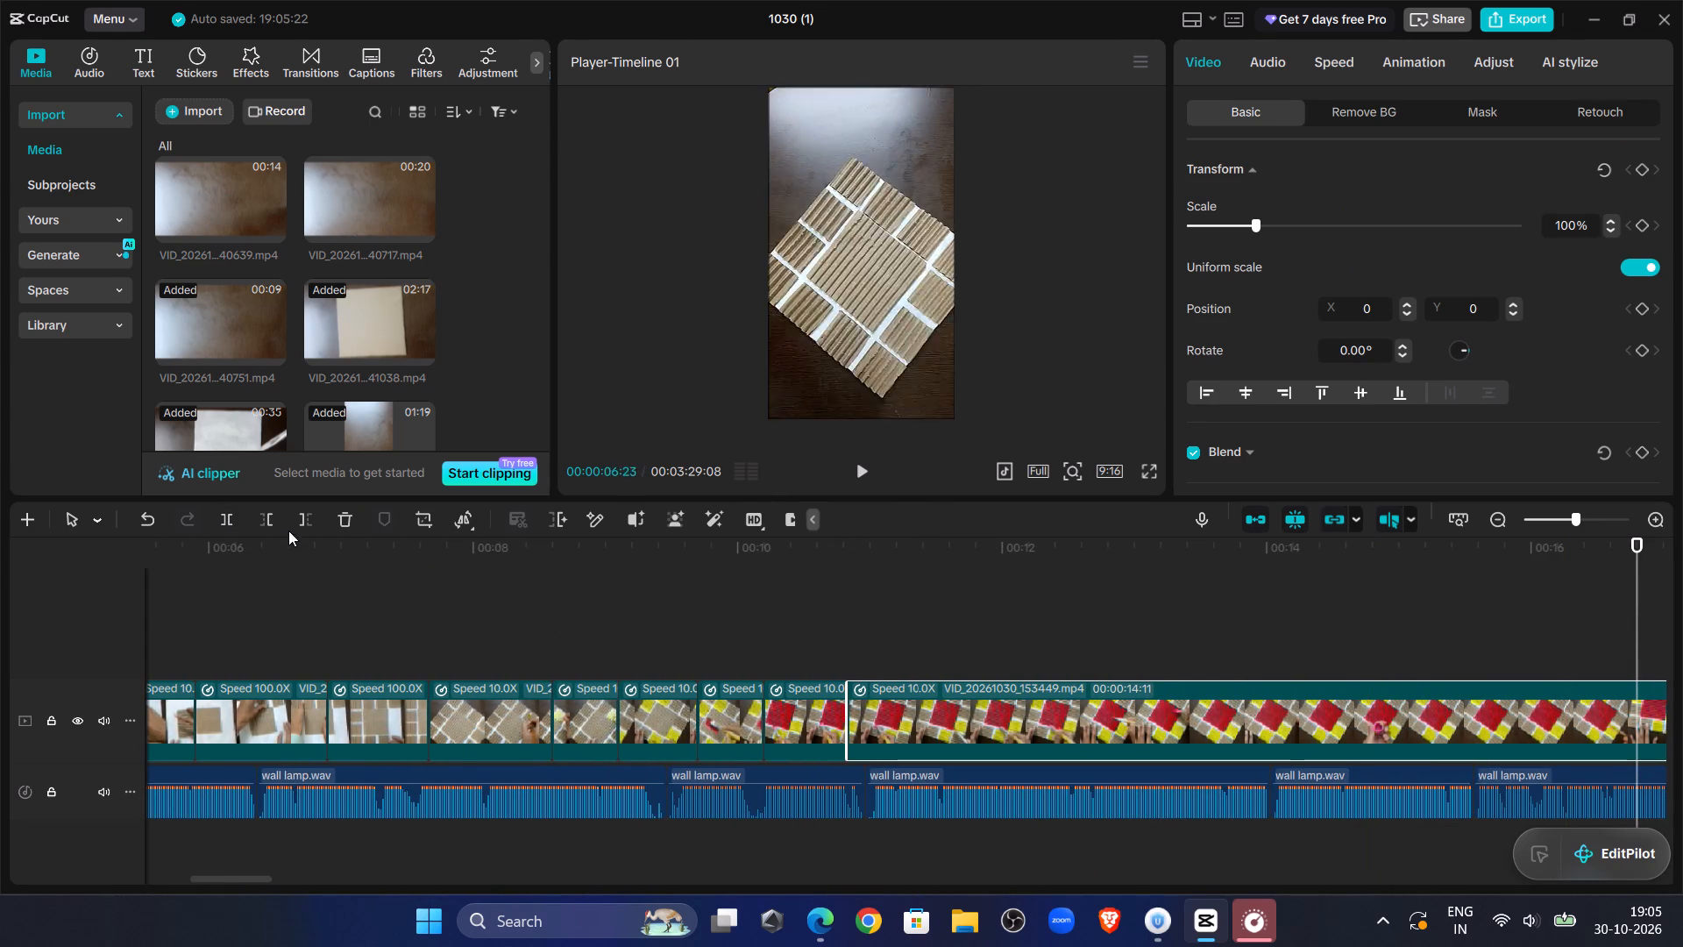
pyautogui.click(266, 510)
# Play back the cut at 00:00:10:25 and trim the start of the following VID_20261030_153449.mp4 clip twice at about 00:00:11:18.
pyautogui.click(823, 609)
pyautogui.click(856, 466)
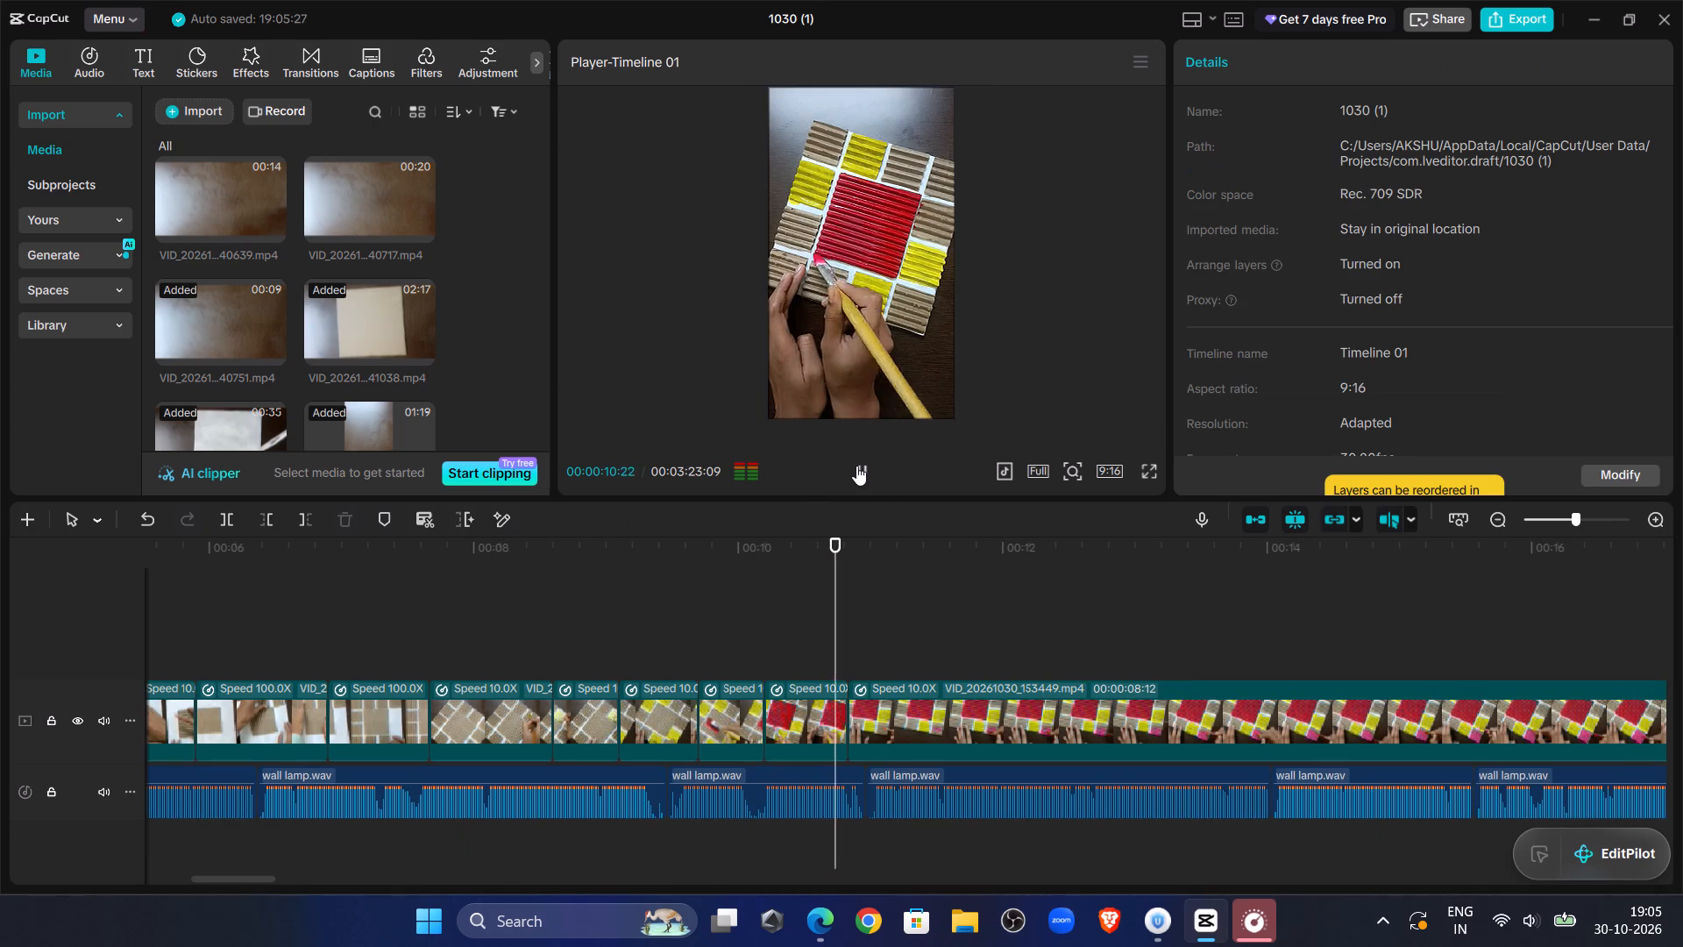
pyautogui.click(856, 466)
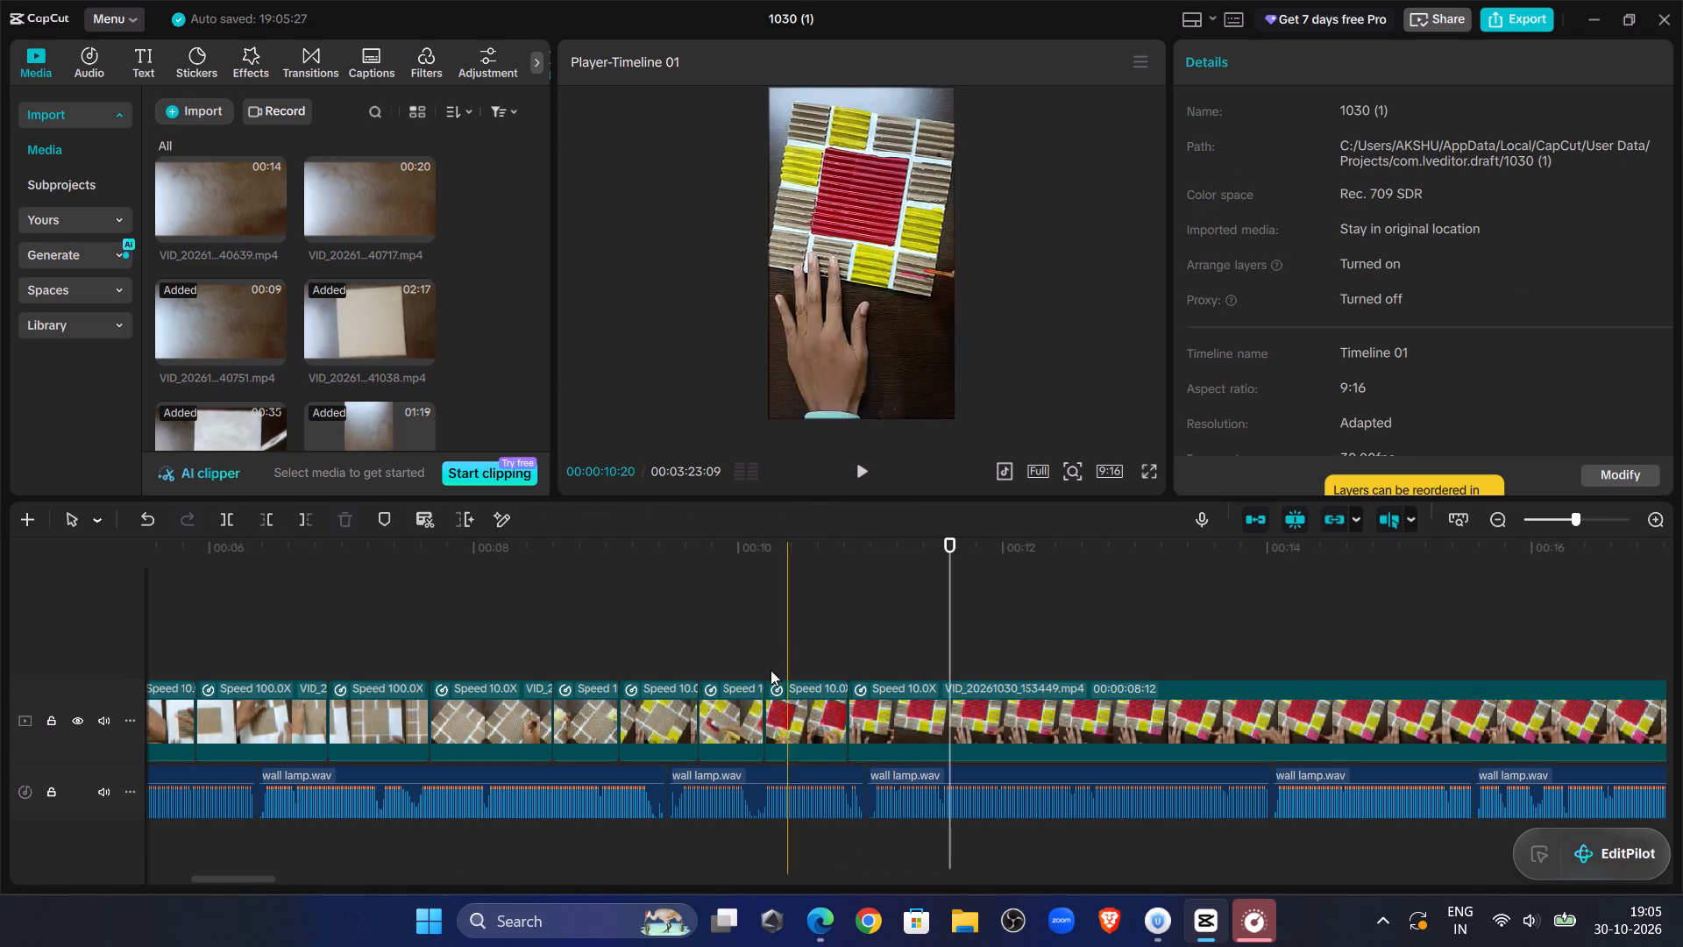
pyautogui.click(930, 738)
pyautogui.click(269, 516)
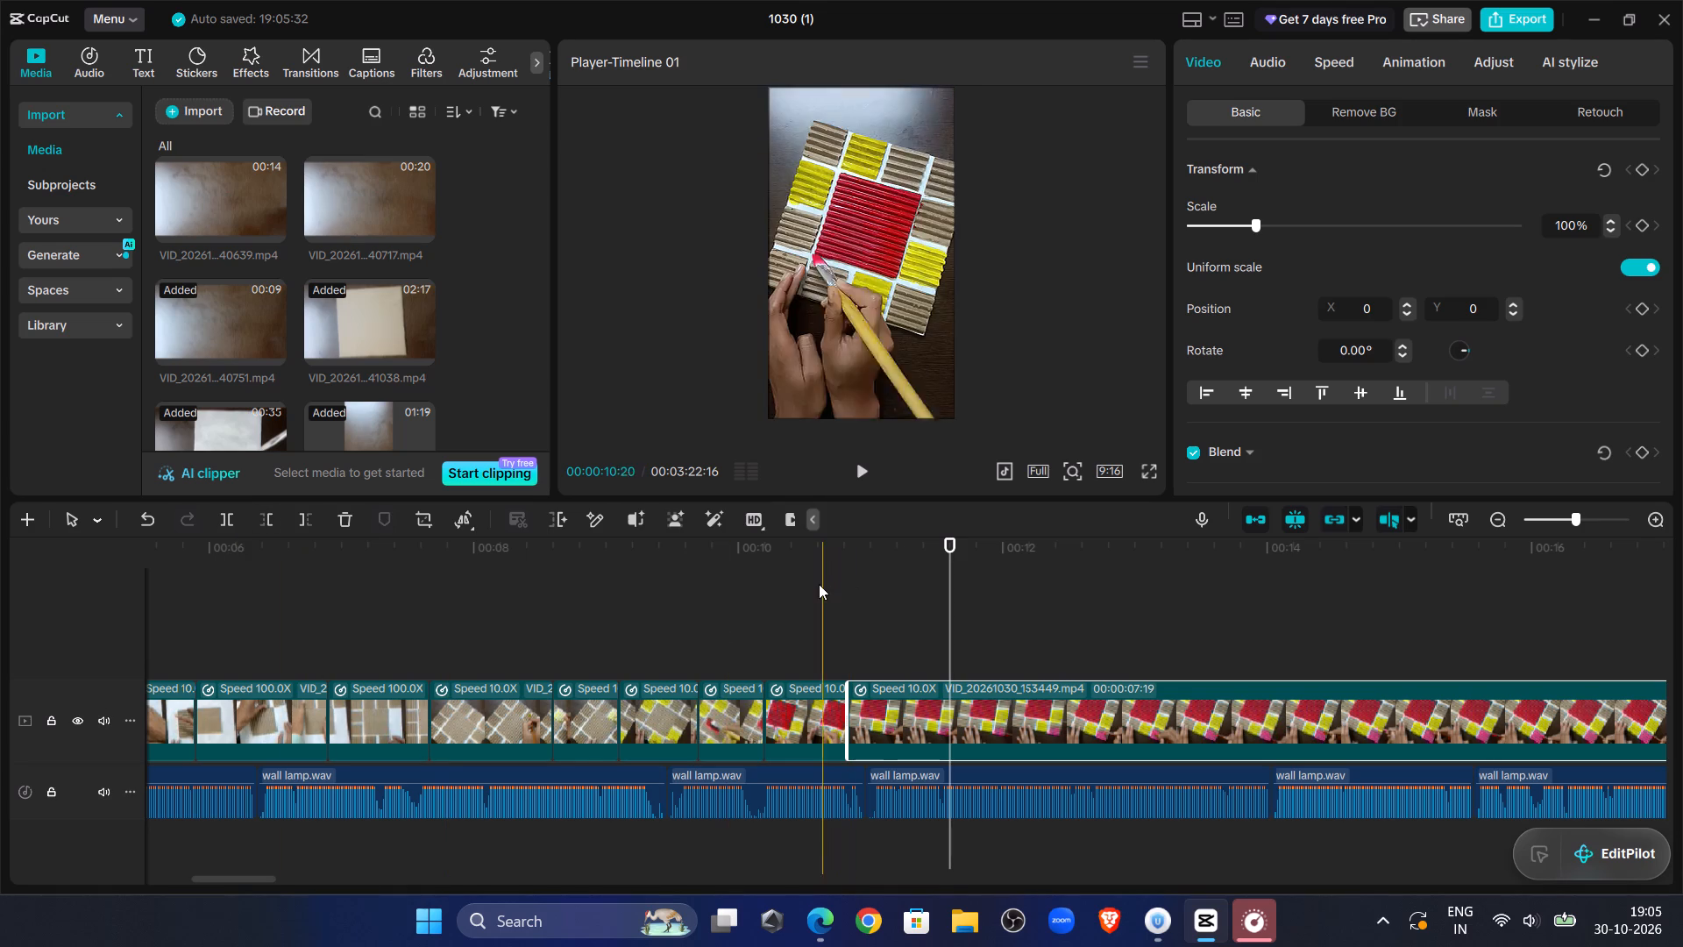
pyautogui.click(262, 523)
# Play back from about 00:00:10:06 against the narration and split VID_20261030_153449.mp4 at about 00:00:11:22.
pyautogui.click(760, 587)
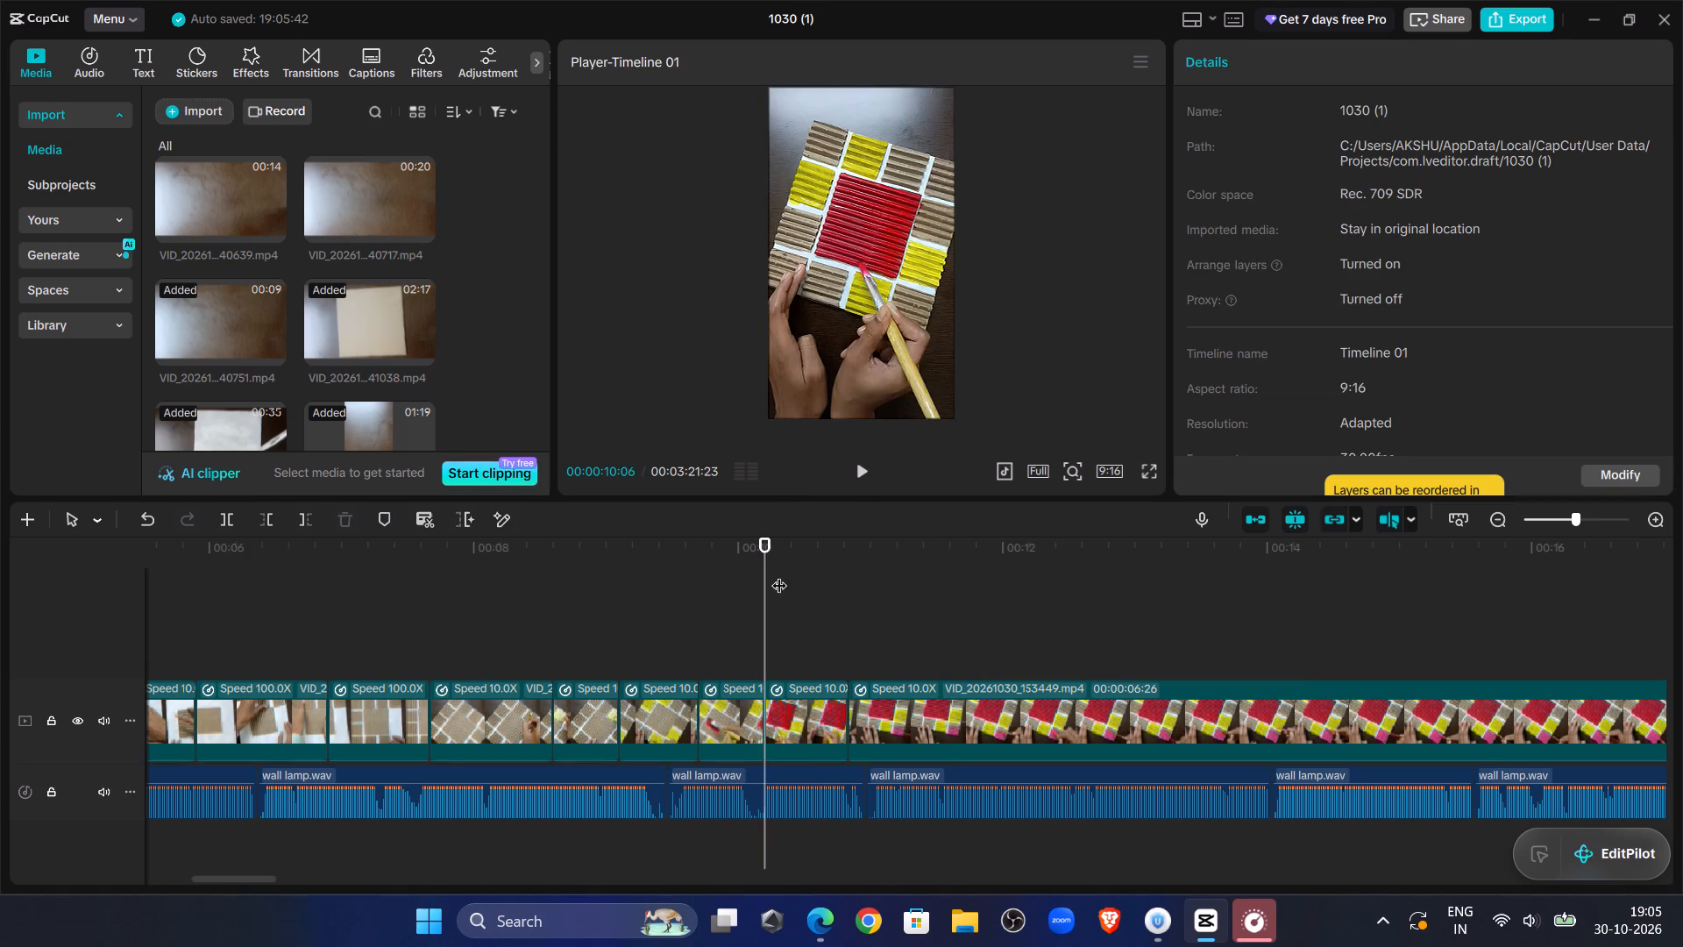
pyautogui.click(870, 463)
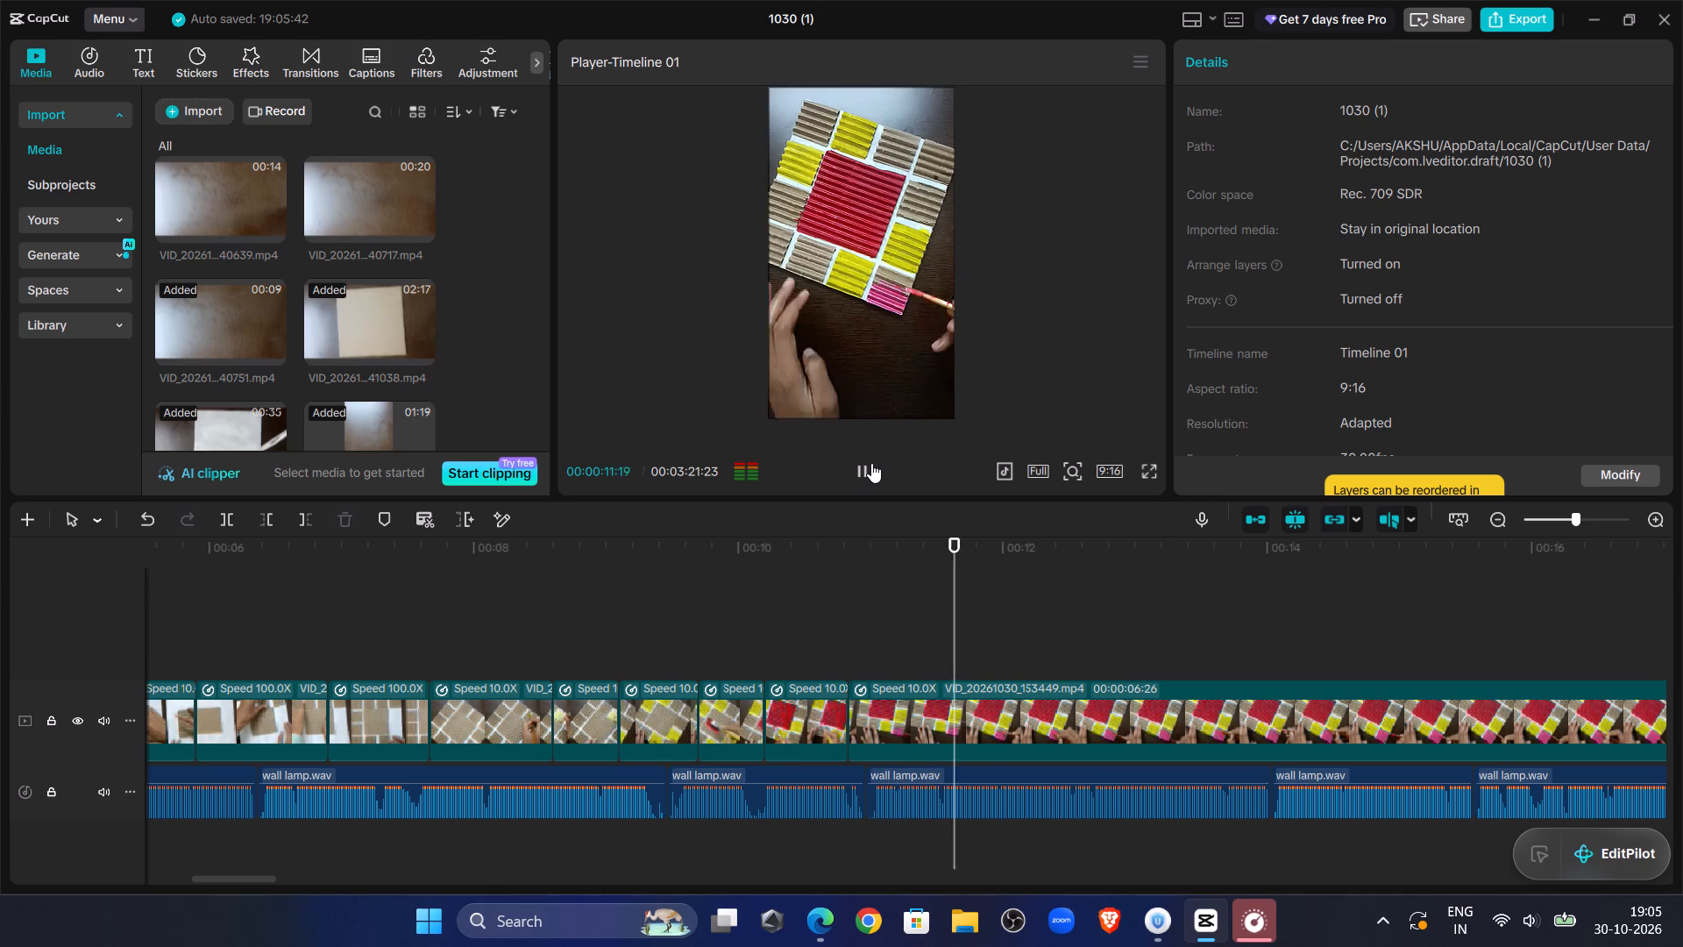
pyautogui.click(865, 458)
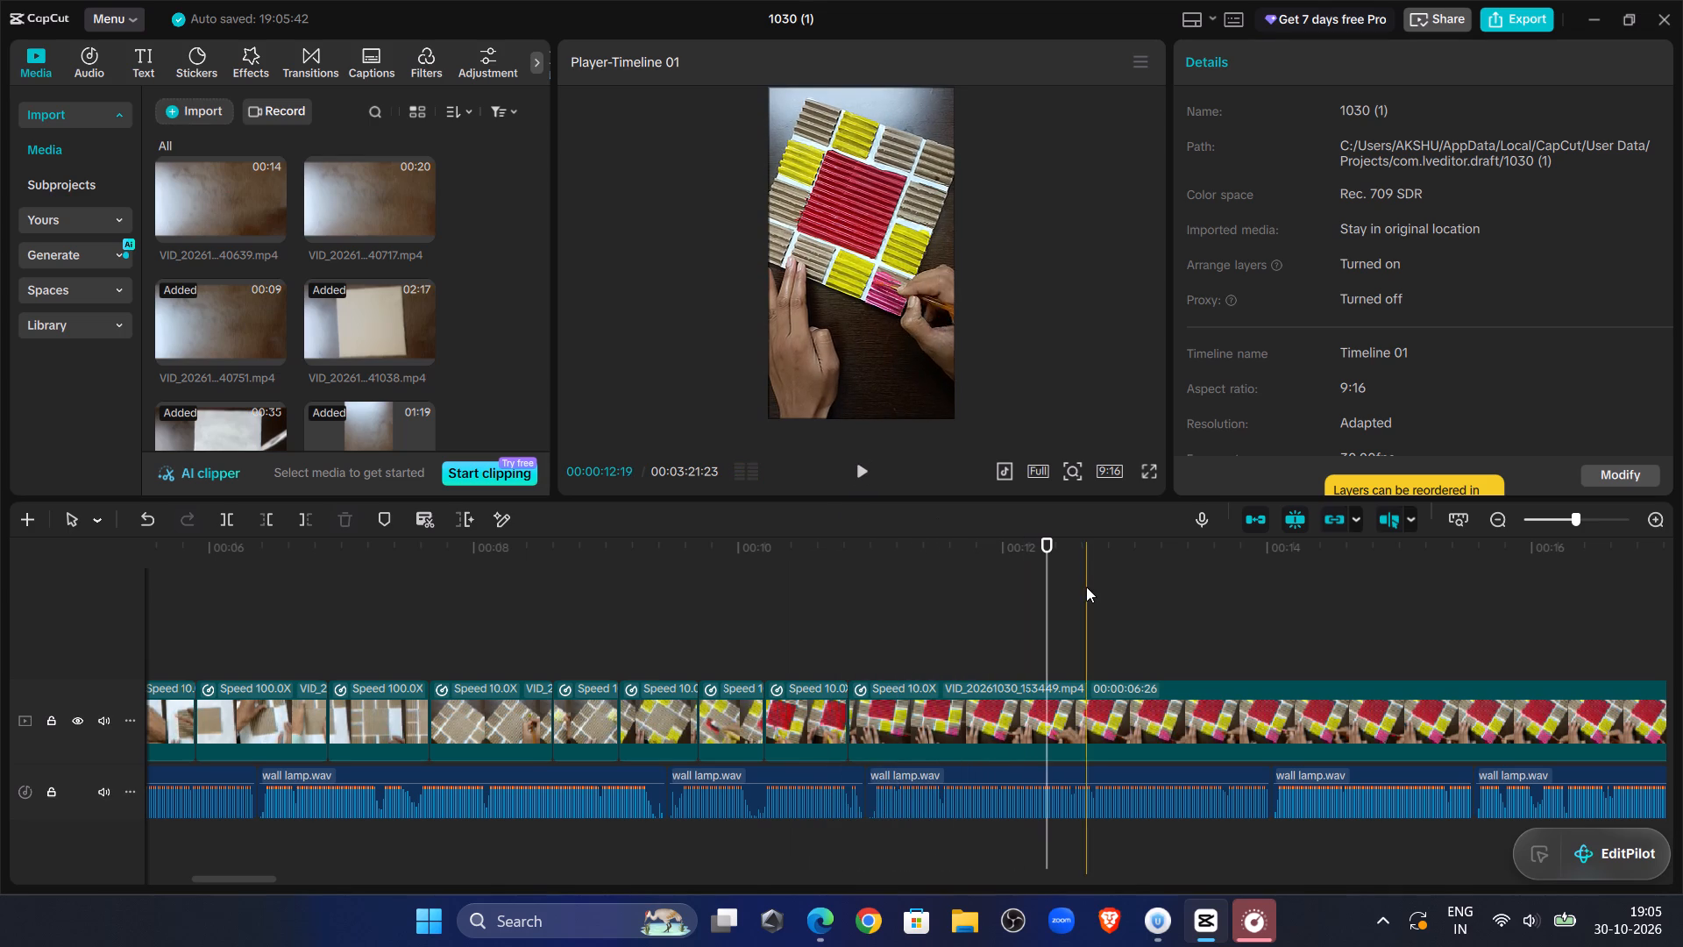
pyautogui.moveTo(1046, 553); pyautogui.dragTo(969, 559)
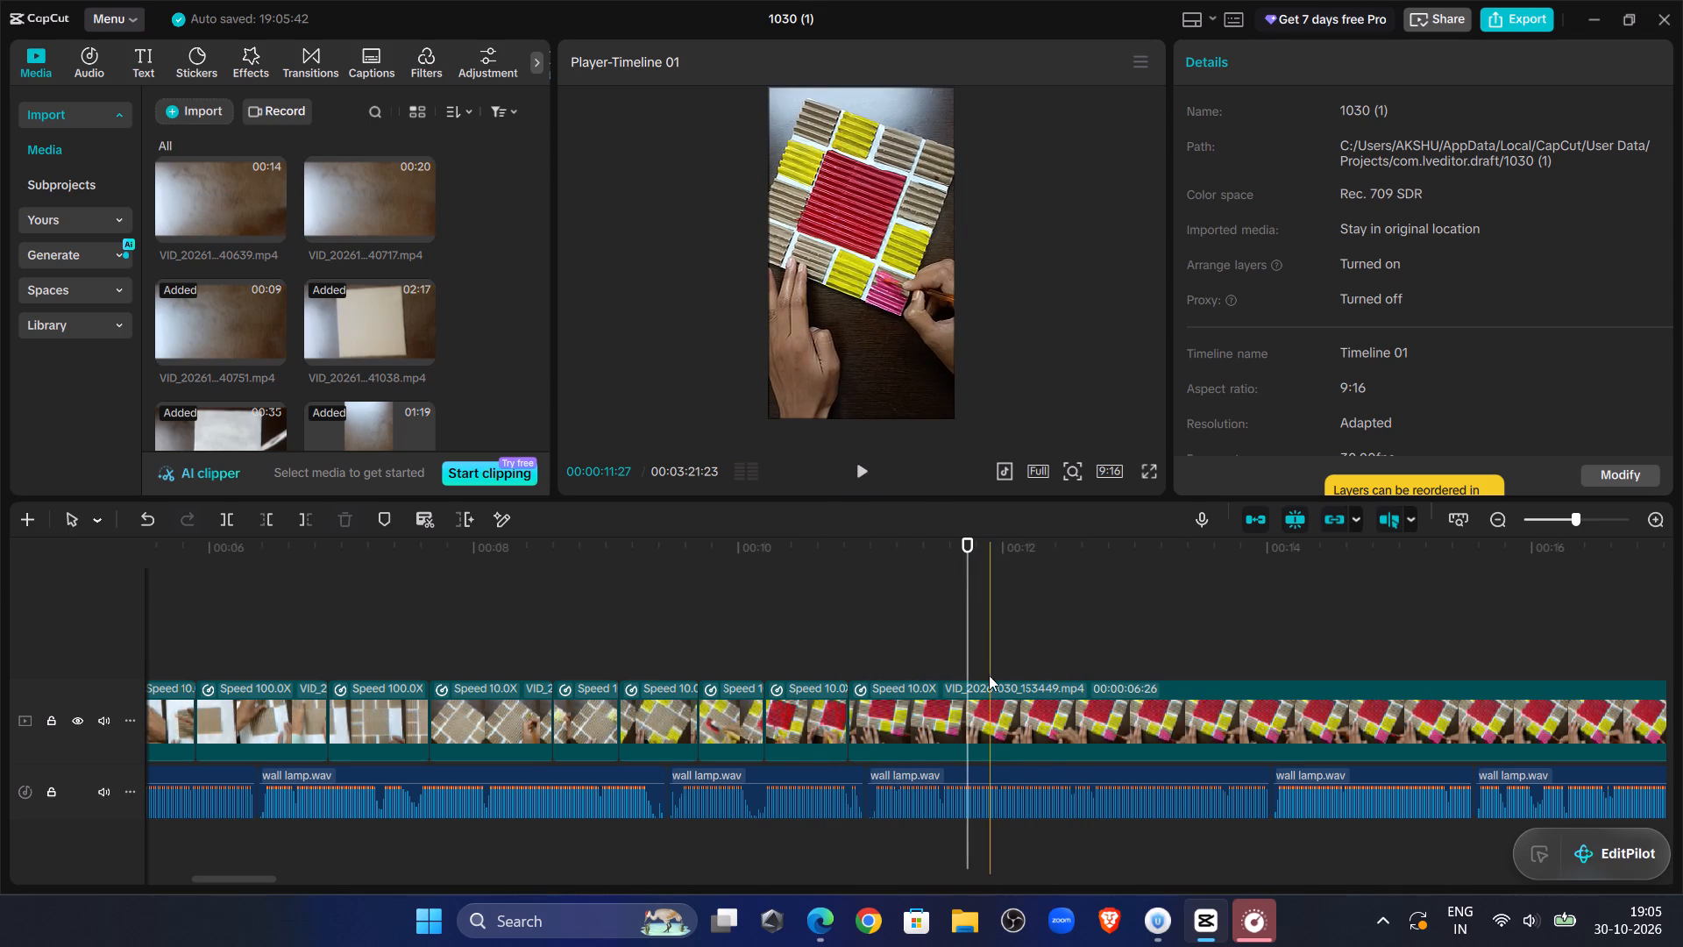
pyautogui.click(980, 707)
pyautogui.click(224, 528)
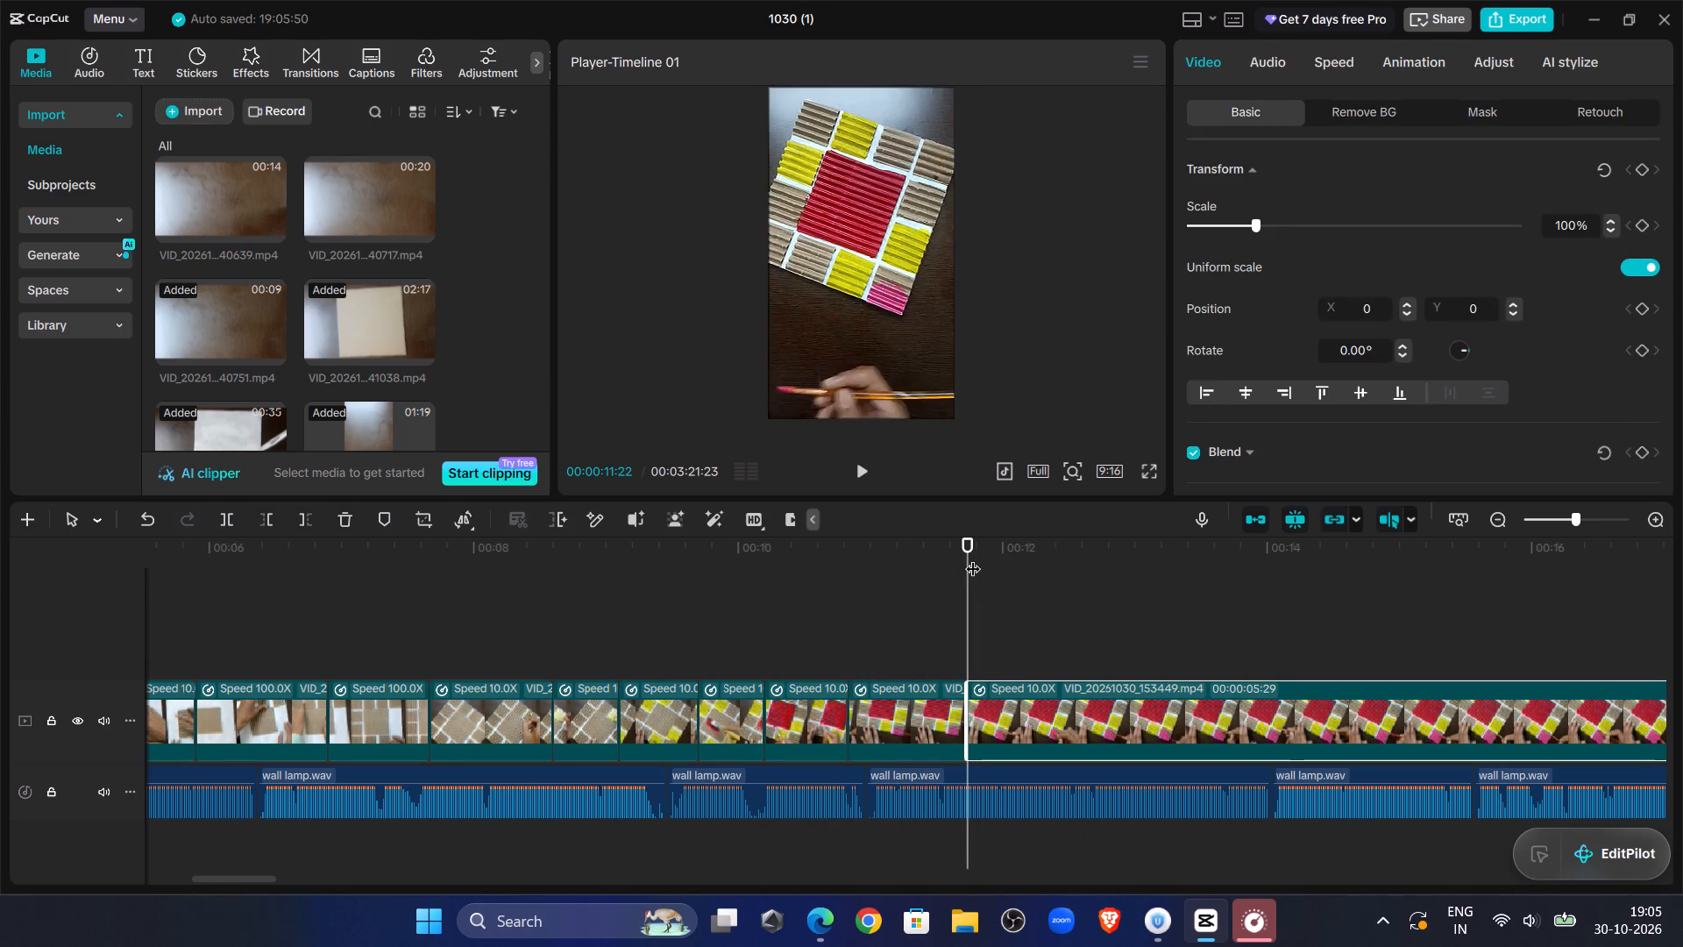
# Trim the start of the last VID_20261030_153449.mp4 piece, cutting everything before 00:00:16:10, where the corner piece is being painted pink.
pyautogui.moveTo(973, 558); pyautogui.dragTo(1575, 659)
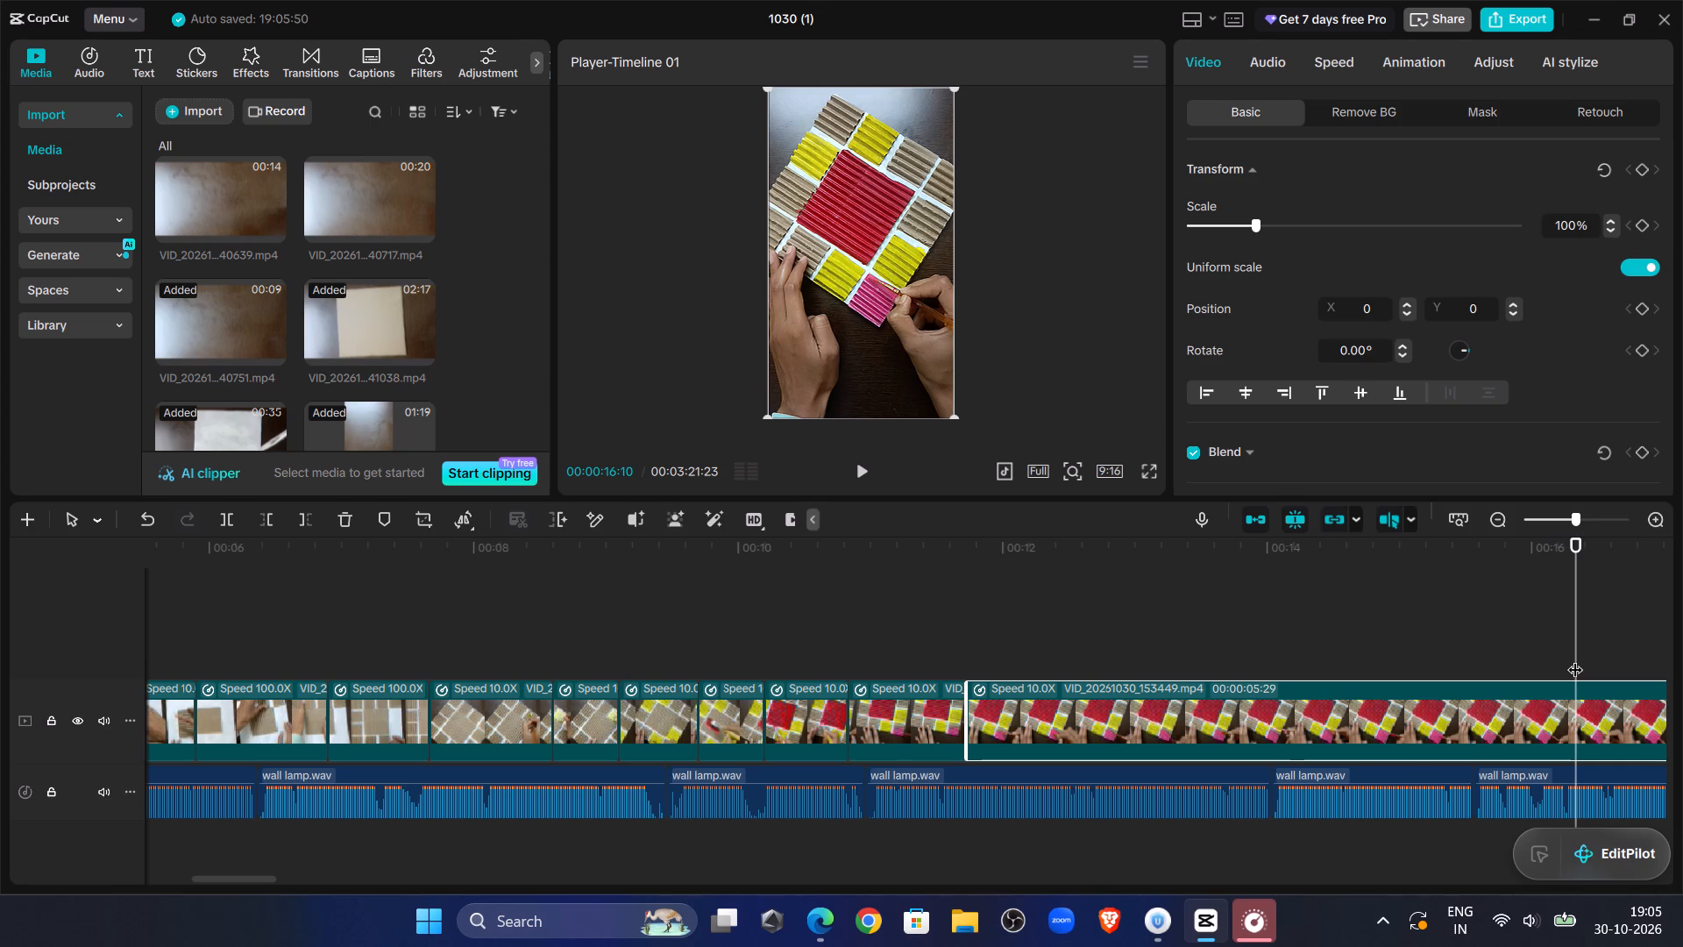
pyautogui.click(258, 510)
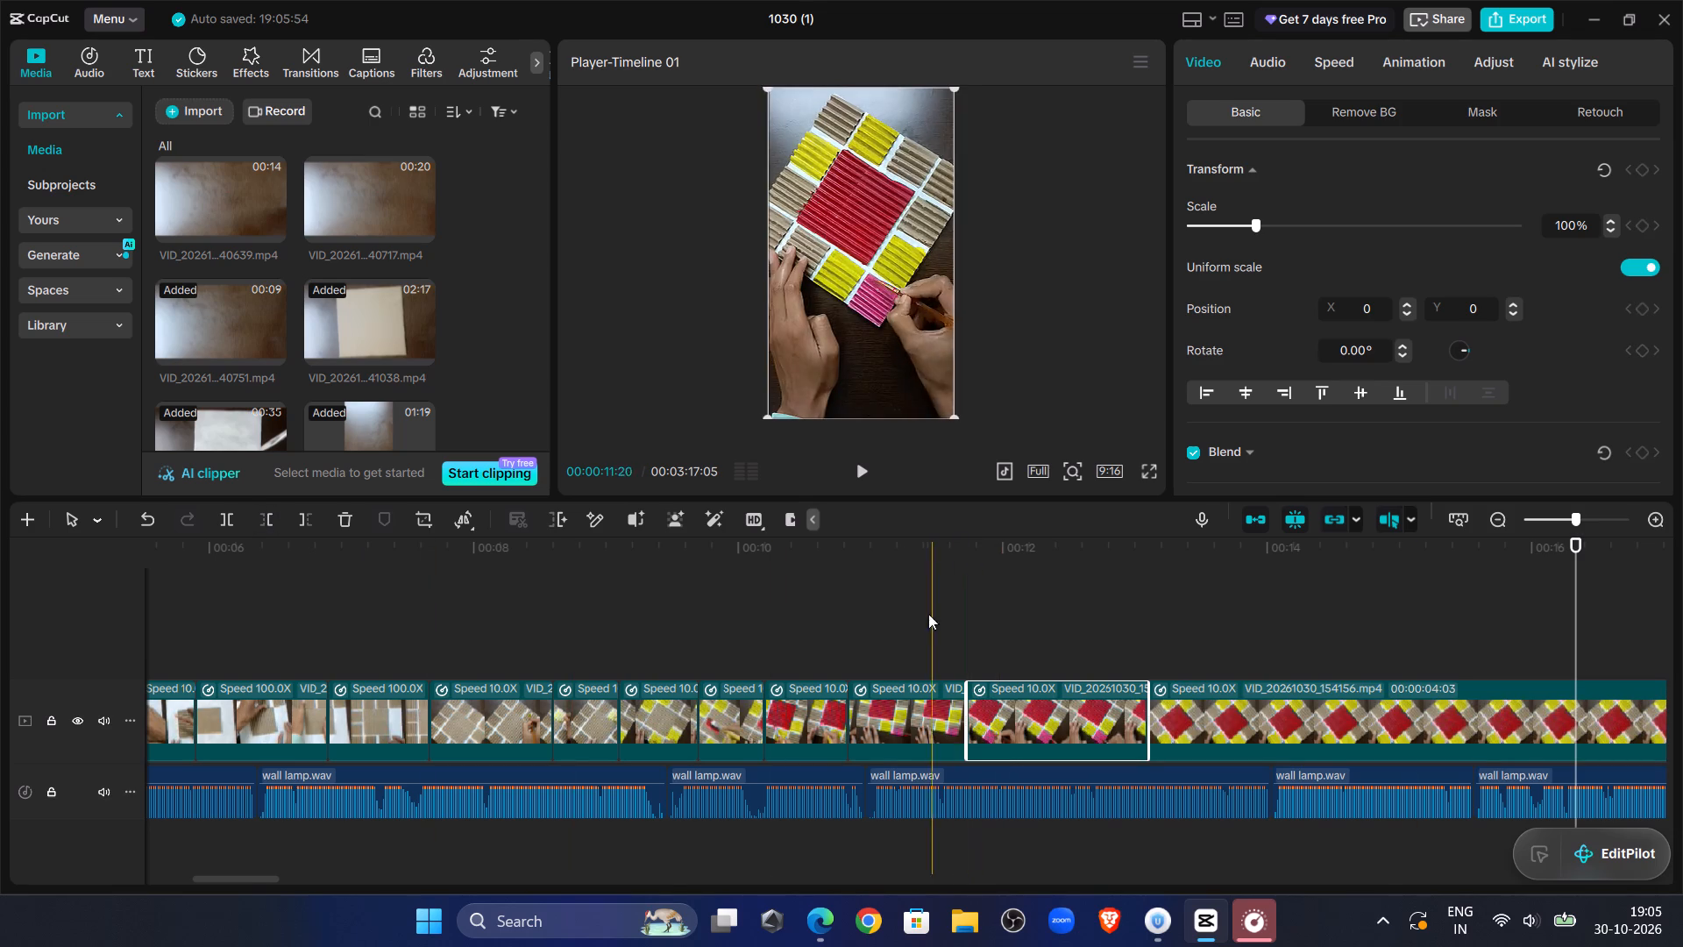
# Play back the pink-painting piece of VID_20261030_153449.mp4 and trim its end at 00:00:12:22.
pyautogui.click(954, 595)
pyautogui.click(857, 463)
pyautogui.click(857, 463)
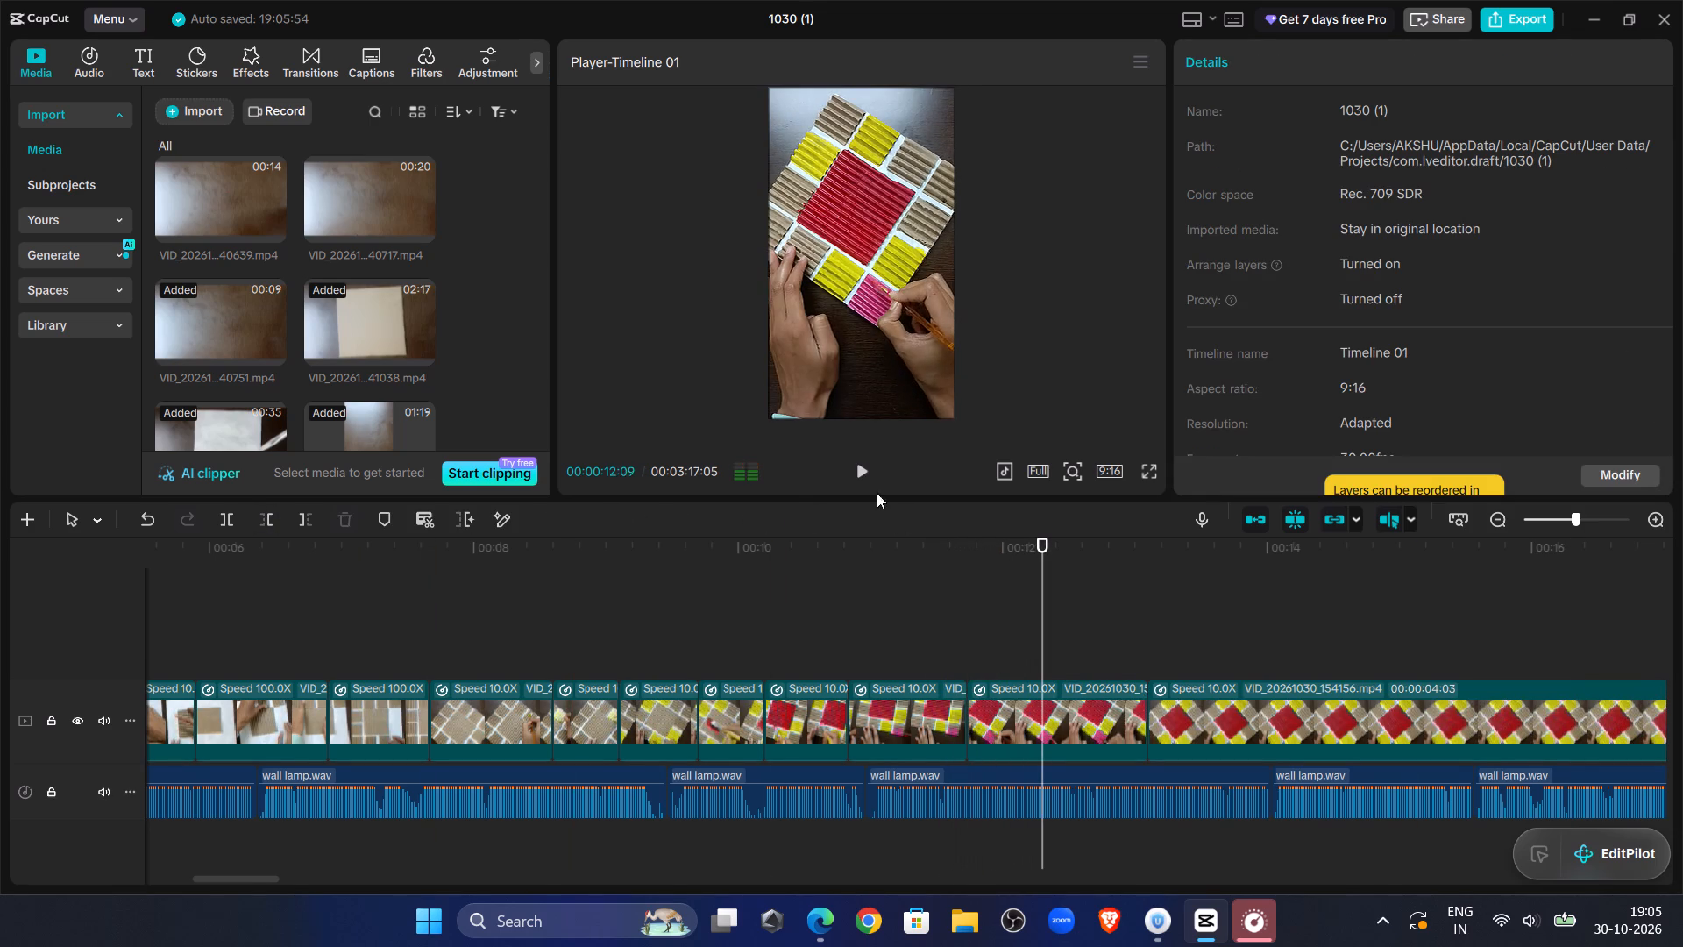
pyautogui.click(853, 475)
pyautogui.click(868, 479)
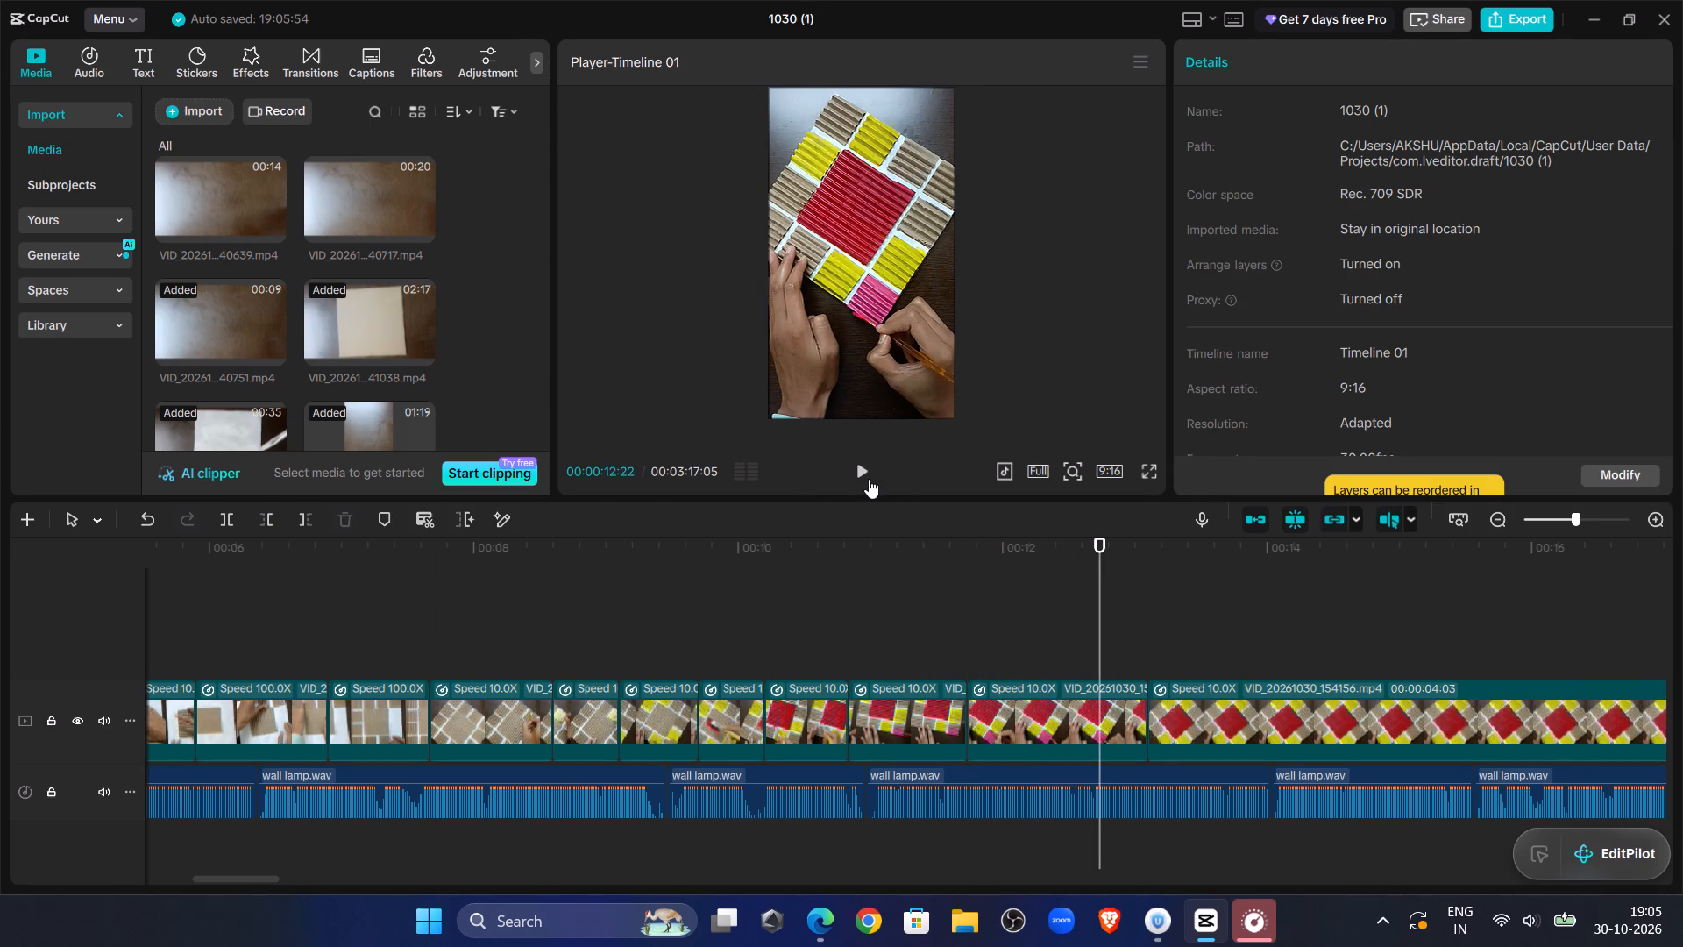
pyautogui.click(1095, 690)
pyautogui.click(303, 511)
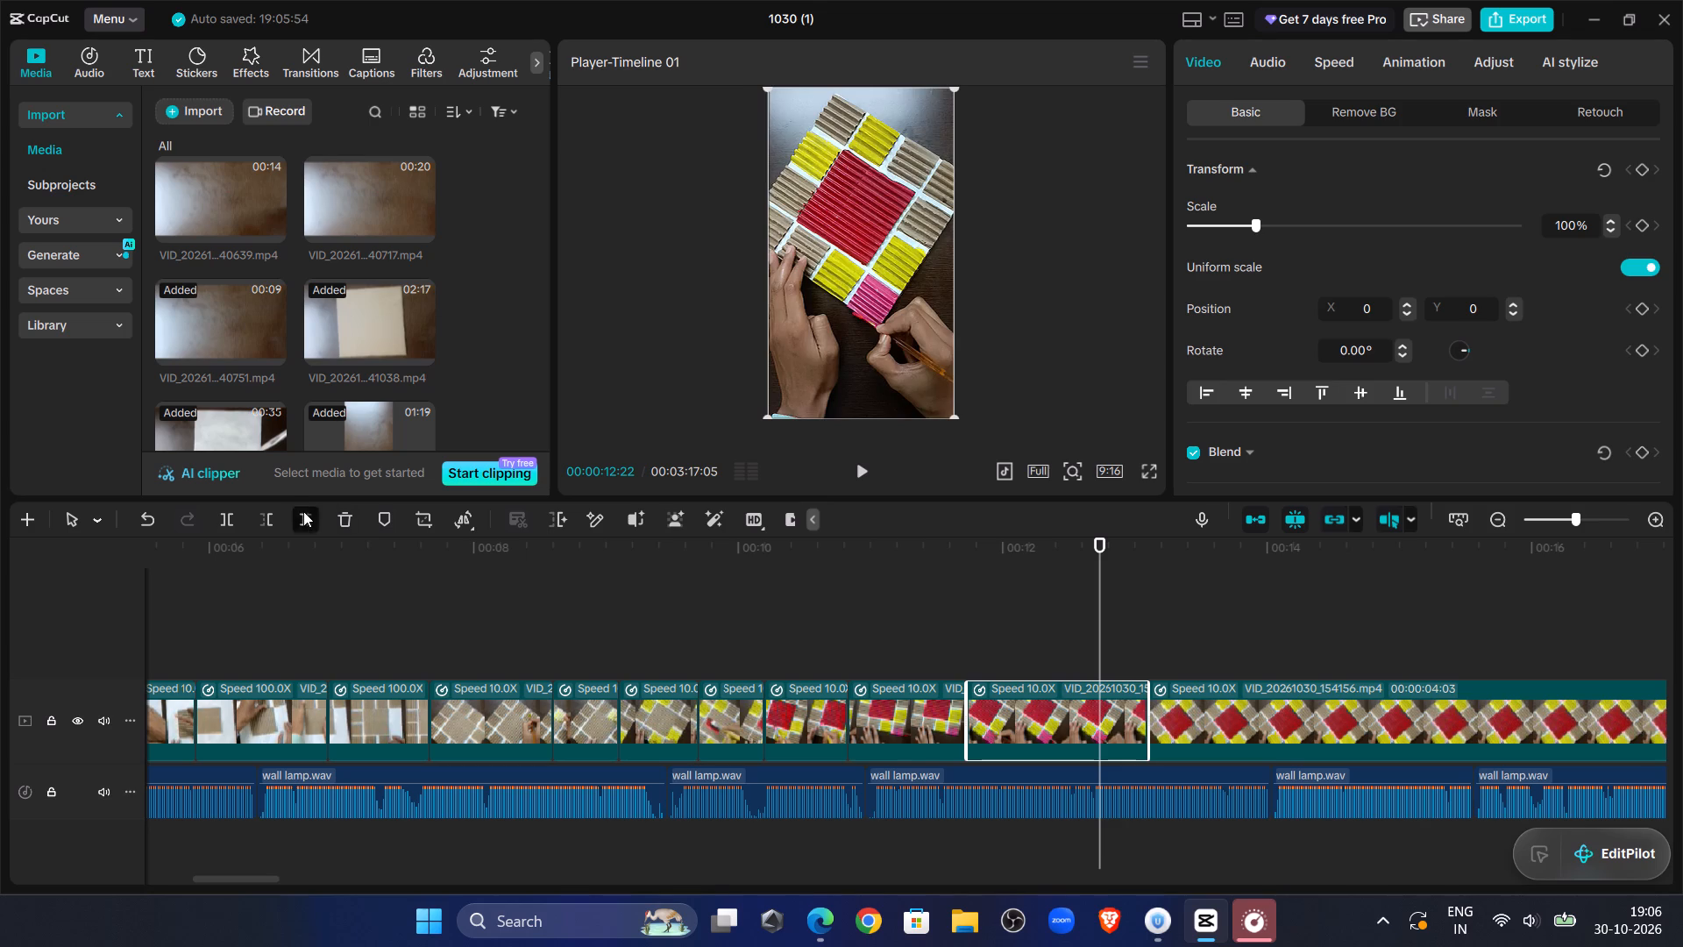
# Play back VID_20261030_154156.mp4, scrub into VID_20261030_154252.mp4 and trim that clip's start, cutting everything before about 00:00:21:26.
pyautogui.click(877, 475)
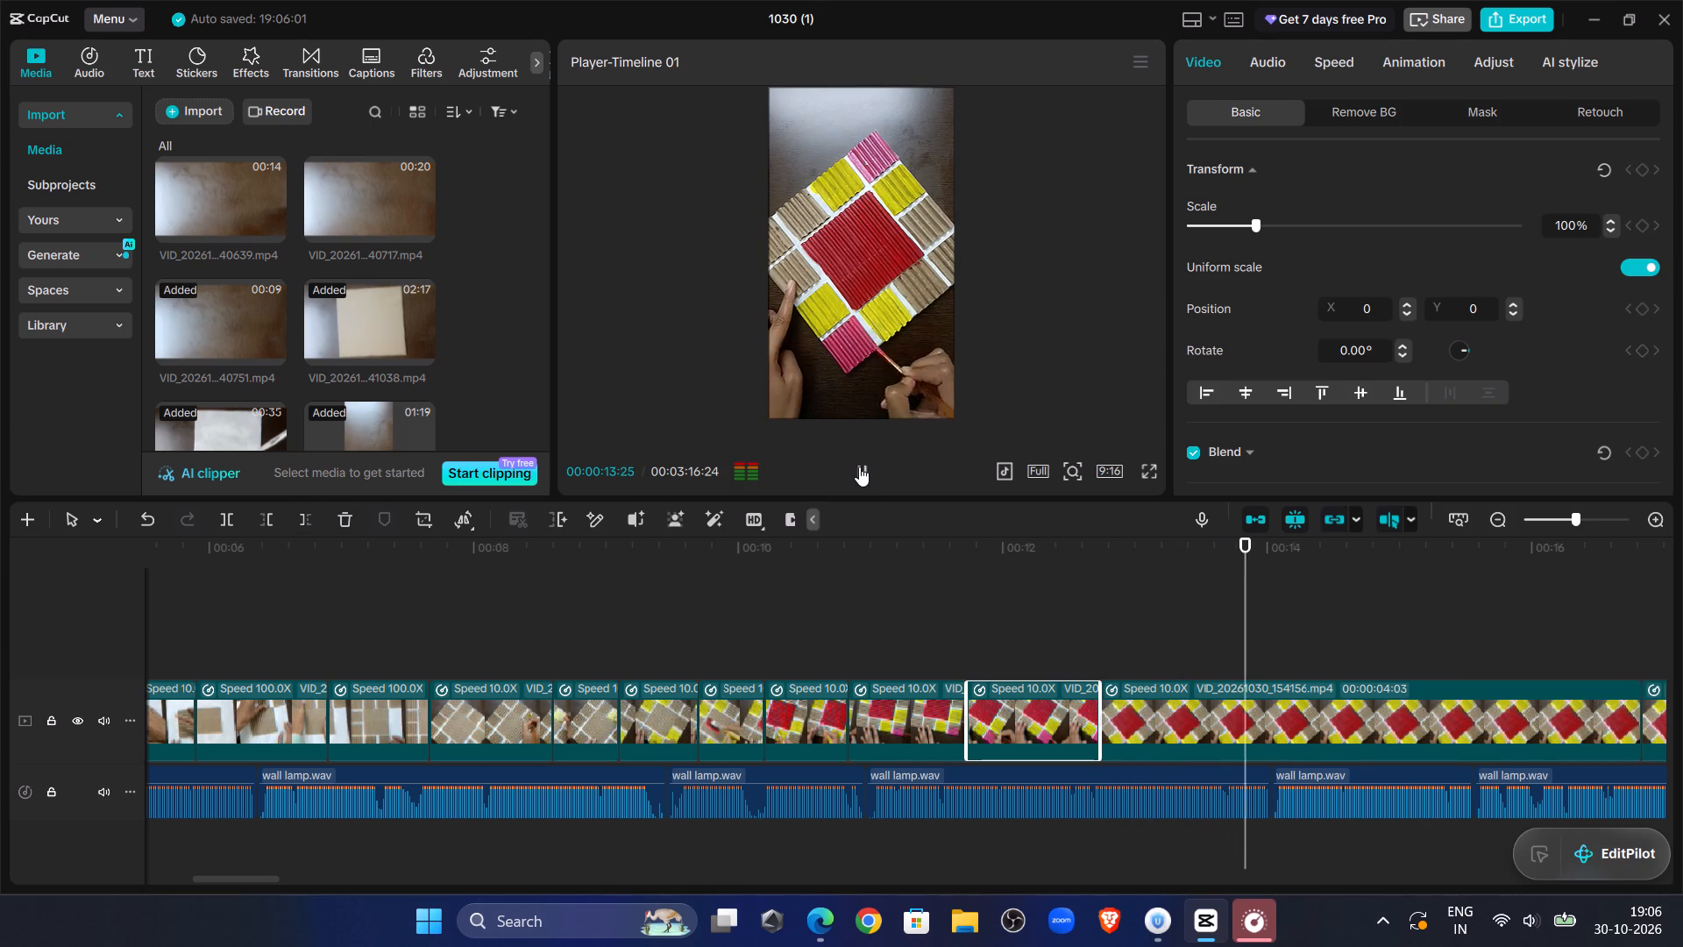
pyautogui.click(865, 473)
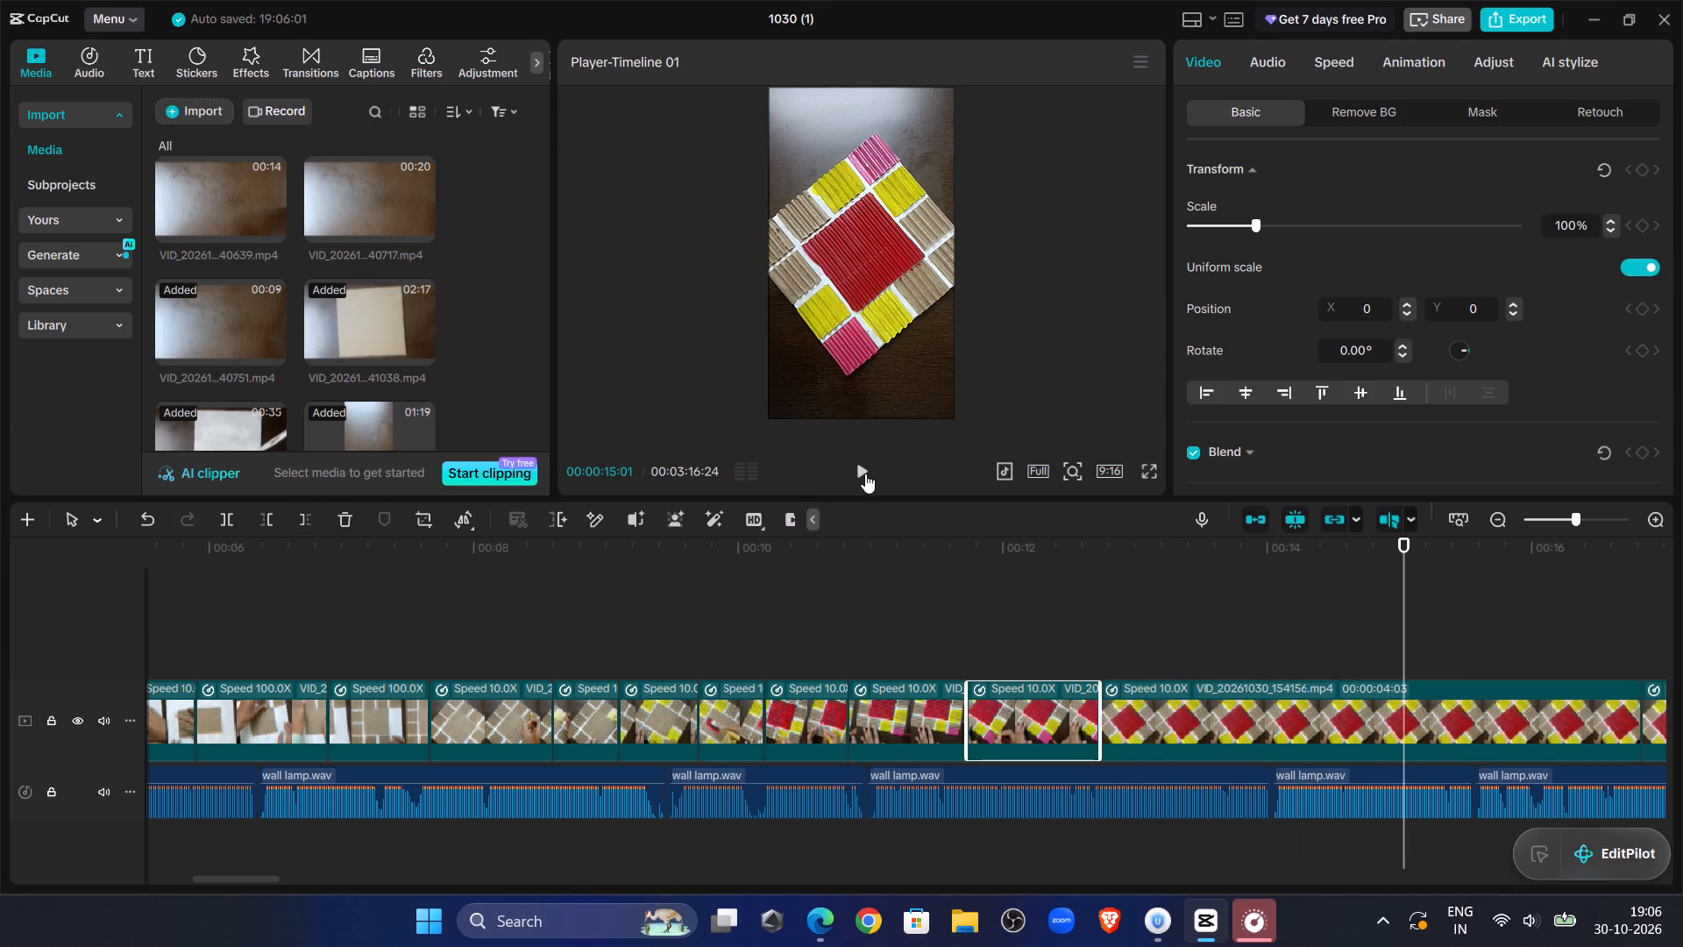
pyautogui.click(1143, 587)
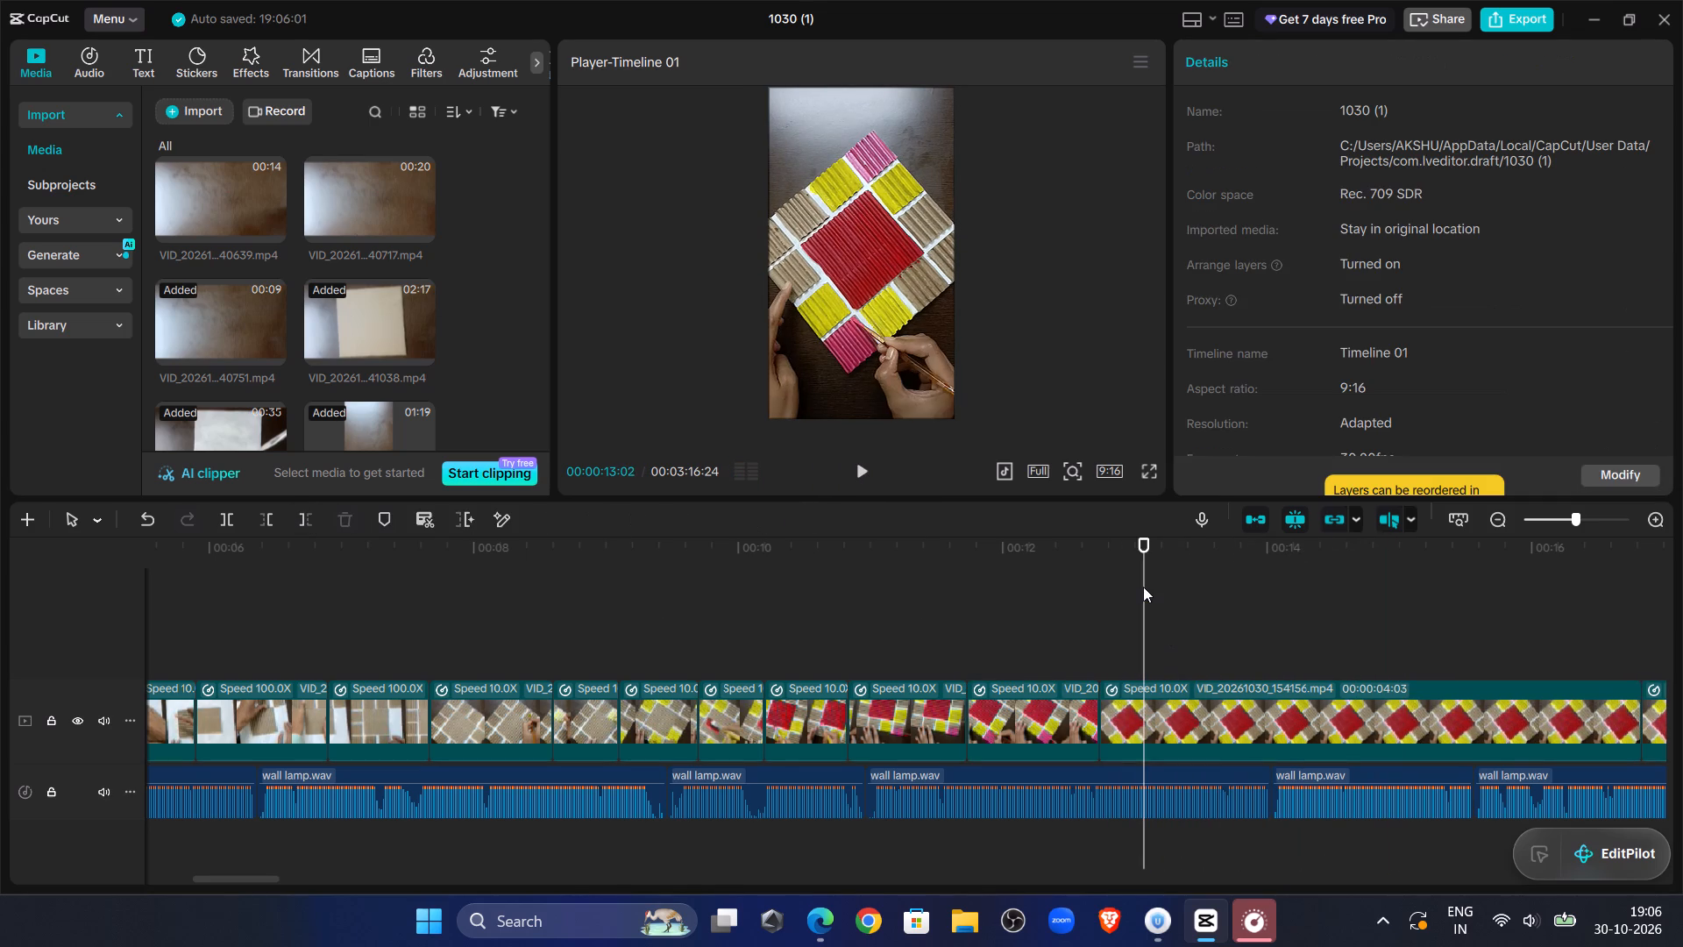
pyautogui.moveTo(1143, 587); pyautogui.dragTo(1474, 648)
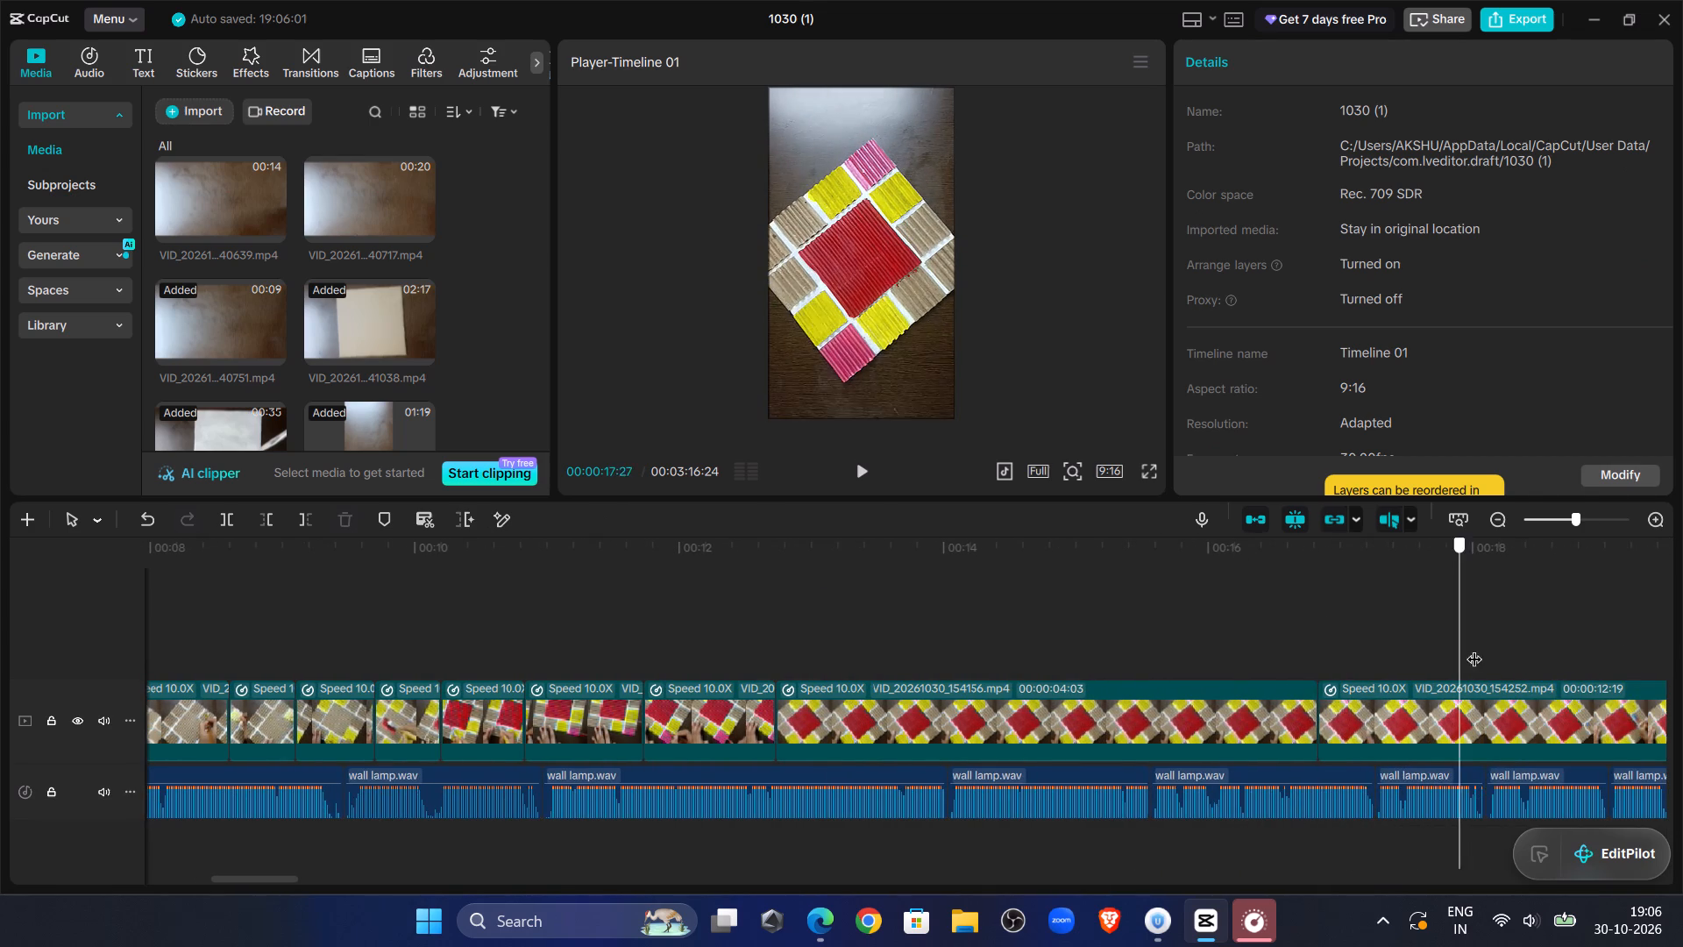
pyautogui.moveTo(1474, 648); pyautogui.dragTo(1574, 669)
pyautogui.click(1493, 738)
pyautogui.click(268, 519)
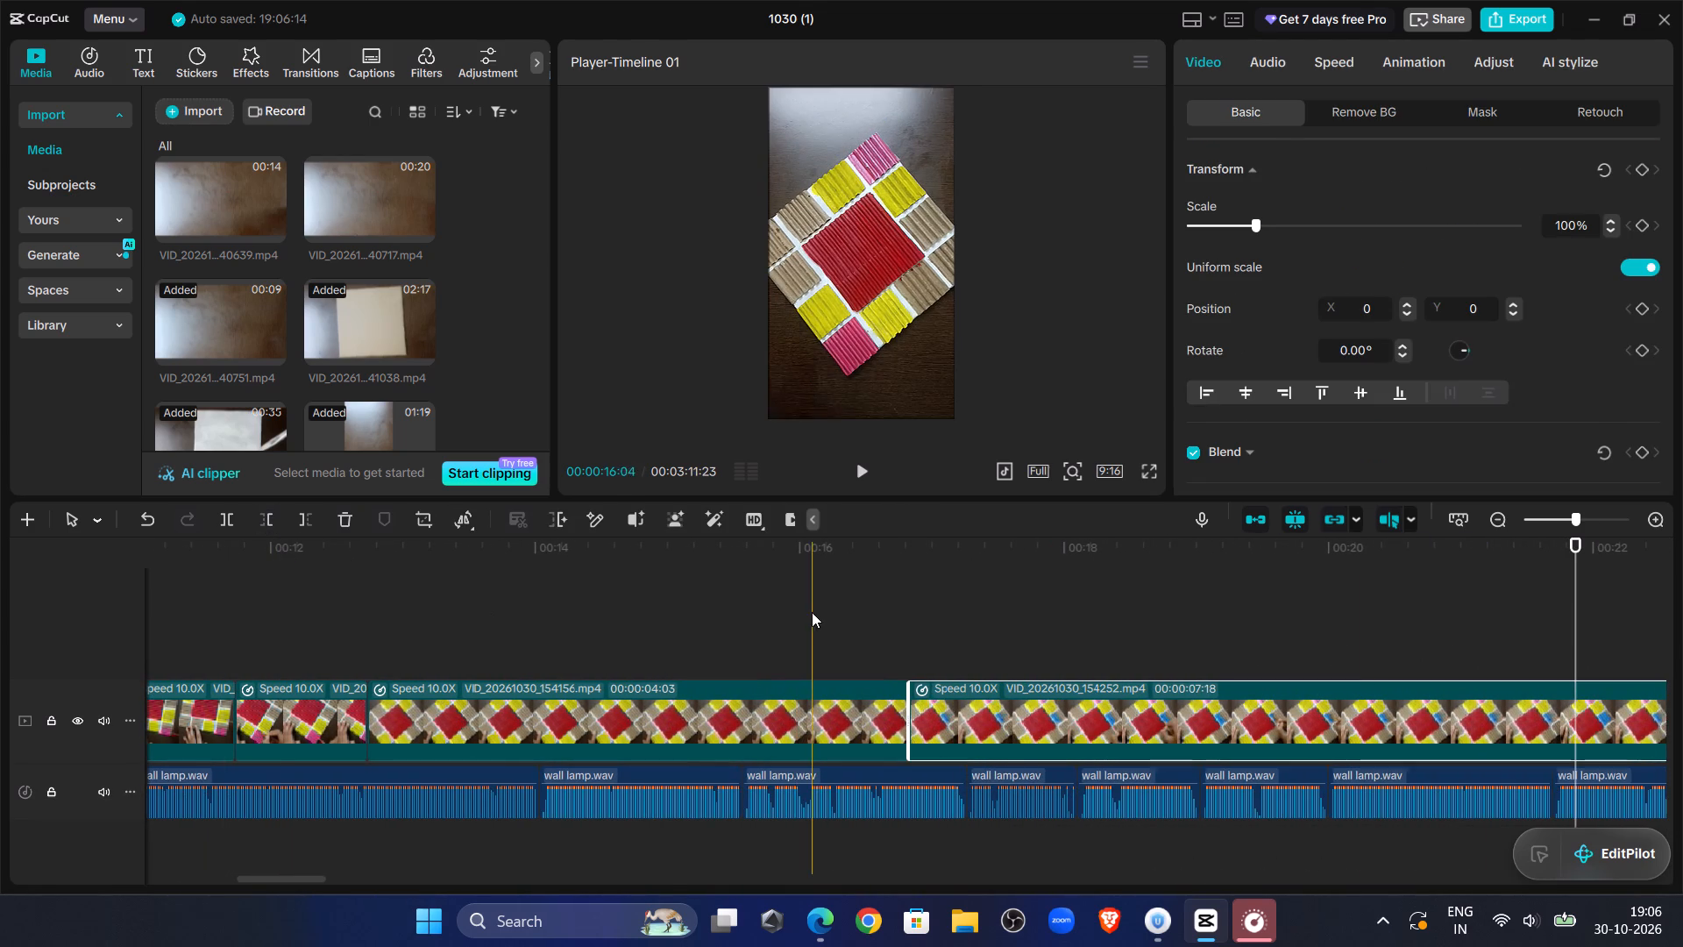
# Play back from about 00:00:10:00 against the narration and trim the end of VID_20261030_154156.mp4 at 00:00:14:00.
pyautogui.click(812, 612)
pyautogui.click(856, 483)
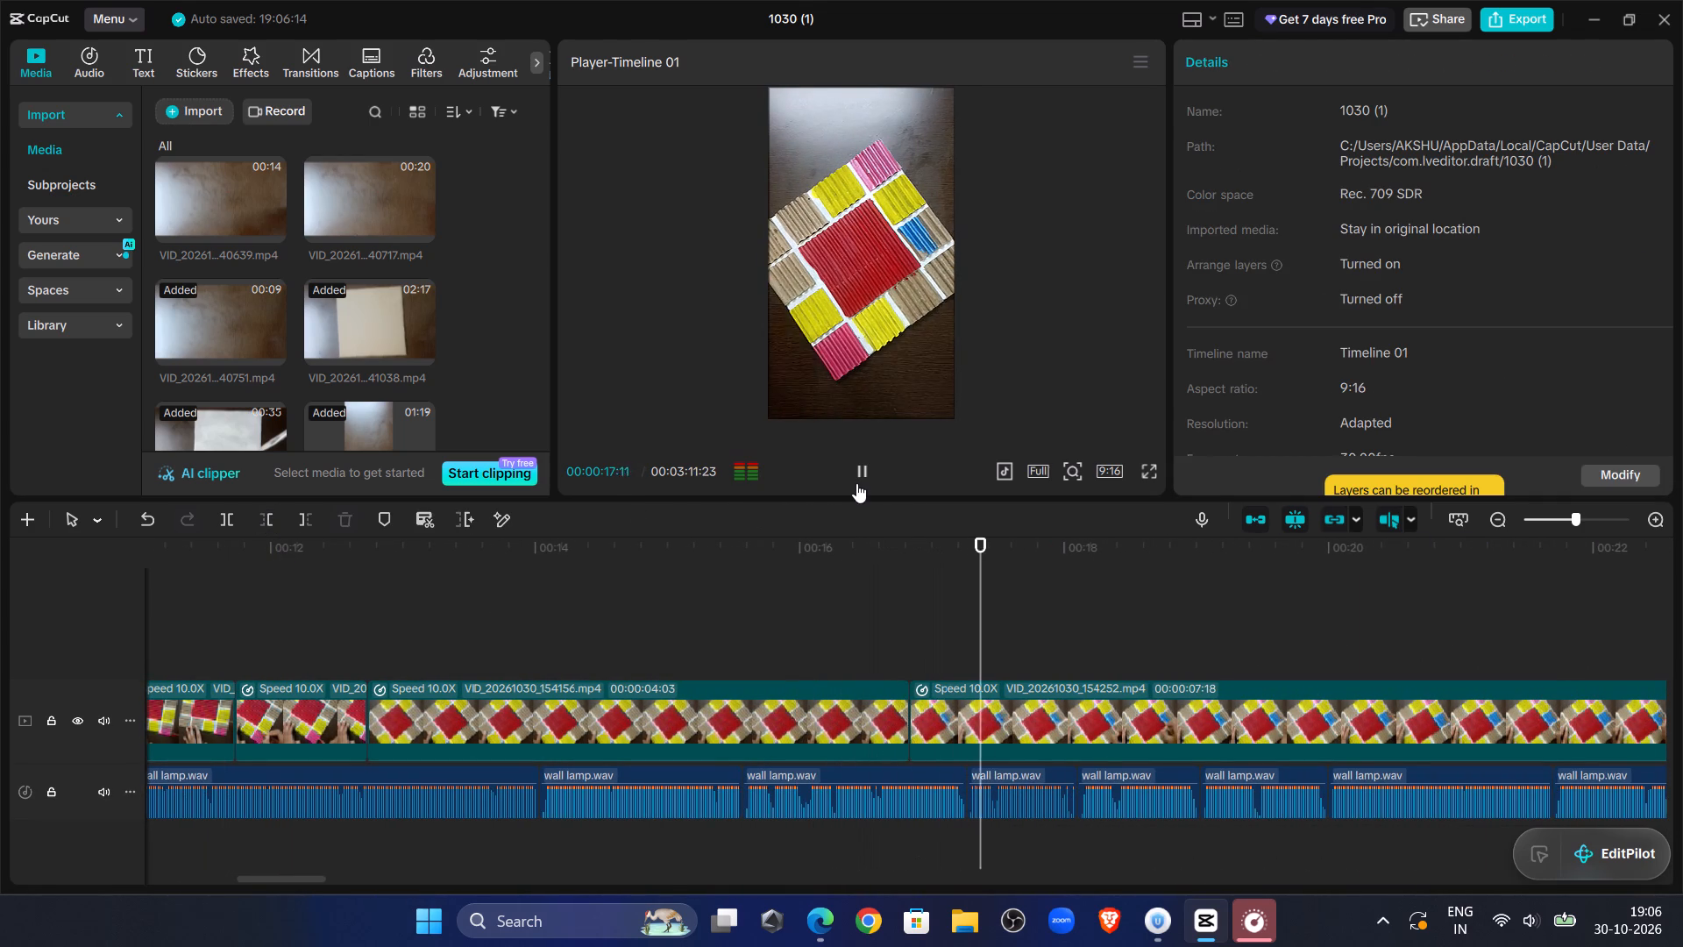
pyautogui.click(856, 483)
pyautogui.click(629, 588)
pyautogui.moveTo(629, 588); pyautogui.dragTo(148, 580)
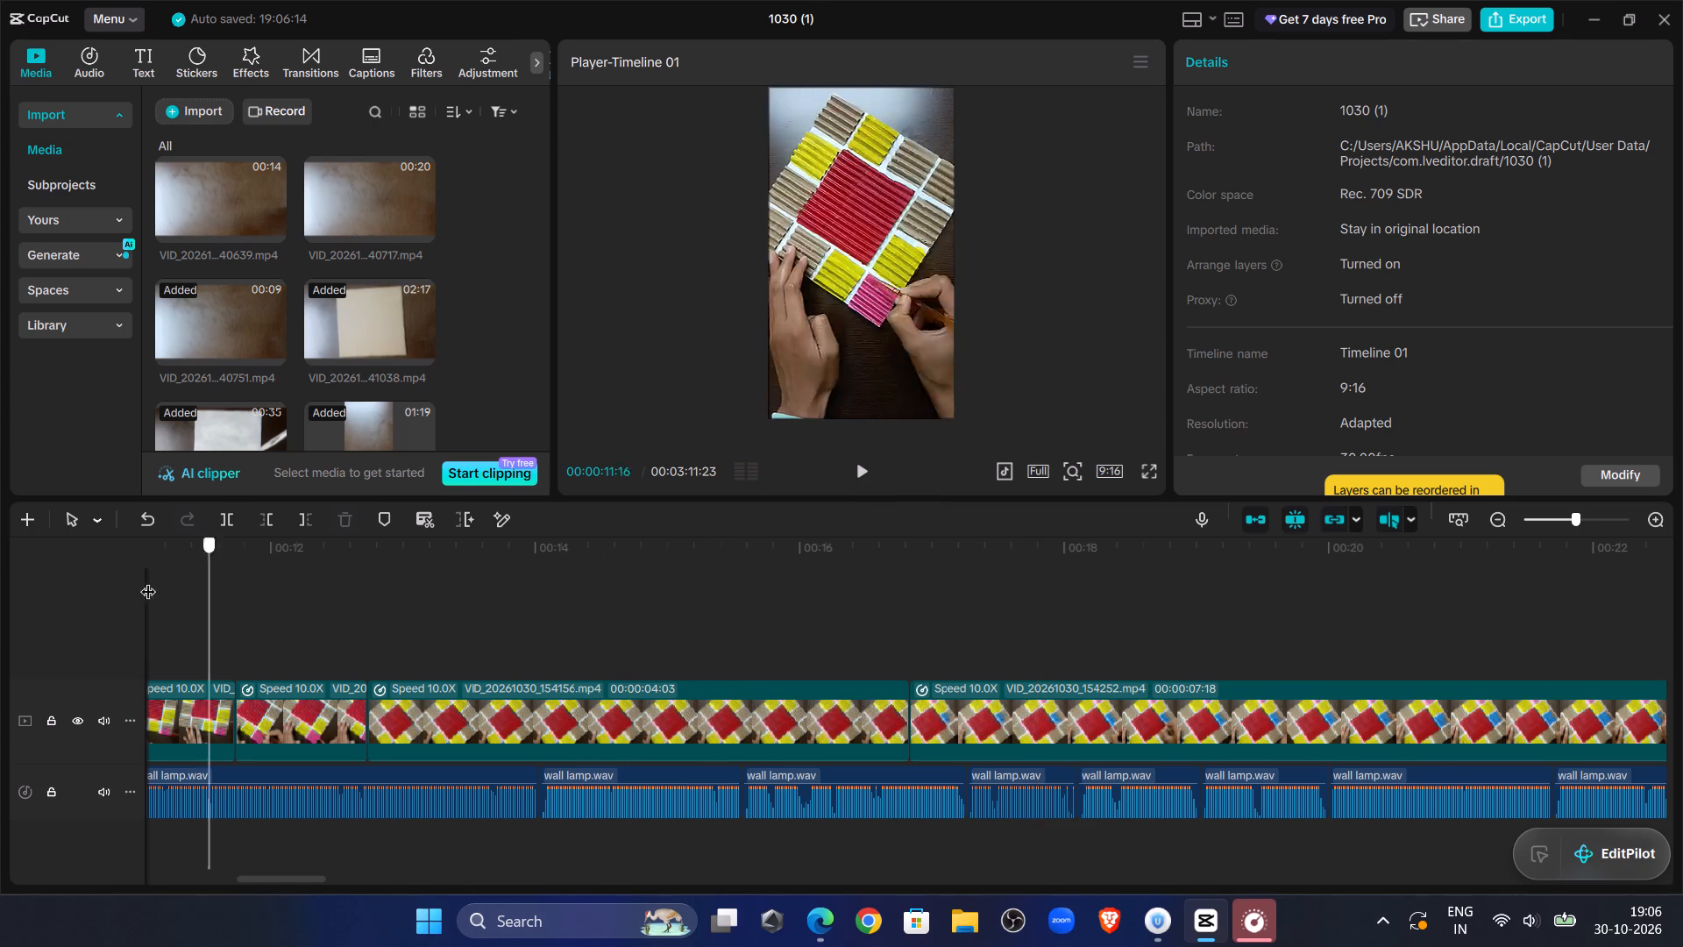
pyautogui.moveTo(148, 580); pyautogui.dragTo(628, 639)
pyautogui.click(846, 460)
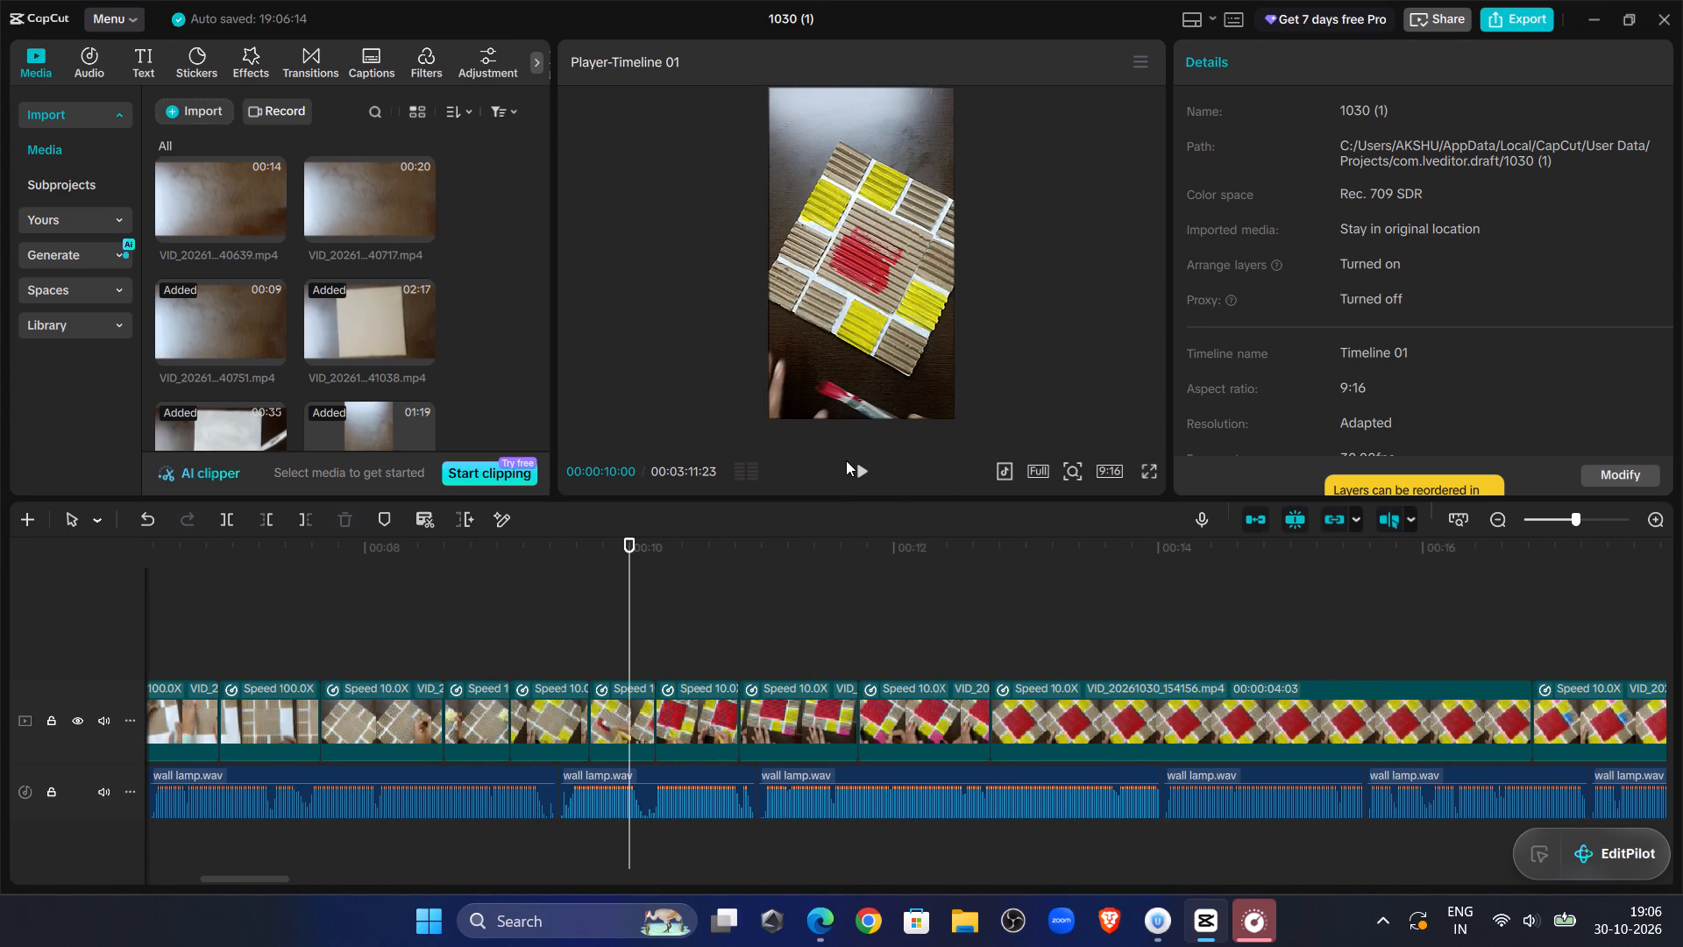
pyautogui.click(872, 480)
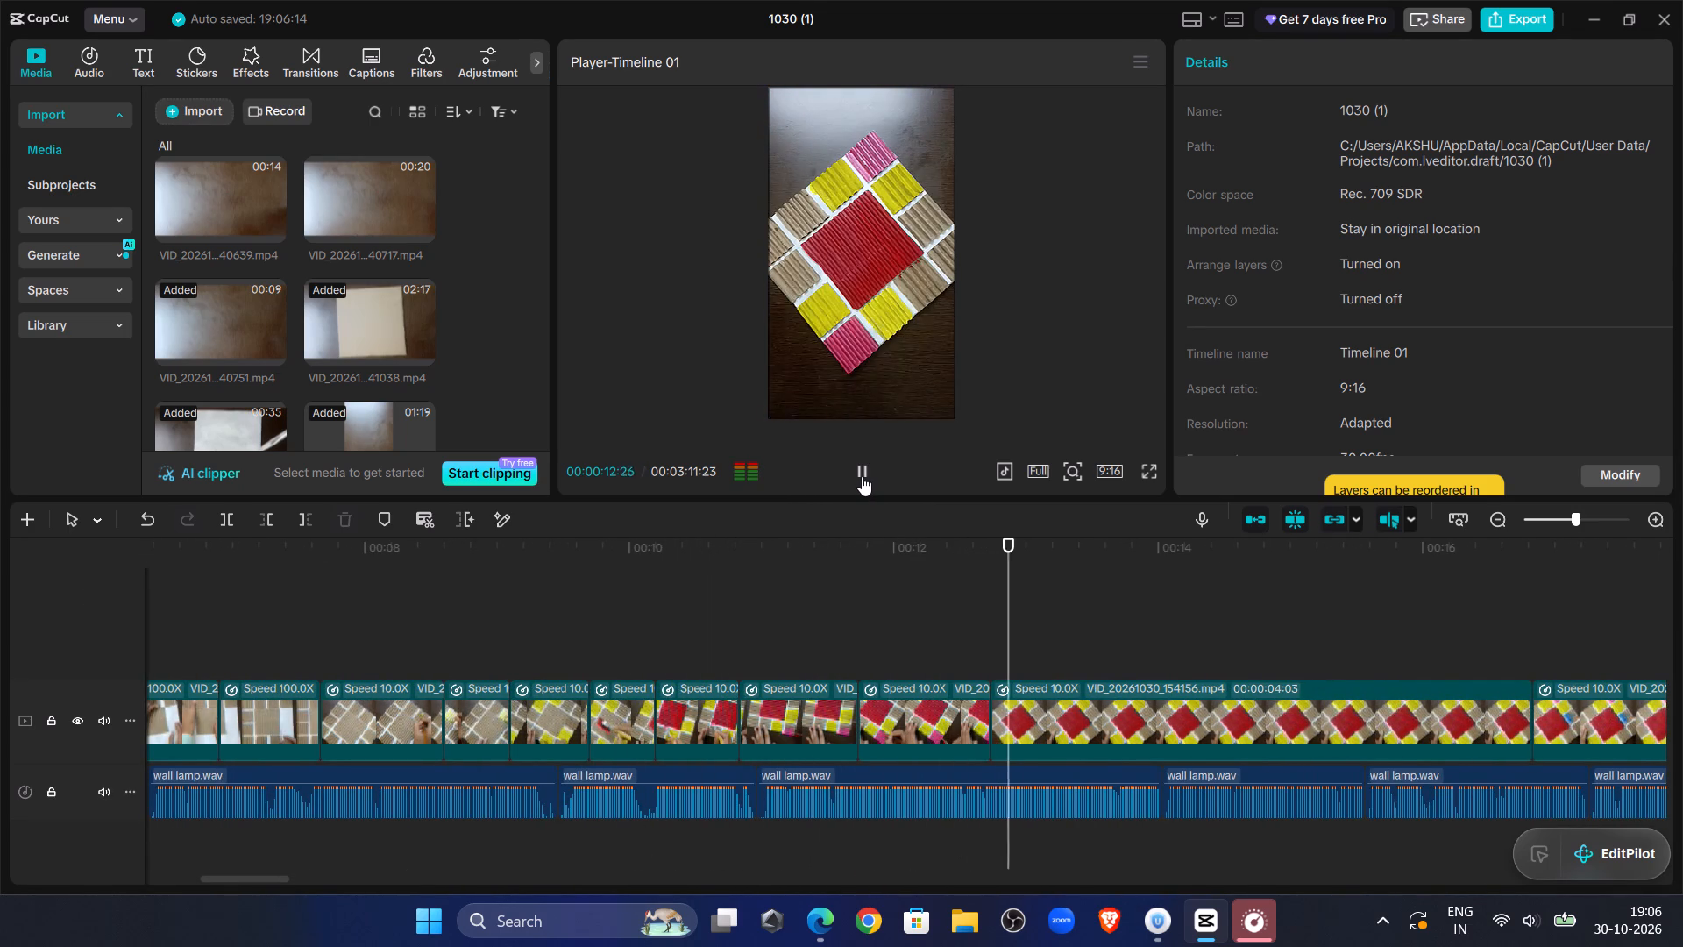
pyautogui.click(862, 476)
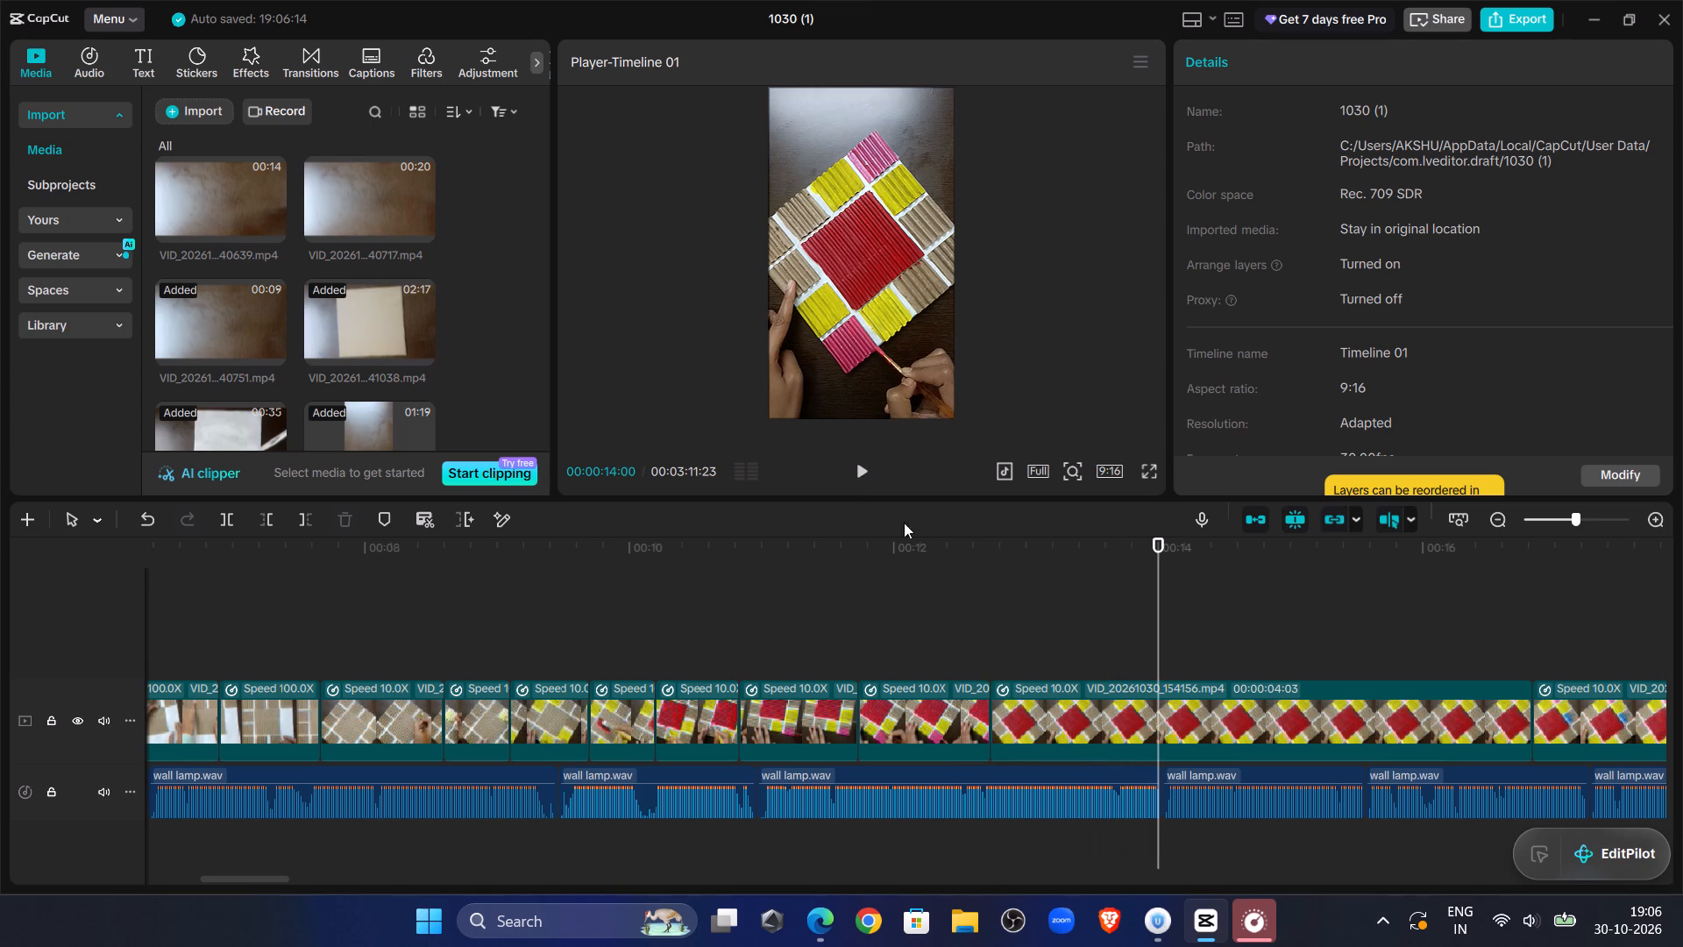
pyautogui.click(1189, 716)
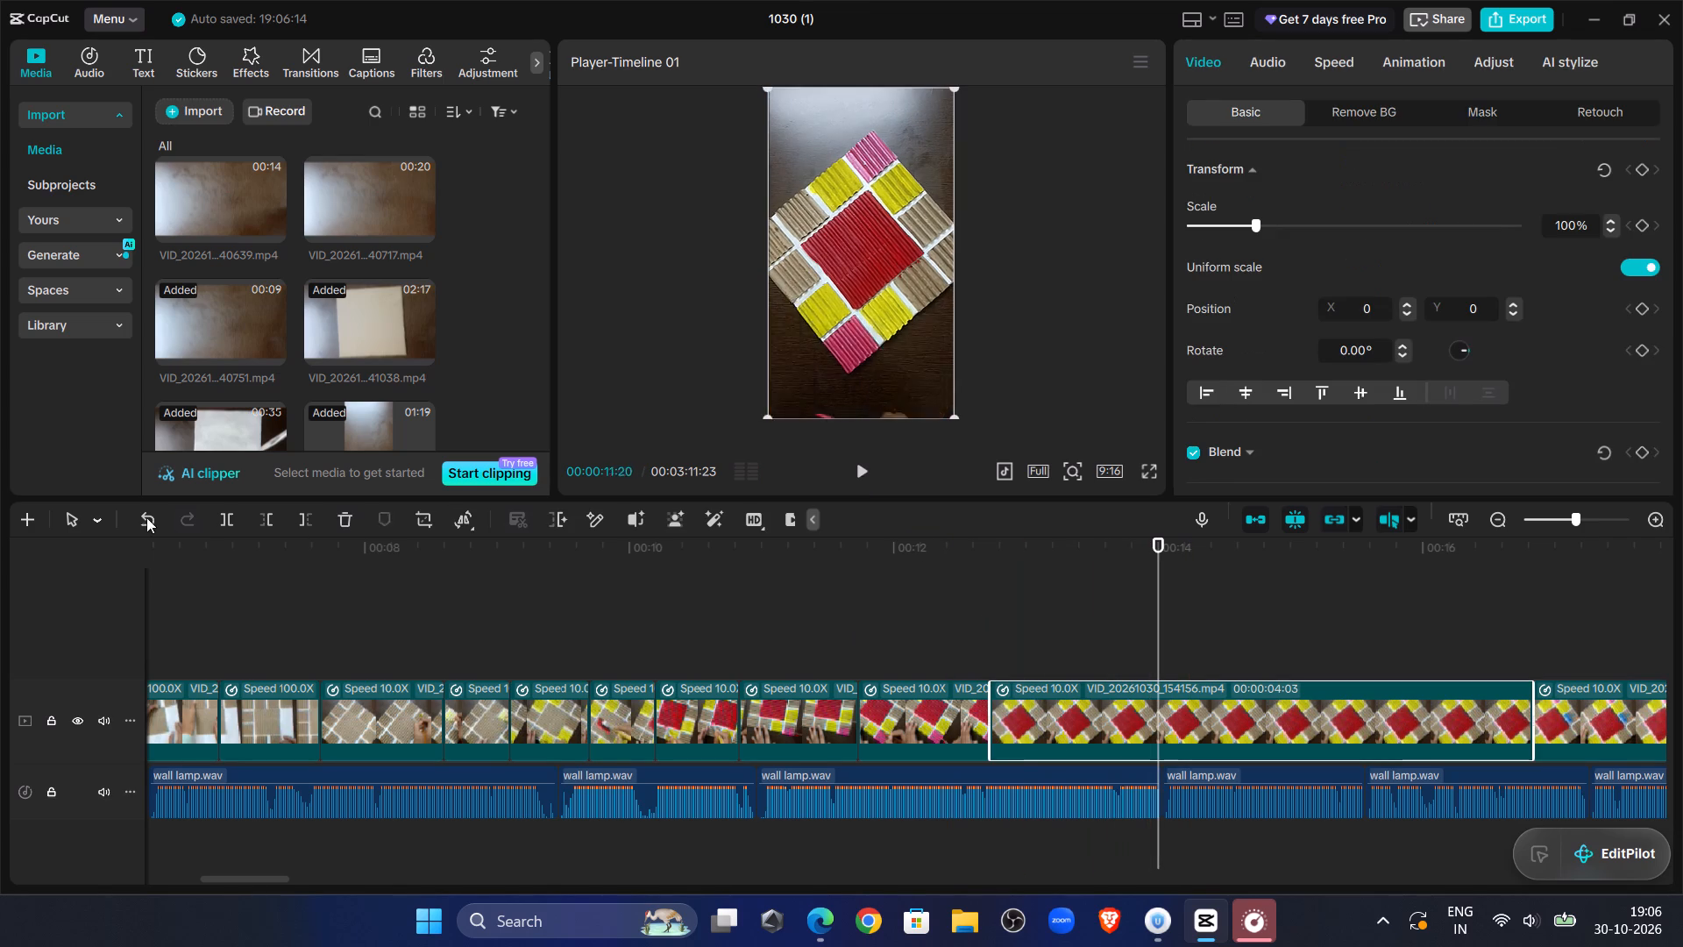
pyautogui.click(309, 515)
# Replay from about 00:00:11:00 and trim the start of VID_20261030_154156.mp4, cutting everything before about 00:00:13:16.
pyautogui.click(810, 596)
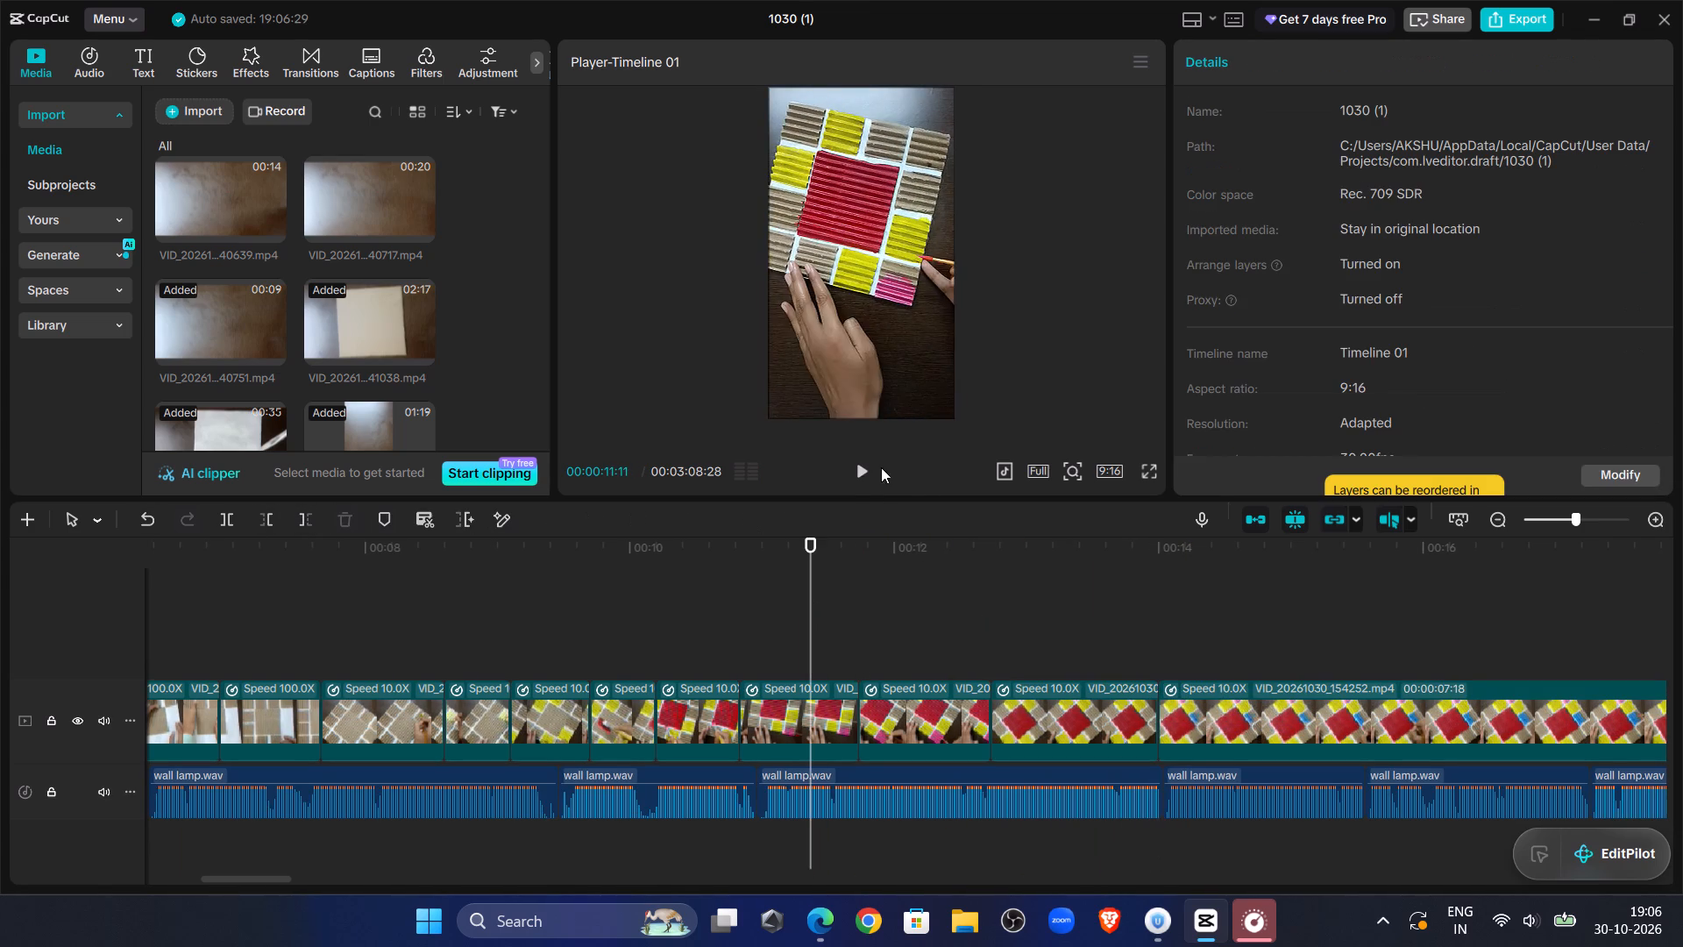
pyautogui.click(862, 464)
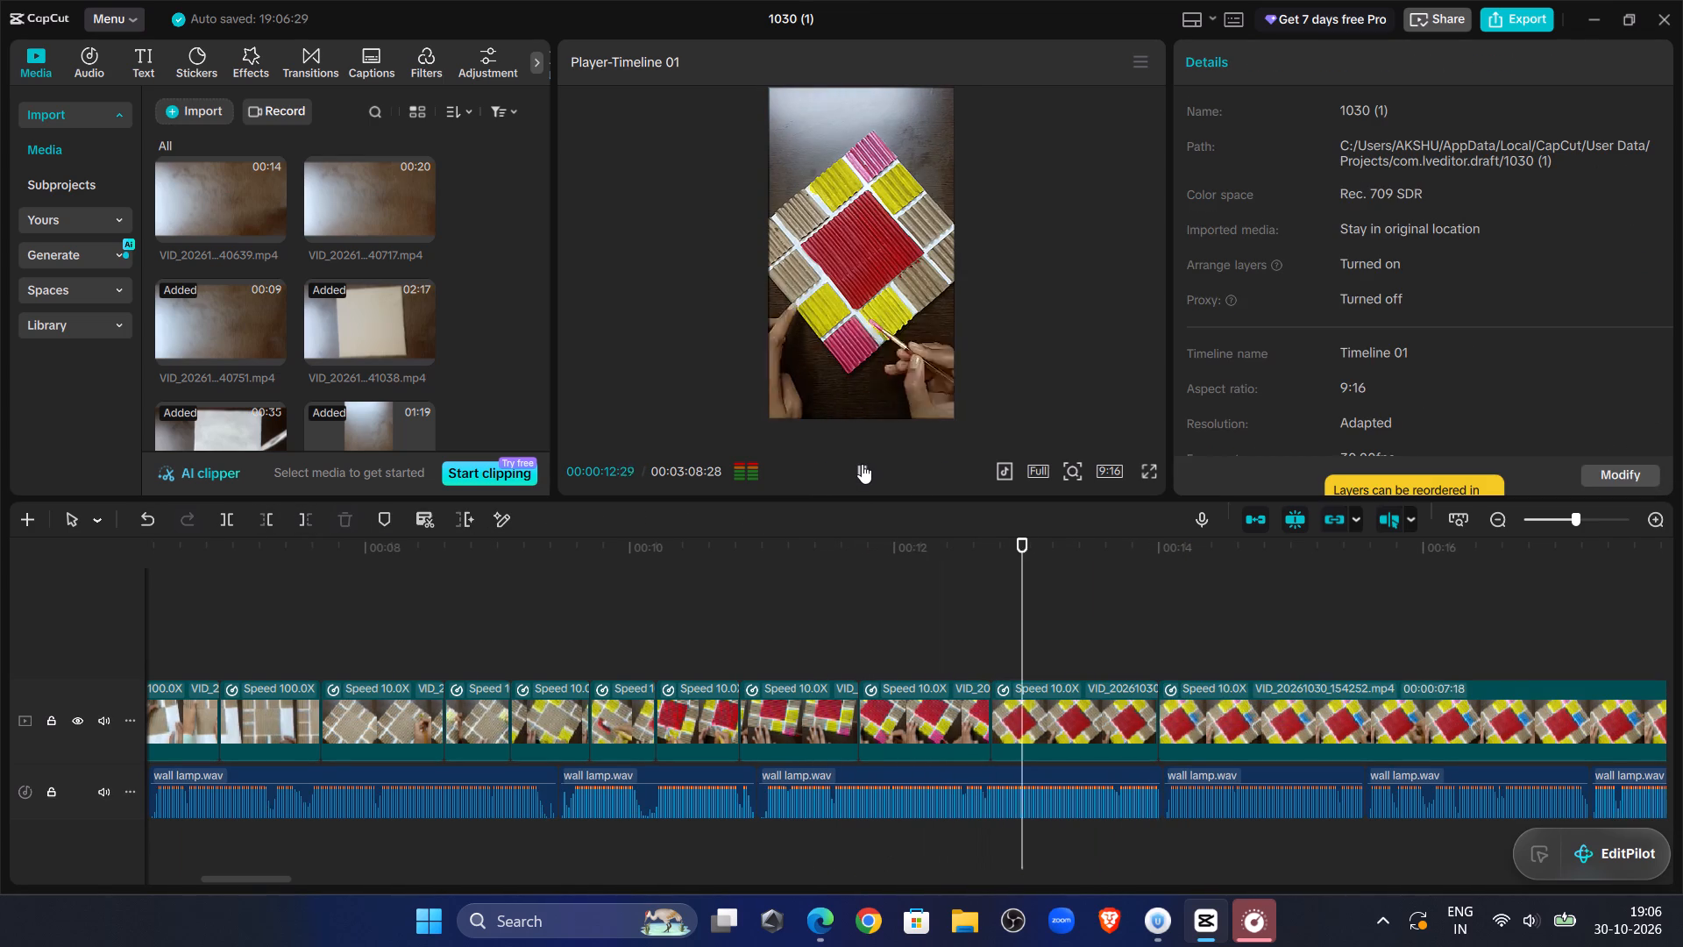
pyautogui.click(862, 464)
pyautogui.click(756, 616)
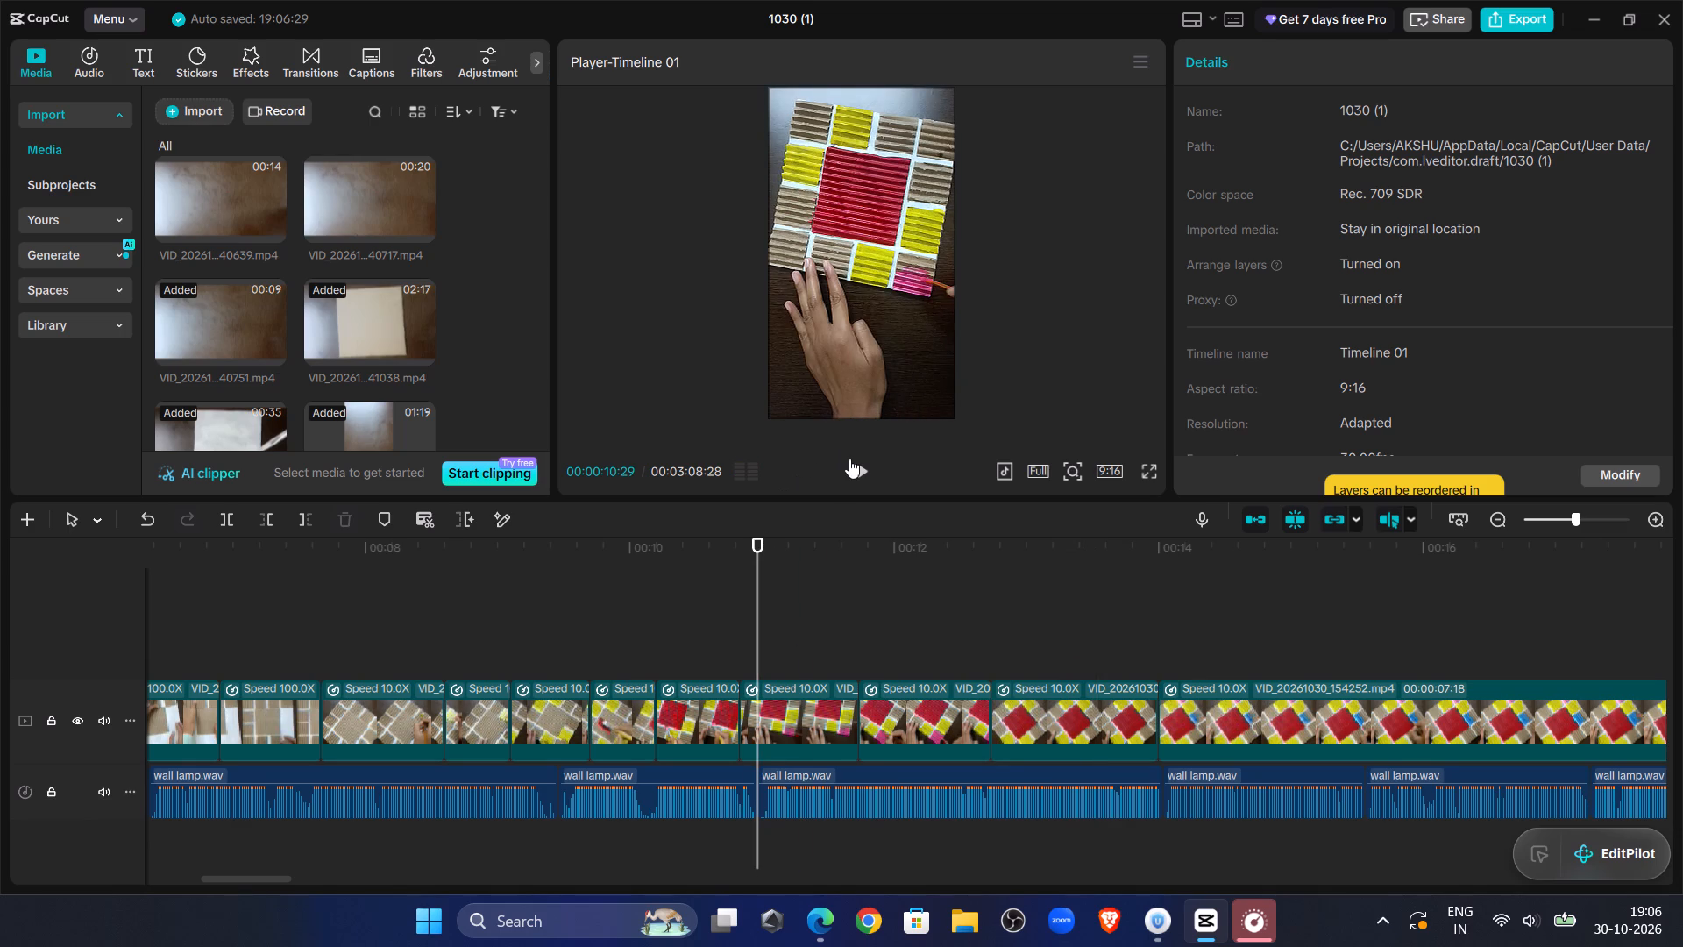
pyautogui.click(856, 463)
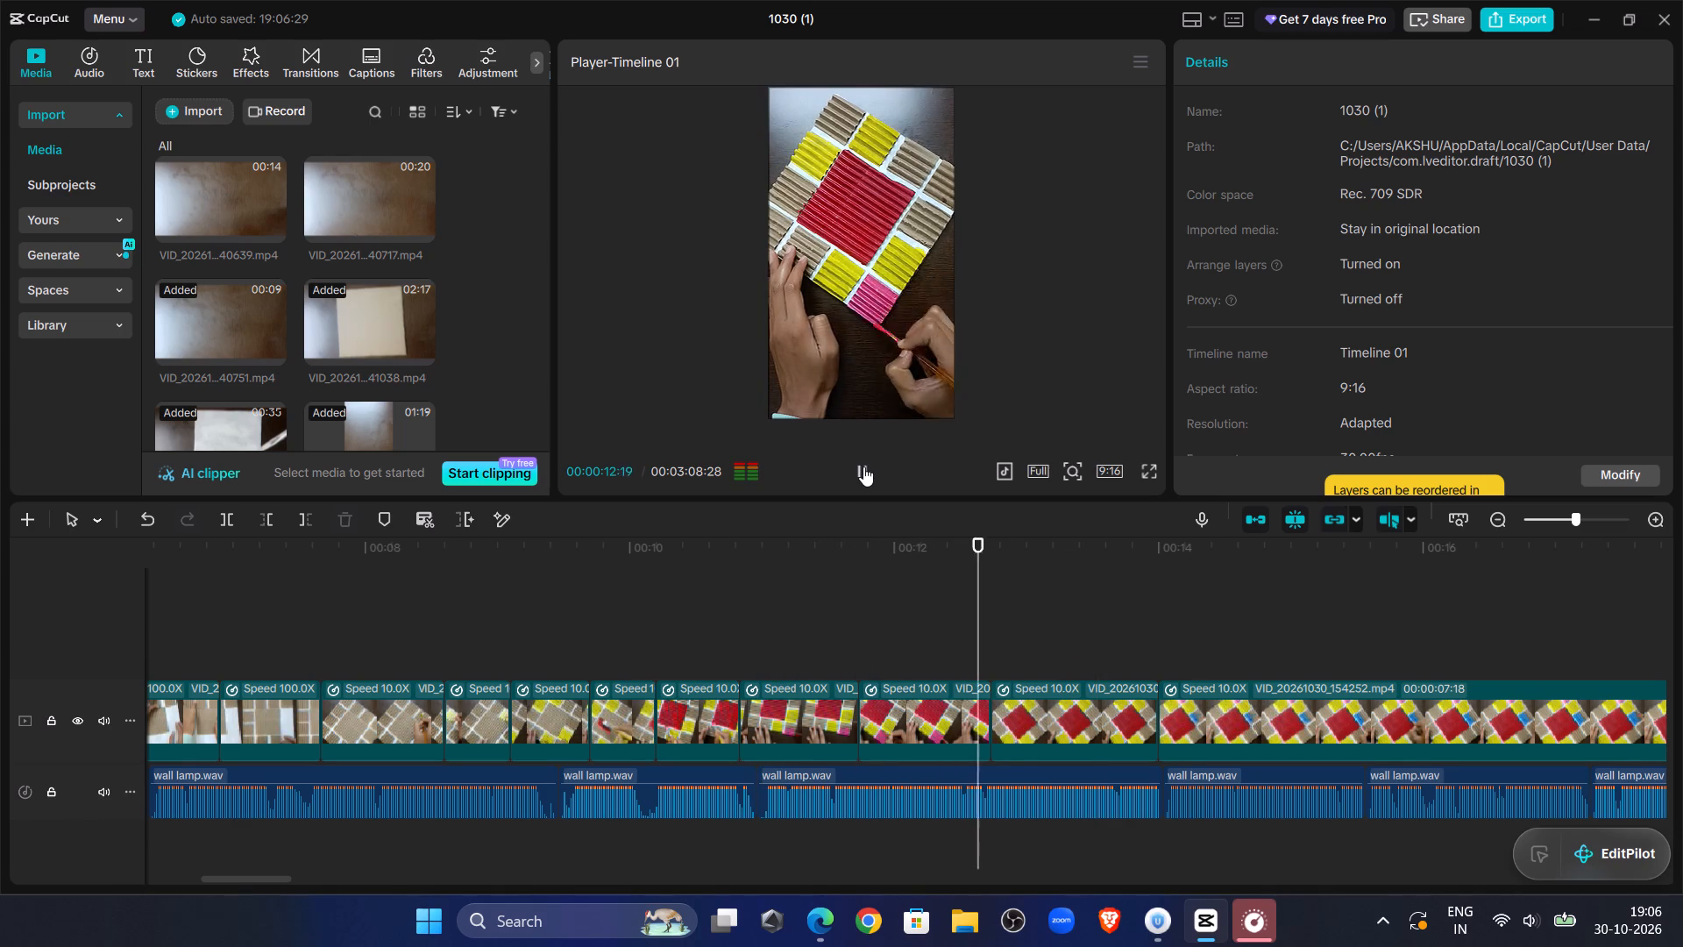
pyautogui.click(863, 466)
pyautogui.click(1110, 705)
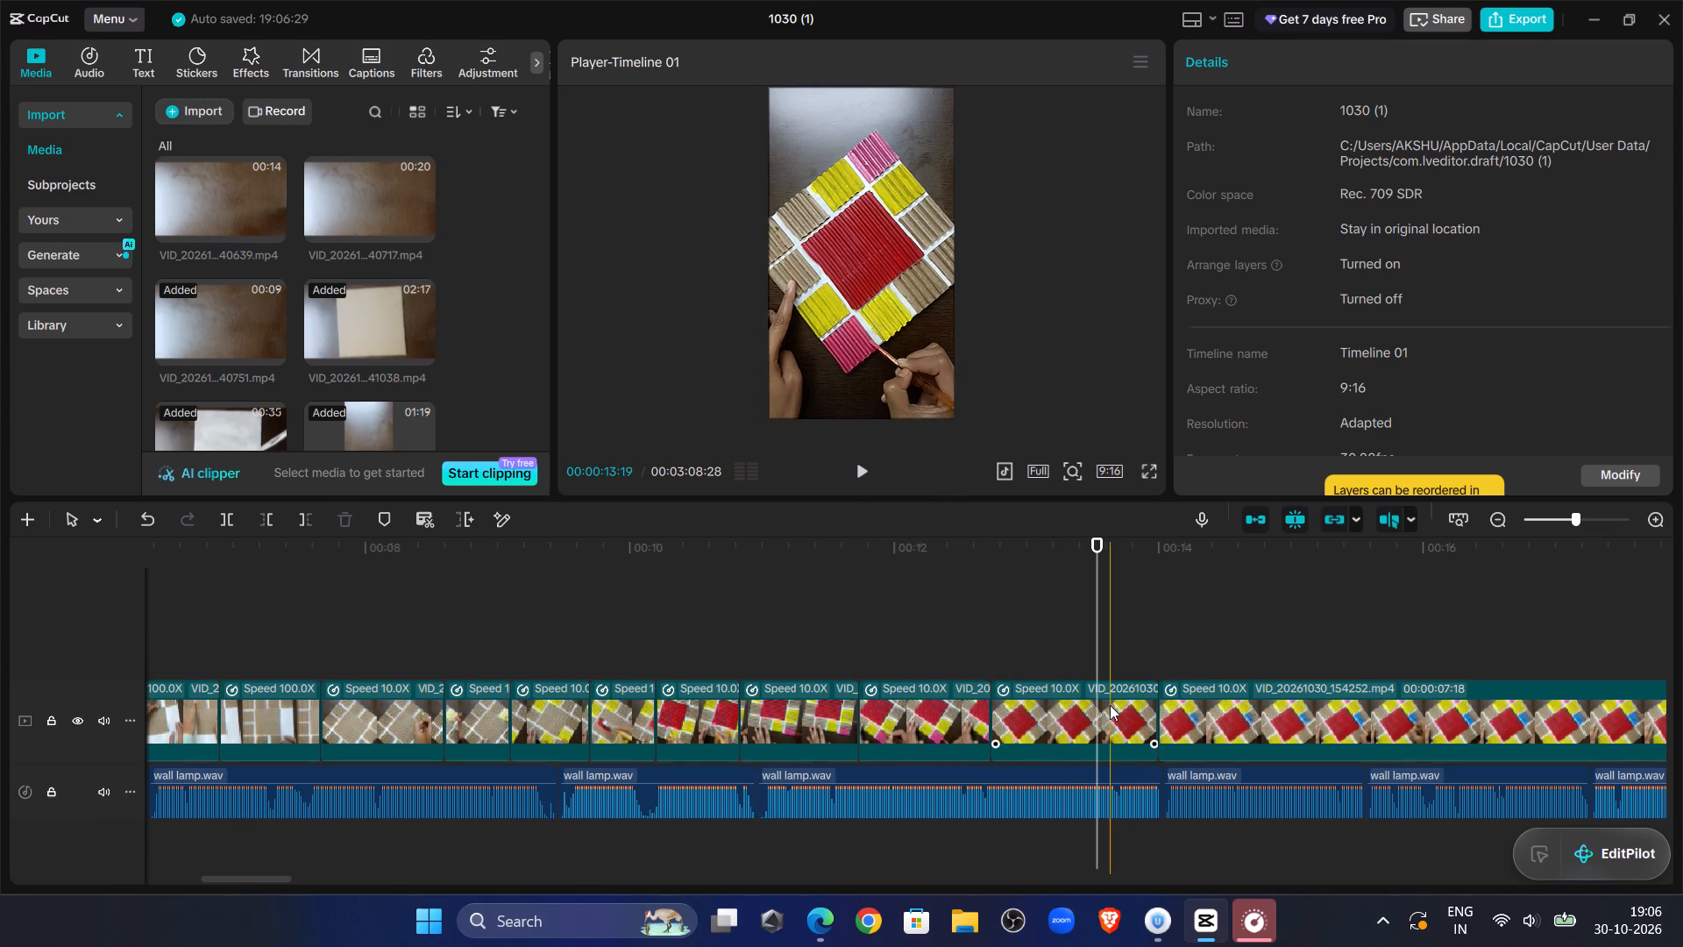
pyautogui.click(273, 521)
# Play back the cut from VID_20261030_154156.mp4 into VID_20261030_154252.mp4 and split VID_20261030_154252.mp4 at about 00:00:13:15.
pyautogui.click(873, 596)
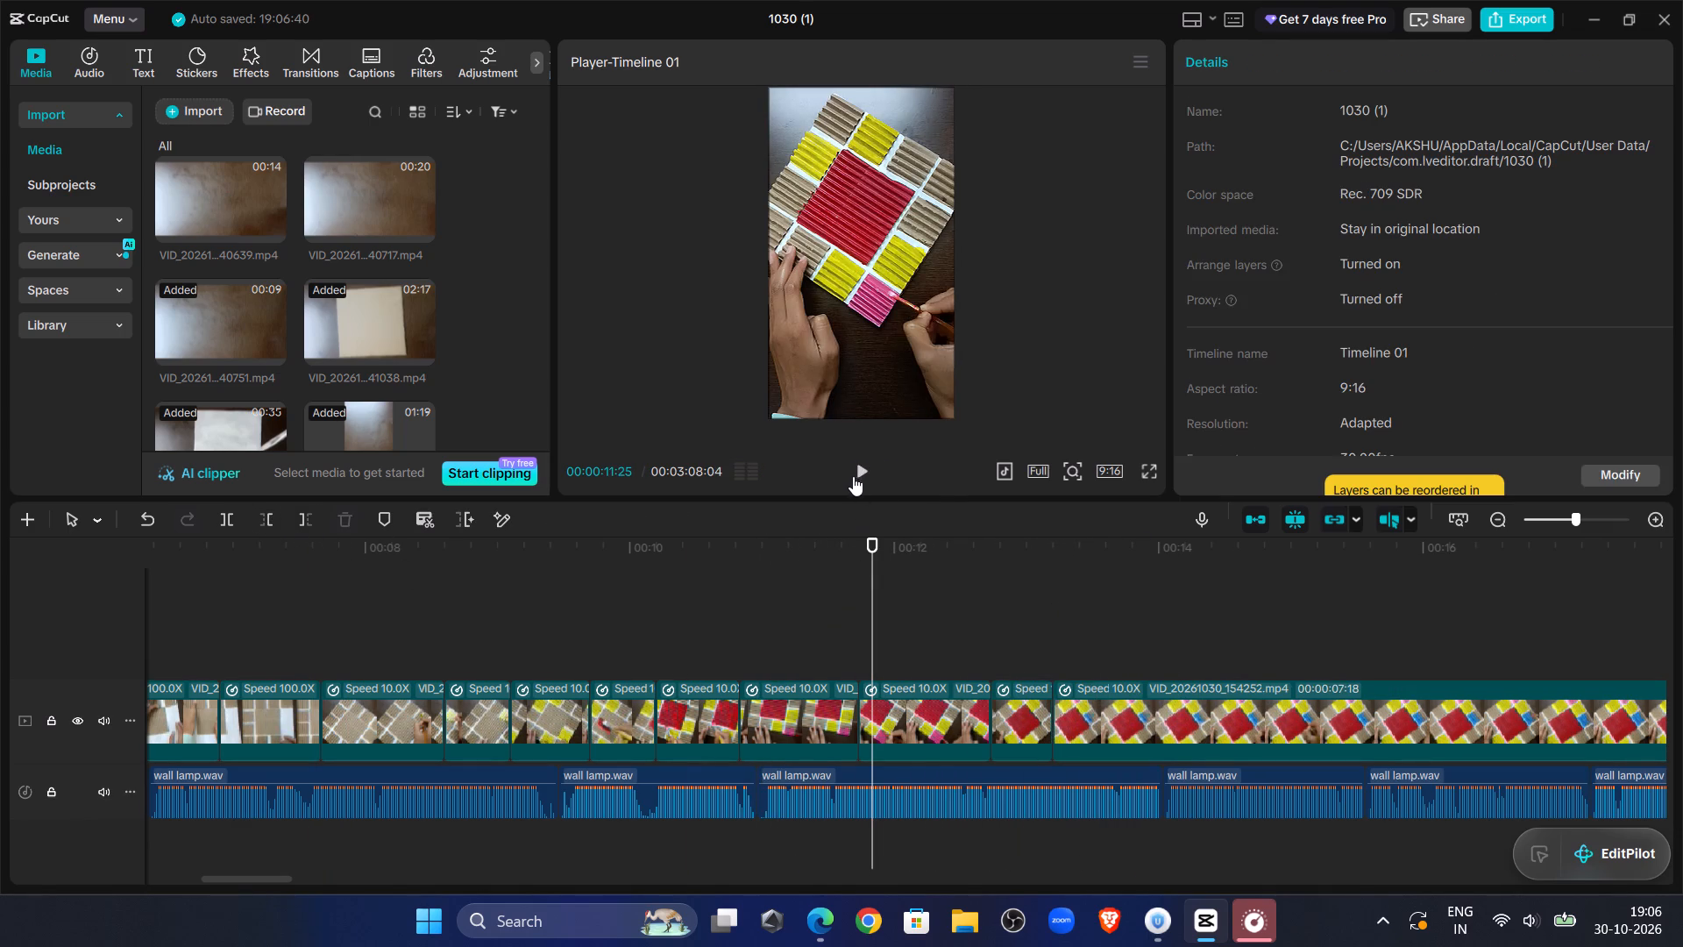
pyautogui.click(850, 470)
pyautogui.click(850, 469)
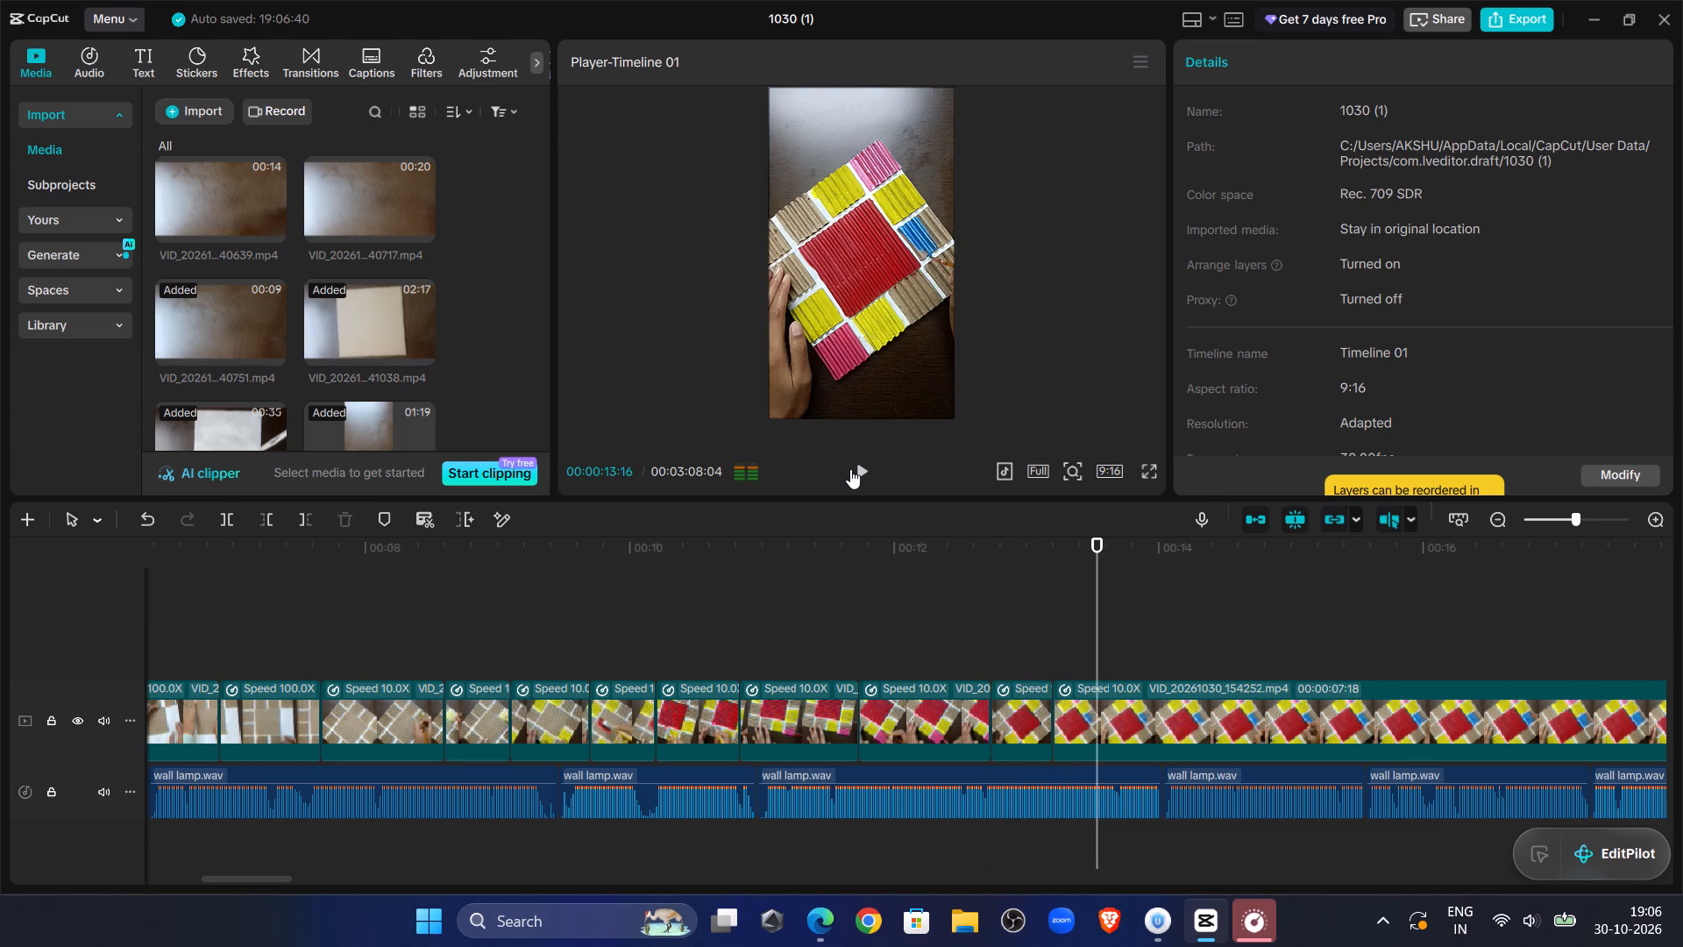
pyautogui.click(850, 469)
pyautogui.click(850, 469)
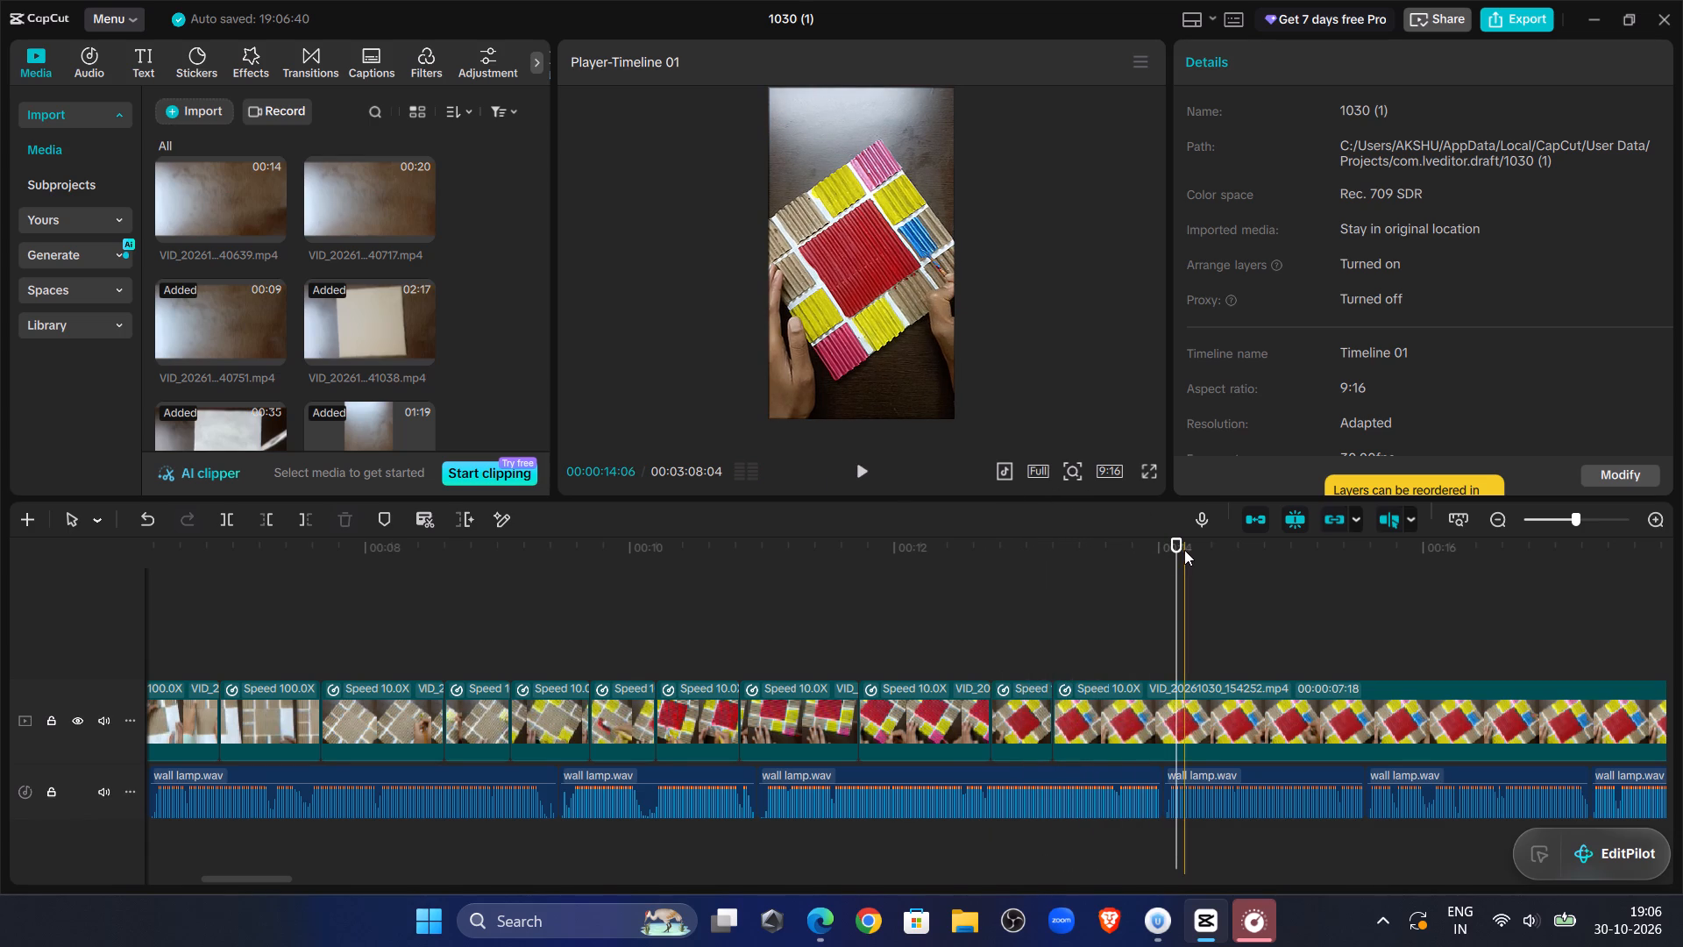
pyautogui.moveTo(1177, 550); pyautogui.dragTo(1094, 547)
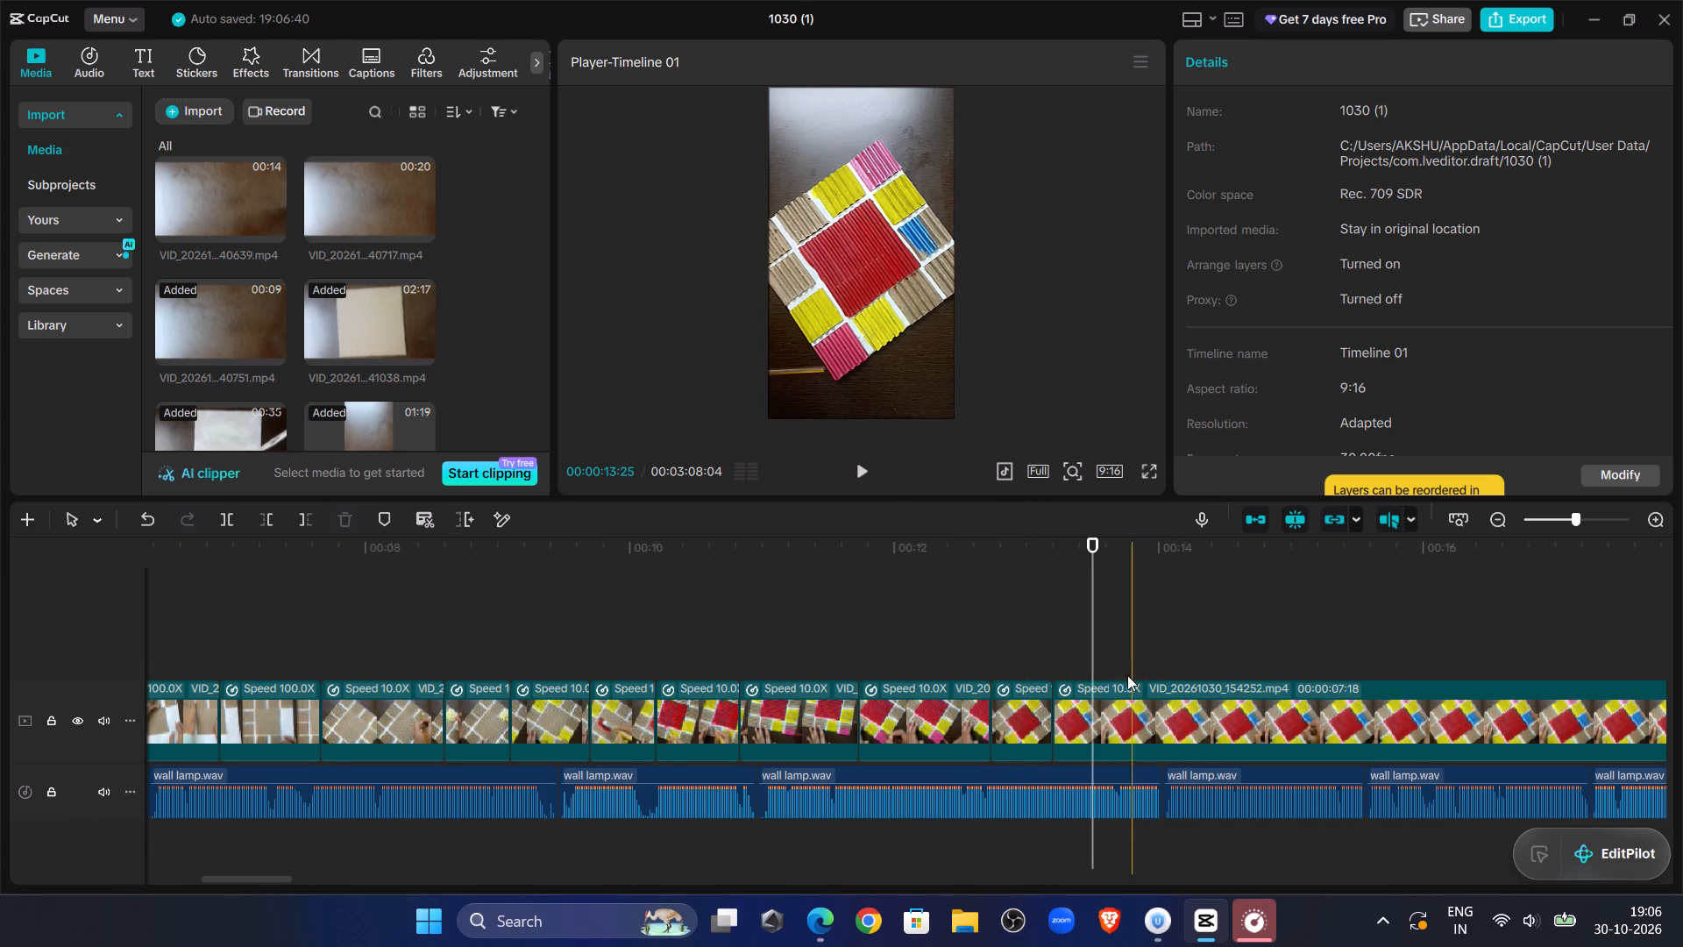
pyautogui.click(1118, 705)
pyautogui.click(224, 527)
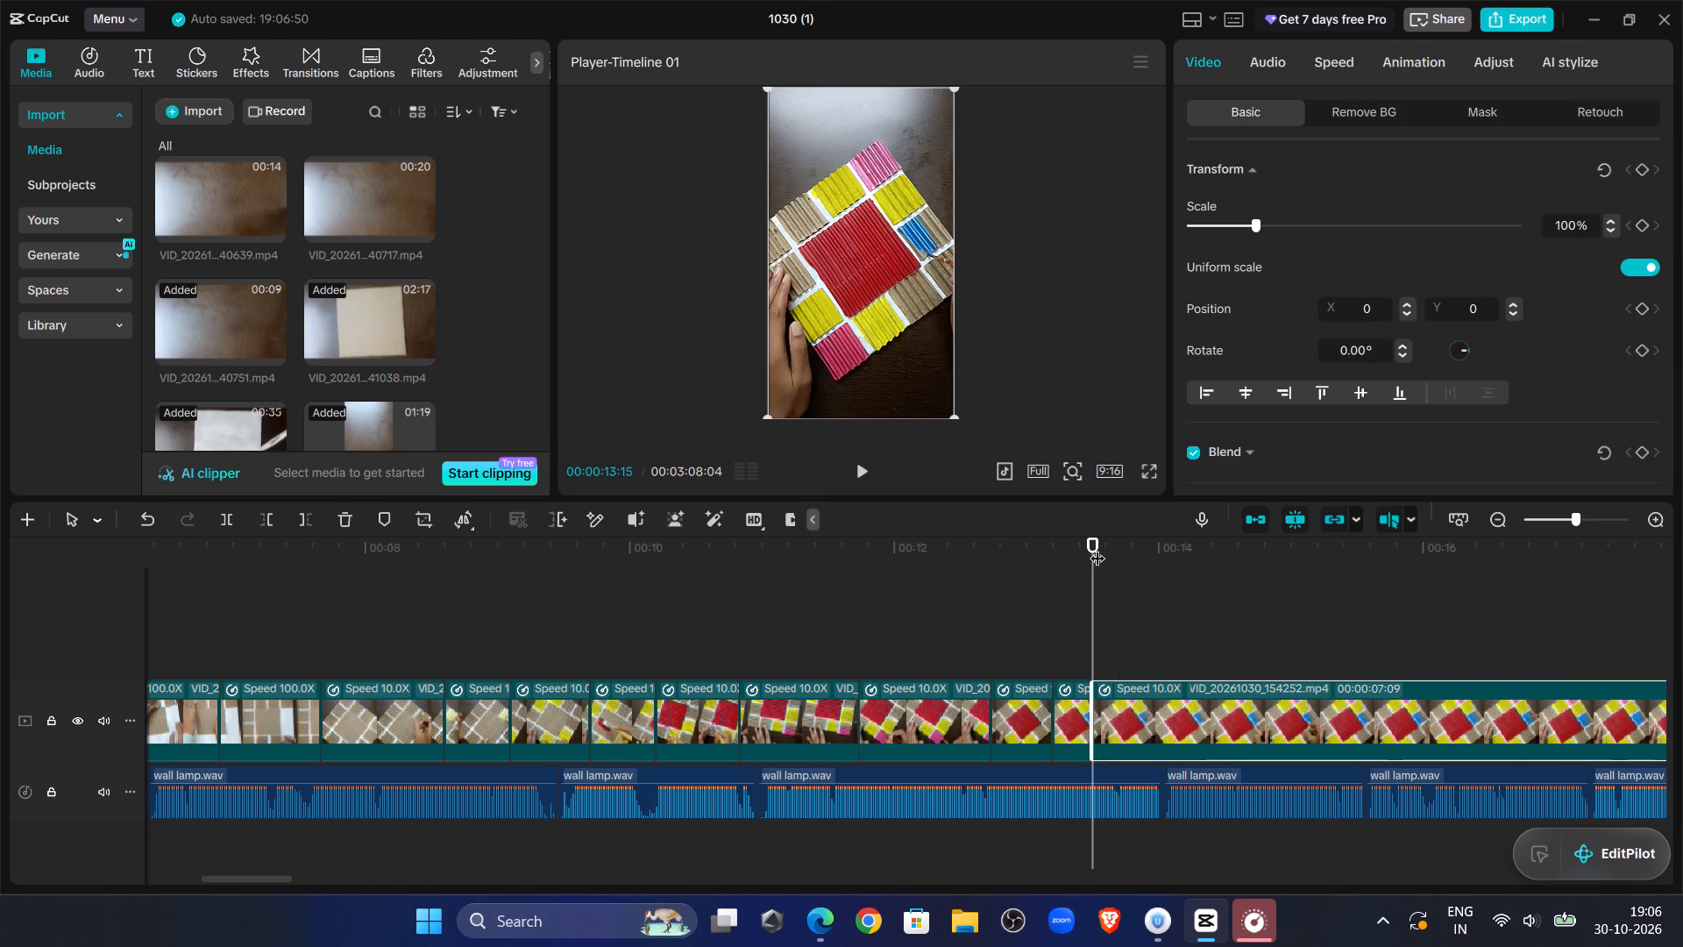
# Scrub through the footage after the split and delete the long second piece of VID_20261030_154252.mp4.
pyautogui.moveTo(1097, 547); pyautogui.dragTo(1254, 602)
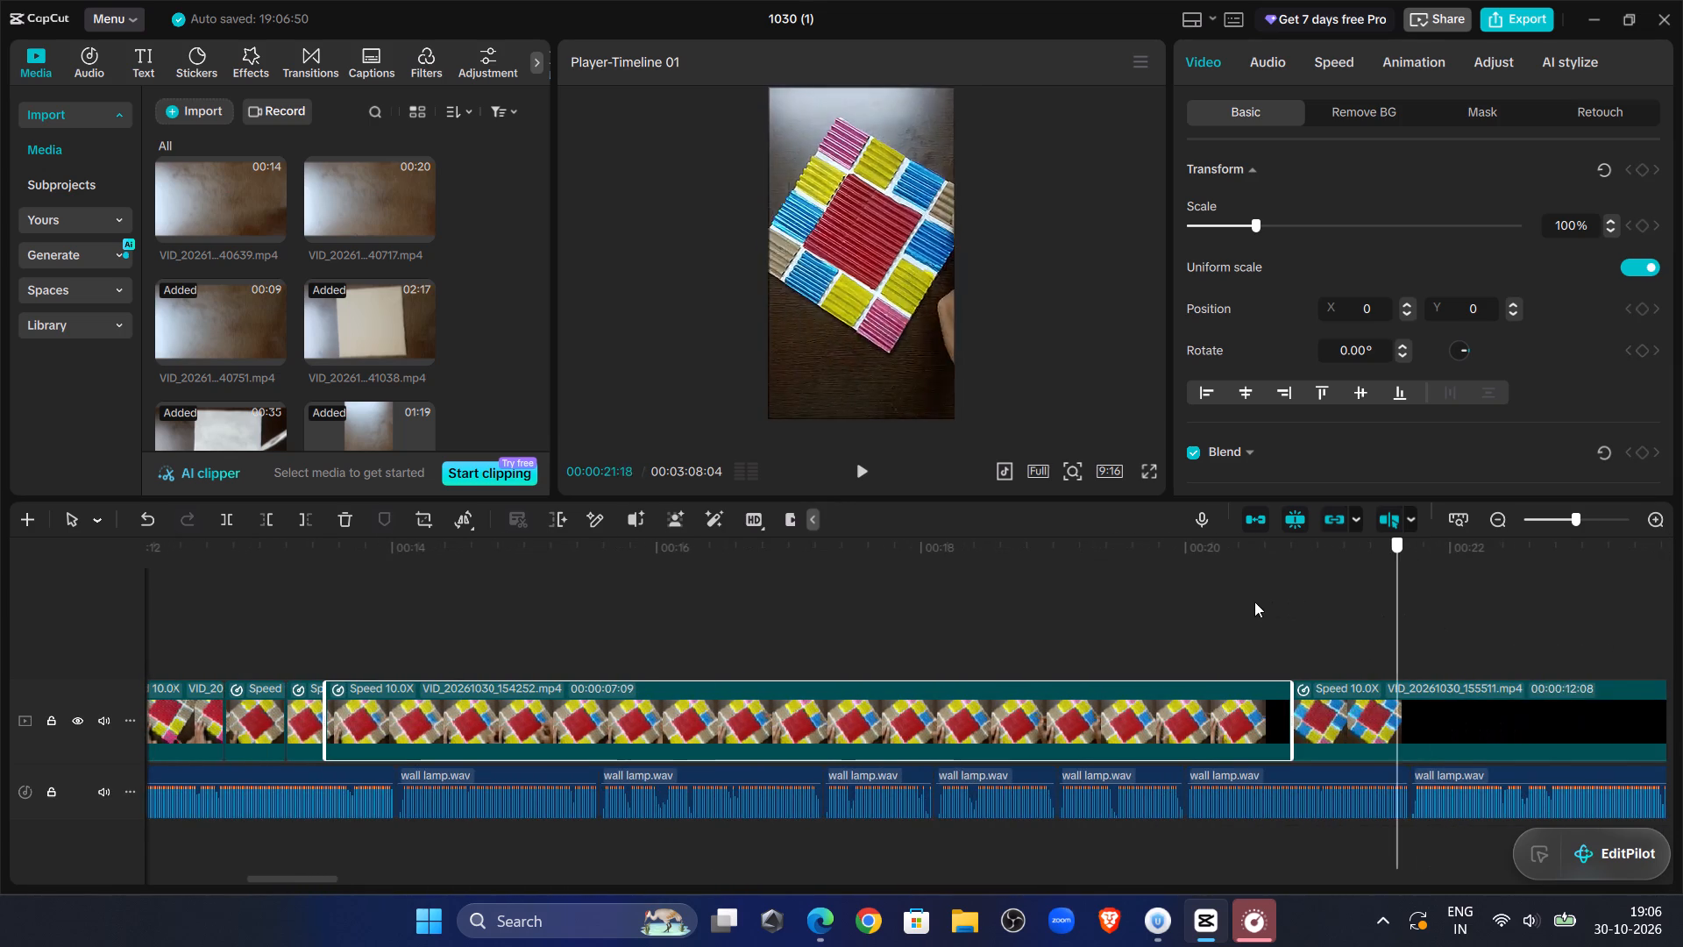
pyautogui.moveTo(1254, 602); pyautogui.dragTo(1326, 655)
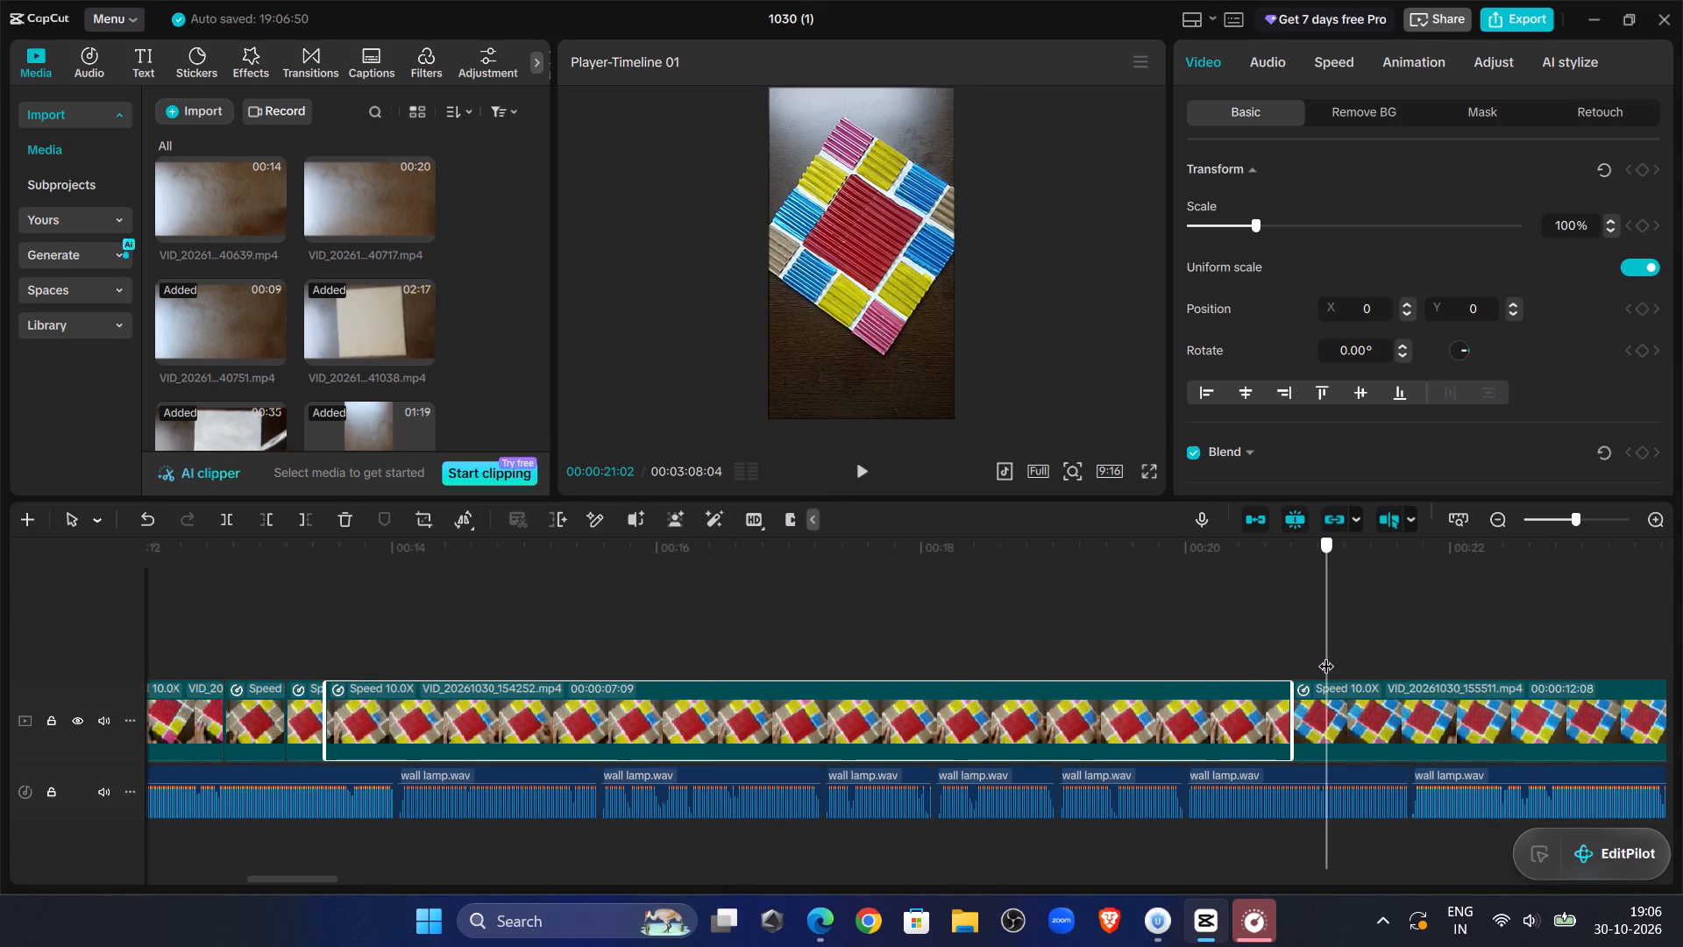
pyautogui.moveTo(1326, 655); pyautogui.dragTo(1237, 661)
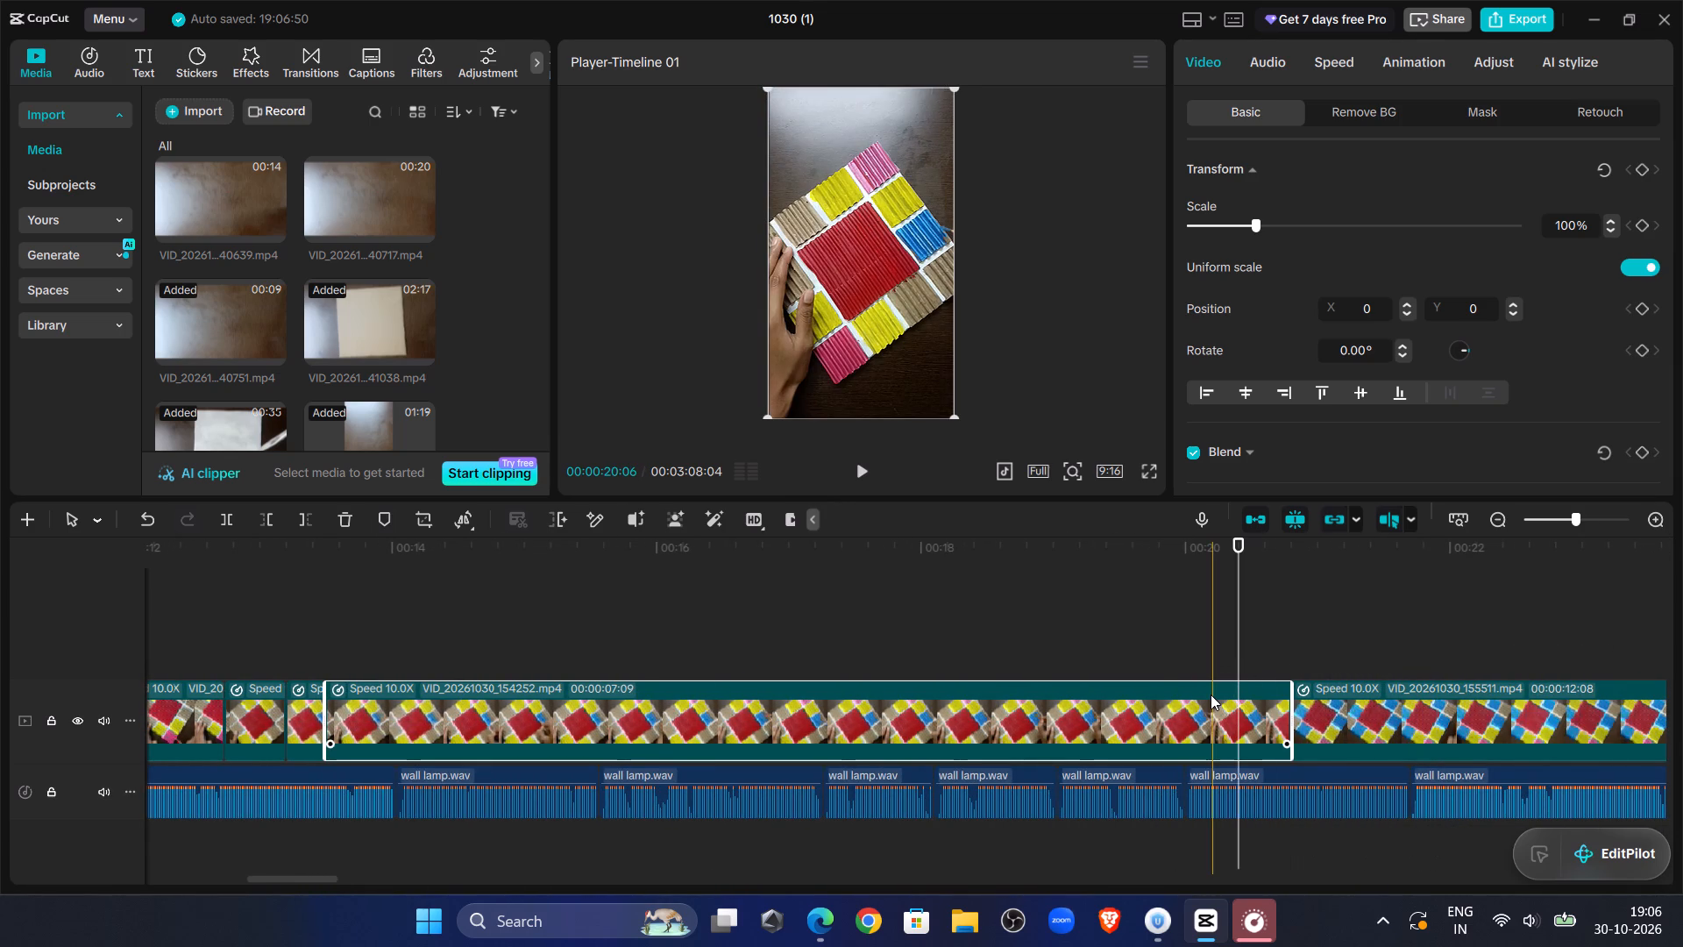
pyautogui.press('Delete')
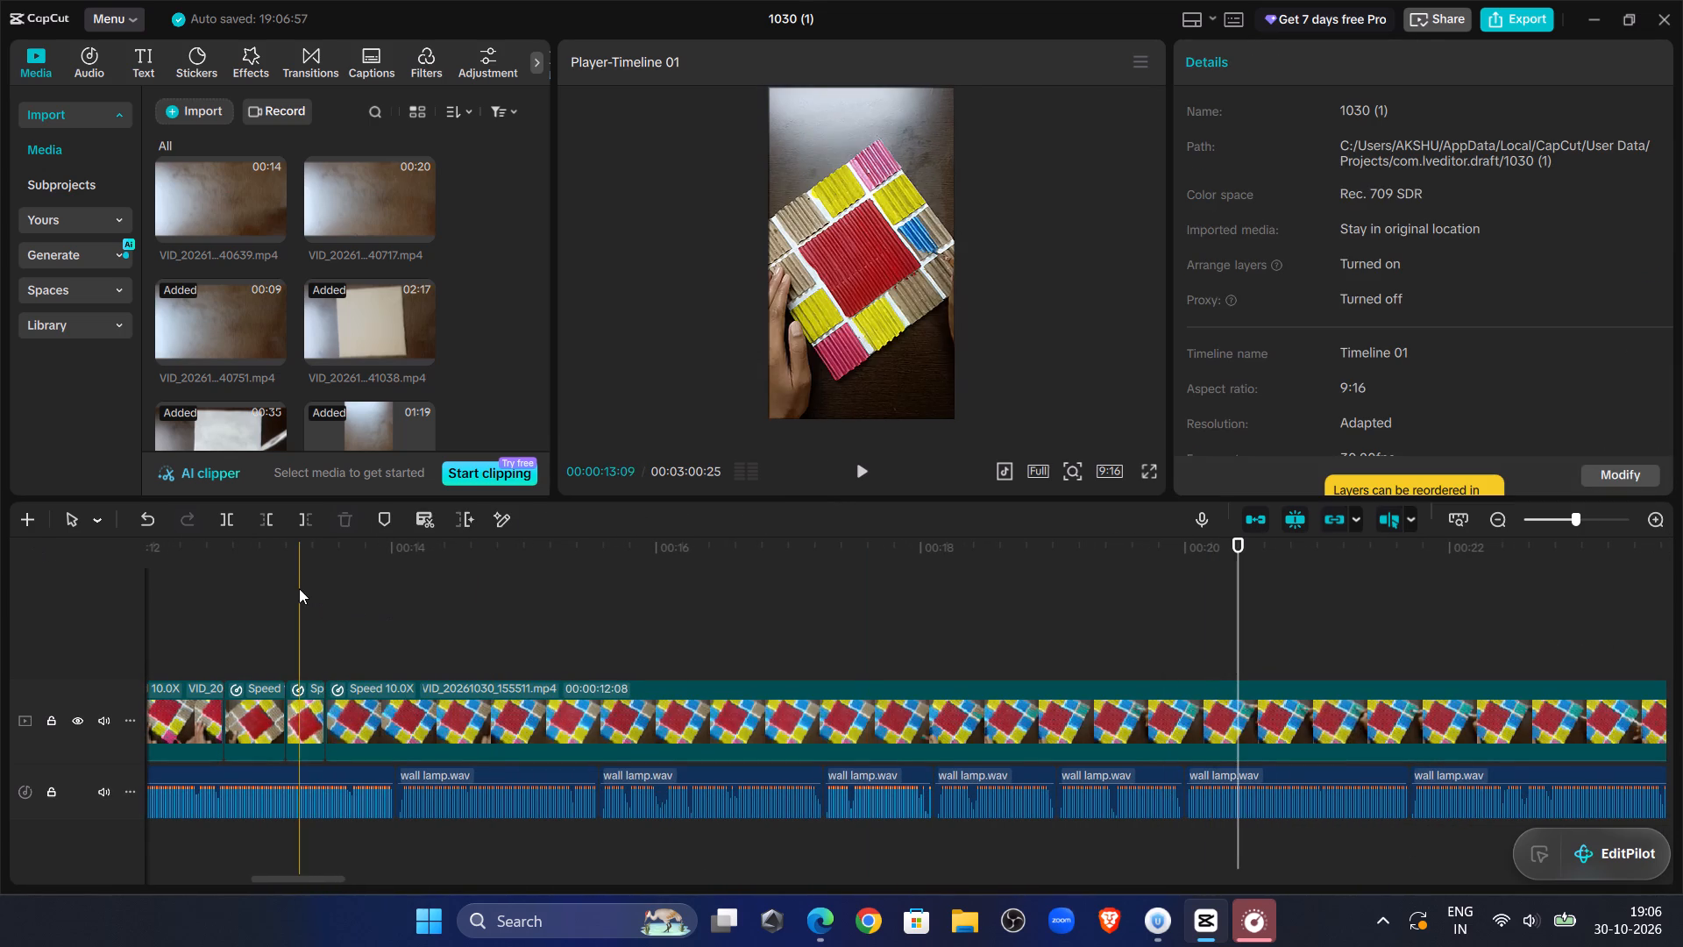
# Play back into VID_20261030_155511.mp4, scrub ahead and trim that clip's start, cutting everything before about 00:00:18:18.
pyautogui.click(299, 588)
pyautogui.click(878, 471)
pyautogui.click(872, 474)
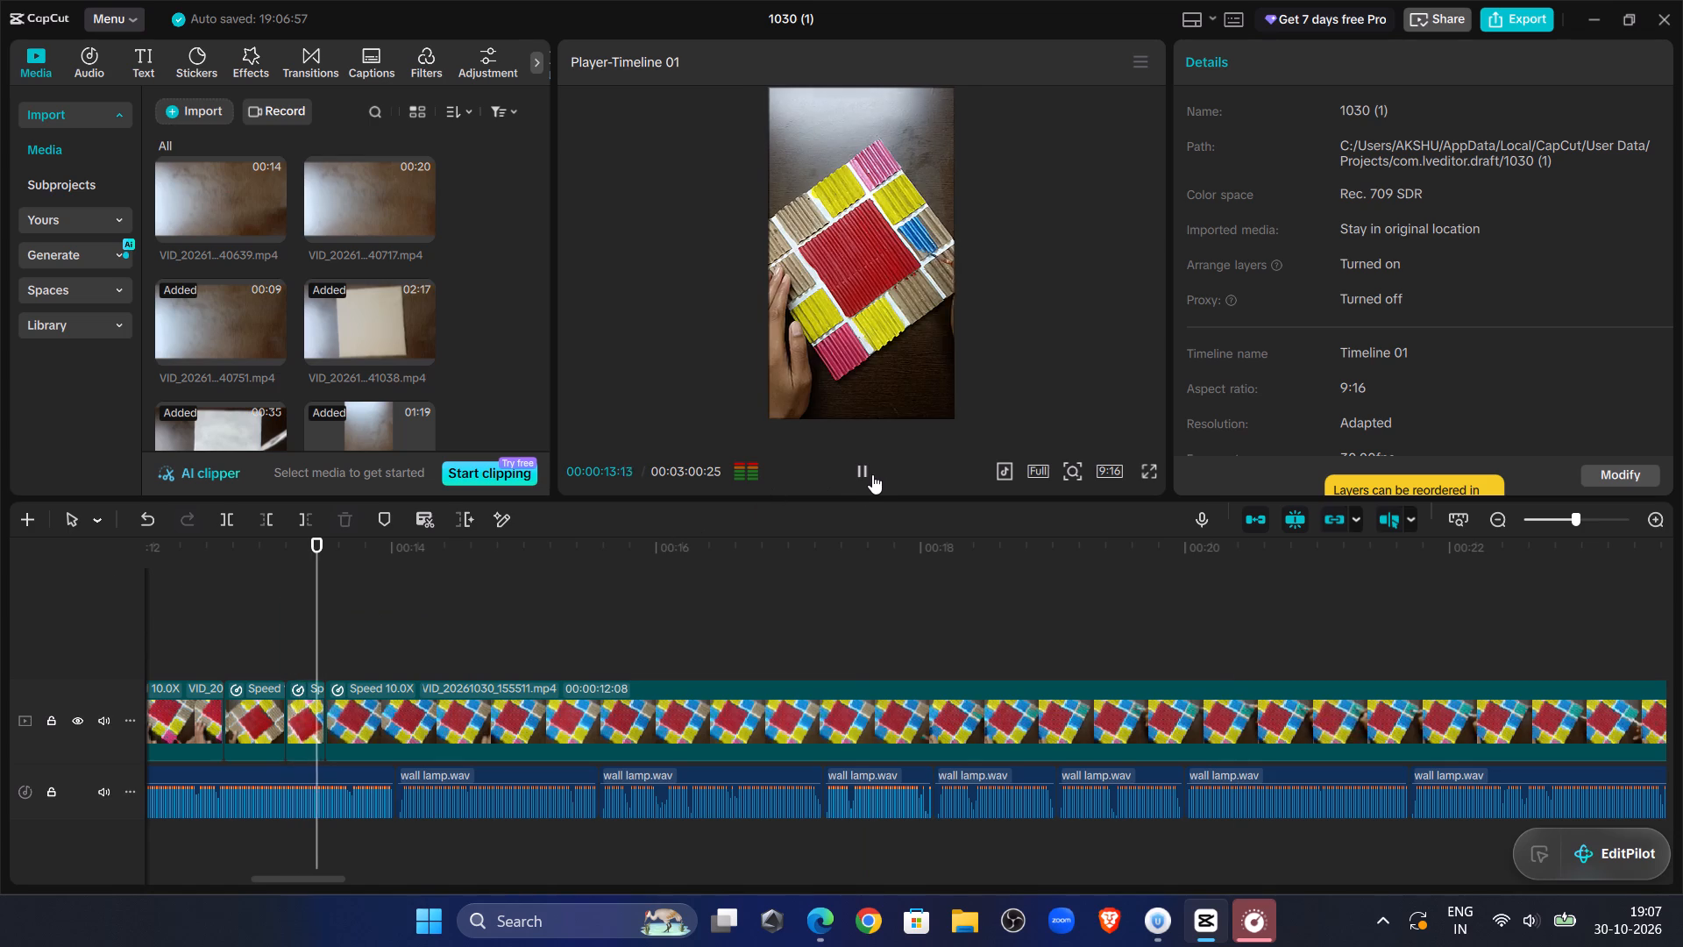
pyautogui.click(872, 474)
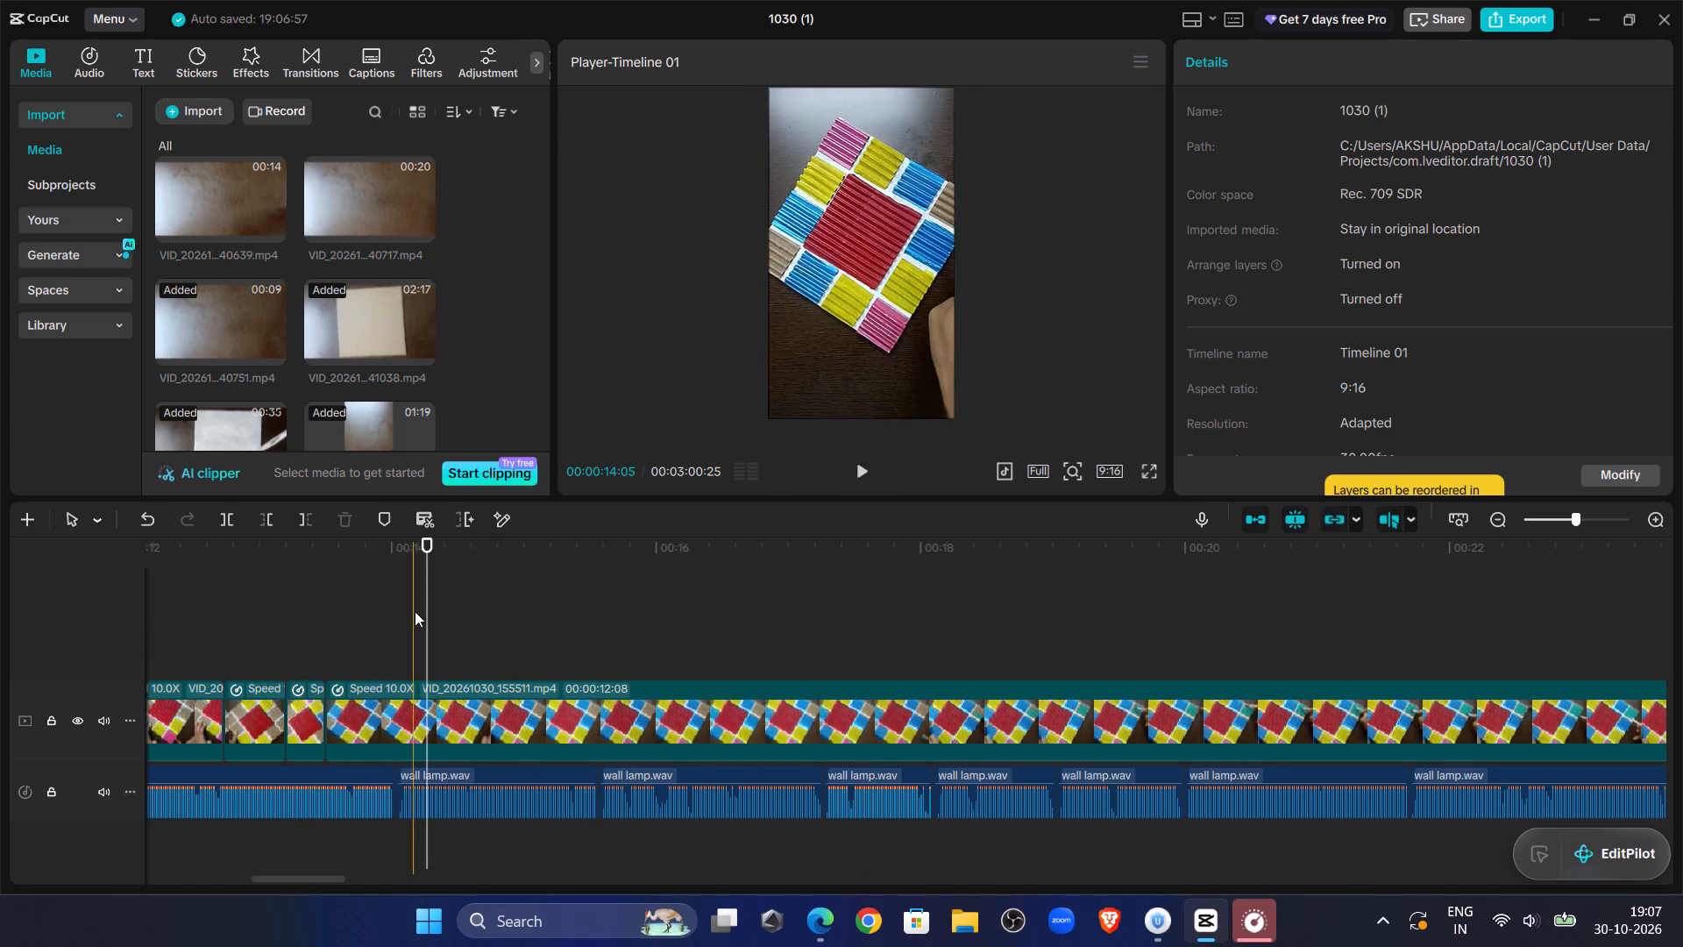
pyautogui.moveTo(429, 609); pyautogui.dragTo(1005, 604)
pyautogui.click(966, 719)
pyautogui.click(268, 519)
# Play back from about 00:00:12:24 and trim the start of VID_20261030_155511.mp4 again, cutting everything before about 00:00:15:05.
pyautogui.click(234, 602)
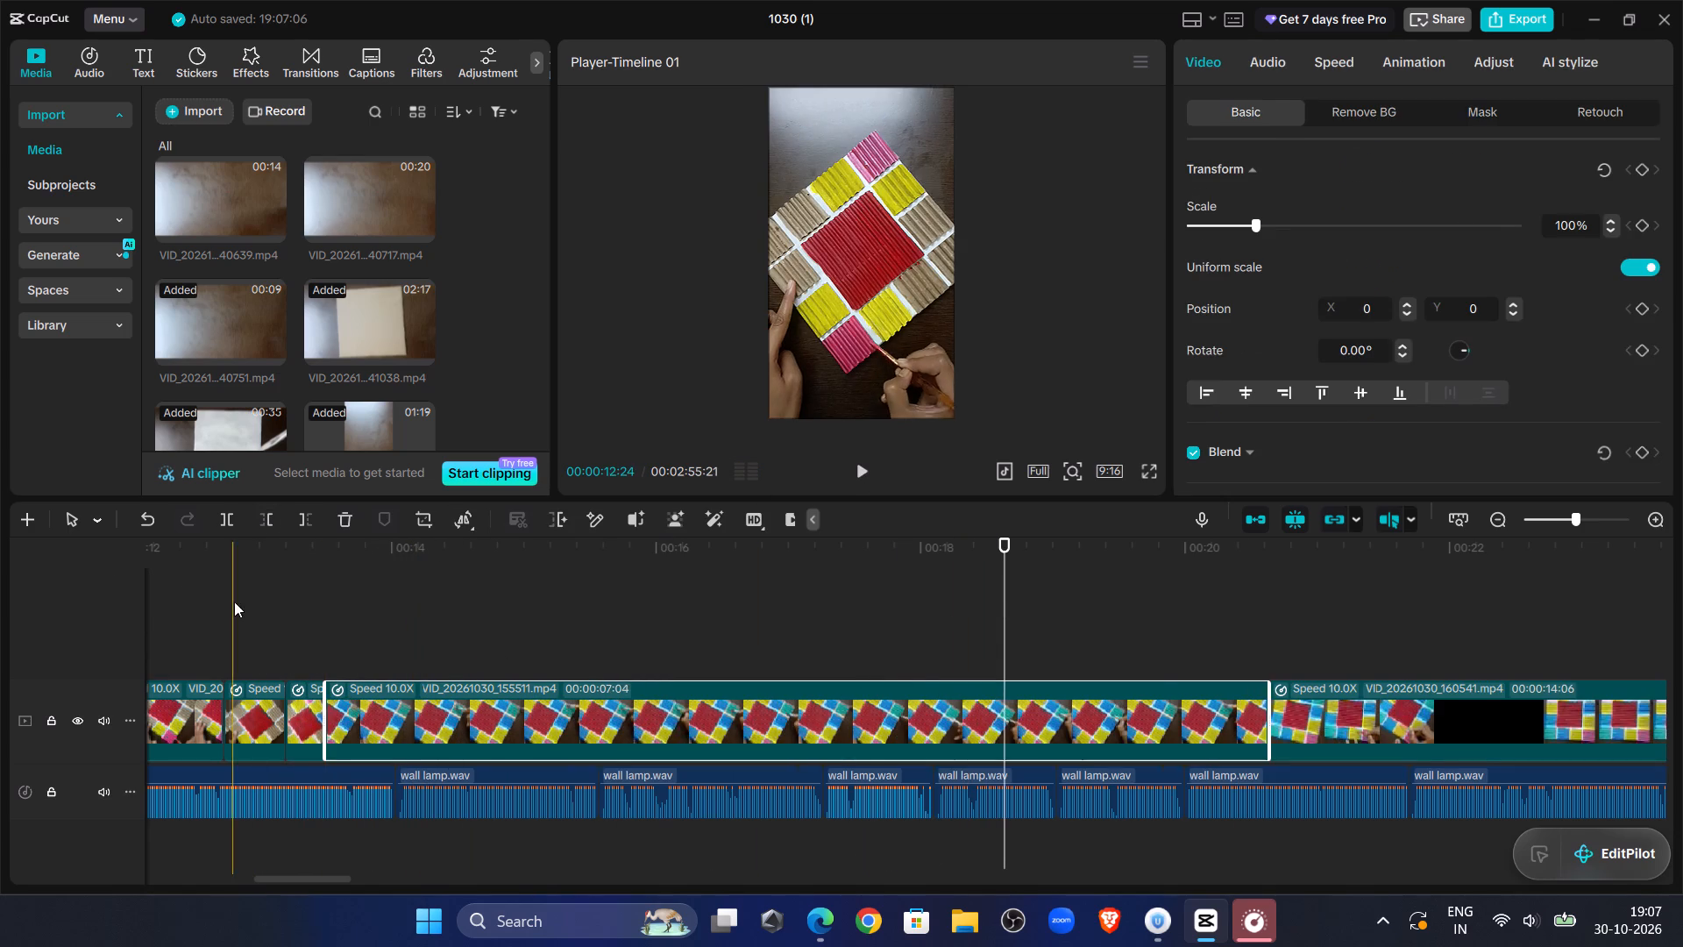
pyautogui.click(868, 463)
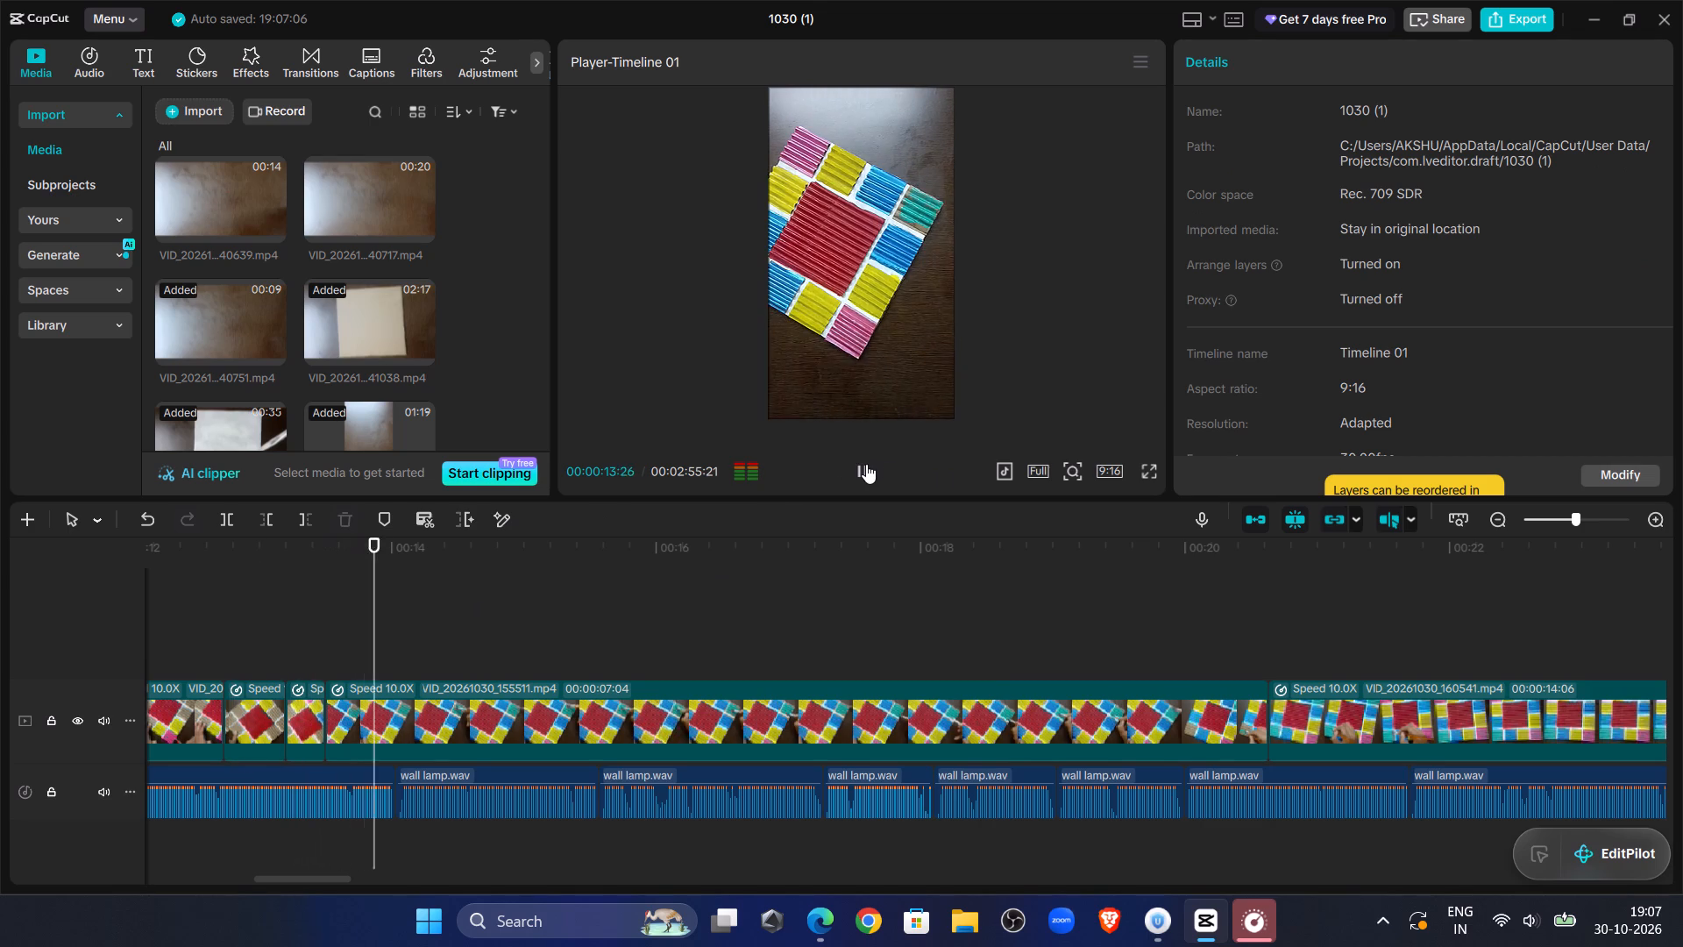
pyautogui.click(859, 472)
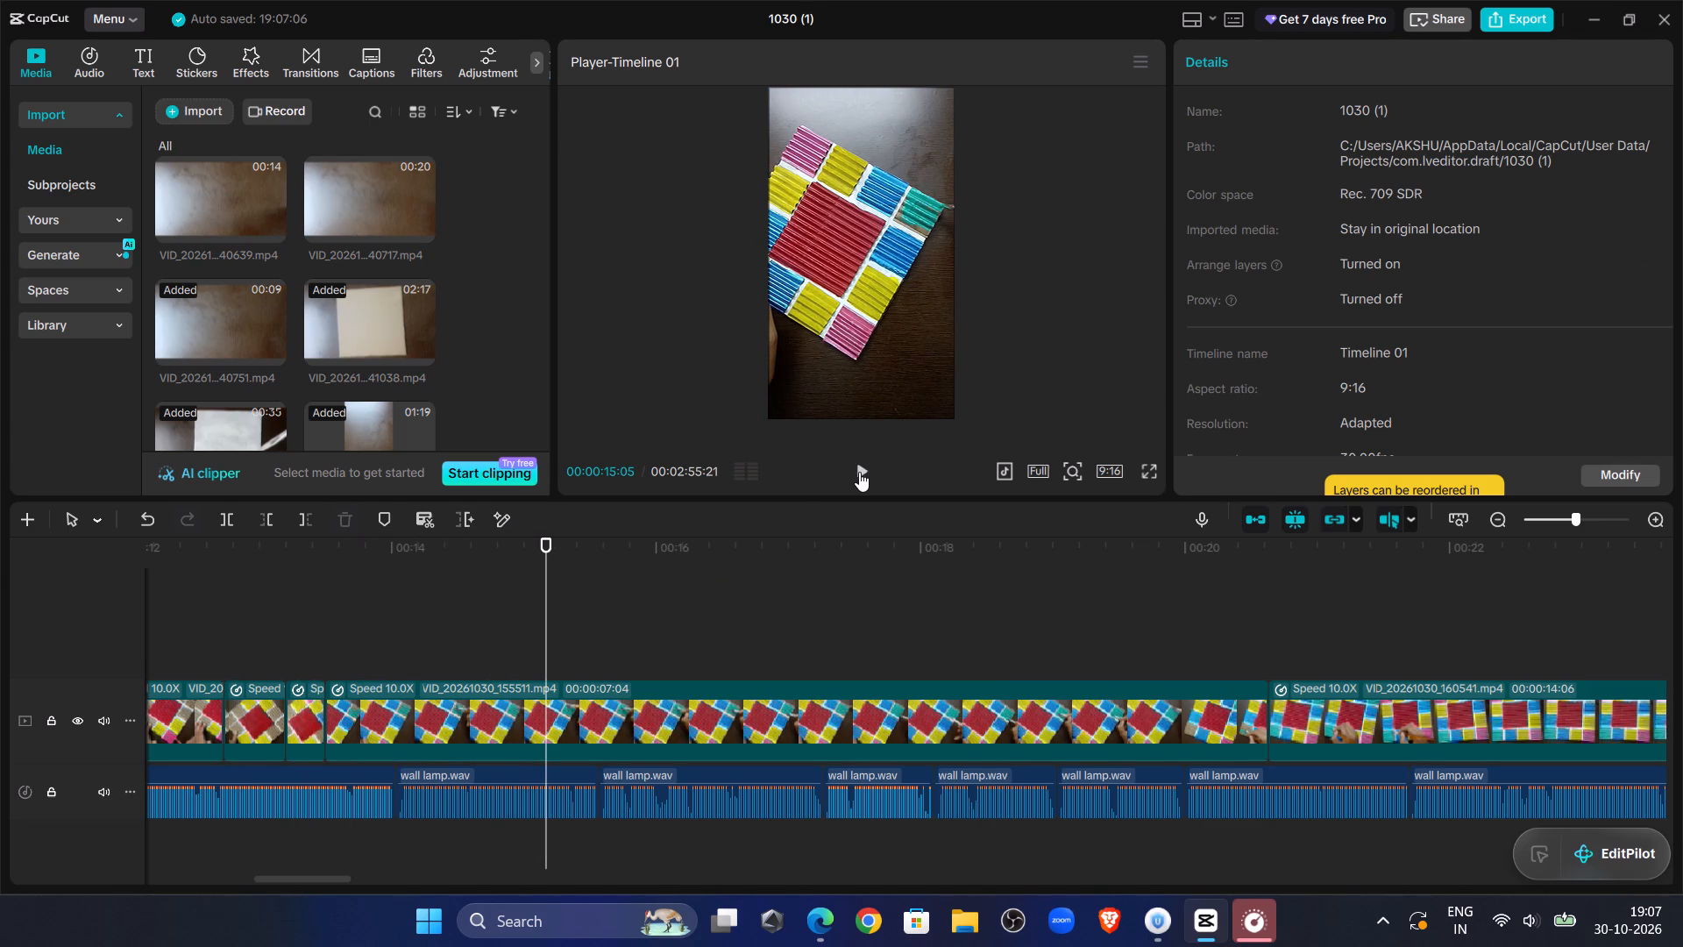
pyautogui.click(554, 716)
pyautogui.click(266, 509)
pyautogui.click(259, 612)
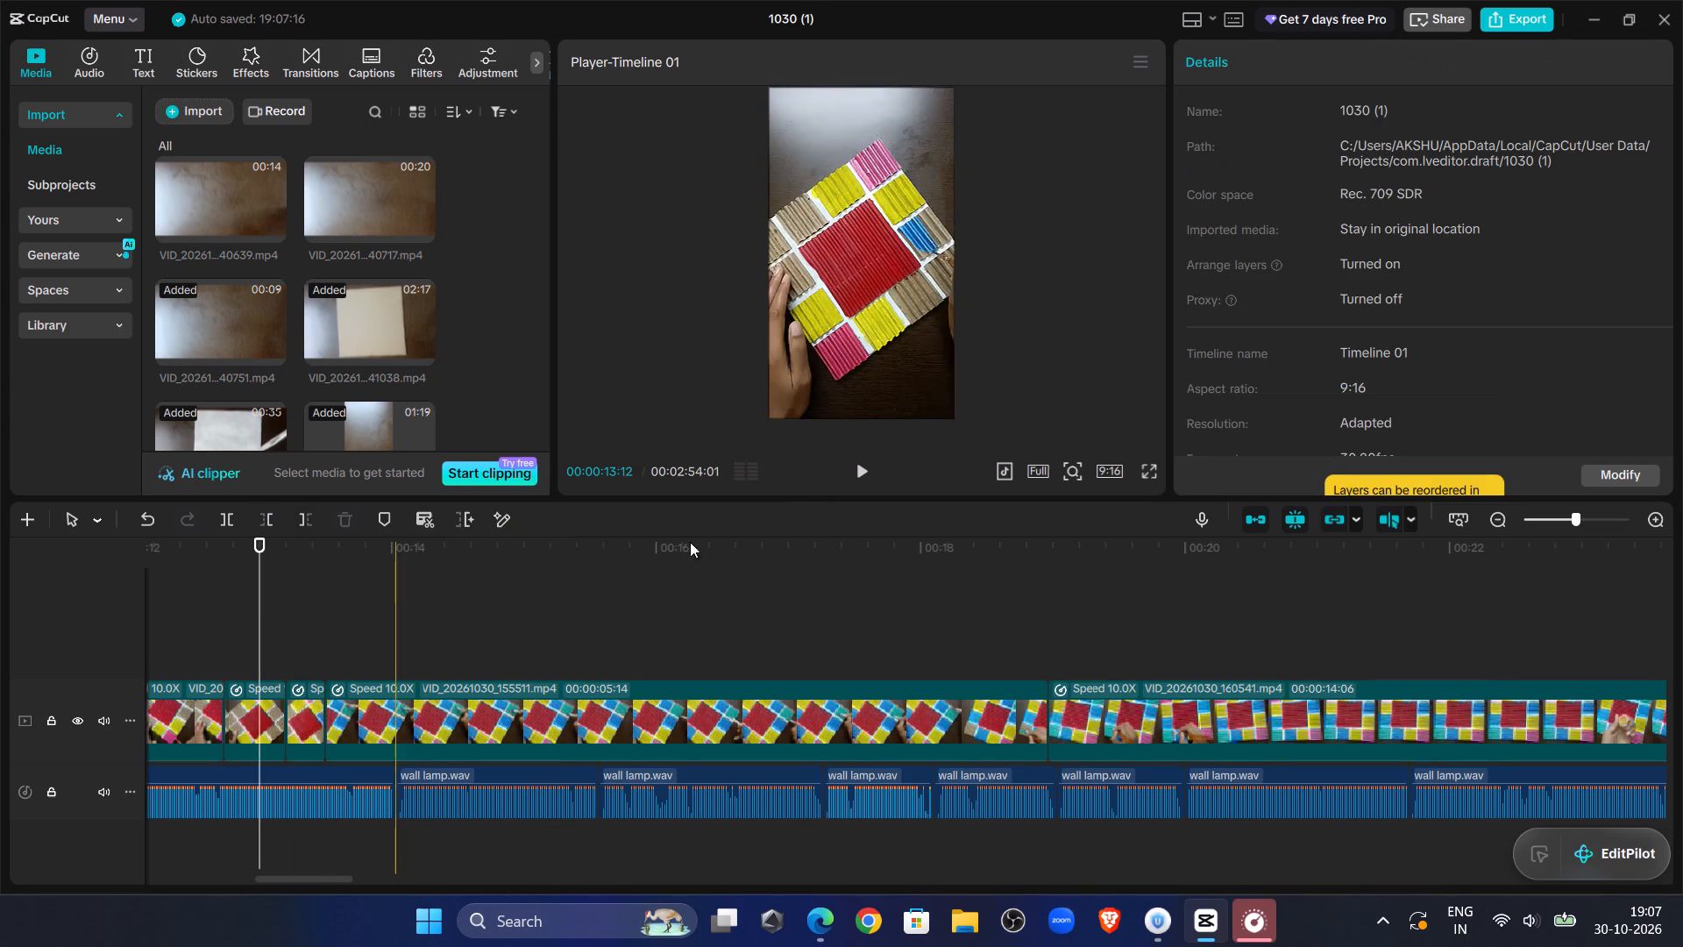
# Play back from about 00:00:13:00 against the narration and split VID_20261030_155511.mp4 at about 00:00:14:08.
pyautogui.click(862, 470)
pyautogui.click(862, 470)
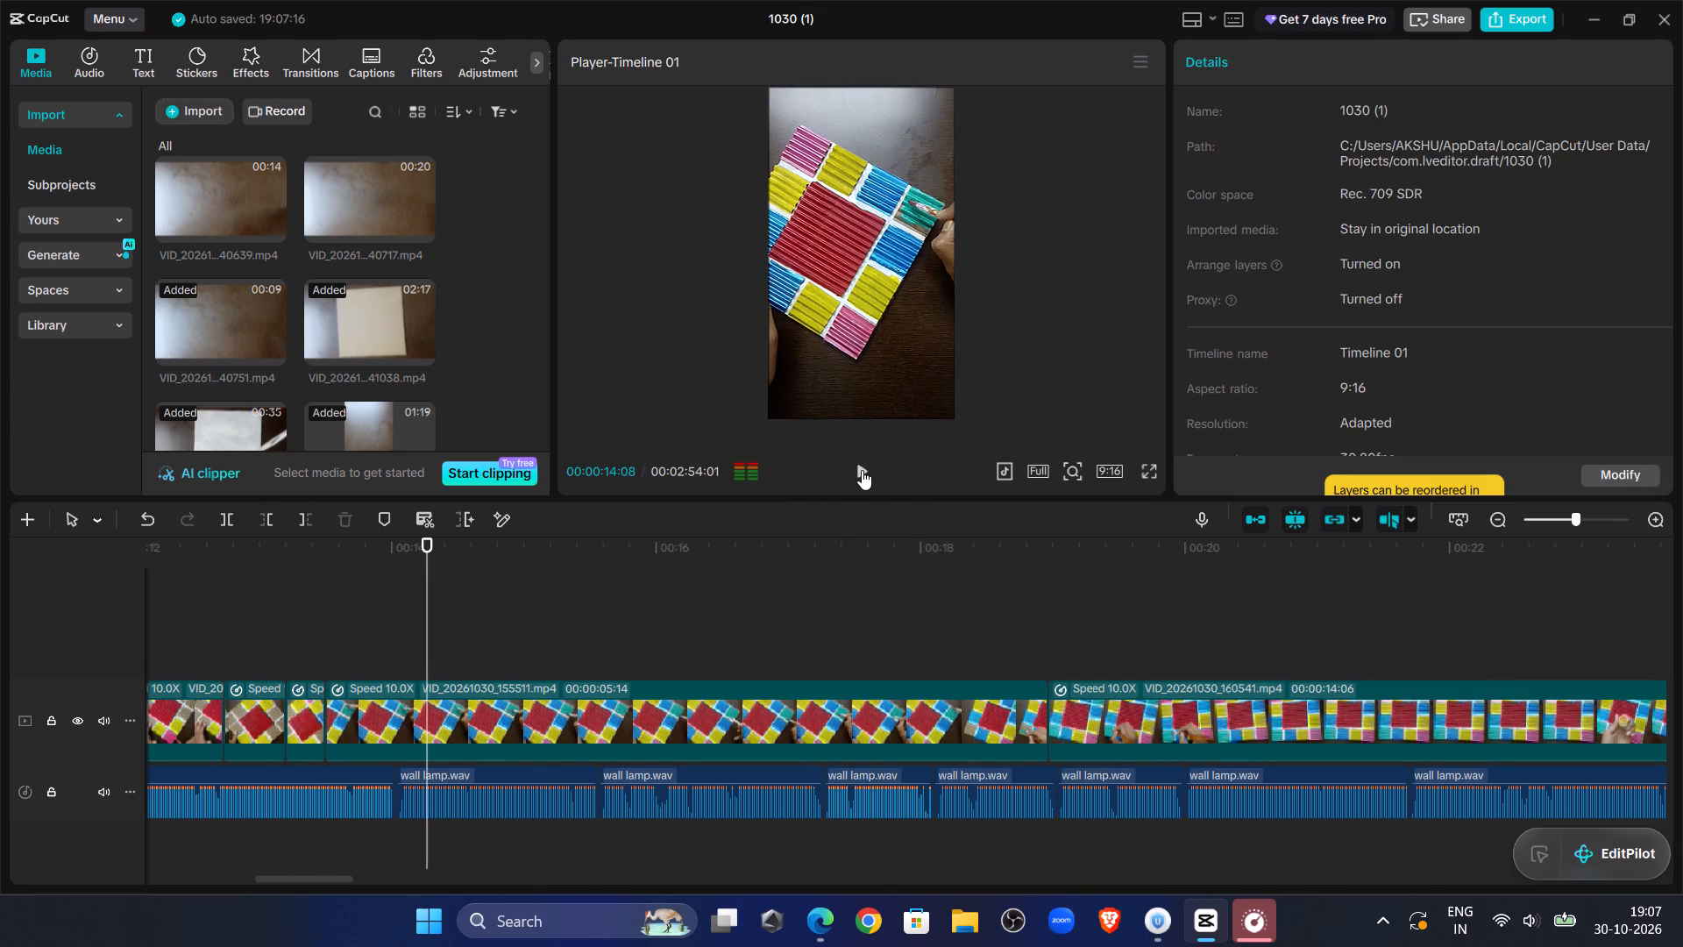
pyautogui.click(636, 733)
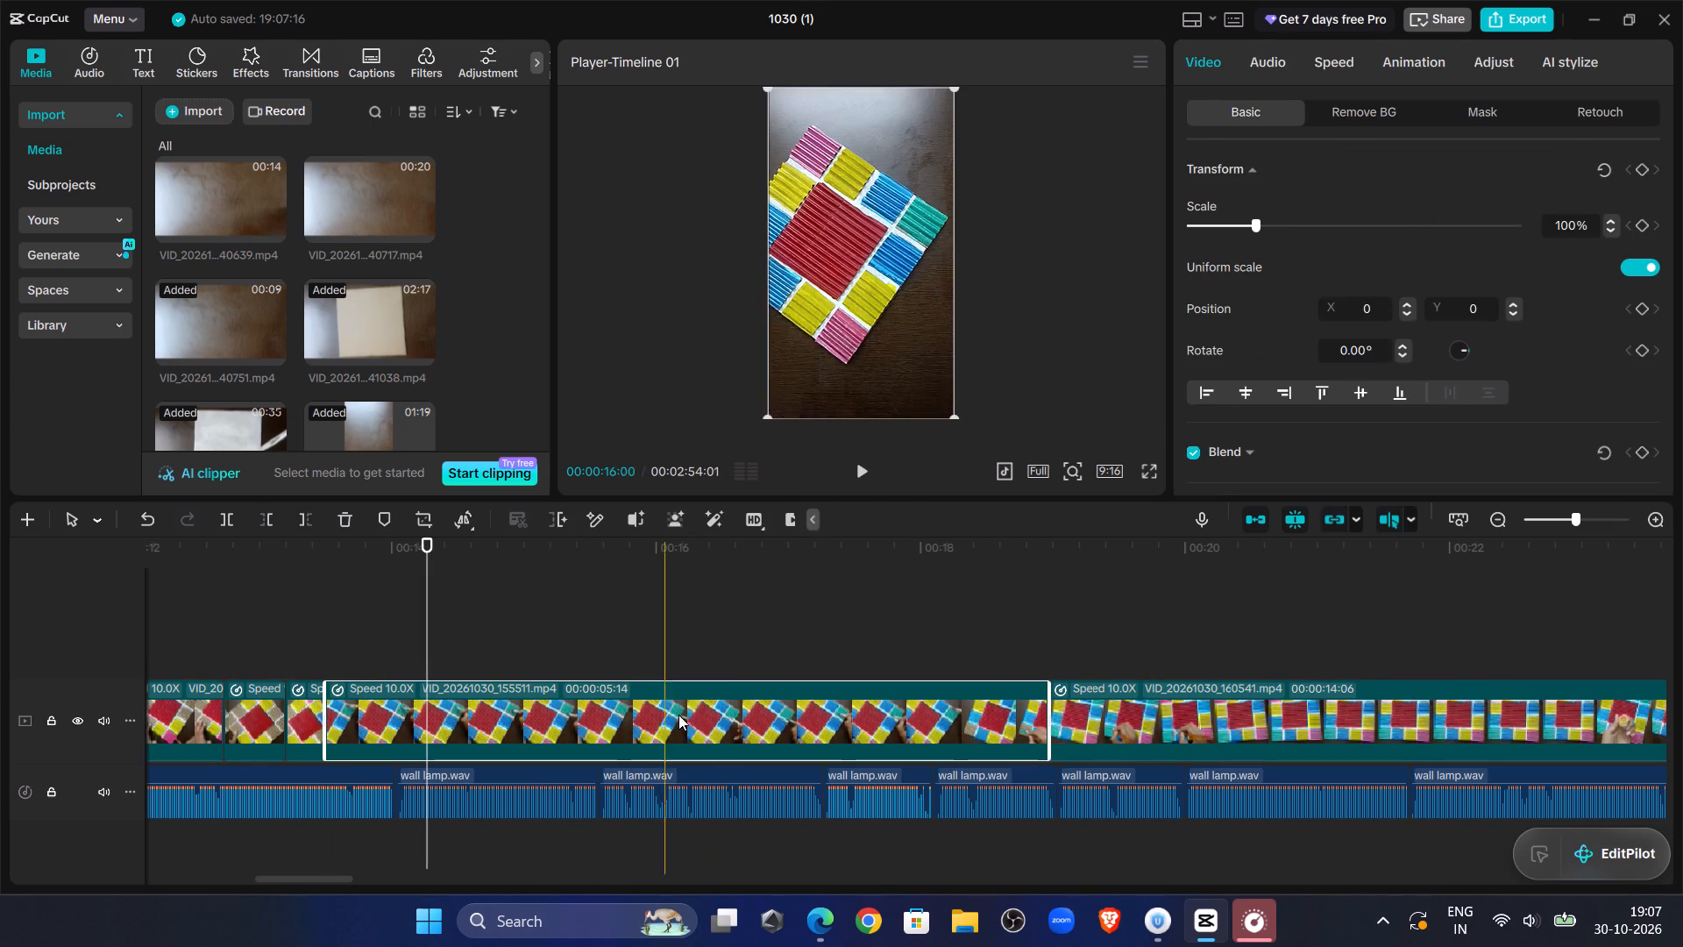
pyautogui.click(231, 526)
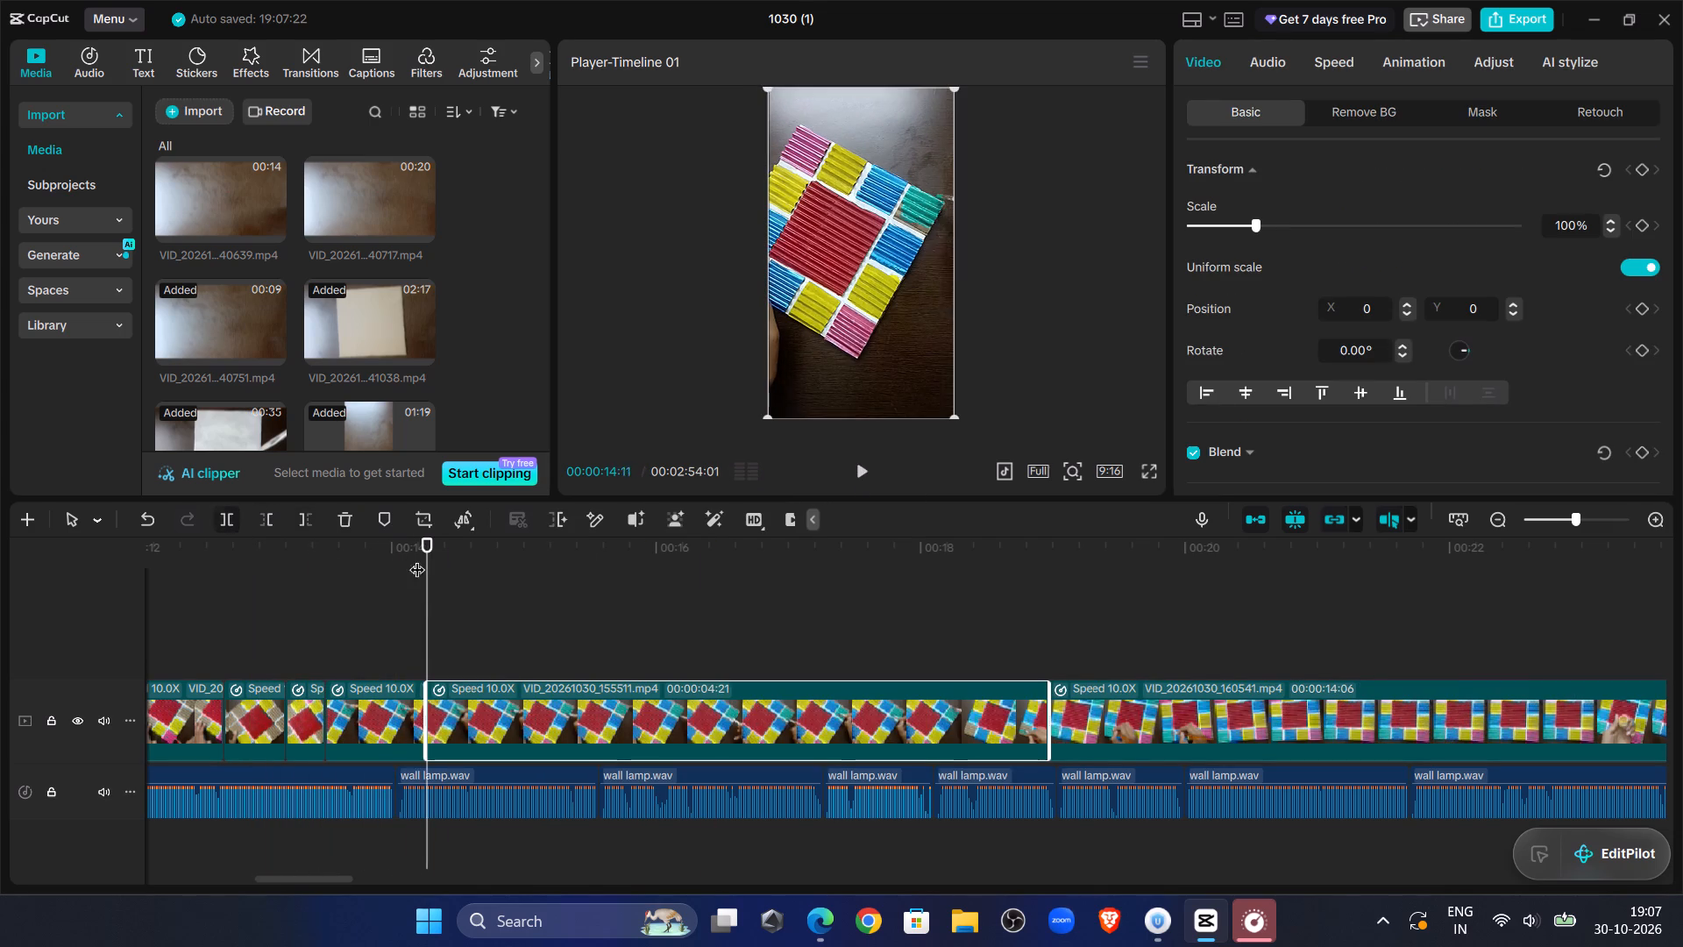
# Scrub through the footage after the split and delete the long second piece of VID_20261030_155511.mp4.
pyautogui.moveTo(422, 559); pyautogui.dragTo(1026, 616)
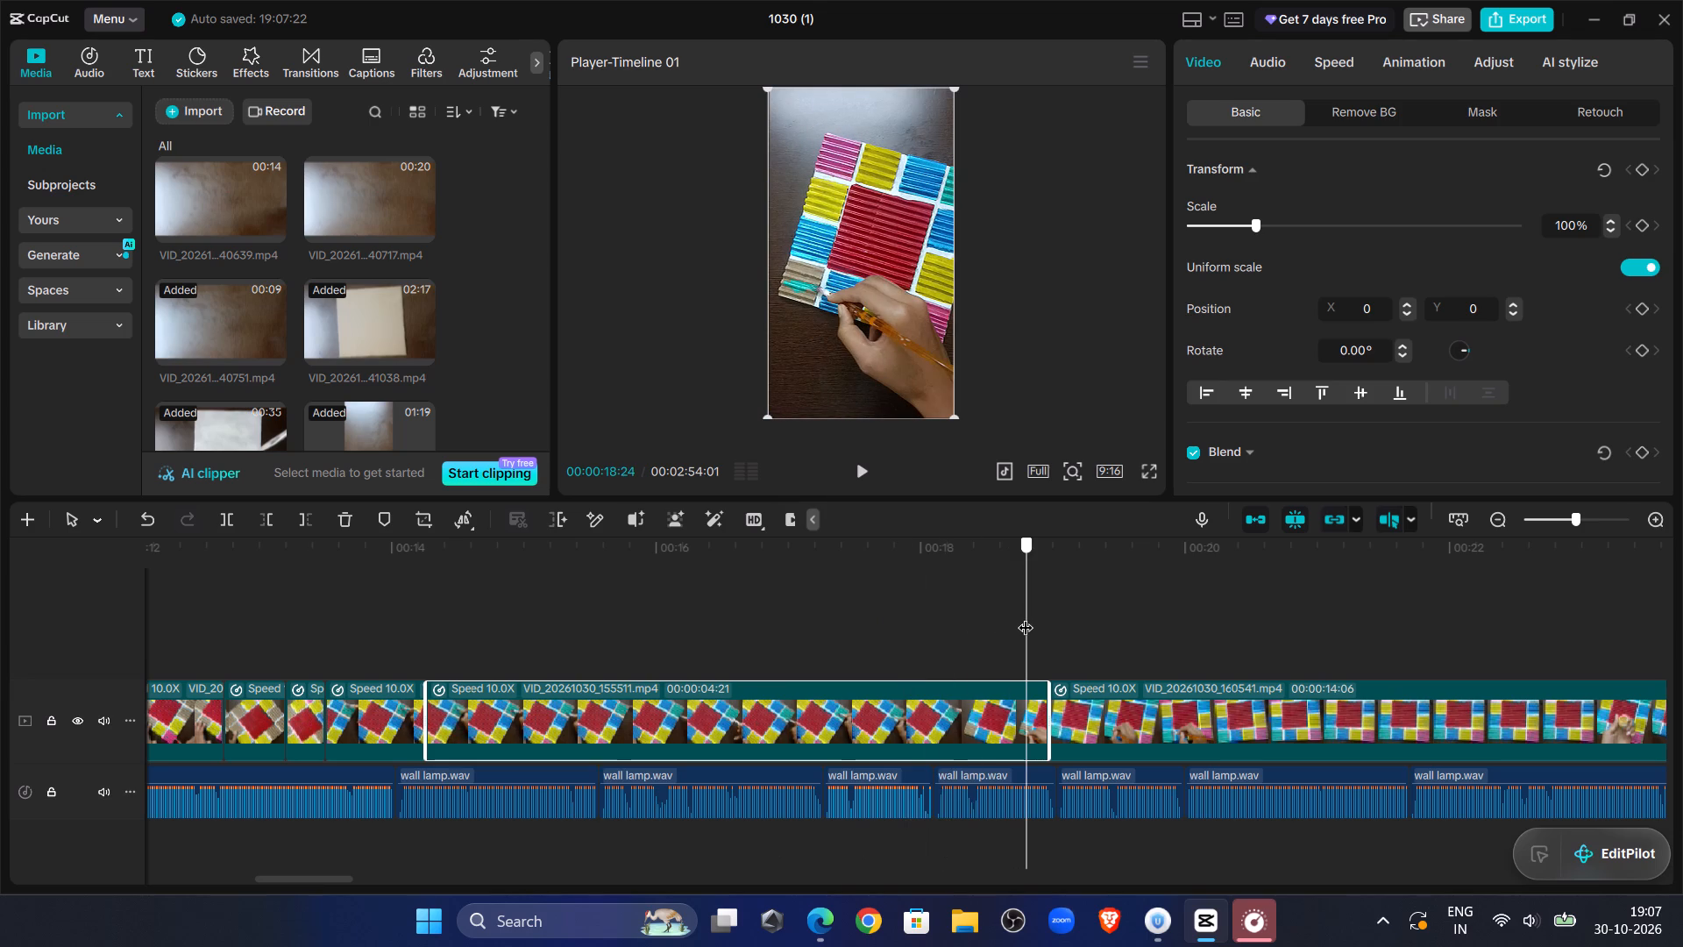
pyautogui.moveTo(1026, 616); pyautogui.dragTo(1155, 630)
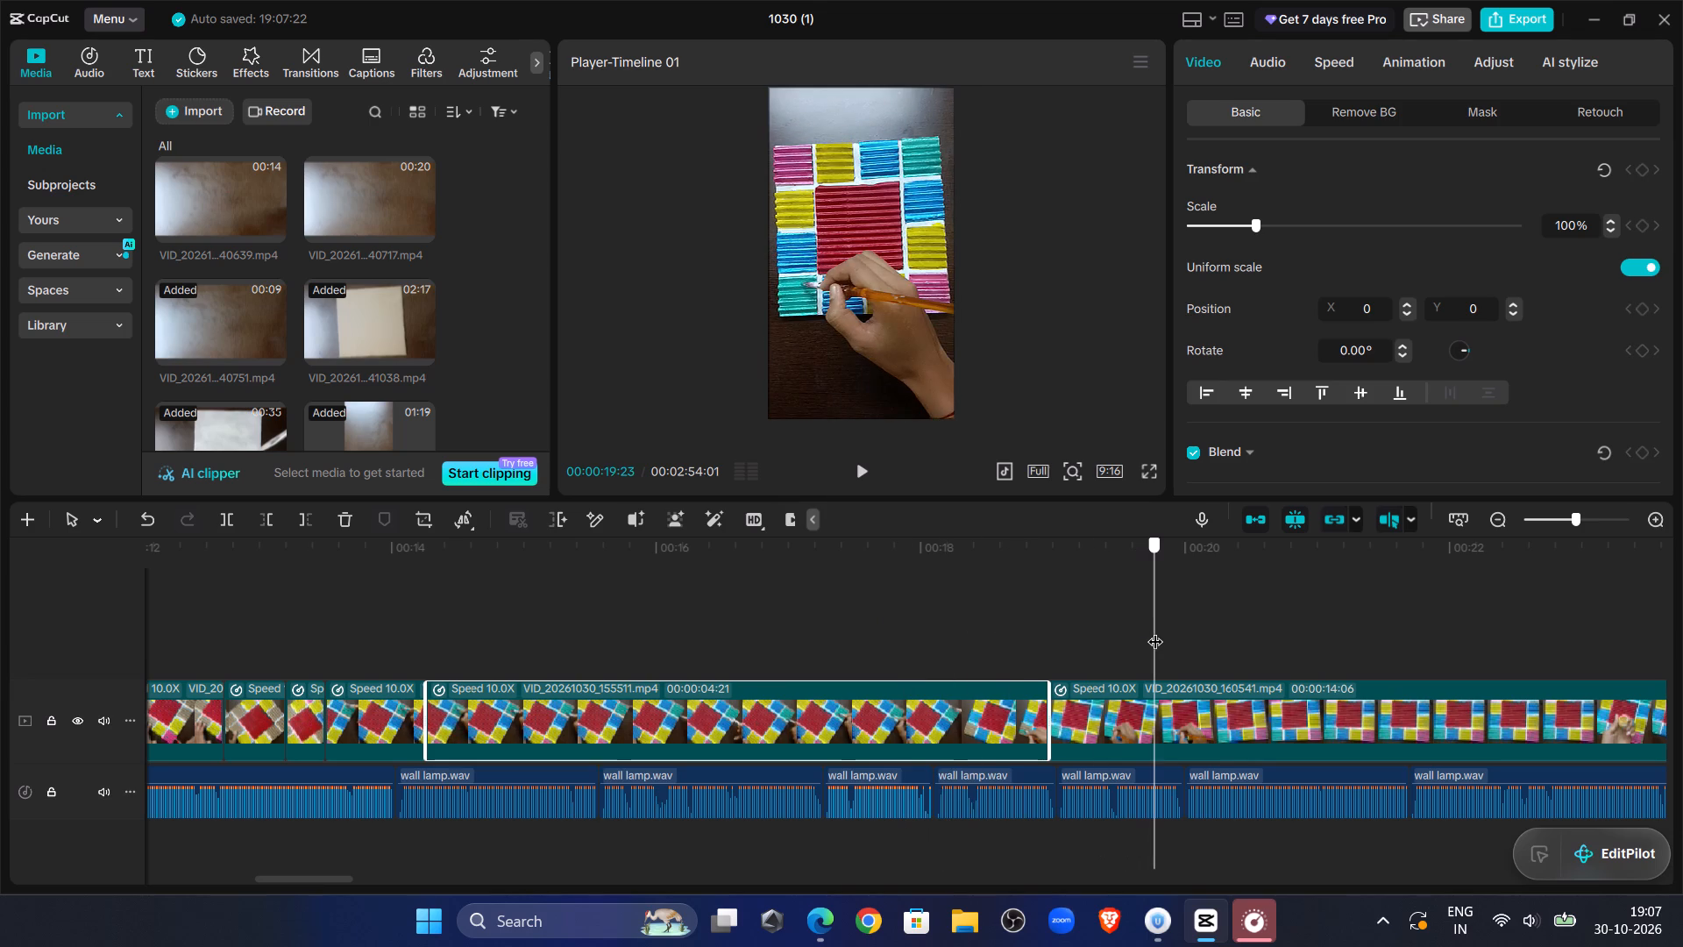
pyautogui.moveTo(1155, 630); pyautogui.dragTo(968, 667)
pyautogui.press('Delete')
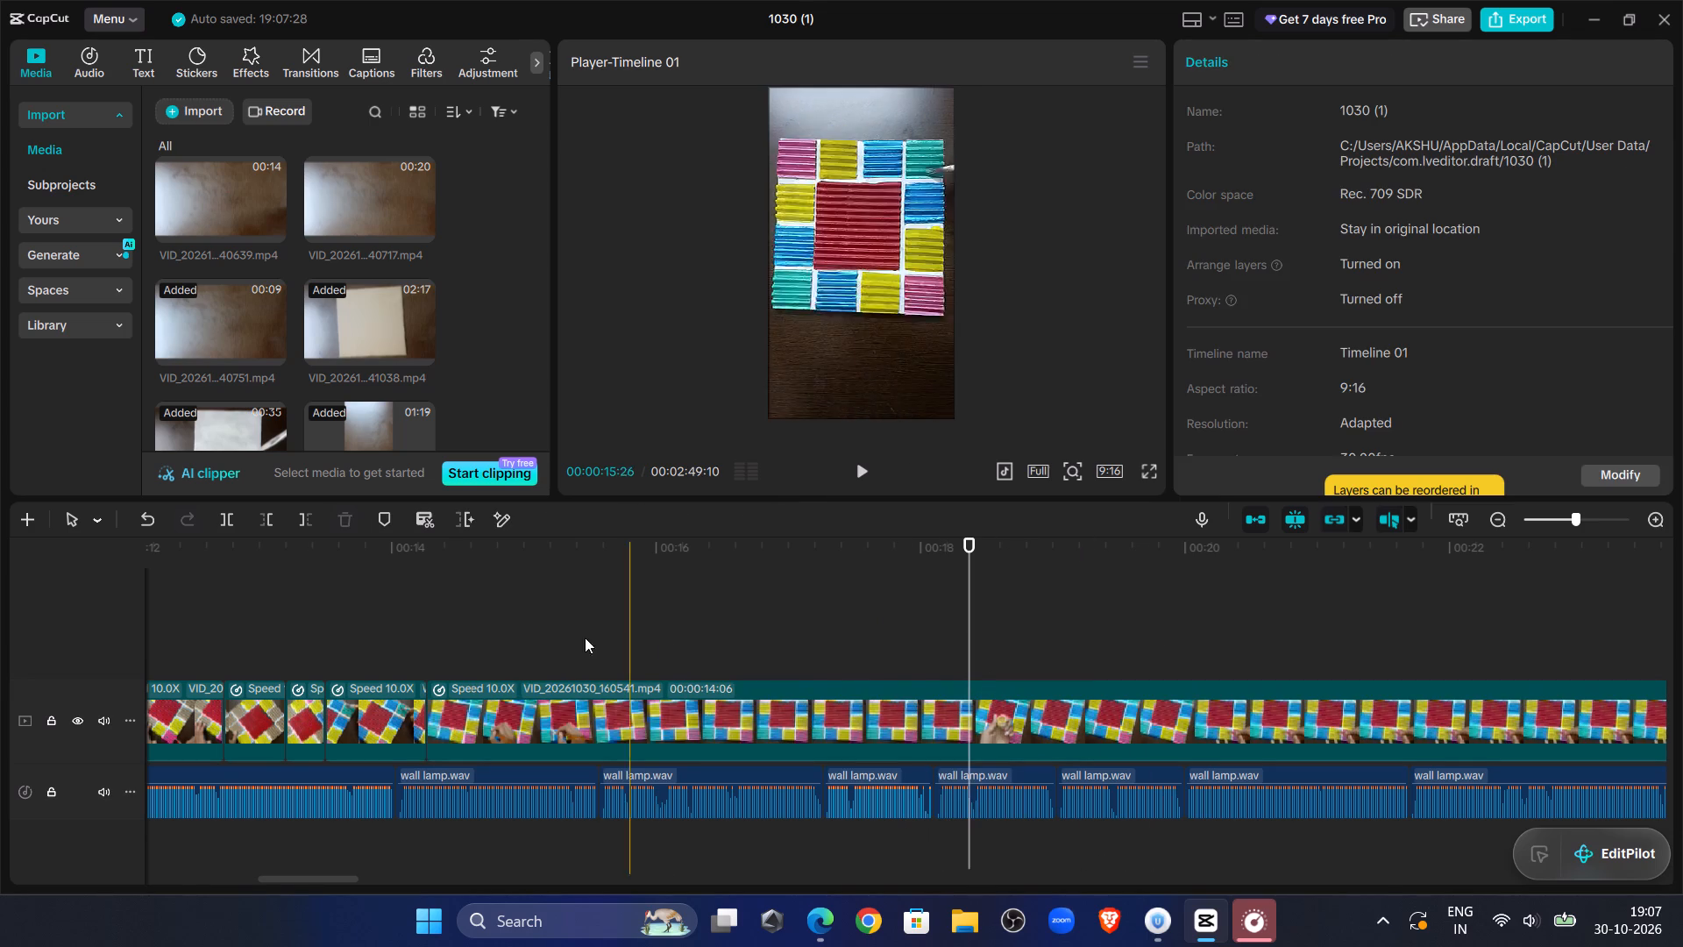
# Play back from about 00:00:13:09 and trim the start of VID_20261030_160541.mp4, cutting everything before about 00:00:15:03.
pyautogui.moveTo(384, 616); pyautogui.dragTo(376, 614)
pyautogui.click(283, 602)
pyautogui.click(849, 481)
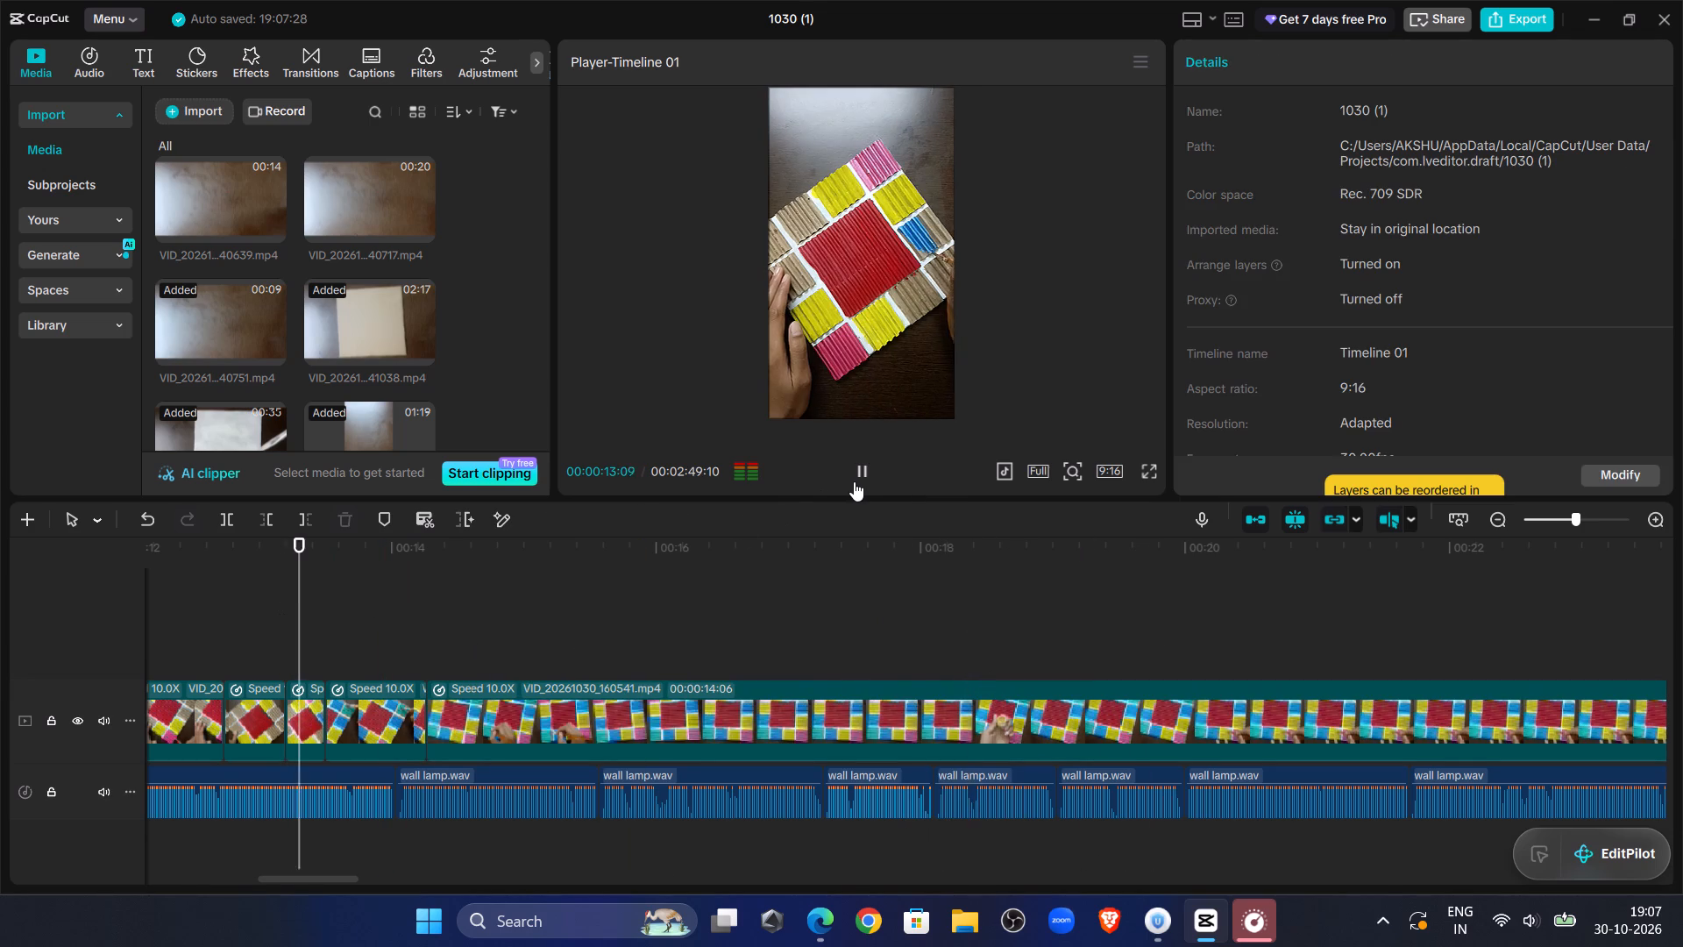
pyautogui.click(854, 481)
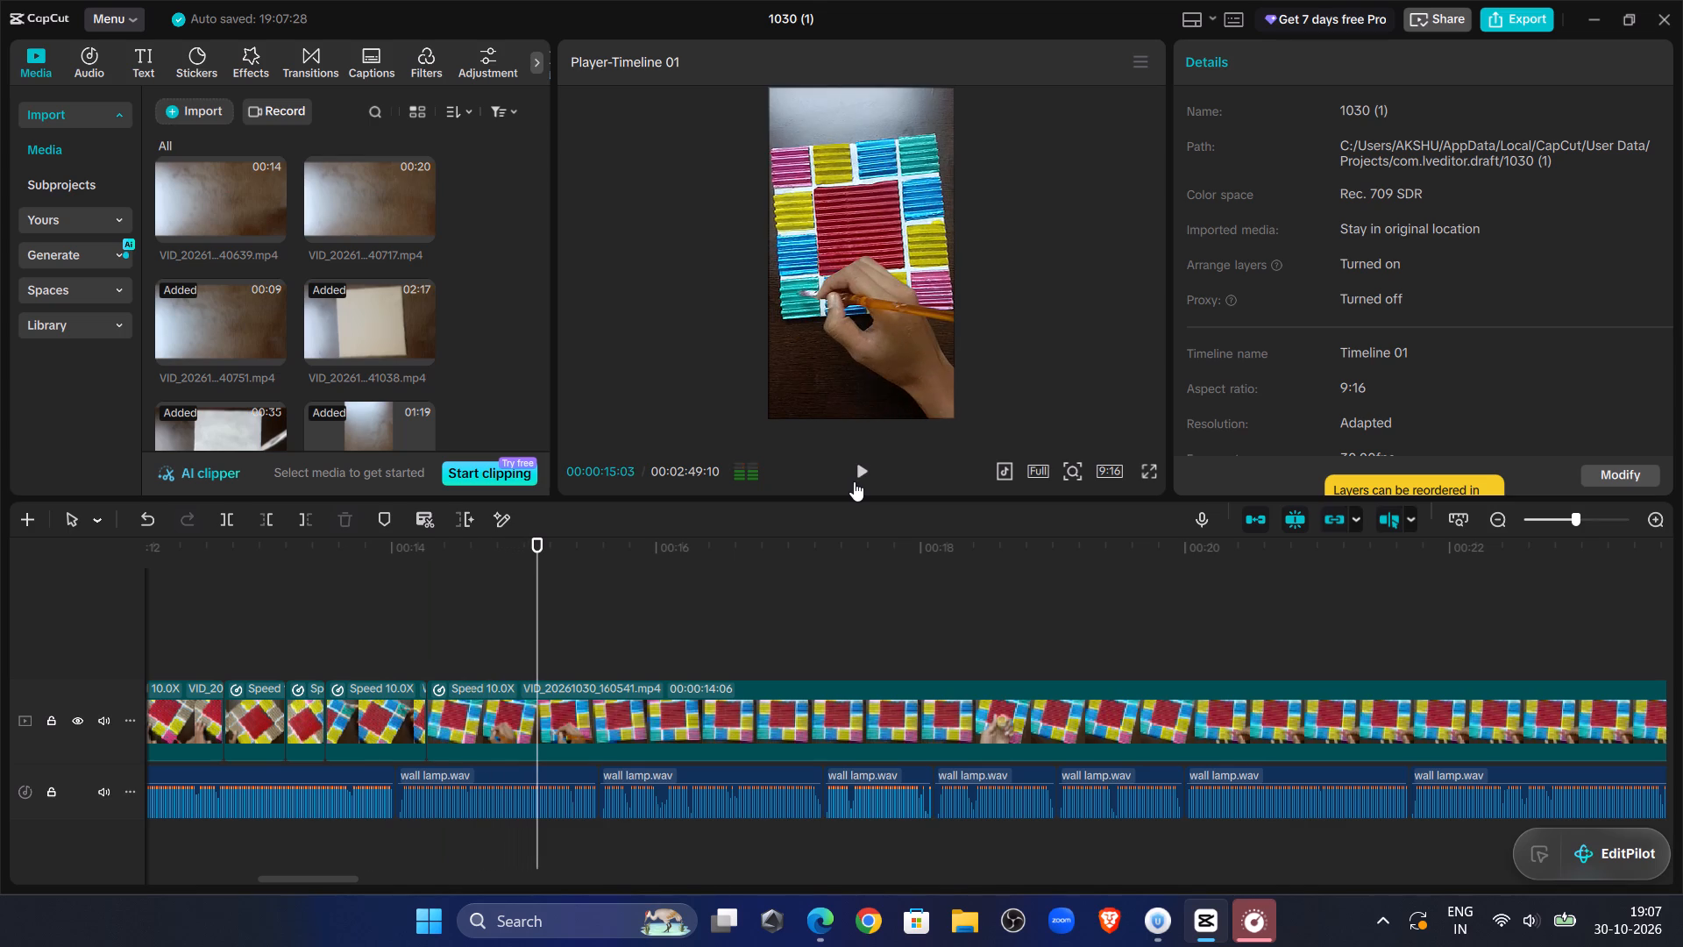
pyautogui.click(617, 717)
pyautogui.click(266, 517)
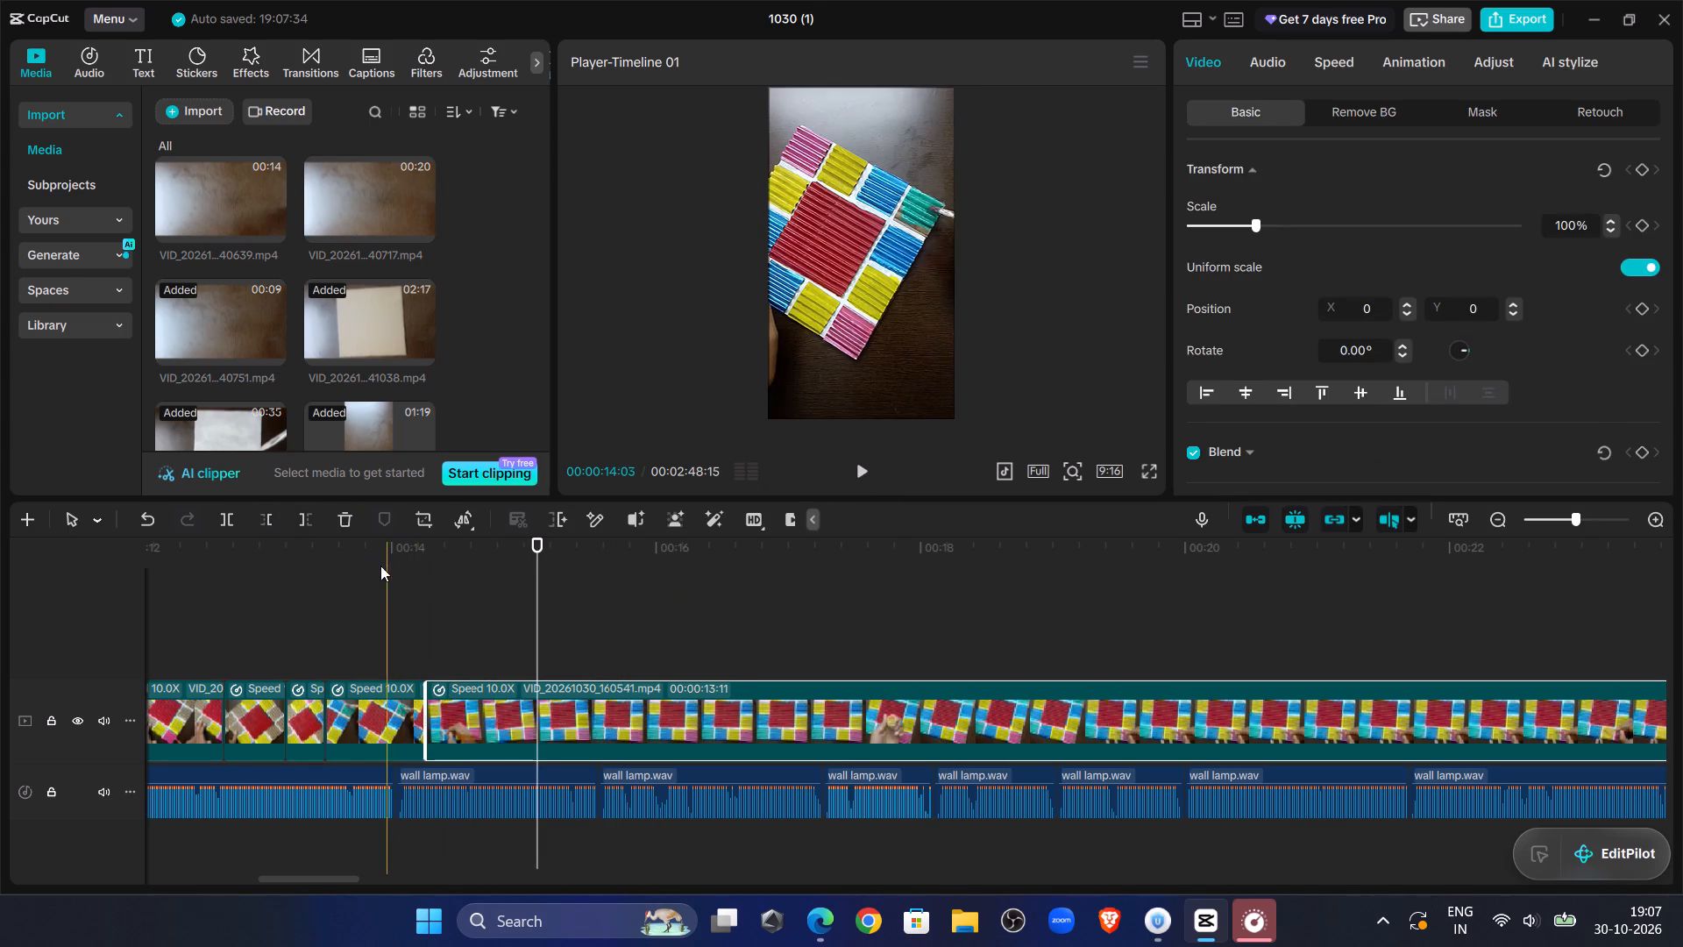
# Play back from about 00:00:13:15 and trim the end of the VID_20261030_155511.mp4 piece, cutting everything after about 00:00:14:01.
pyautogui.click(362, 565)
pyautogui.click(853, 459)
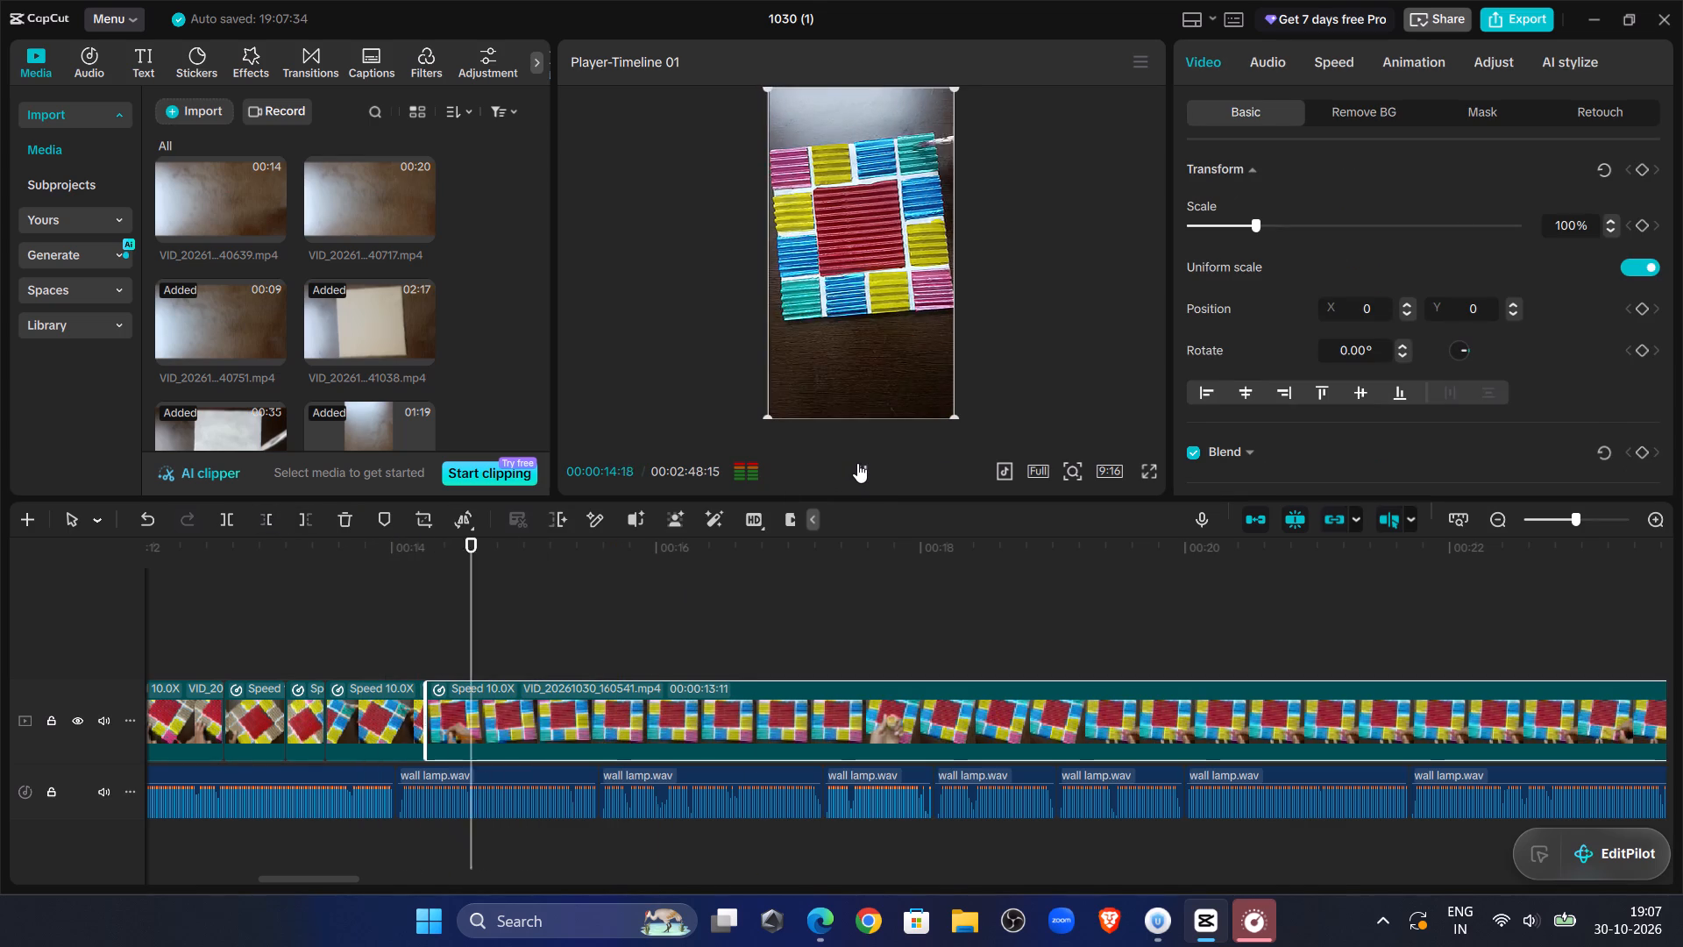
pyautogui.click(857, 463)
pyautogui.click(330, 606)
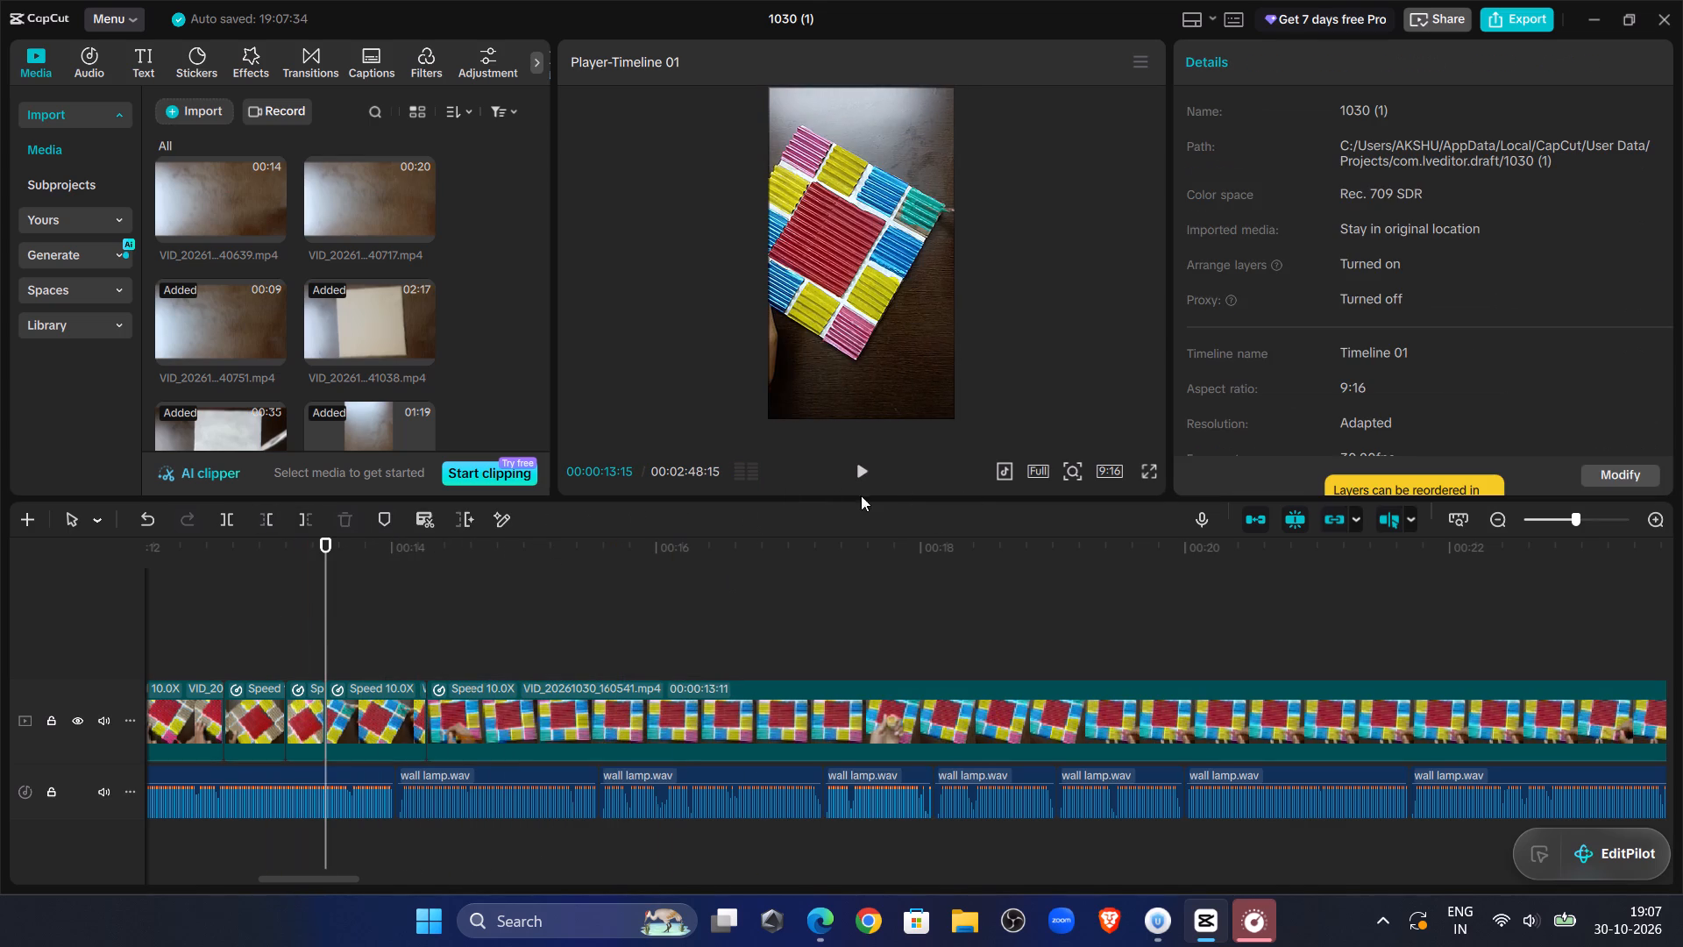
pyautogui.click(866, 473)
pyautogui.click(866, 473)
pyautogui.click(391, 710)
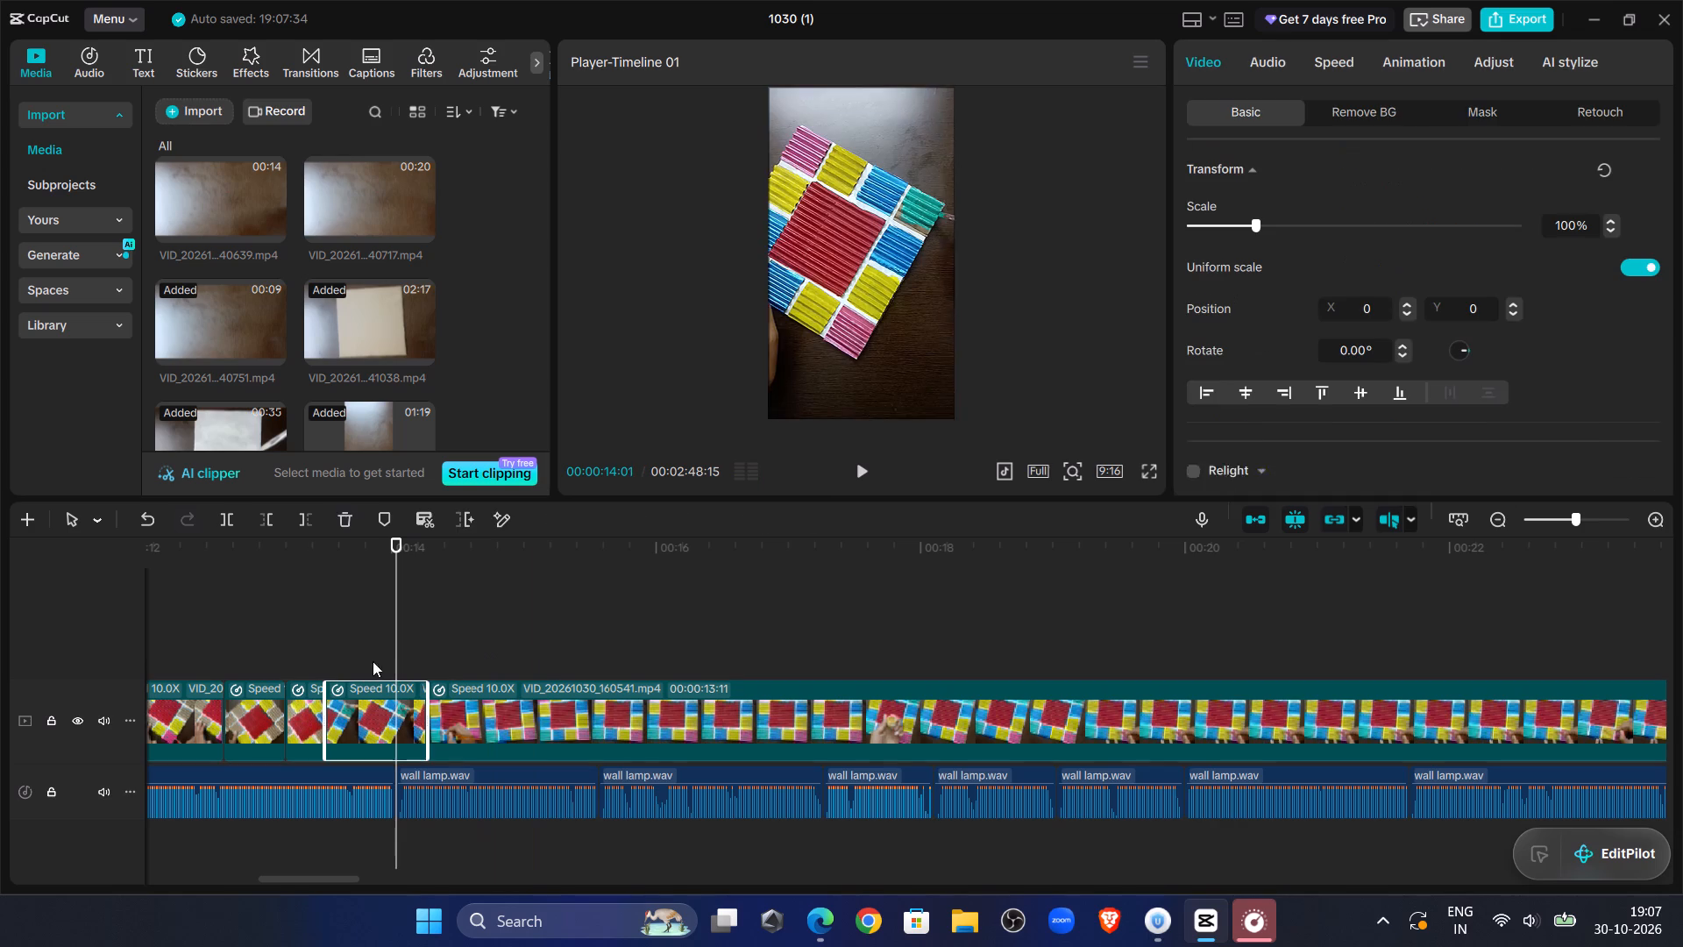
pyautogui.click(295, 520)
# Play back from about 00:00:14:01 against the narration and split VID_20261030_160541.mp4 at about 00:00:15:17.
pyautogui.click(867, 466)
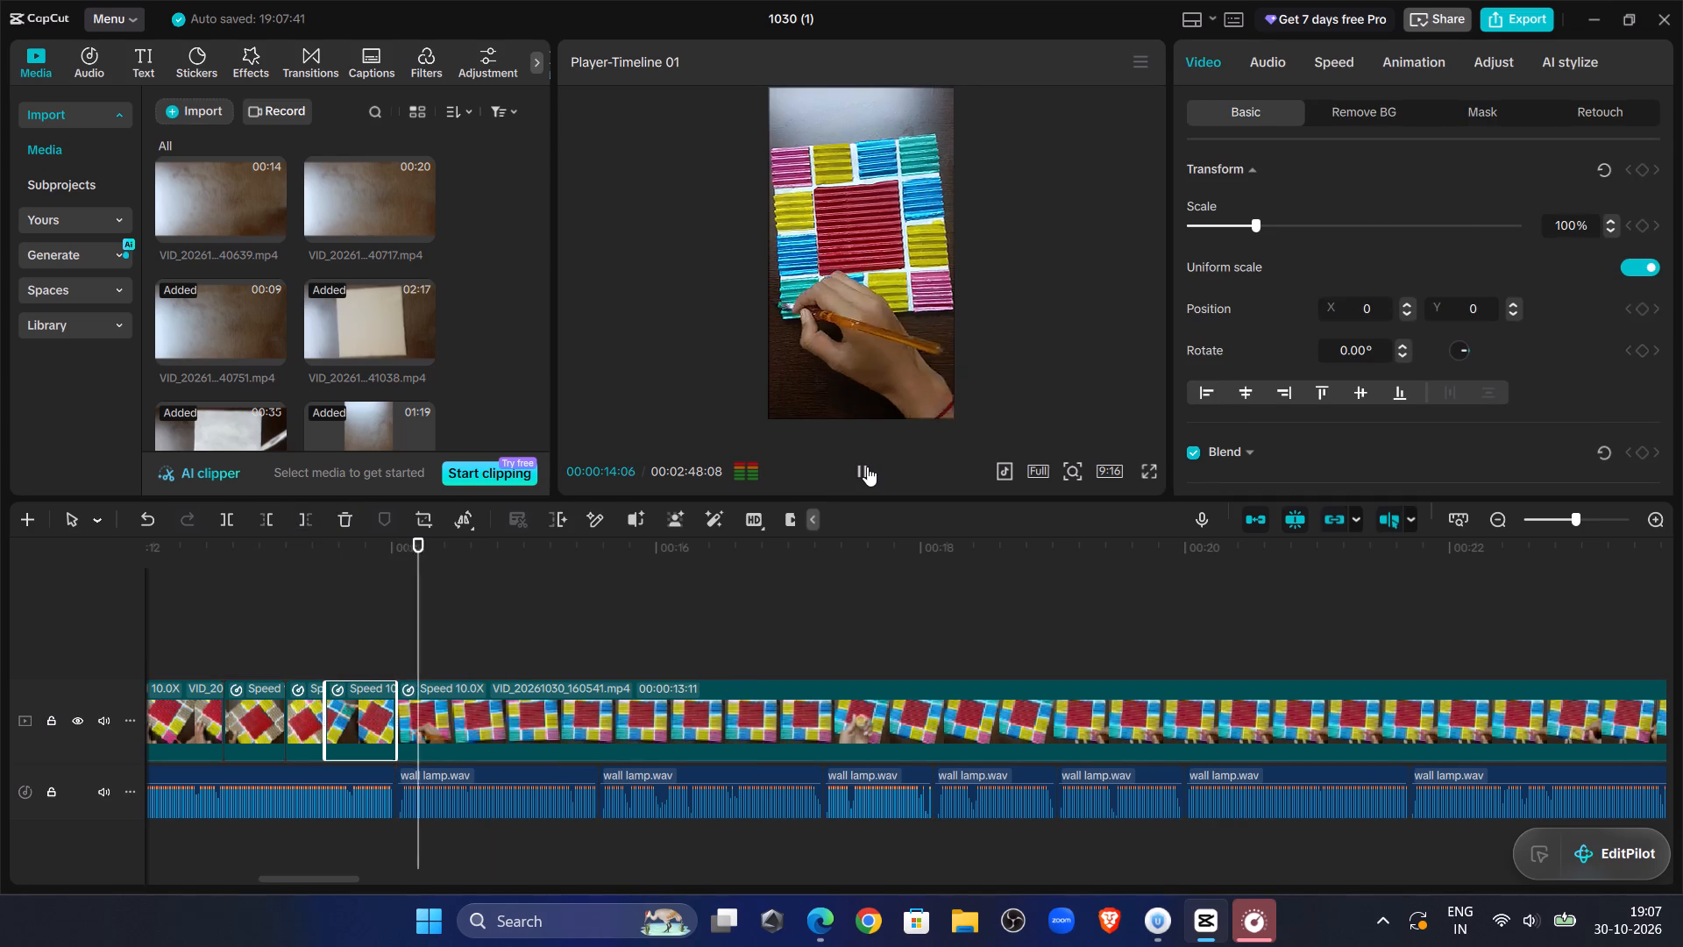
pyautogui.click(867, 466)
pyautogui.click(867, 466)
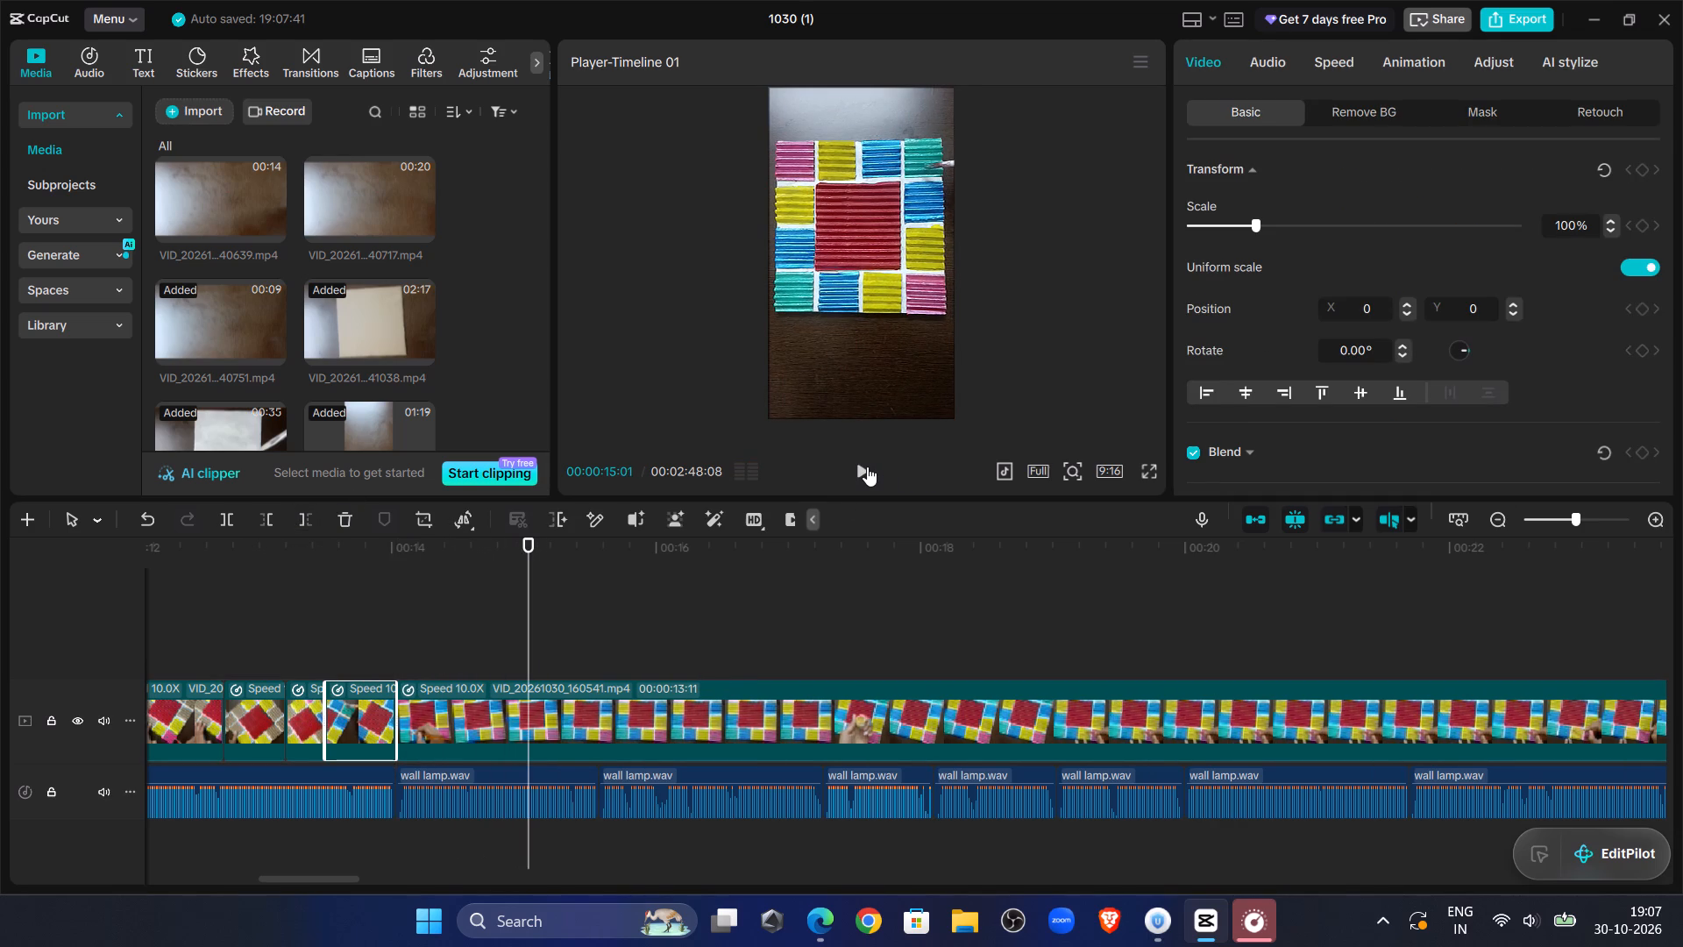
pyautogui.click(867, 466)
pyautogui.click(733, 730)
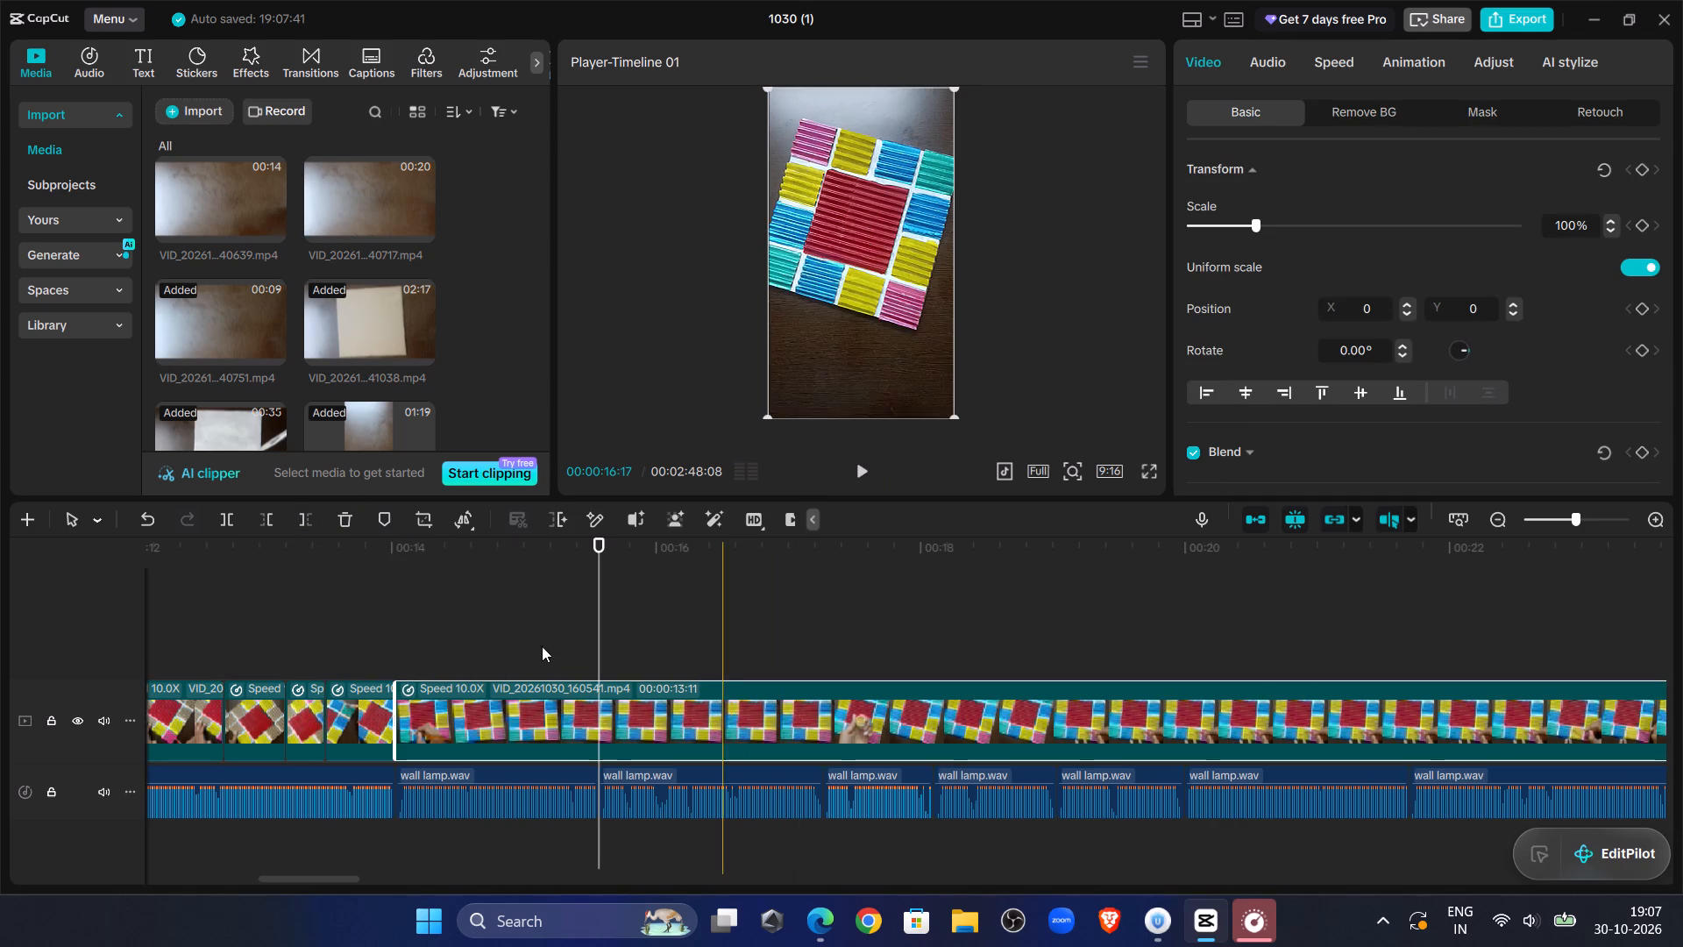
pyautogui.click(220, 517)
# Scrub through the footage after the split and delete the long second piece of VID_20261030_160541.mp4.
pyautogui.moveTo(600, 573); pyautogui.dragTo(1171, 627)
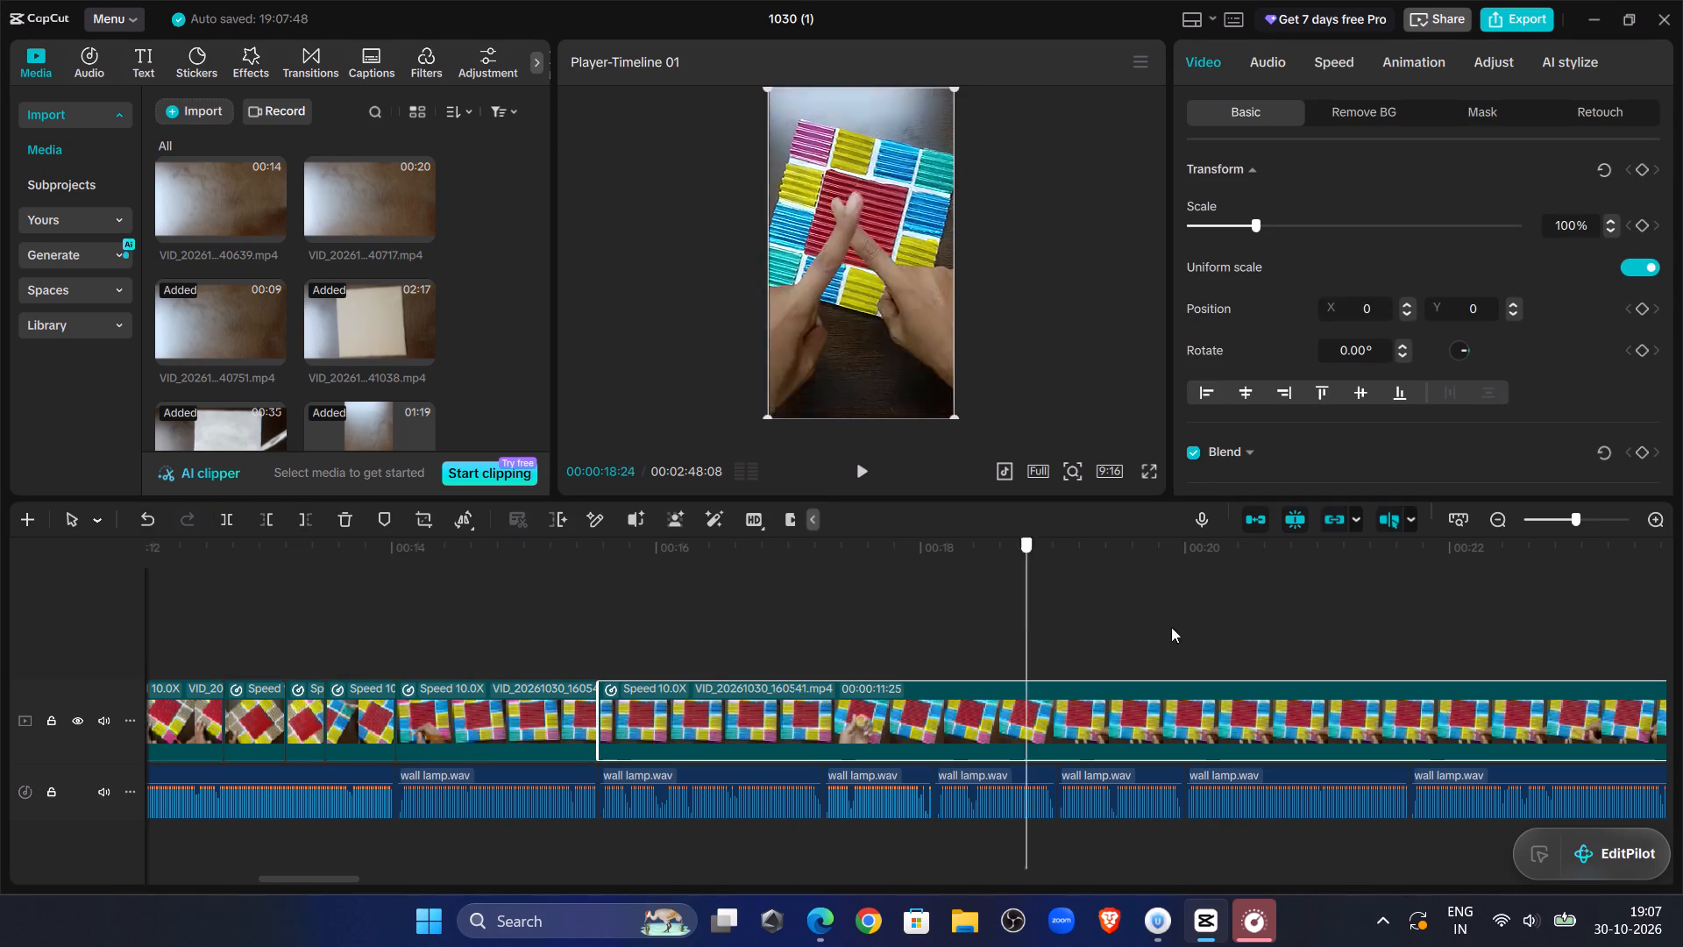
pyautogui.moveTo(1171, 627); pyautogui.dragTo(1682, 630)
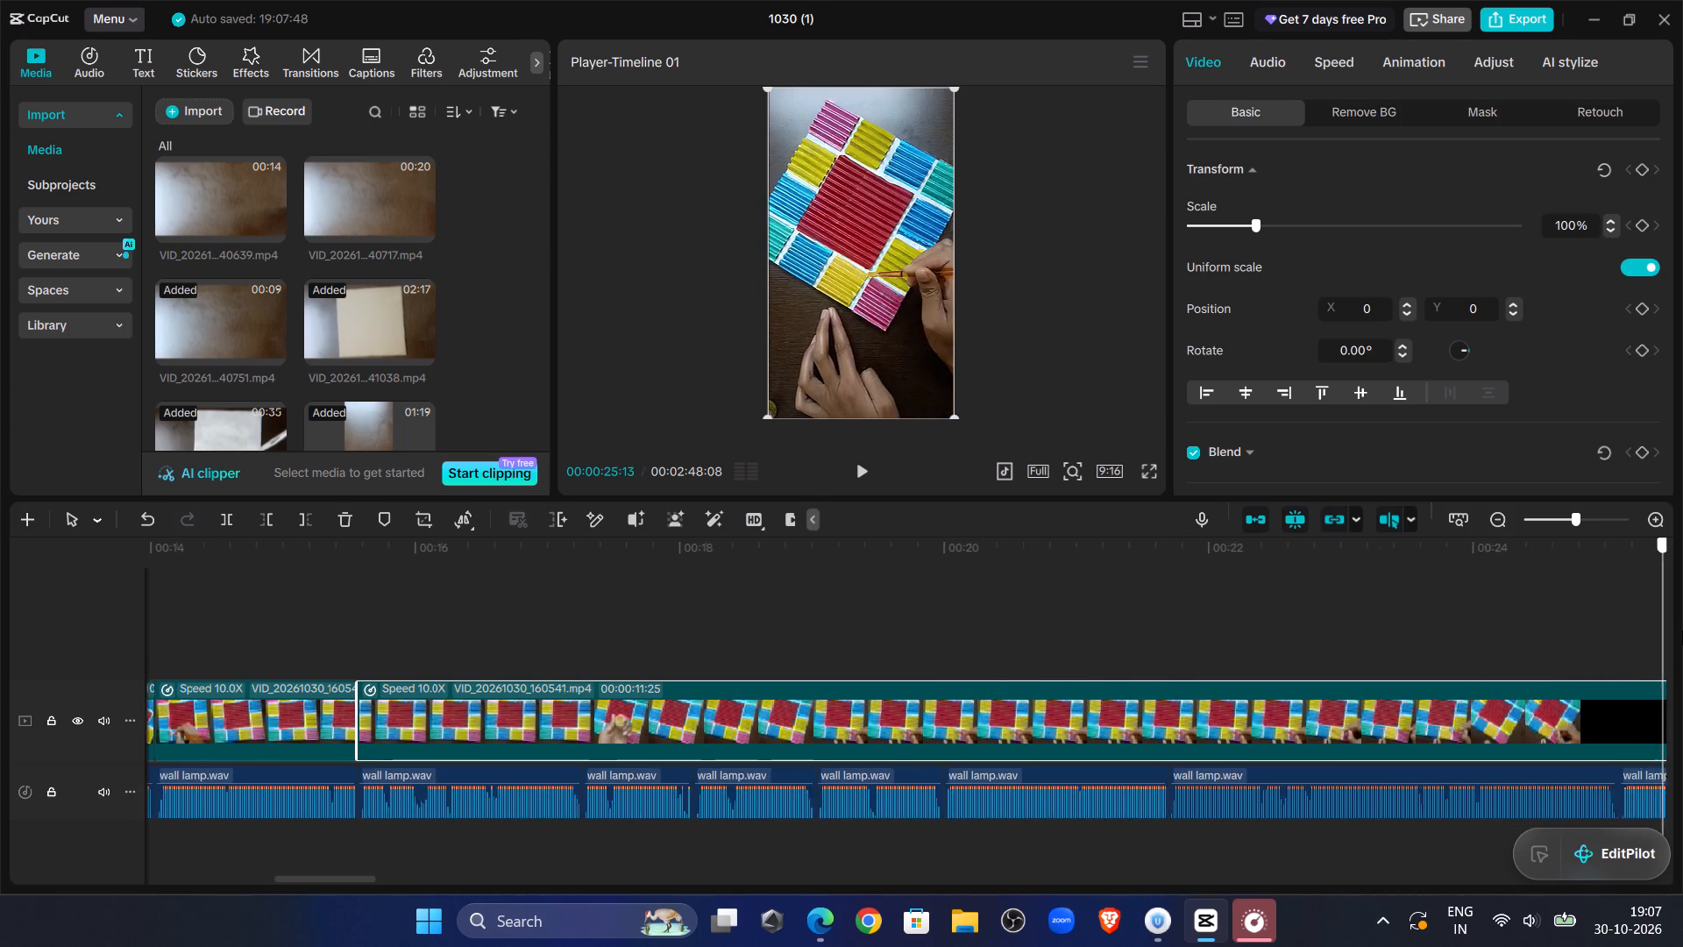
pyautogui.moveTo(1682, 630); pyautogui.dragTo(950, 625)
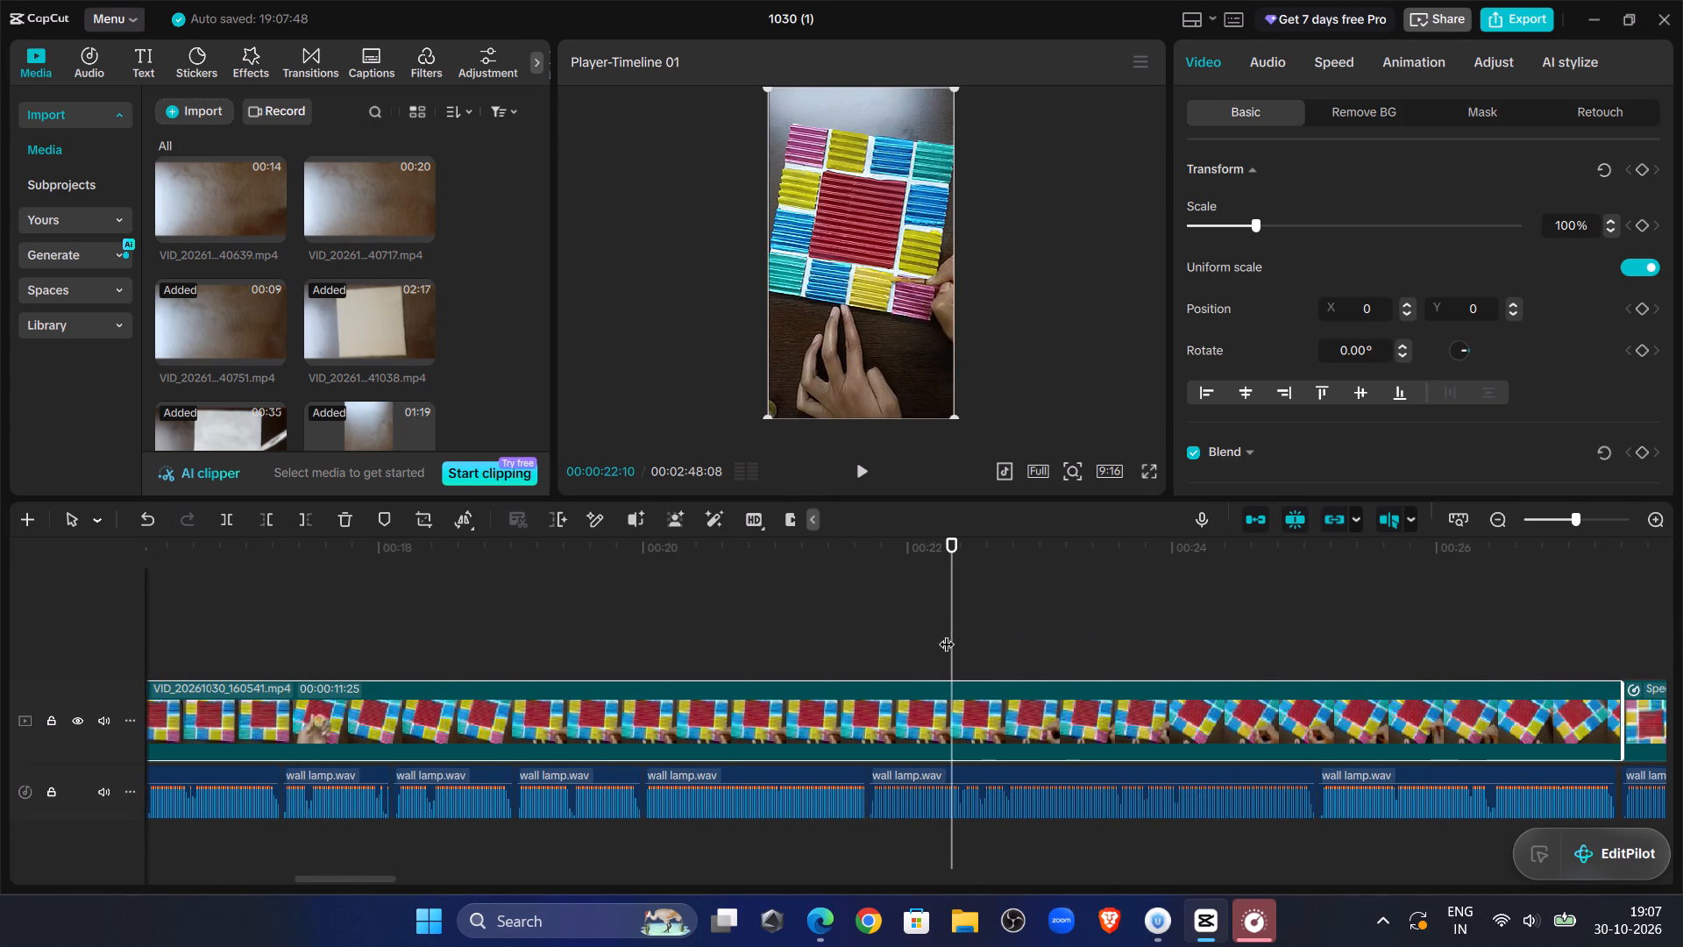
pyautogui.press('Delete')
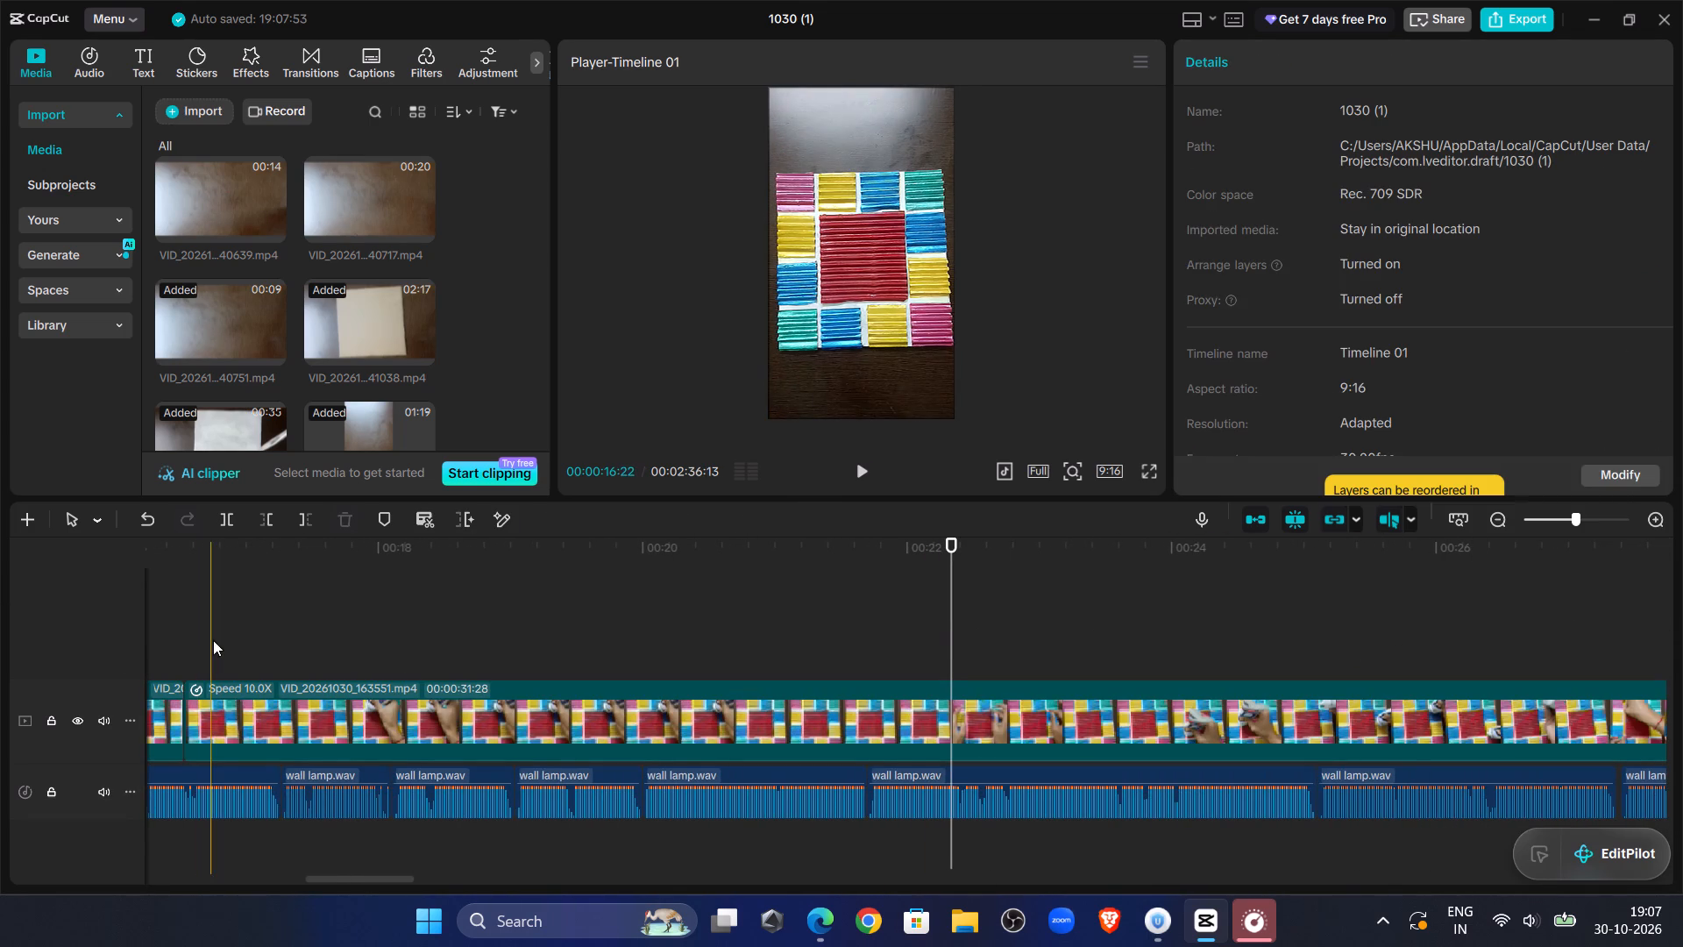
# Play back the joined clips and trim the end of the short clip before VID_20261030_163551.mp4, cutting everything after about 00:00:16:00.
pyautogui.click(213, 641)
pyautogui.moveTo(213, 640); pyautogui.dragTo(344, 673)
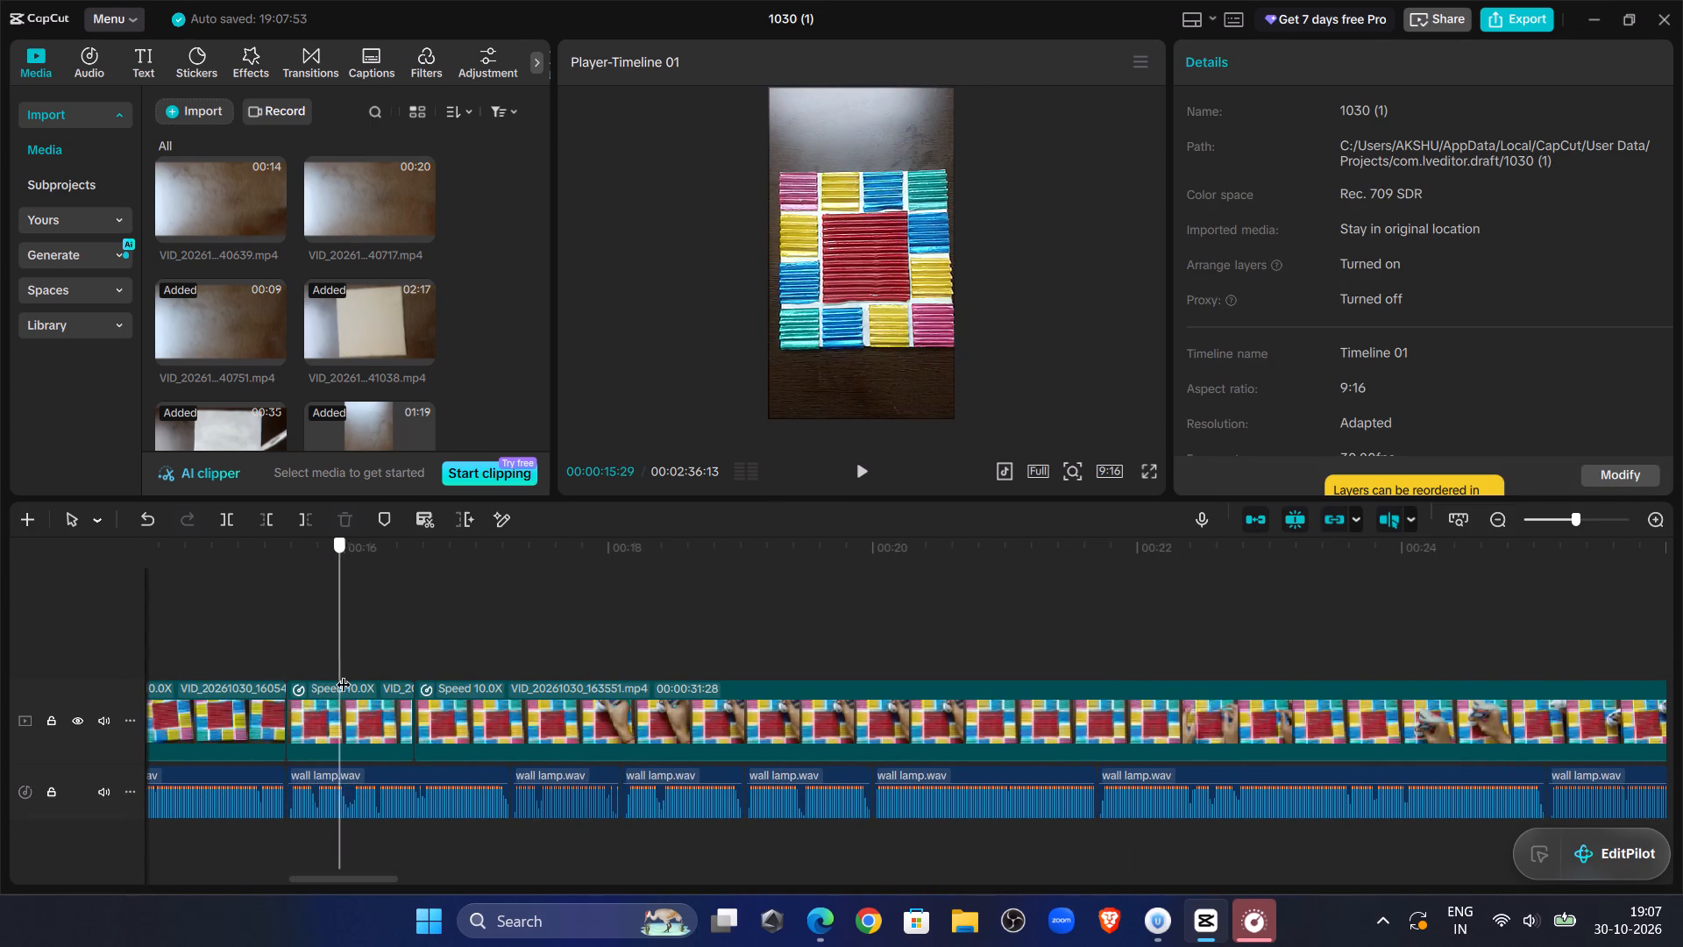
pyautogui.moveTo(344, 673); pyautogui.dragTo(268, 686)
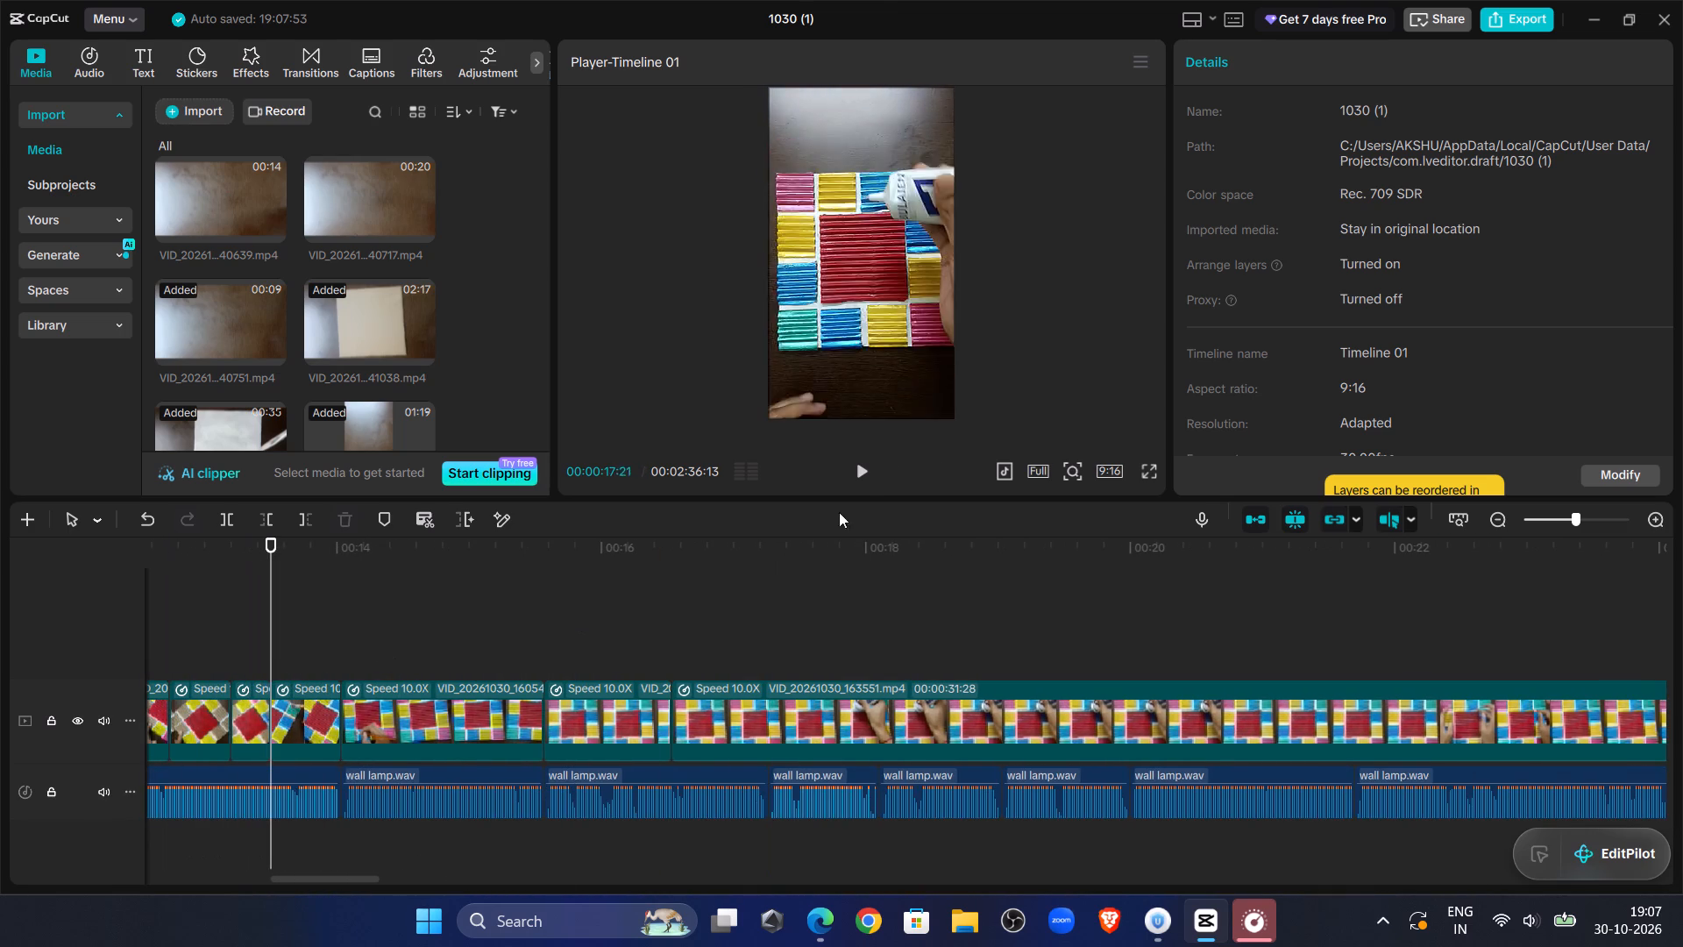
pyautogui.click(866, 465)
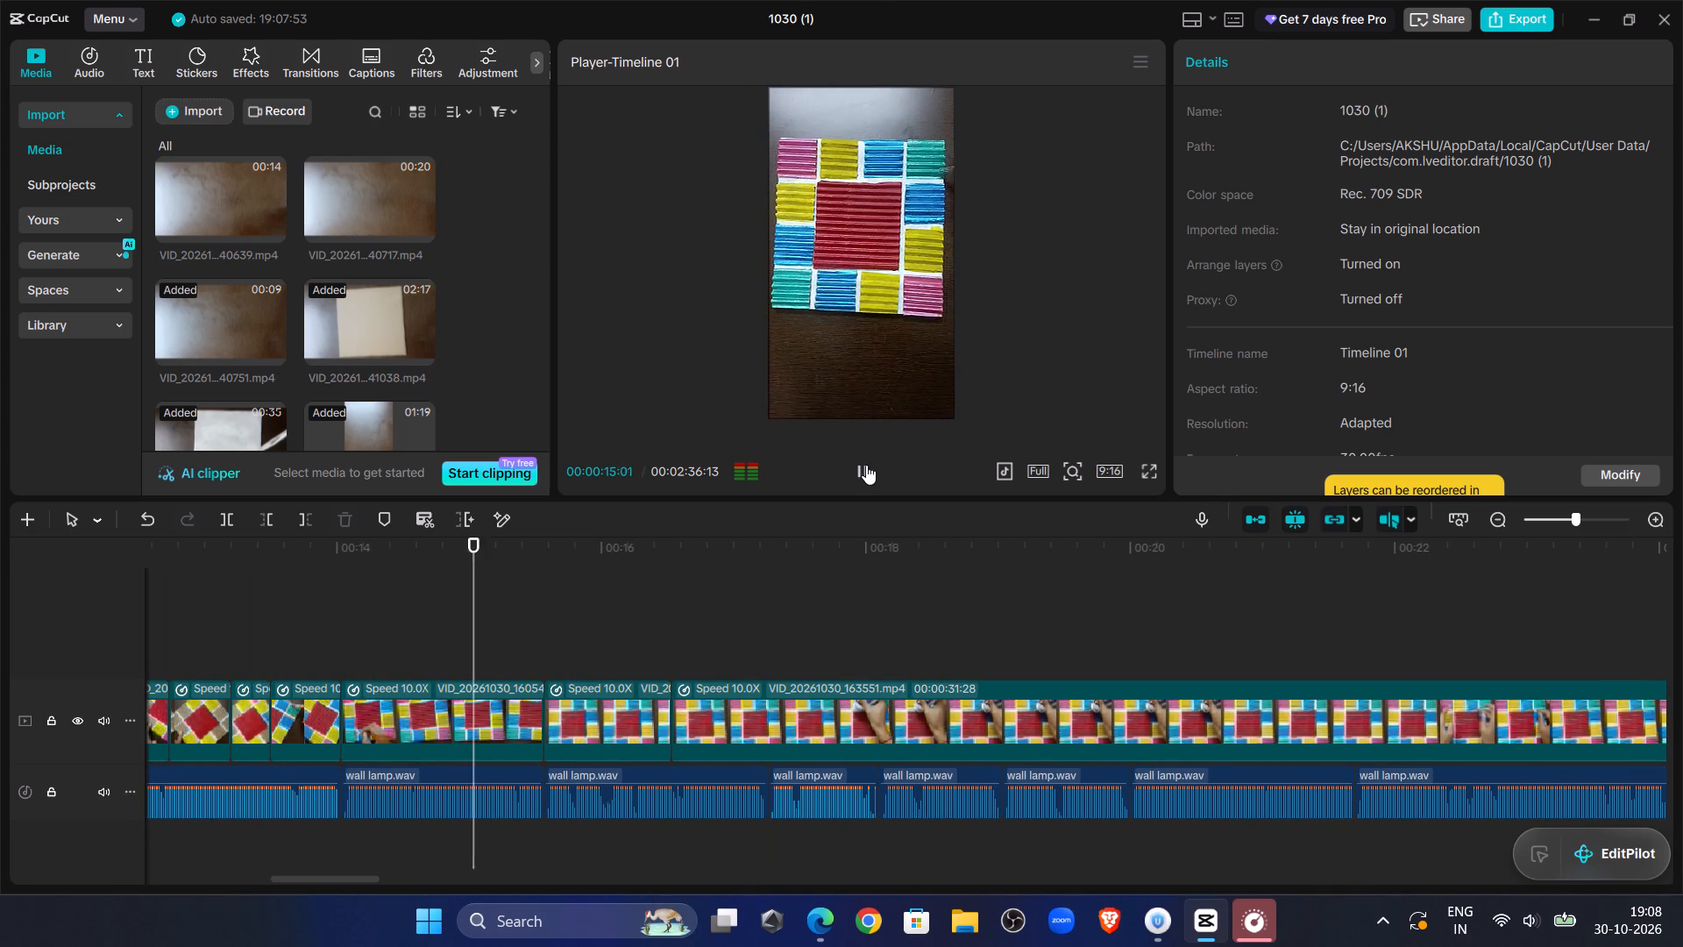
pyautogui.click(866, 465)
pyautogui.click(866, 465)
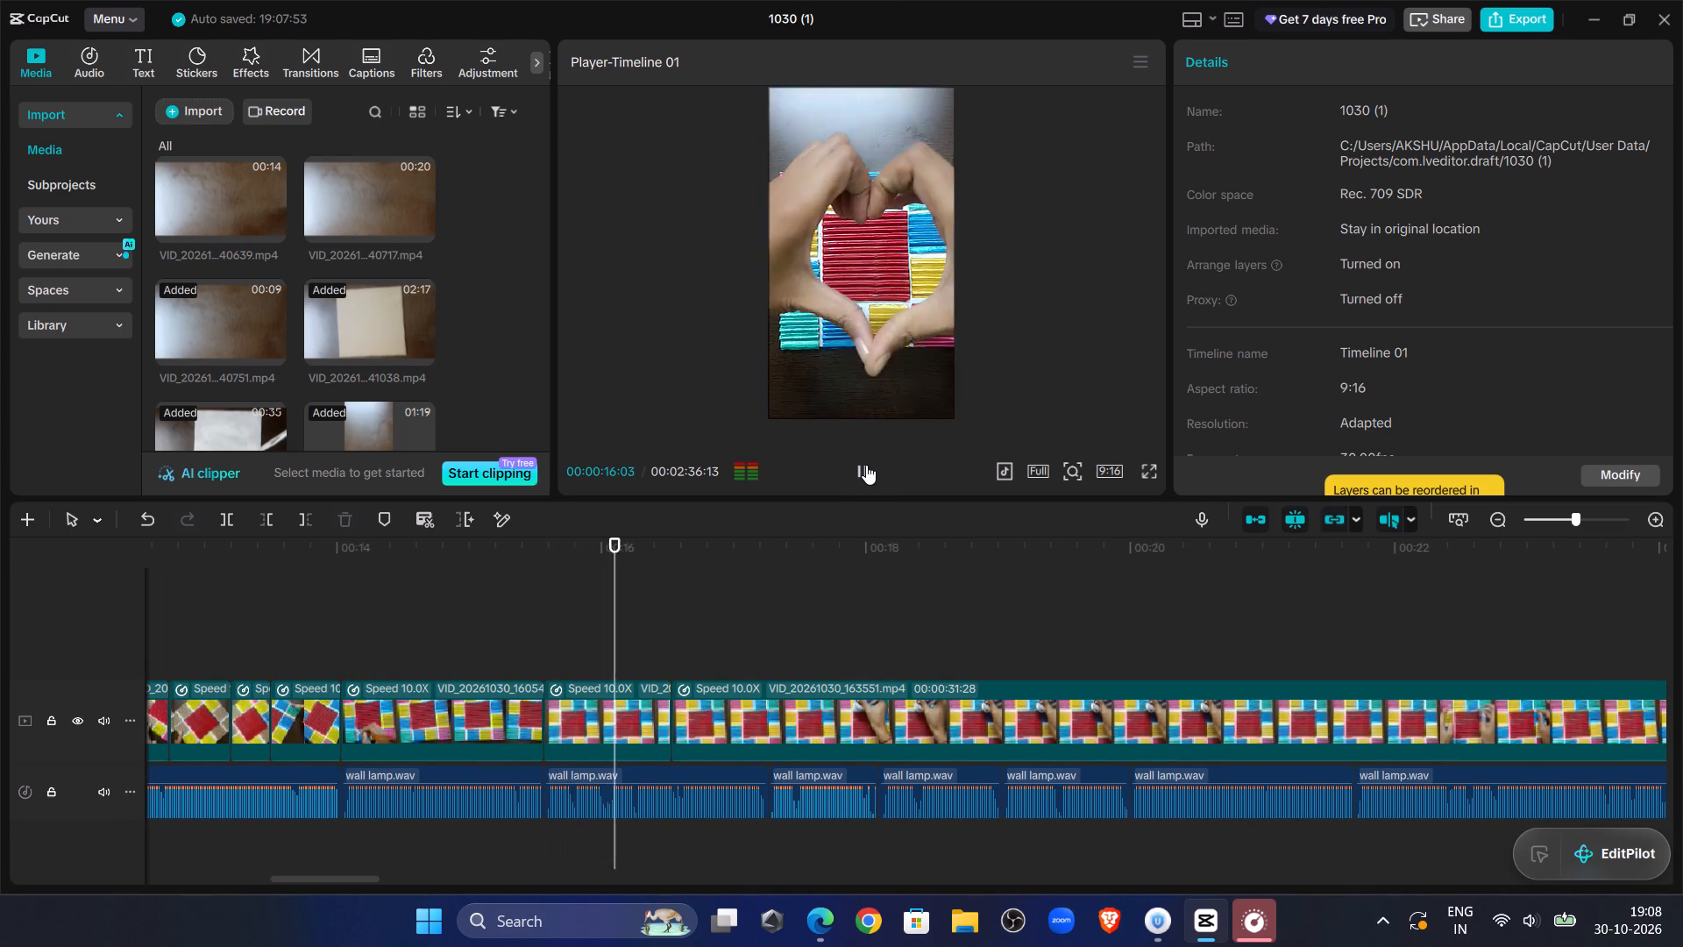
pyautogui.click(866, 465)
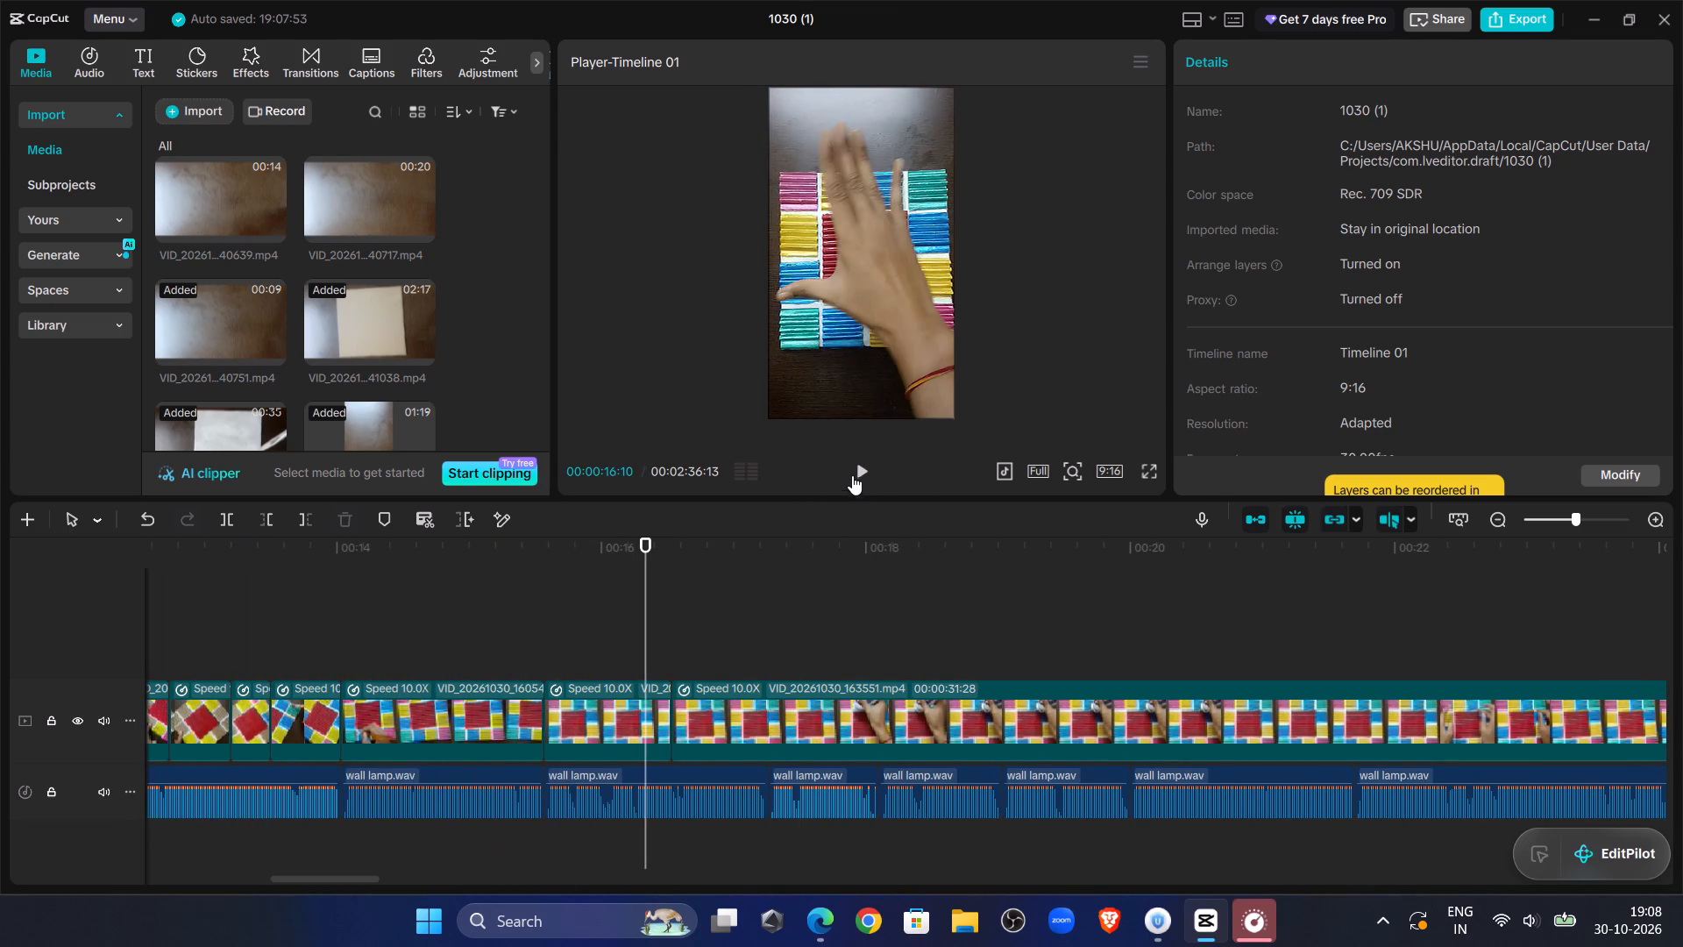
pyautogui.click(855, 471)
pyautogui.click(855, 471)
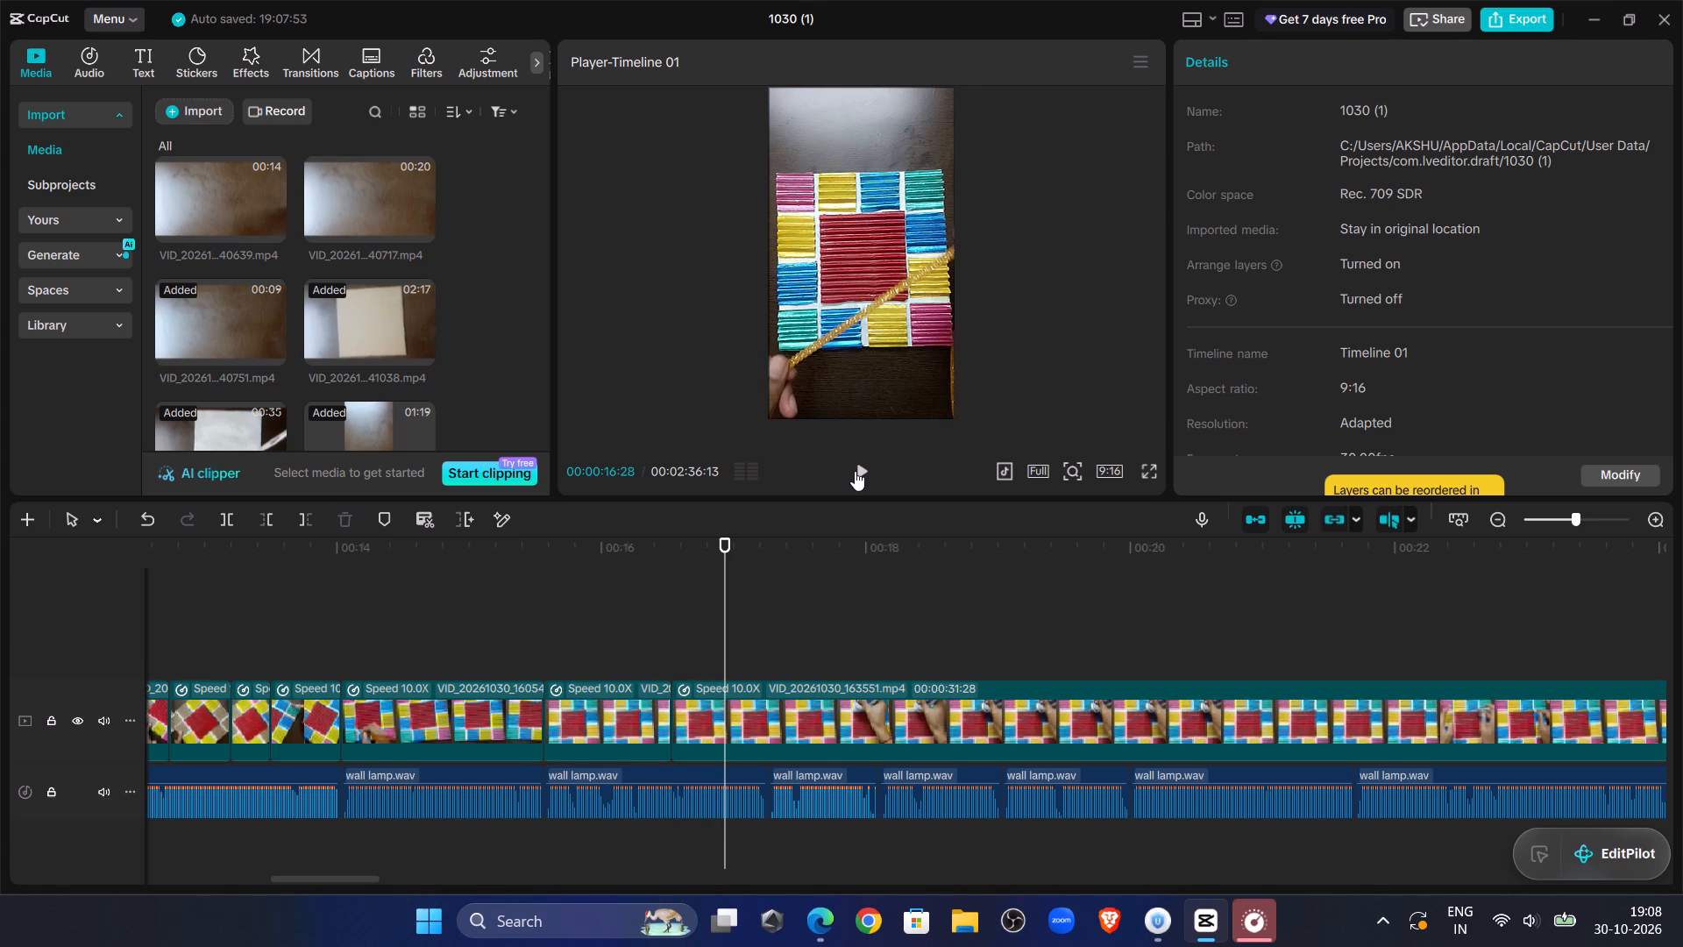
pyautogui.click(492, 626)
pyautogui.click(863, 473)
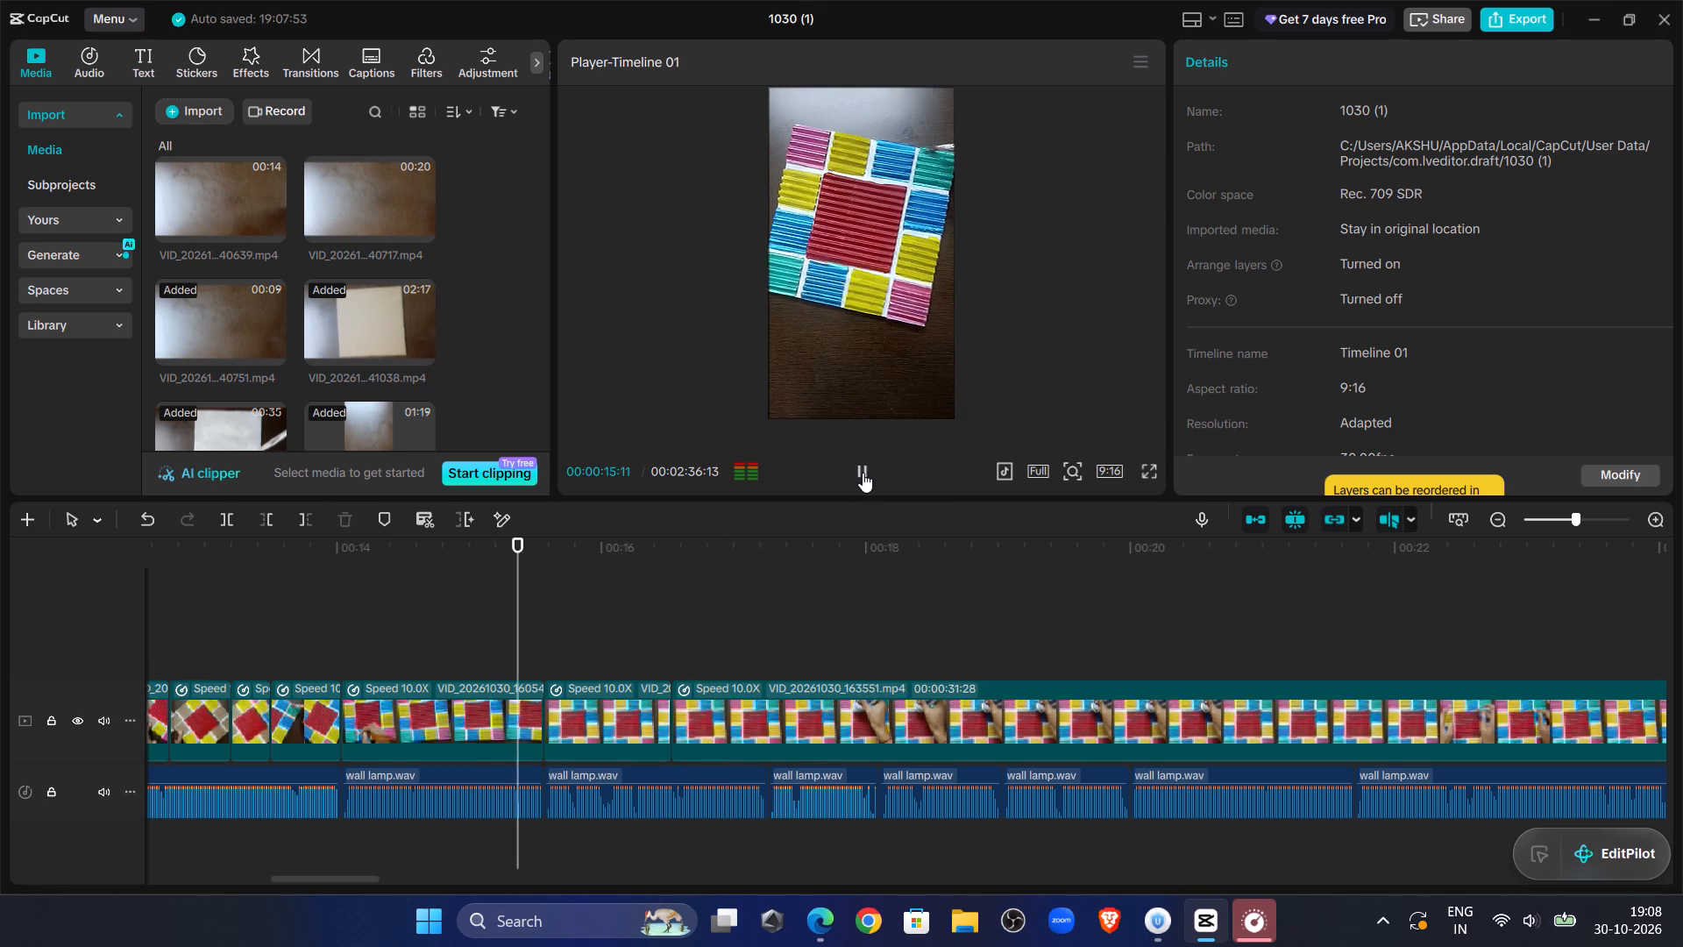
pyautogui.click(863, 473)
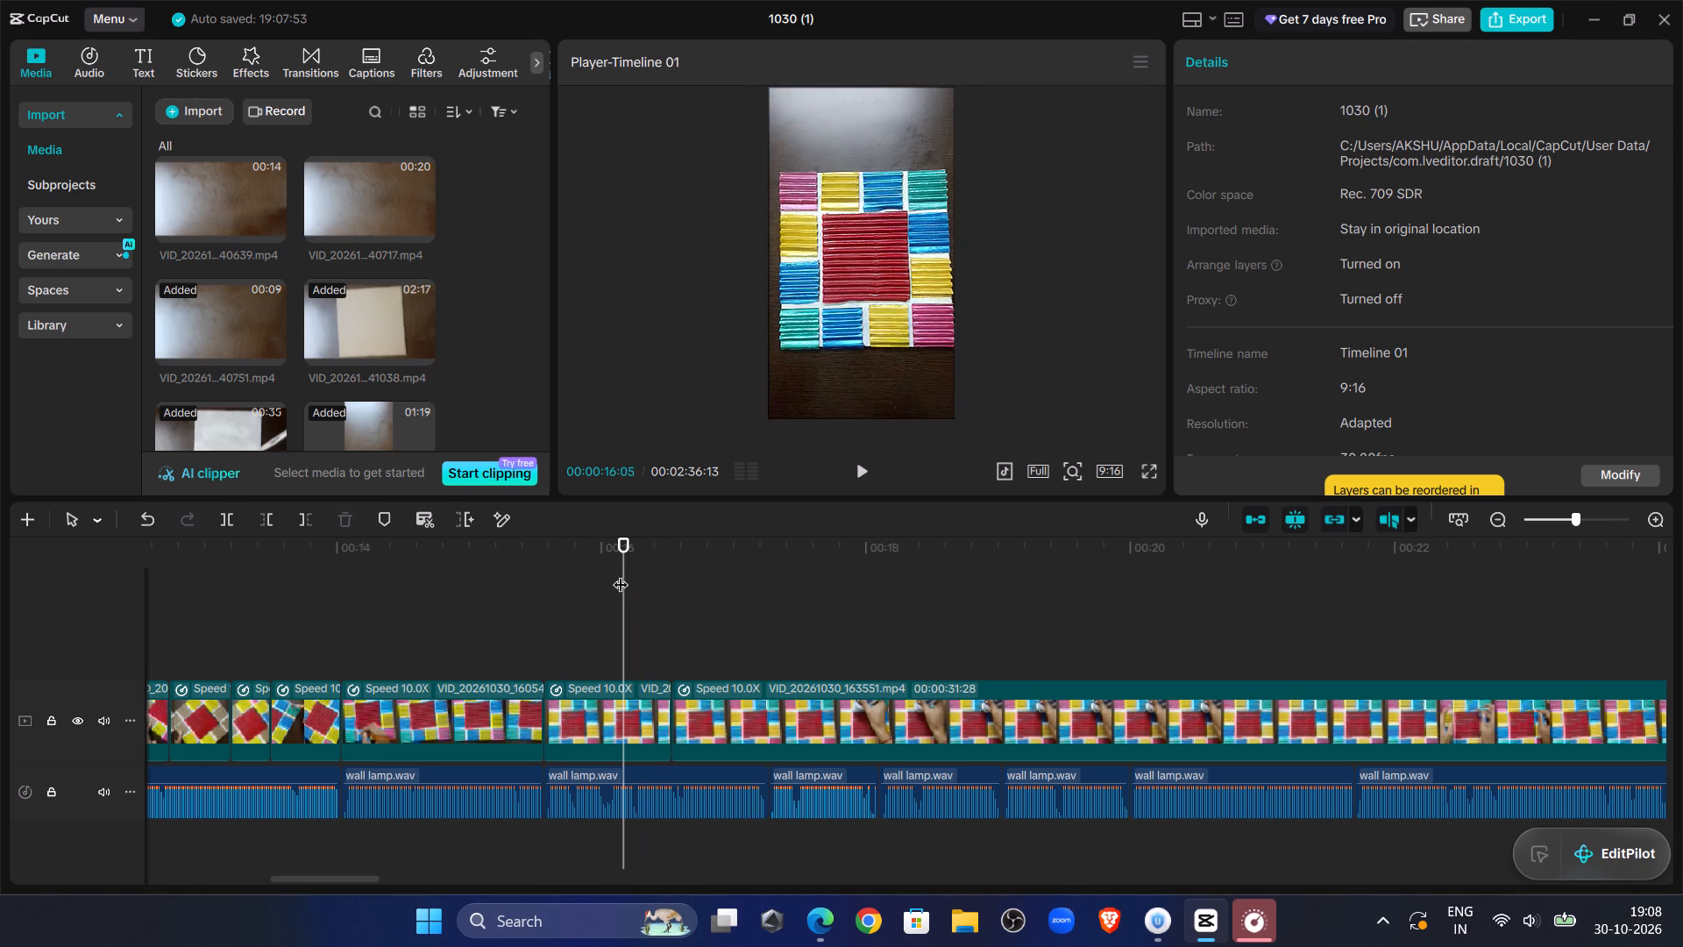
pyautogui.moveTo(618, 572); pyautogui.dragTo(597, 580)
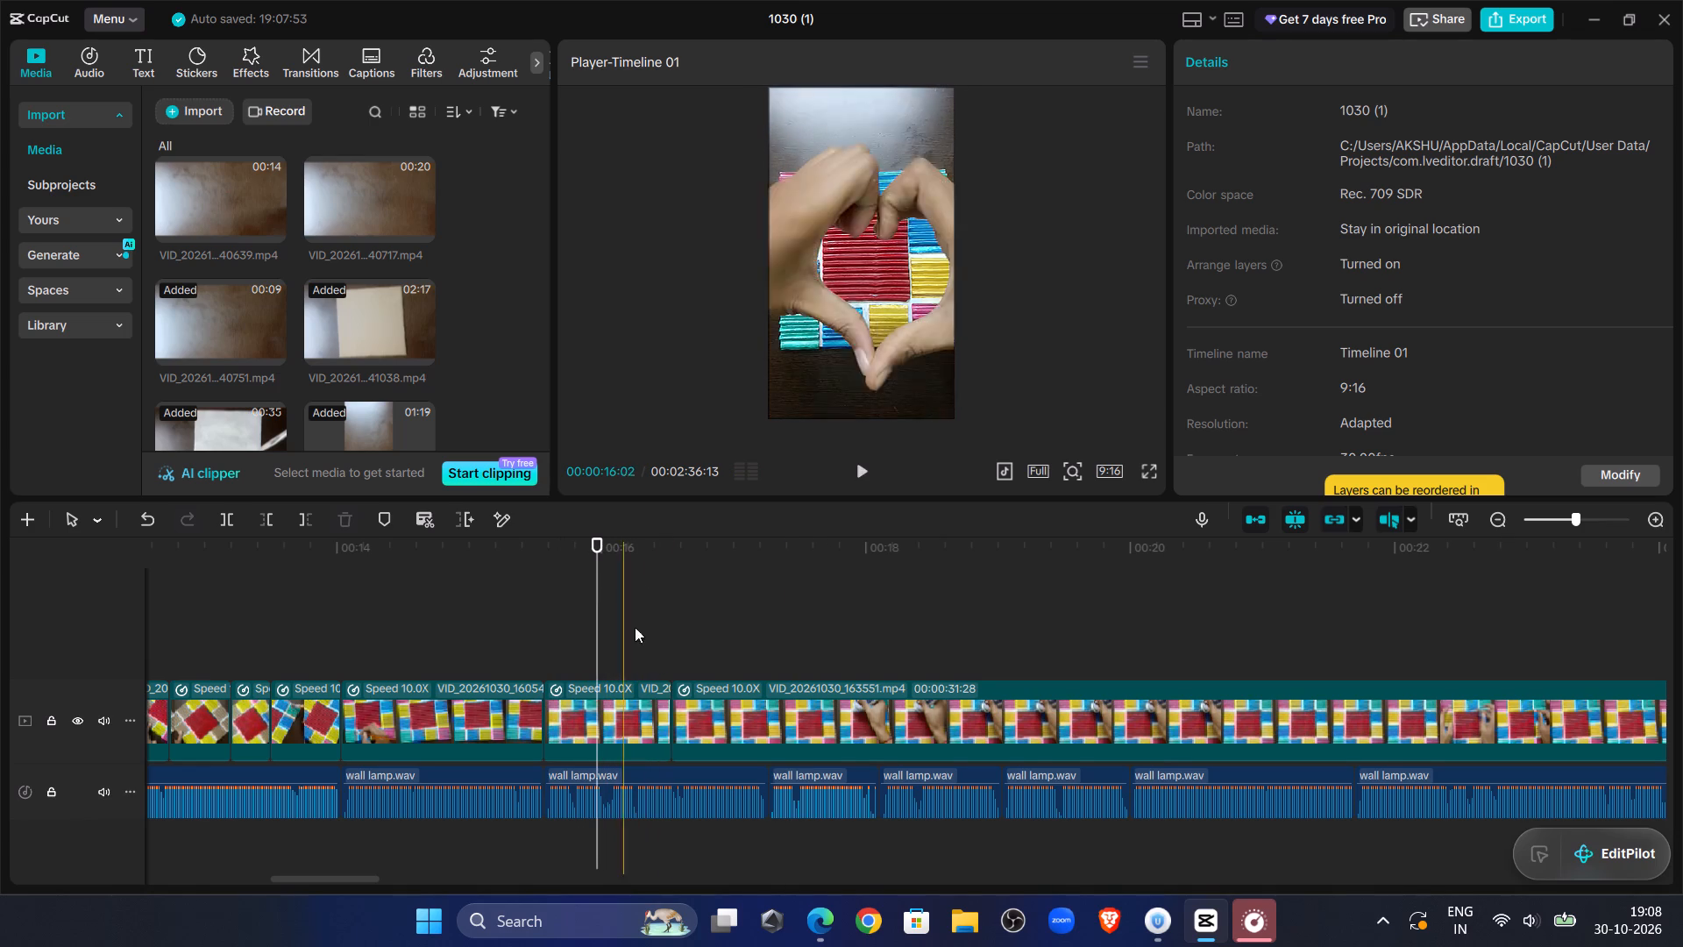
pyautogui.click(624, 709)
pyautogui.click(297, 516)
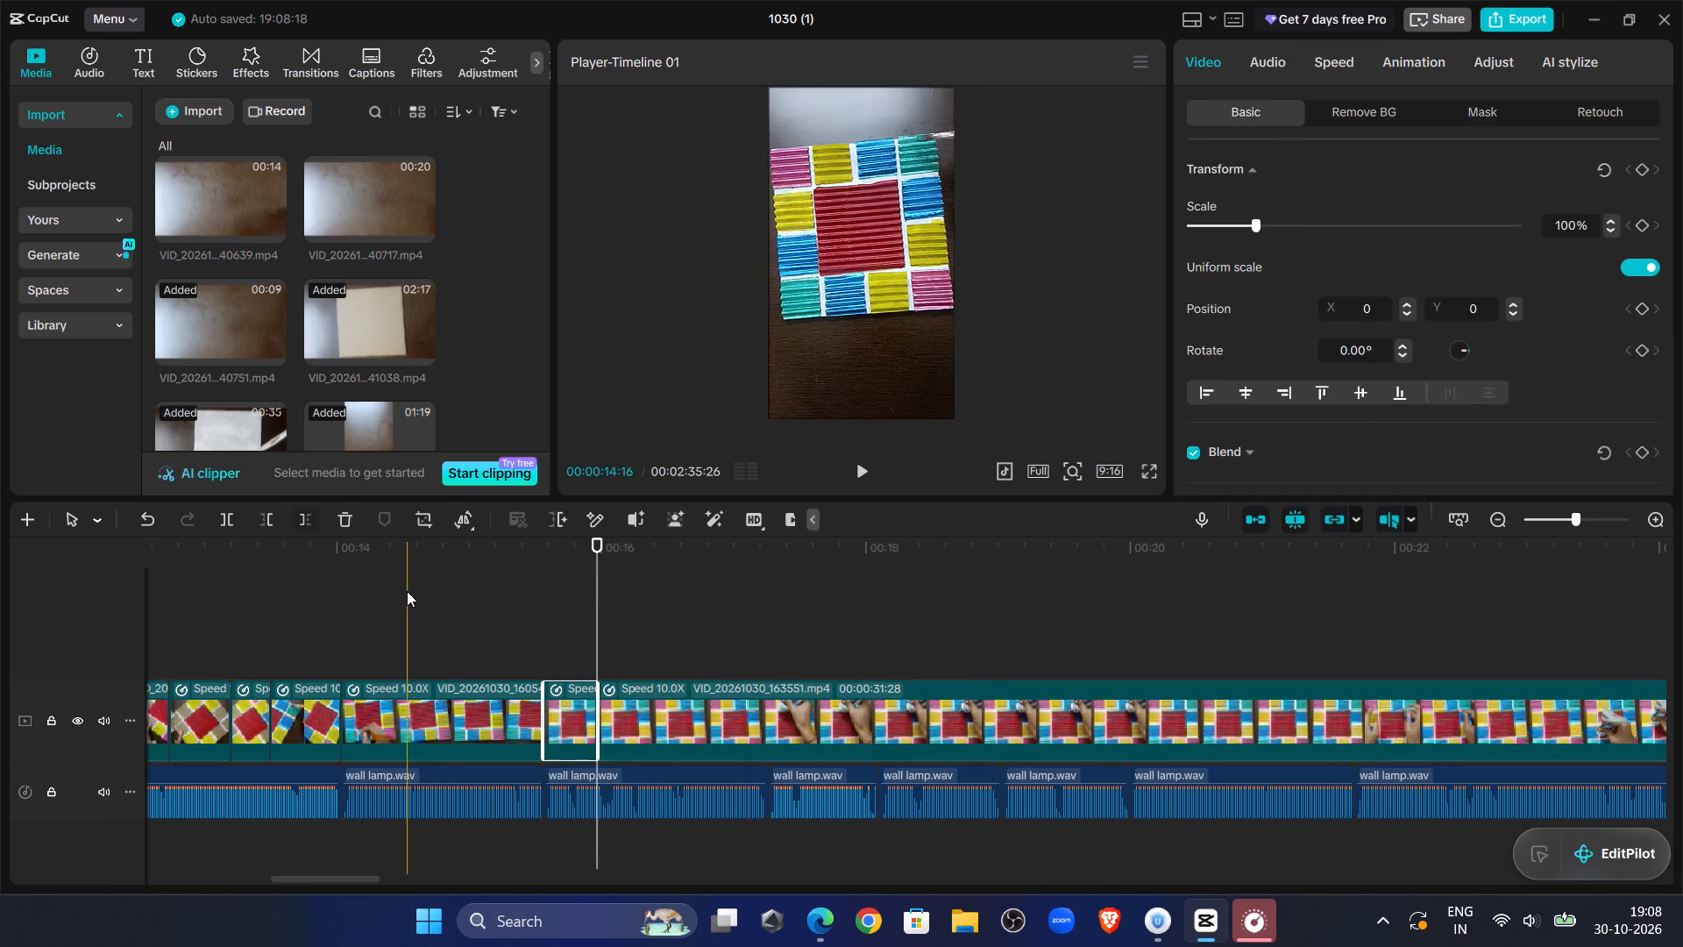
# Play back from about 00:00:14:16 against the narration and split VID_20261030_163551.mp4 at about 00:00:16:27.
pyautogui.click(407, 591)
pyautogui.click(872, 473)
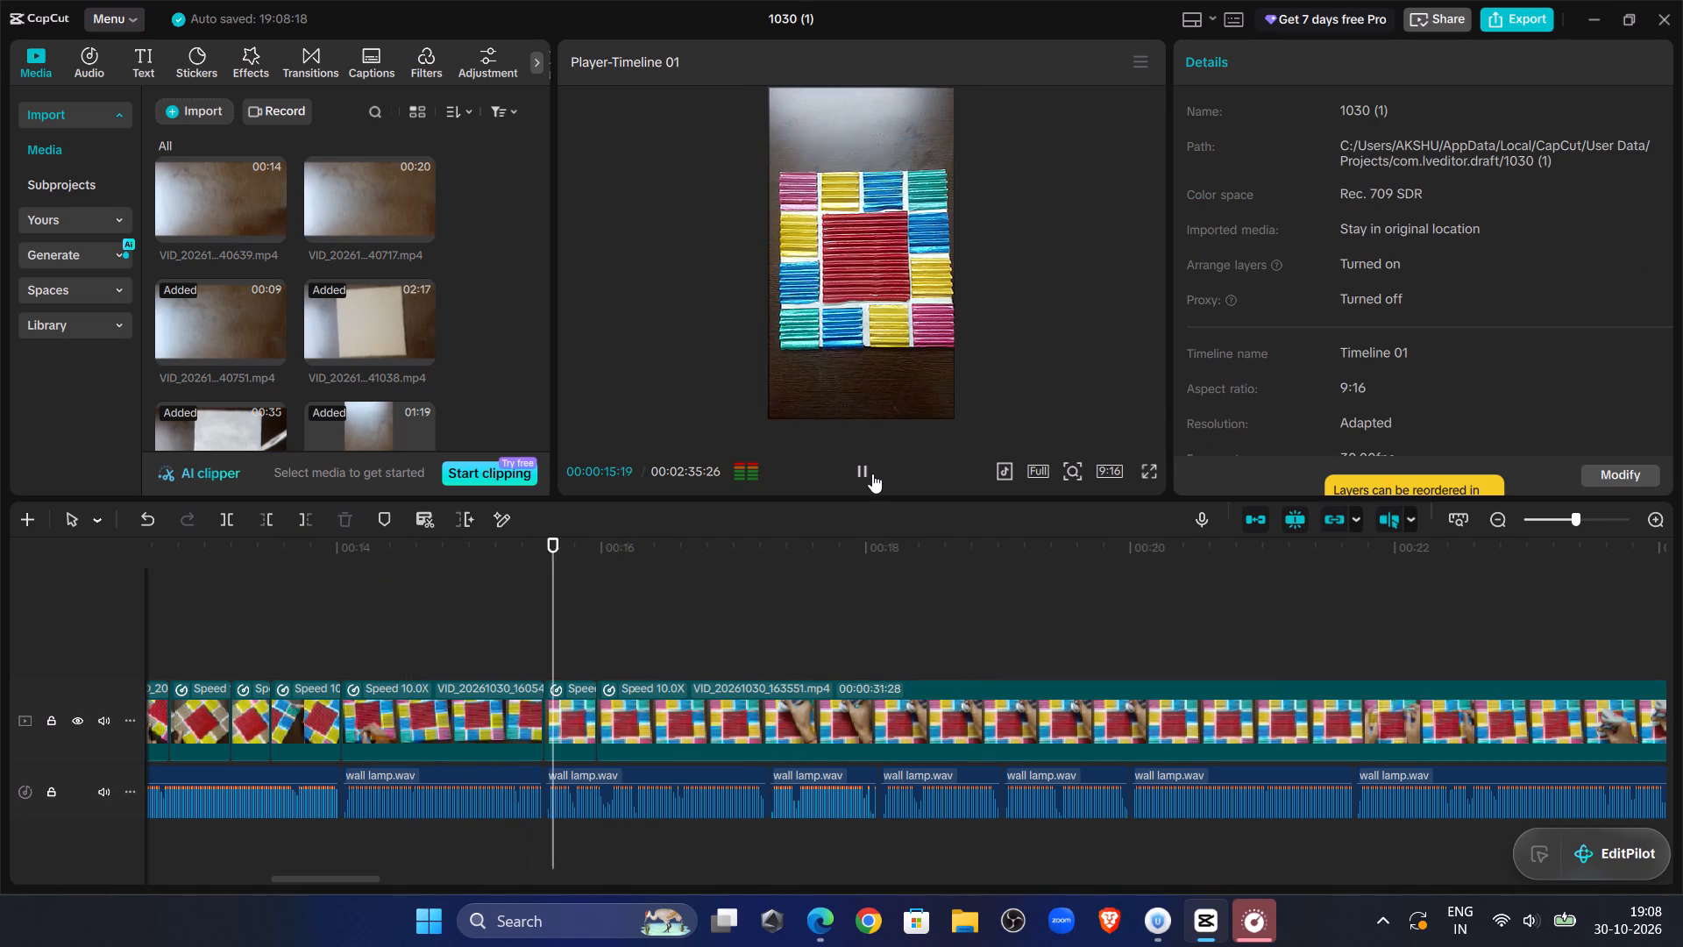
pyautogui.click(872, 473)
pyautogui.click(872, 473)
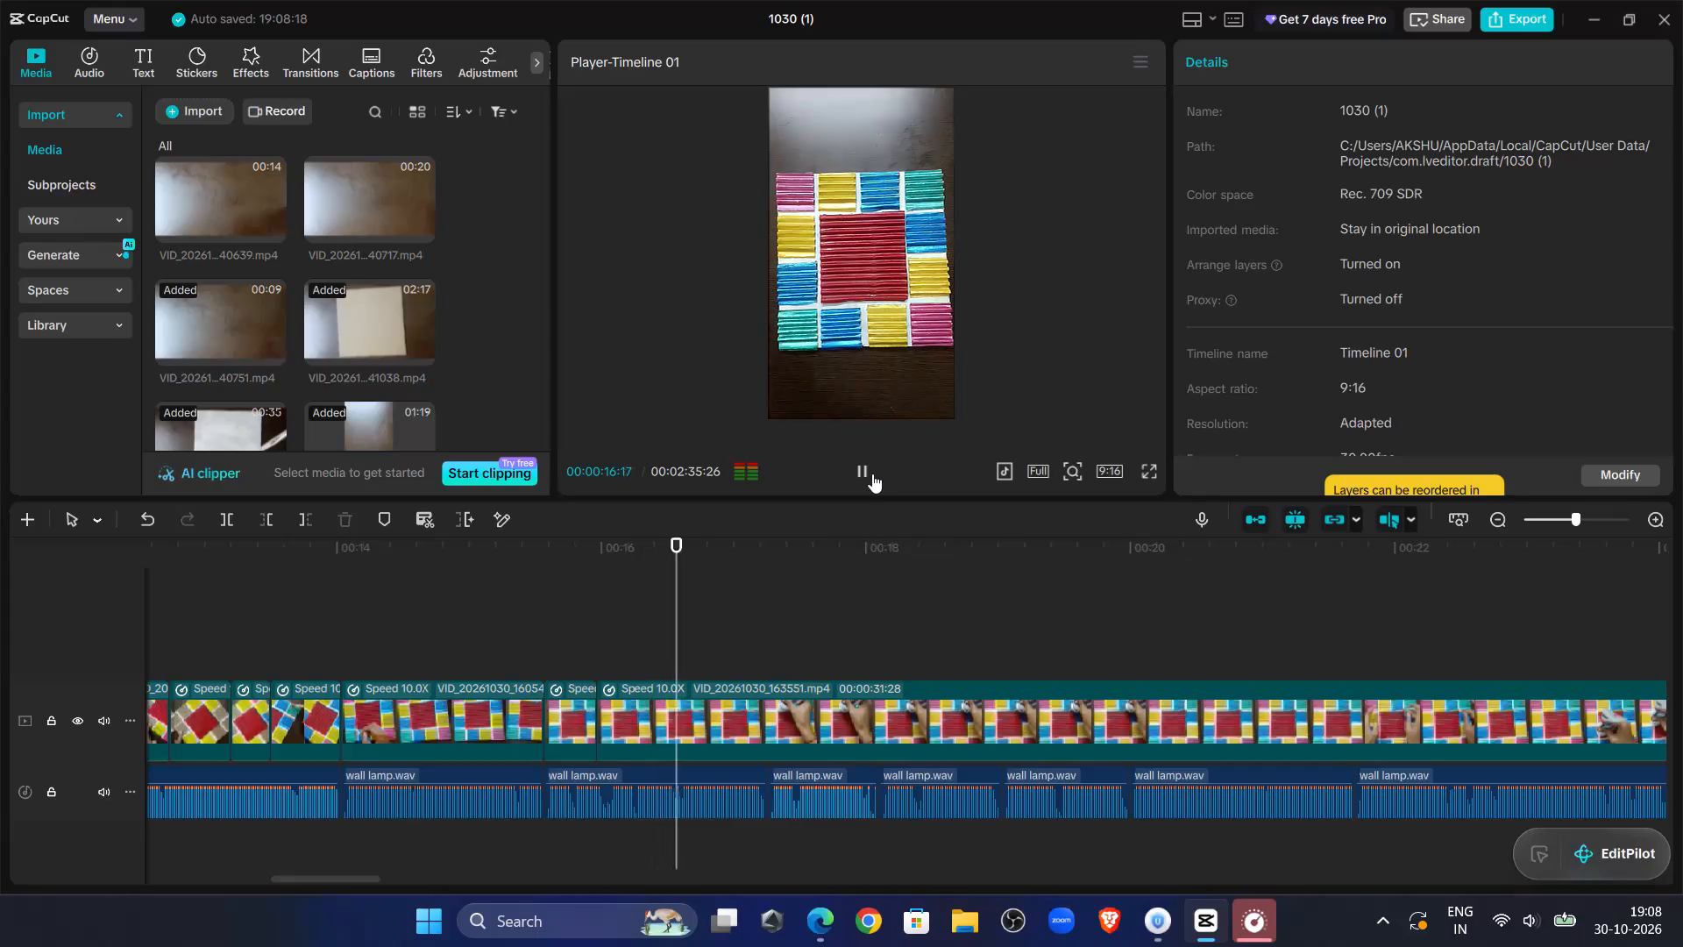
pyautogui.click(872, 473)
pyautogui.click(691, 700)
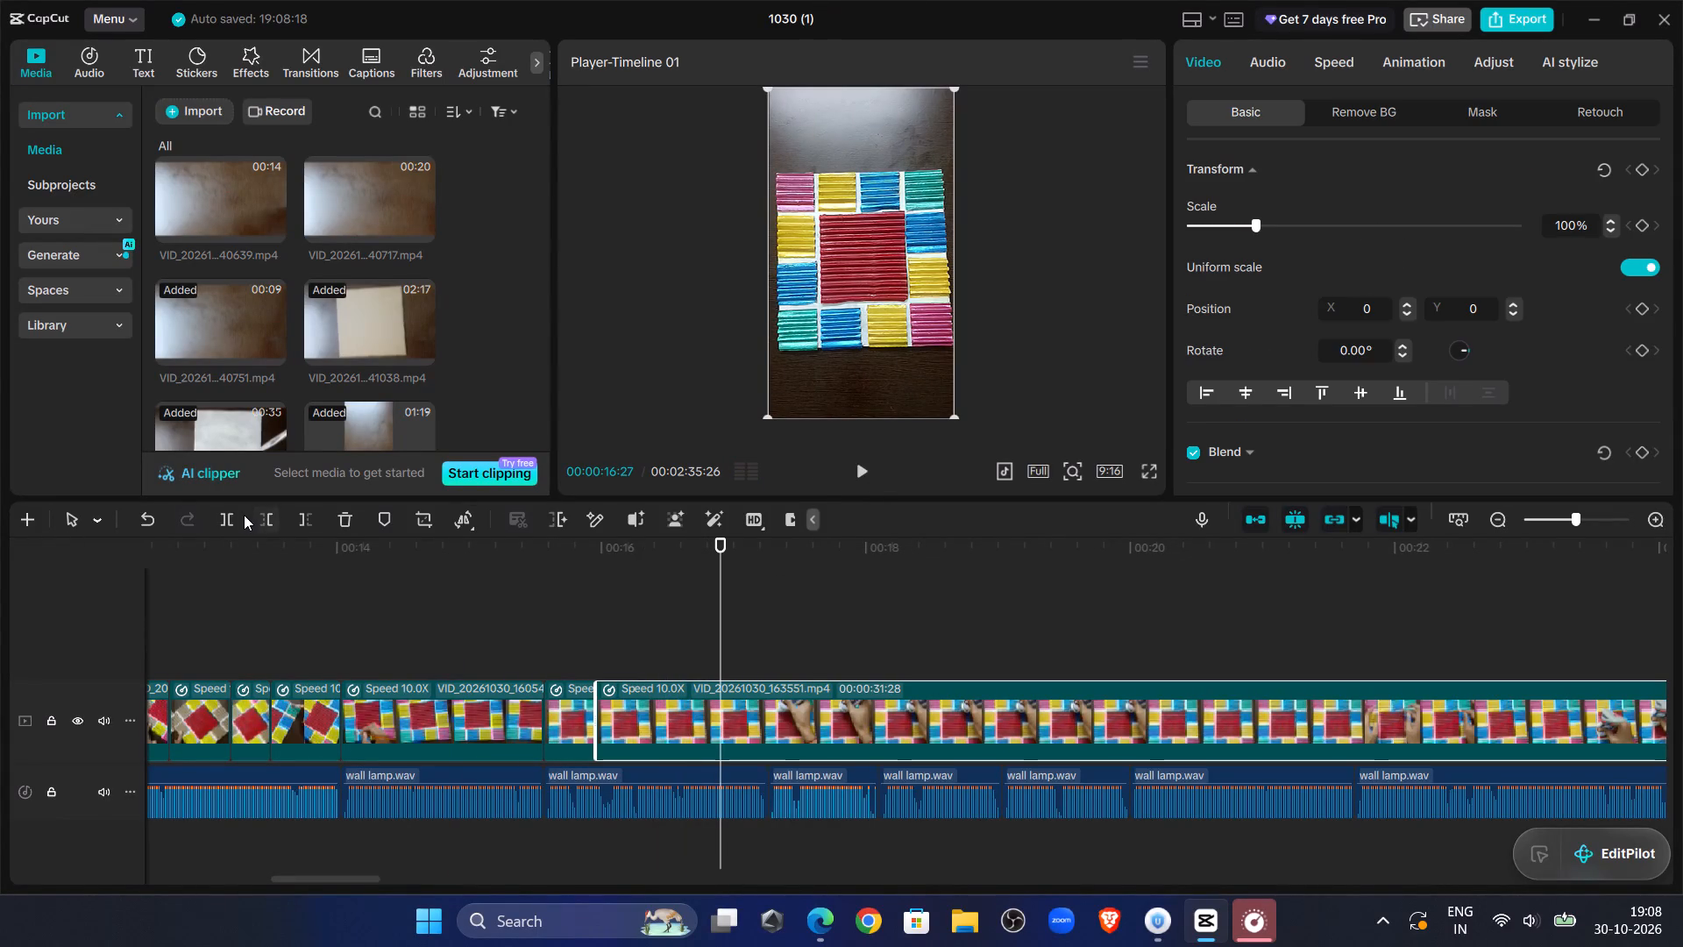
pyautogui.click(232, 515)
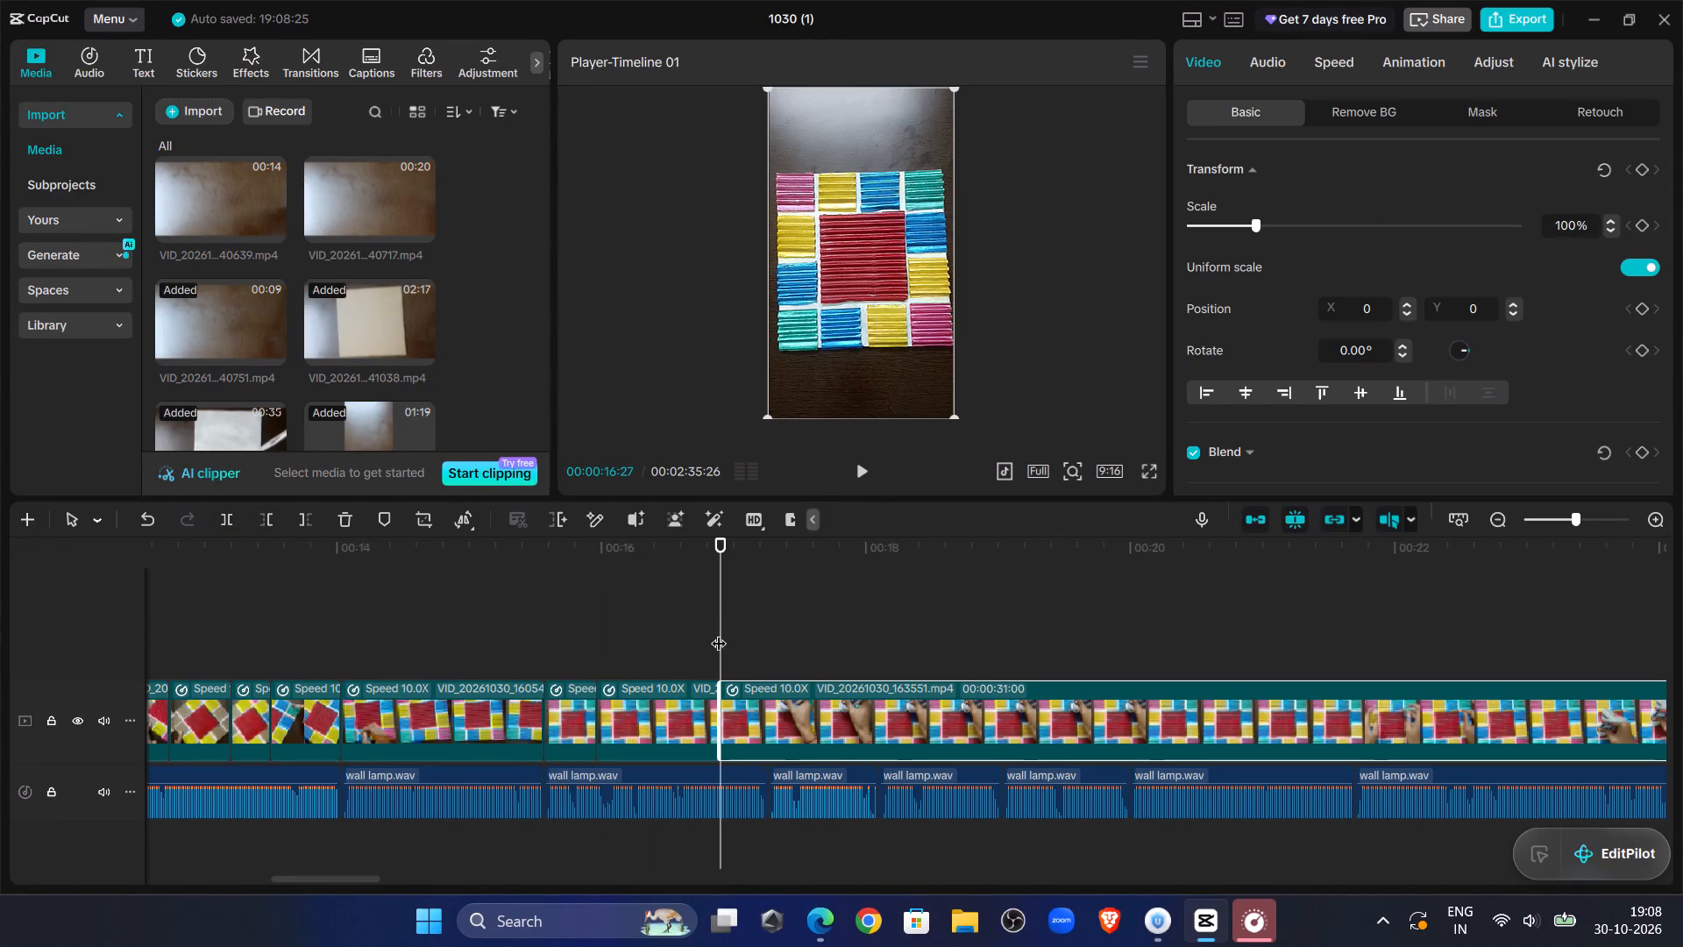
# Scrub forward and trim the start of the second VID_20261030_163551.mp4 piece, cutting everything before about 00:00:19:15.
pyautogui.moveTo(719, 632); pyautogui.dragTo(1067, 652)
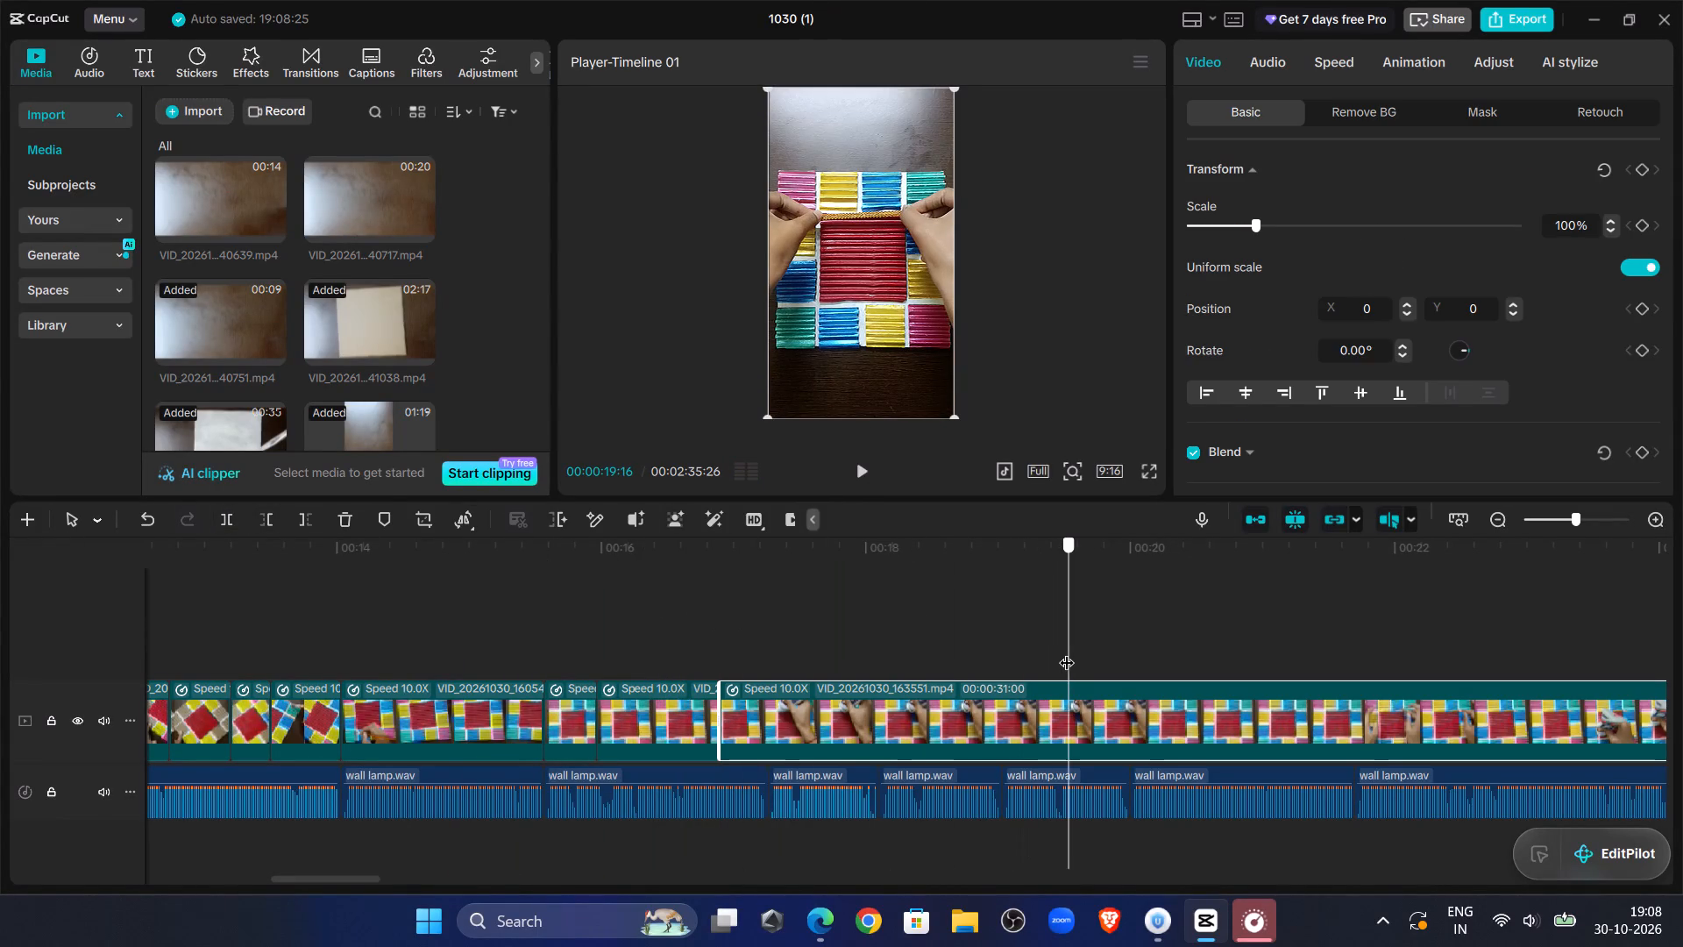
pyautogui.moveTo(1067, 652); pyautogui.dragTo(1062, 651)
pyautogui.click(277, 515)
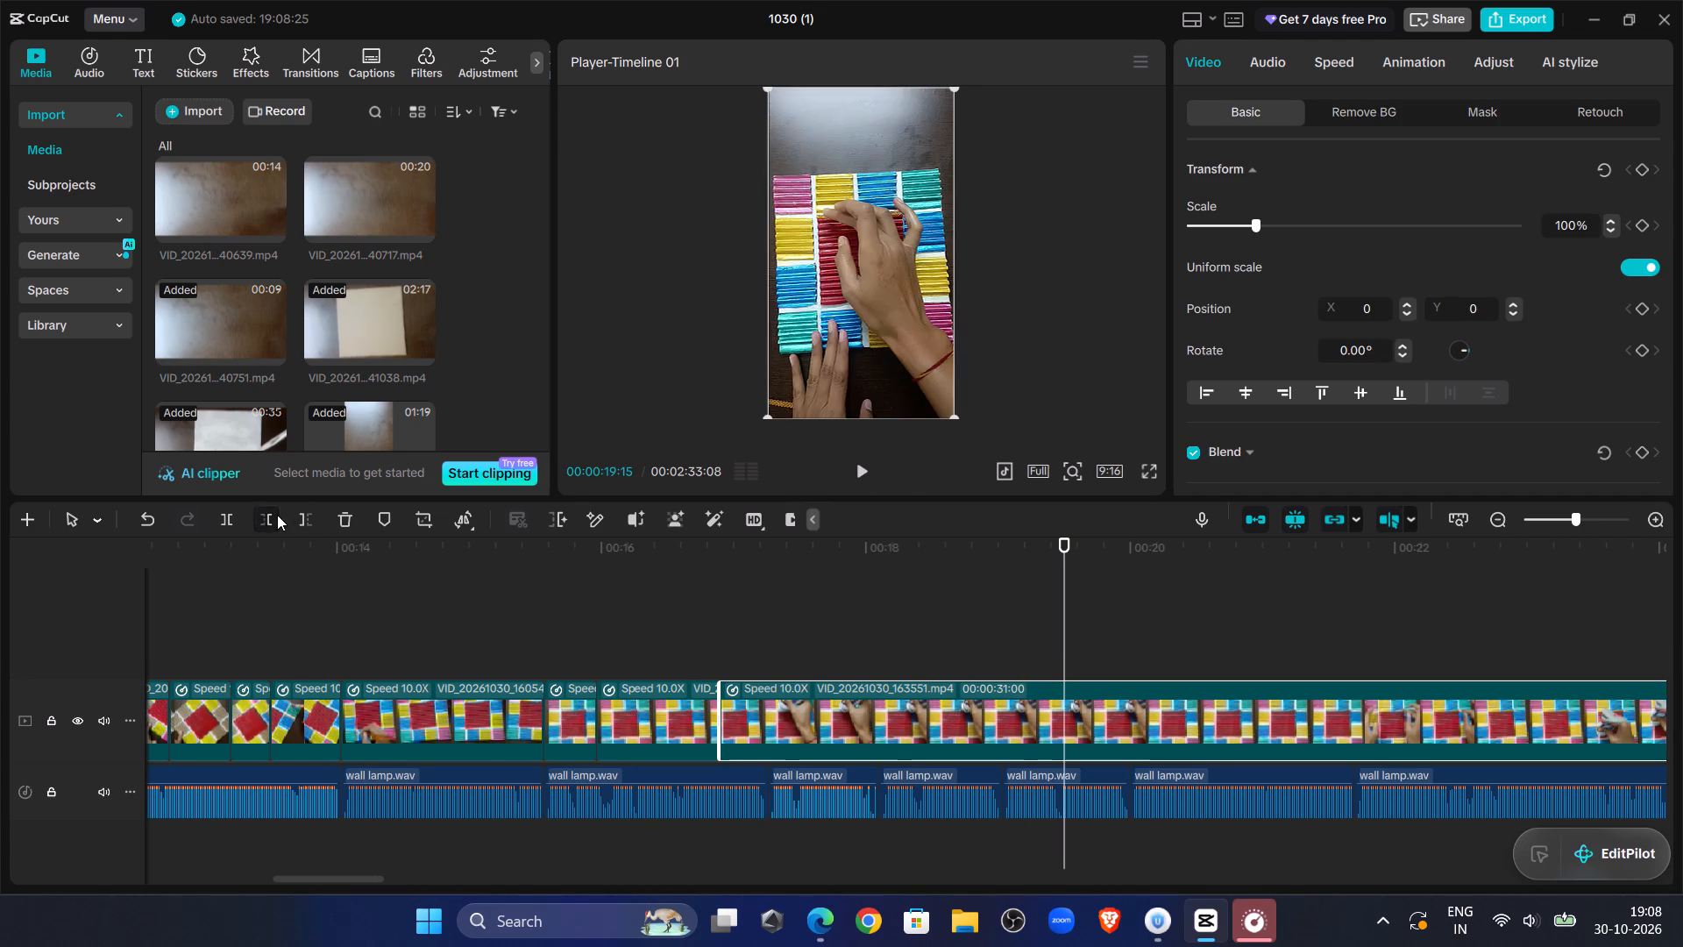
# Play back from about 00:00:16:02 and trim the start of the long VID_20261030_163551.mp4 piece again, cutting everything before about 00:00:17:29.
pyautogui.click(613, 587)
pyautogui.click(861, 466)
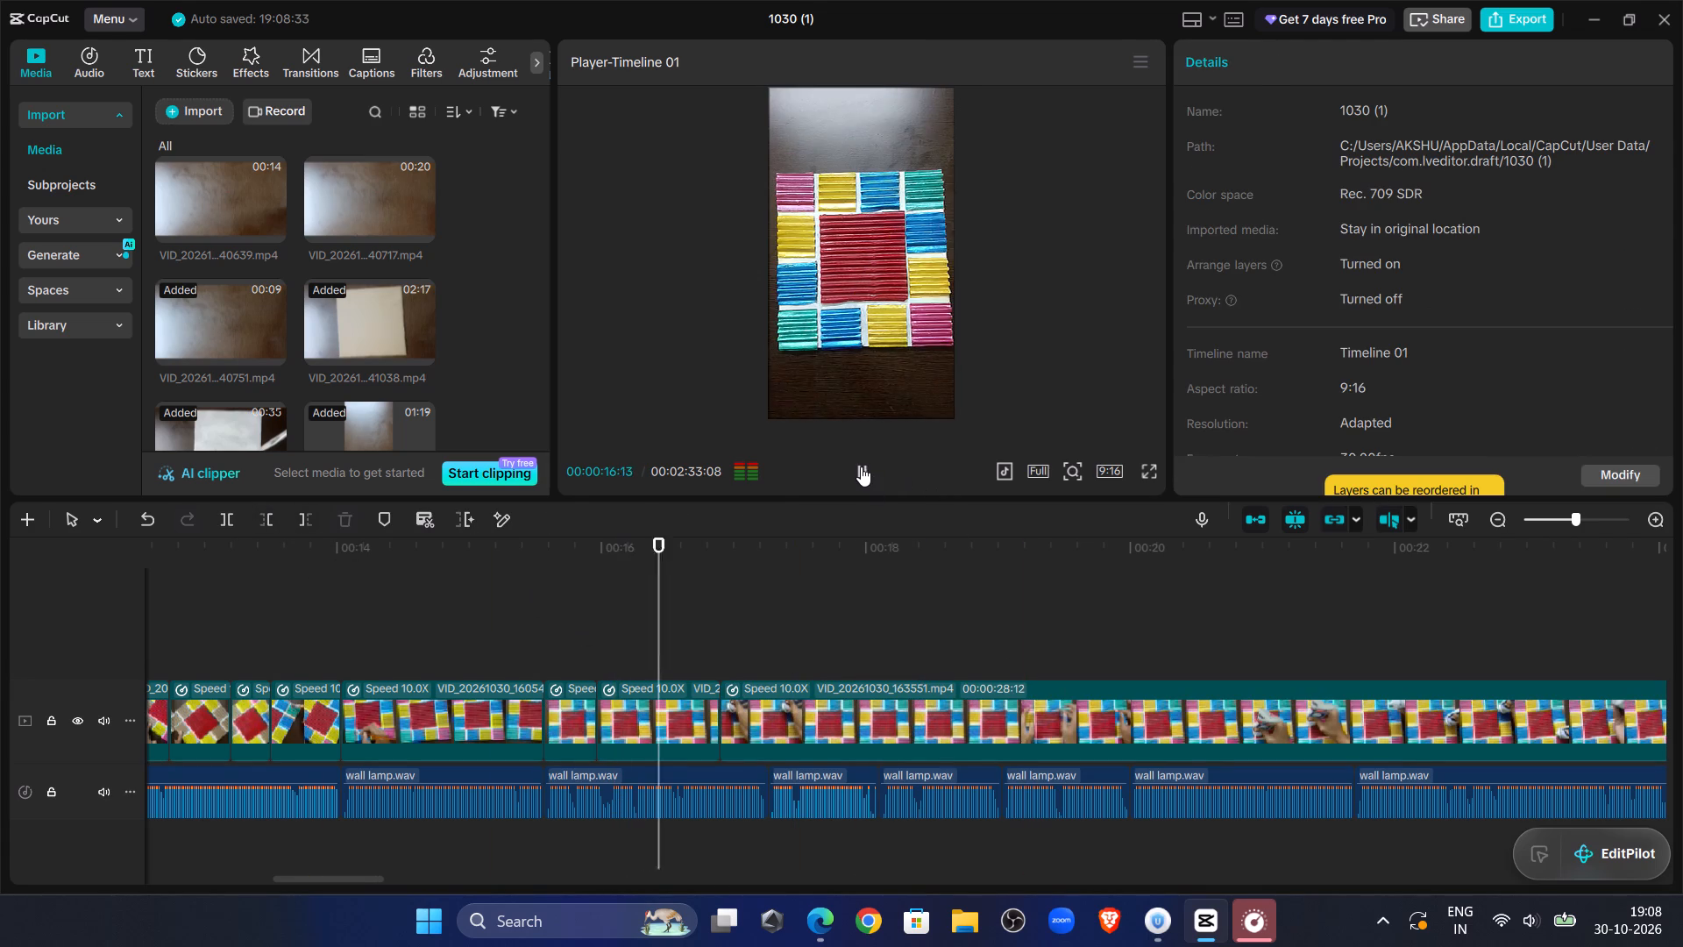
pyautogui.click(861, 466)
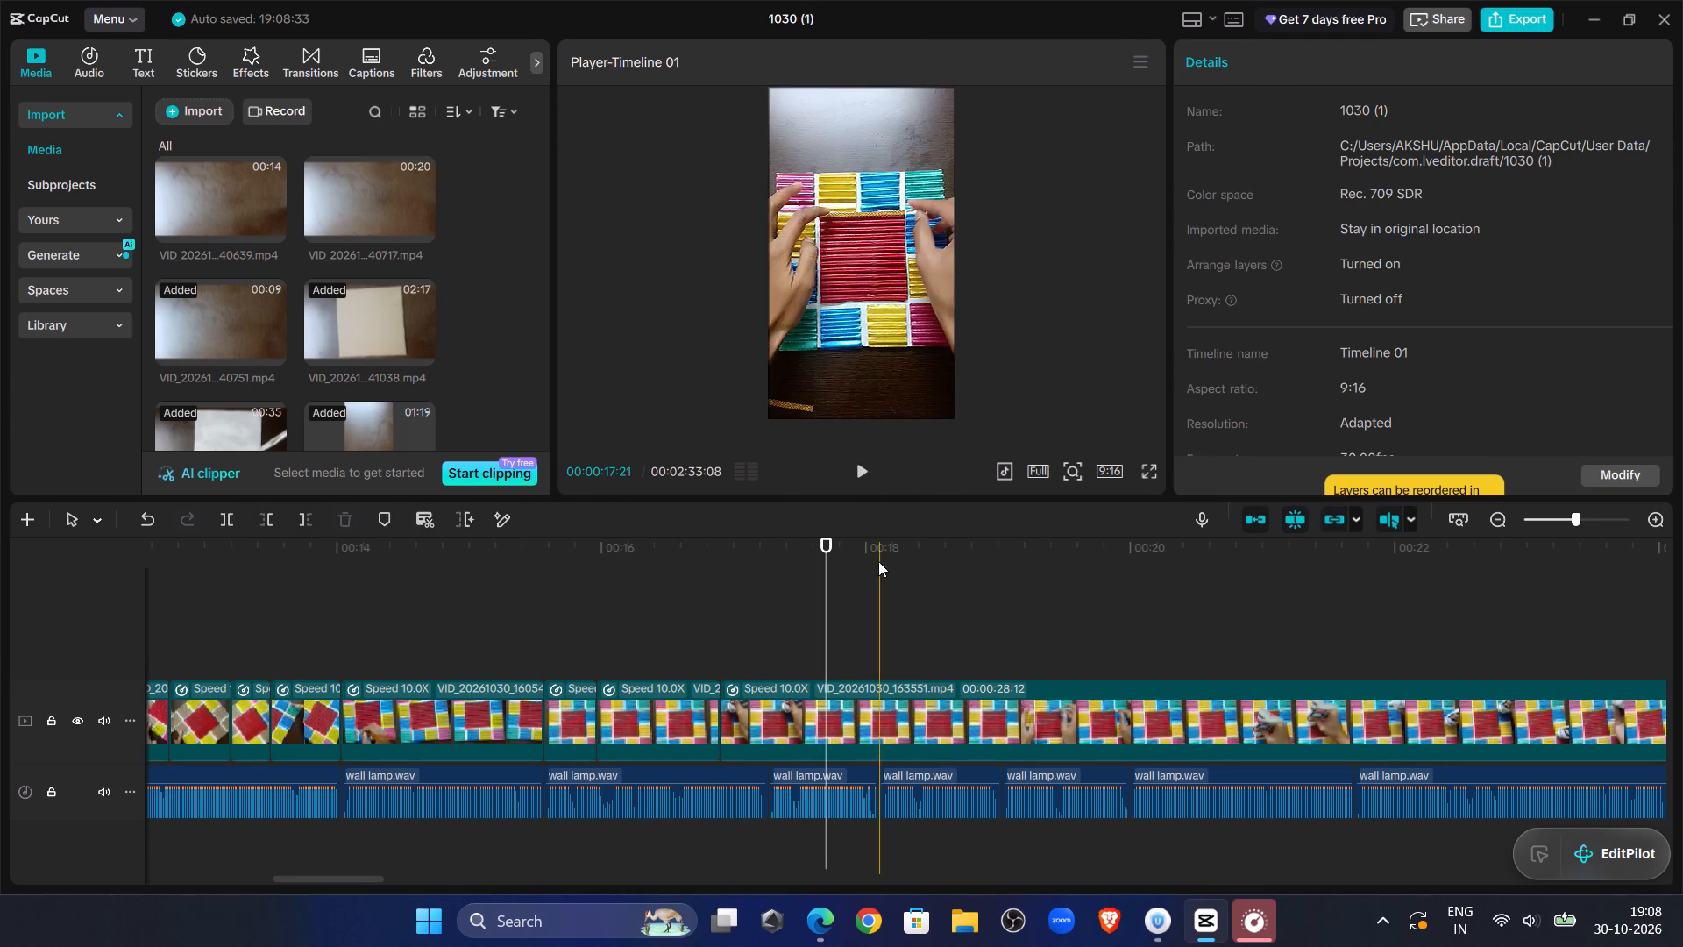
pyautogui.moveTo(844, 562); pyautogui.dragTo(856, 564)
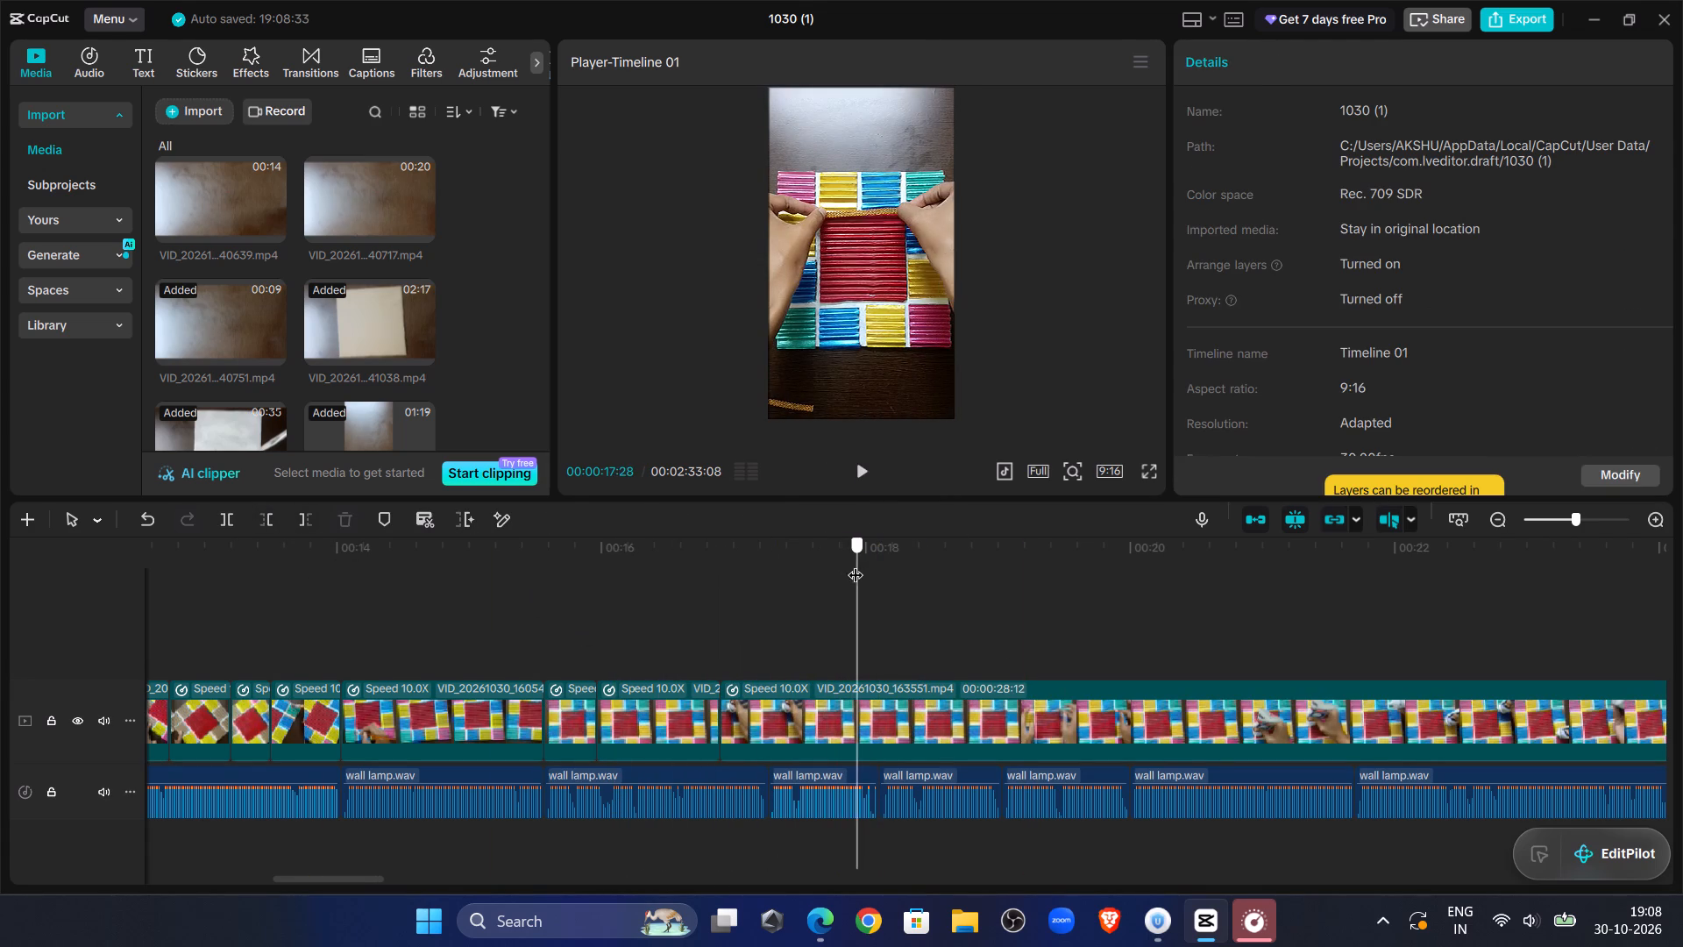
pyautogui.moveTo(856, 564); pyautogui.dragTo(863, 566)
pyautogui.click(827, 720)
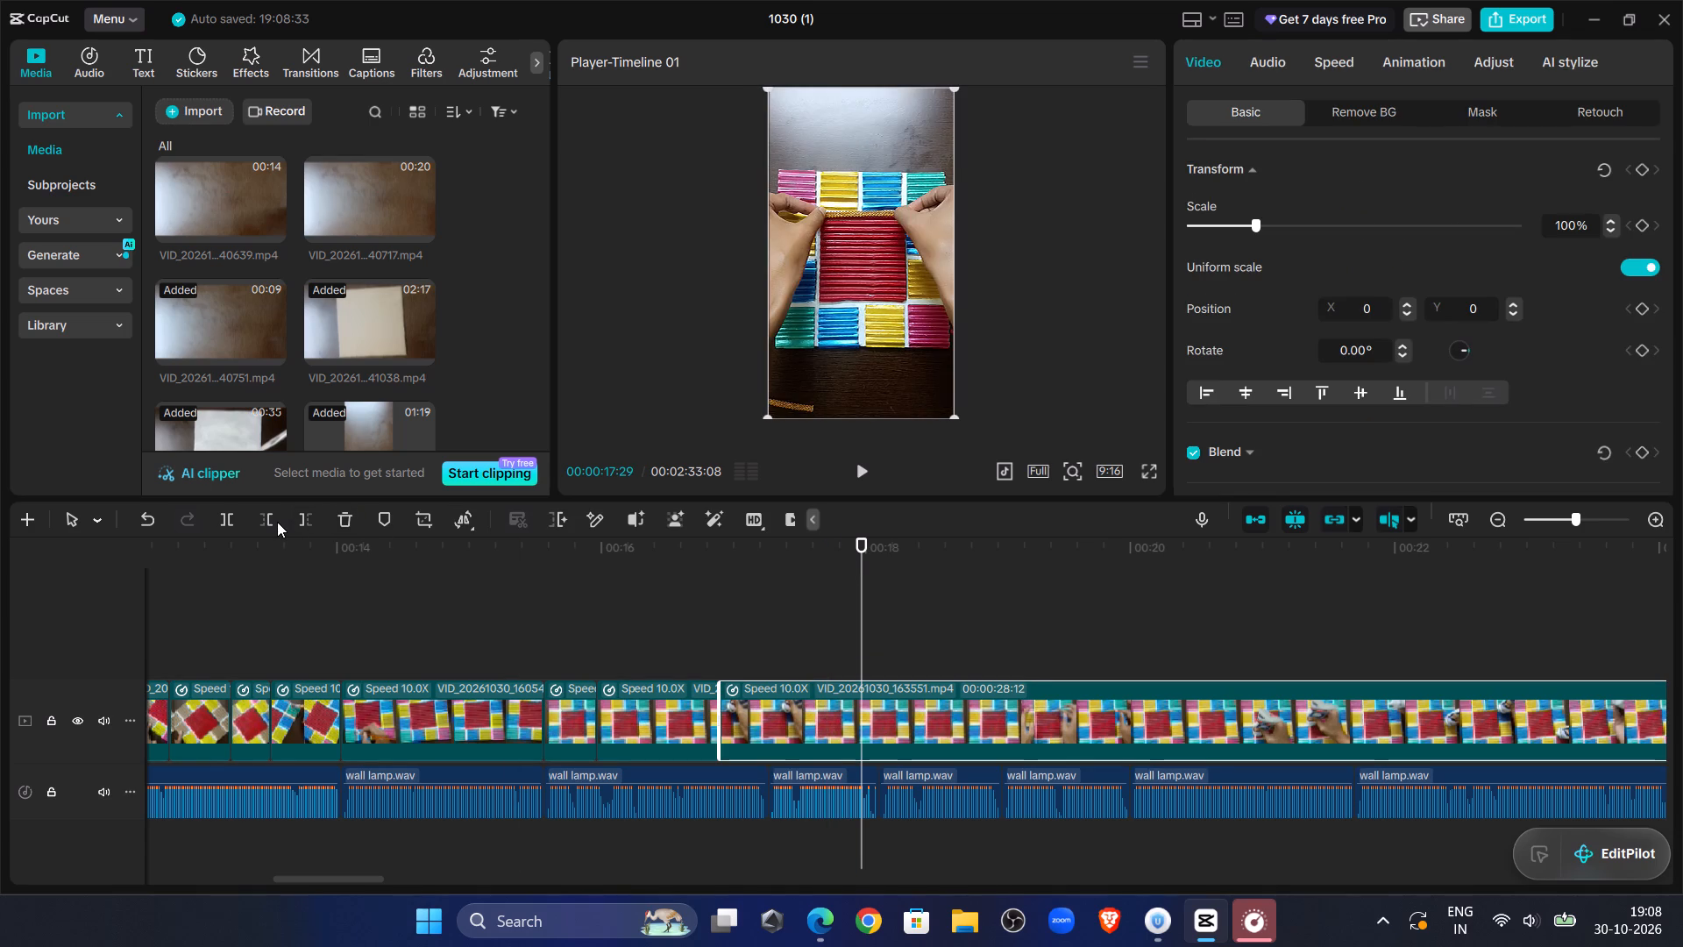
pyautogui.click(277, 522)
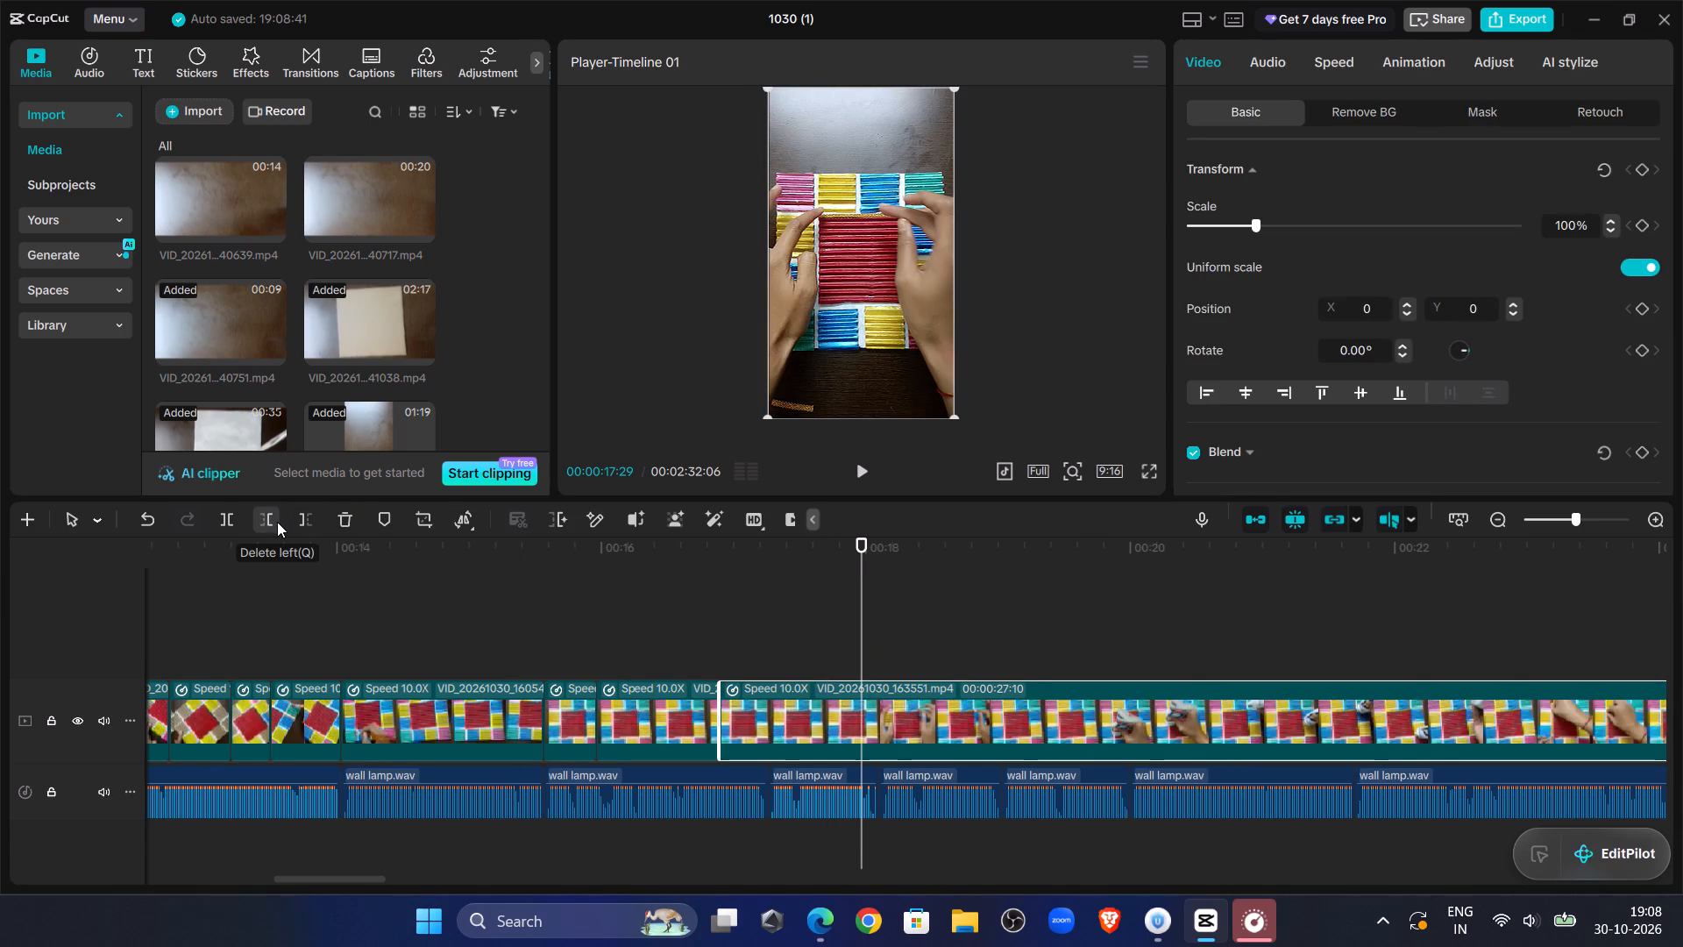
# Play back from about 00:00:15:17 against the narration and split the long VID_20261030_163551.mp4 piece at about 00:00:17:10.
pyautogui.click(538, 637)
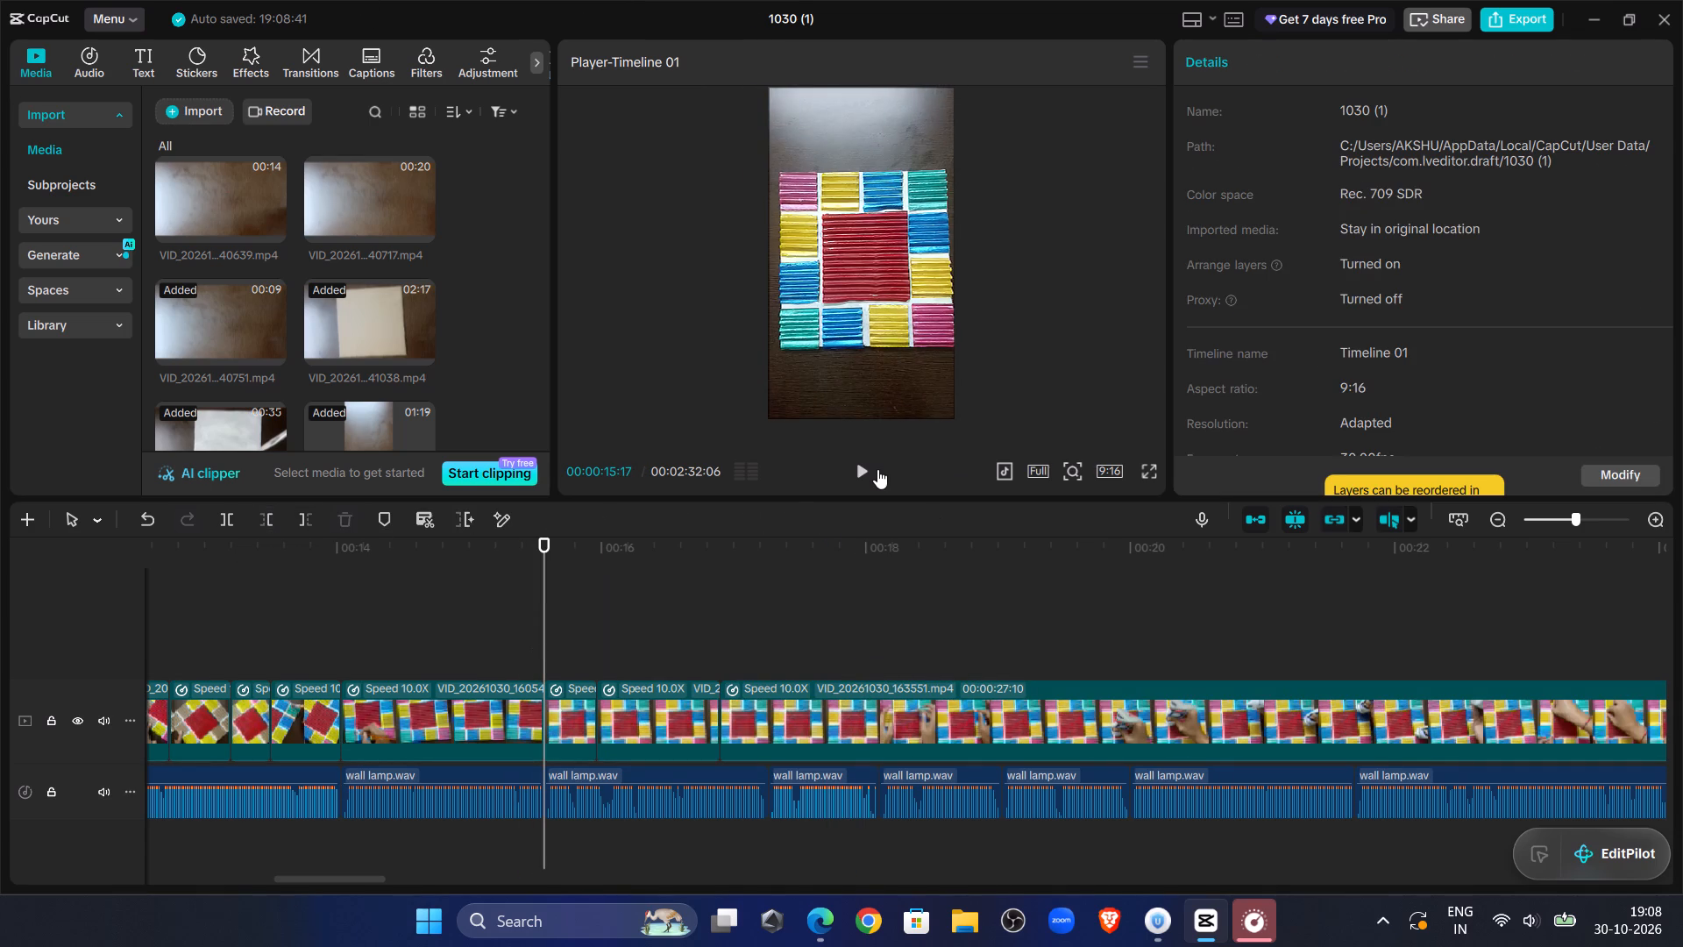
pyautogui.click(877, 469)
pyautogui.click(877, 469)
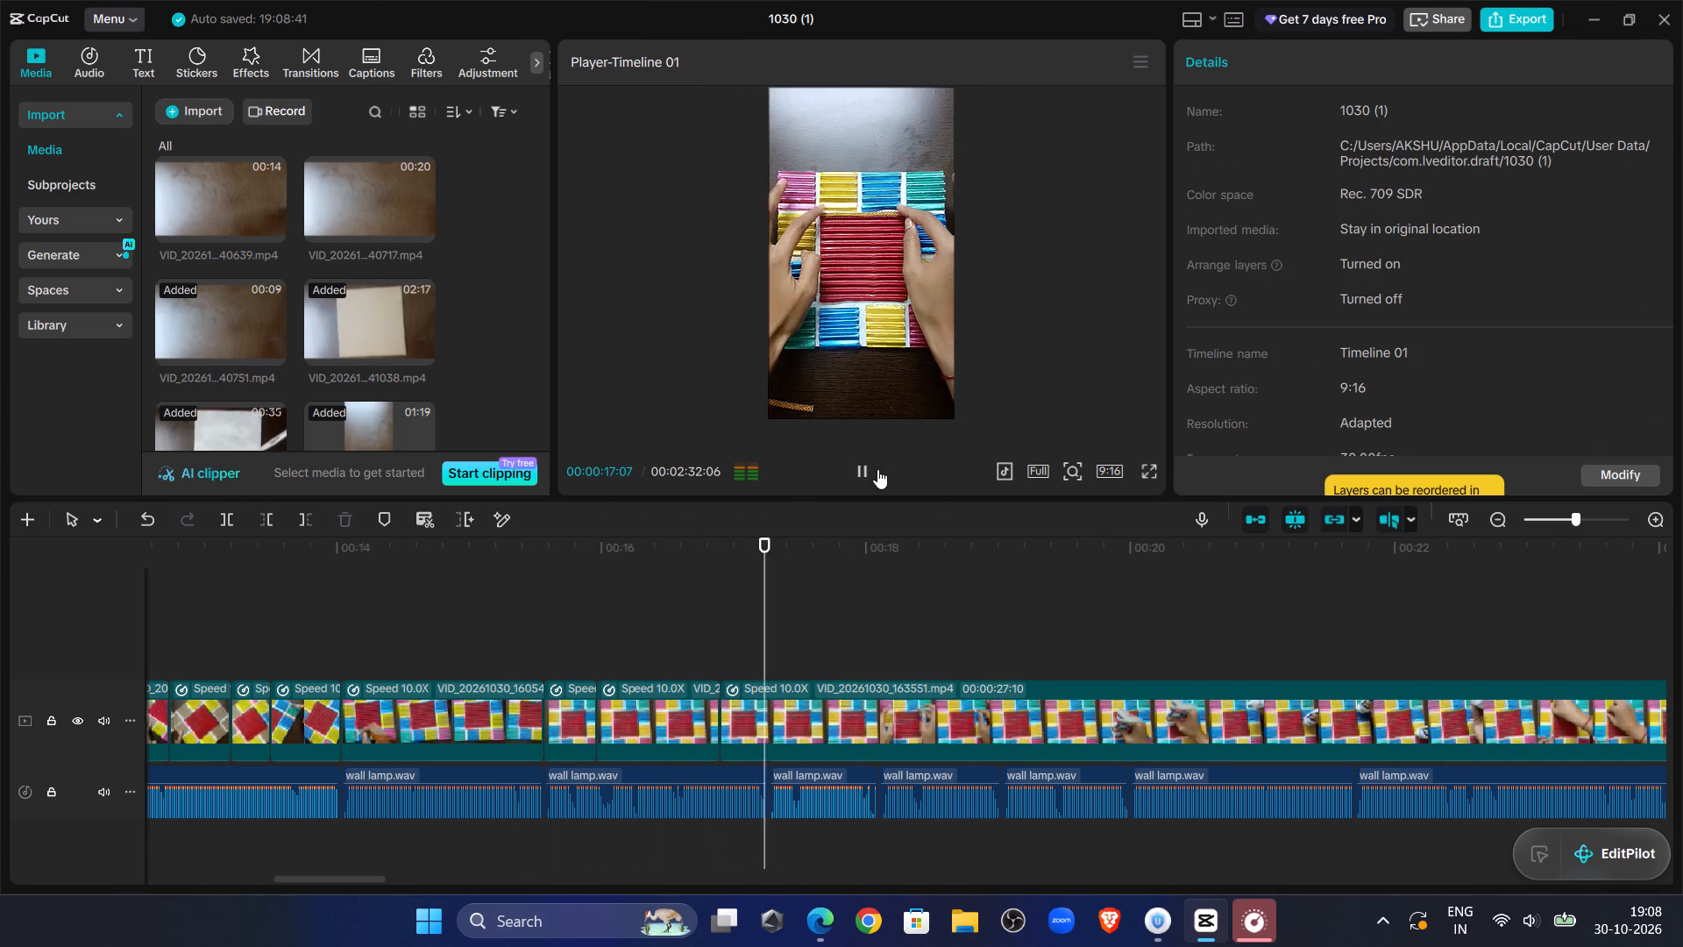
pyautogui.click(783, 738)
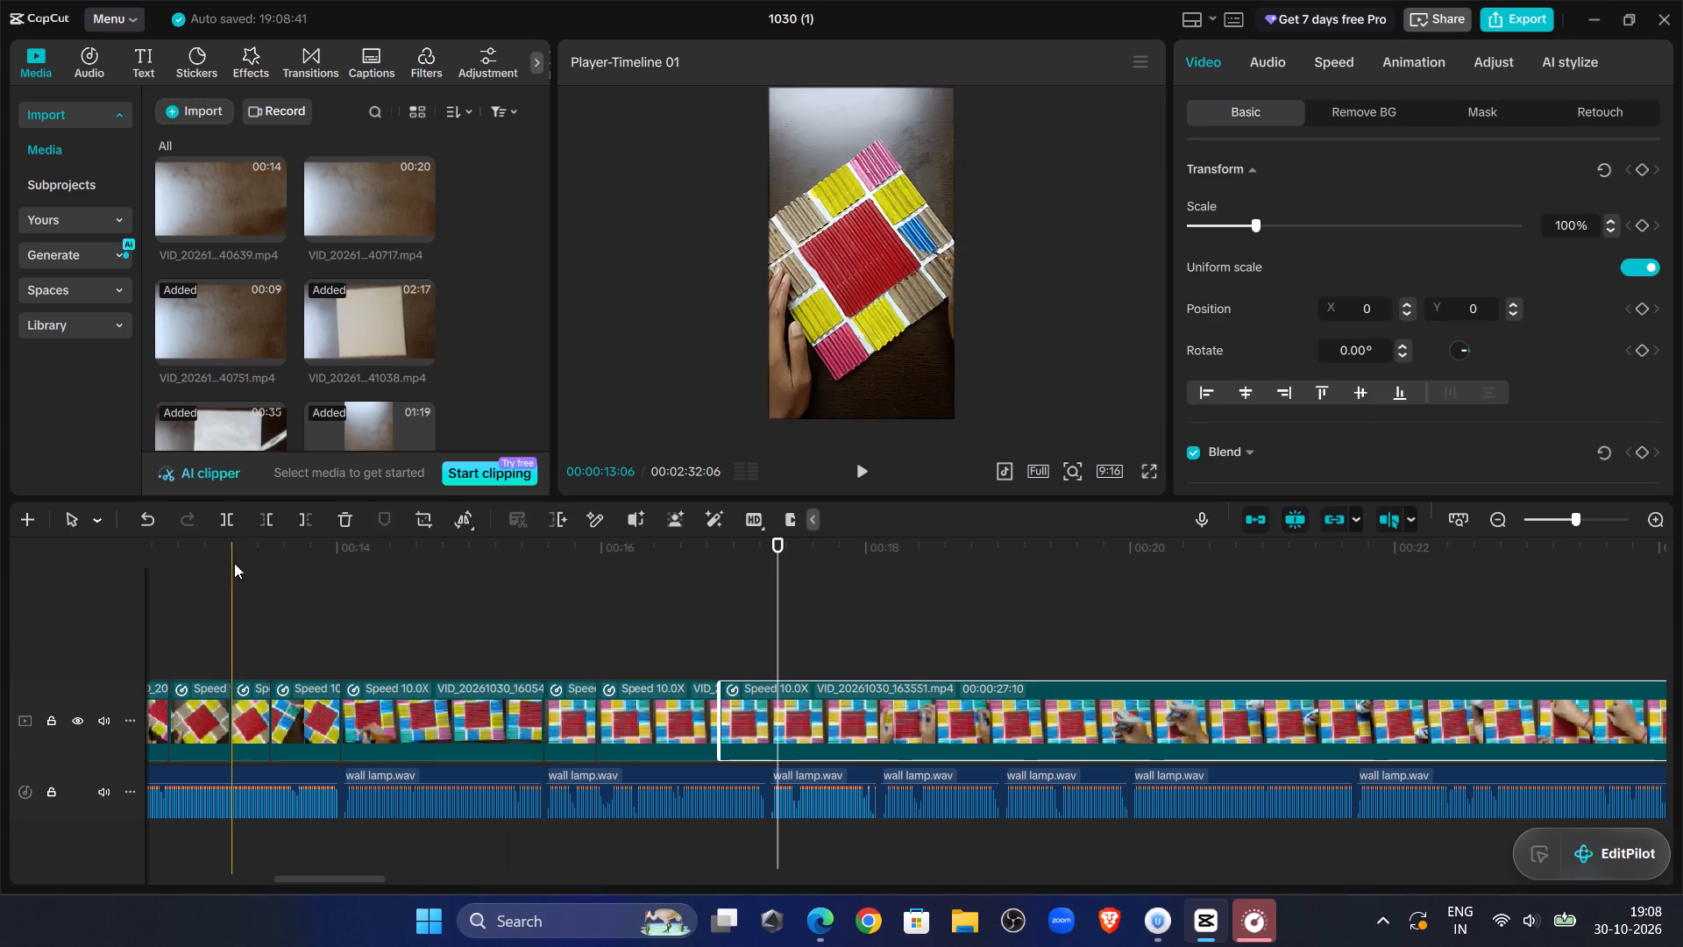
pyautogui.click(218, 526)
# Scrub forward and trim the start of the long VID_20261030_163551.mp4 piece, cutting everything before about 00:00:23:01.
pyautogui.moveTo(779, 551); pyautogui.dragTo(1323, 600)
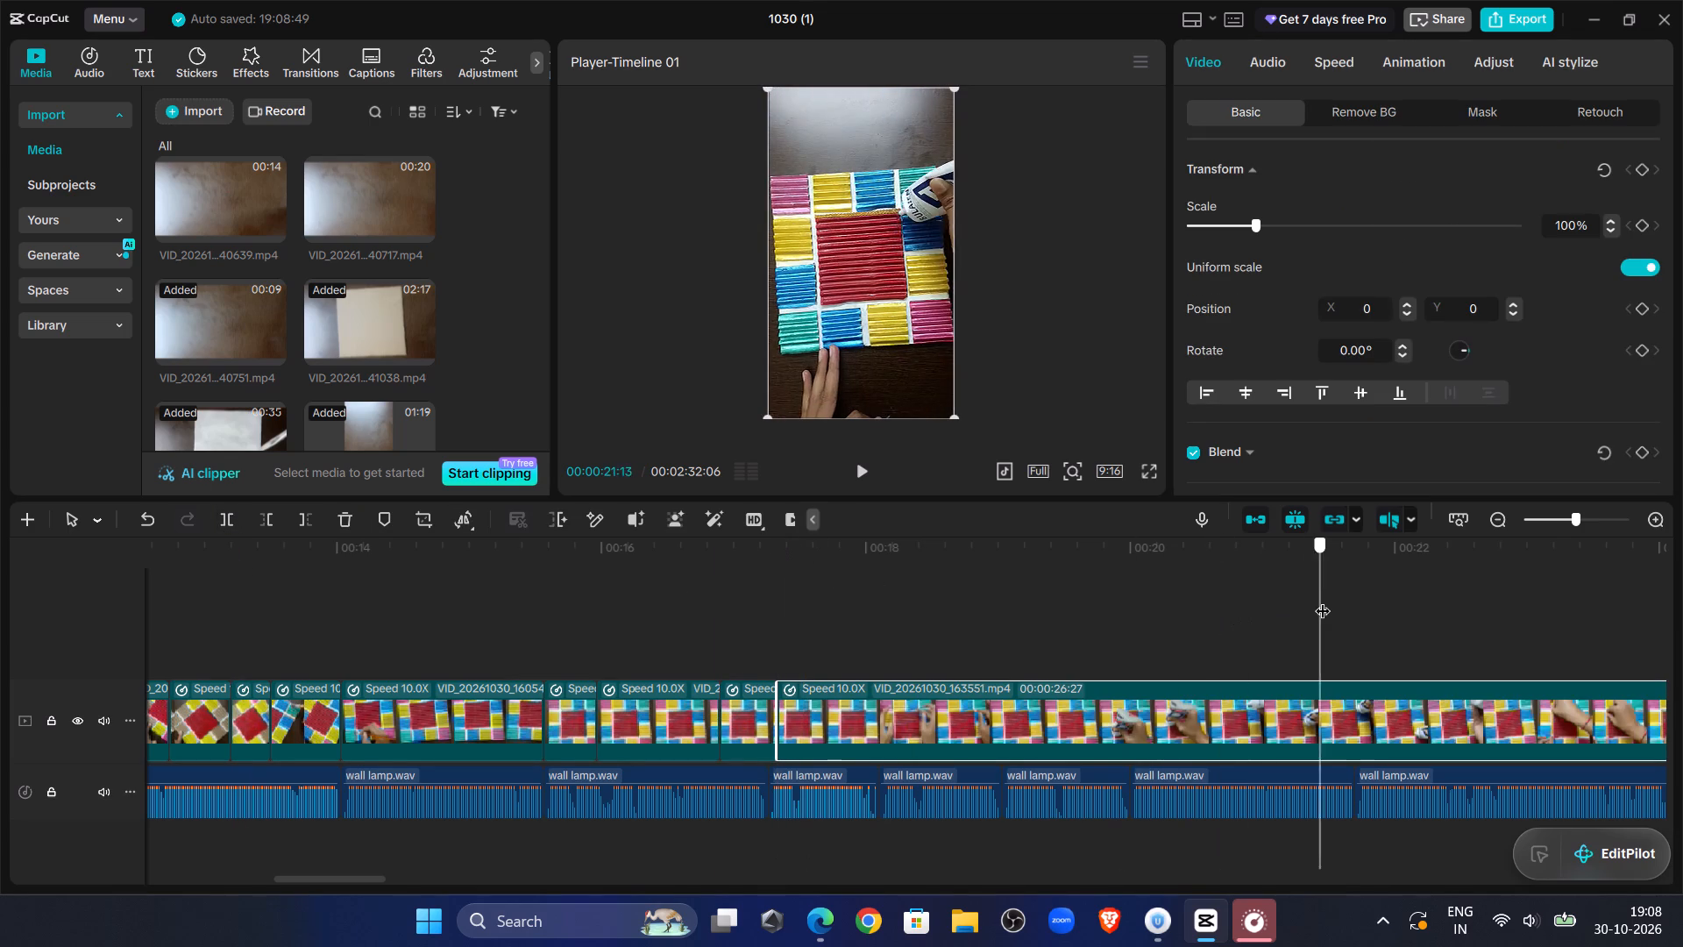
pyautogui.moveTo(1323, 600); pyautogui.dragTo(1533, 606)
pyautogui.click(273, 516)
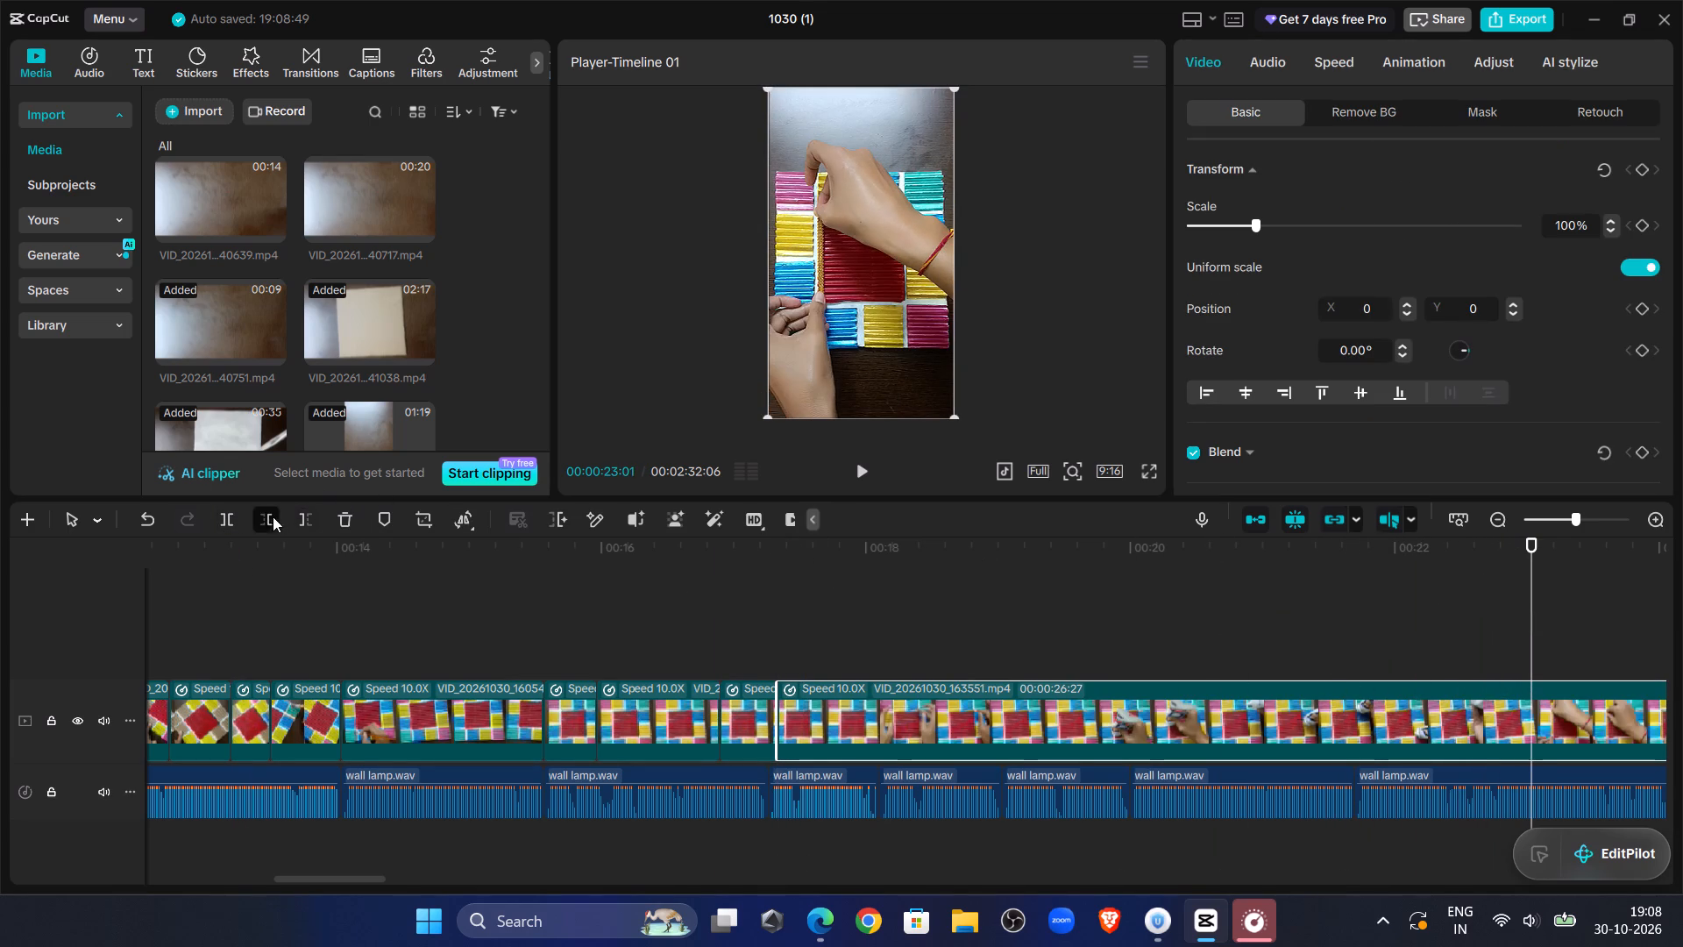
# Play back from about 00:00:16:29 against the narration and split the long VID_20261030_163551.mp4 piece at about 00:00:17:24.
pyautogui.click(728, 593)
pyautogui.click(862, 473)
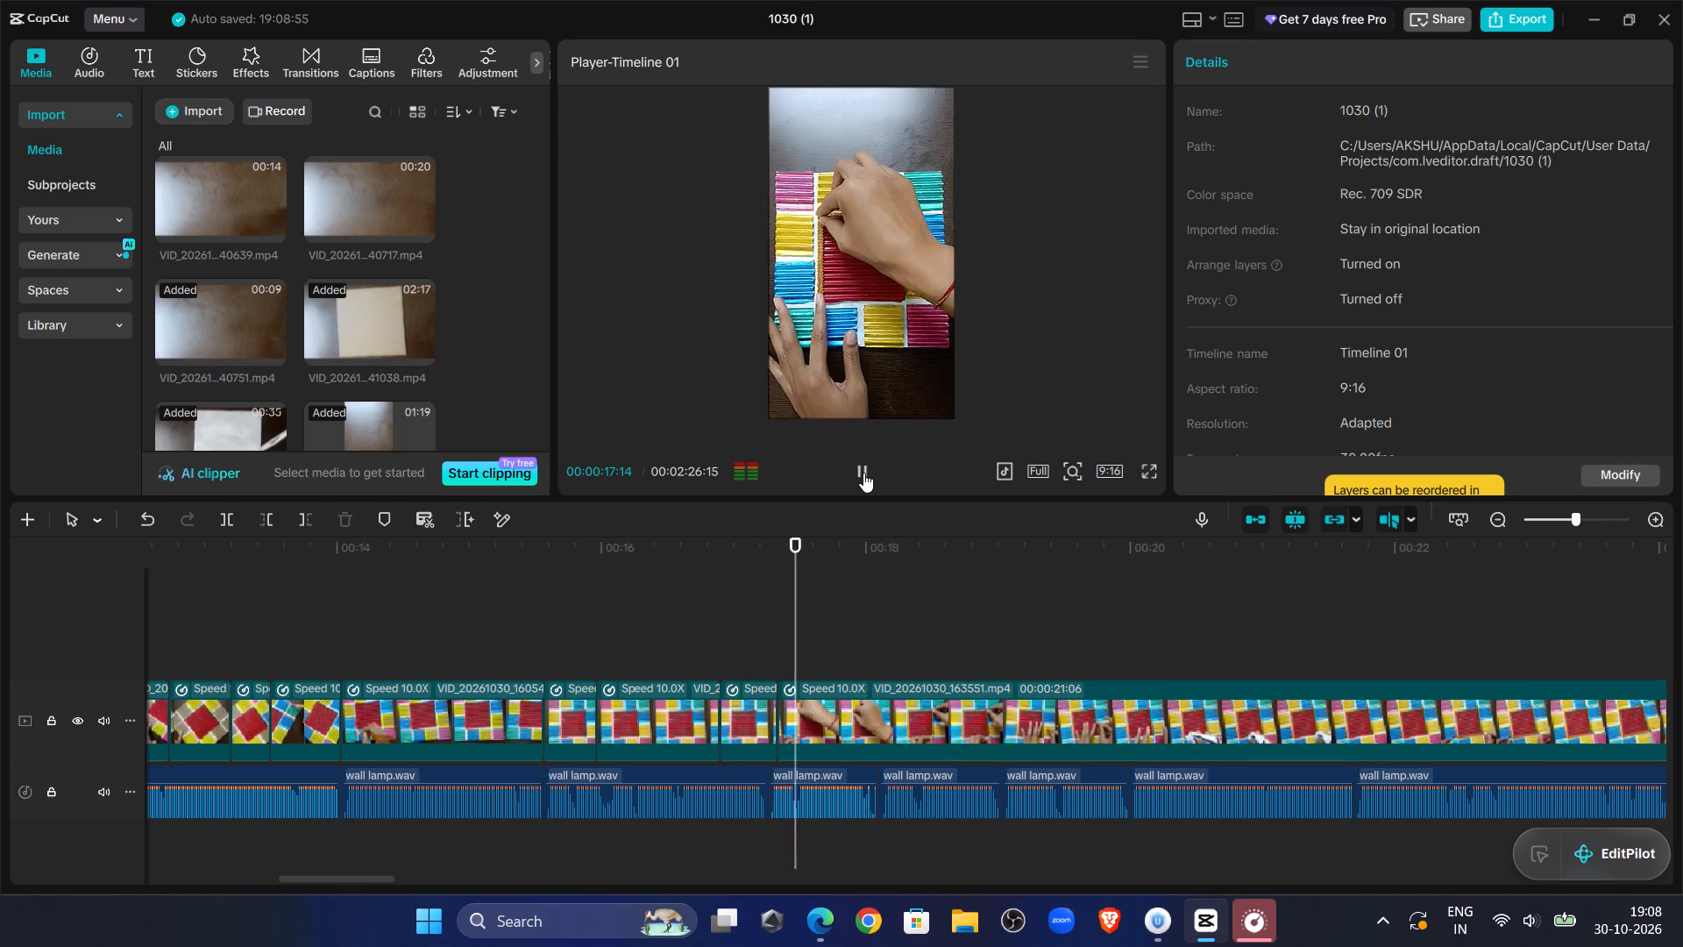
pyautogui.click(863, 473)
pyautogui.click(849, 700)
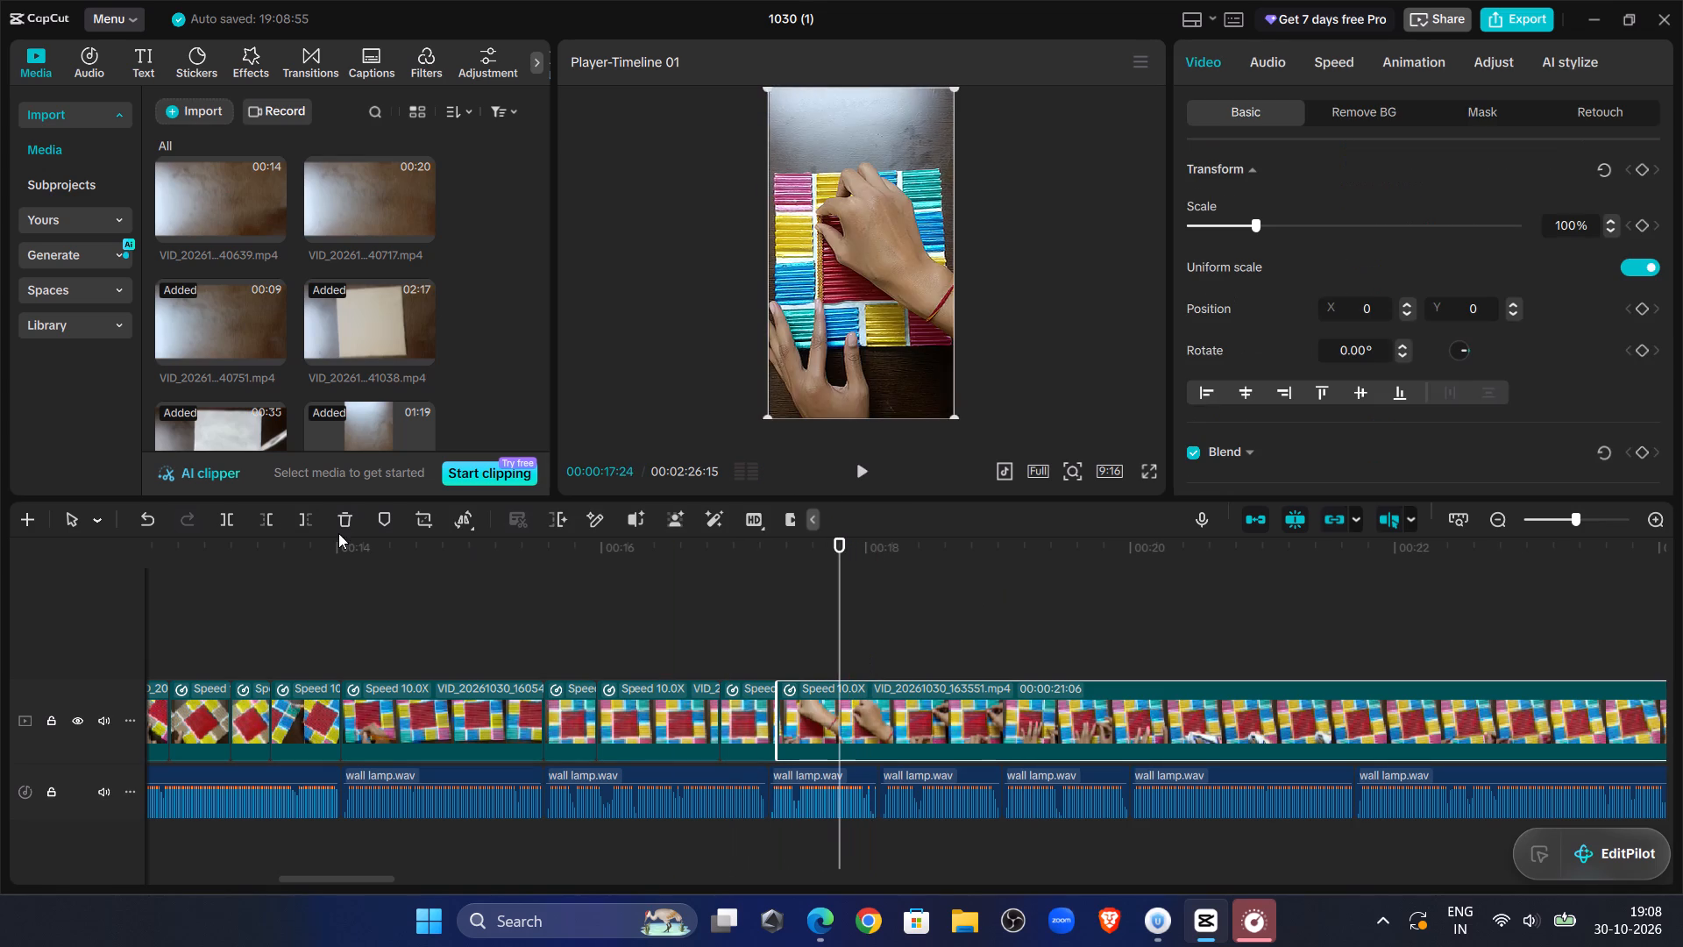
pyautogui.click(230, 515)
# Scrub through the long VID_20261030_163551.mp4 piece and trim its start, cutting everything before about 00:00:18:13.
pyautogui.moveTo(835, 571); pyautogui.dragTo(1353, 632)
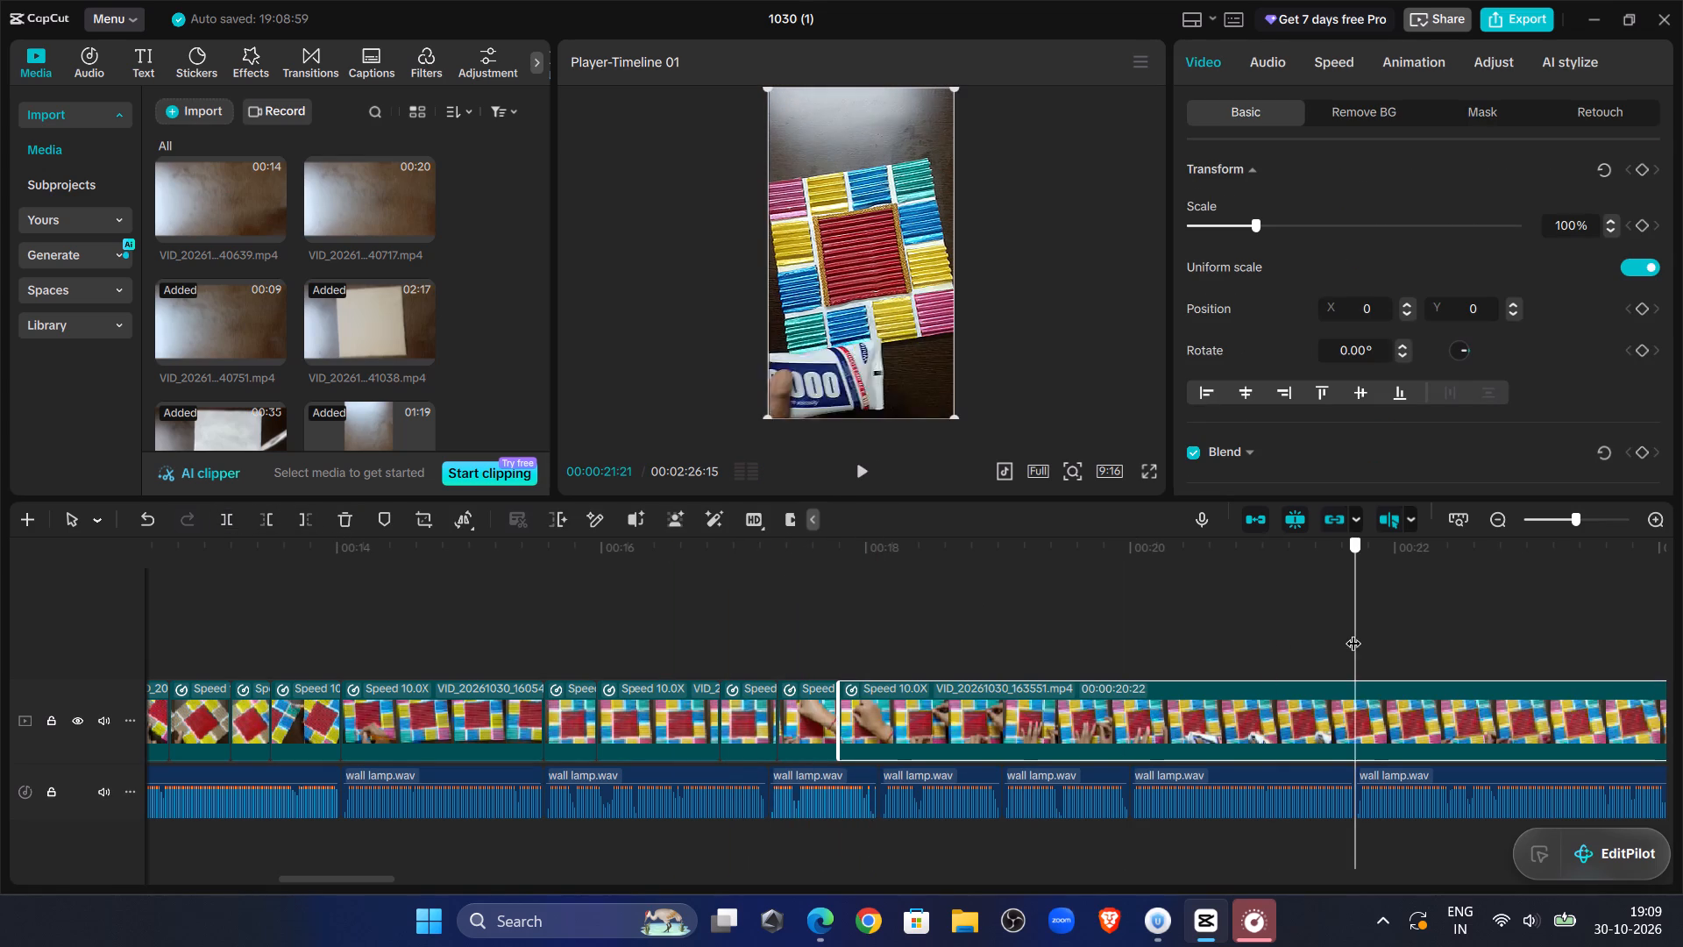
pyautogui.moveTo(1353, 632); pyautogui.dragTo(1097, 642)
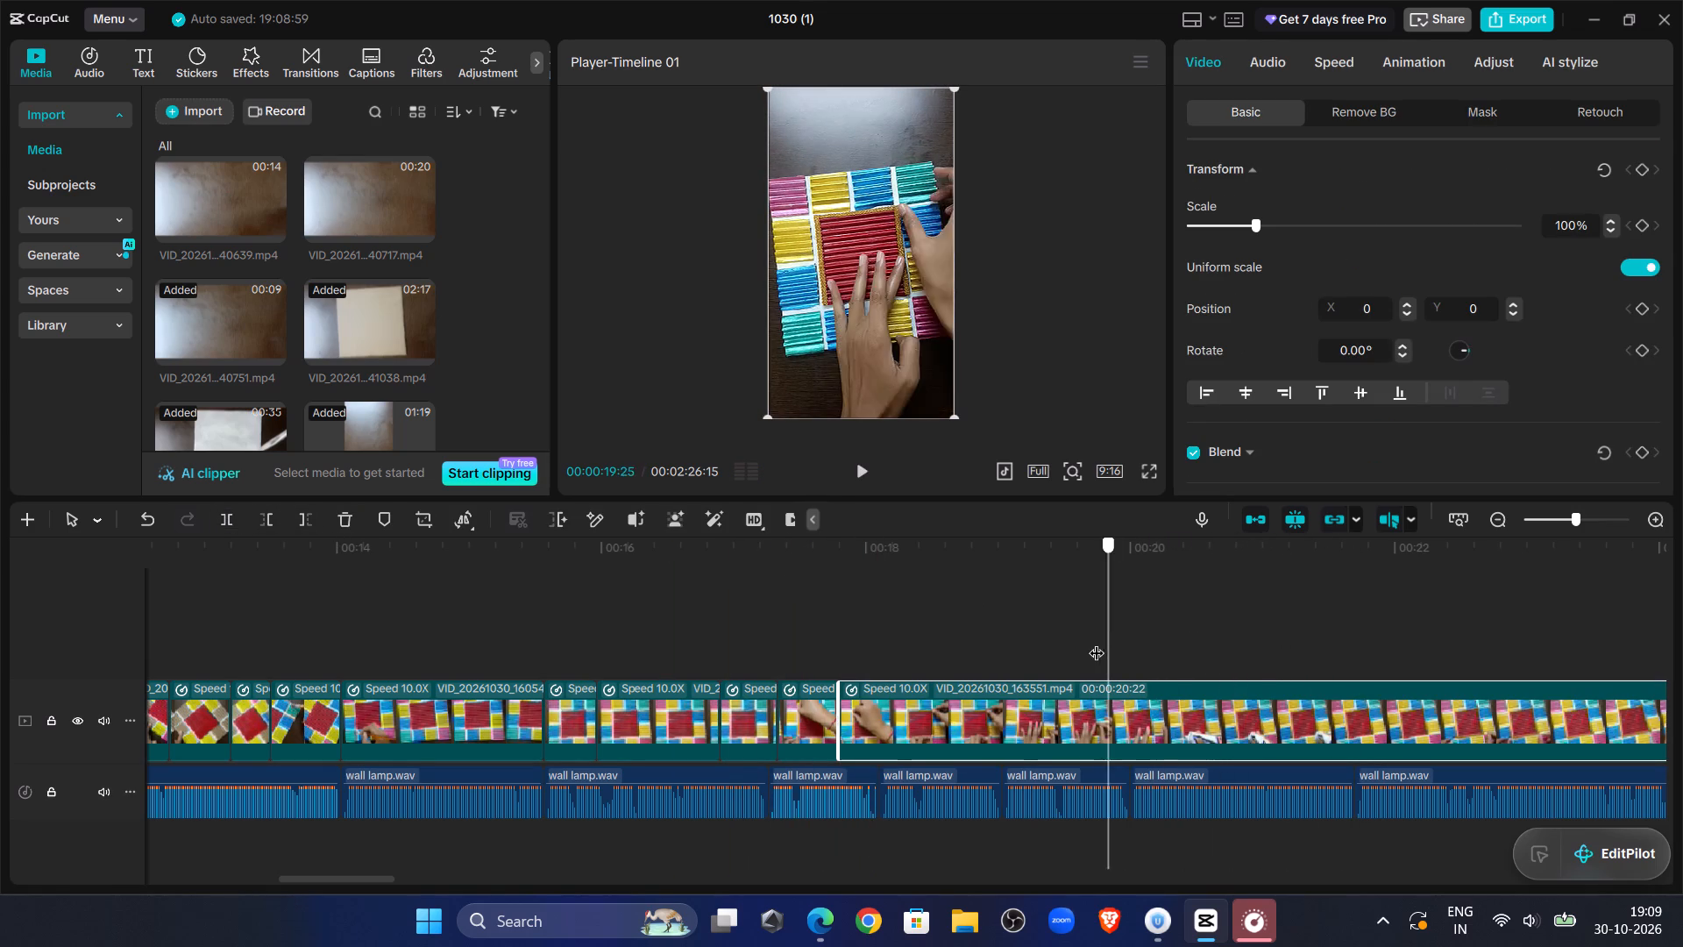
pyautogui.moveTo(1097, 642); pyautogui.dragTo(951, 661)
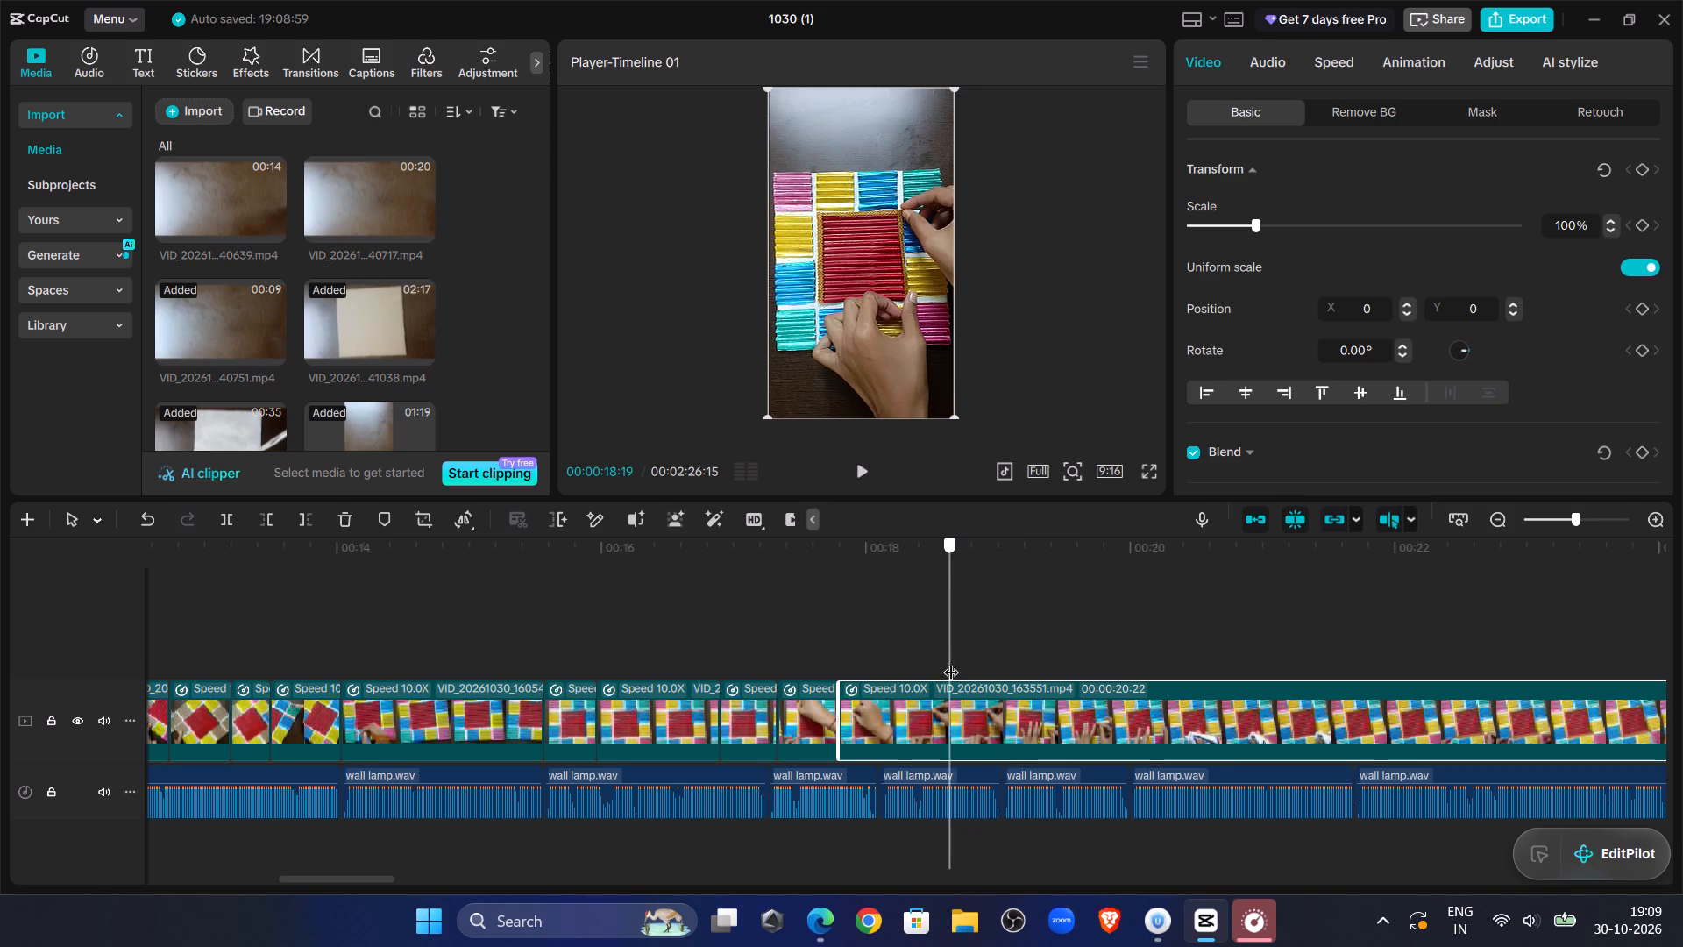
pyautogui.moveTo(951, 661); pyautogui.dragTo(923, 675)
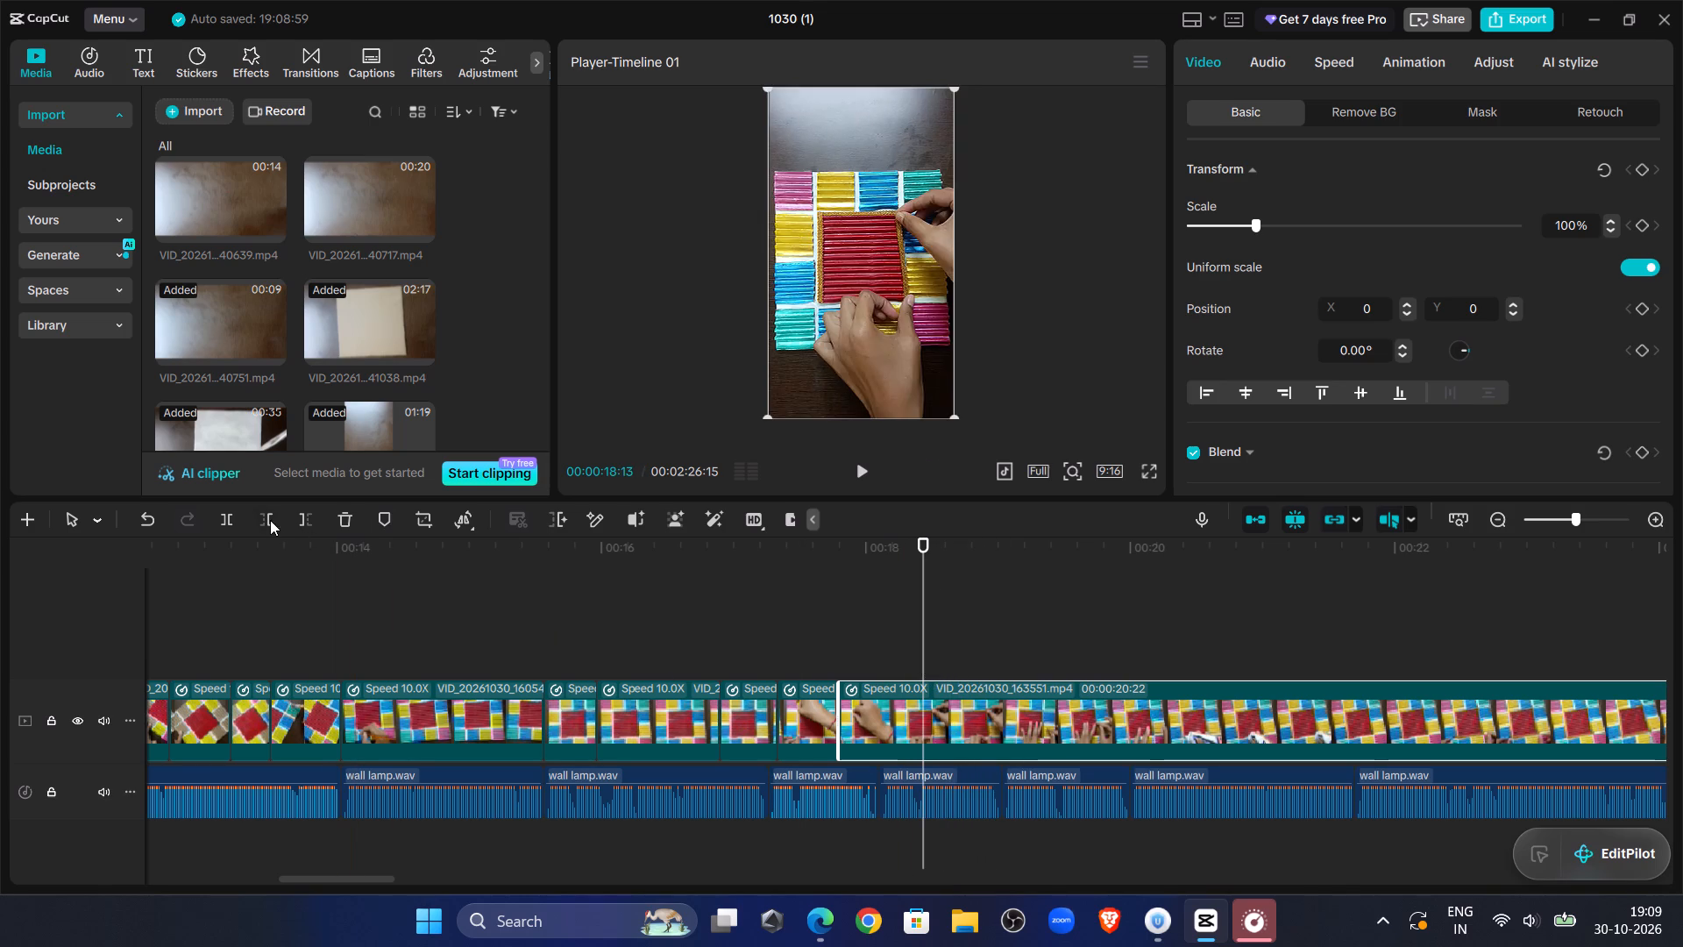
pyautogui.click(266, 520)
# Play back from about 00:00:16:21 against the narration and trim the end of the short piece starting near 00:00:16:27 to about 00:00:17:06.
pyautogui.click(707, 573)
pyautogui.click(860, 467)
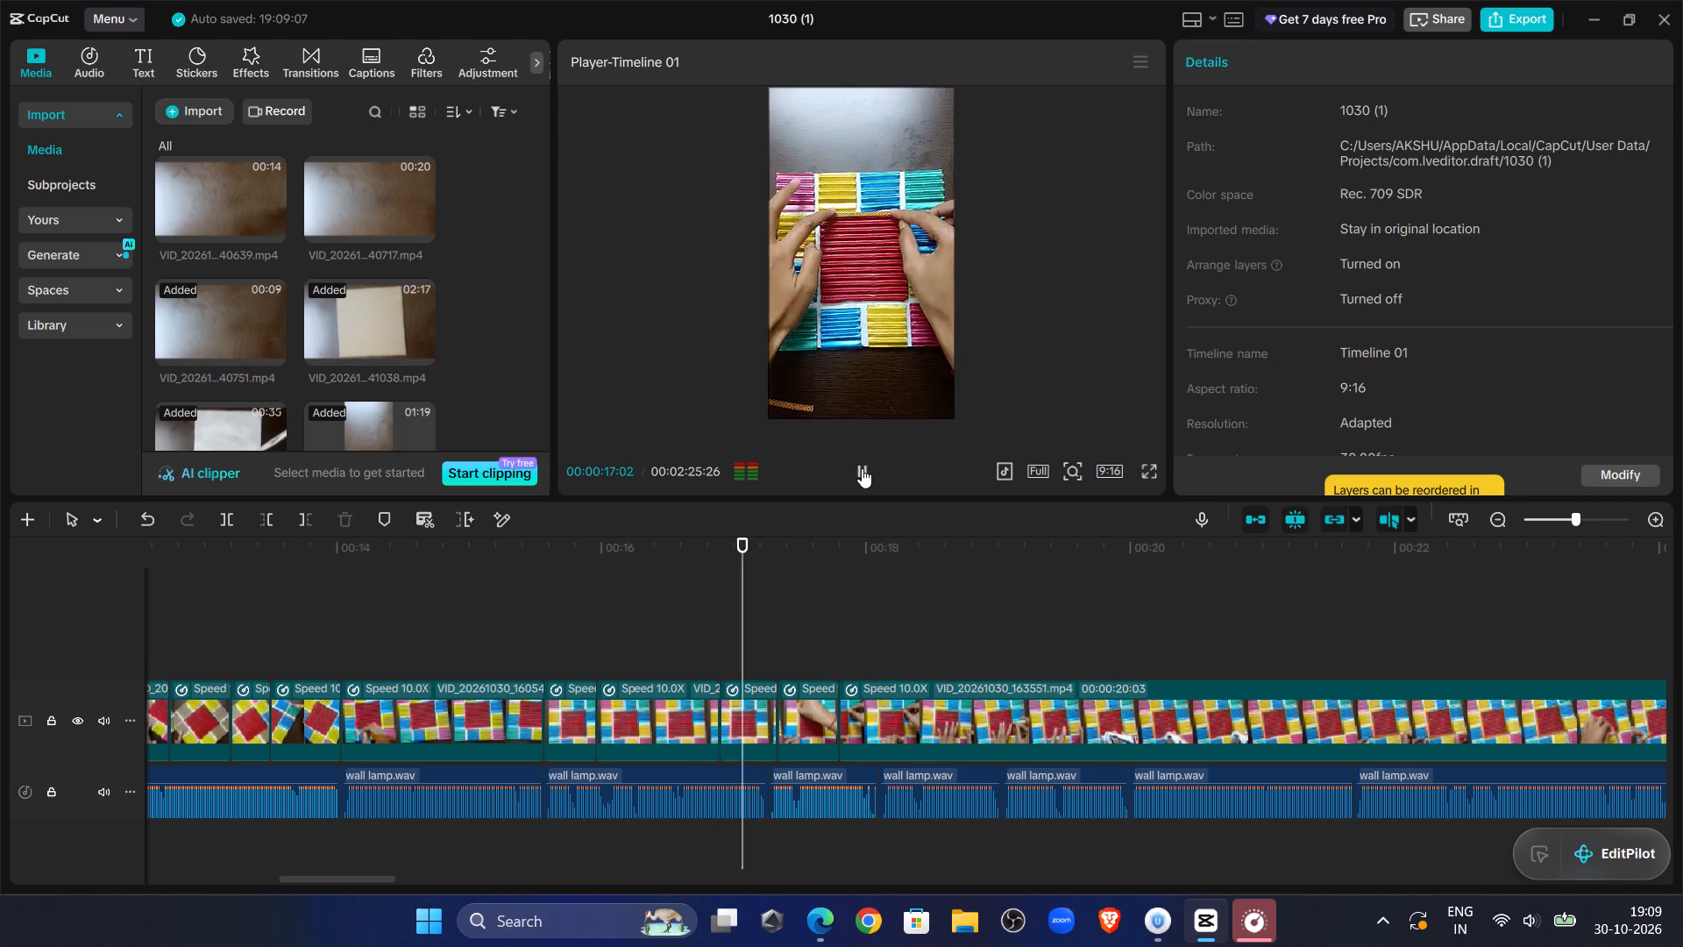
pyautogui.click(862, 468)
pyautogui.click(695, 581)
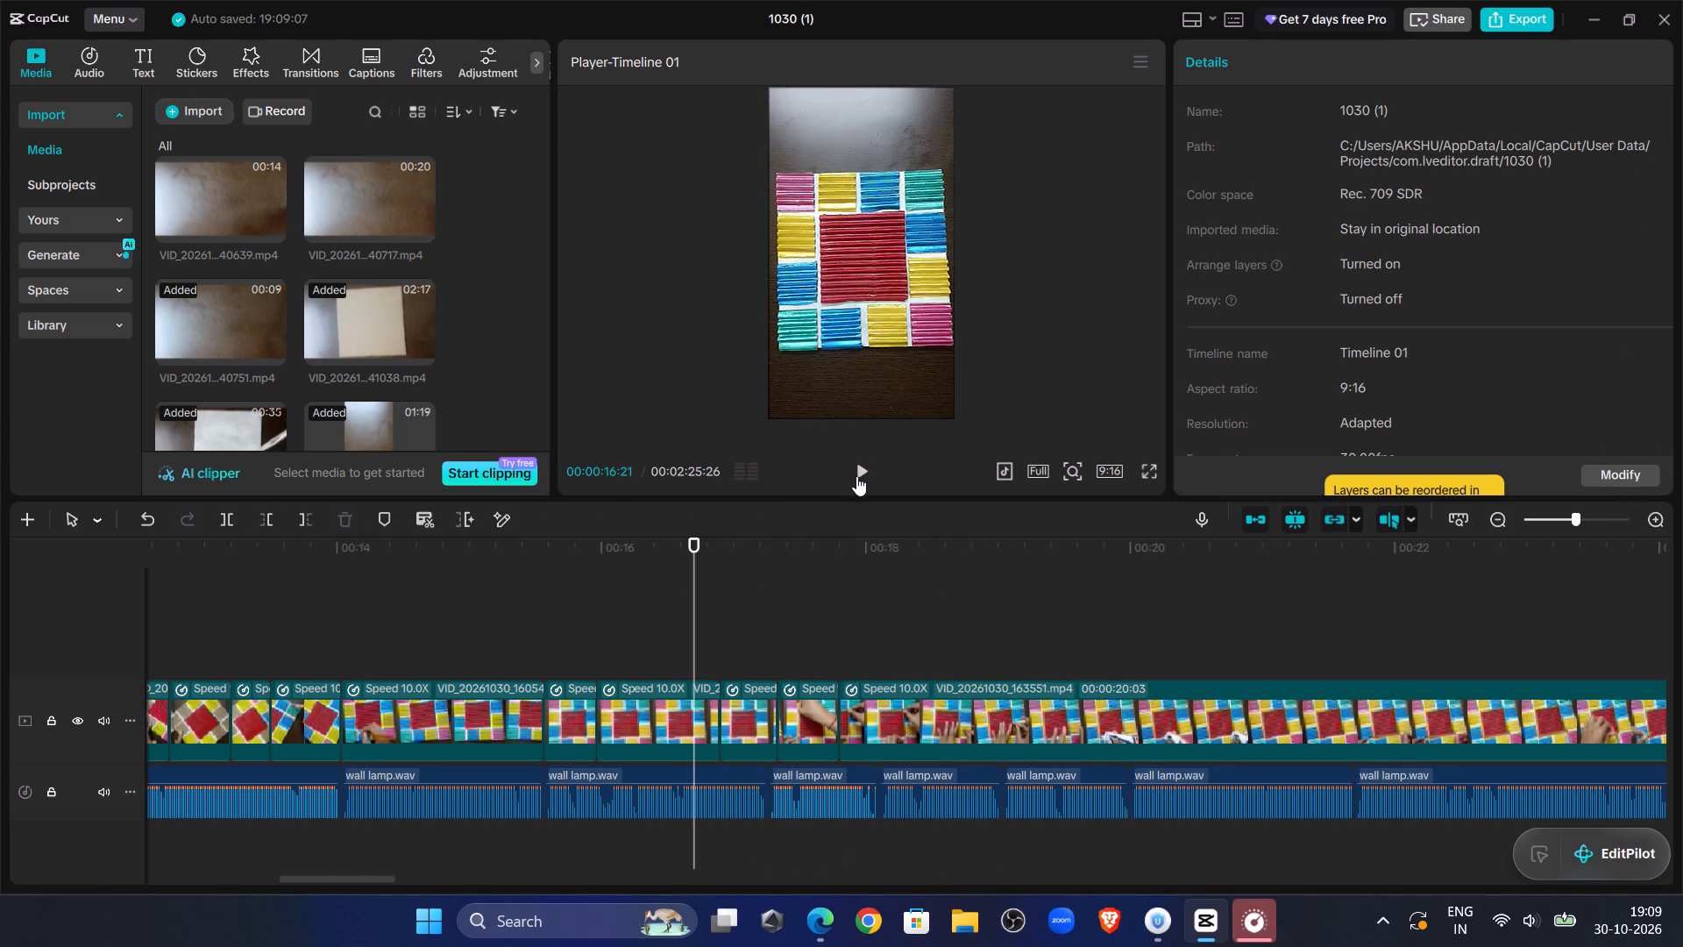
pyautogui.click(860, 474)
pyautogui.click(867, 473)
pyautogui.click(763, 701)
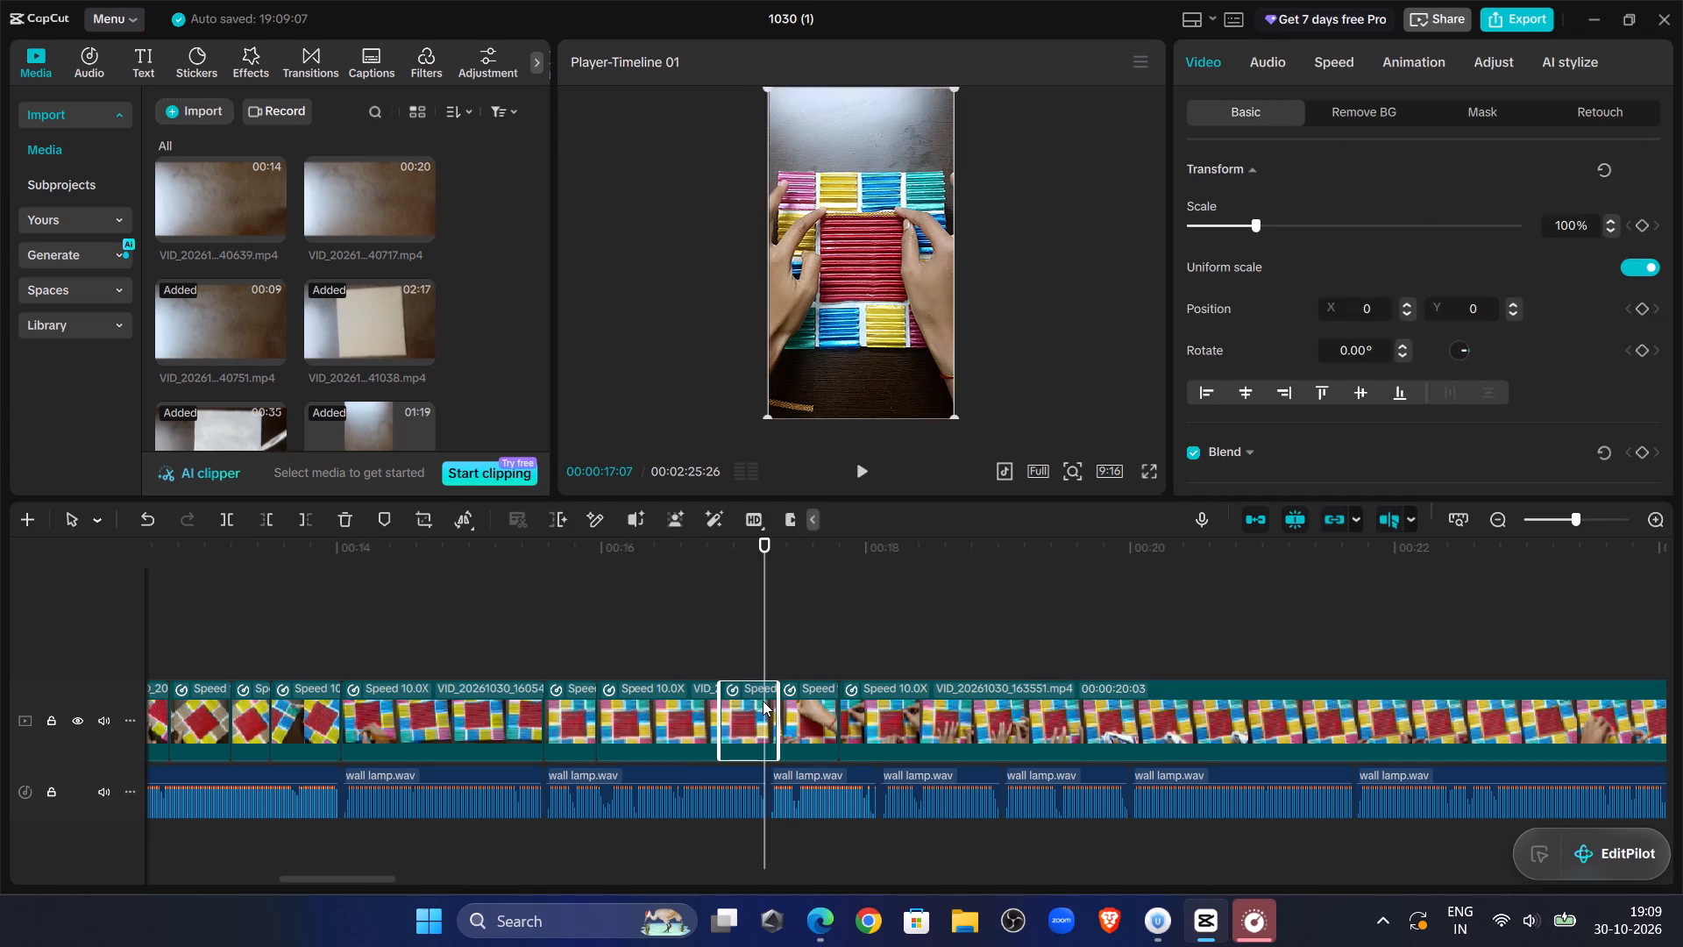
pyautogui.click(687, 629)
pyautogui.click(854, 473)
pyautogui.click(854, 473)
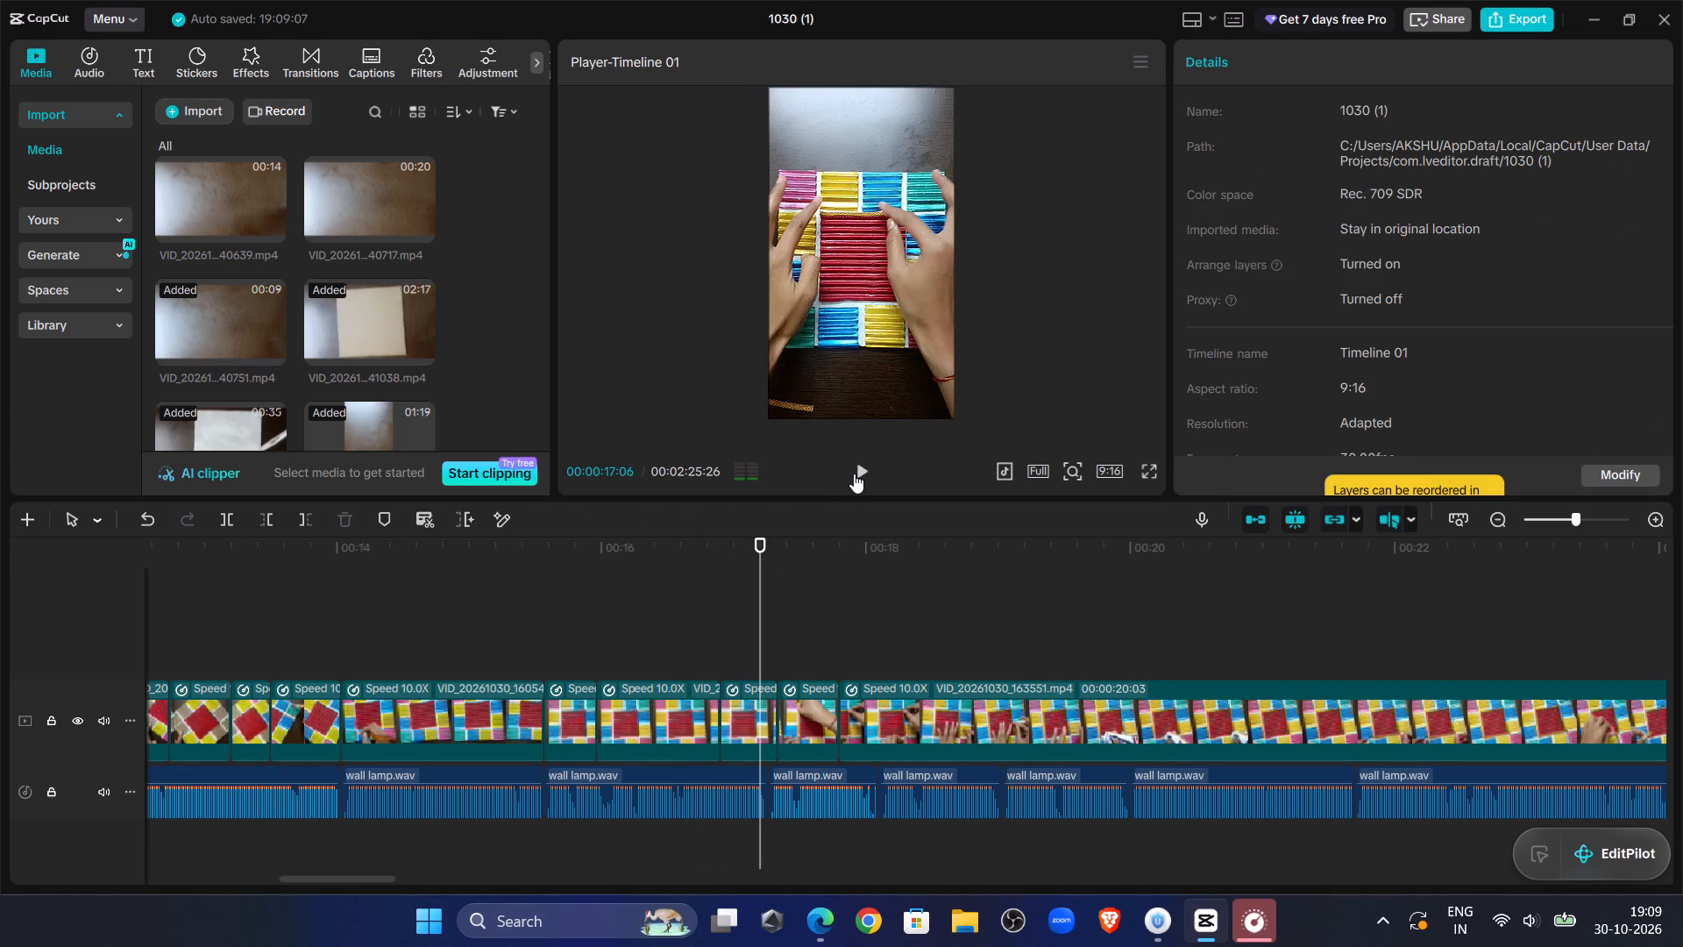
pyautogui.click(734, 701)
pyautogui.click(304, 515)
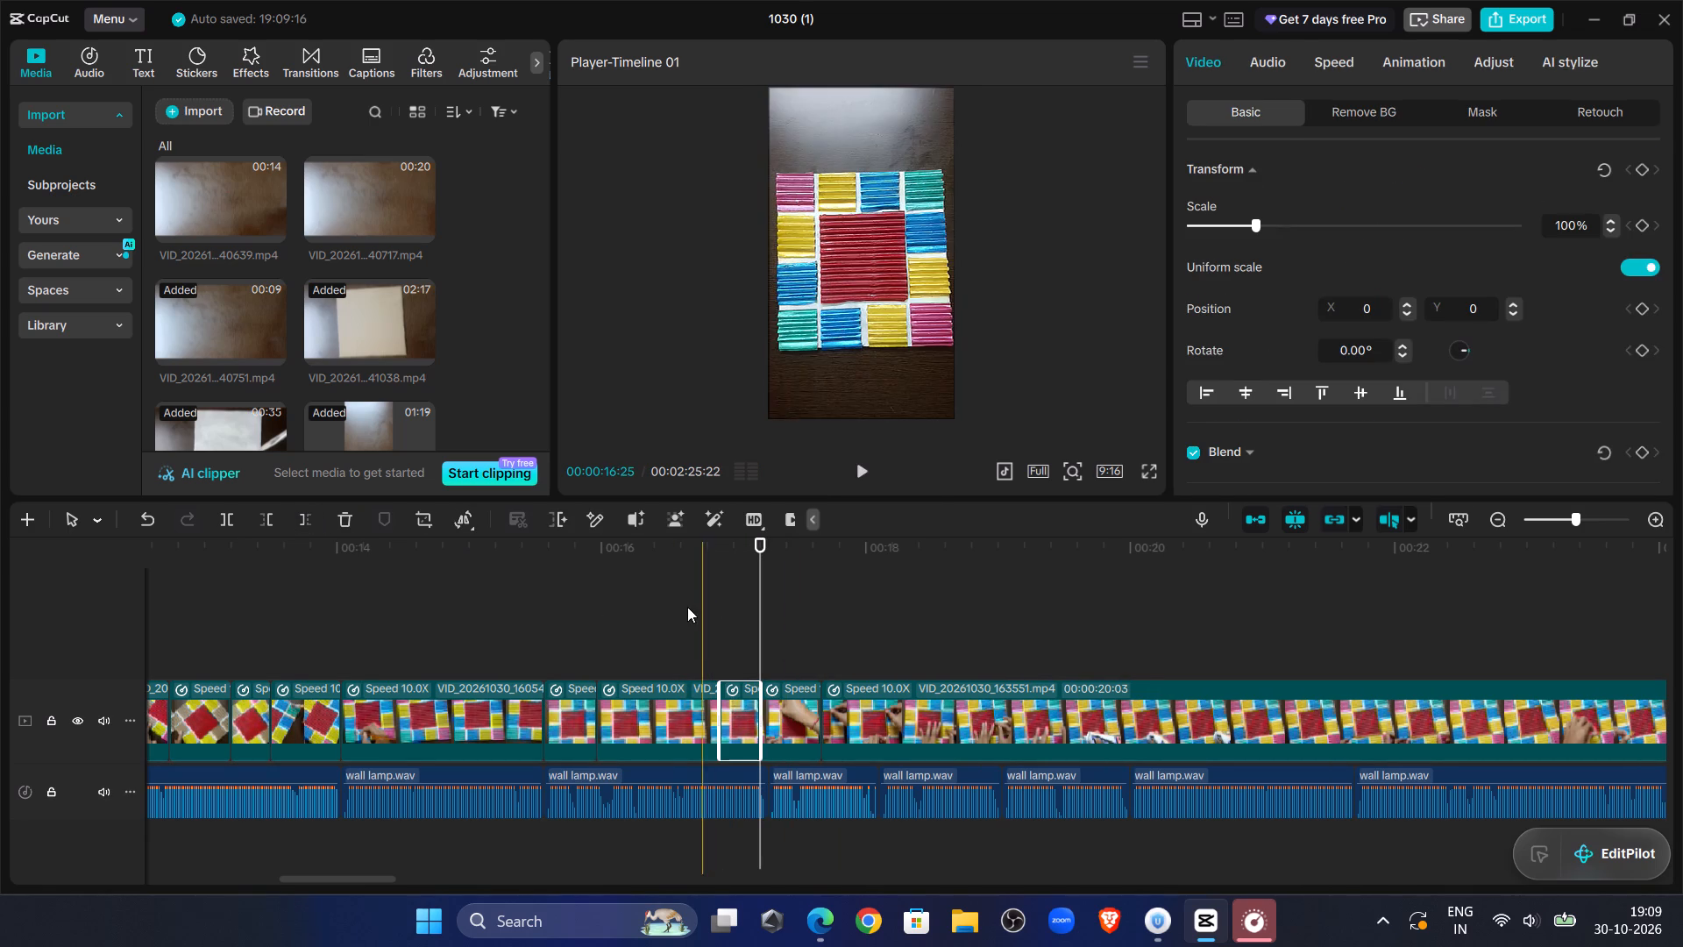
# Play back from about 00:00:16:20 against the narration and split the long VID_20261030_163551.mp4 piece at about 00:00:18:04.
pyautogui.click(687, 607)
pyautogui.click(857, 476)
pyautogui.click(857, 476)
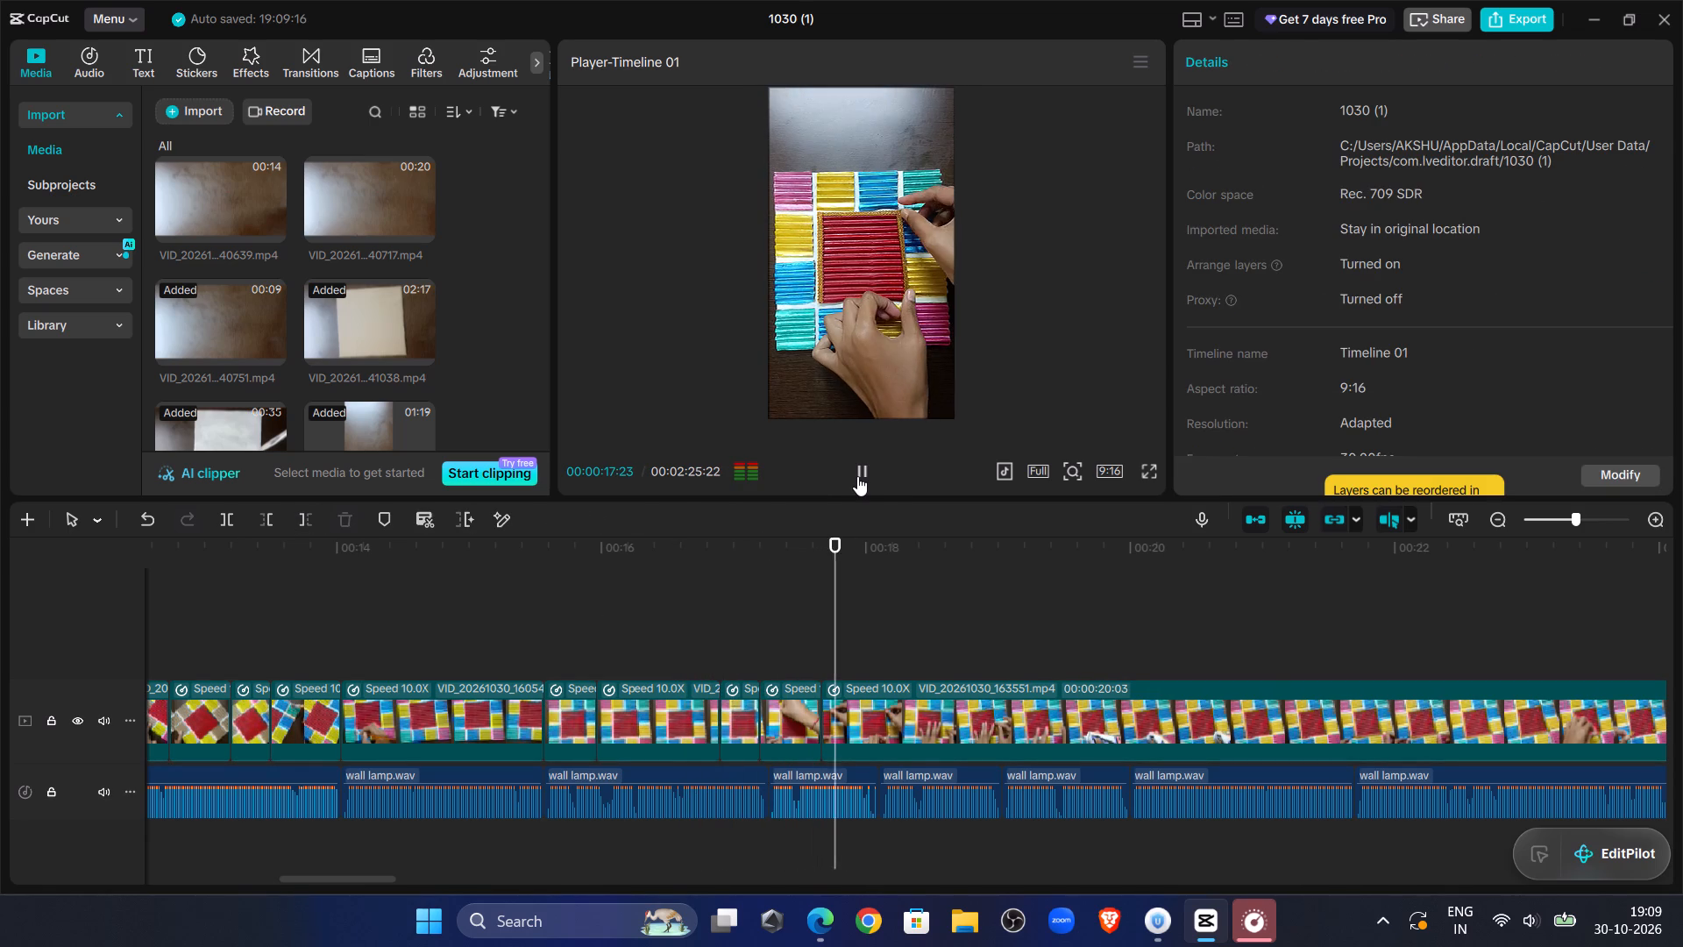
pyautogui.doubleClick(857, 476)
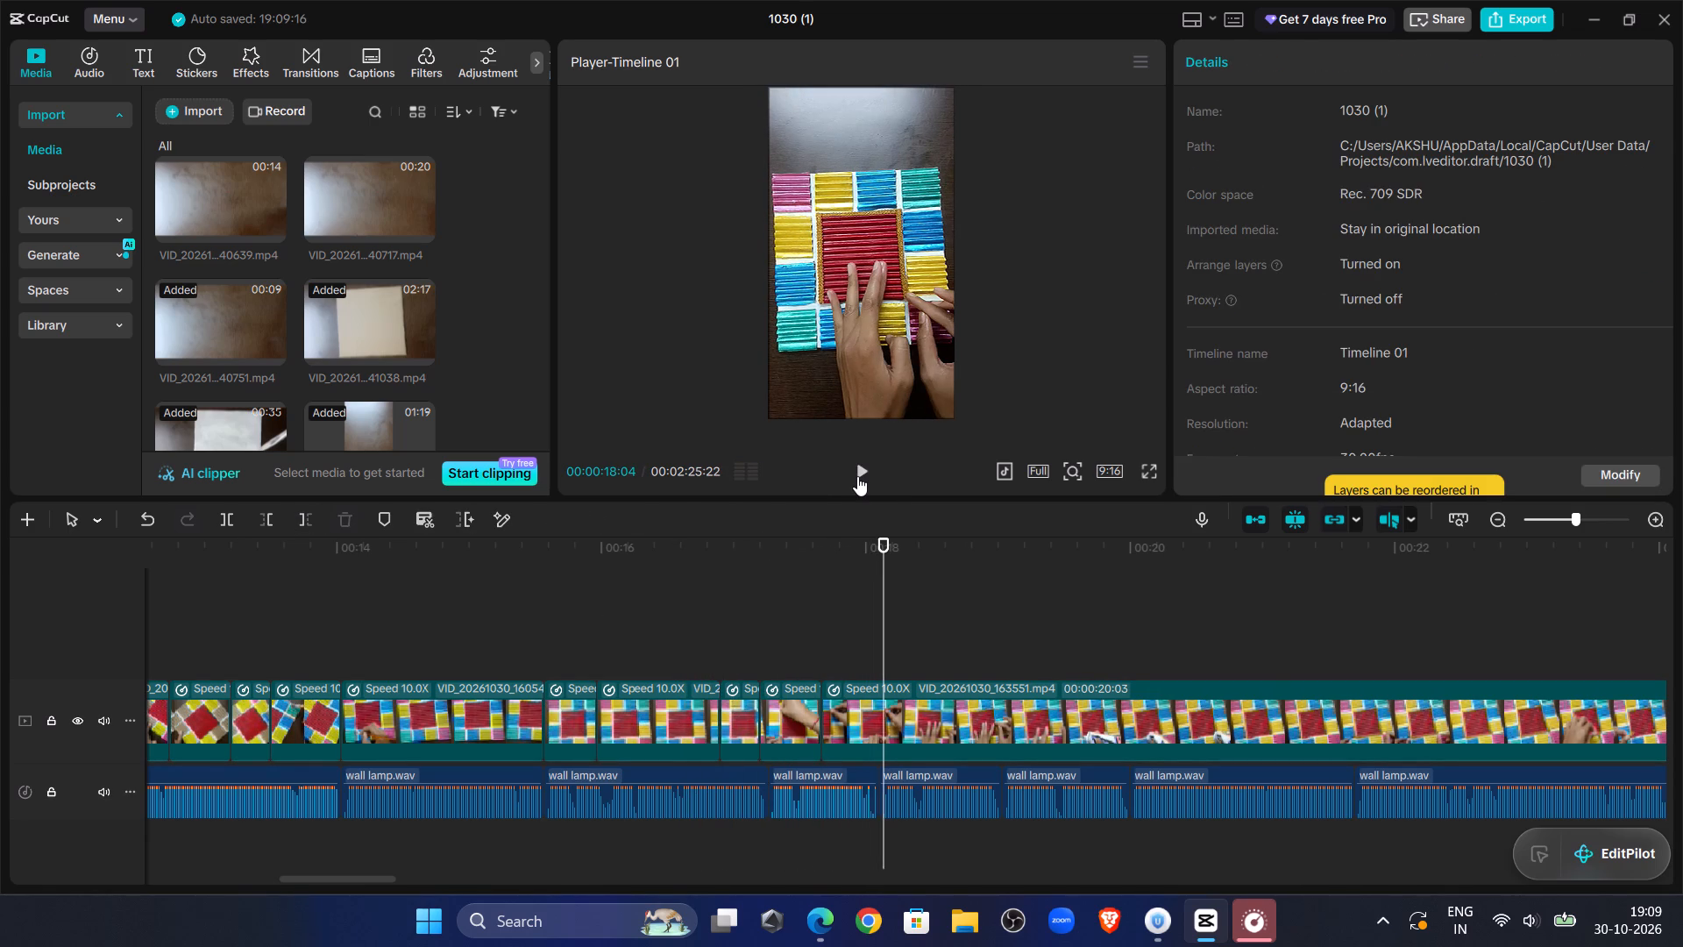
pyautogui.click(898, 722)
pyautogui.click(221, 526)
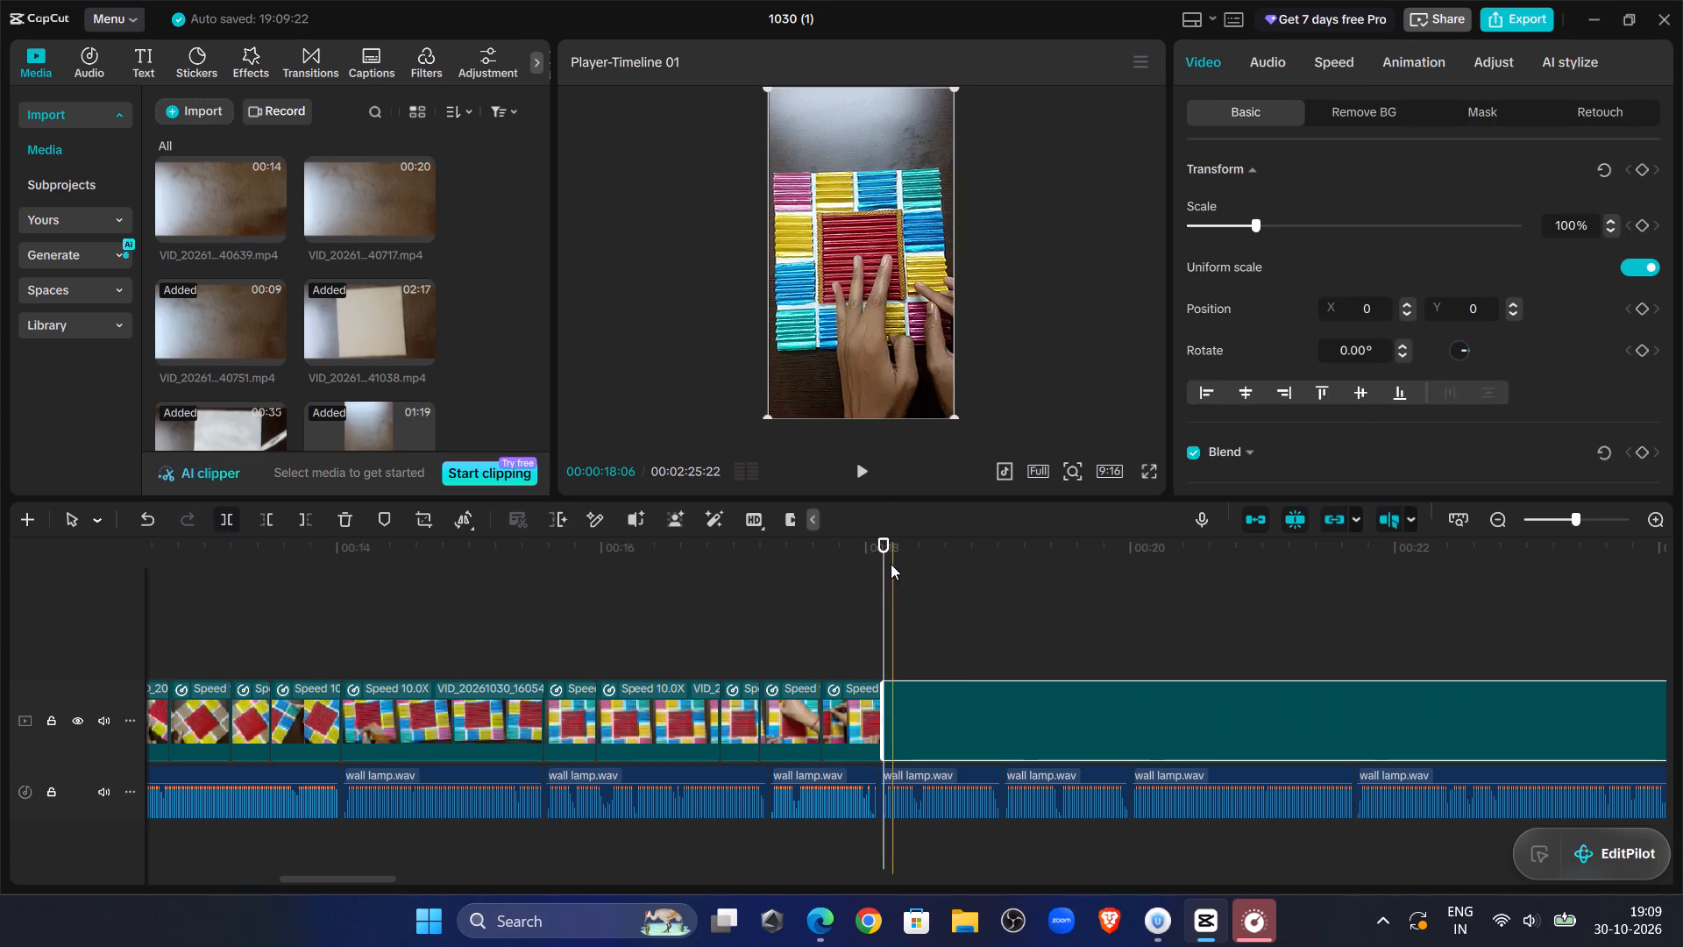
# Scrub through the long VID_20261030_163551.mp4 piece and trim its start, cutting everything before about 00:00:24:19.
pyautogui.moveTo(877, 557); pyautogui.dragTo(1554, 599)
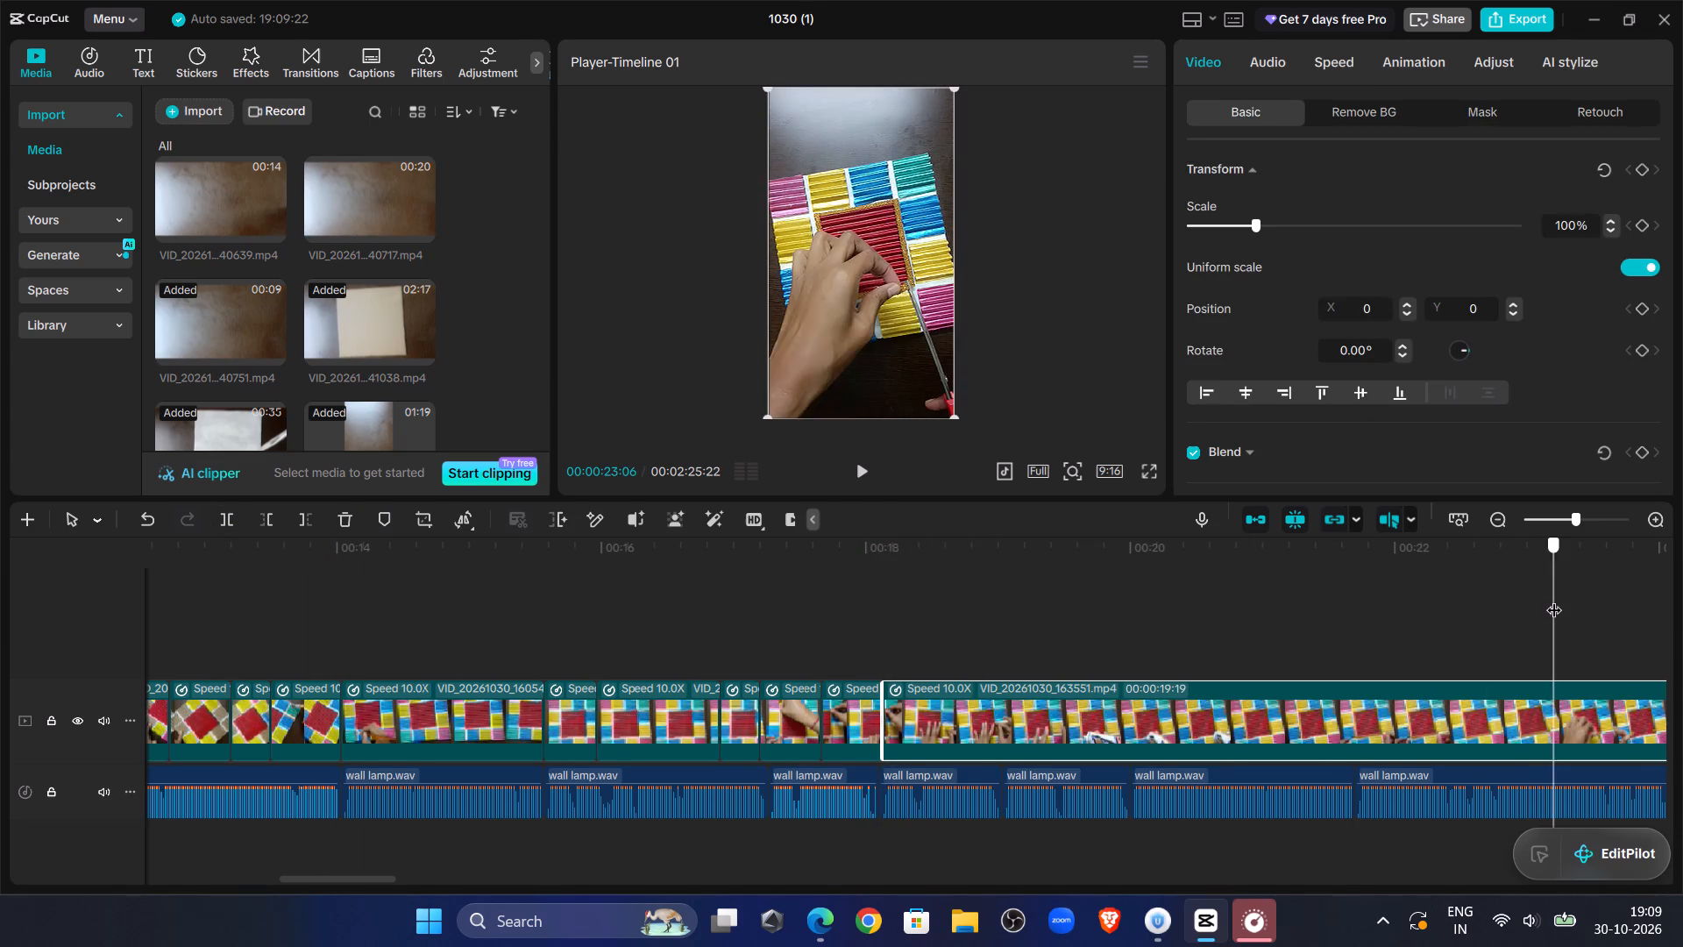
pyautogui.moveTo(1554, 599); pyautogui.dragTo(1530, 582)
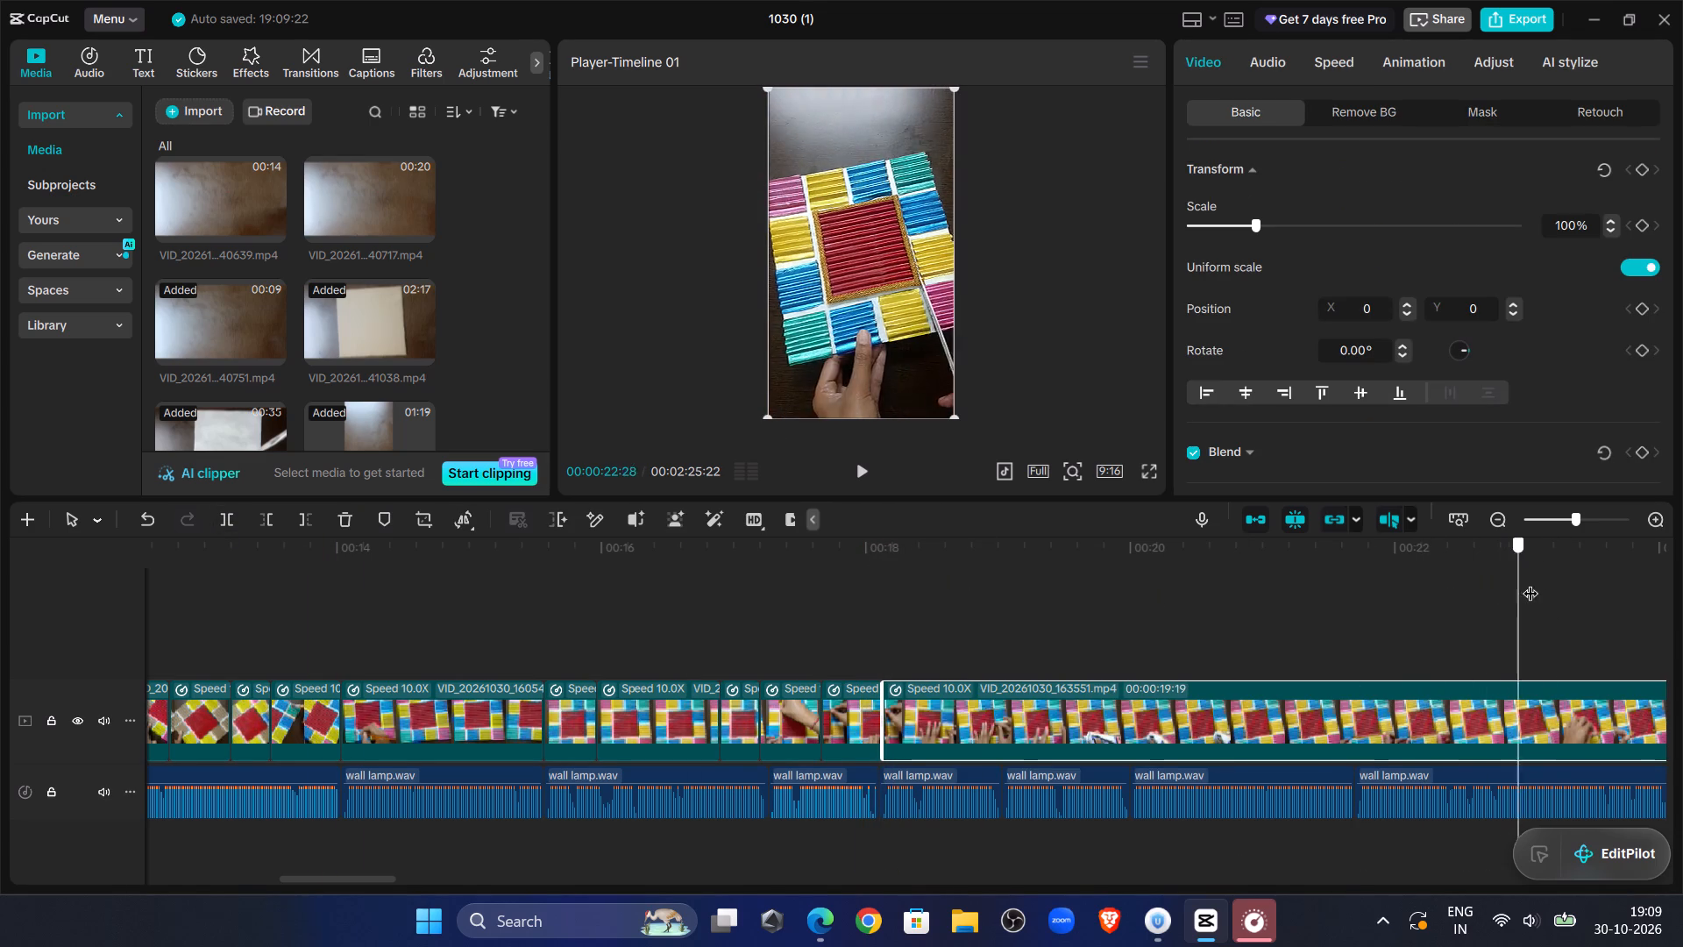
pyautogui.moveTo(1530, 582); pyautogui.dragTo(1682, 584)
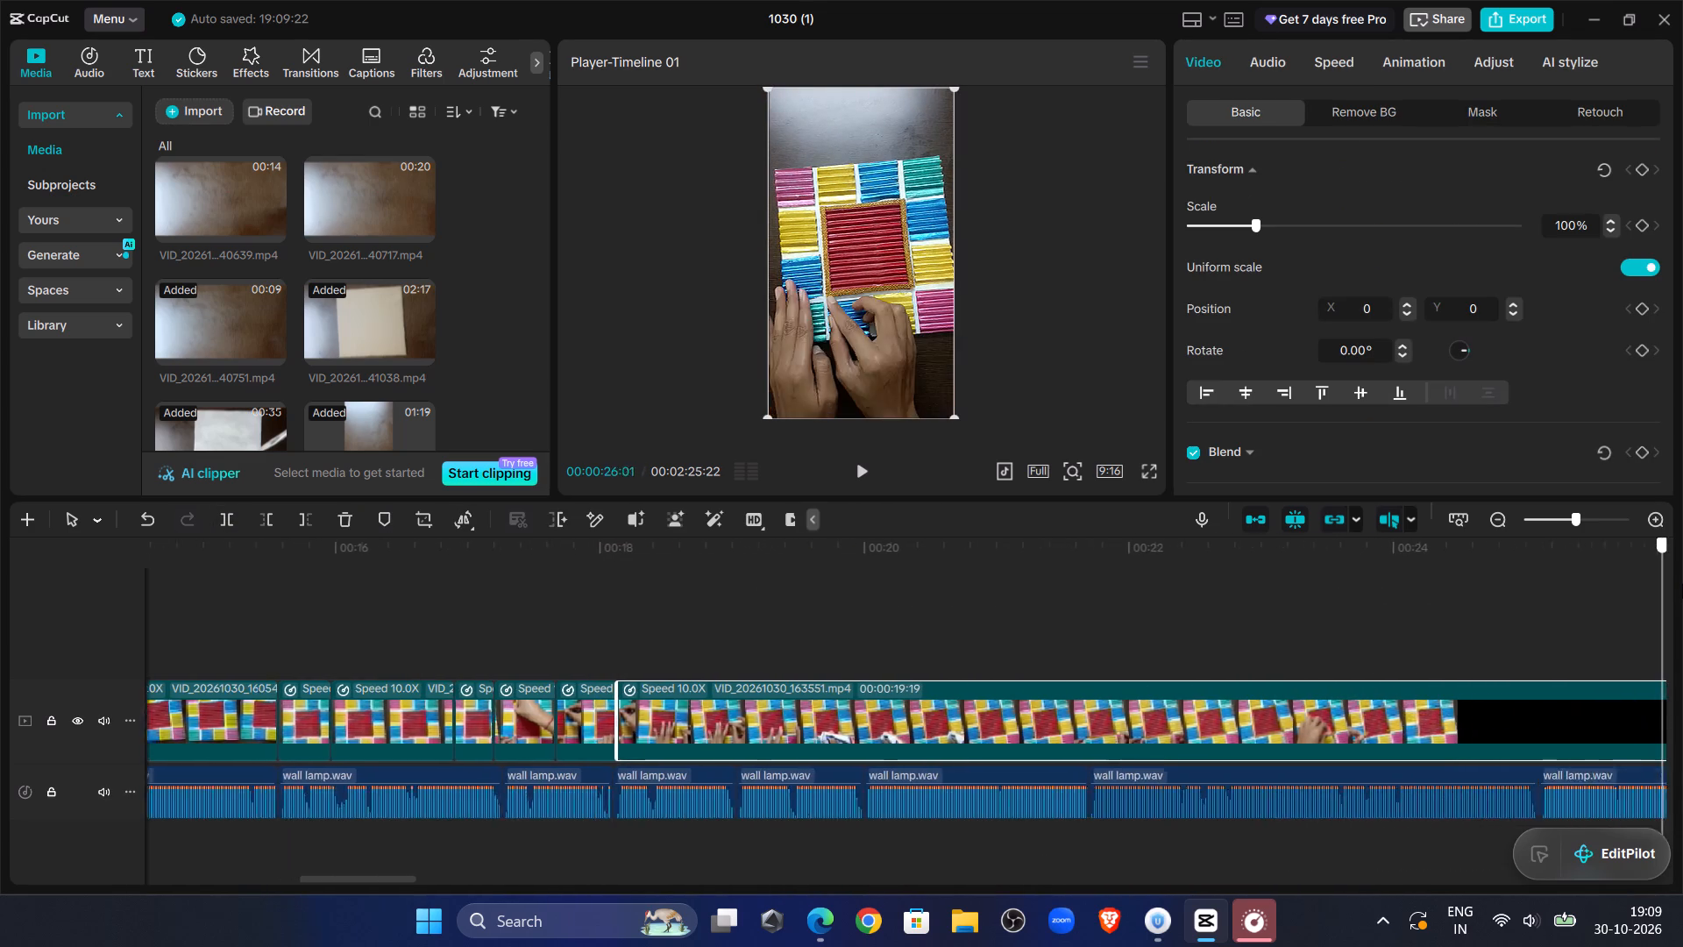
pyautogui.moveTo(1682, 584); pyautogui.dragTo(1044, 595)
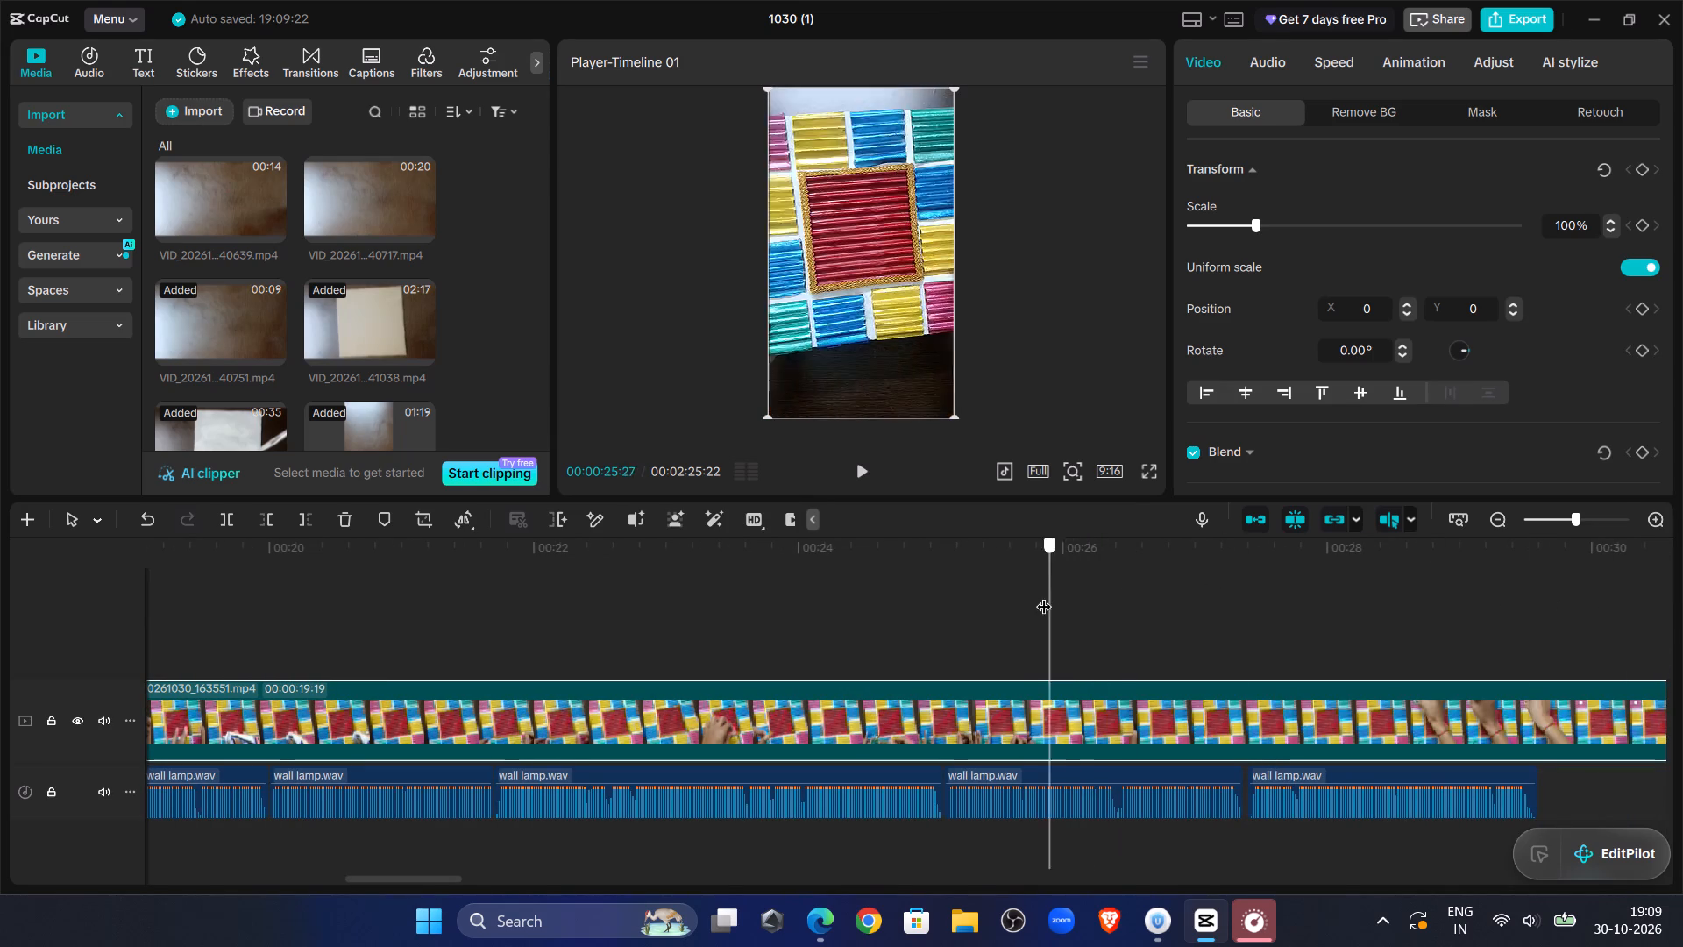
pyautogui.moveTo(1044, 595); pyautogui.dragTo(867, 602)
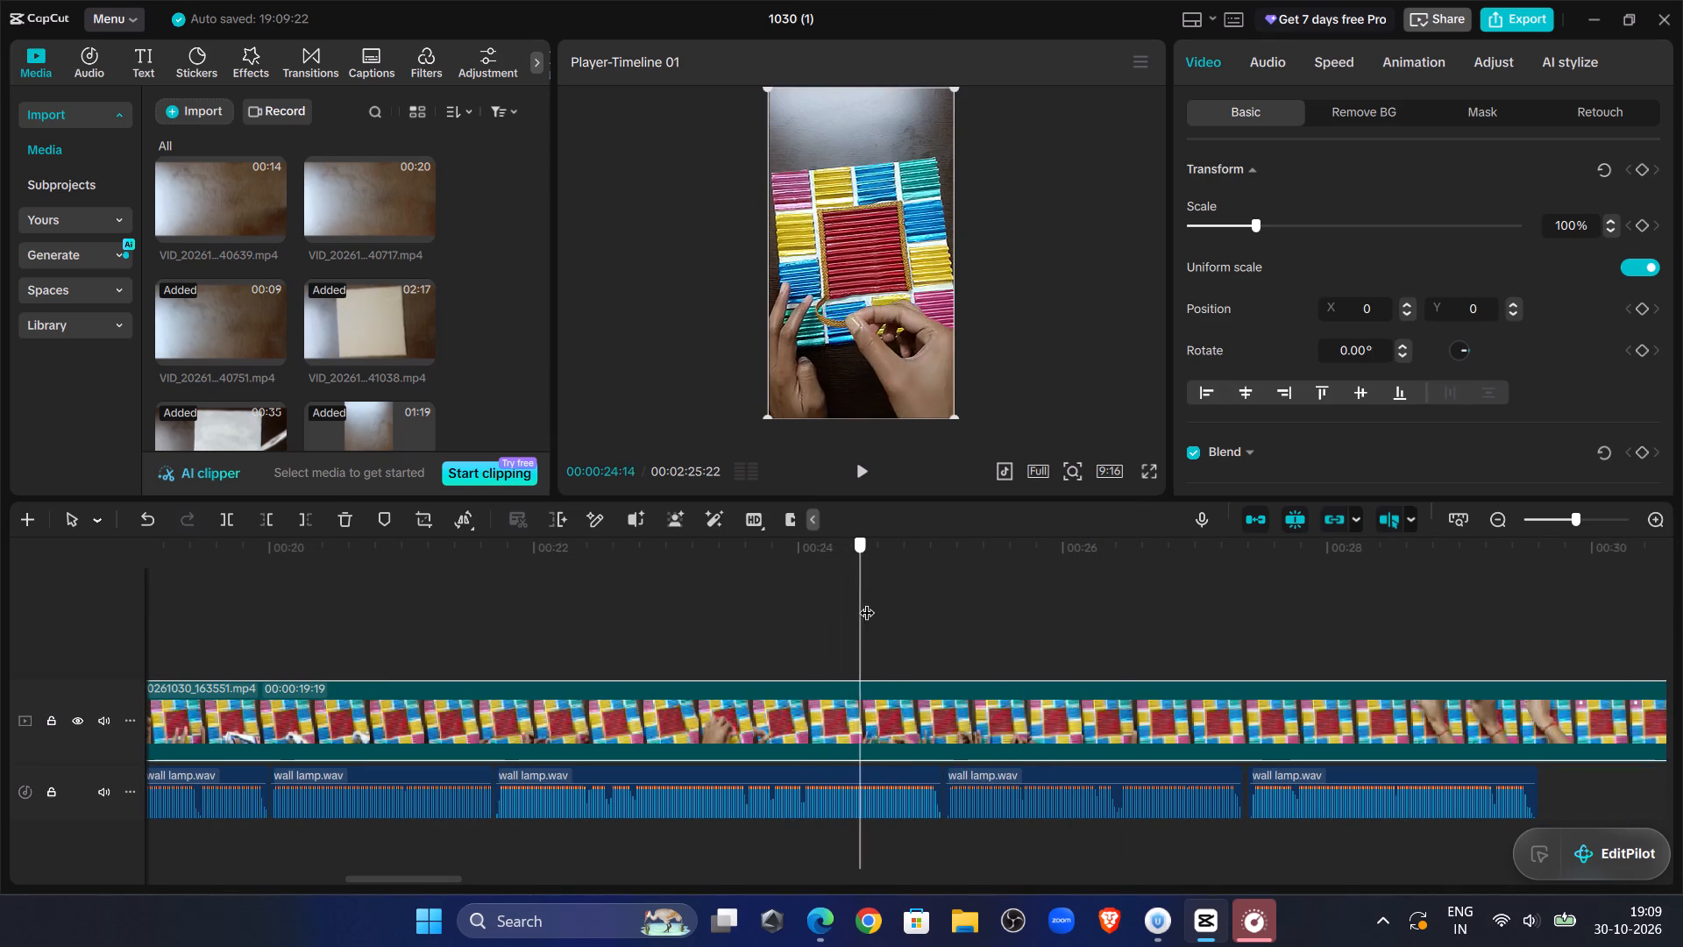
pyautogui.moveTo(867, 602); pyautogui.dragTo(884, 594)
pyautogui.click(261, 514)
# Play back from about 00:00:17:11 against the narration and split the long VID_20261030_163551.mp4 piece at about 00:00:19:00.
pyautogui.click(322, 573)
pyautogui.moveTo(322, 573); pyautogui.dragTo(316, 573)
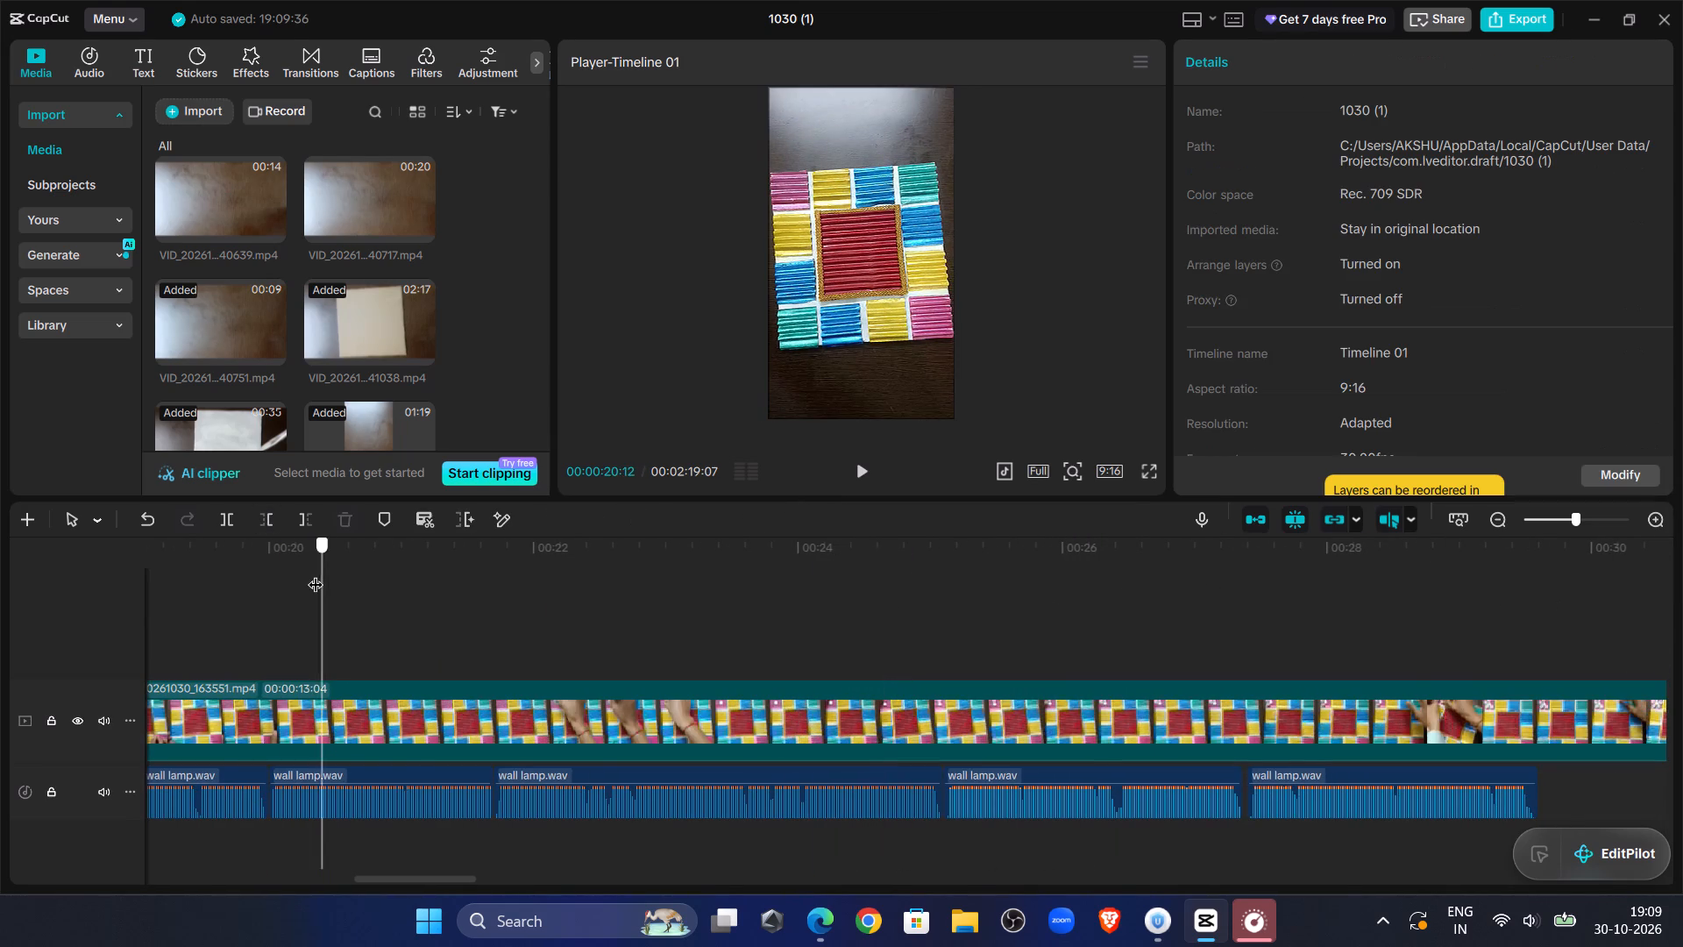
pyautogui.moveTo(316, 573); pyautogui.dragTo(598, 646)
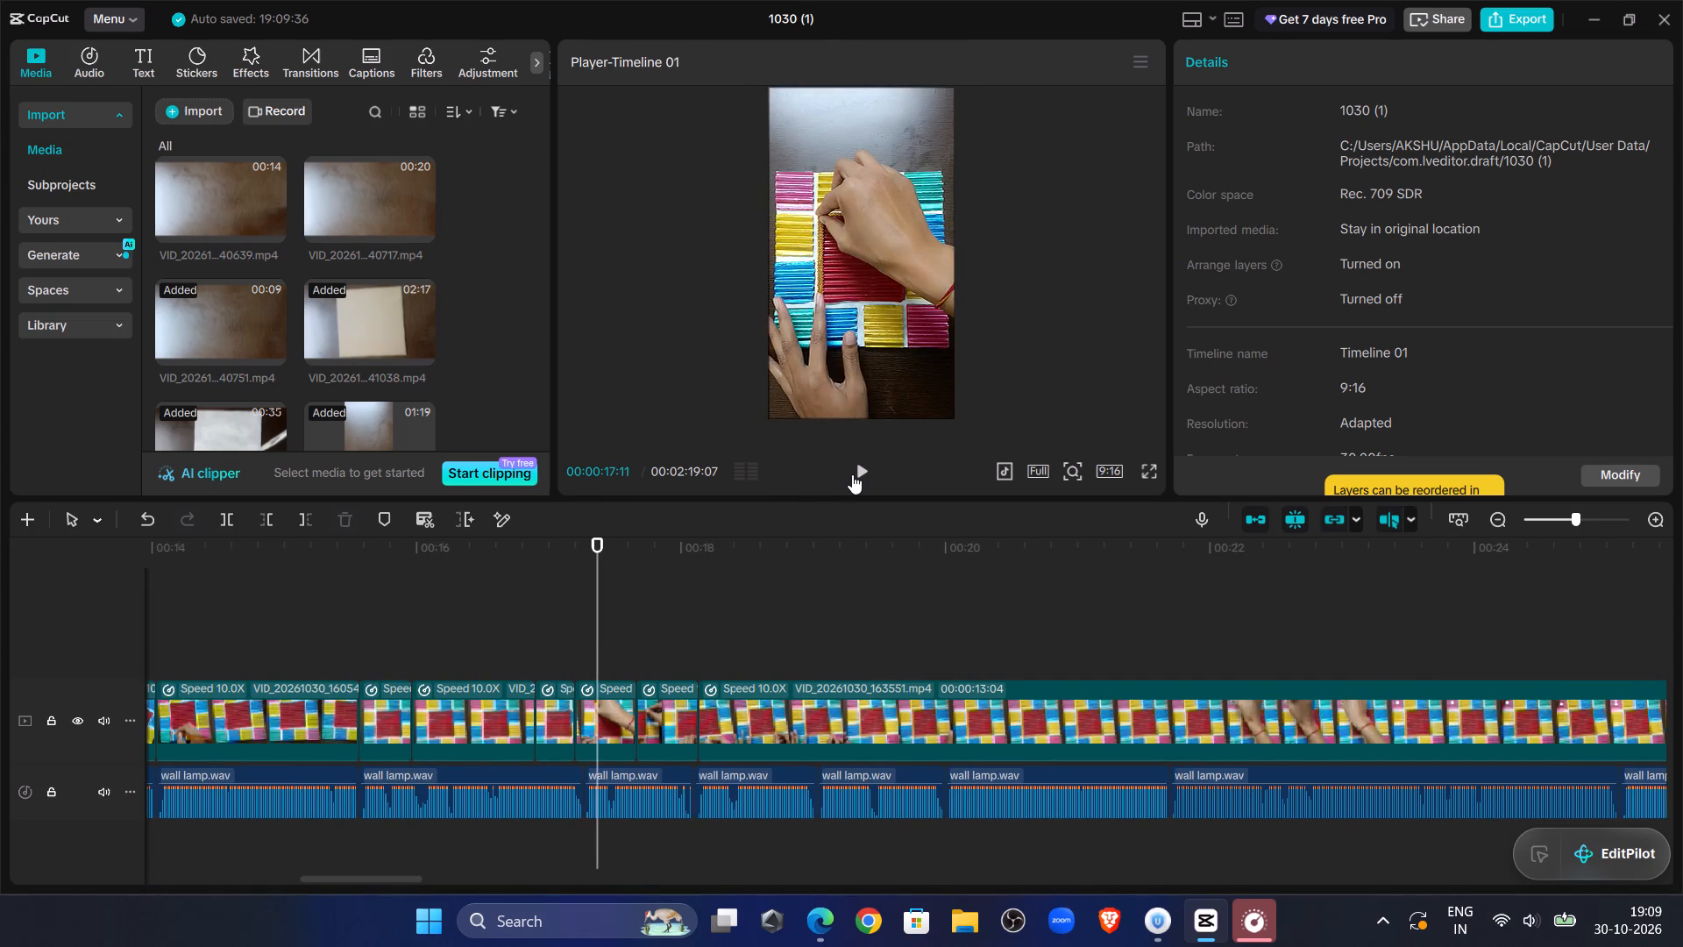
pyautogui.click(857, 466)
pyautogui.click(857, 466)
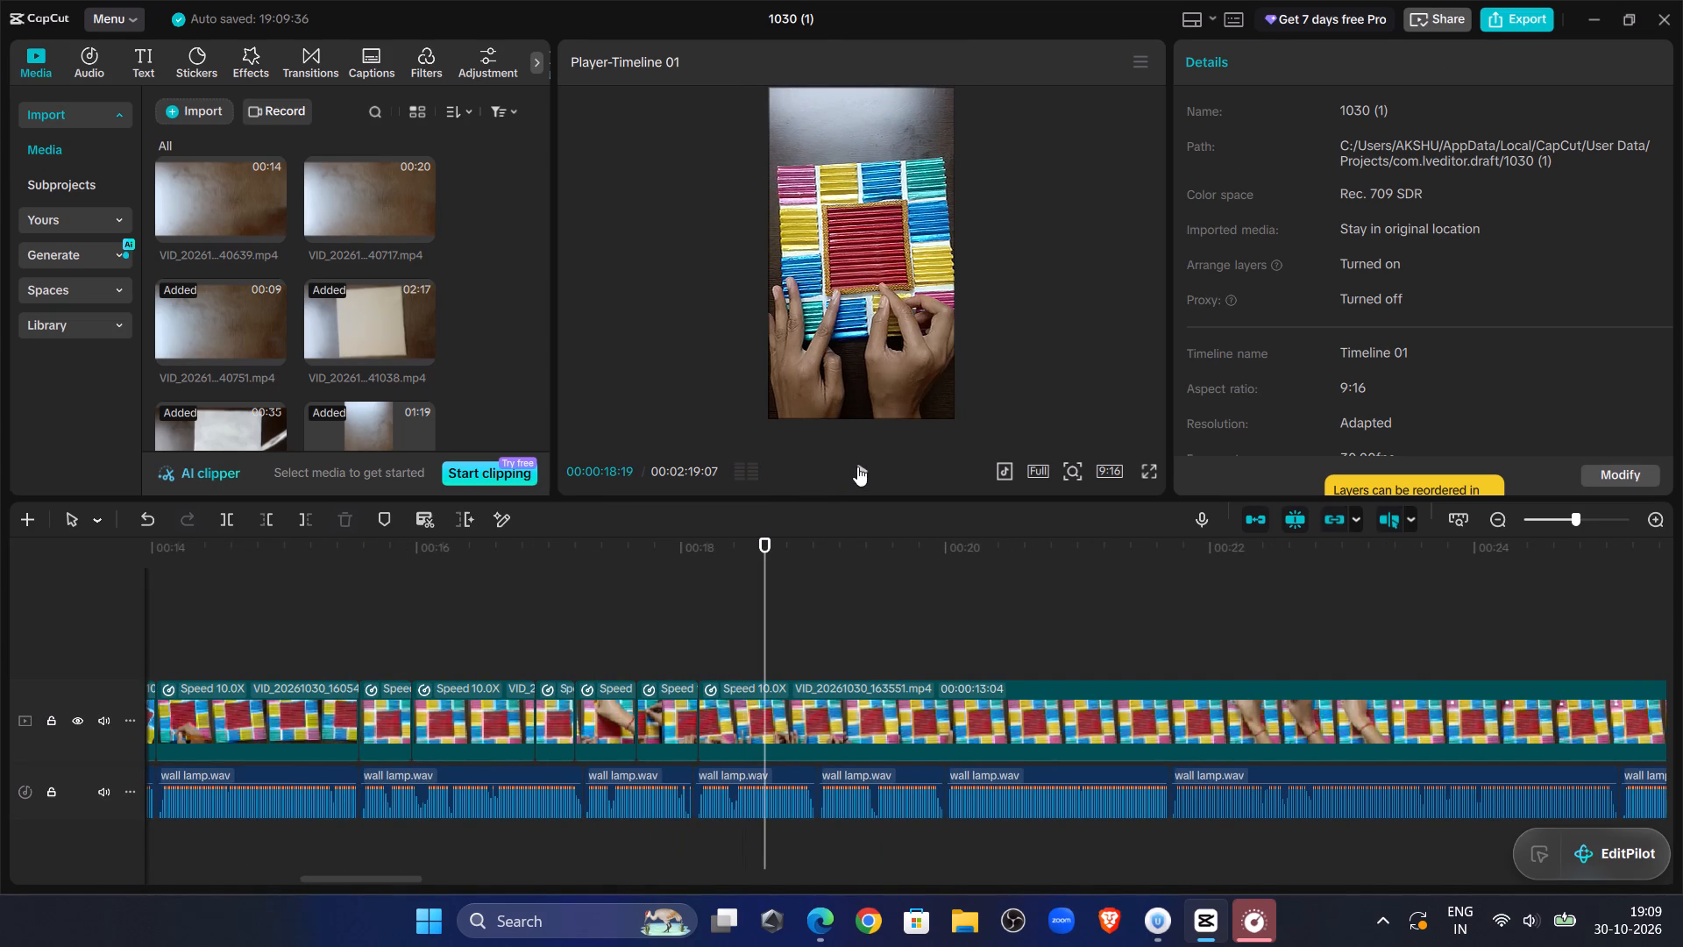
pyautogui.doubleClick(857, 466)
pyautogui.click(811, 718)
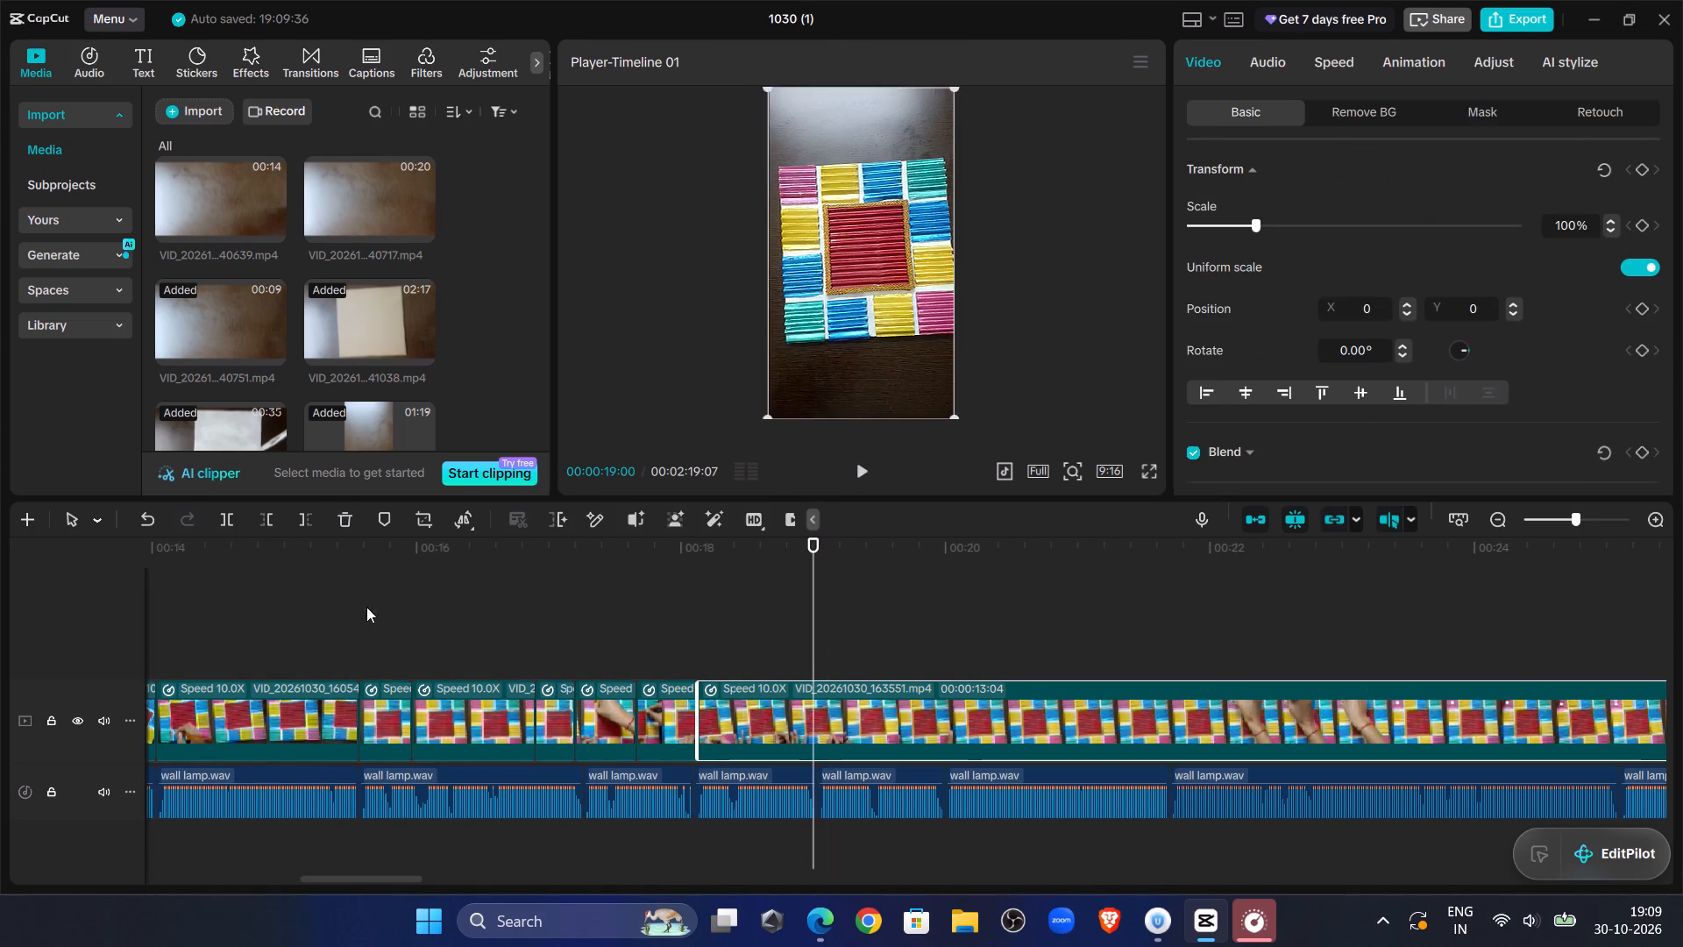
pyautogui.click(227, 523)
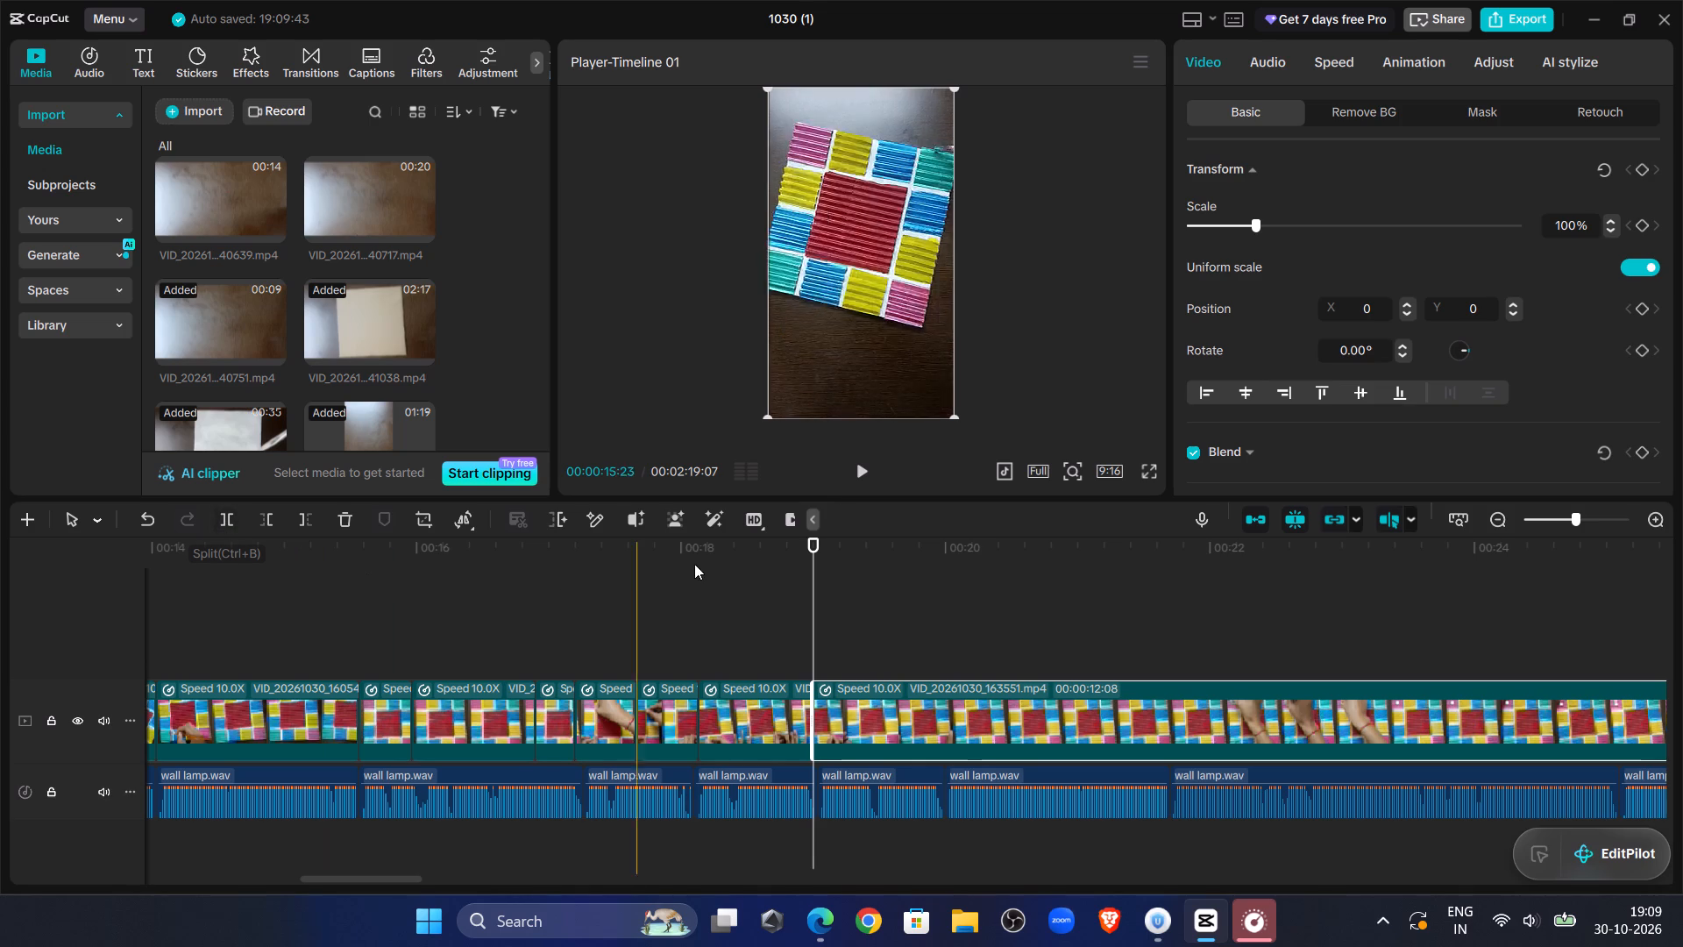
# Play and scrub past 00:00:19:00 and trim the start of the long VID_20261030_163551.mp4 piece, cutting everything before about 00:00:20:10.
pyautogui.click(861, 476)
pyautogui.click(861, 476)
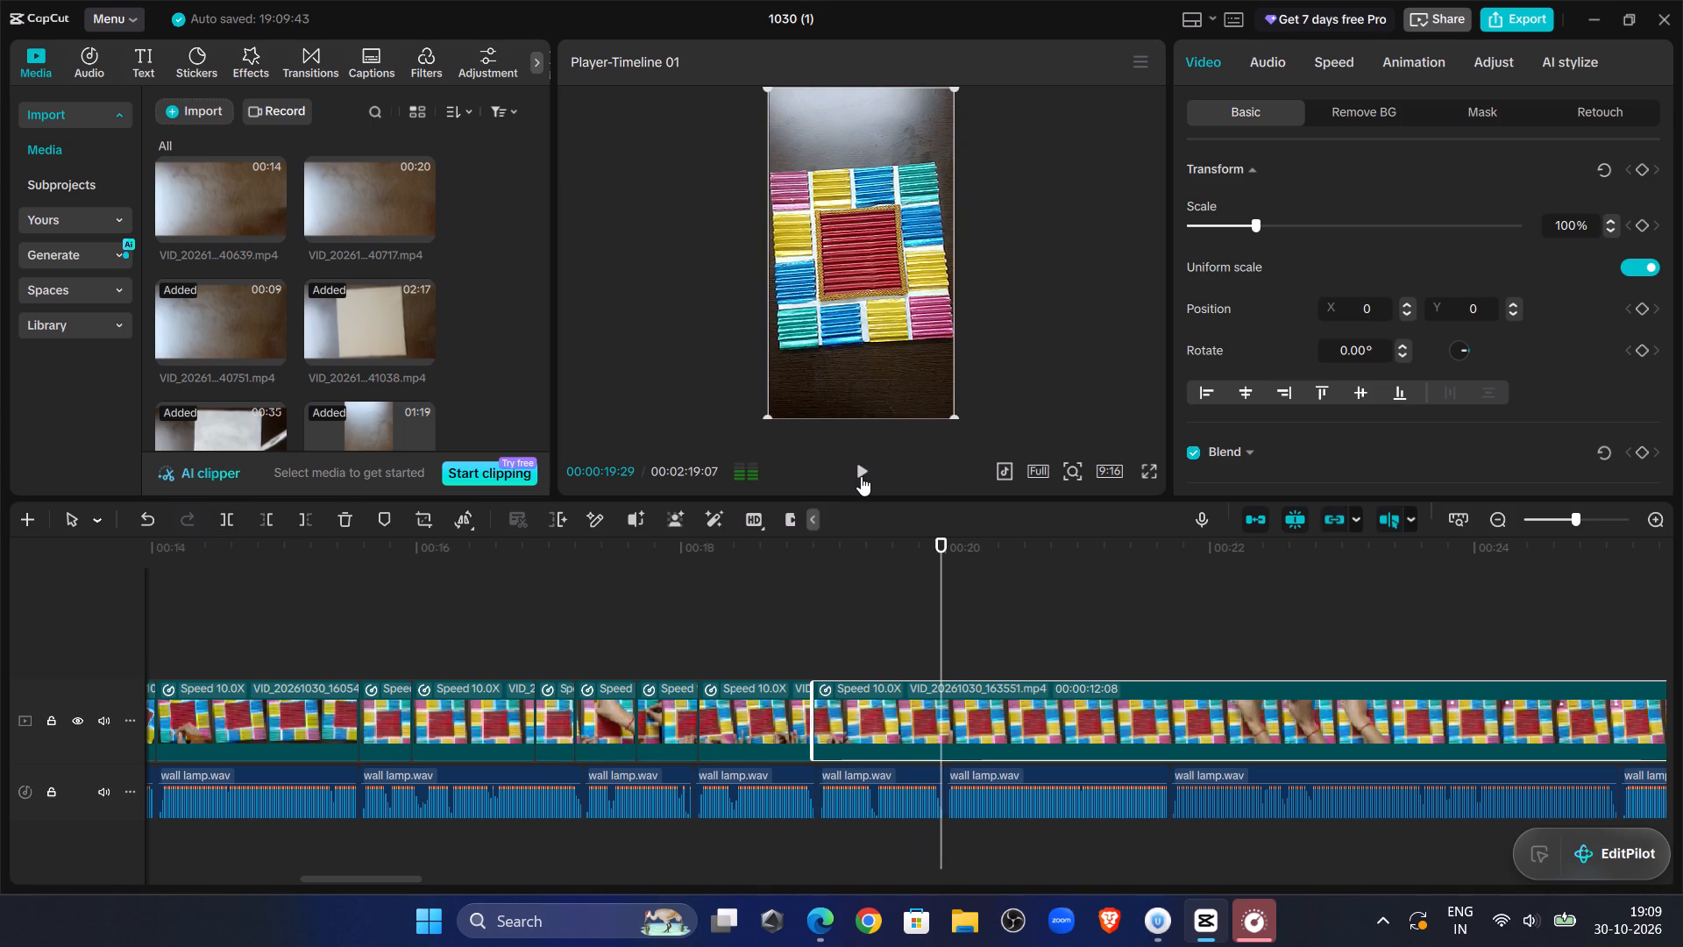
pyautogui.moveTo(942, 598); pyautogui.dragTo(1410, 617)
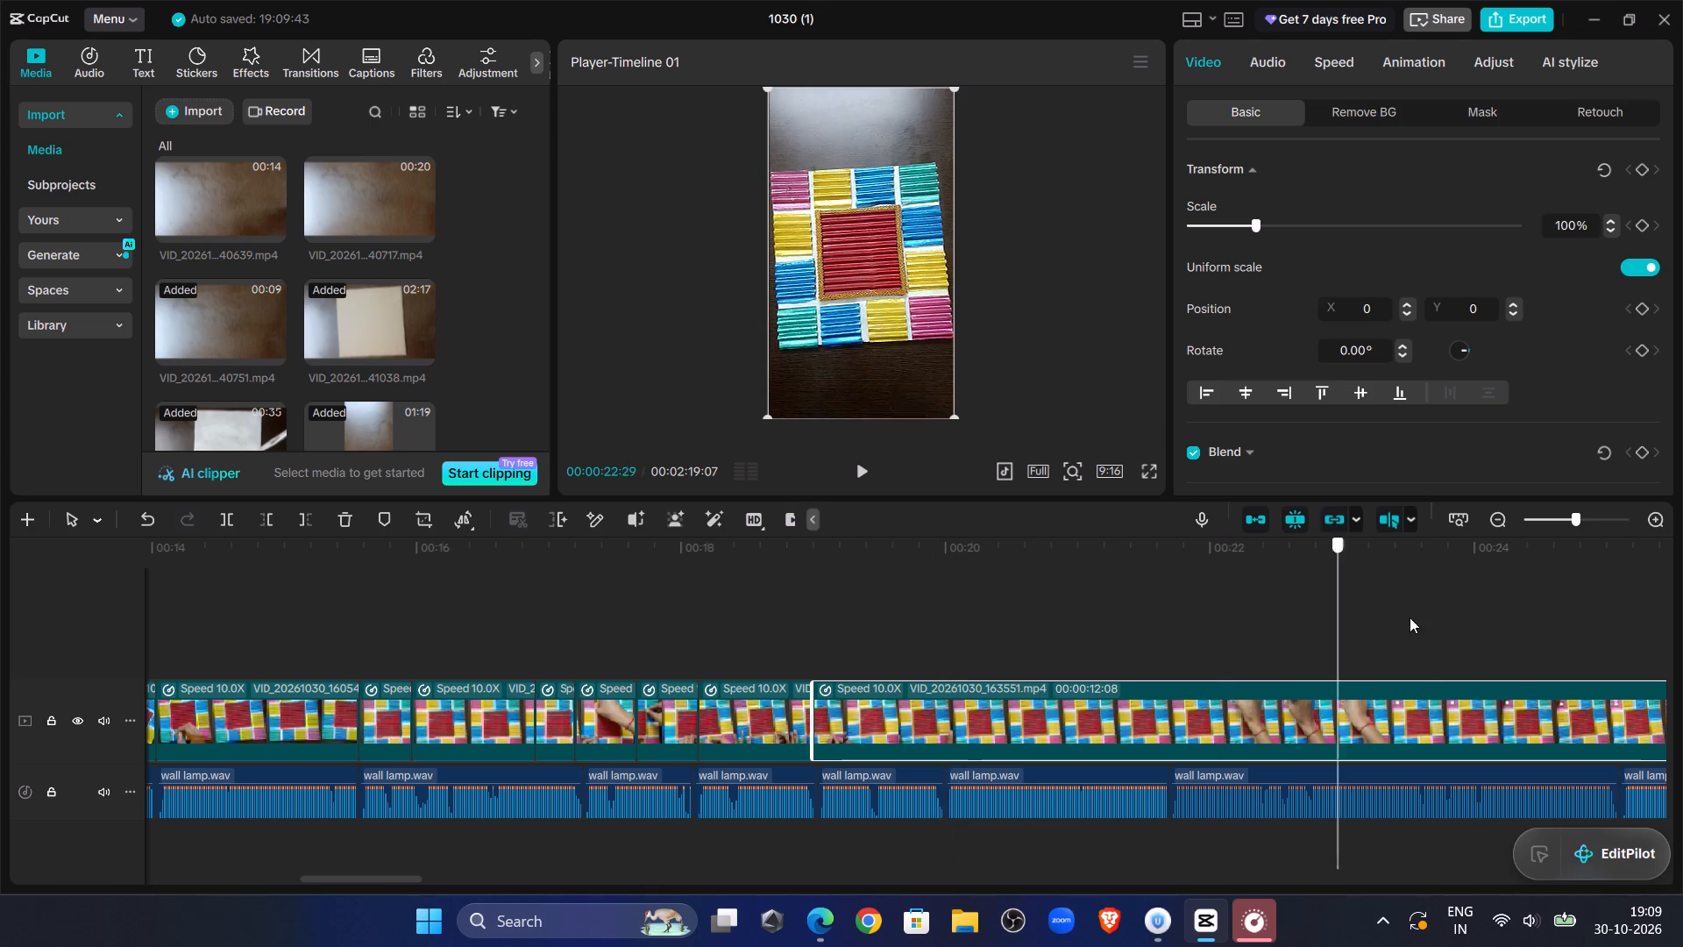
pyautogui.moveTo(1410, 617); pyautogui.dragTo(1110, 596)
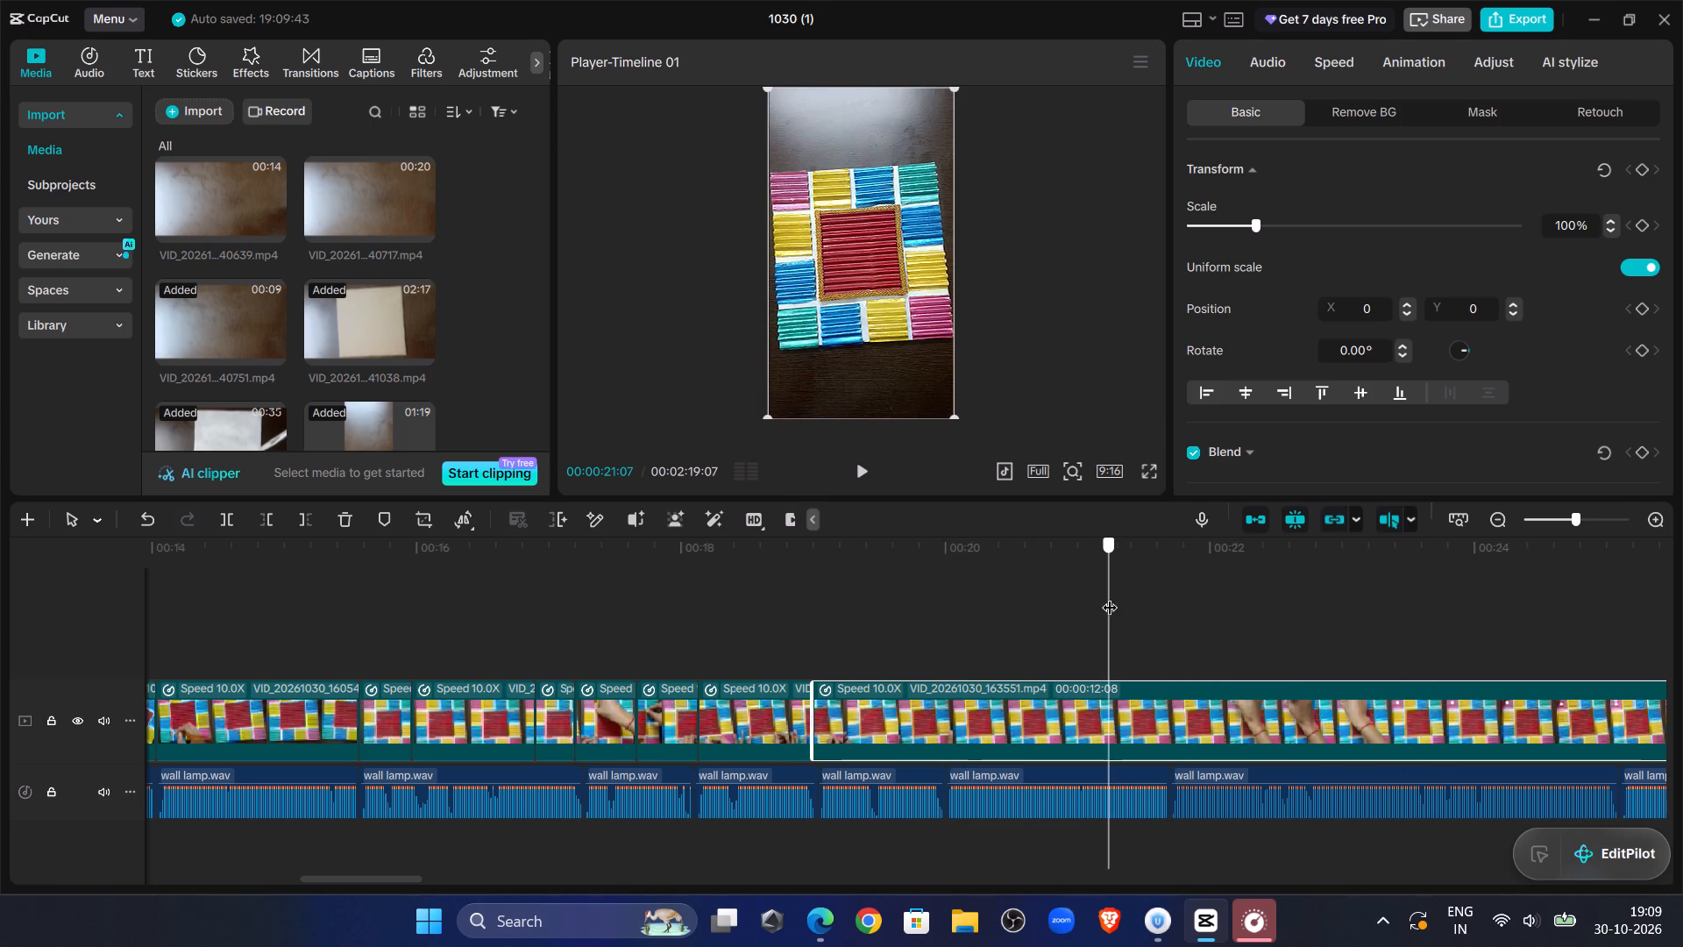
pyautogui.moveTo(1110, 596); pyautogui.dragTo(991, 576)
pyautogui.click(263, 523)
# Play back from about 00:00:18:08 and again from 00:00:18:28, and split the long VID_20261030_163551.mp4 piece at about 00:00:19:15.
pyautogui.click(716, 617)
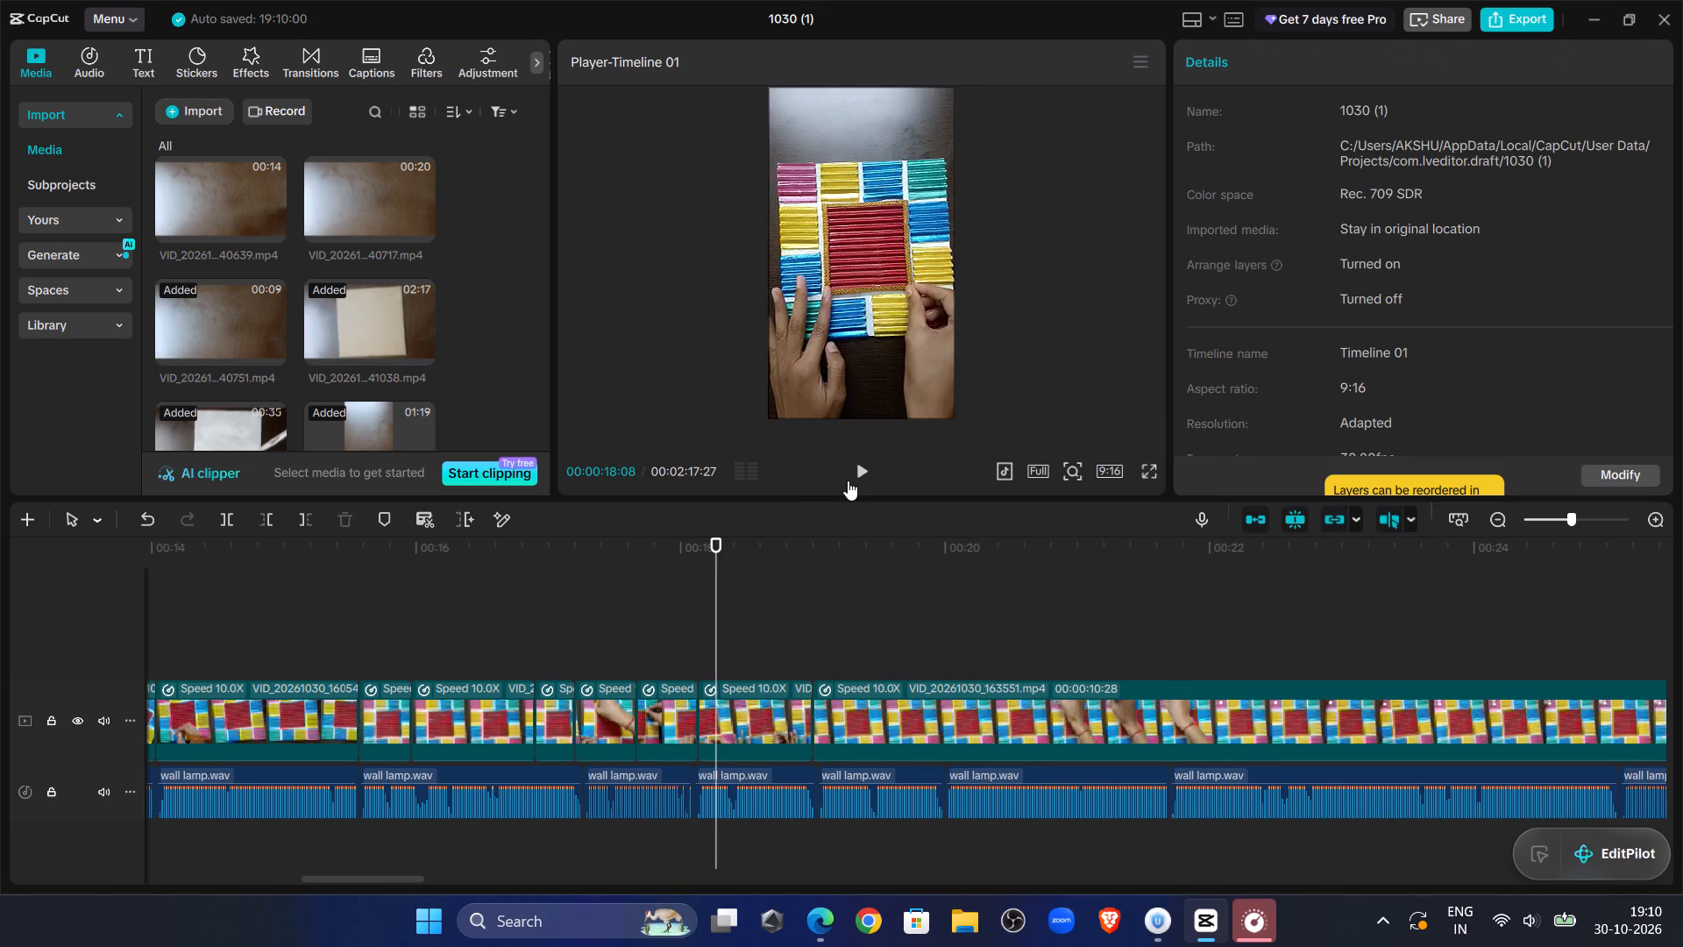
pyautogui.click(854, 478)
pyautogui.click(854, 478)
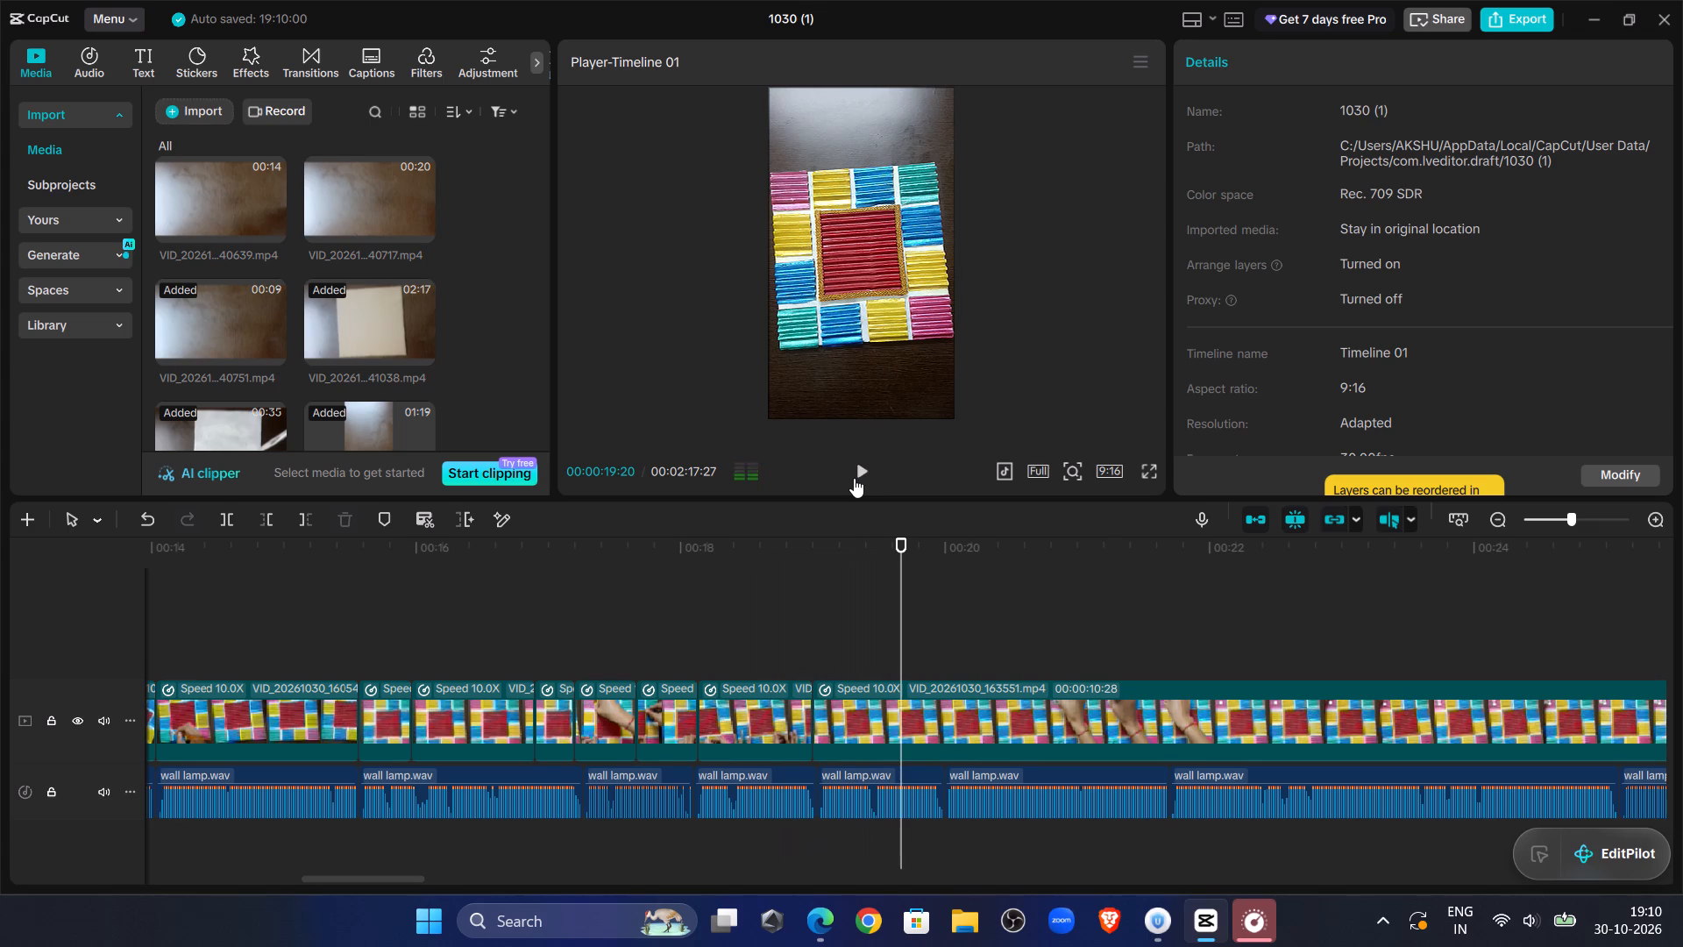
pyautogui.click(804, 619)
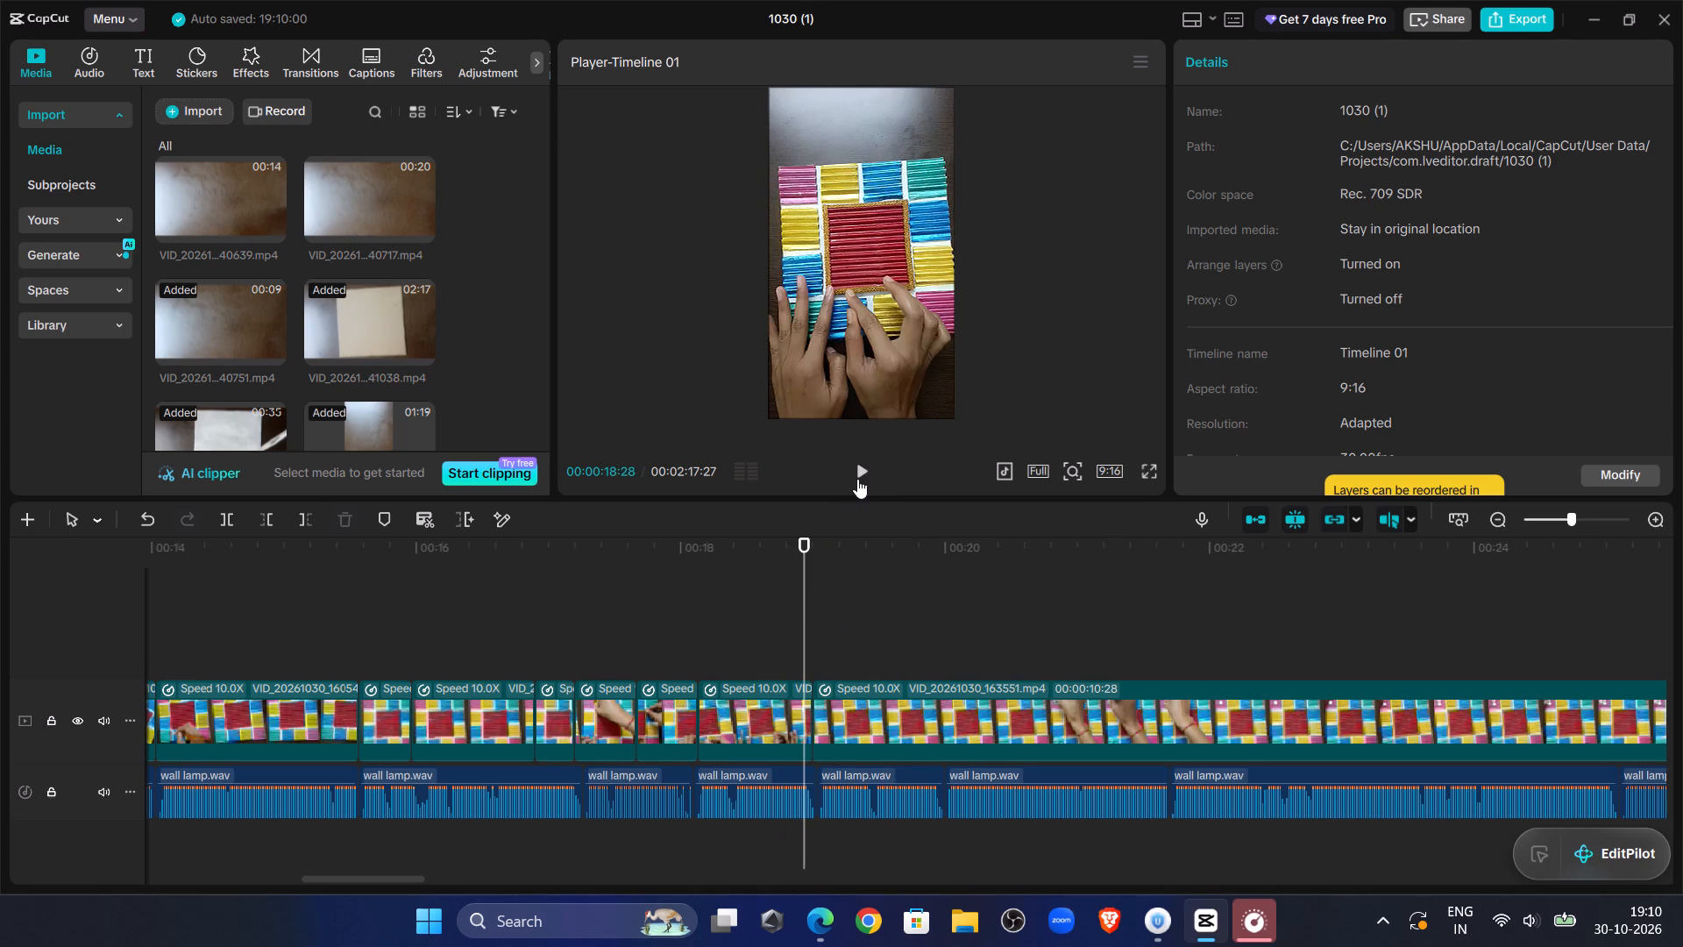
pyautogui.click(862, 473)
pyautogui.click(862, 473)
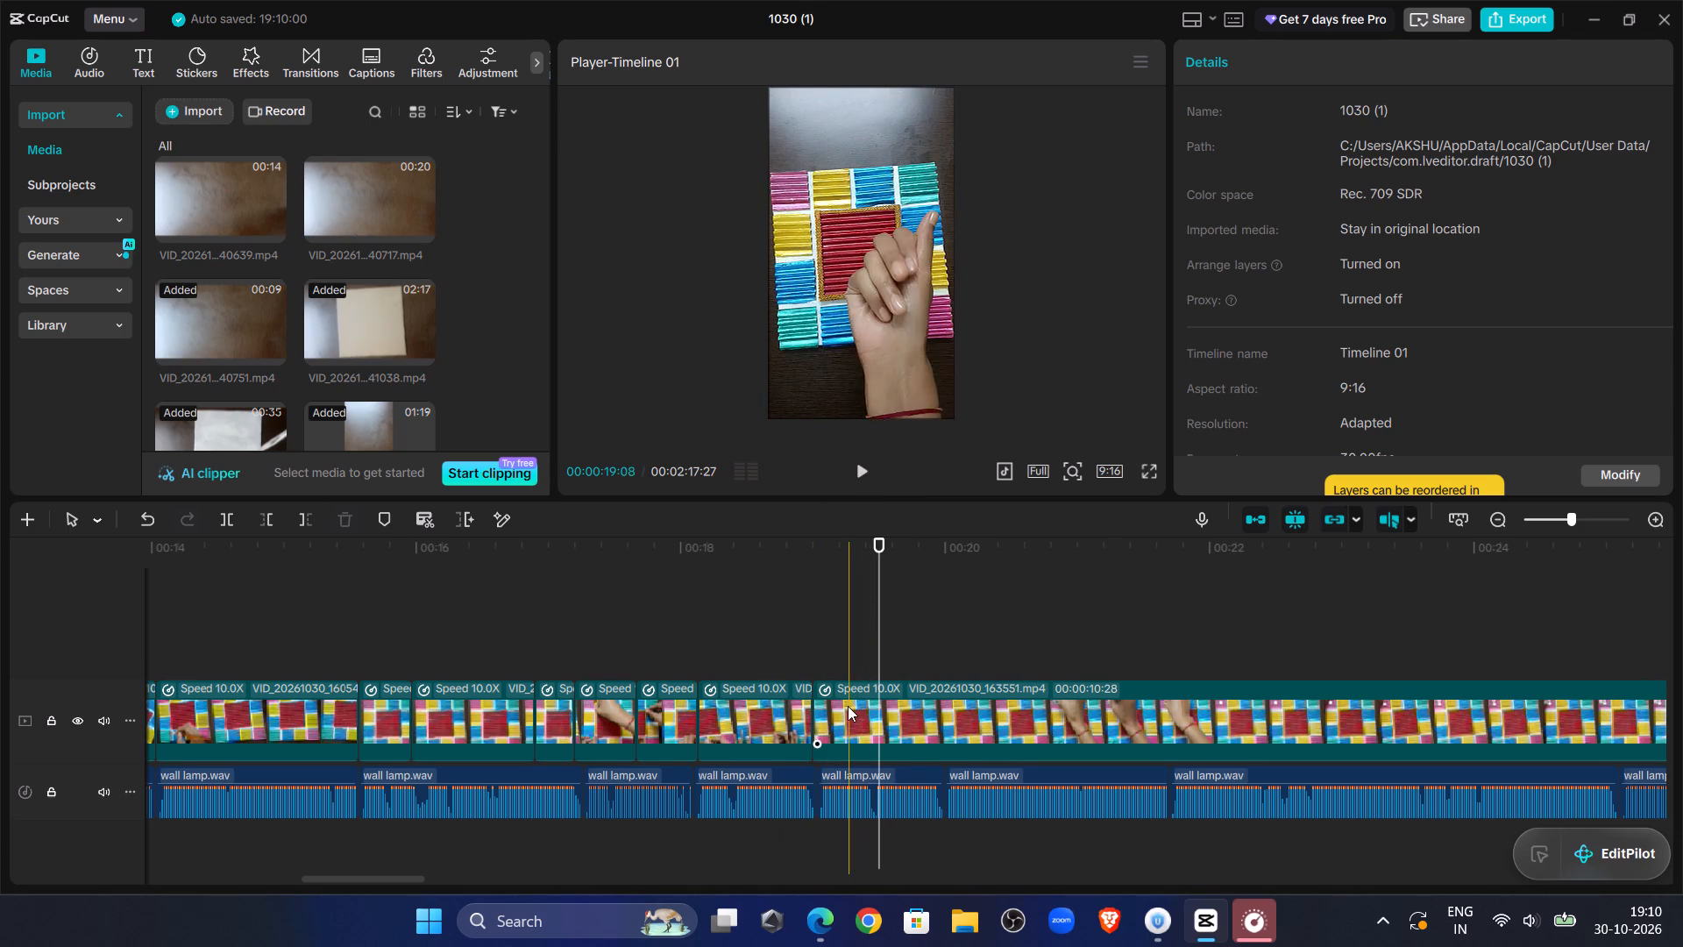
pyautogui.click(848, 706)
pyautogui.click(238, 508)
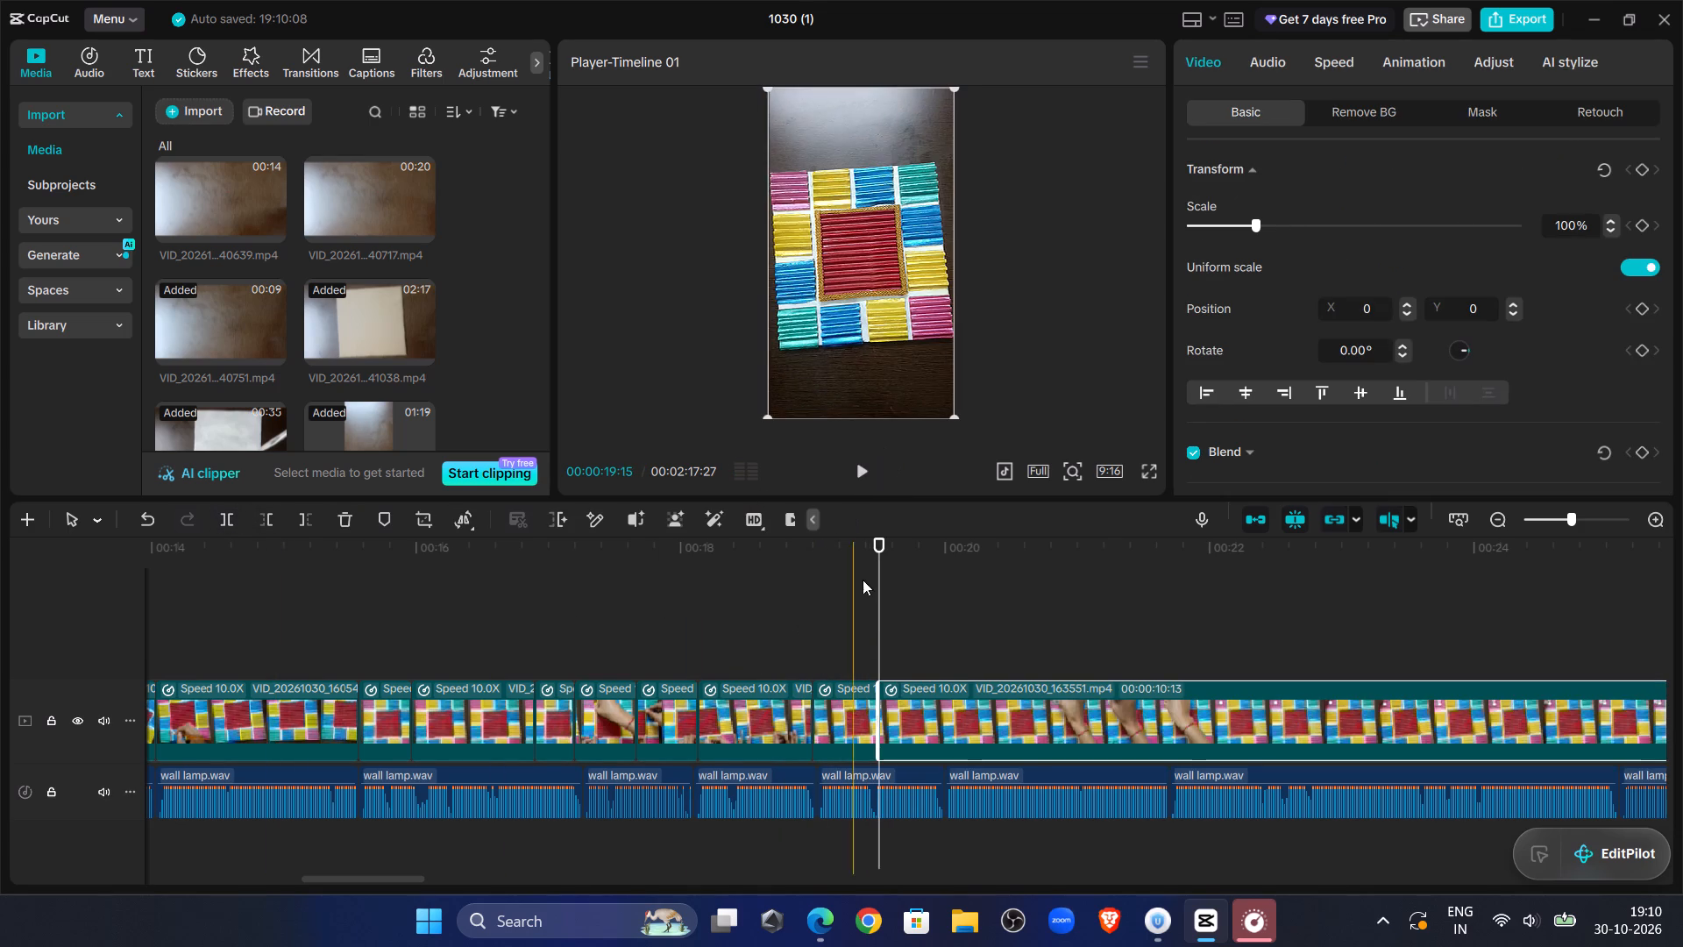
# Scrub past 00:00:19:15 and trim the start of the long VID_20261030_163551.mp4 piece, cutting everything before about 00:00:20:05.
pyautogui.moveTo(880, 549); pyautogui.dragTo(1021, 562)
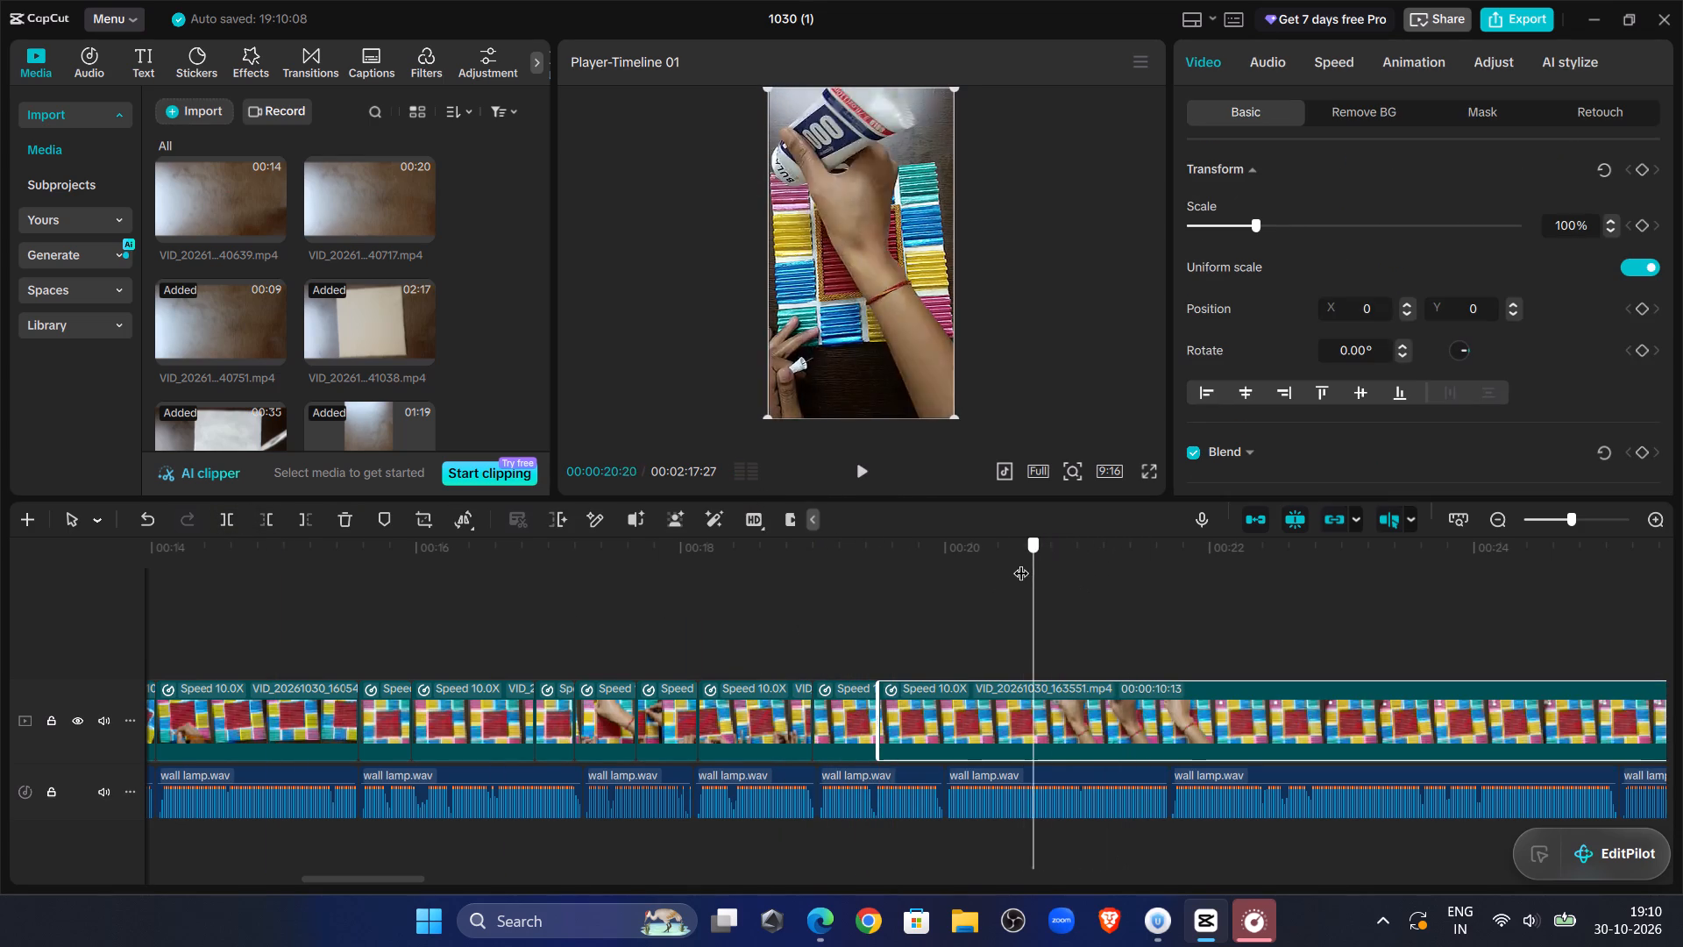
pyautogui.moveTo(1021, 562); pyautogui.dragTo(966, 563)
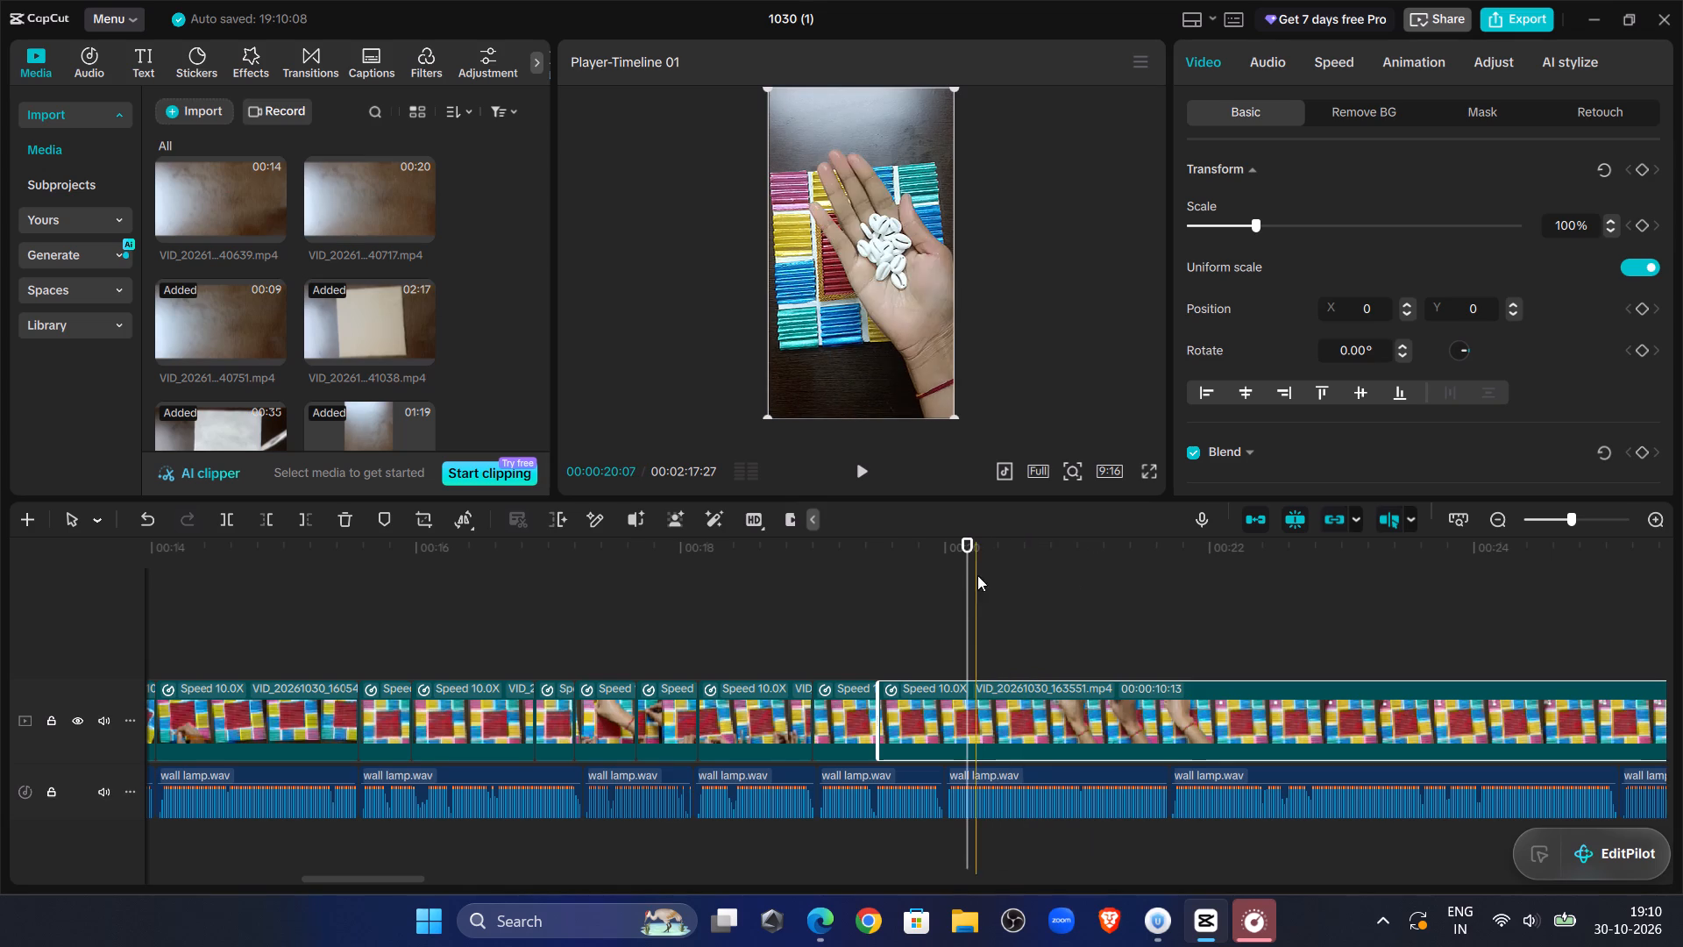
pyautogui.click(256, 523)
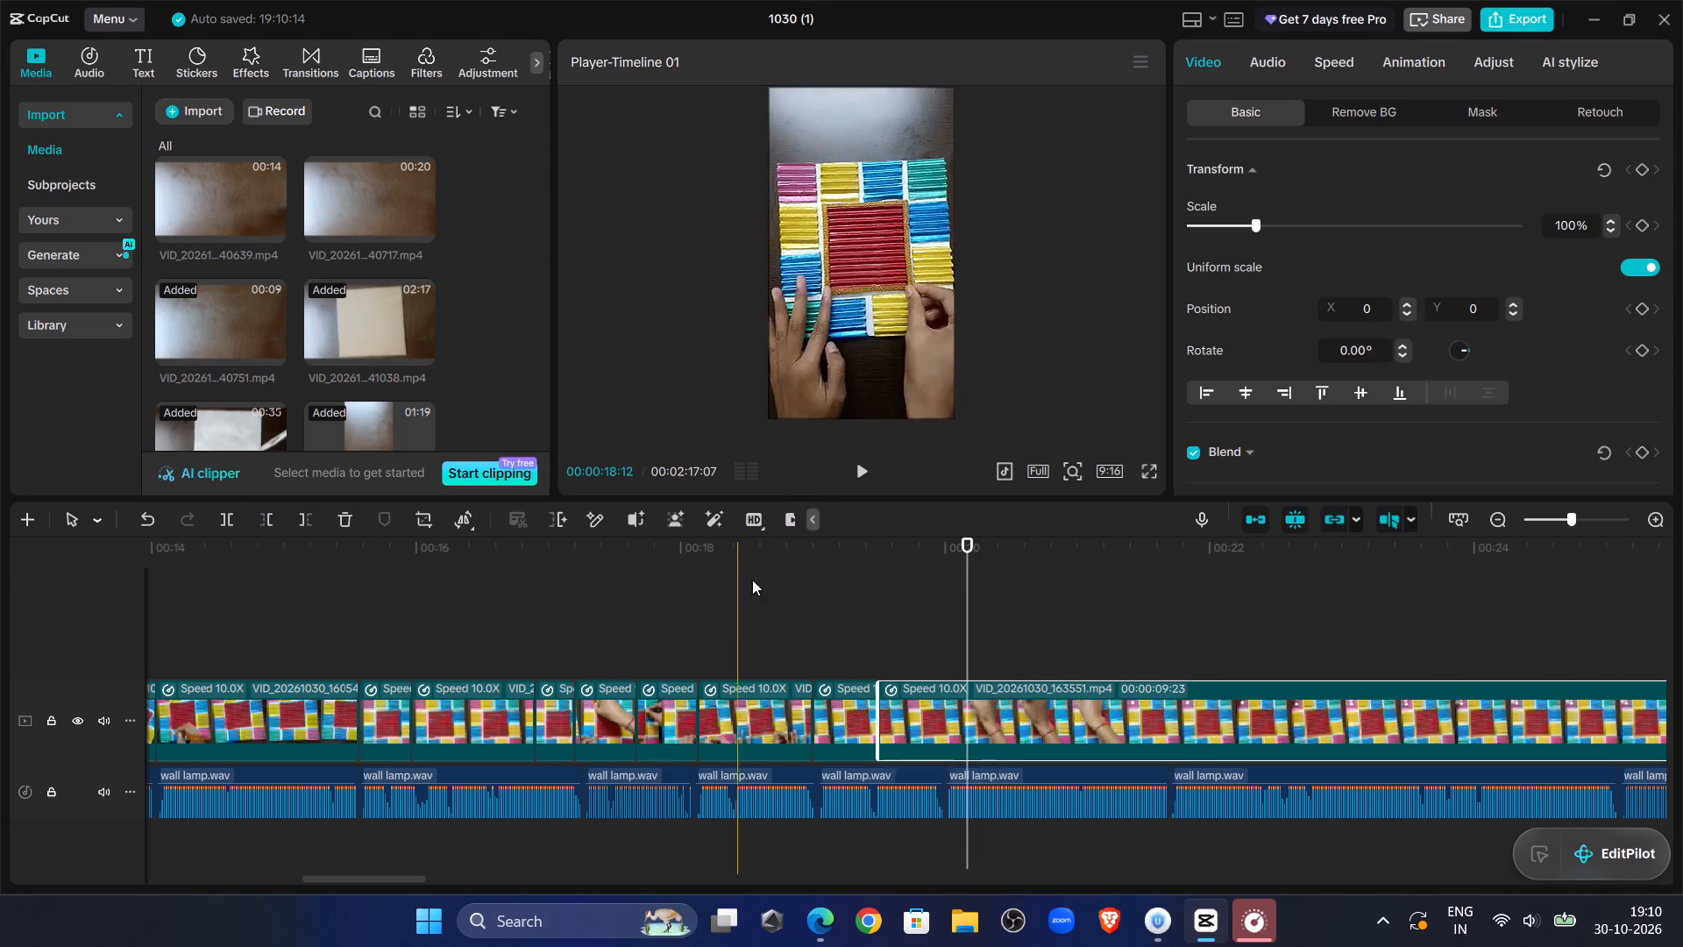
# Play back from about 00:00:19:00 and delete the short VID_20261030_163551.mp4 piece between about 00:00:19:00 and 00:00:19:15.
pyautogui.click(809, 589)
pyautogui.click(862, 473)
pyautogui.click(863, 473)
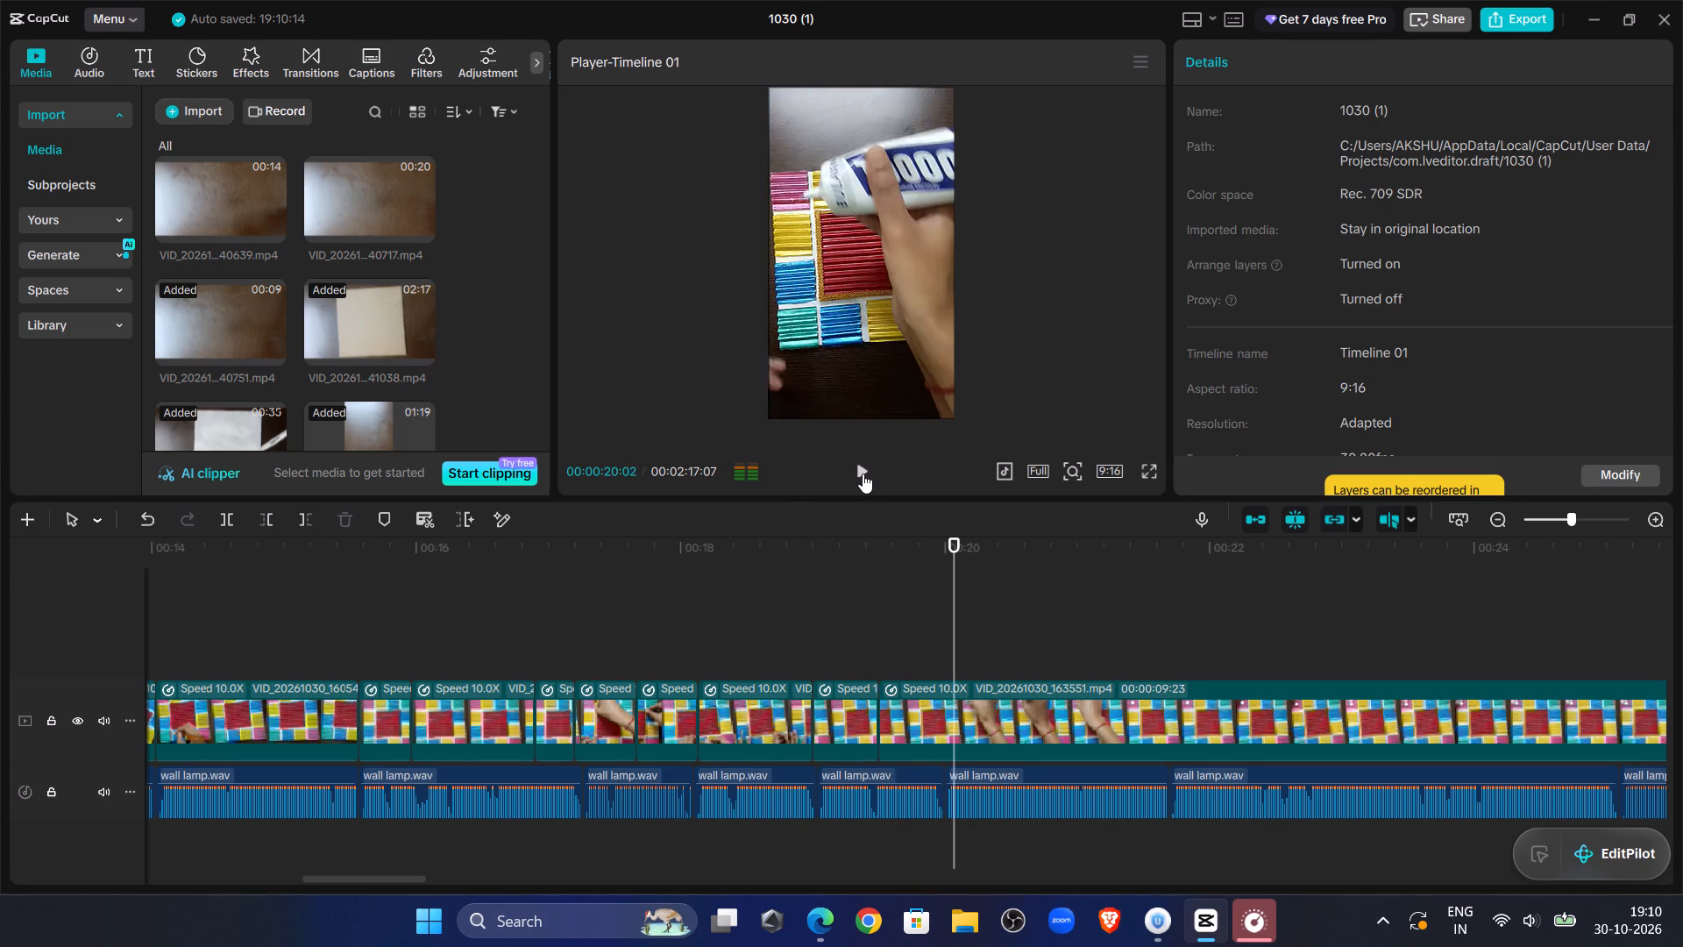
pyautogui.click(829, 736)
pyautogui.click(813, 614)
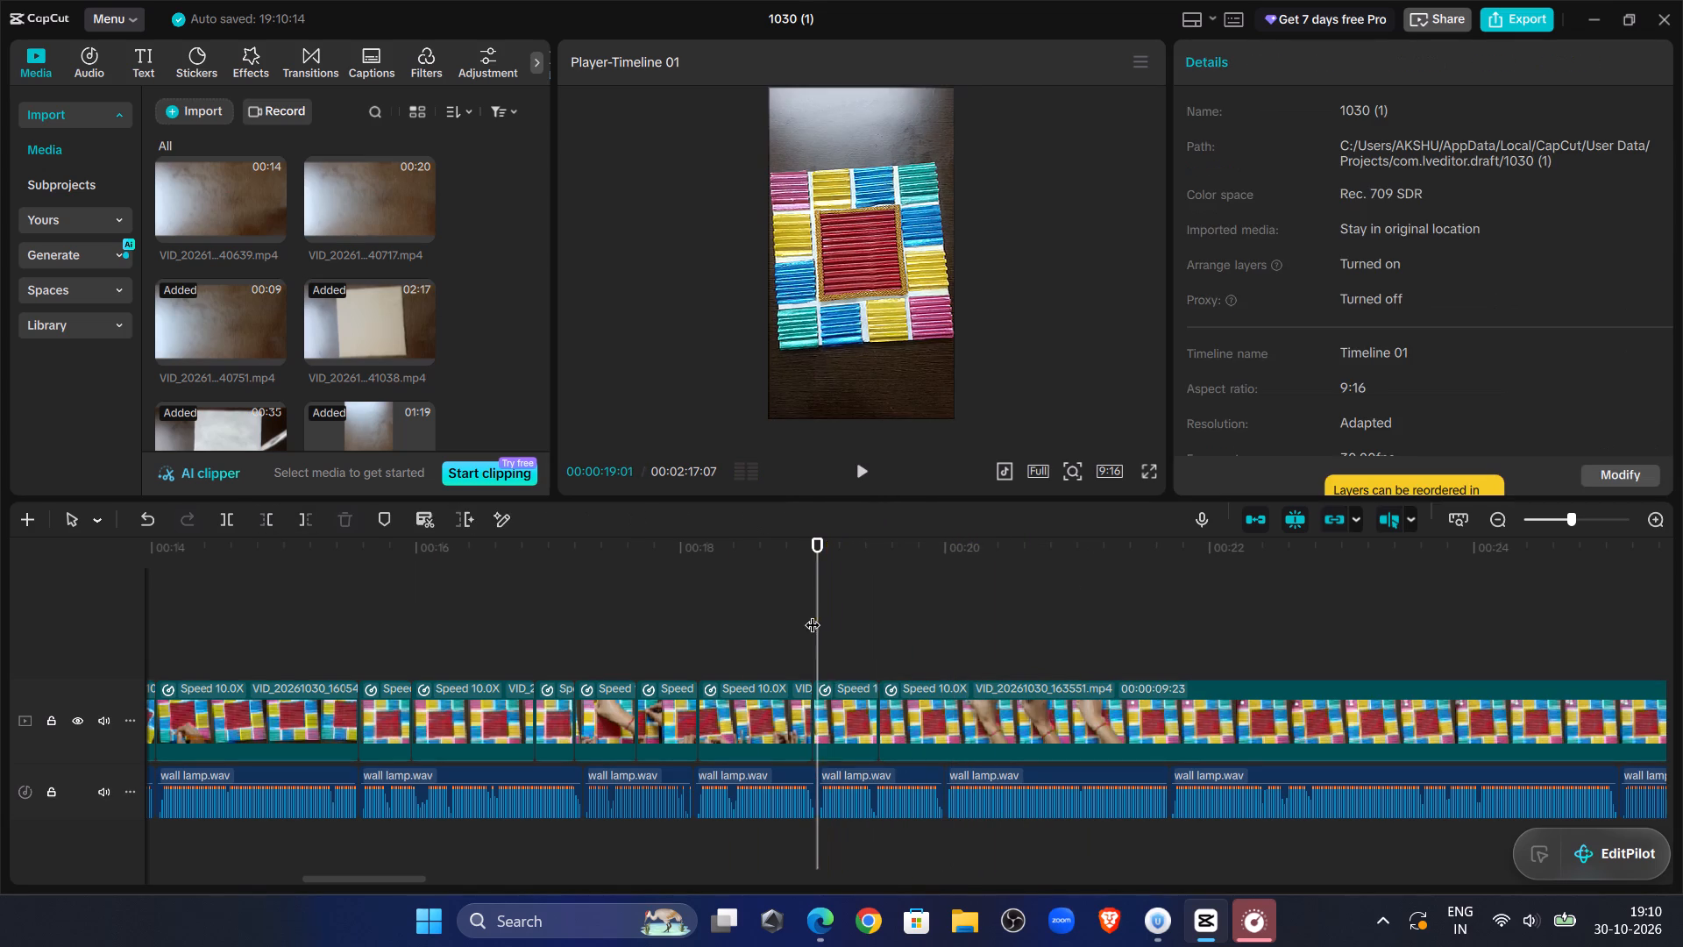
pyautogui.click(831, 701)
pyautogui.press('Delete')
# Scrub through the remaining VID_20261030_163551.mp4 piece and trim its start, cutting everything before about 00:00:20:10.
pyautogui.click(913, 668)
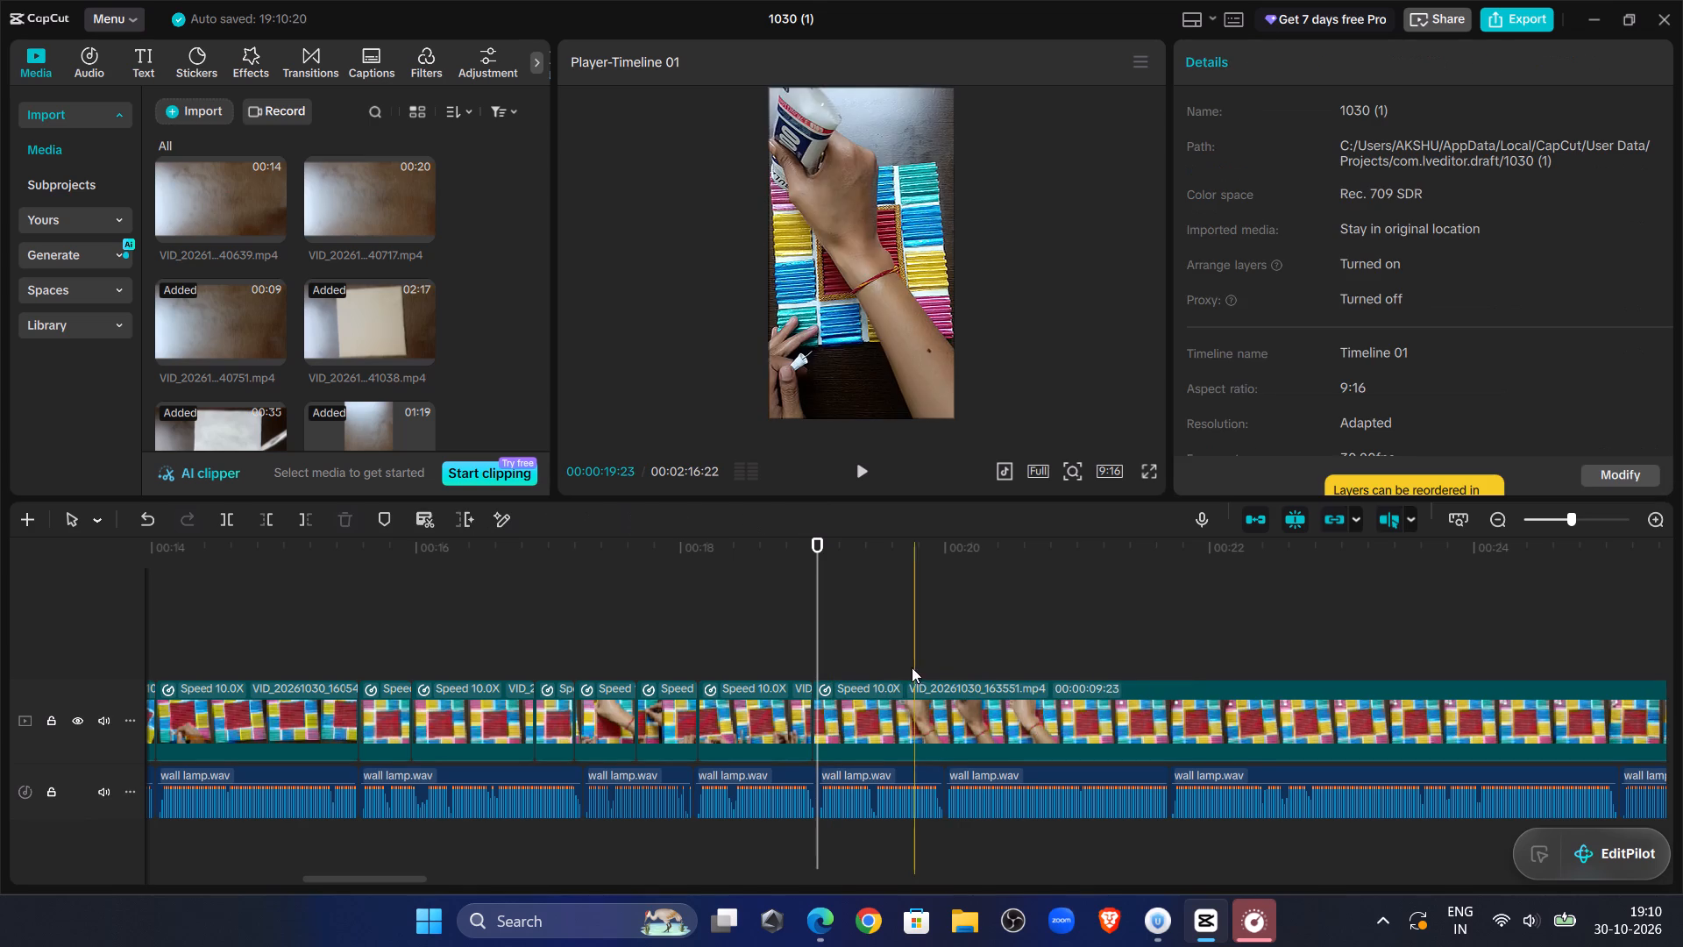
pyautogui.moveTo(912, 667); pyautogui.dragTo(1011, 690)
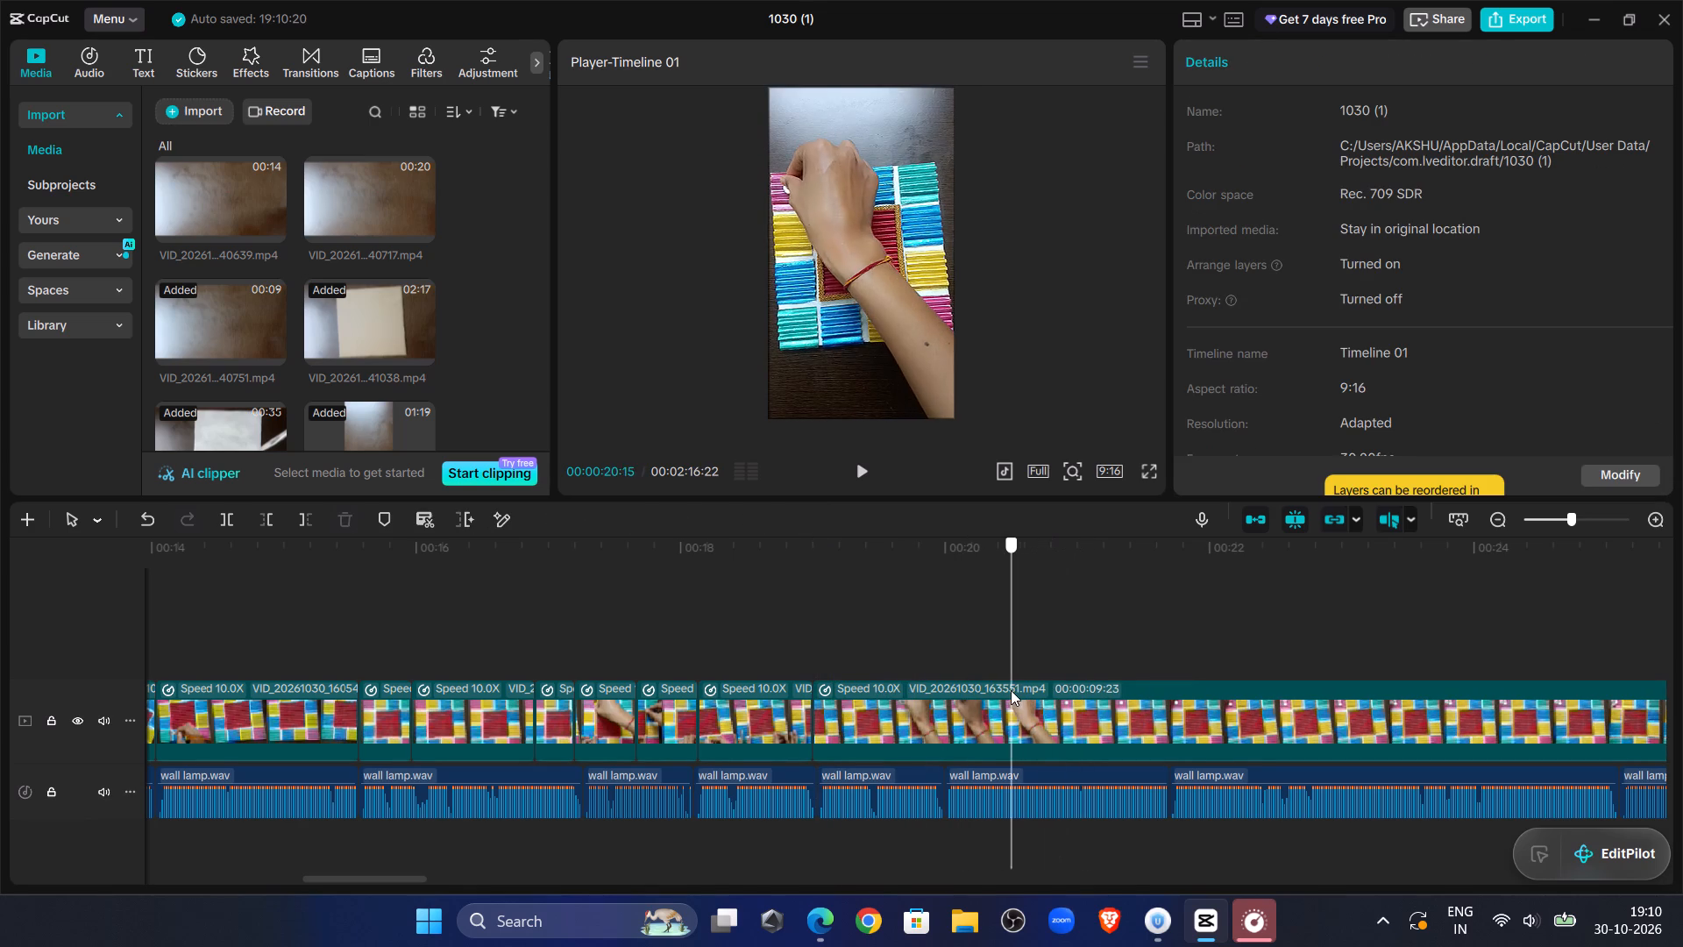
pyautogui.moveTo(1011, 690); pyautogui.dragTo(988, 694)
pyautogui.click(953, 731)
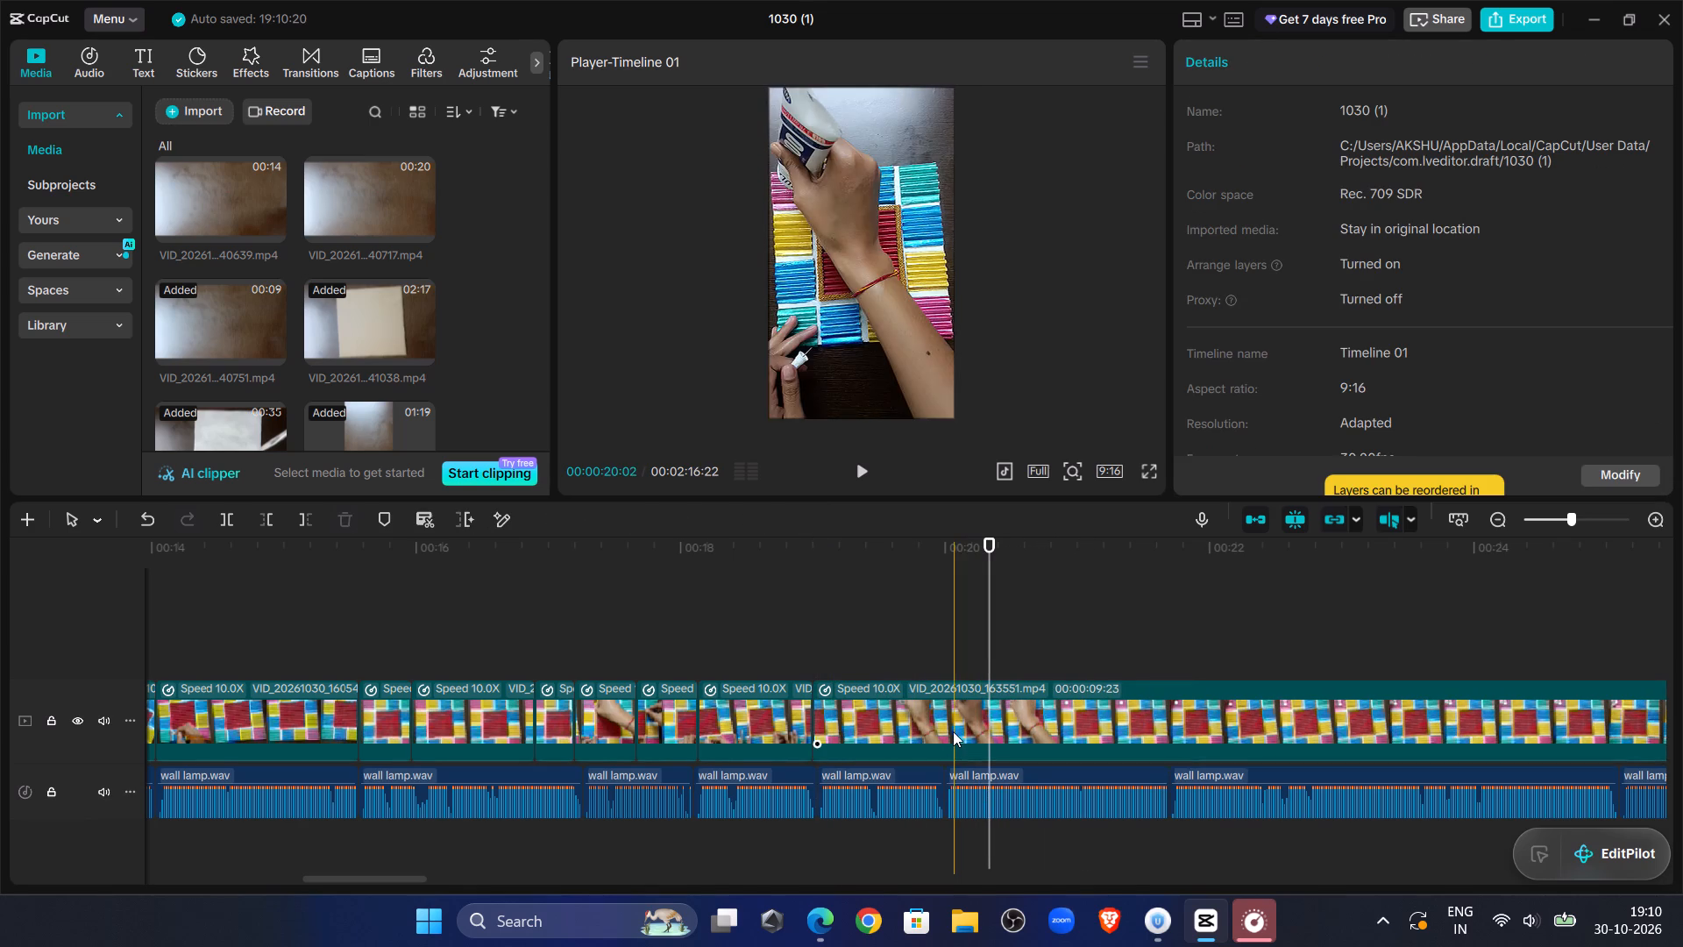
pyautogui.click(255, 523)
# Play back from about 00:00:18:12 against the narration and set the VID_20261030_163551.mp4 piece's speed to 100x.
pyautogui.click(734, 601)
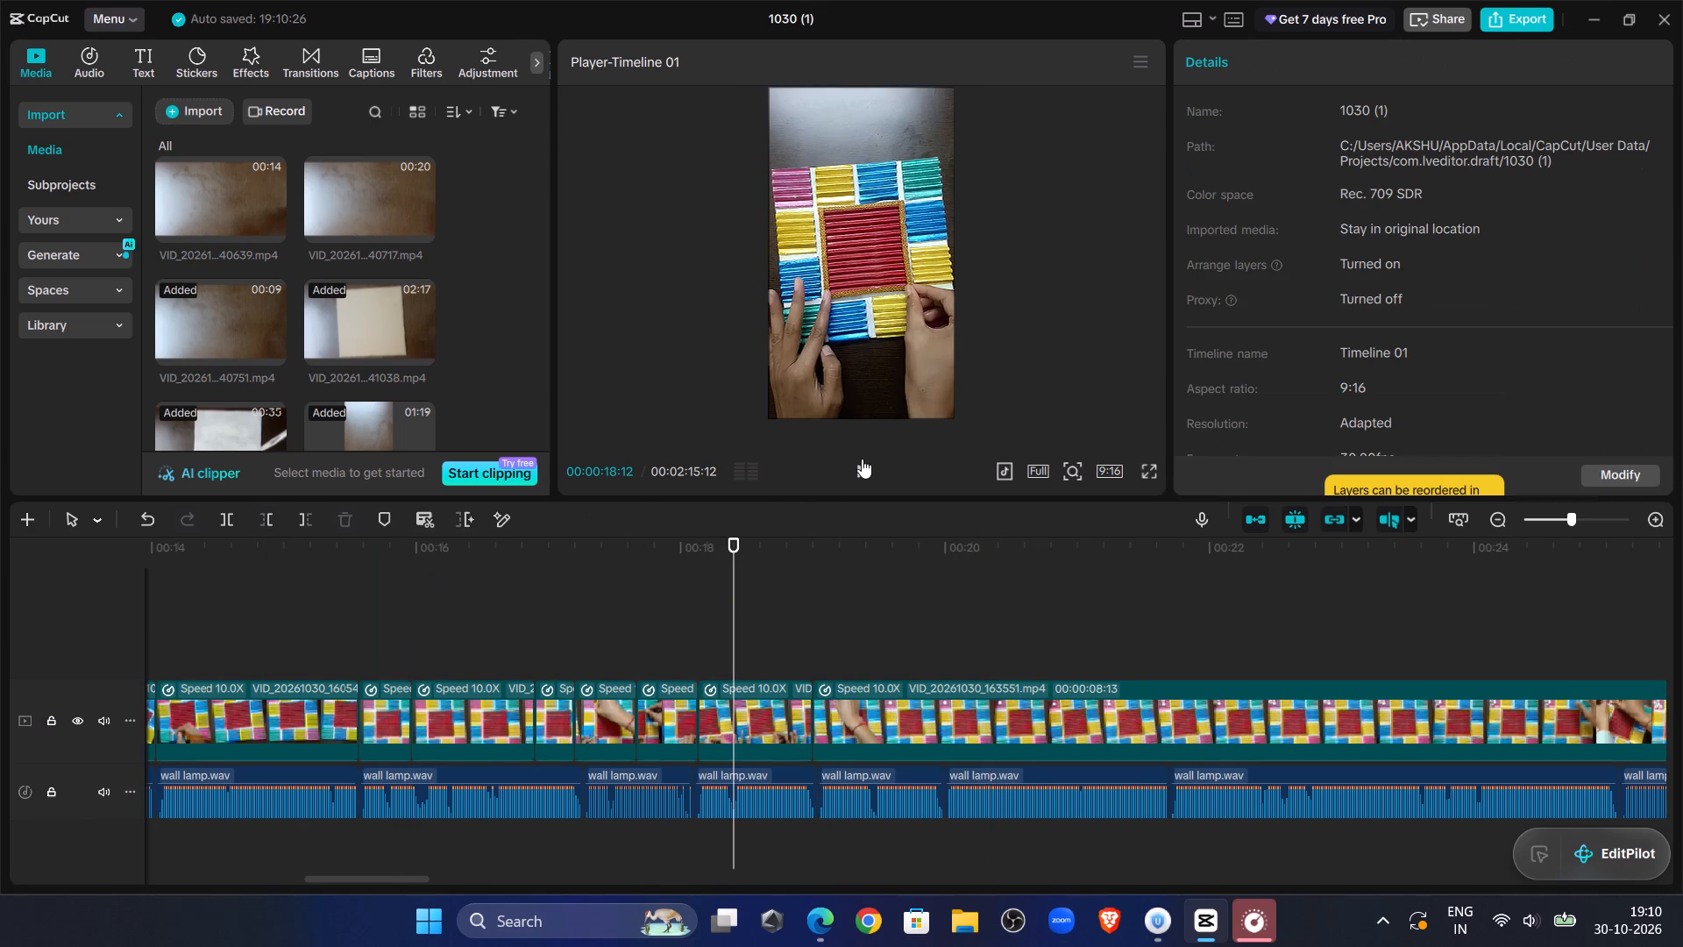
pyautogui.click(862, 459)
pyautogui.click(863, 459)
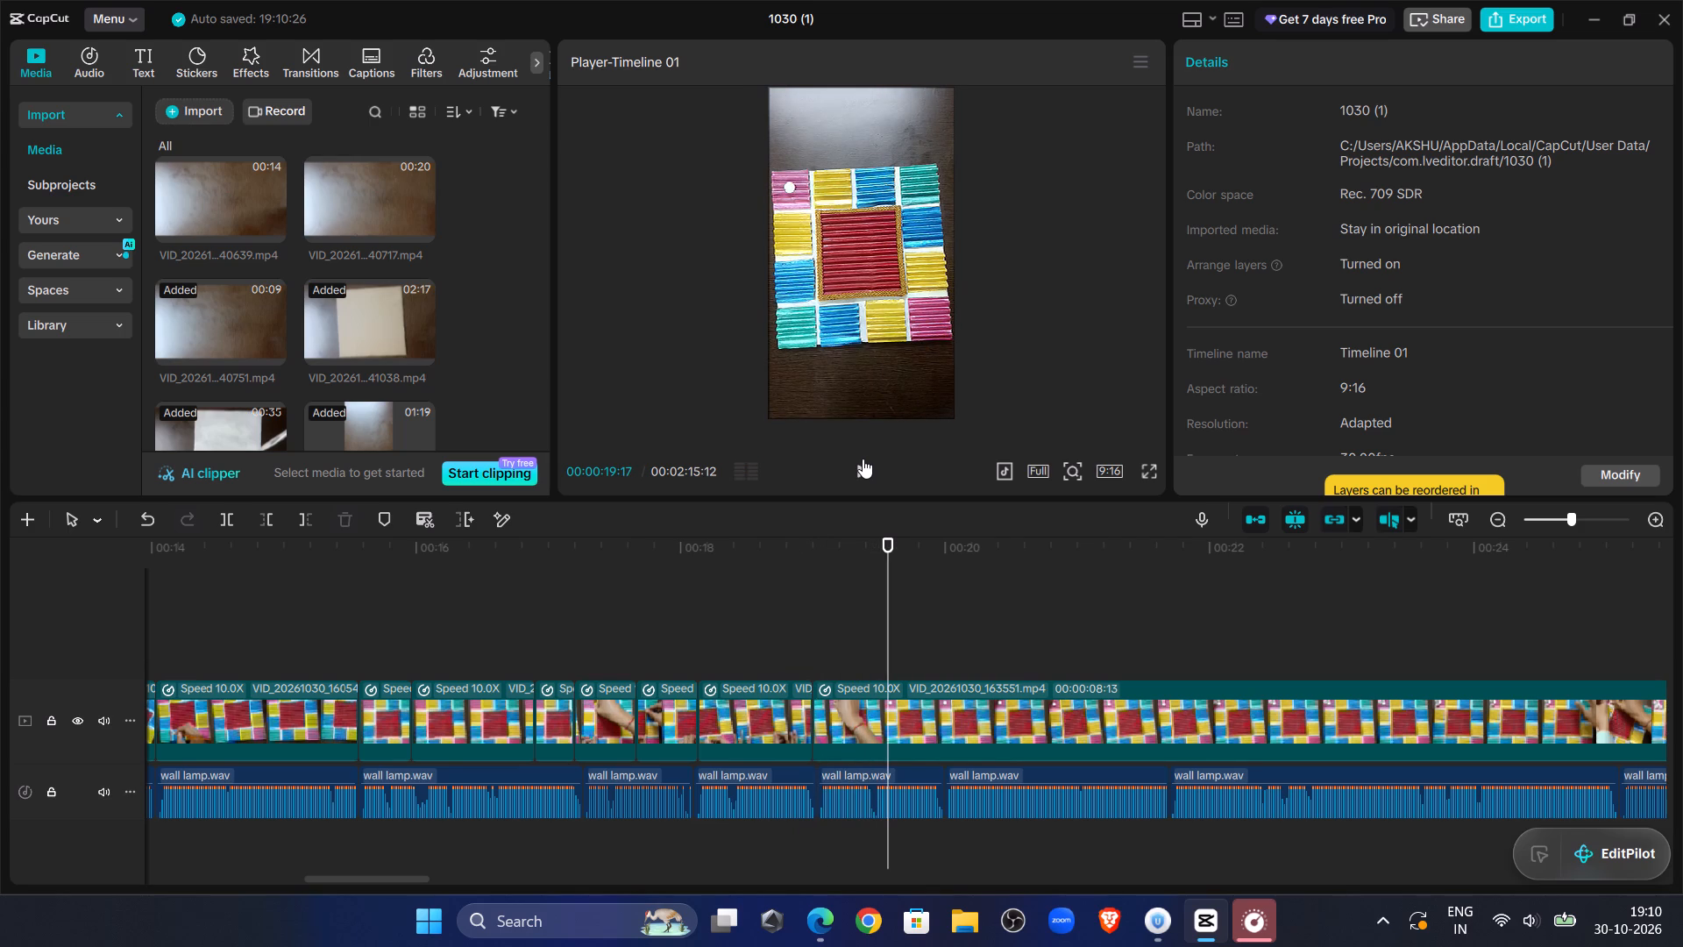
pyautogui.click(863, 459)
pyautogui.click(863, 459)
pyautogui.click(863, 459)
pyautogui.click(870, 459)
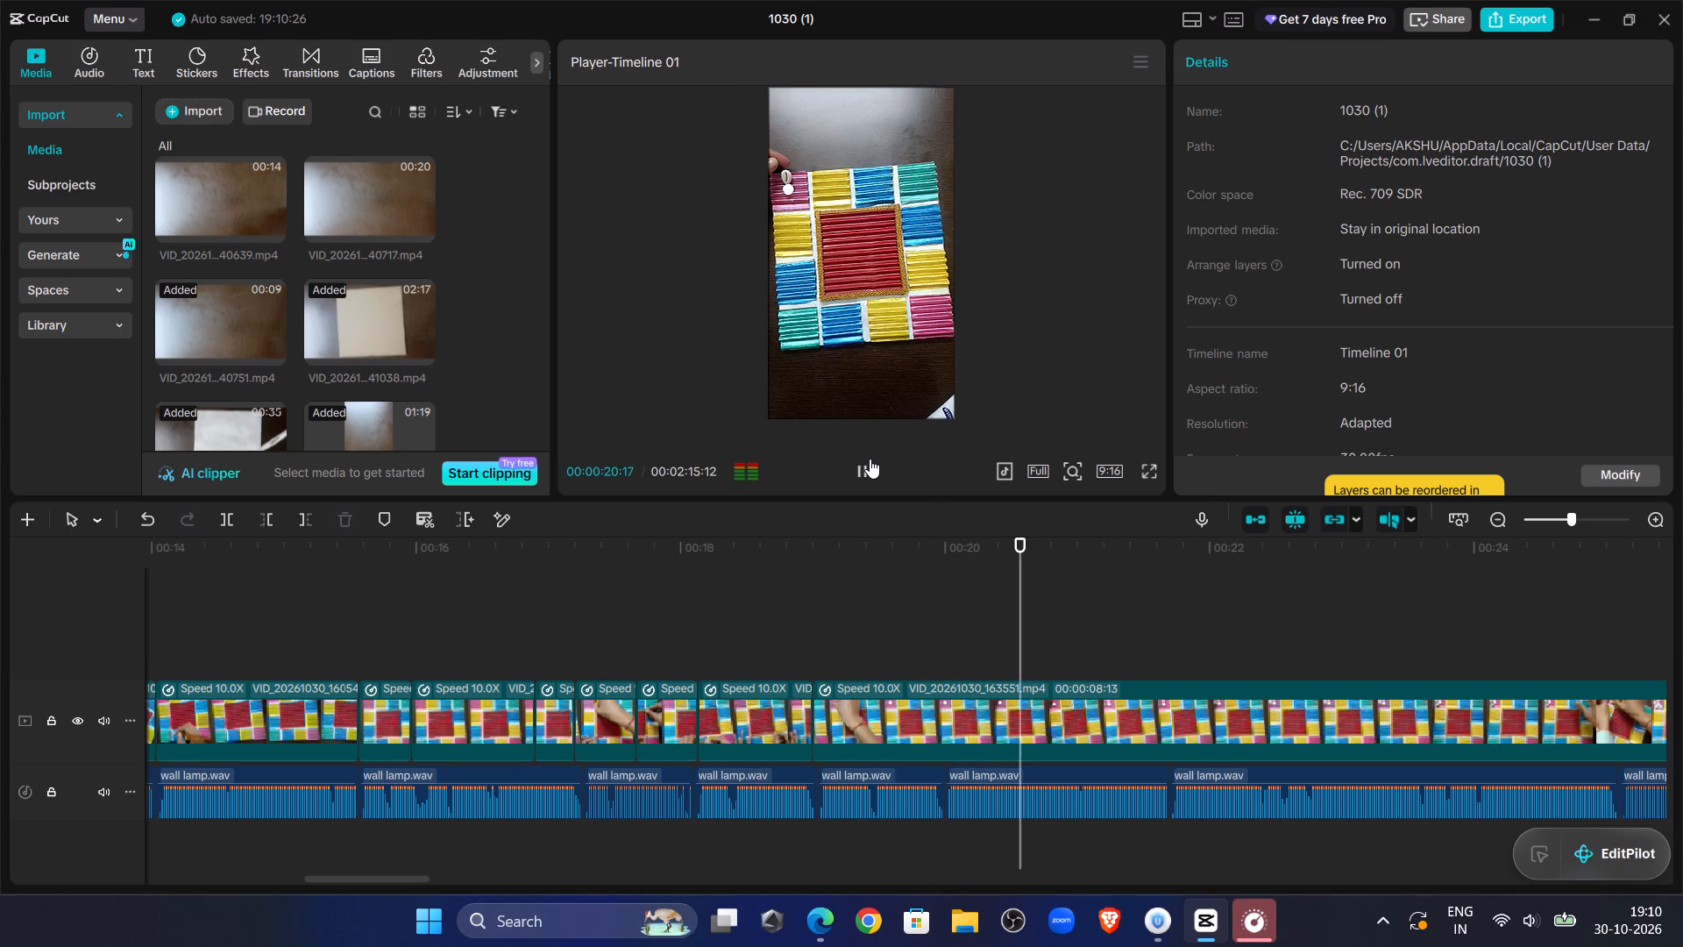
pyautogui.click(1025, 716)
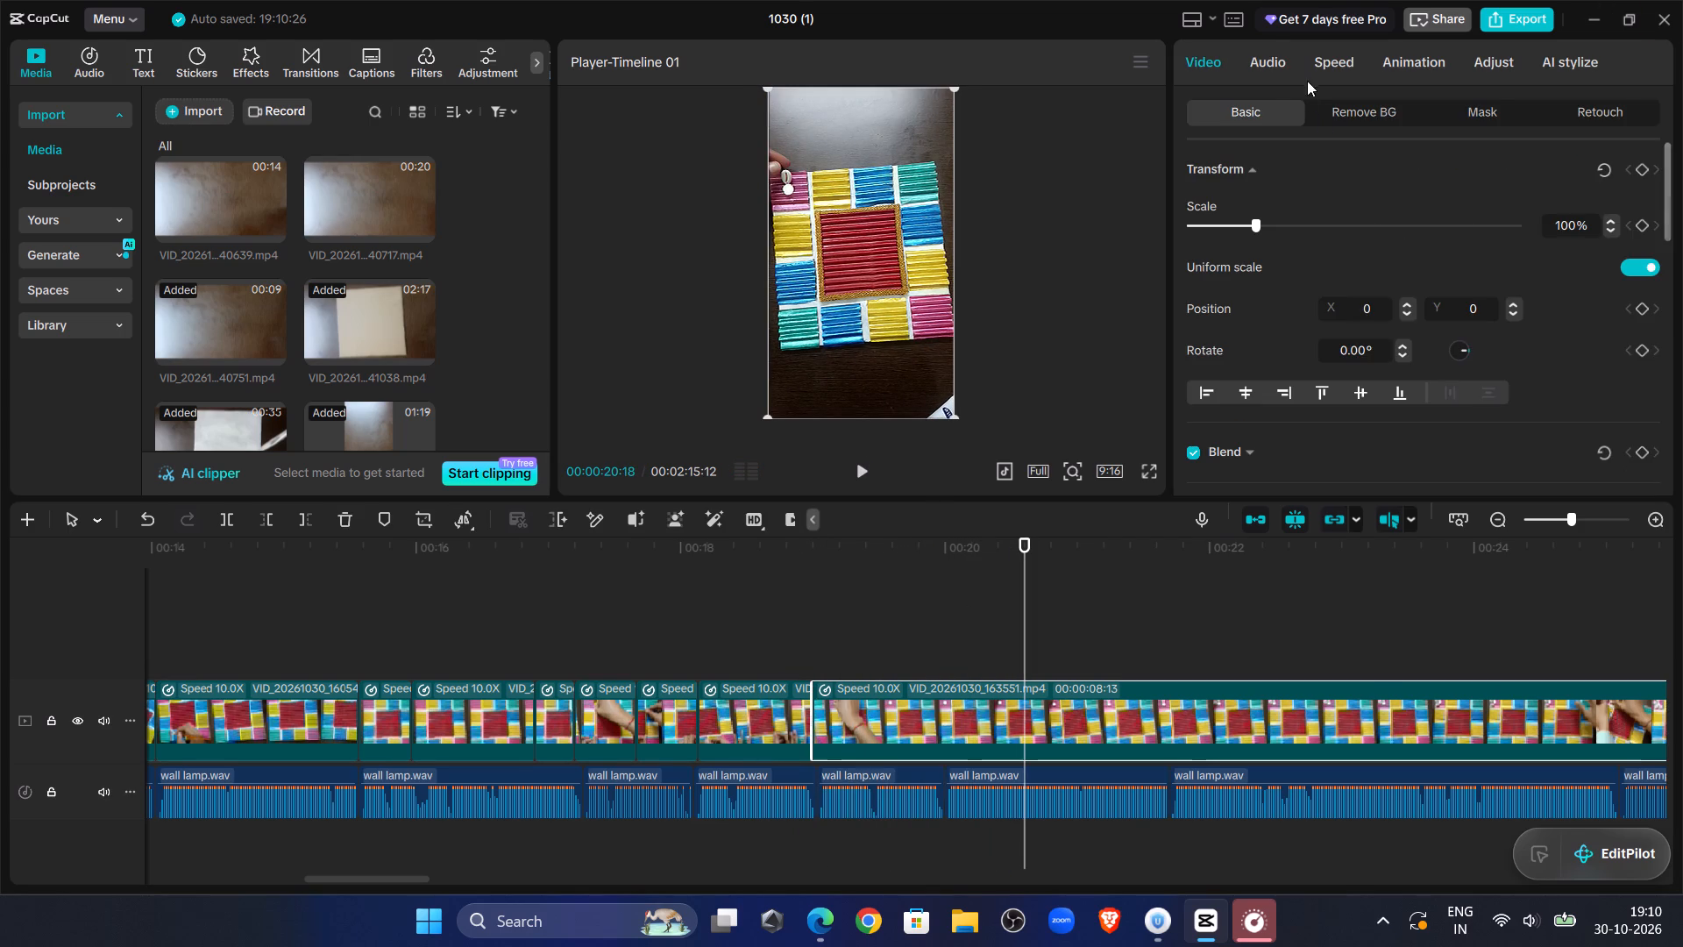
pyautogui.click(1329, 71)
pyautogui.click(1562, 196)
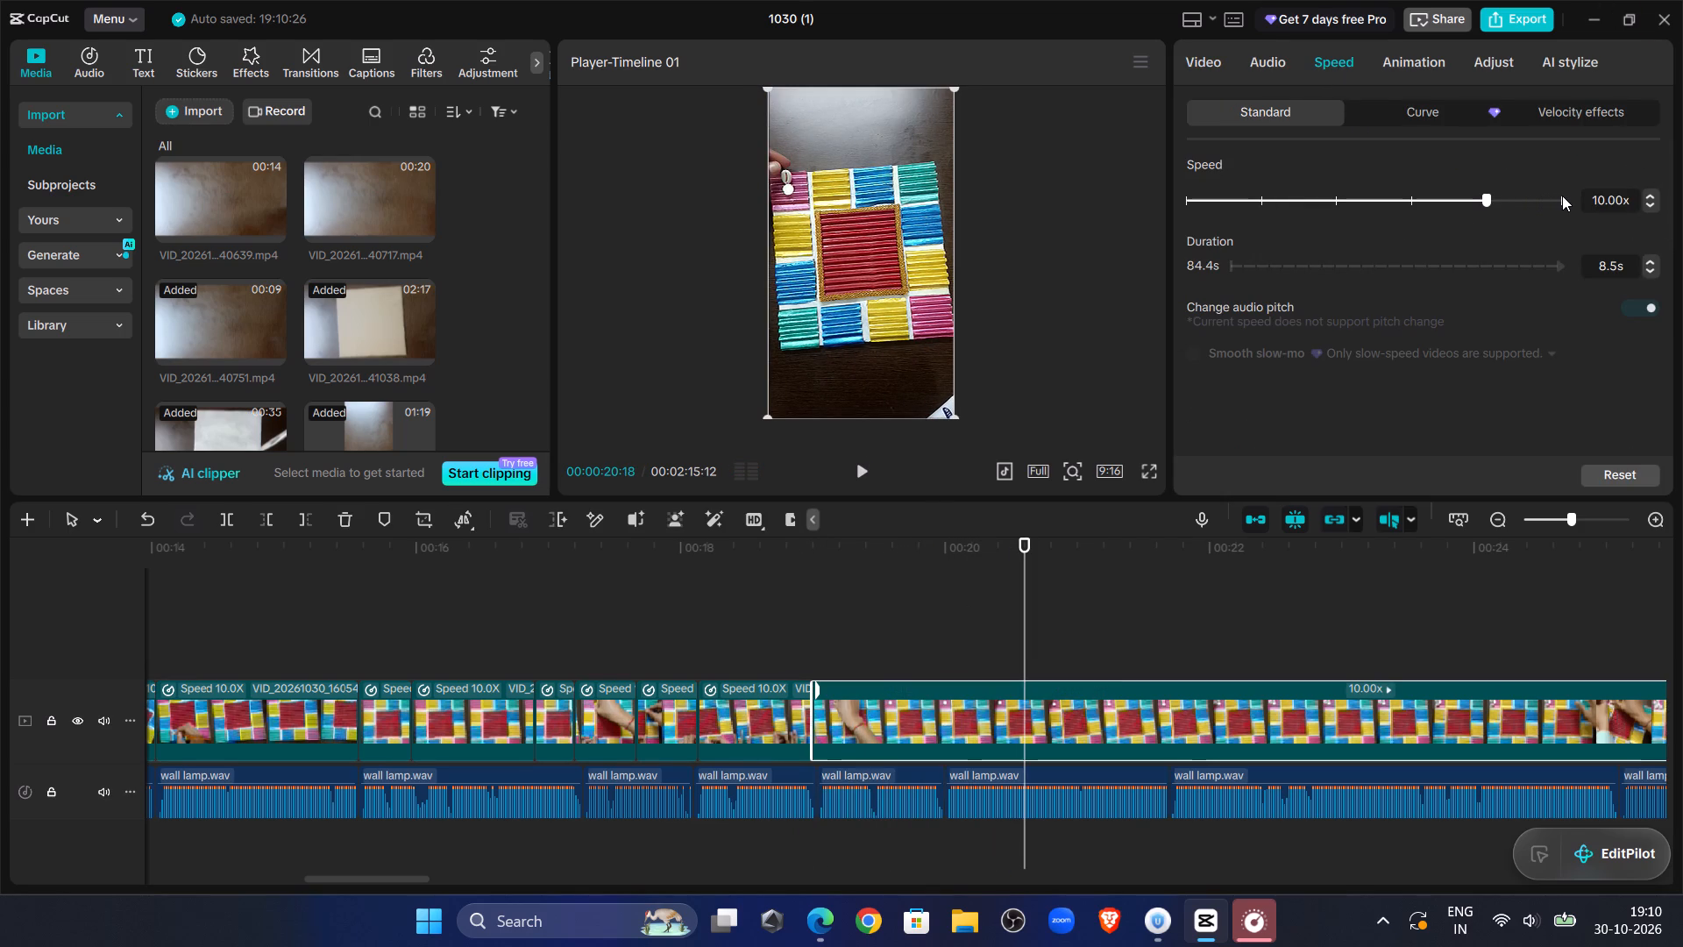
pyautogui.click(1560, 203)
# Play back from about 00:00:18:28 and again from 00:00:18:07 to check the sped-up VID_20261030_163551.mp4 piece against the narration.
pyautogui.click(805, 593)
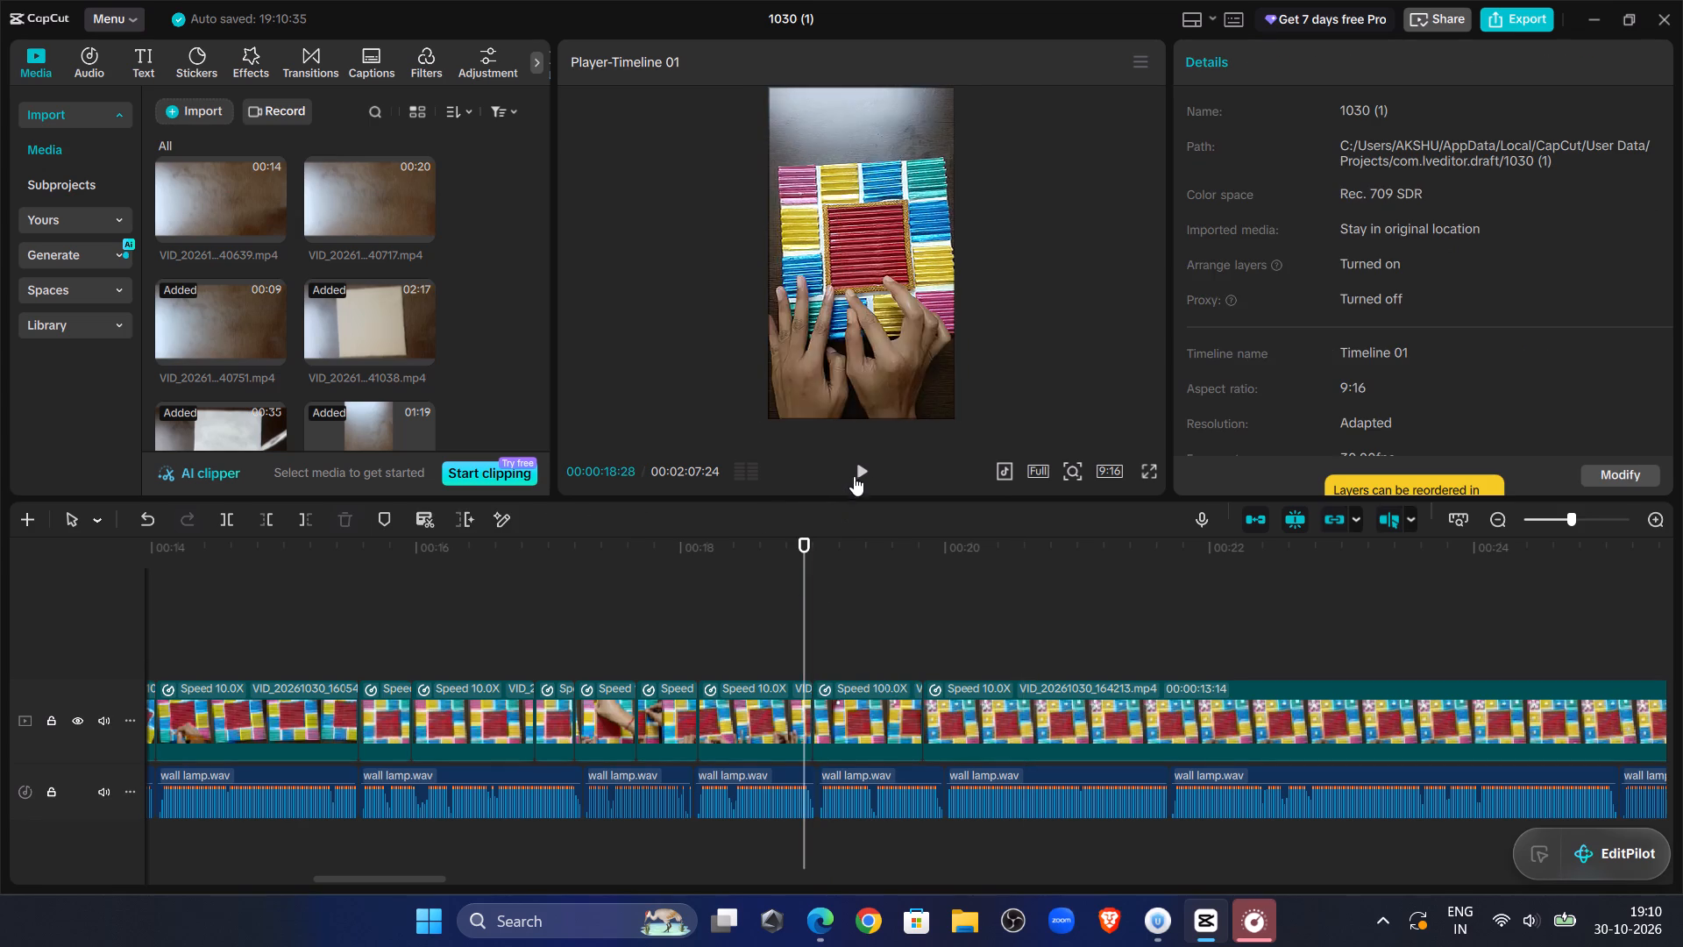
pyautogui.click(869, 472)
pyautogui.click(869, 472)
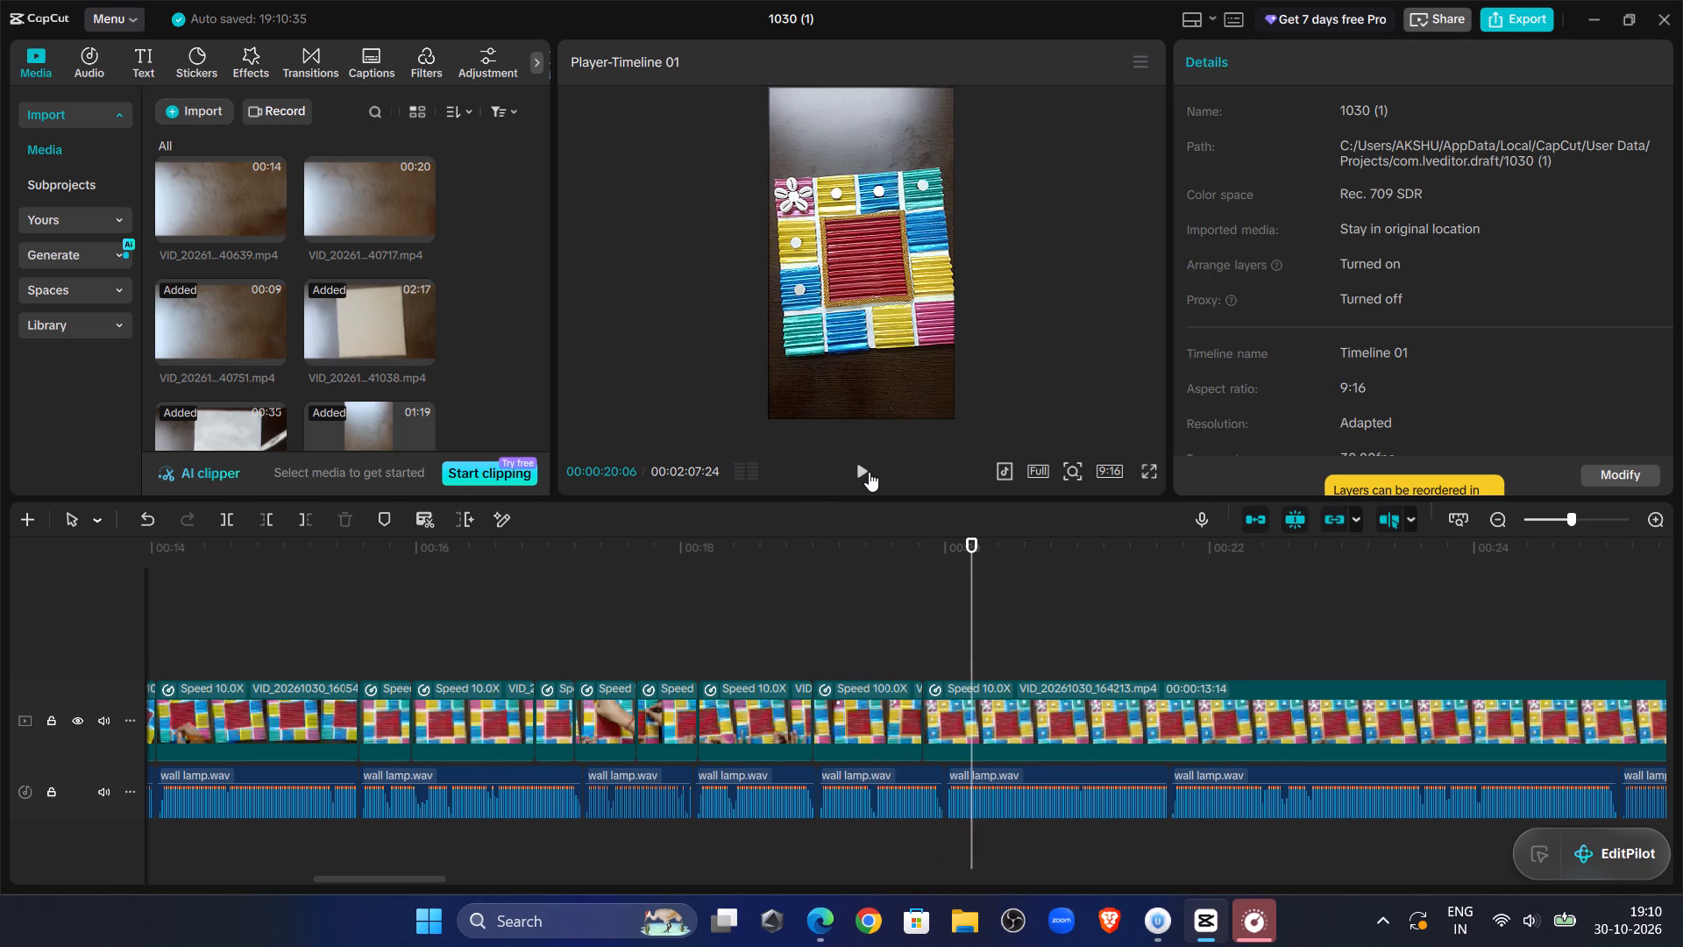
pyautogui.click(869, 472)
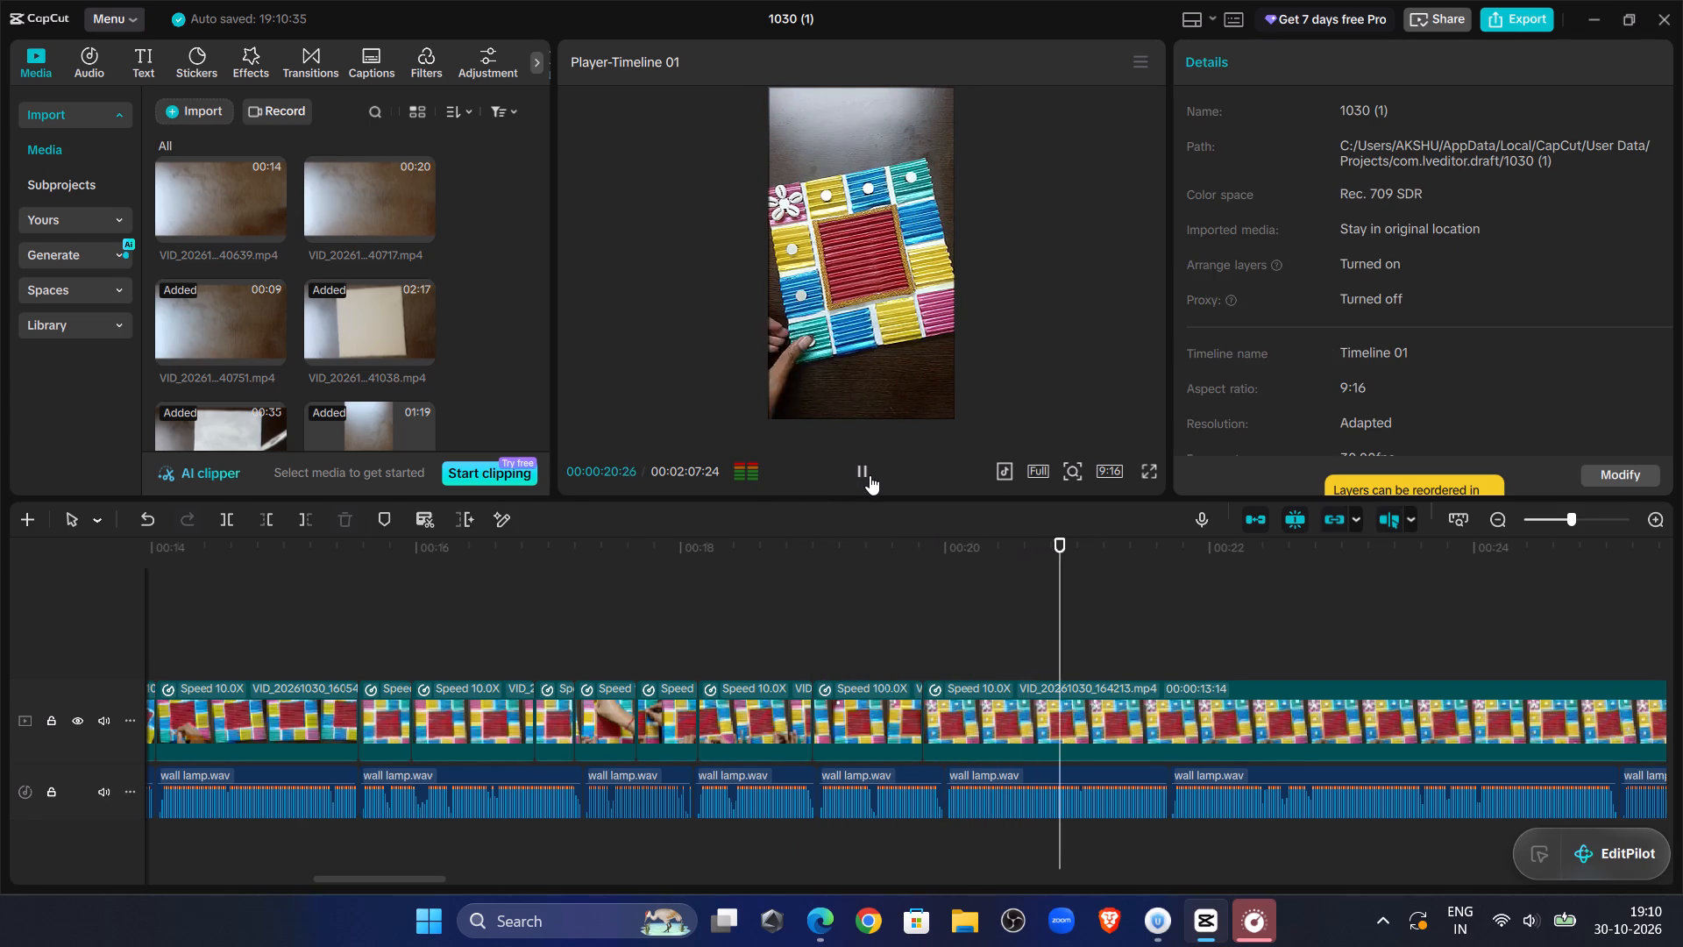
pyautogui.click(870, 475)
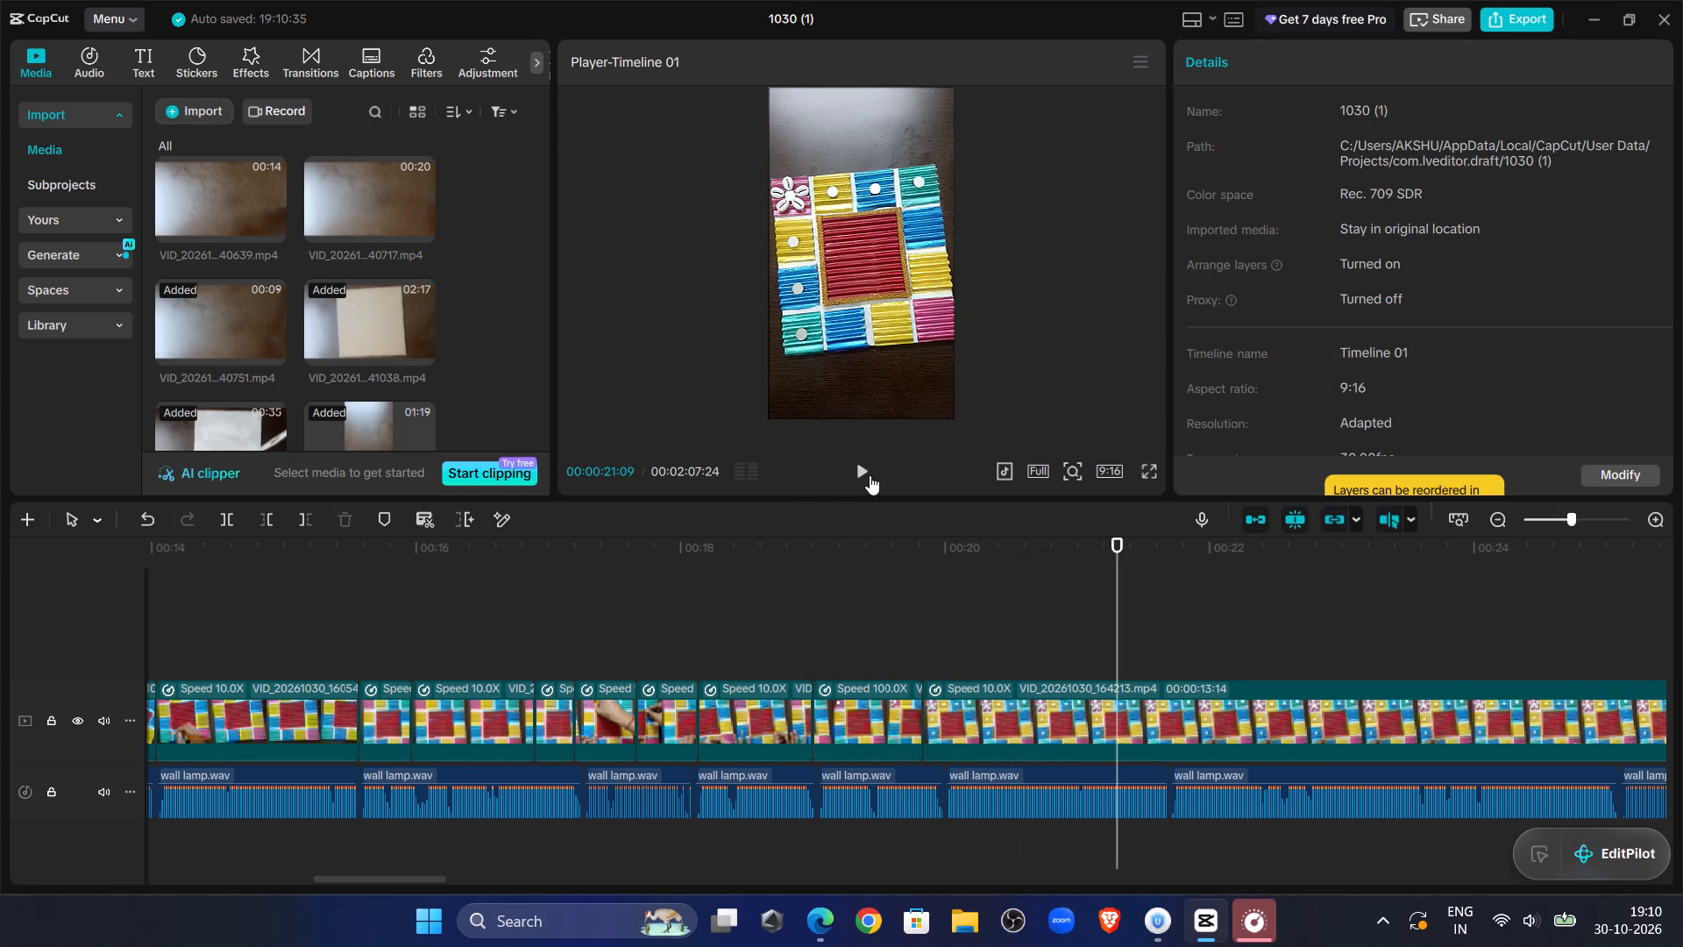
pyautogui.click(711, 580)
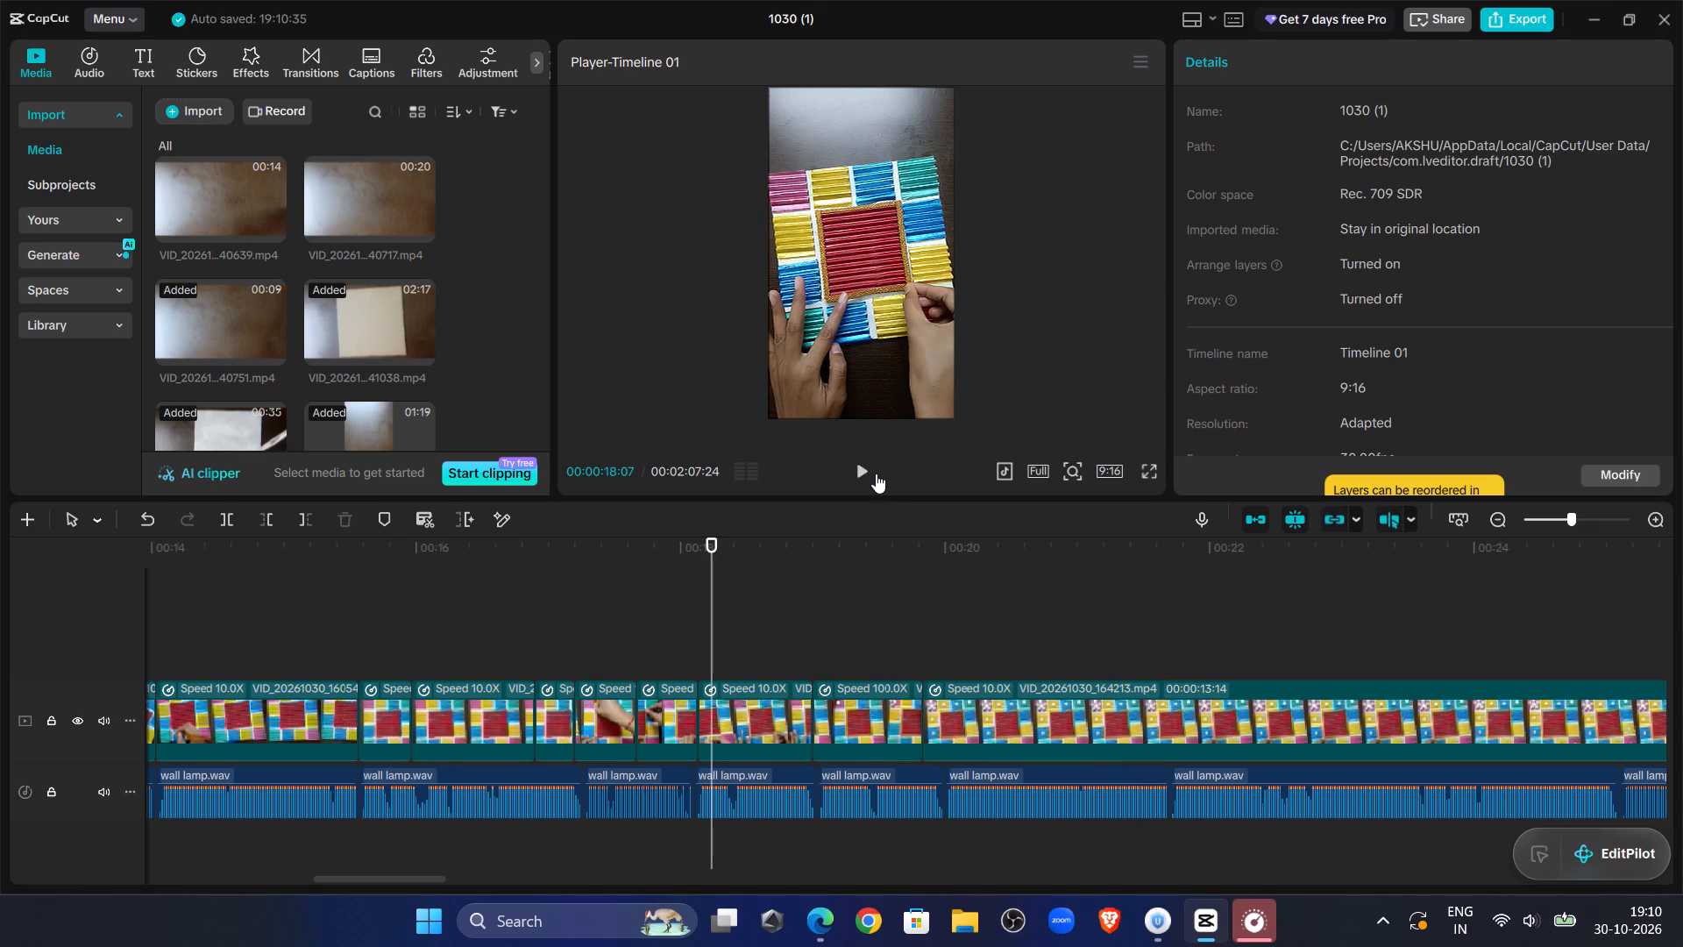
pyautogui.click(876, 473)
pyautogui.click(876, 473)
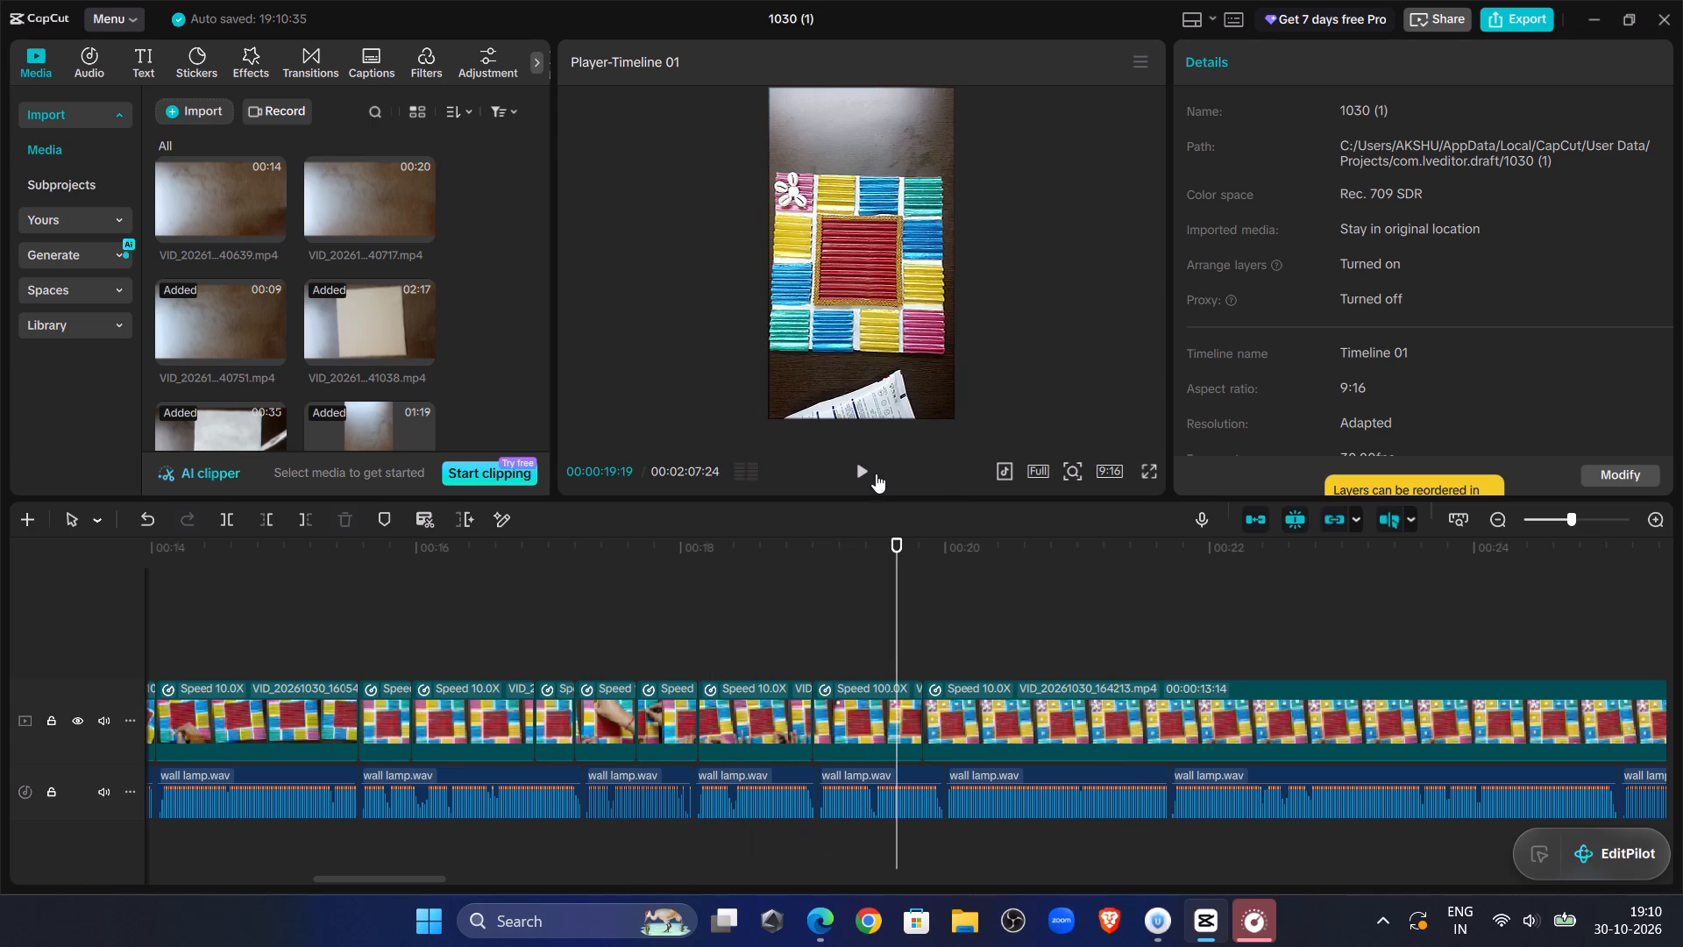
pyautogui.doubleClick(876, 473)
pyautogui.click(876, 473)
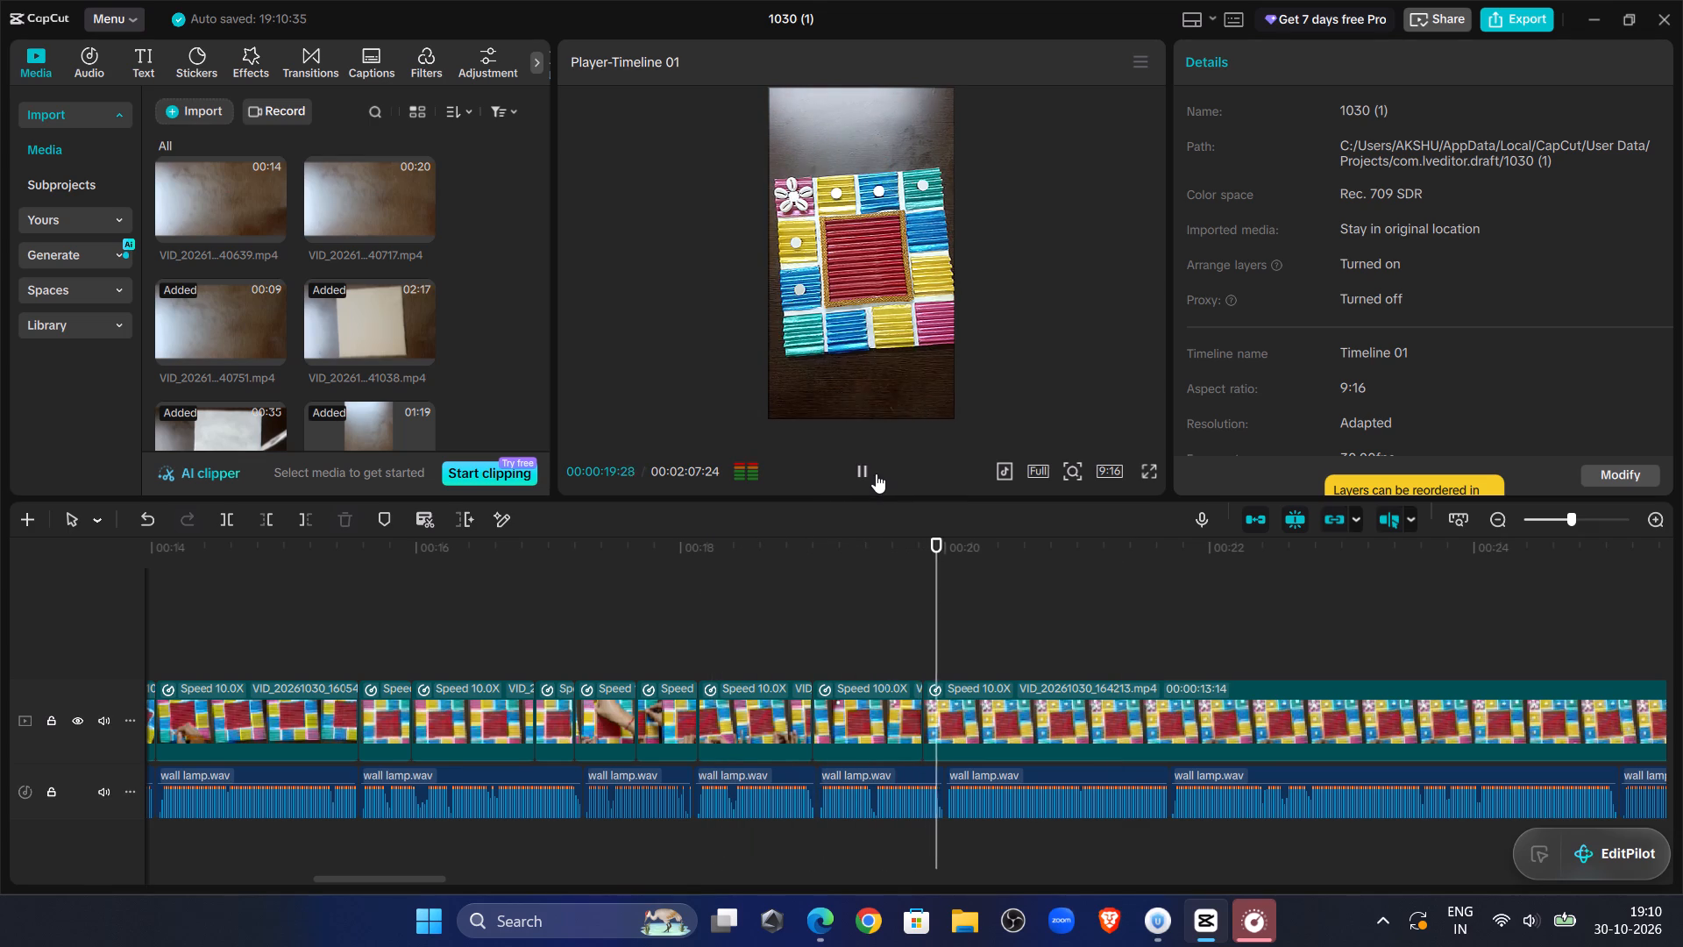
pyautogui.click(876, 473)
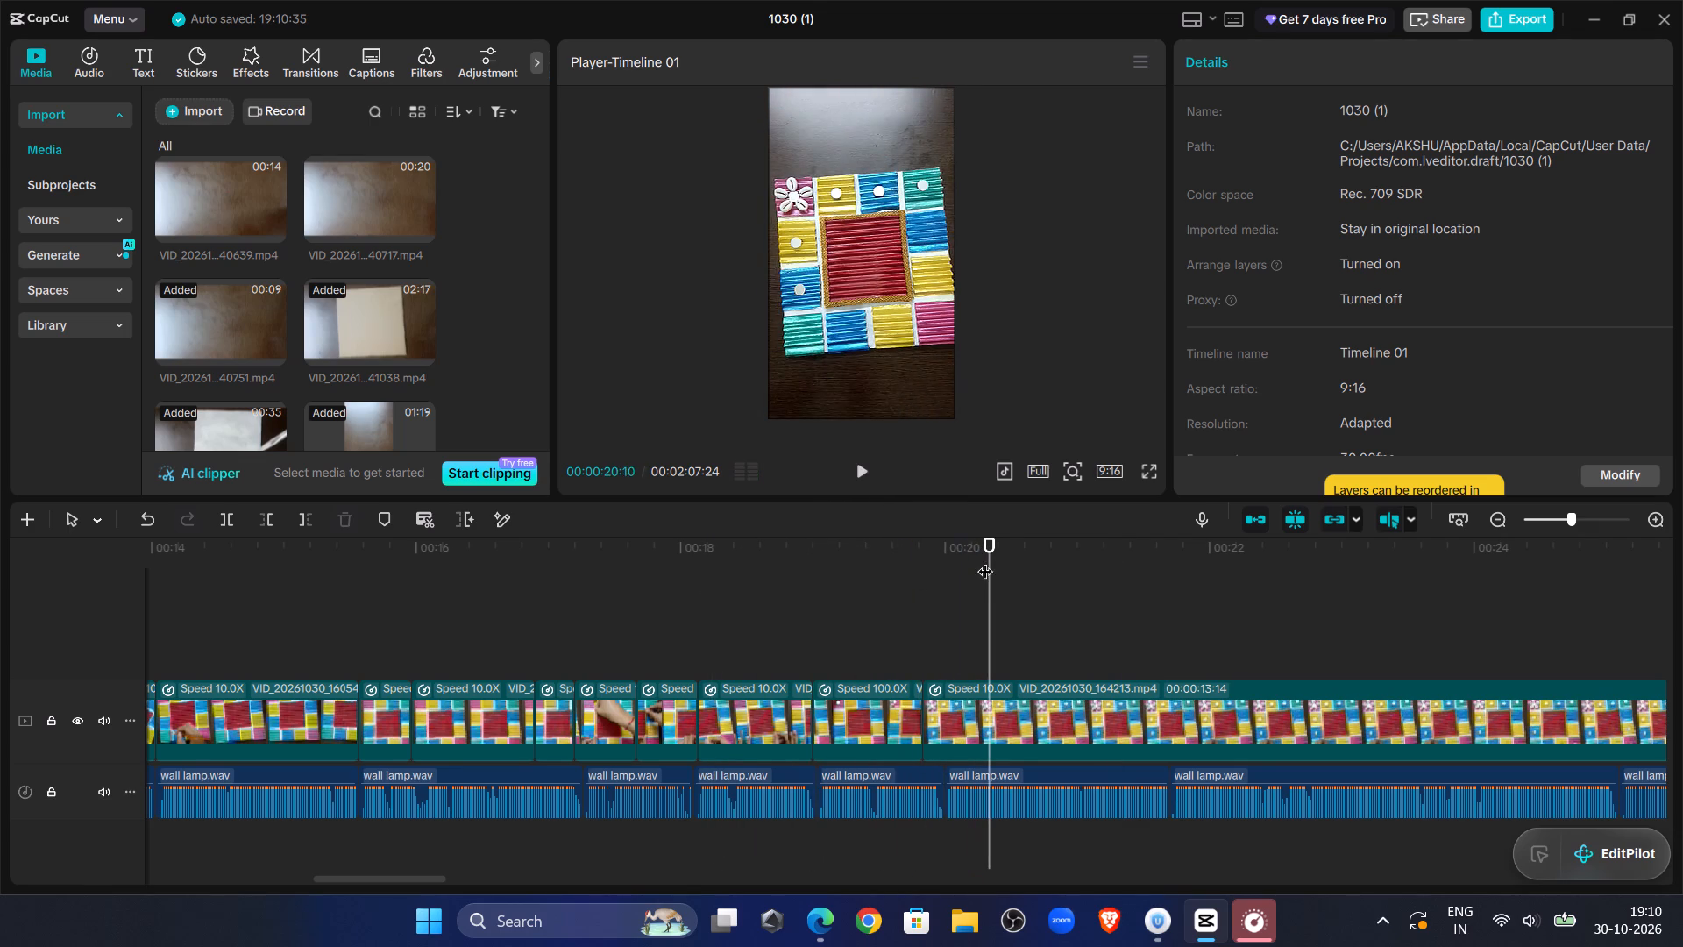
# Scrub ahead to about 00:00:24:08 and set the VID_20261030_164213.mp4 clip's speed to 100x.
pyautogui.moveTo(988, 561); pyautogui.dragTo(1509, 604)
pyautogui.click(1417, 687)
pyautogui.click(1337, 63)
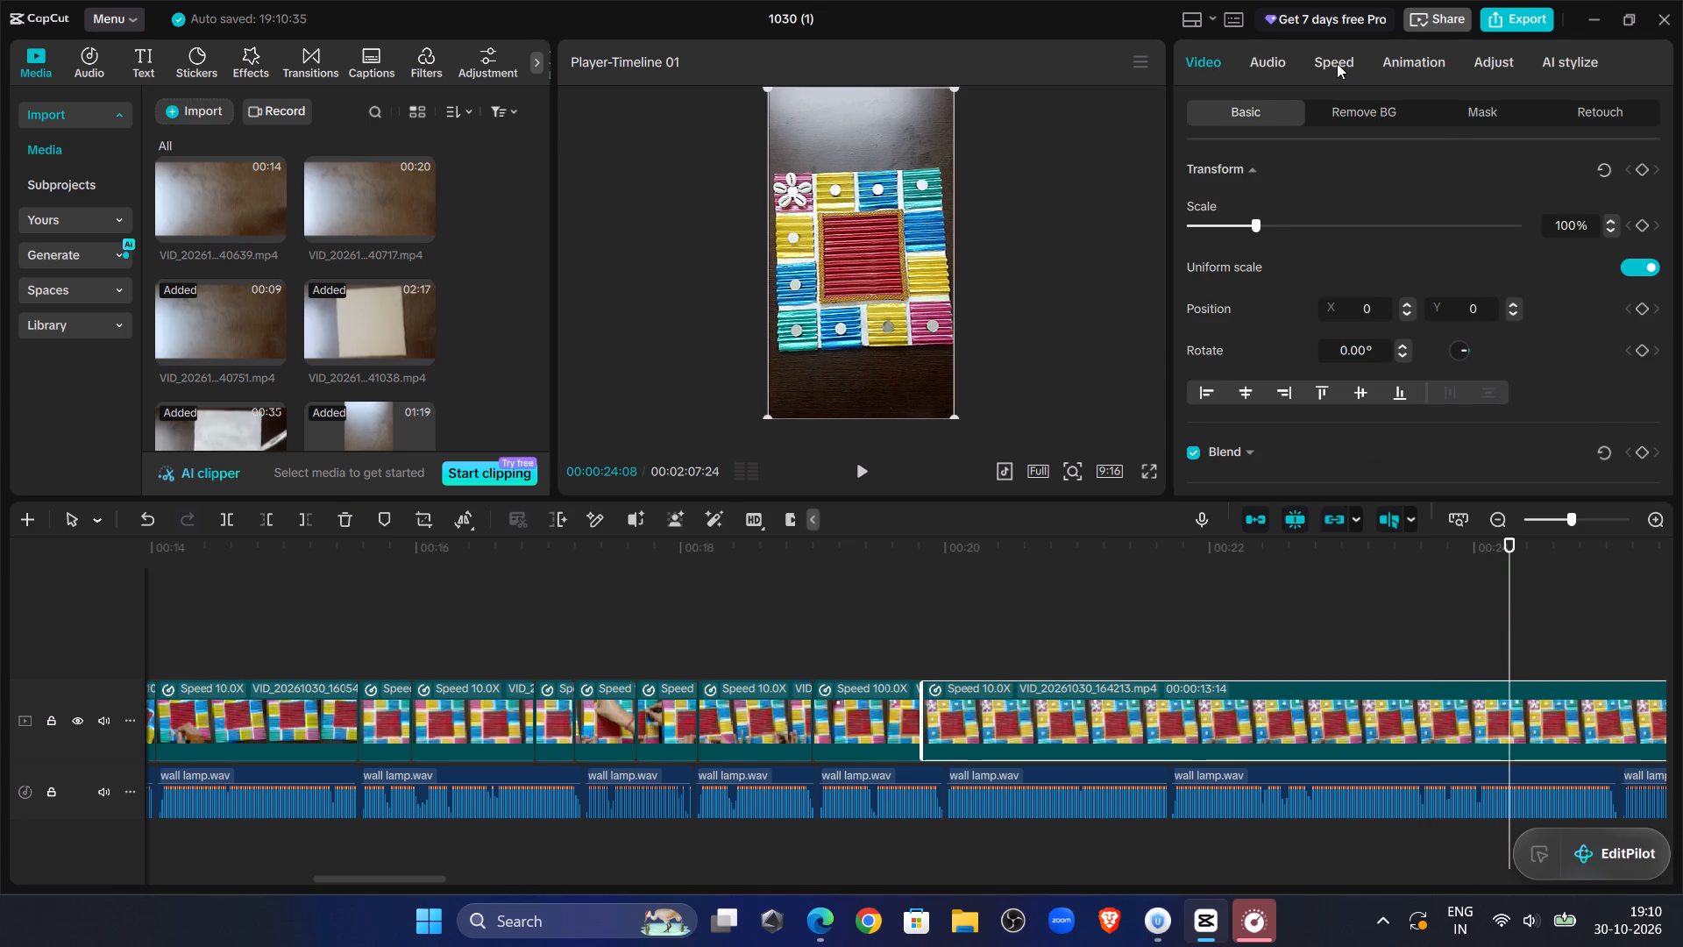
pyautogui.click(1562, 199)
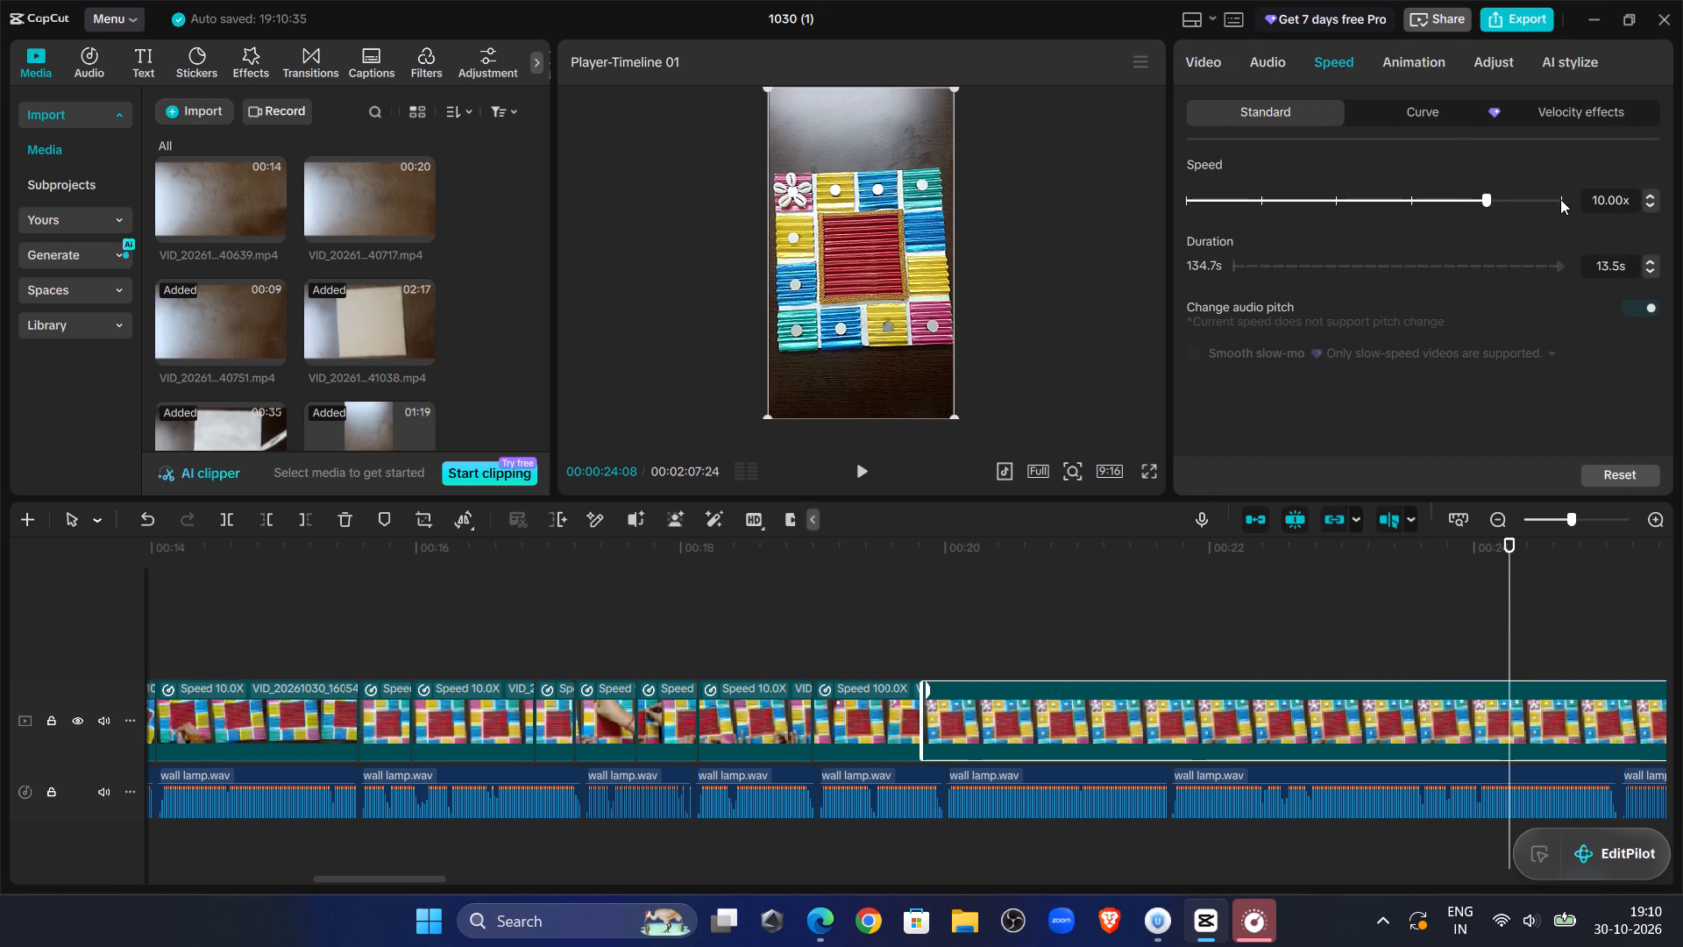
pyautogui.click(1560, 199)
# Play back the sped-up pieces, scrub ahead and trim the start of VID_20261030_165605.mp4, cutting everything before about 00:00:24:21.
pyautogui.click(751, 565)
pyautogui.click(867, 472)
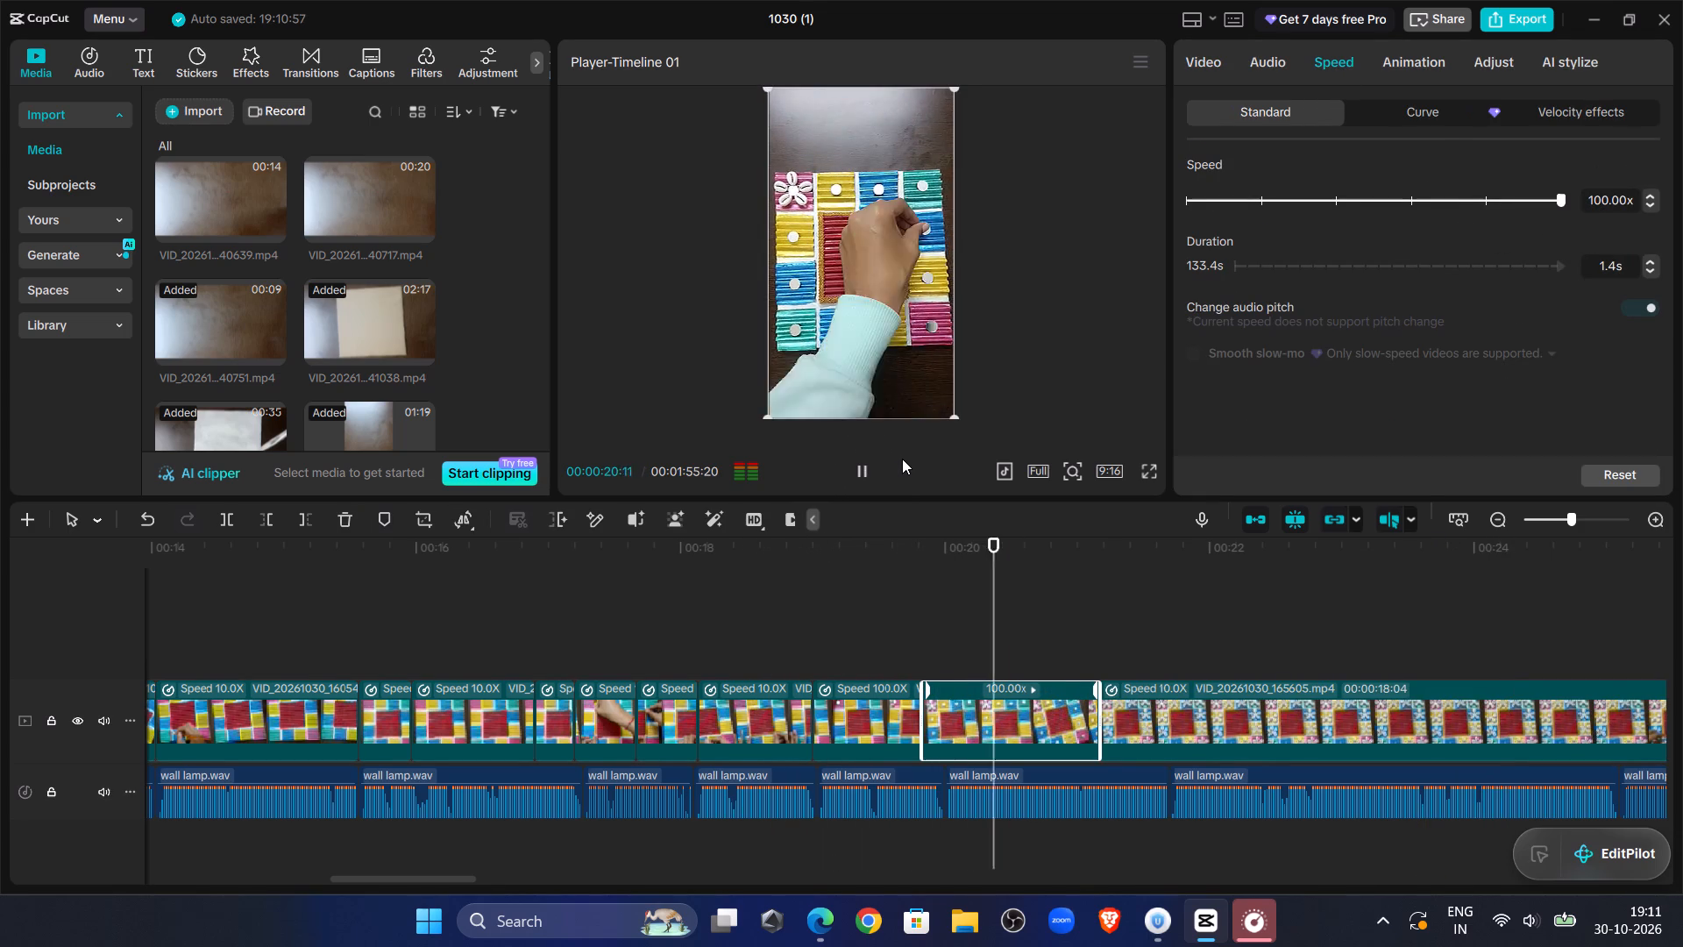
pyautogui.click(904, 458)
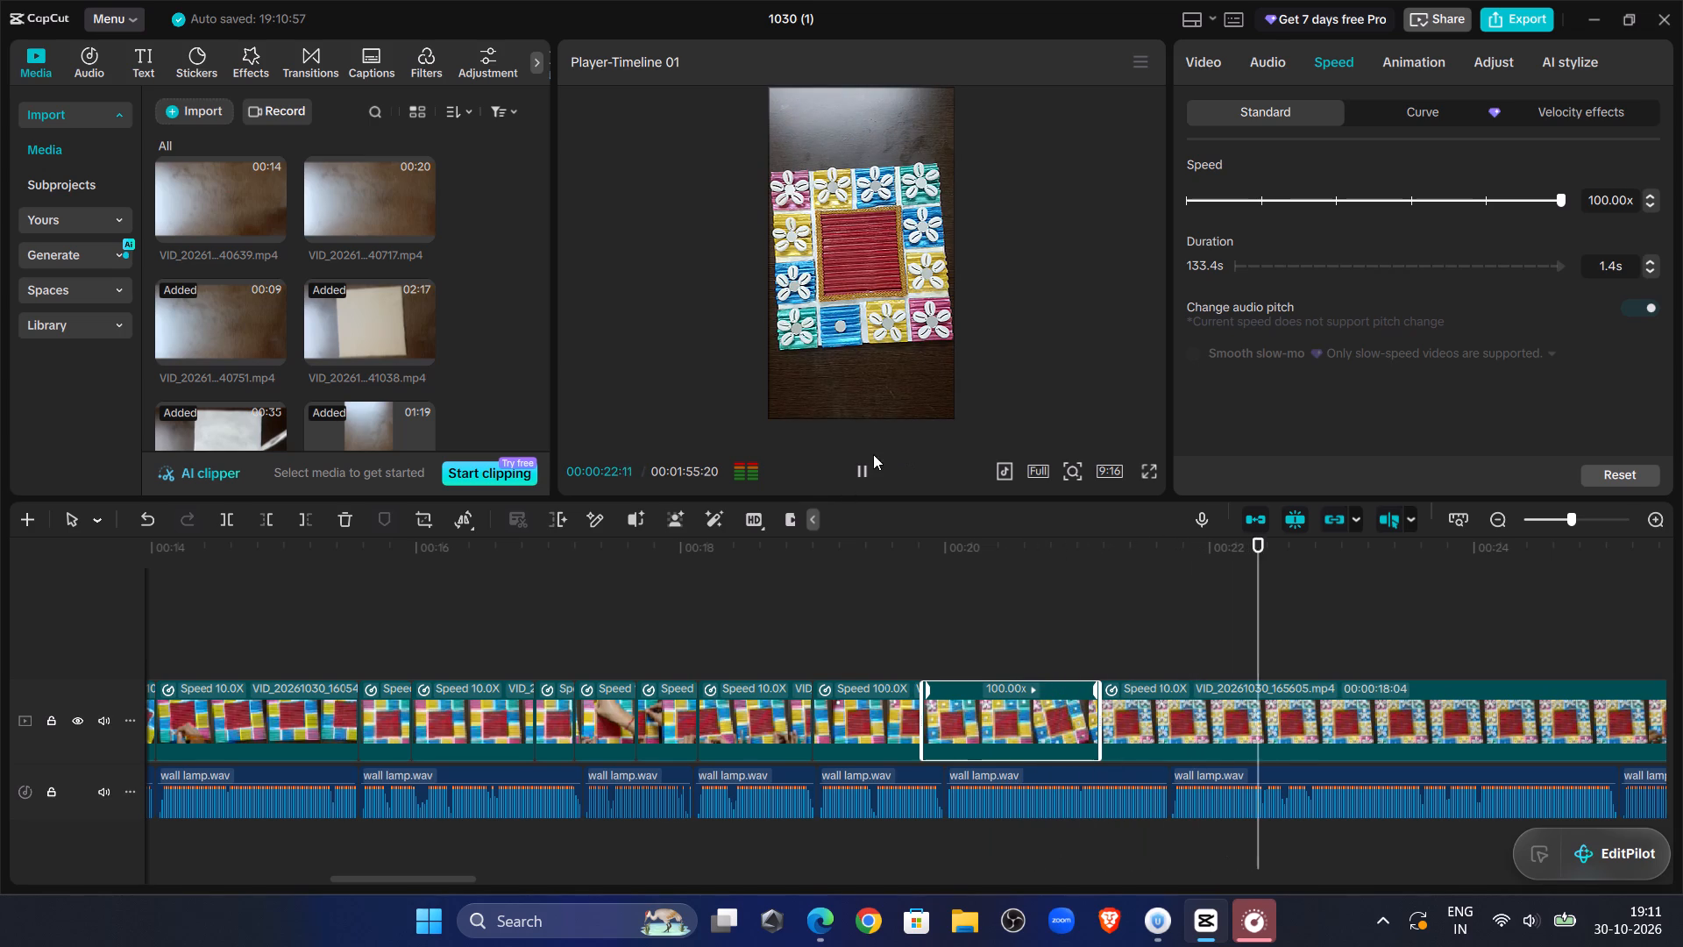
pyautogui.click(873, 454)
pyautogui.click(851, 473)
pyautogui.click(1099, 595)
pyautogui.moveTo(1099, 595); pyautogui.dragTo(1516, 616)
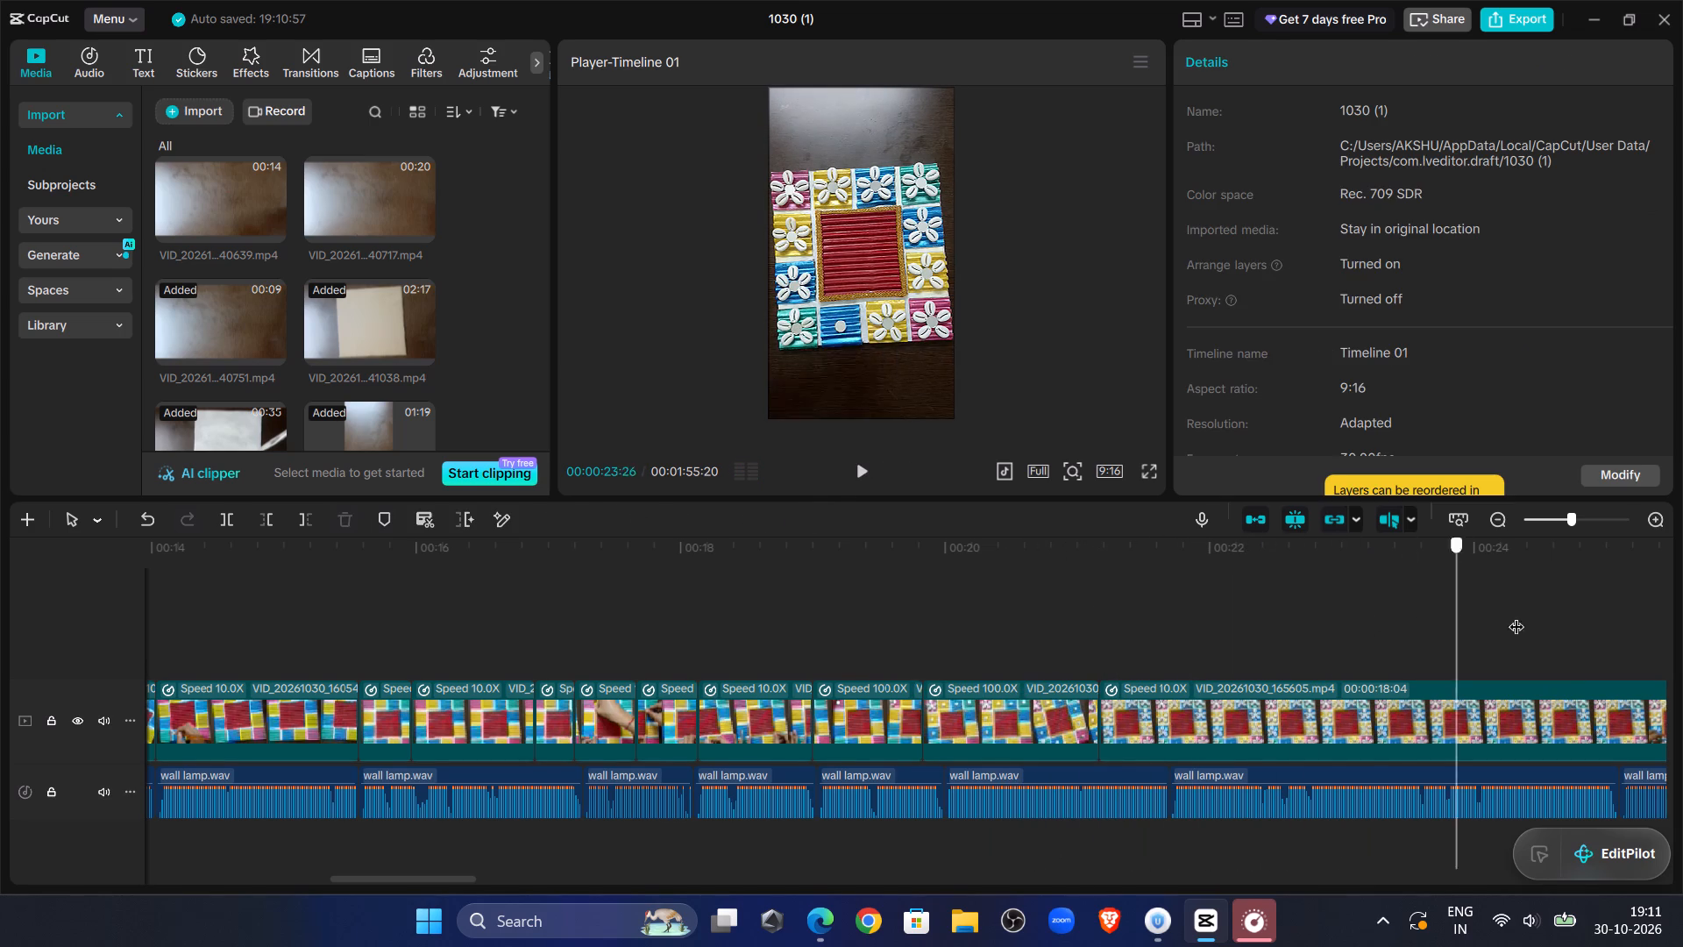
pyautogui.moveTo(1516, 616); pyautogui.dragTo(1602, 621)
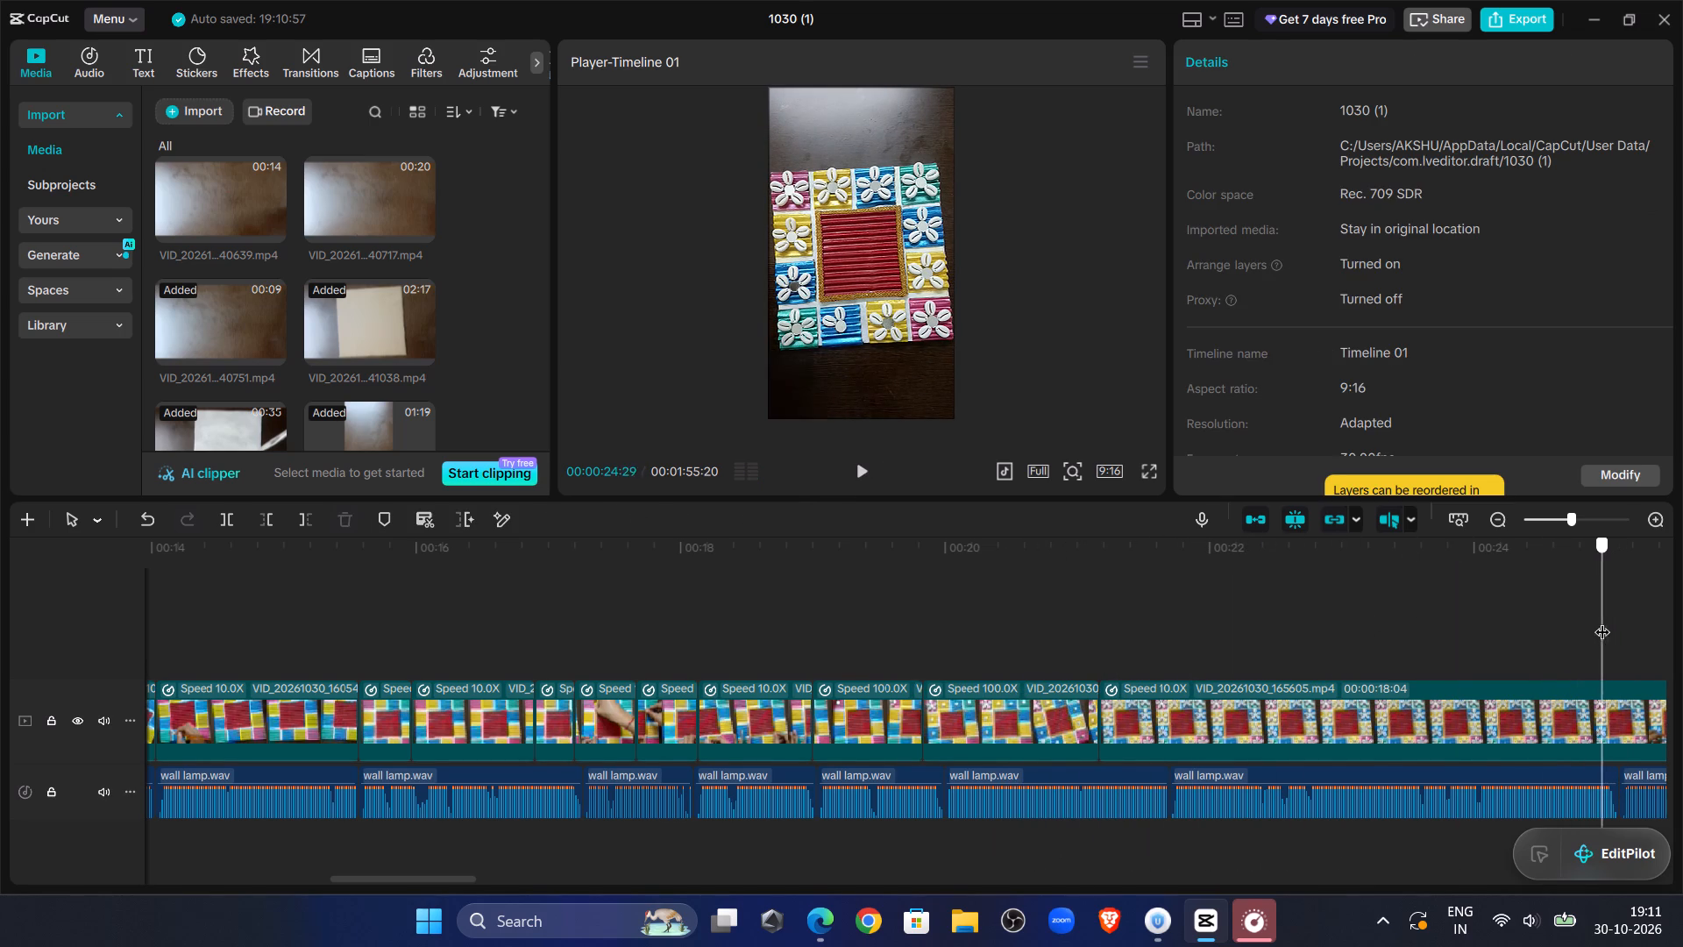
pyautogui.moveTo(1602, 621); pyautogui.dragTo(1572, 608)
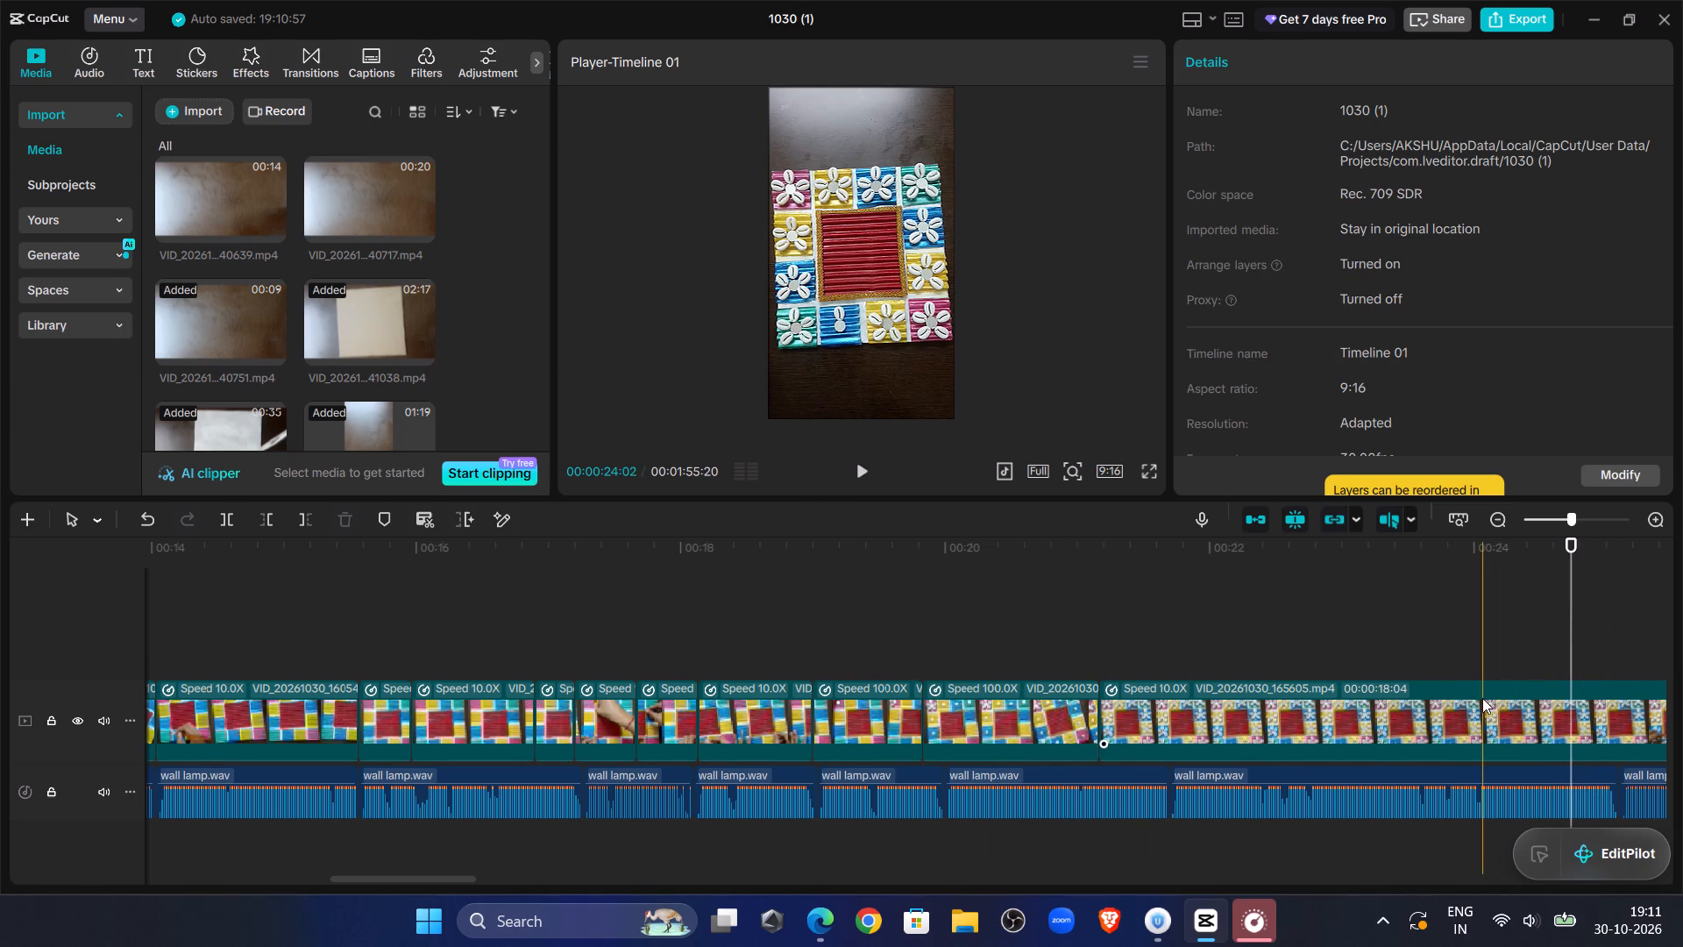
pyautogui.click(1482, 698)
pyautogui.click(262, 517)
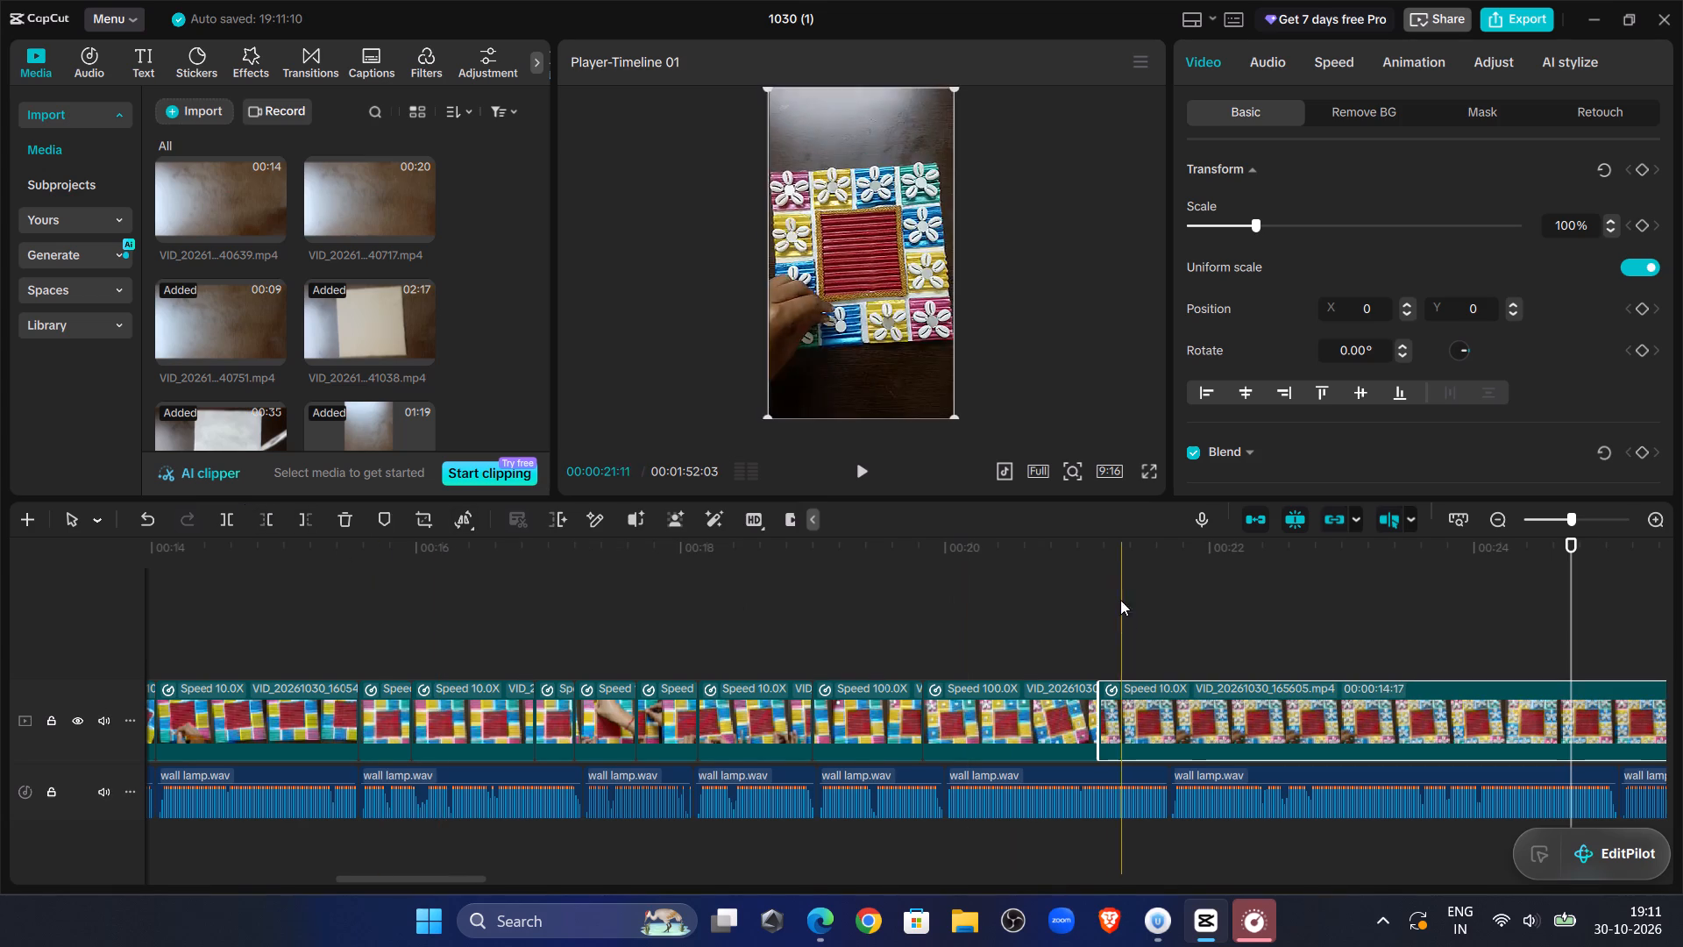
# Scrub through the VID_20261030_165605.mp4 clip to about 00:00:27:02 and set its speed to 100x.
pyautogui.click(1289, 609)
pyautogui.click(1259, 713)
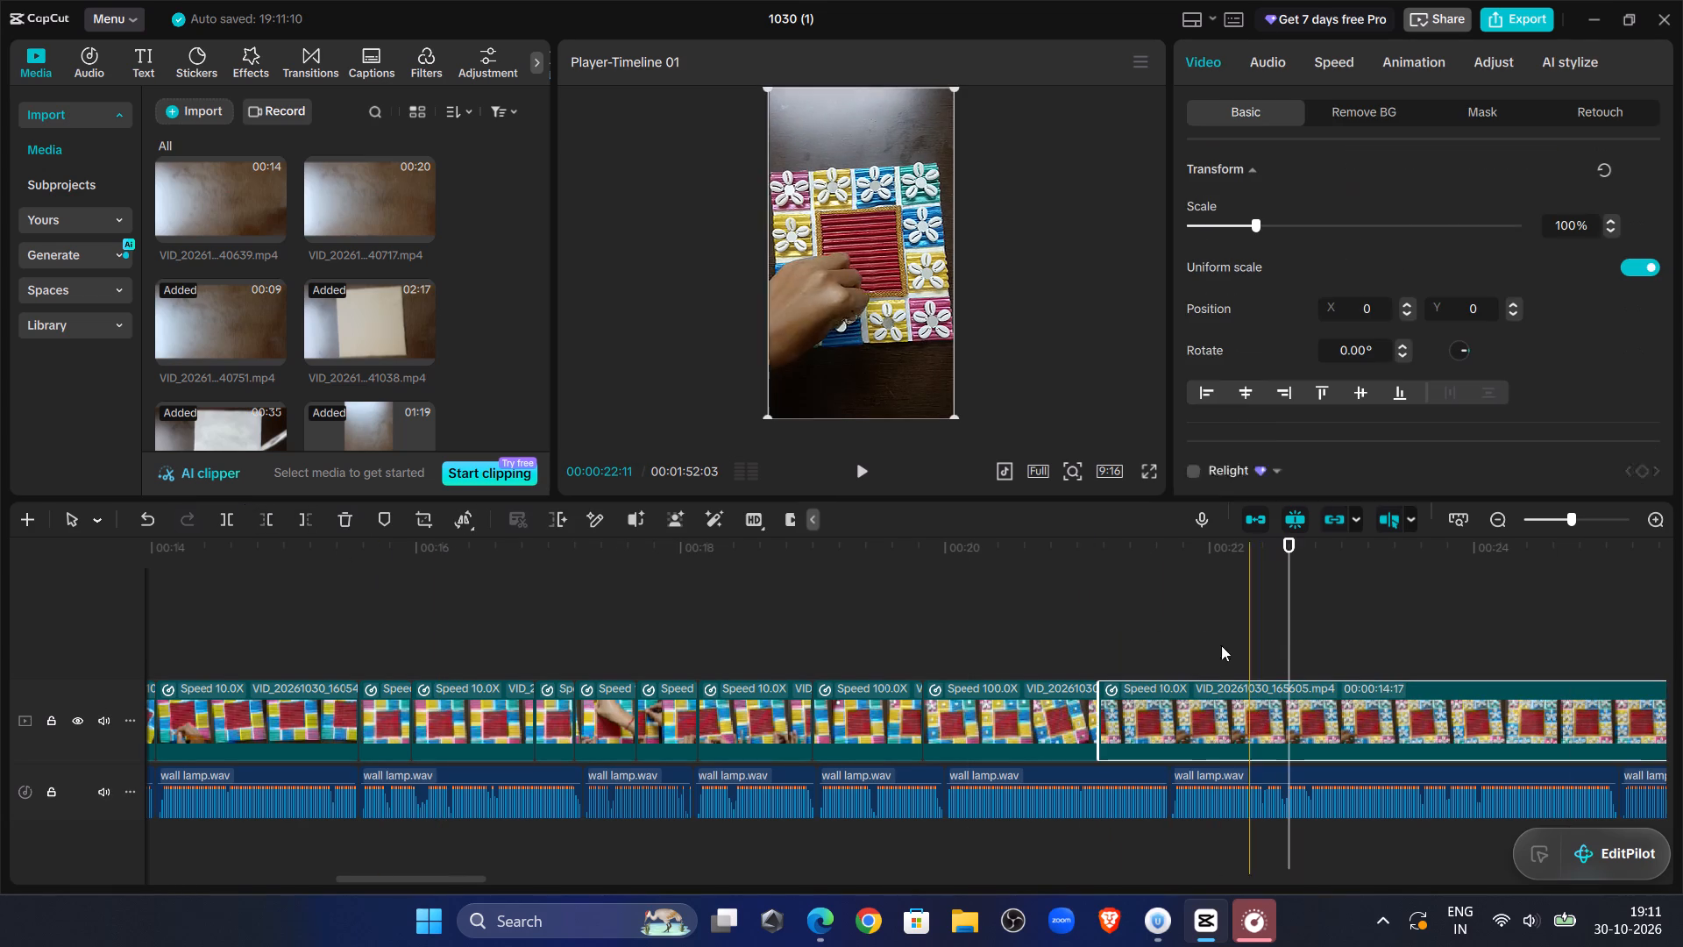
pyautogui.moveTo(1292, 549); pyautogui.dragTo(1605, 608)
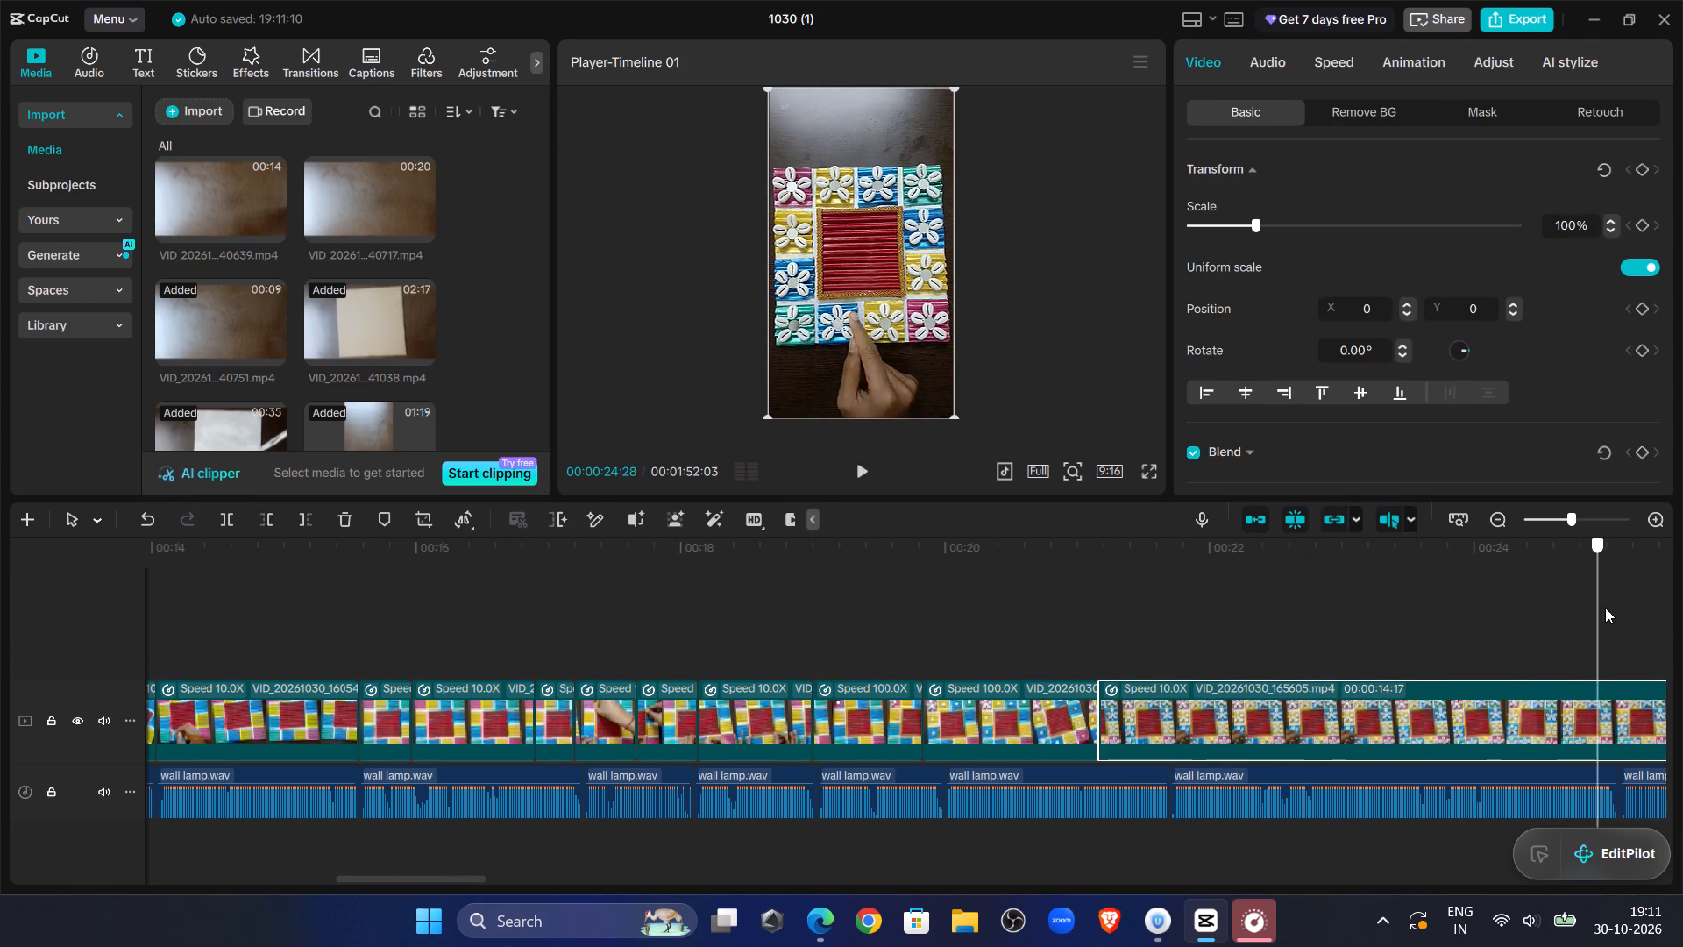
pyautogui.moveTo(1605, 608); pyautogui.dragTo(1610, 621)
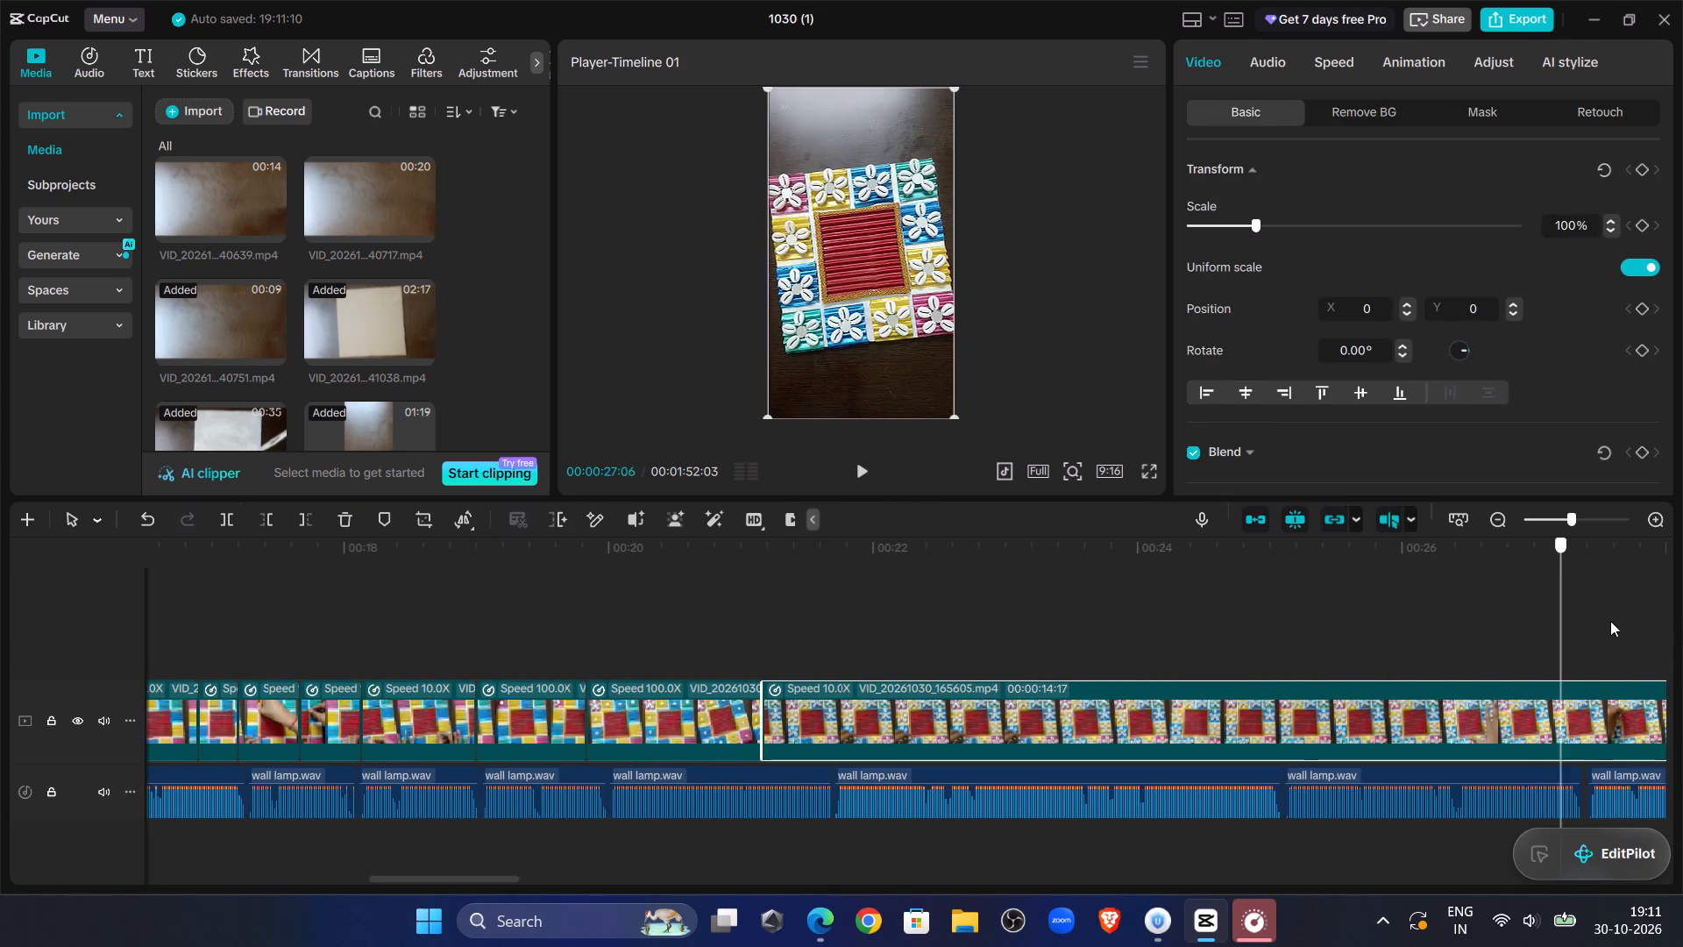
pyautogui.moveTo(1610, 621); pyautogui.dragTo(1168, 606)
pyautogui.click(1147, 730)
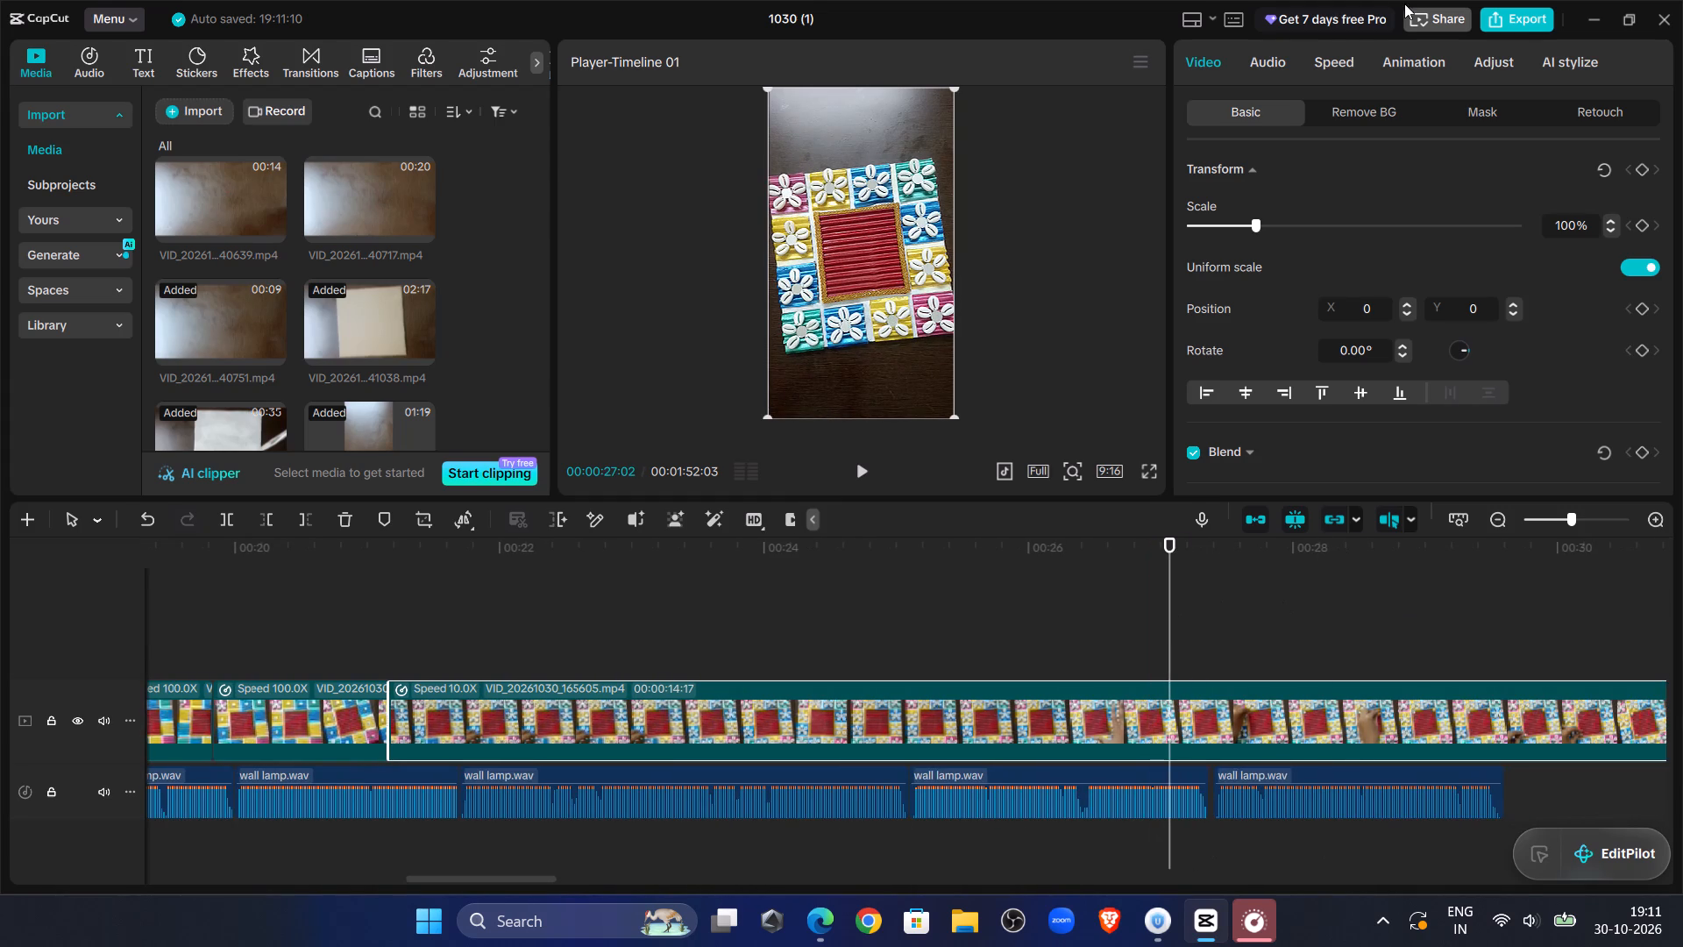
pyautogui.click(1347, 65)
pyautogui.click(1559, 203)
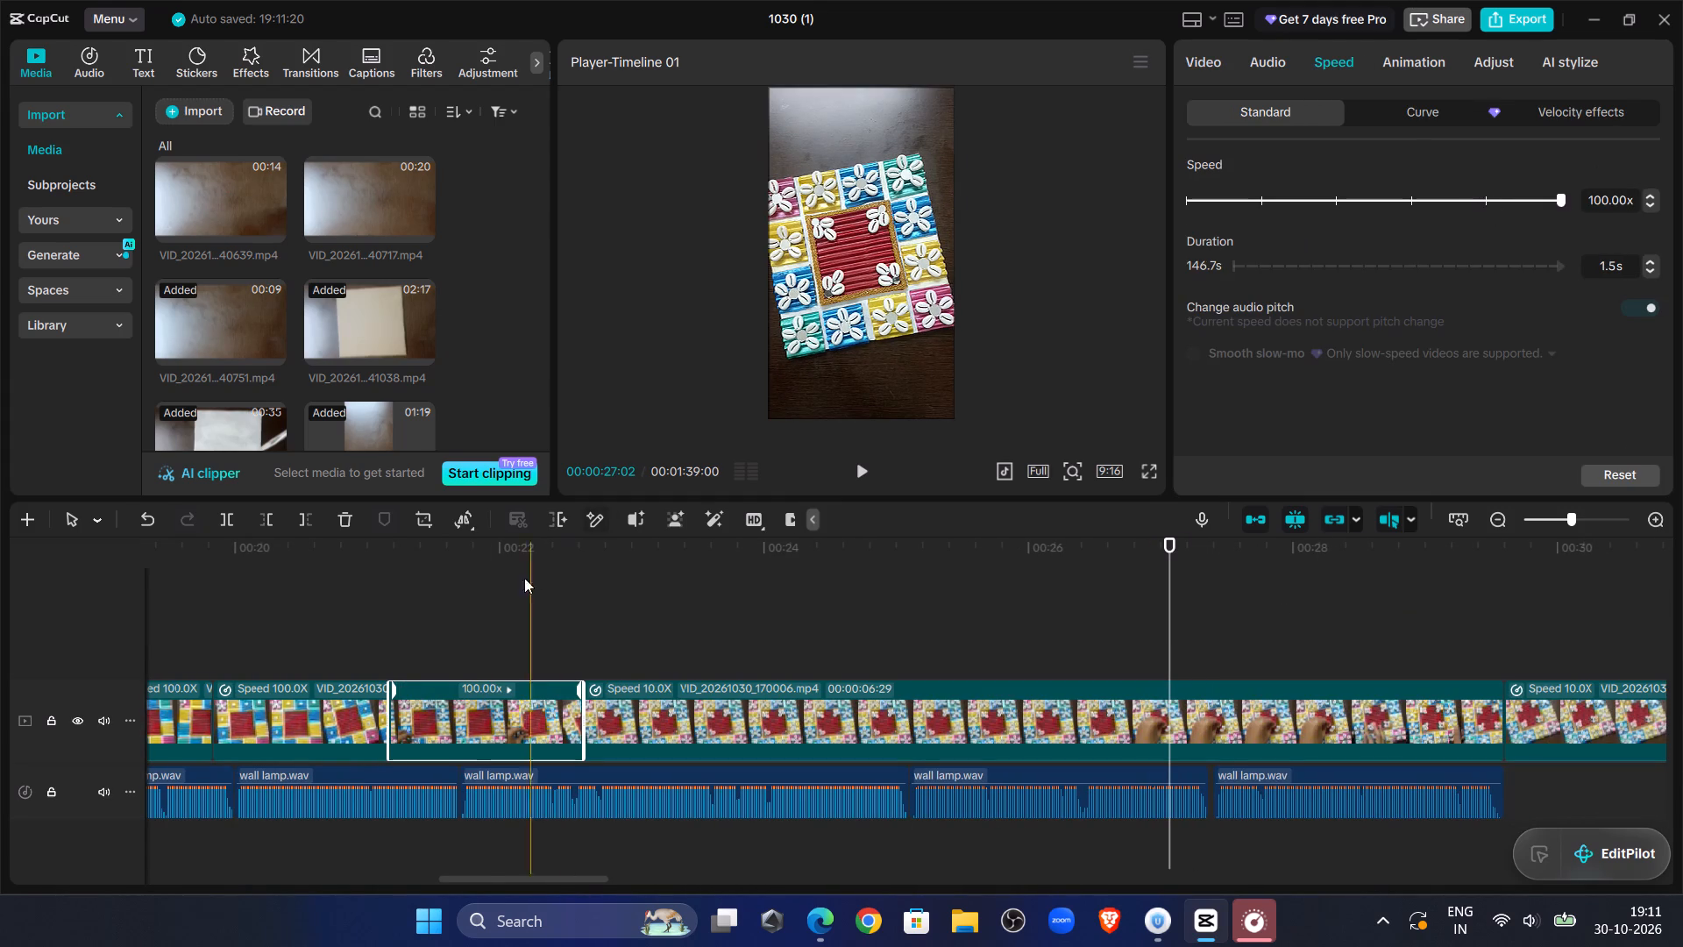
# Play back from about 00:00:18:07 and check the speed setting of the VID_20261030_165605.mp4 piece against the narration.
pyautogui.click(467, 603)
pyautogui.moveTo(467, 603); pyautogui.dragTo(388, 609)
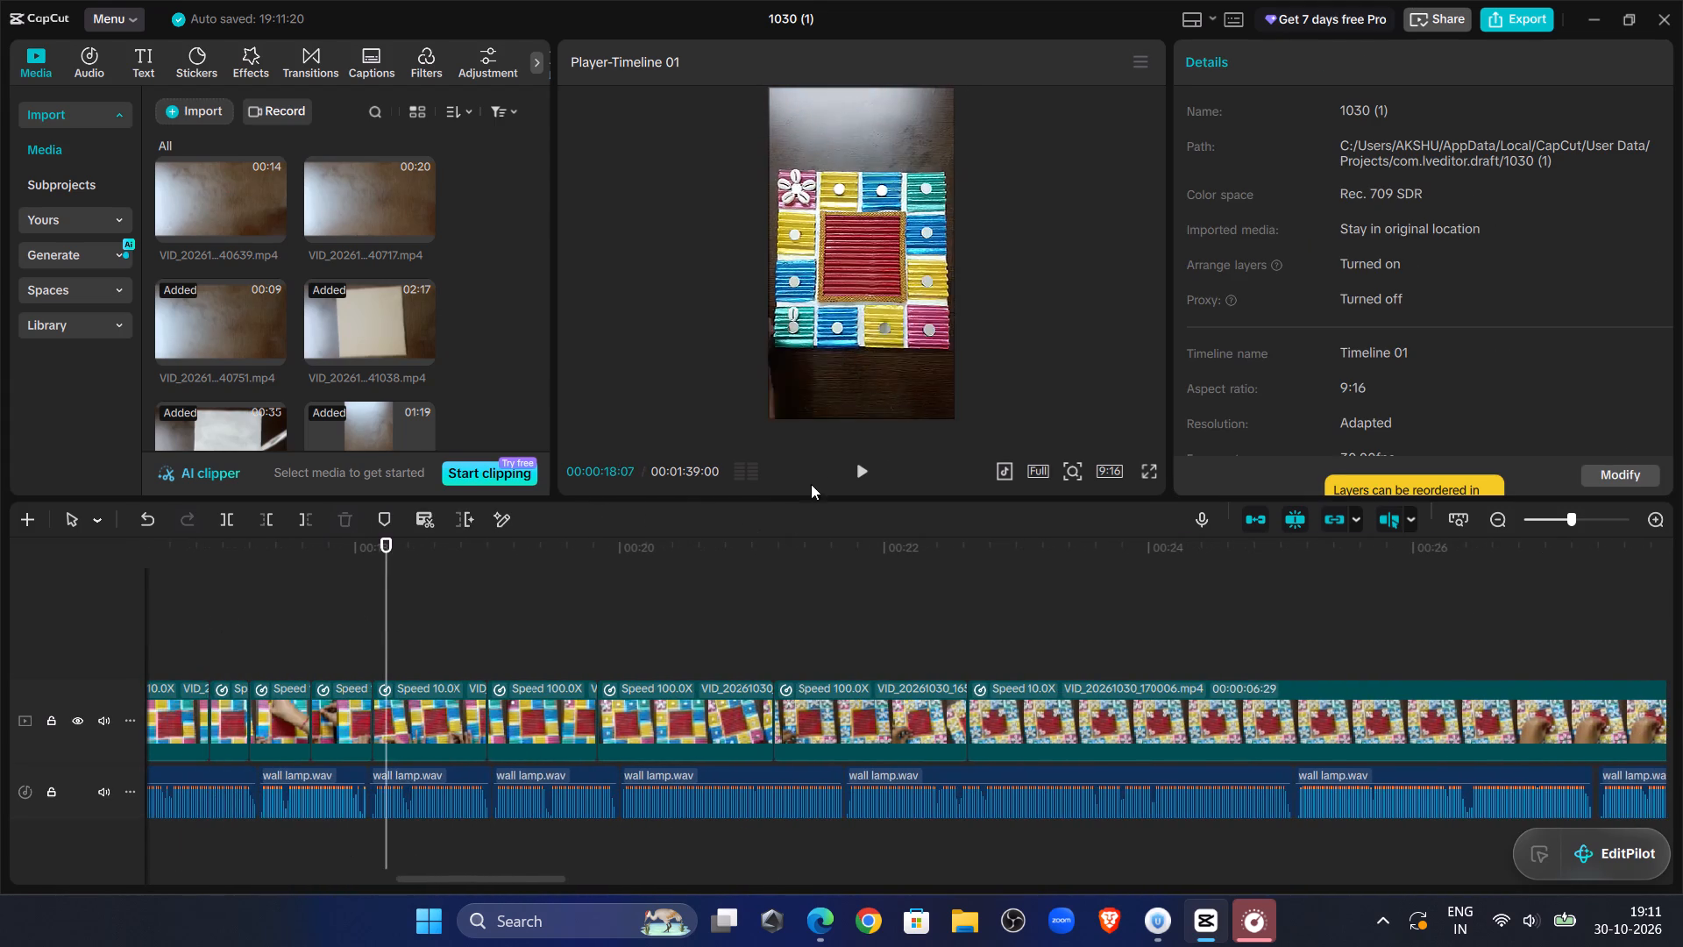
pyautogui.click(855, 476)
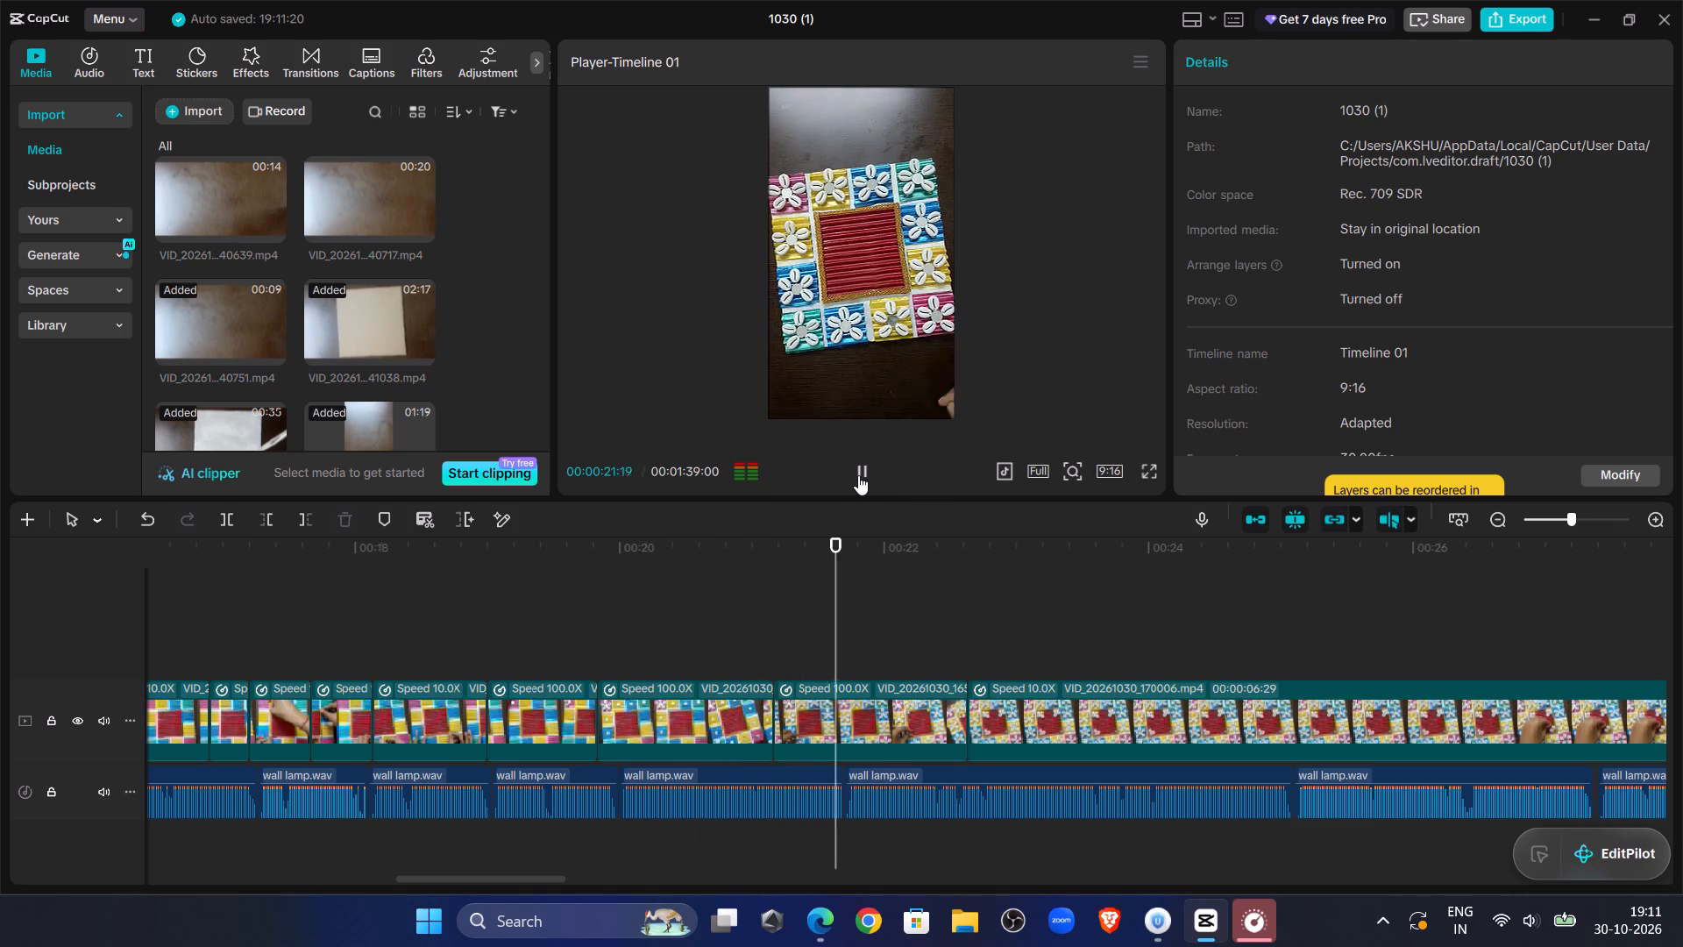
pyautogui.click(856, 476)
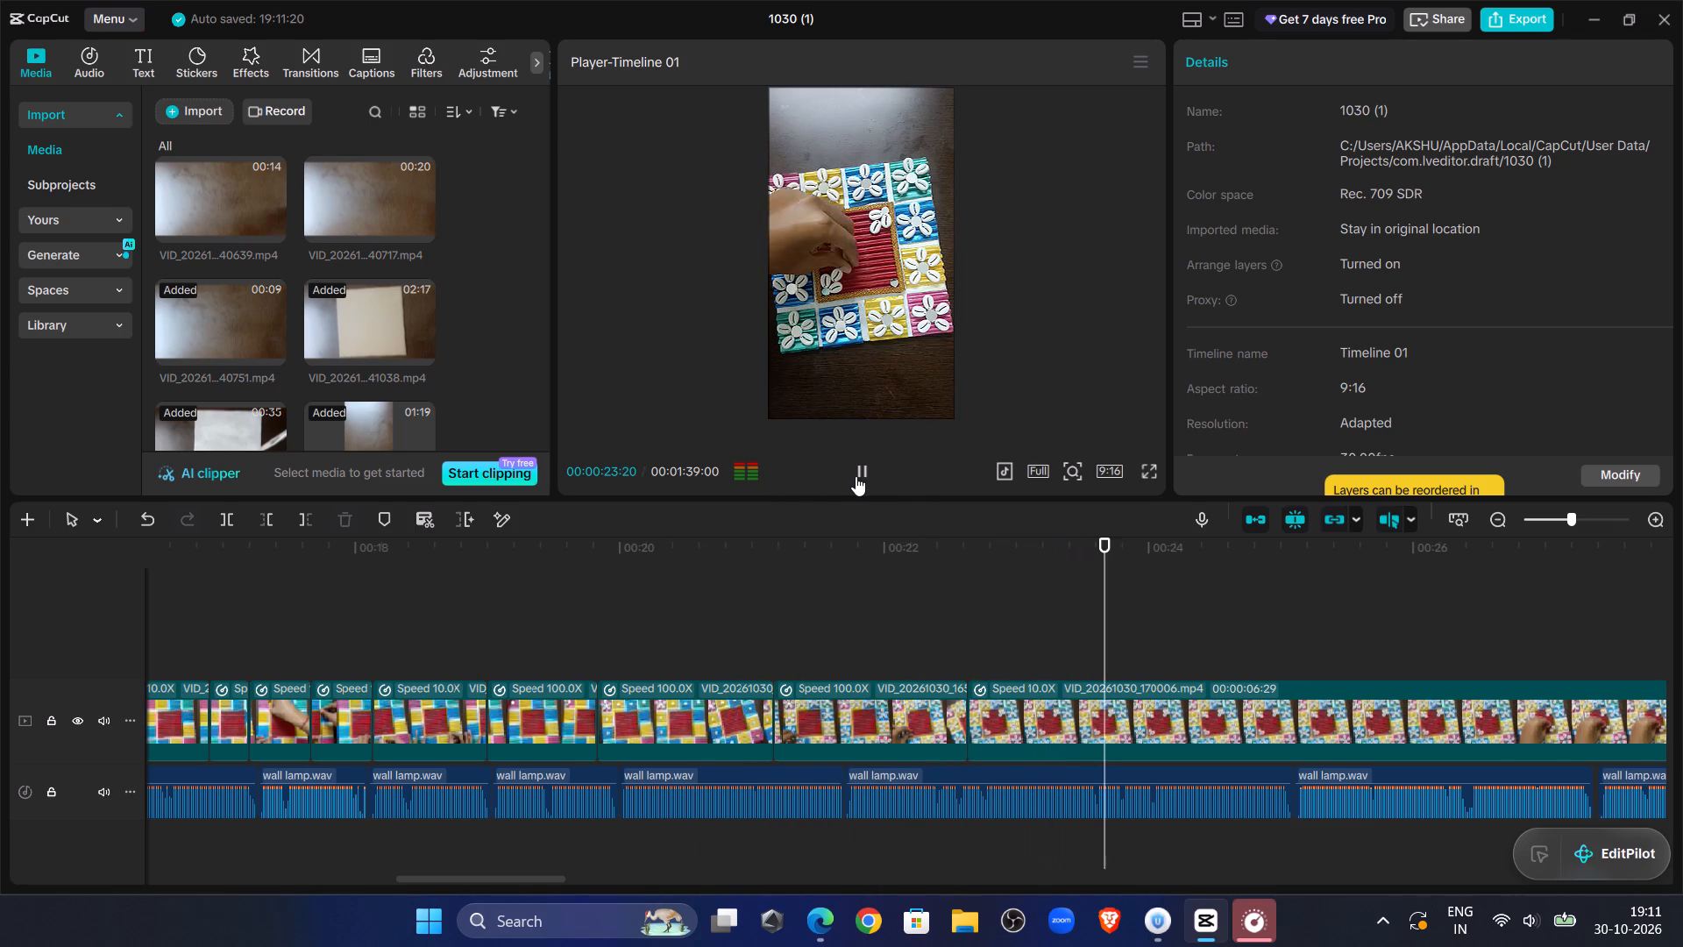
pyautogui.click(980, 716)
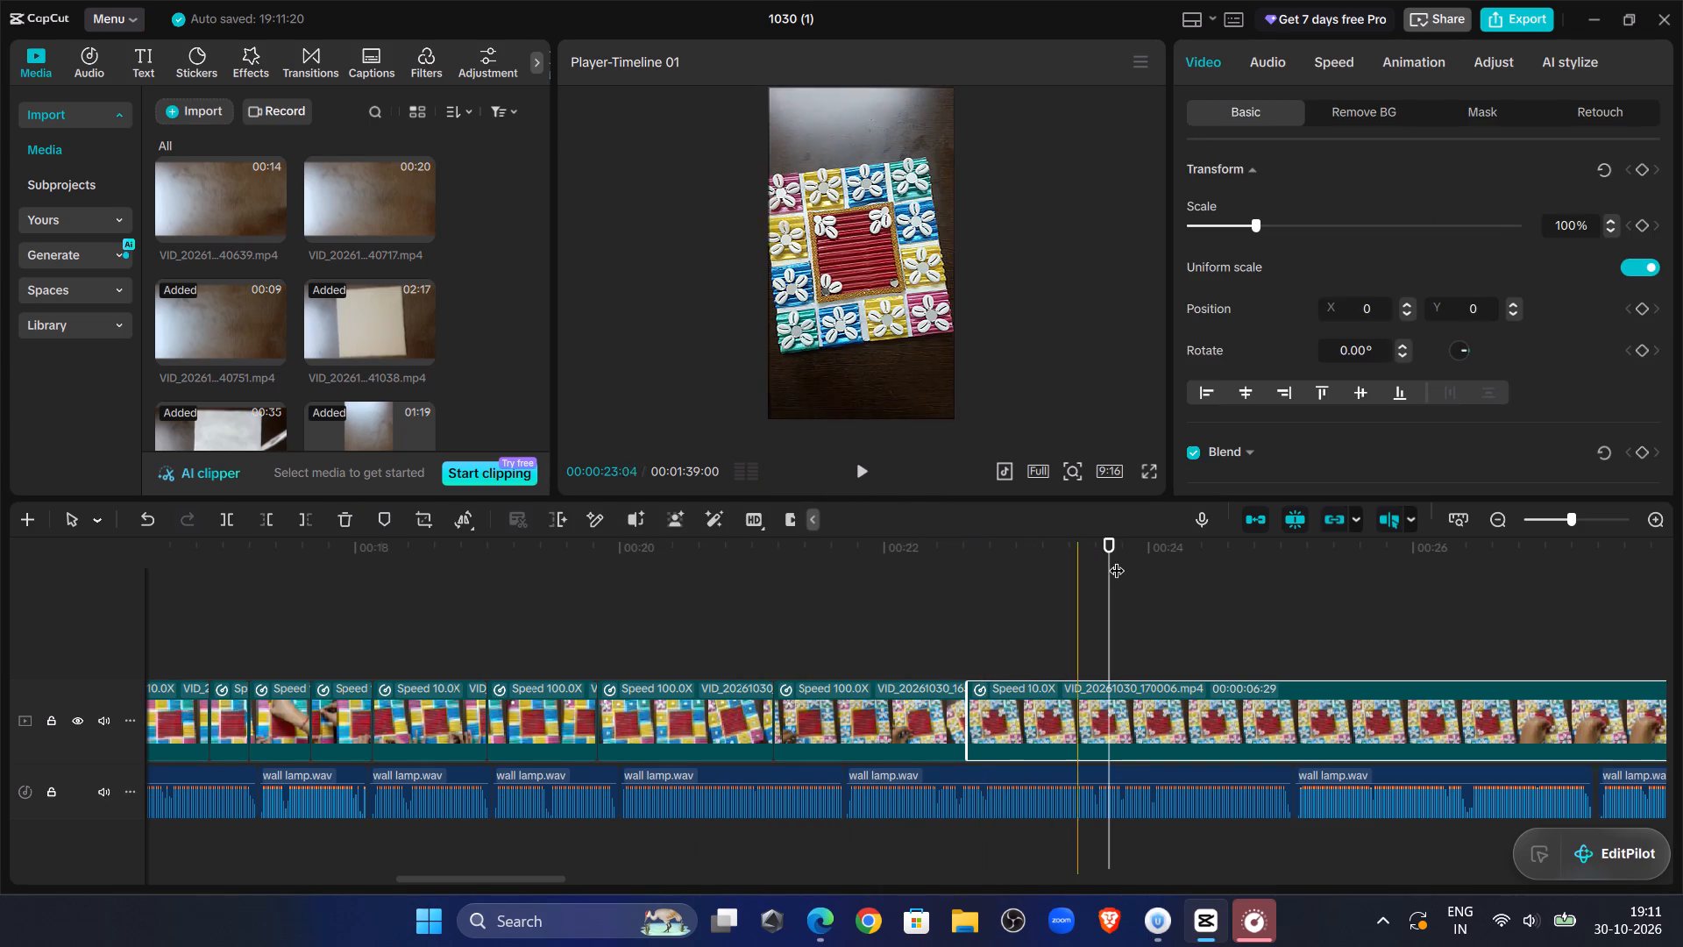
pyautogui.click(854, 616)
pyautogui.click(870, 699)
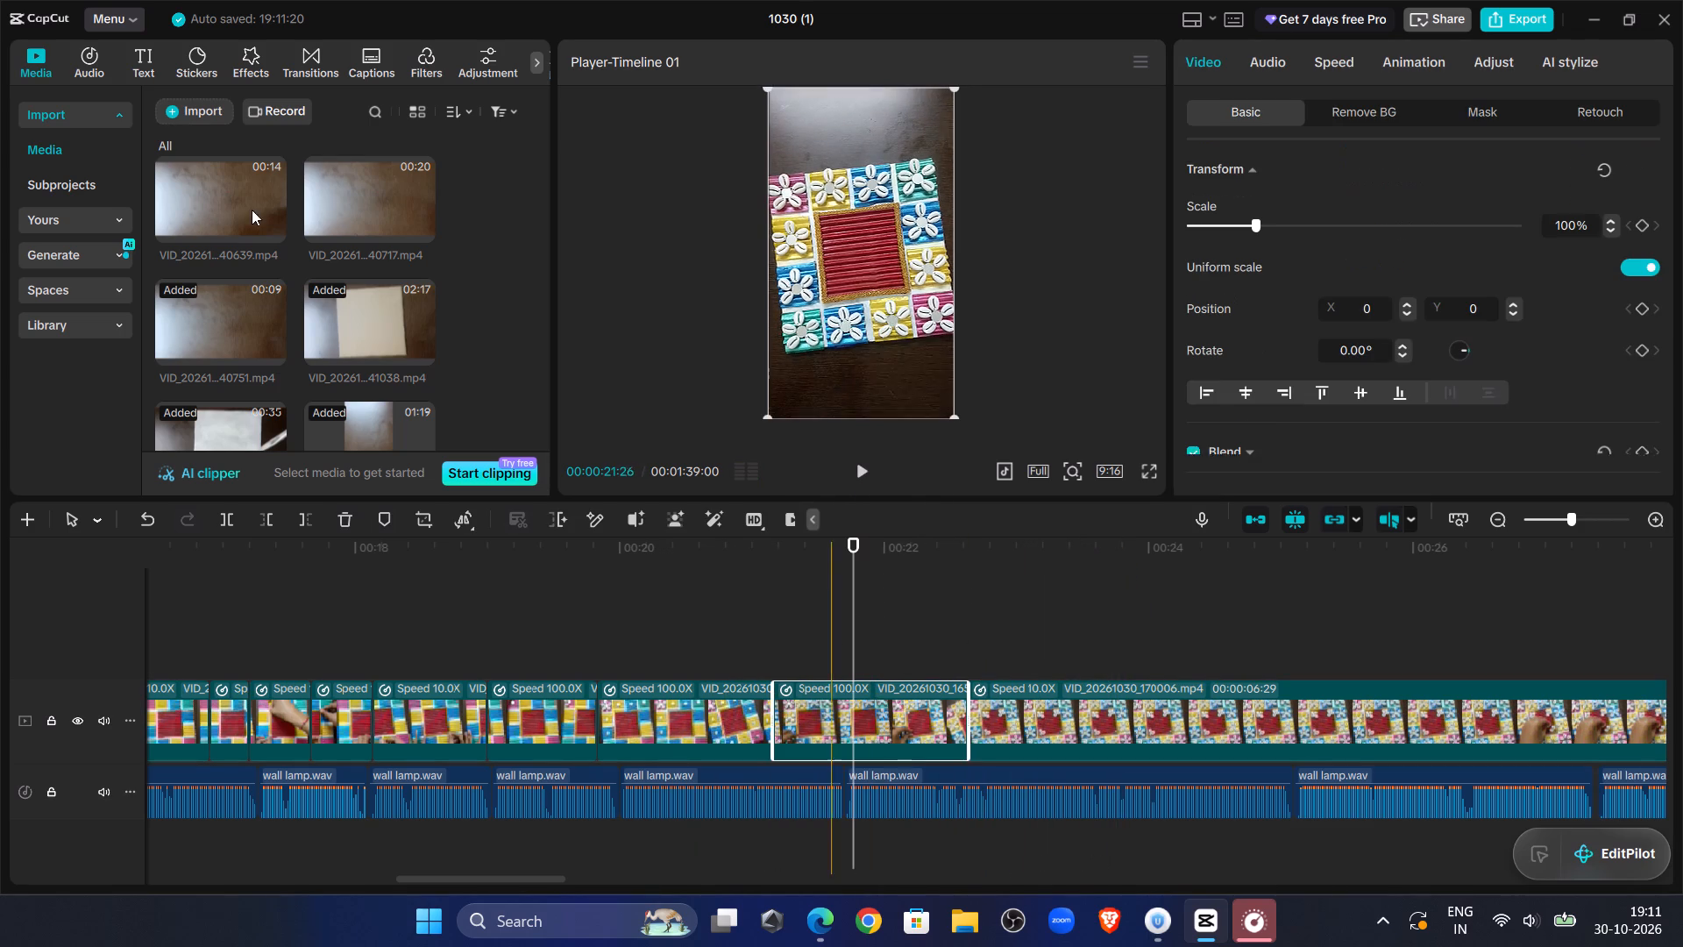
pyautogui.click(1311, 71)
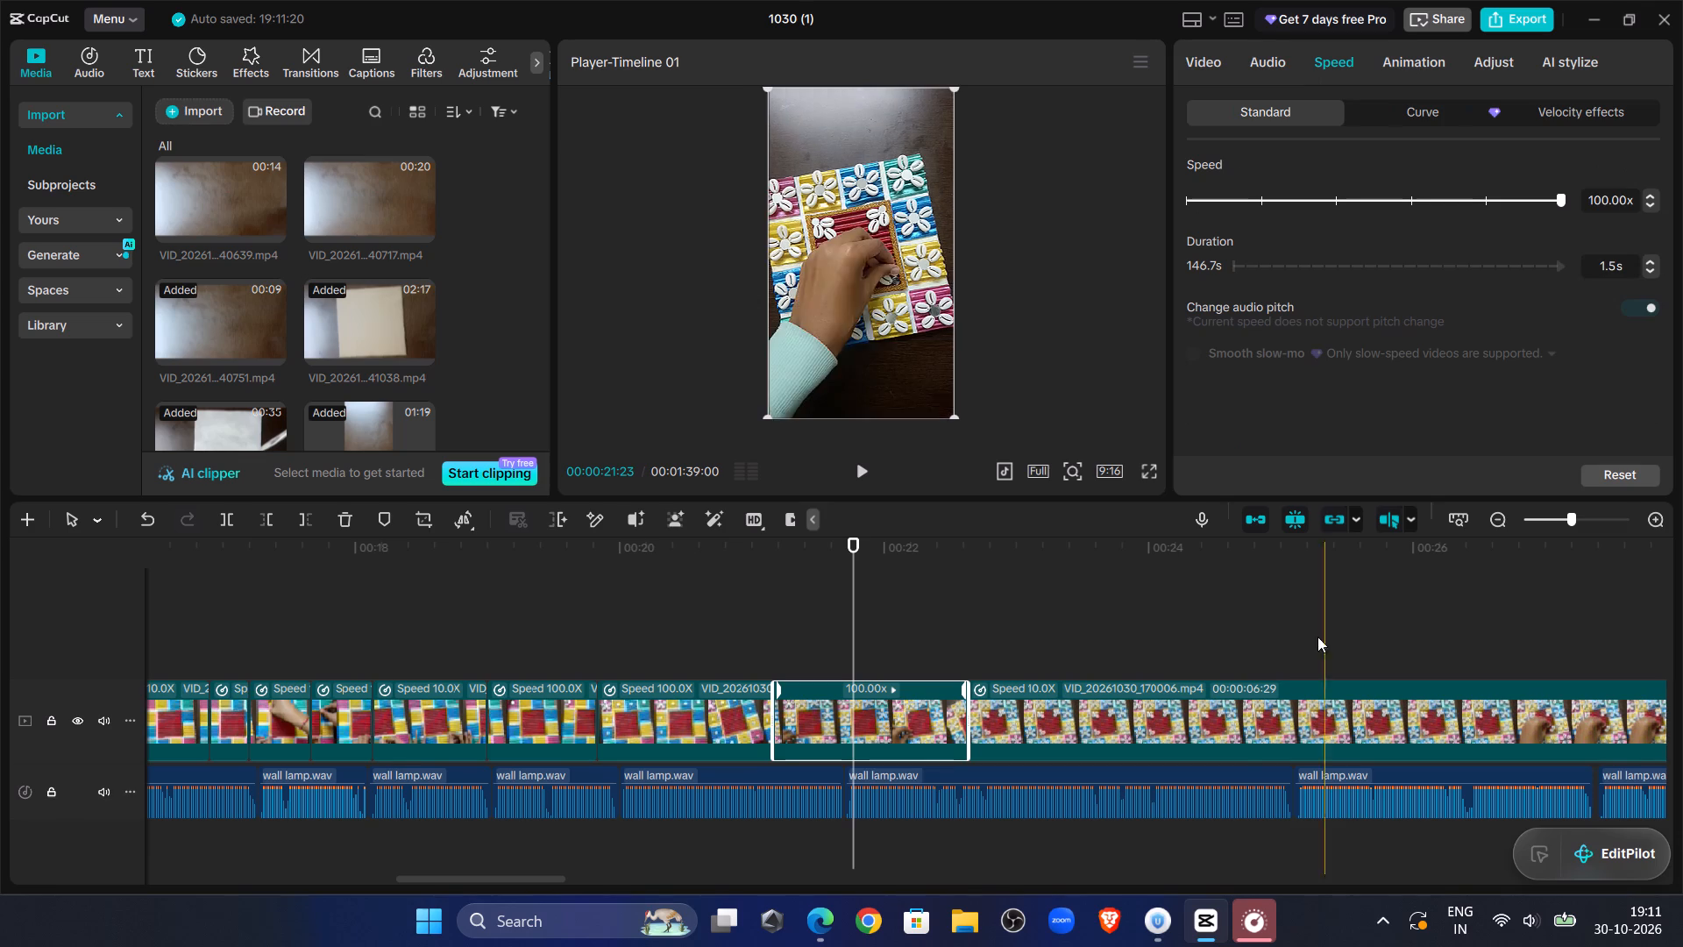
# Scrub through VID_20261030_170006.mp4 to where the shell placement ends and split the clip at about 00:00:27:19.
pyautogui.click(962, 593)
pyautogui.moveTo(962, 593); pyautogui.dragTo(1287, 633)
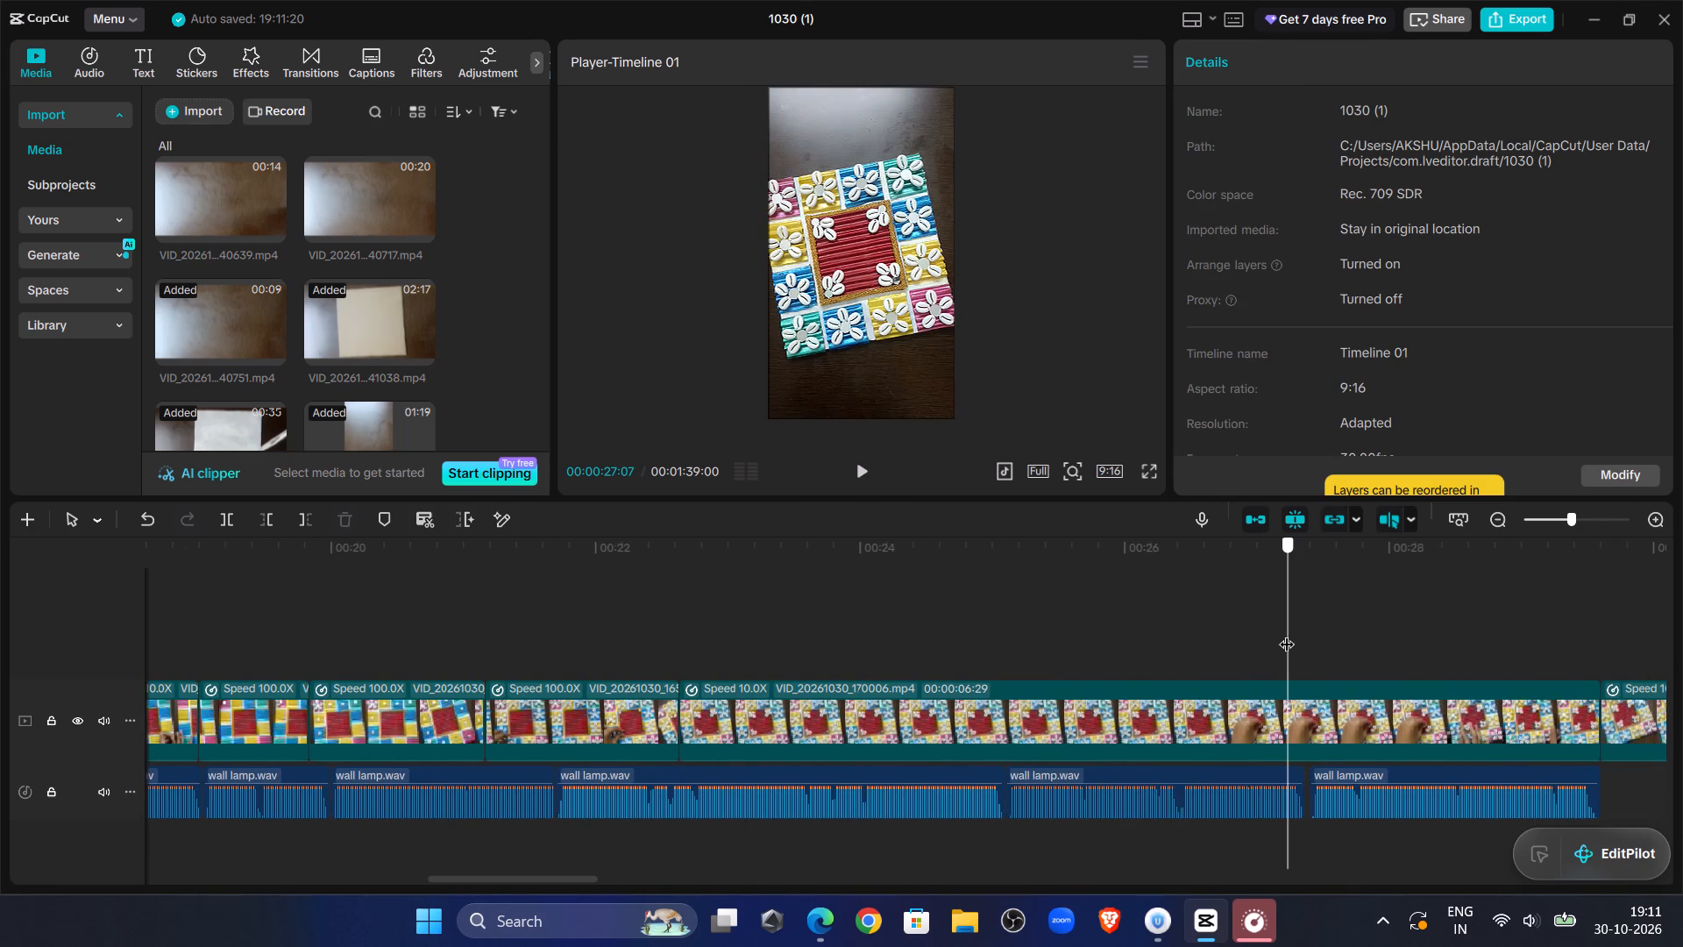
pyautogui.moveTo(1287, 633); pyautogui.dragTo(1410, 640)
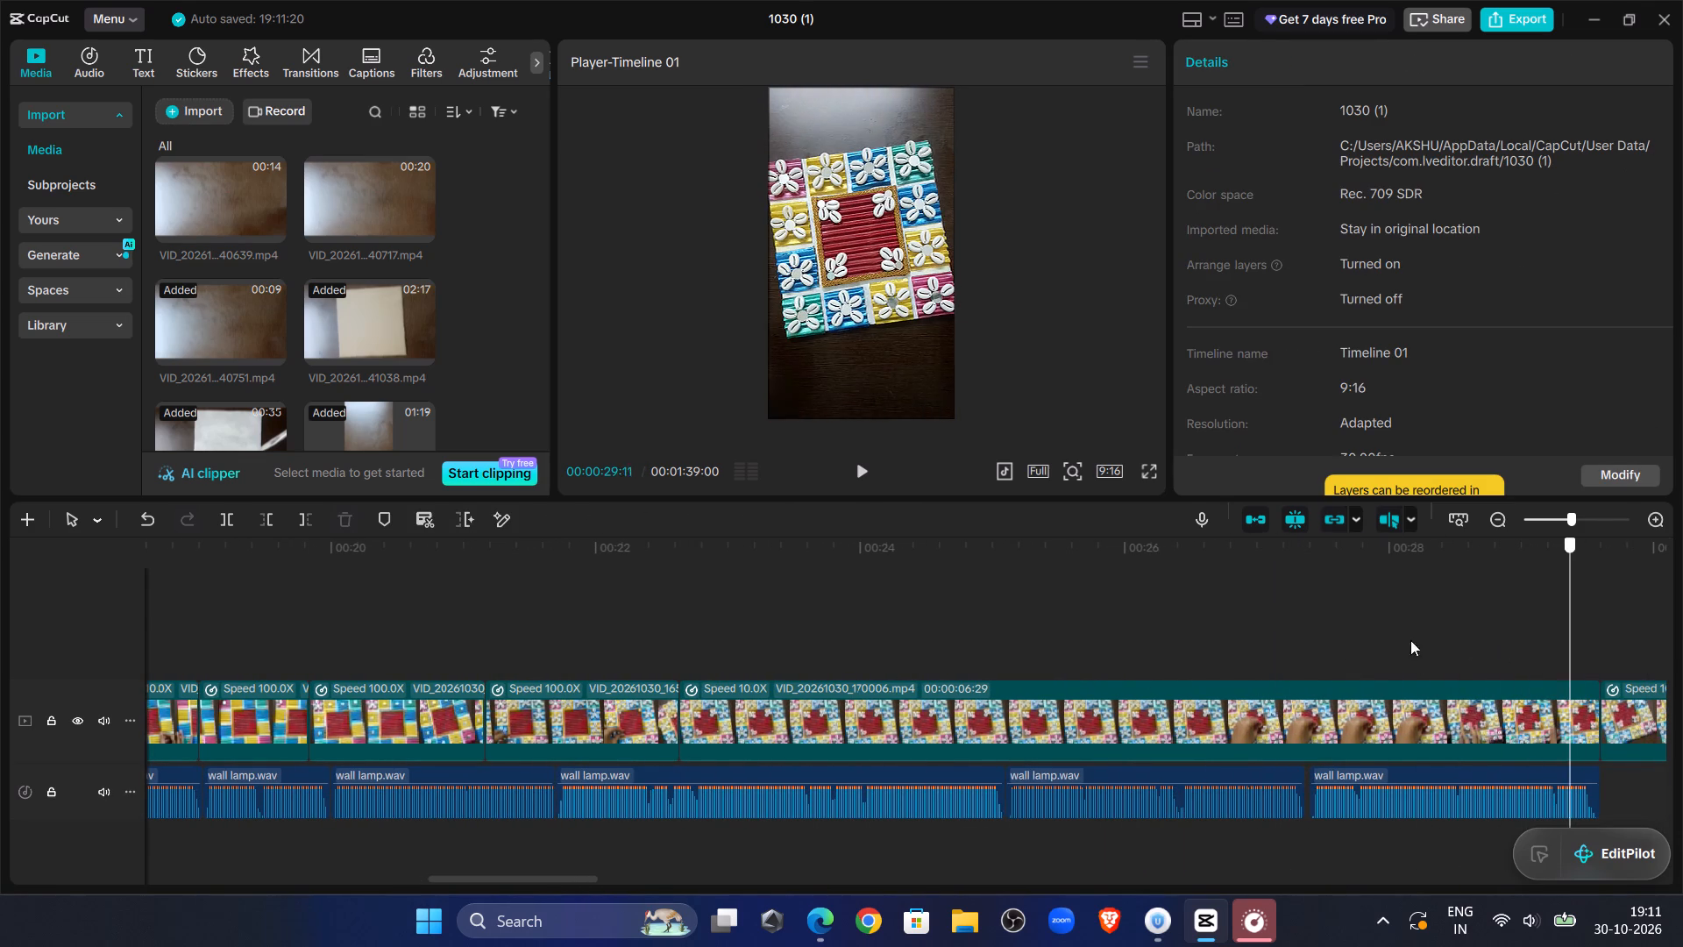
pyautogui.moveTo(1410, 640); pyautogui.dragTo(1346, 616)
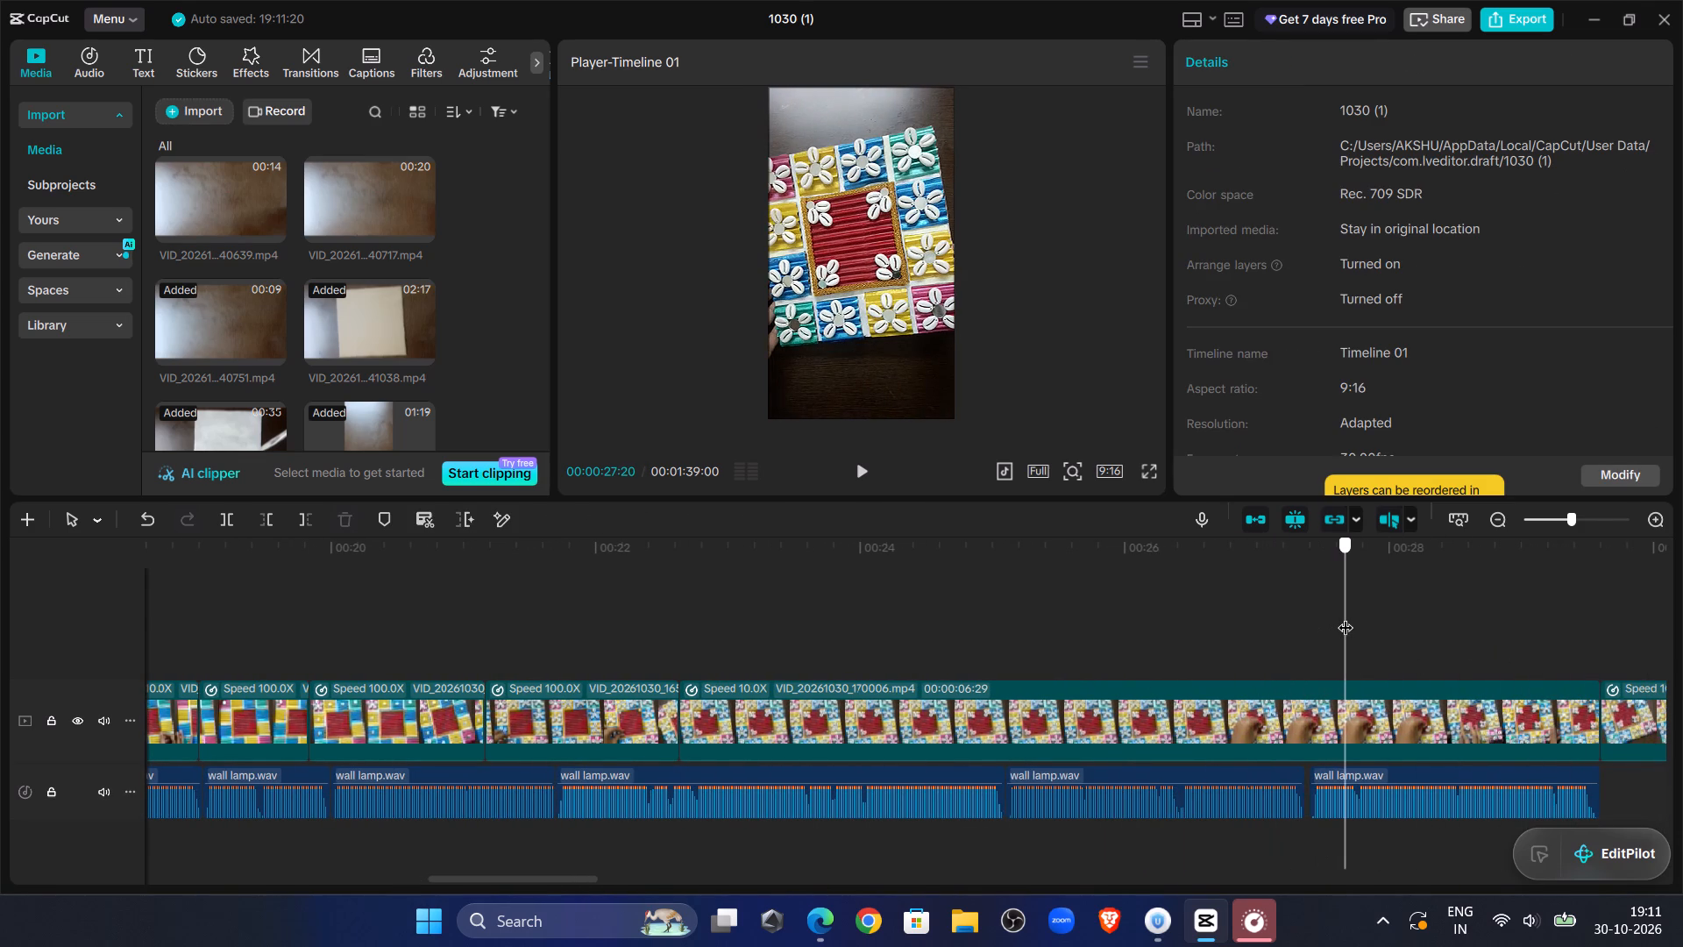
pyautogui.moveTo(1346, 616); pyautogui.dragTo(1322, 620)
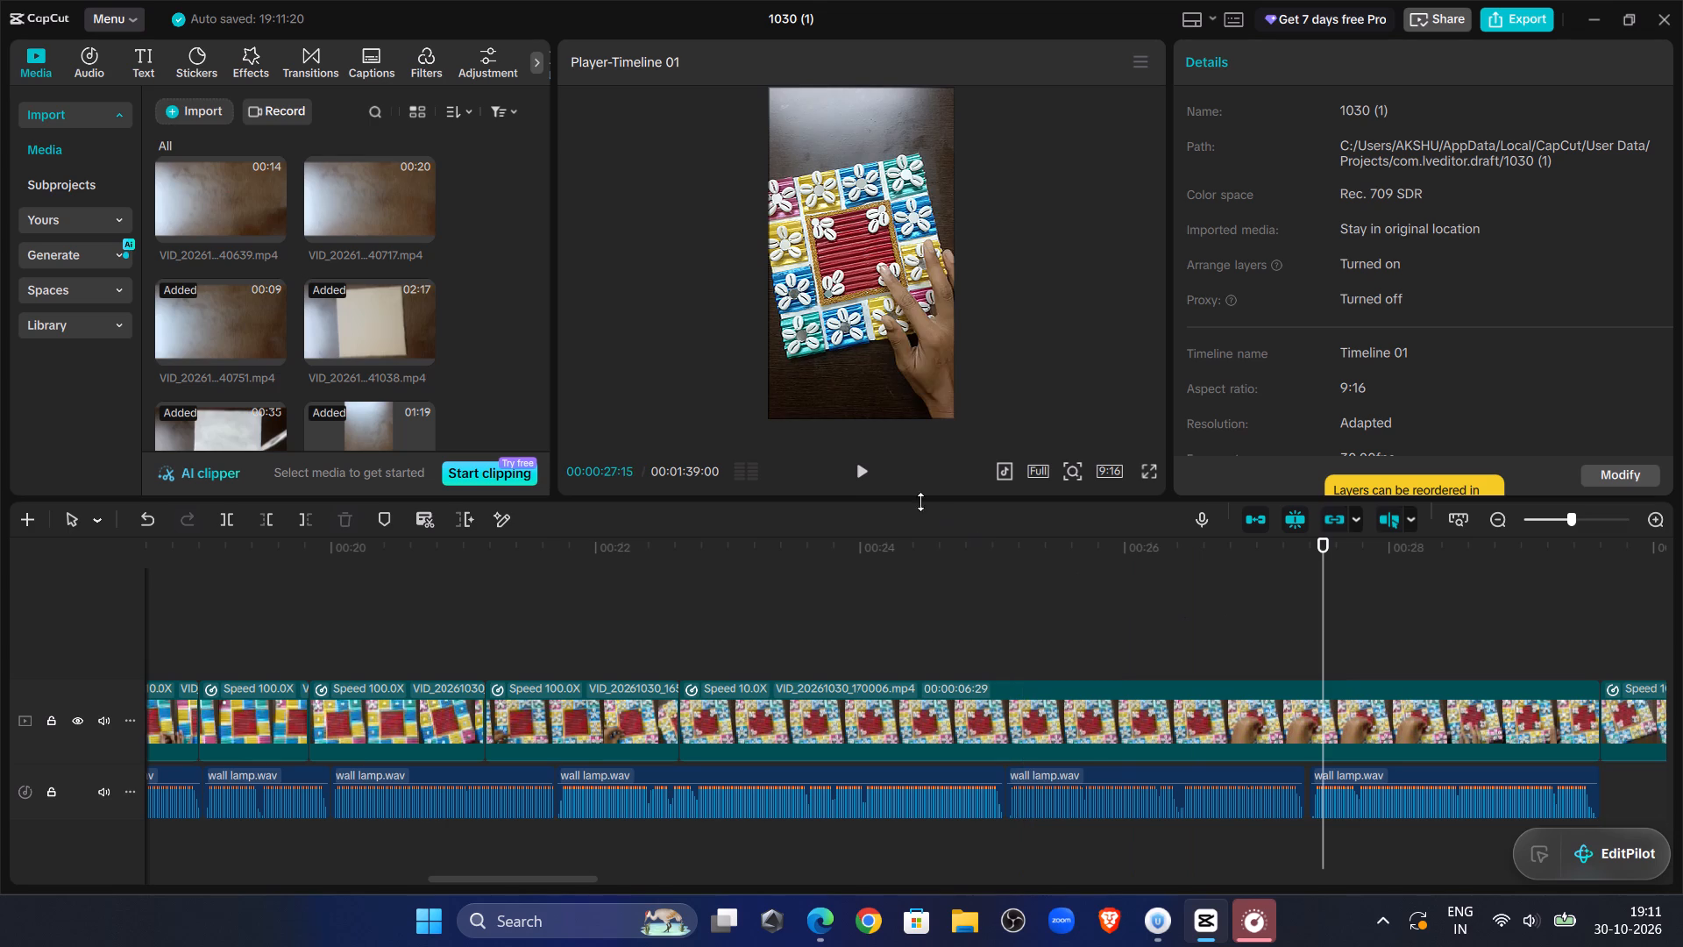
pyautogui.doubleClick(861, 471)
pyautogui.moveTo(1347, 598); pyautogui.dragTo(1340, 598)
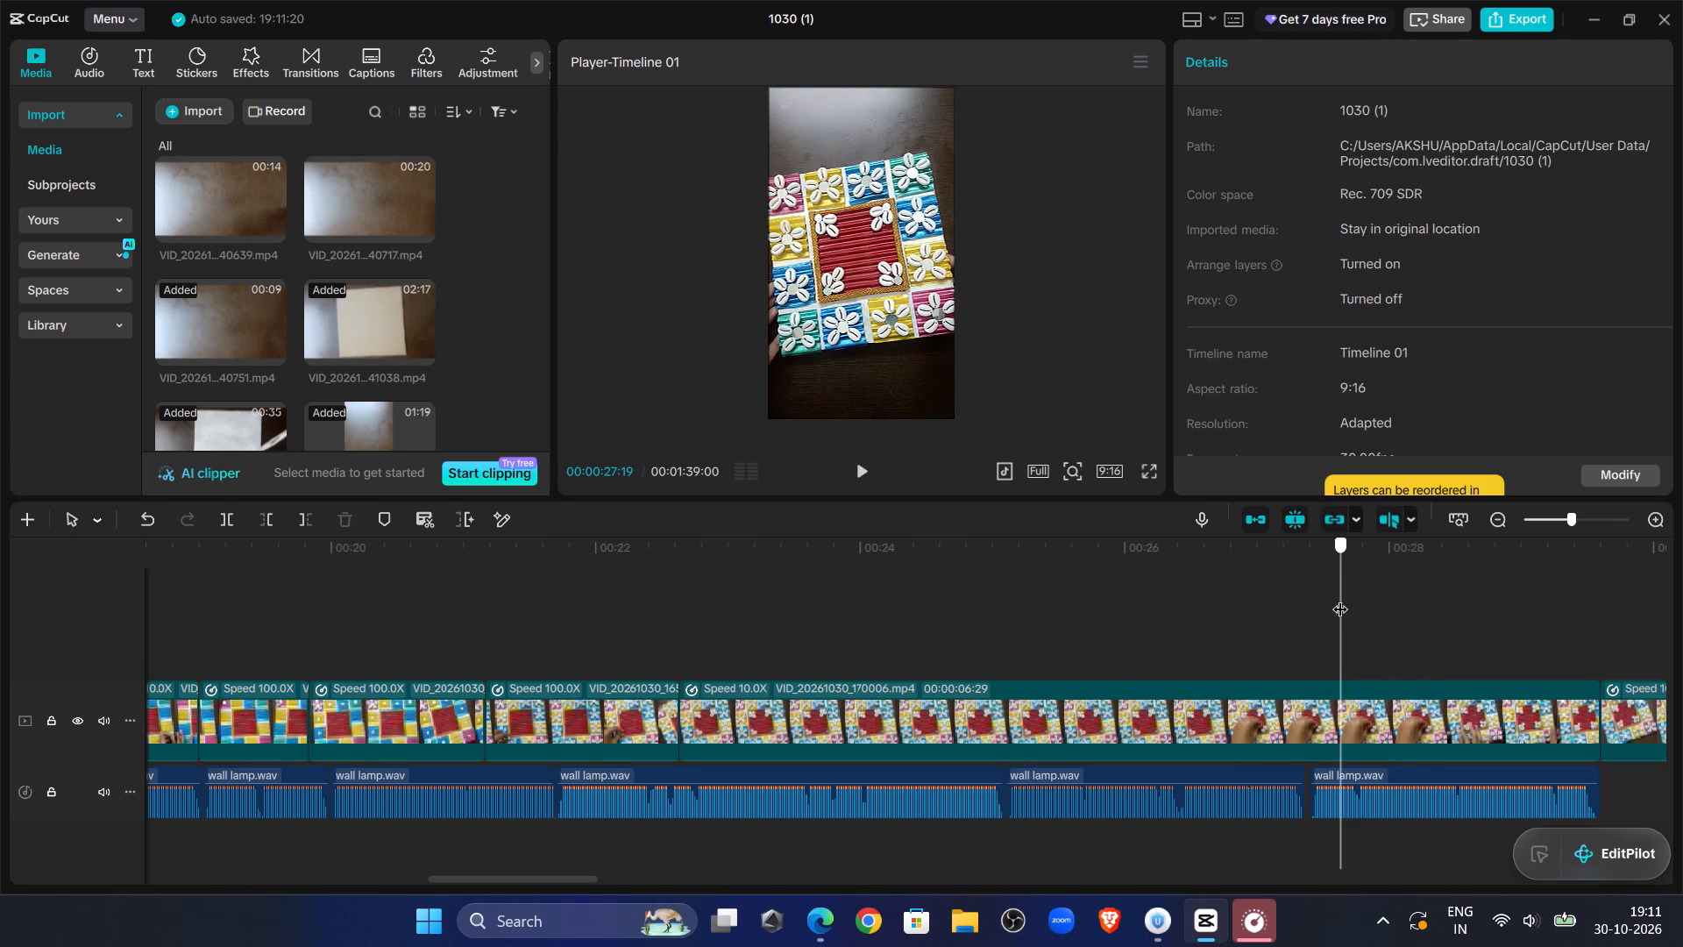
pyautogui.moveTo(1340, 598); pyautogui.dragTo(1339, 598)
pyautogui.click(1323, 709)
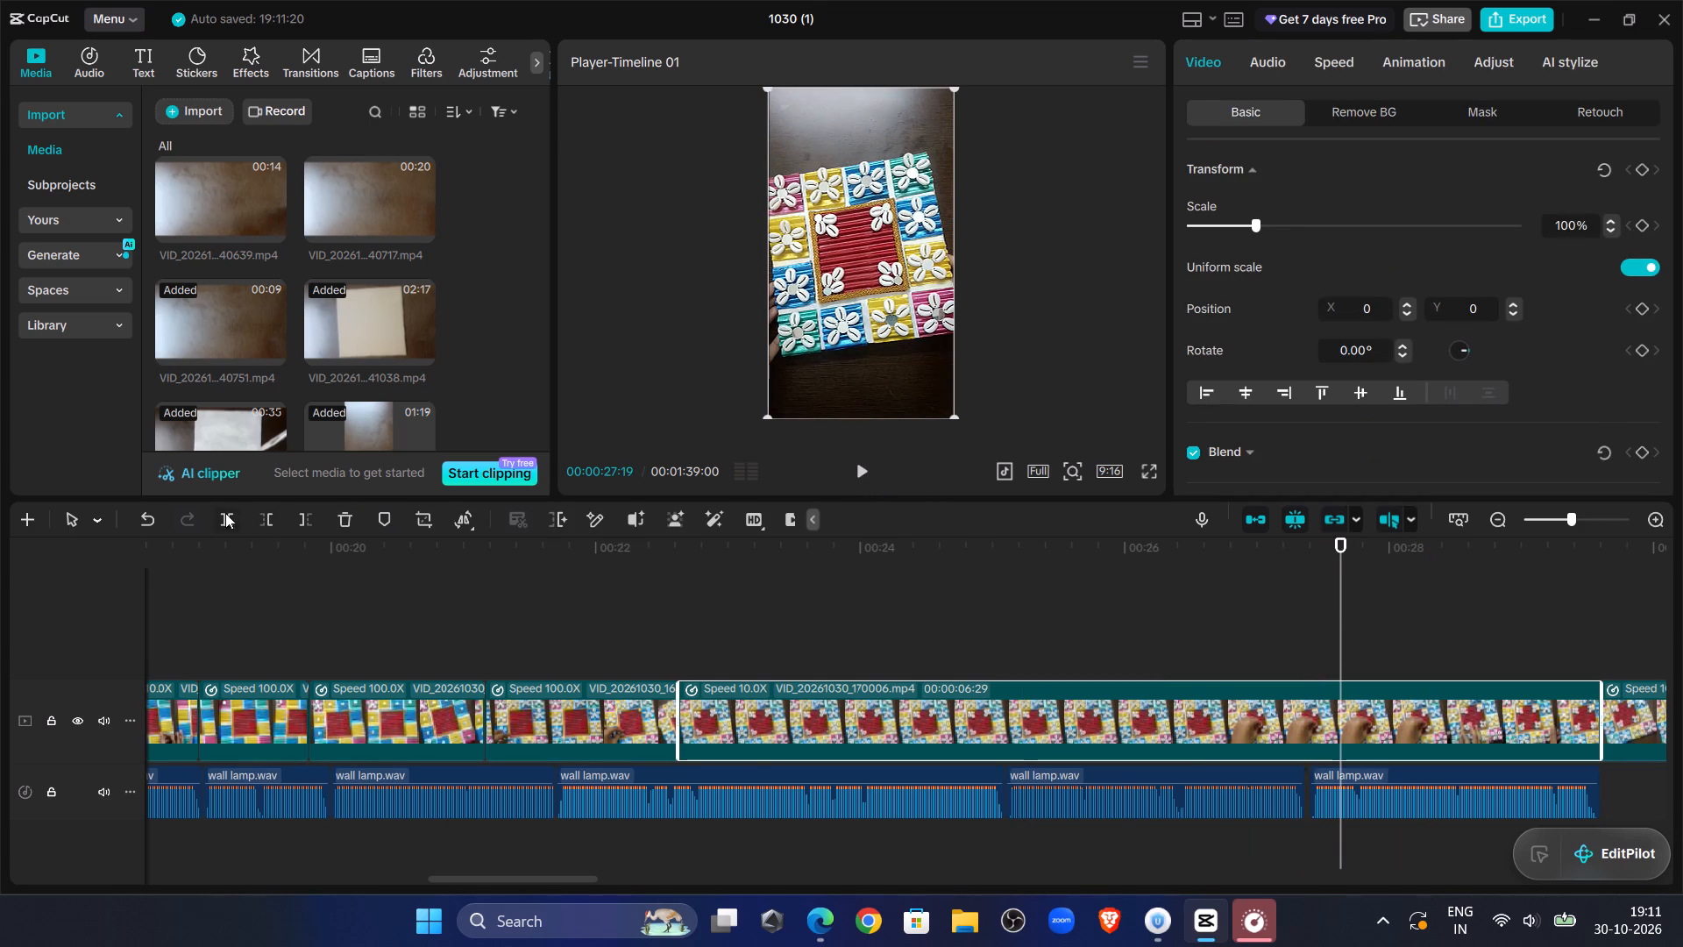
pyautogui.click(223, 511)
# Set the speed of the first VID_20261030_170006.mp4 piece to 100x.
pyautogui.click(837, 687)
pyautogui.click(1317, 68)
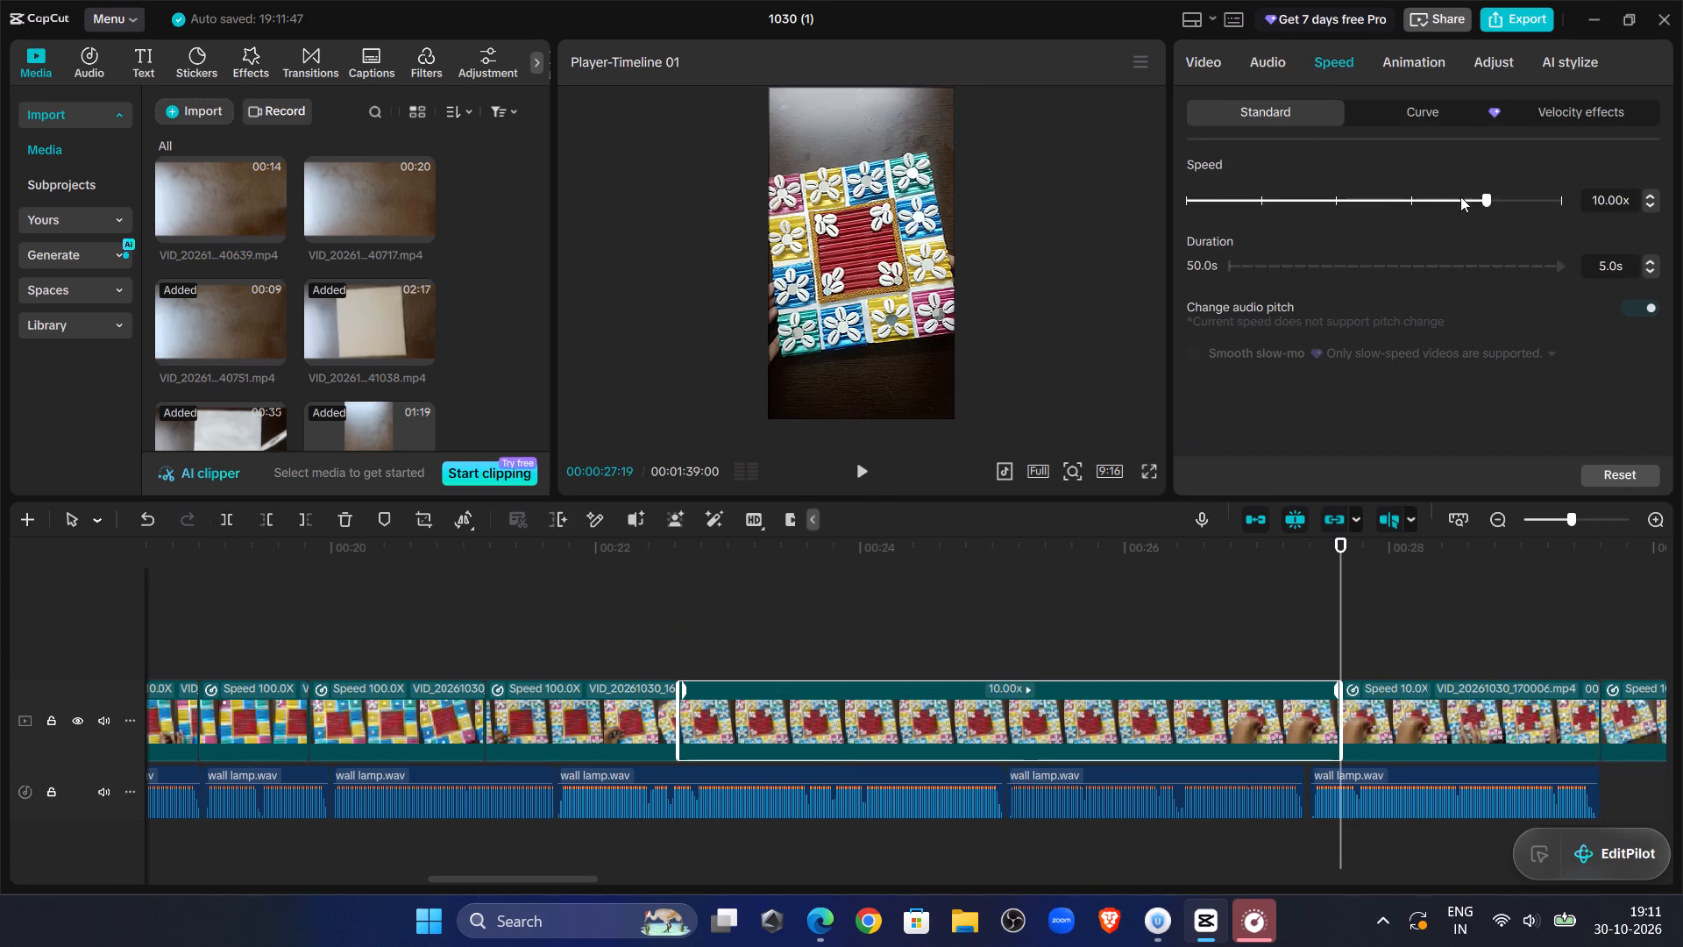
pyautogui.moveTo(1509, 202); pyautogui.dragTo(1682, 232)
# Play back the sped-up pieces against the narration and delete the leftover 10x piece of VID_20261030_170006.mp4.
pyautogui.click(435, 619)
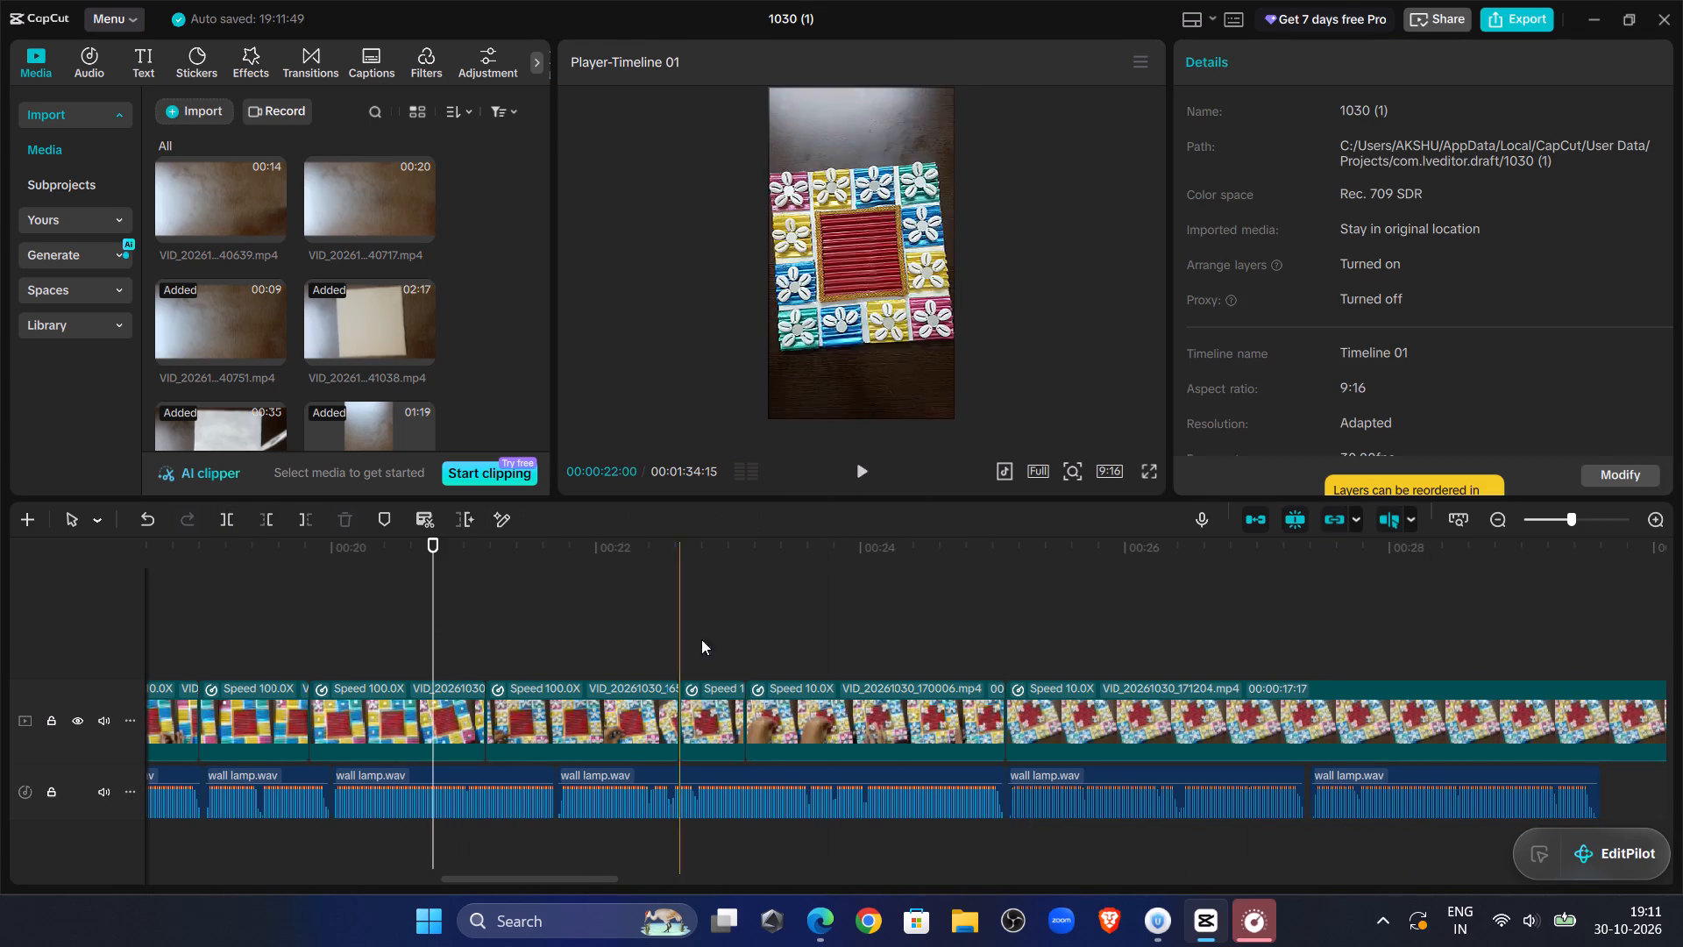
pyautogui.click(869, 486)
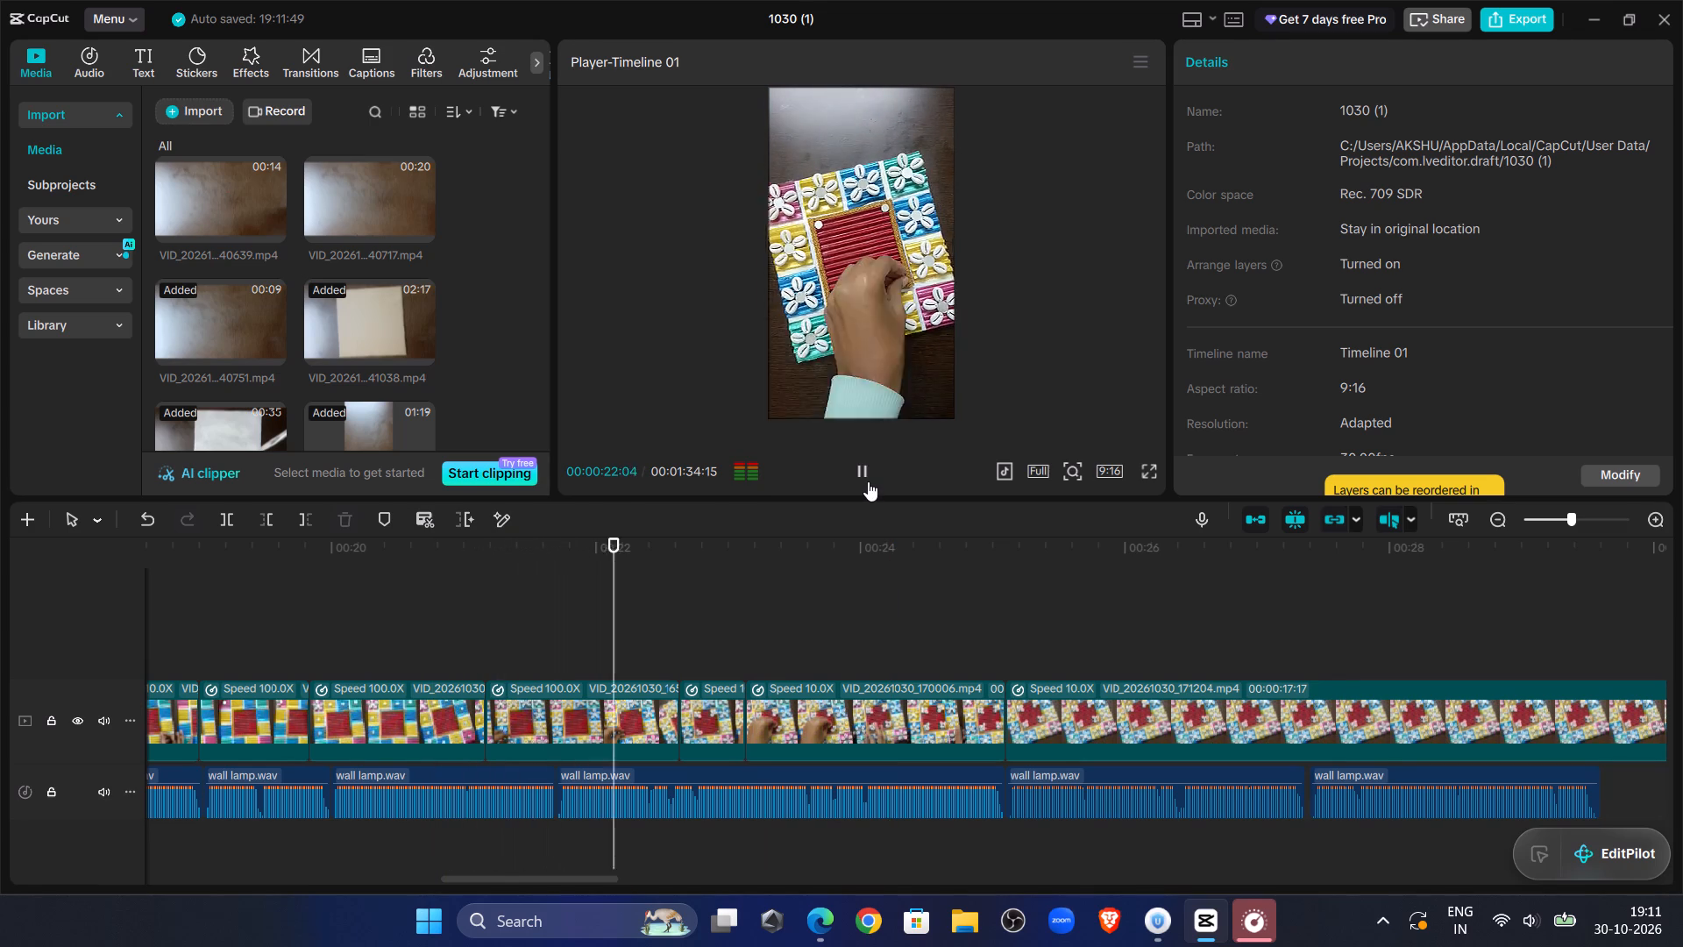
pyautogui.click(868, 481)
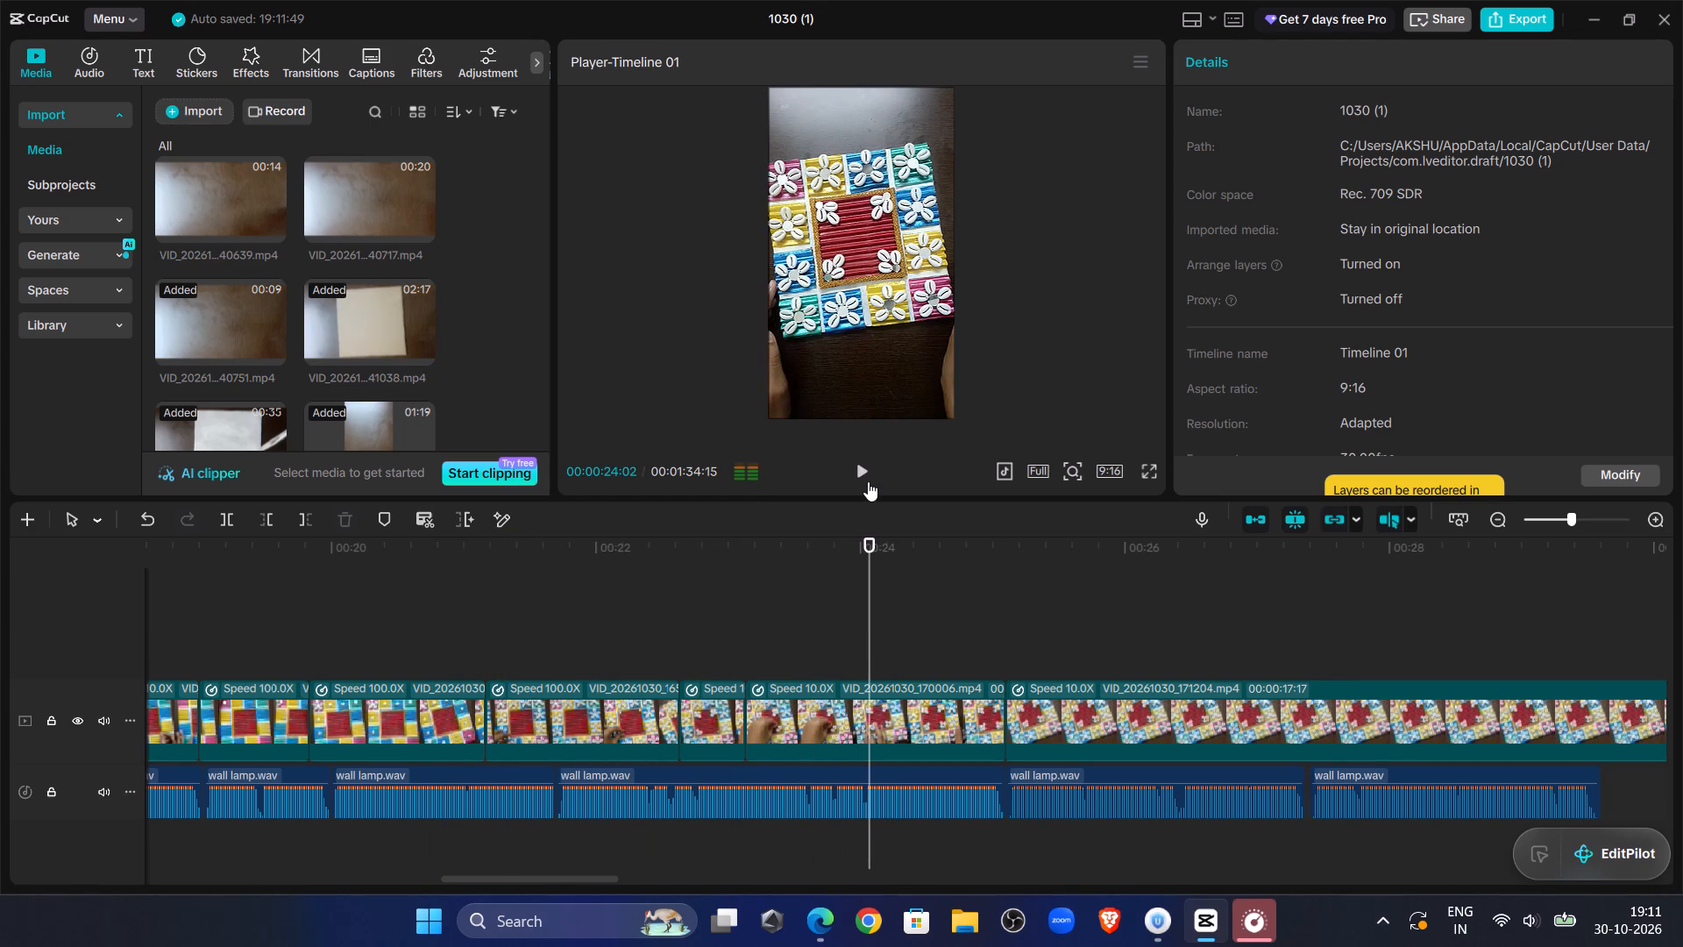
pyautogui.moveTo(674, 621); pyautogui.dragTo(693, 628)
pyautogui.click(693, 628)
pyautogui.moveTo(693, 628); pyautogui.dragTo(742, 636)
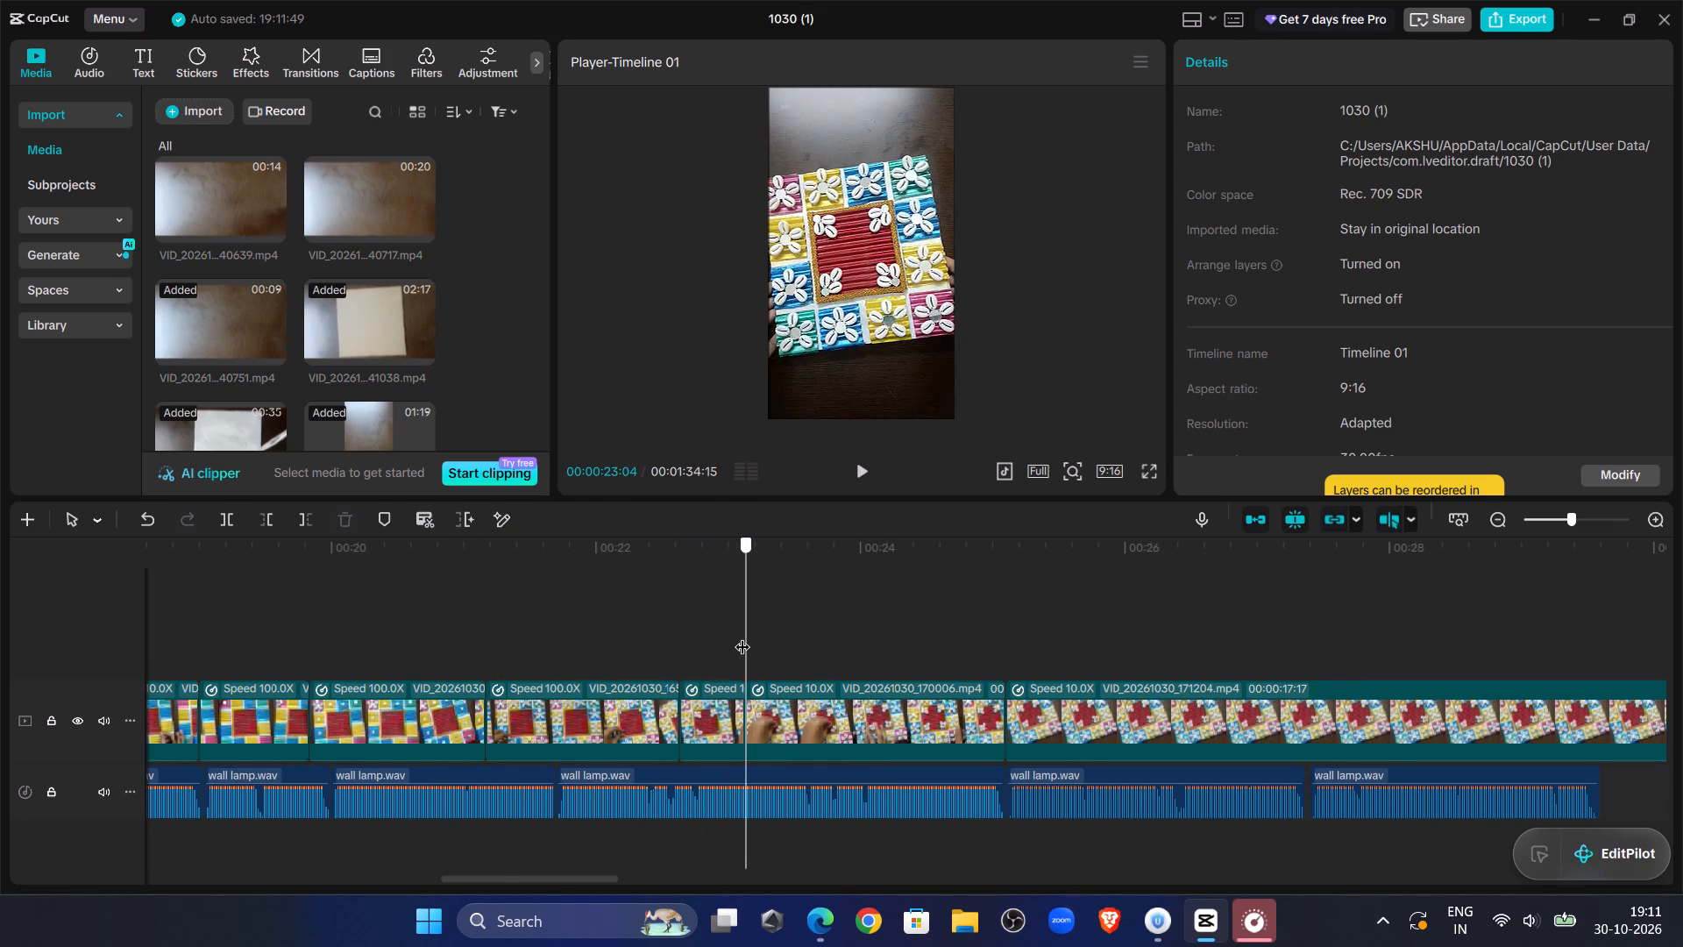
pyautogui.moveTo(742, 636); pyautogui.dragTo(685, 663)
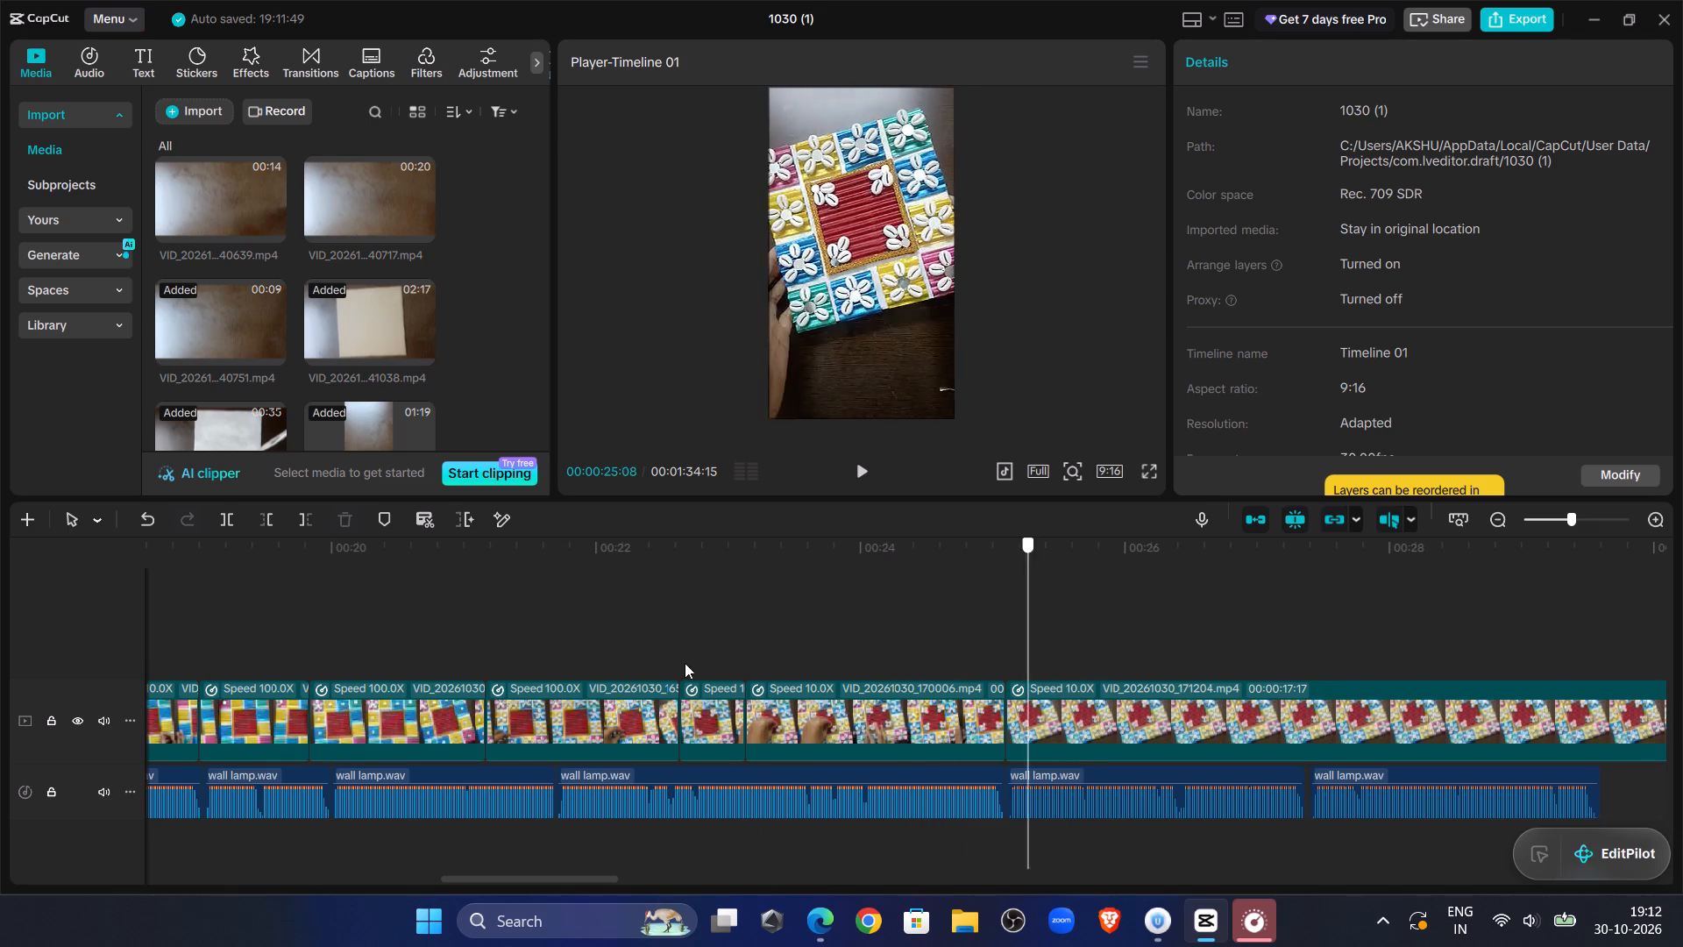
pyautogui.moveTo(685, 663); pyautogui.dragTo(530, 604)
pyautogui.click(868, 473)
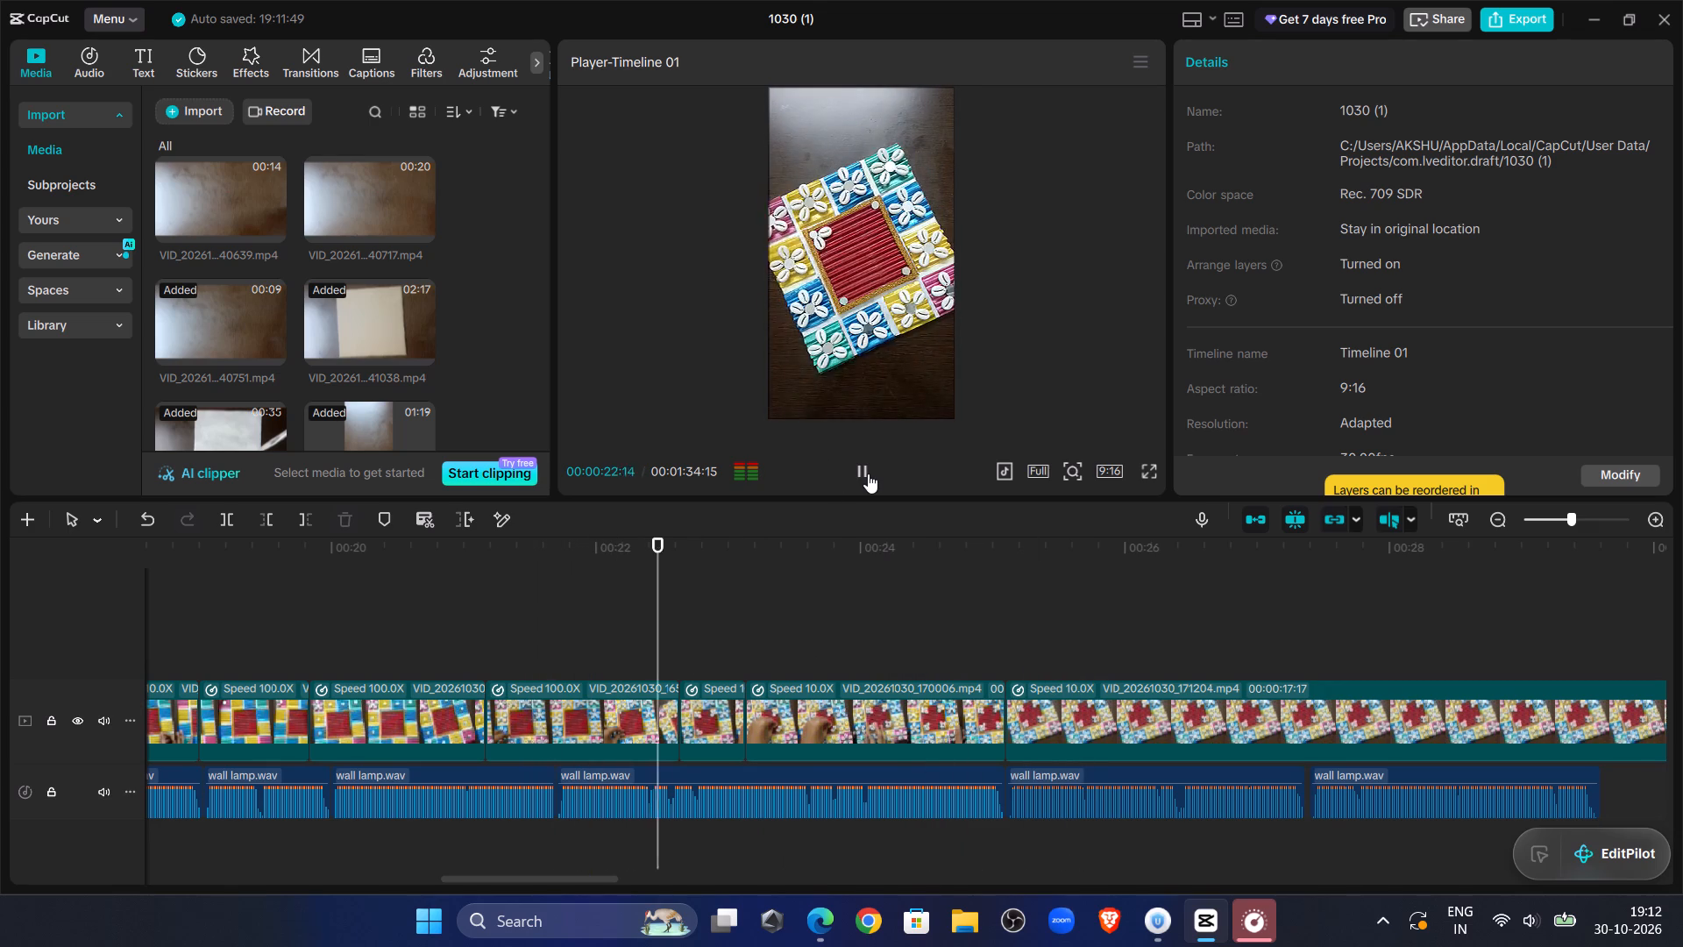
pyautogui.click(868, 473)
pyautogui.click(868, 473)
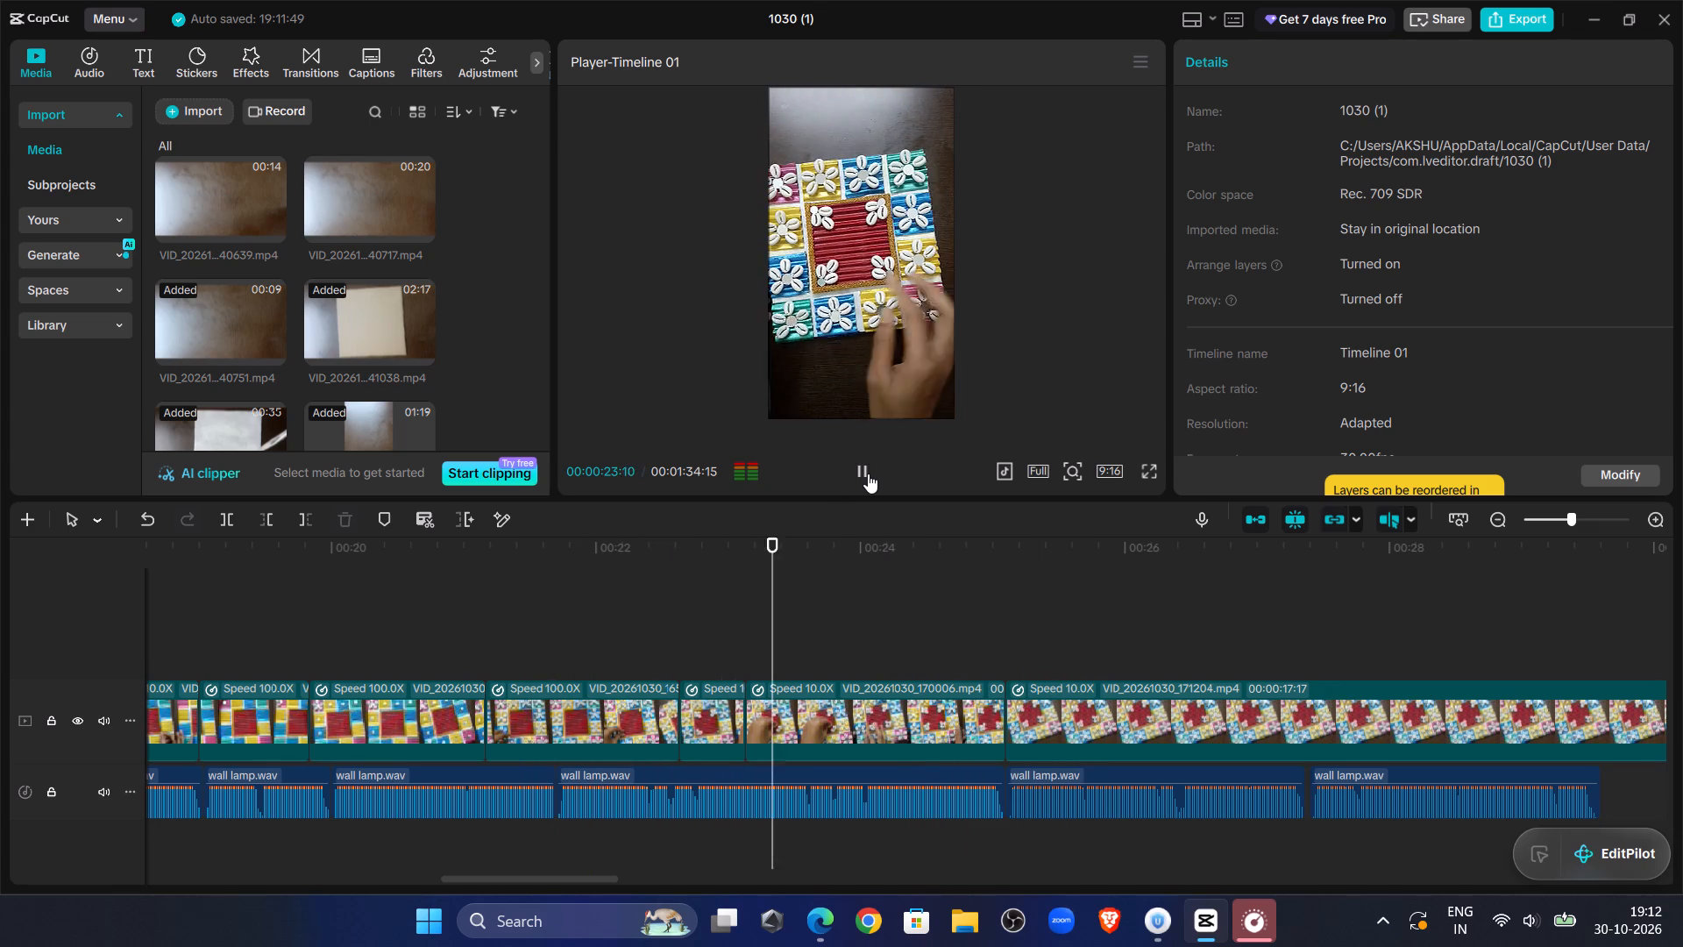
pyautogui.click(868, 473)
pyautogui.click(828, 723)
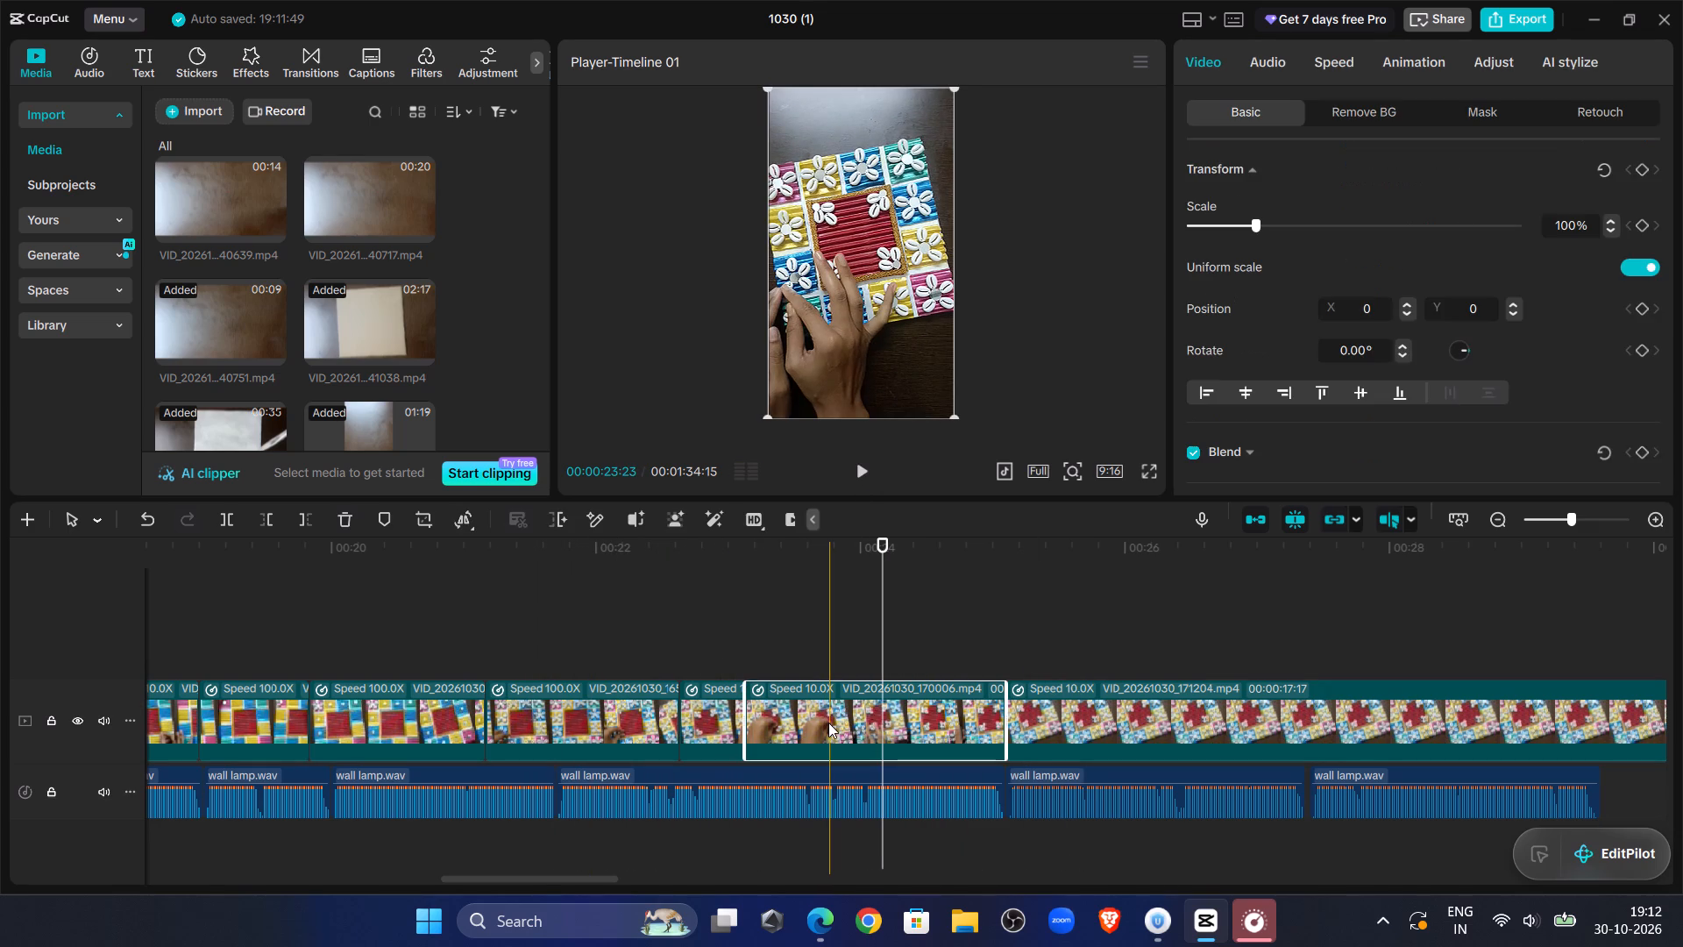
pyautogui.press('Delete')
# Play back into the VID_20261030_171204.mp4 thread-tying clip and split it at about 00:00:24:12.
pyautogui.click(681, 586)
pyautogui.click(854, 477)
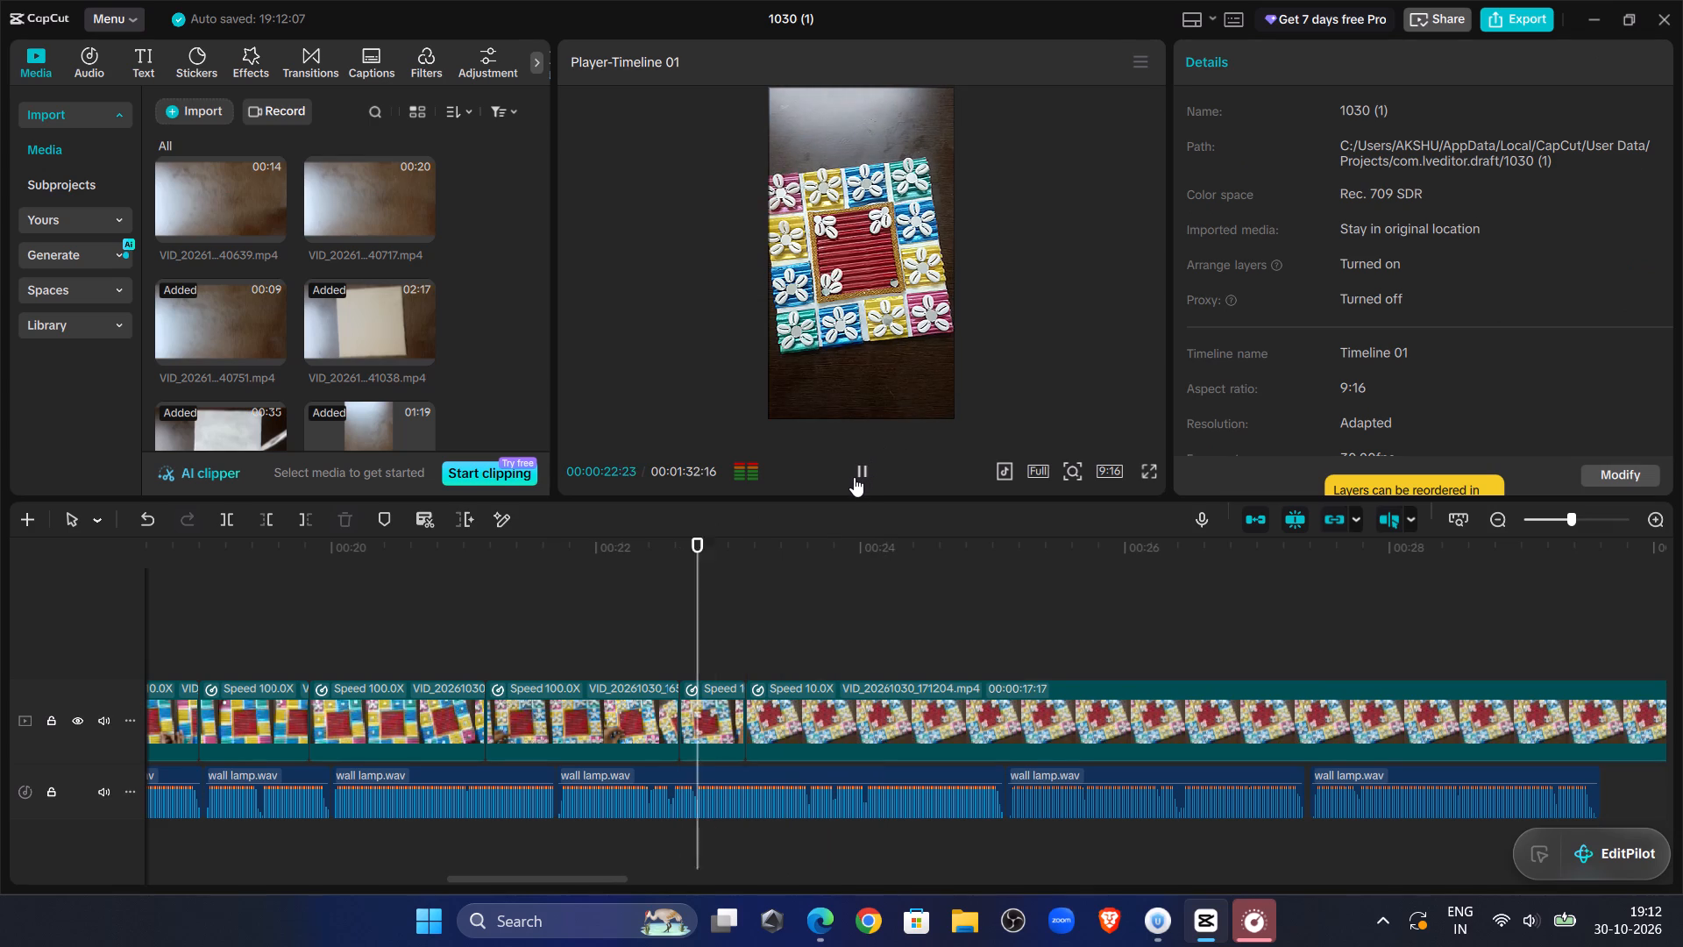
pyautogui.click(854, 477)
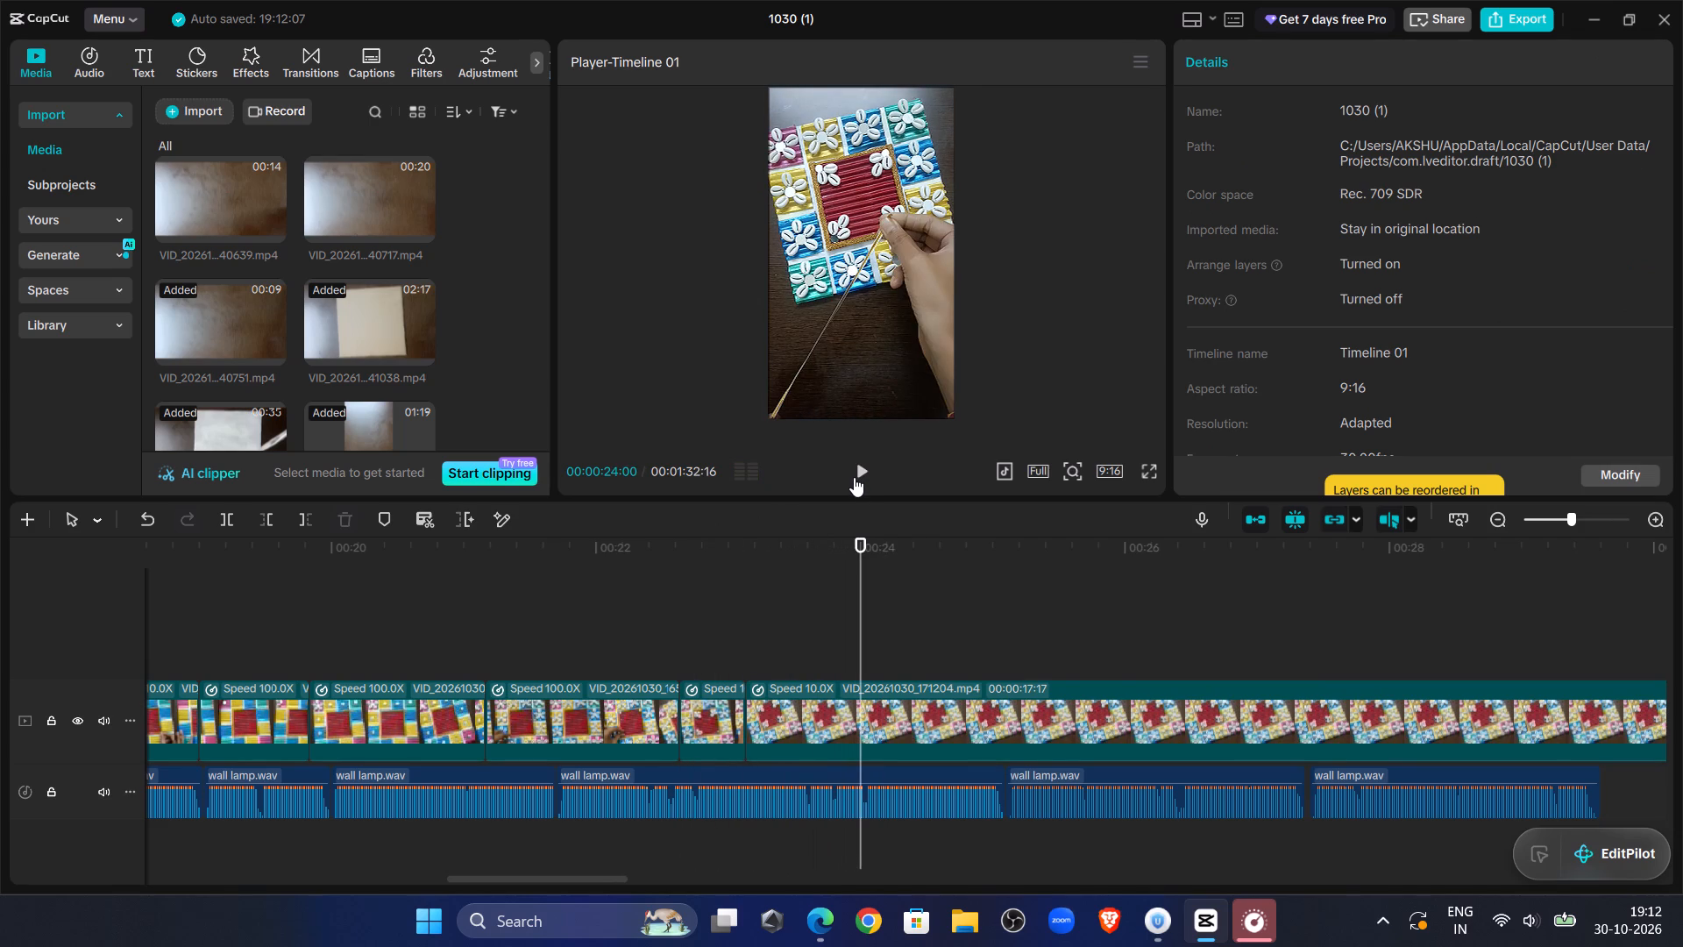
pyautogui.click(854, 477)
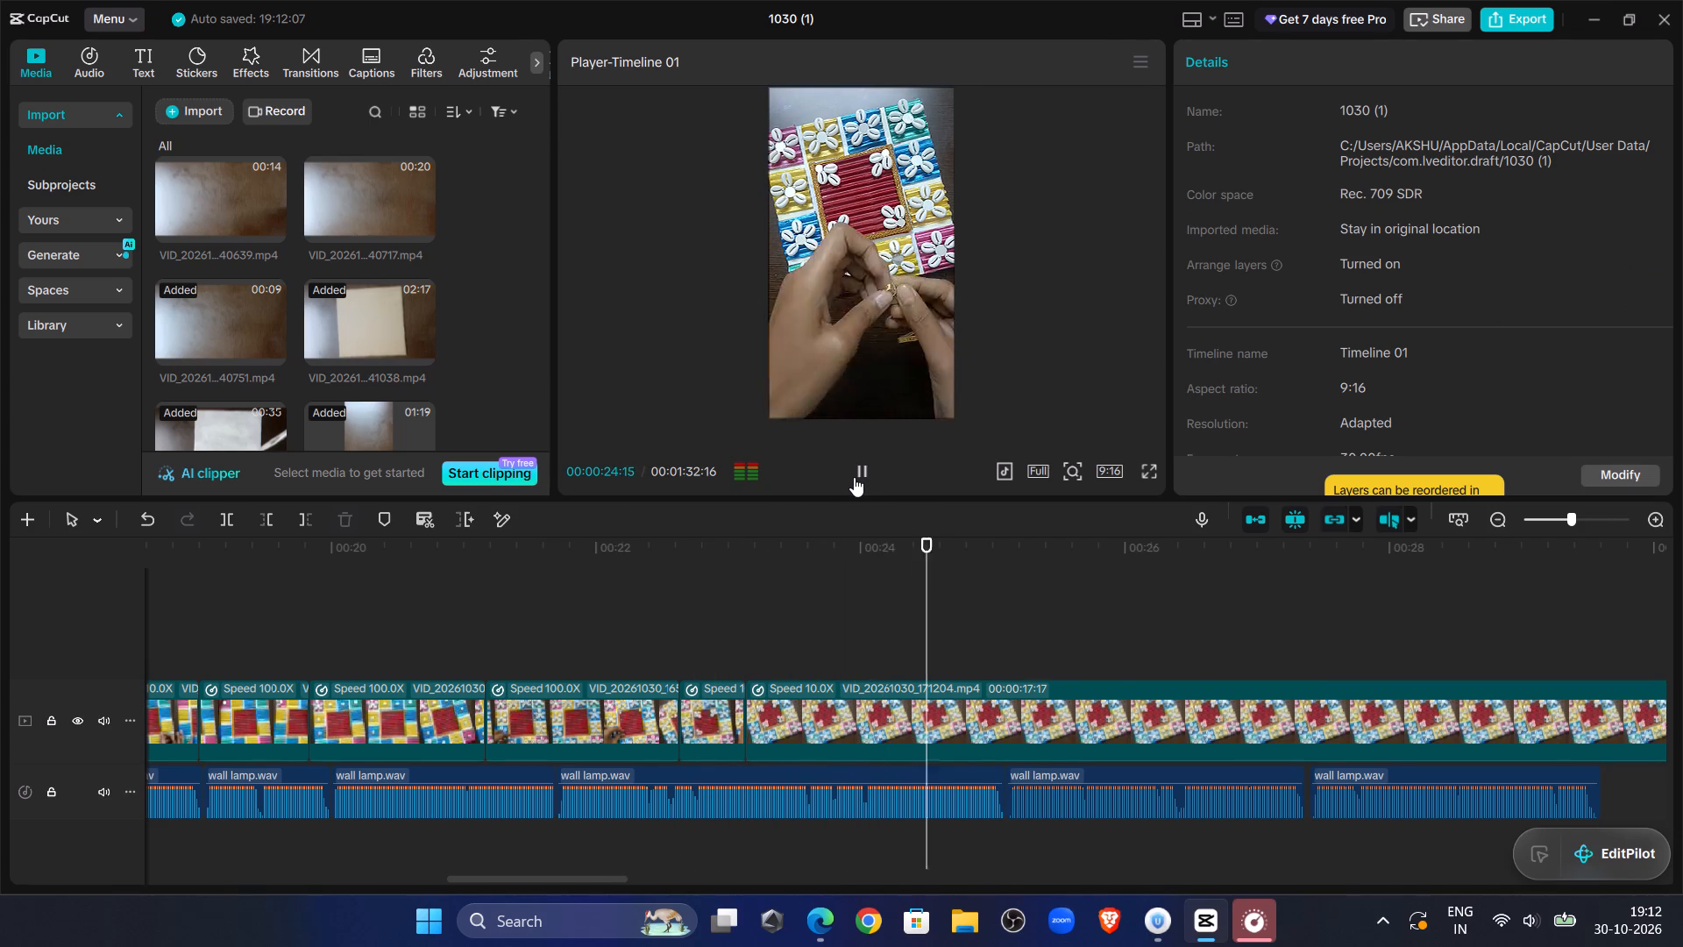
pyautogui.click(854, 477)
pyautogui.click(737, 611)
pyautogui.click(858, 474)
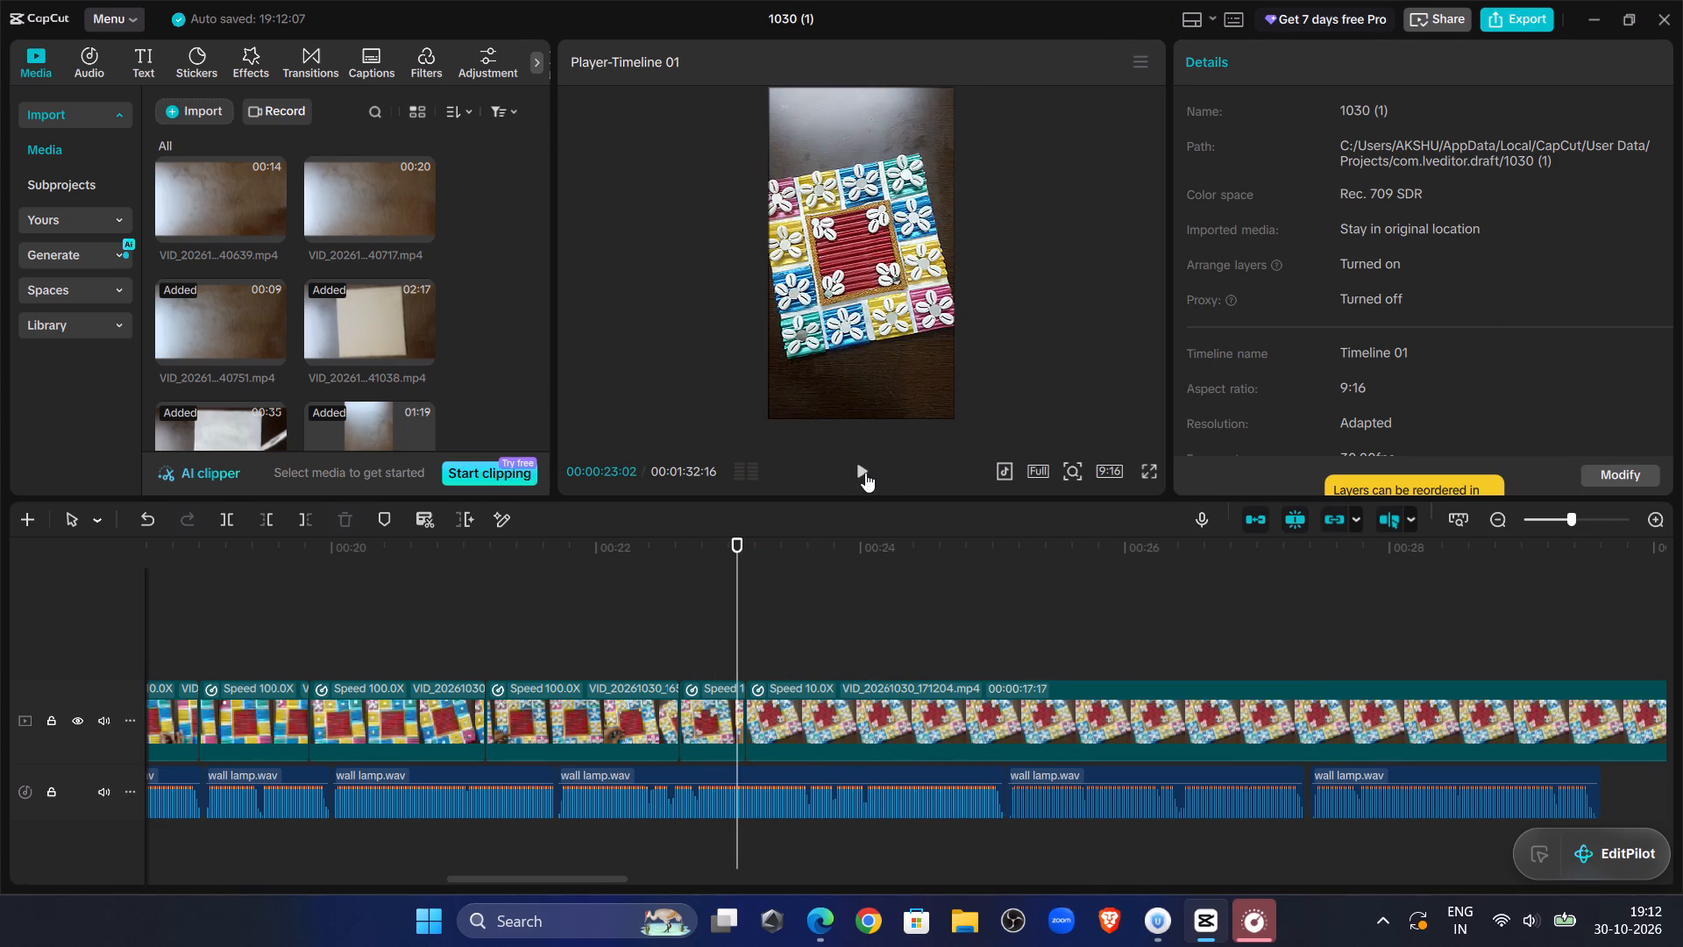
pyautogui.click(865, 473)
pyautogui.doubleClick(865, 473)
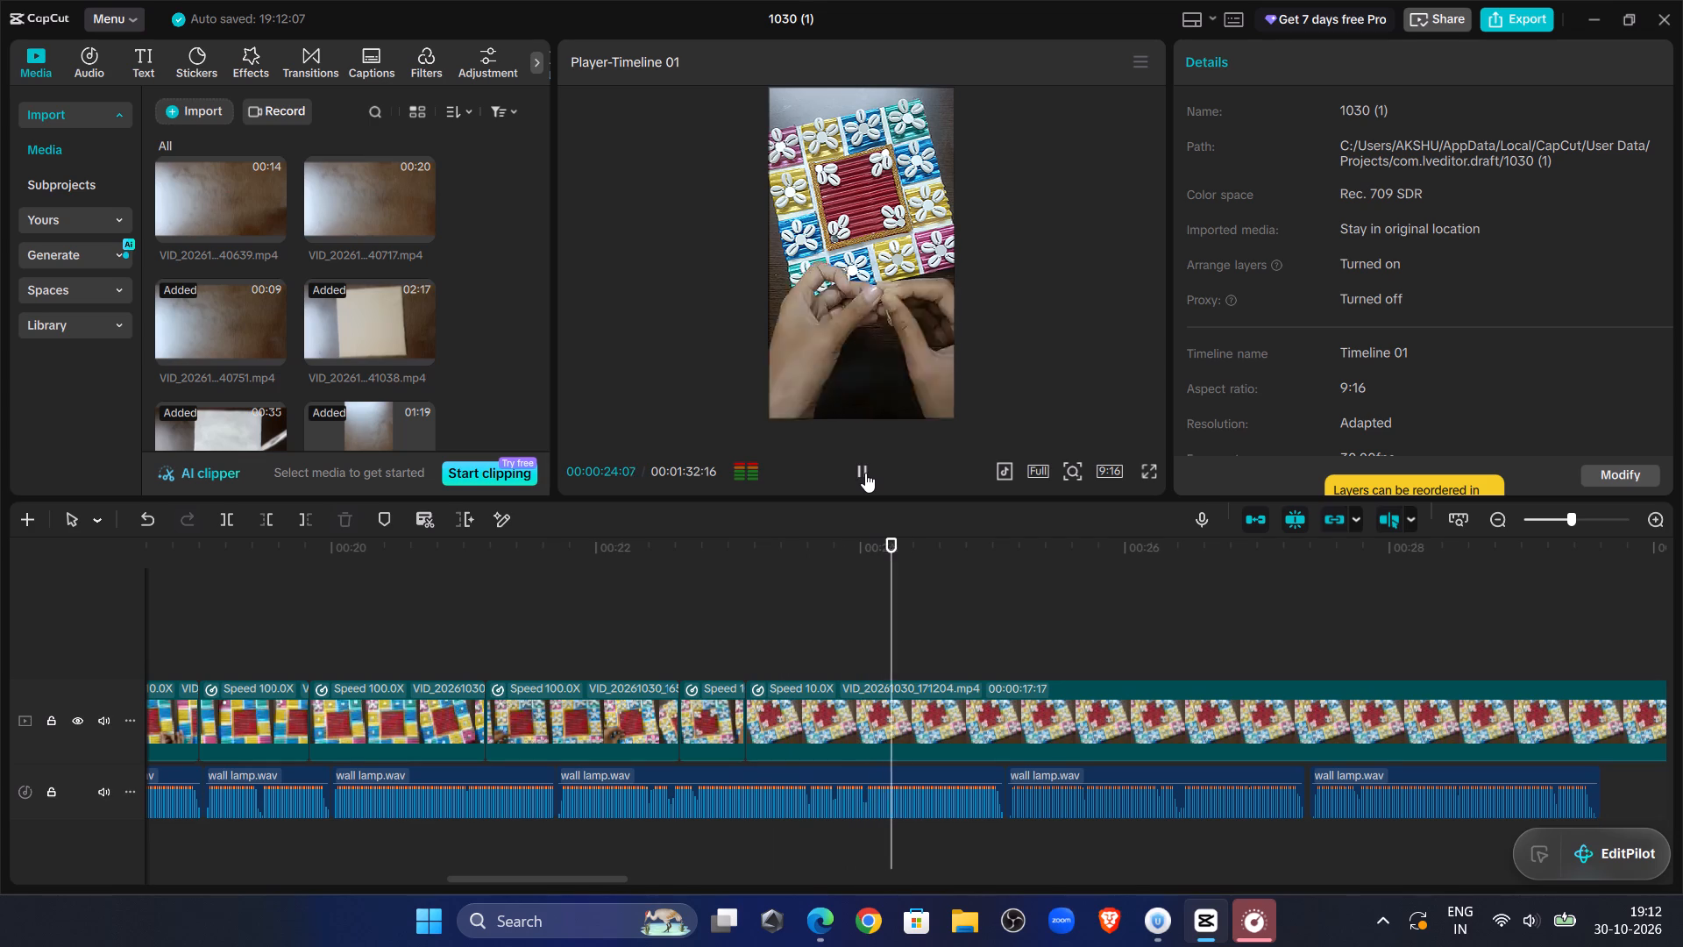
pyautogui.click(851, 689)
pyautogui.click(221, 530)
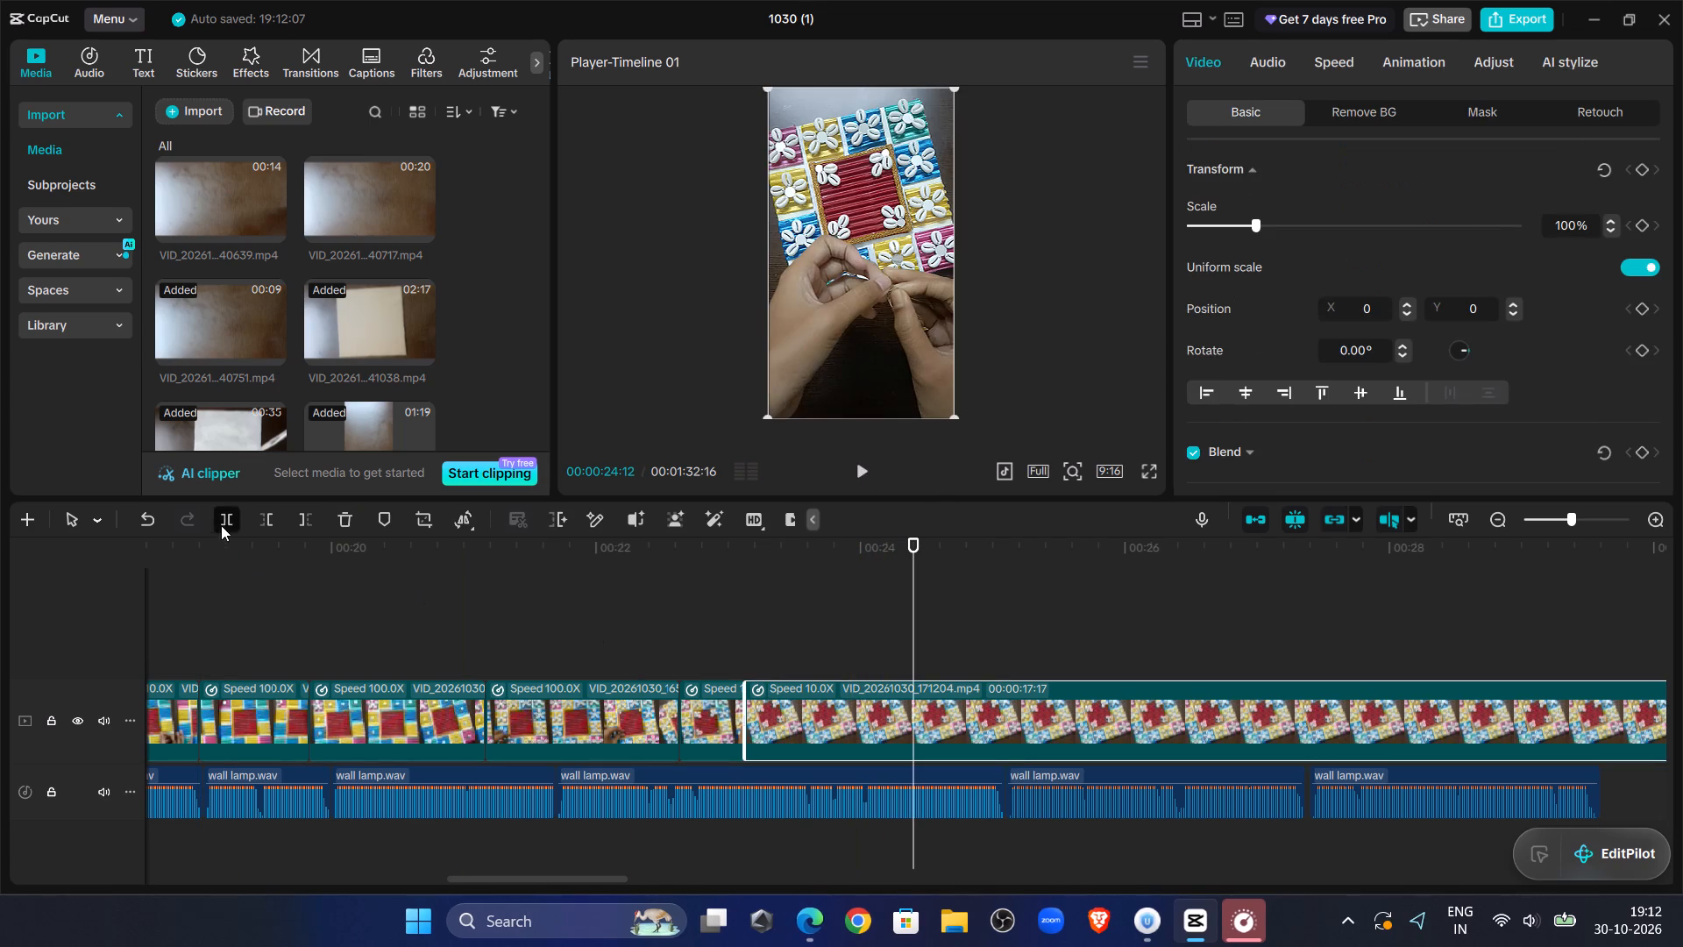
# Scrub ahead in the second VID_20261030_171204.mp4 piece and trim its start, cutting everything before about 00:00:29.
pyautogui.moveTo(913, 554); pyautogui.dragTo(1619, 607)
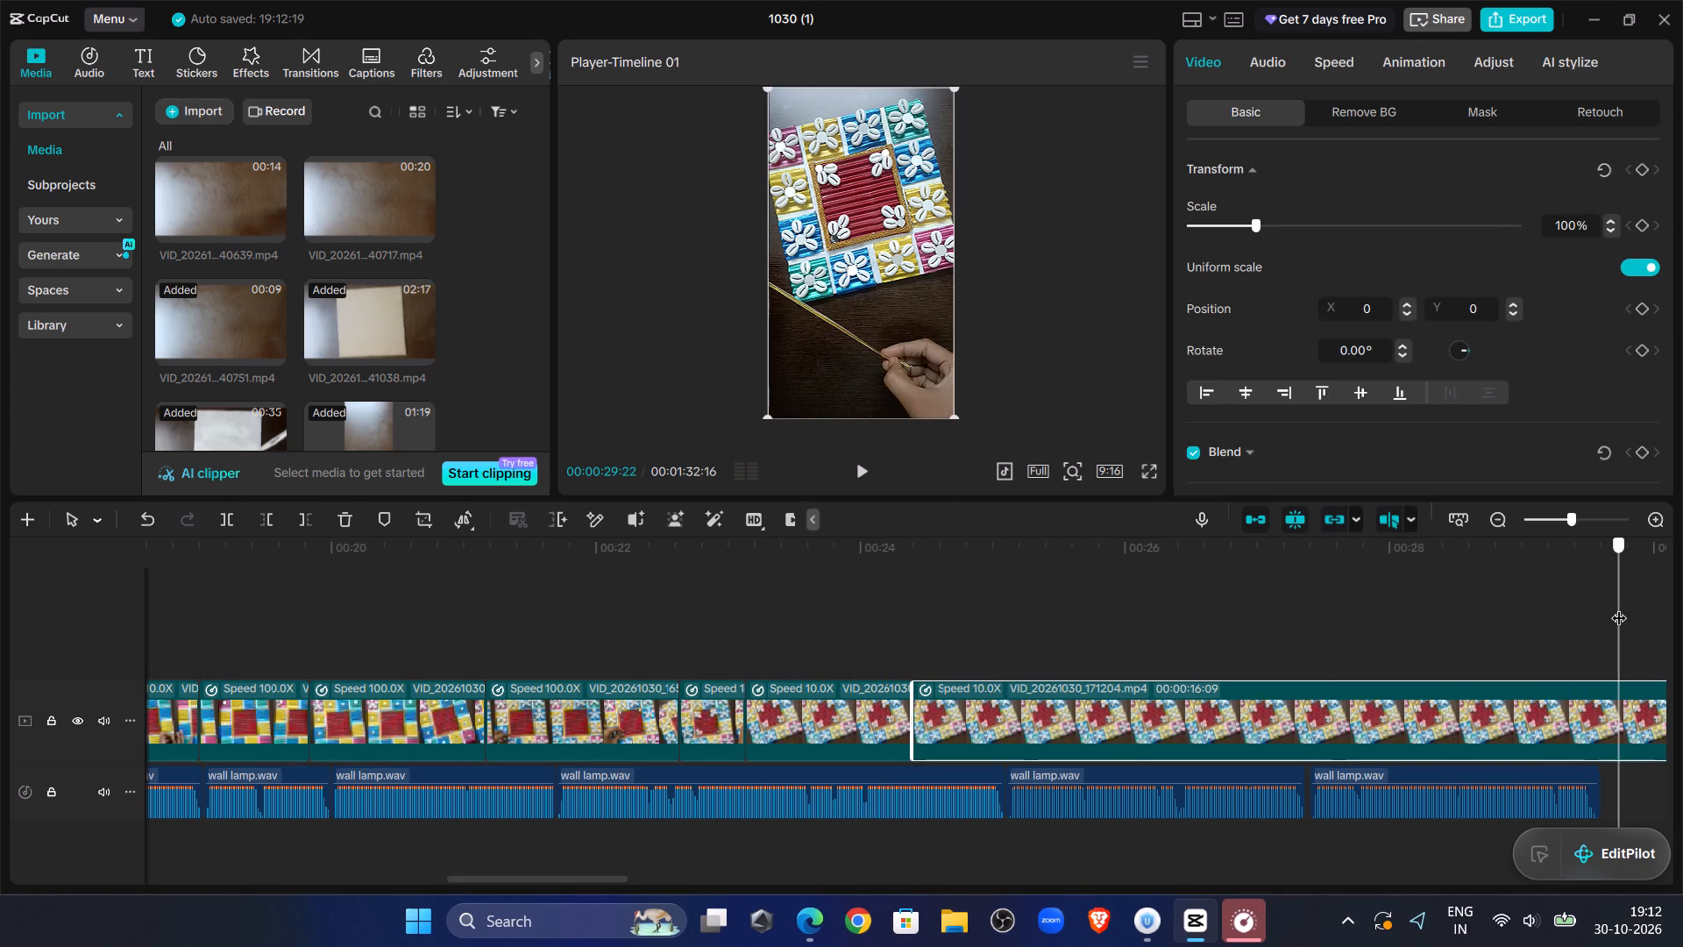
pyautogui.moveTo(1619, 607); pyautogui.dragTo(1535, 587)
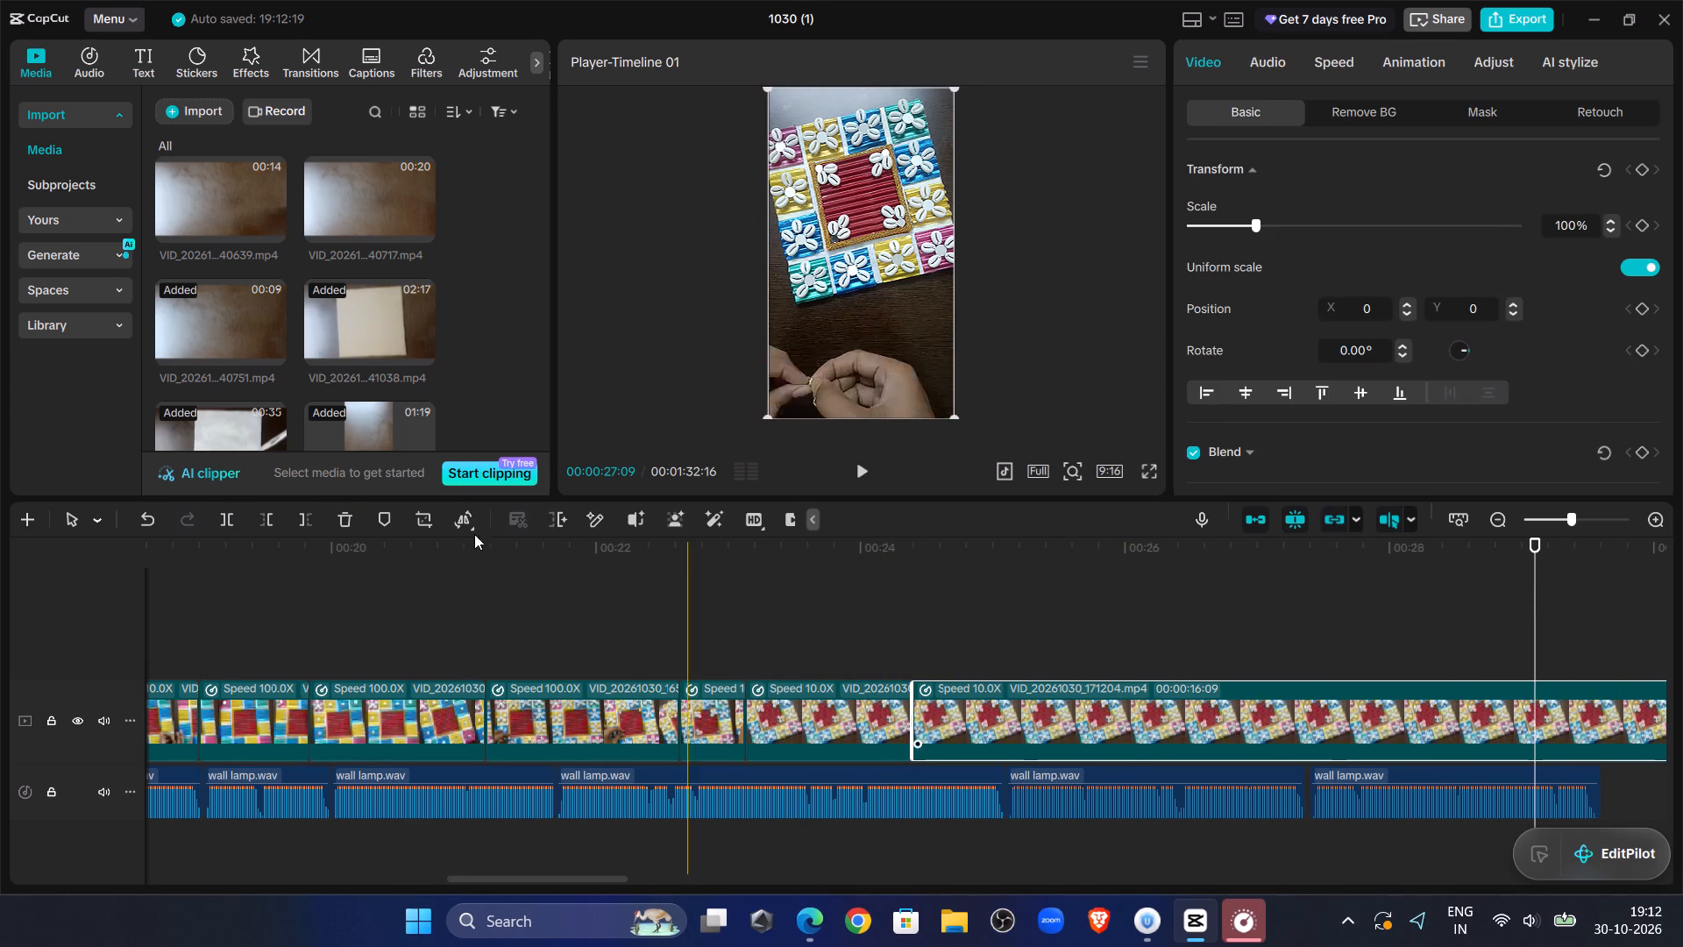
pyautogui.click(260, 523)
# Play back from about 00:00:23:22 and split VID_20261030_171204.mp4 at about 00:00:25:03, where the narration segment ends.
pyautogui.click(825, 616)
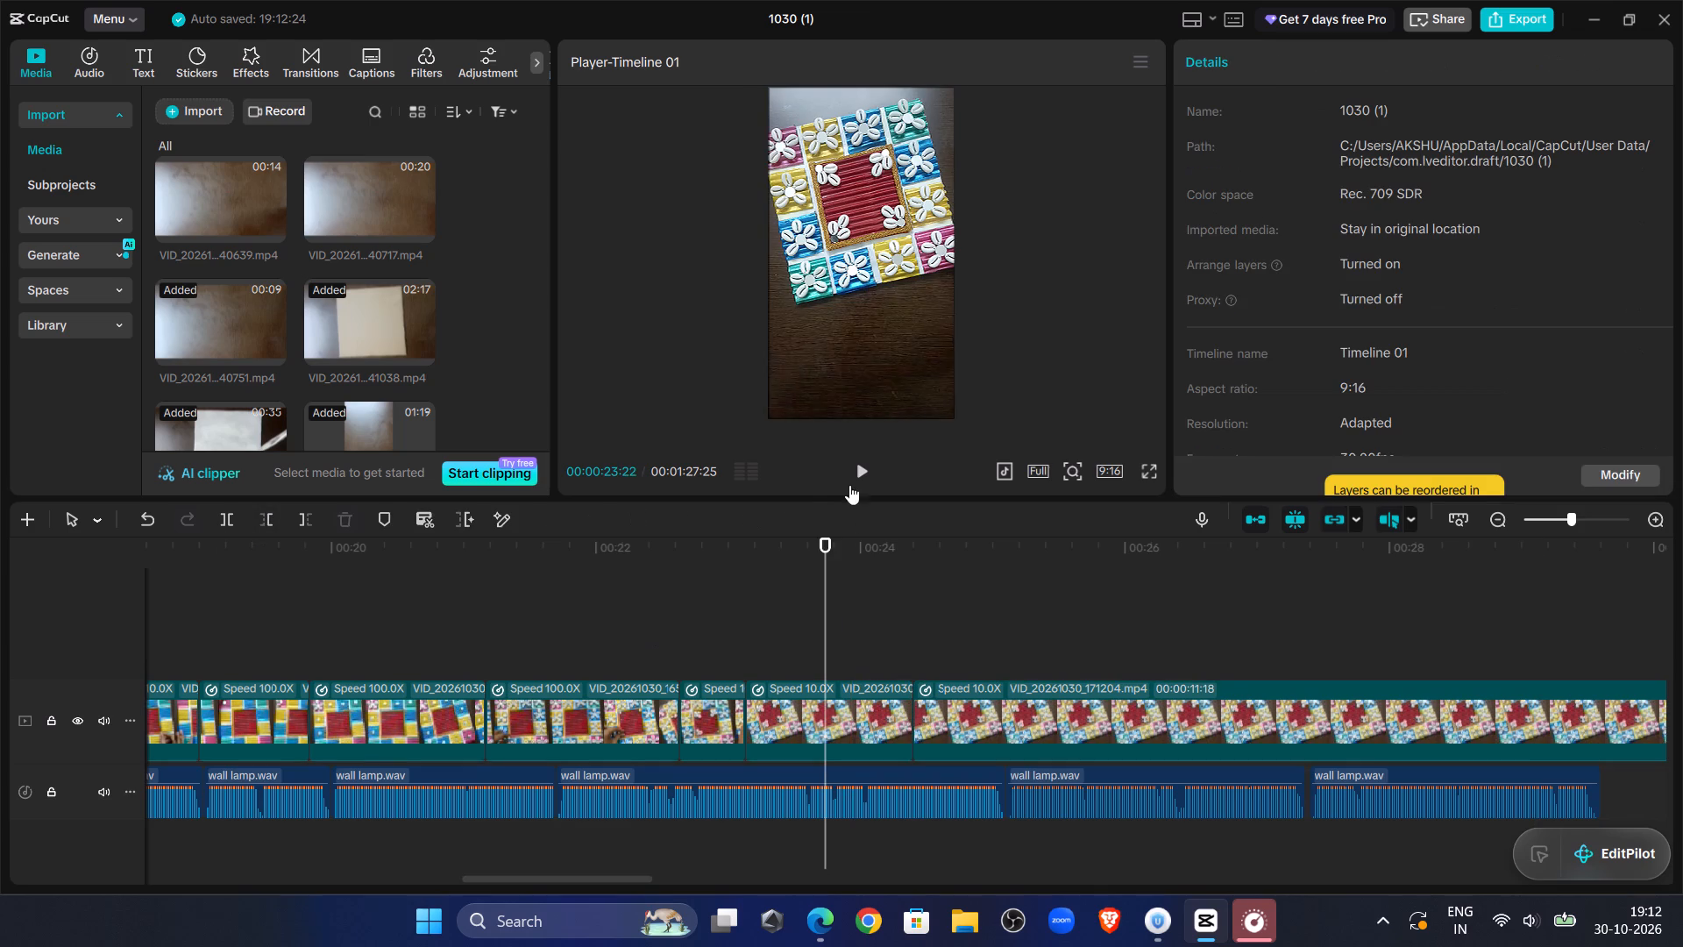
pyautogui.click(854, 467)
pyautogui.click(854, 467)
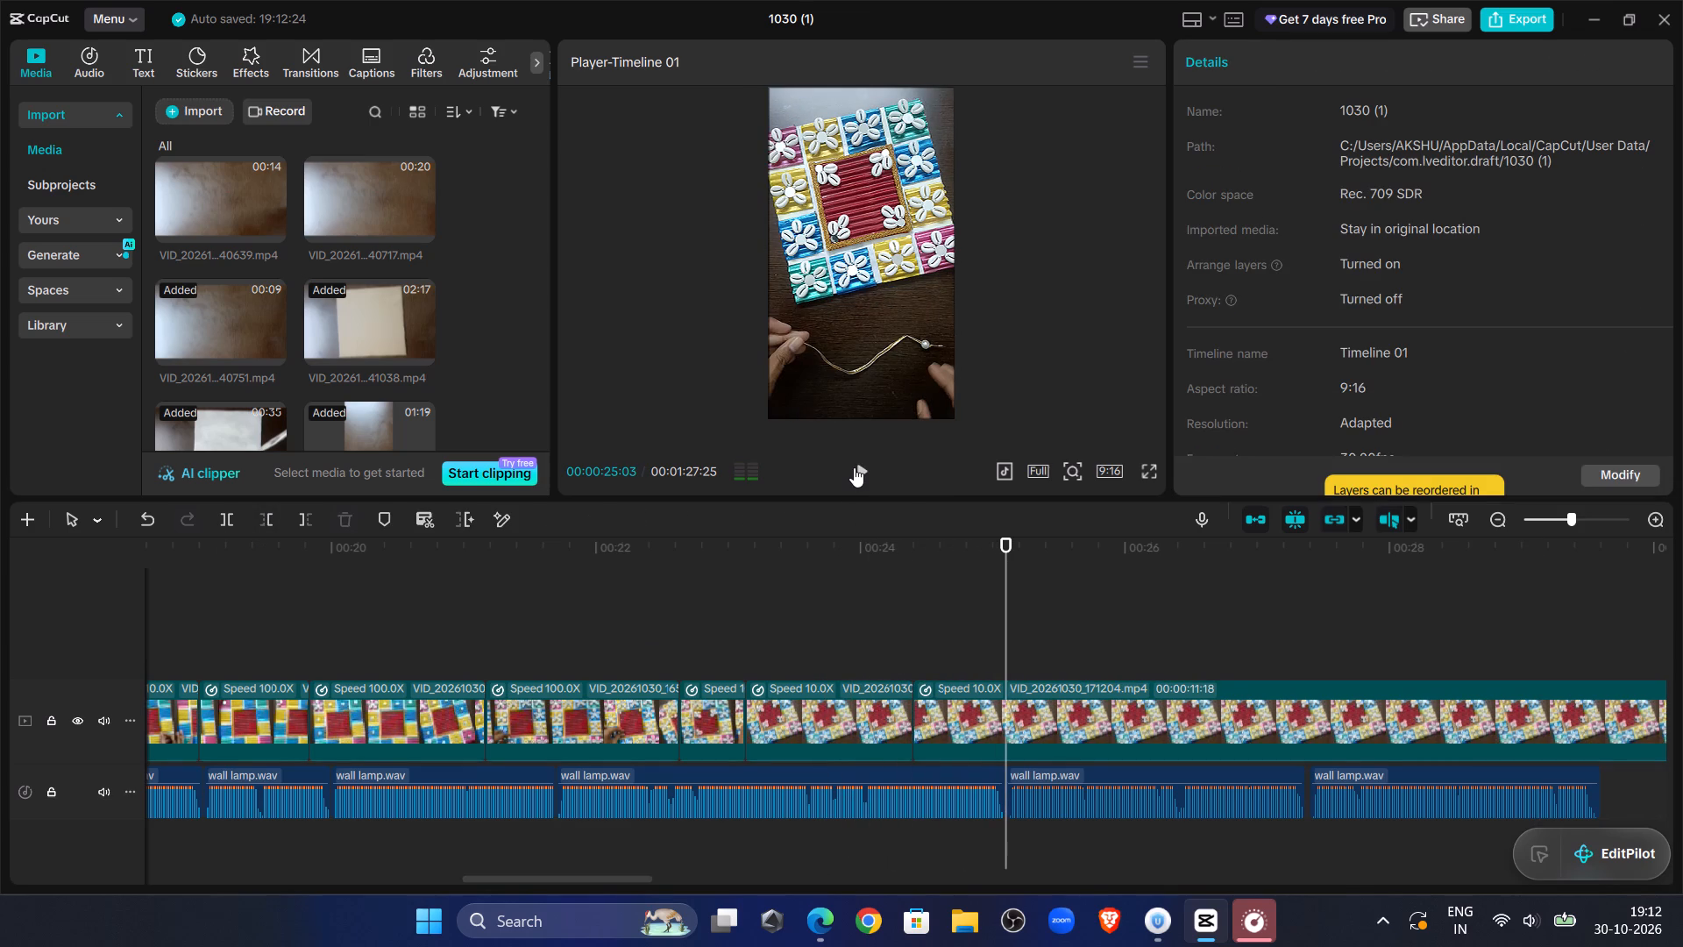
pyautogui.click(993, 737)
pyautogui.click(230, 528)
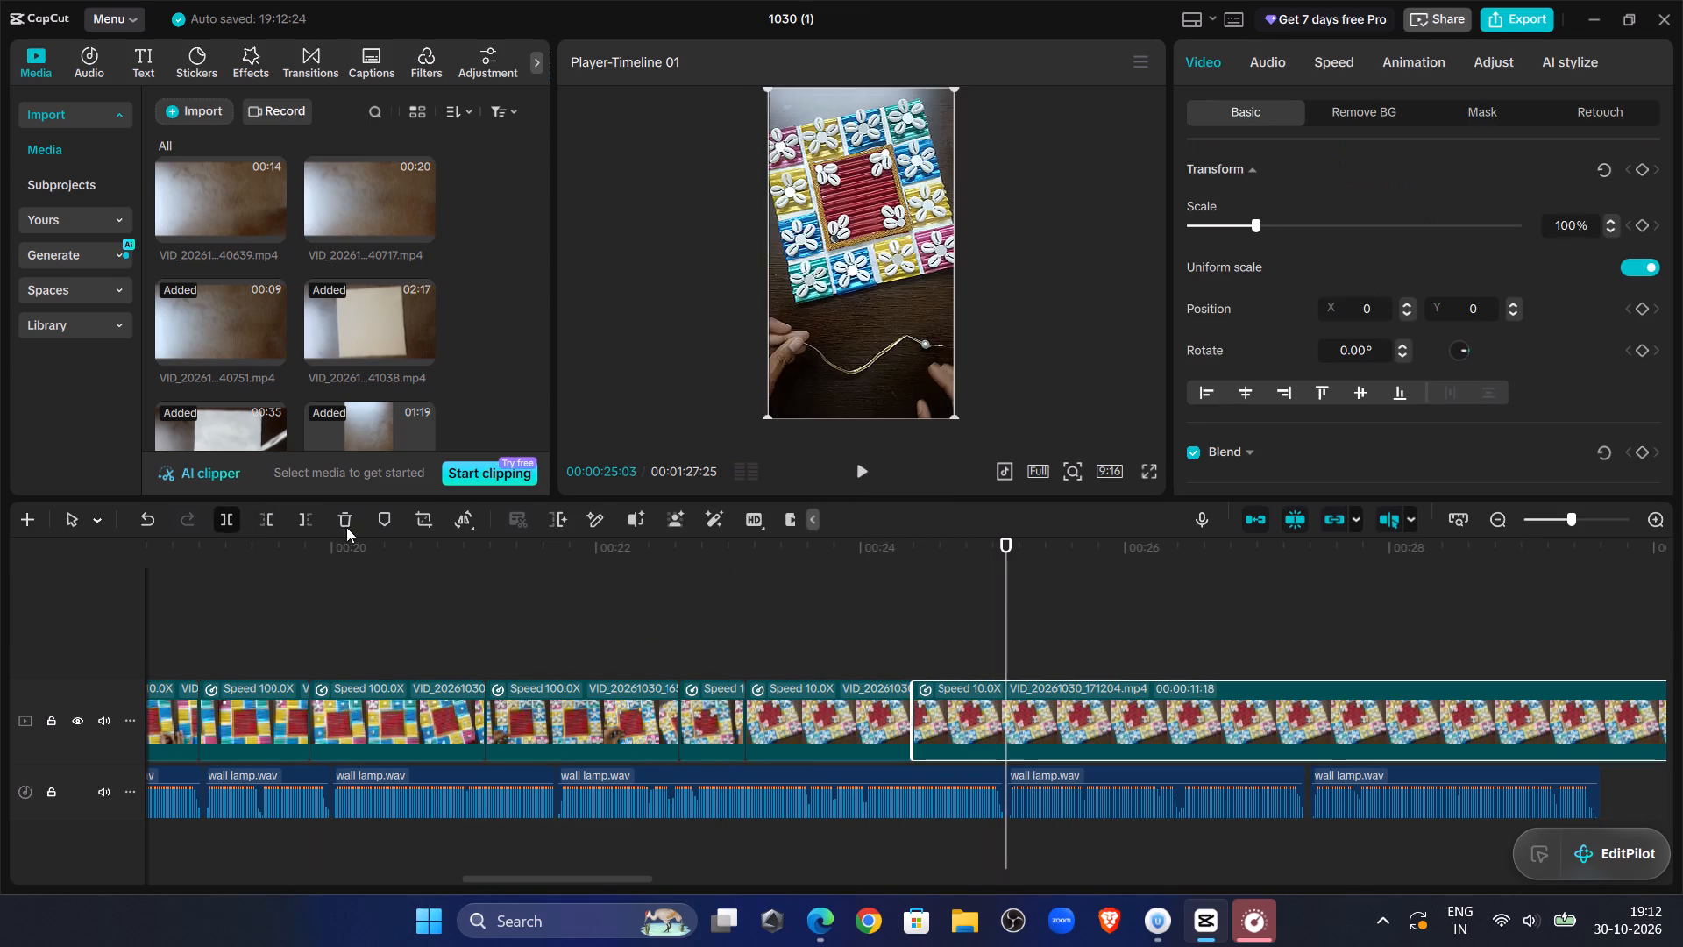
# Scrub through the VID_20261030_171204.mp4 piece after 00:00:25:03 to its end and delete it.
pyautogui.moveTo(999, 565); pyautogui.dragTo(1447, 615)
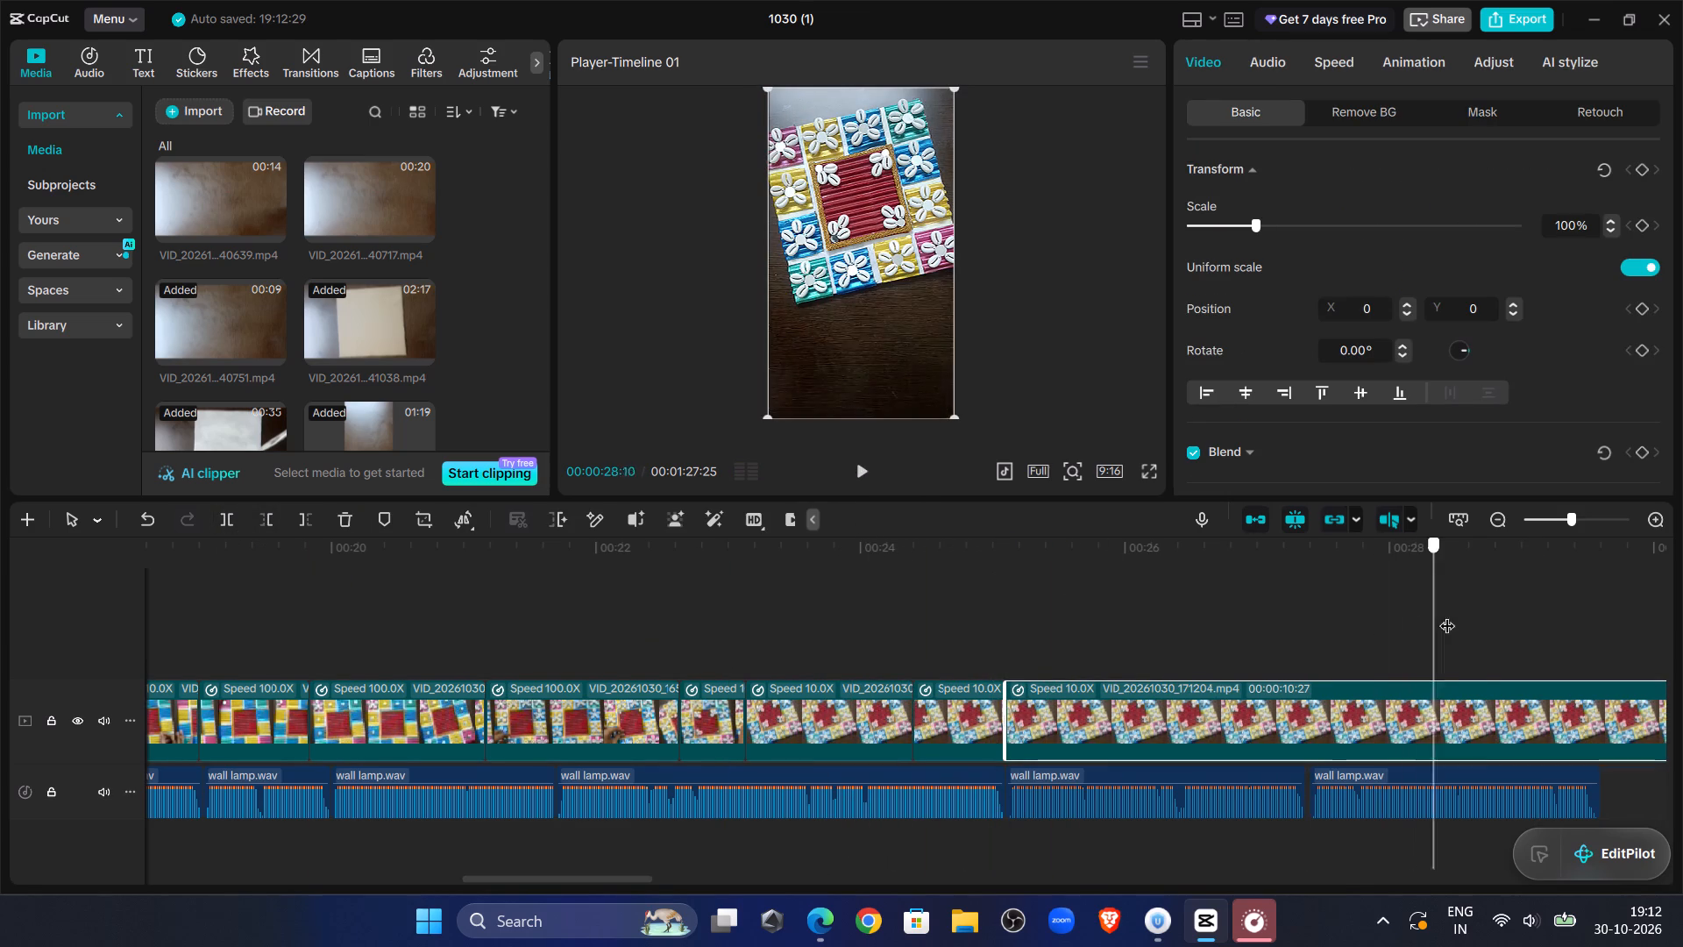
pyautogui.moveTo(1447, 615); pyautogui.dragTo(1682, 680)
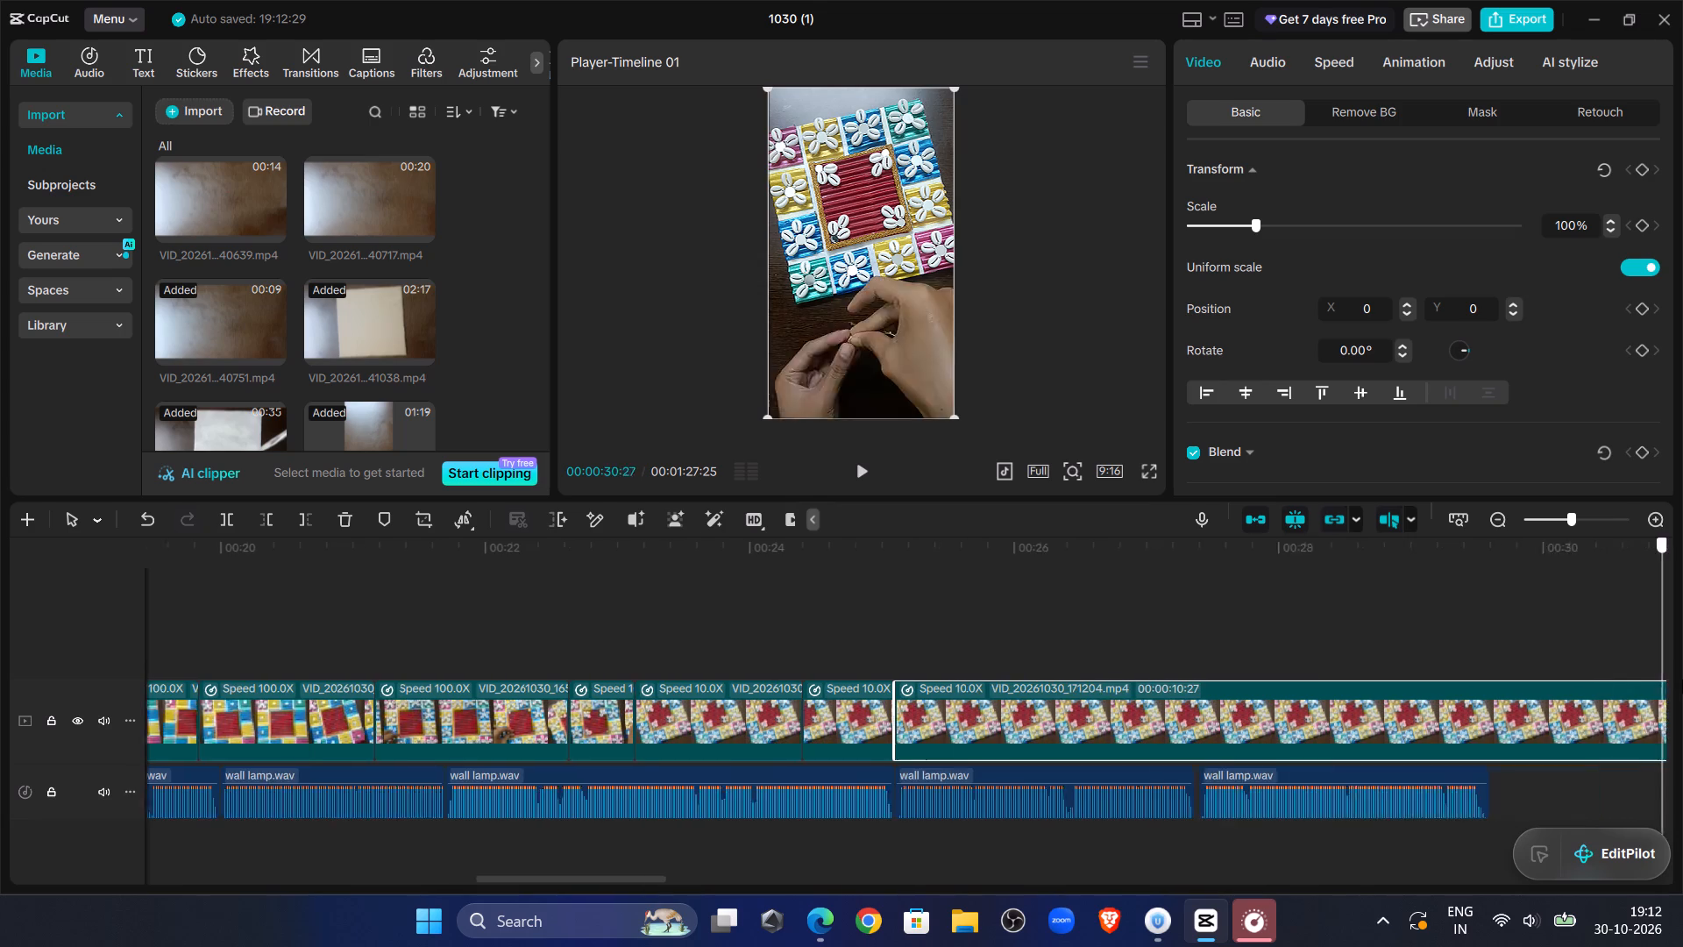
pyautogui.moveTo(1682, 680); pyautogui.dragTo(1682, 644)
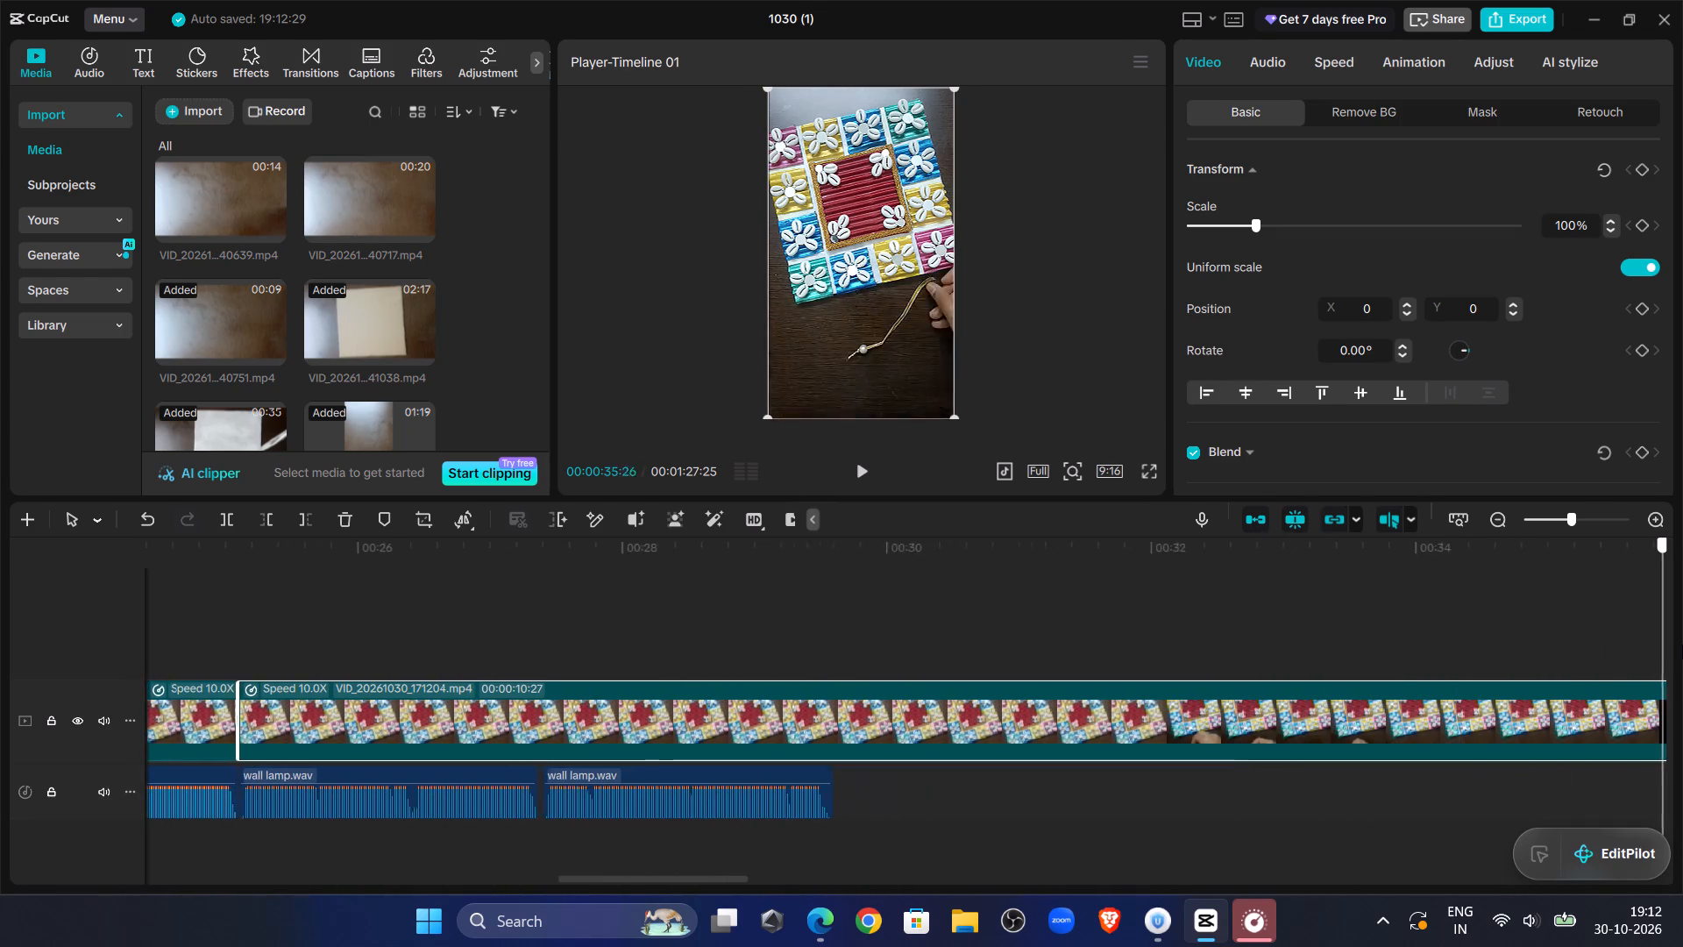
pyautogui.moveTo(1682, 644); pyautogui.dragTo(1189, 650)
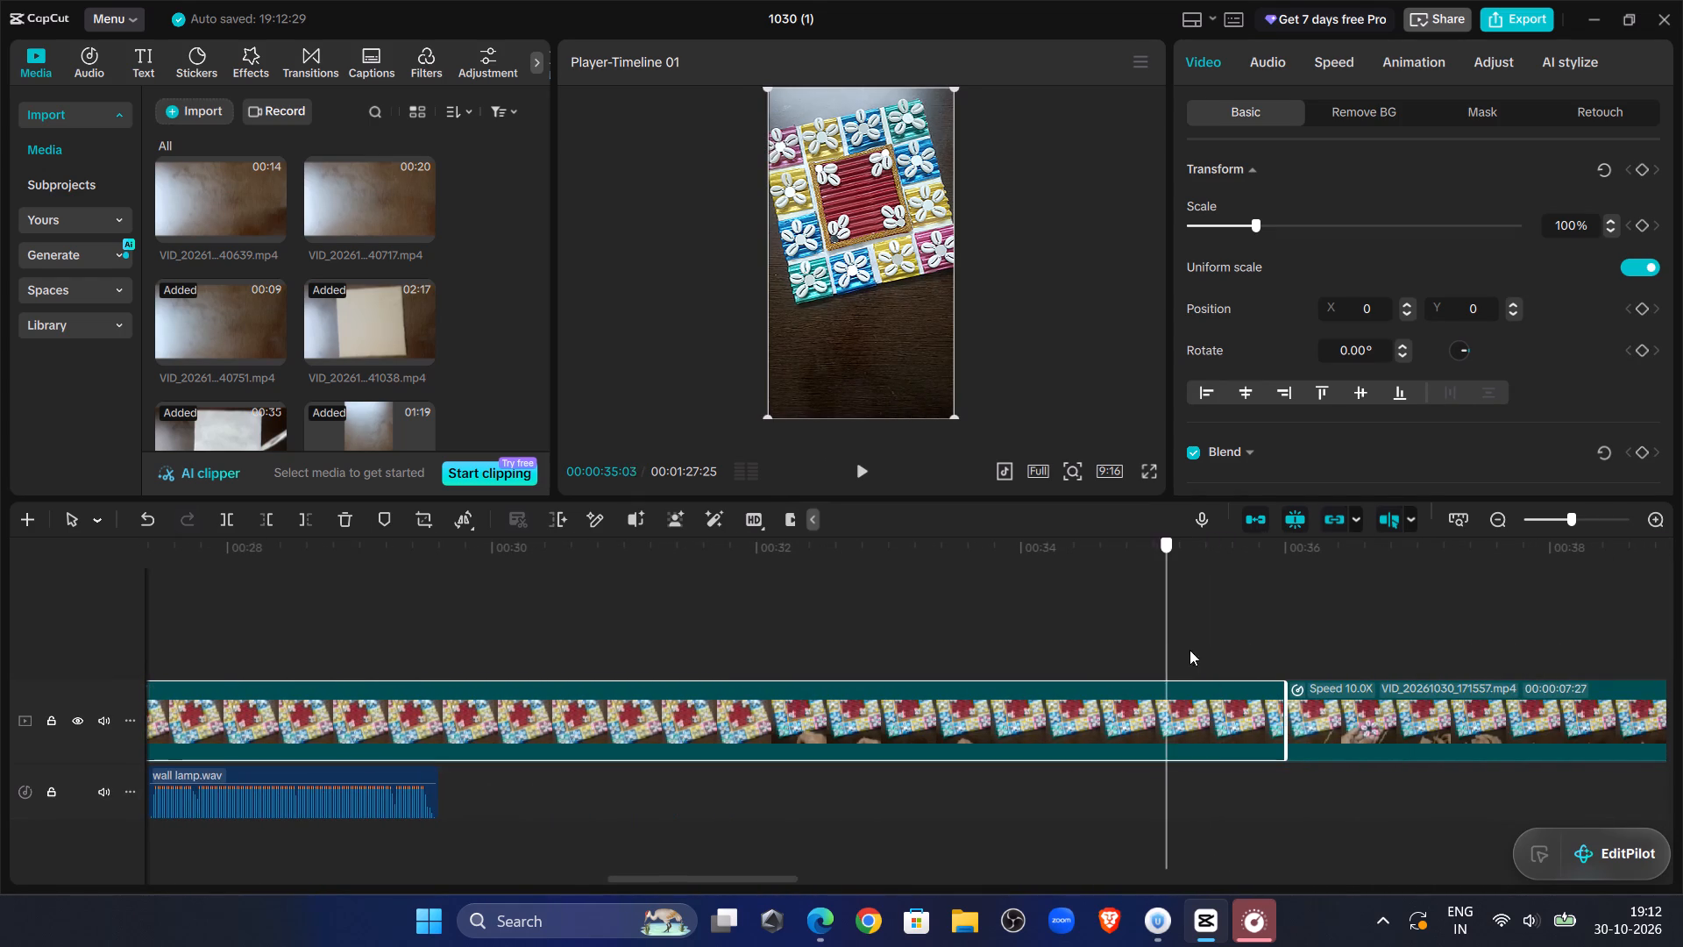
pyautogui.moveTo(1189, 650); pyautogui.dragTo(1218, 657)
pyautogui.press('Delete')
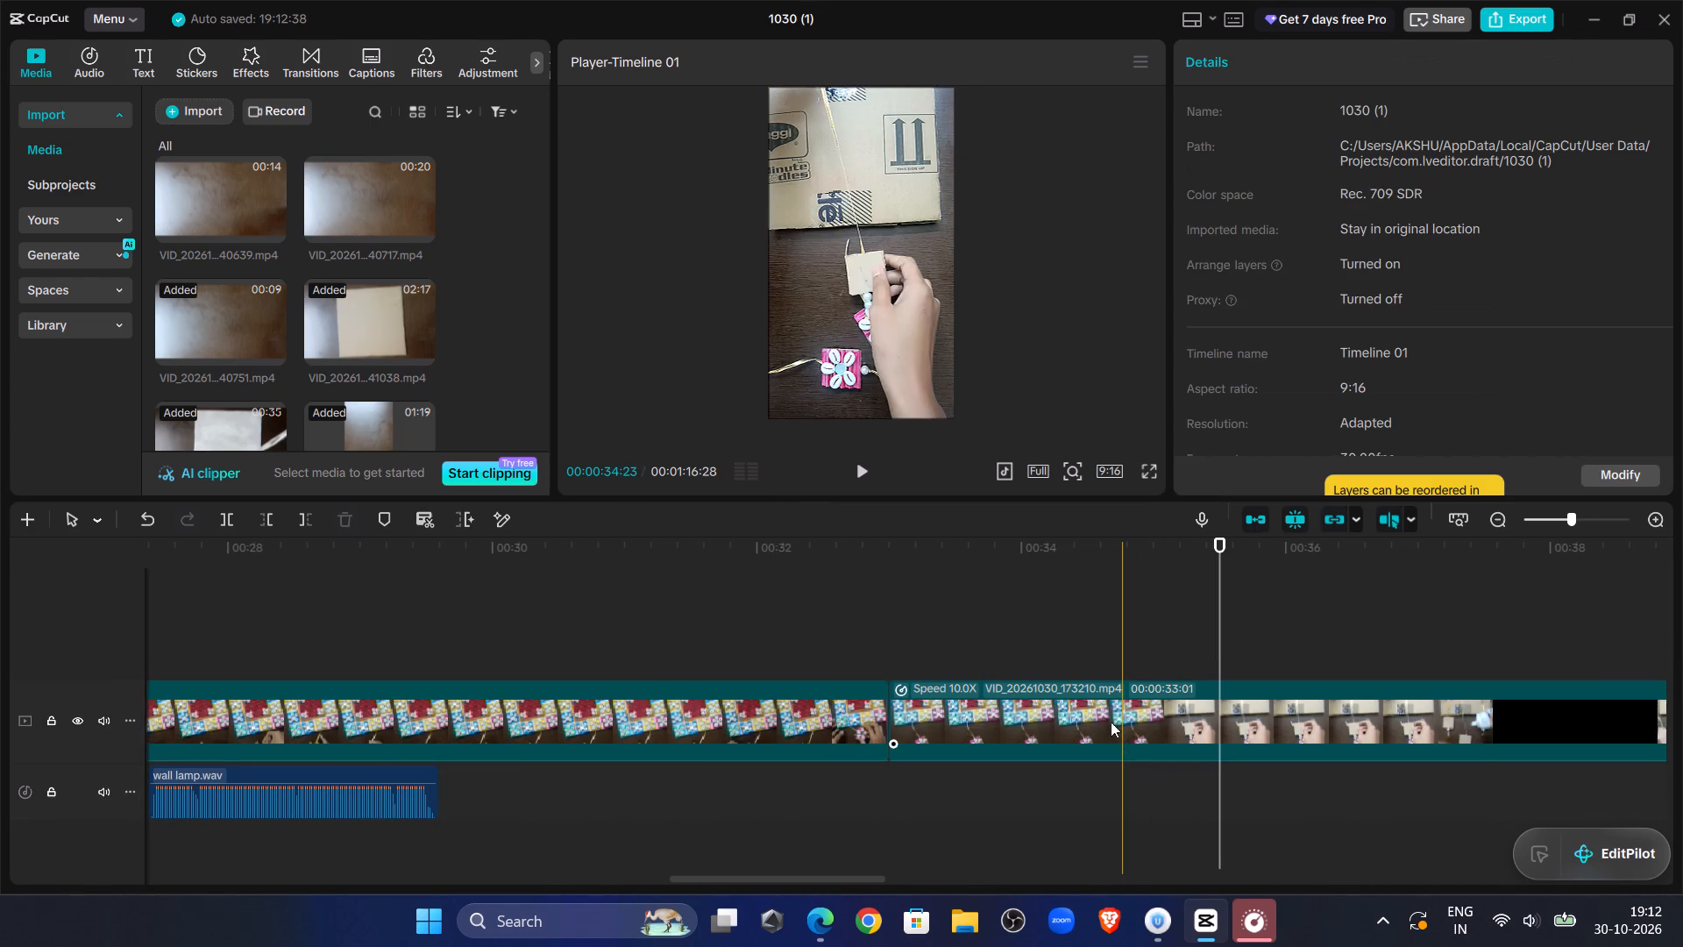
# Play back from about 00:00:24 through the VID_20261030_171557.mp4 clip to check its action against the narration.
pyautogui.click(384, 644)
pyautogui.moveTo(384, 644); pyautogui.dragTo(707, 678)
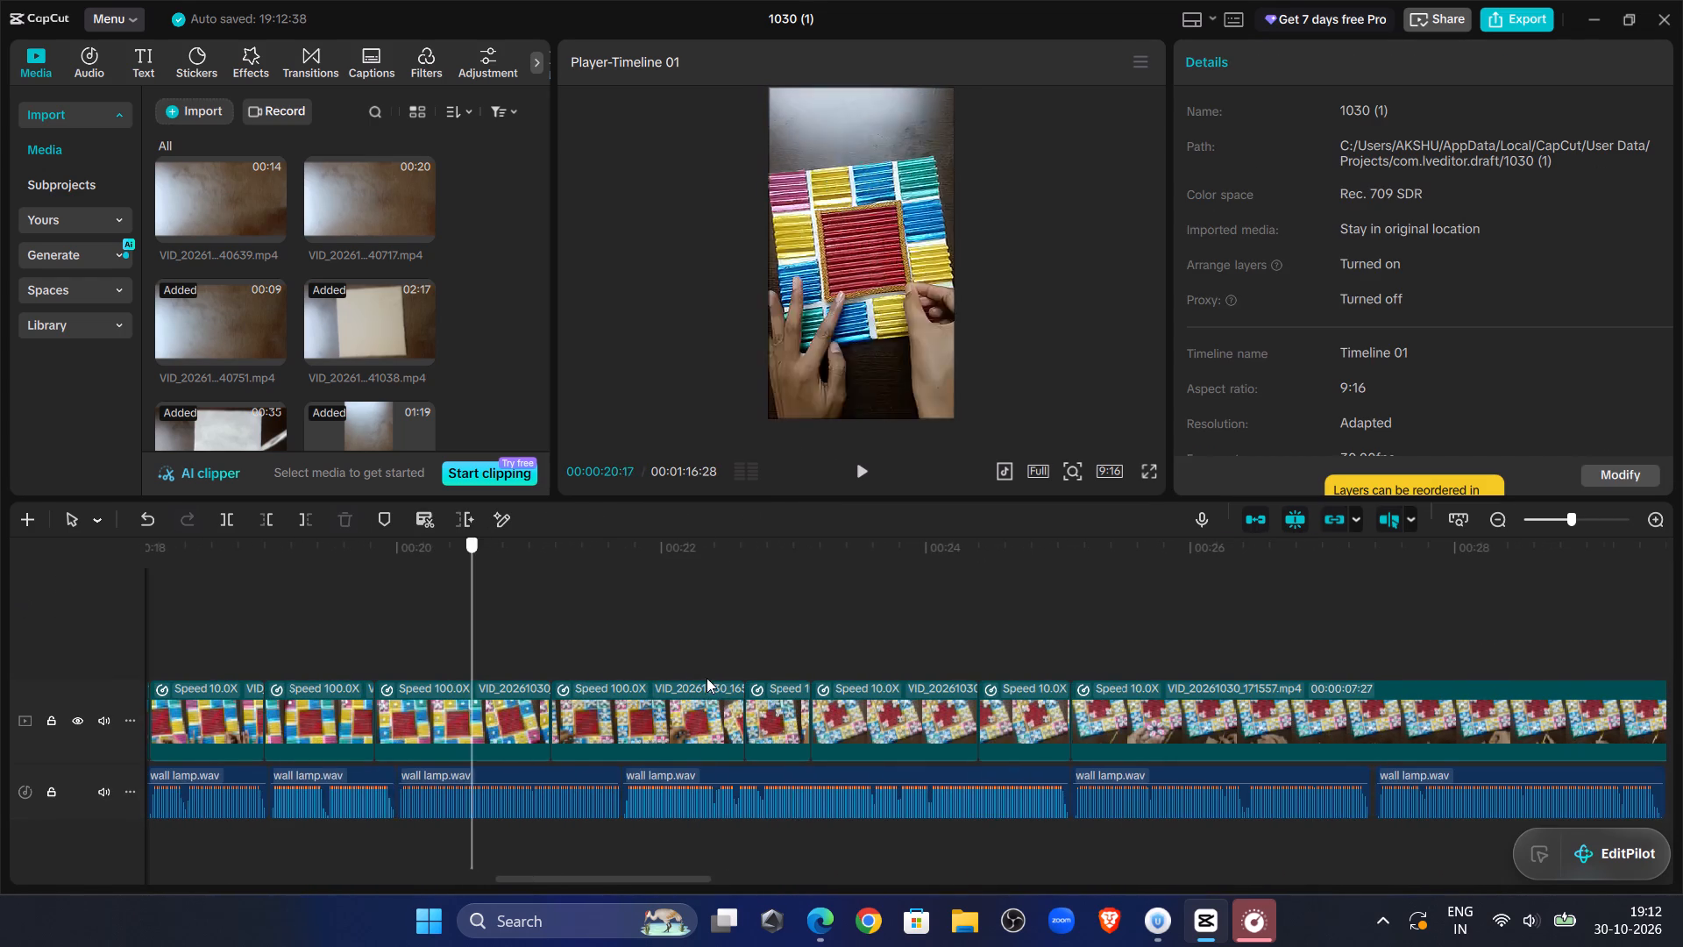
pyautogui.moveTo(707, 678); pyautogui.dragTo(950, 630)
pyautogui.click(864, 459)
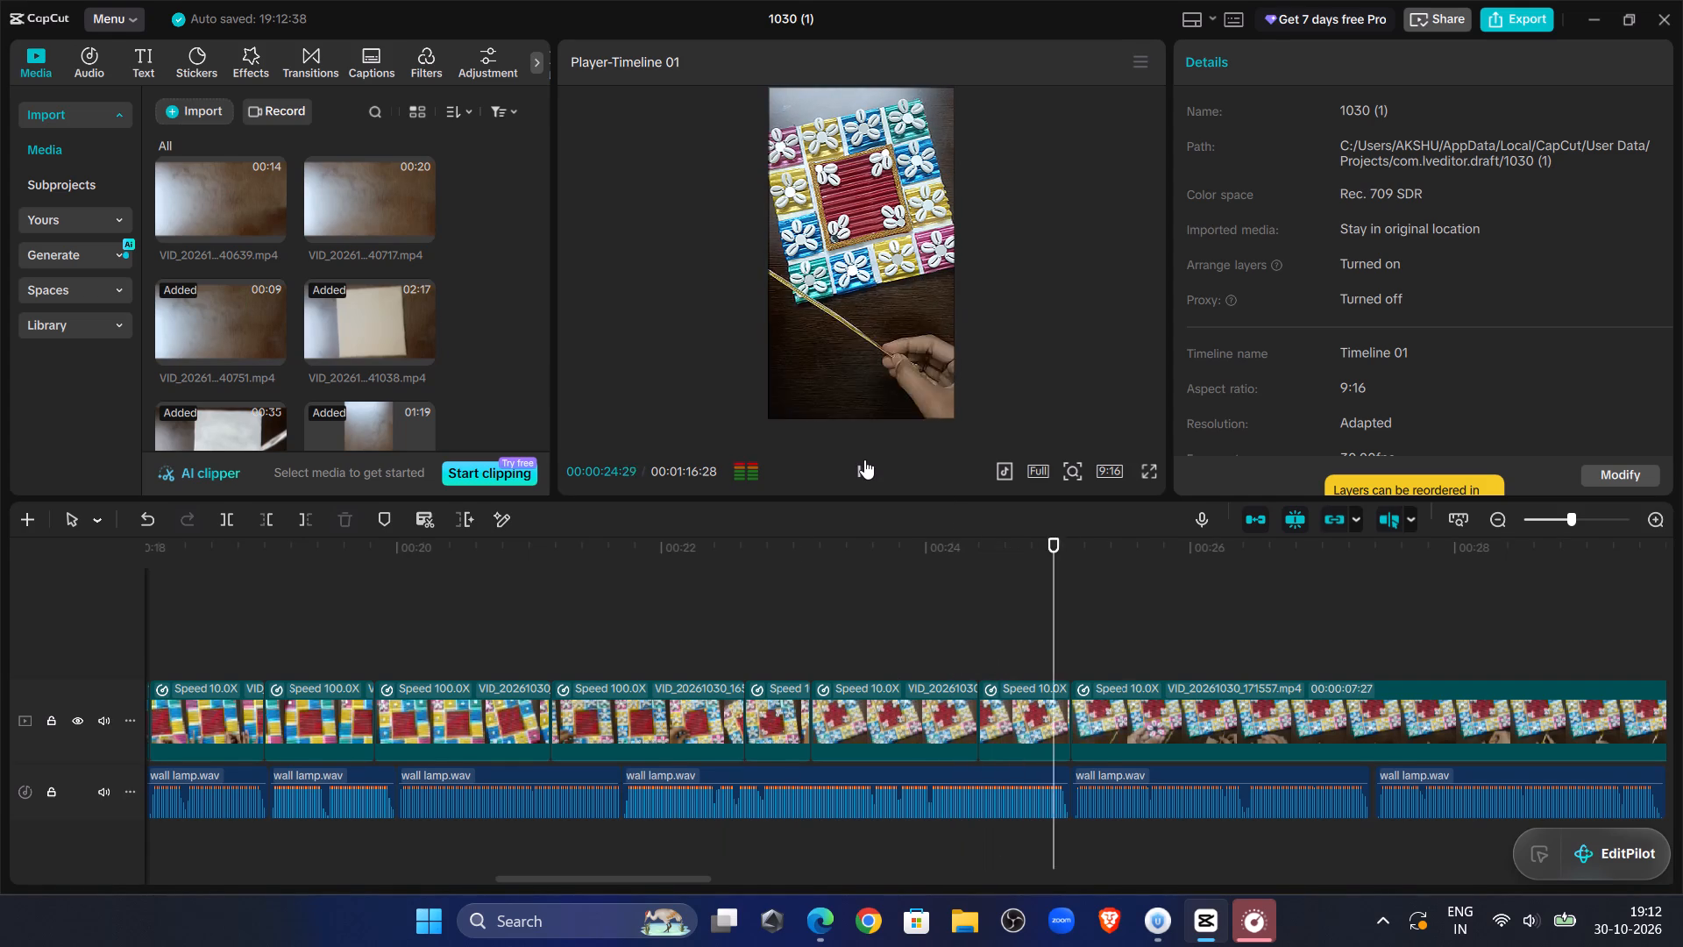
pyautogui.click(864, 459)
pyautogui.click(847, 463)
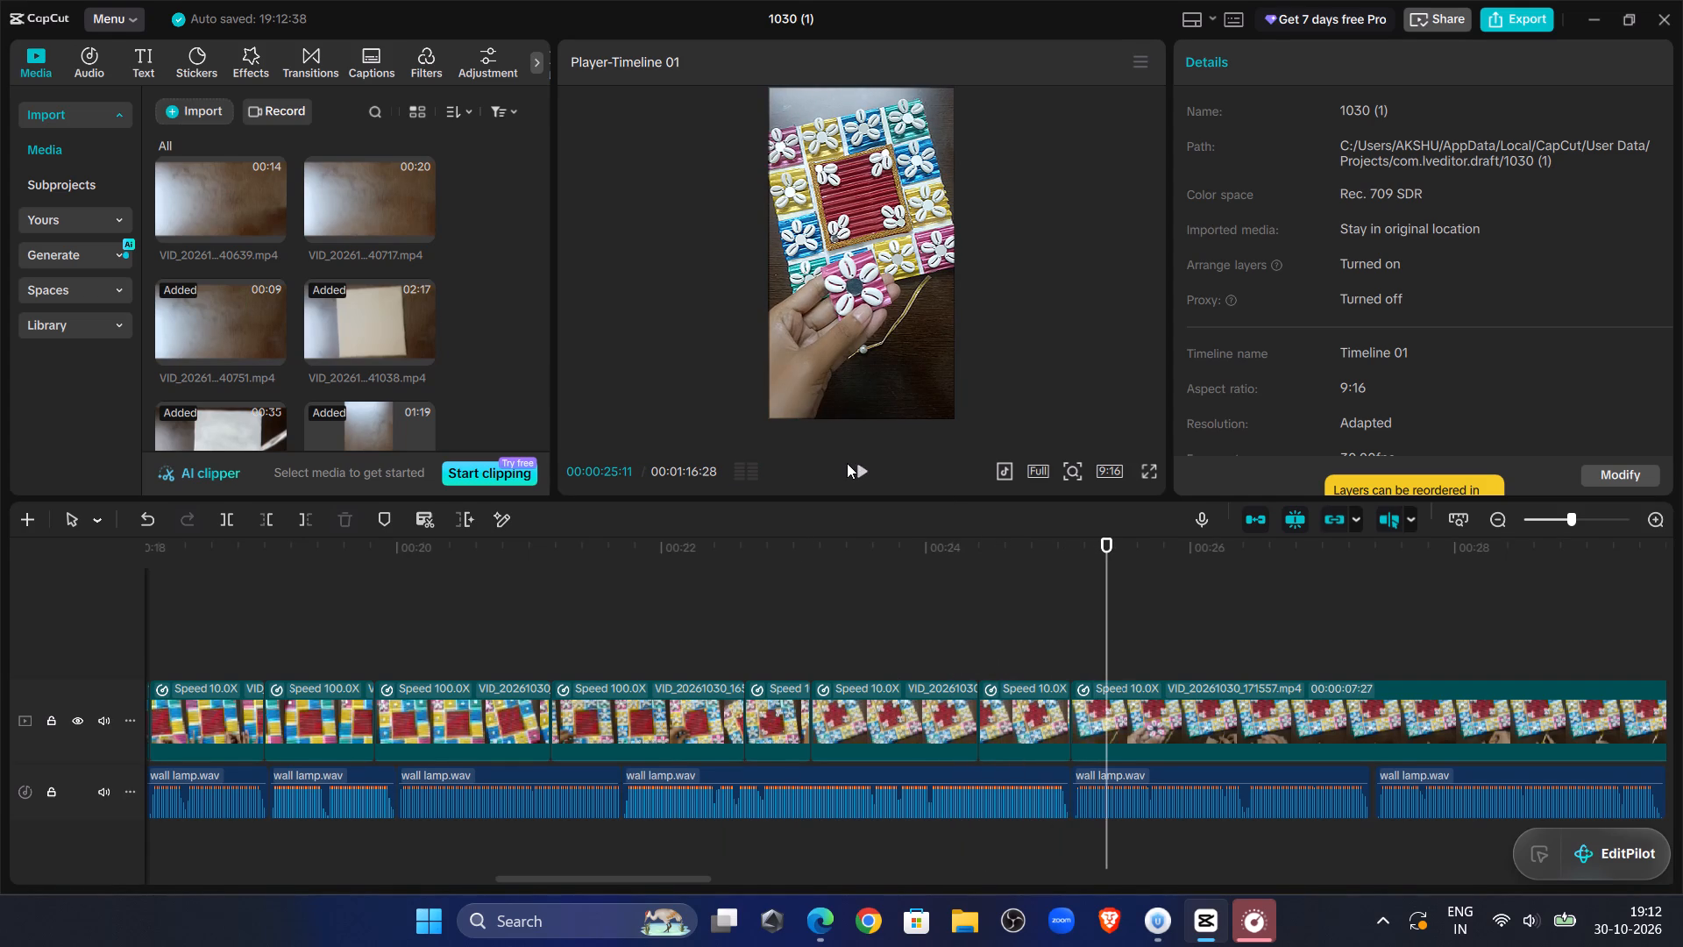
pyautogui.click(855, 463)
pyautogui.click(858, 462)
pyautogui.click(858, 462)
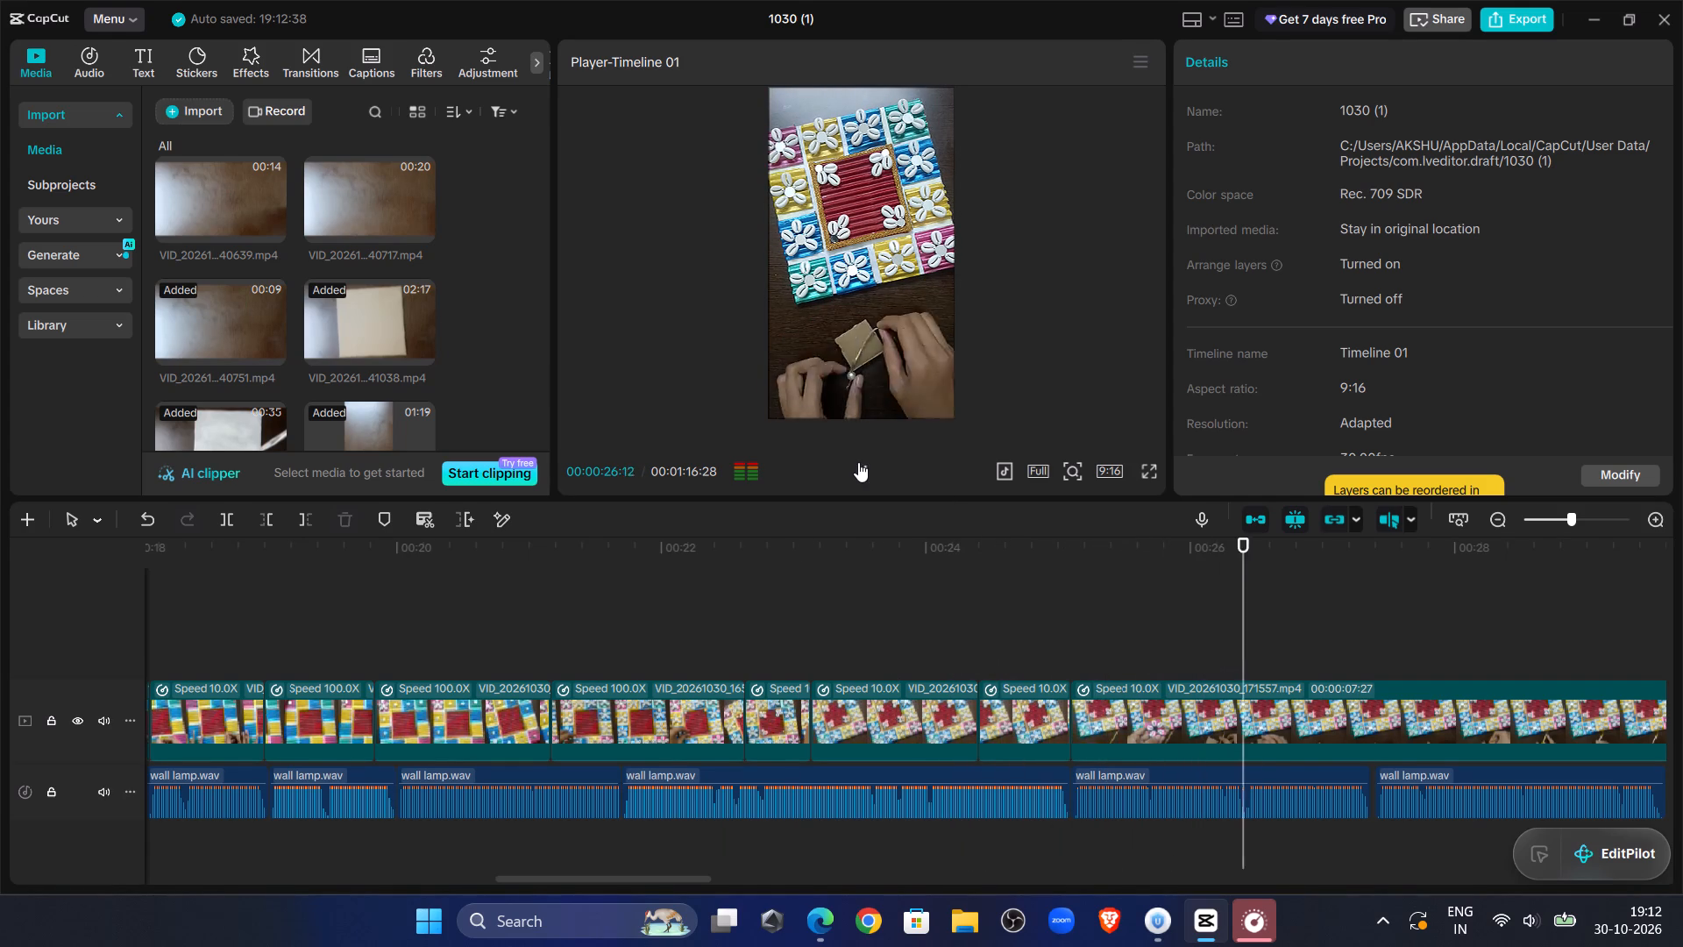
pyautogui.click(858, 462)
pyautogui.click(865, 459)
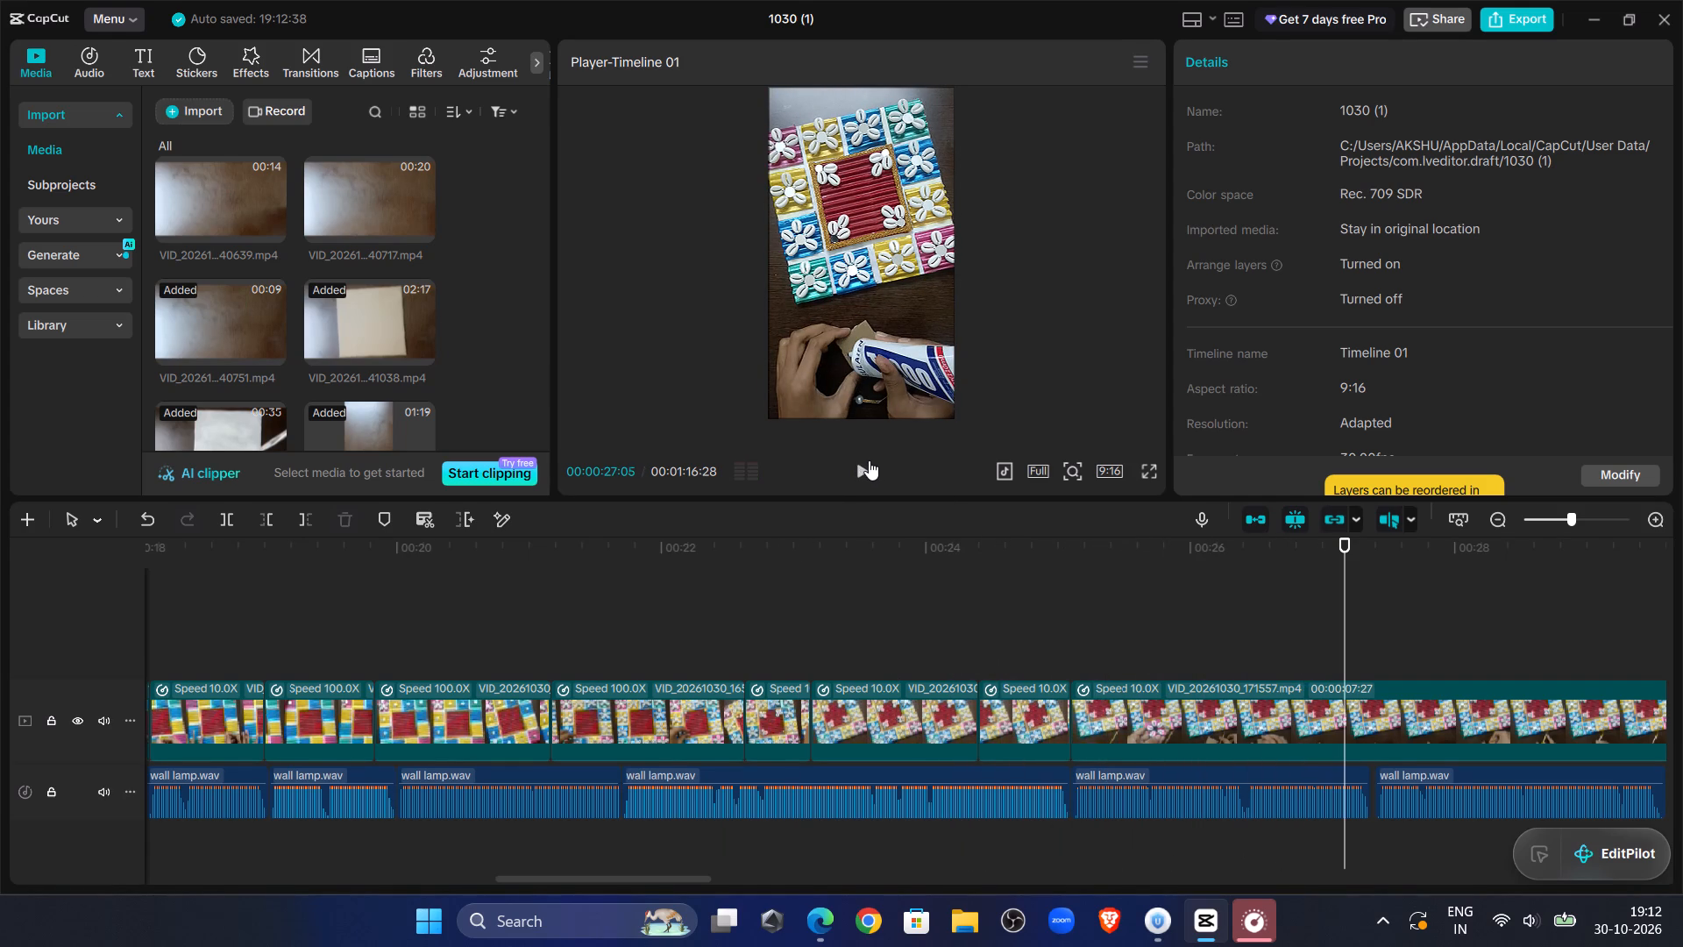
pyautogui.click(870, 460)
pyautogui.click(874, 461)
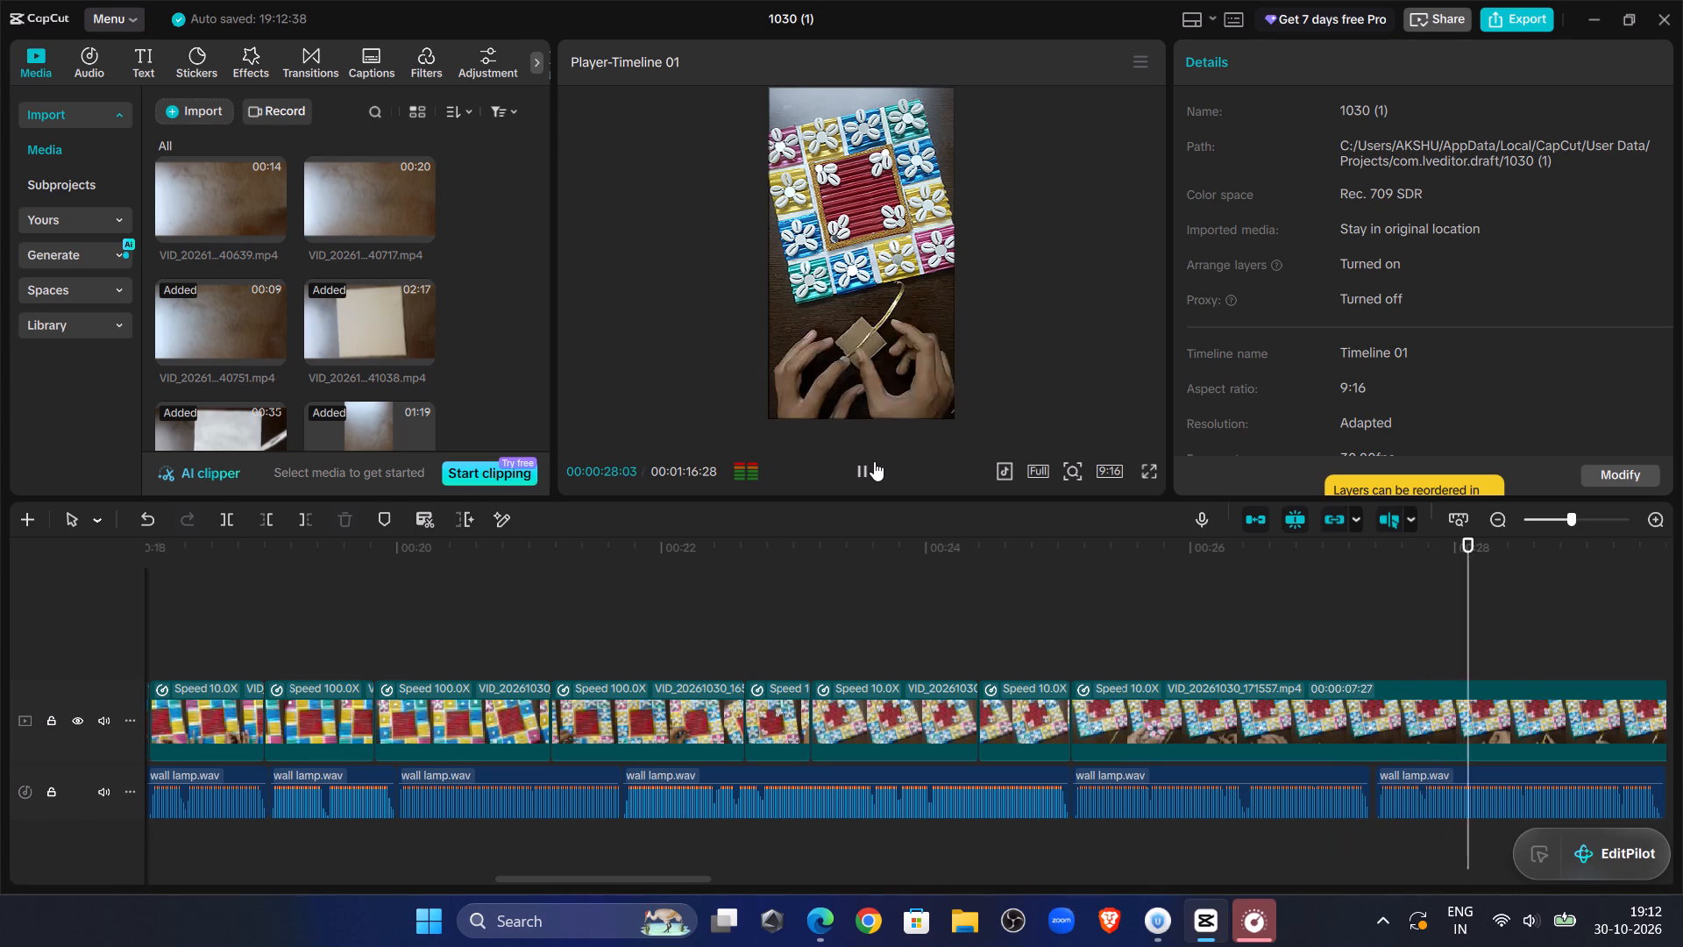
pyautogui.click(874, 461)
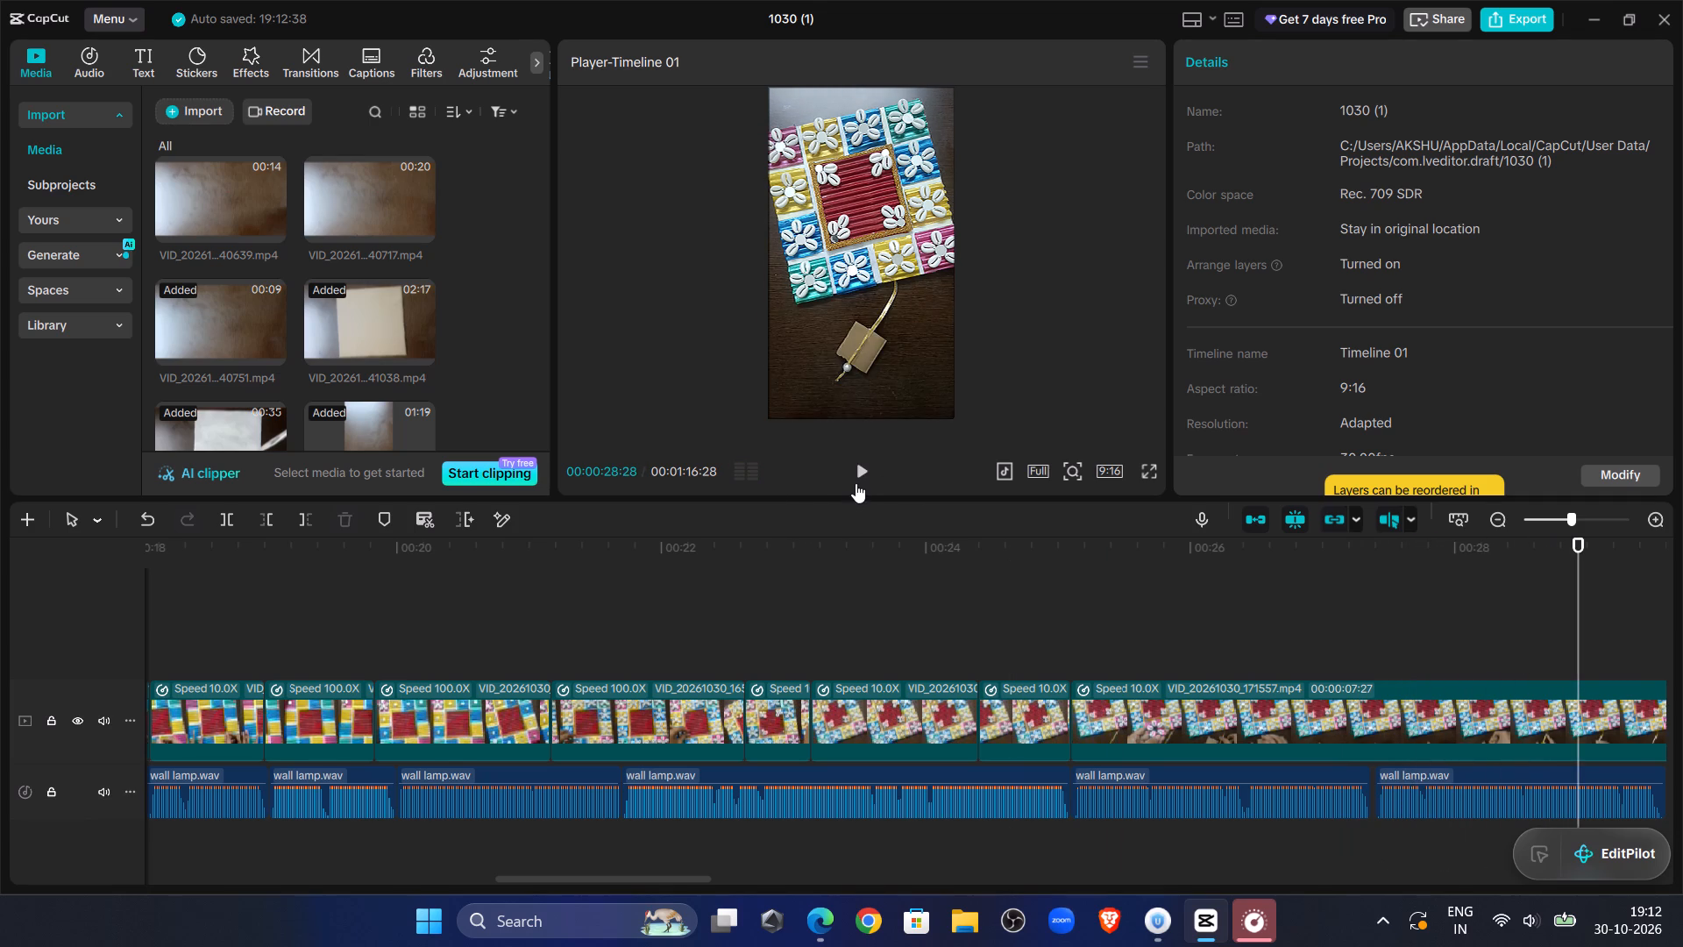
pyautogui.click(856, 478)
pyautogui.click(856, 478)
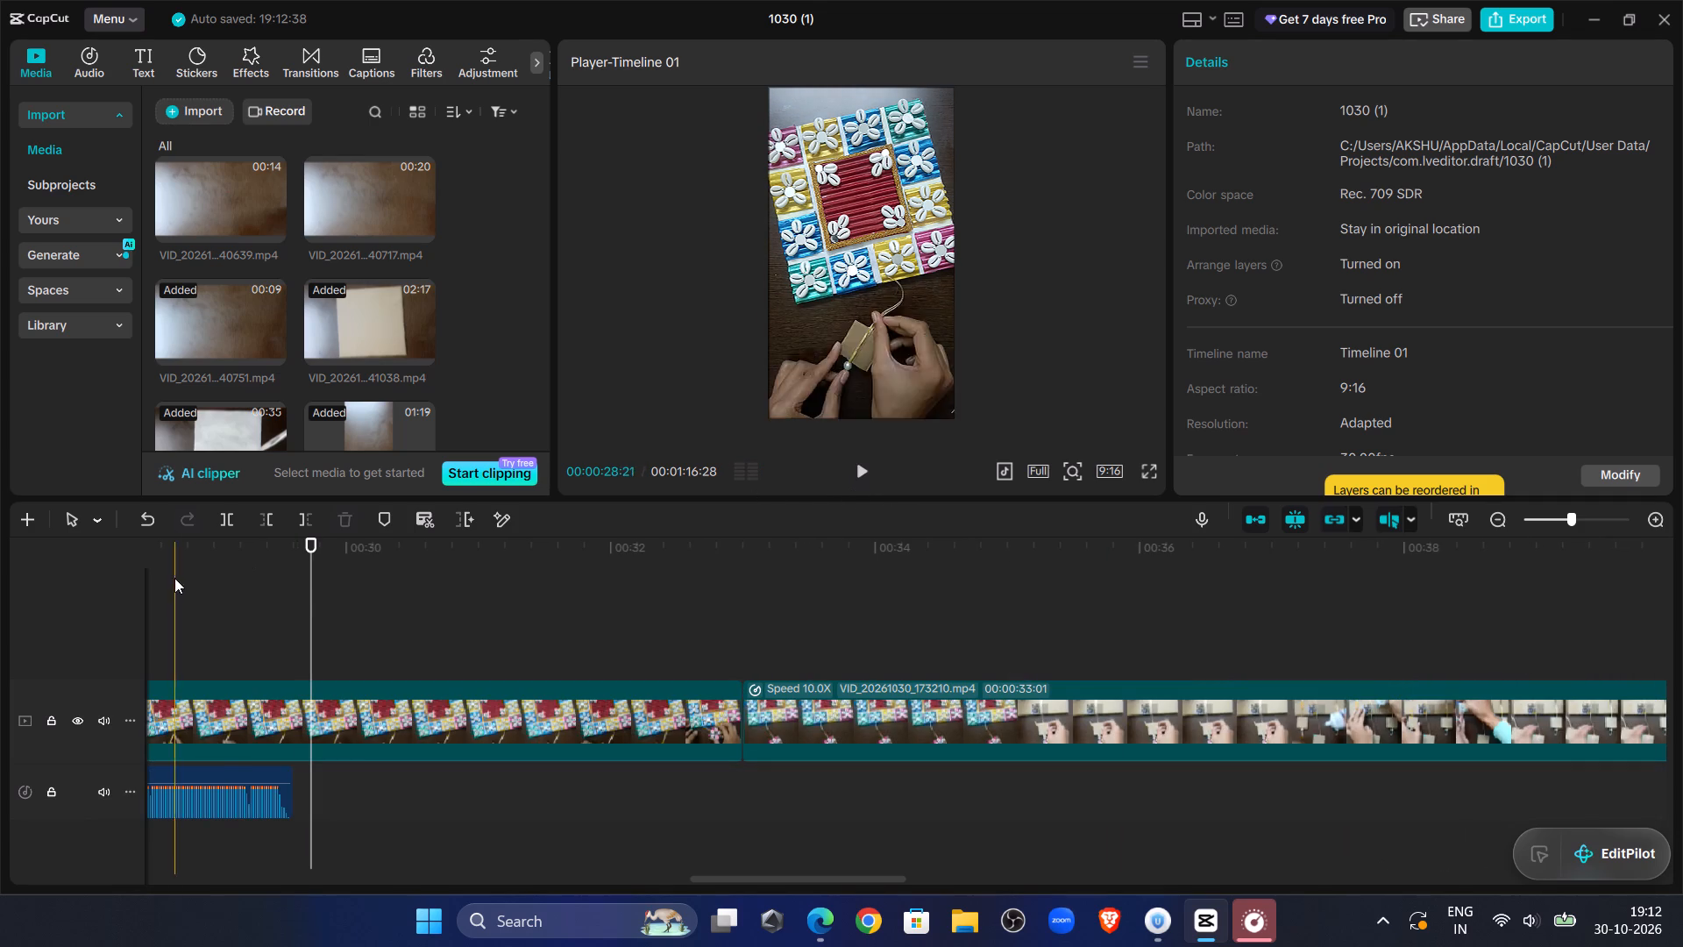
# Scrub and replay VID_20261030_171557.mp4 against its narration segment, and set the clip's speed to 45x.
pyautogui.moveTo(314, 586); pyautogui.dragTo(660, 646)
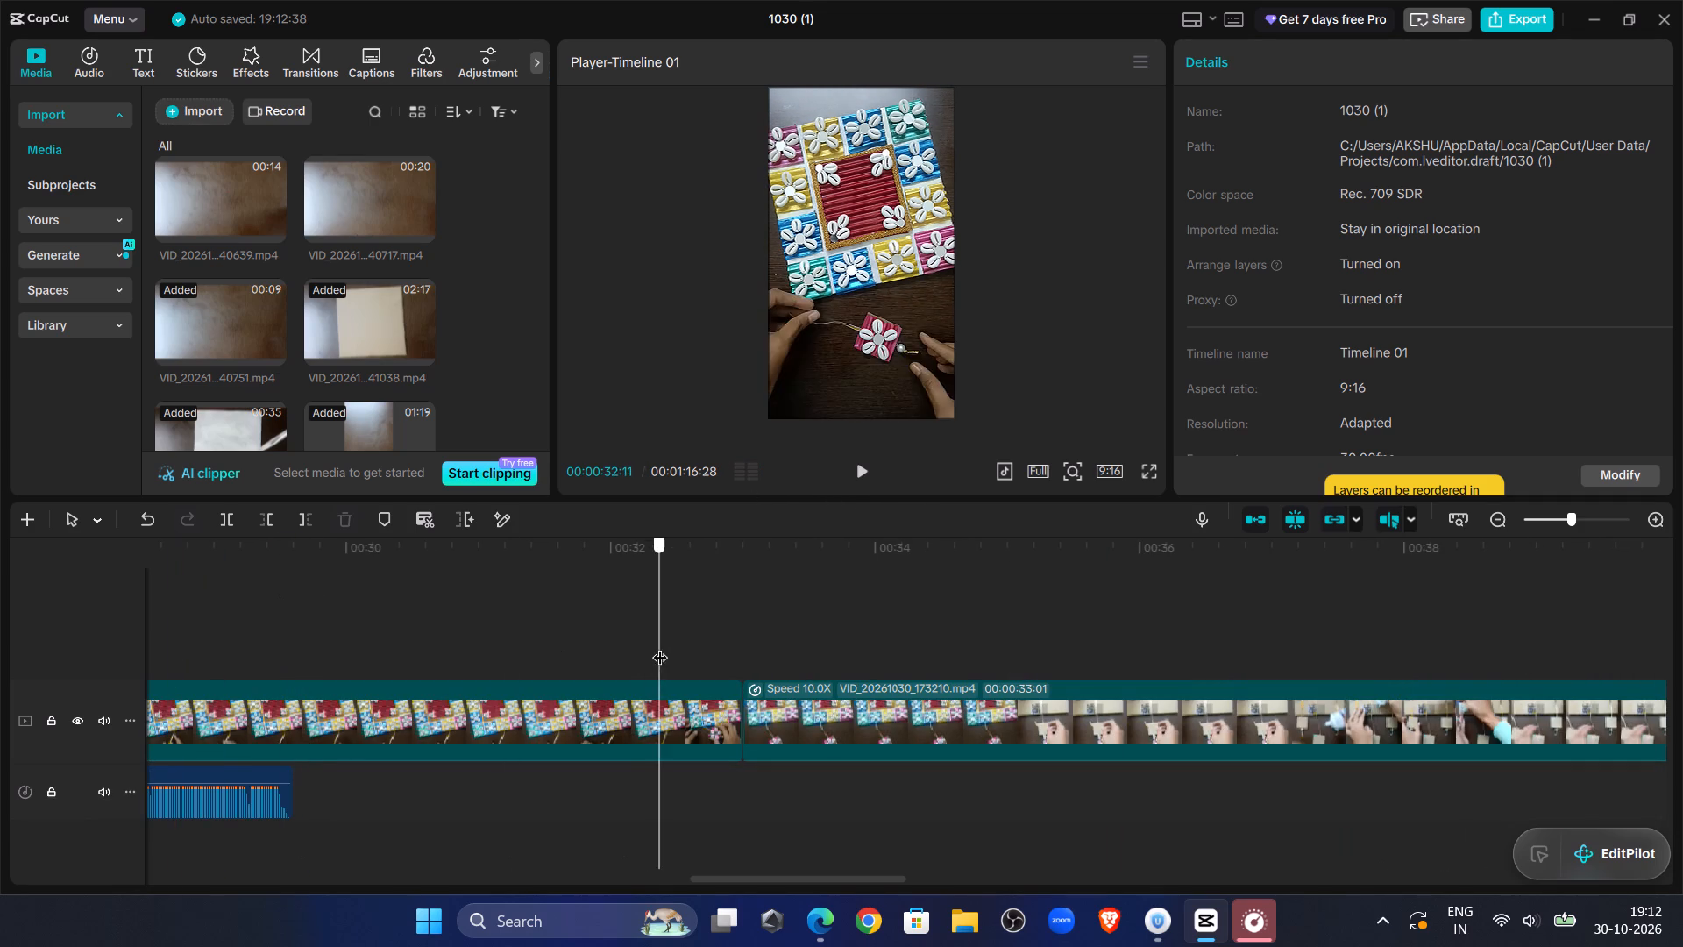
pyautogui.moveTo(660, 646); pyautogui.dragTo(1674, 718)
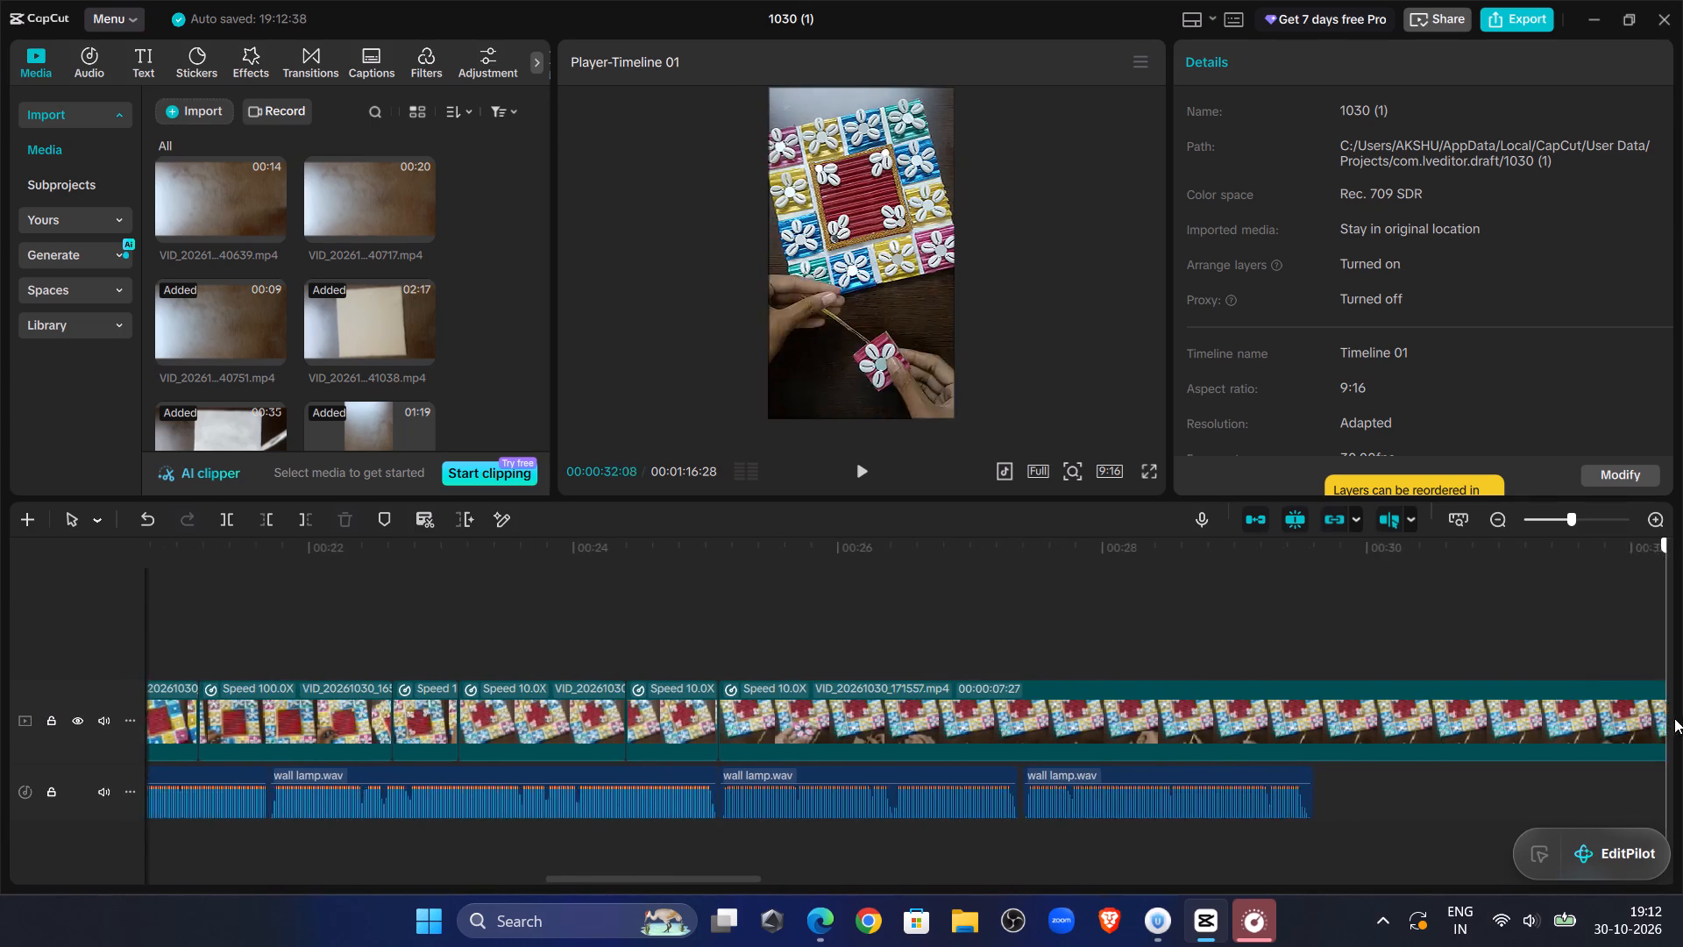
pyautogui.moveTo(1674, 718); pyautogui.dragTo(376, 694)
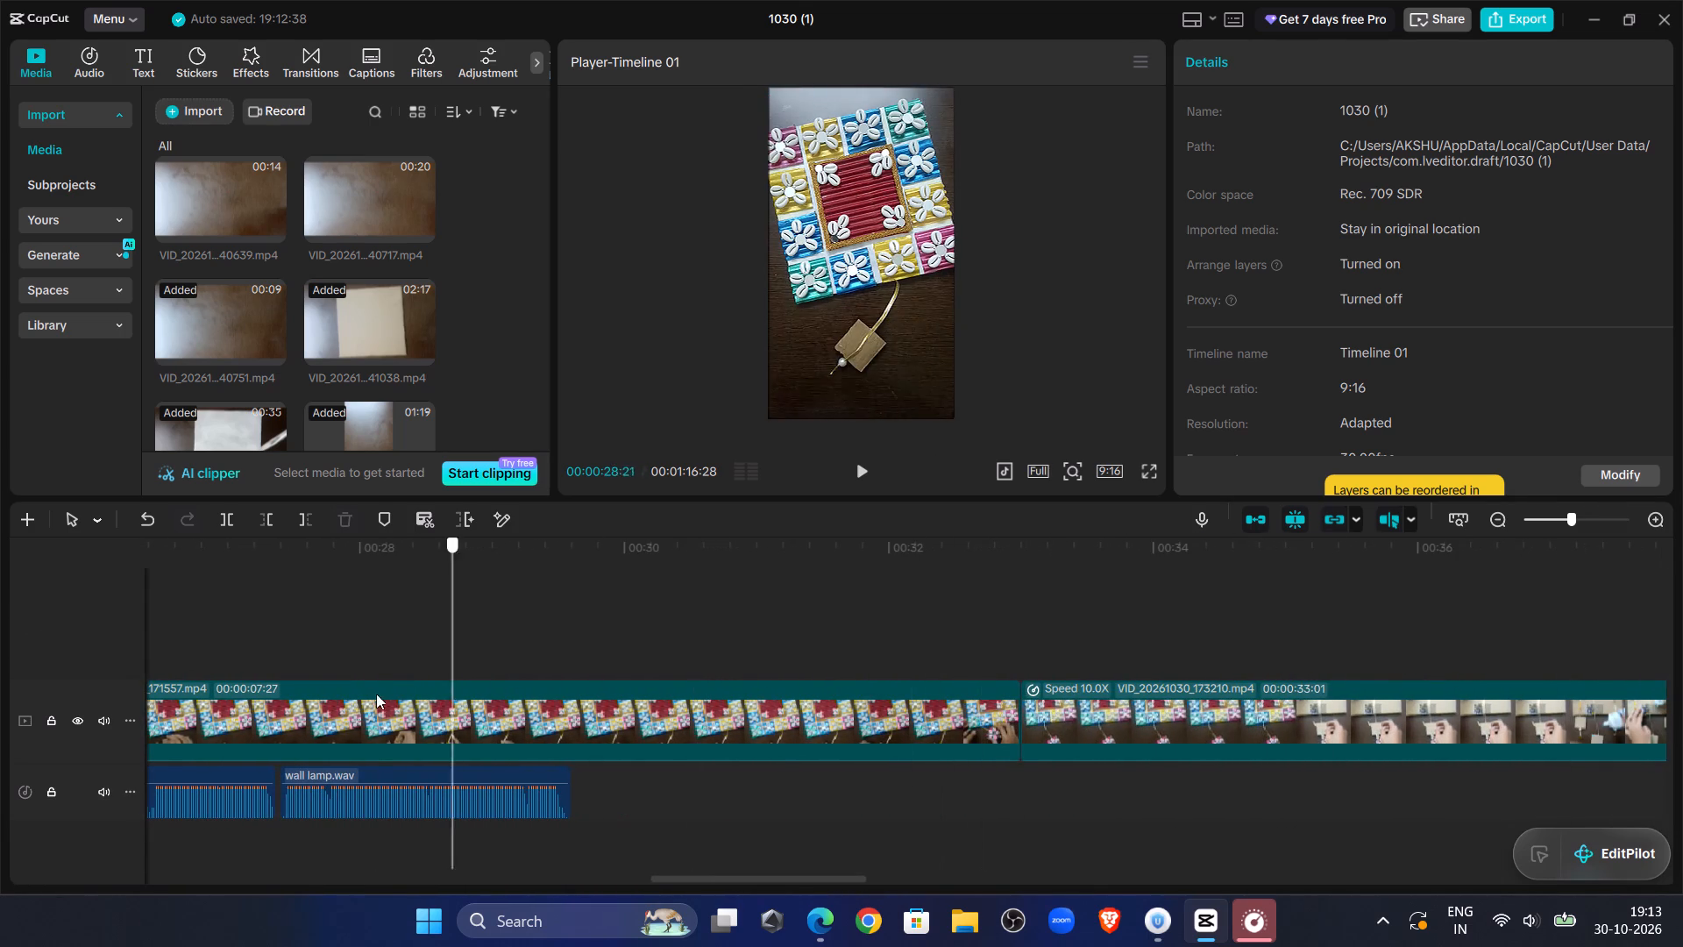
pyautogui.moveTo(376, 694); pyautogui.dragTo(371, 765)
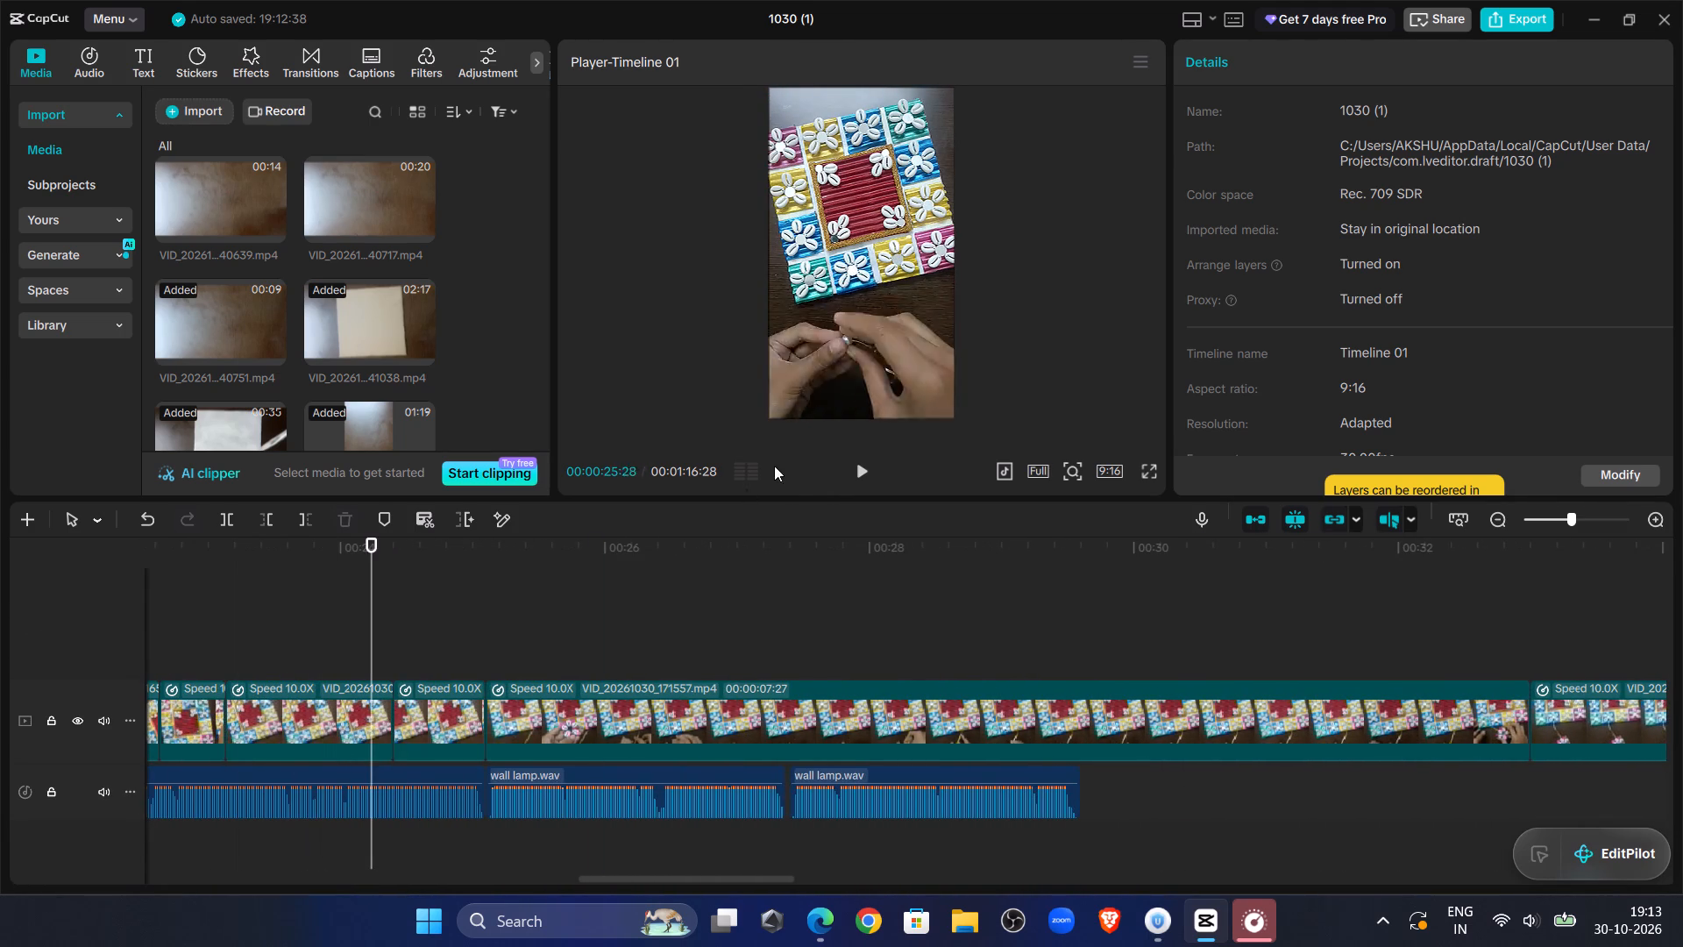
pyautogui.click(871, 480)
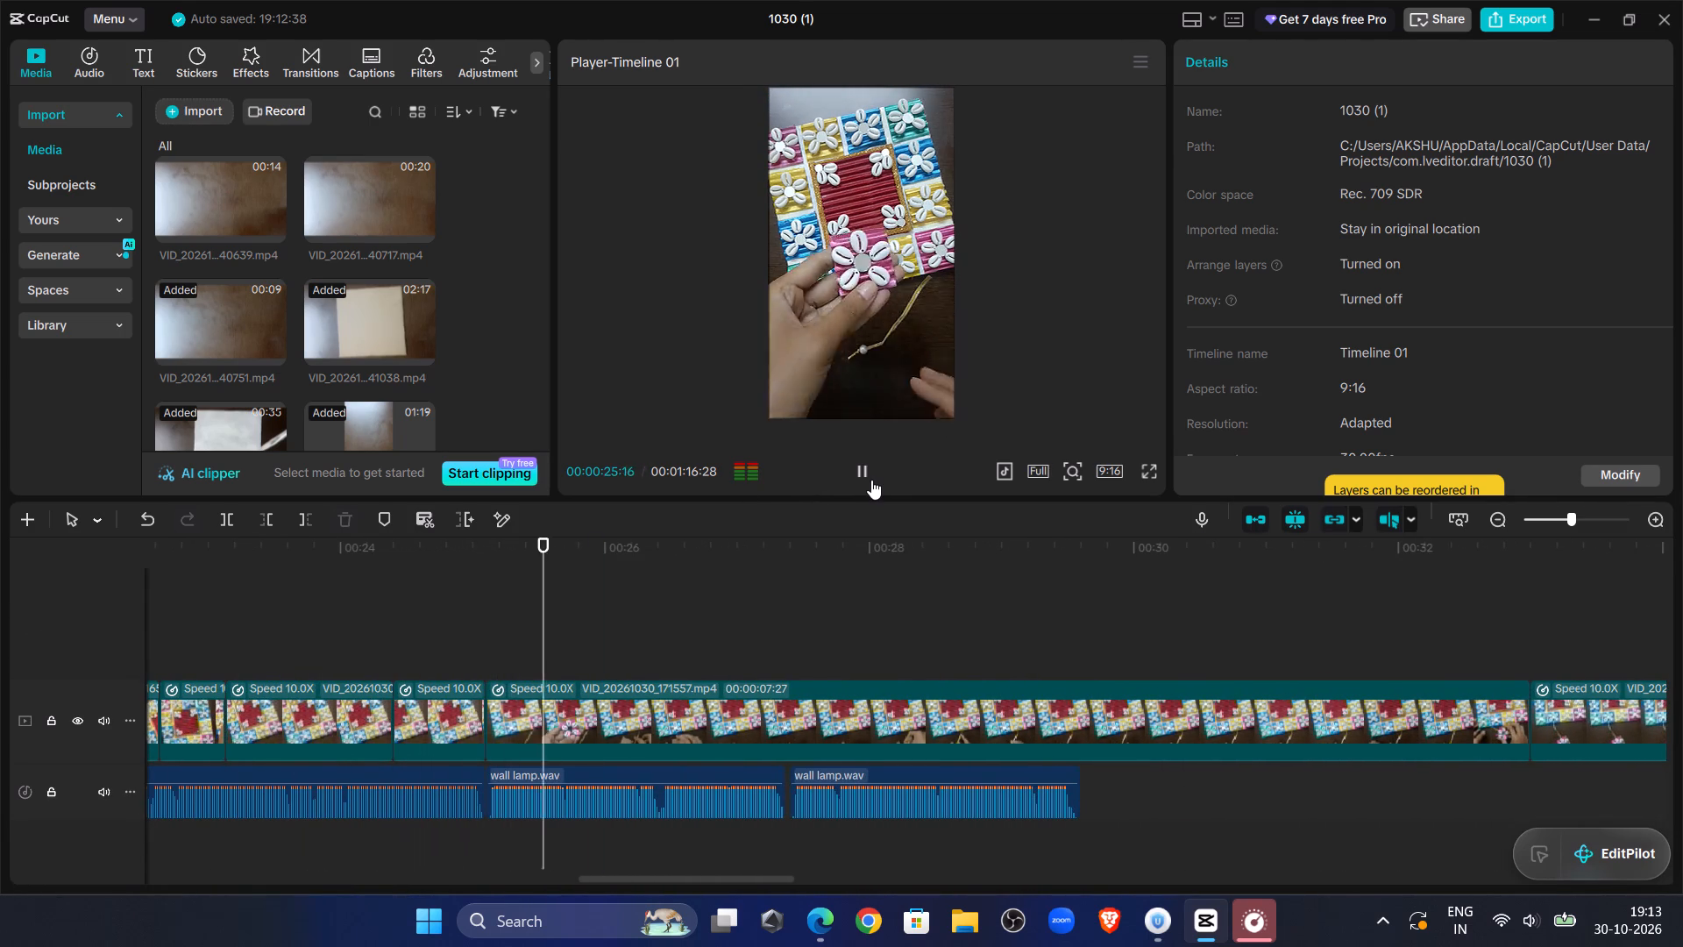
pyautogui.click(871, 480)
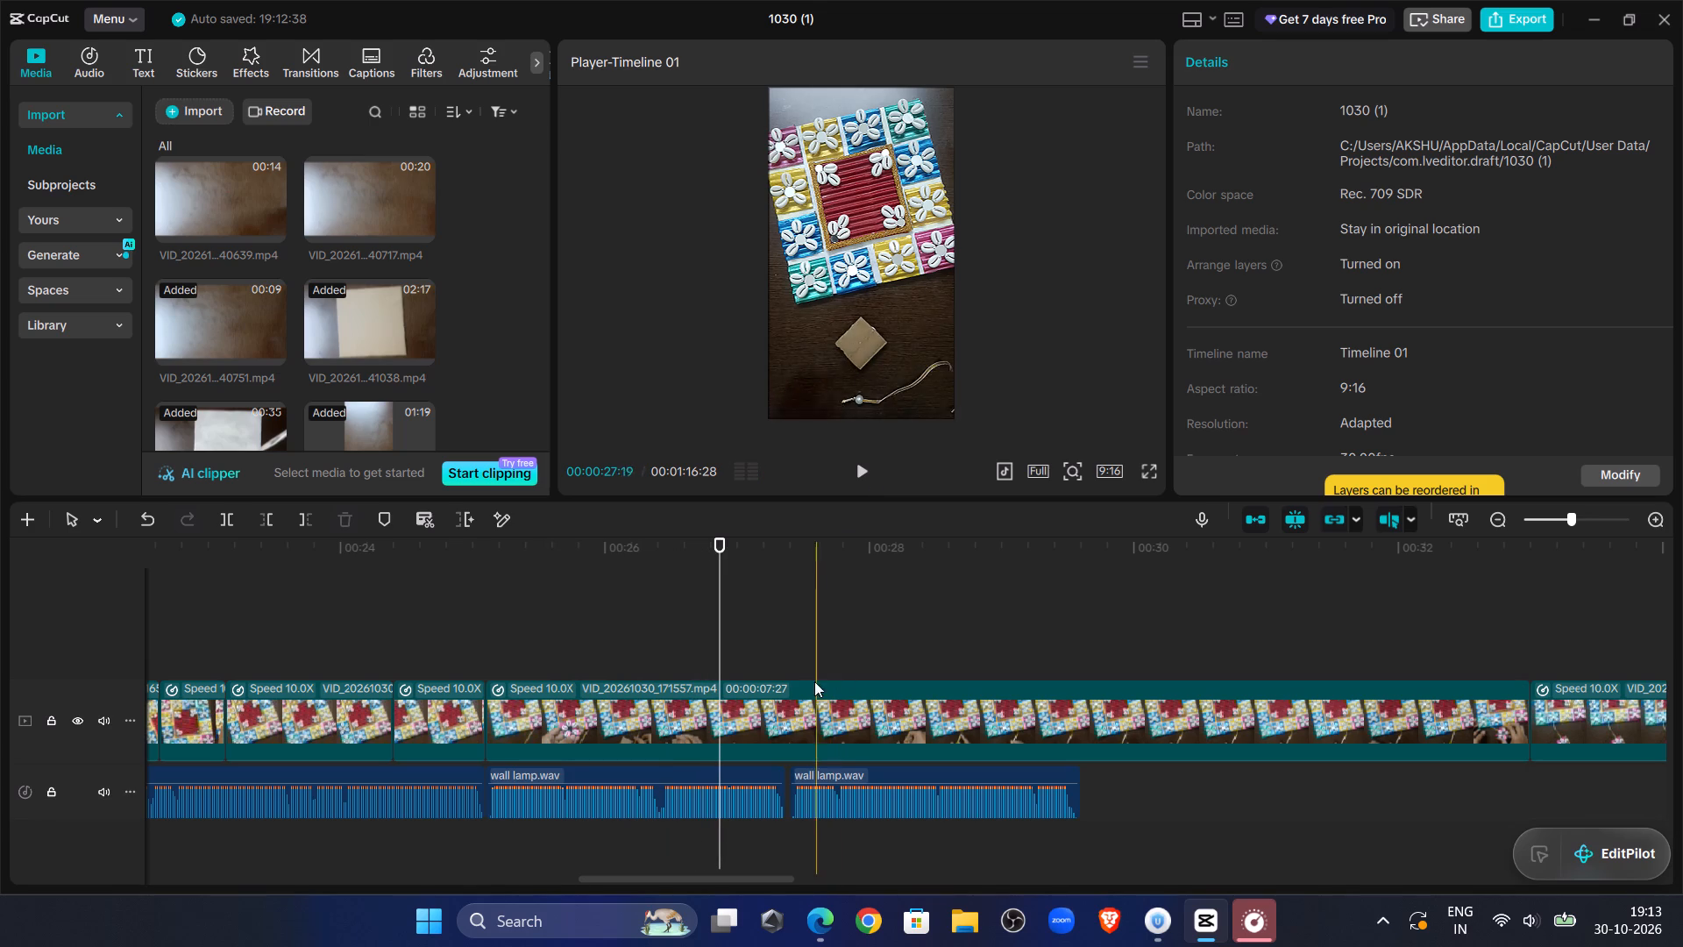
pyautogui.click(804, 689)
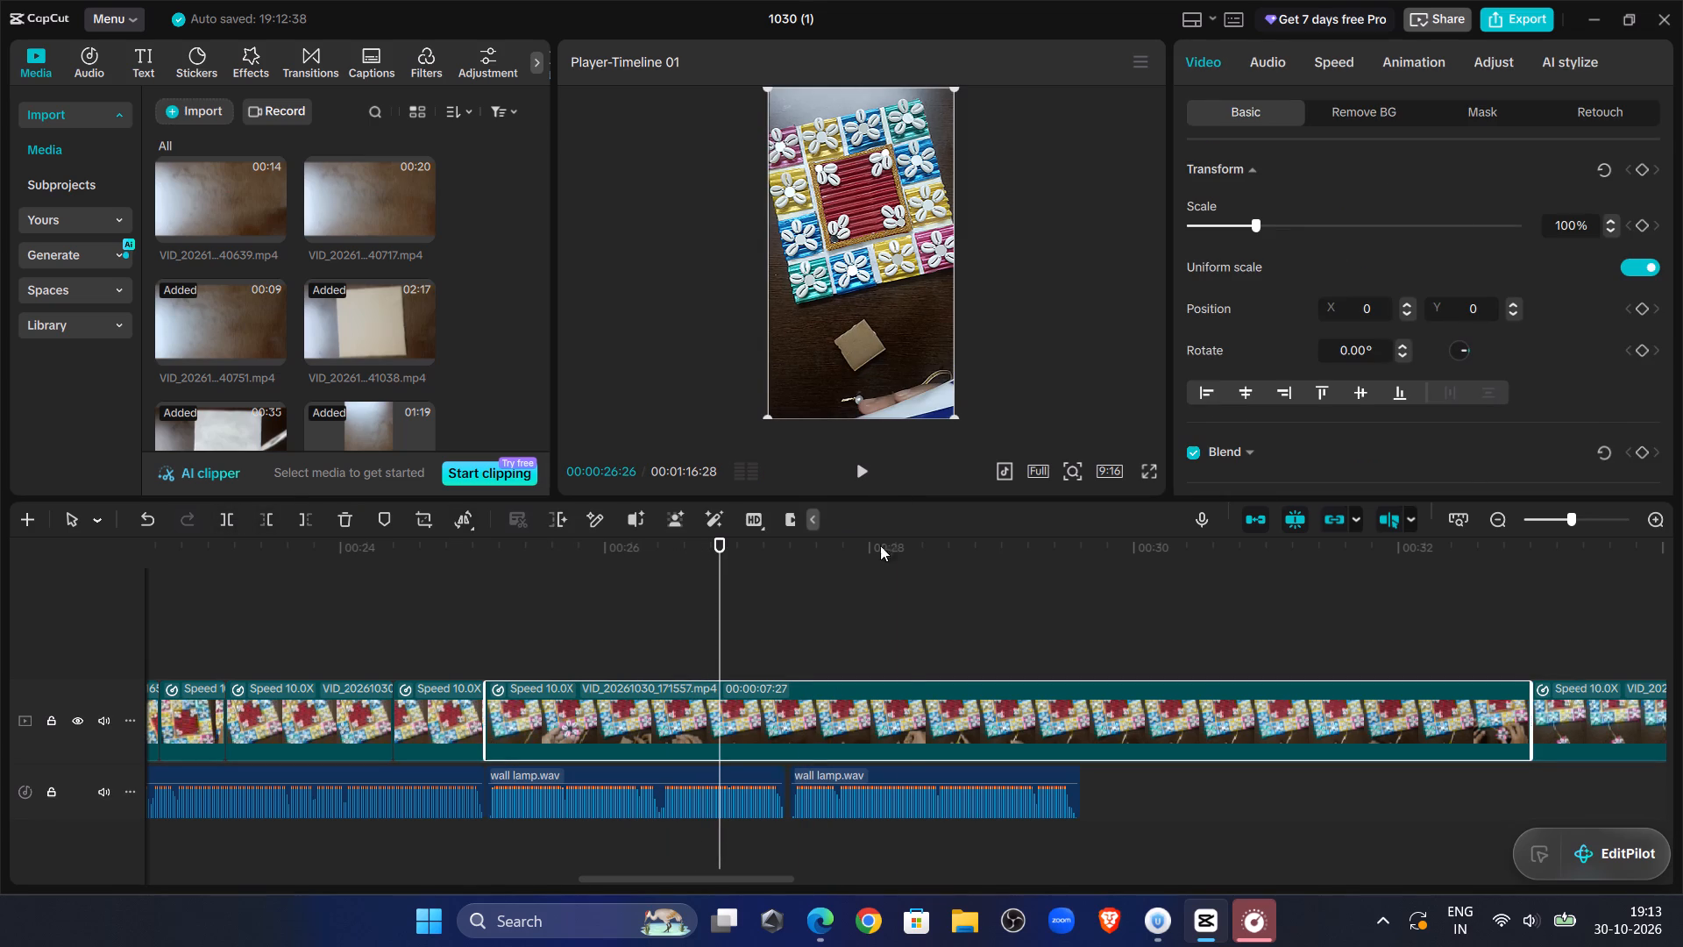
pyautogui.click(1347, 65)
pyautogui.click(1516, 207)
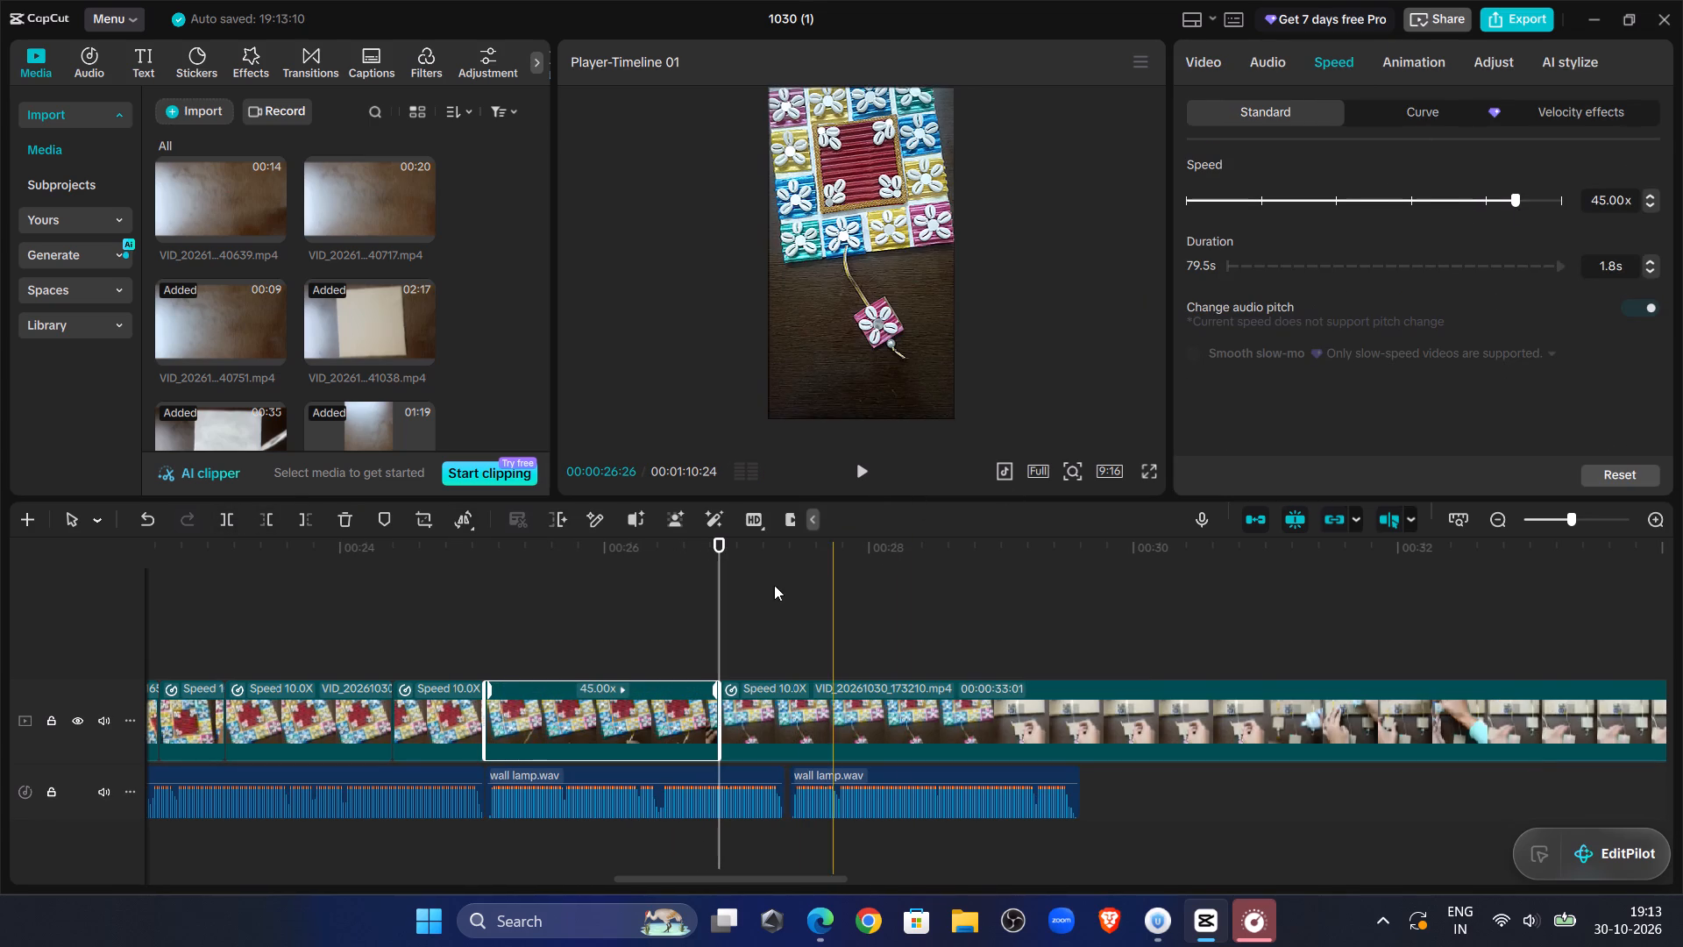
# Play back from the start of the 45x clip and split VID_20261030_173210.mp4 at about 00:00:28:20.
pyautogui.click(492, 597)
pyautogui.click(863, 473)
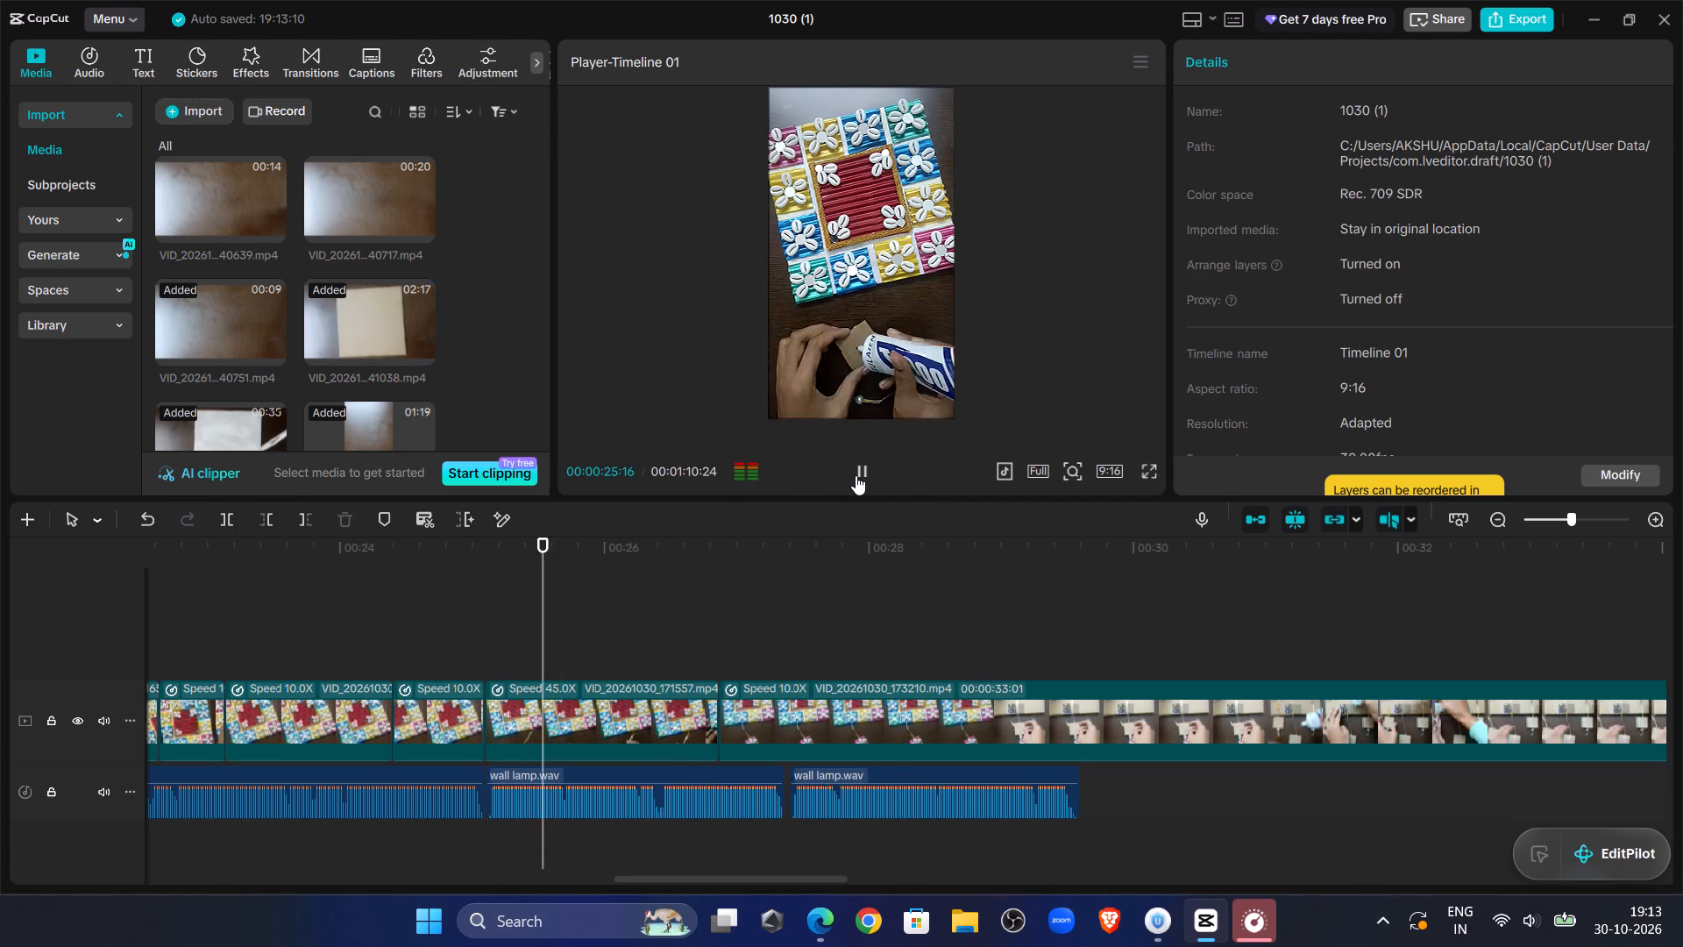
pyautogui.click(856, 475)
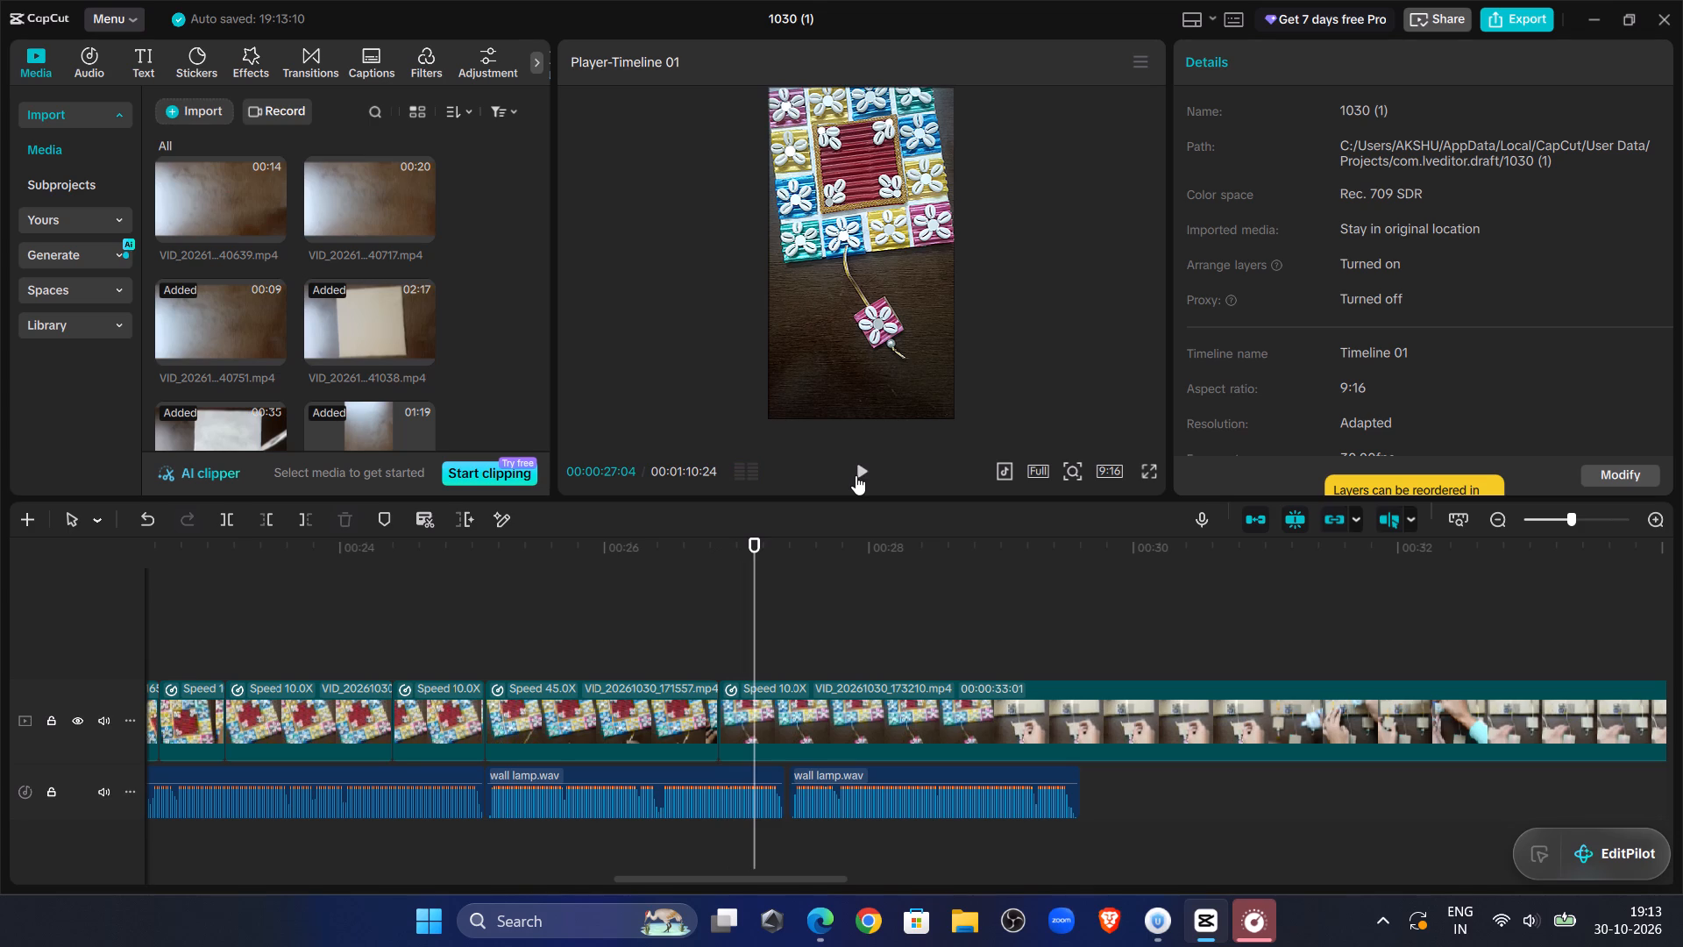
pyautogui.click(857, 473)
pyautogui.click(857, 473)
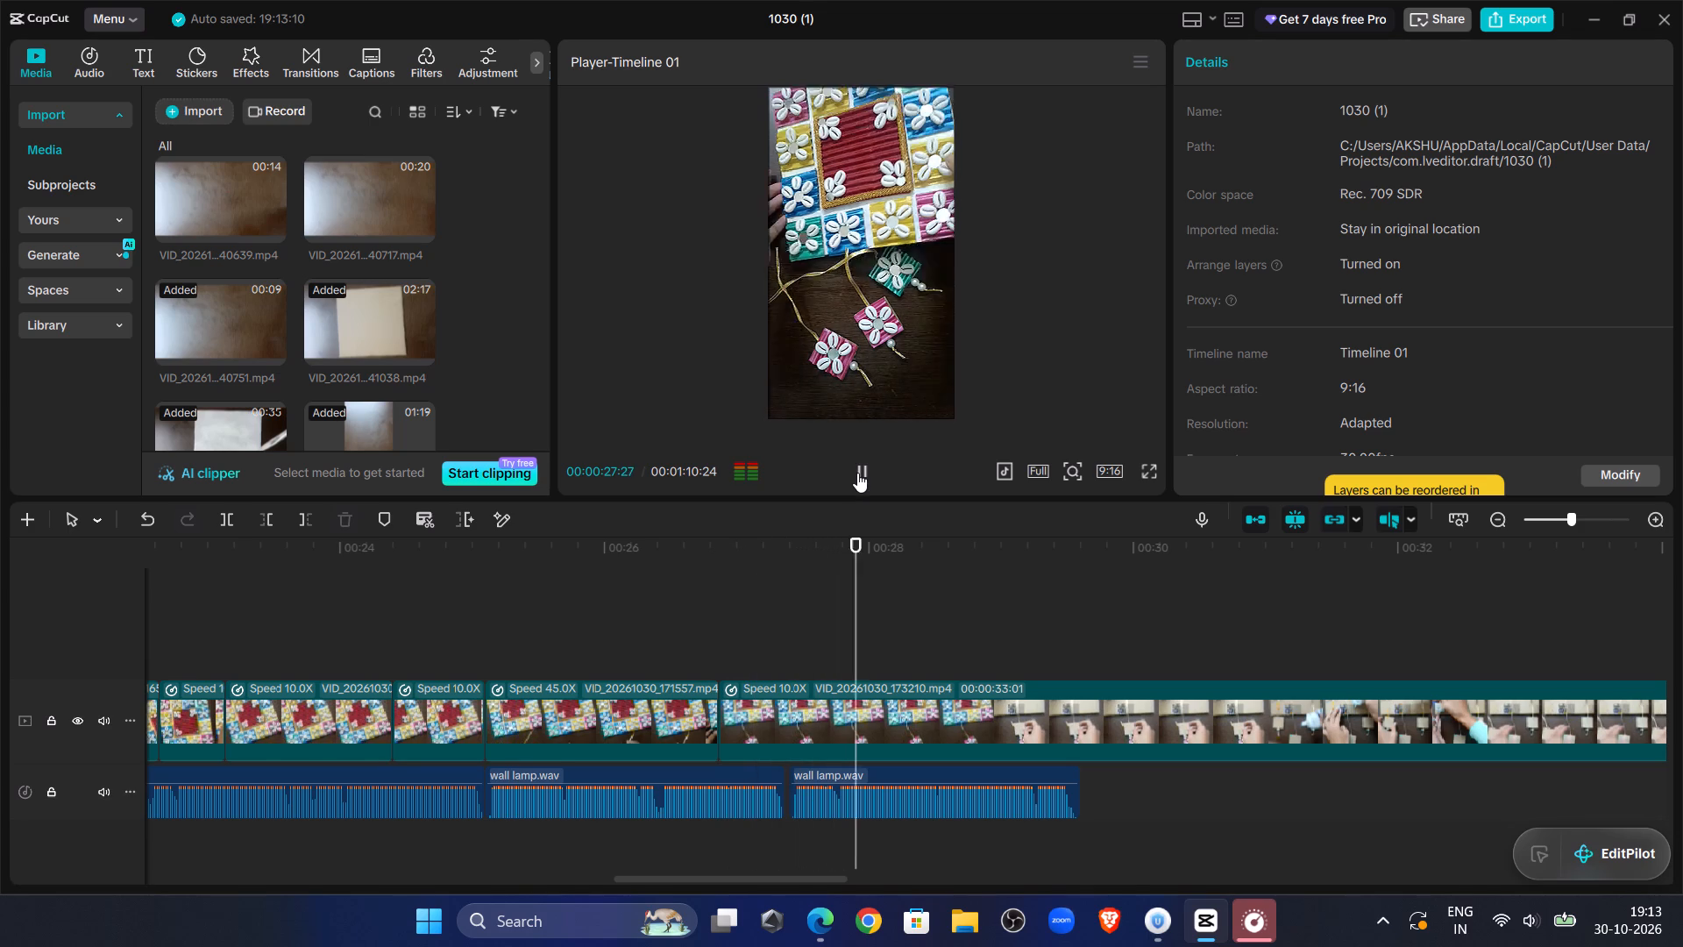
pyautogui.click(857, 473)
pyautogui.click(857, 473)
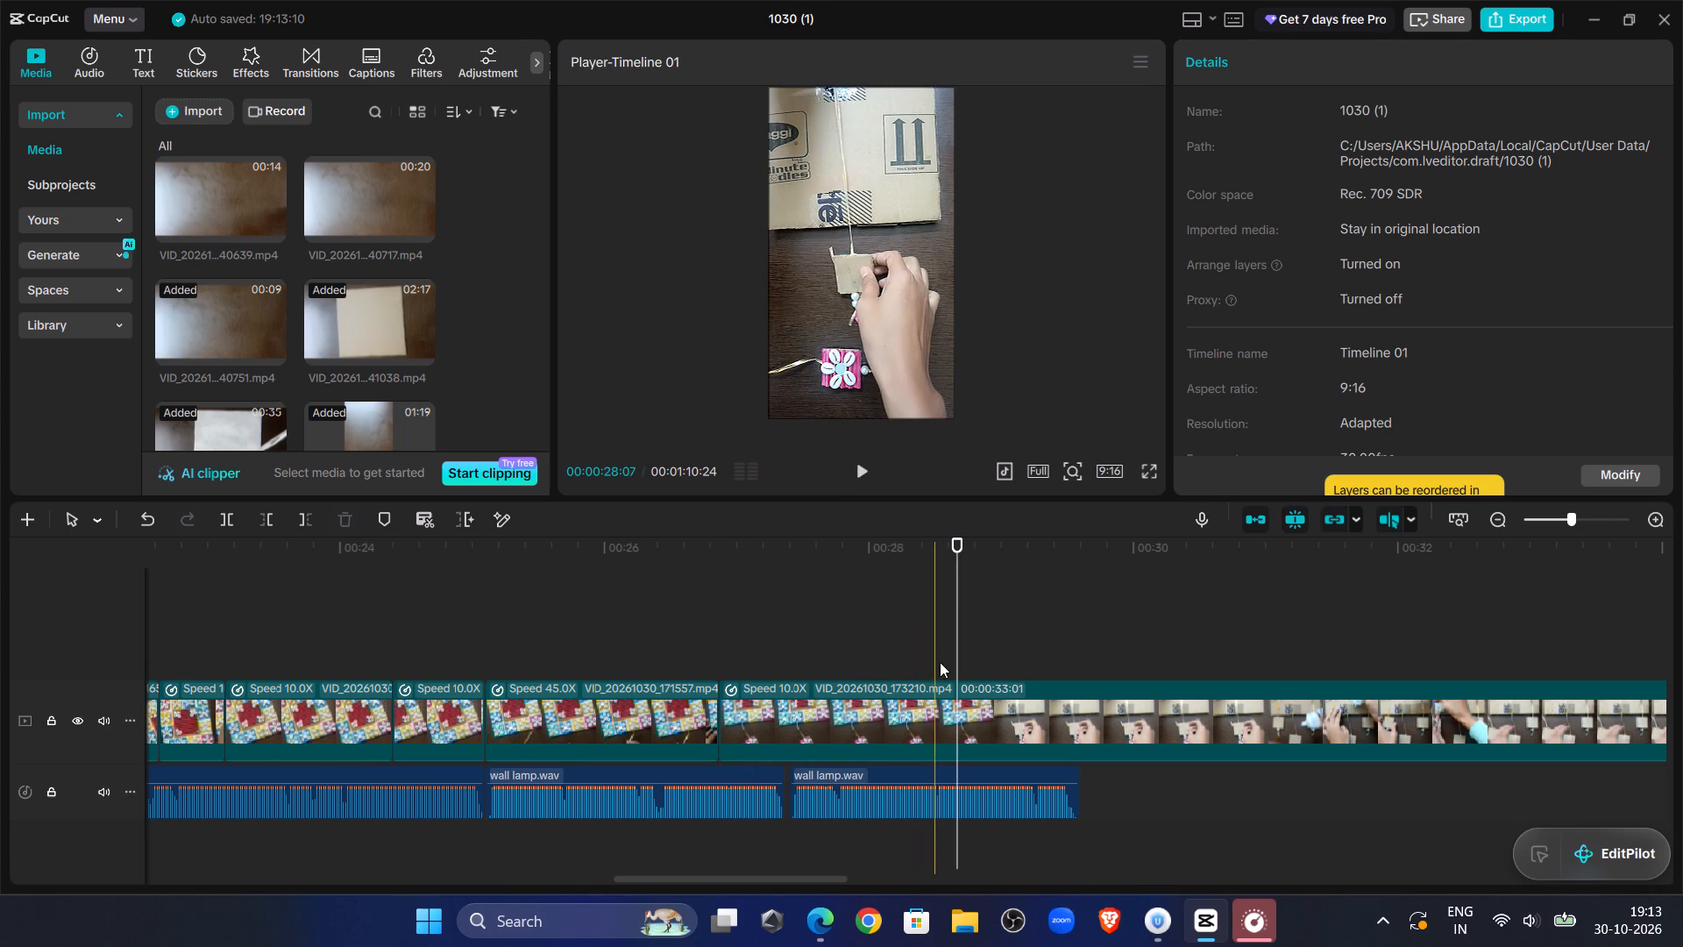
pyautogui.click(941, 705)
pyautogui.click(233, 511)
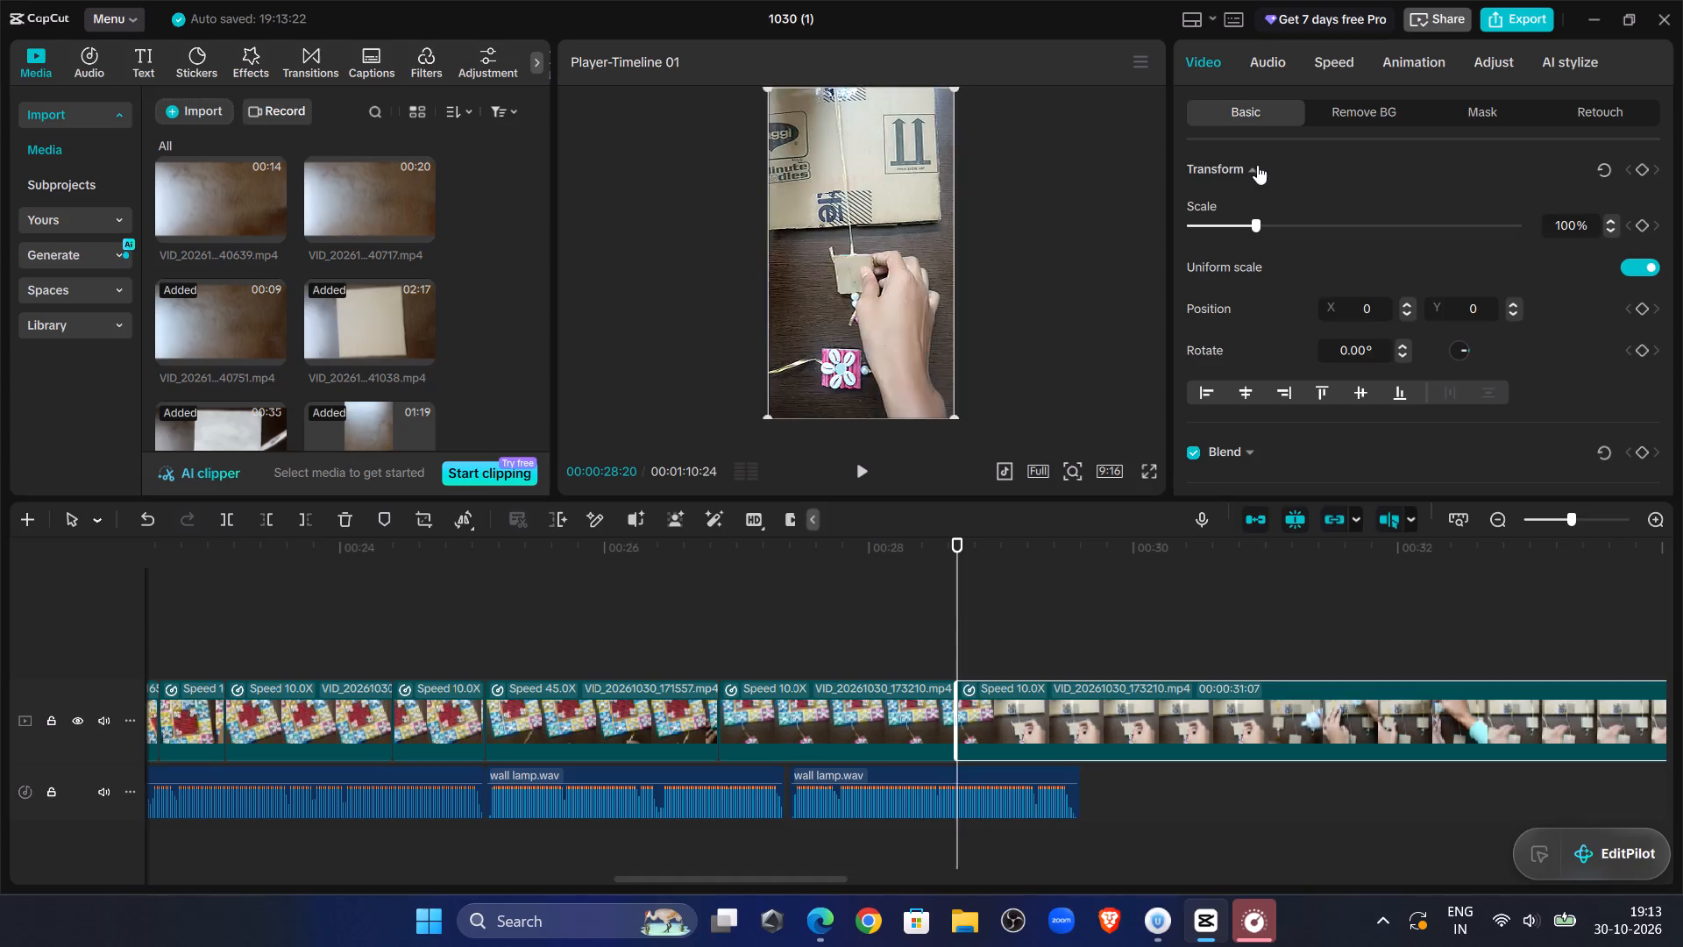
# Set the second VID_20261030_173210.mp4 piece to 100x speed and play it back.
pyautogui.click(1328, 67)
pyautogui.moveTo(1513, 195); pyautogui.dragTo(1606, 204)
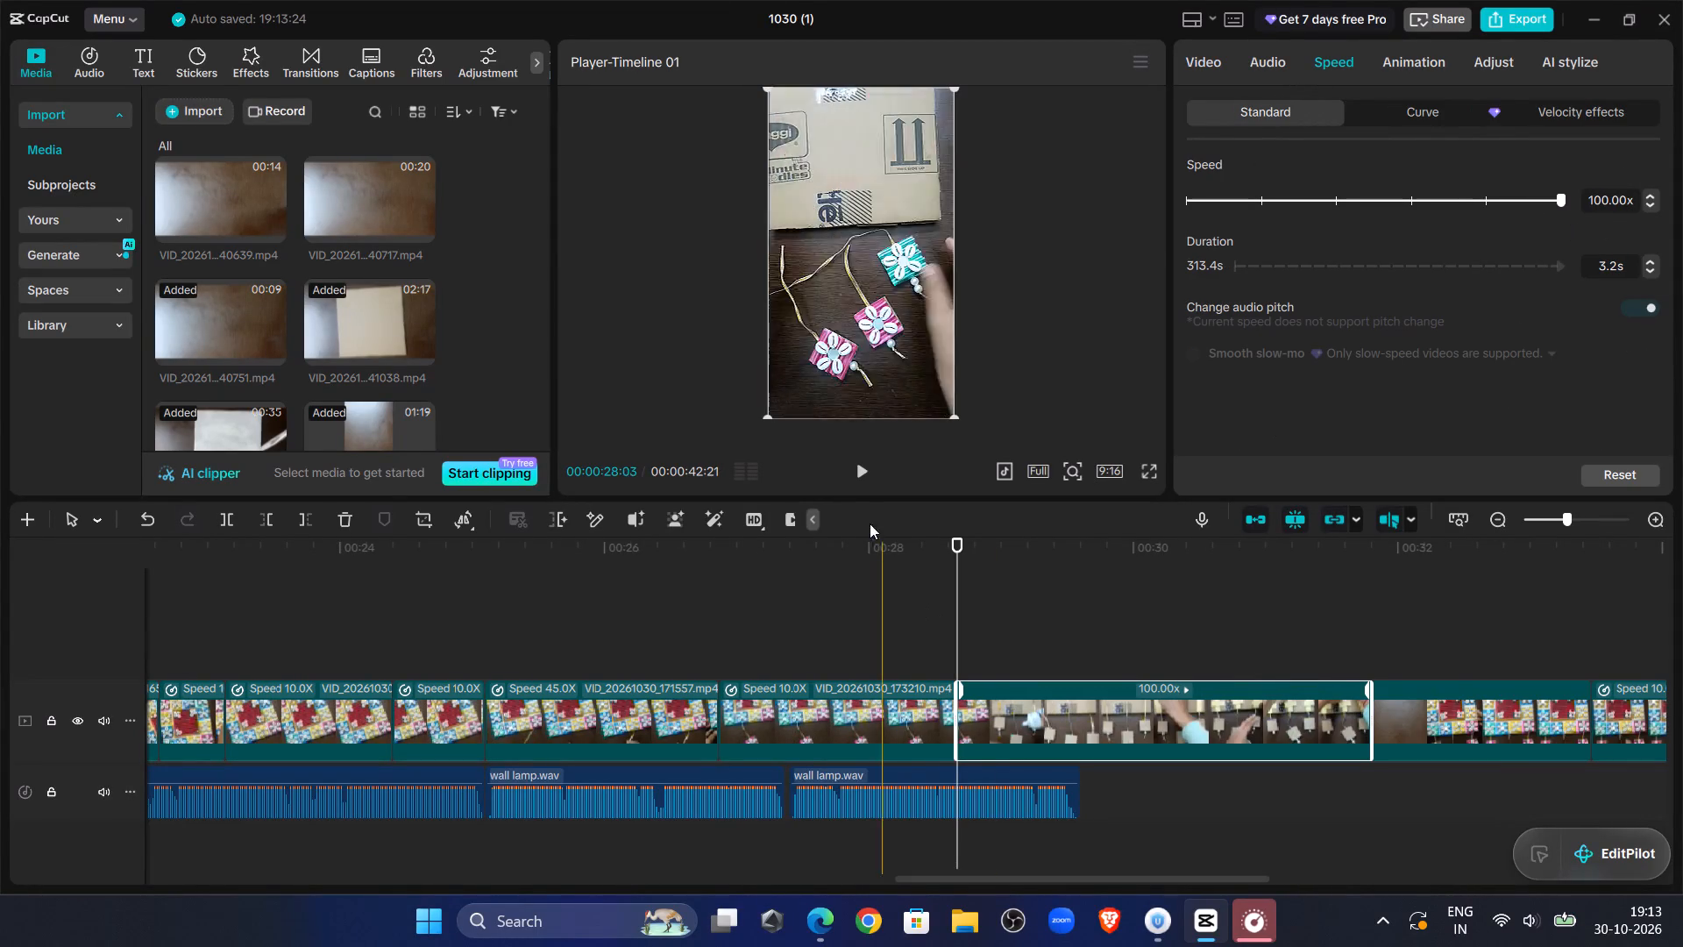
pyautogui.click(864, 471)
pyautogui.click(864, 470)
pyautogui.doubleClick(864, 470)
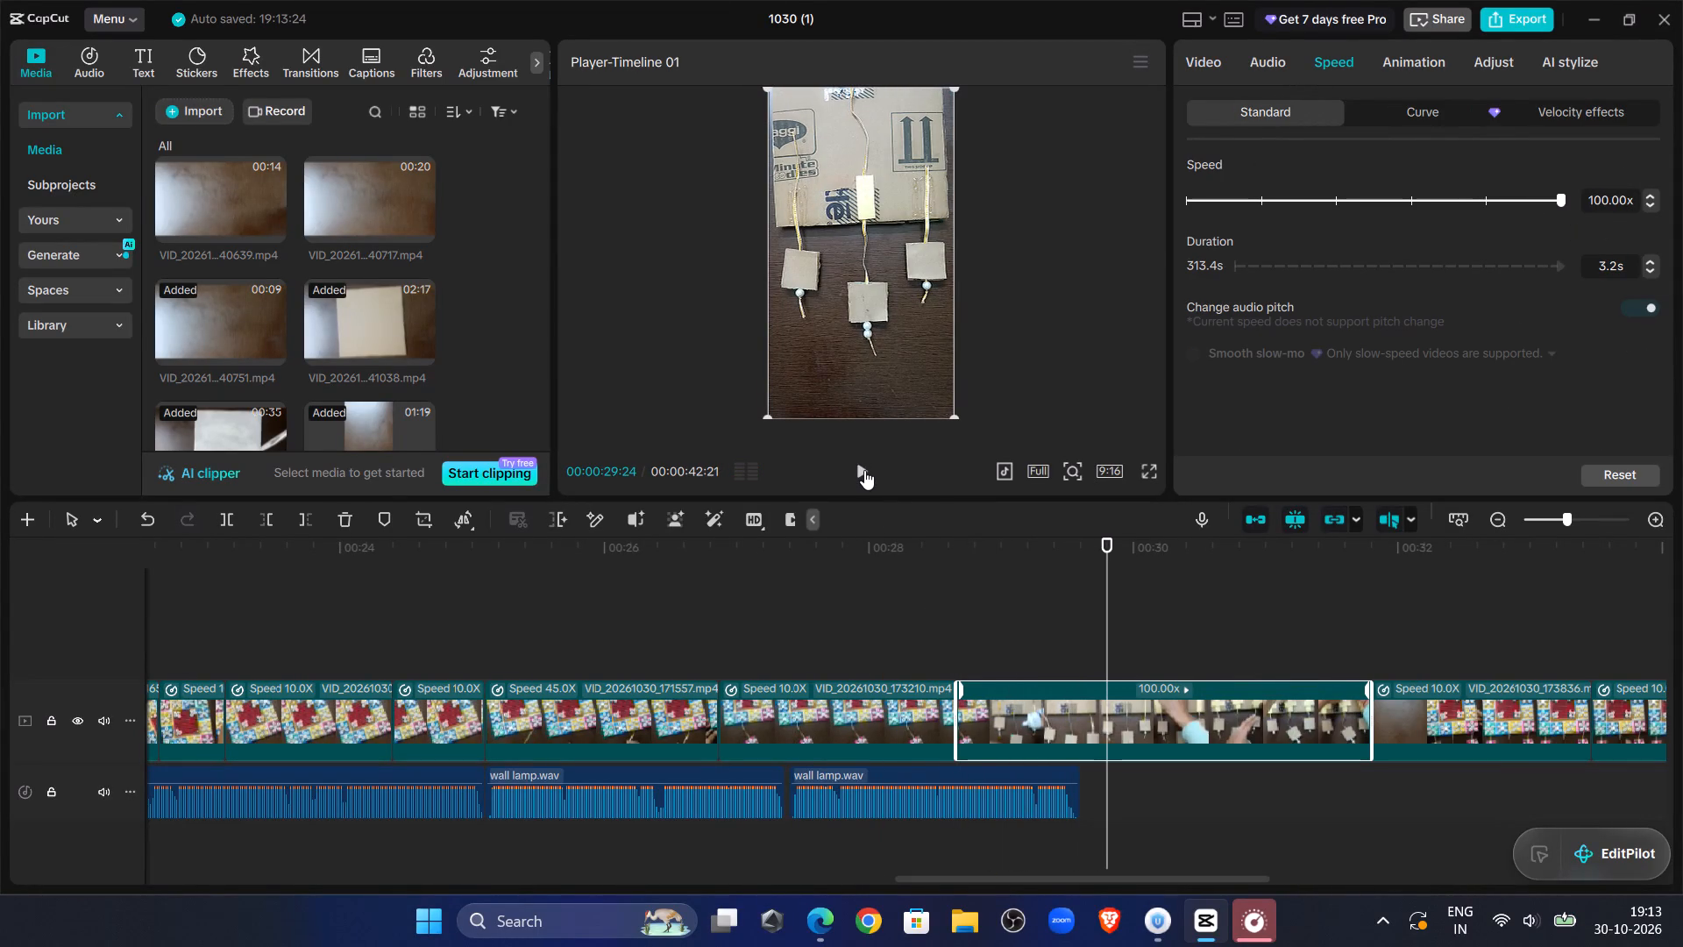
# Replay the 100x VID_20261030_173210.mp4 piece from its start and split it at about 00:00:30:04.
pyautogui.click(951, 630)
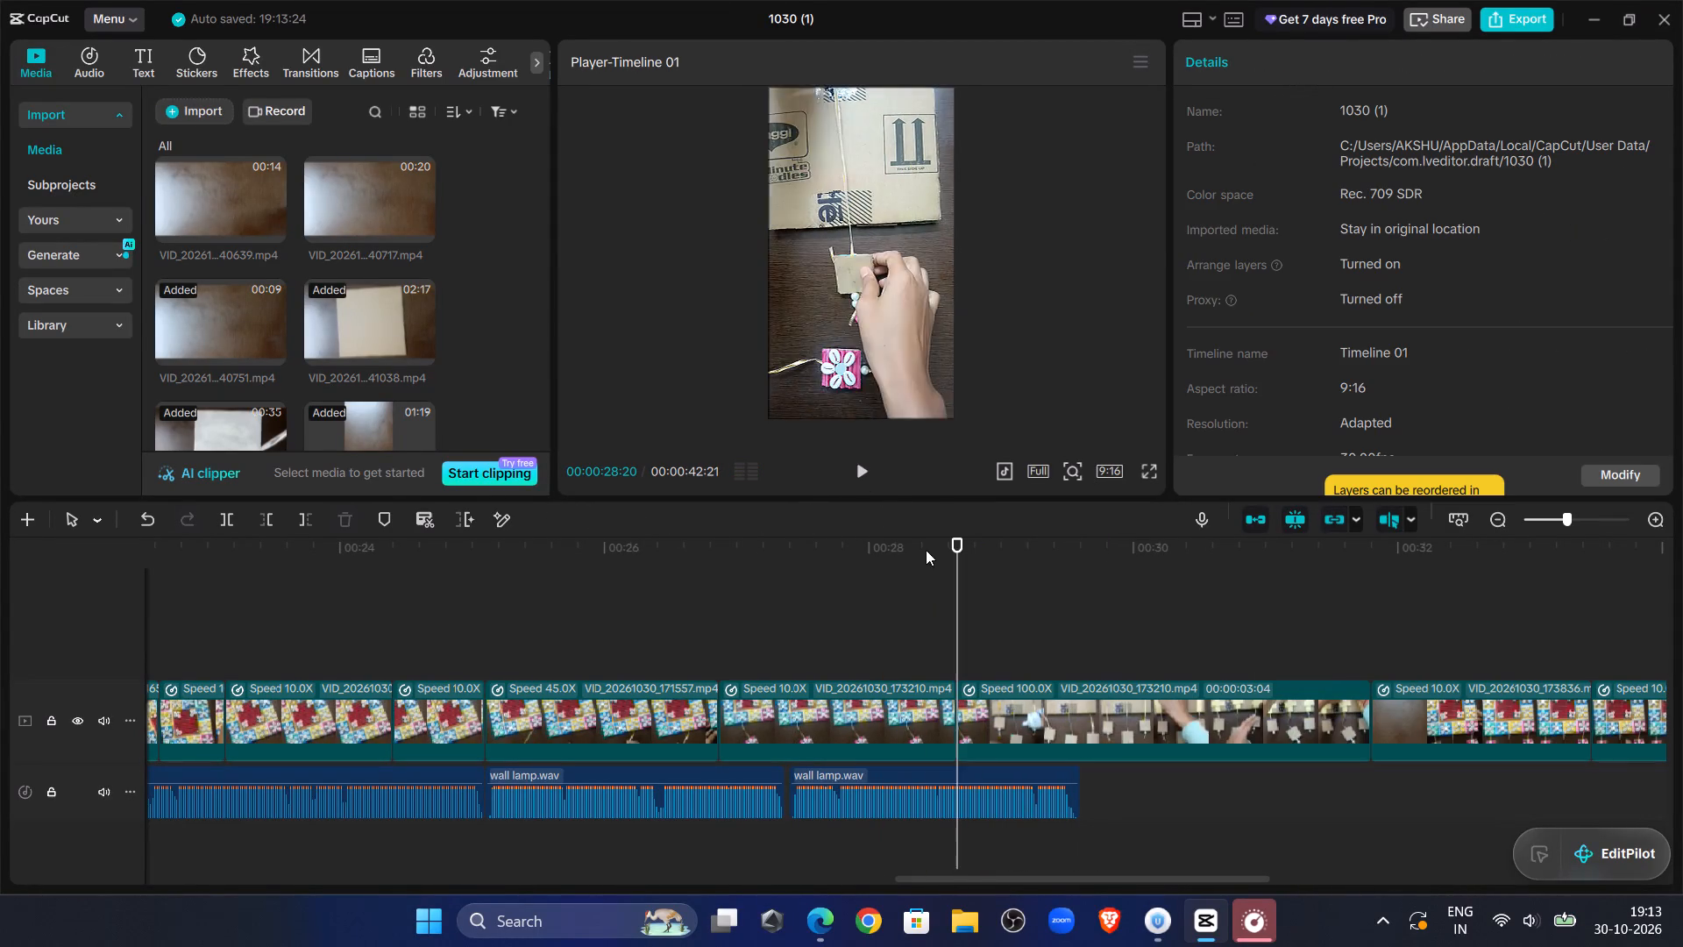
pyautogui.click(870, 474)
pyautogui.click(870, 474)
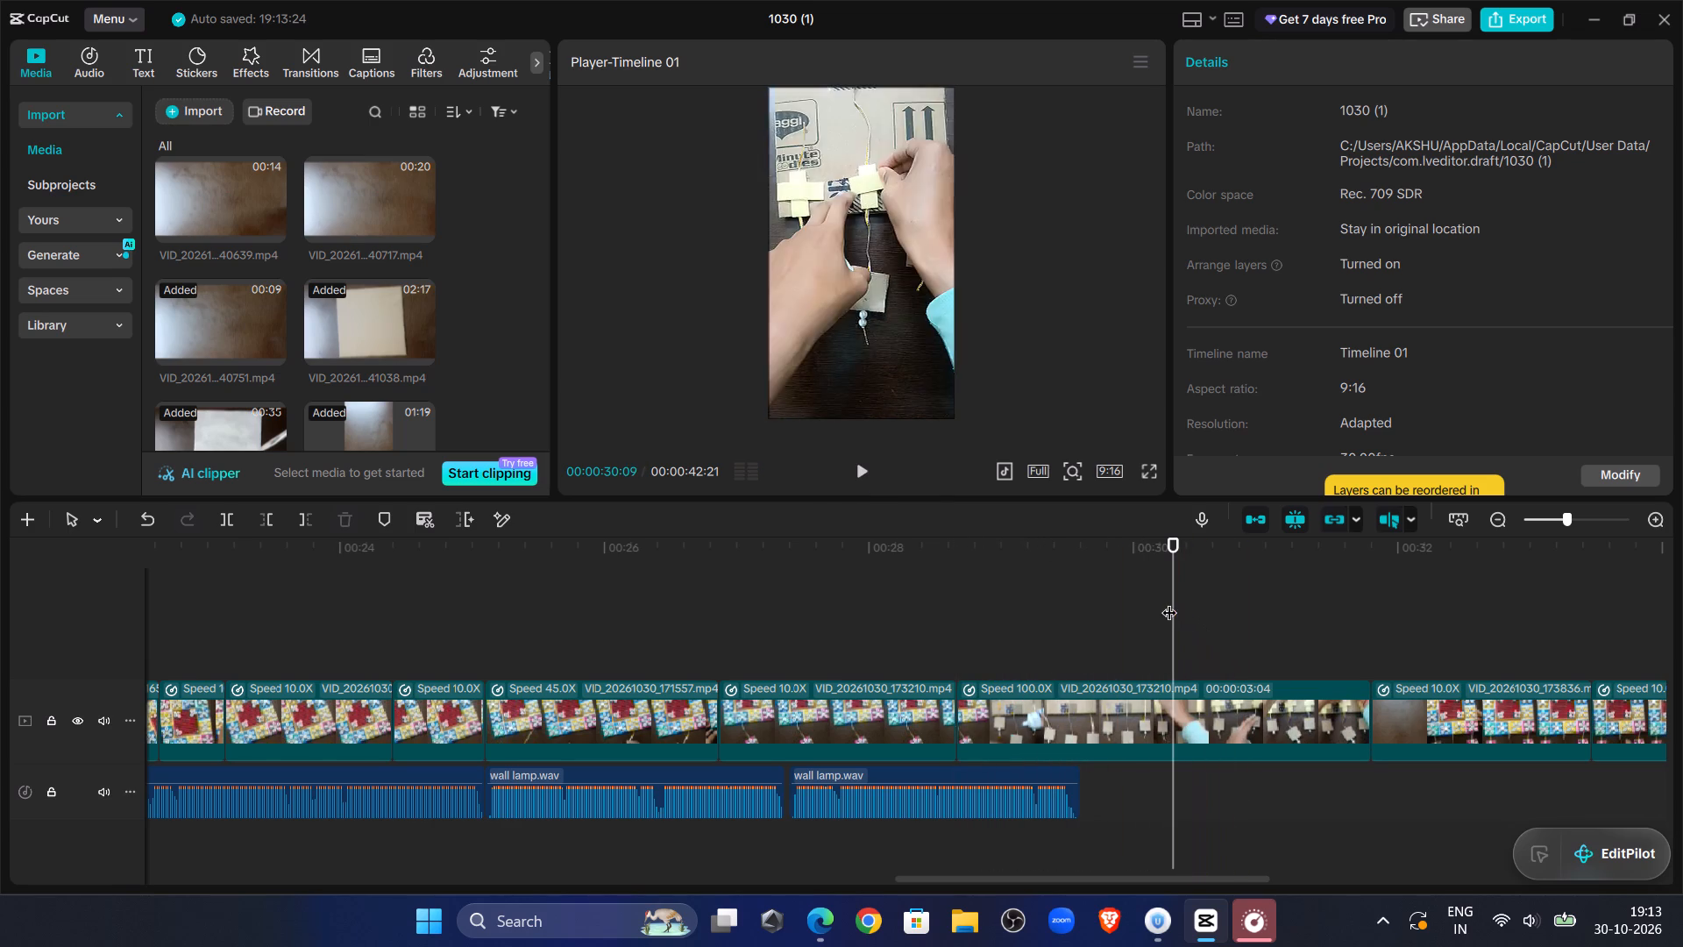
pyautogui.moveTo(1169, 602); pyautogui.dragTo(1149, 605)
pyautogui.click(1145, 742)
pyautogui.click(227, 516)
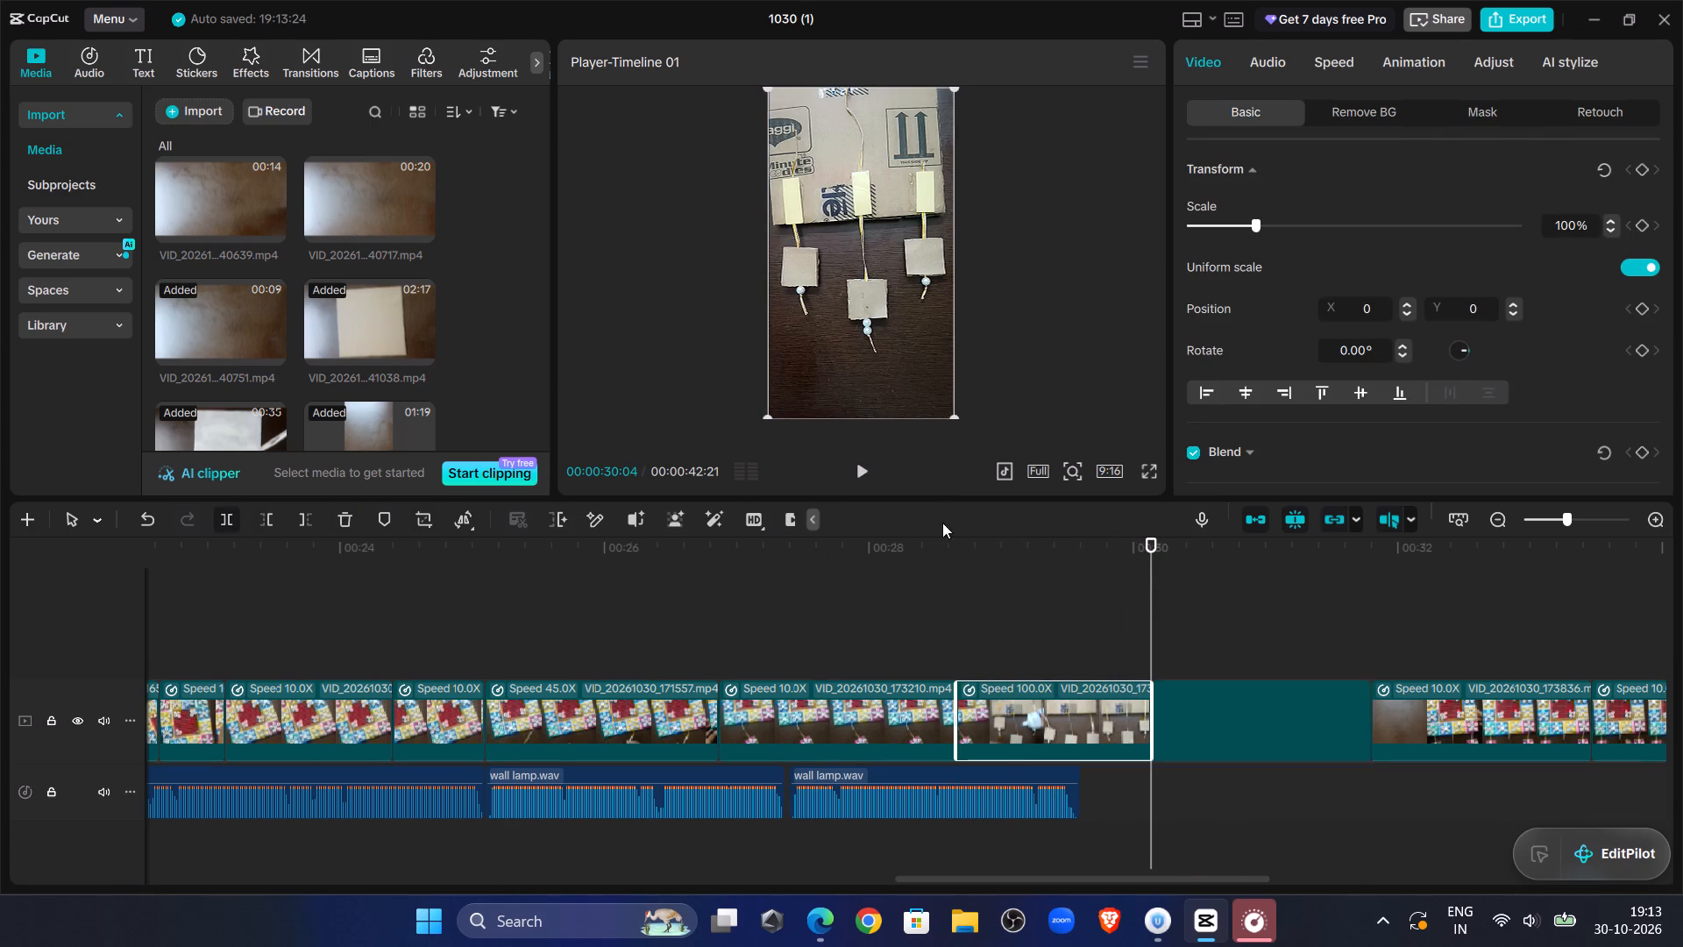
# Scrub through the 100x VID_20261030_173210.mp4 piece after 00:00:30:04 and delete it.
pyautogui.moveTo(1147, 562); pyautogui.dragTo(1338, 625)
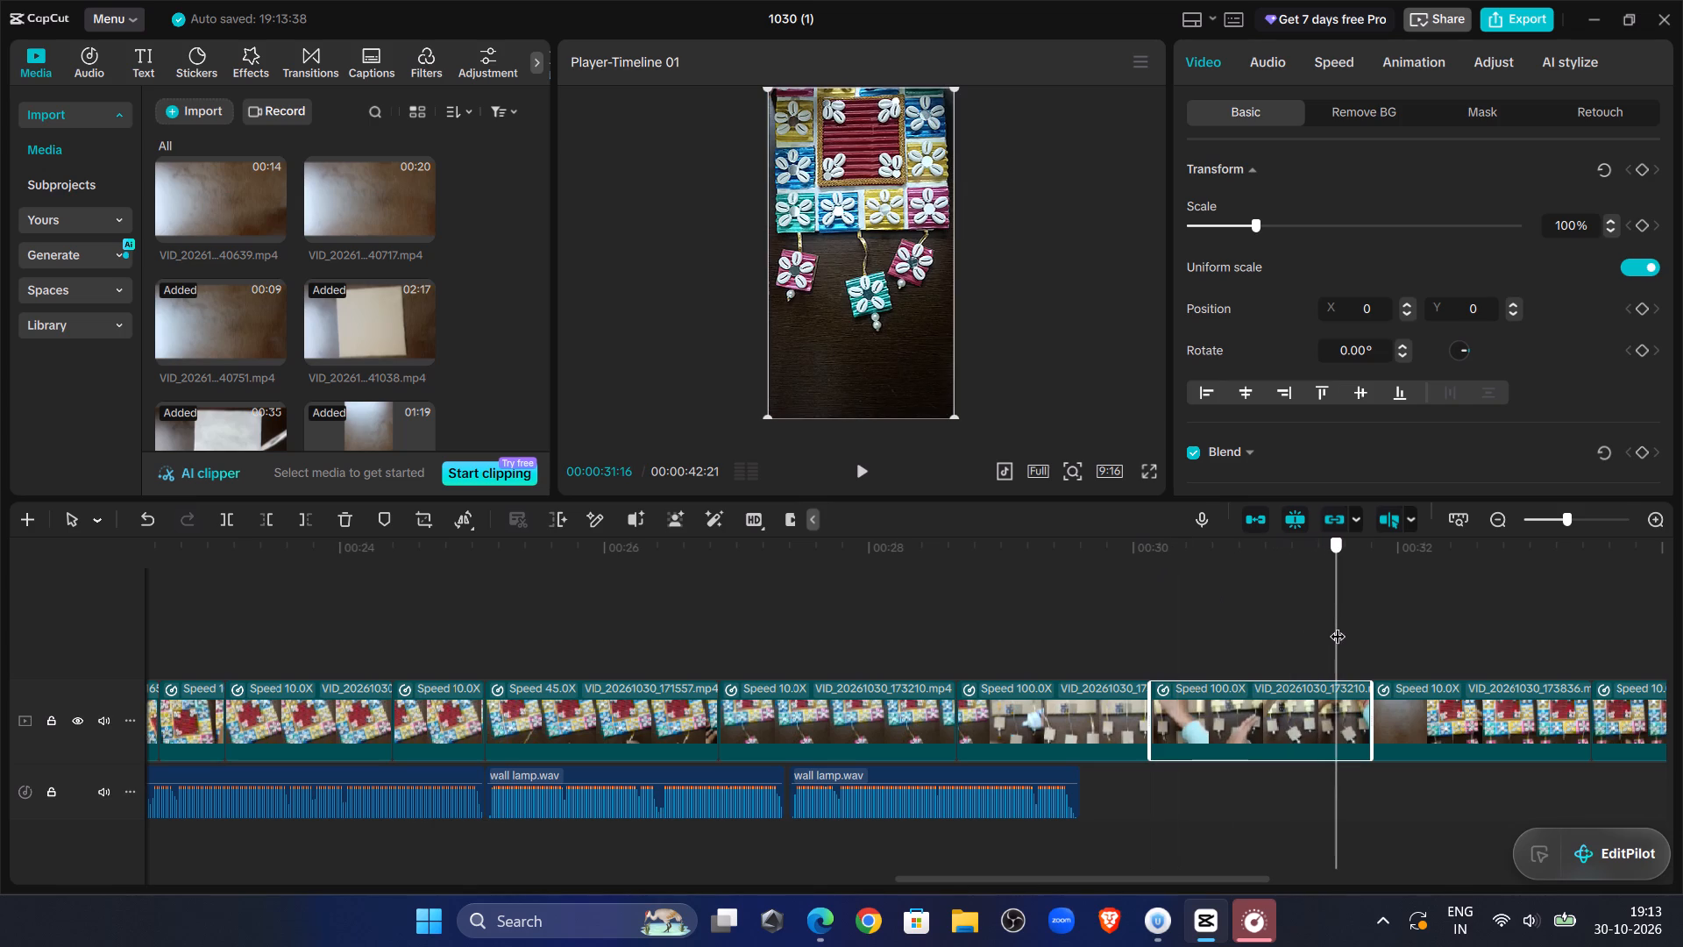
pyautogui.moveTo(1338, 625); pyautogui.dragTo(1277, 640)
pyautogui.press('Delete')
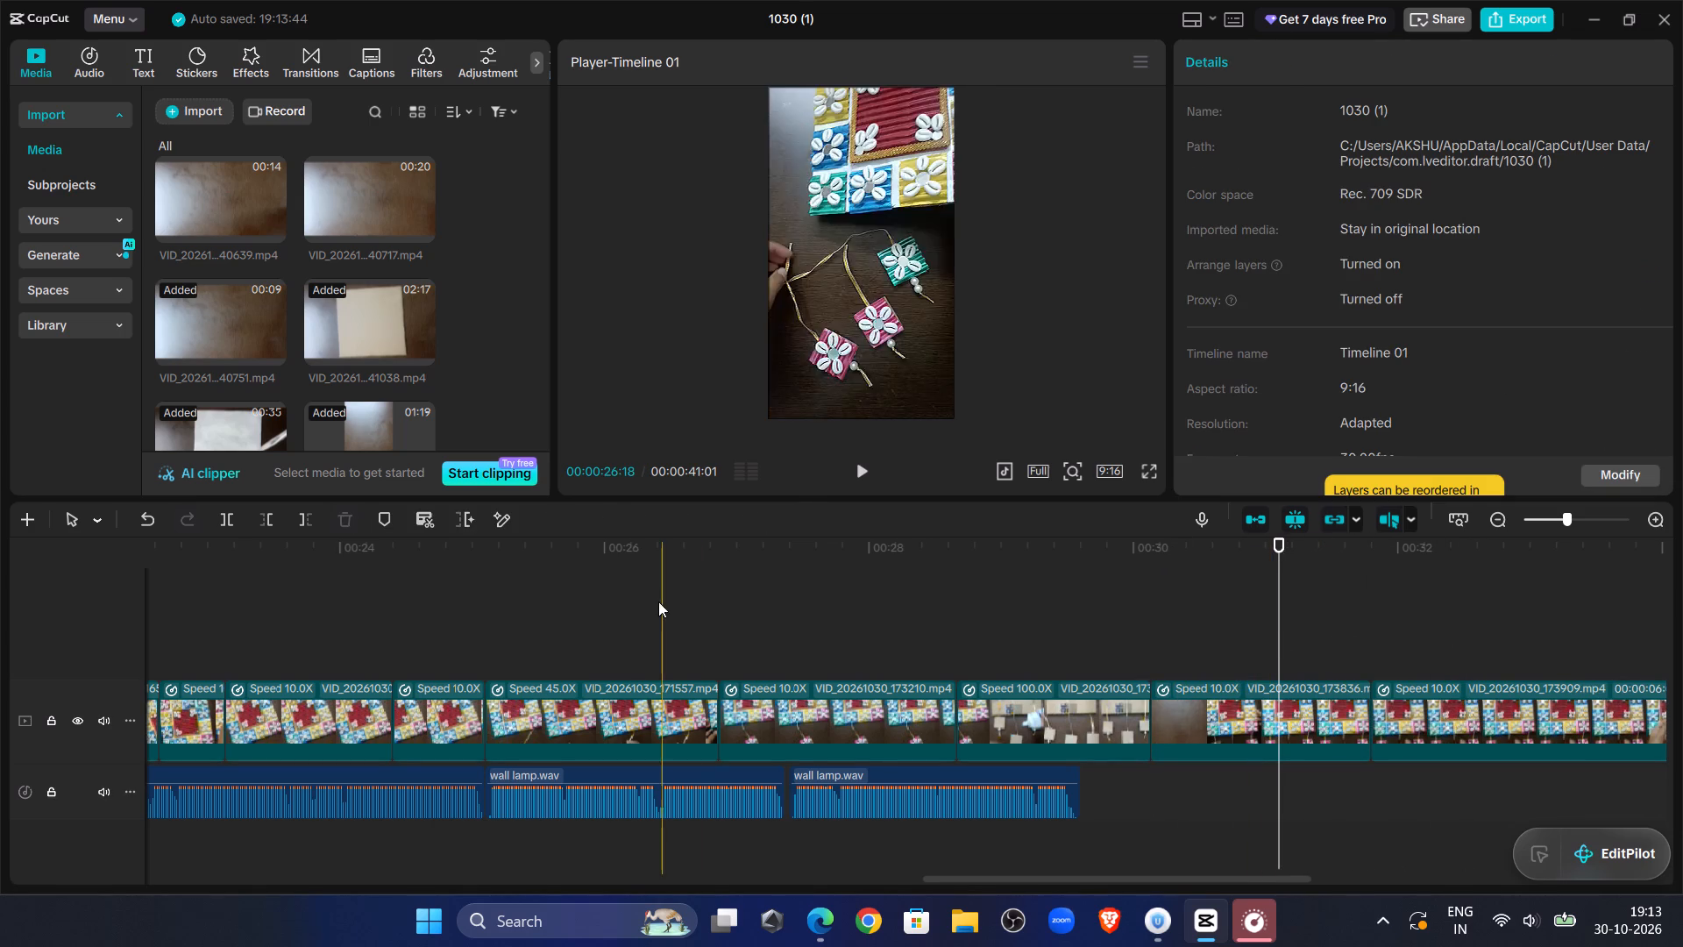
# Play back the shortened 100x VID_20261030_173210.mp4 piece up to the start of VID_20261030_173836.mp4 against the narration.
pyautogui.click(941, 596)
pyautogui.click(849, 458)
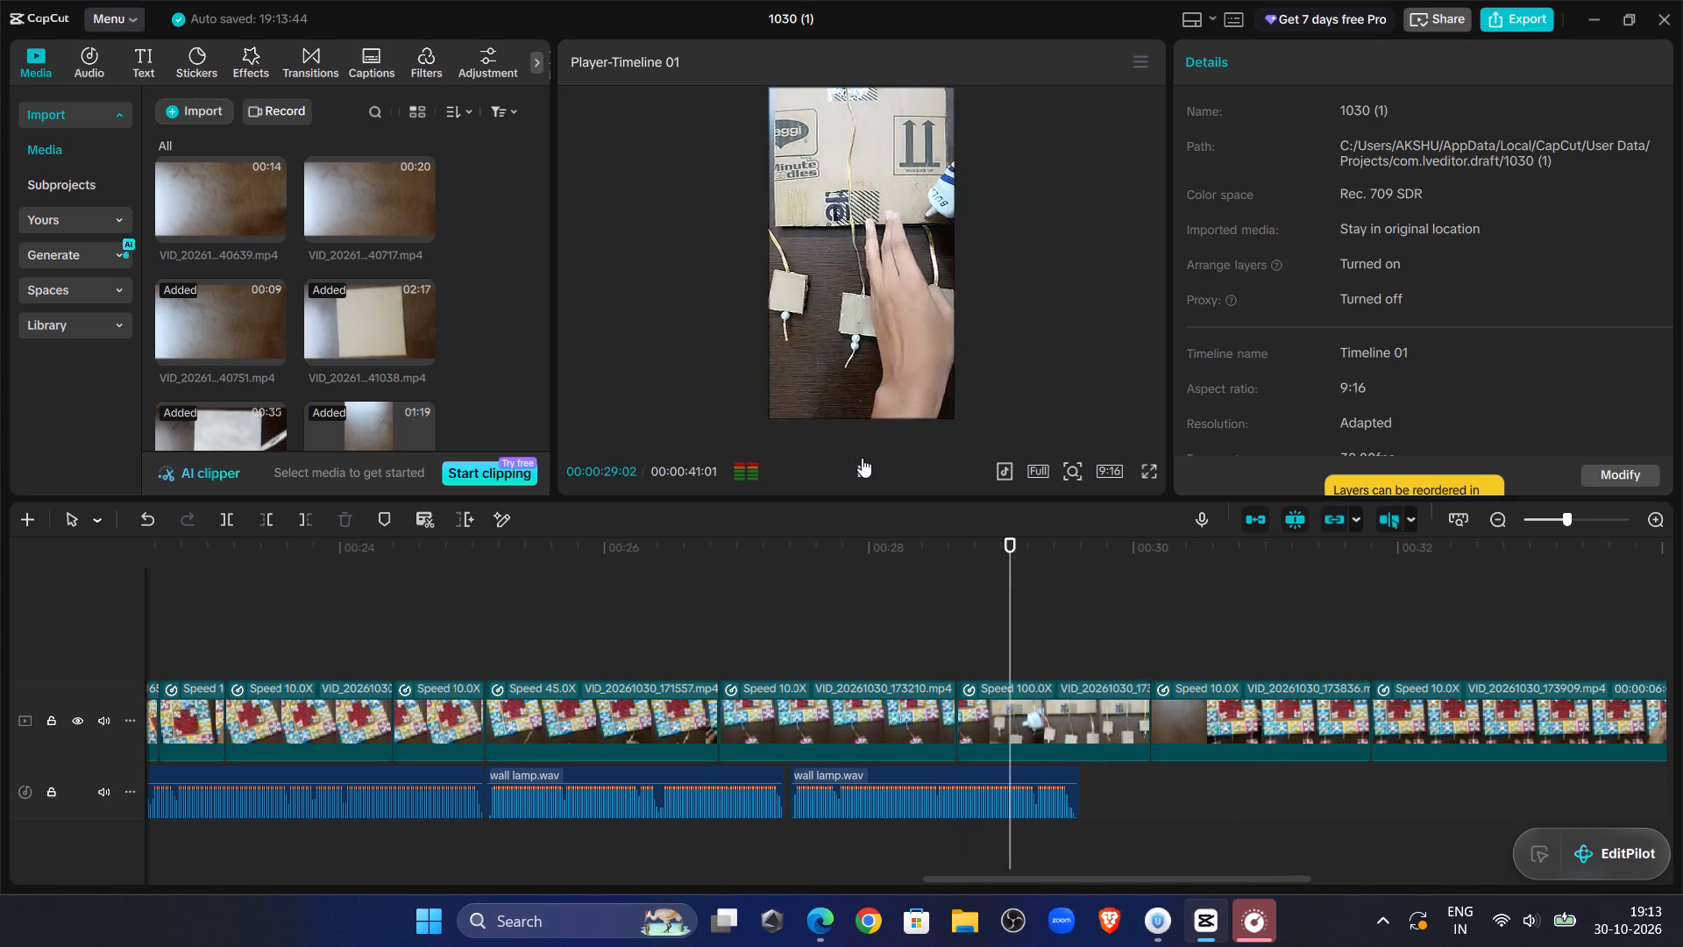
pyautogui.click(862, 458)
pyautogui.click(862, 458)
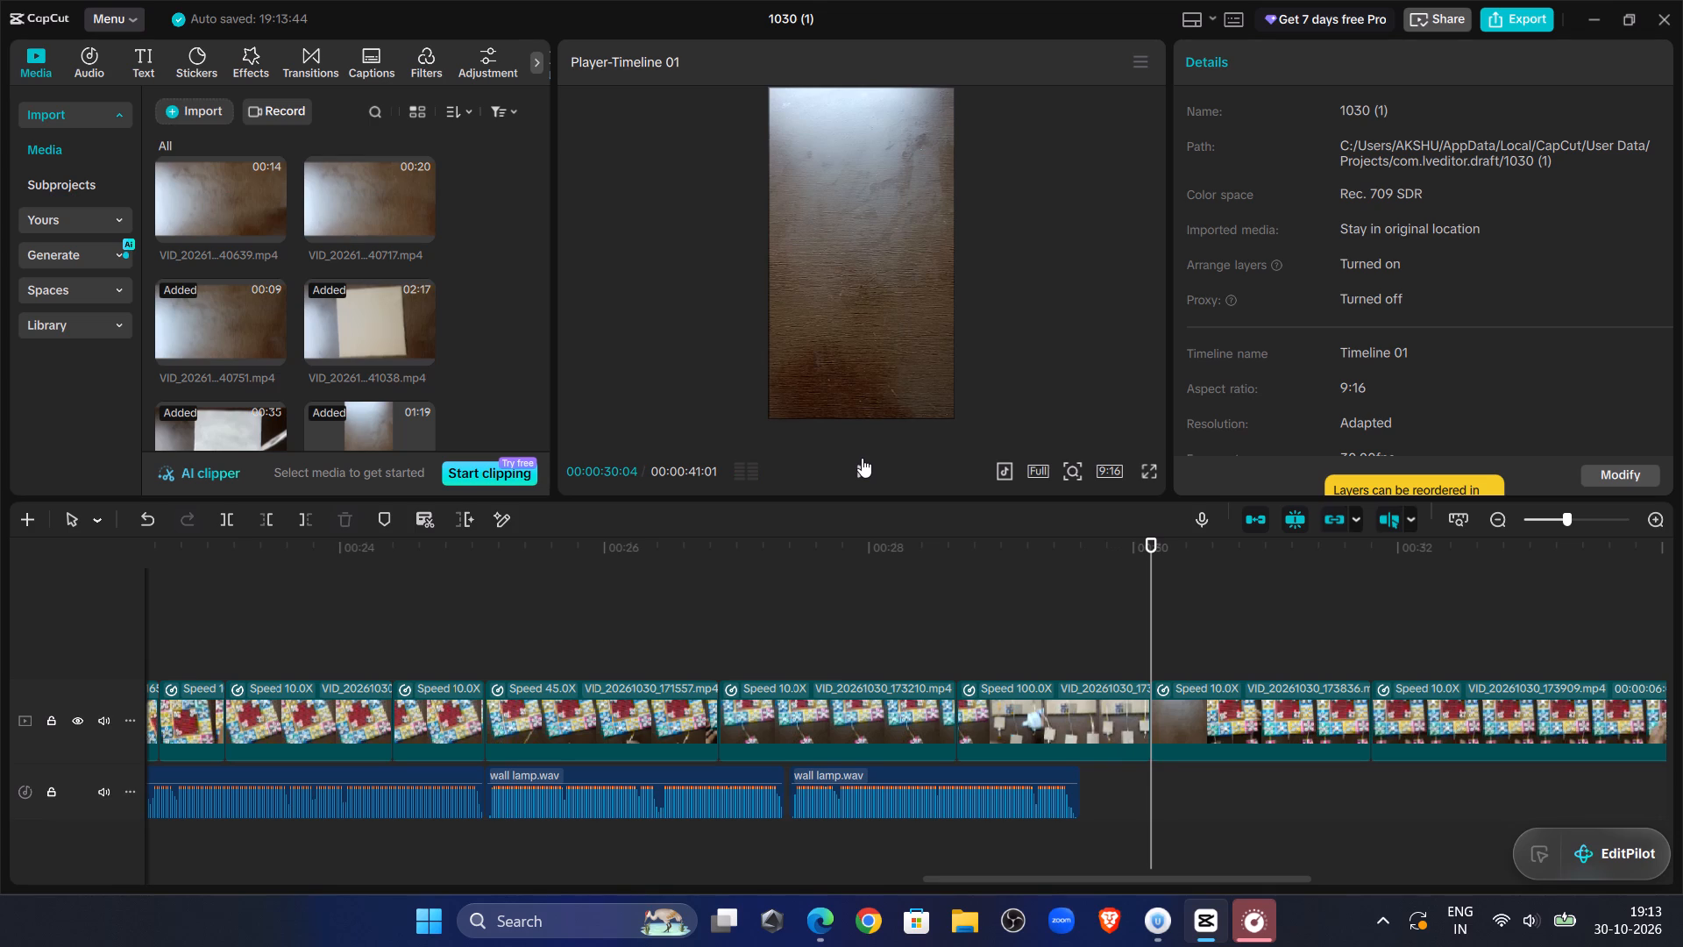
# Play back and scrub through VID_20261030_173836.mp4 from its start at 00:00:30:04 to judge where its end needs cutting.
pyautogui.click(862, 458)
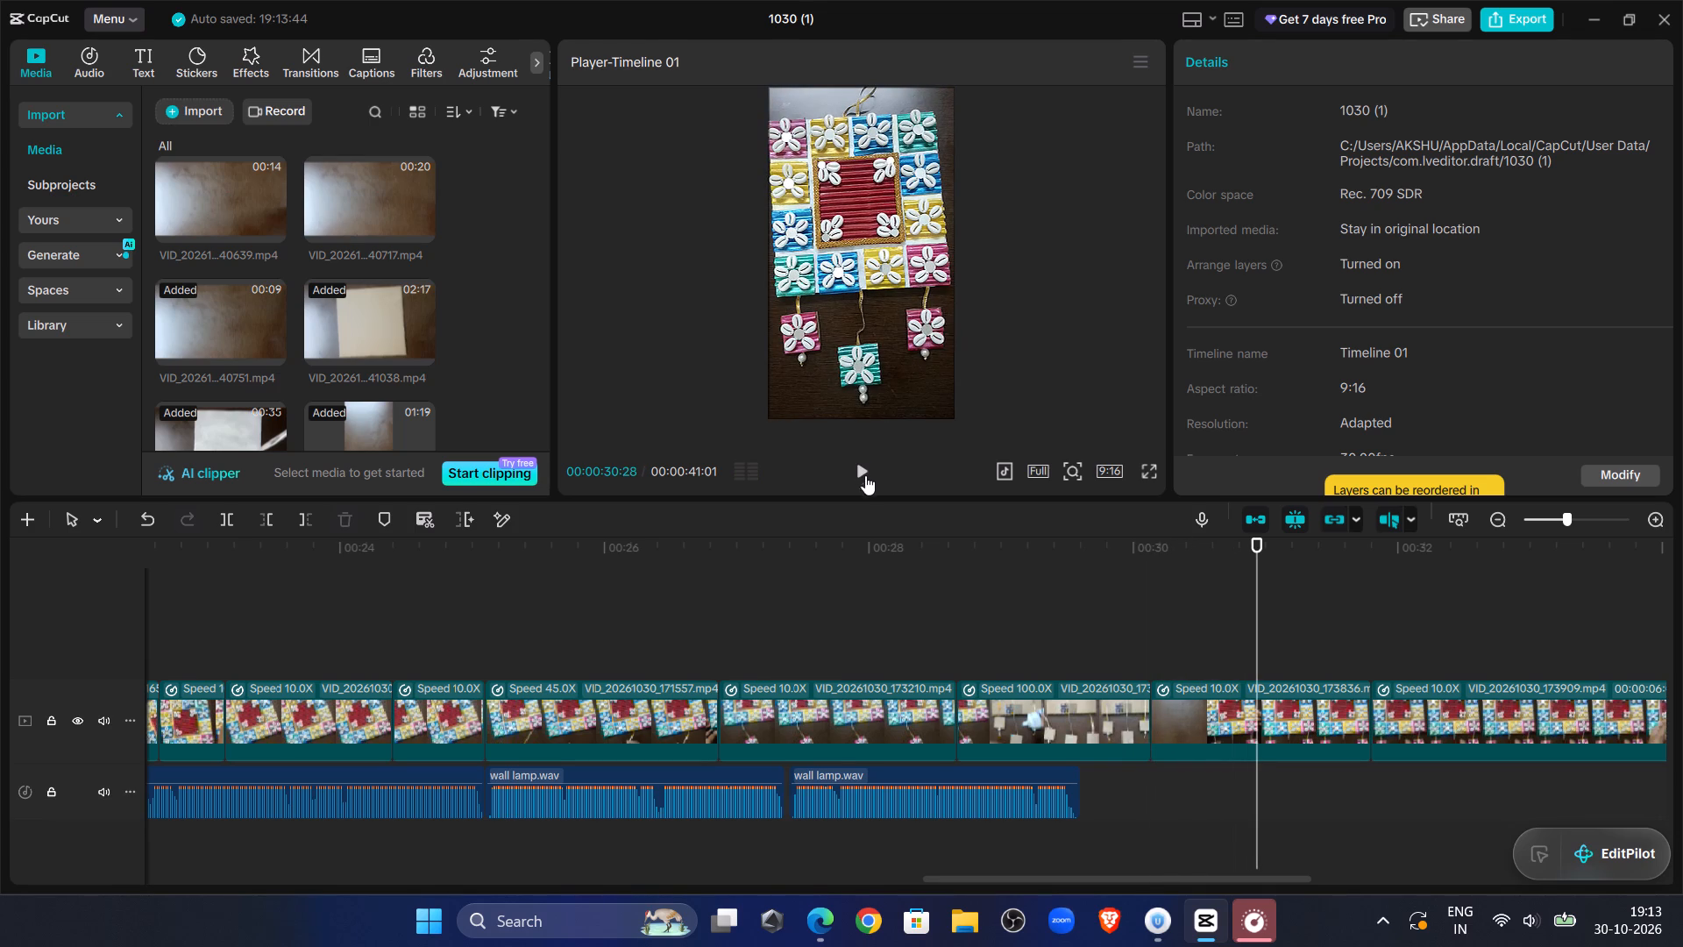
pyautogui.click(999, 629)
pyautogui.moveTo(999, 629); pyautogui.dragTo(1377, 686)
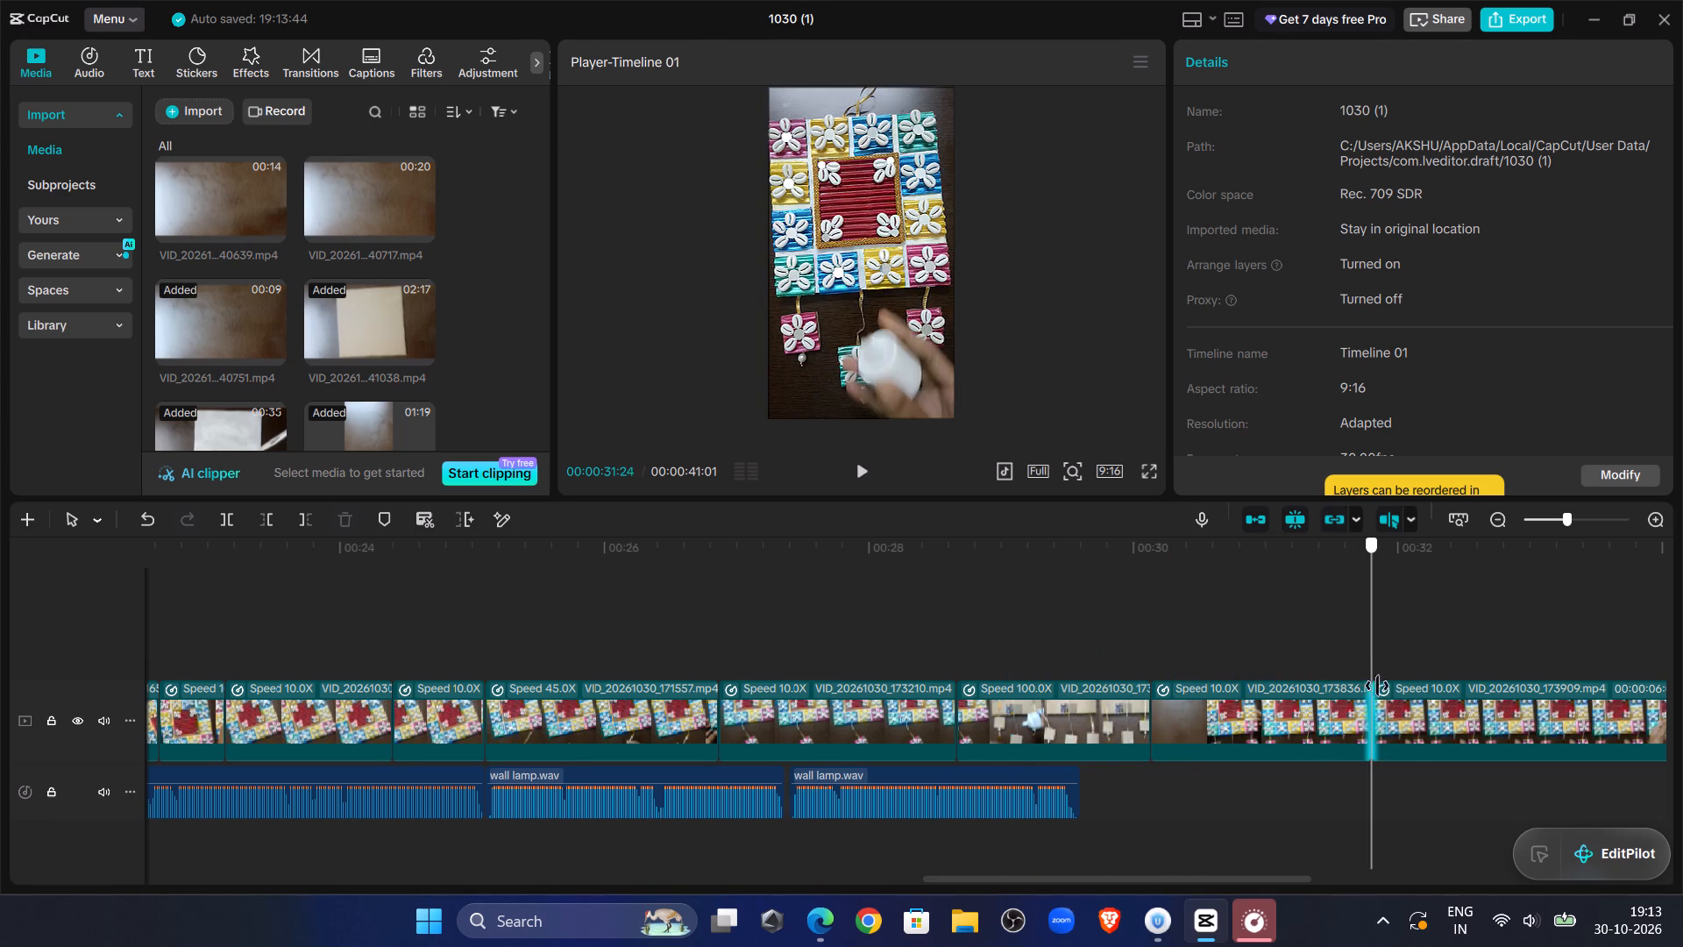
pyautogui.moveTo(1377, 686); pyautogui.dragTo(1403, 686)
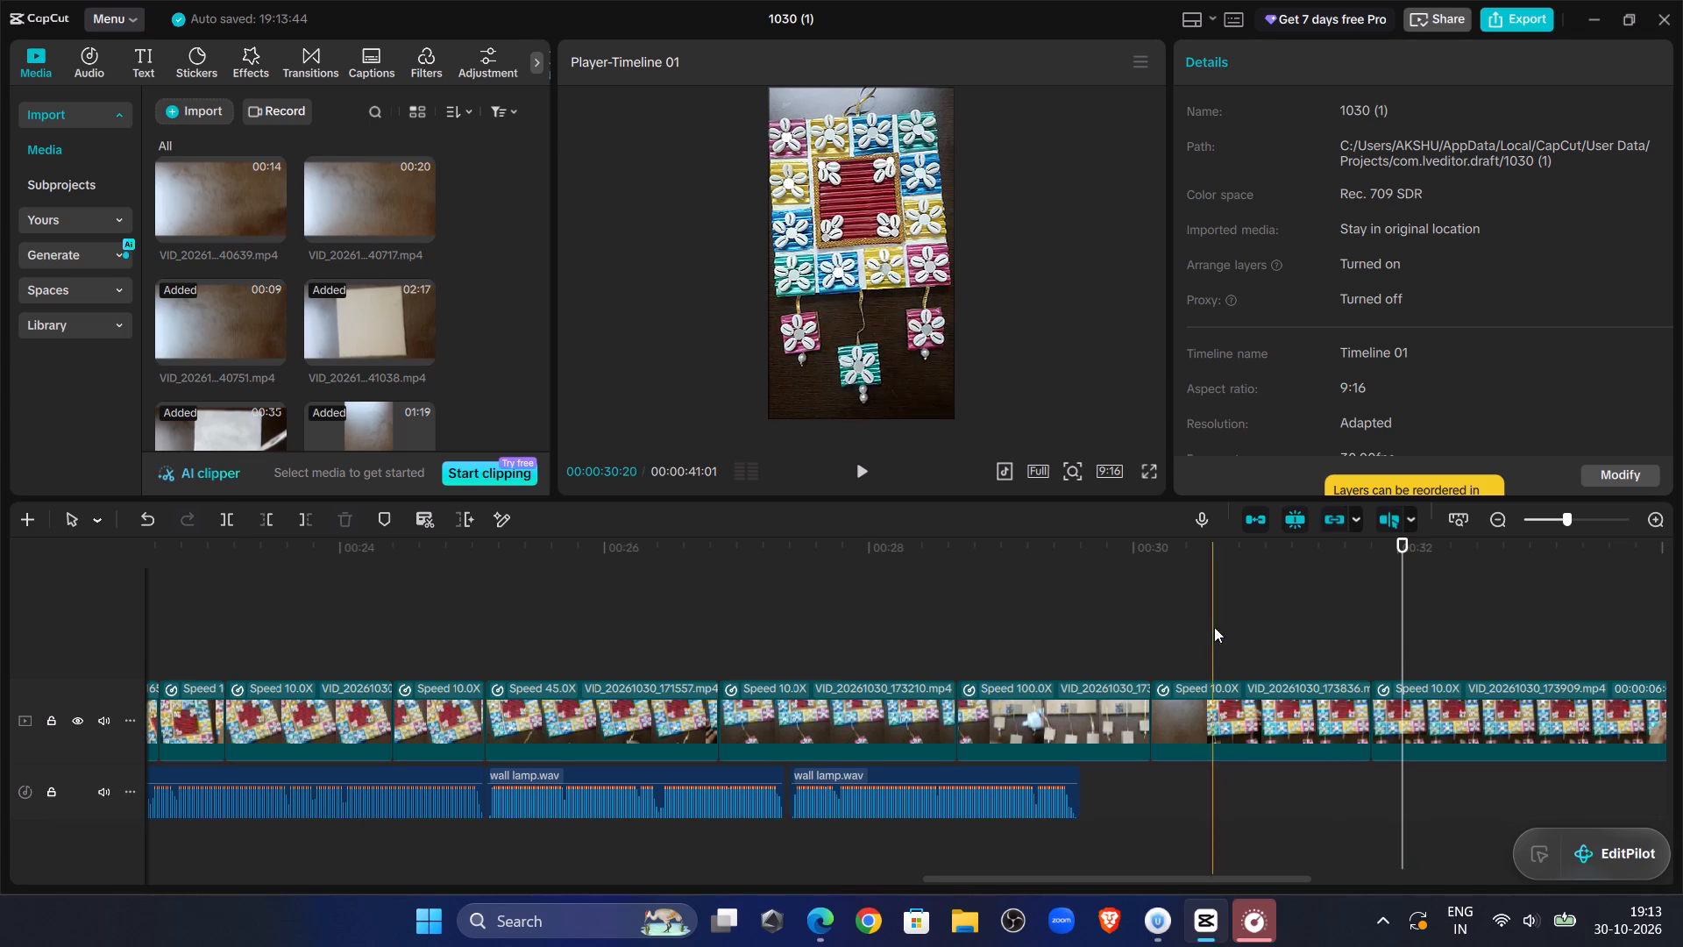
pyautogui.click(1148, 598)
pyautogui.click(854, 493)
pyautogui.click(855, 484)
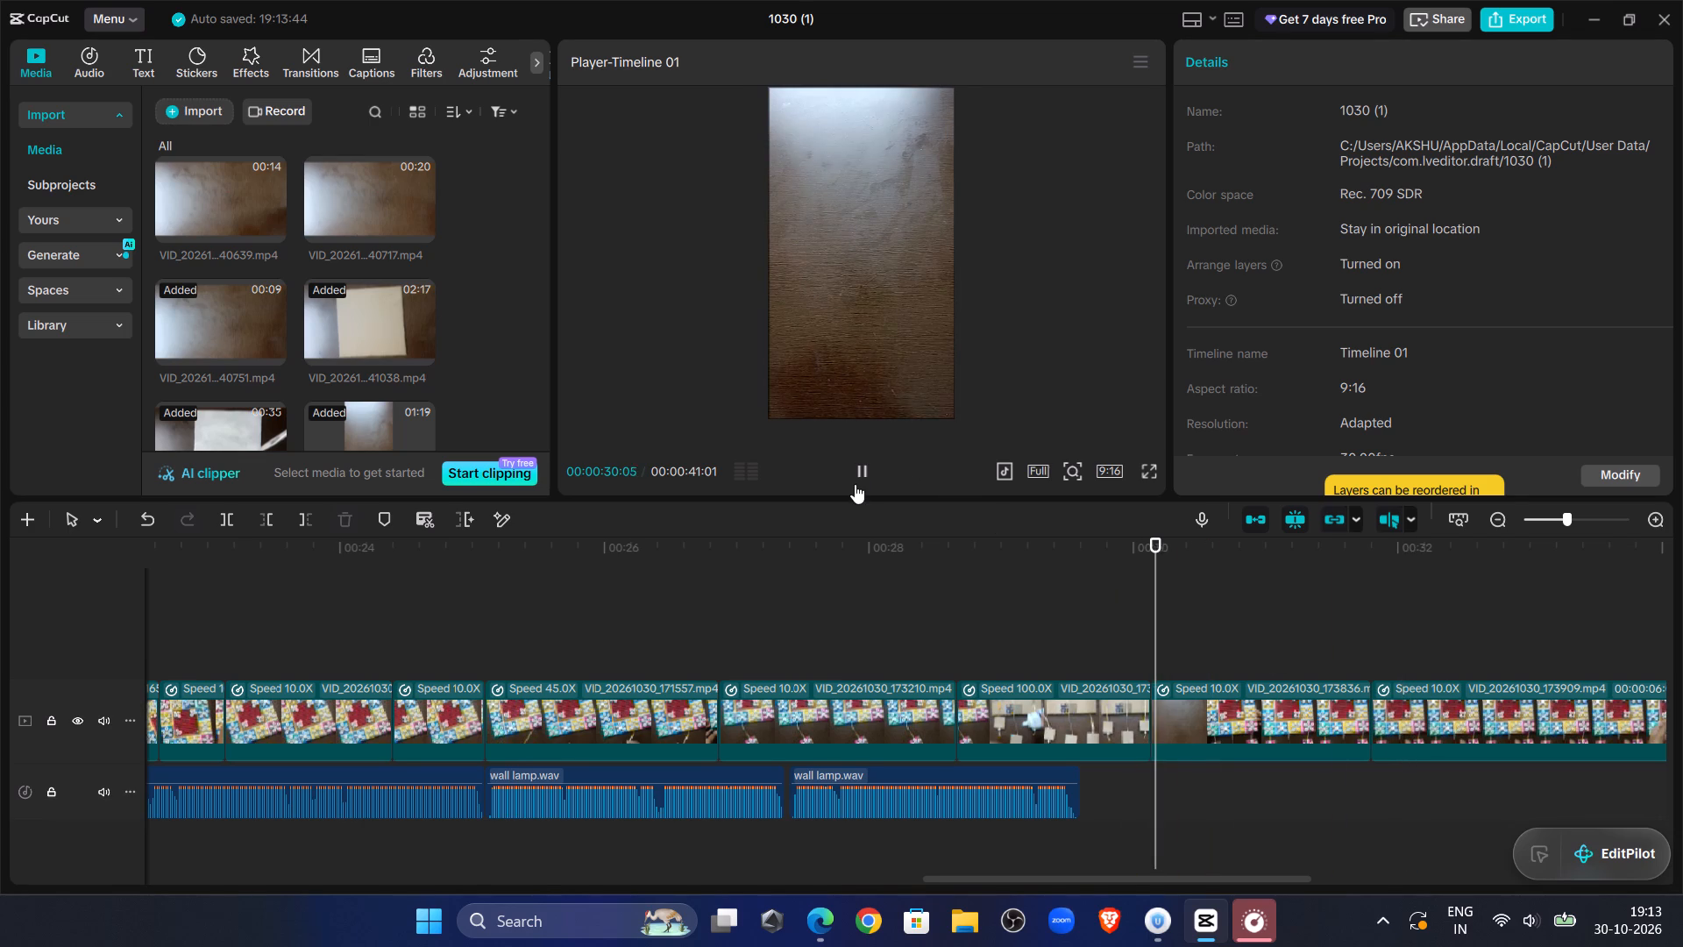
pyautogui.click(859, 474)
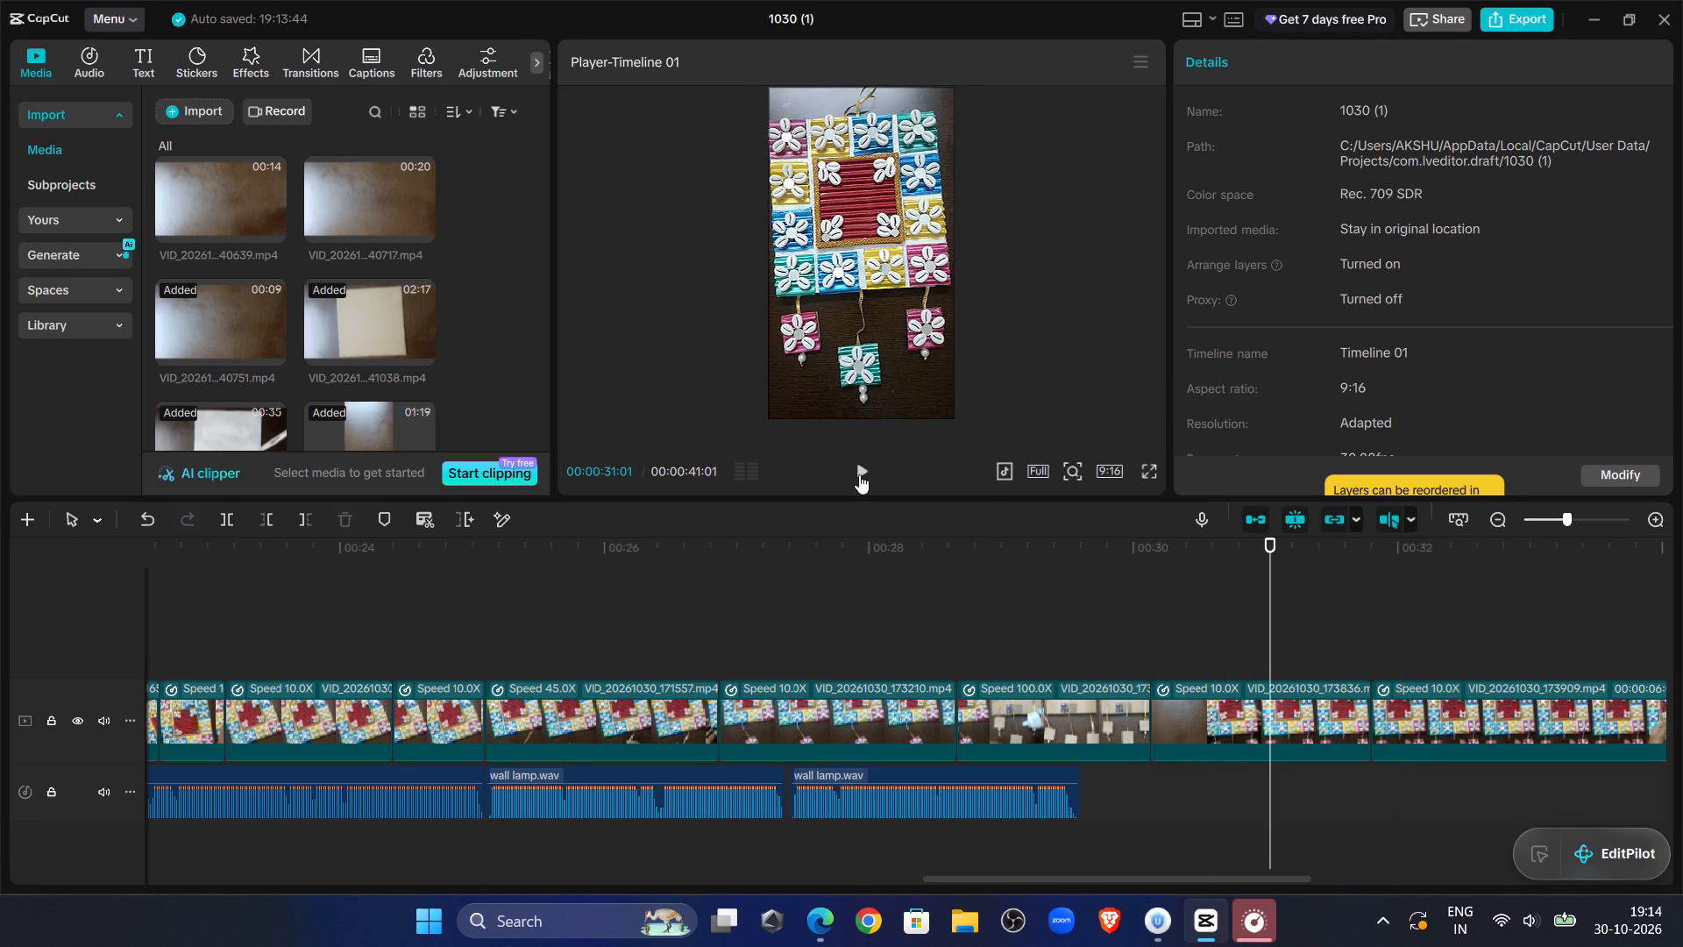
pyautogui.click(859, 474)
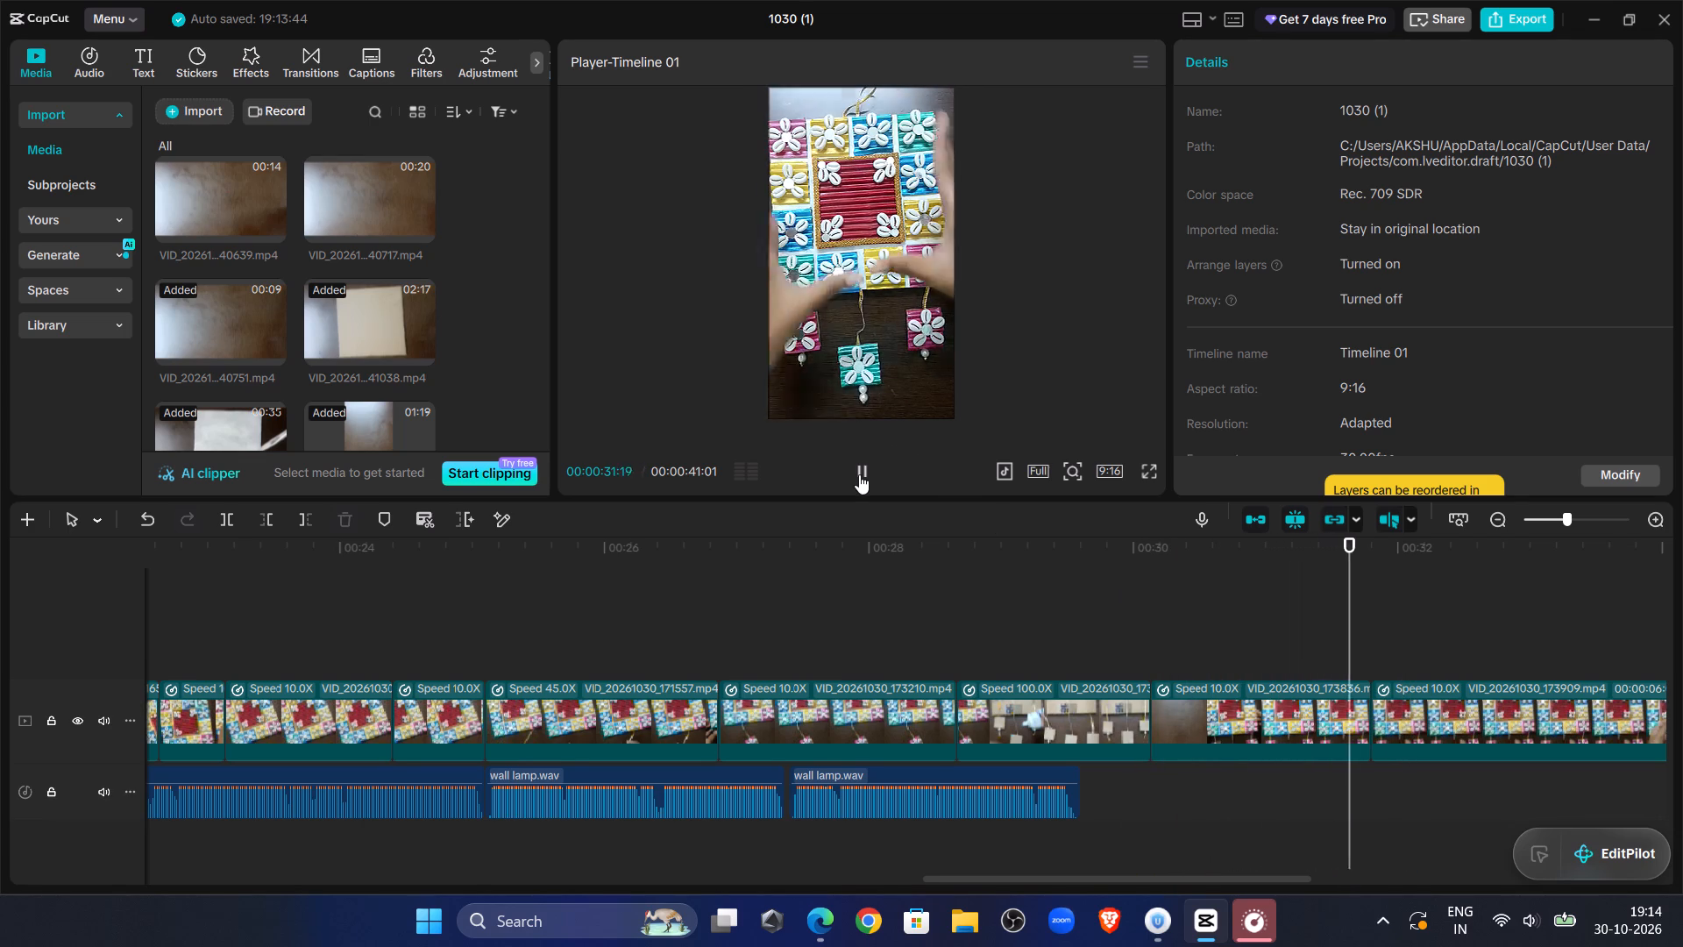
pyautogui.click(859, 474)
pyautogui.click(1155, 589)
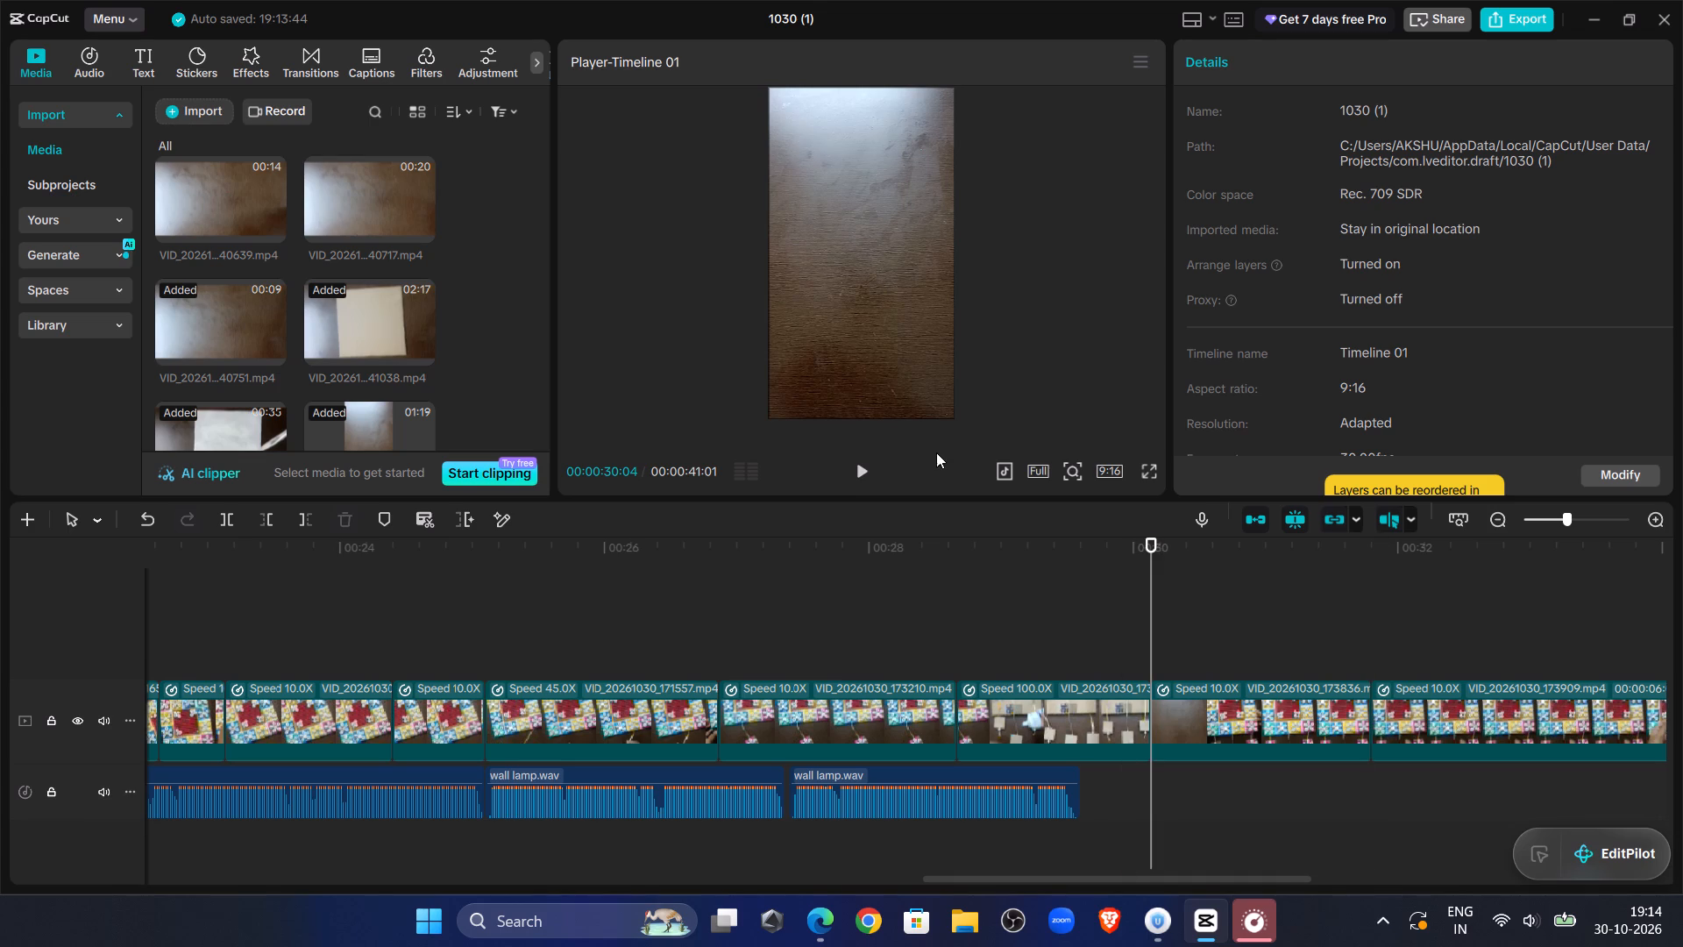
# Replay VID_20261030_173836.mp4 from its start and trim away everything in it after about 00:00:31:08.
pyautogui.click(841, 469)
pyautogui.click(856, 466)
pyautogui.click(856, 466)
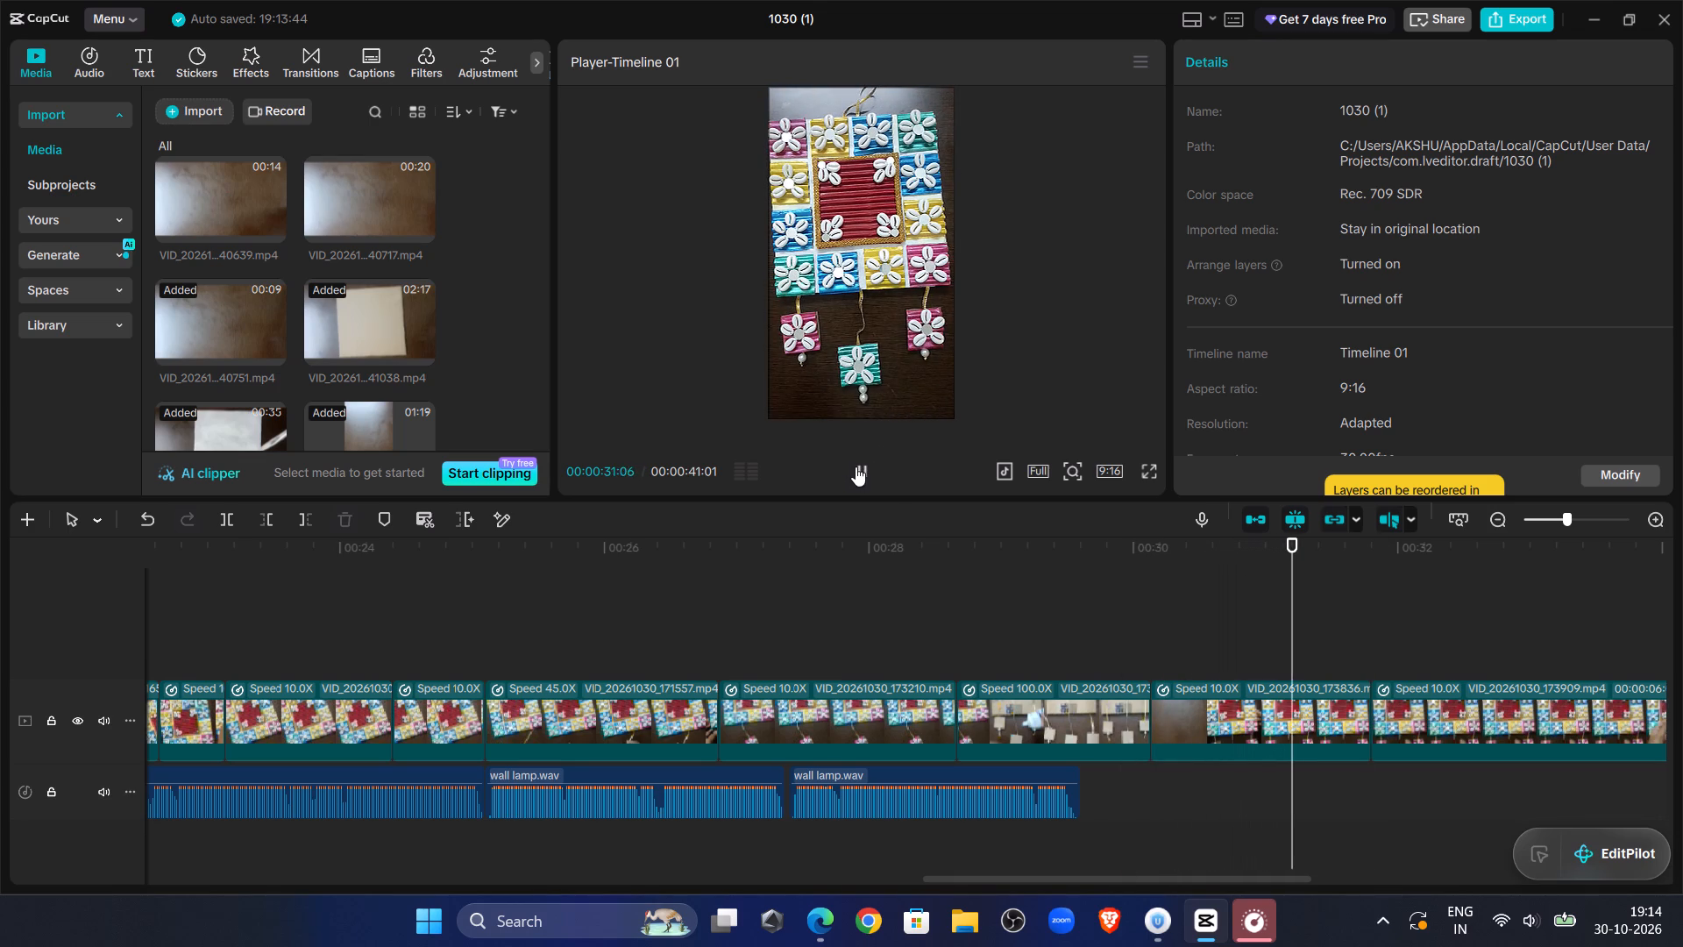
pyautogui.click(1212, 704)
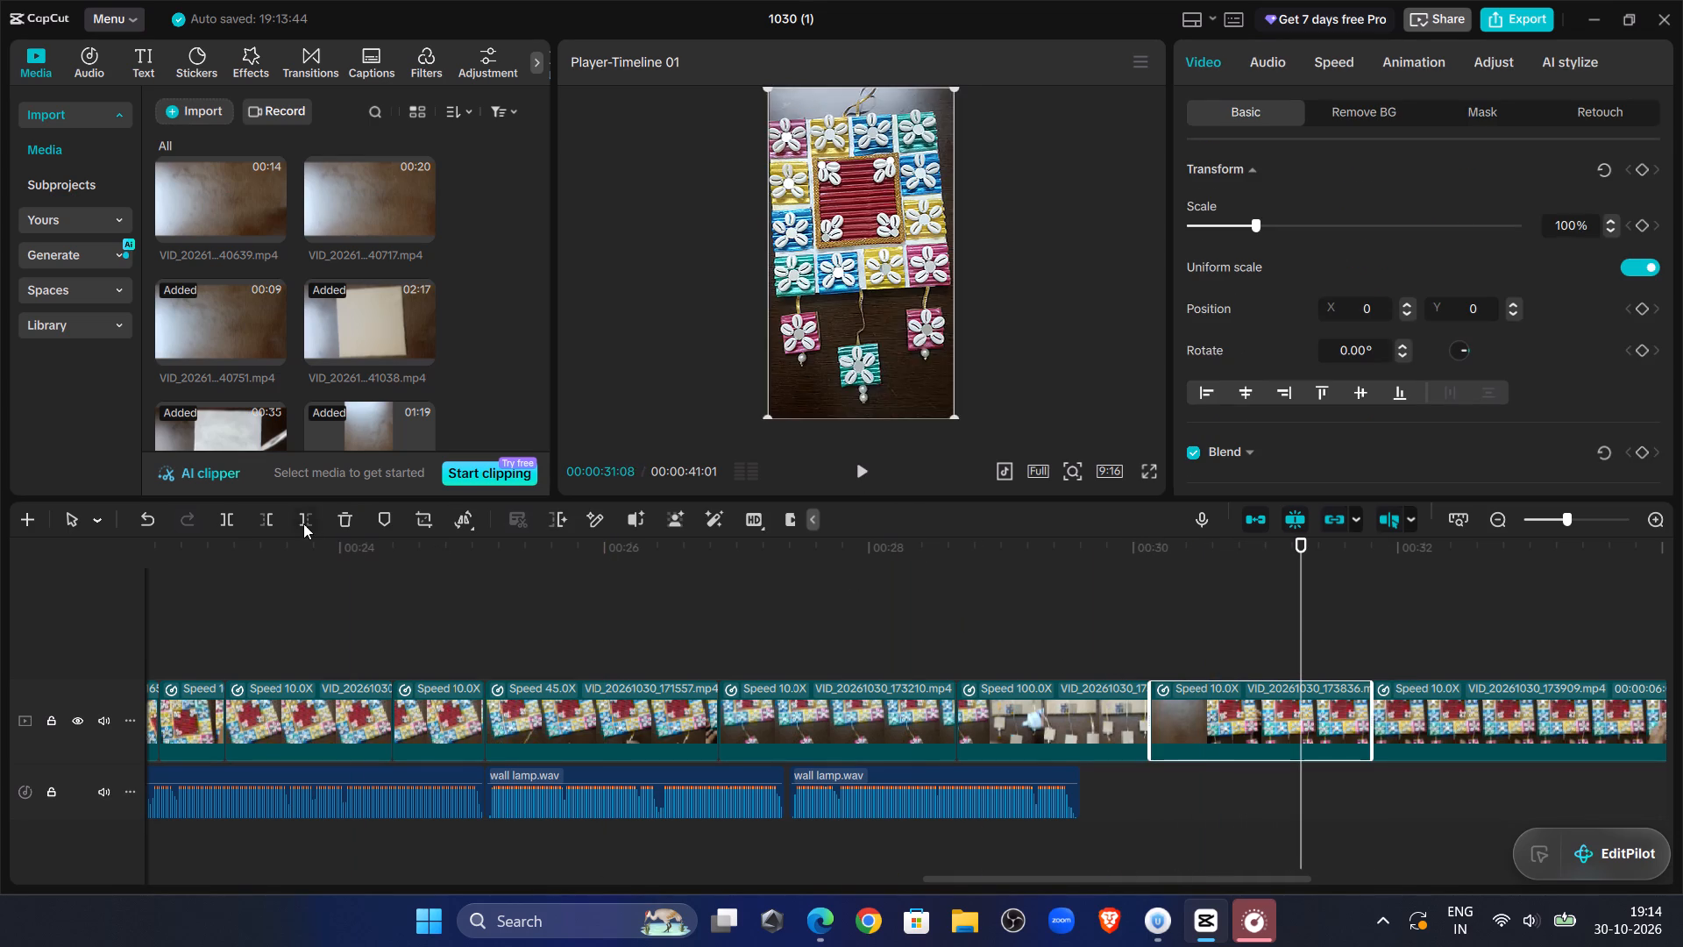
pyautogui.click(302, 523)
# Review the opening of VID_20261030_173909.mp4 and split the clip at 00:00:31:15, where the candle is held up.
pyautogui.click(869, 469)
pyautogui.click(869, 469)
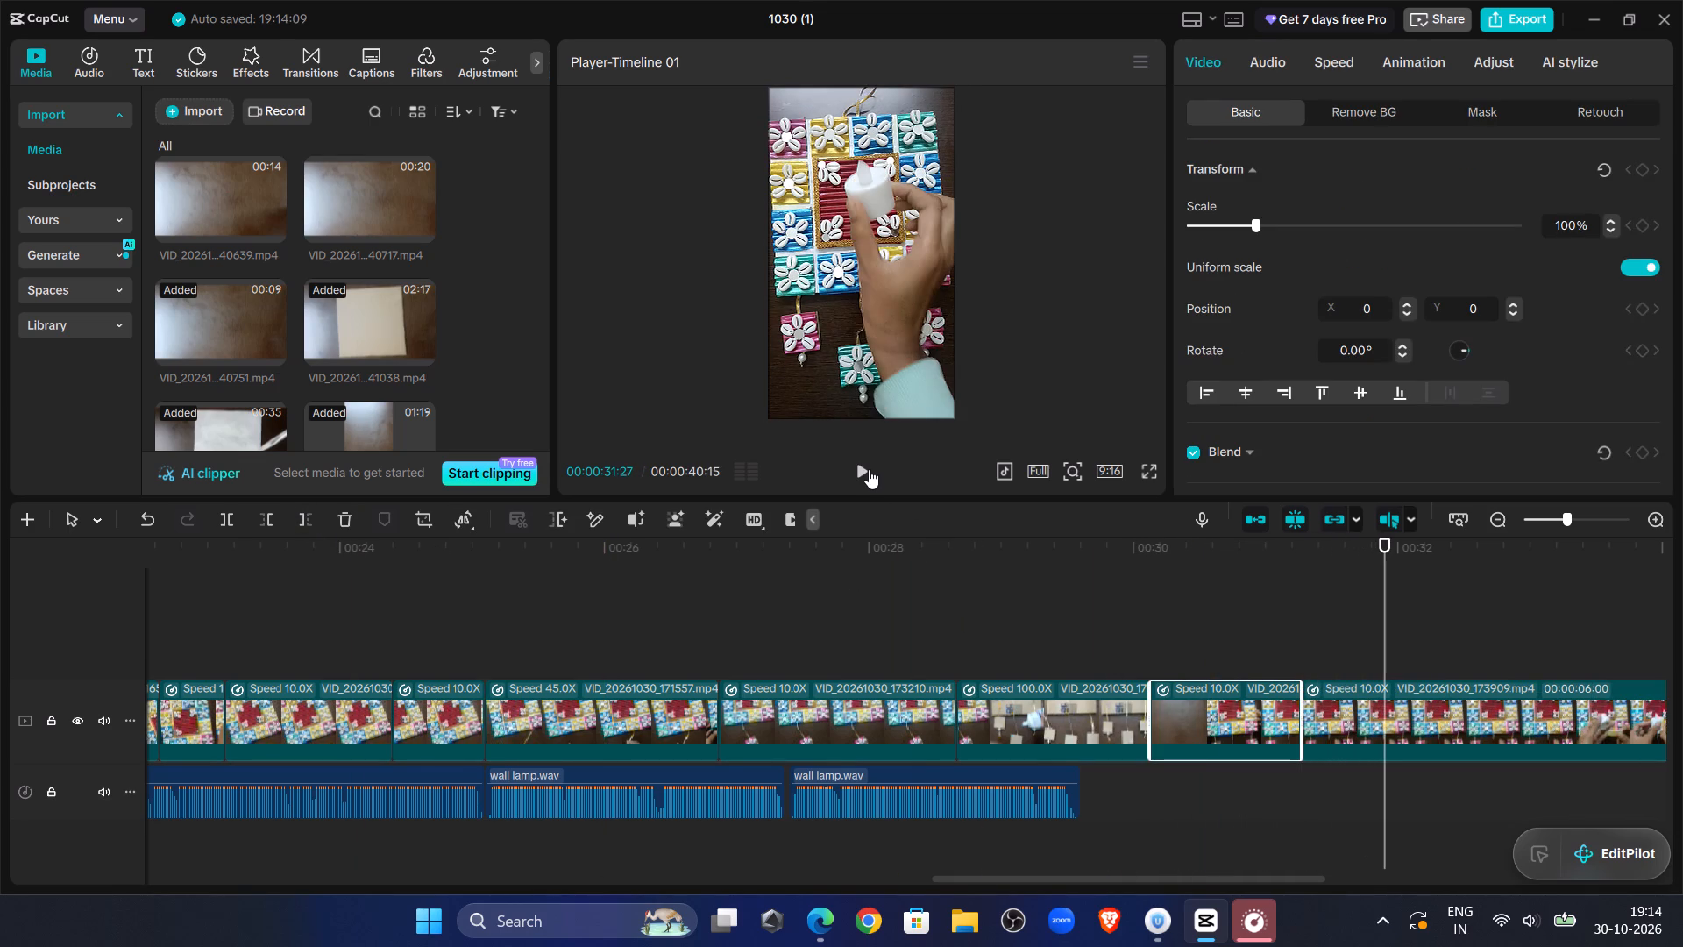
pyautogui.doubleClick(869, 469)
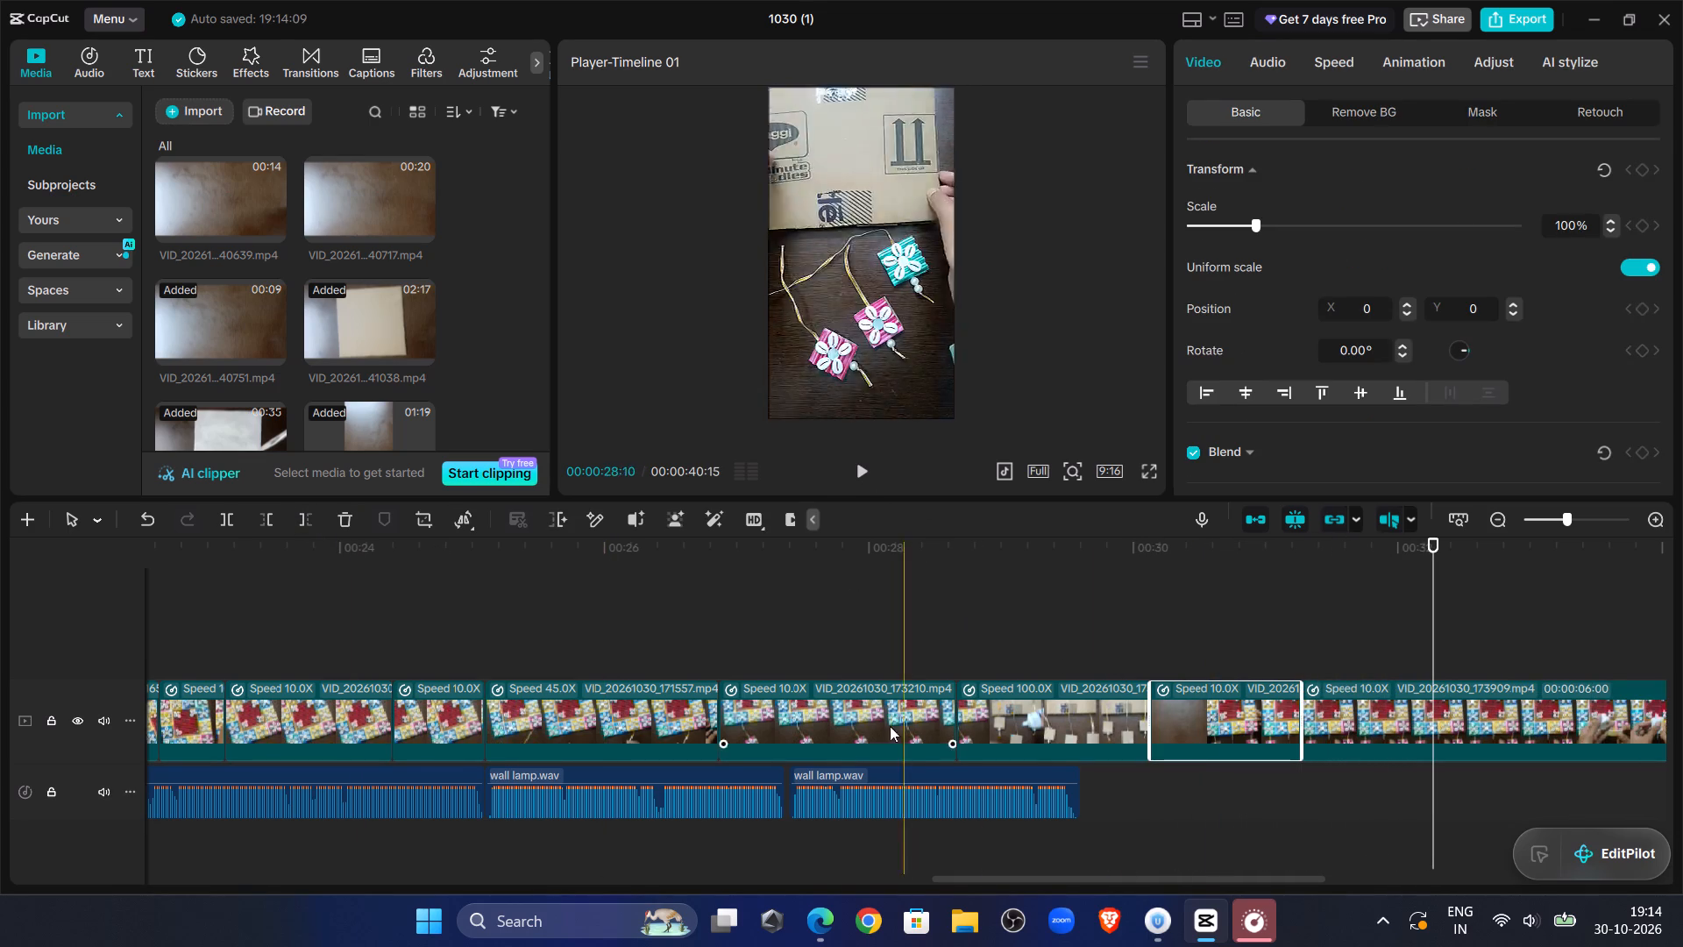
pyautogui.moveTo(1004, 884); pyautogui.dragTo(1151, 886)
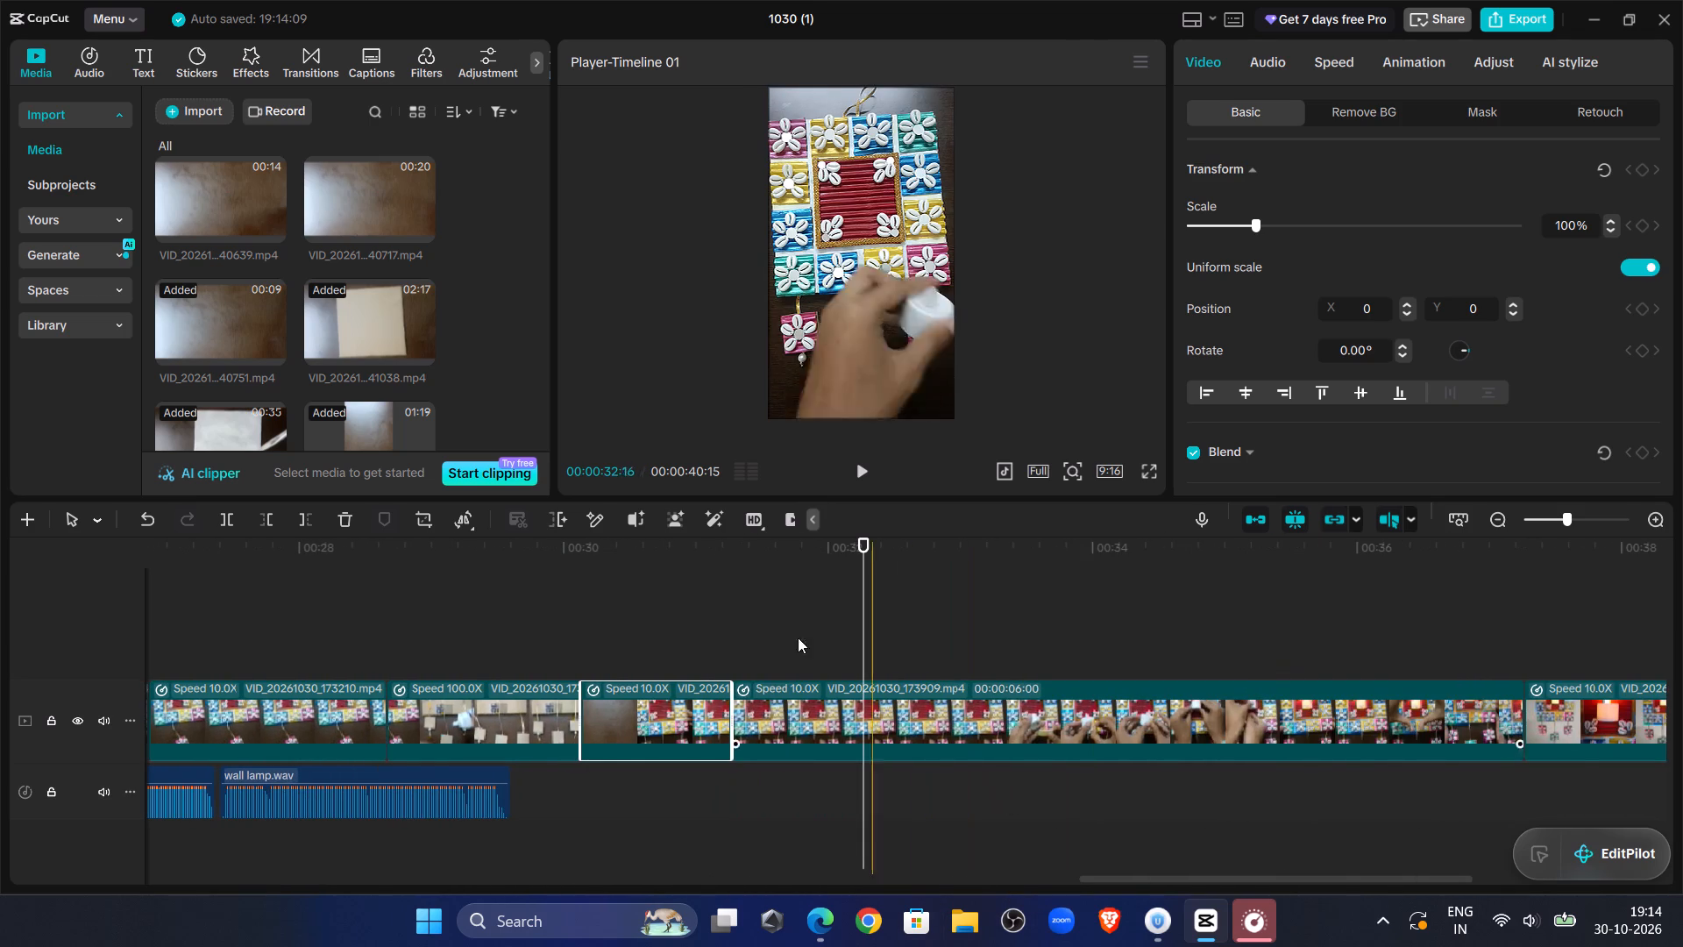
pyautogui.click(728, 611)
pyautogui.click(865, 459)
pyautogui.click(866, 459)
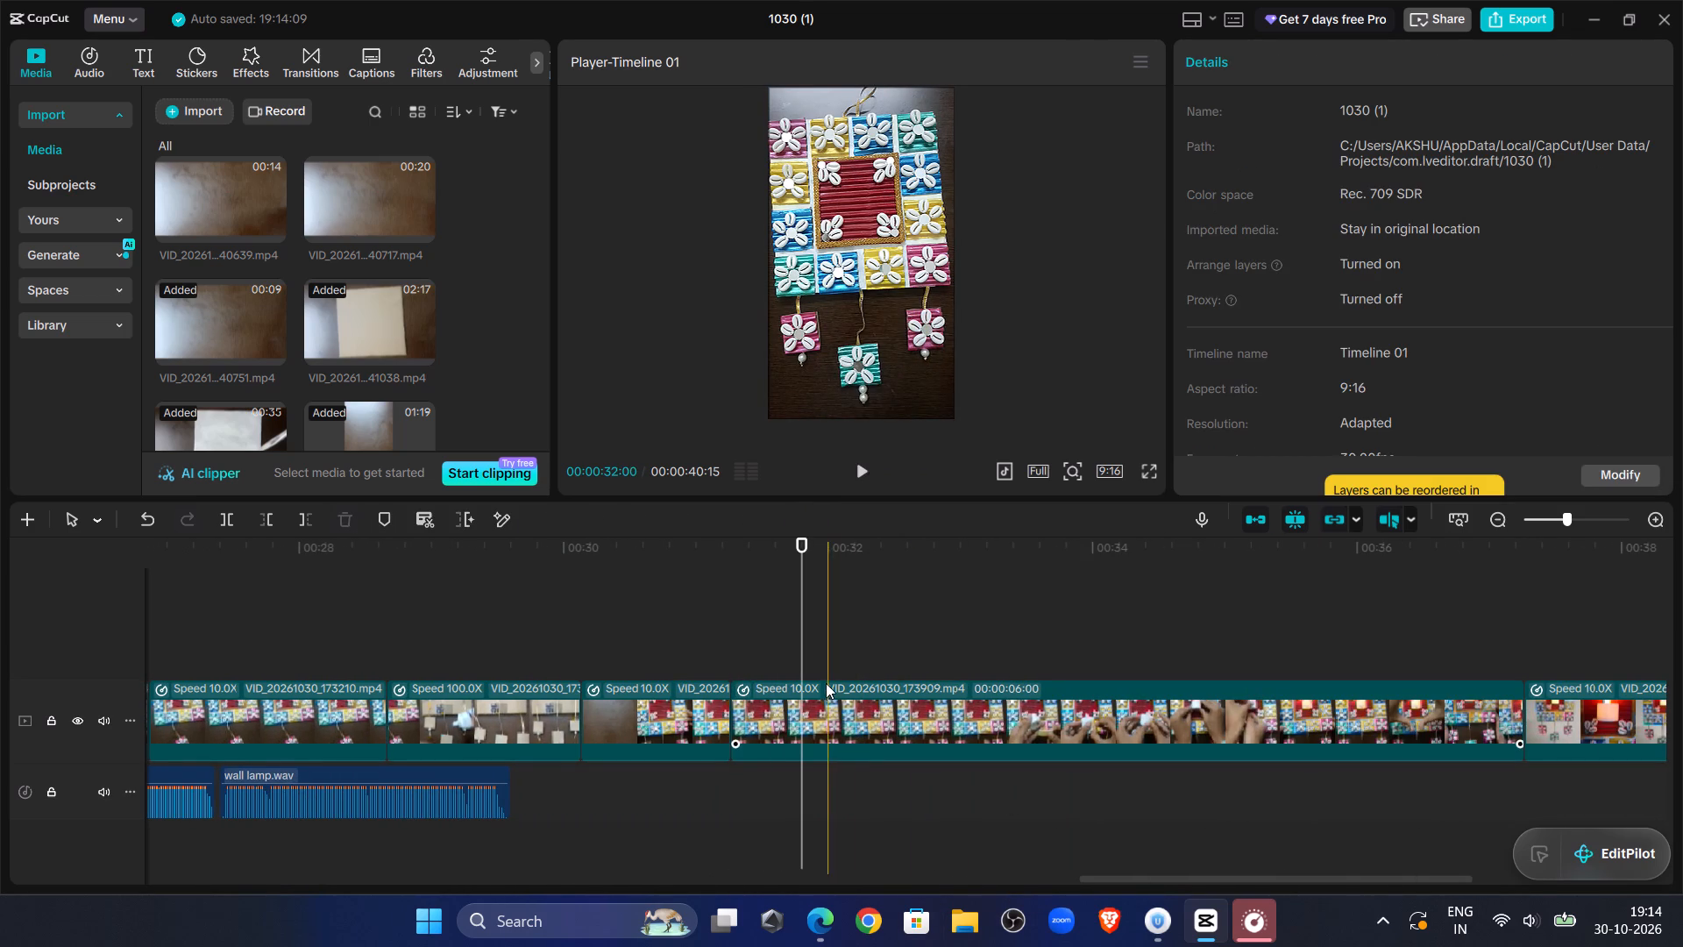
pyautogui.click(728, 595)
pyautogui.click(863, 473)
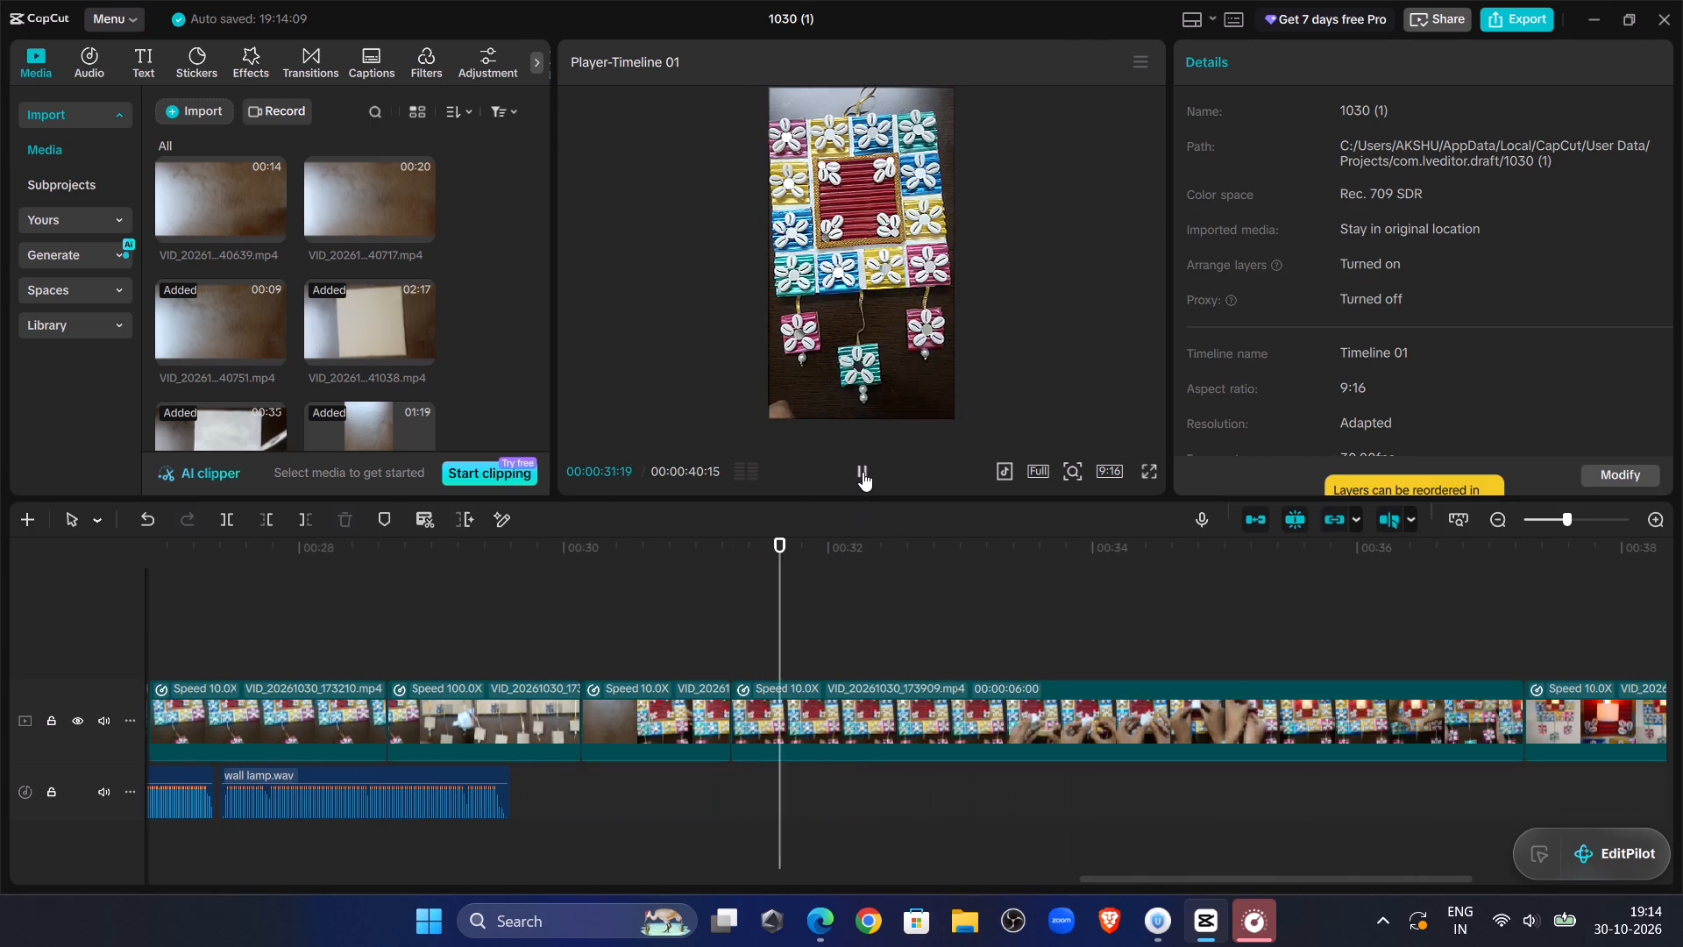
pyautogui.click(863, 472)
pyautogui.moveTo(823, 627); pyautogui.dragTo(795, 621)
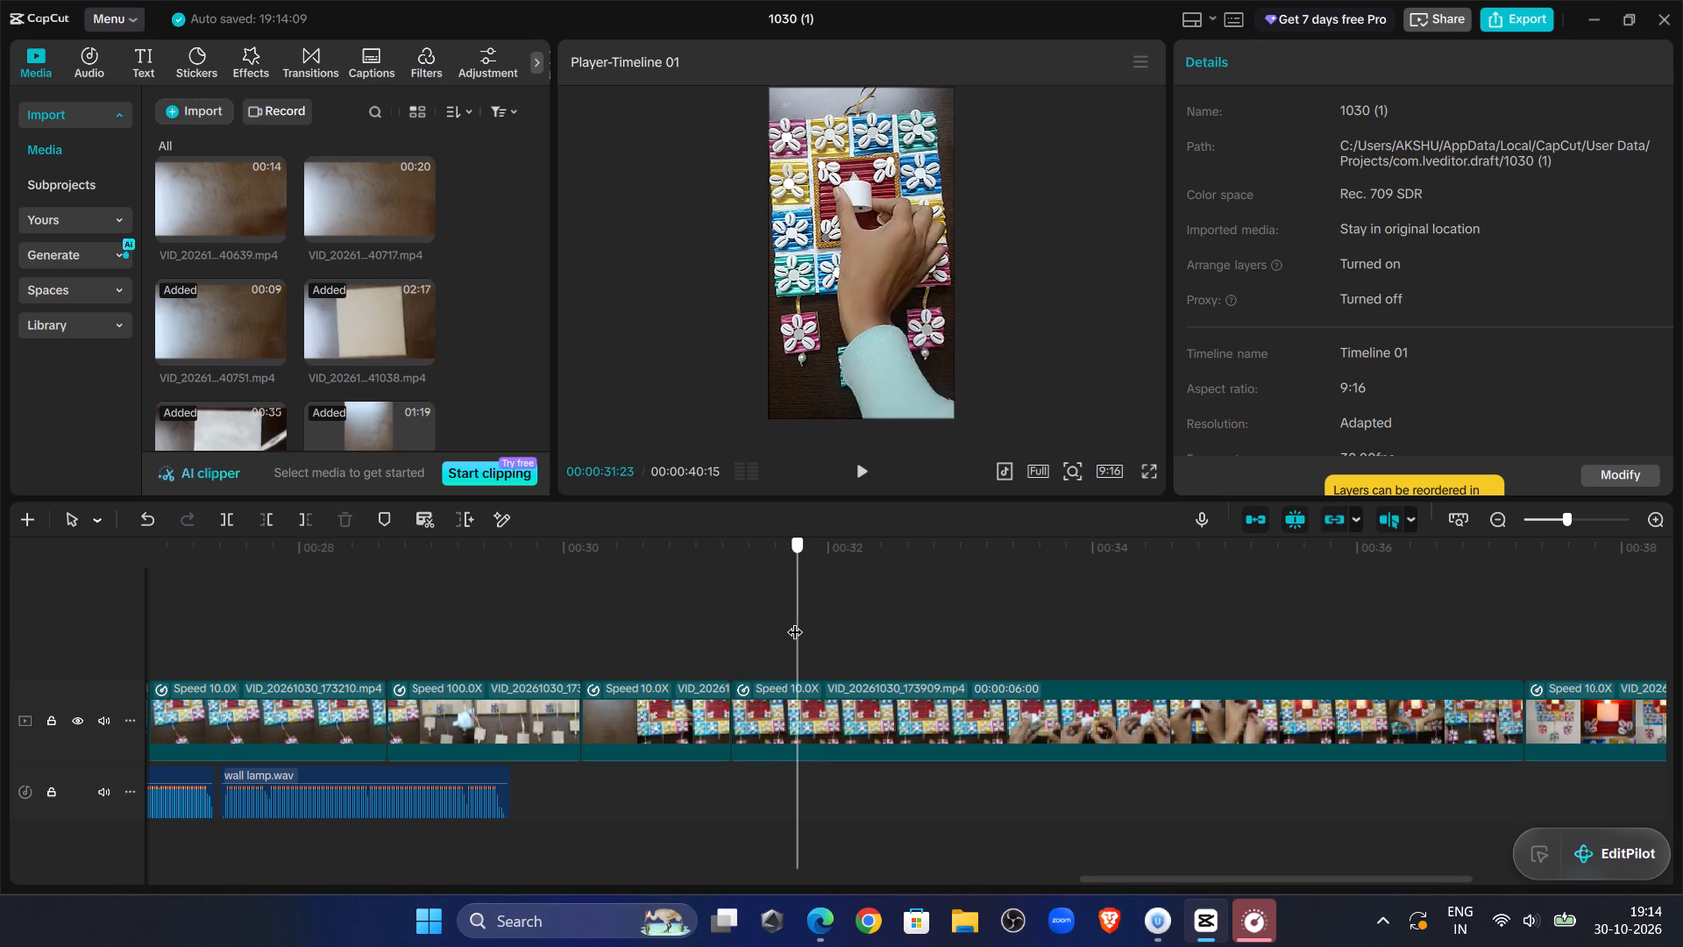
pyautogui.moveTo(795, 621); pyautogui.dragTo(761, 623)
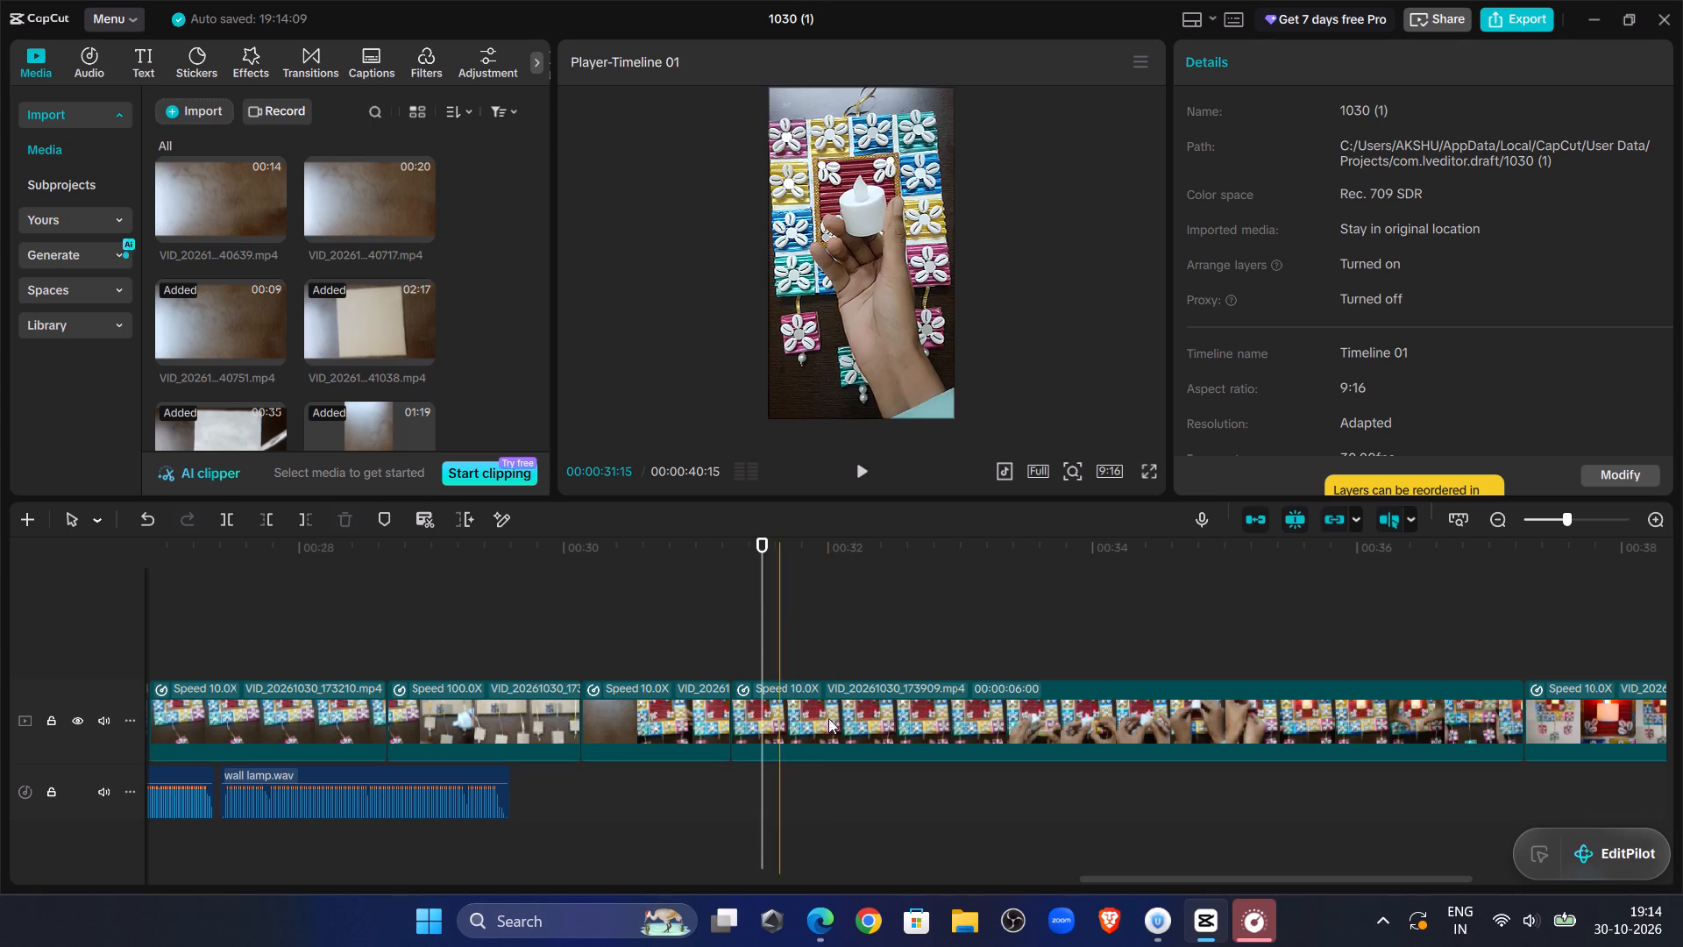
pyautogui.click(799, 725)
pyautogui.click(229, 520)
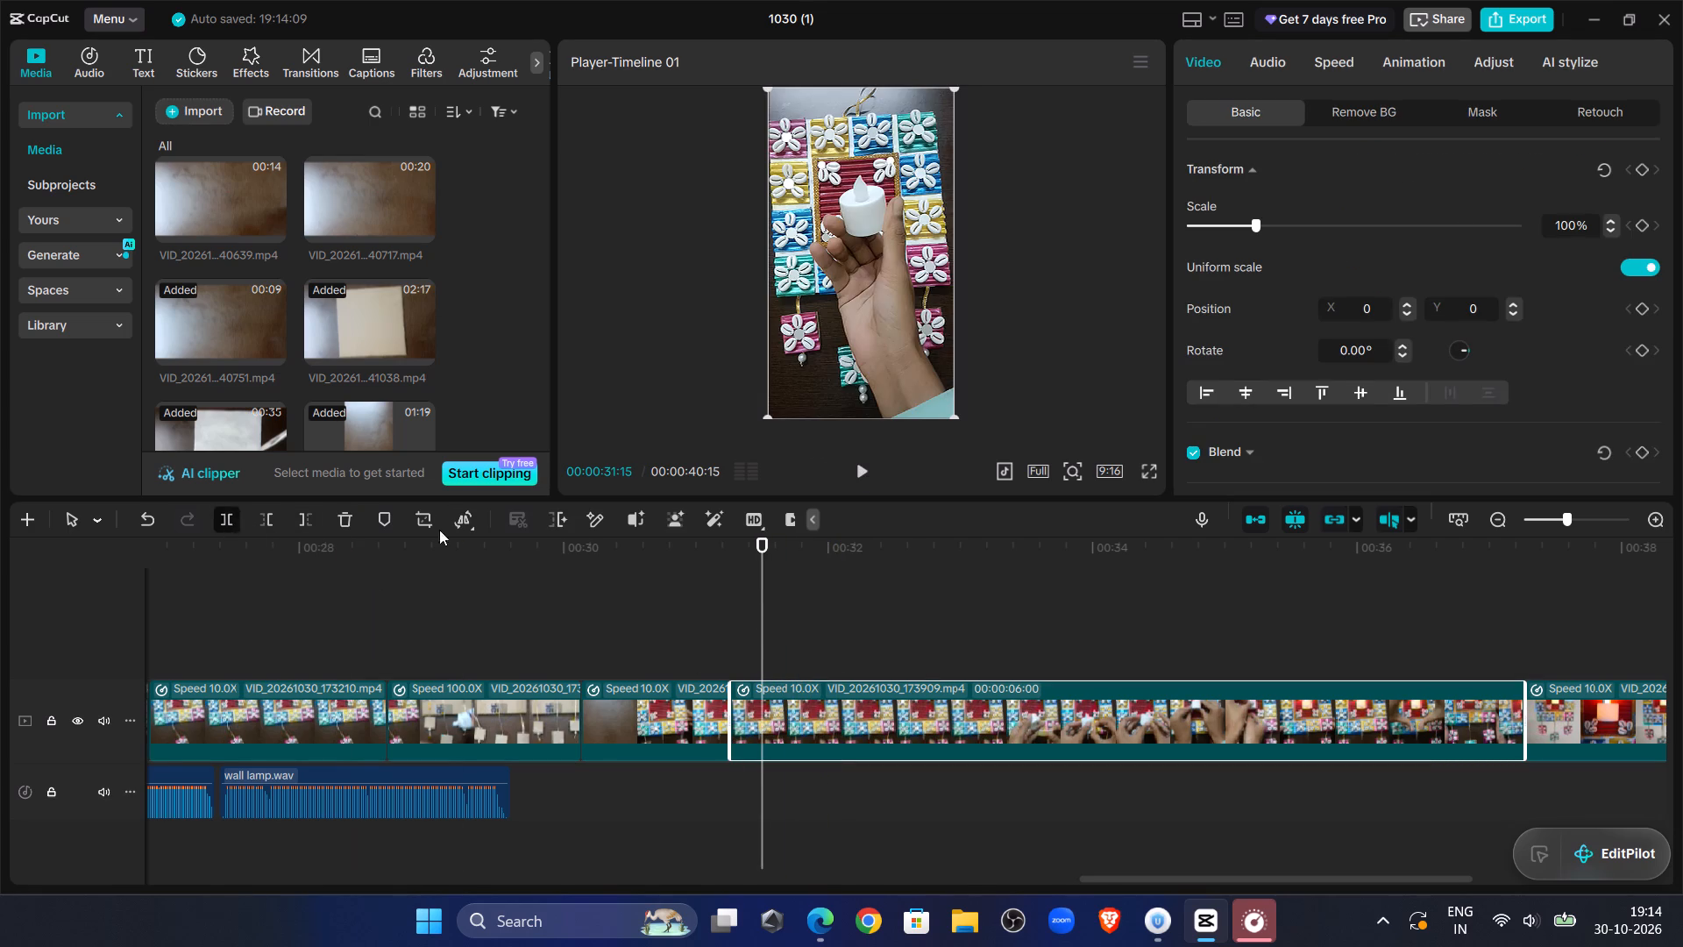
# Scrub through the longer second VID_20261030_173909.mp4 piece and trim away its footage before 00:00:34:08.
pyautogui.moveTo(771, 557); pyautogui.dragTo(1296, 608)
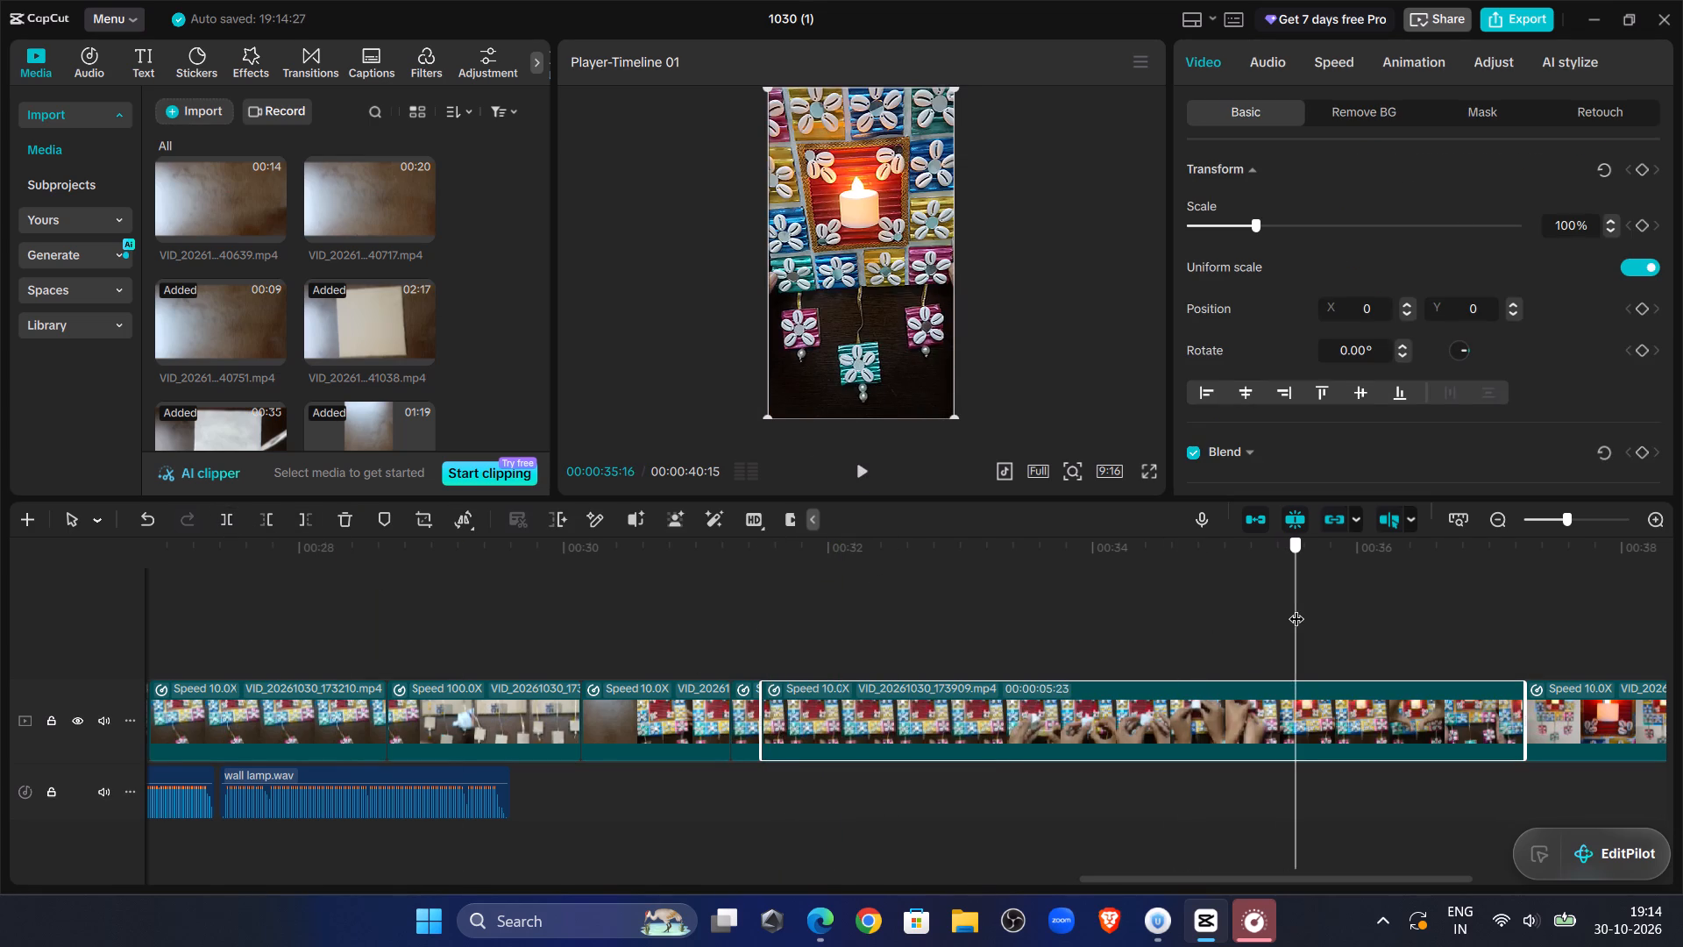
pyautogui.moveTo(1296, 608); pyautogui.dragTo(1154, 636)
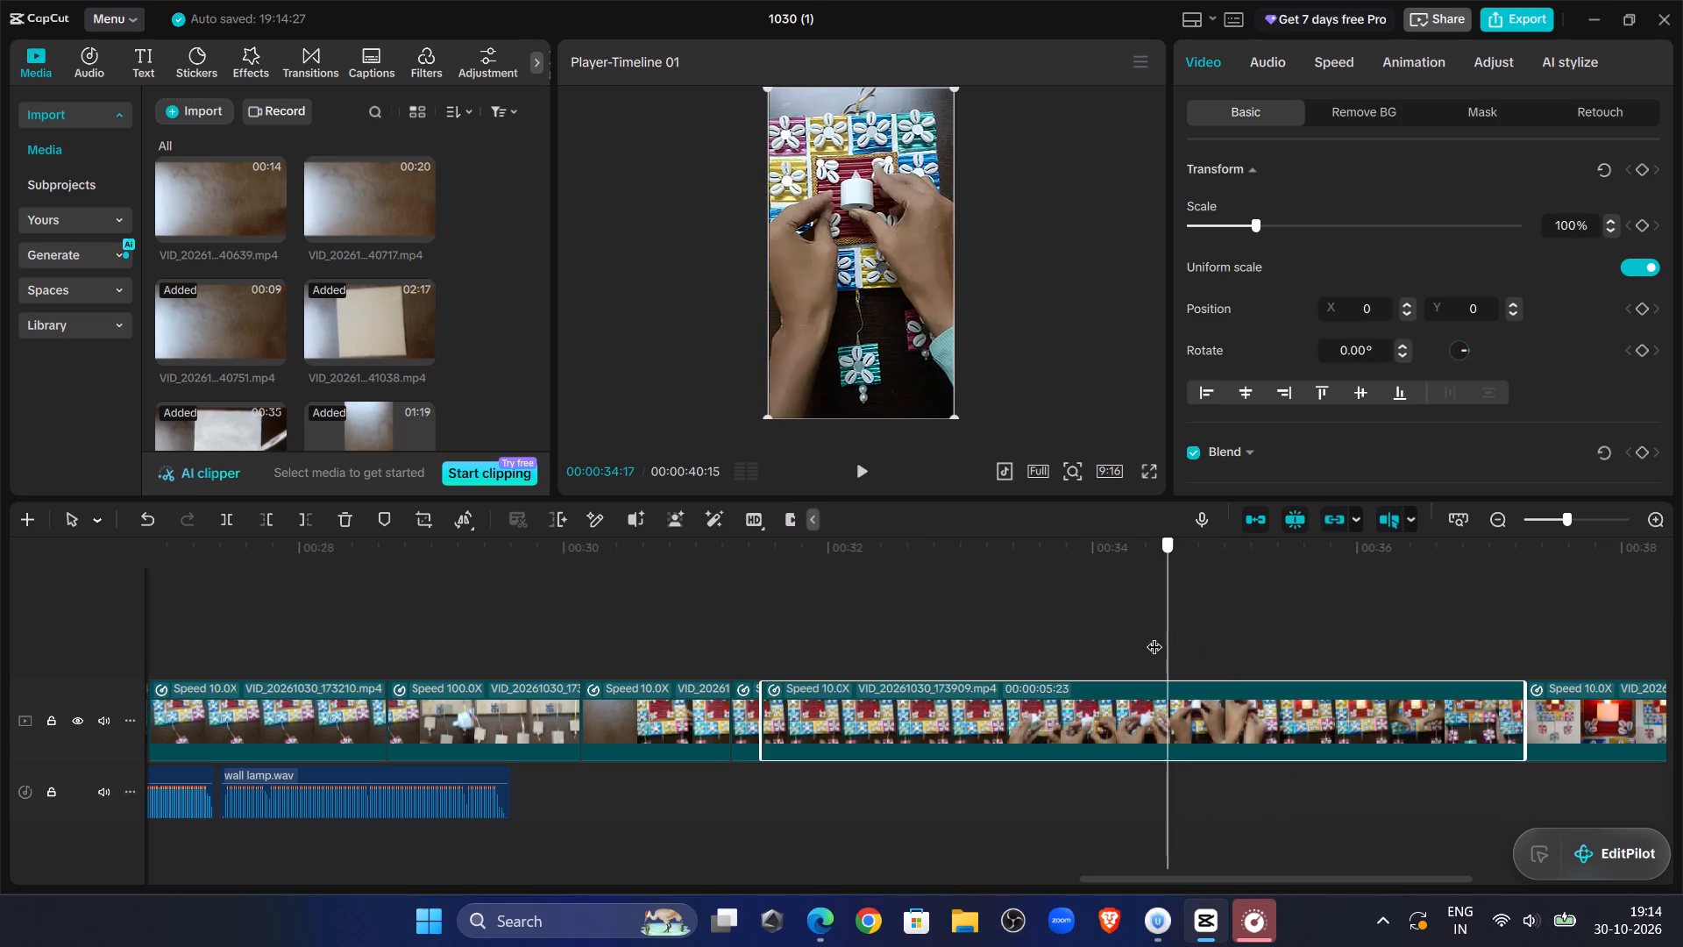
pyautogui.moveTo(1154, 636); pyautogui.dragTo(1130, 639)
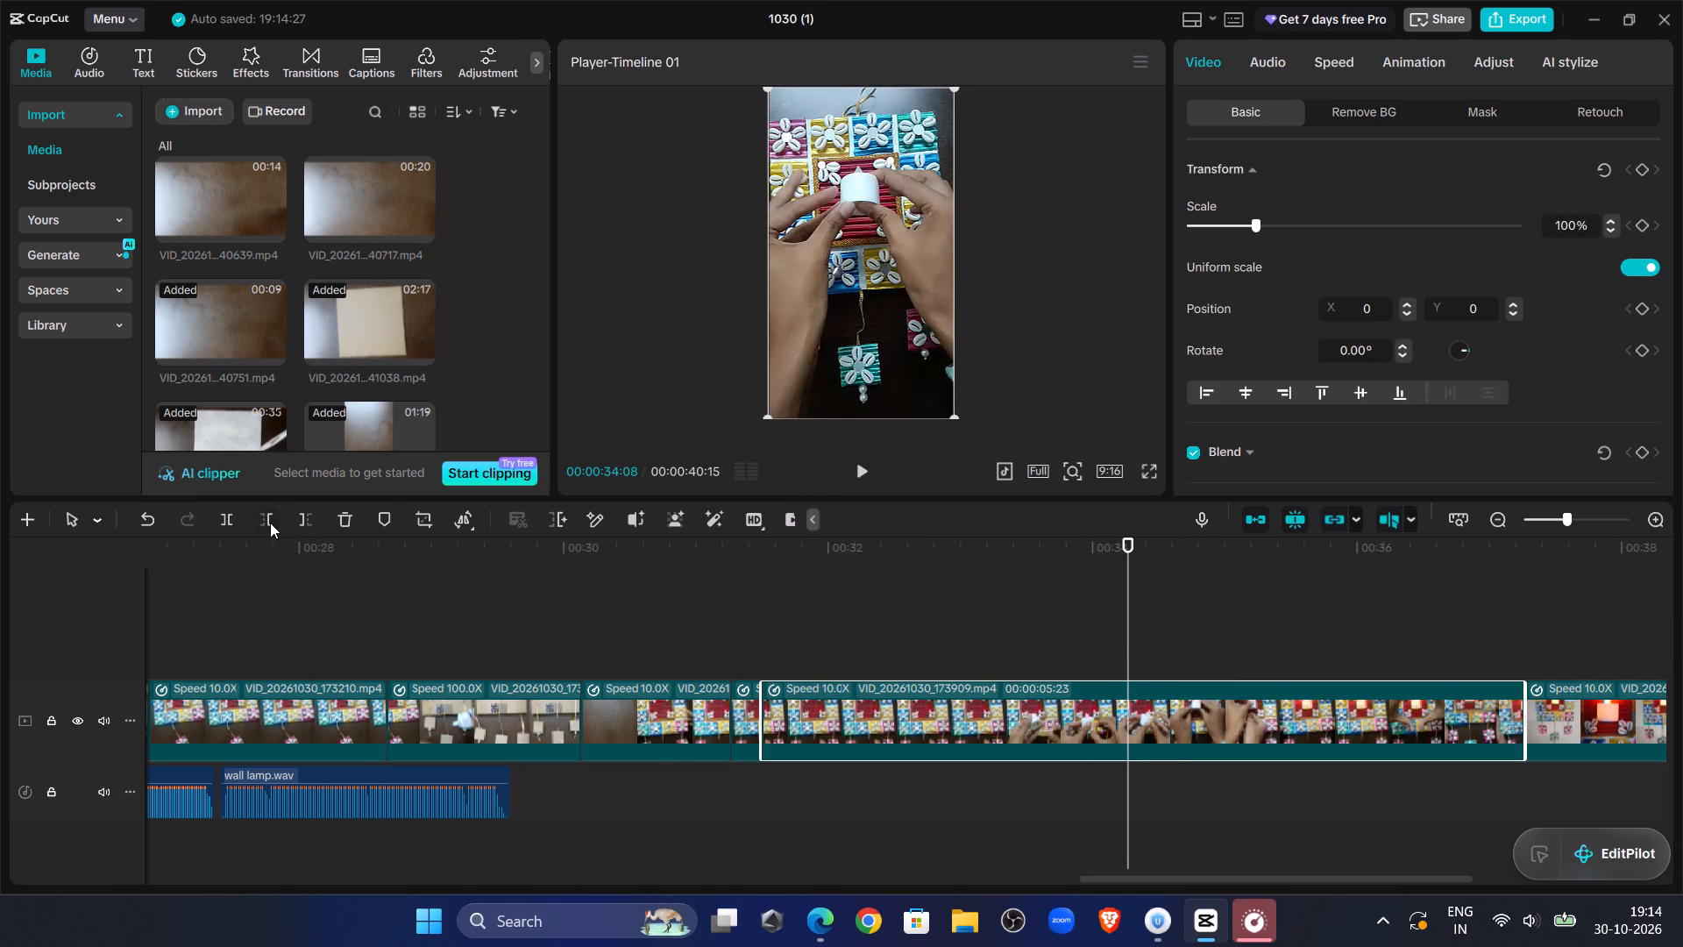
pyautogui.click(270, 523)
# Play back the shortened VID_20261030_173909.mp4 footage and split the longer piece at 00:00:32:01.
pyautogui.click(686, 632)
pyautogui.click(858, 473)
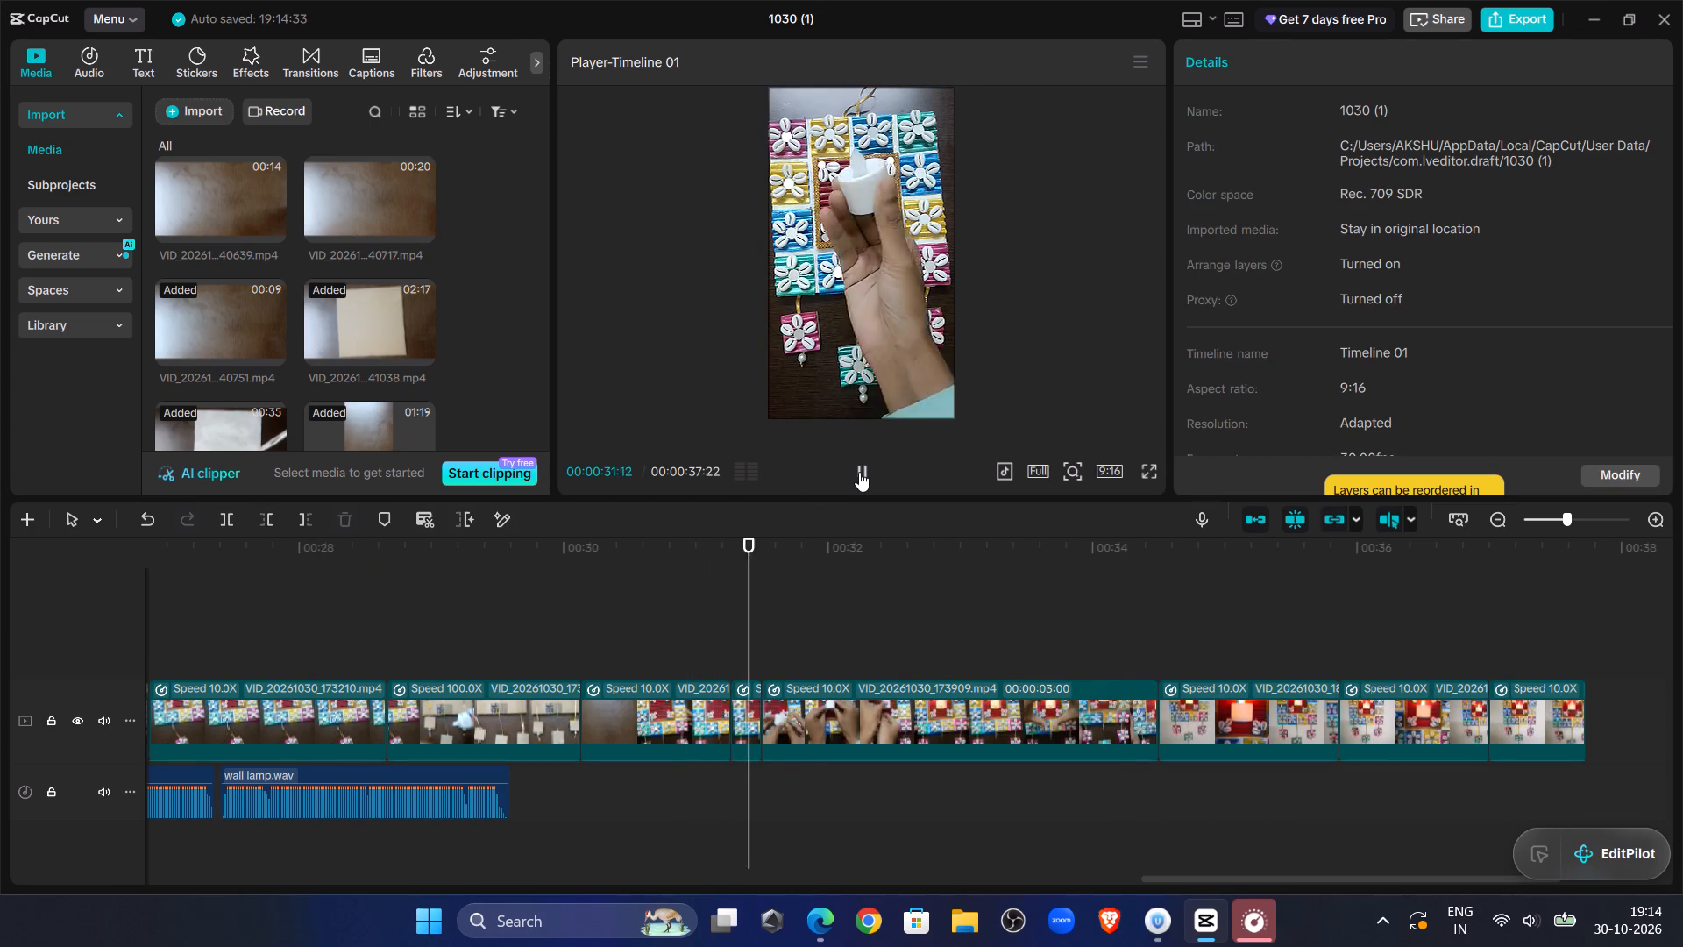
pyautogui.click(859, 472)
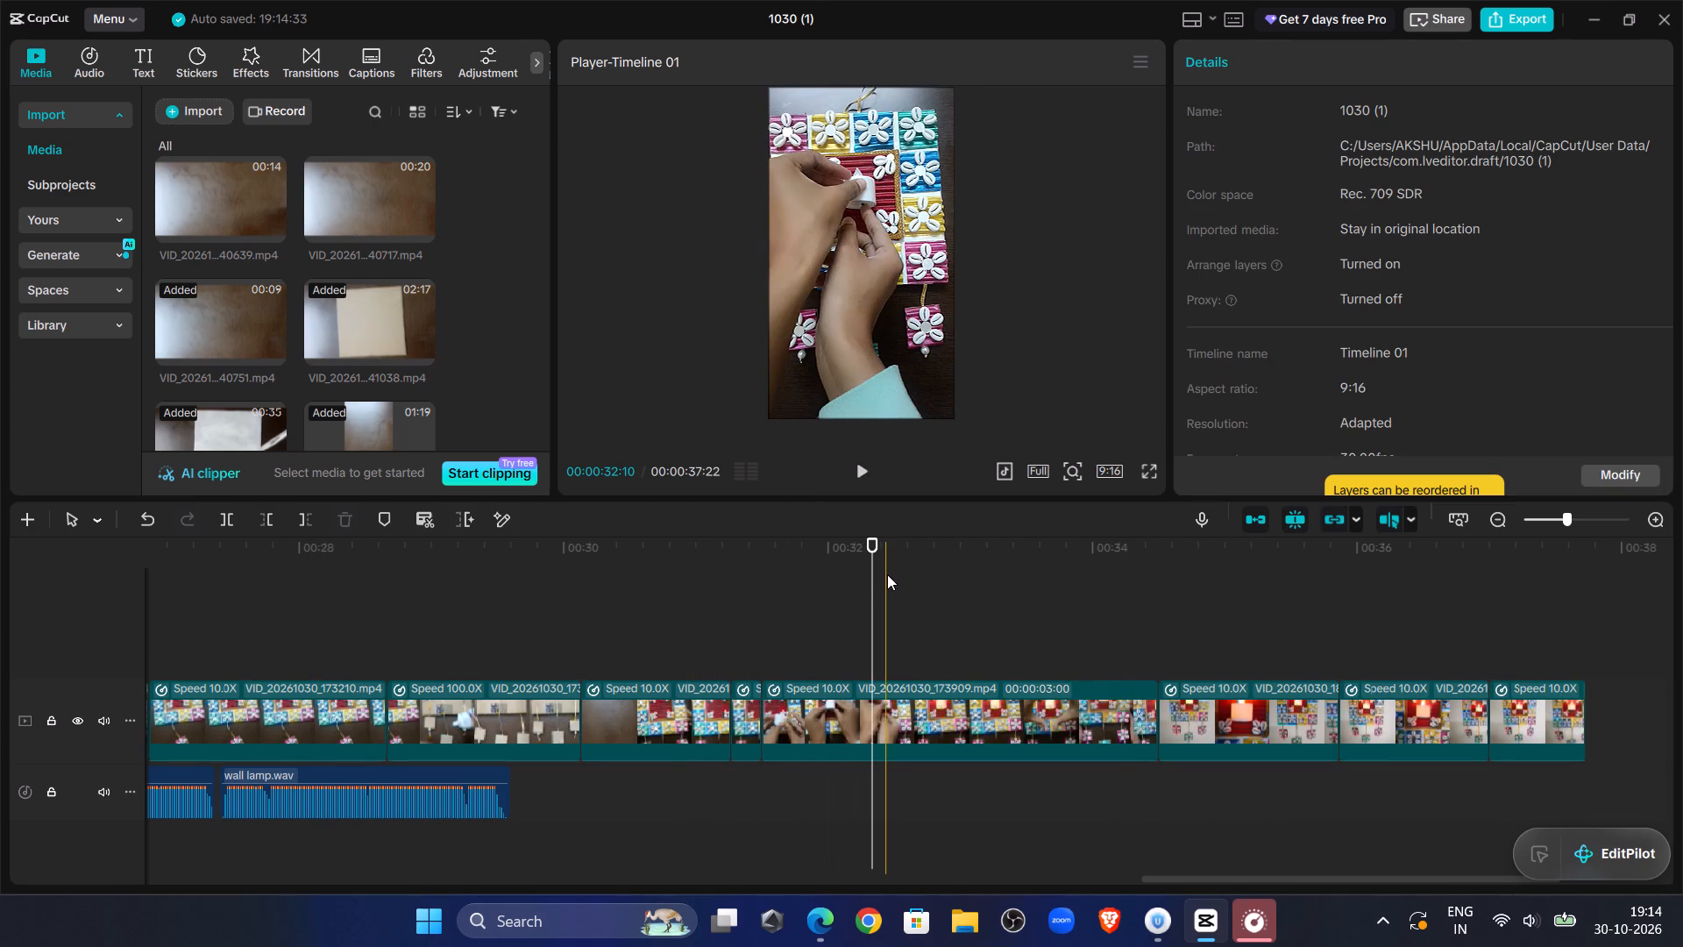
pyautogui.moveTo(870, 569); pyautogui.dragTo(834, 559)
pyautogui.click(821, 723)
pyautogui.click(230, 528)
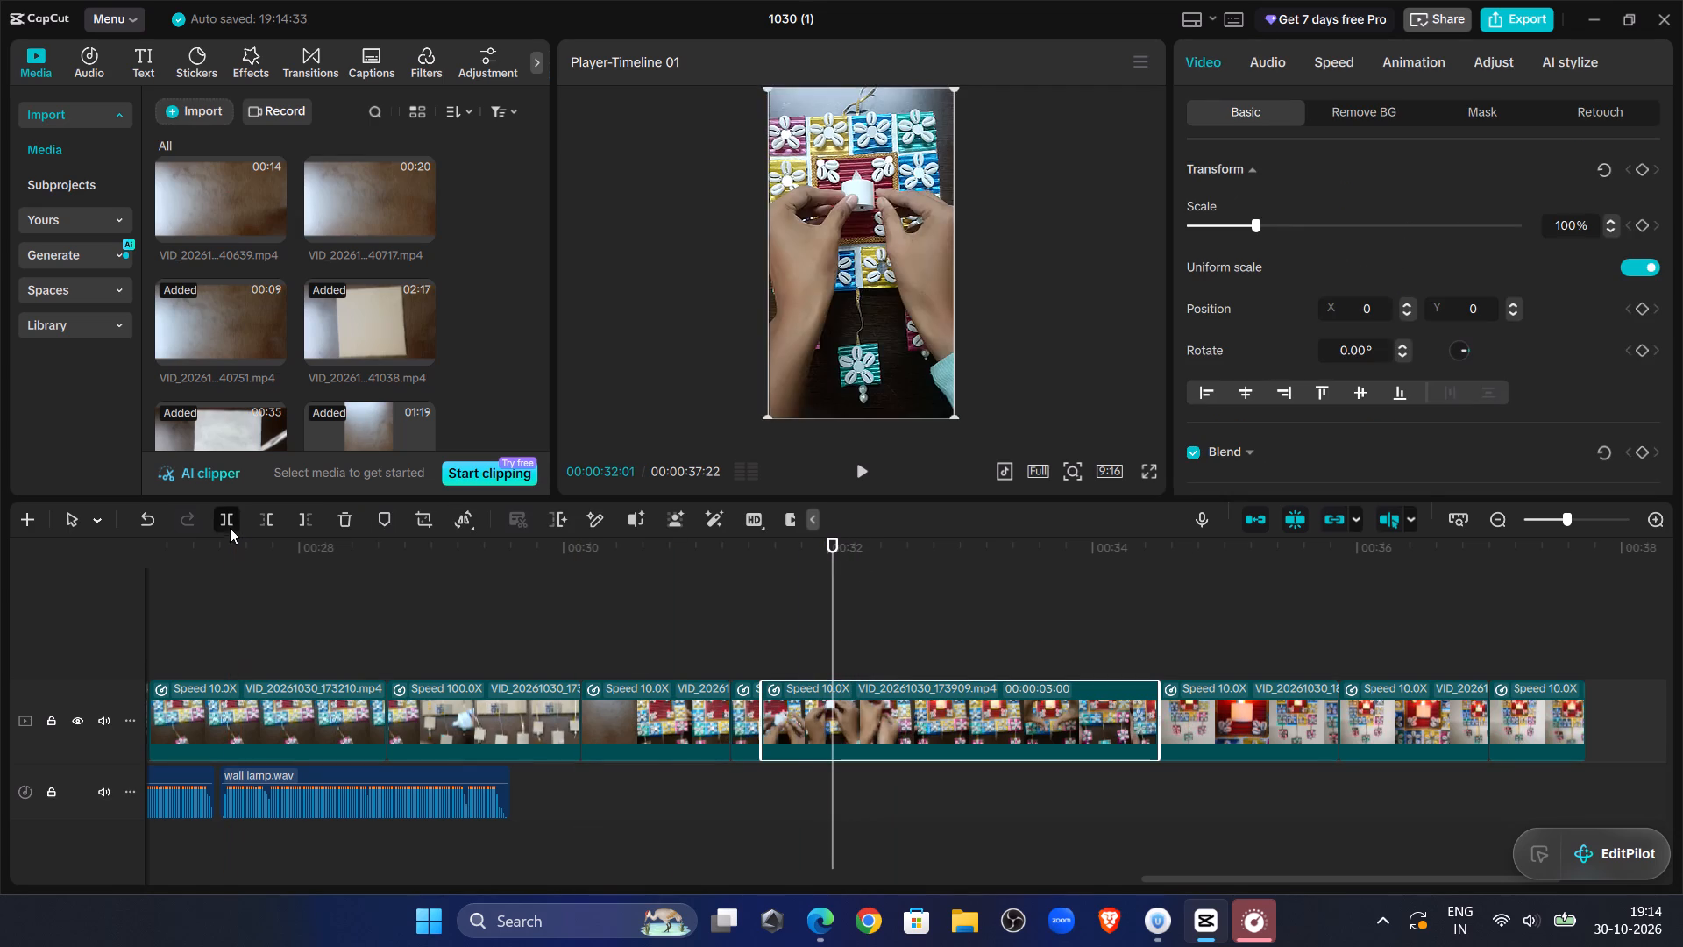
# Scrub the last VID_20261030_173909.mp4 piece and trim about 10 frames off its start so it opens on the lit lamp.
pyautogui.moveTo(831, 572); pyautogui.dragTo(1041, 608)
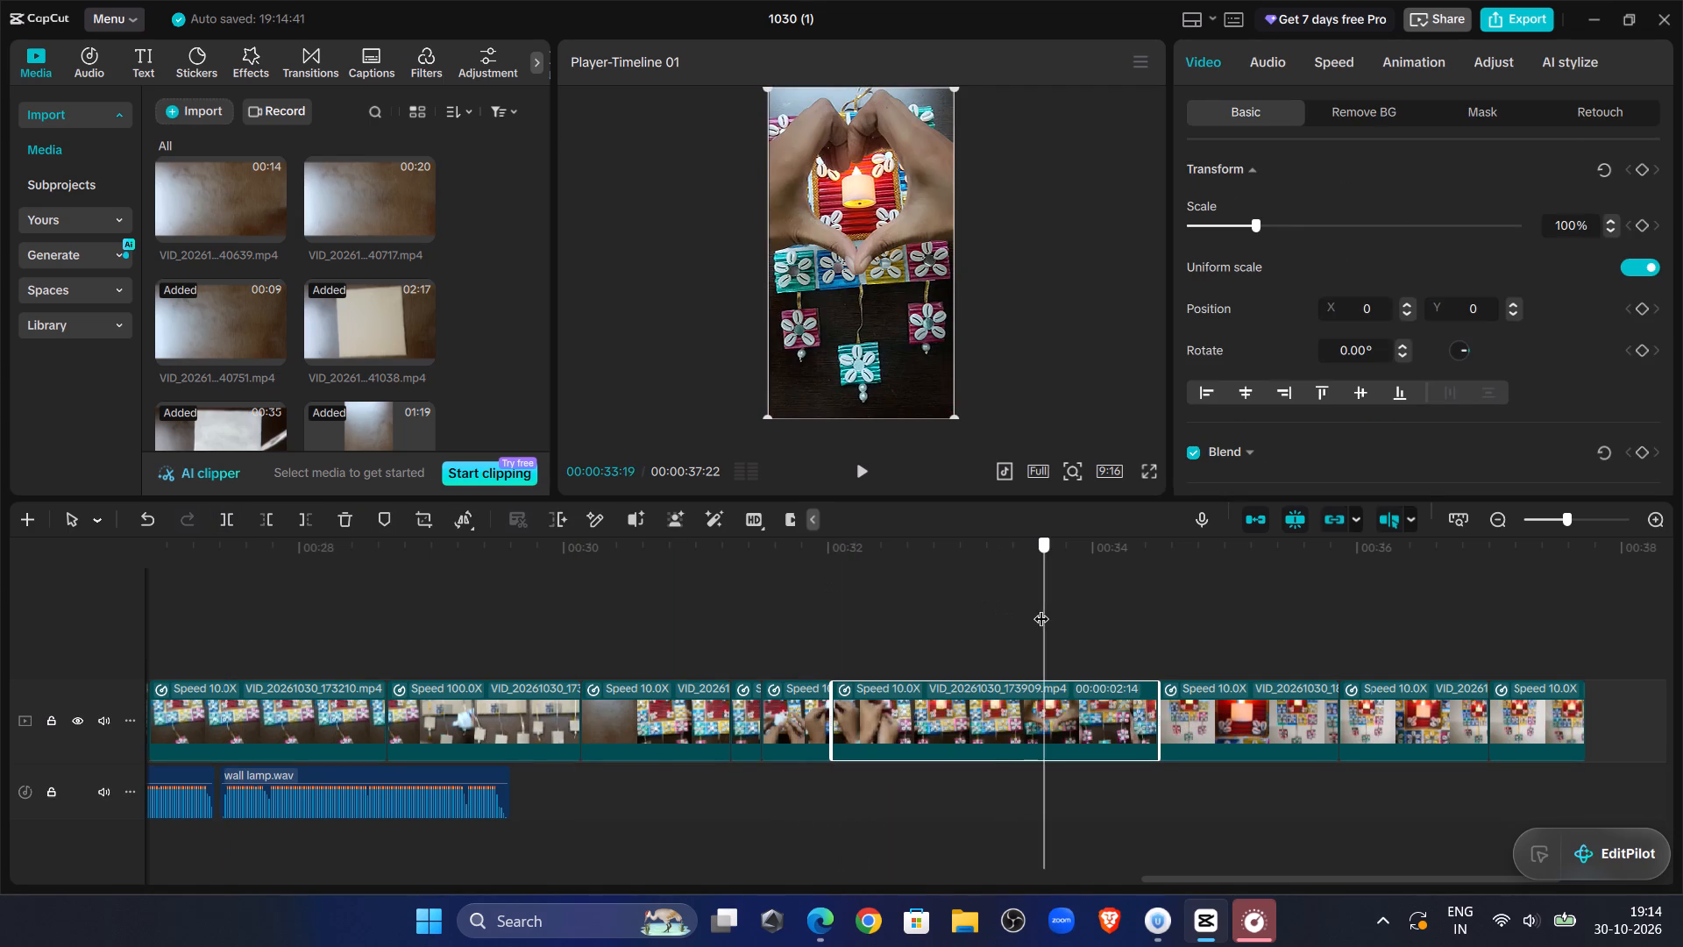
pyautogui.moveTo(1041, 608); pyautogui.dragTo(932, 595)
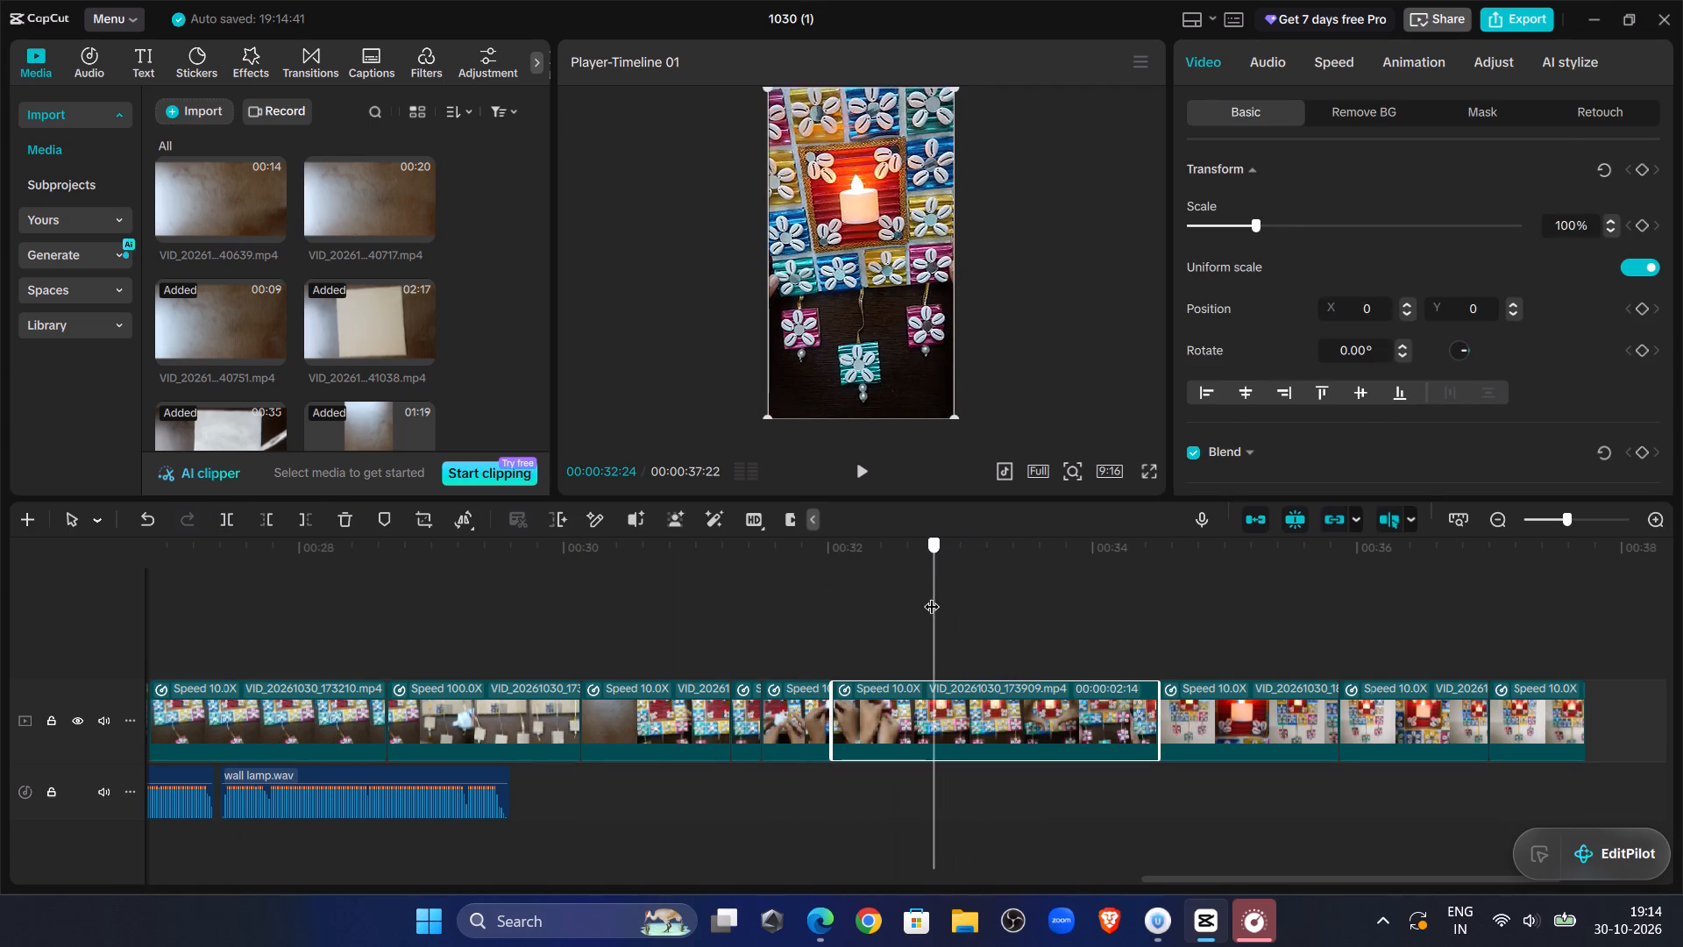
pyautogui.moveTo(932, 595); pyautogui.dragTo(878, 619)
pyautogui.click(266, 524)
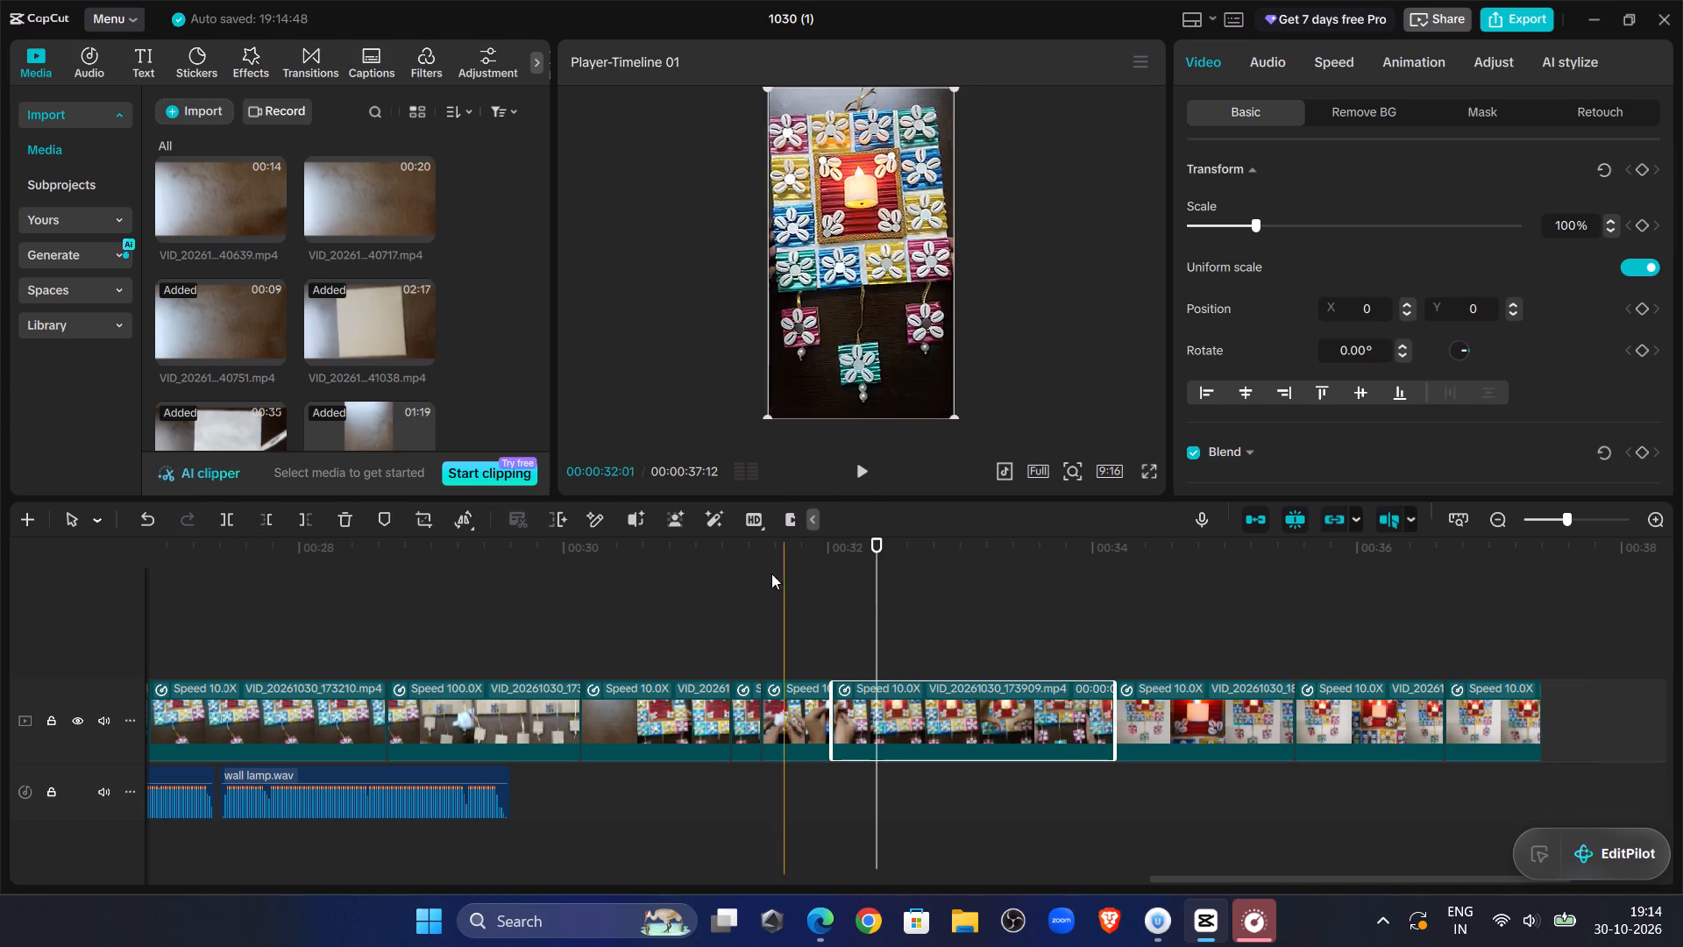
# Play back the VID_20261030_173909.mp4 pieces and trim the end of the last one at about 00:00:34:00.
pyautogui.click(761, 568)
pyautogui.click(855, 478)
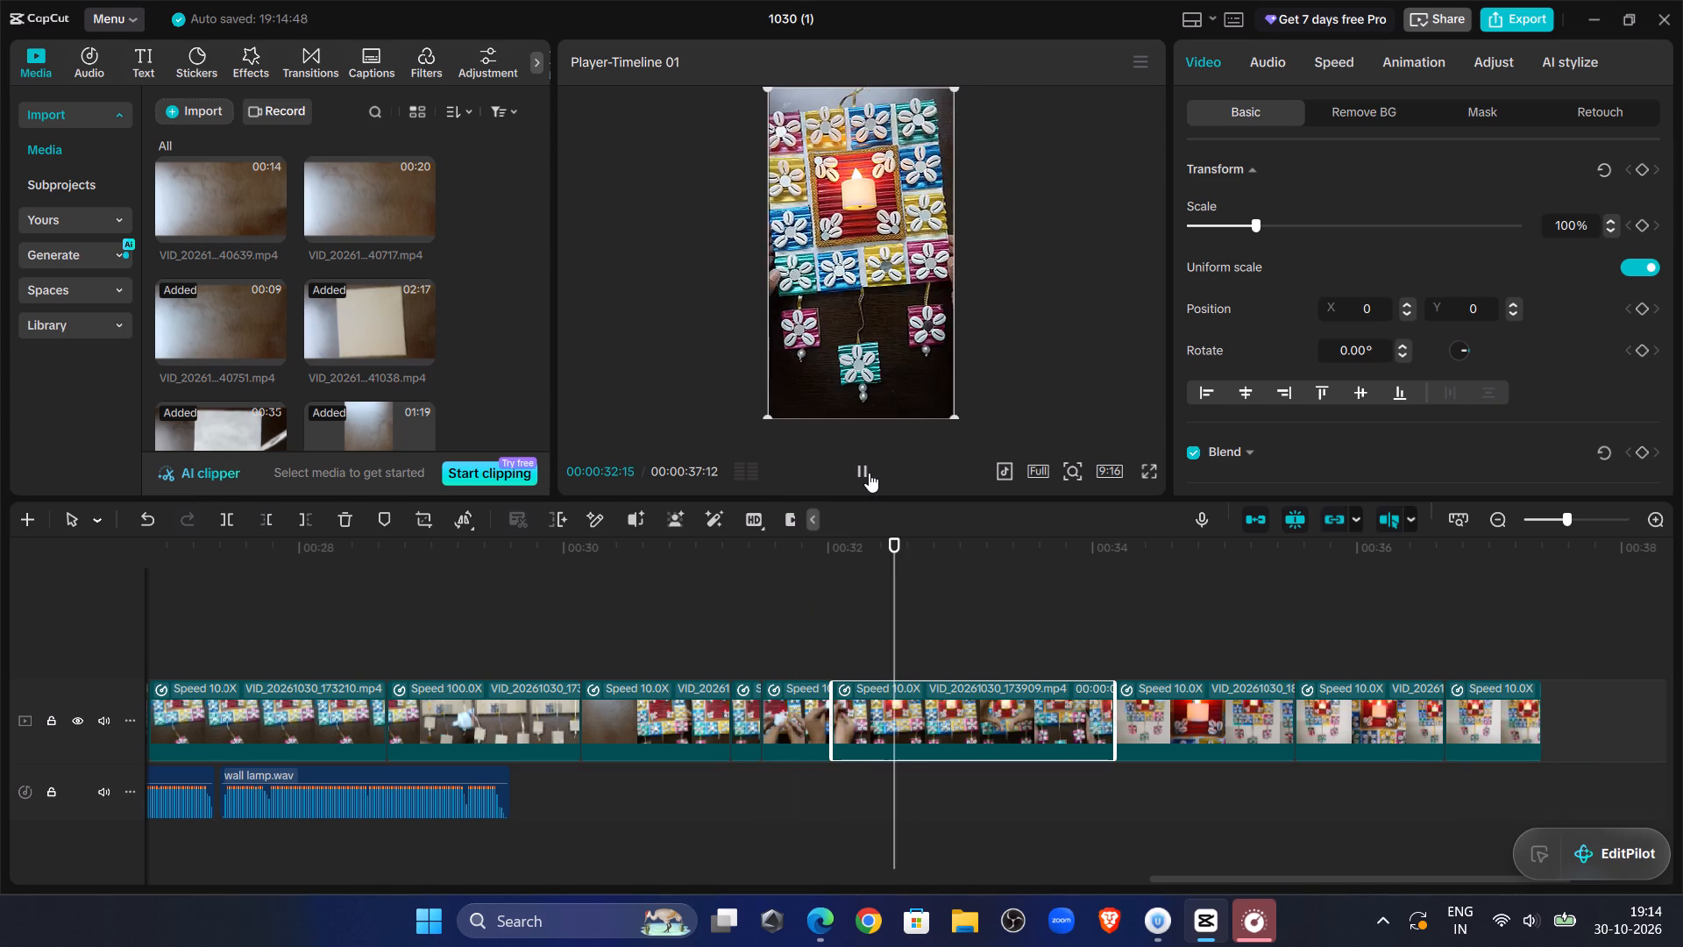
pyautogui.click(869, 473)
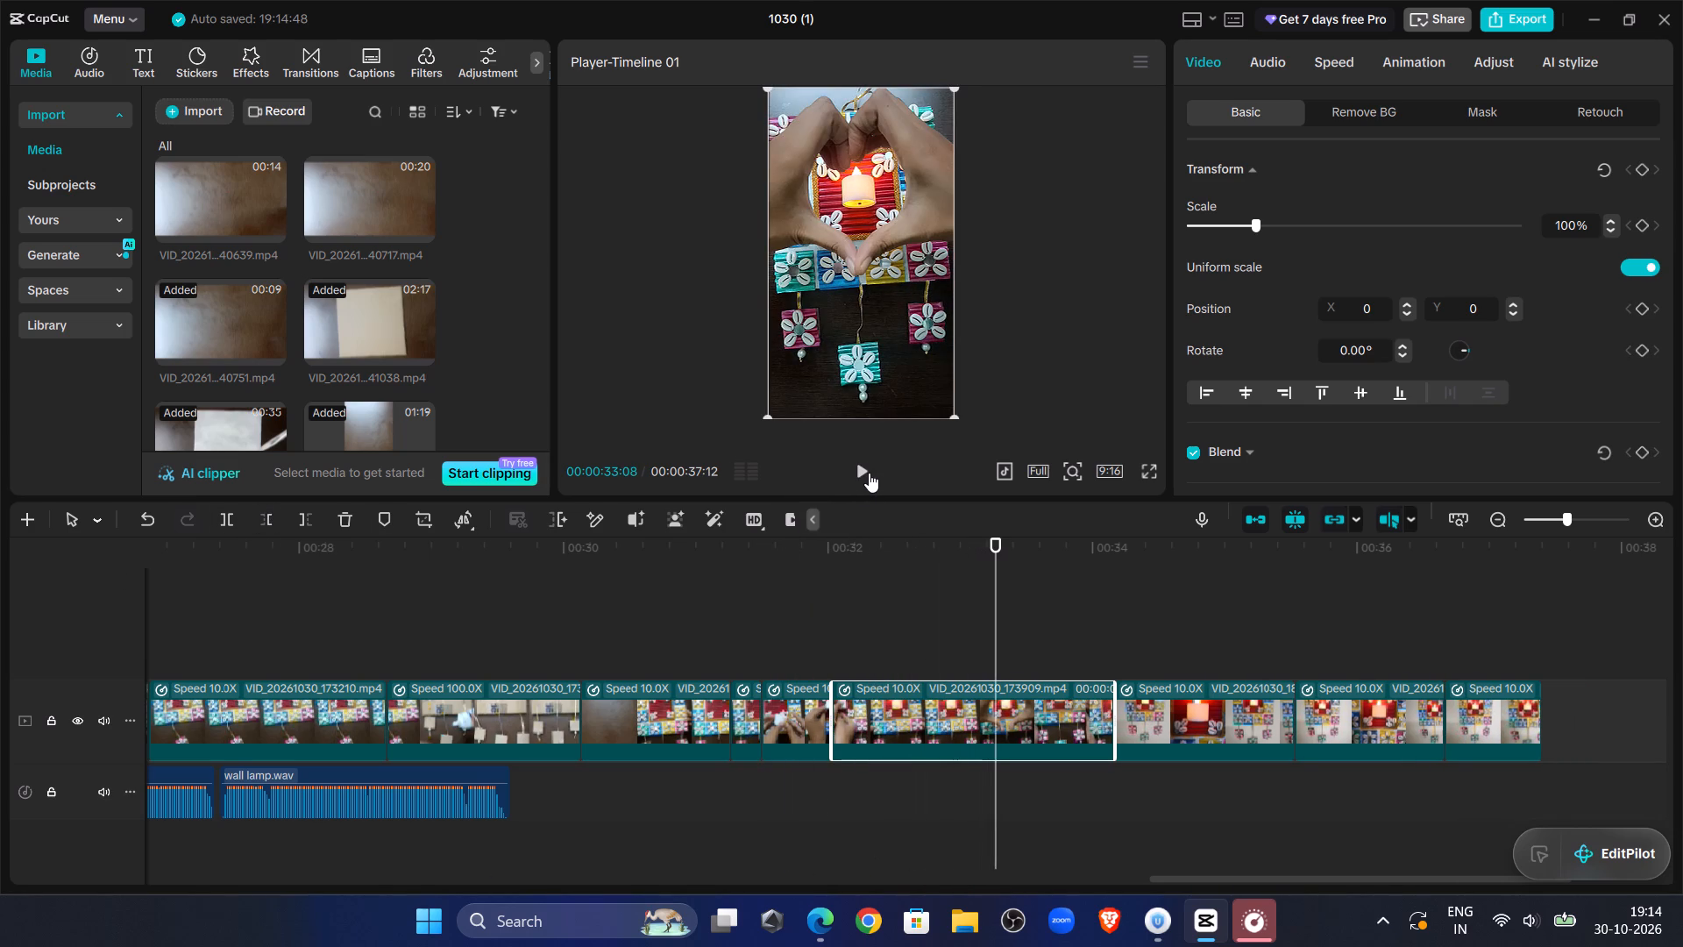
pyautogui.doubleClick(869, 473)
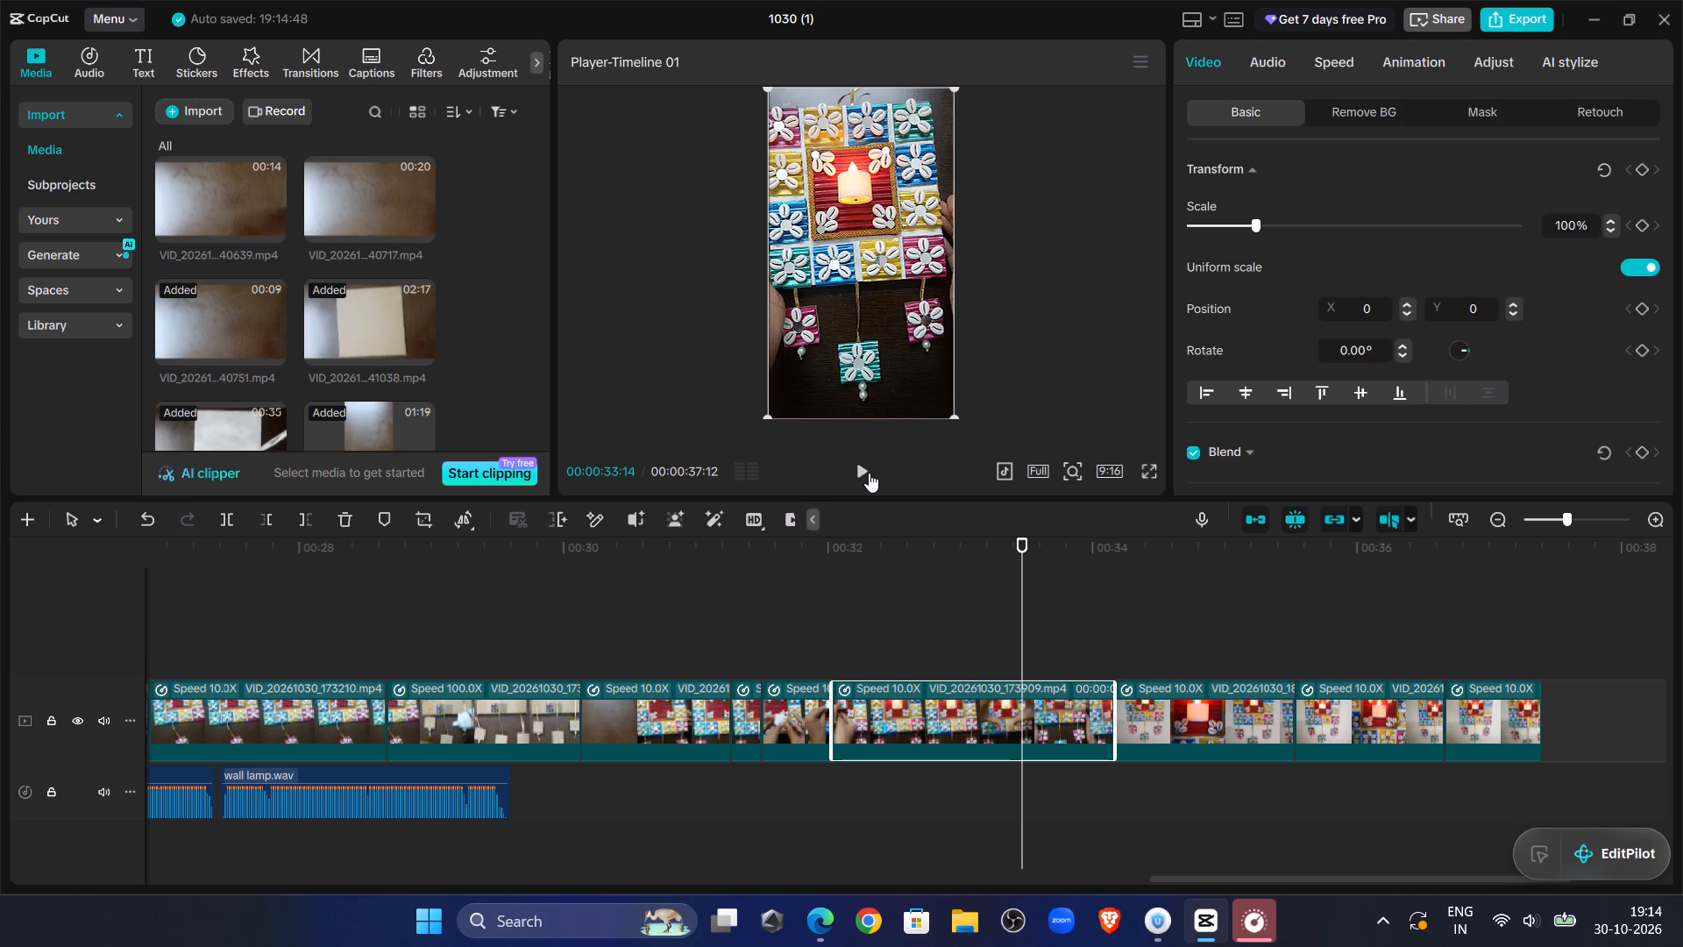
pyautogui.doubleClick(869, 473)
pyautogui.doubleClick(869, 473)
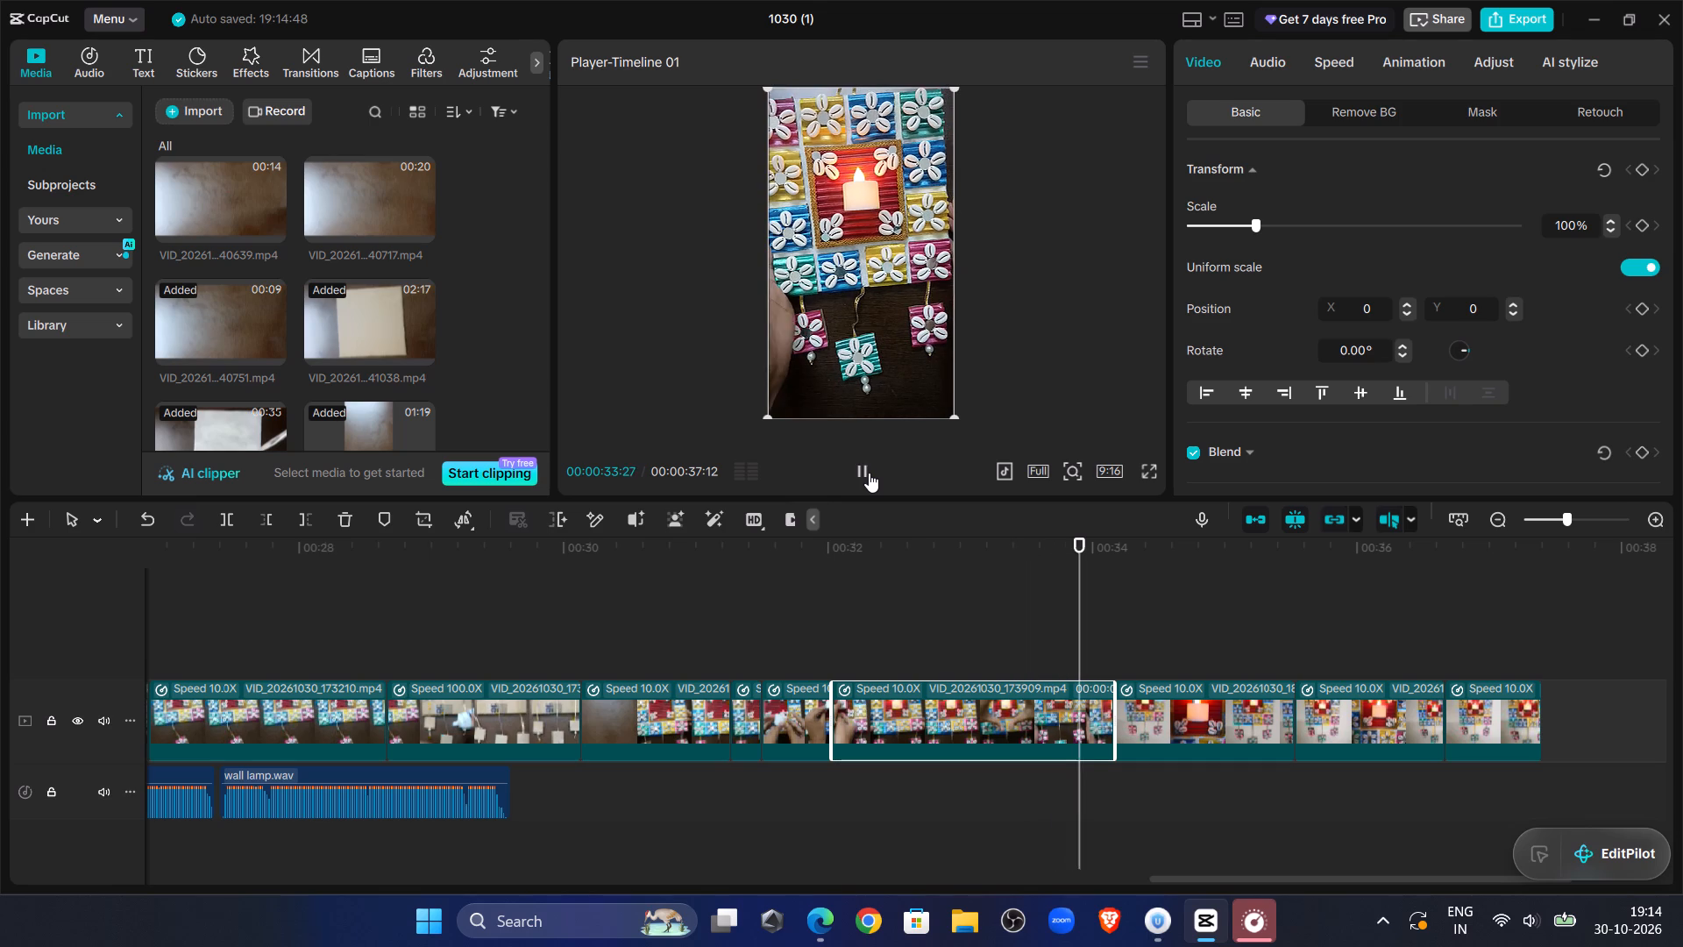
pyautogui.click(312, 510)
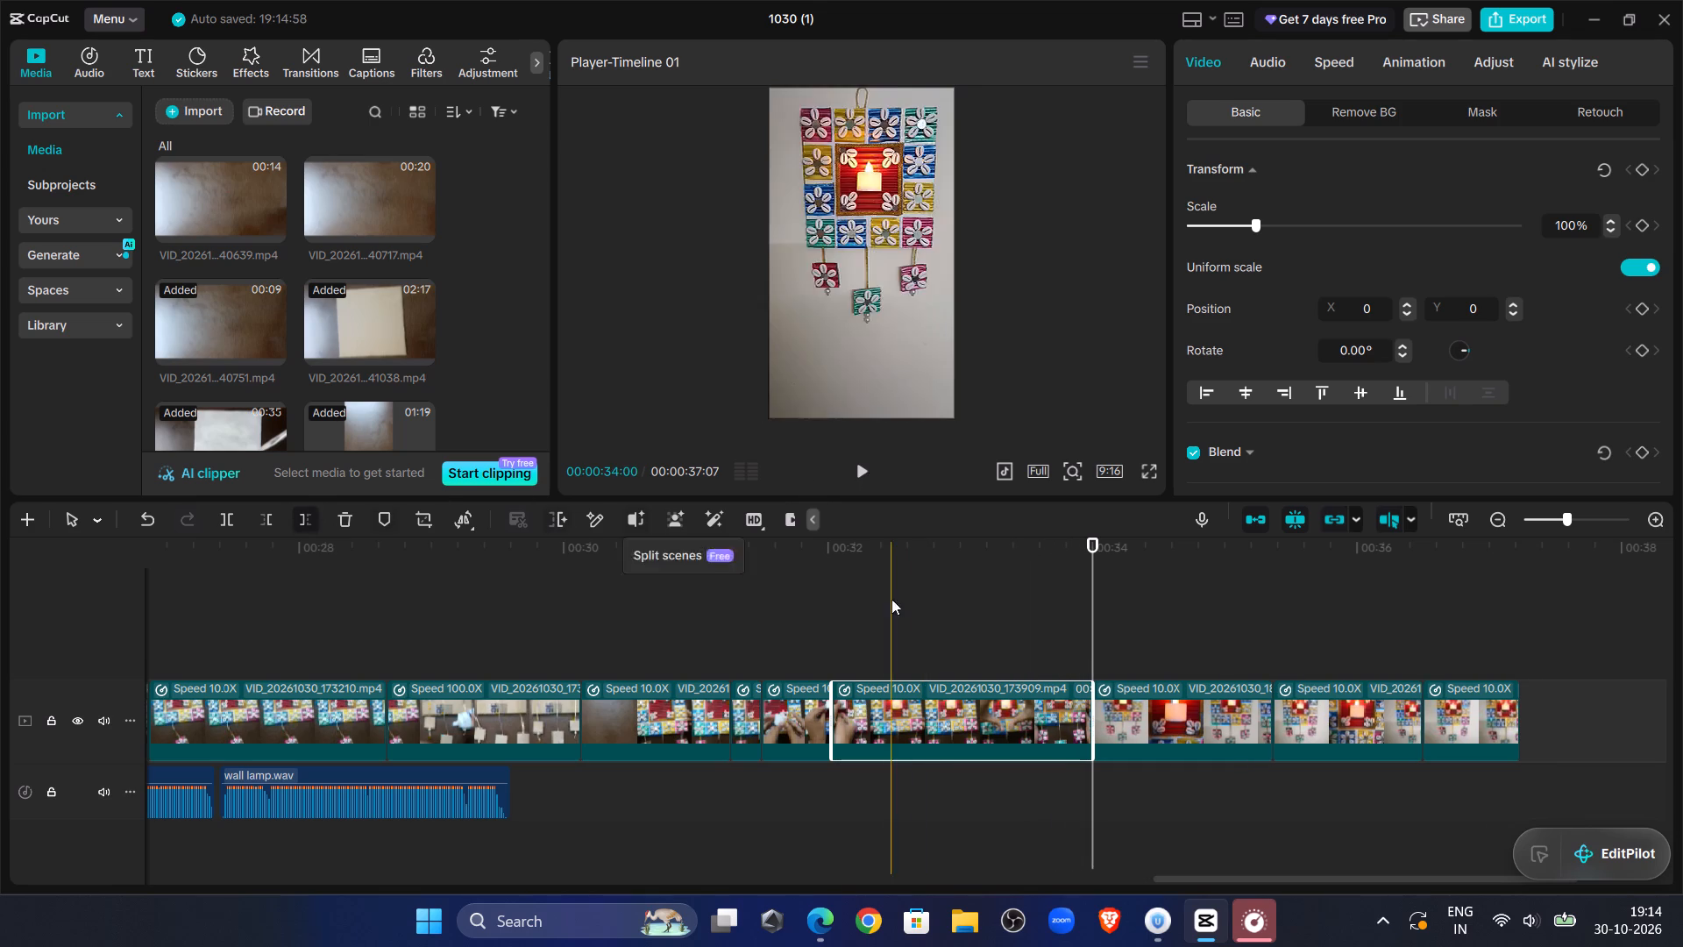
# Play back the closing lit-lamp clips from about 00:00:33:26 to the end of the timeline.
pyautogui.click(873, 472)
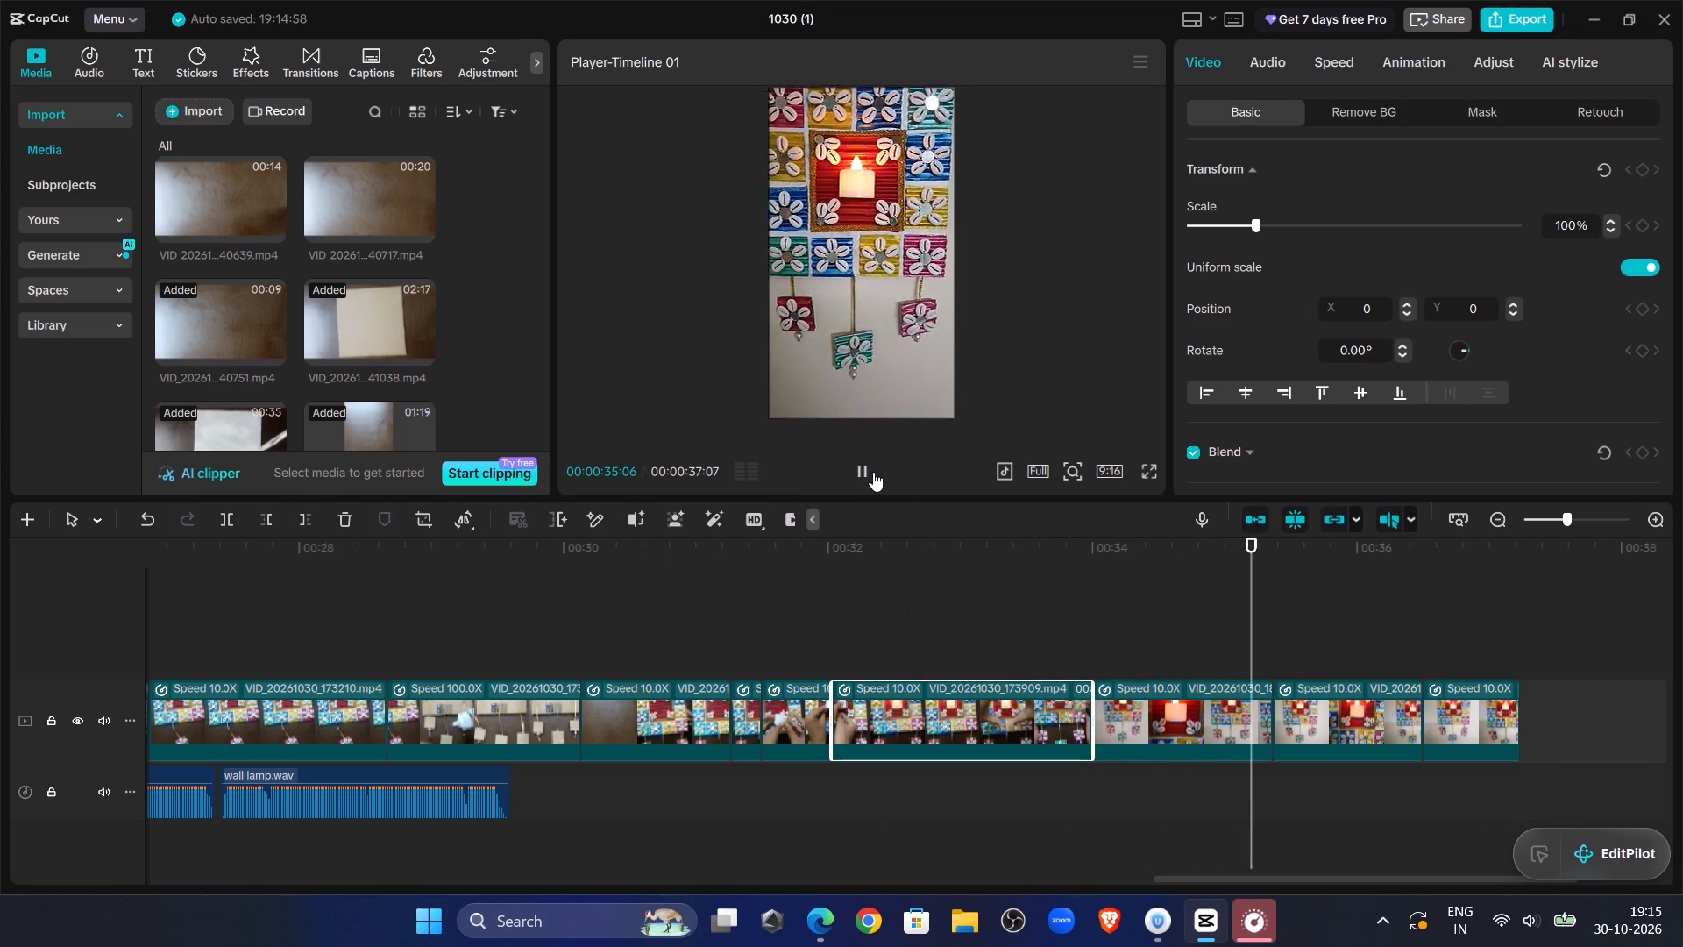
pyautogui.click(873, 472)
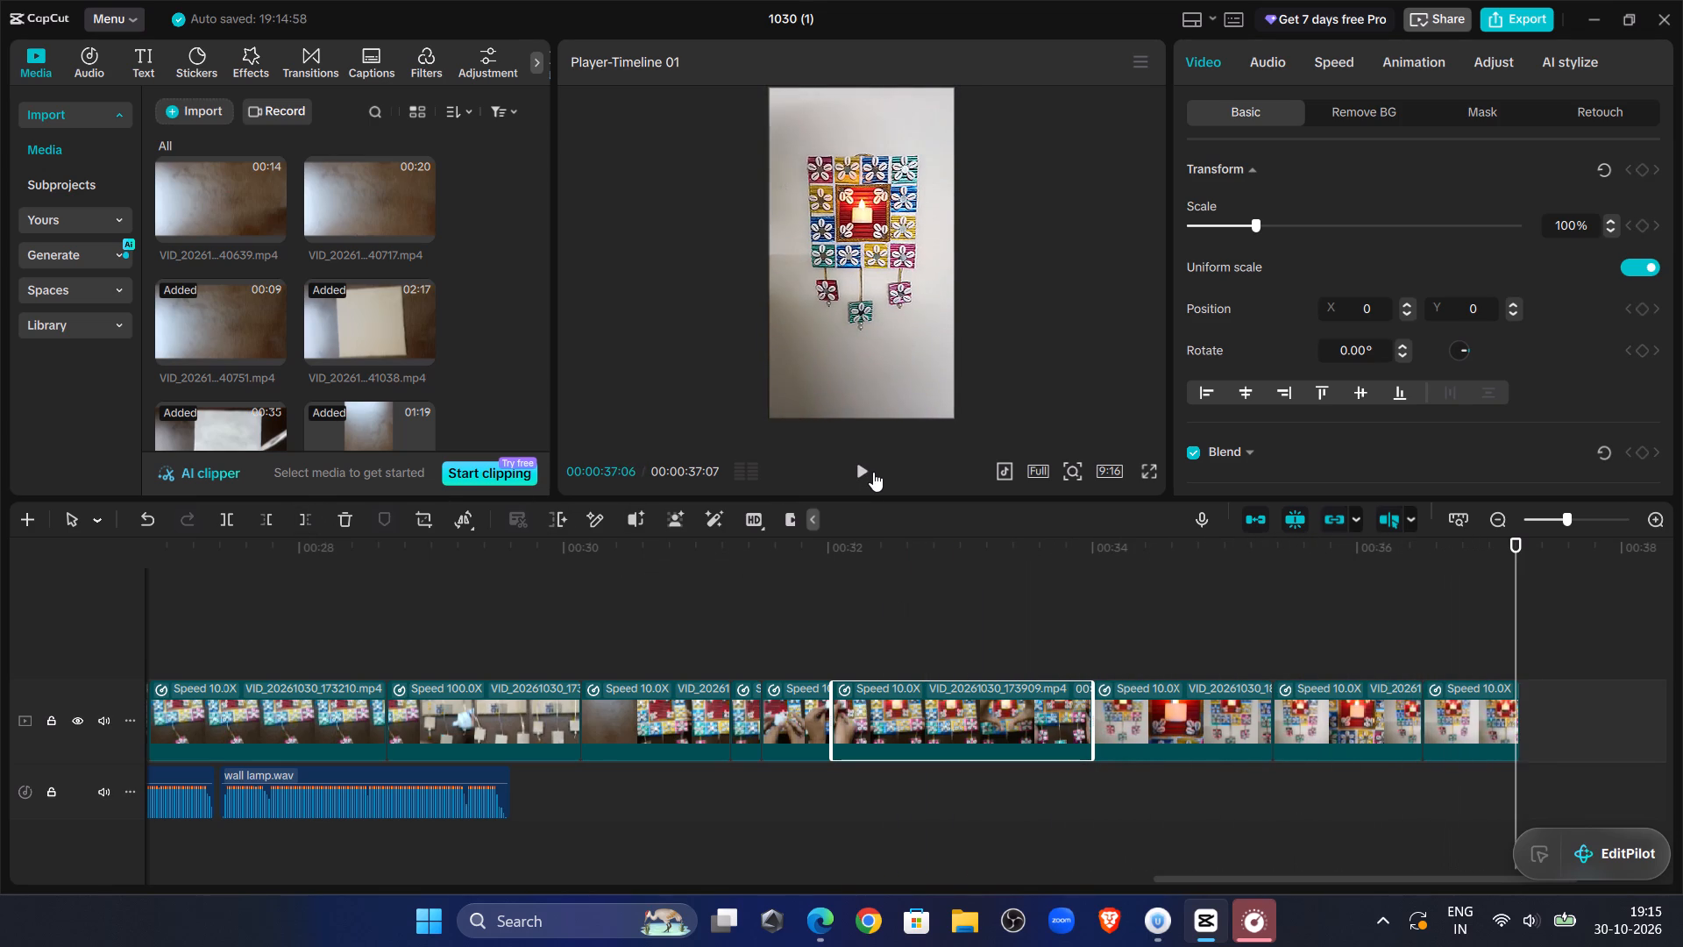
pyautogui.click(1077, 587)
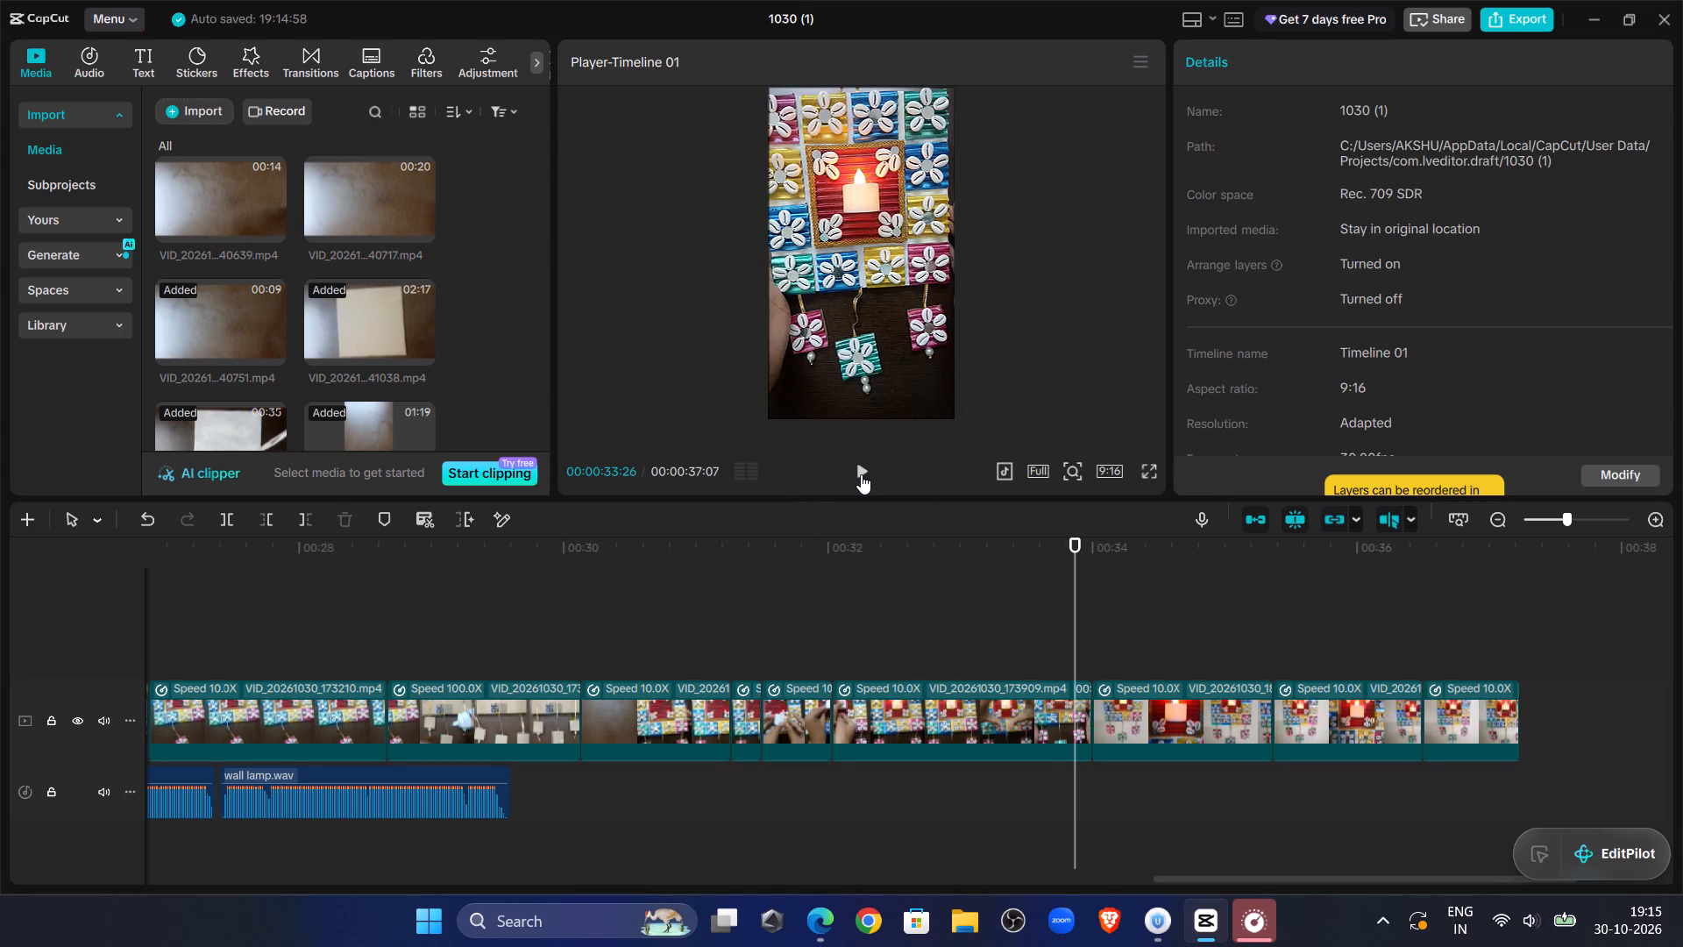
pyautogui.click(861, 474)
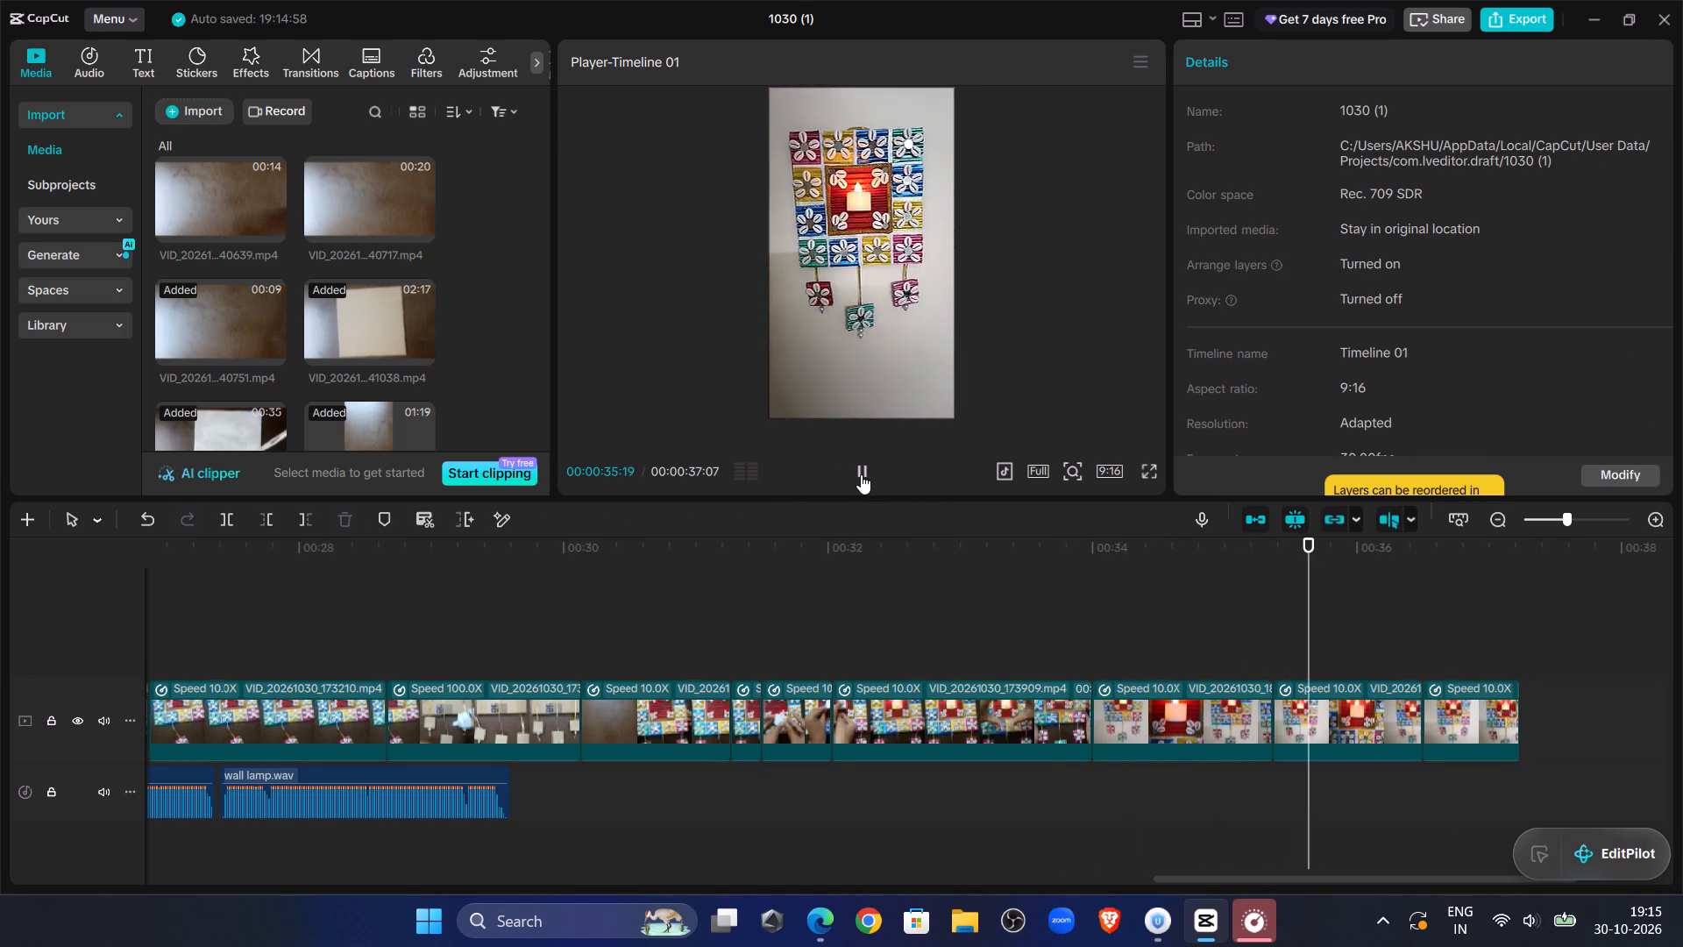
pyautogui.click(861, 474)
pyautogui.doubleClick(861, 474)
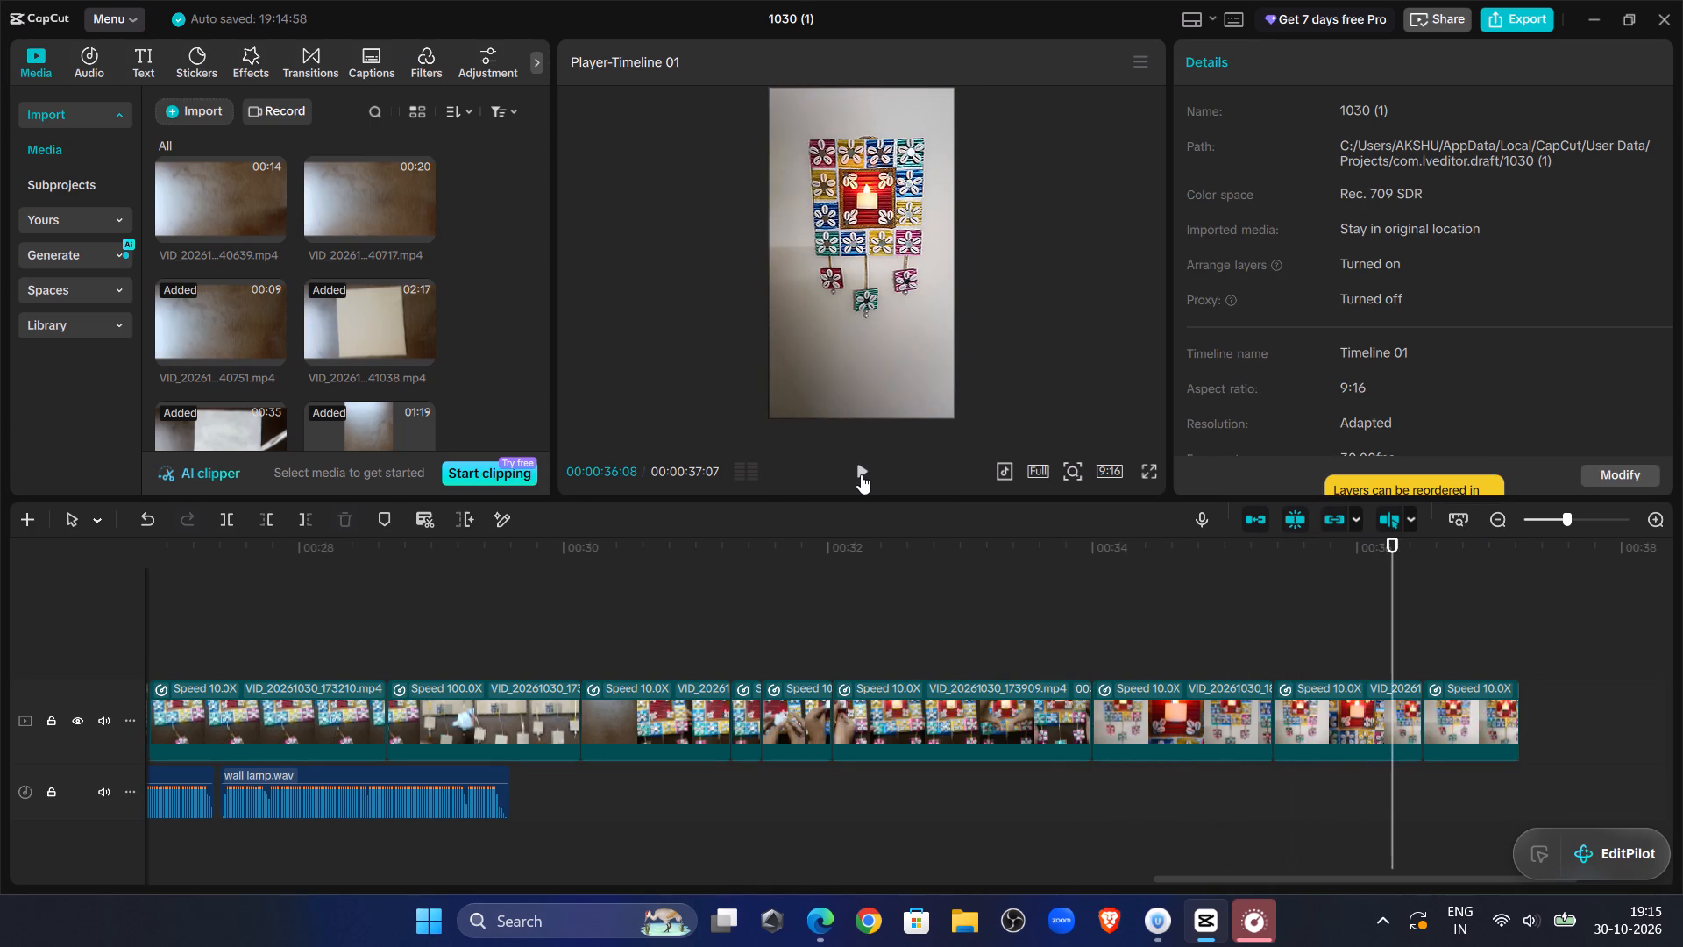
pyautogui.click(867, 487)
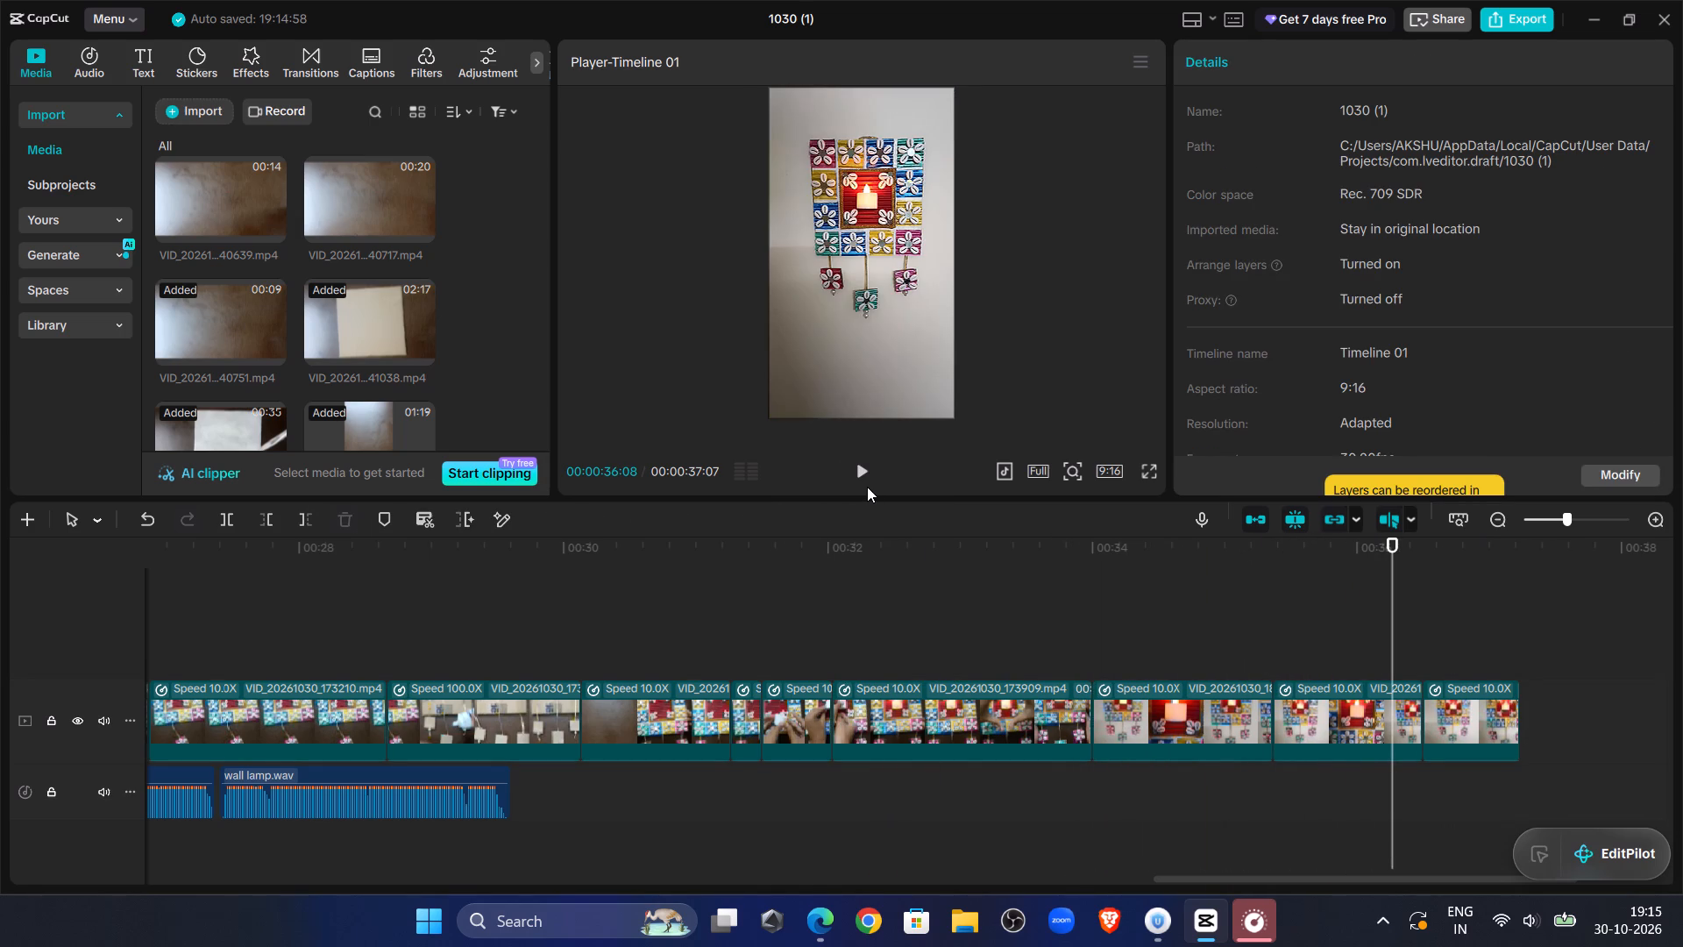
pyautogui.click(867, 487)
pyautogui.click(868, 479)
pyautogui.click(868, 479)
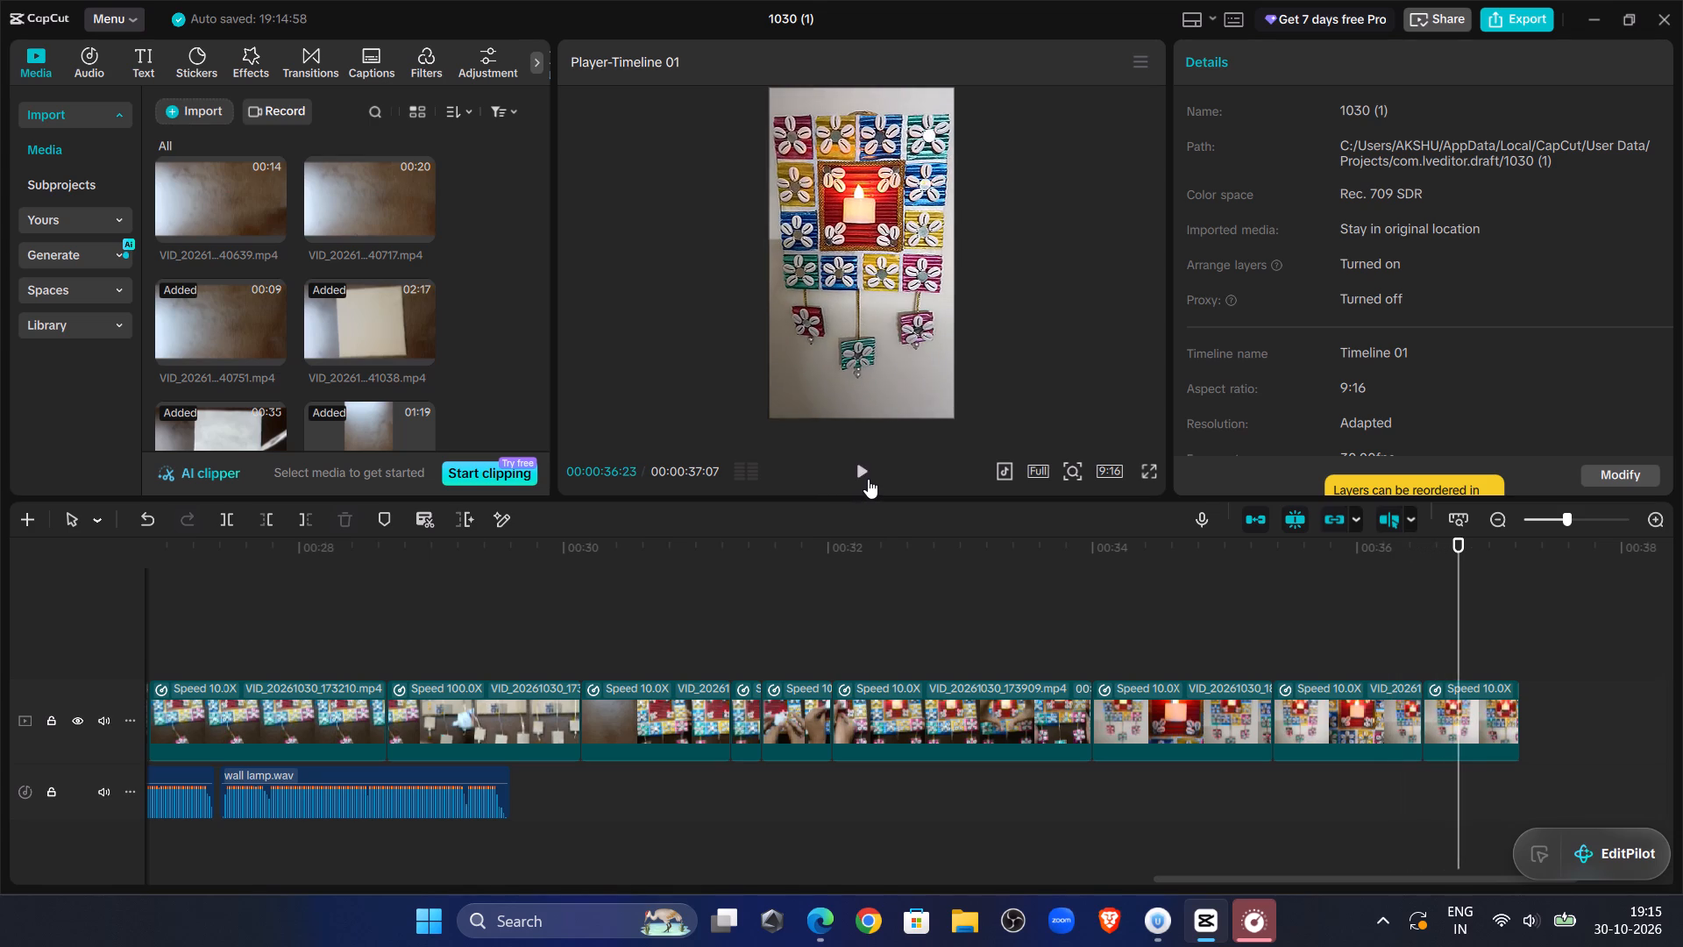
pyautogui.doubleClick(868, 479)
# Scrub through the last three lit-lamp clips and delete the second-to-last one, the close-up of the candle.
pyautogui.click(1194, 706)
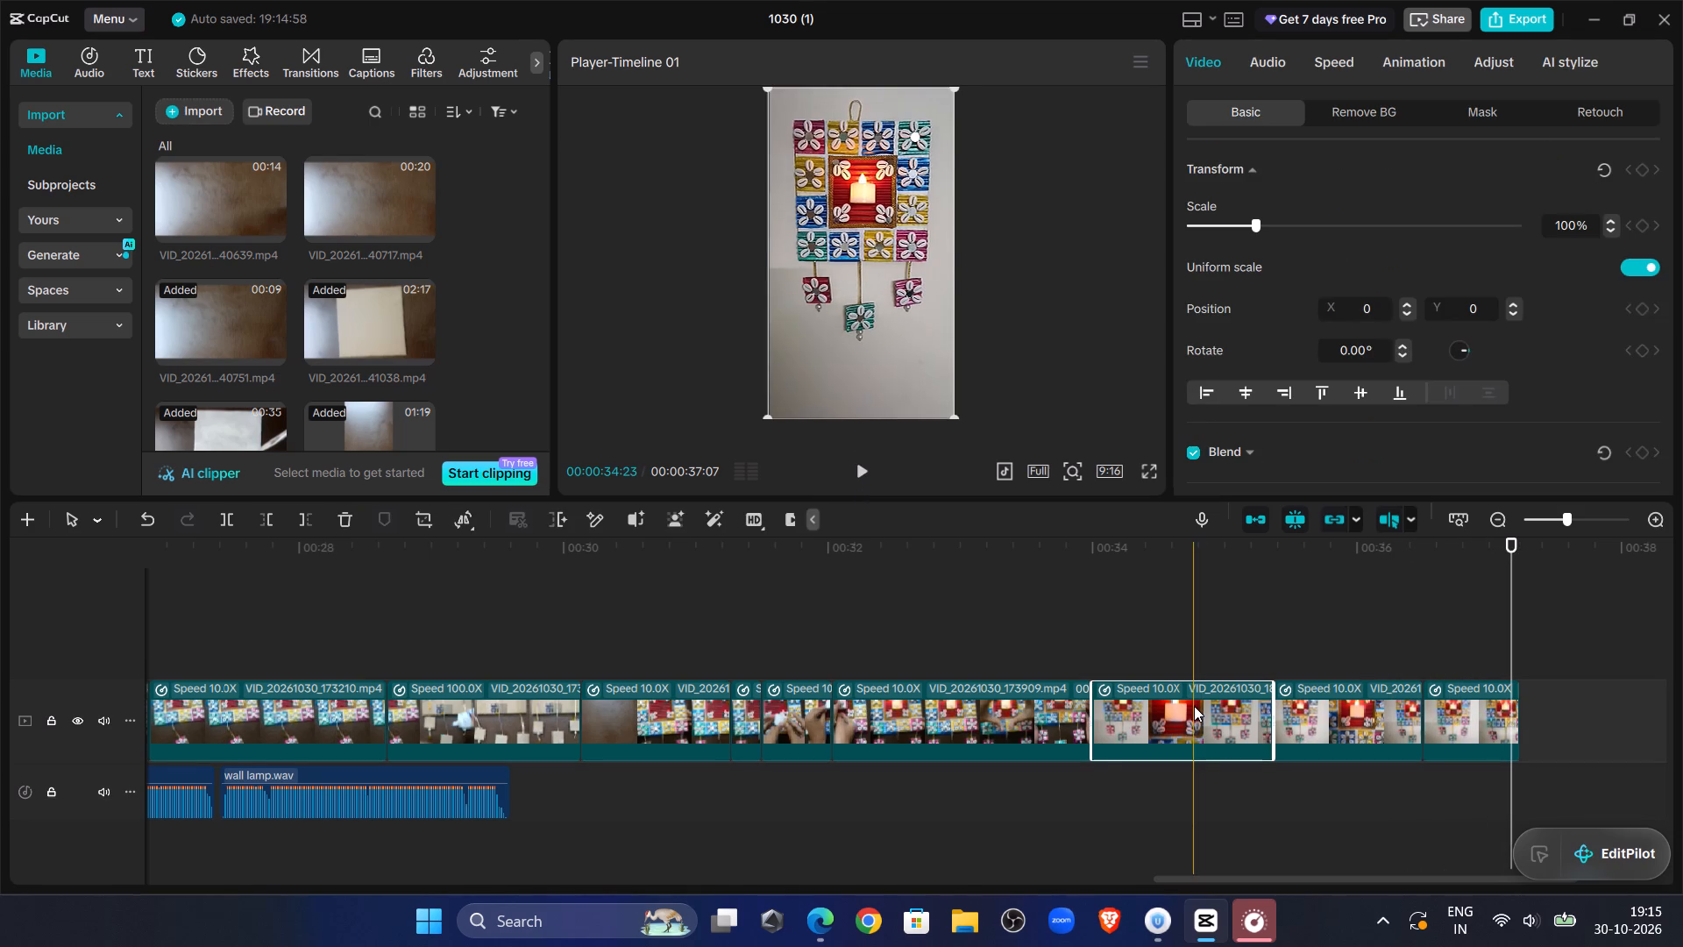
pyautogui.click(1083, 617)
pyautogui.moveTo(1083, 616); pyautogui.dragTo(1201, 644)
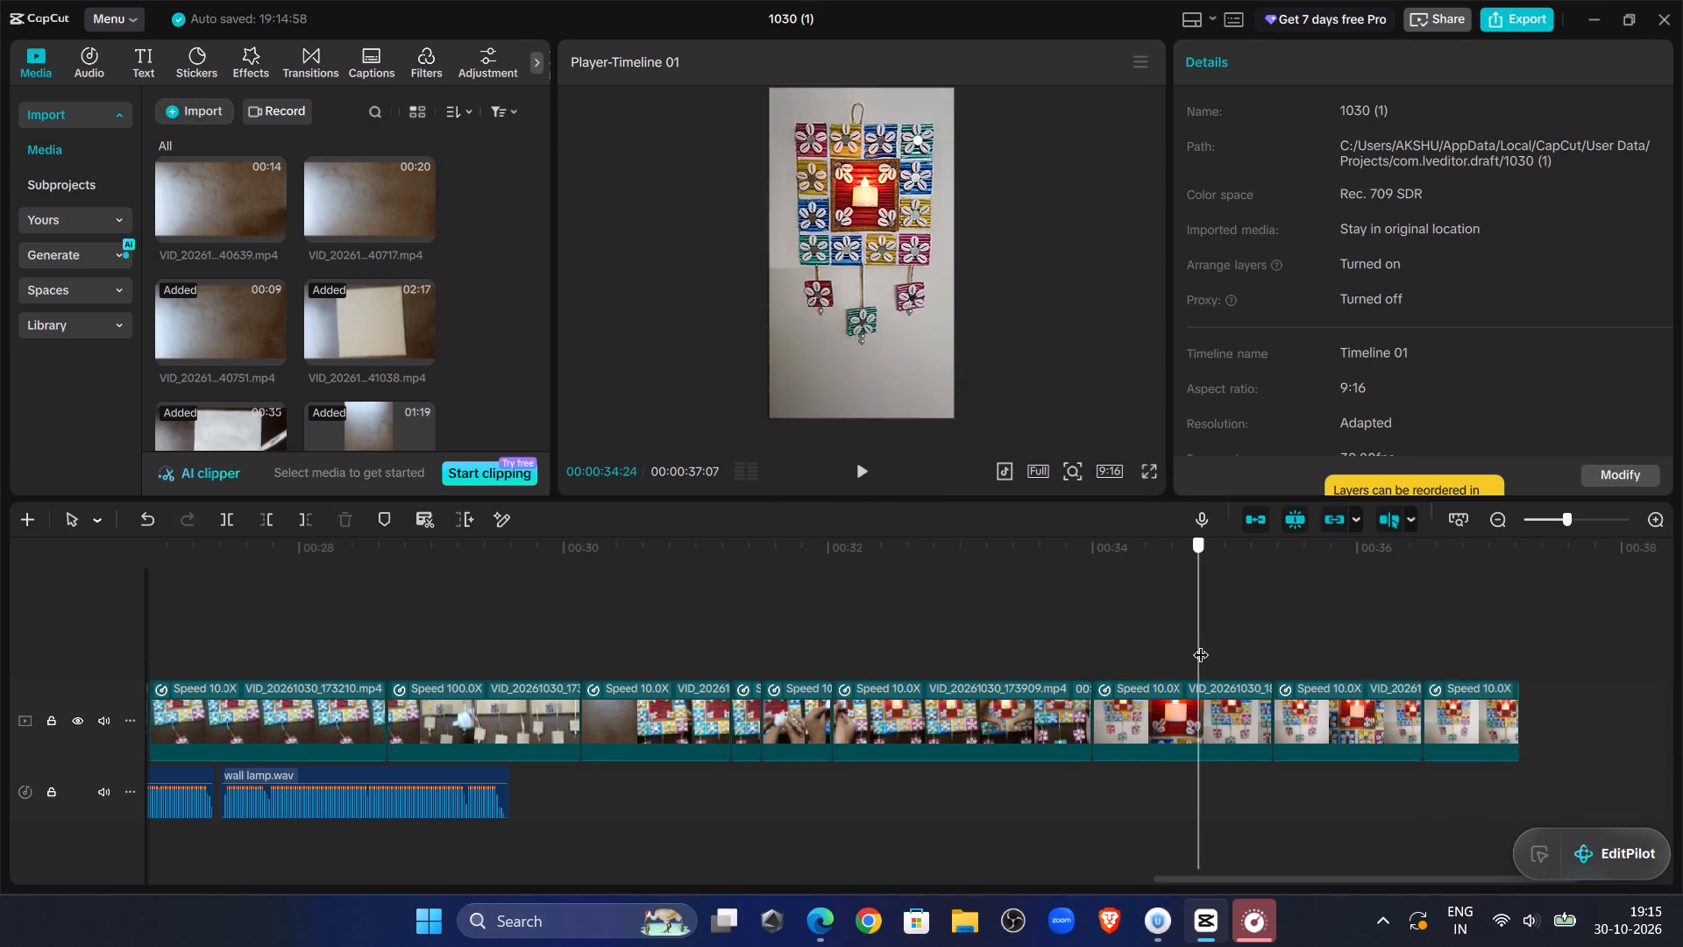
pyautogui.moveTo(1201, 644); pyautogui.dragTo(1149, 678)
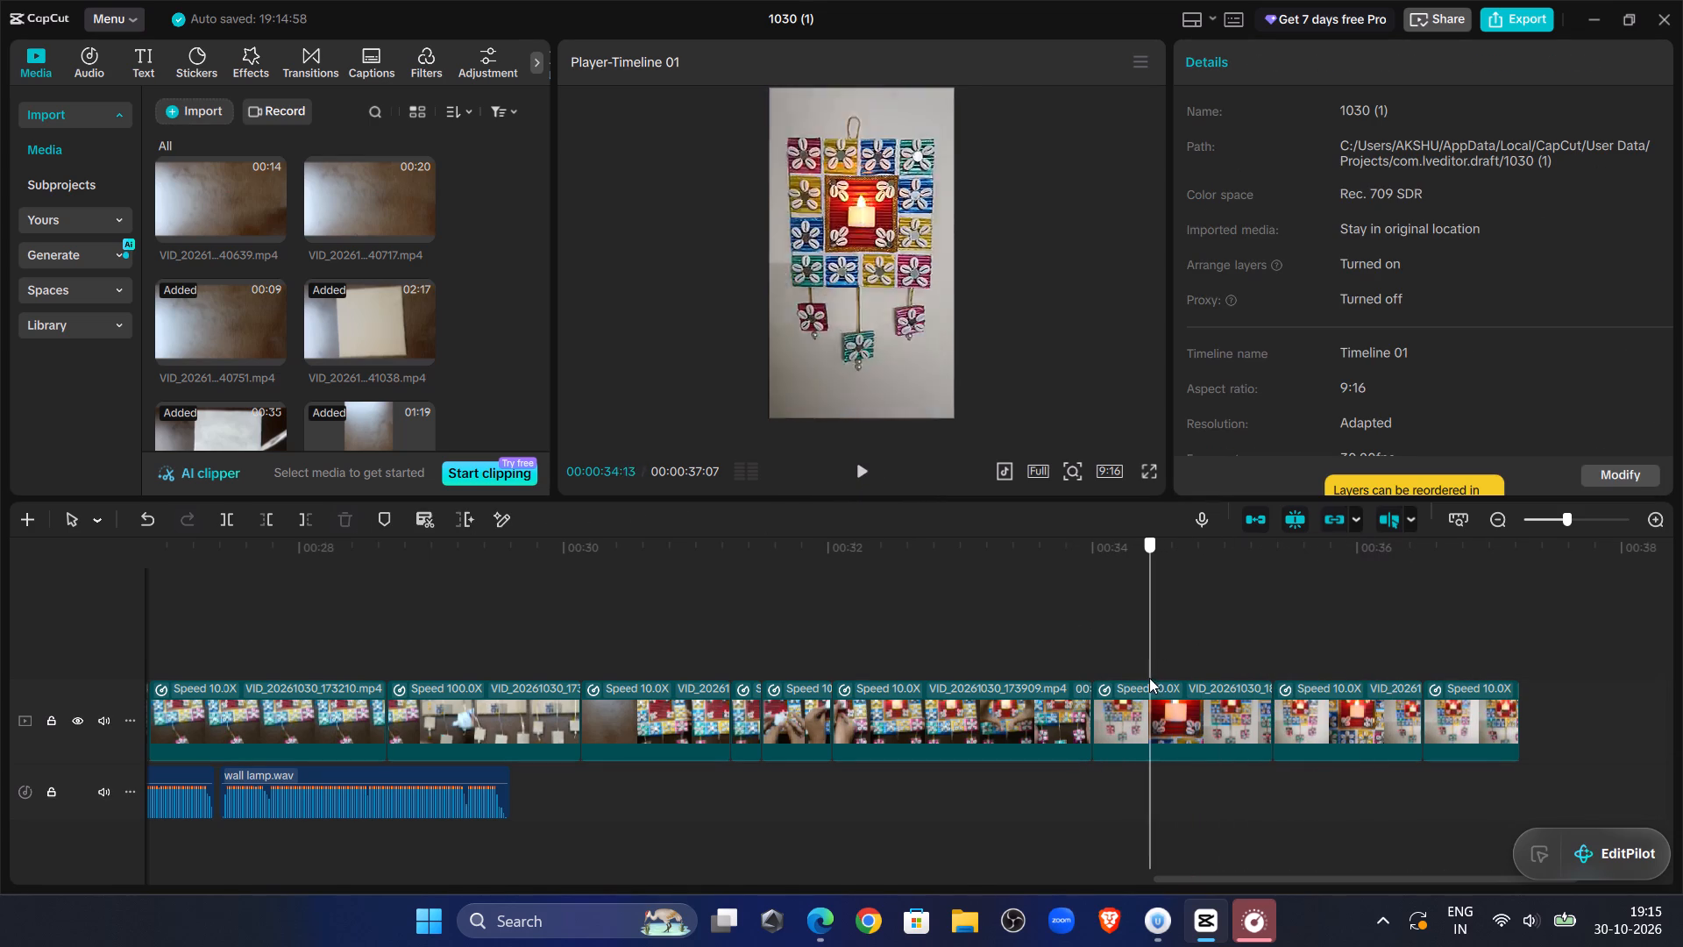
pyautogui.moveTo(1149, 678); pyautogui.dragTo(1202, 690)
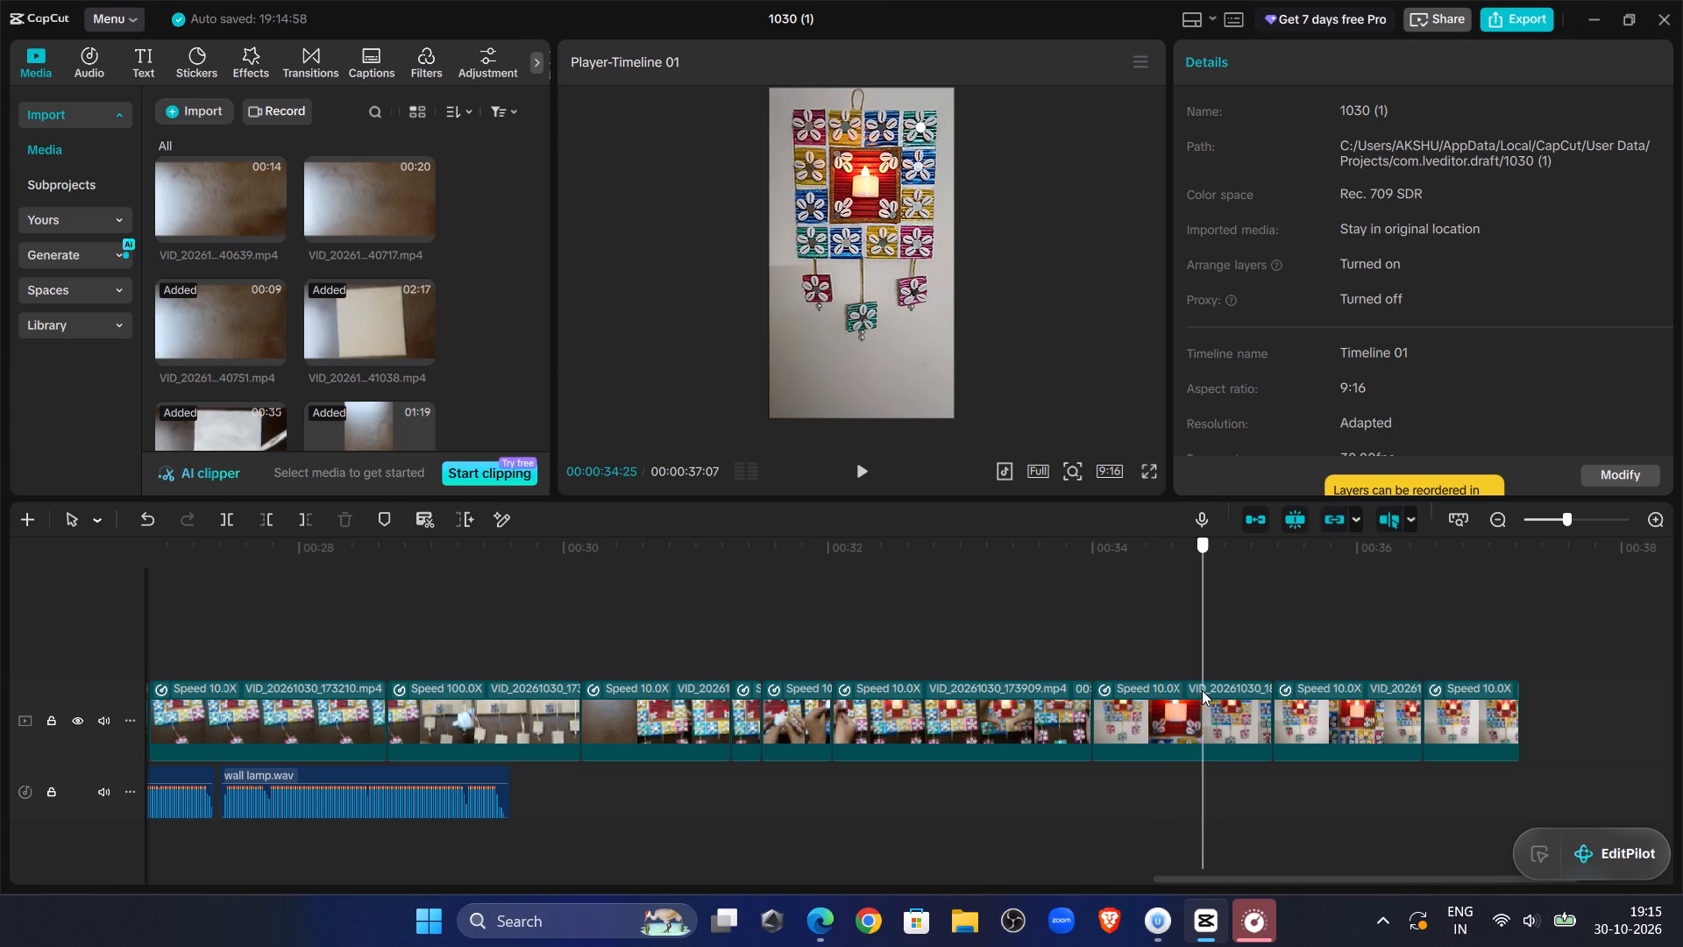
pyautogui.moveTo(1202, 690); pyautogui.dragTo(1328, 734)
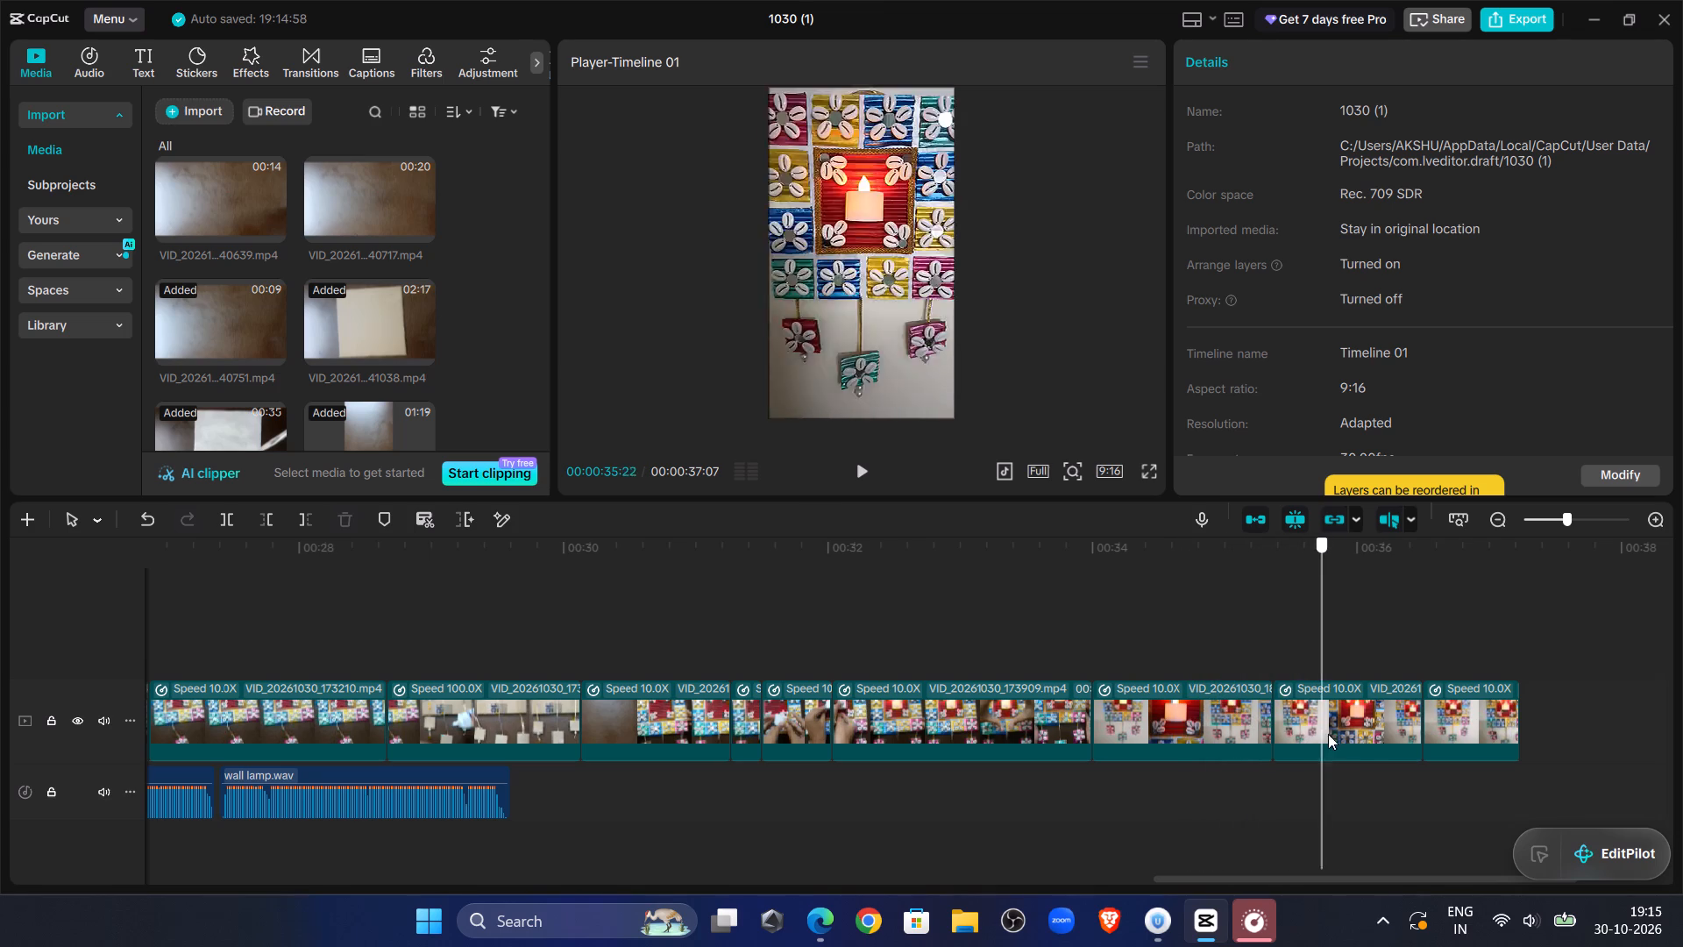
pyautogui.moveTo(1328, 734); pyautogui.dragTo(1464, 724)
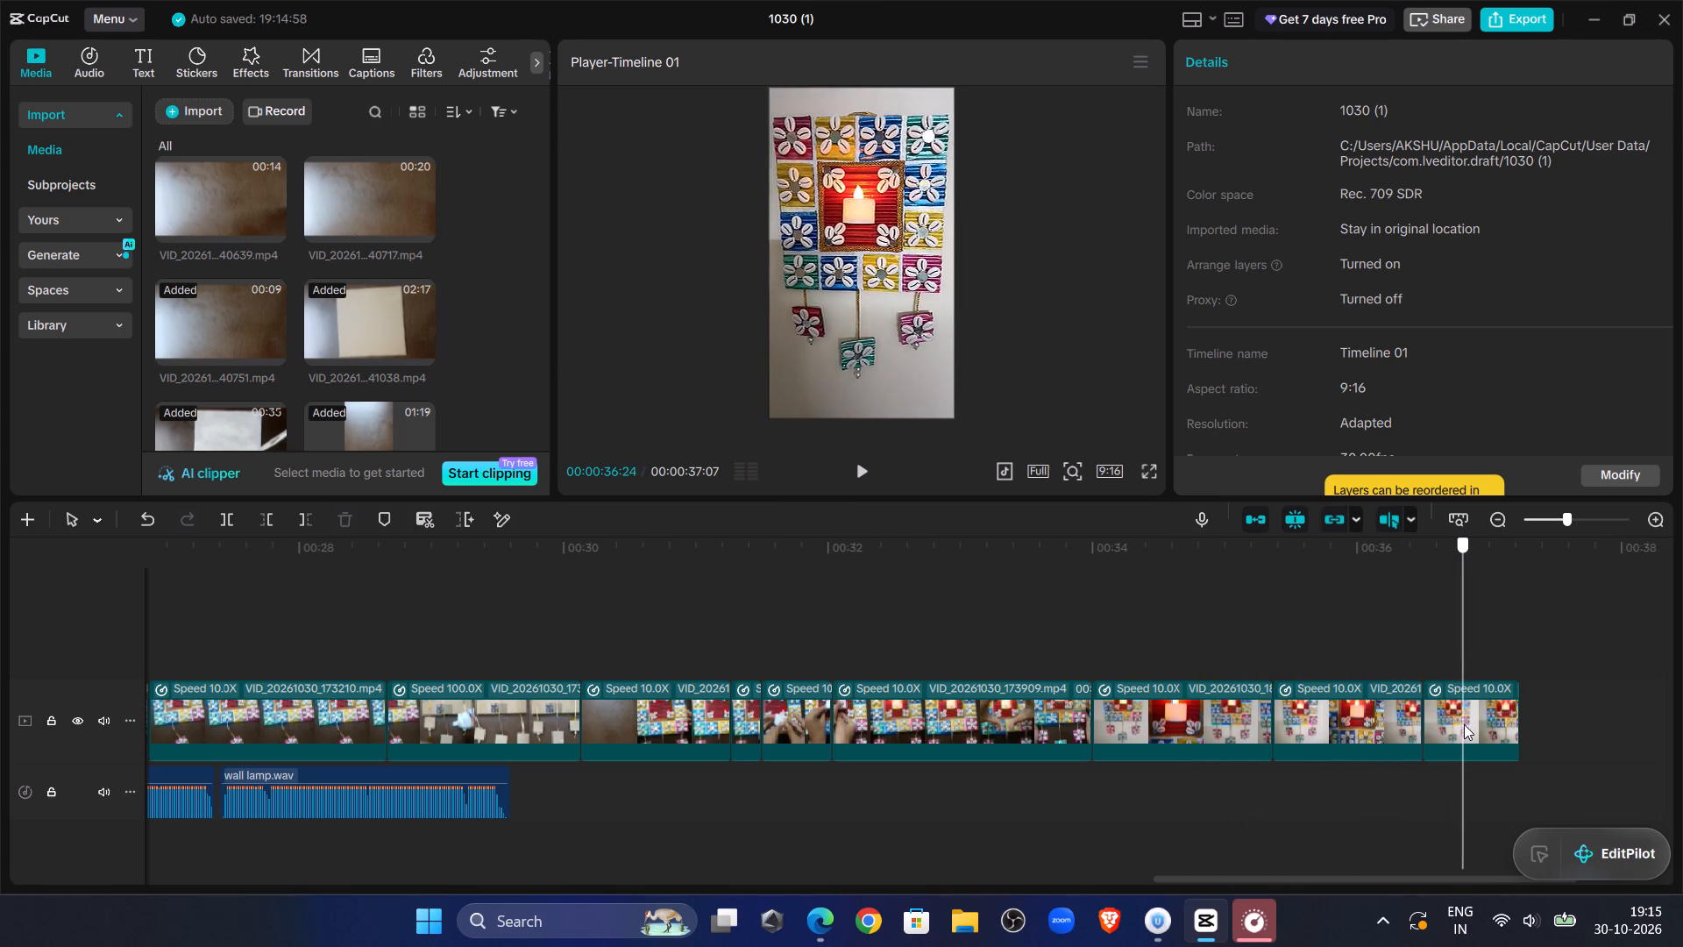
pyautogui.moveTo(1464, 724); pyautogui.dragTo(1363, 709)
pyautogui.click(1354, 719)
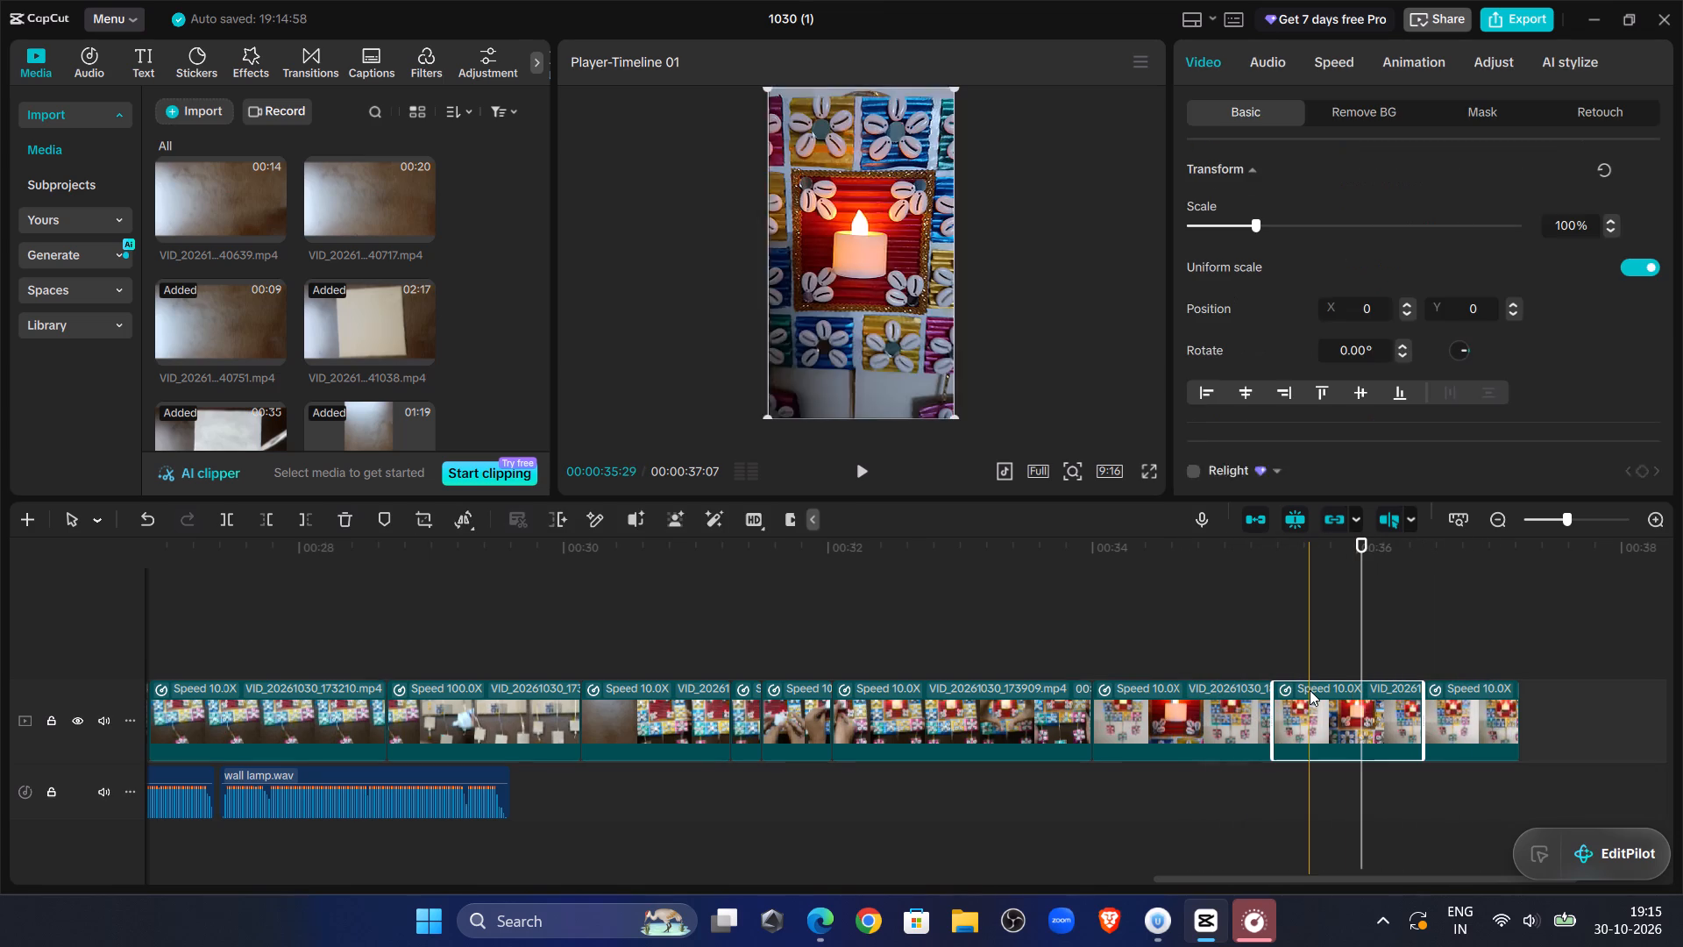
pyautogui.press('Delete')
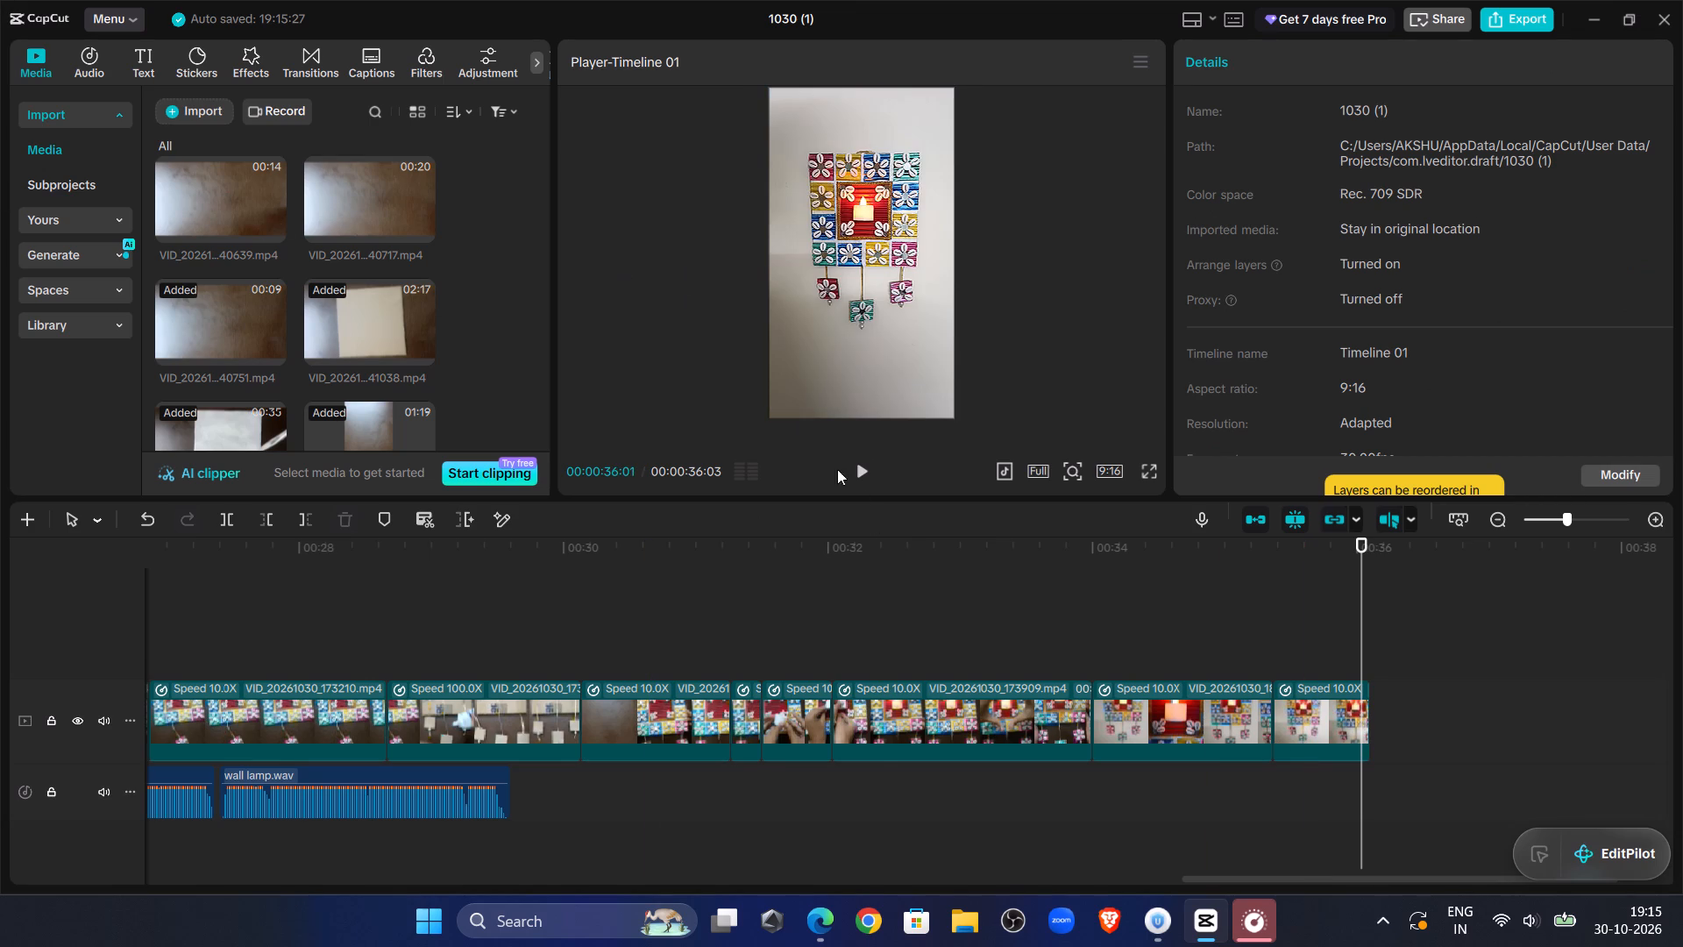
# Return to the start of the timeline, play the opening, and enlarge the second clip to 195% scale.
pyautogui.click(884, 561)
pyautogui.moveTo(884, 561); pyautogui.dragTo(0, 420)
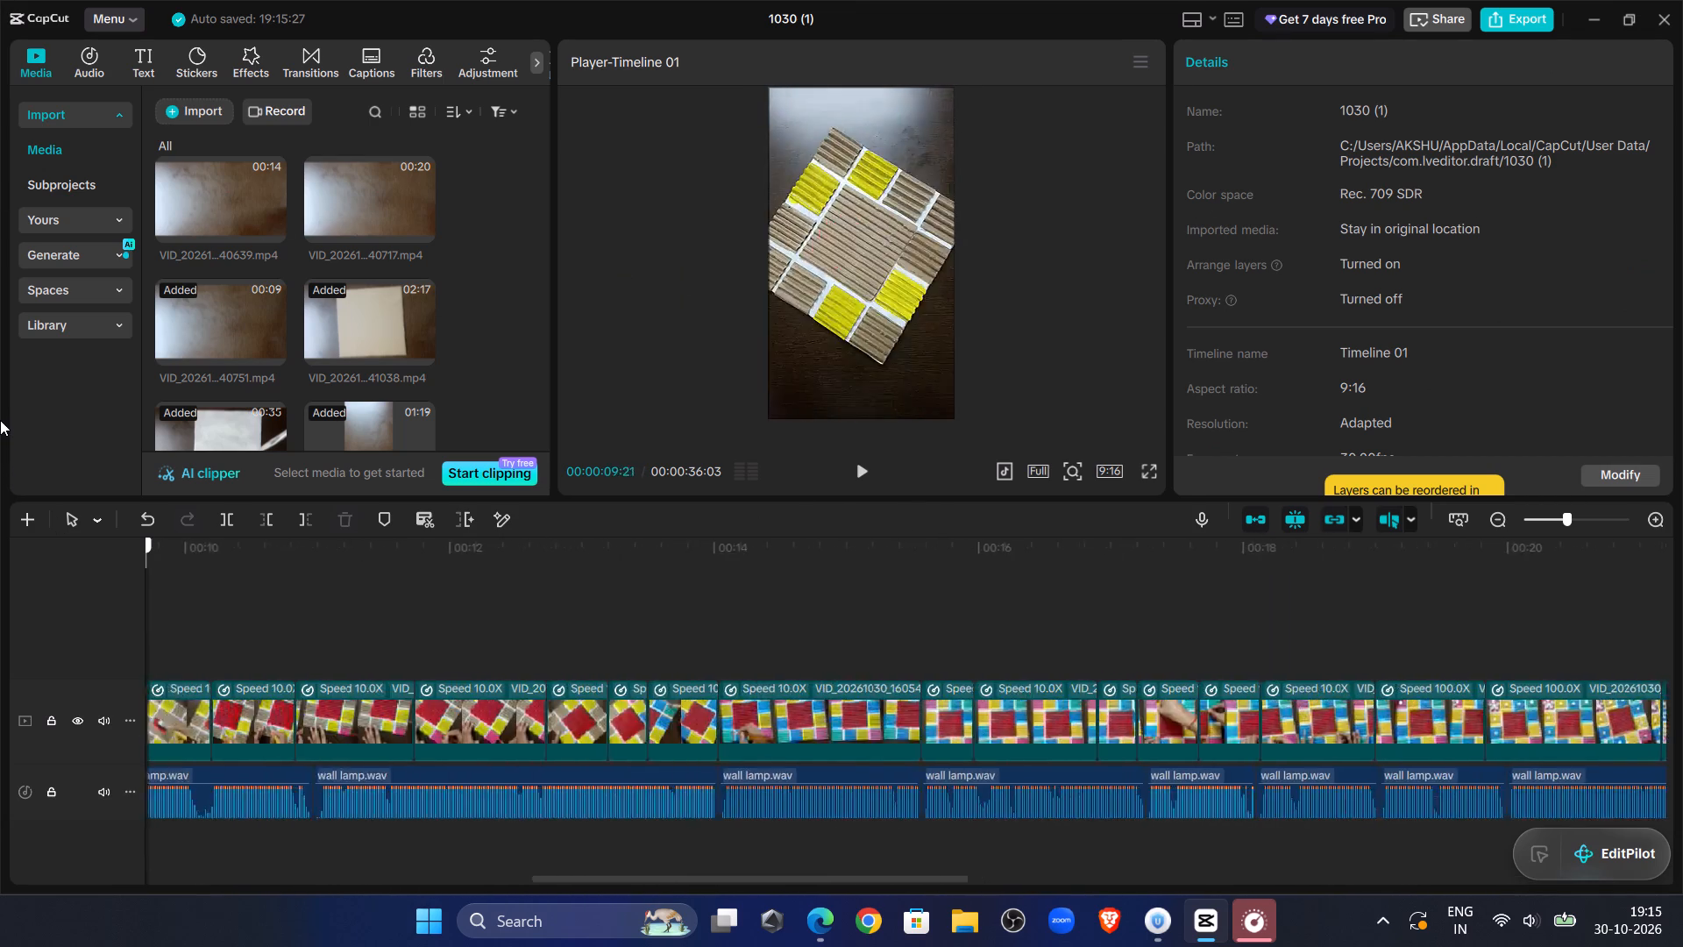
pyautogui.moveTo(0, 420); pyautogui.dragTo(0, 544)
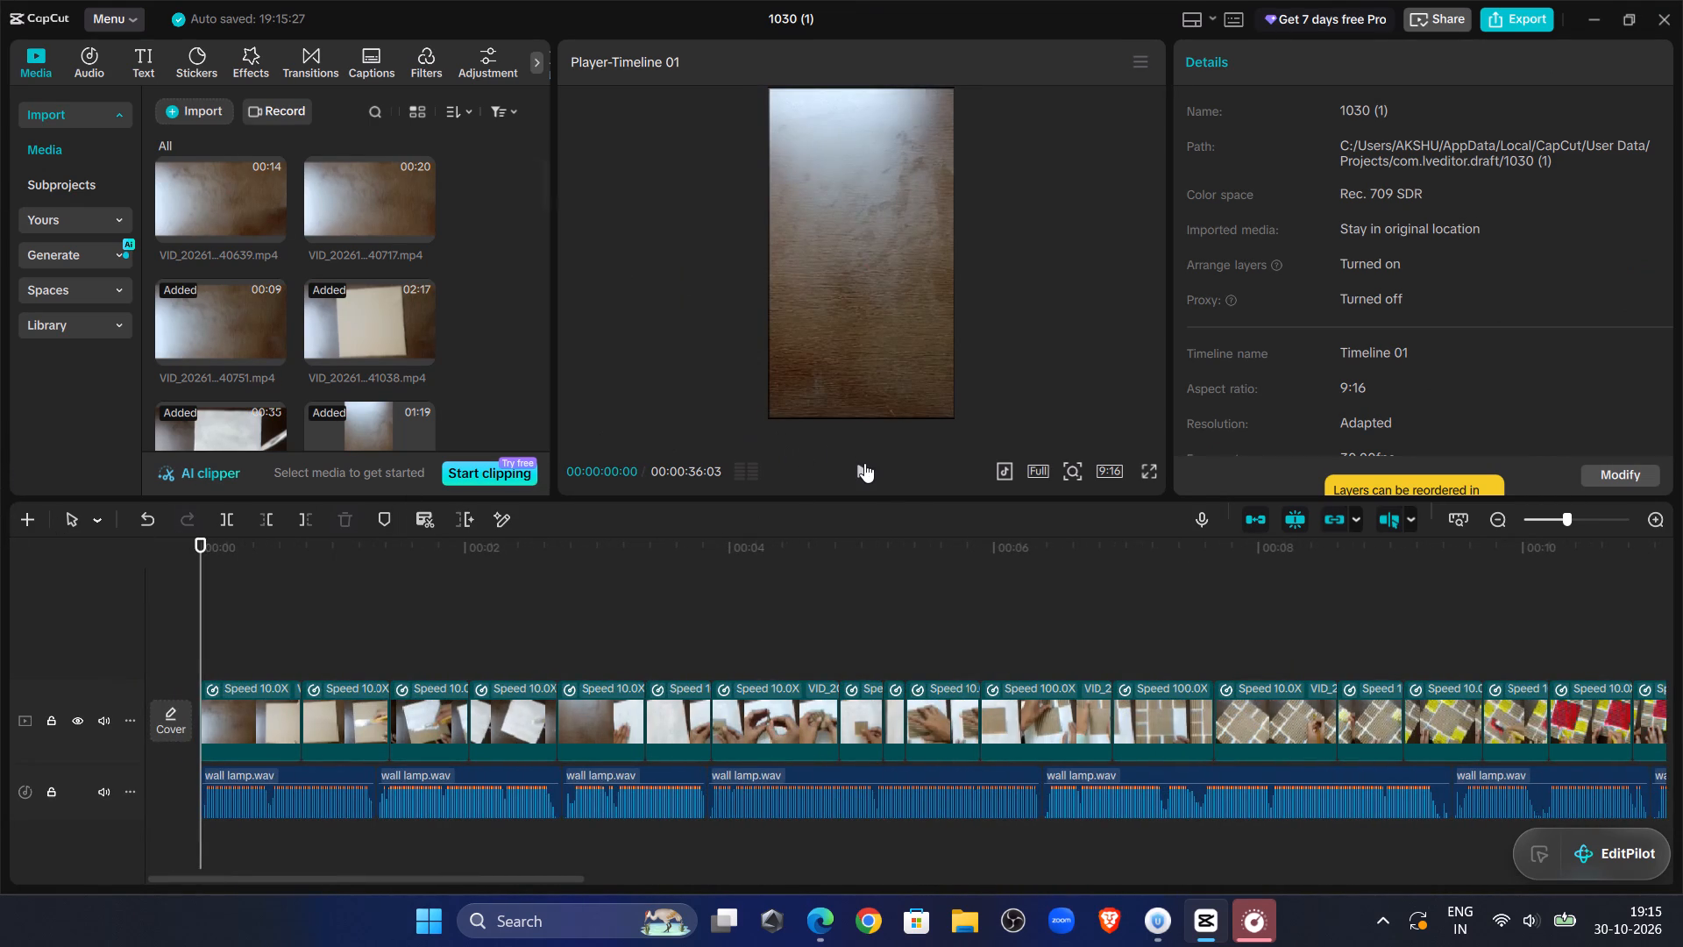
pyautogui.click(864, 463)
pyautogui.click(864, 463)
pyautogui.click(900, 302)
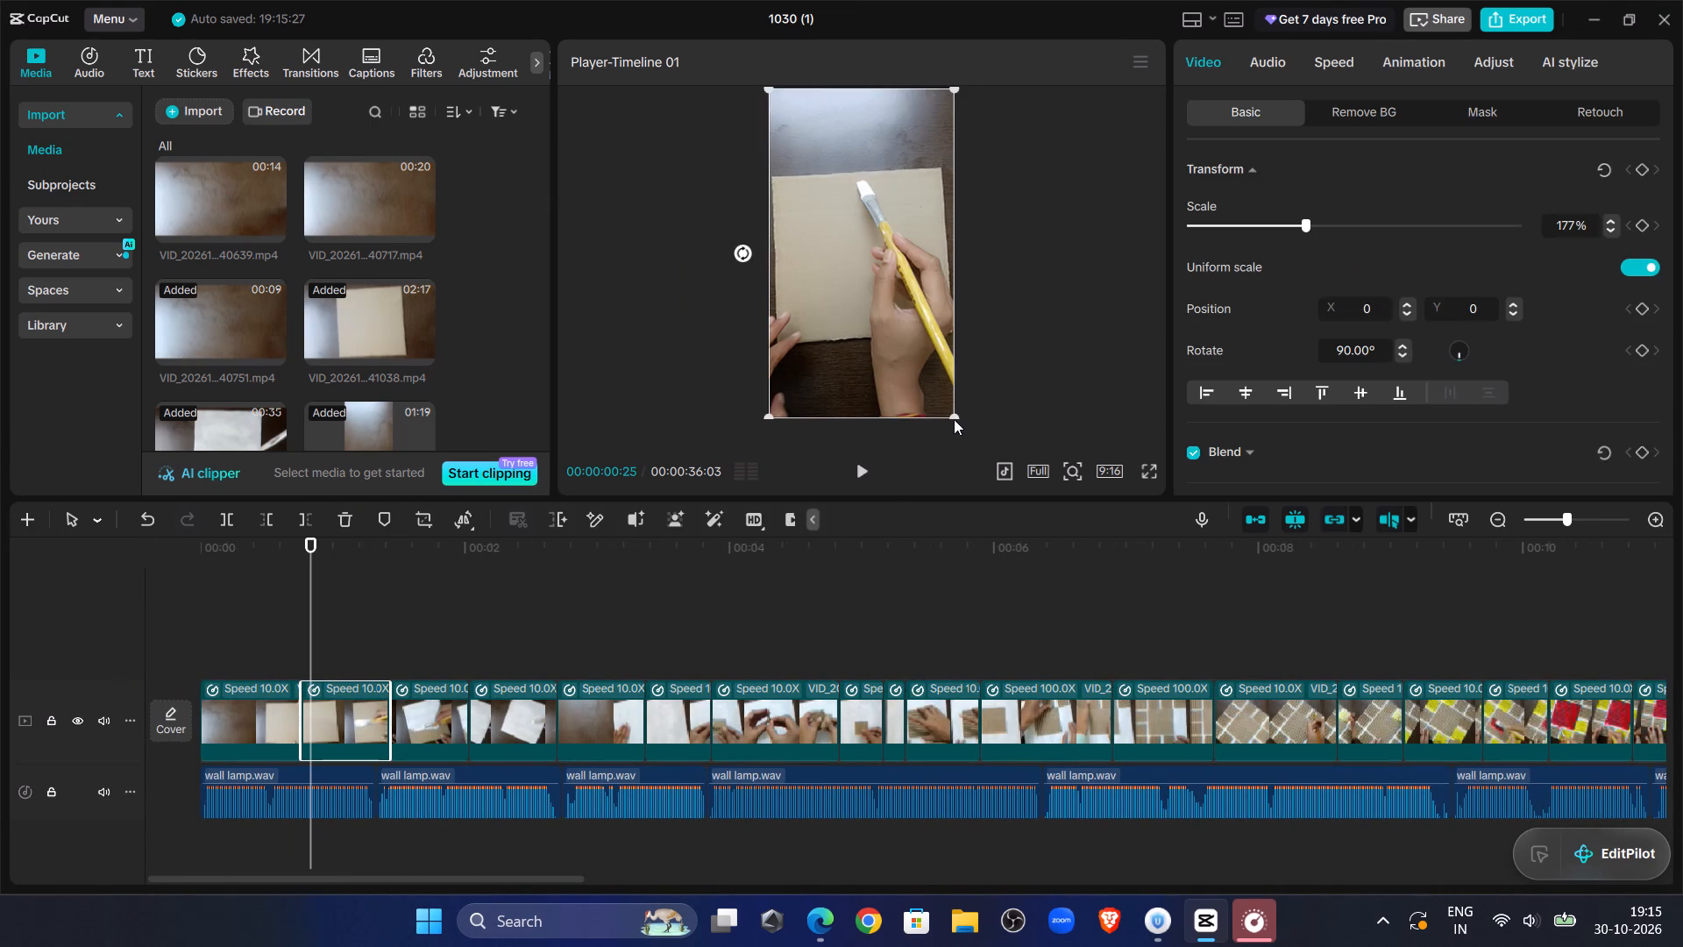
pyautogui.moveTo(957, 411); pyautogui.dragTo(985, 427)
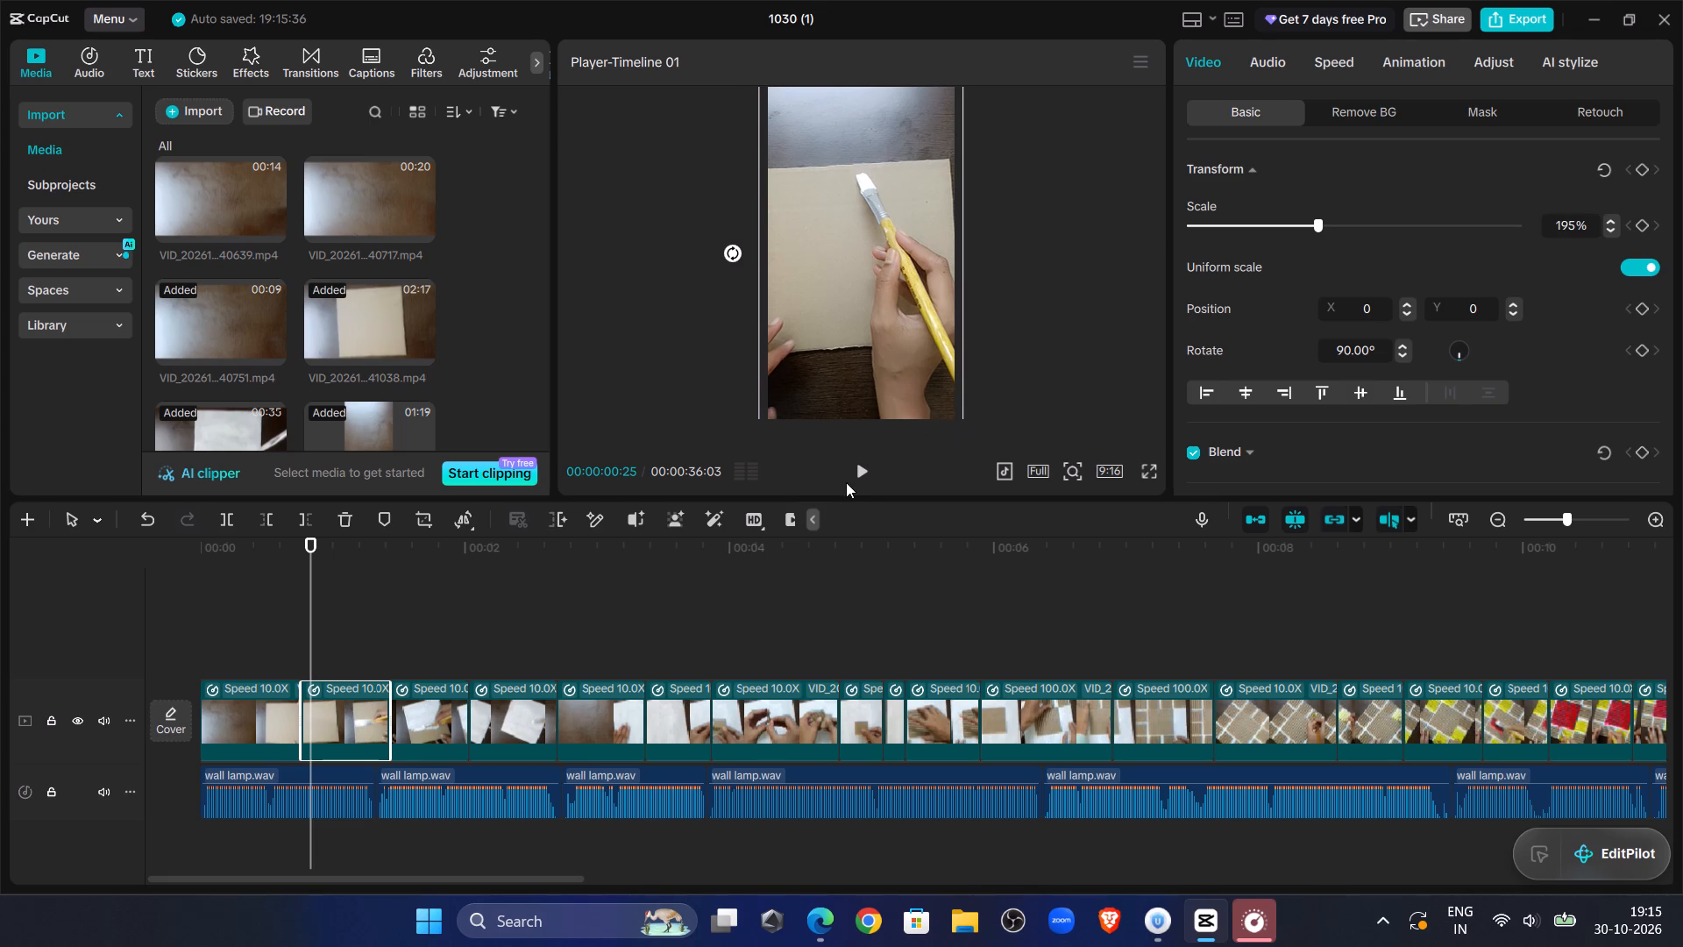
# Play on briefly, return to the start, and enlarge the first clip to 179% scale.
pyautogui.click(848, 472)
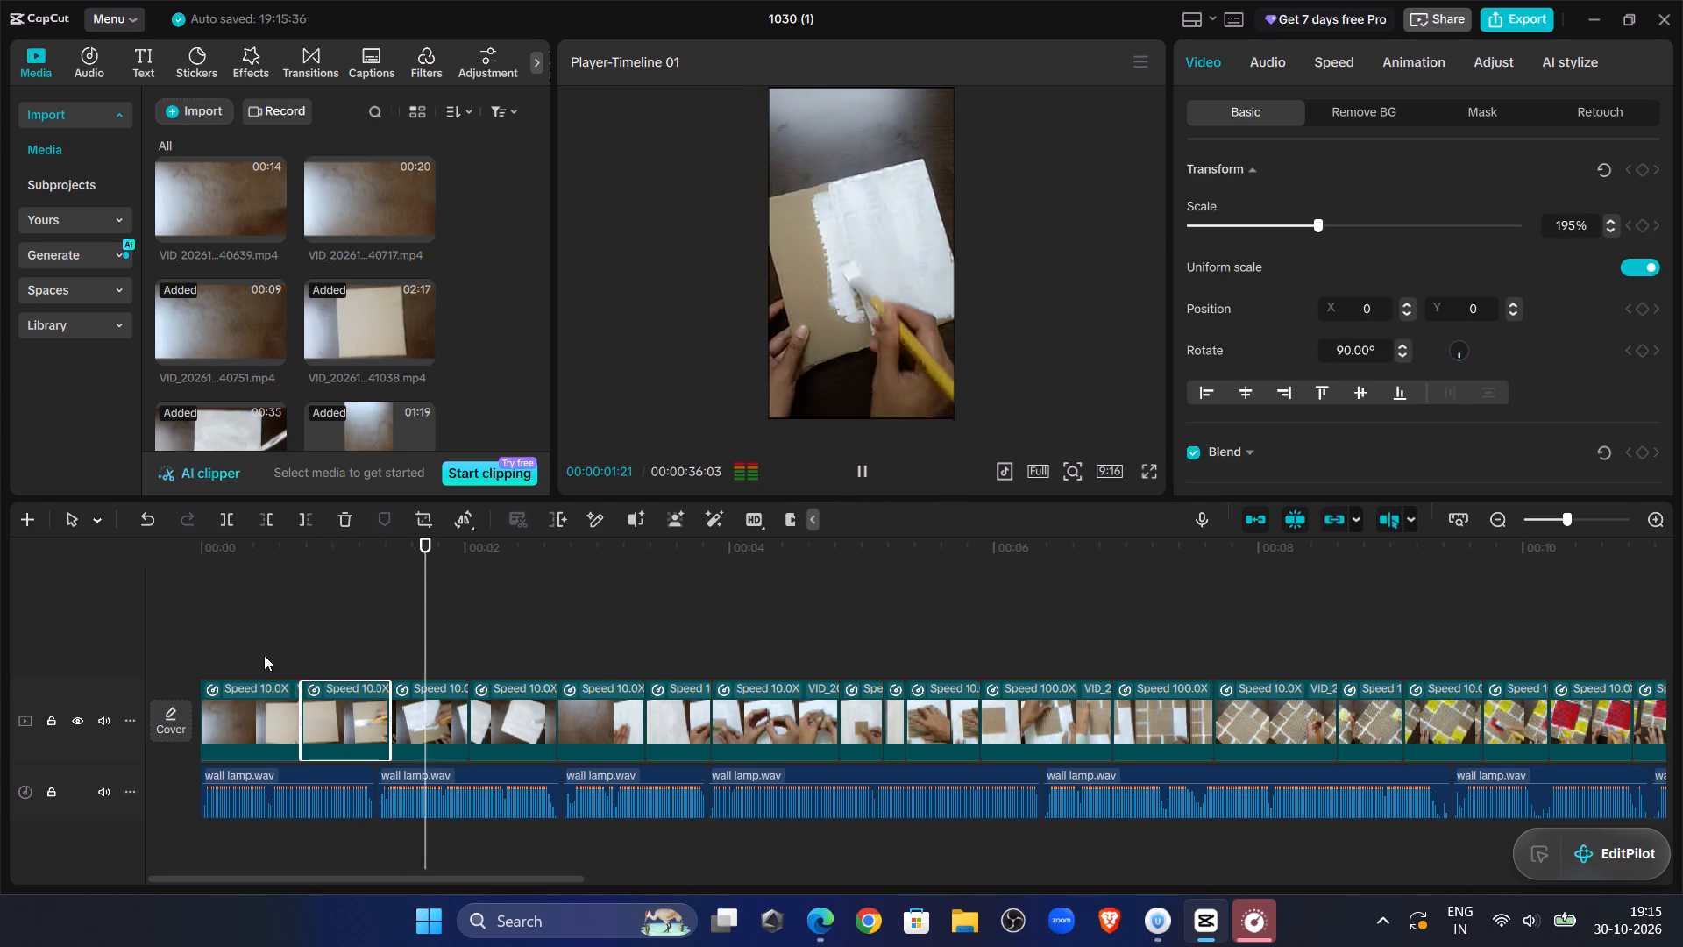
pyautogui.click(244, 615)
pyautogui.moveTo(240, 614); pyautogui.dragTo(102, 618)
pyautogui.click(207, 709)
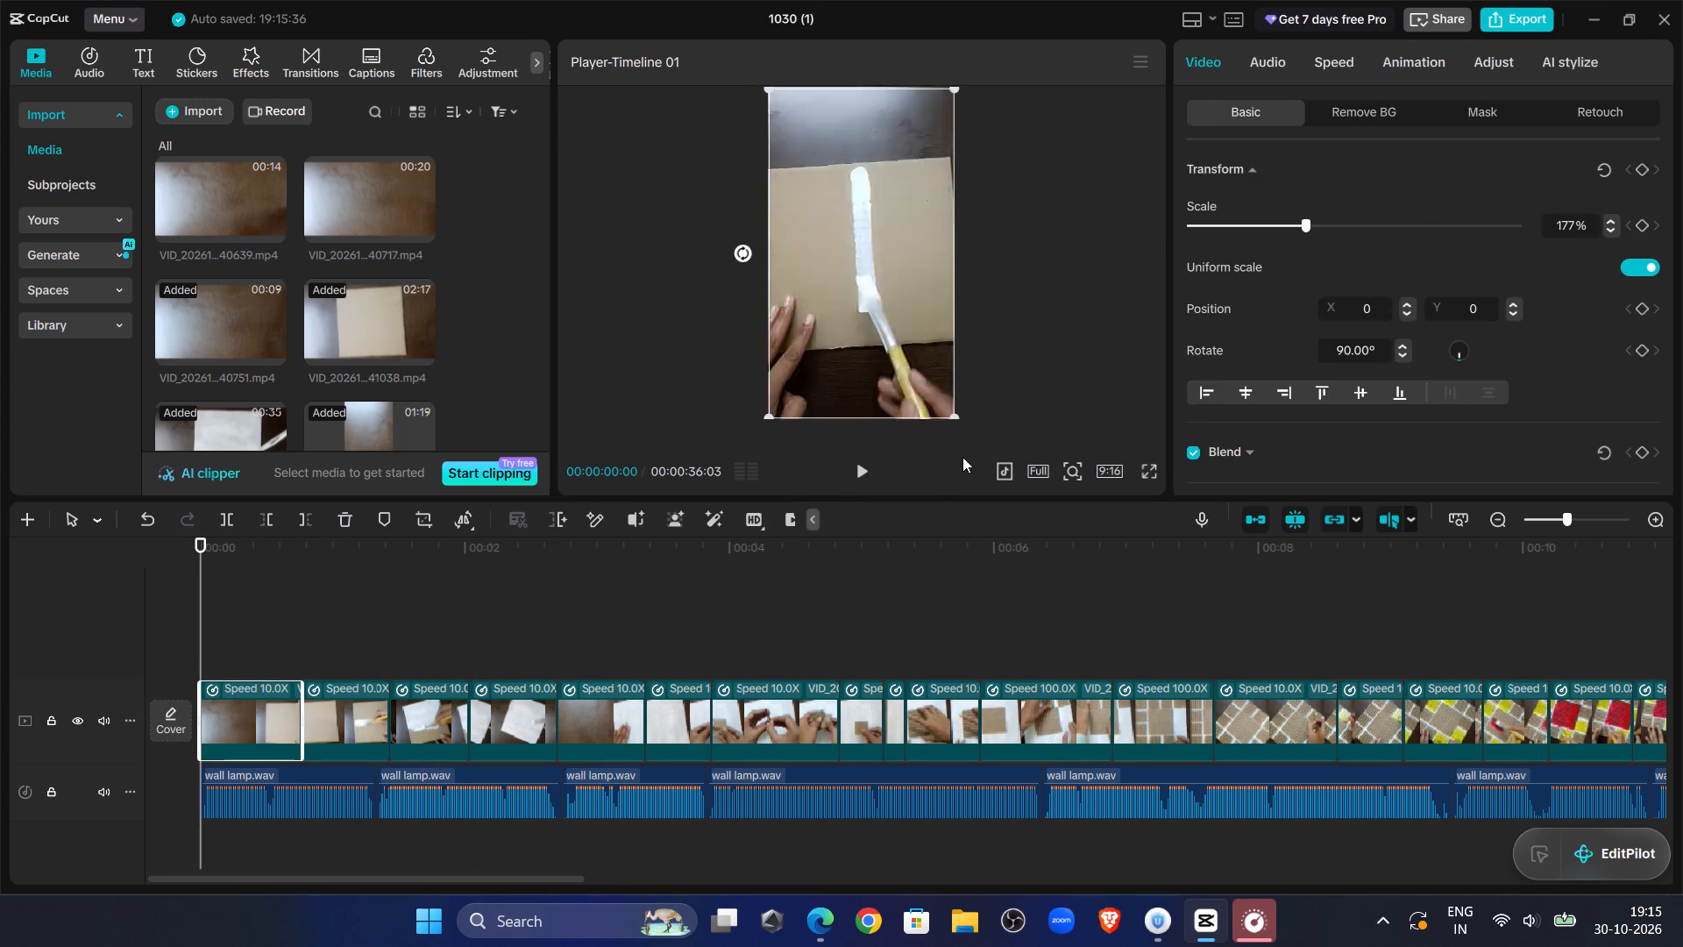
pyautogui.moveTo(959, 415); pyautogui.dragTo(969, 418)
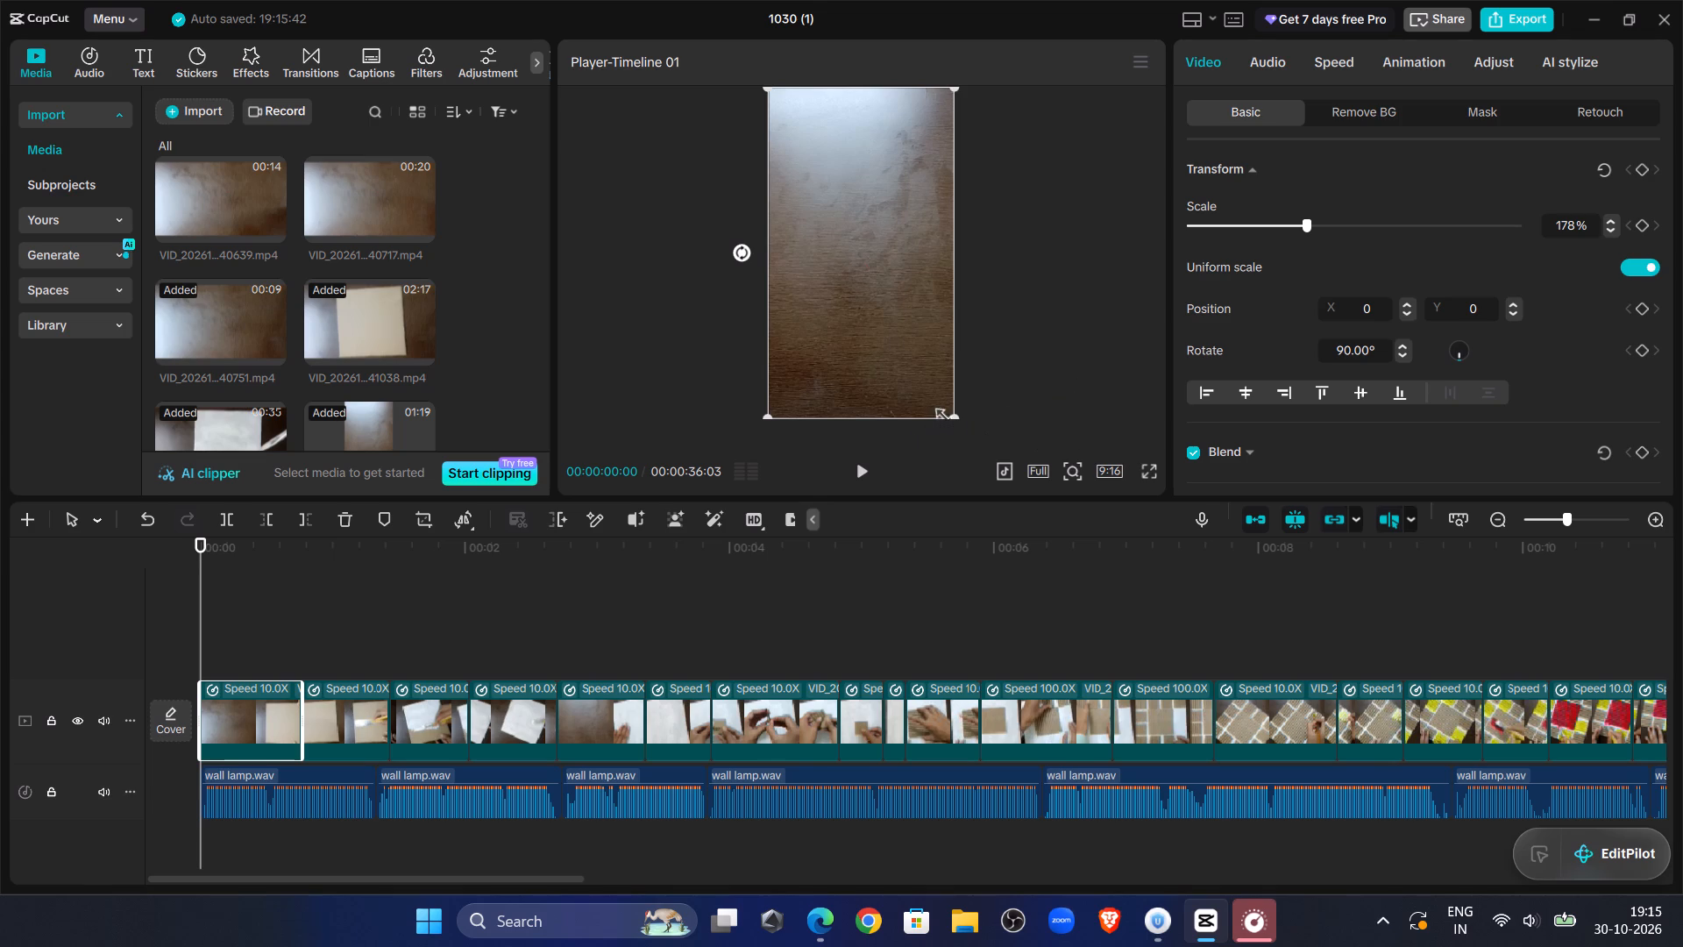
pyautogui.moveTo(957, 417); pyautogui.dragTo(981, 430)
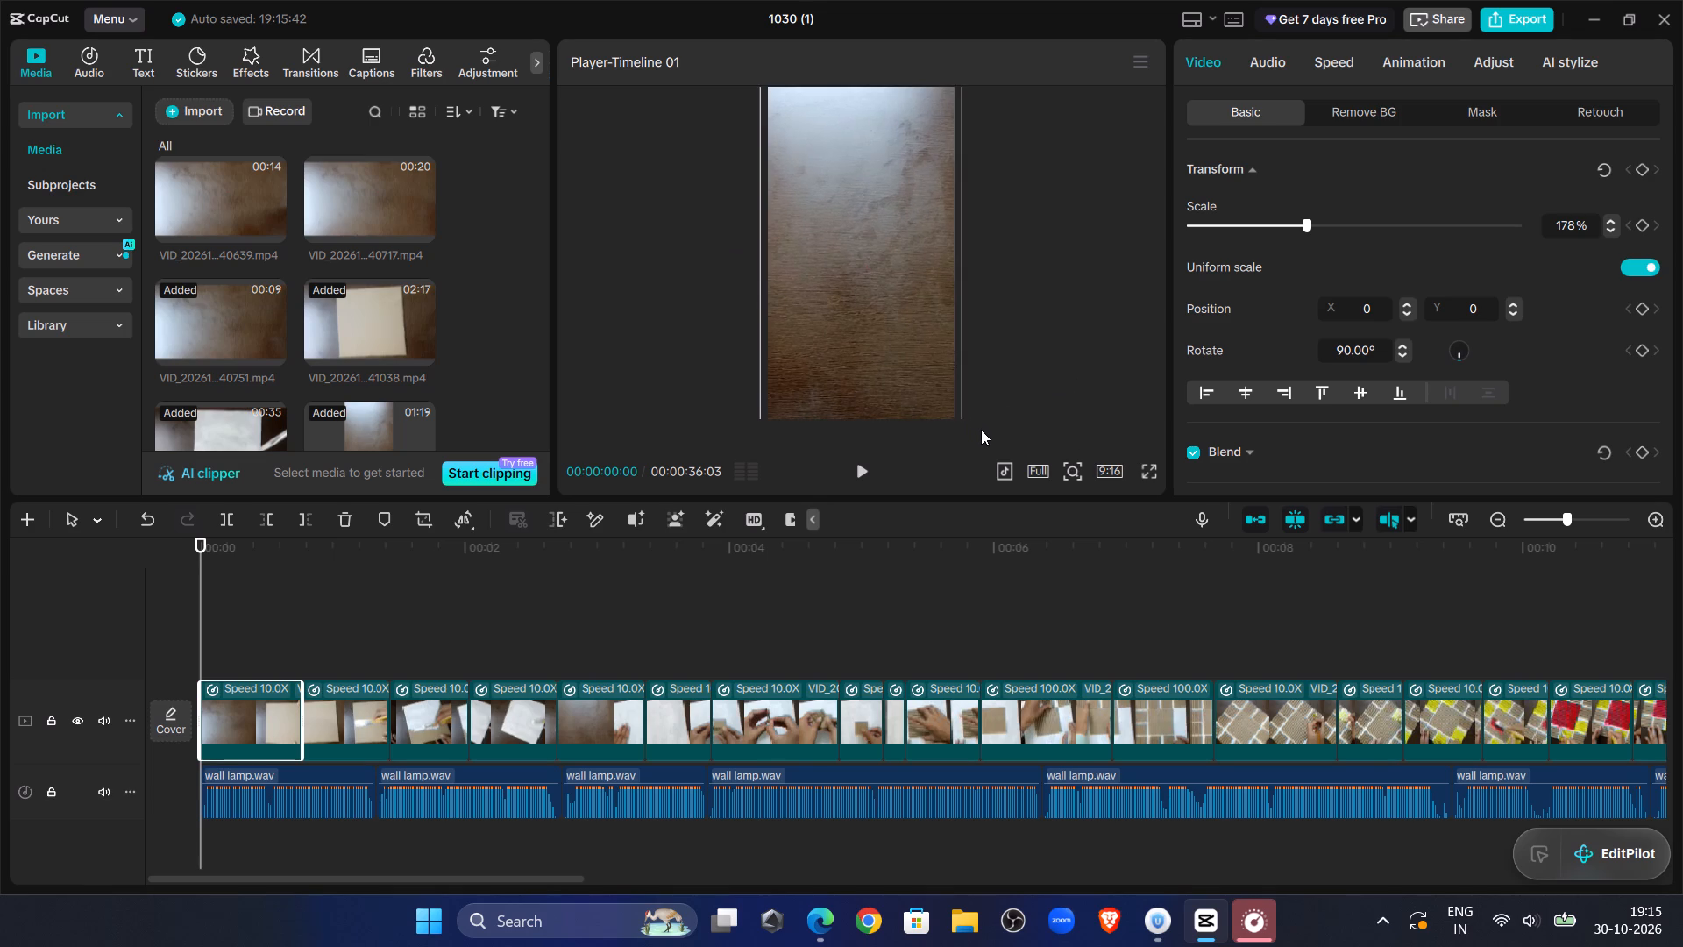
pyautogui.moveTo(981, 430); pyautogui.dragTo(972, 426)
# Preview the opening clips in full screen to check how they fill the 9:16 frame.
pyautogui.click(1154, 468)
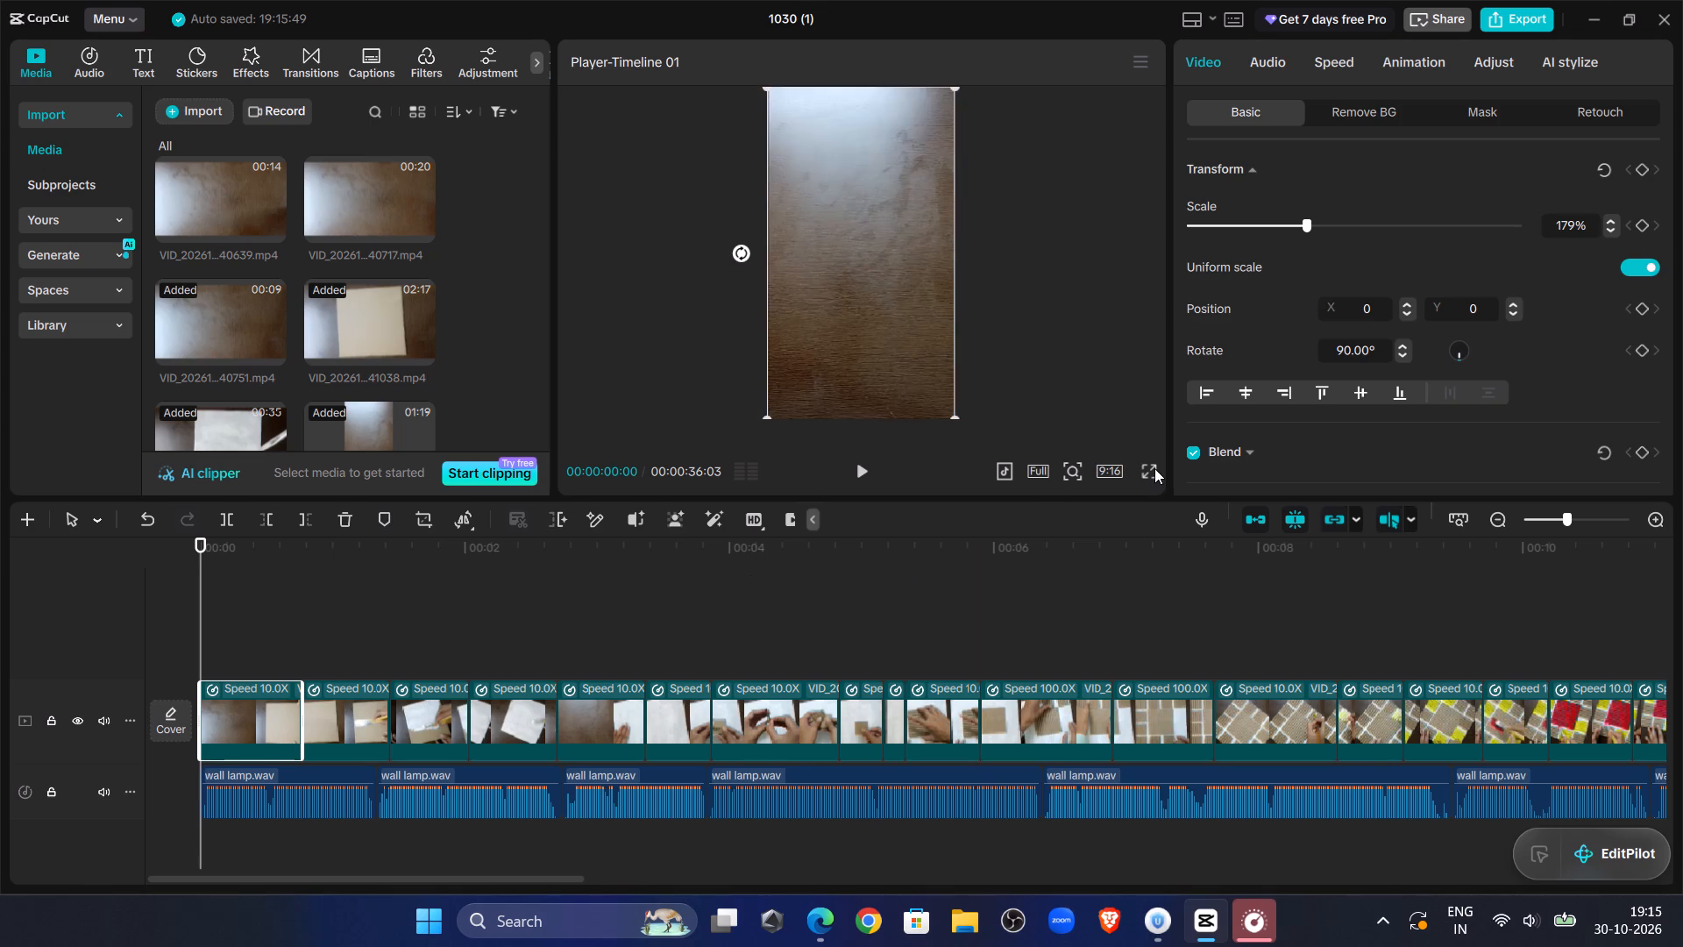
pyautogui.click(544, 851)
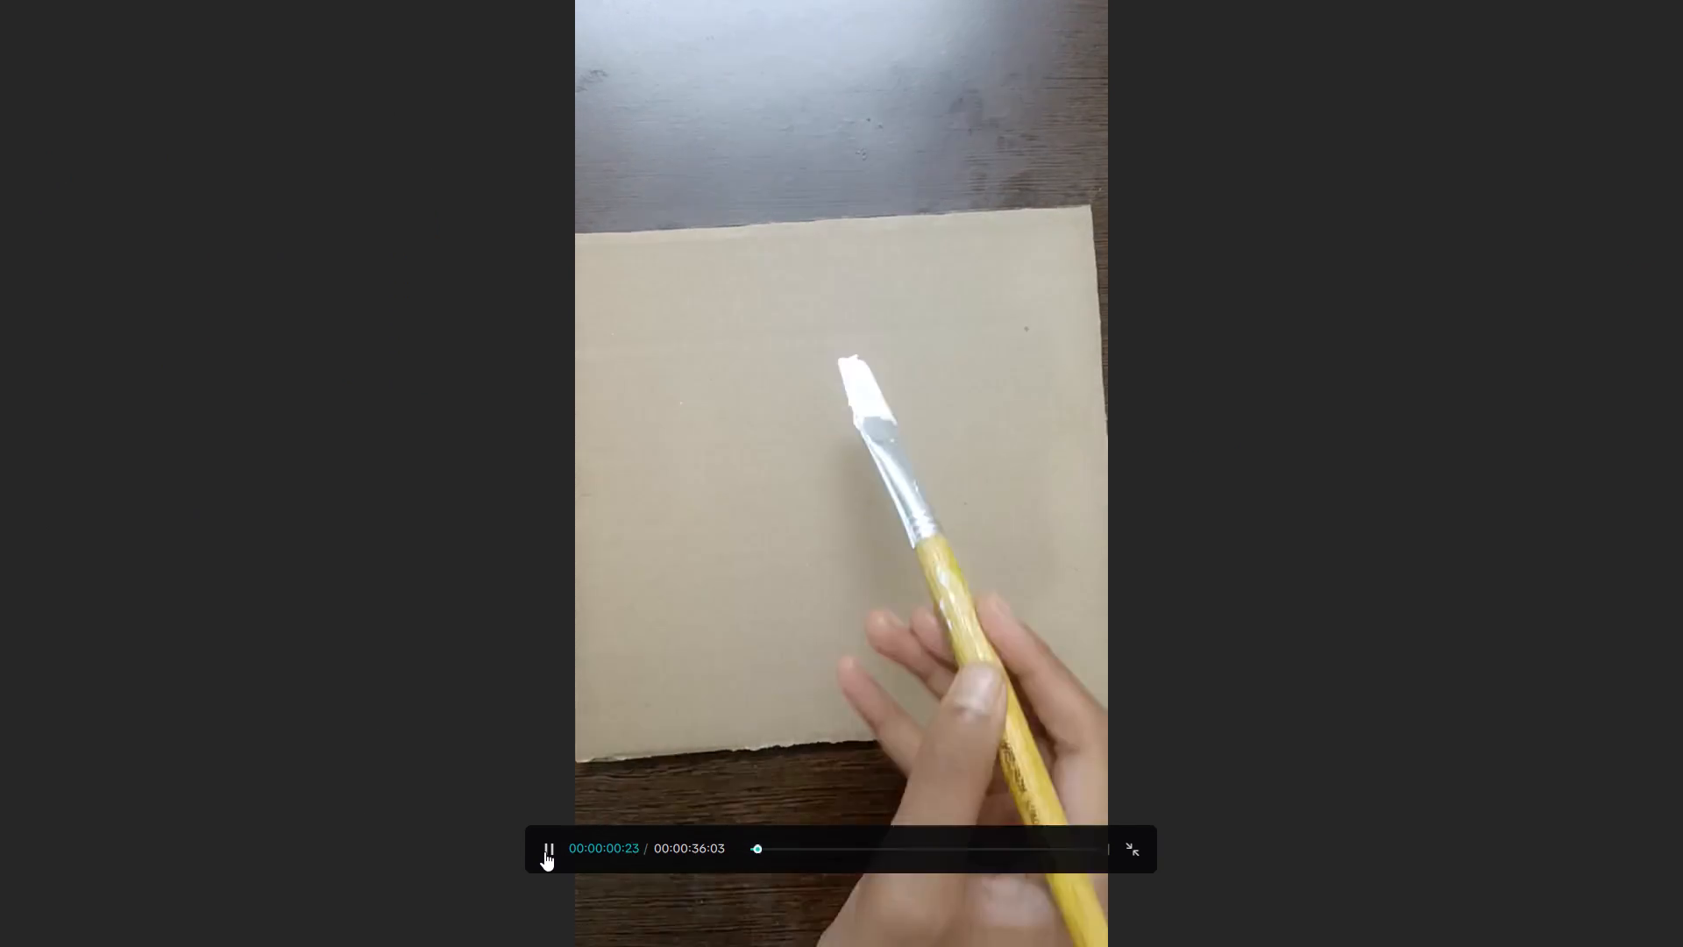
pyautogui.click(544, 851)
pyautogui.doubleClick(544, 851)
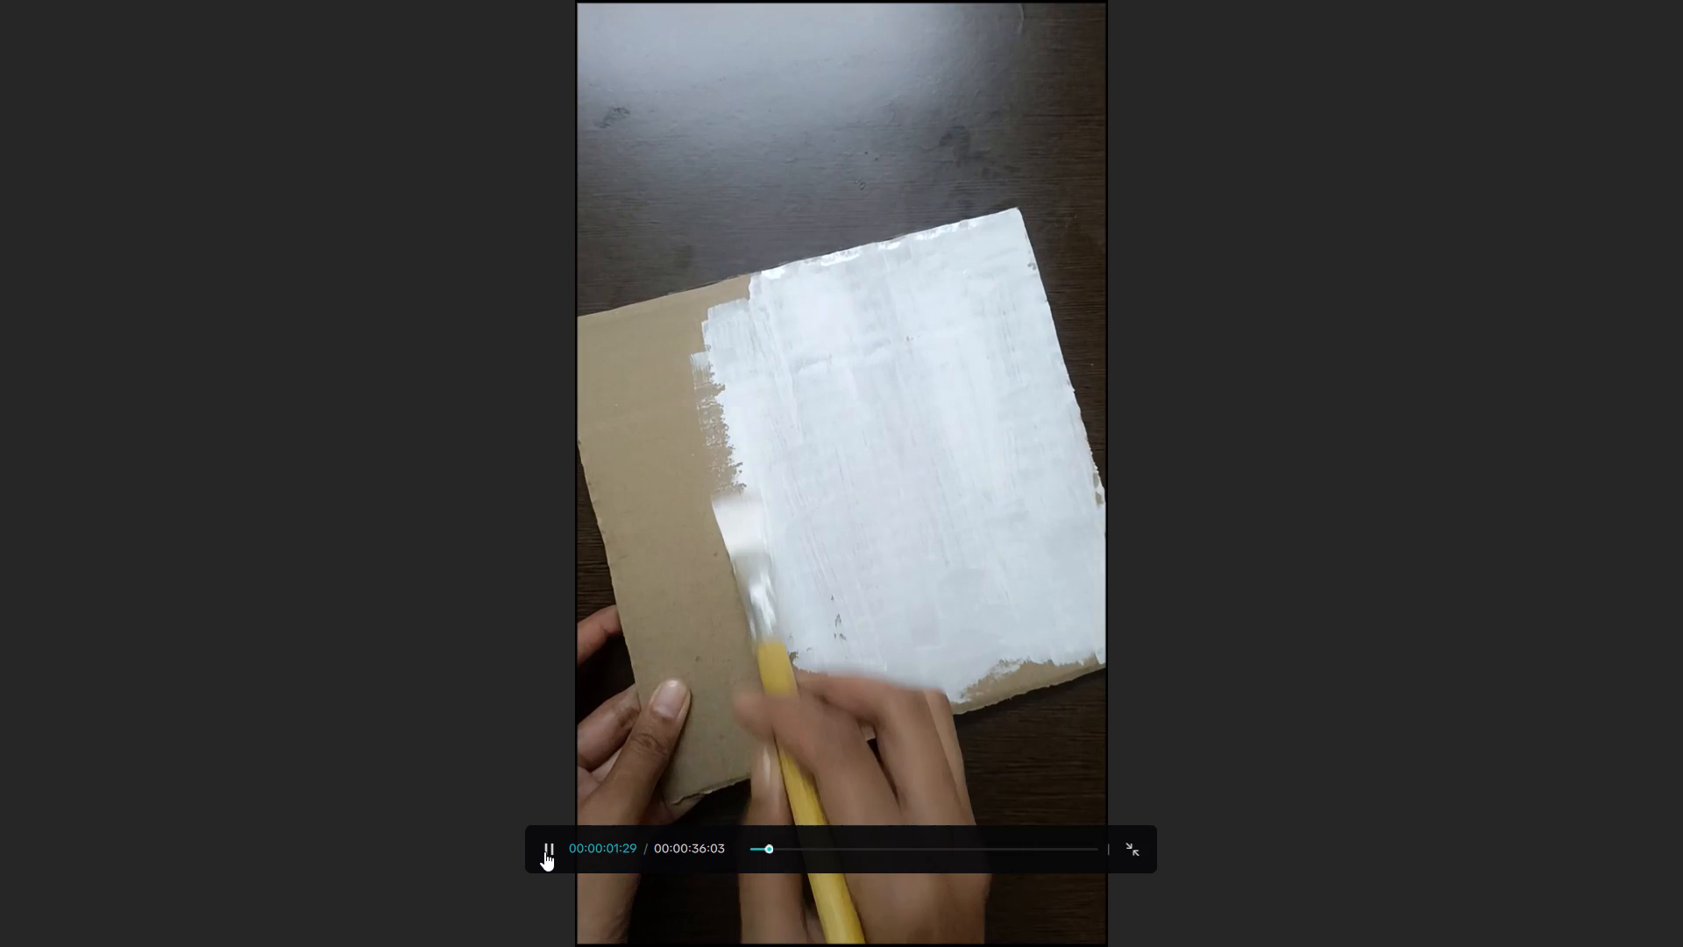
pyautogui.click(1126, 853)
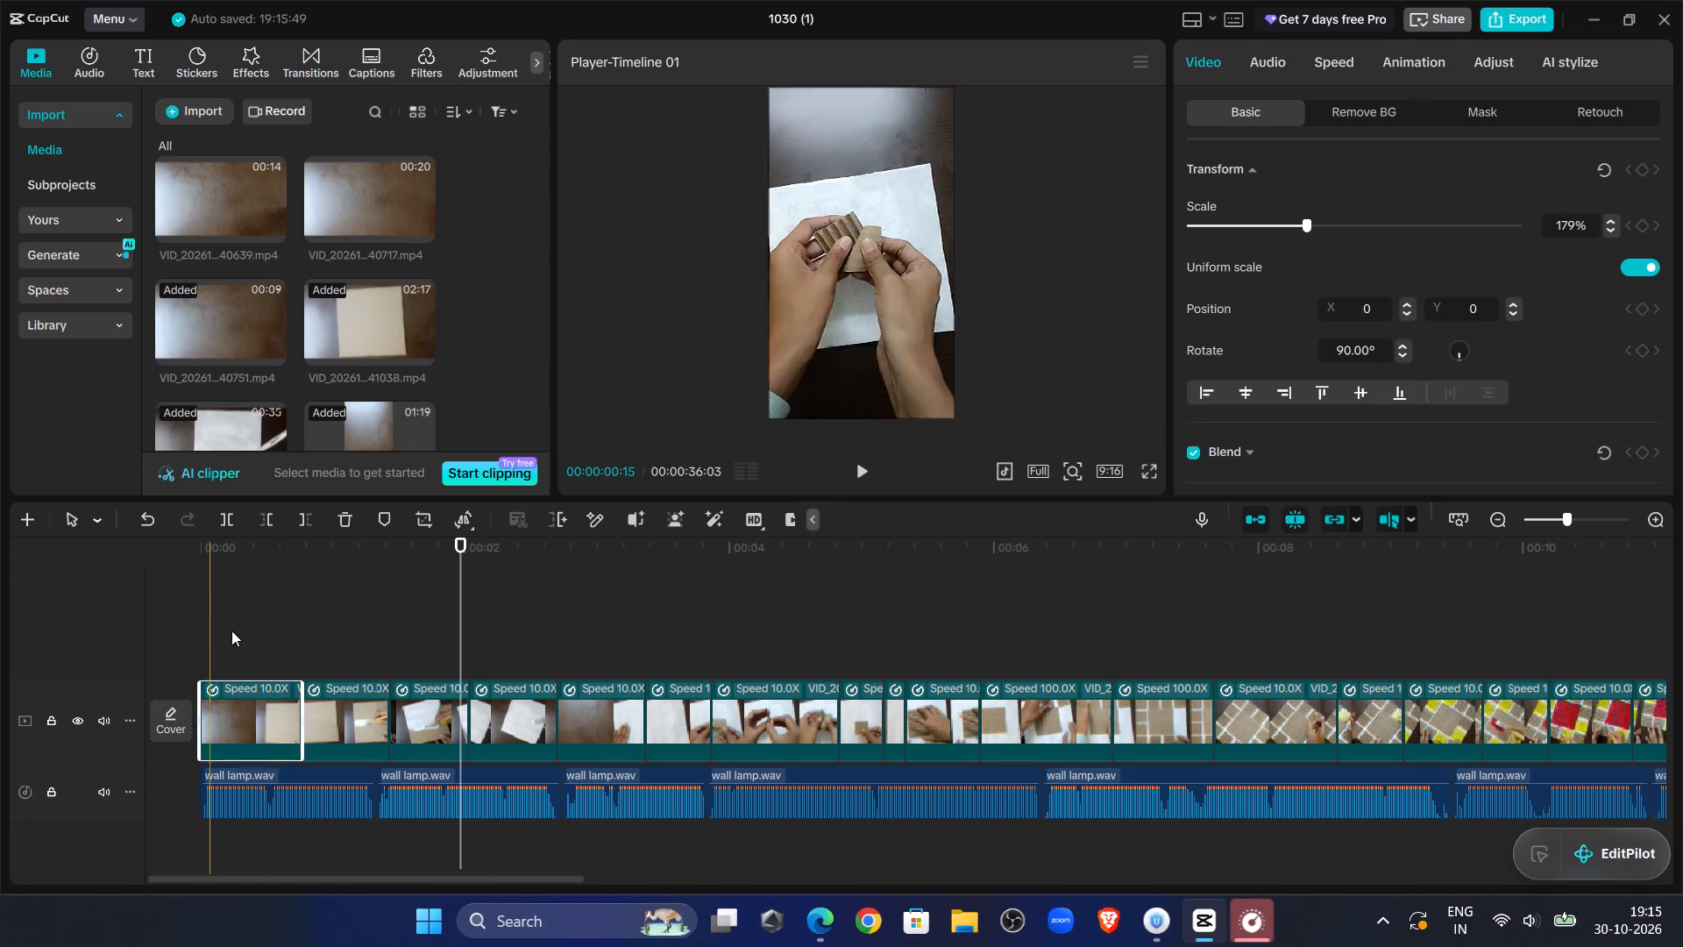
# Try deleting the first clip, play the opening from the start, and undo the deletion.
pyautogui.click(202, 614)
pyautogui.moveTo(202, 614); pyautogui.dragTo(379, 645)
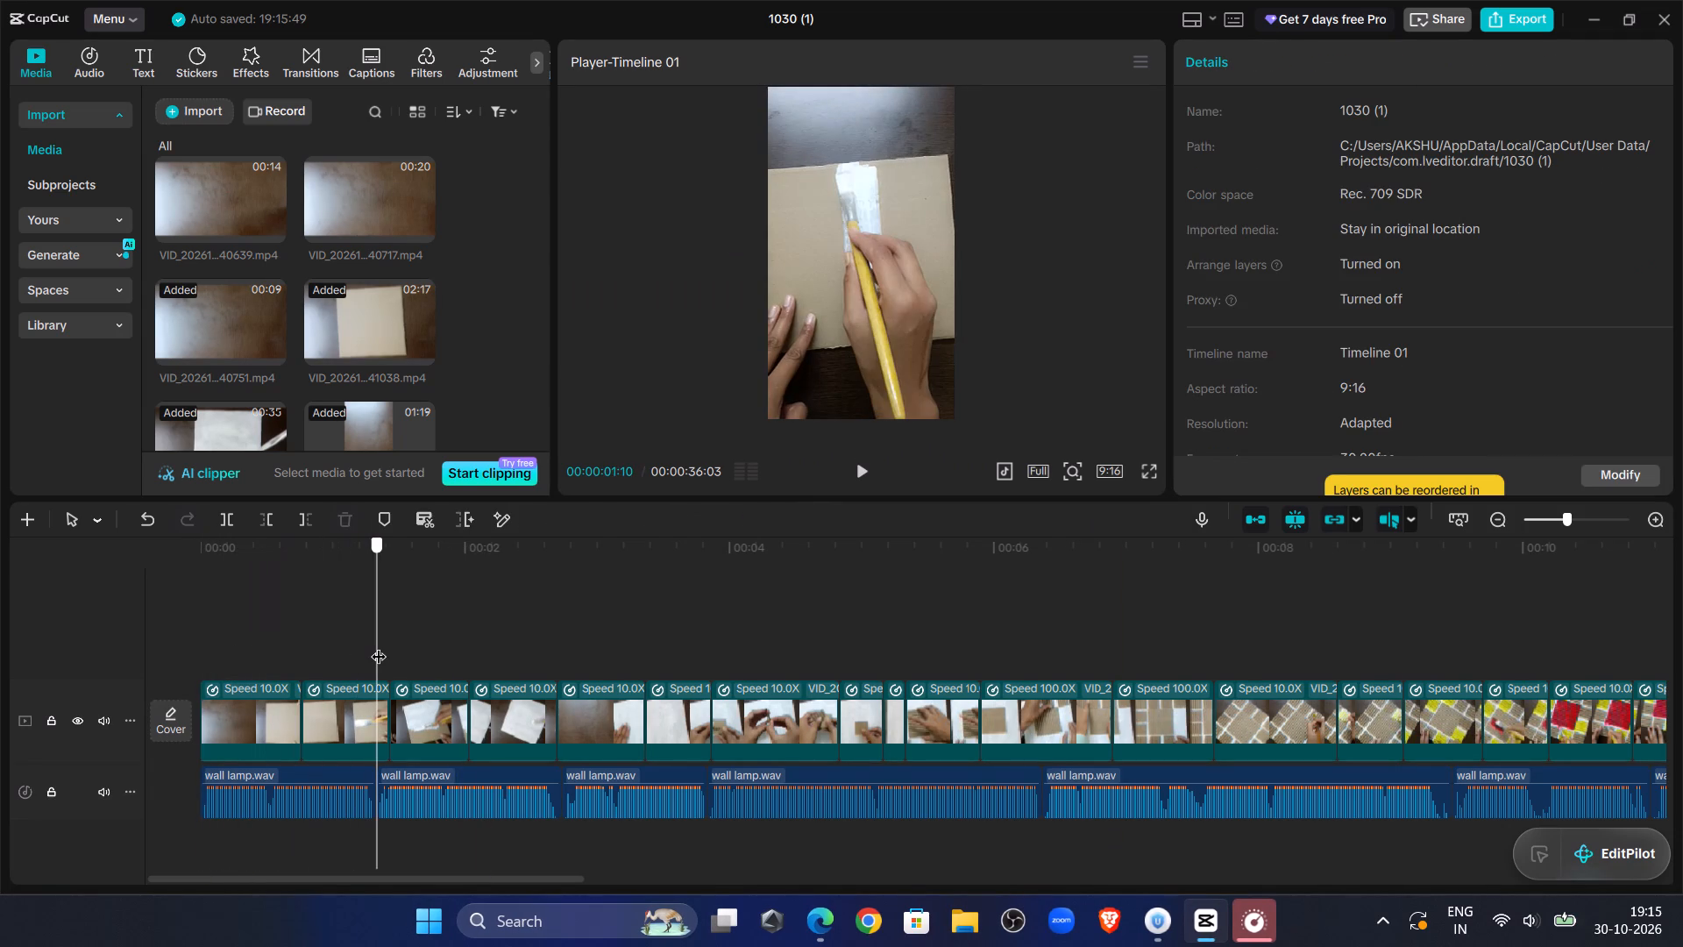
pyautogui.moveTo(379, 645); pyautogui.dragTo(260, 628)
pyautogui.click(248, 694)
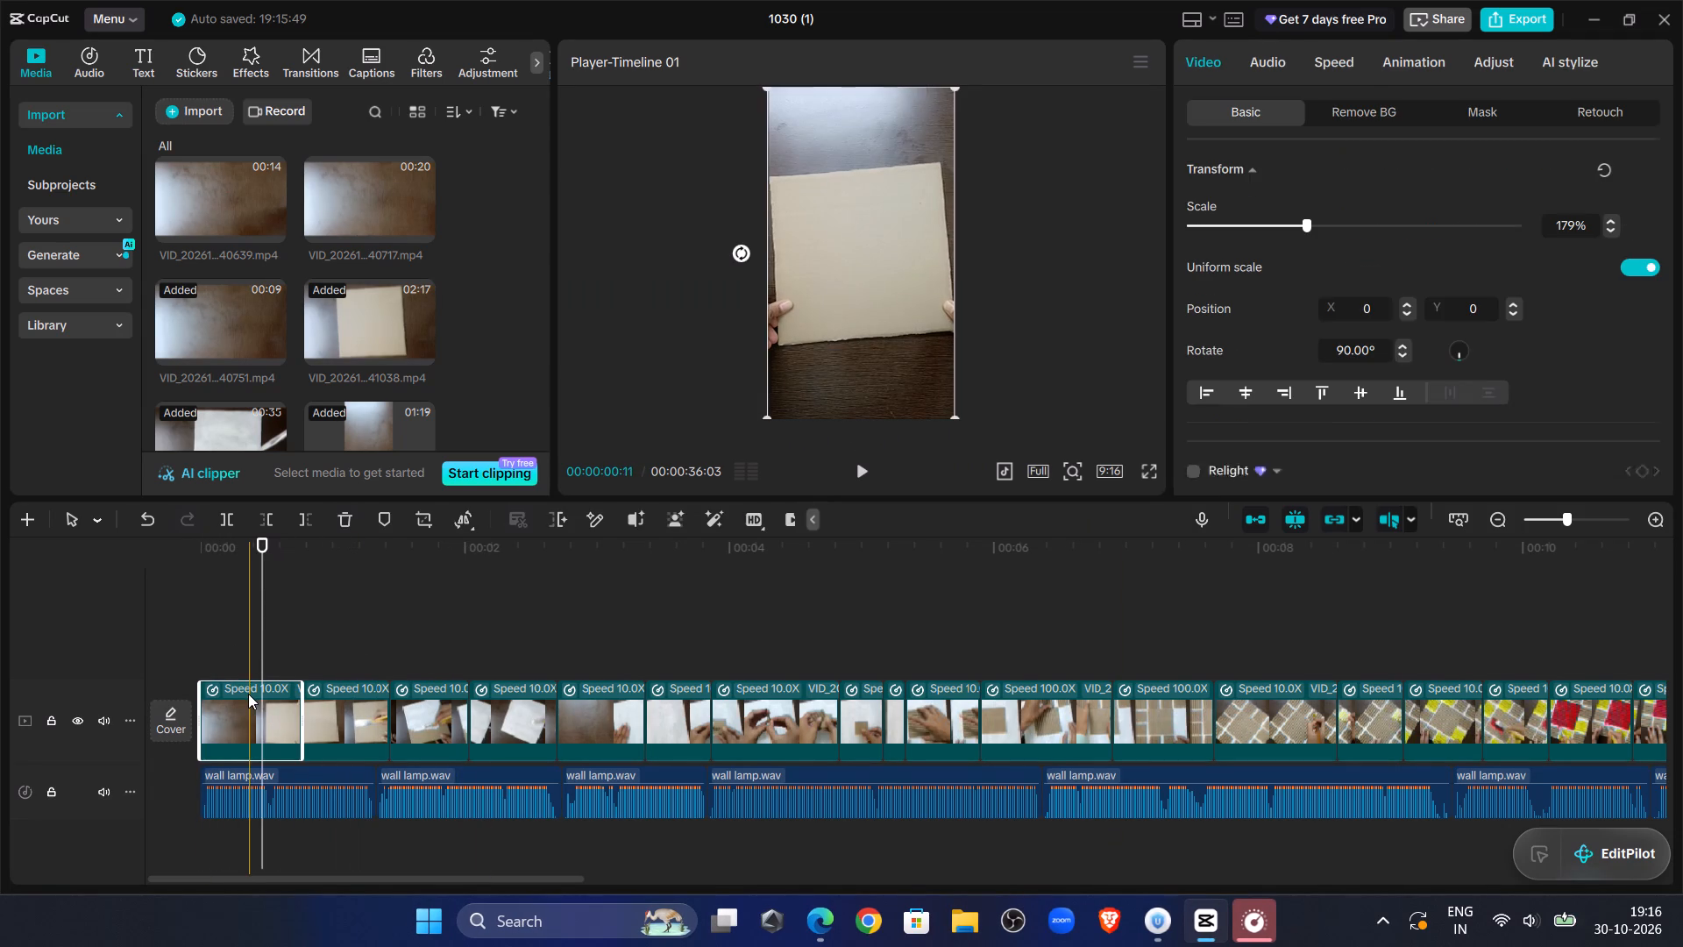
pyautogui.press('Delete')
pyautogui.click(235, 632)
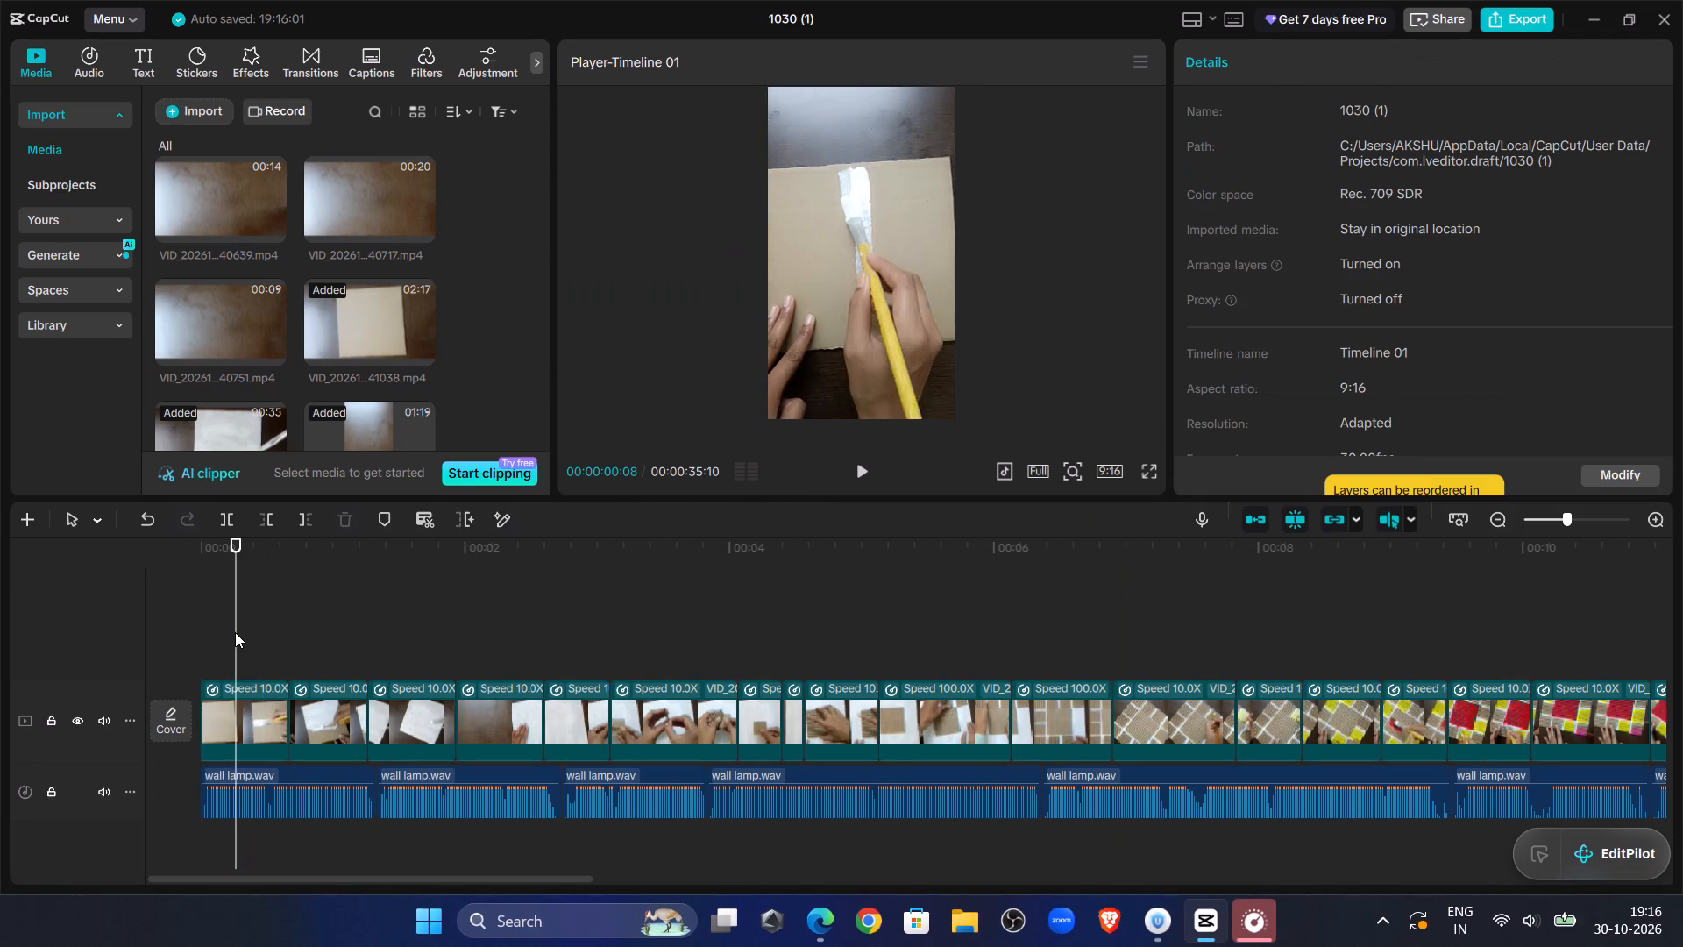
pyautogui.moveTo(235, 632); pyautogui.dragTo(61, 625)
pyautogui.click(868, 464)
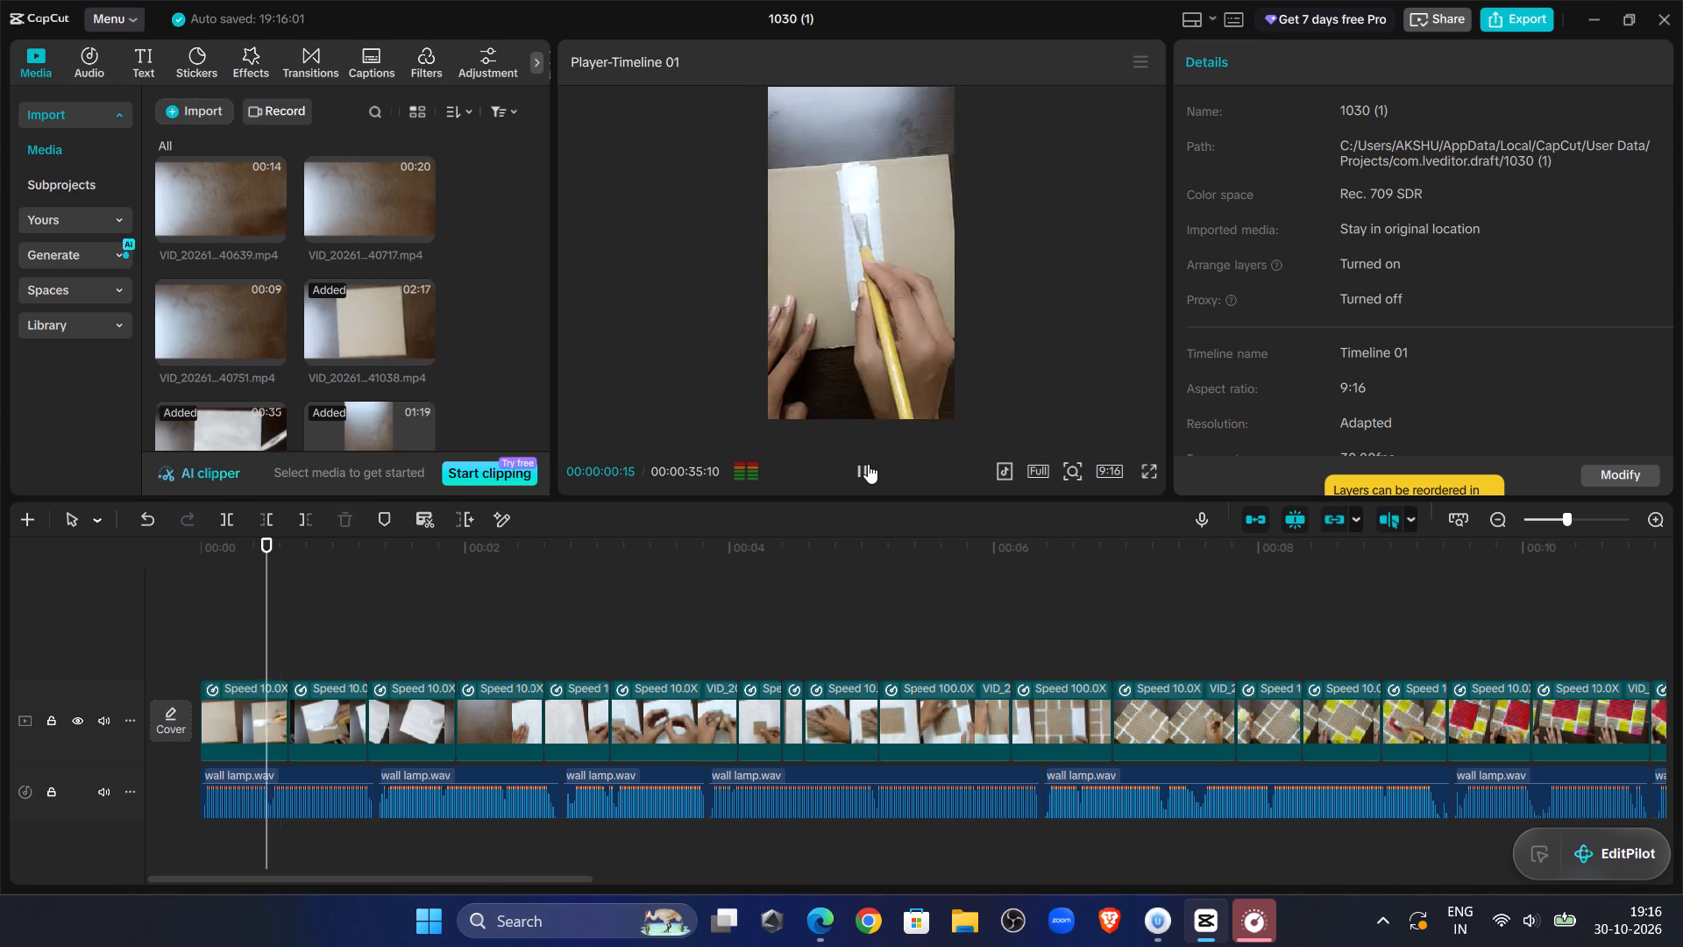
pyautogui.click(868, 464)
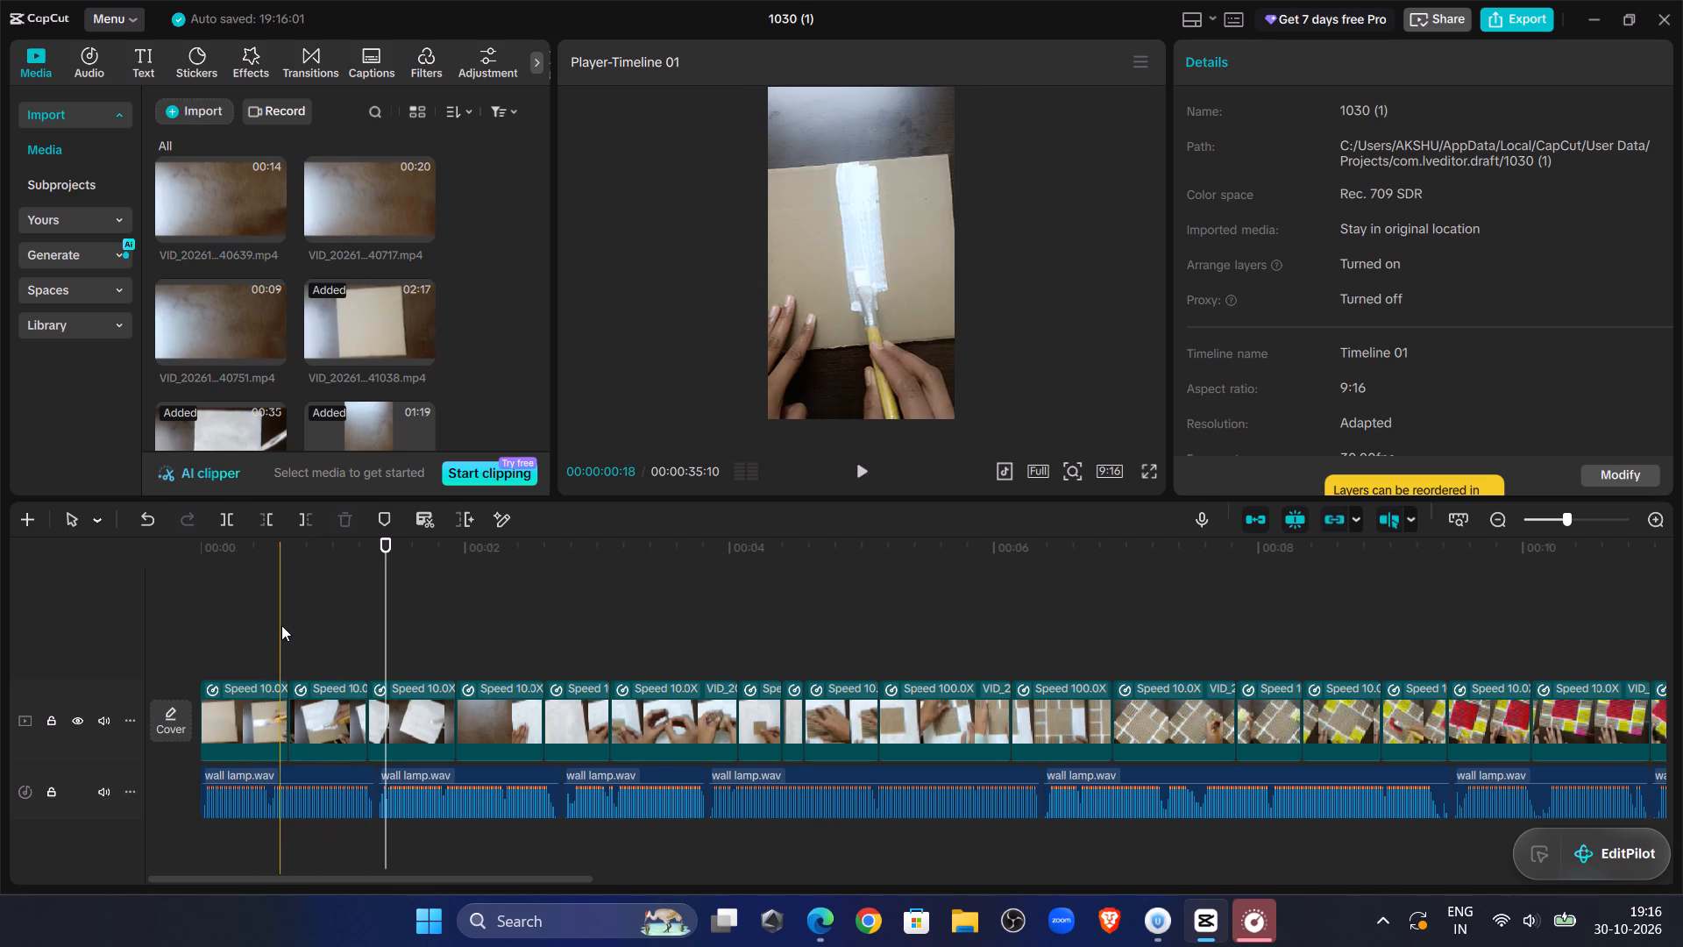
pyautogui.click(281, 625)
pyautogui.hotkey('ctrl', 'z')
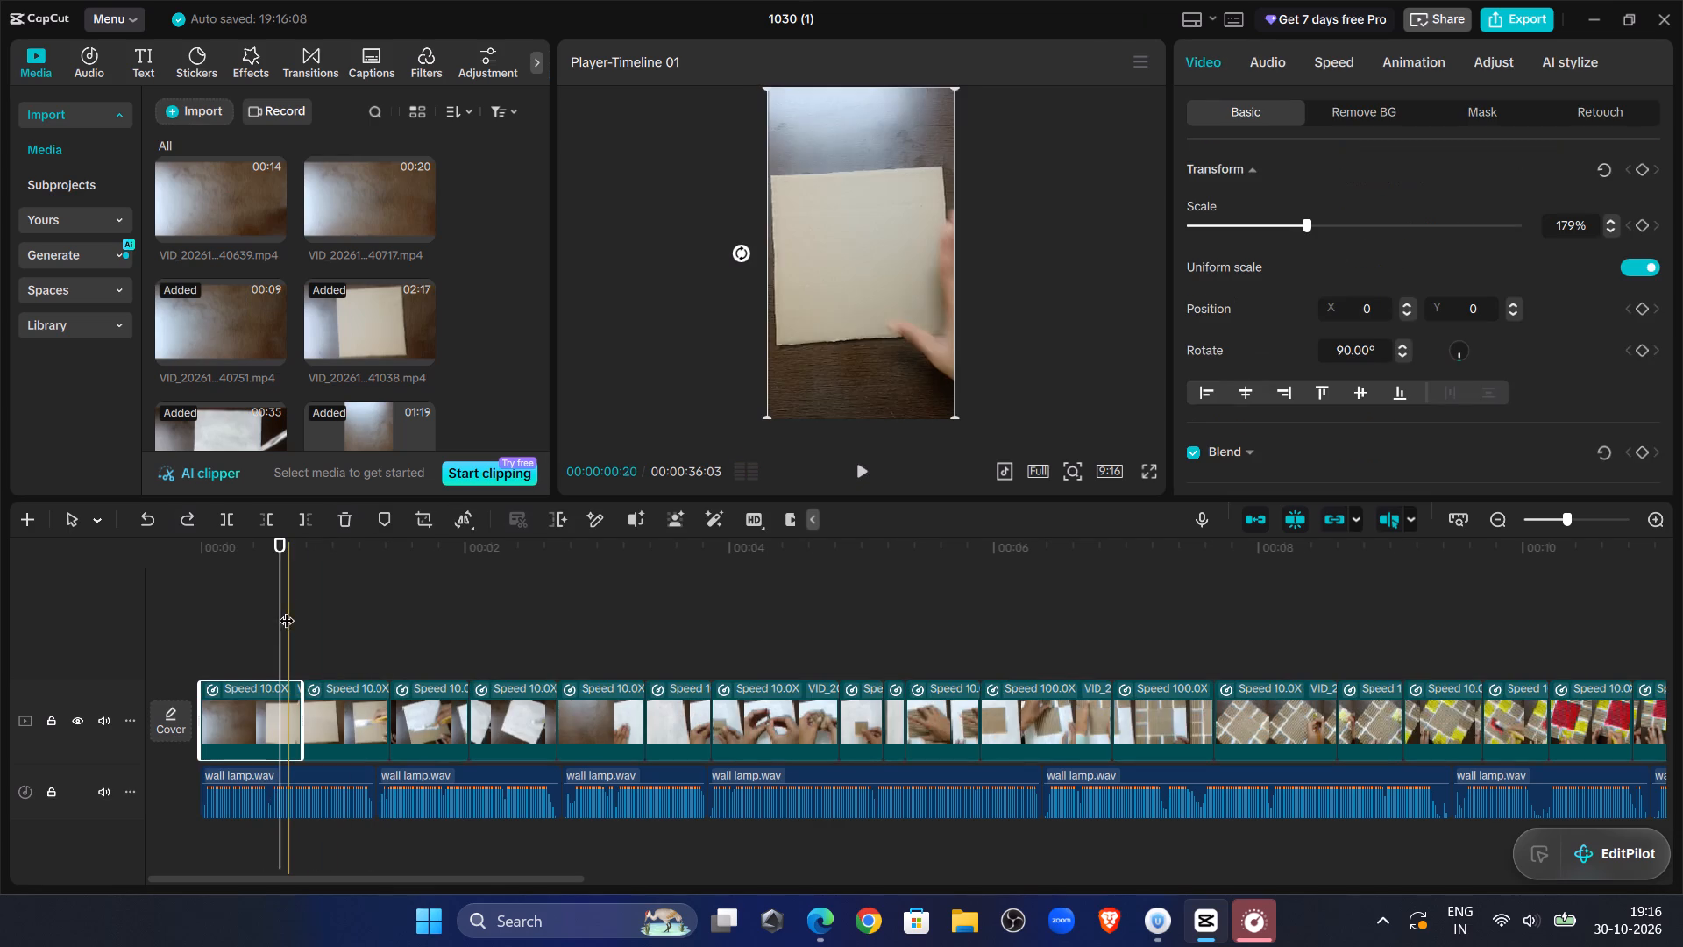
# Play on from the opening and delete the third clip, where the cardboard is painted white.
pyautogui.click(869, 465)
pyautogui.click(869, 465)
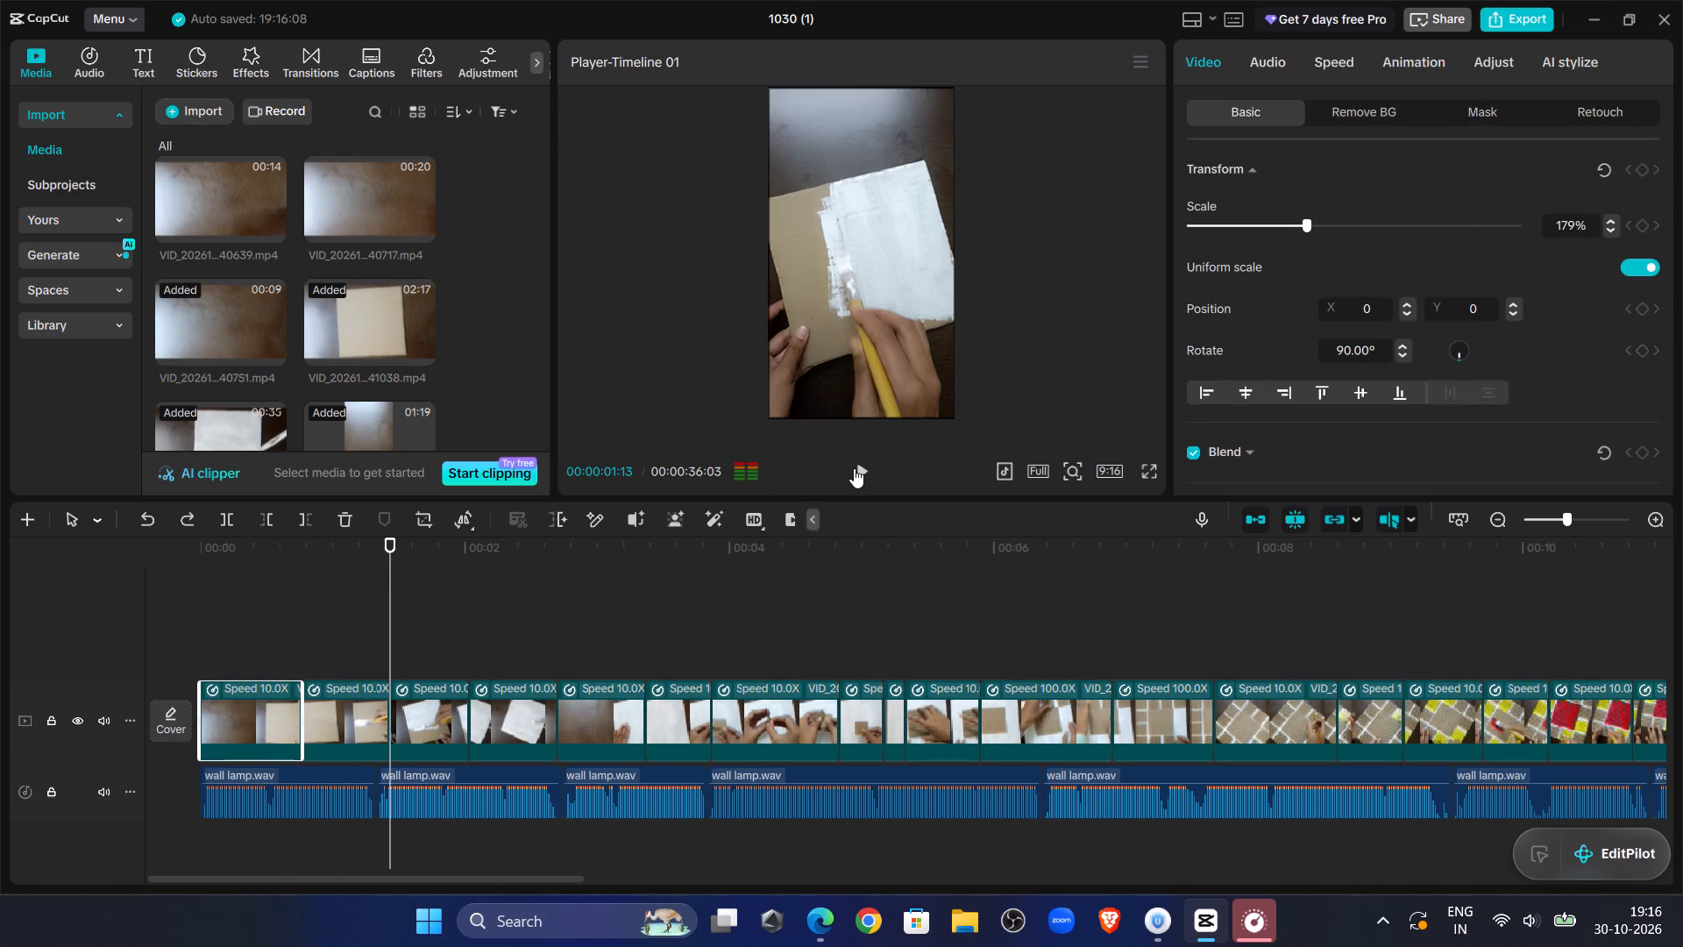
pyautogui.click(446, 710)
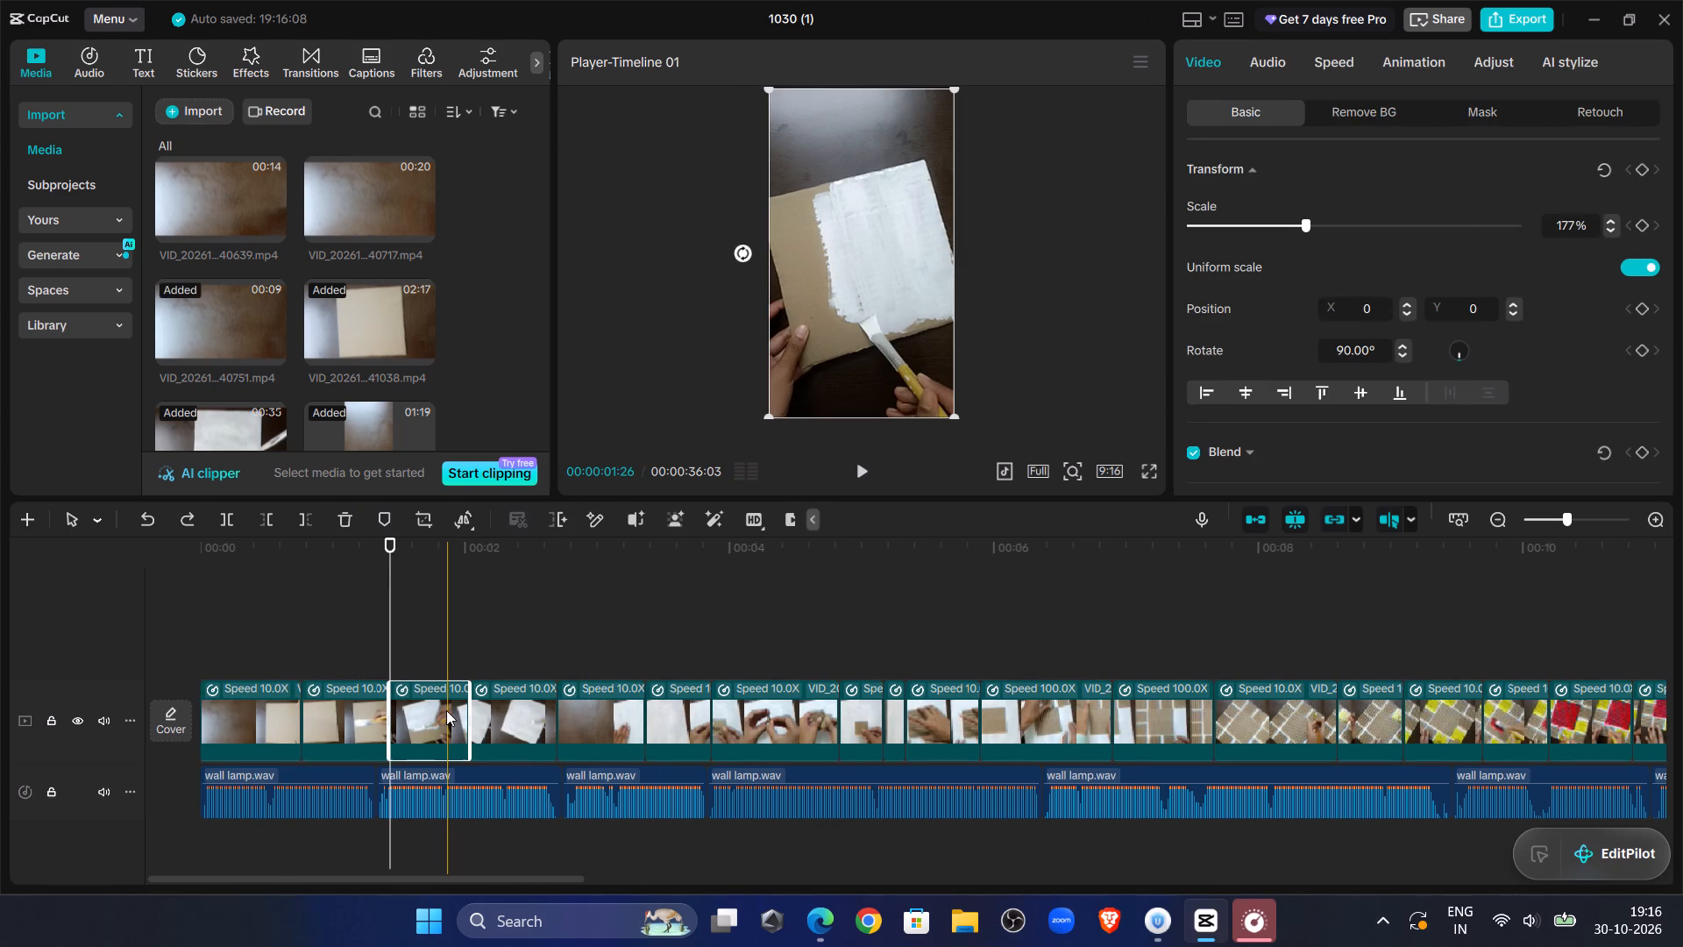
pyautogui.press('Delete')
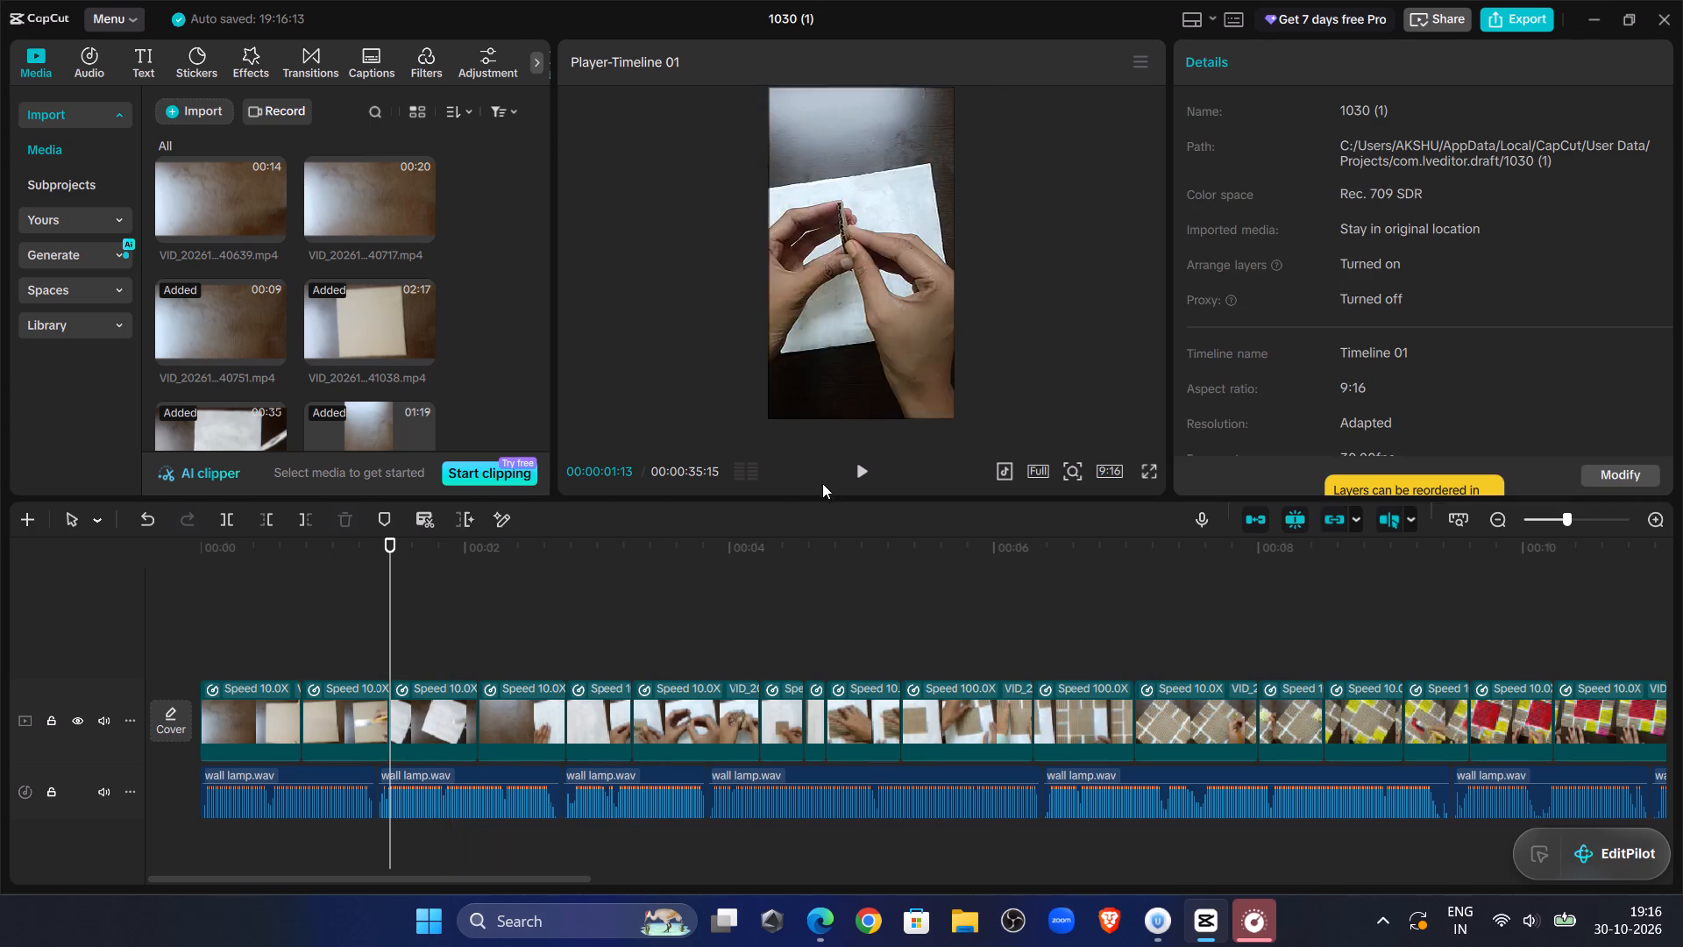
# Play on past the second clip, then replay the opening from the start to check how the clips follow one another.
pyautogui.click(885, 465)
pyautogui.click(884, 469)
pyautogui.click(865, 473)
pyautogui.click(865, 473)
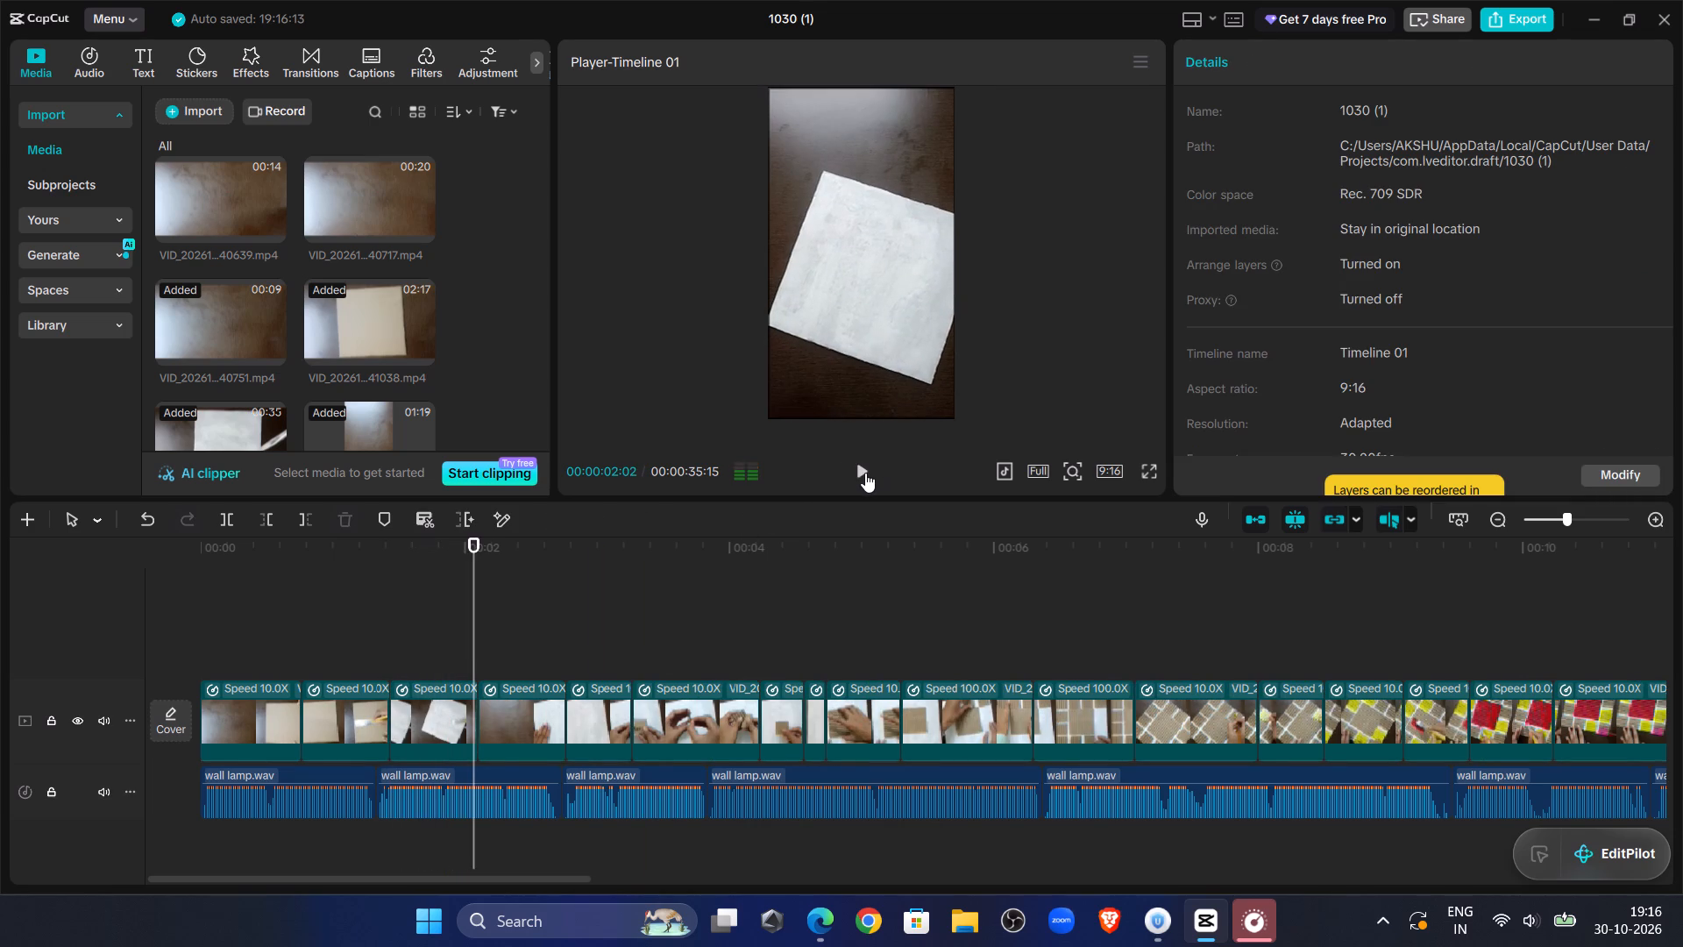
pyautogui.click(852, 474)
pyautogui.click(852, 474)
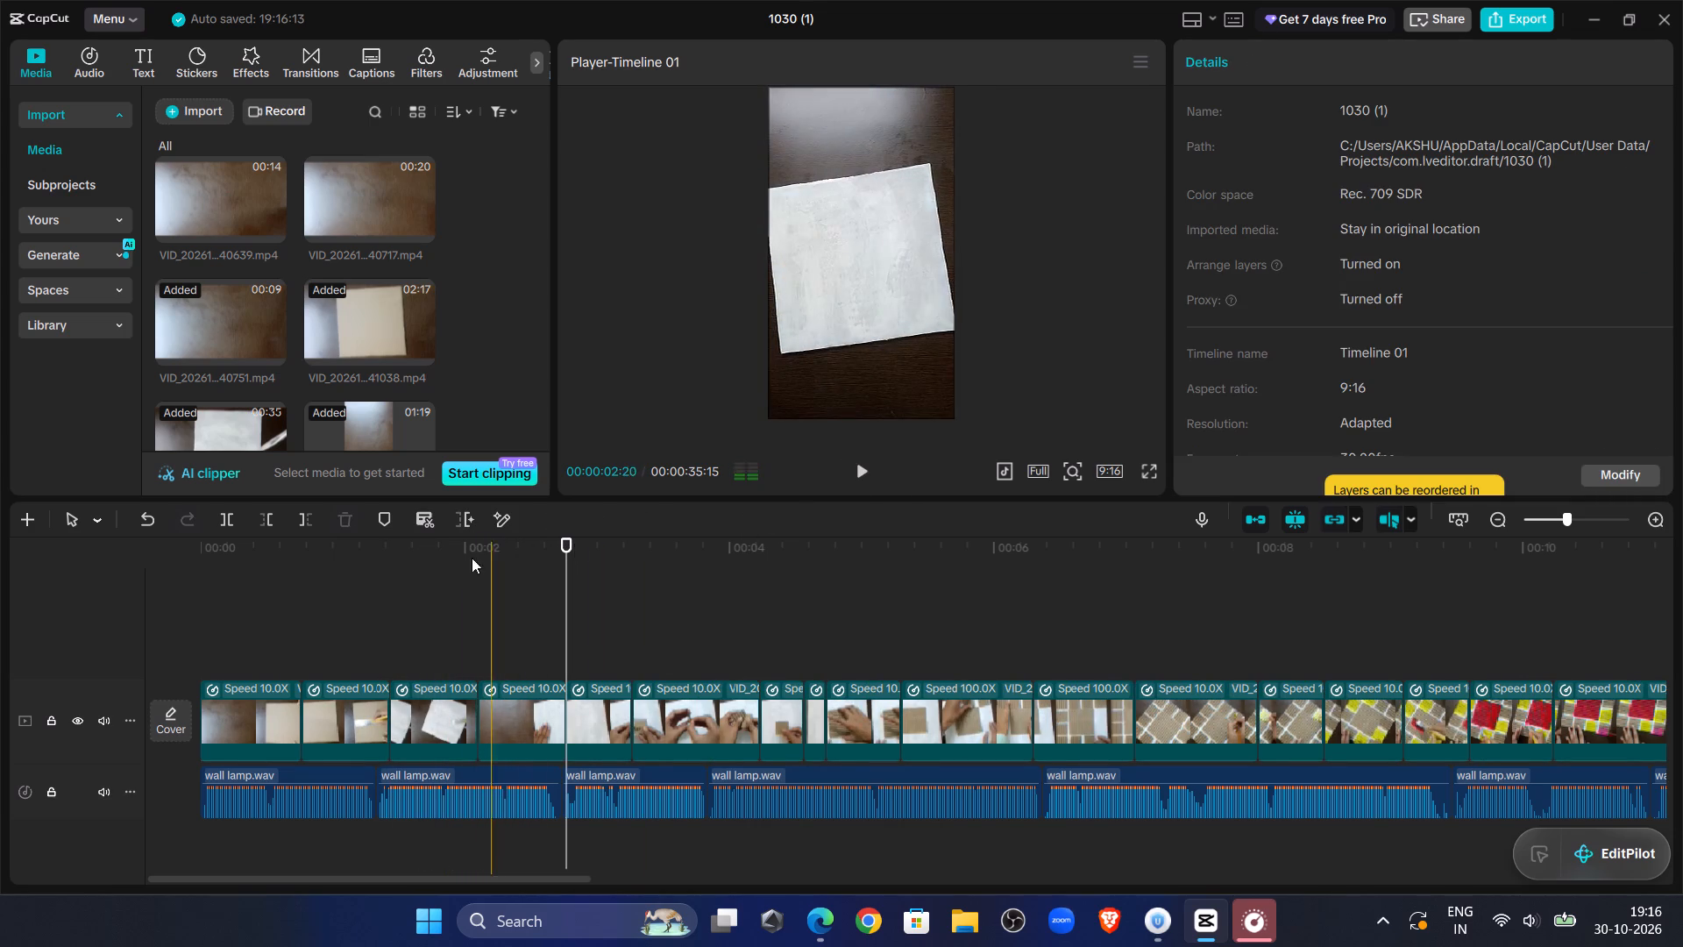
pyautogui.click(387, 573)
pyautogui.moveTo(387, 573); pyautogui.dragTo(0, 663)
pyautogui.moveTo(834, 459); pyautogui.dragTo(845, 463)
pyautogui.click(849, 463)
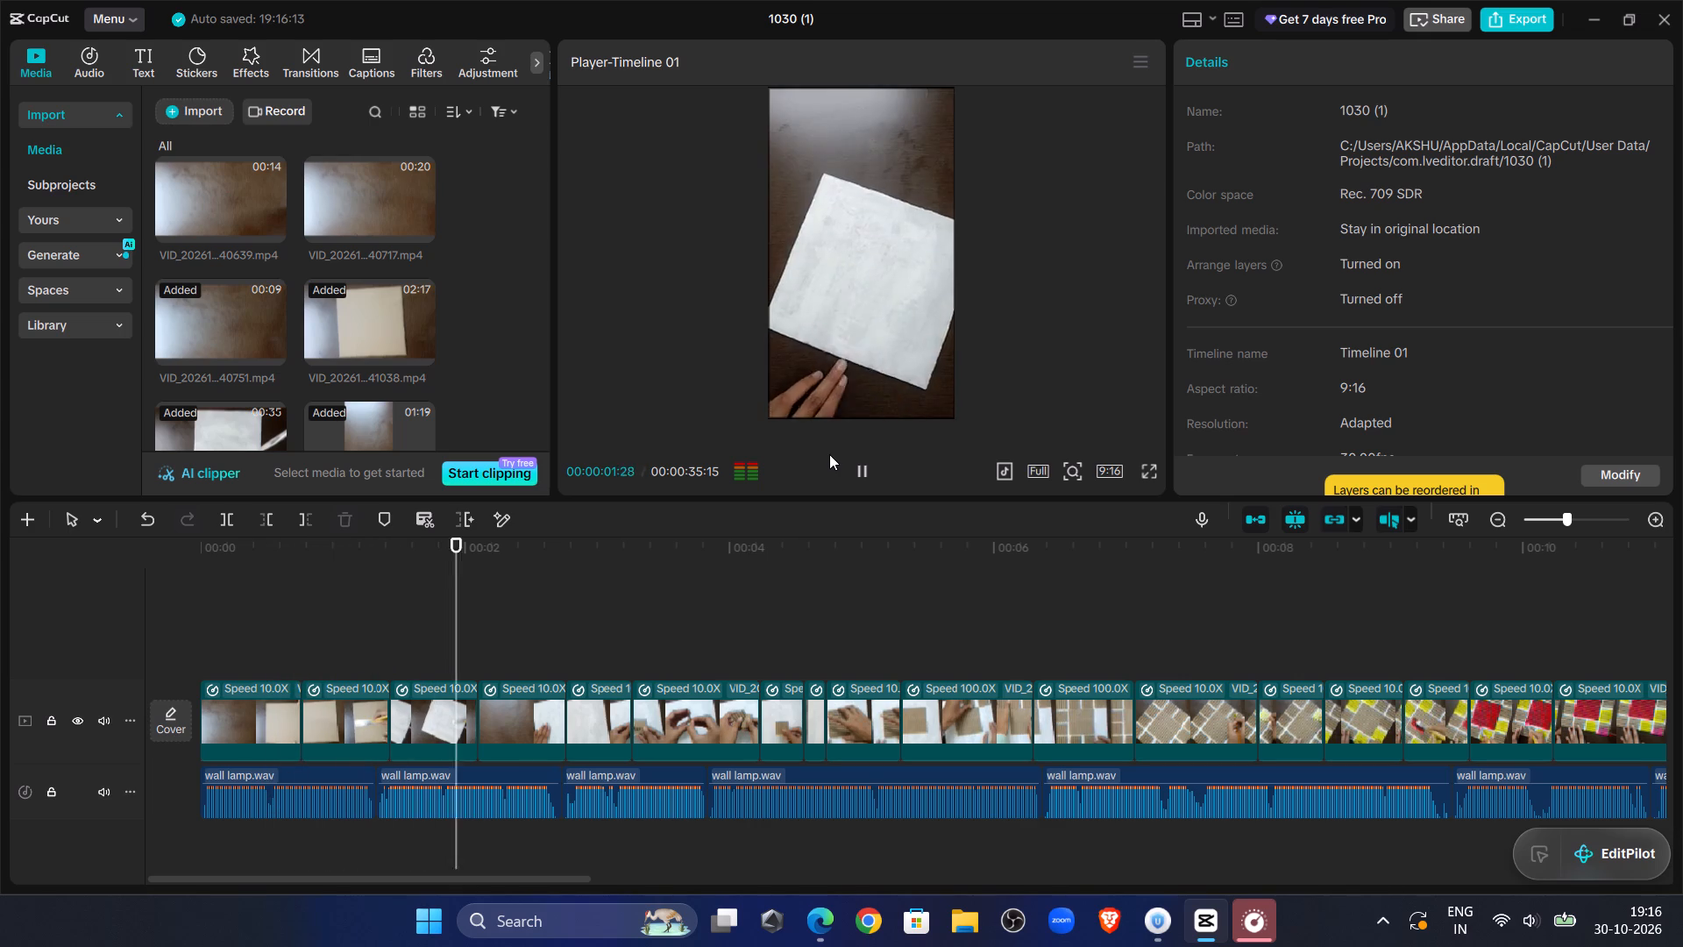
pyautogui.click(829, 454)
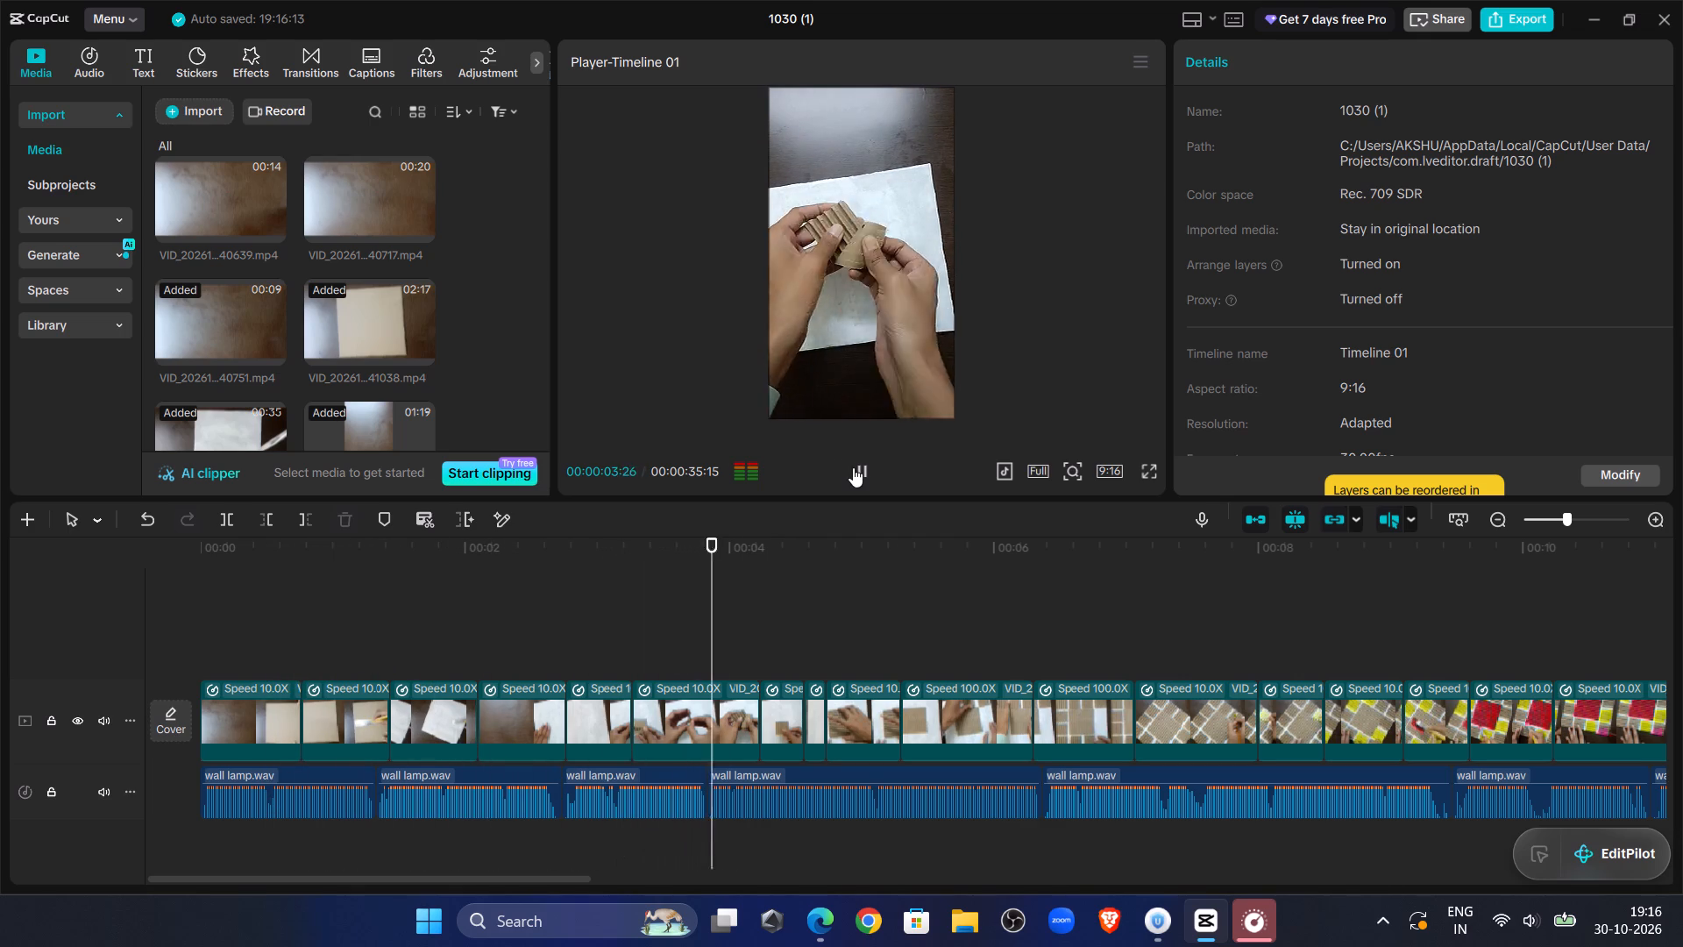
pyautogui.click(853, 467)
# Speed up the clip of hands working on small corrugated pieces, just after 3 seconds, to 37.62x and play it back.
pyautogui.click(683, 719)
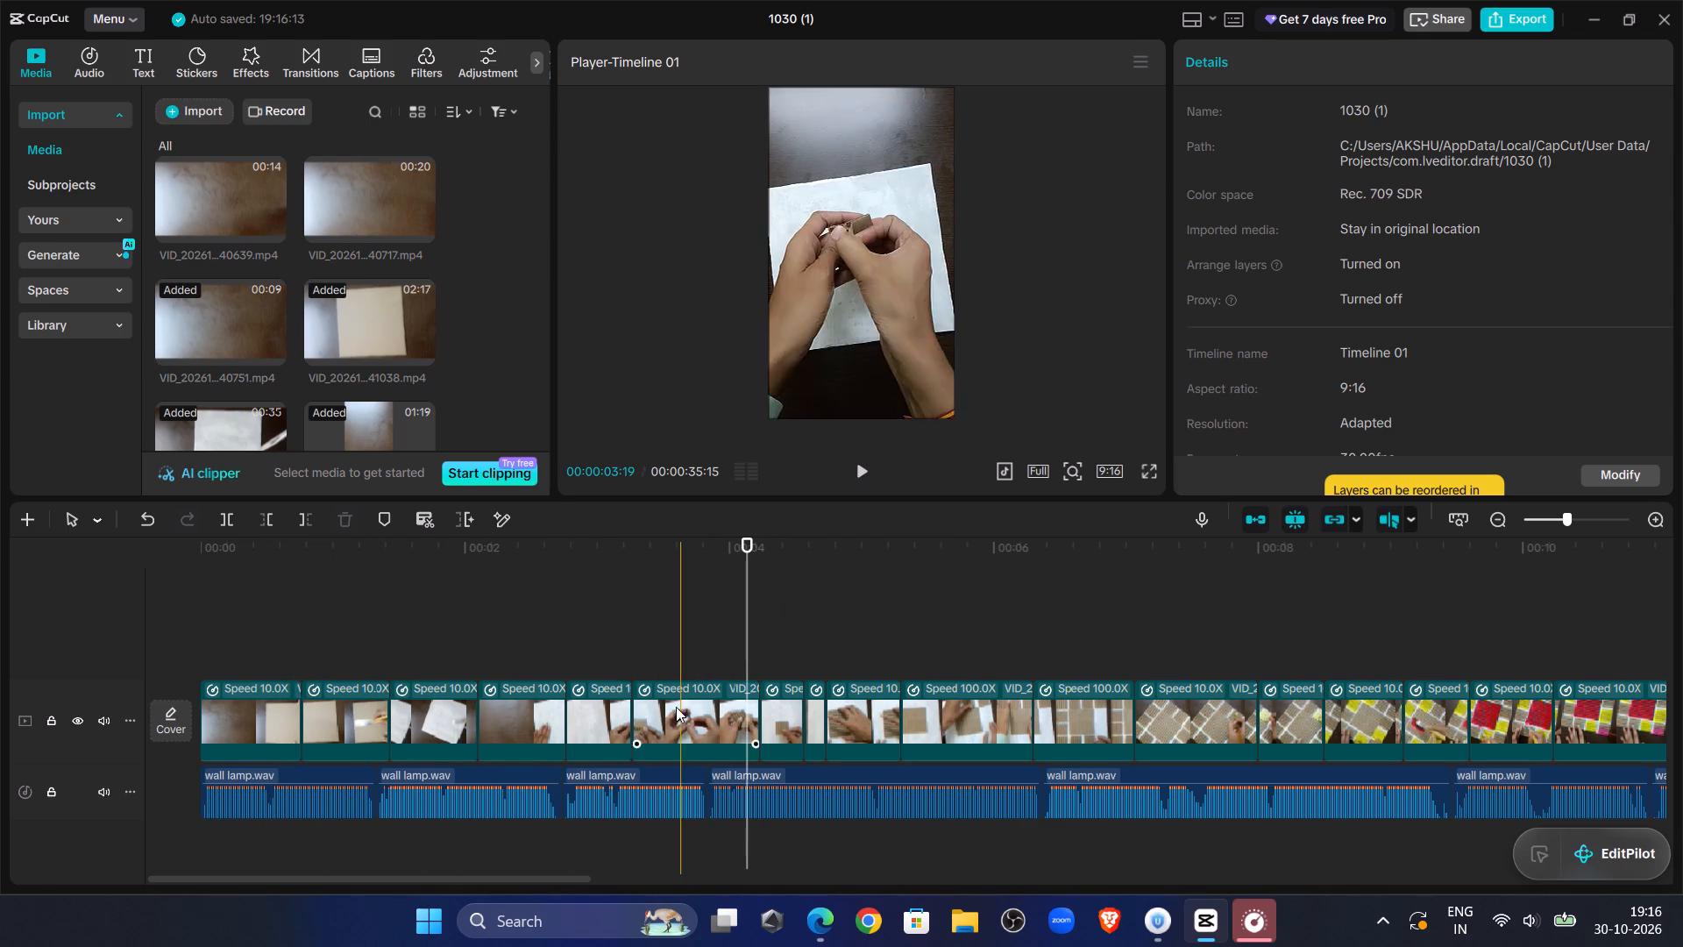
pyautogui.click(1329, 58)
pyautogui.click(1510, 204)
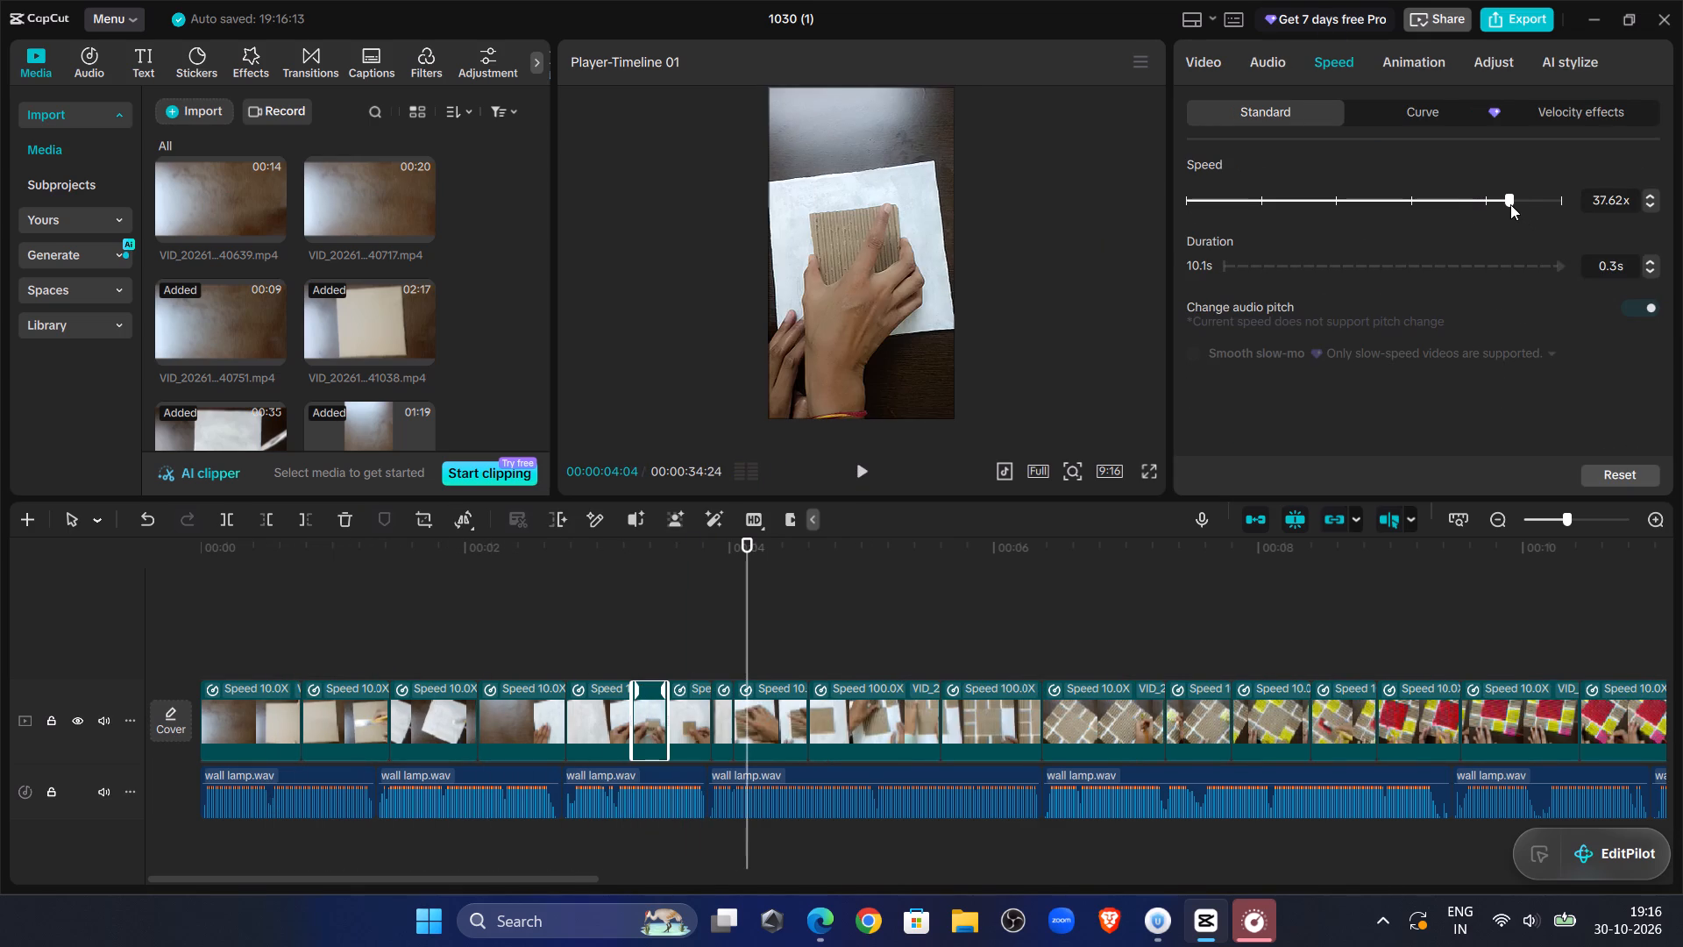
pyautogui.click(622, 601)
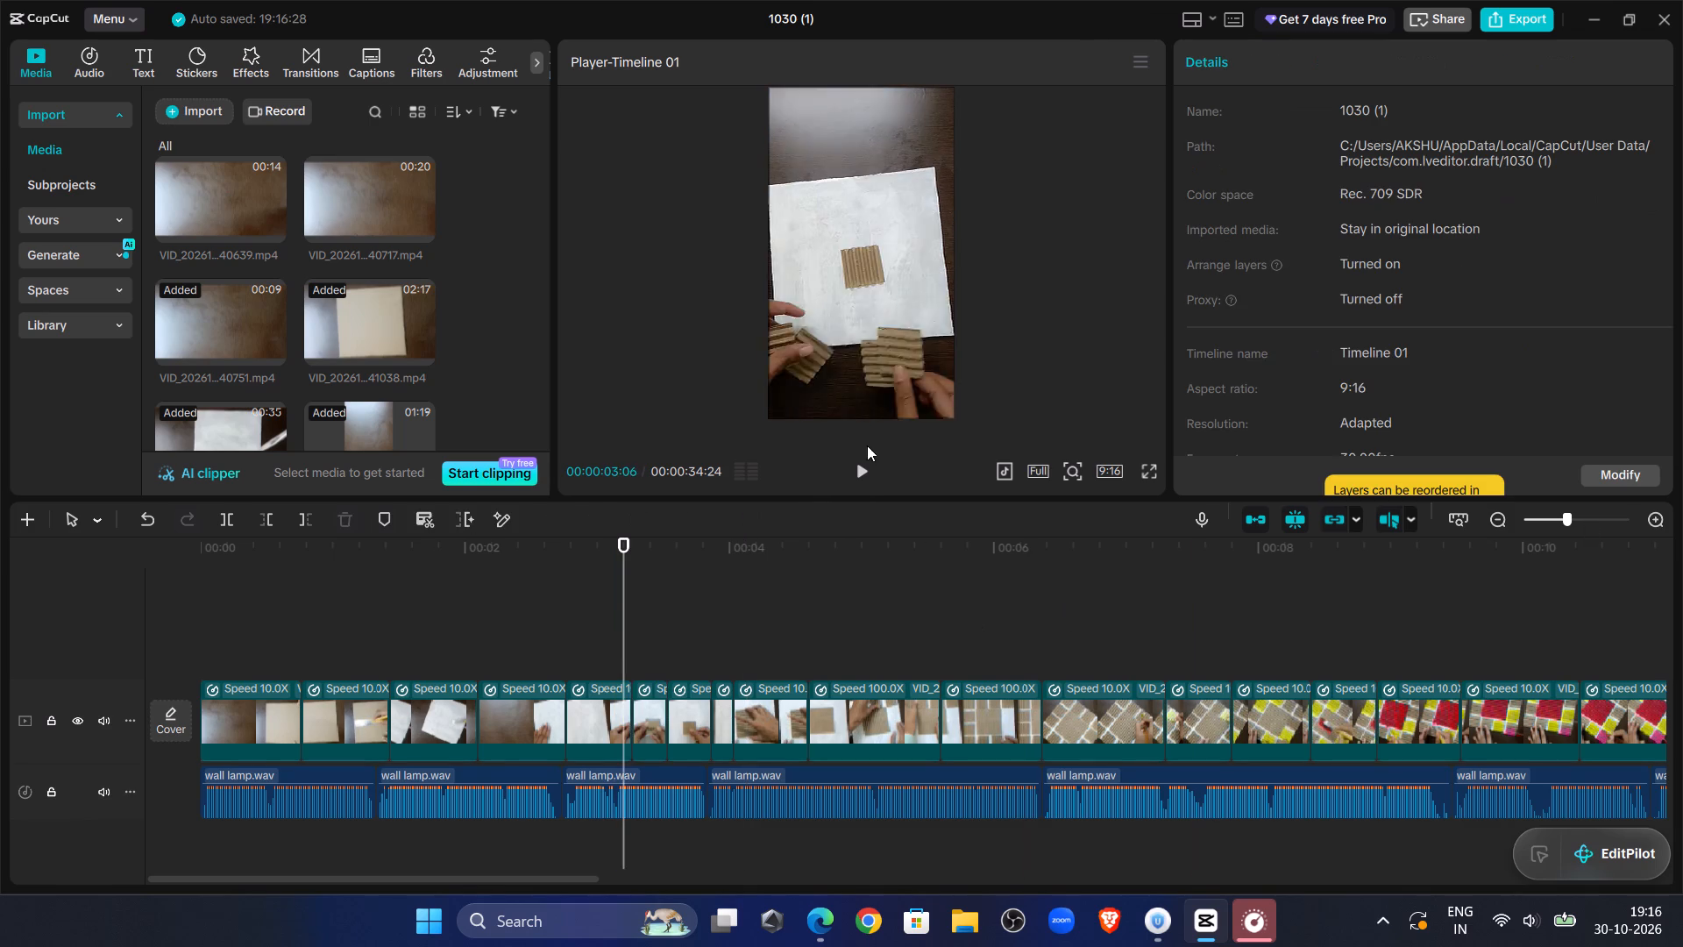
pyautogui.click(855, 476)
pyautogui.click(855, 476)
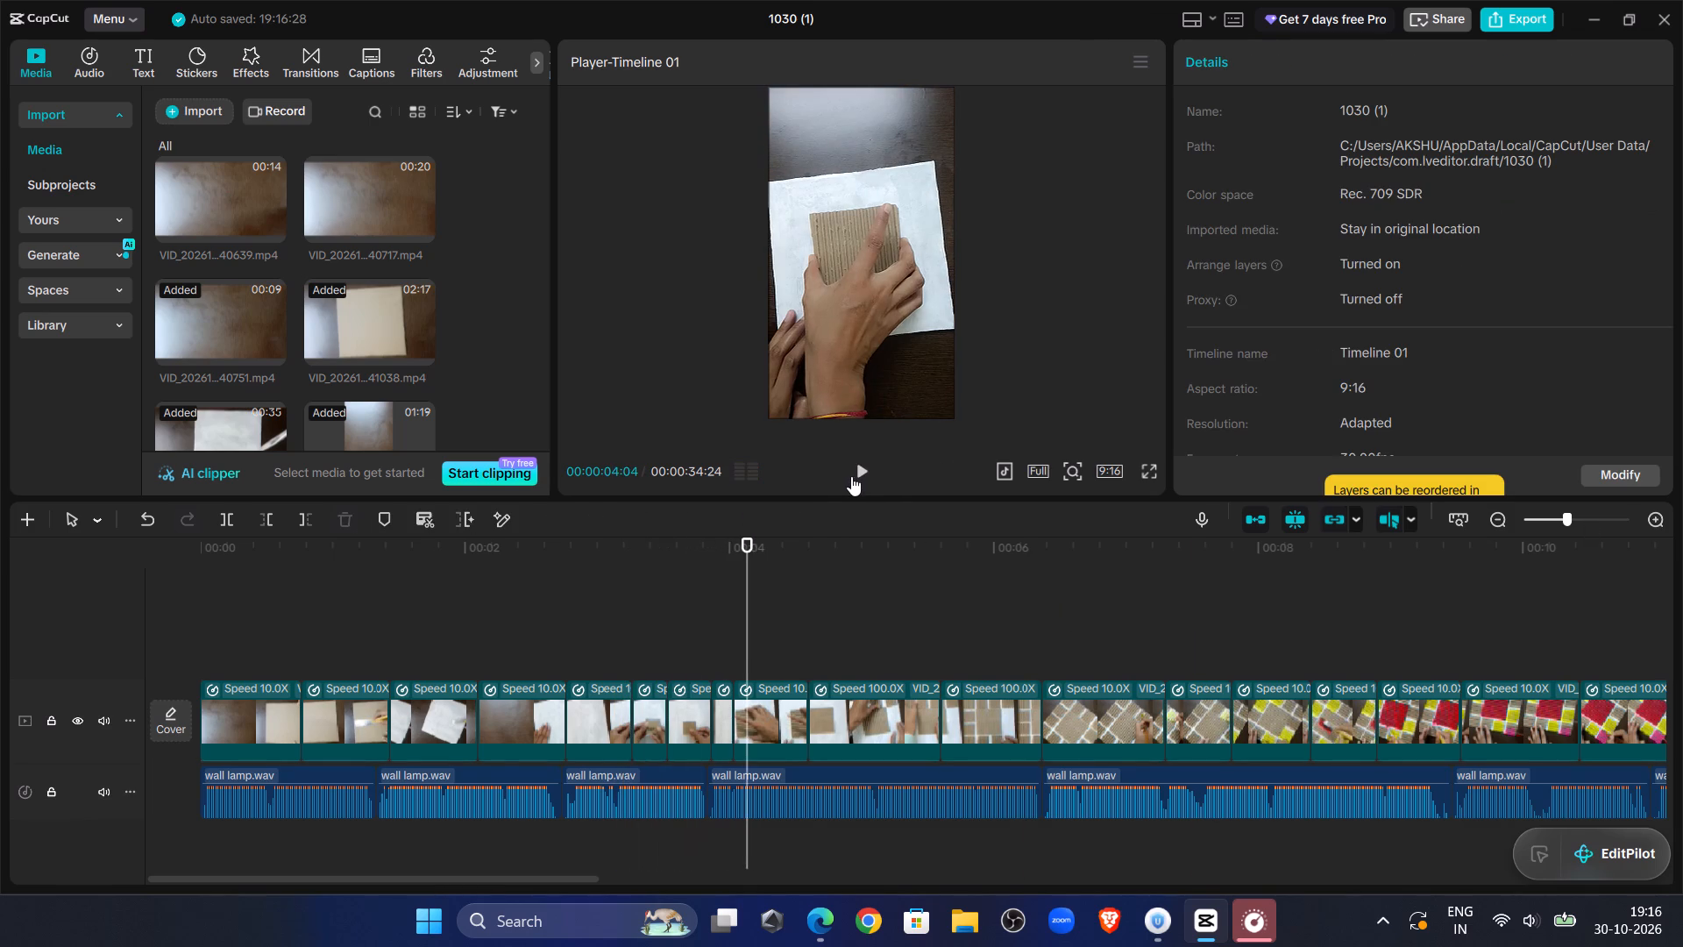
# Play in short bursts from about 4 to 7 seconds, examining the gluing and first yellow-painting clips against the narration.
pyautogui.click(1541, 523)
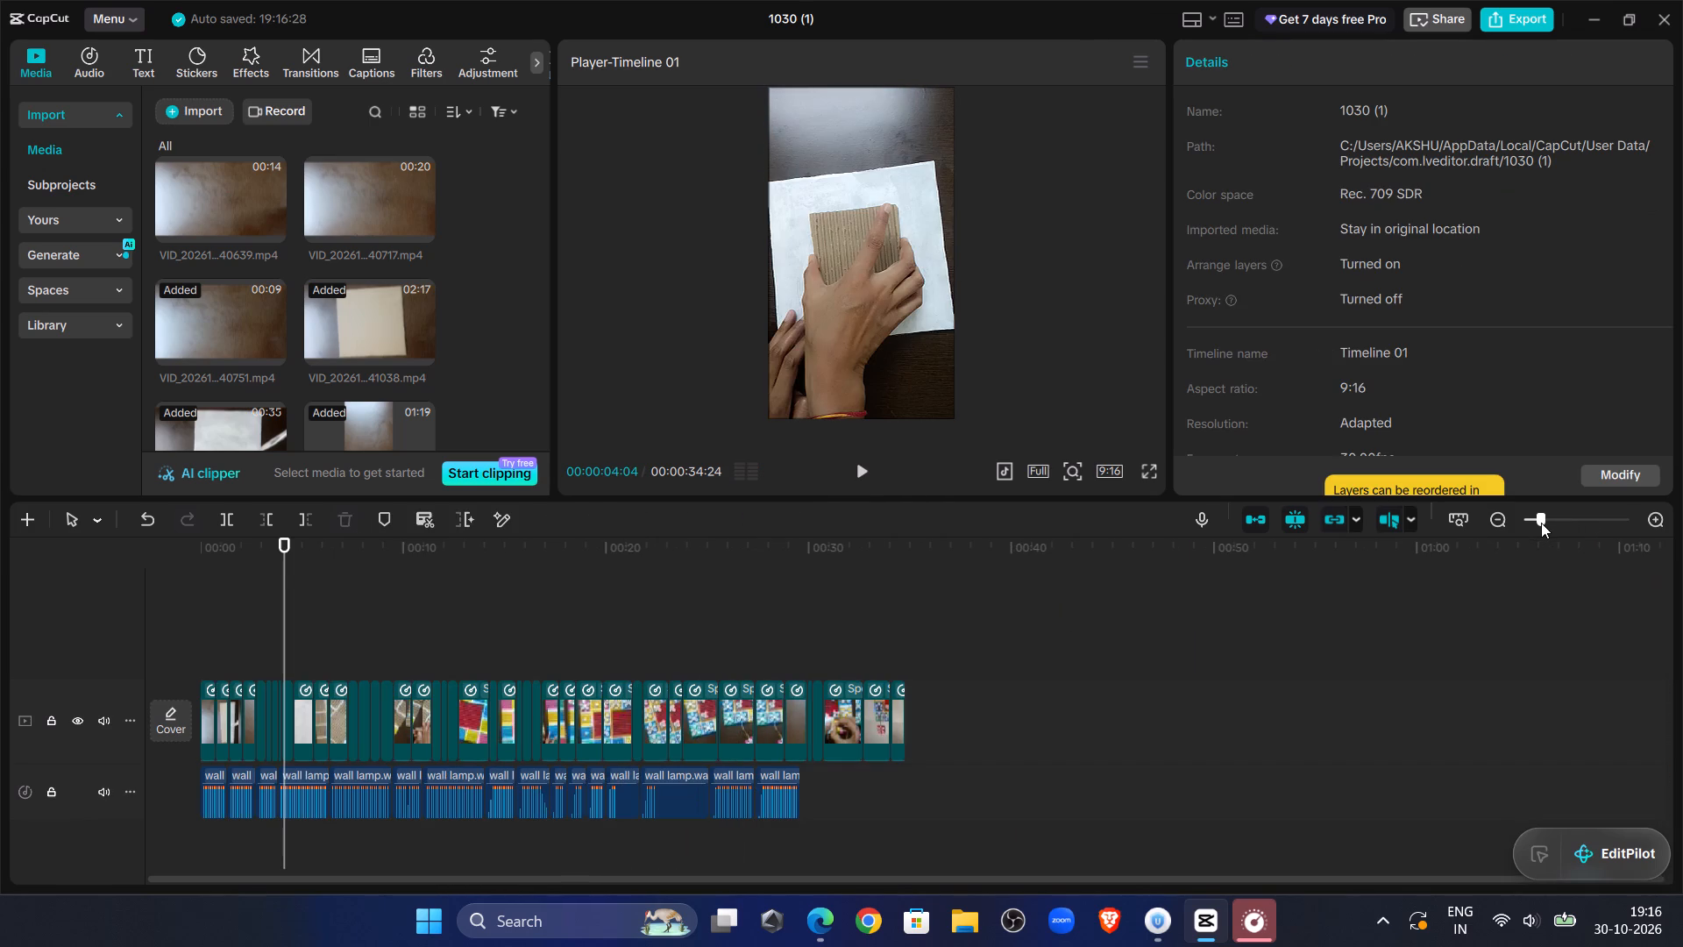
pyautogui.click(1570, 512)
pyautogui.click(1572, 526)
pyautogui.click(1573, 520)
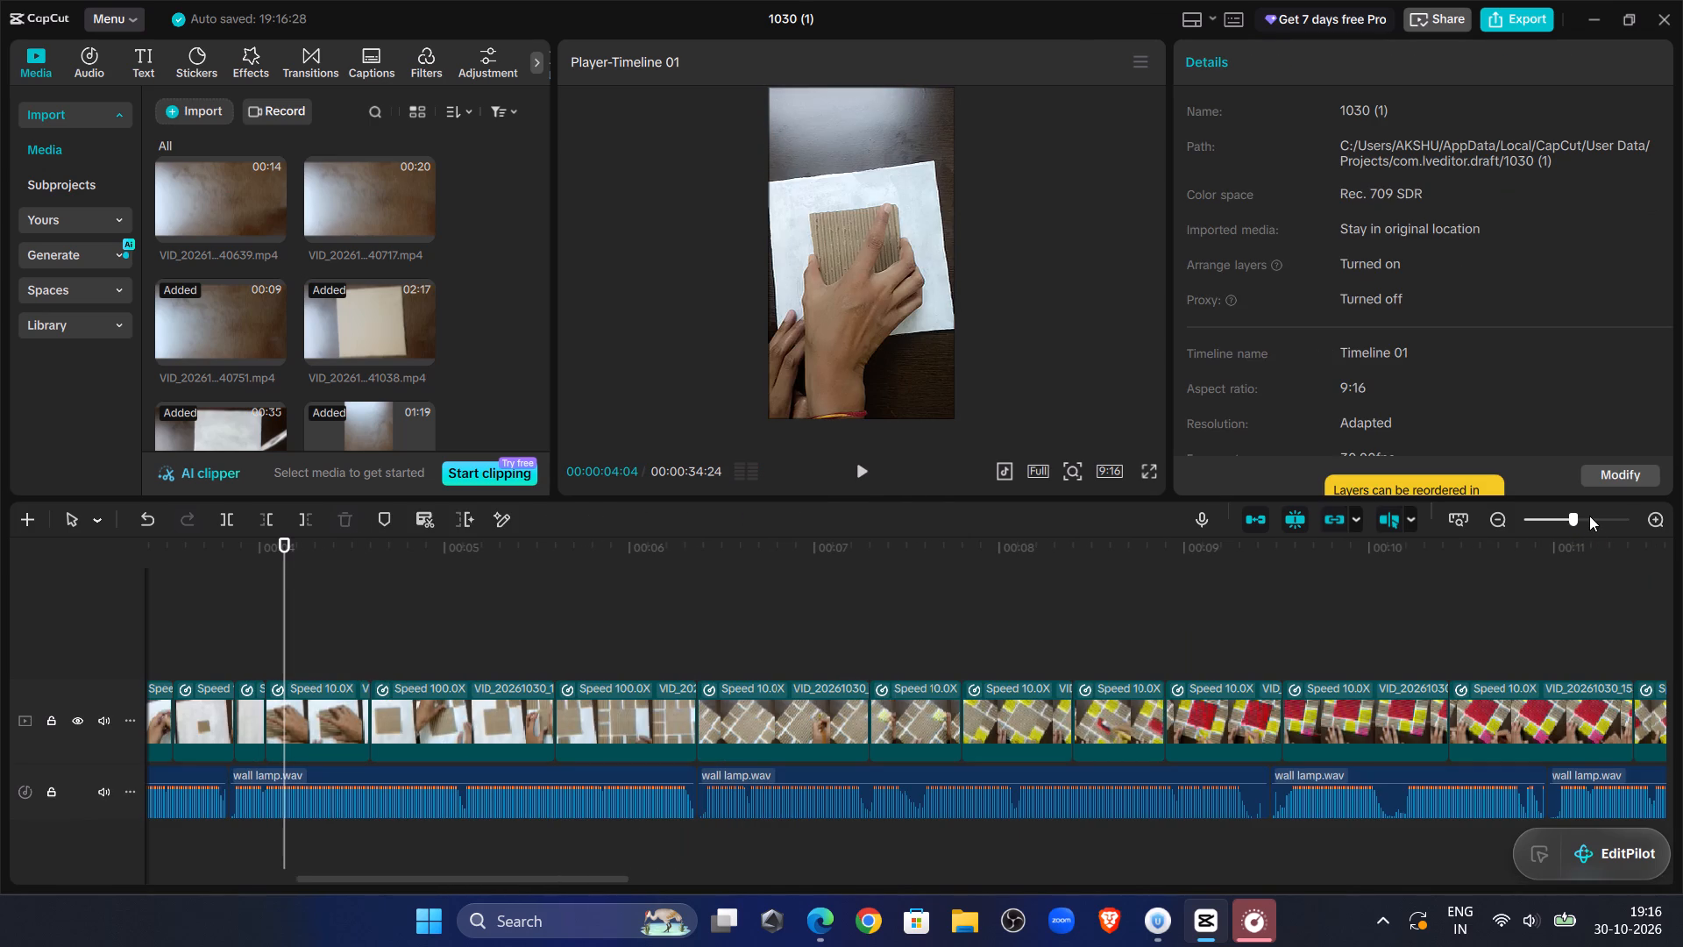
pyautogui.click(877, 466)
pyautogui.click(867, 466)
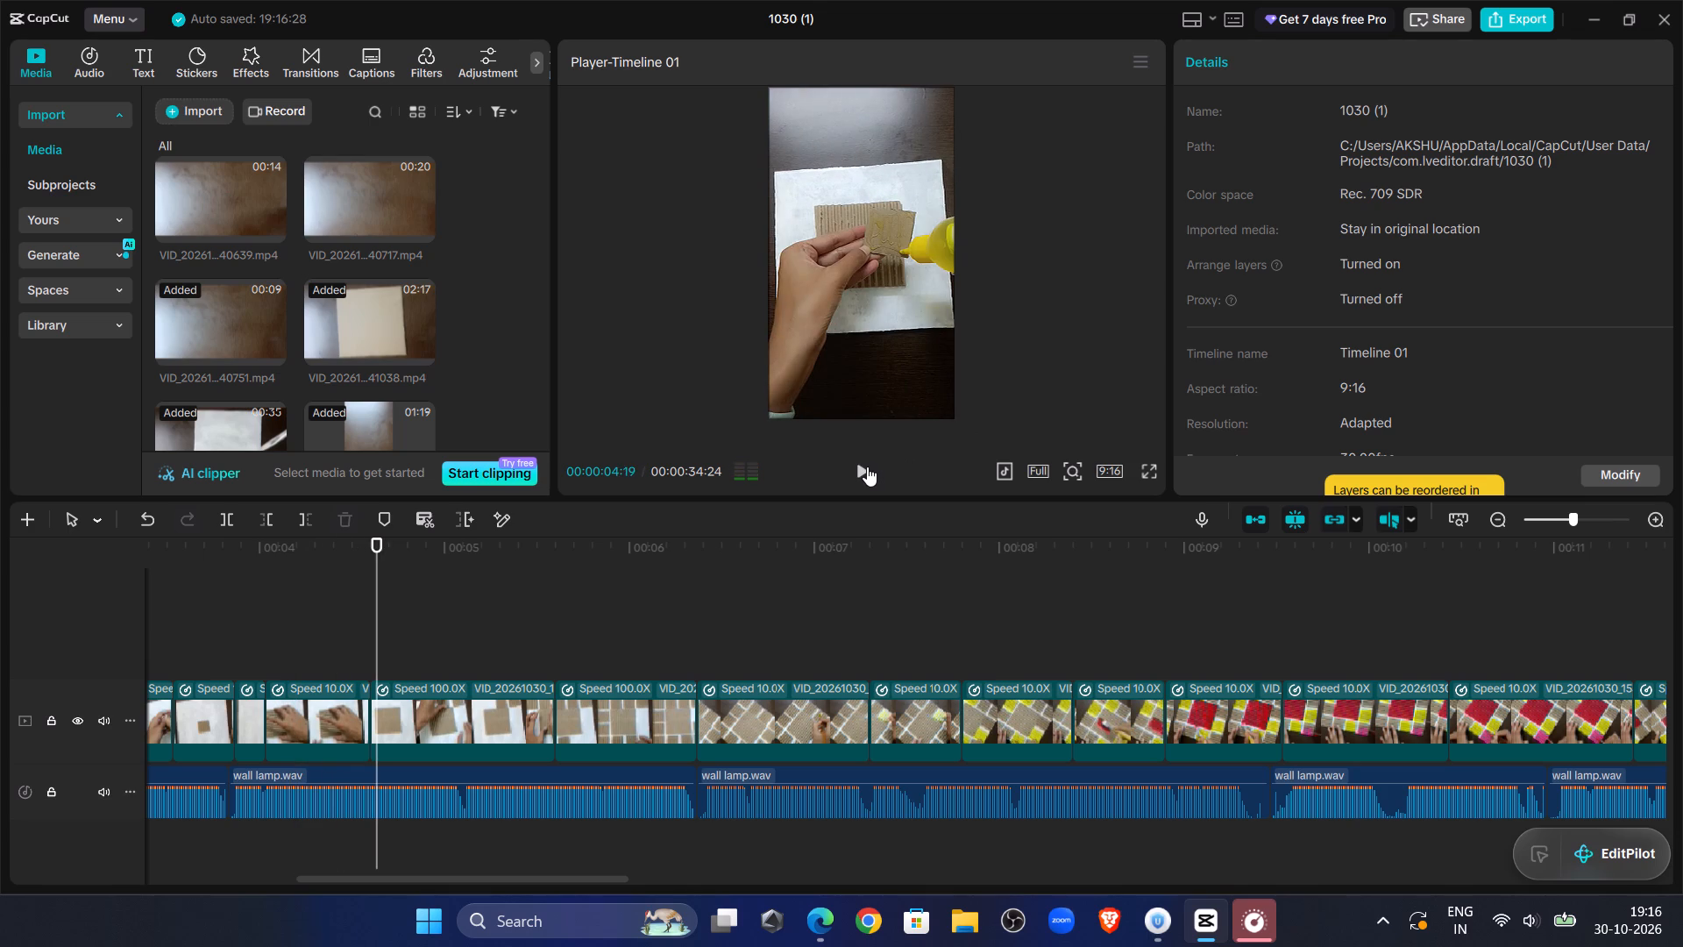
pyautogui.click(867, 466)
pyautogui.click(867, 466)
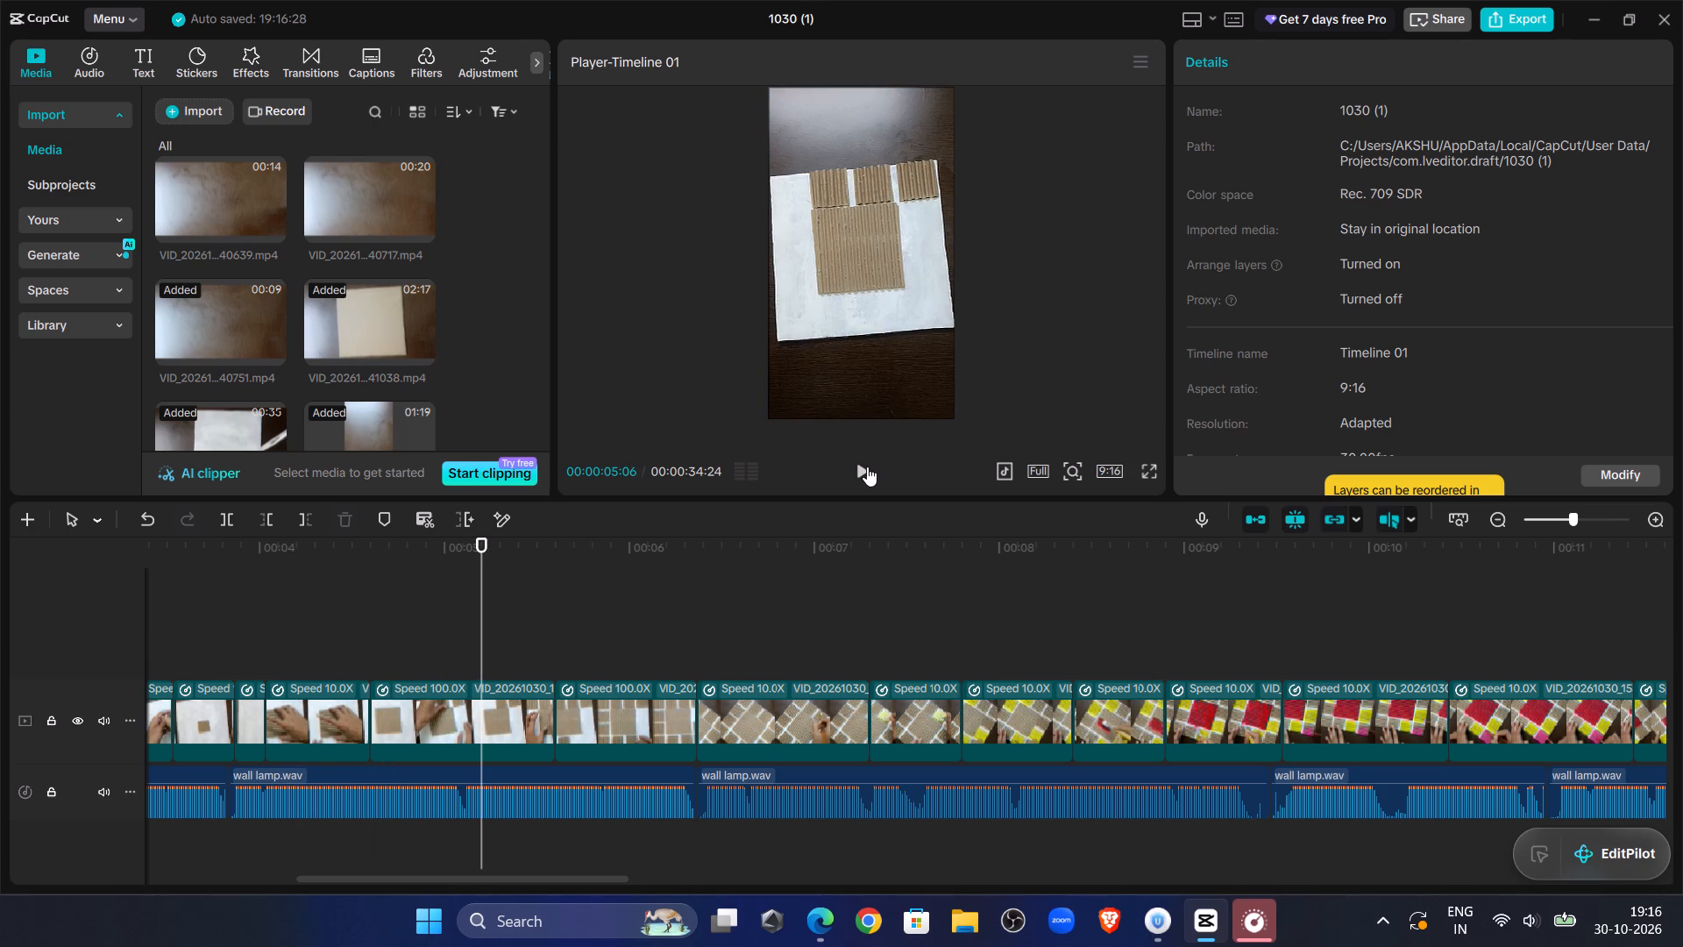
pyautogui.click(867, 466)
pyautogui.click(867, 466)
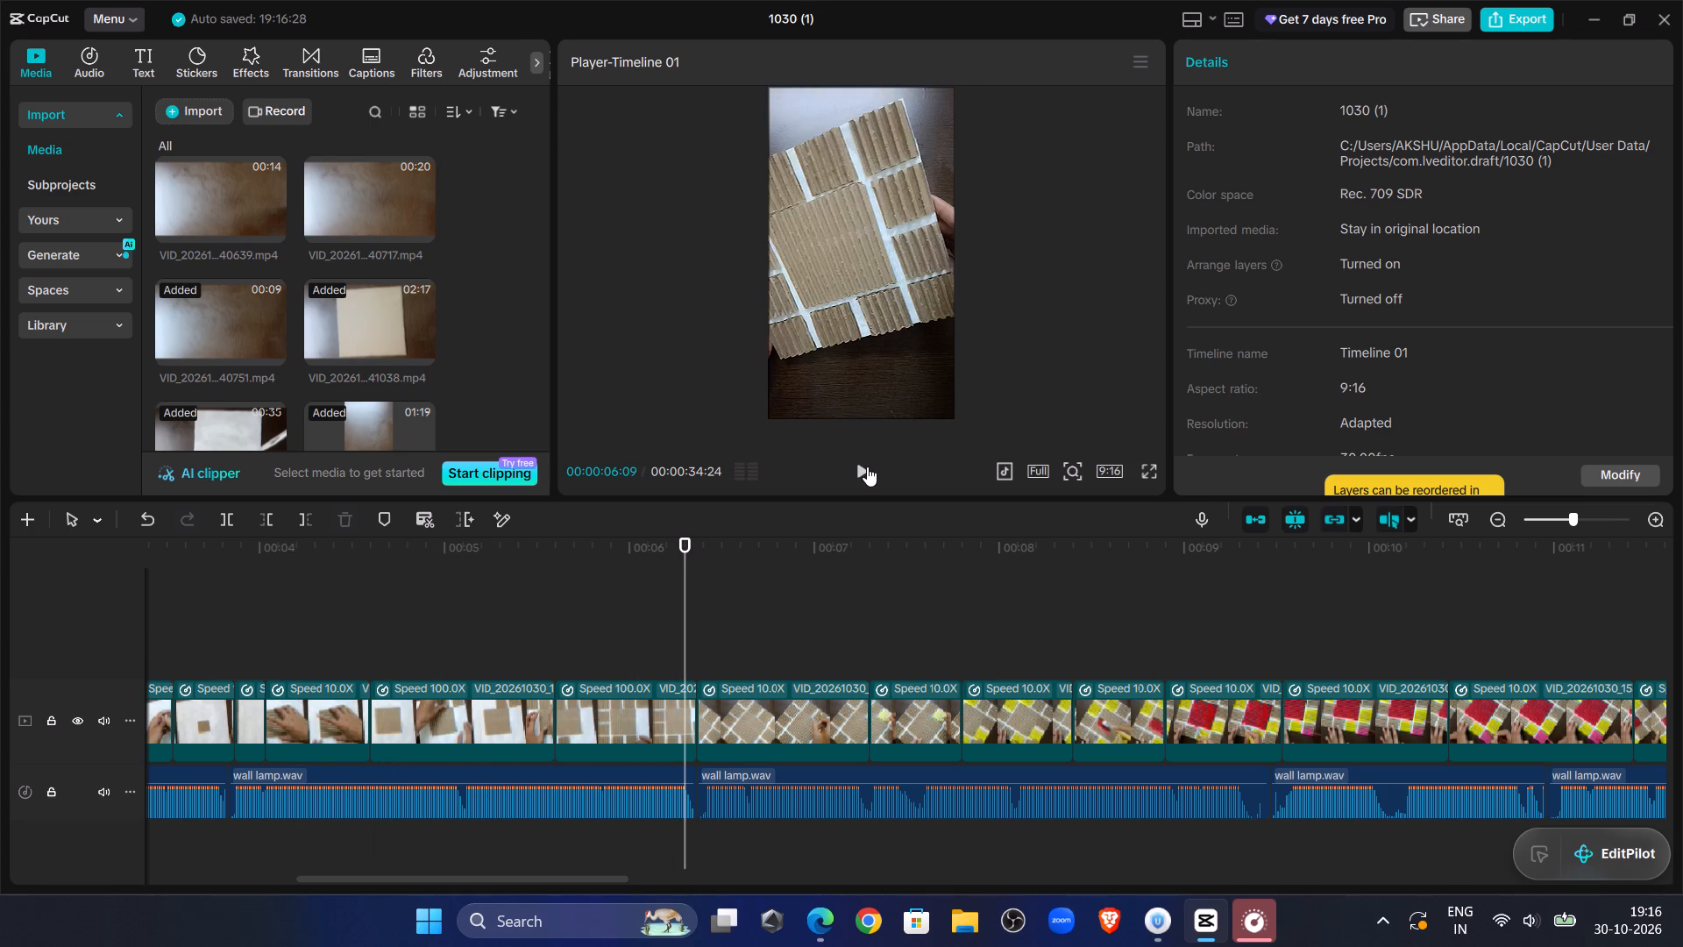
pyautogui.click(867, 466)
pyautogui.click(867, 466)
pyautogui.doubleClick(867, 466)
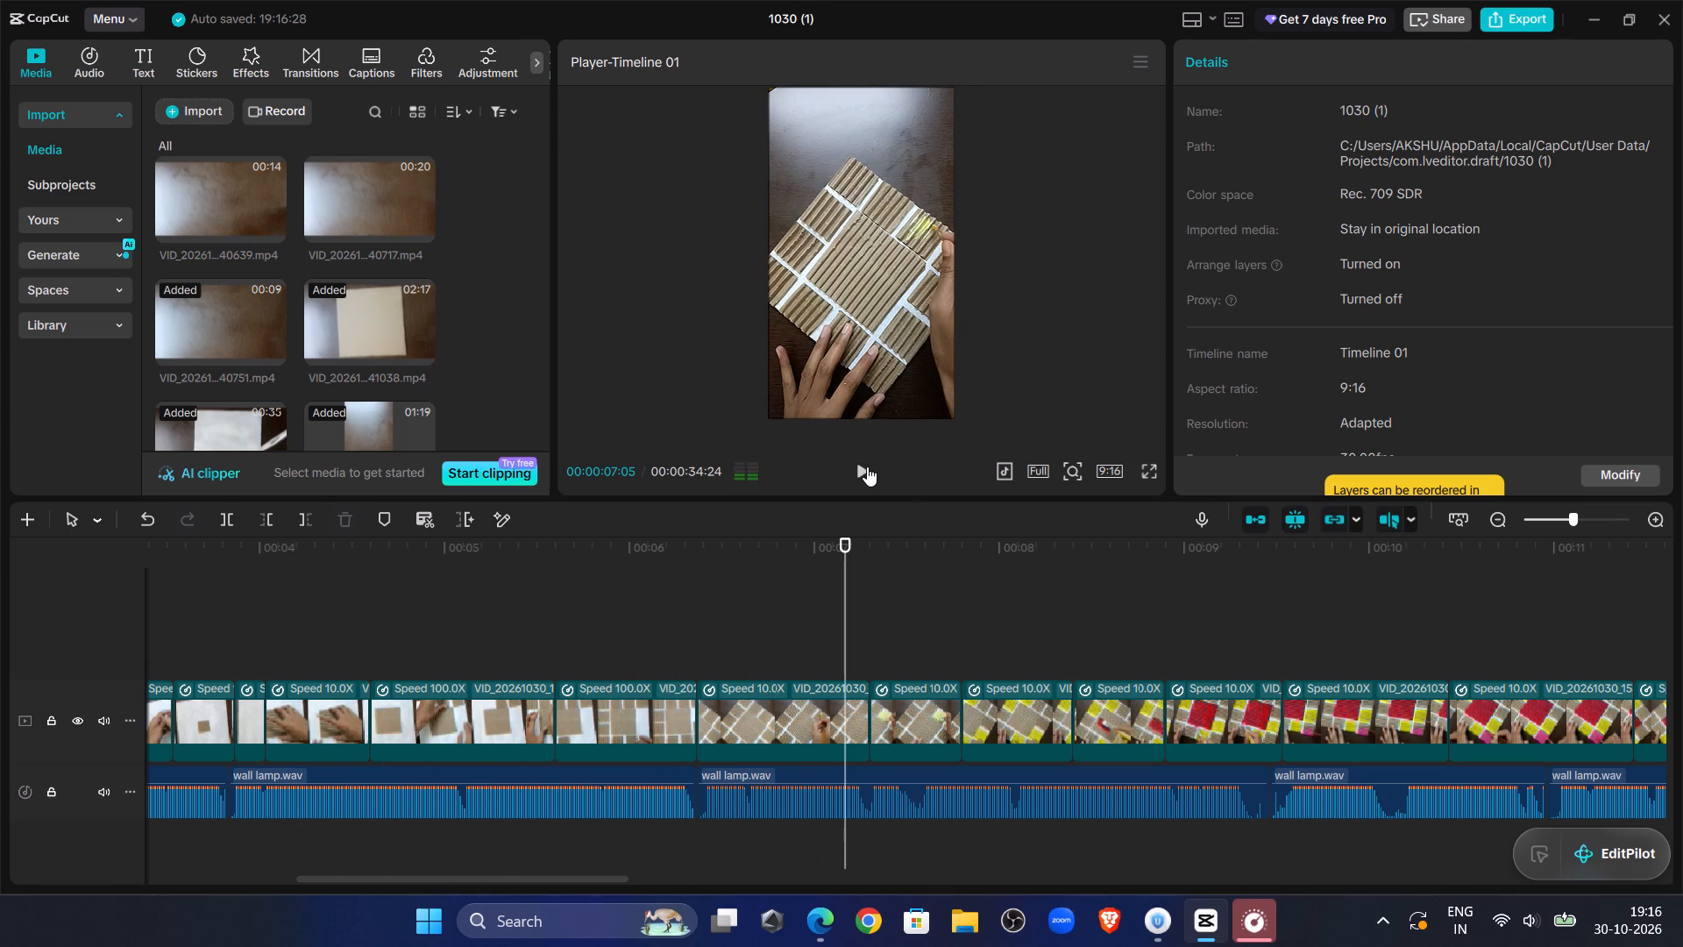
# Trim the end off the corrugated-grid clip at 00:00:07:05 and play the join.
pyautogui.click(786, 709)
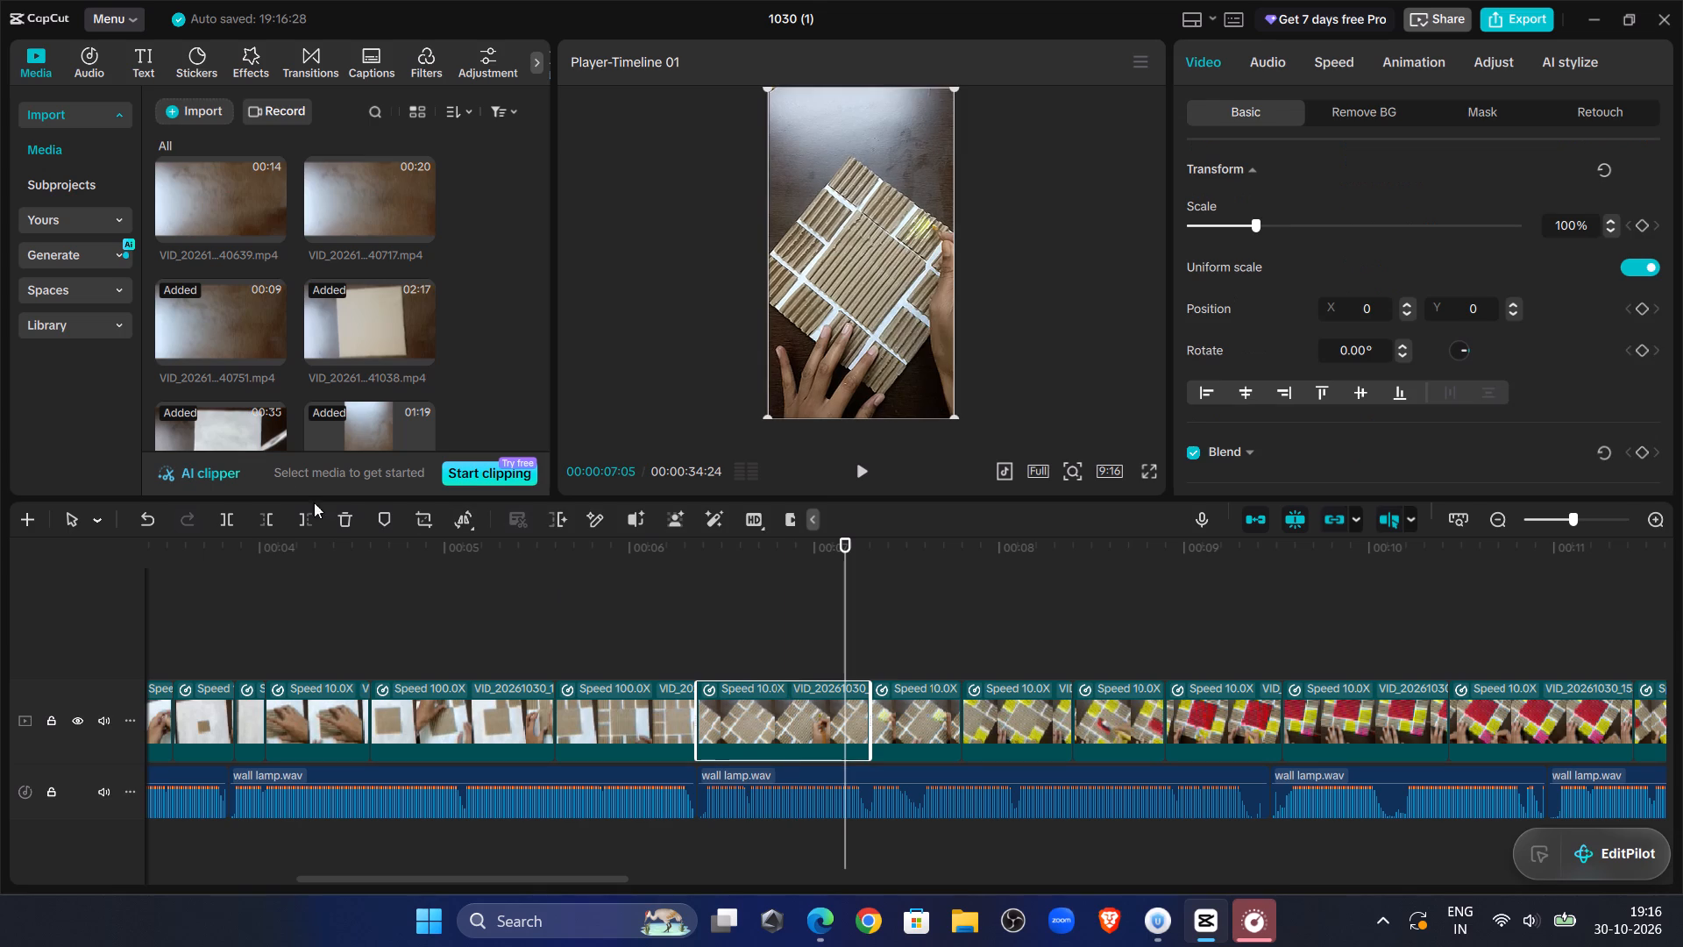
pyautogui.click(314, 526)
pyautogui.click(846, 459)
pyautogui.click(862, 464)
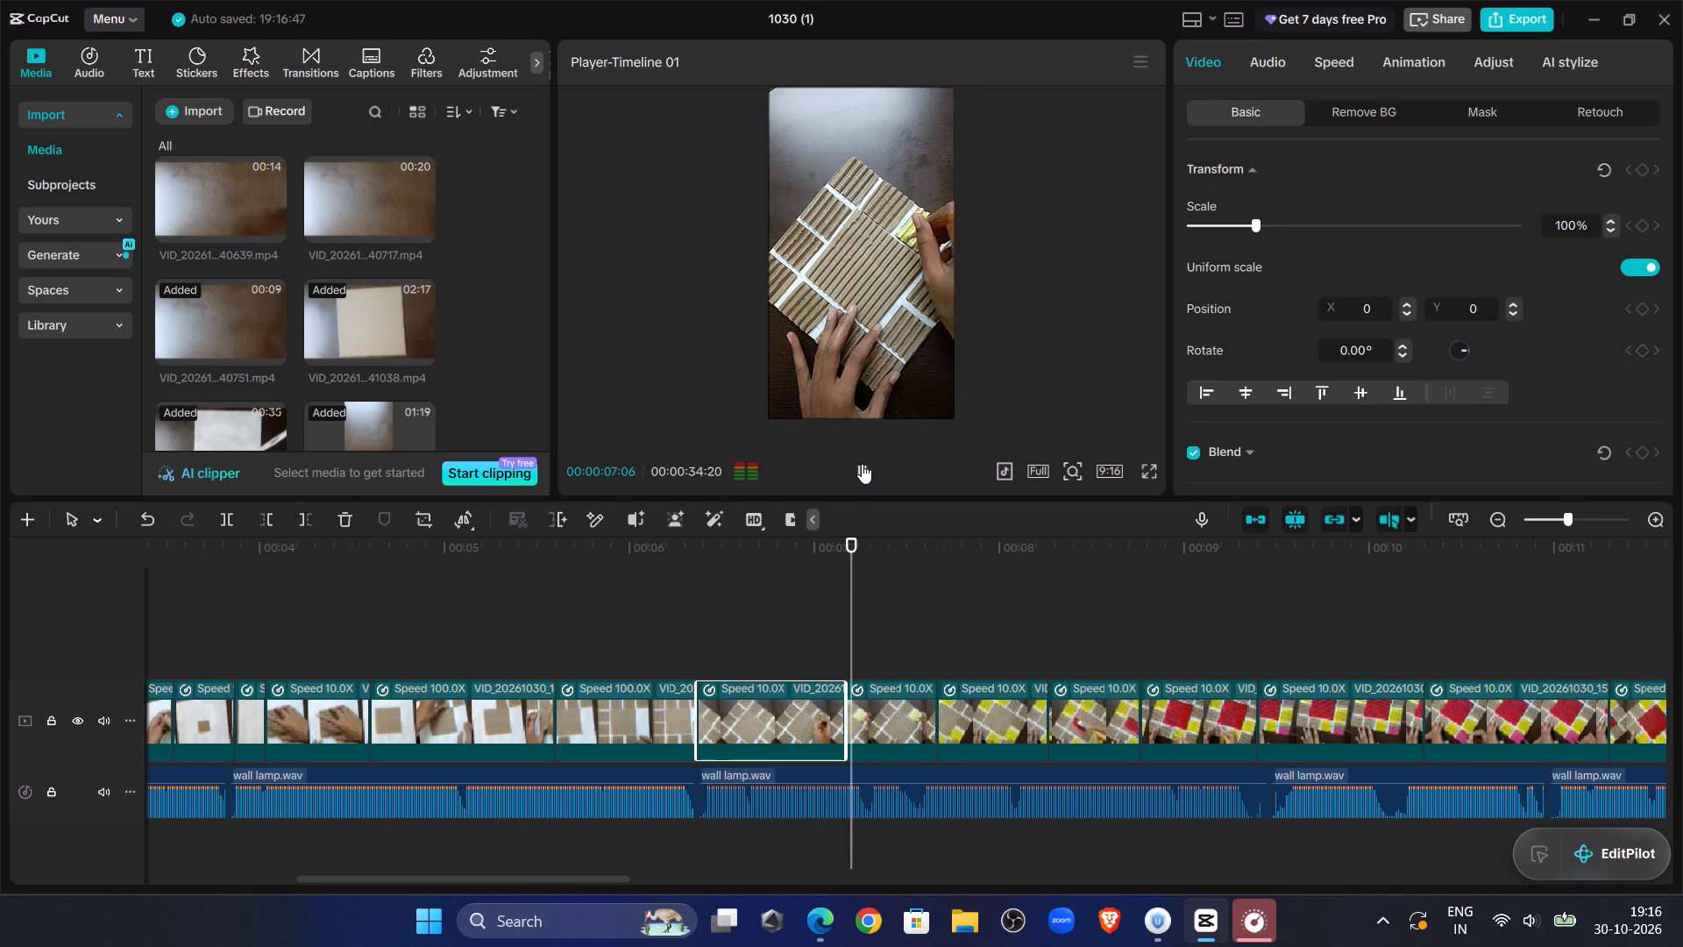
pyautogui.click(862, 464)
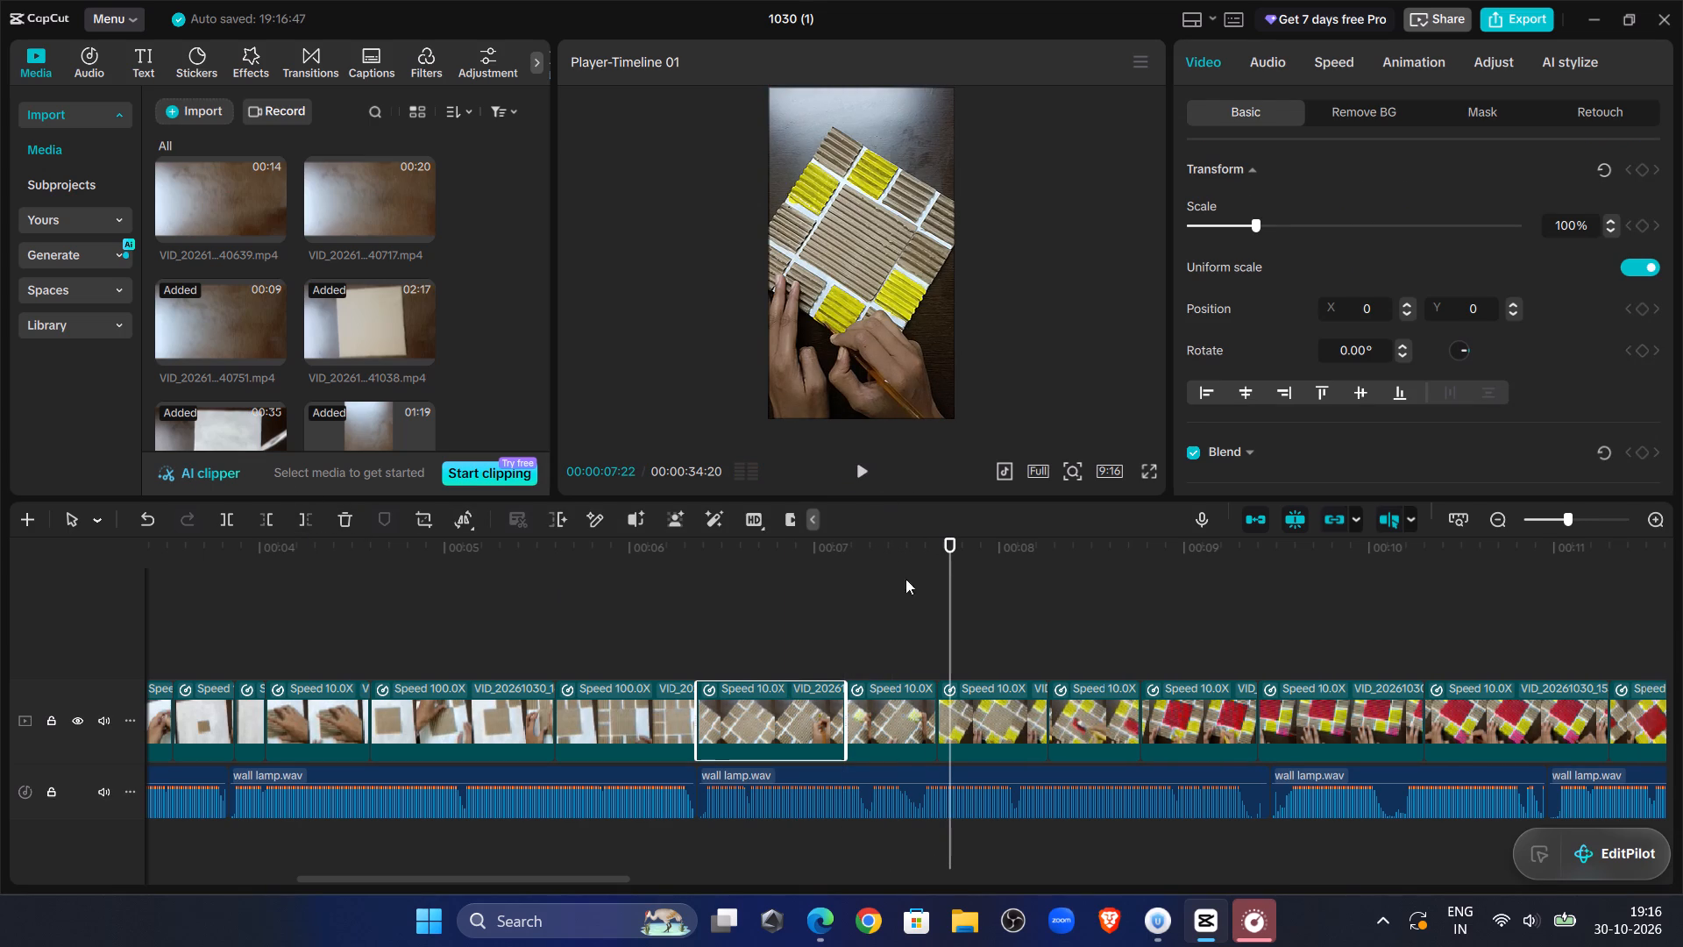
# Play on to where red painting starts and trim the end off that clip at about 8.5 seconds.
pyautogui.click(858, 475)
pyautogui.click(858, 475)
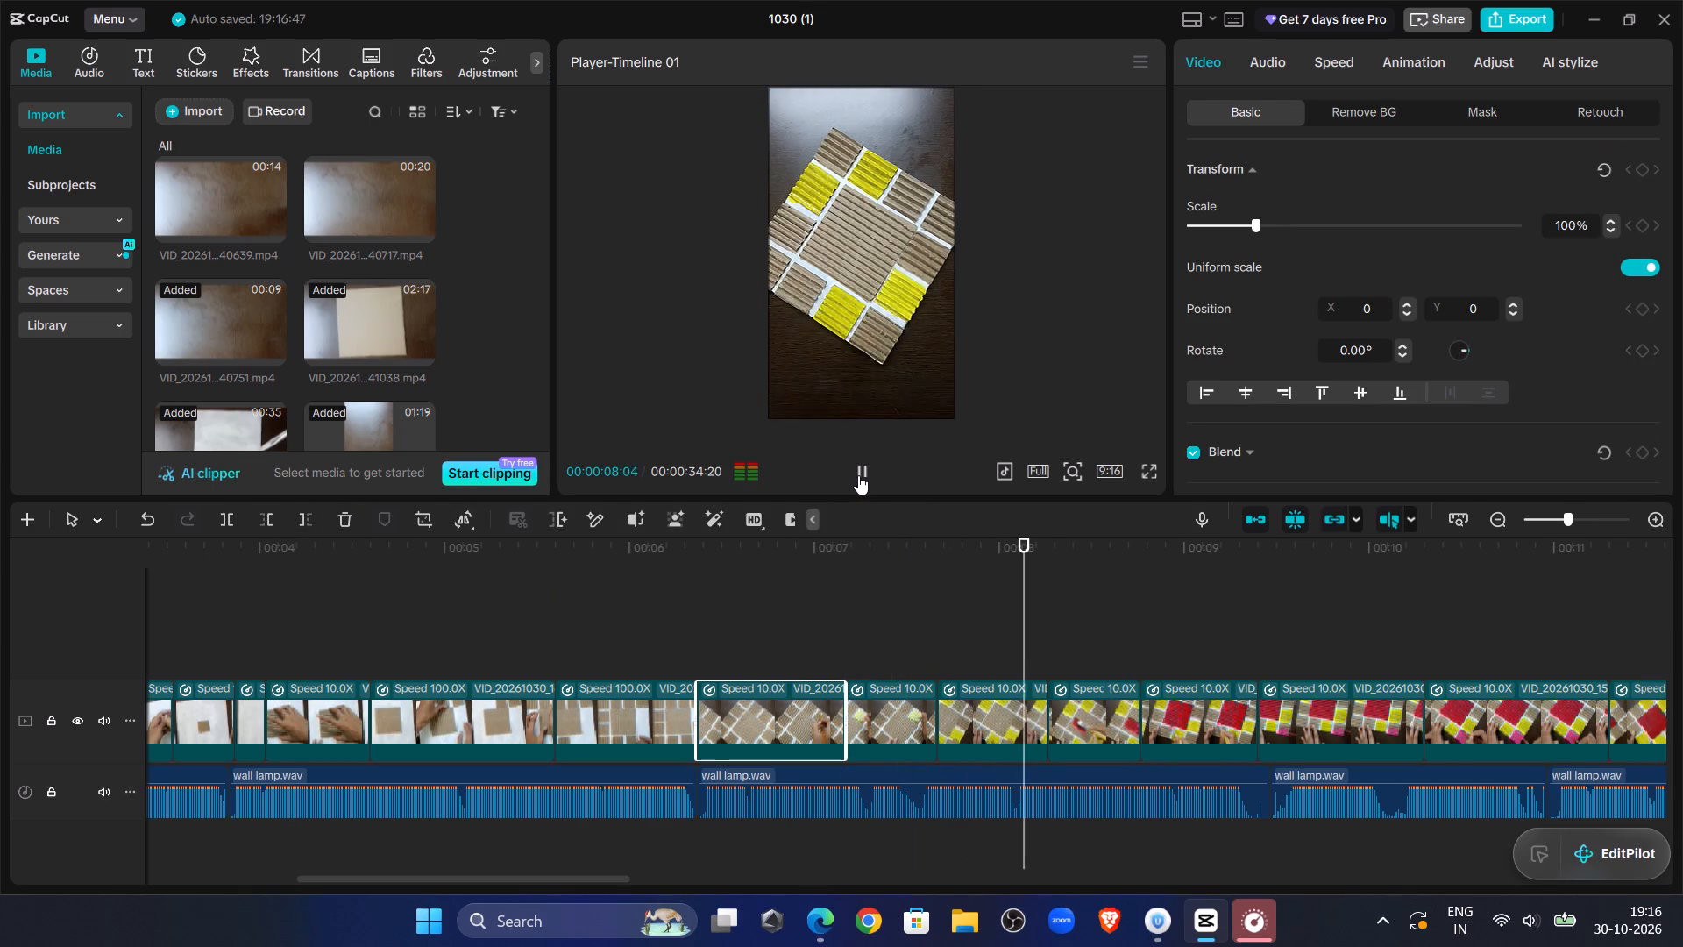
pyautogui.click(858, 475)
pyautogui.click(858, 475)
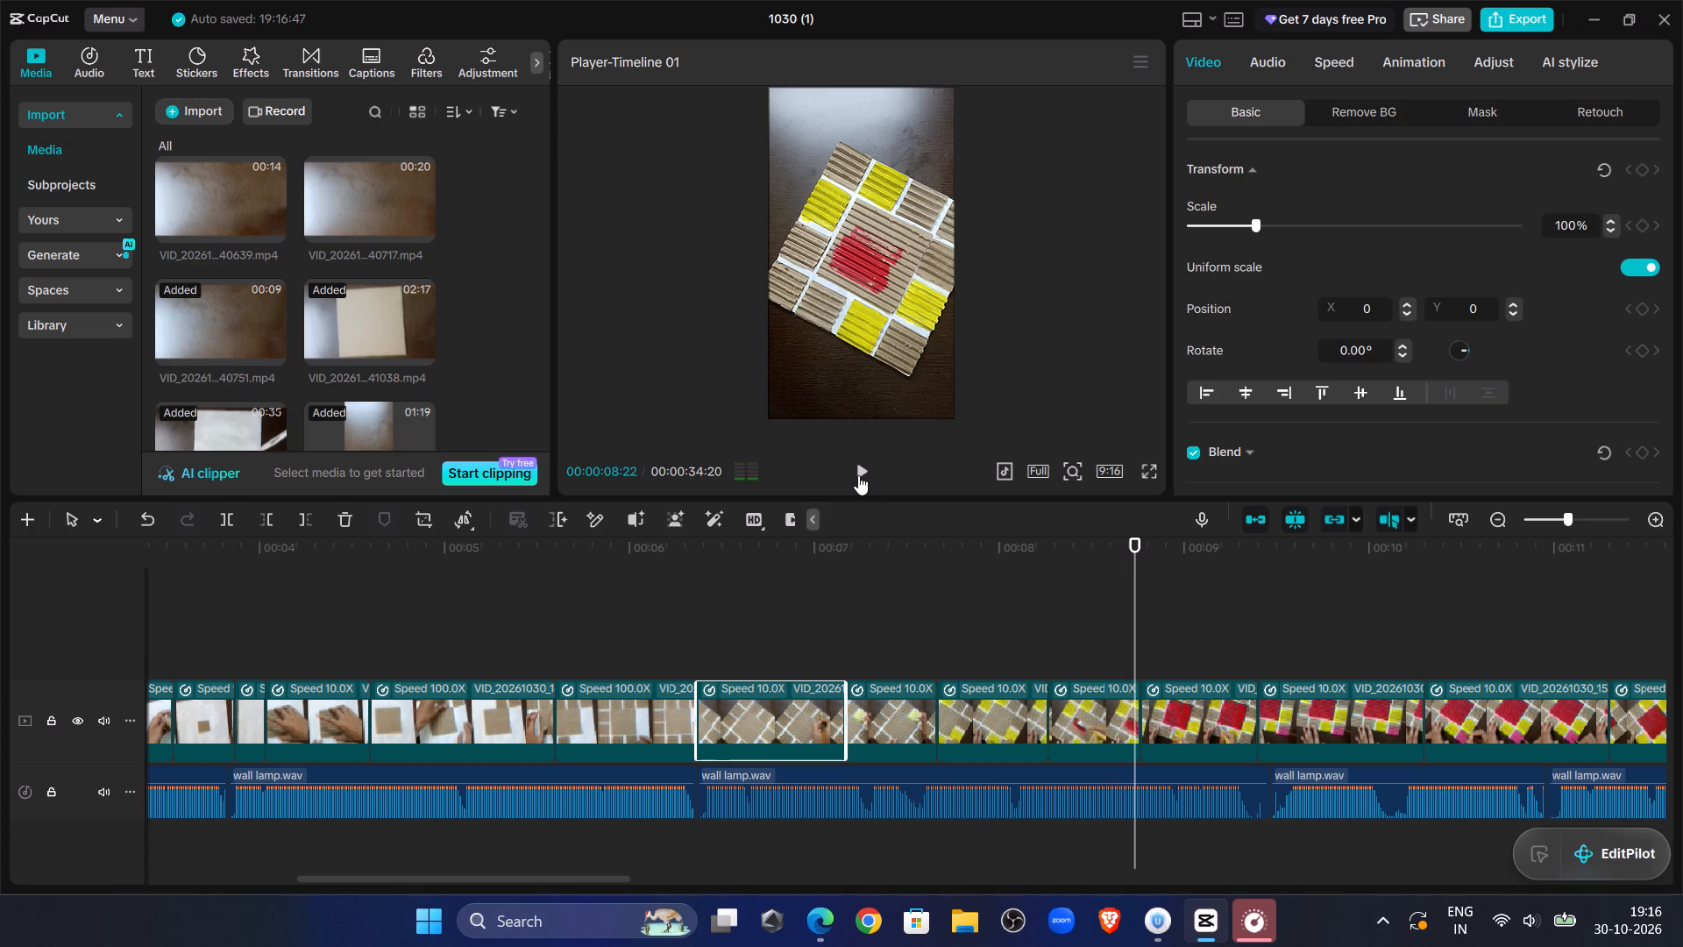
pyautogui.moveTo(1130, 621); pyautogui.dragTo(1111, 620)
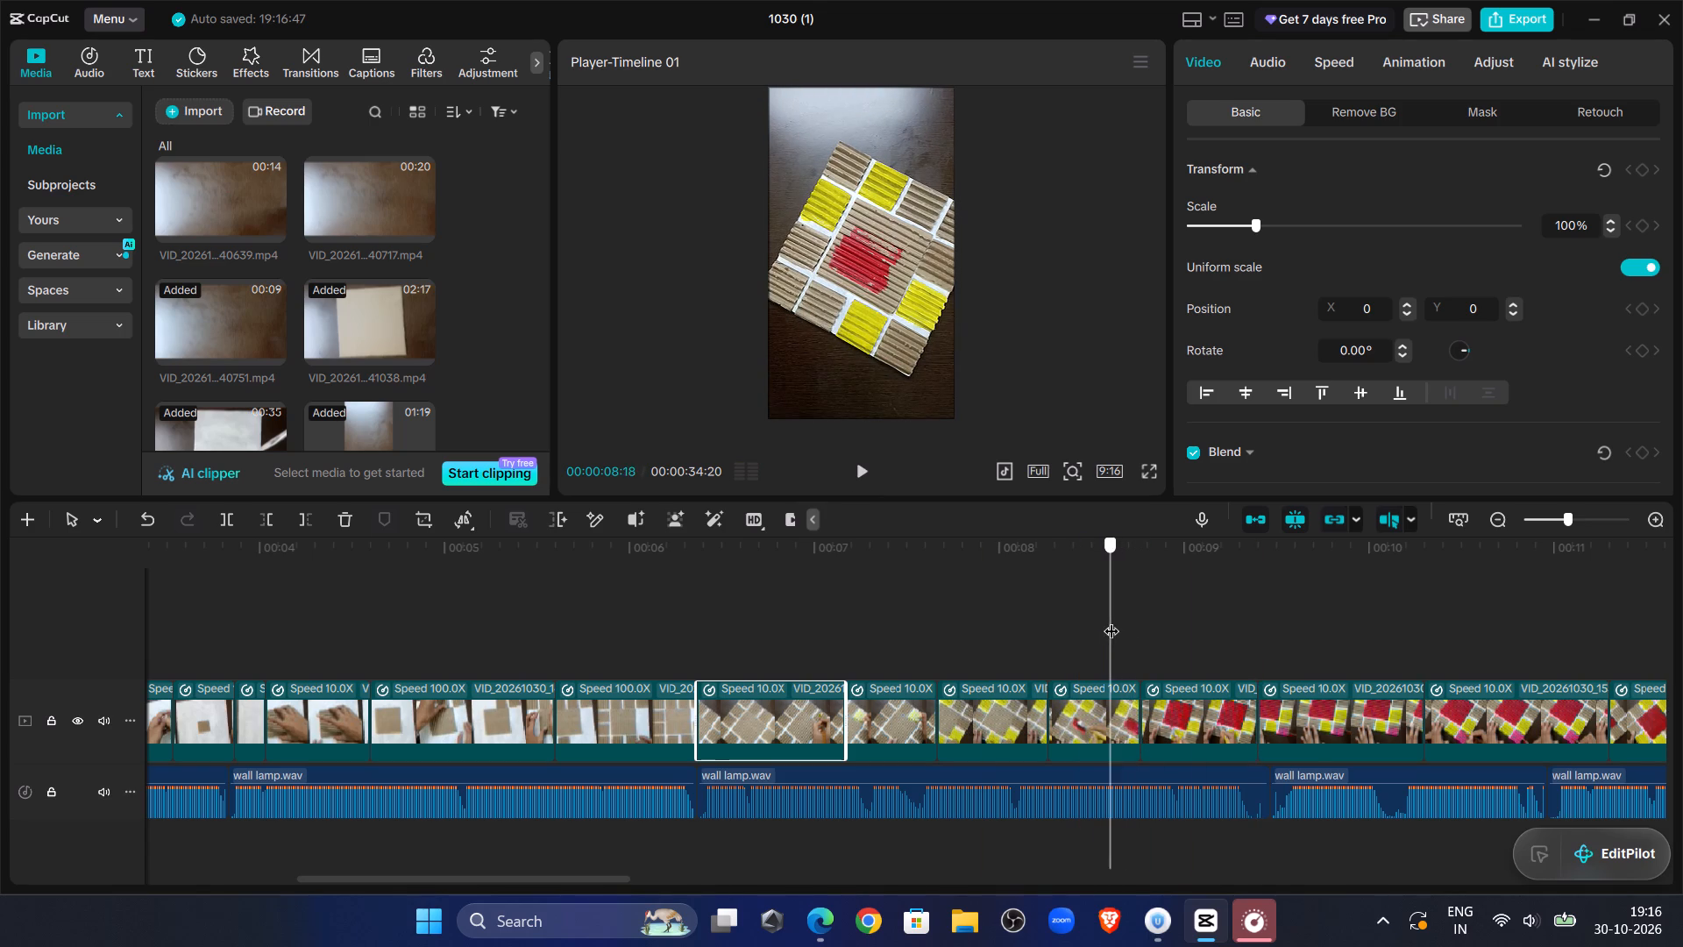
pyautogui.moveTo(1111, 620); pyautogui.dragTo(1083, 616)
pyautogui.click(1097, 726)
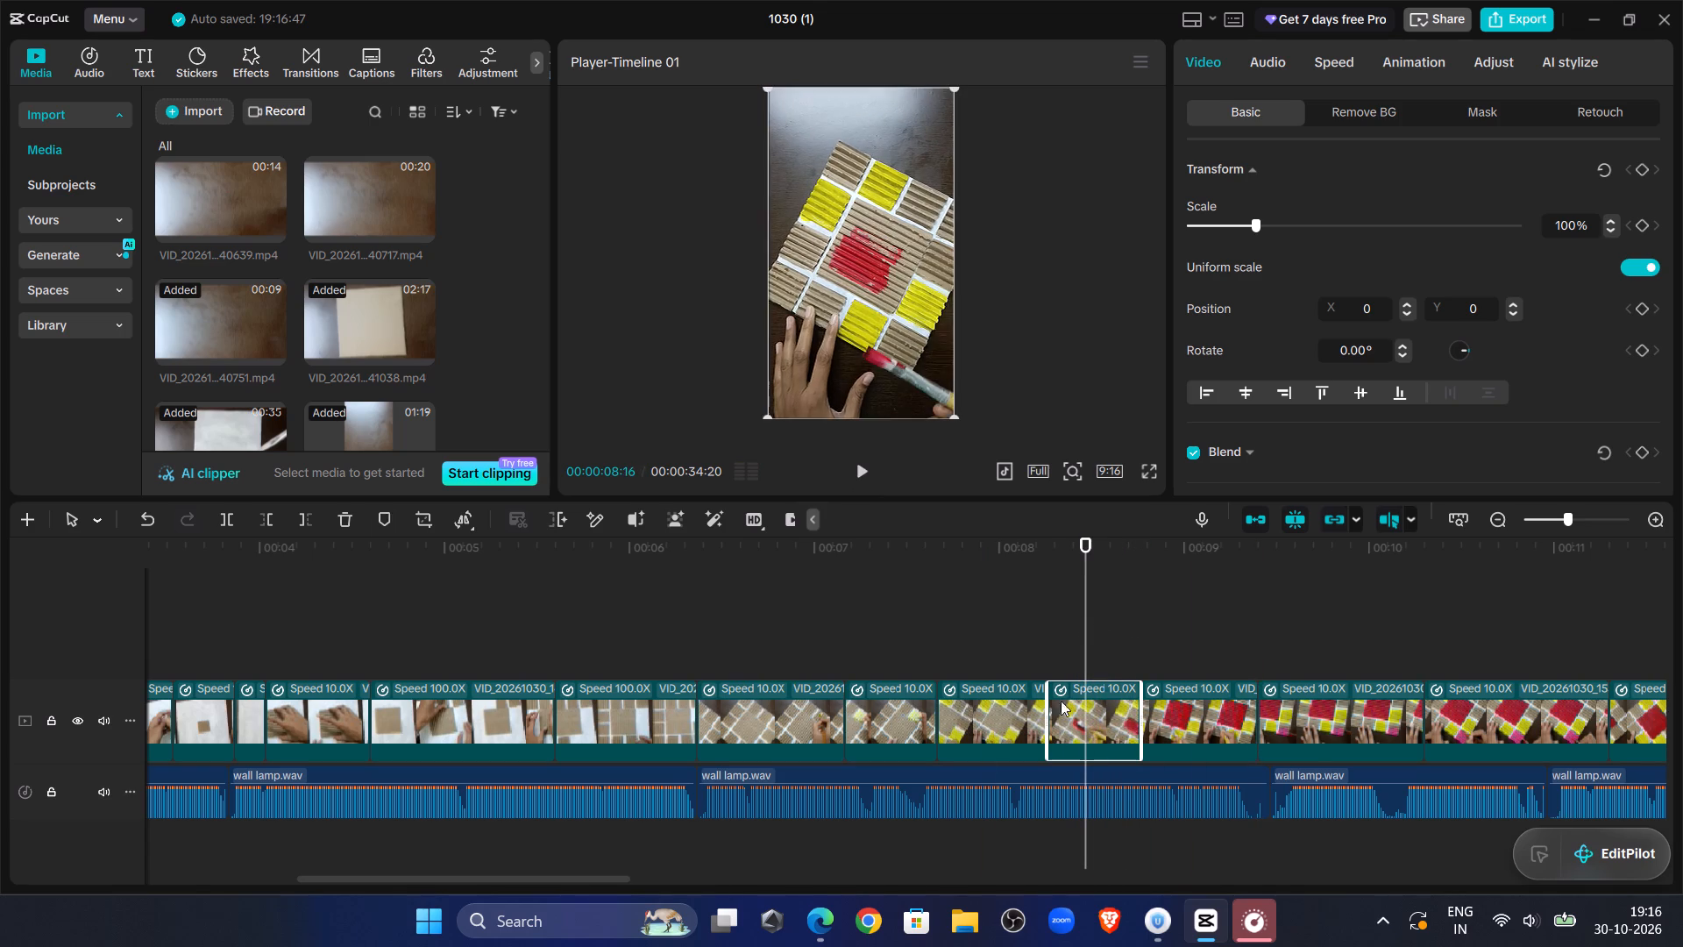
pyautogui.click(316, 516)
# Replay from about 8 seconds and raise the speed of the clip following the trimmed red-painting clip above 10x.
pyautogui.click(969, 592)
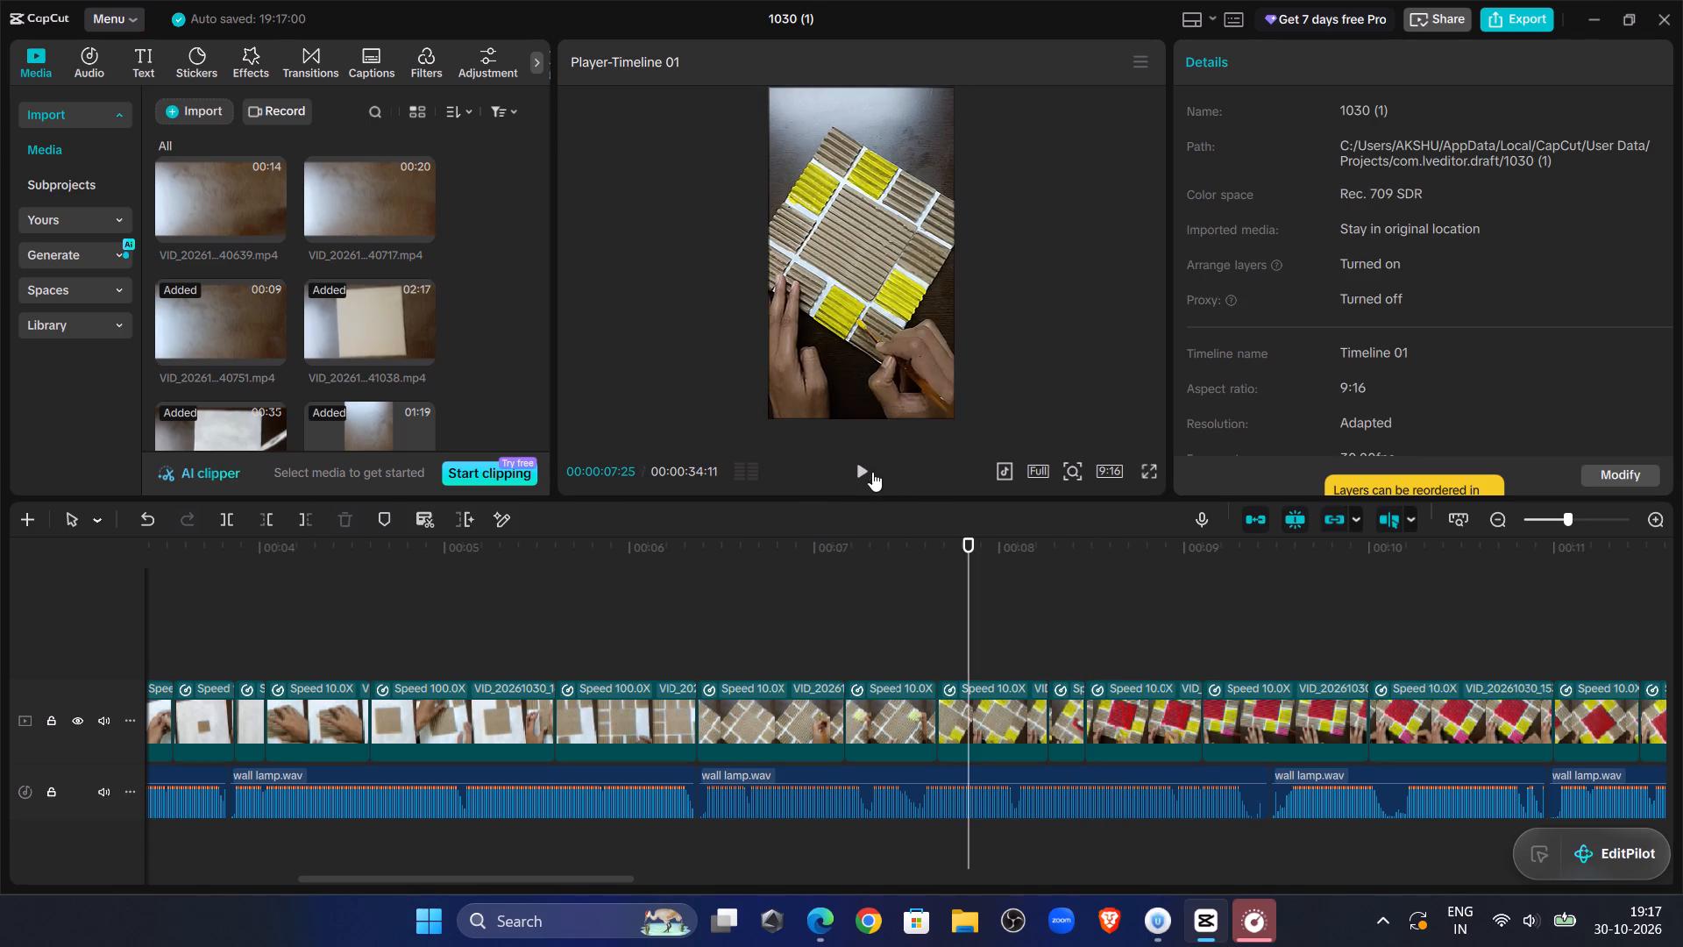
pyautogui.click(858, 460)
pyautogui.click(858, 460)
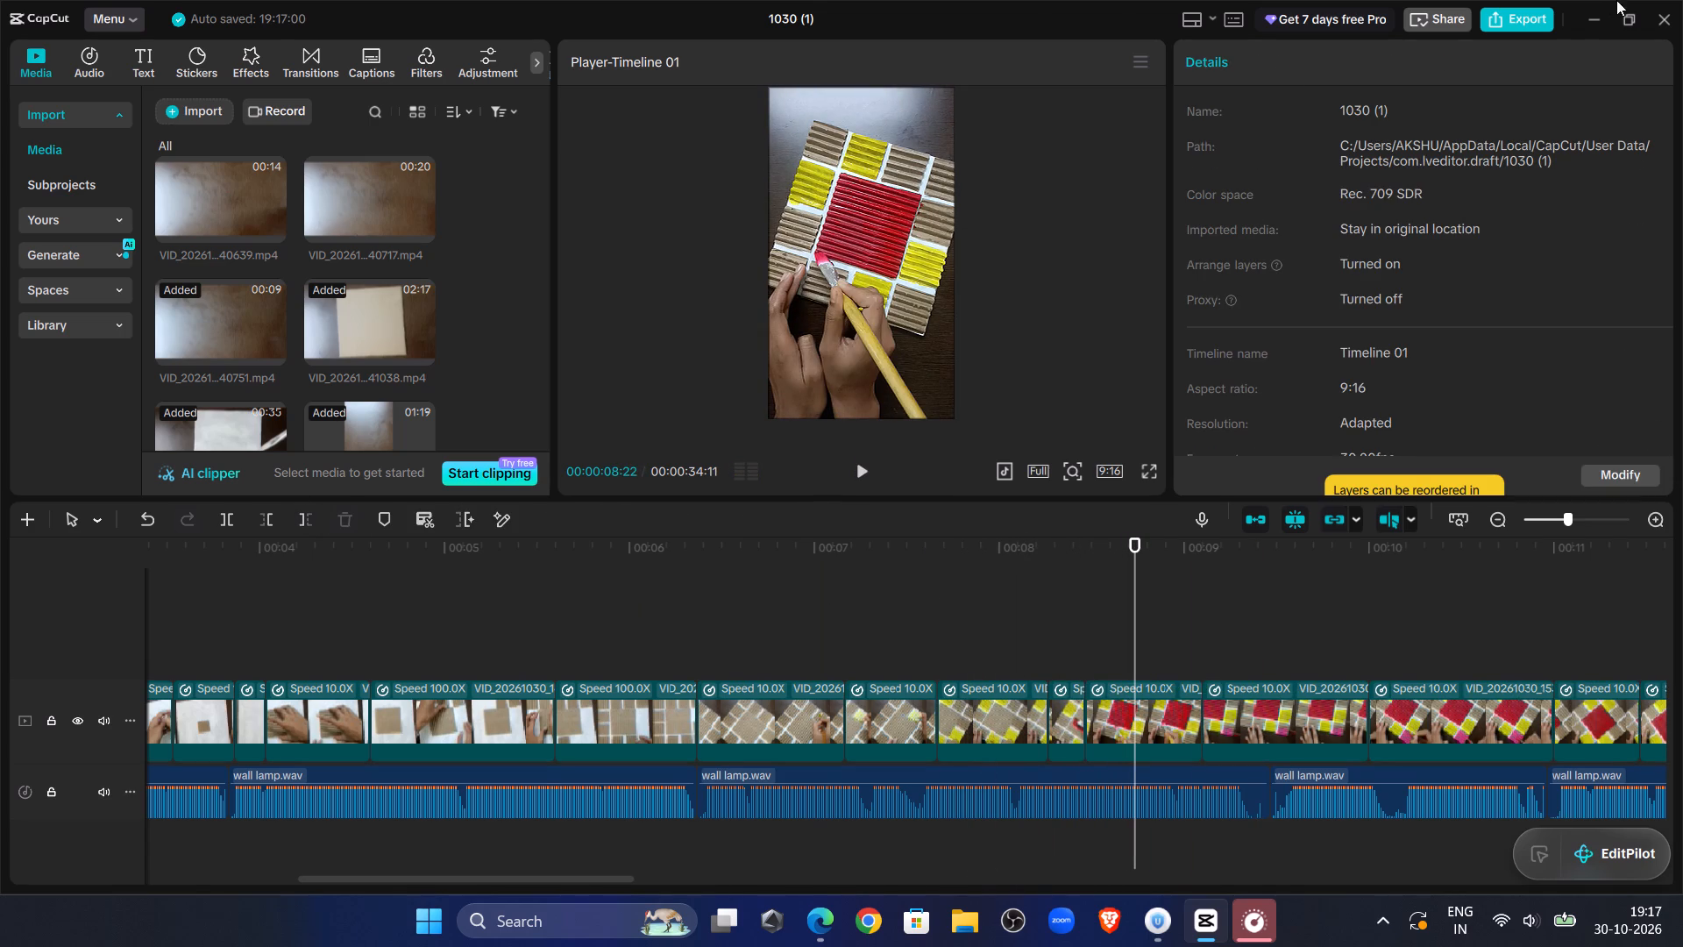
pyautogui.doubleClick(867, 475)
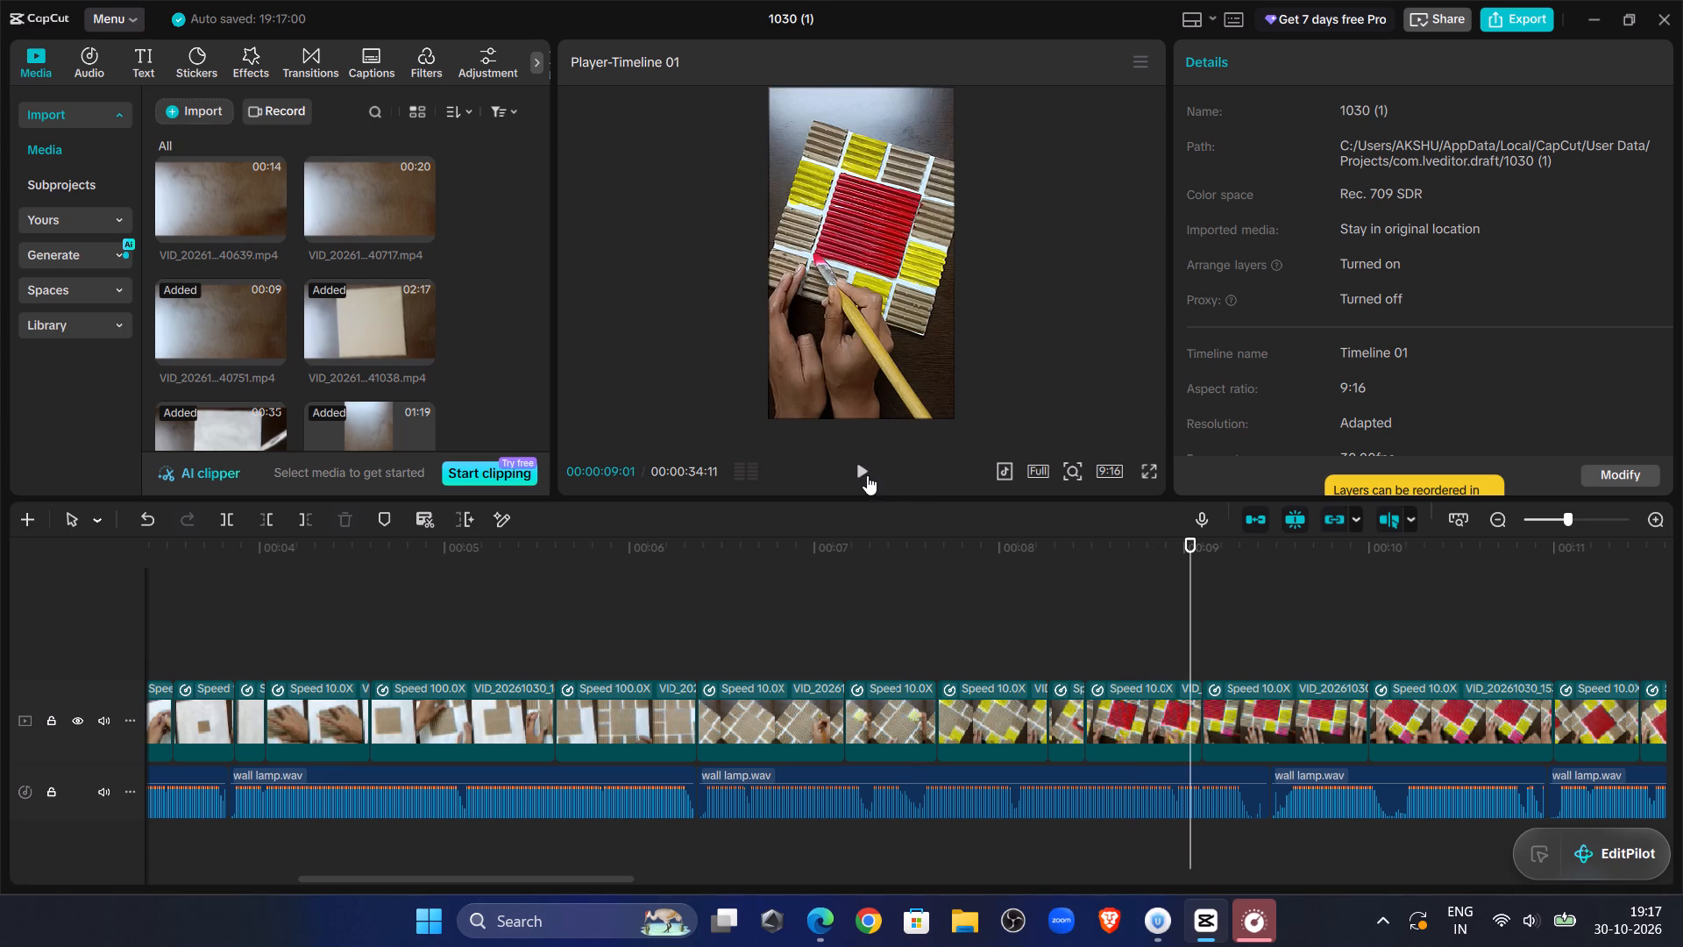
pyautogui.click(1133, 690)
pyautogui.click(1326, 71)
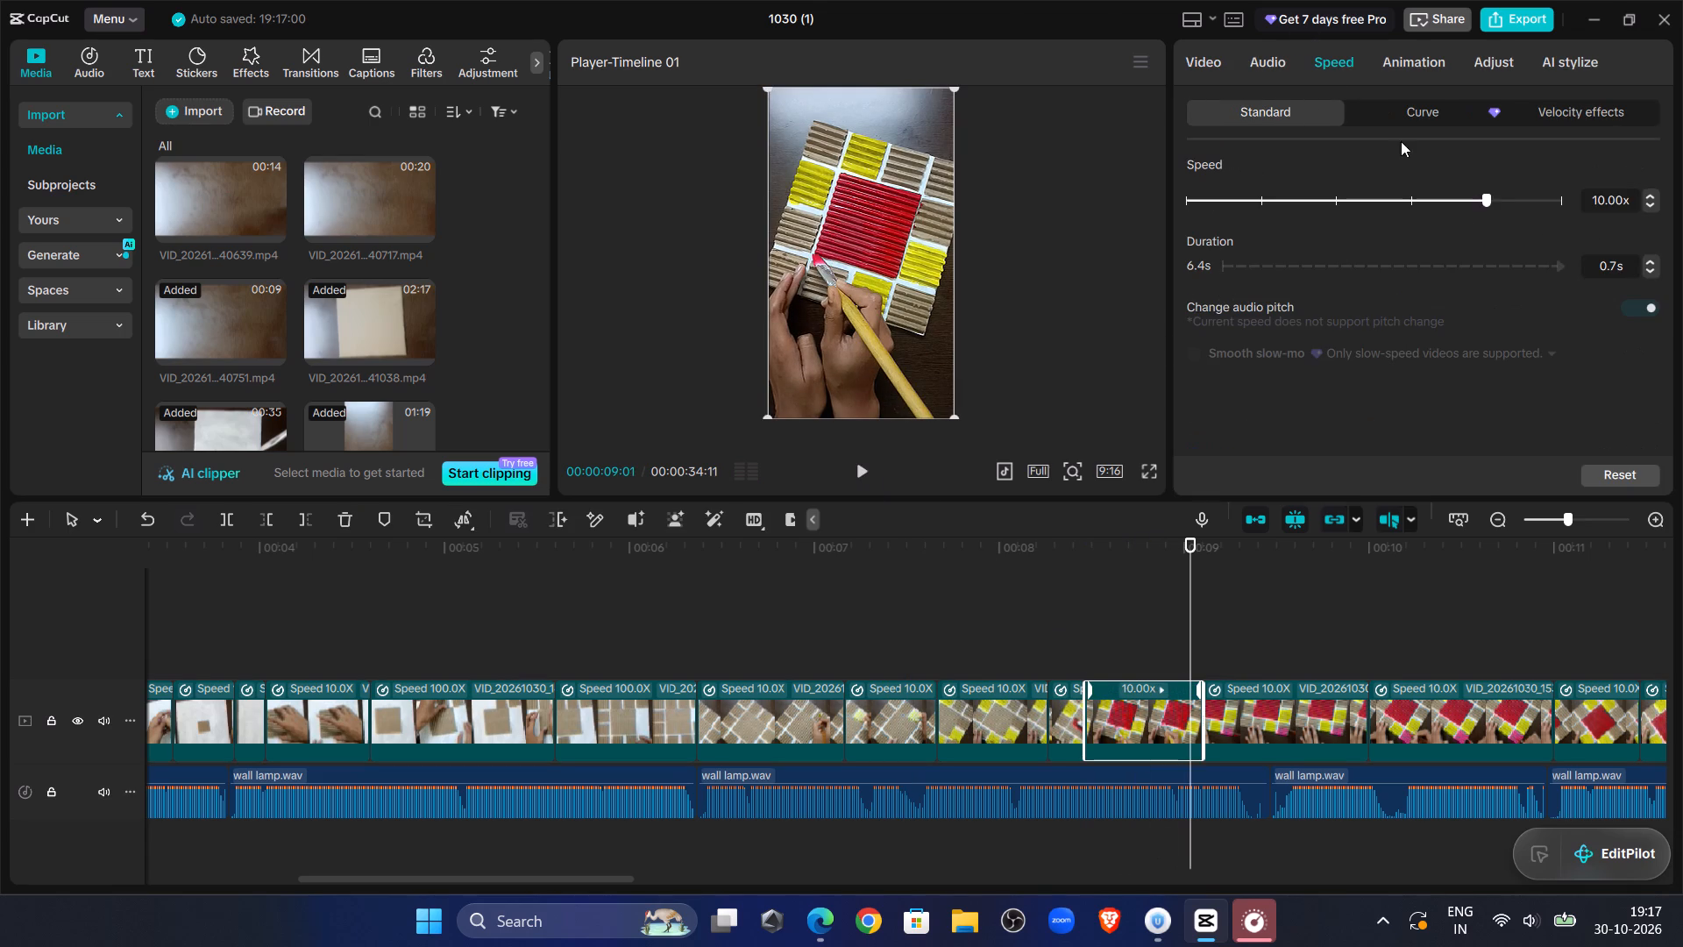
pyautogui.click(1516, 203)
# Replay the red-painting section and trim the end off the clip where pink paint is added, at 00:00:09:04.
pyautogui.click(1024, 589)
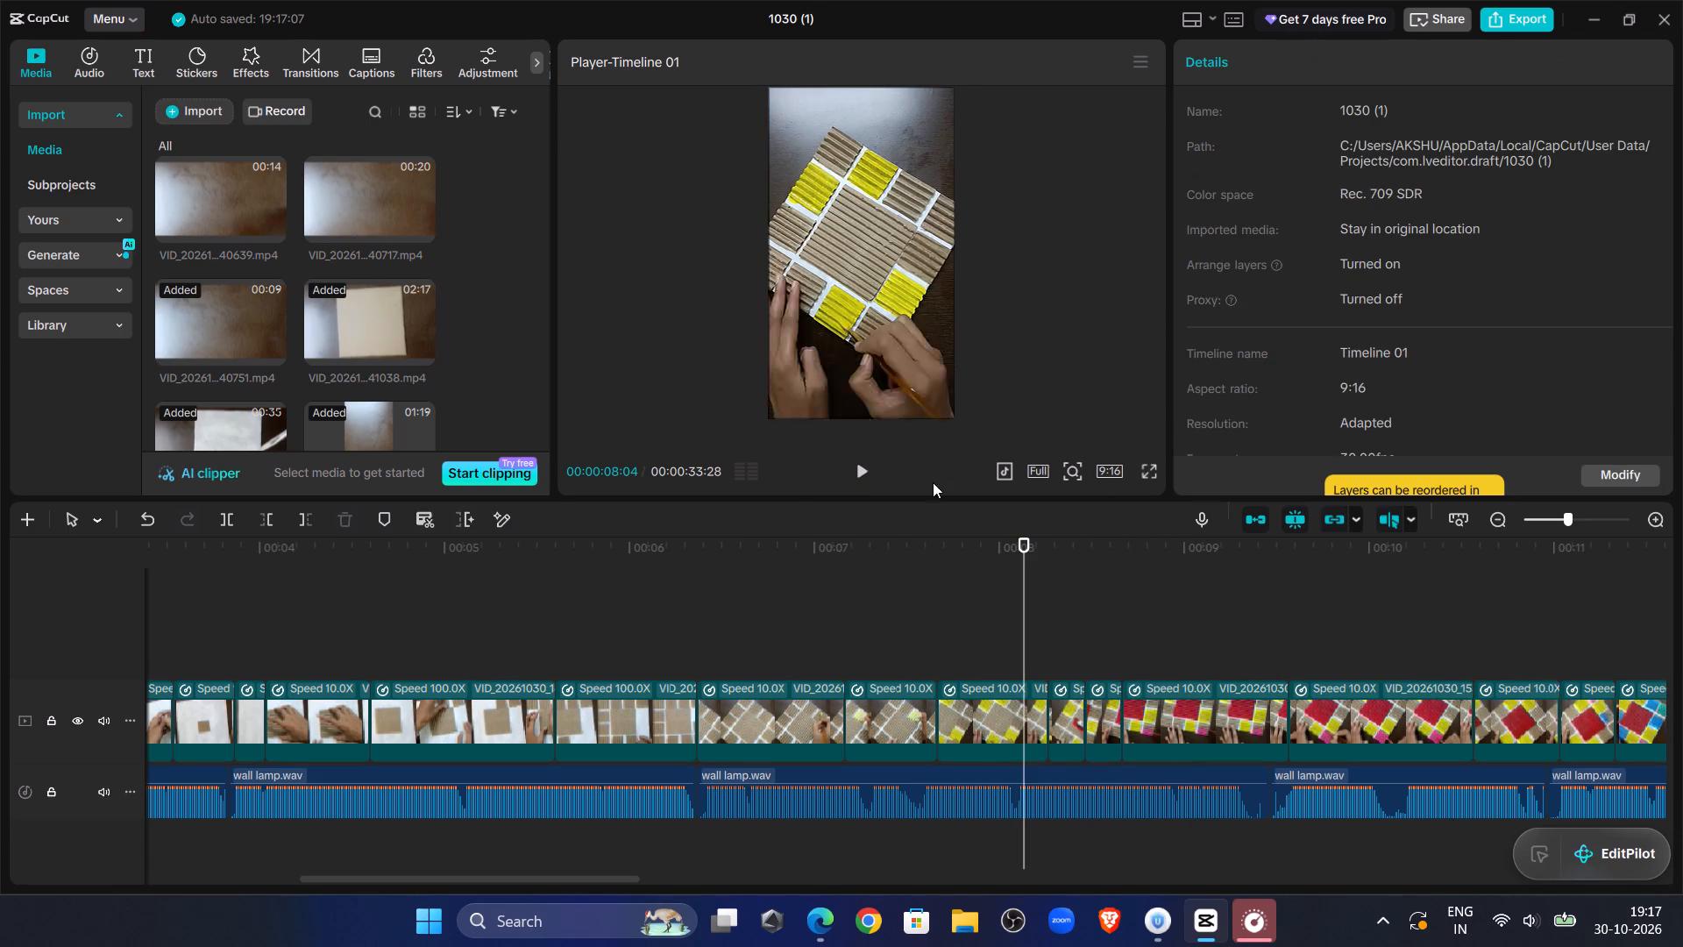
pyautogui.click(869, 459)
pyautogui.click(865, 459)
pyautogui.click(865, 459)
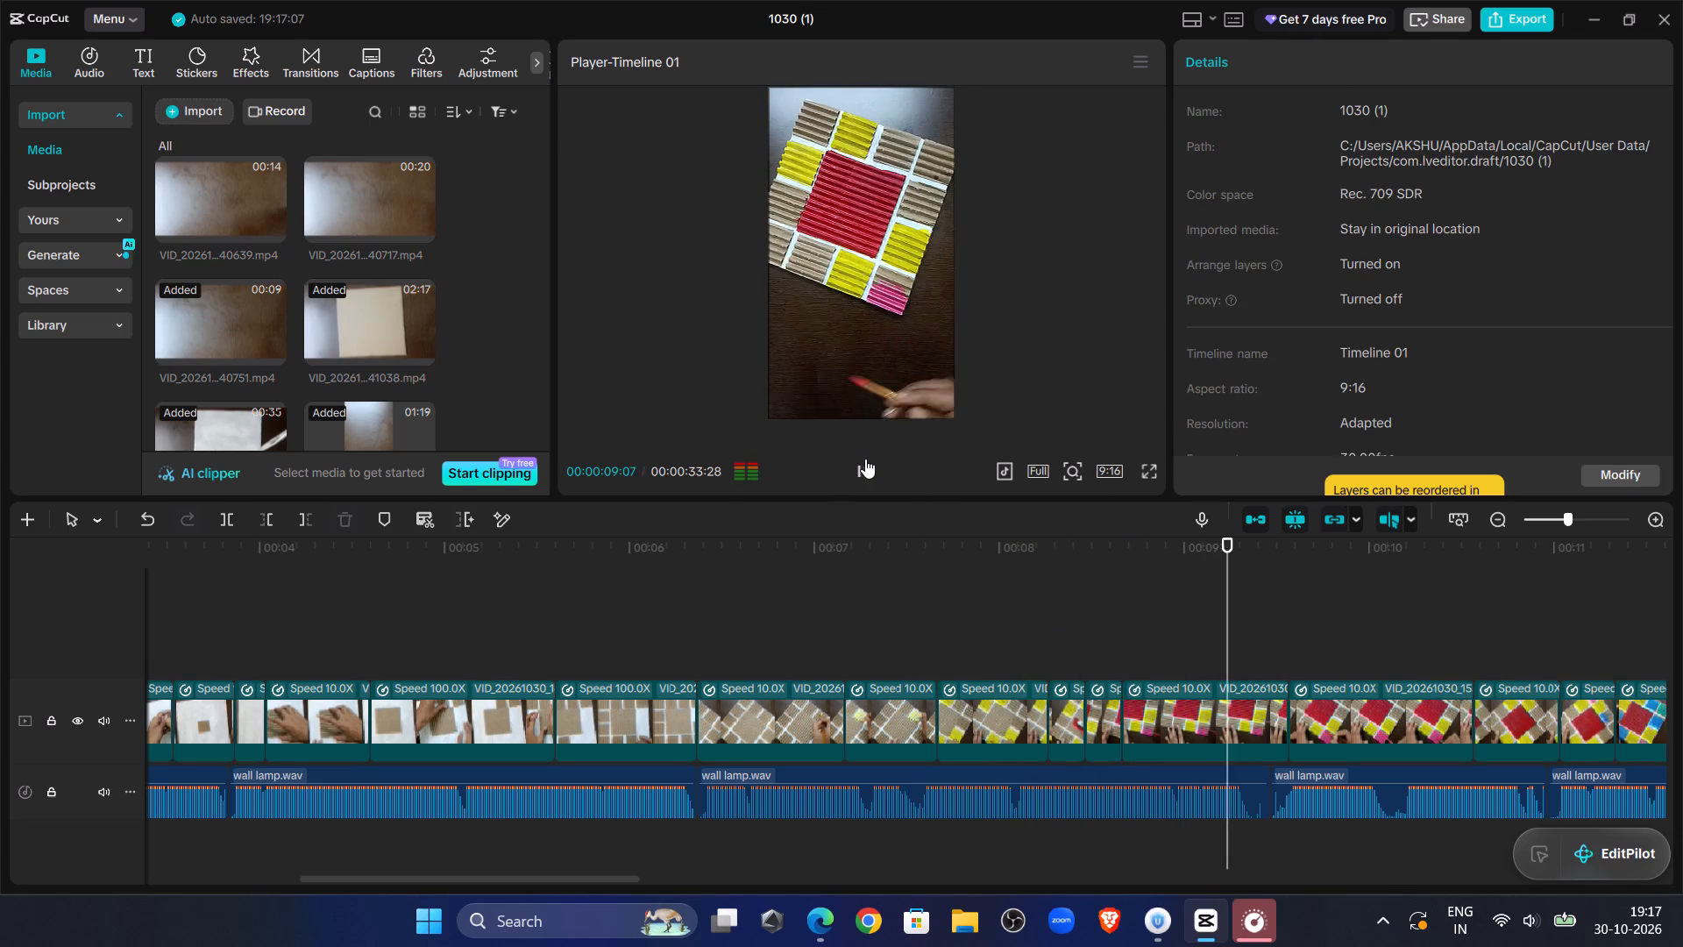
pyautogui.click(865, 459)
pyautogui.click(1118, 595)
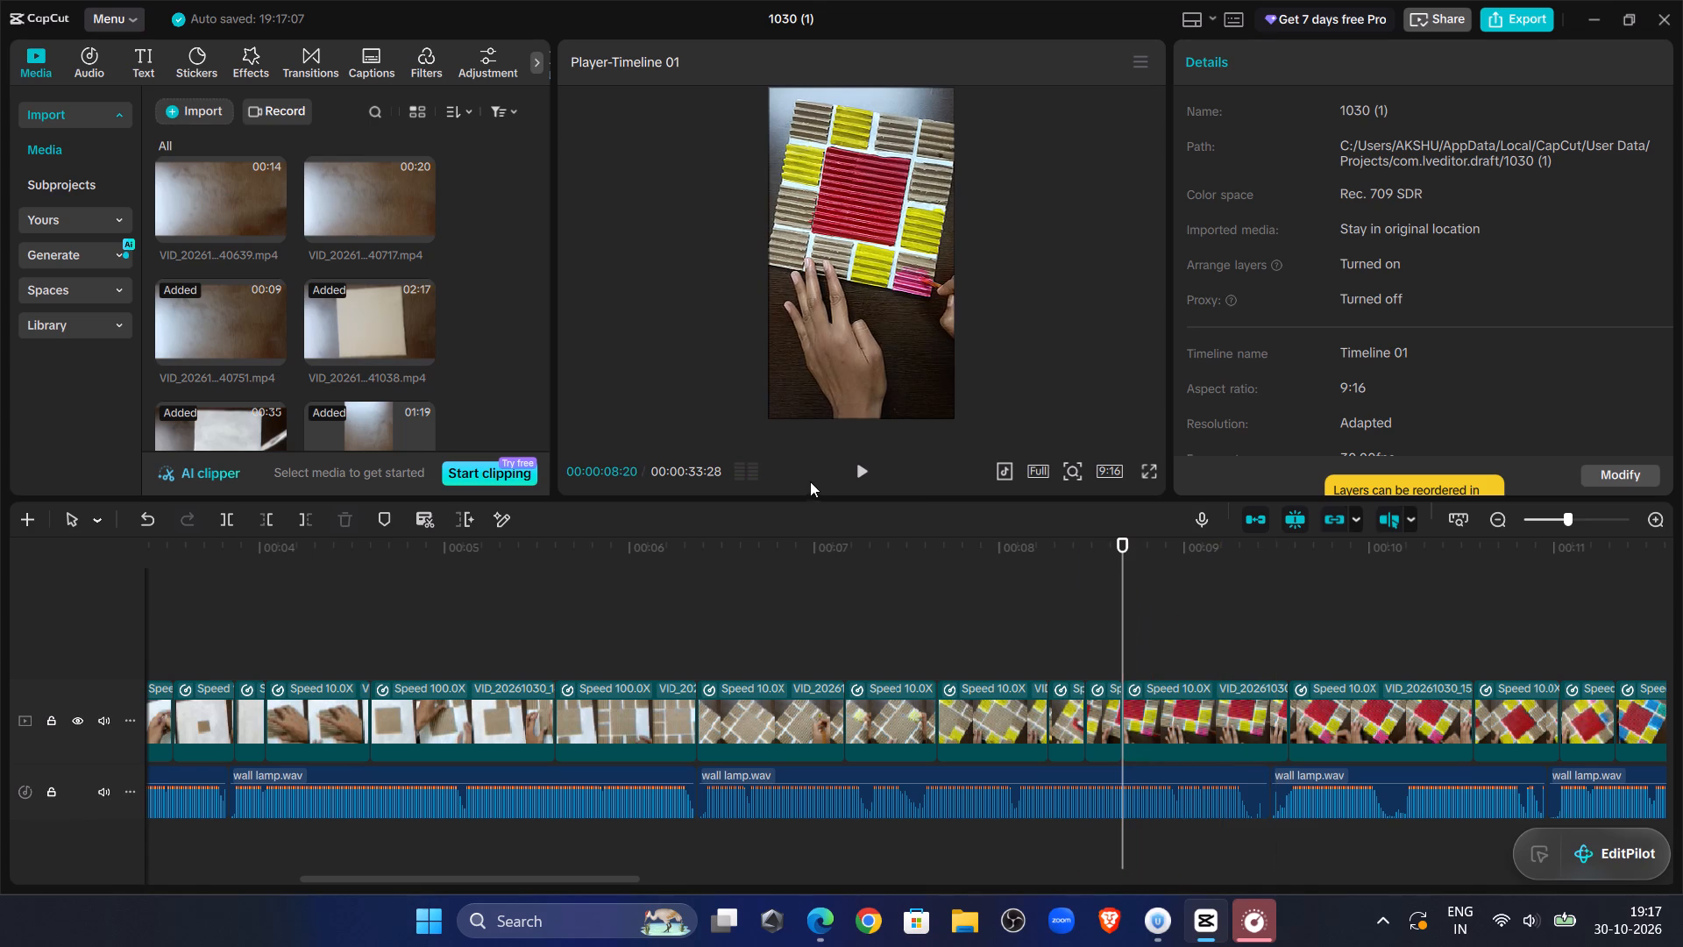
pyautogui.click(856, 473)
pyautogui.click(856, 473)
pyautogui.click(1252, 702)
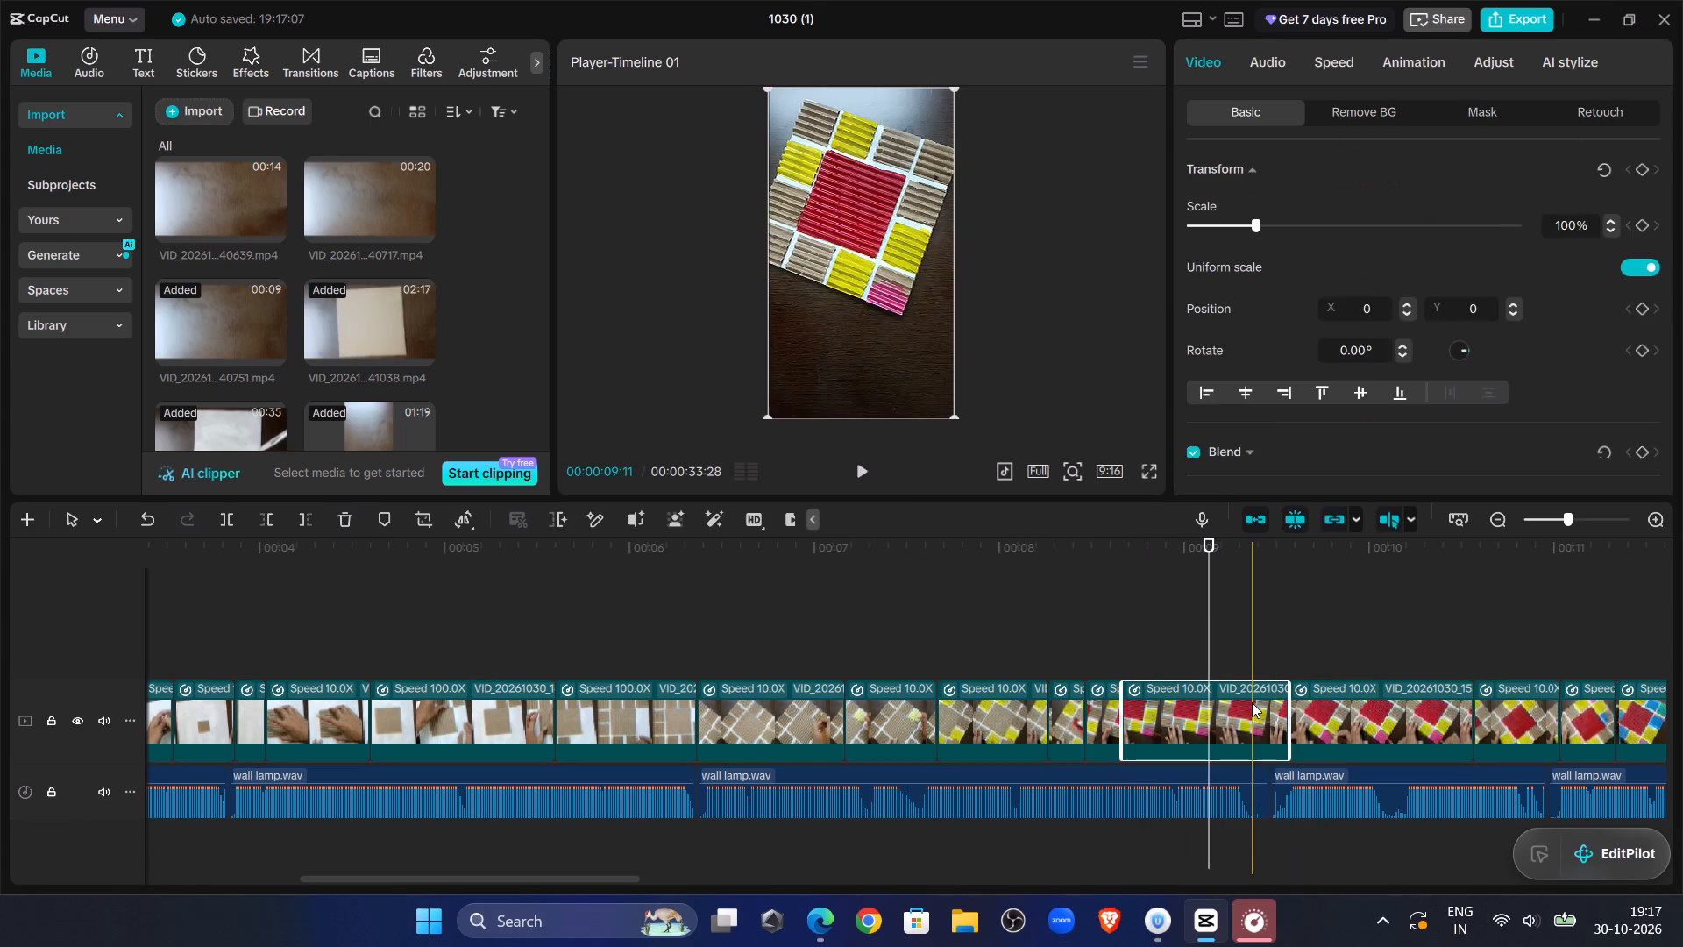
pyautogui.click(316, 516)
# Play on and trim the end off the next pink-painting clip at 00:00:09:21.
pyautogui.click(864, 471)
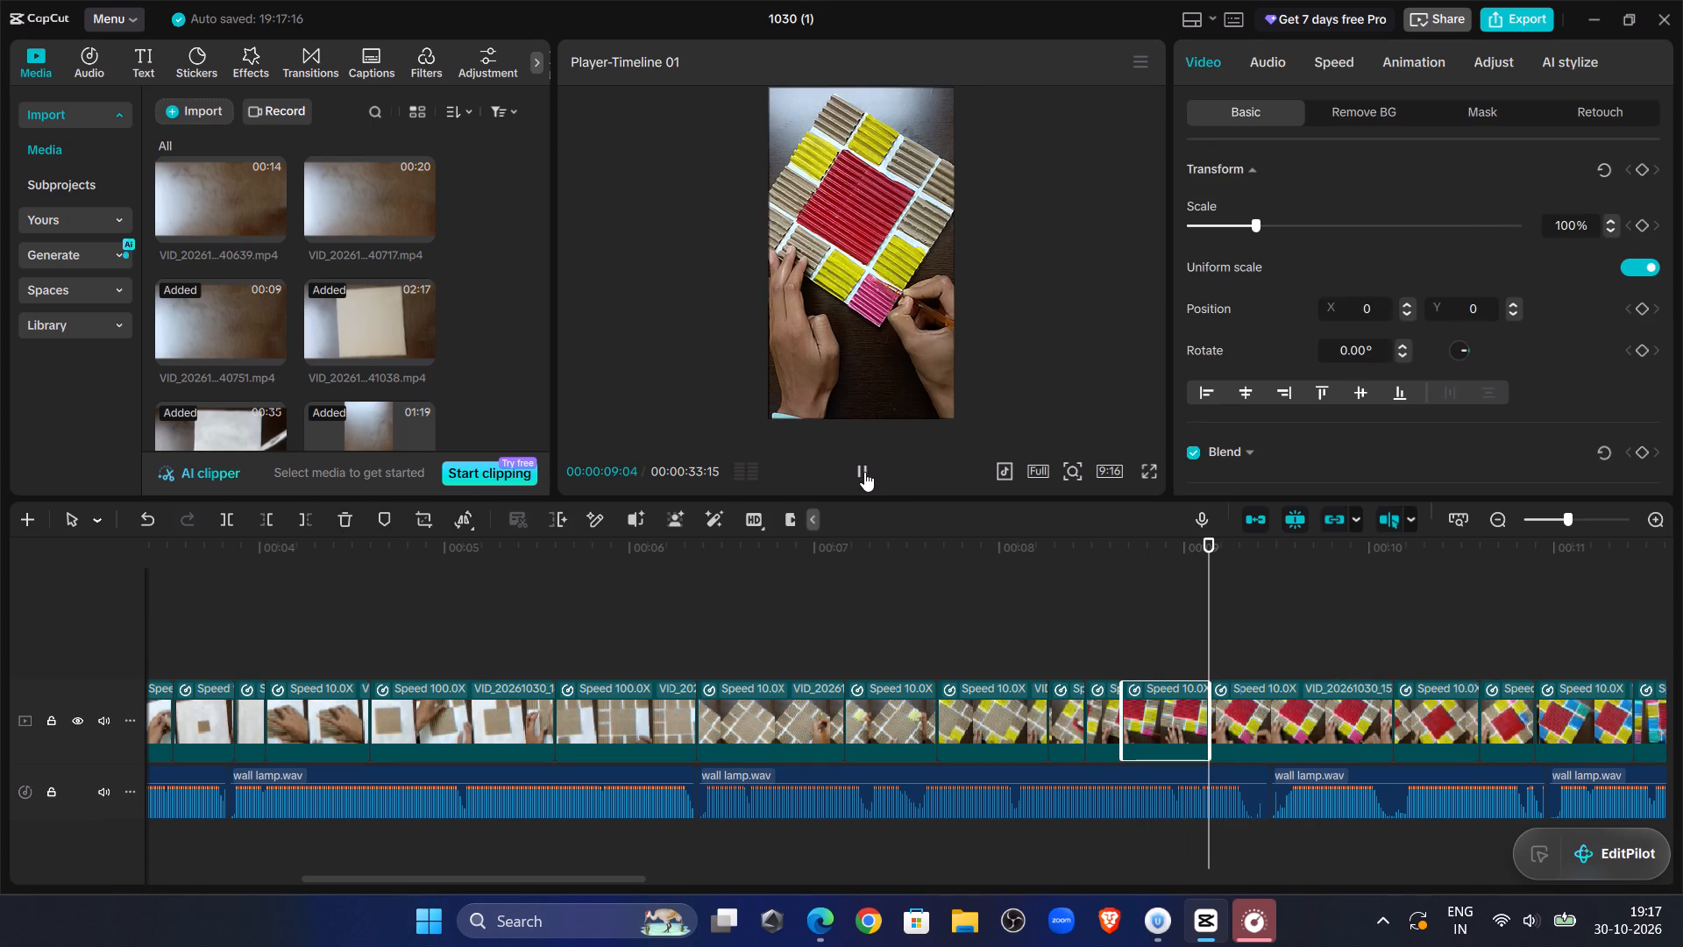
pyautogui.click(864, 472)
pyautogui.click(1314, 742)
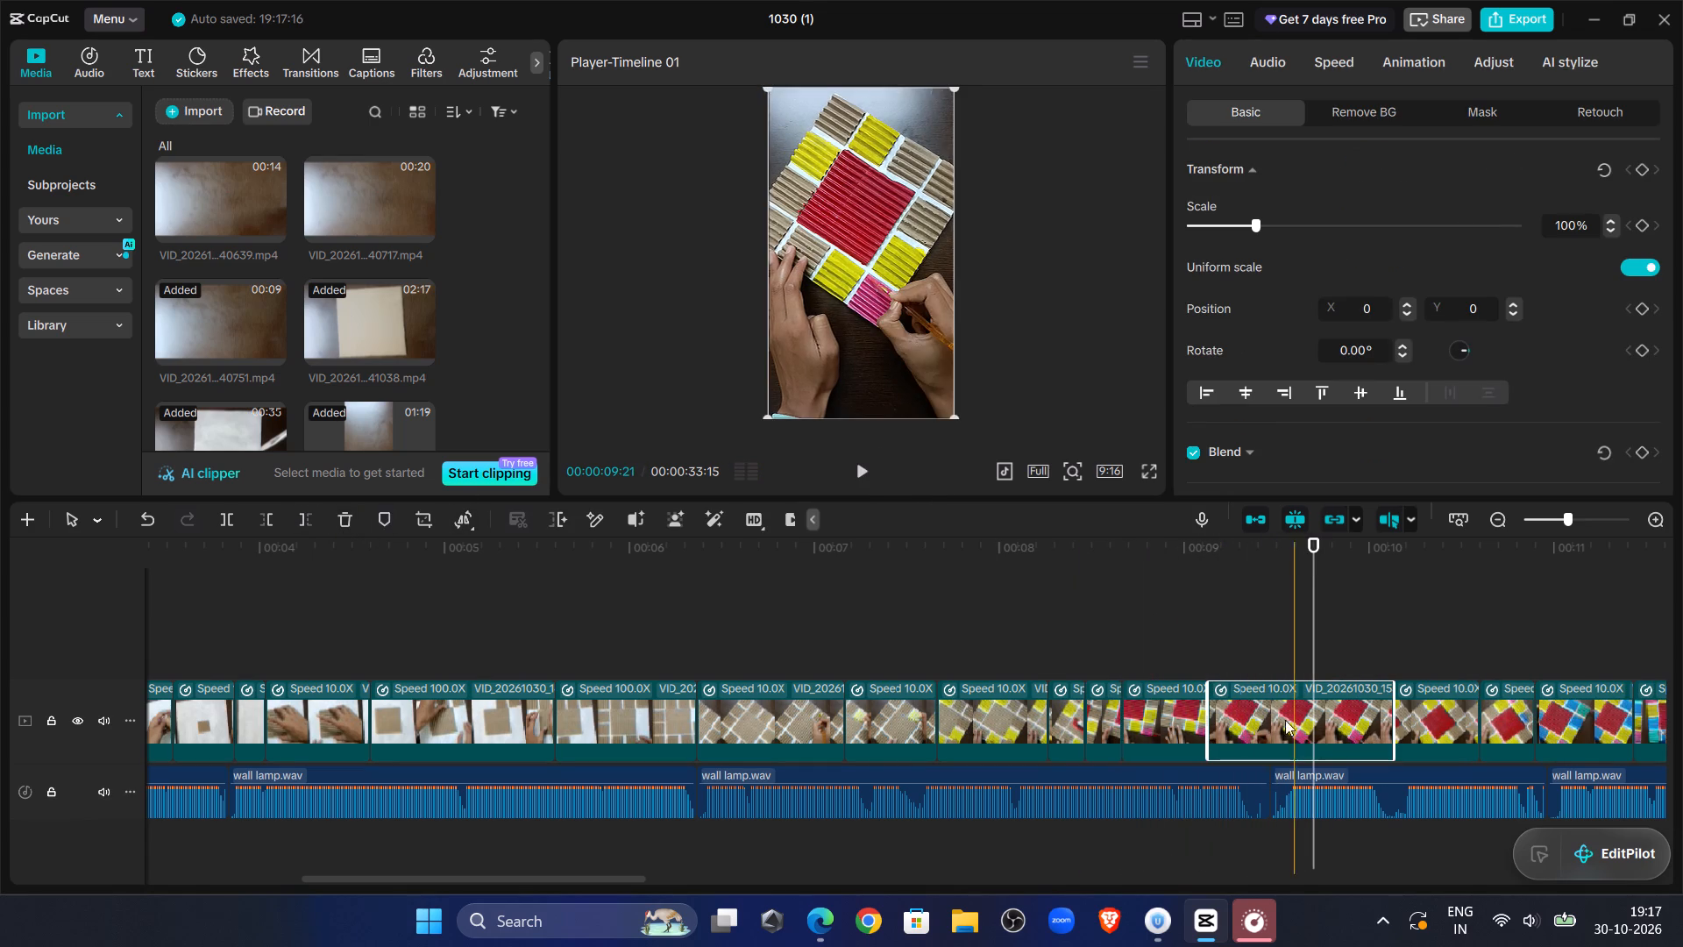
pyautogui.click(309, 515)
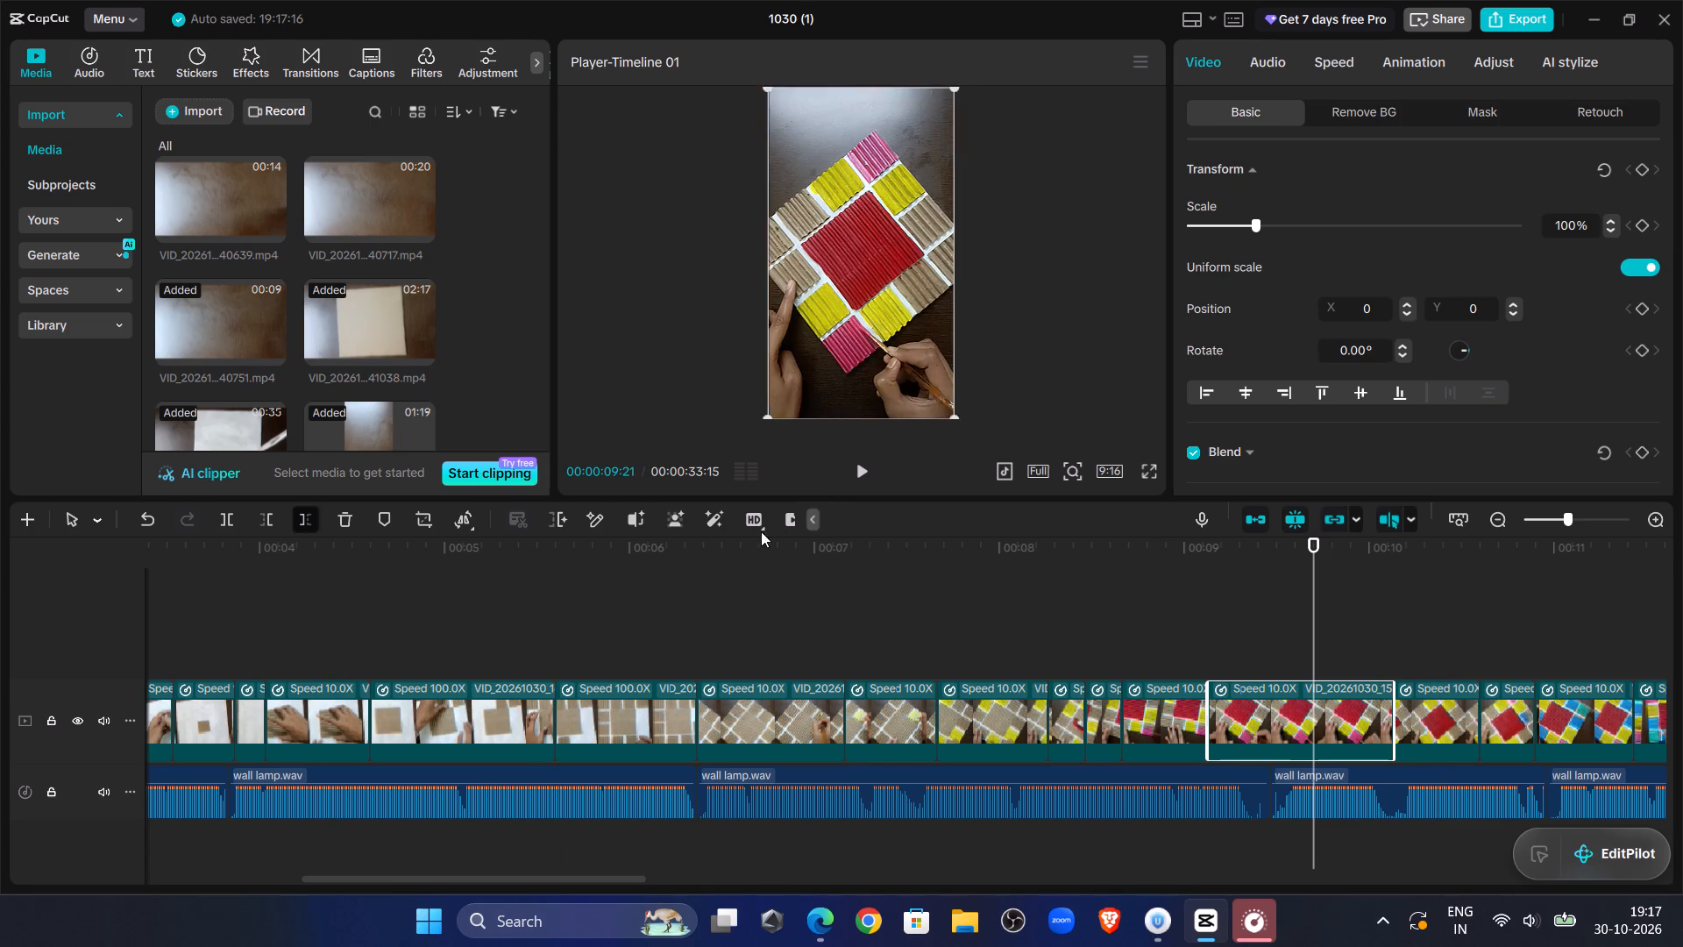
# Replay the pink-painting section and delete the second pink-painting clip, between 00:00:09:04 and 00:00:09:21.
pyautogui.click(866, 458)
pyautogui.click(867, 459)
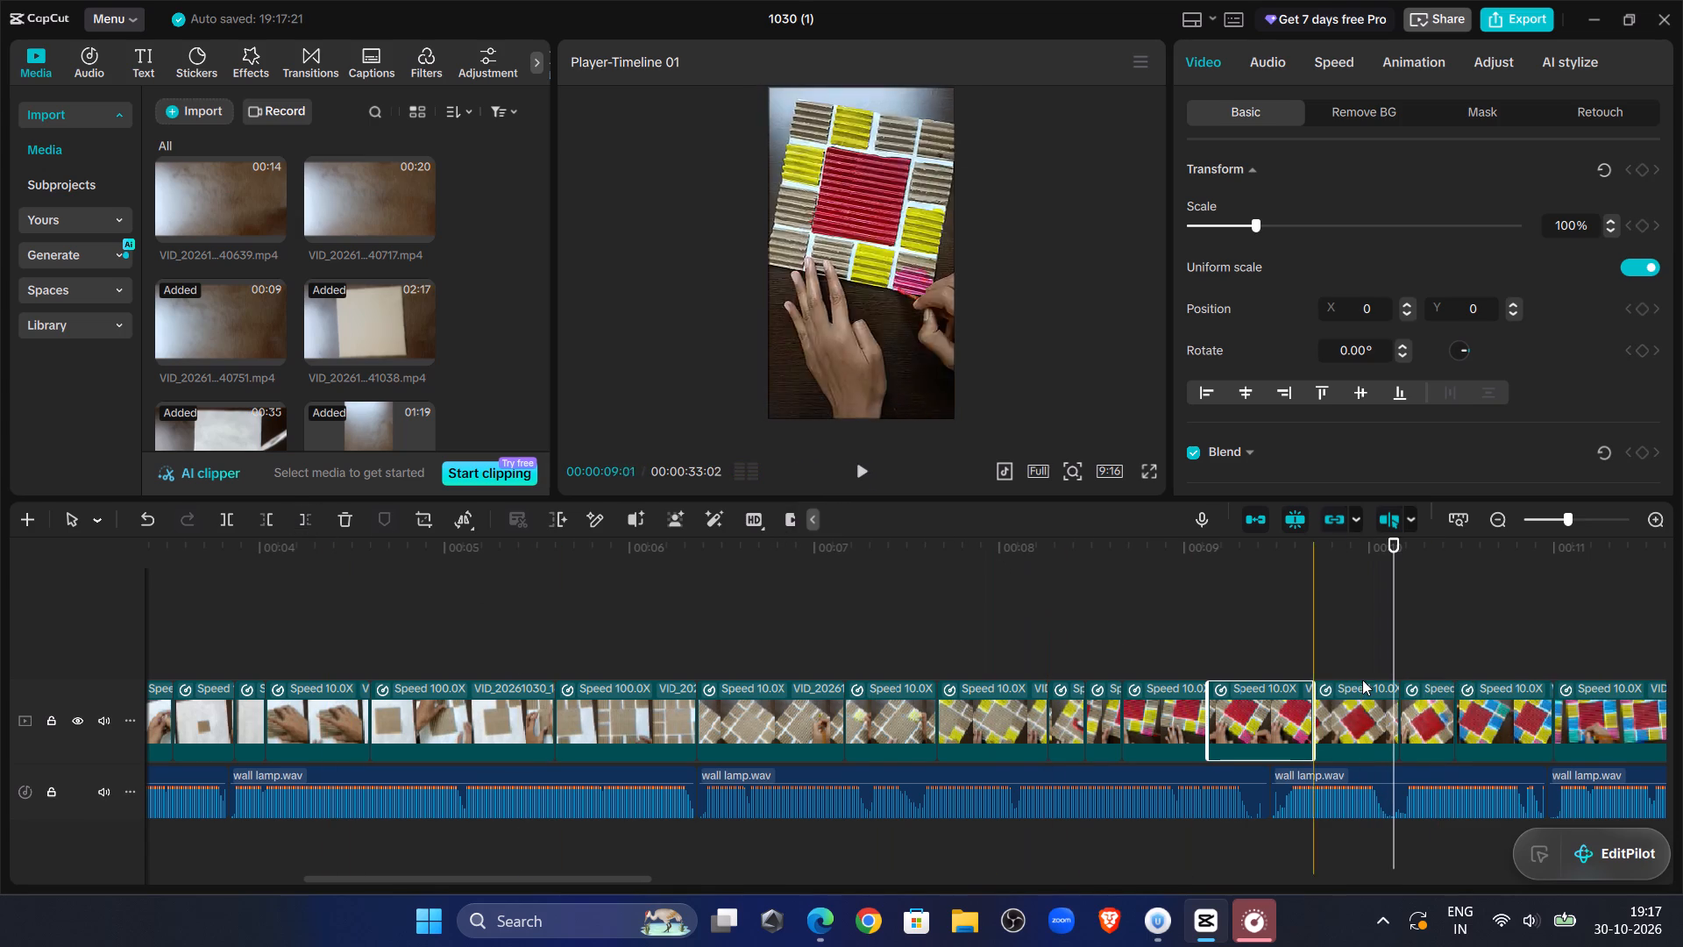
pyautogui.click(1119, 584)
pyautogui.click(869, 484)
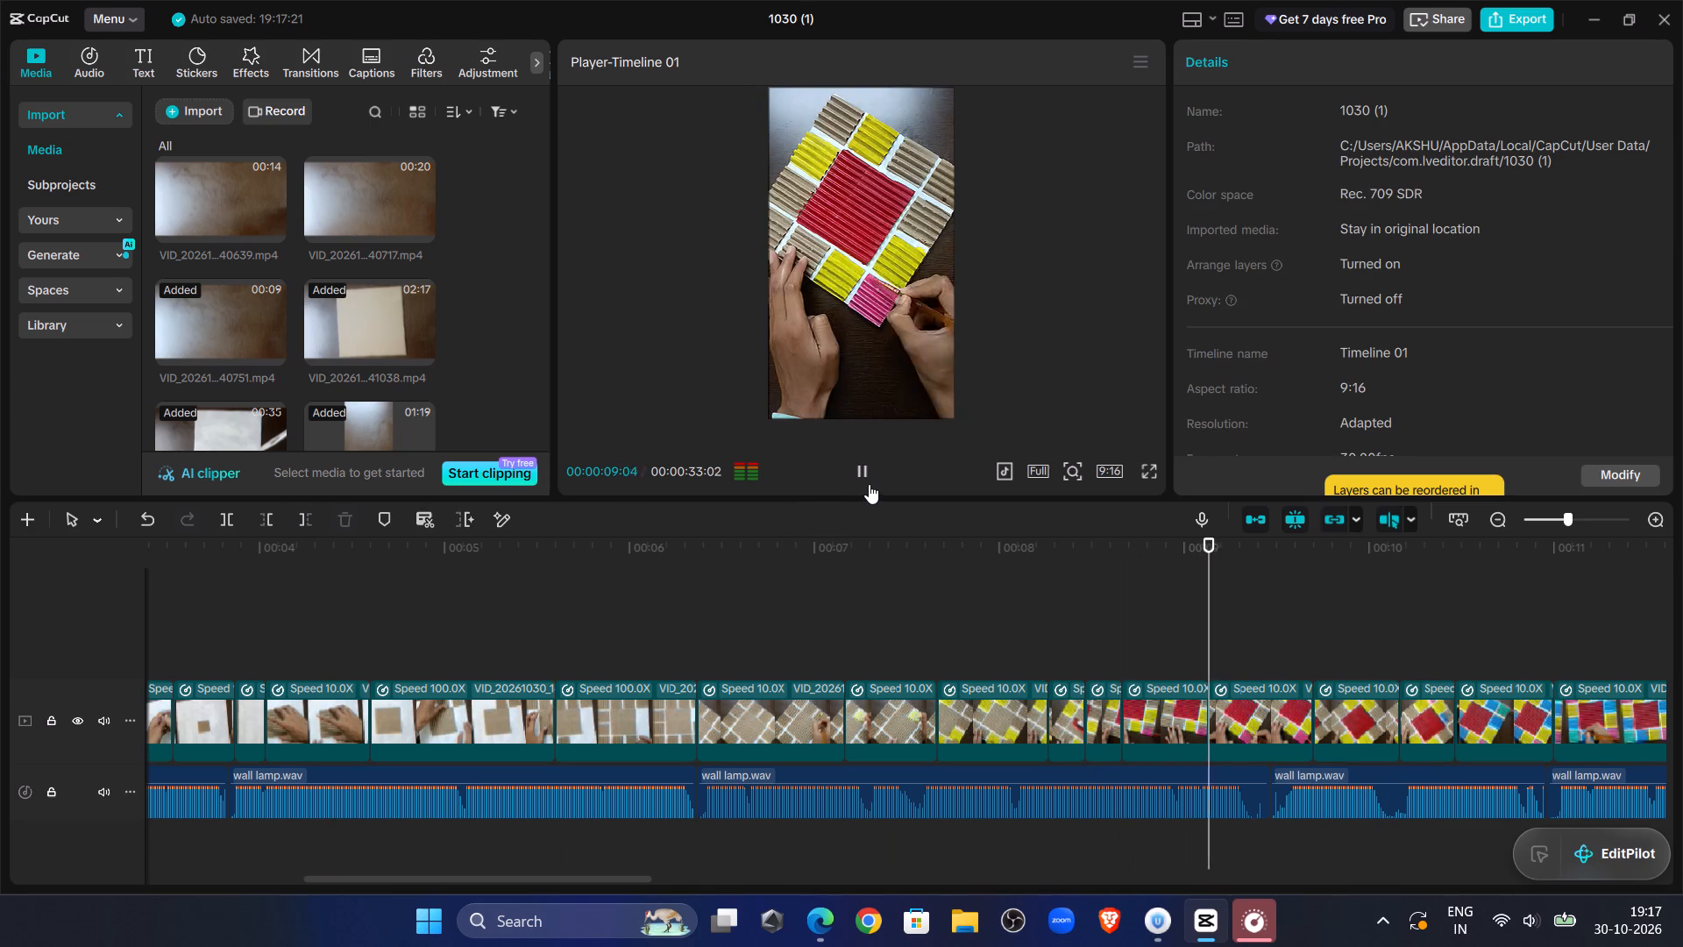
pyautogui.click(869, 484)
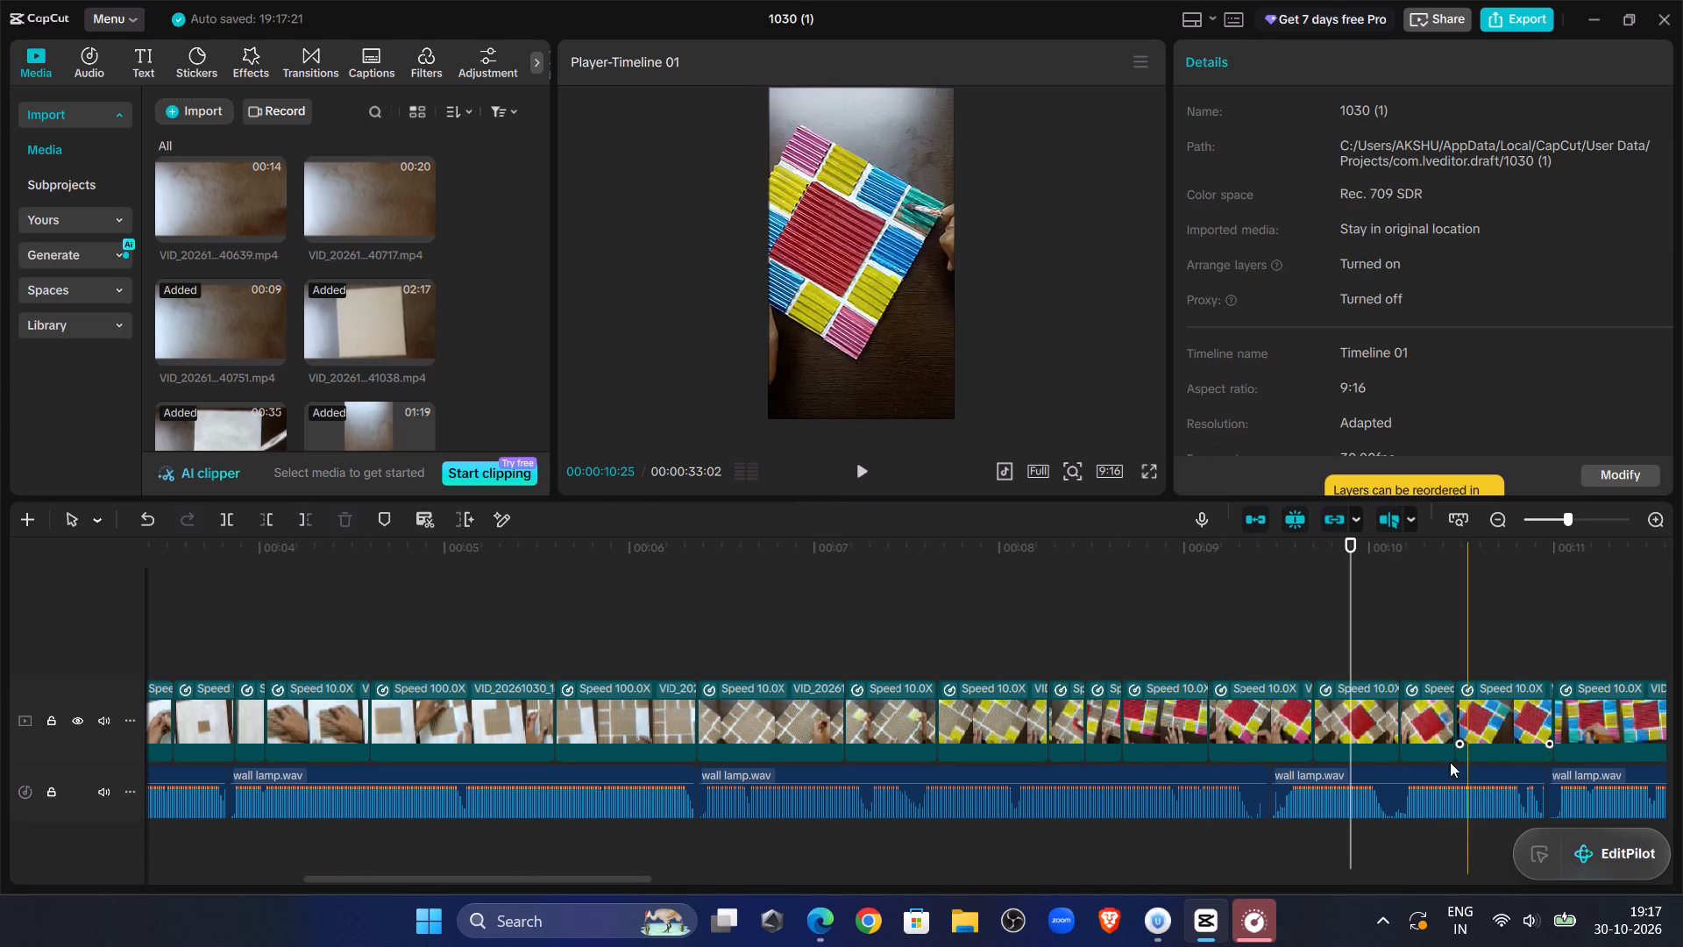
pyautogui.click(1254, 716)
pyautogui.press('Delete')
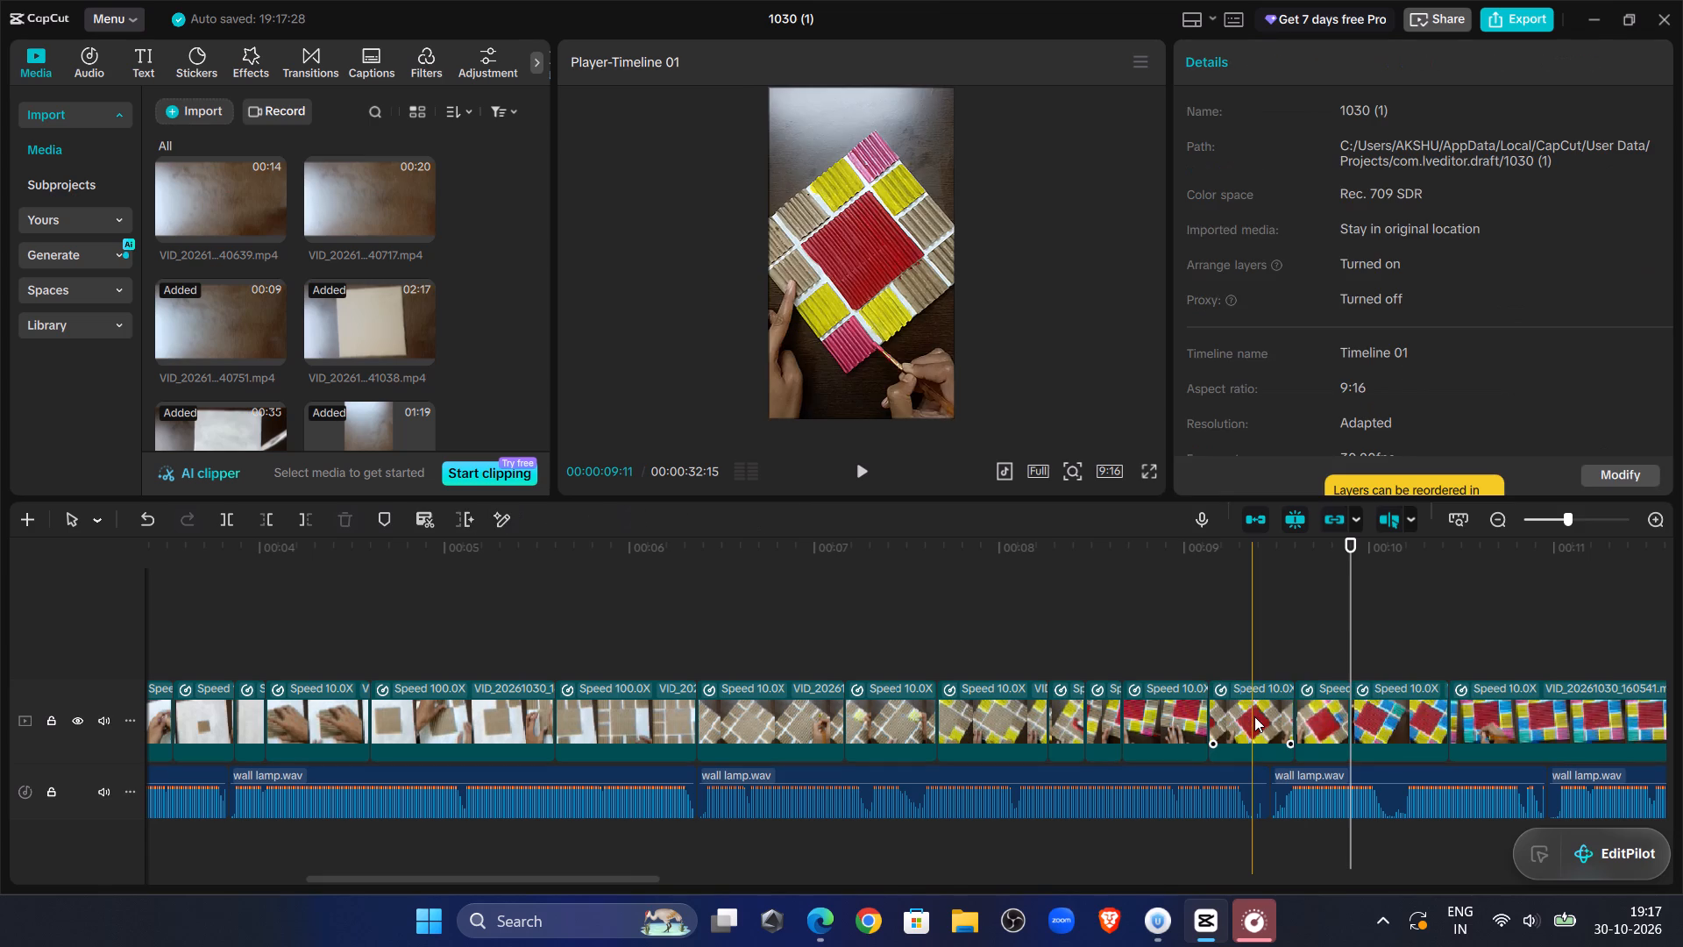
# Replay from about 9 seconds and split the teal-painting clip VID_20261030_160541.mp4 at 00:00:10:18.
pyautogui.click(1109, 644)
pyautogui.click(859, 480)
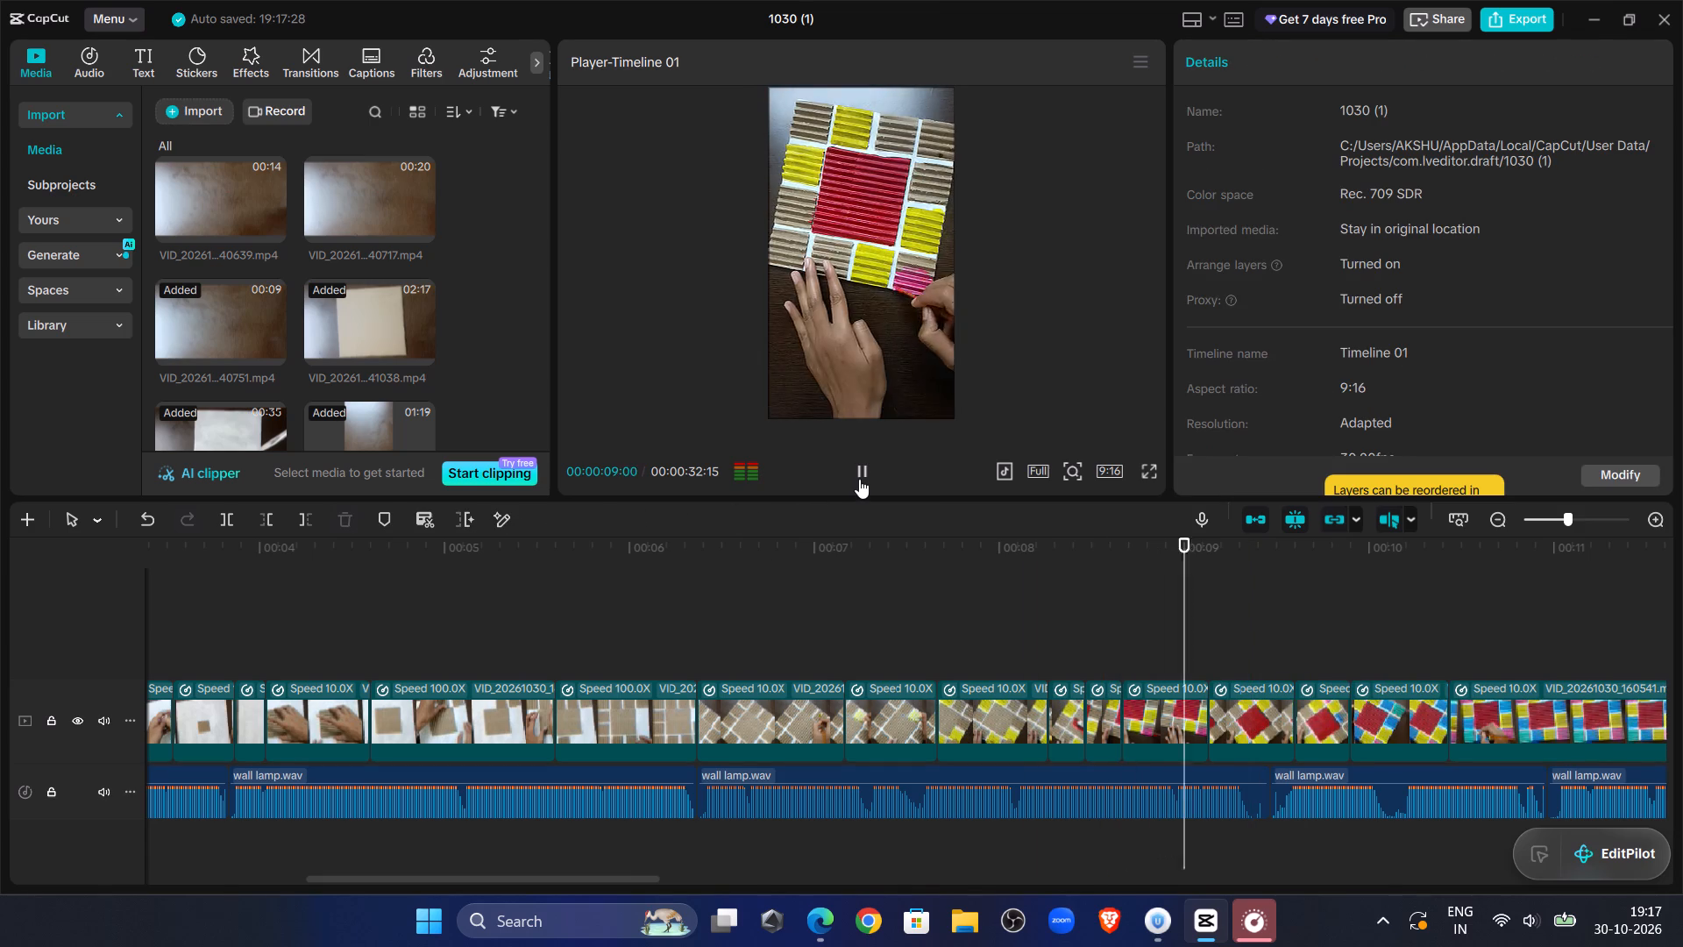
pyautogui.click(859, 479)
pyautogui.click(859, 479)
pyautogui.click(859, 479)
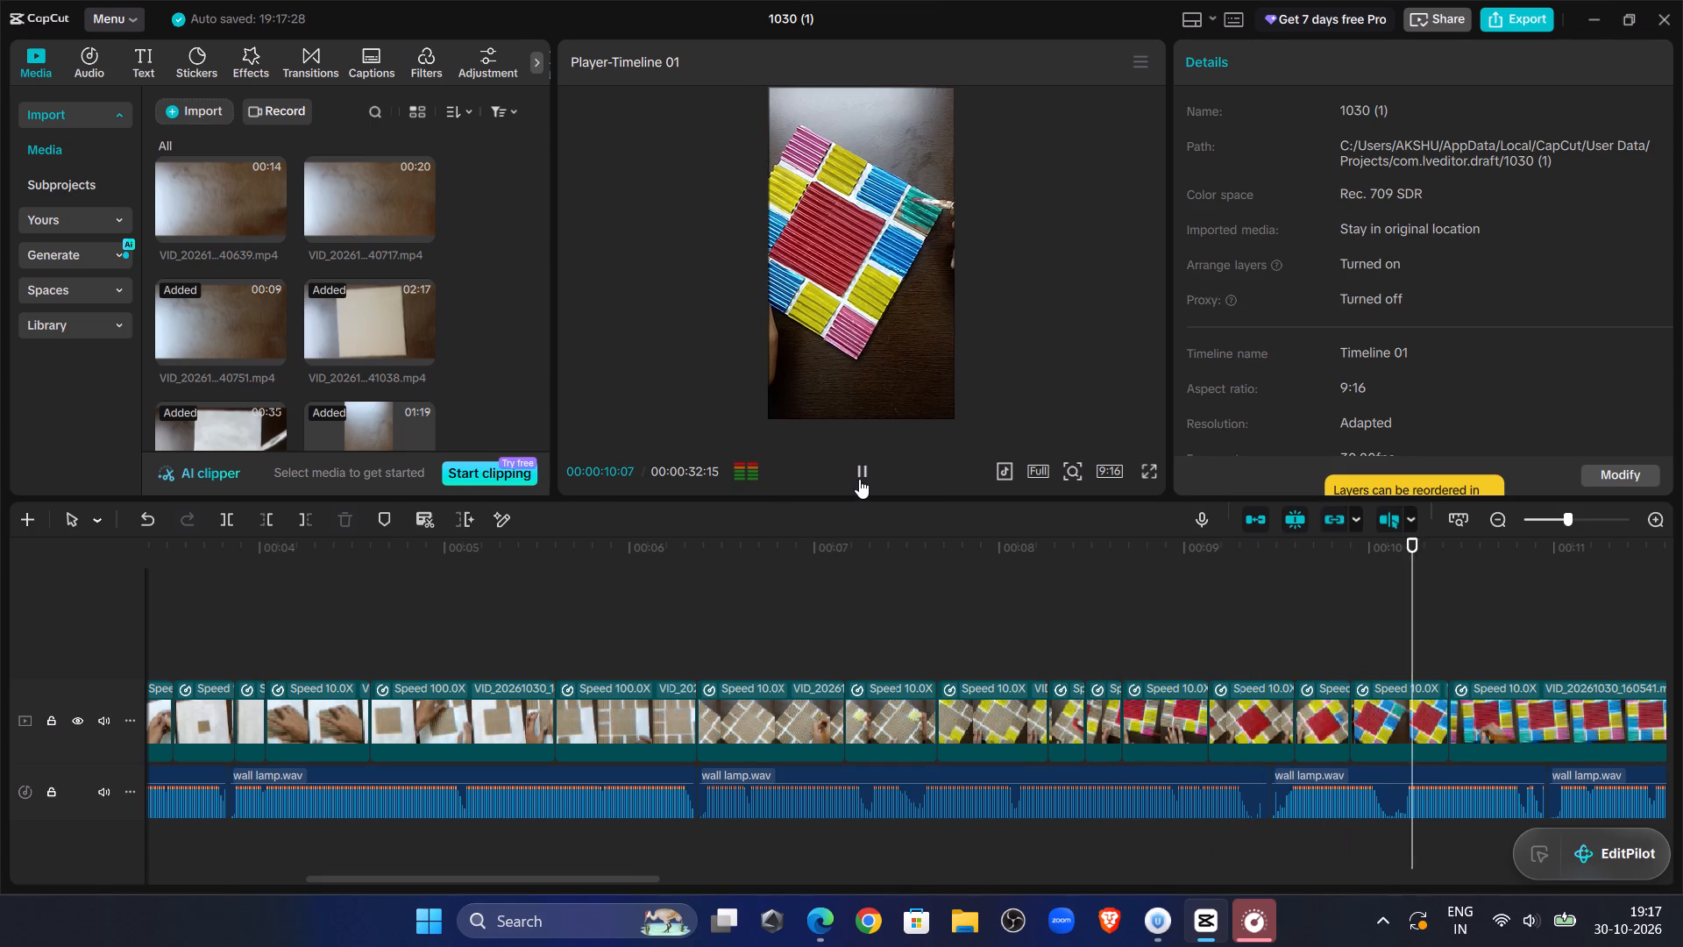
pyautogui.click(859, 479)
pyautogui.click(859, 479)
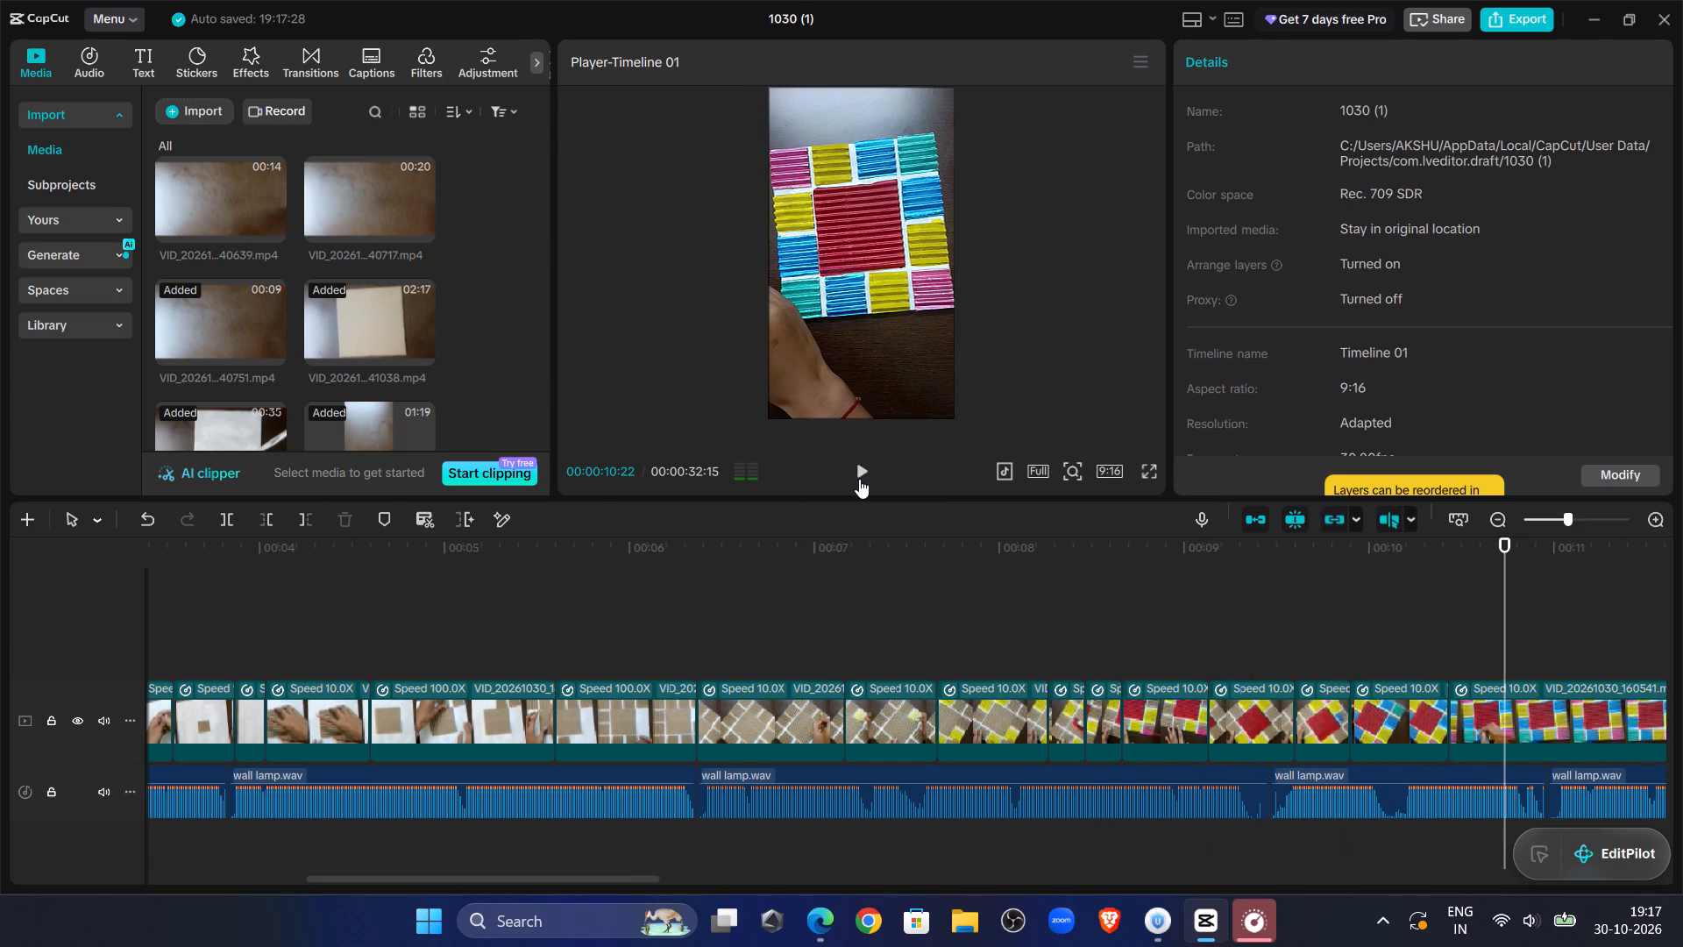
pyautogui.doubleClick(859, 479)
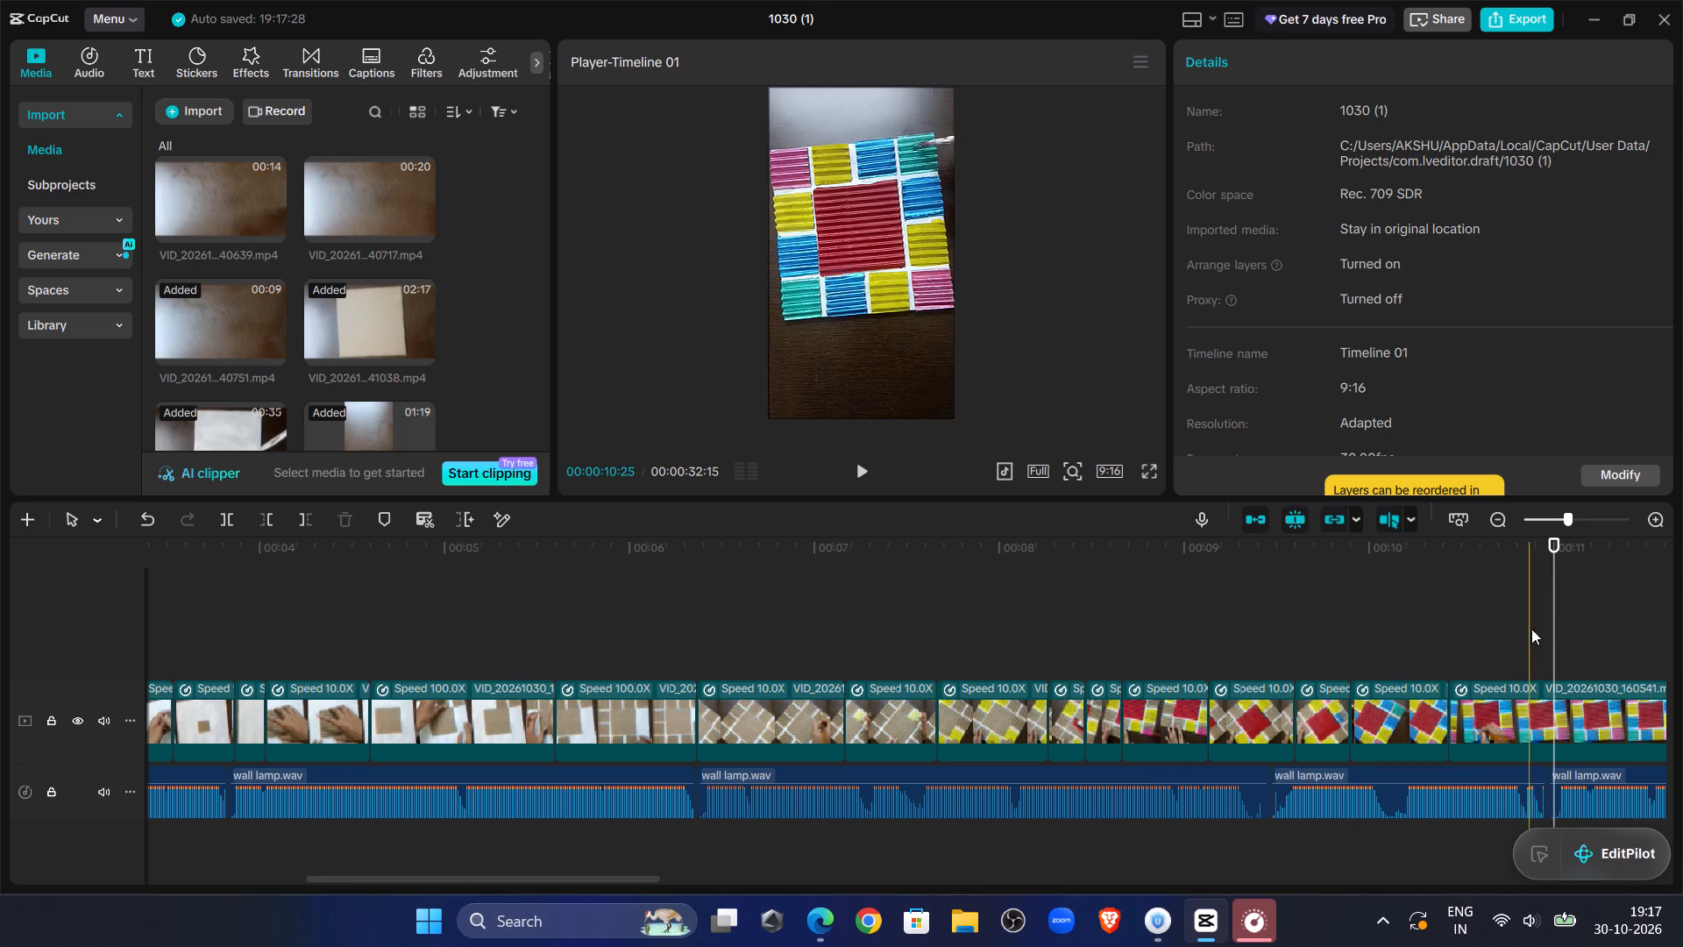
pyautogui.moveTo(1554, 614); pyautogui.dragTo(1502, 617)
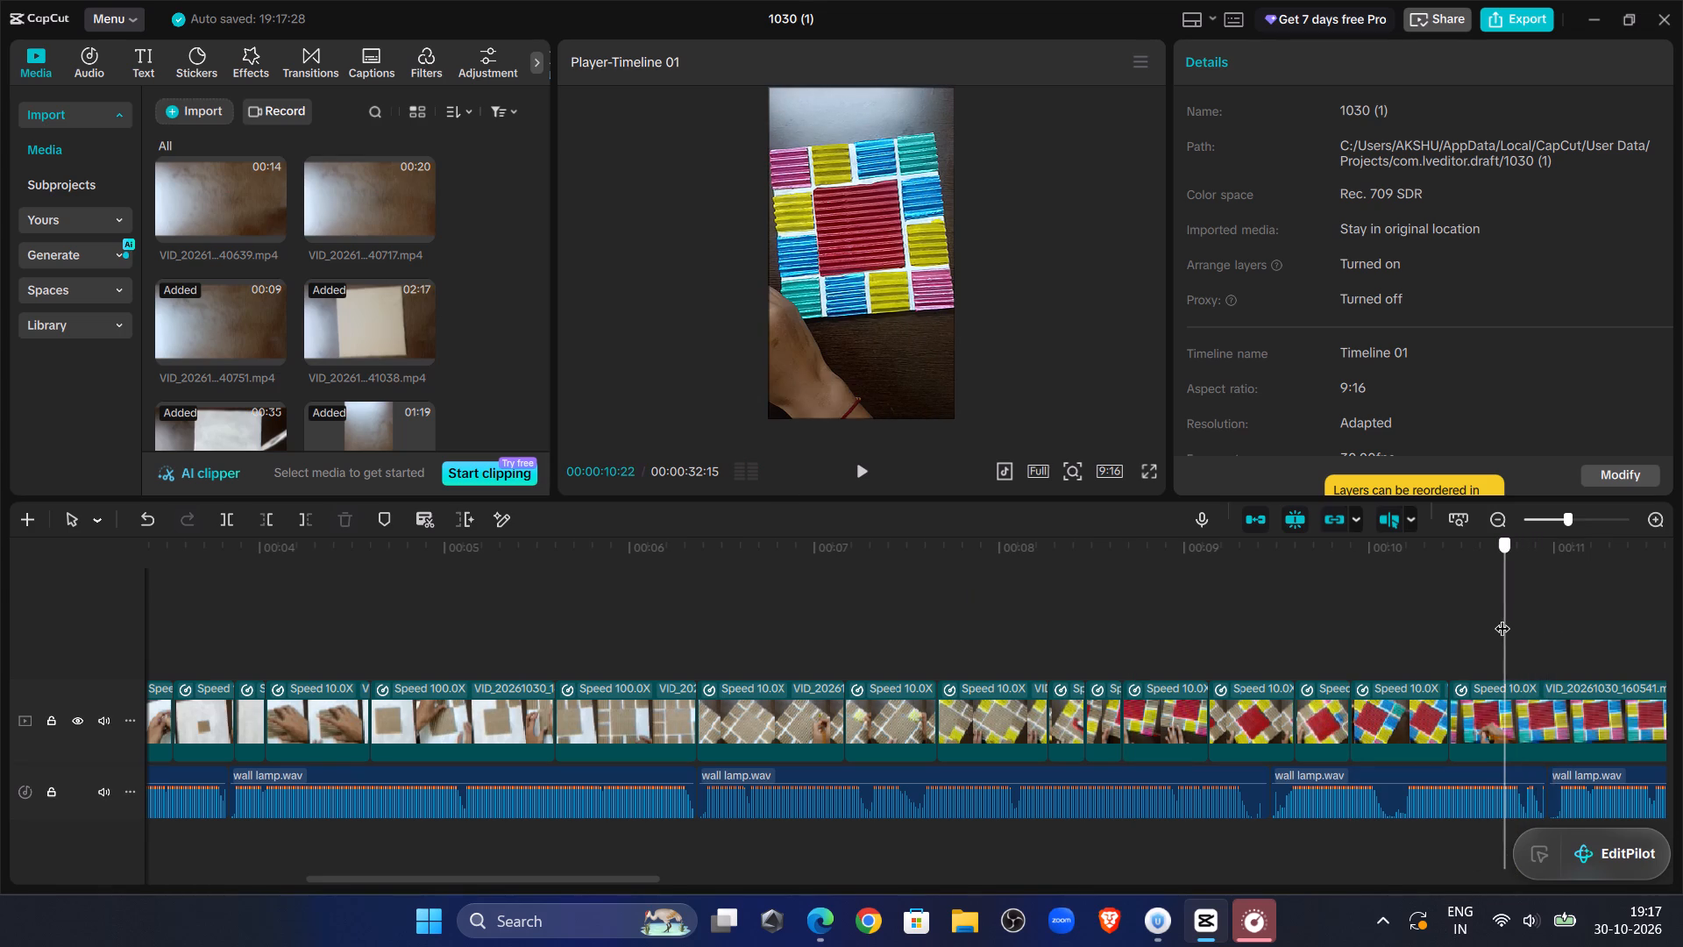
pyautogui.moveTo(1502, 617); pyautogui.dragTo(1480, 613)
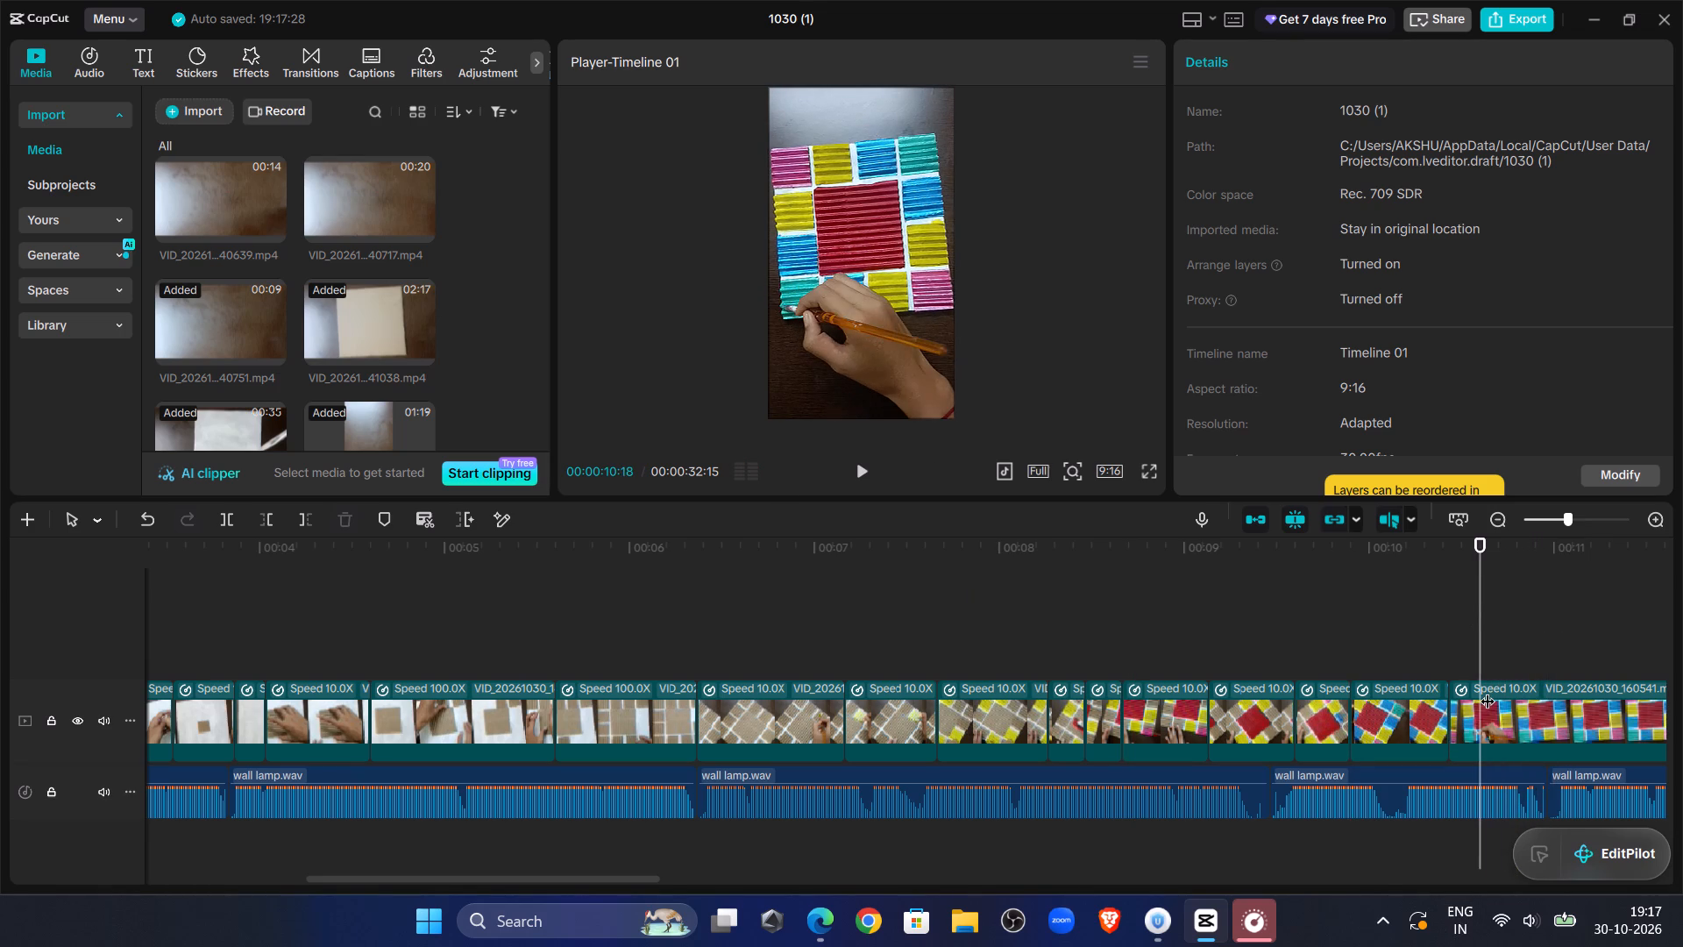
pyautogui.click(1488, 690)
pyautogui.click(230, 525)
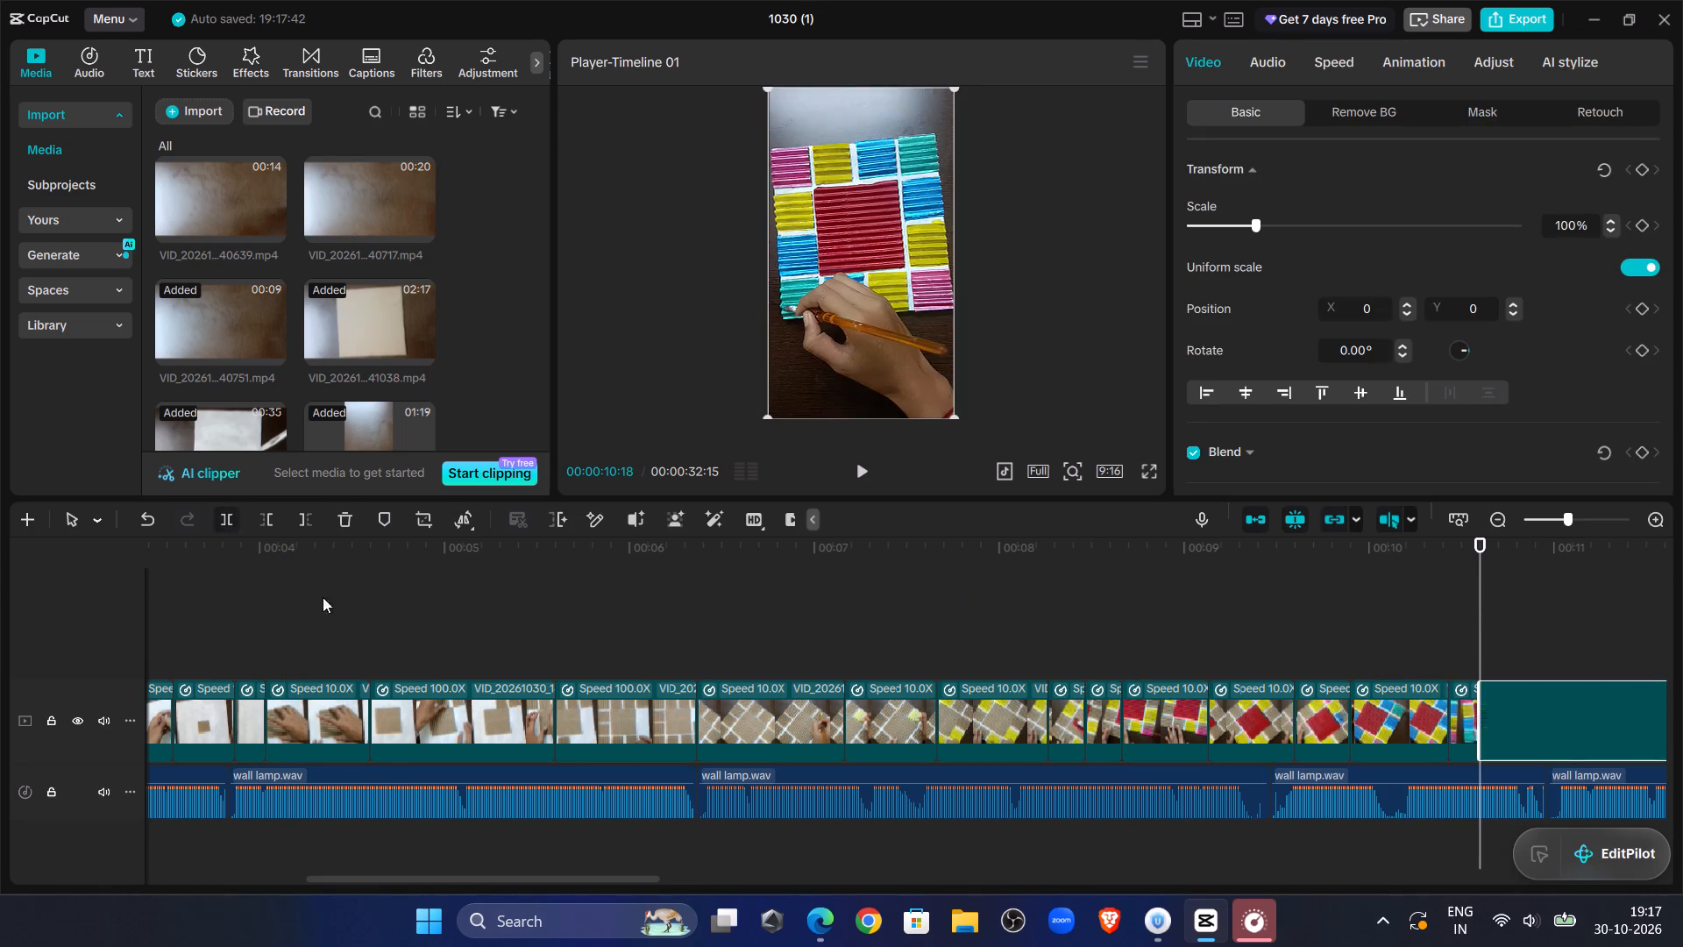
# Trim the start off the second part of the split teal-painting clip, up to 00:00:11:14.
pyautogui.moveTo(399, 879); pyautogui.dragTo(493, 896)
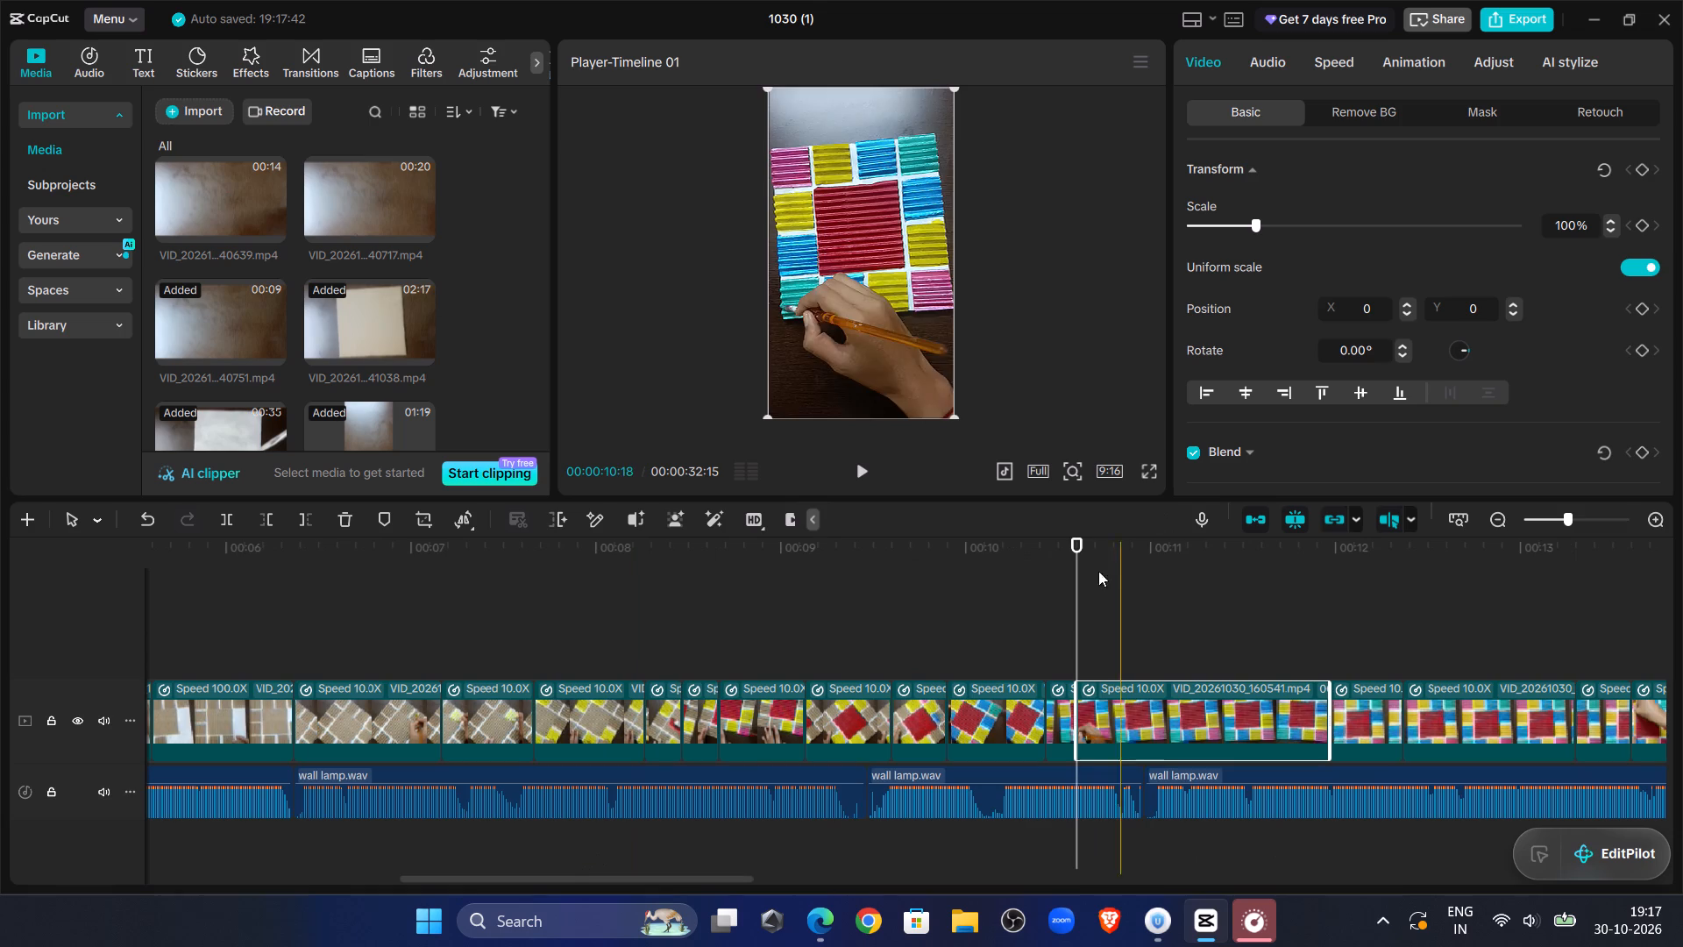
pyautogui.moveTo(1085, 562); pyautogui.dragTo(1268, 578)
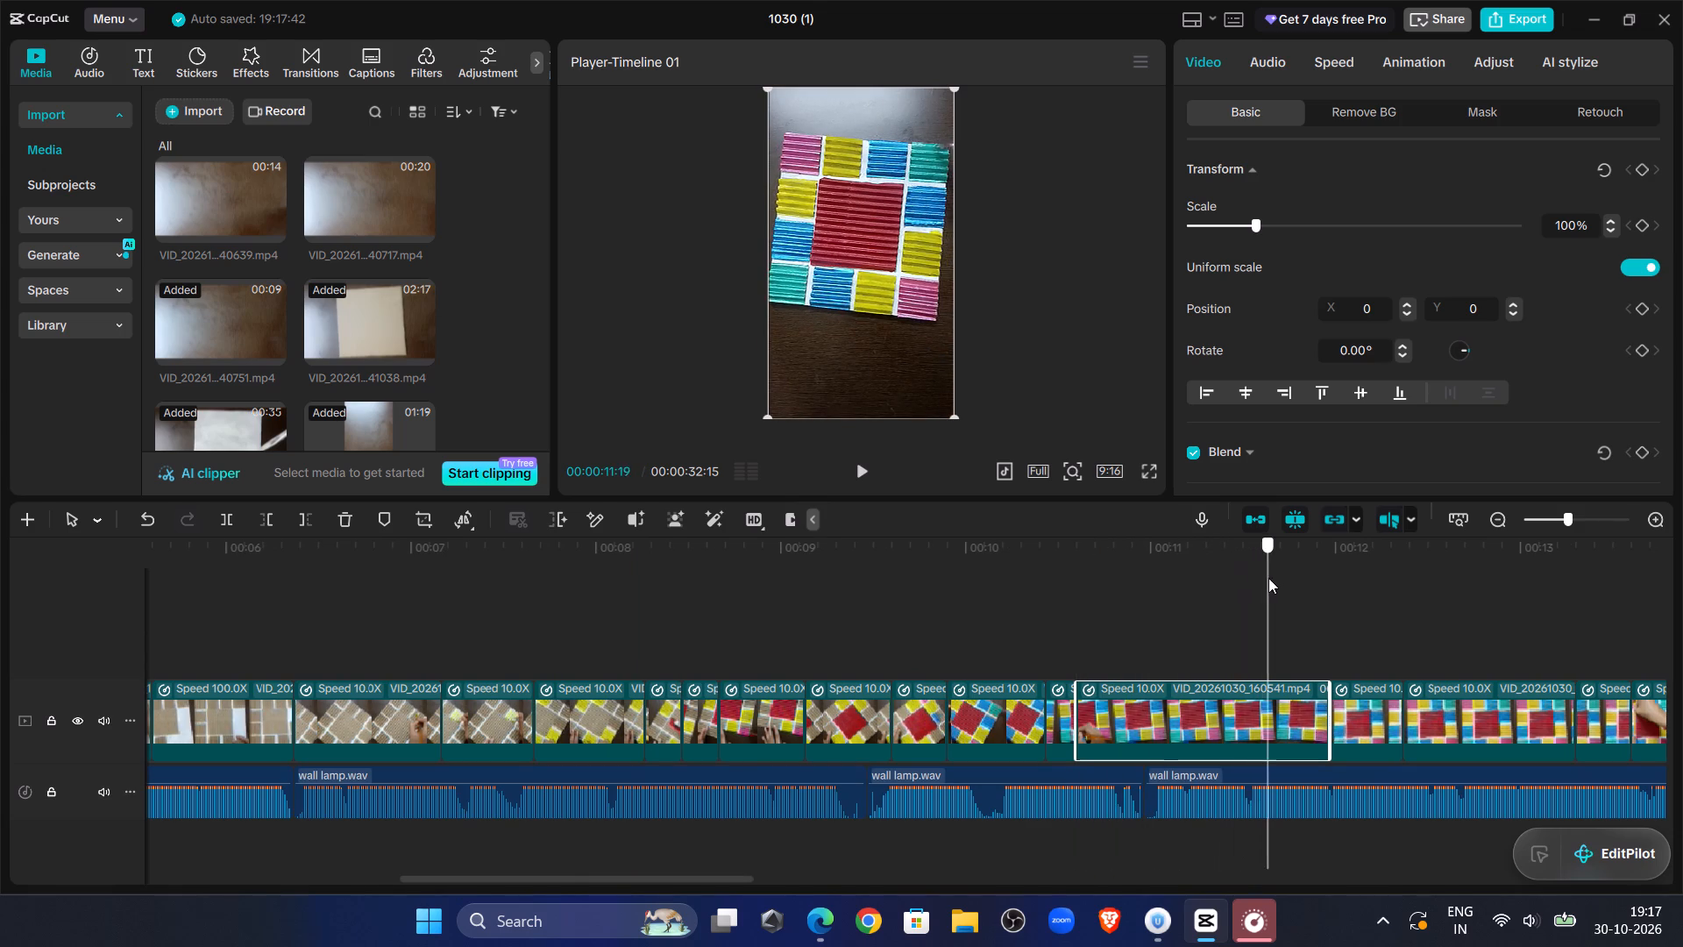
pyautogui.moveTo(1268, 578); pyautogui.dragTo(1244, 580)
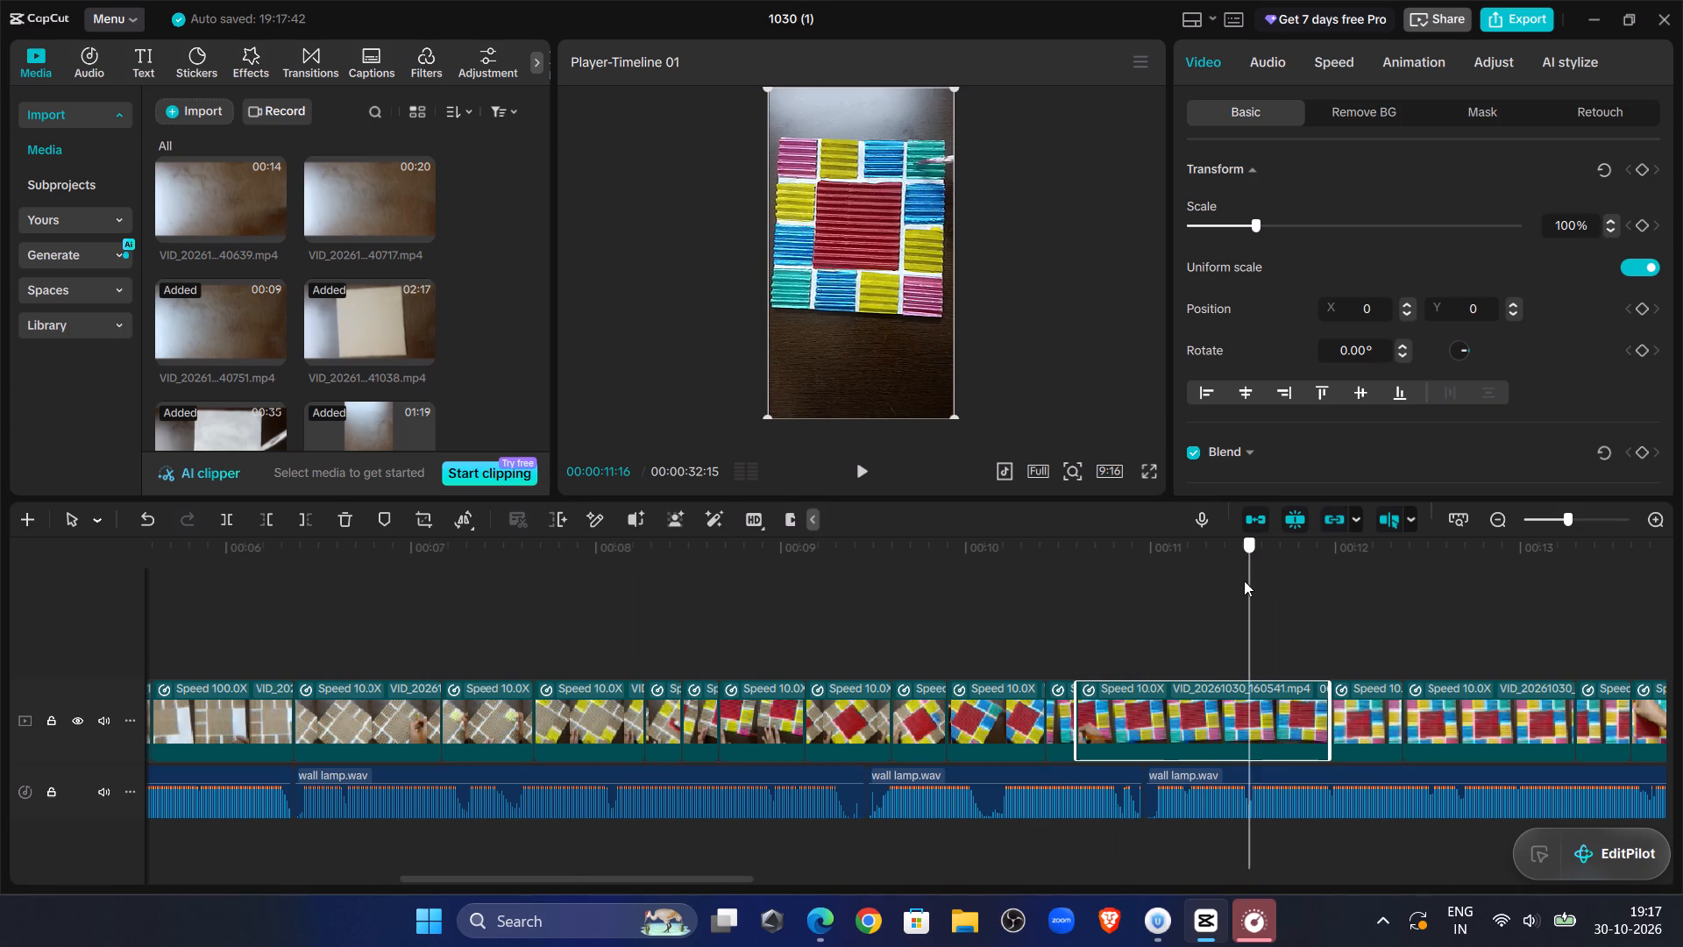
pyautogui.moveTo(1244, 580); pyautogui.dragTo(1236, 582)
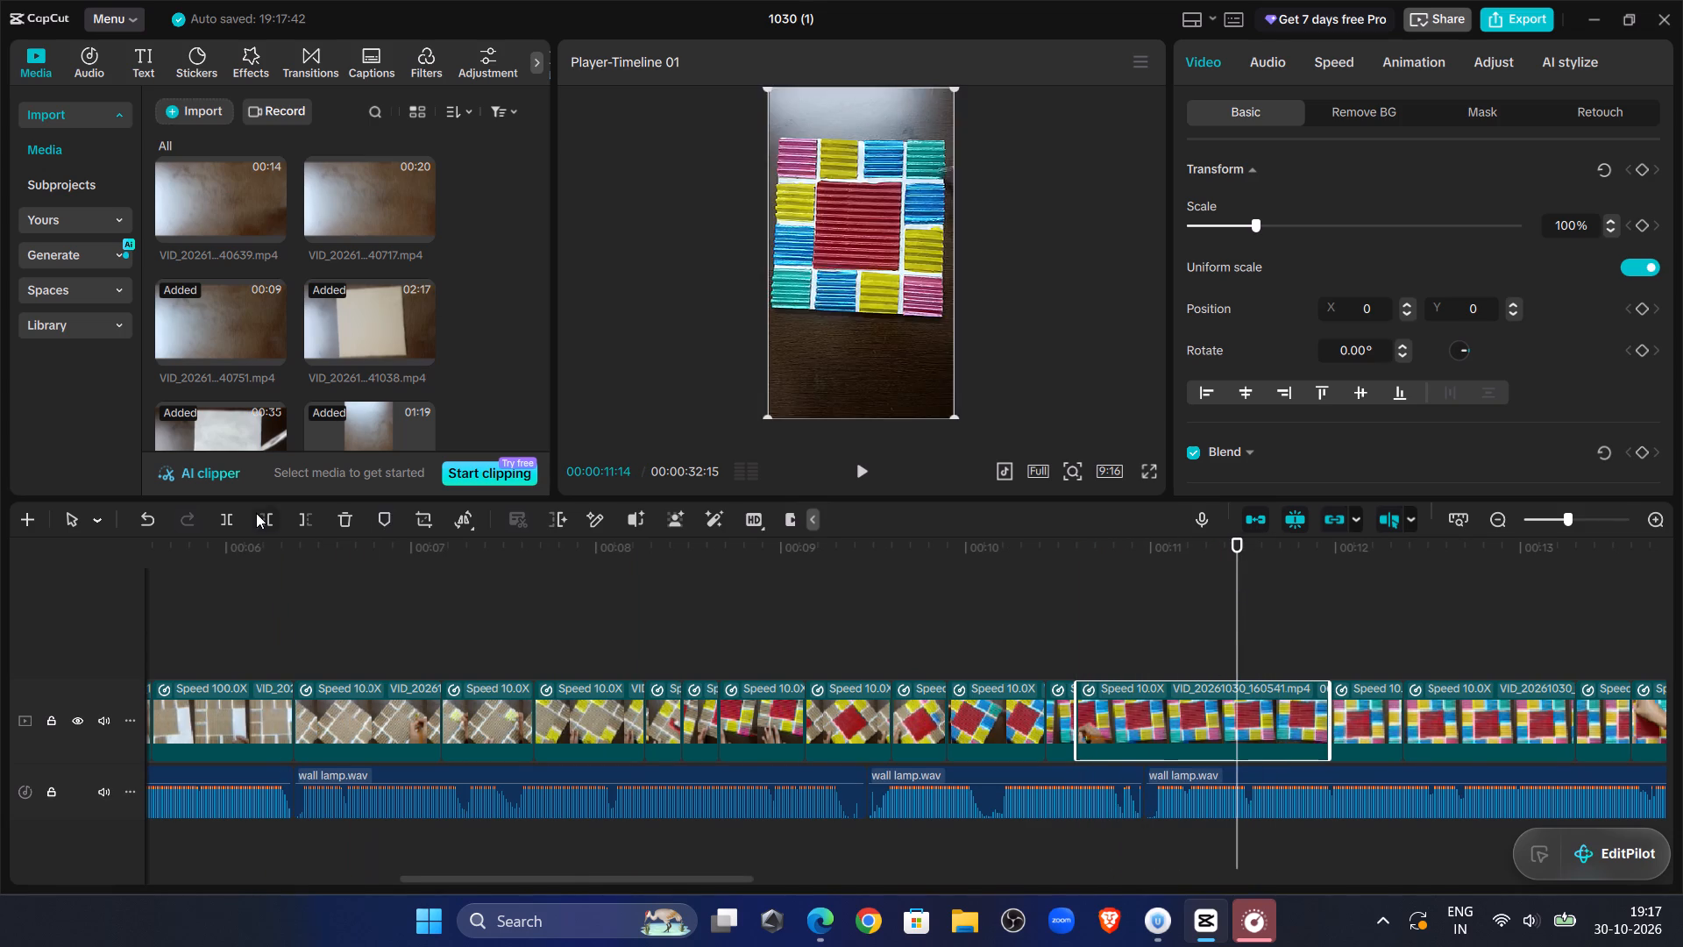
pyautogui.click(256, 513)
# Replay from about 10 seconds and trim the end off the fully painted panel clip at 00:00:12:08.
pyautogui.click(976, 557)
pyautogui.click(858, 464)
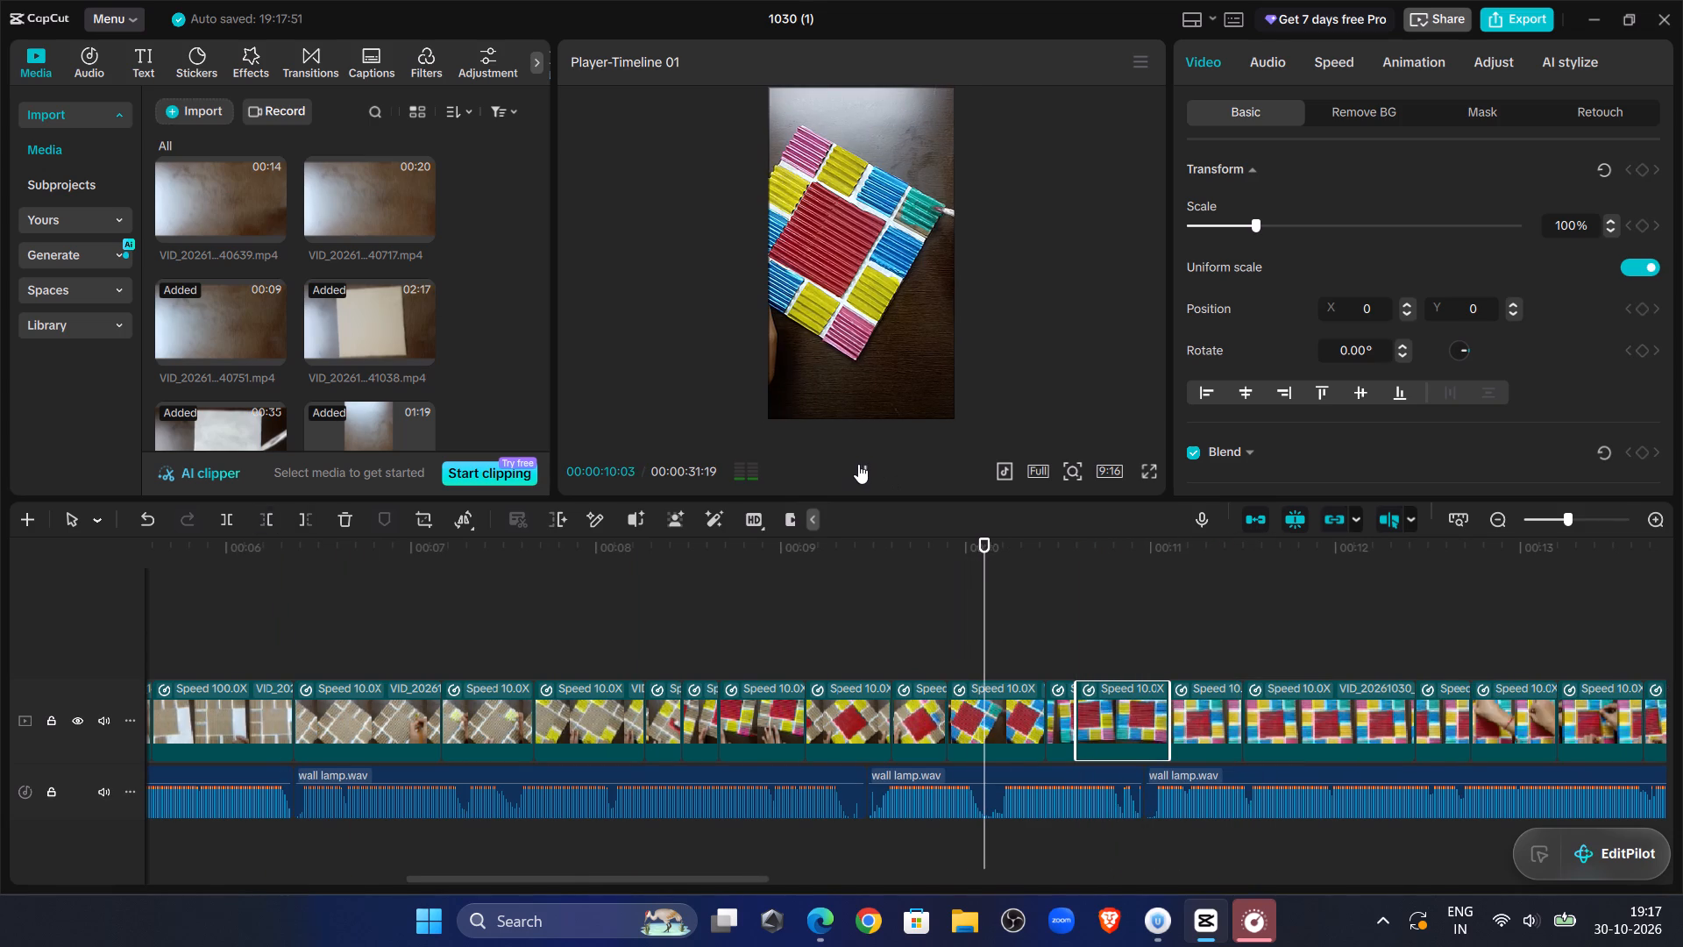
pyautogui.click(858, 464)
pyautogui.doubleClick(858, 464)
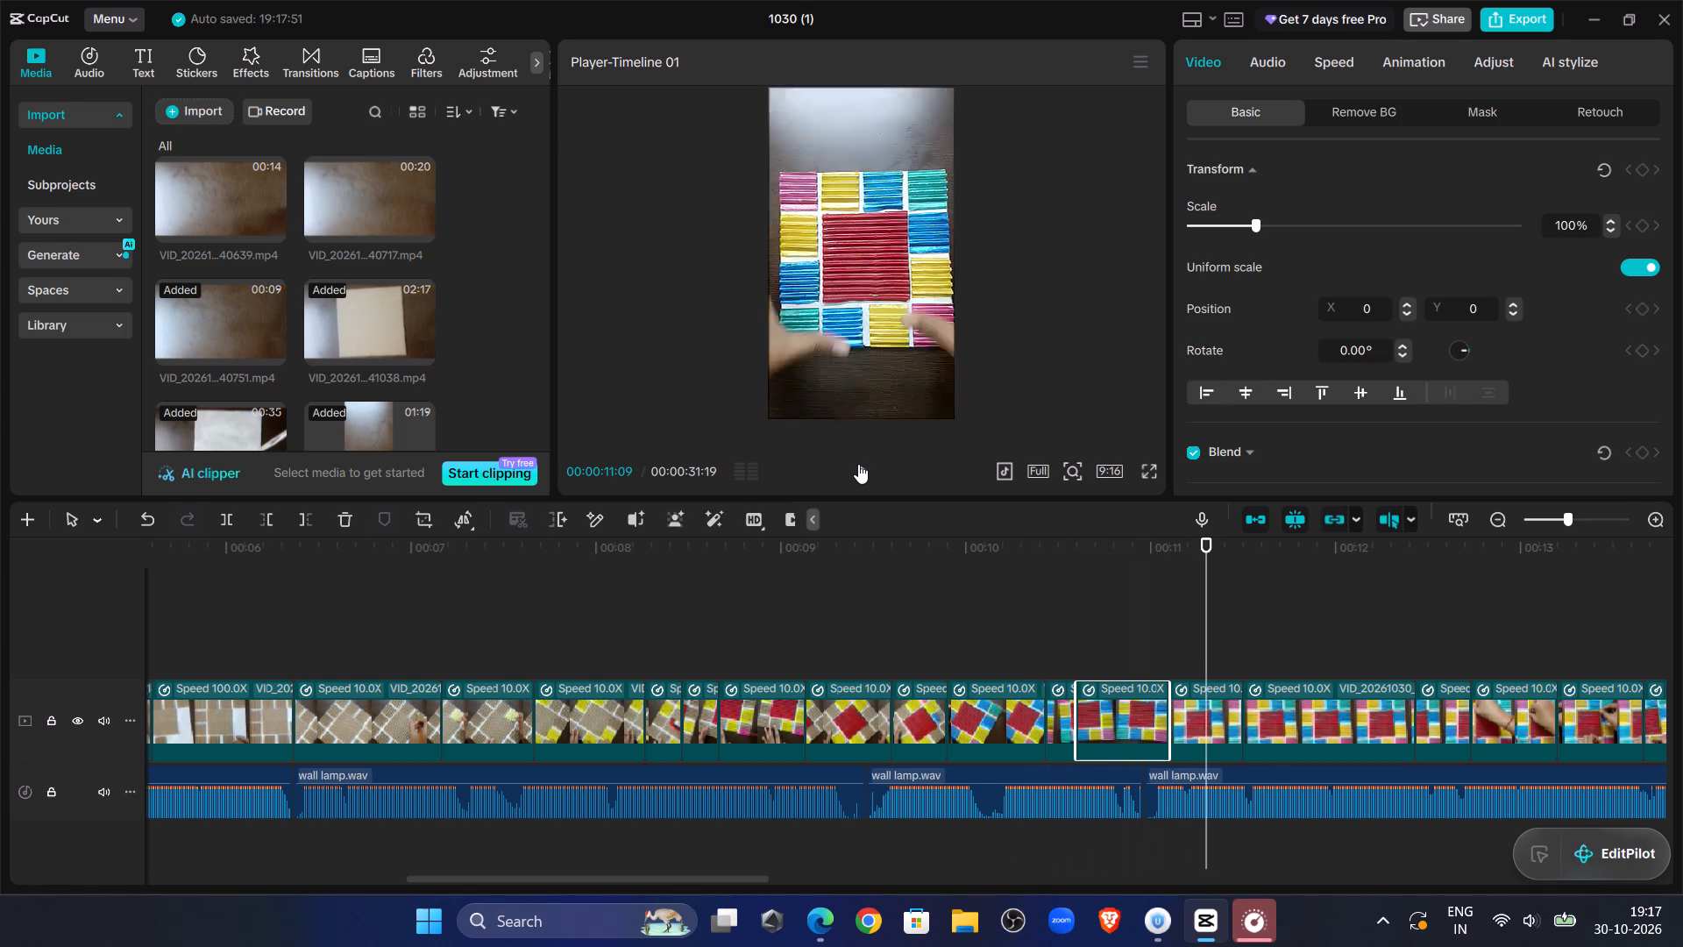
pyautogui.click(858, 464)
pyautogui.click(858, 464)
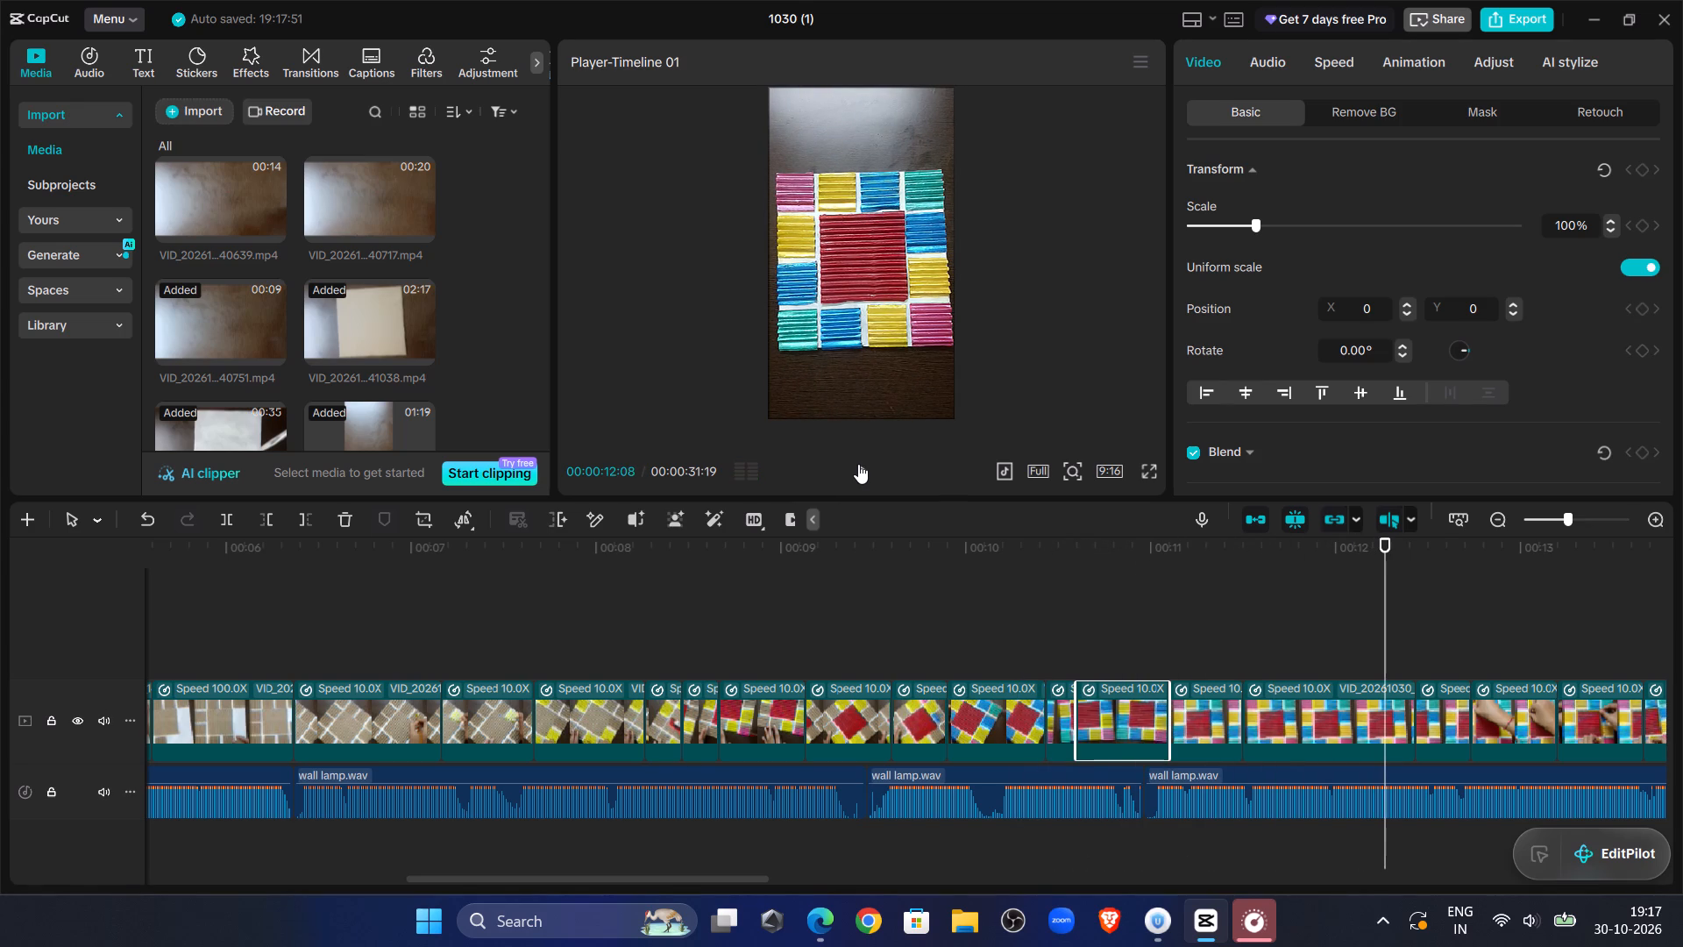
pyautogui.click(1261, 727)
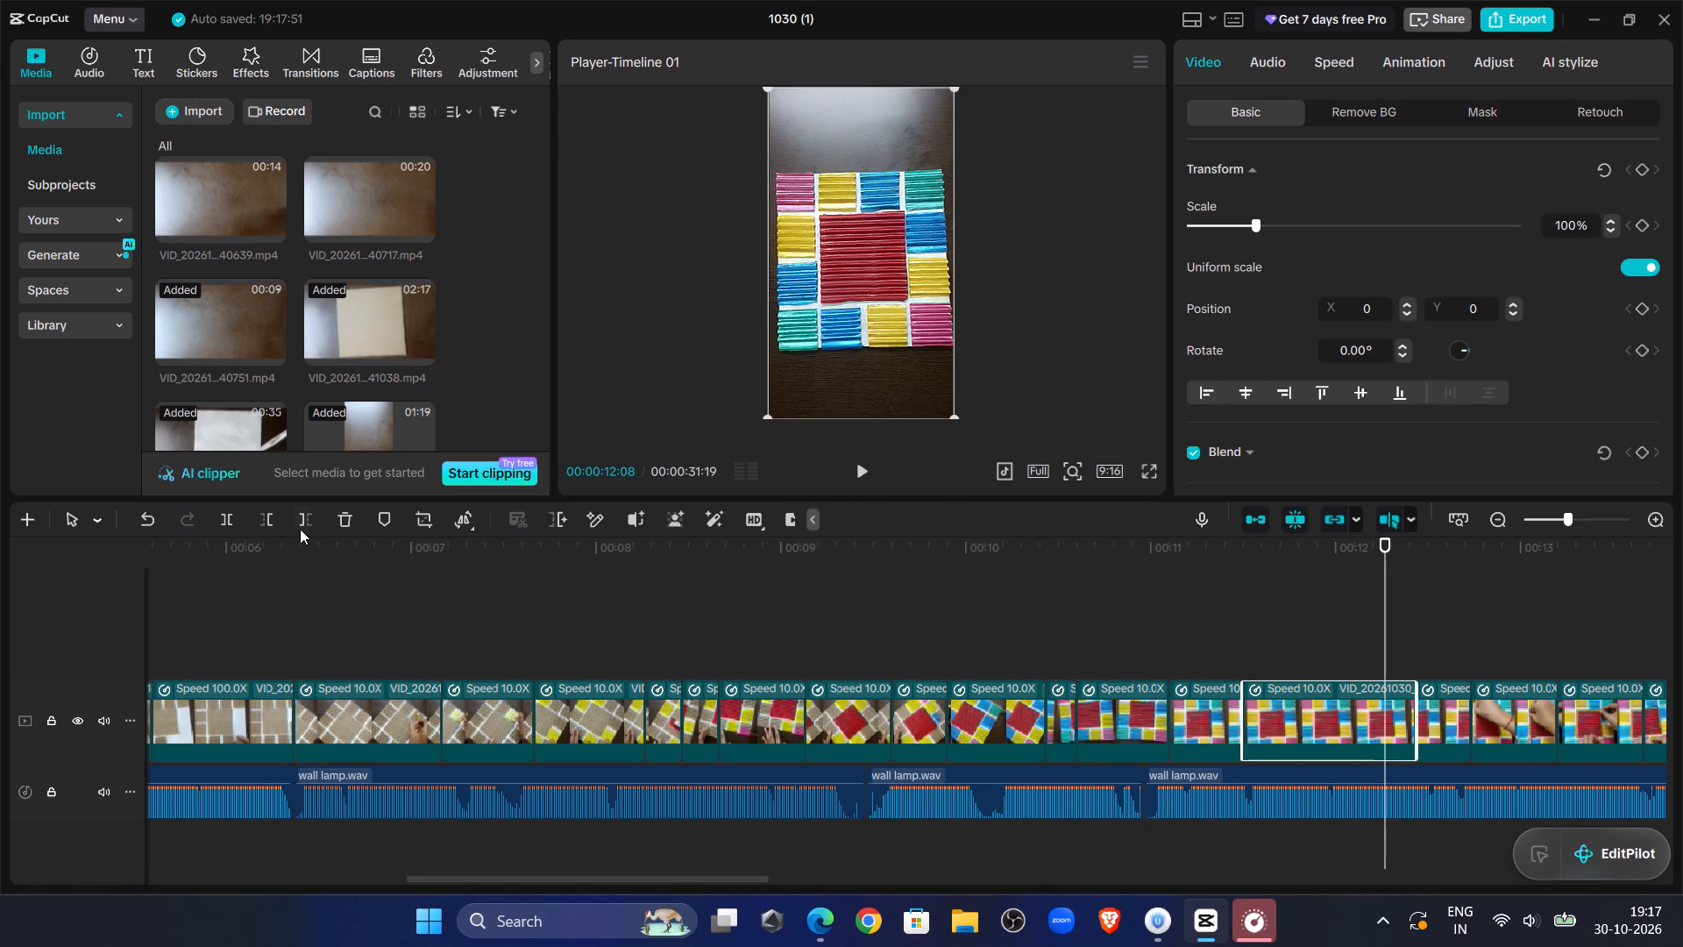
pyautogui.click(300, 529)
# Play on and set the speed of the clip ending near 00:00:14:09, with the frame around the red centre, to 28.16x.
pyautogui.click(863, 472)
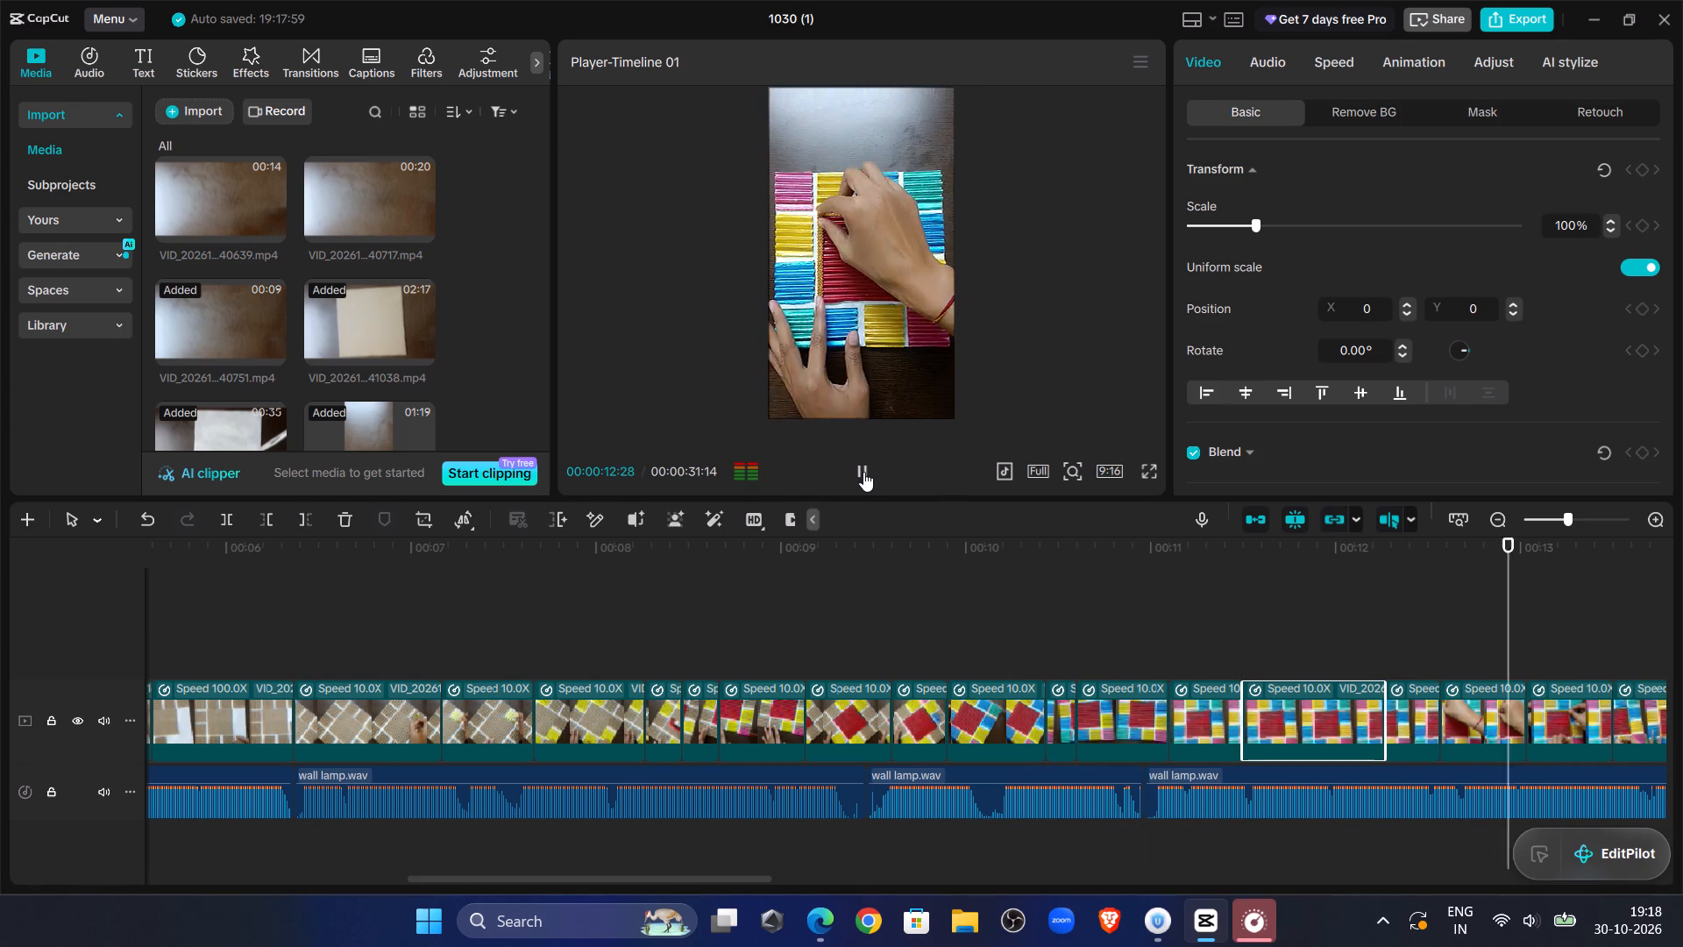
pyautogui.click(863, 472)
pyautogui.doubleClick(863, 472)
pyautogui.click(863, 472)
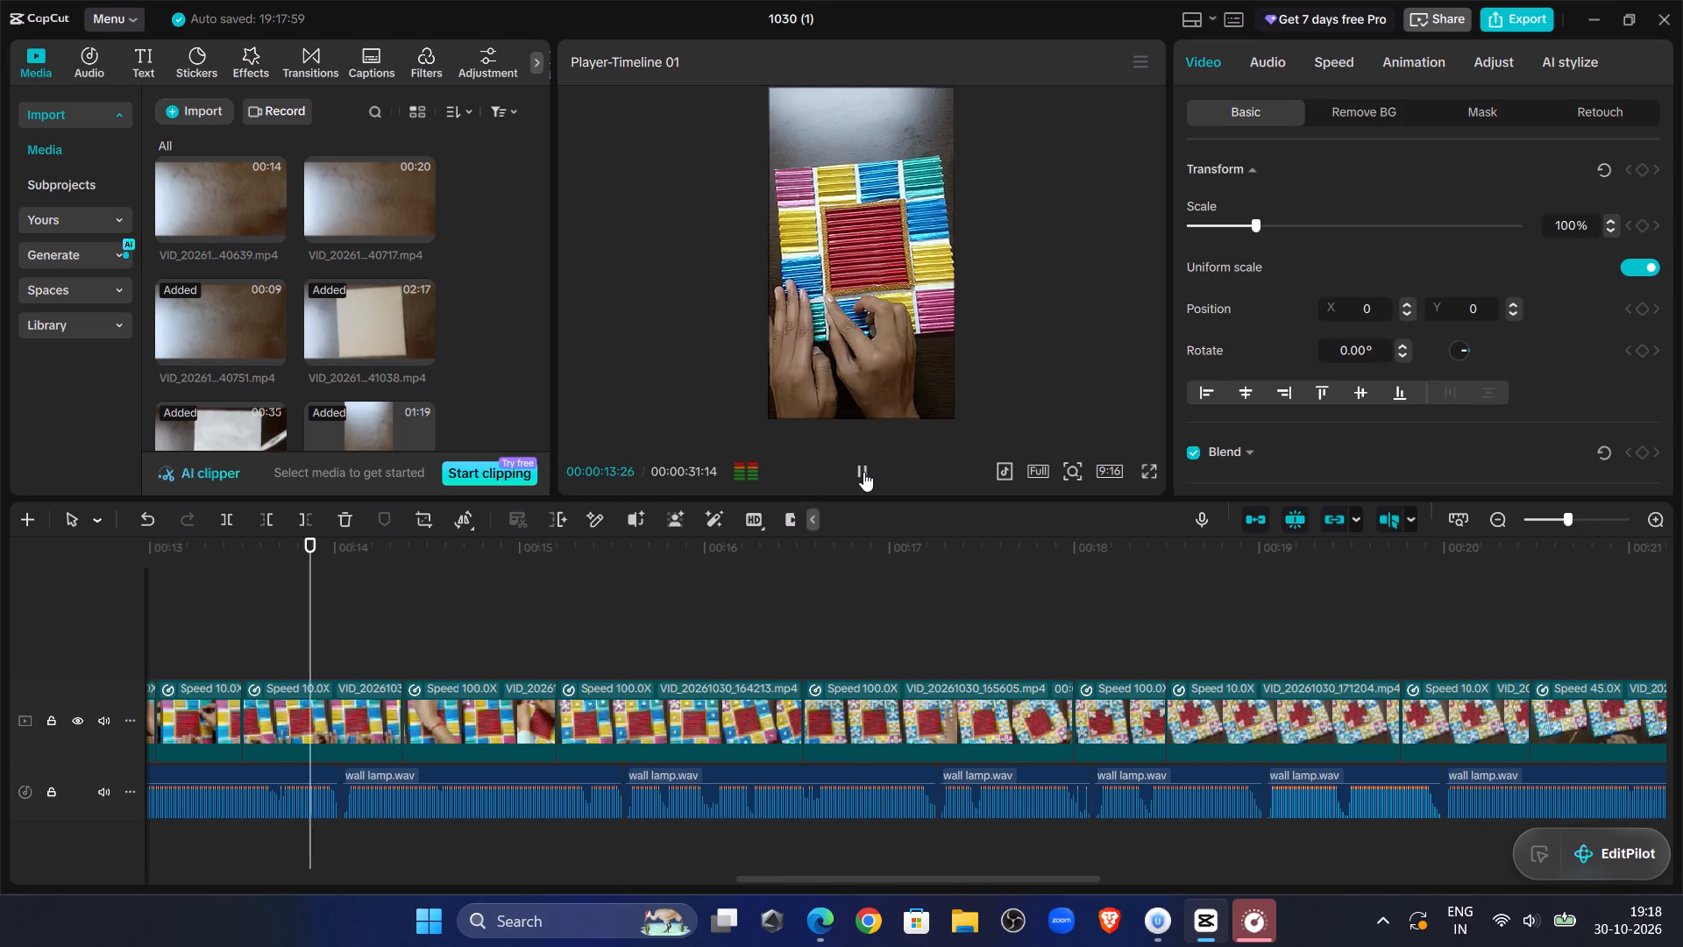
pyautogui.click(863, 472)
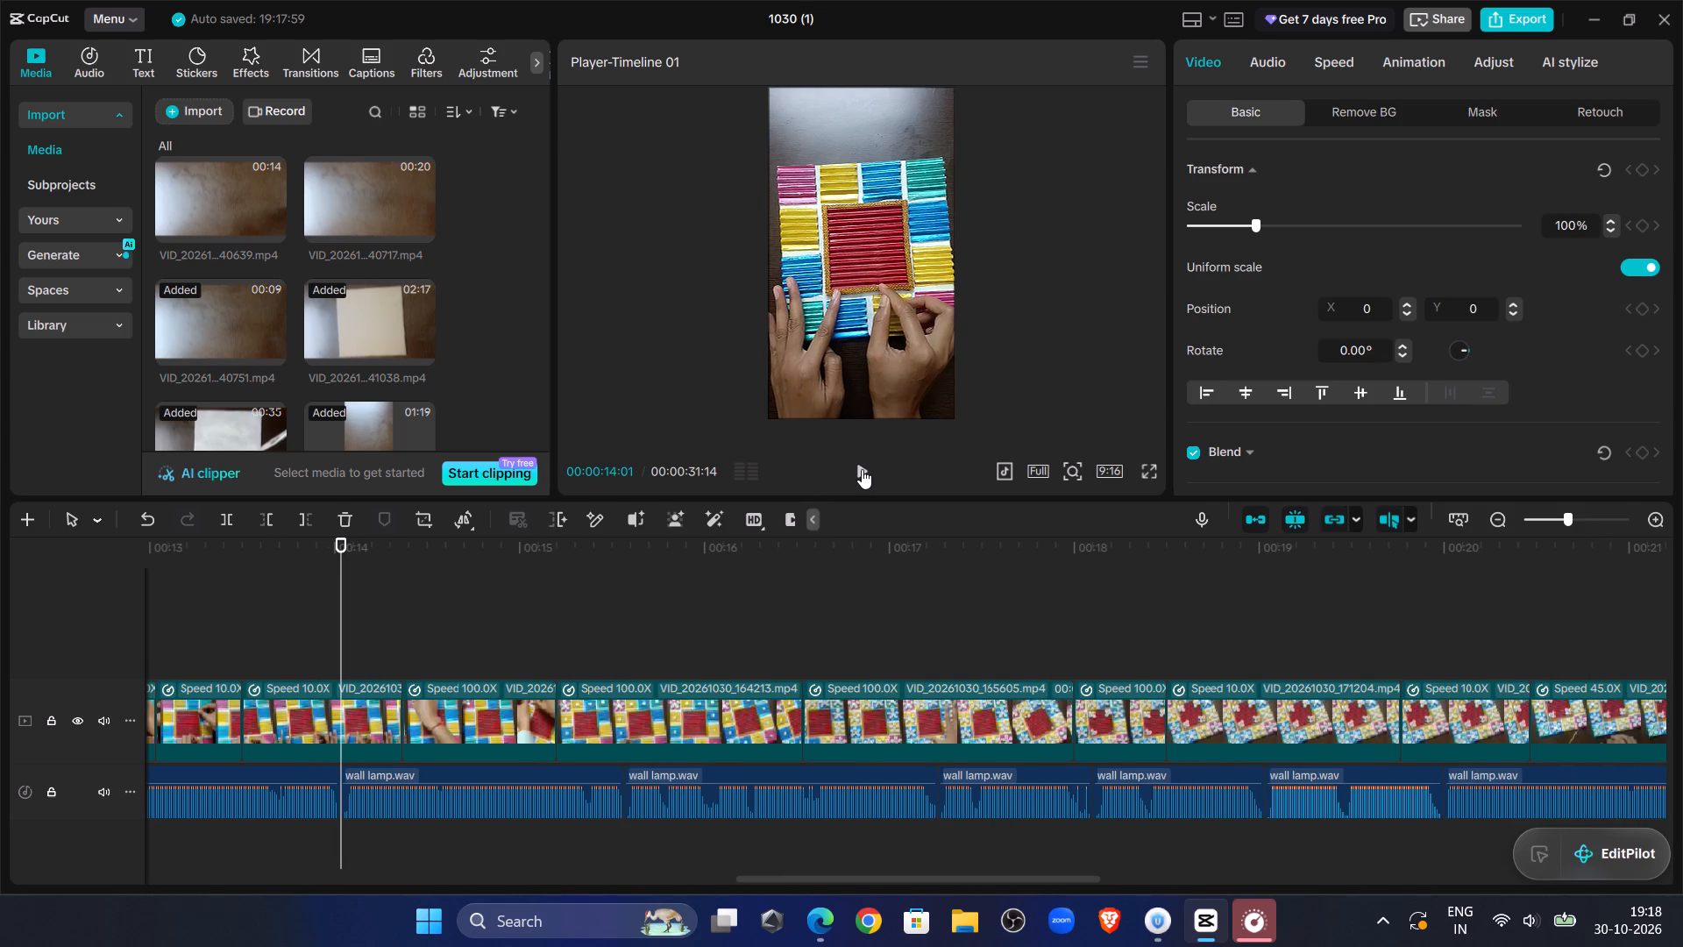
pyautogui.doubleClick(862, 469)
pyautogui.click(308, 720)
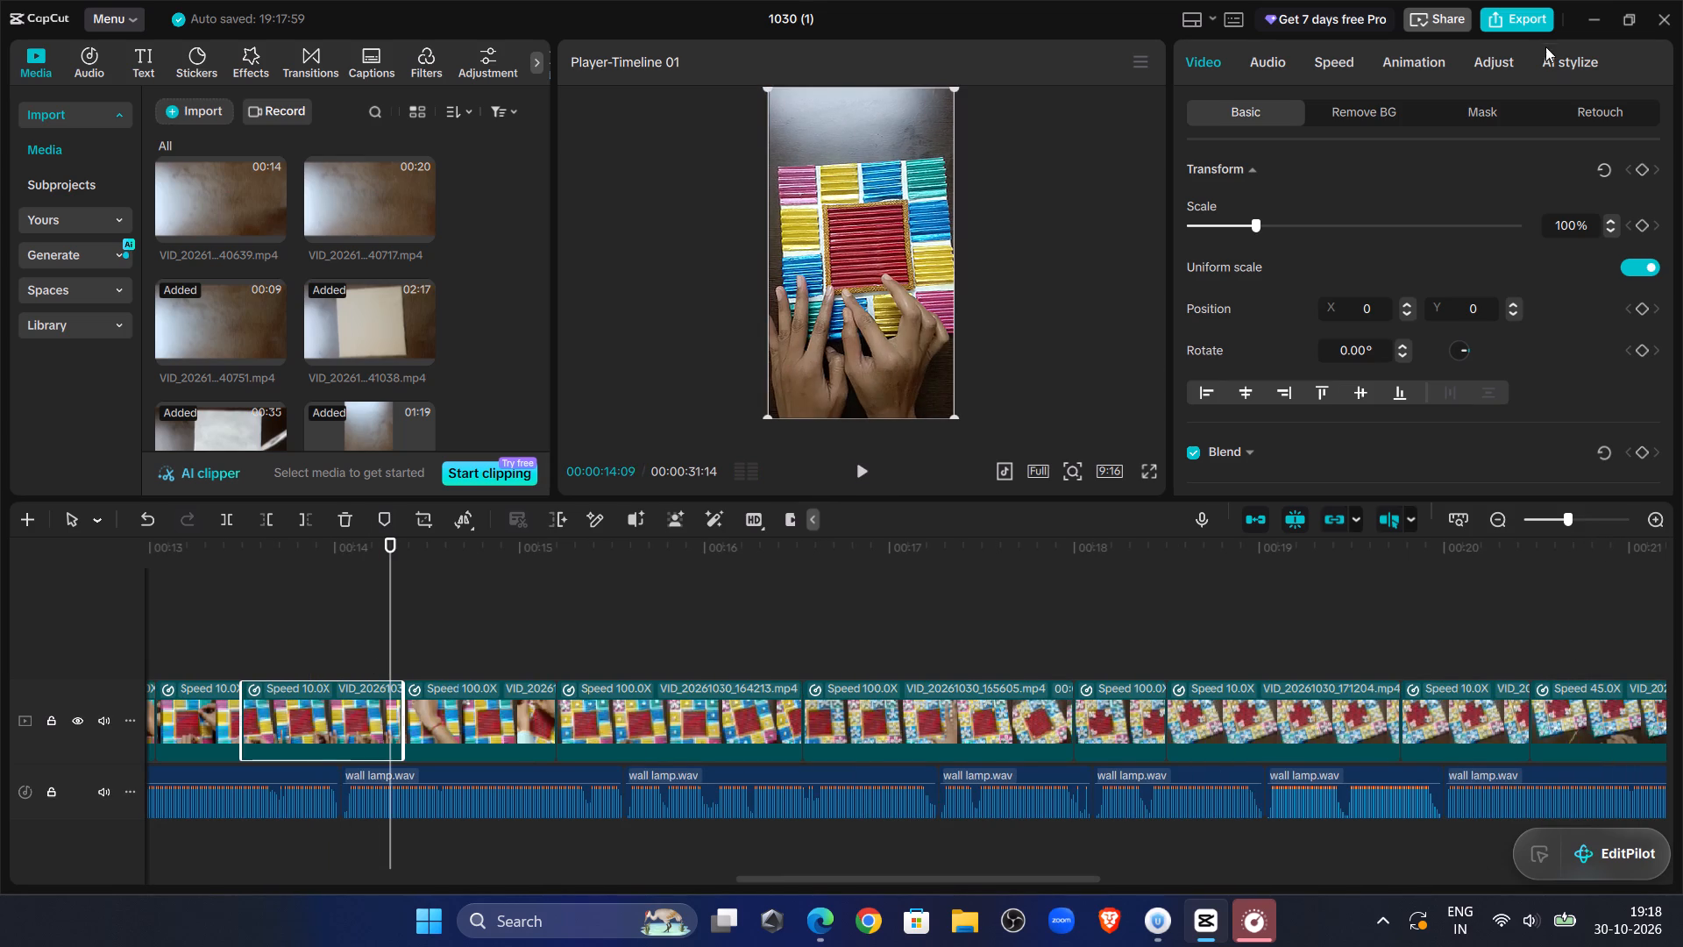
pyautogui.click(1330, 75)
pyautogui.click(1504, 192)
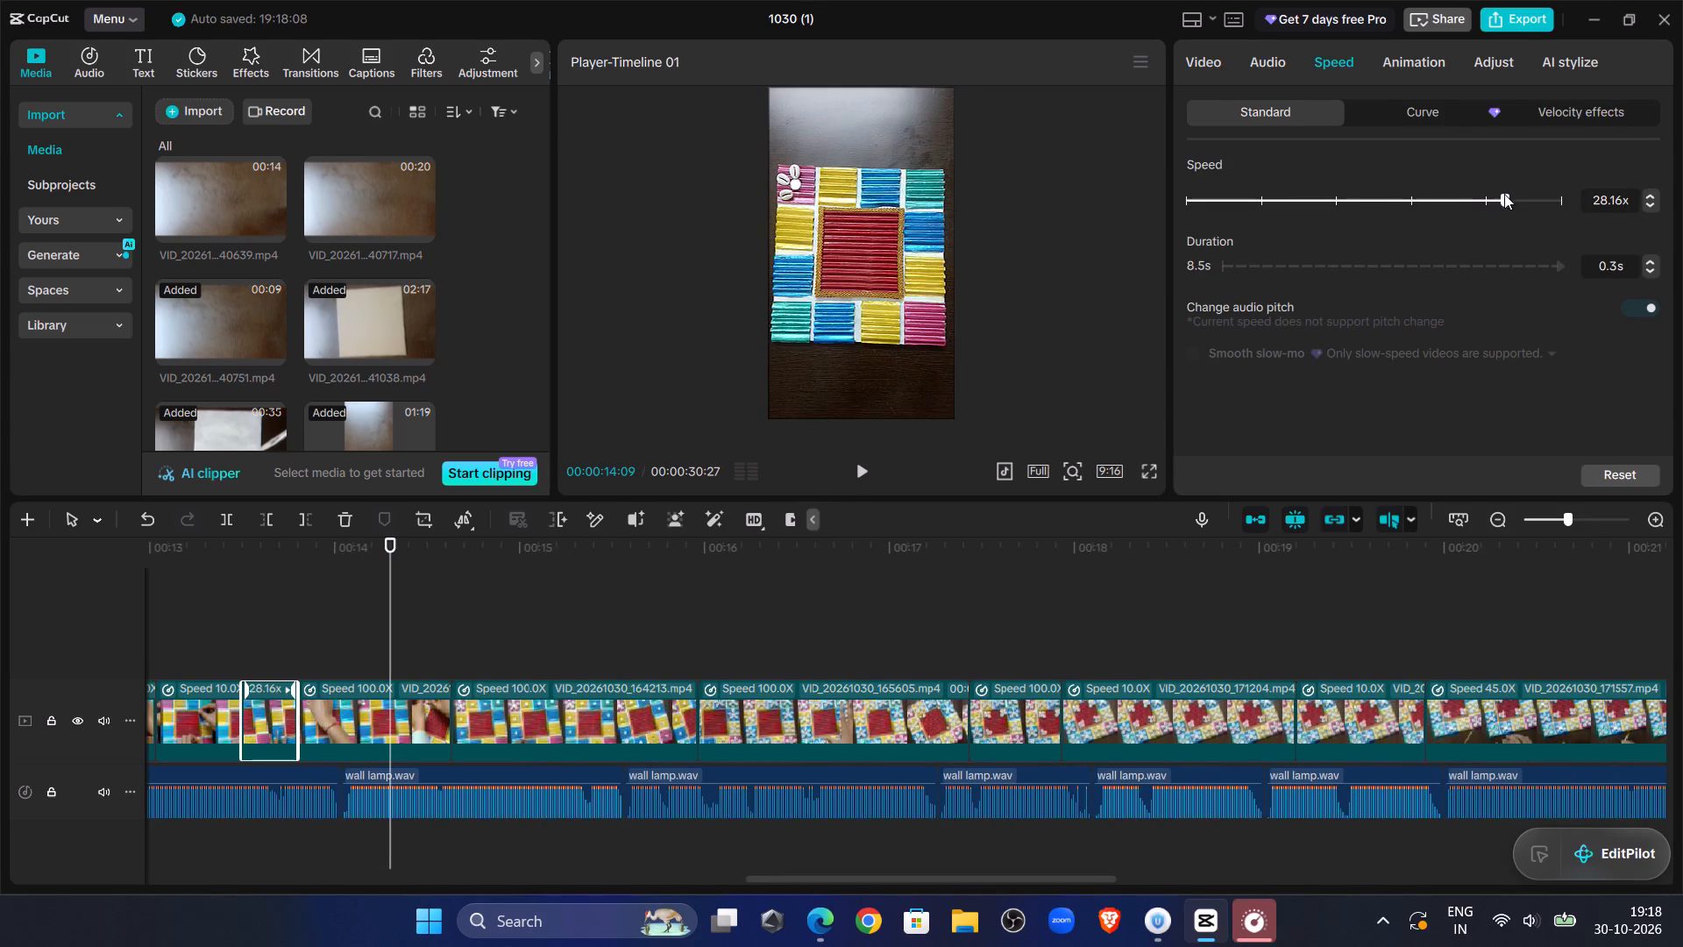
# Replay from 00:00:13:09 to about 18 seconds to check the frame and shell-flower clips against the narration.
pyautogui.click(202, 567)
pyautogui.click(863, 467)
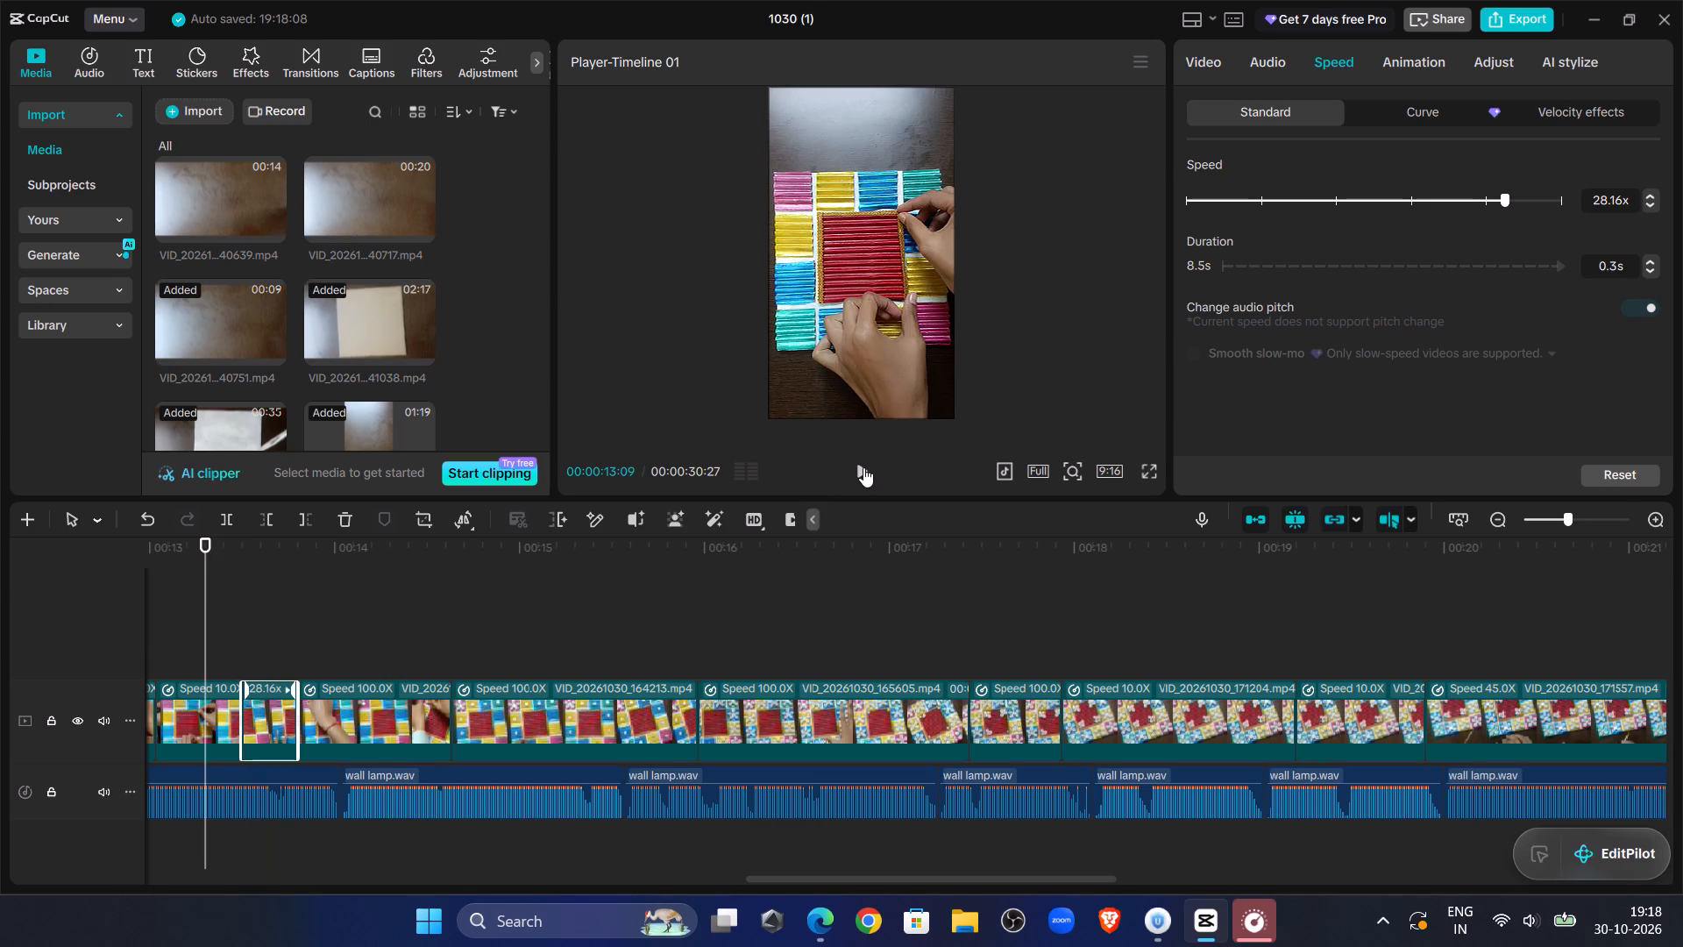
pyautogui.click(863, 467)
pyautogui.click(863, 467)
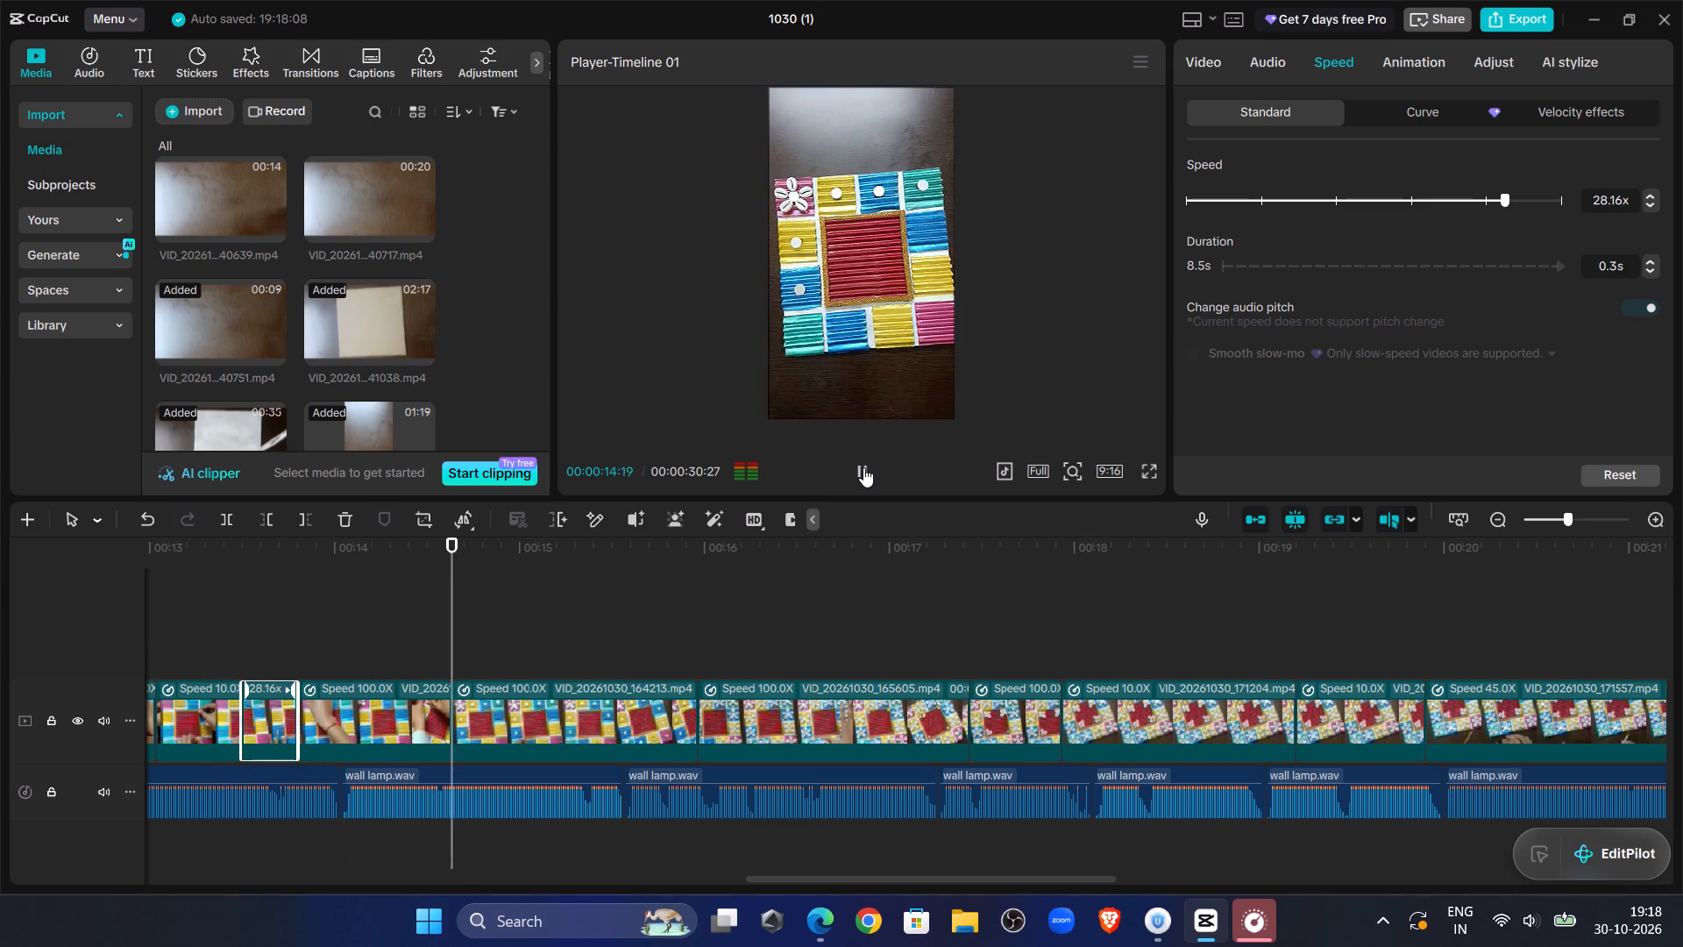
pyautogui.click(863, 467)
pyautogui.click(863, 467)
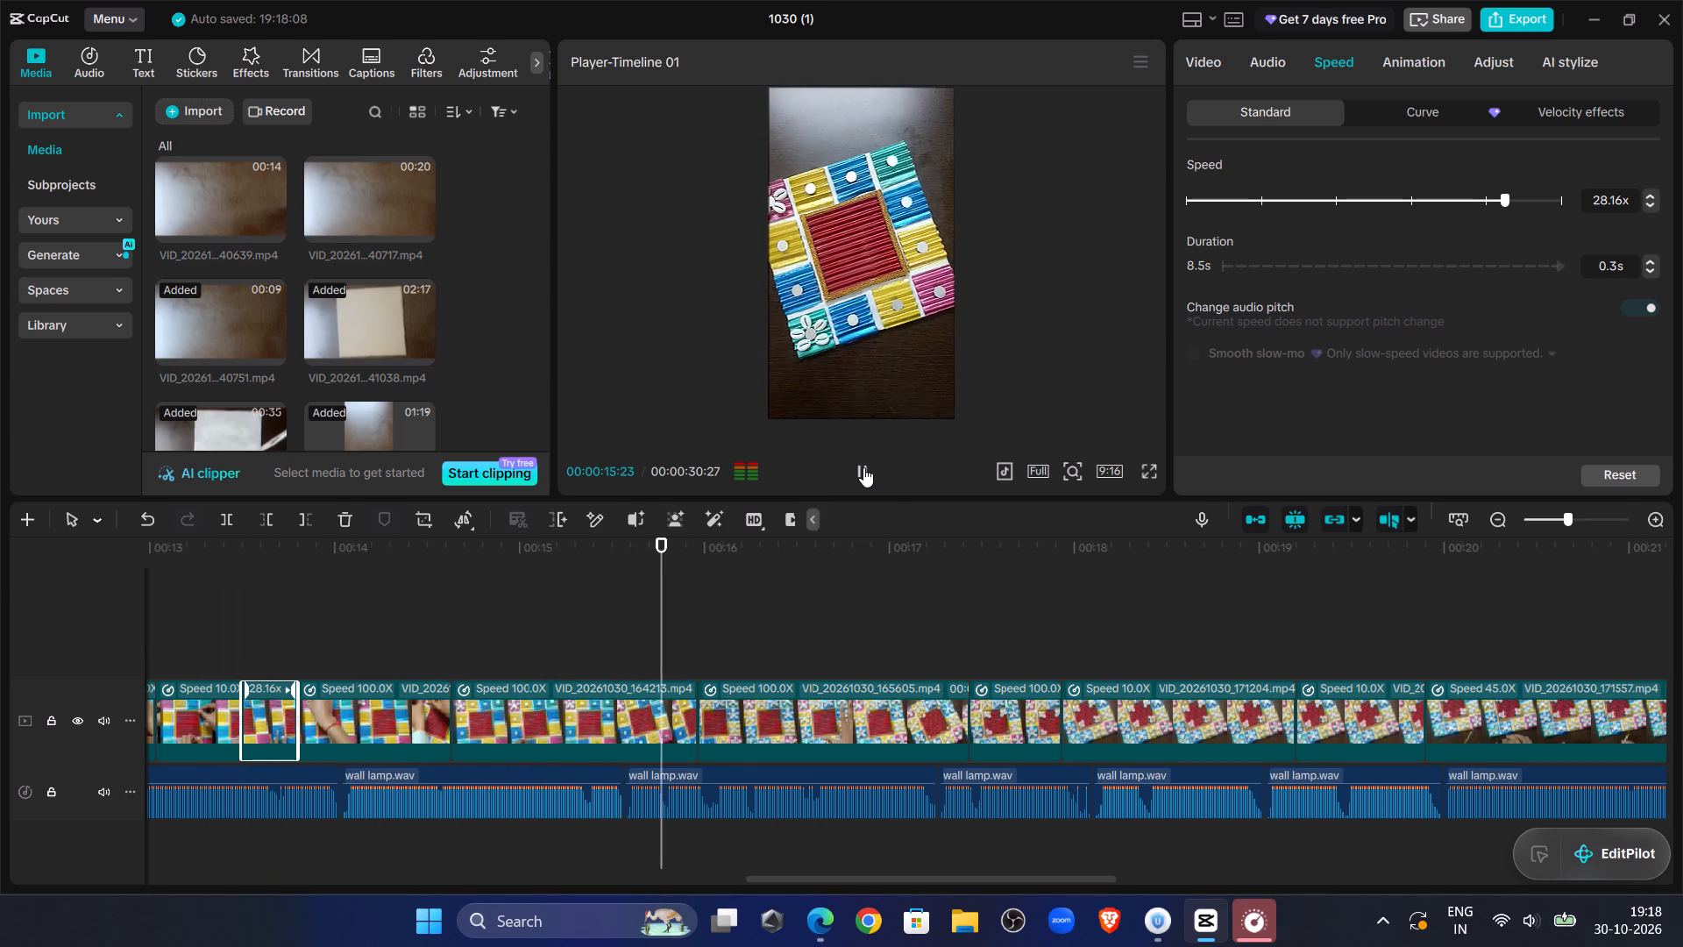
pyautogui.click(863, 467)
pyautogui.click(863, 467)
pyautogui.click(863, 467)
pyautogui.click(863, 467)
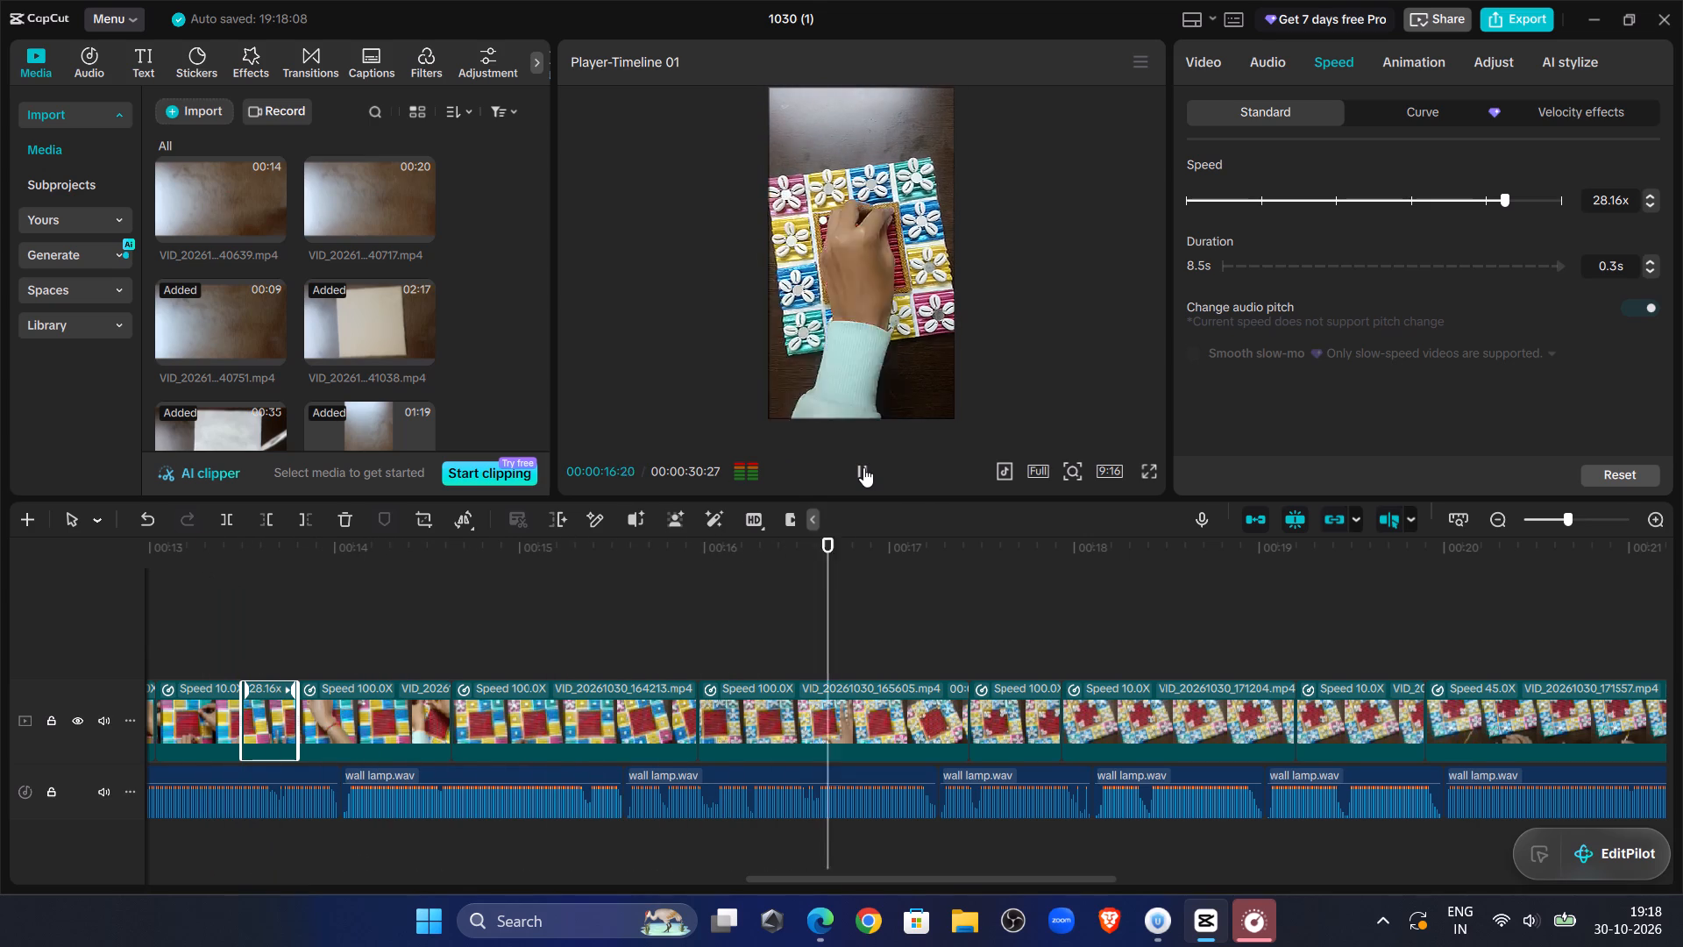
pyautogui.click(863, 467)
pyautogui.click(863, 467)
pyautogui.click(863, 467)
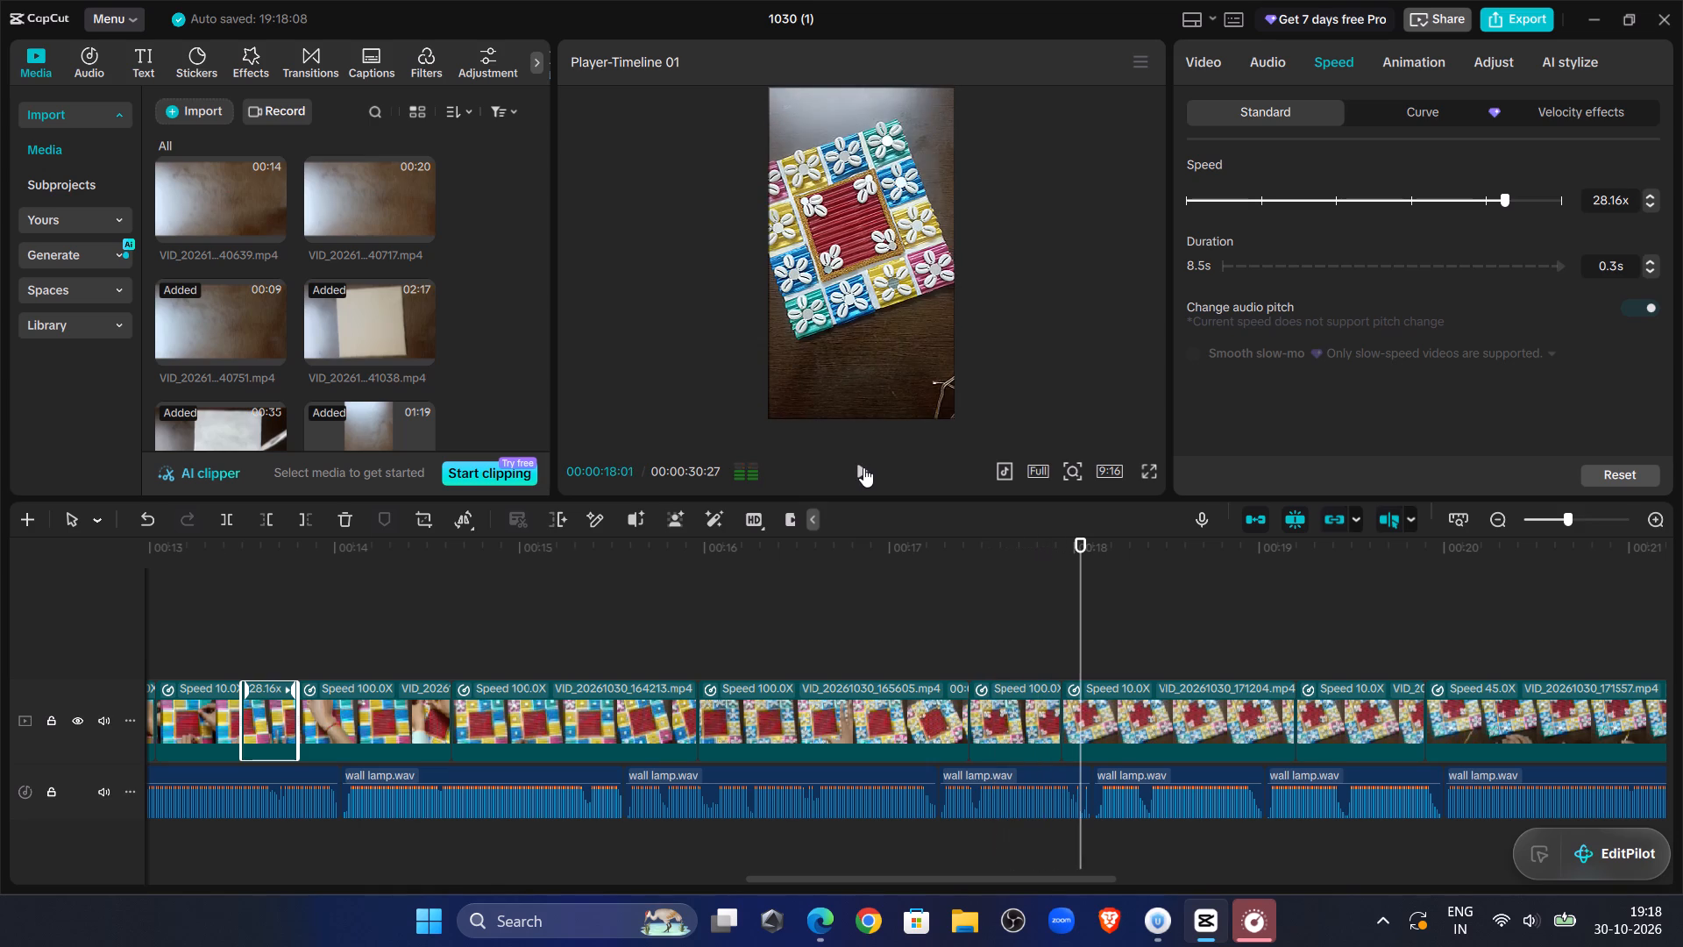
# Play on in short stretches from 00:00:18:01 to about 21 seconds to check the hanging-tassel clips against the narration.
pyautogui.click(1539, 523)
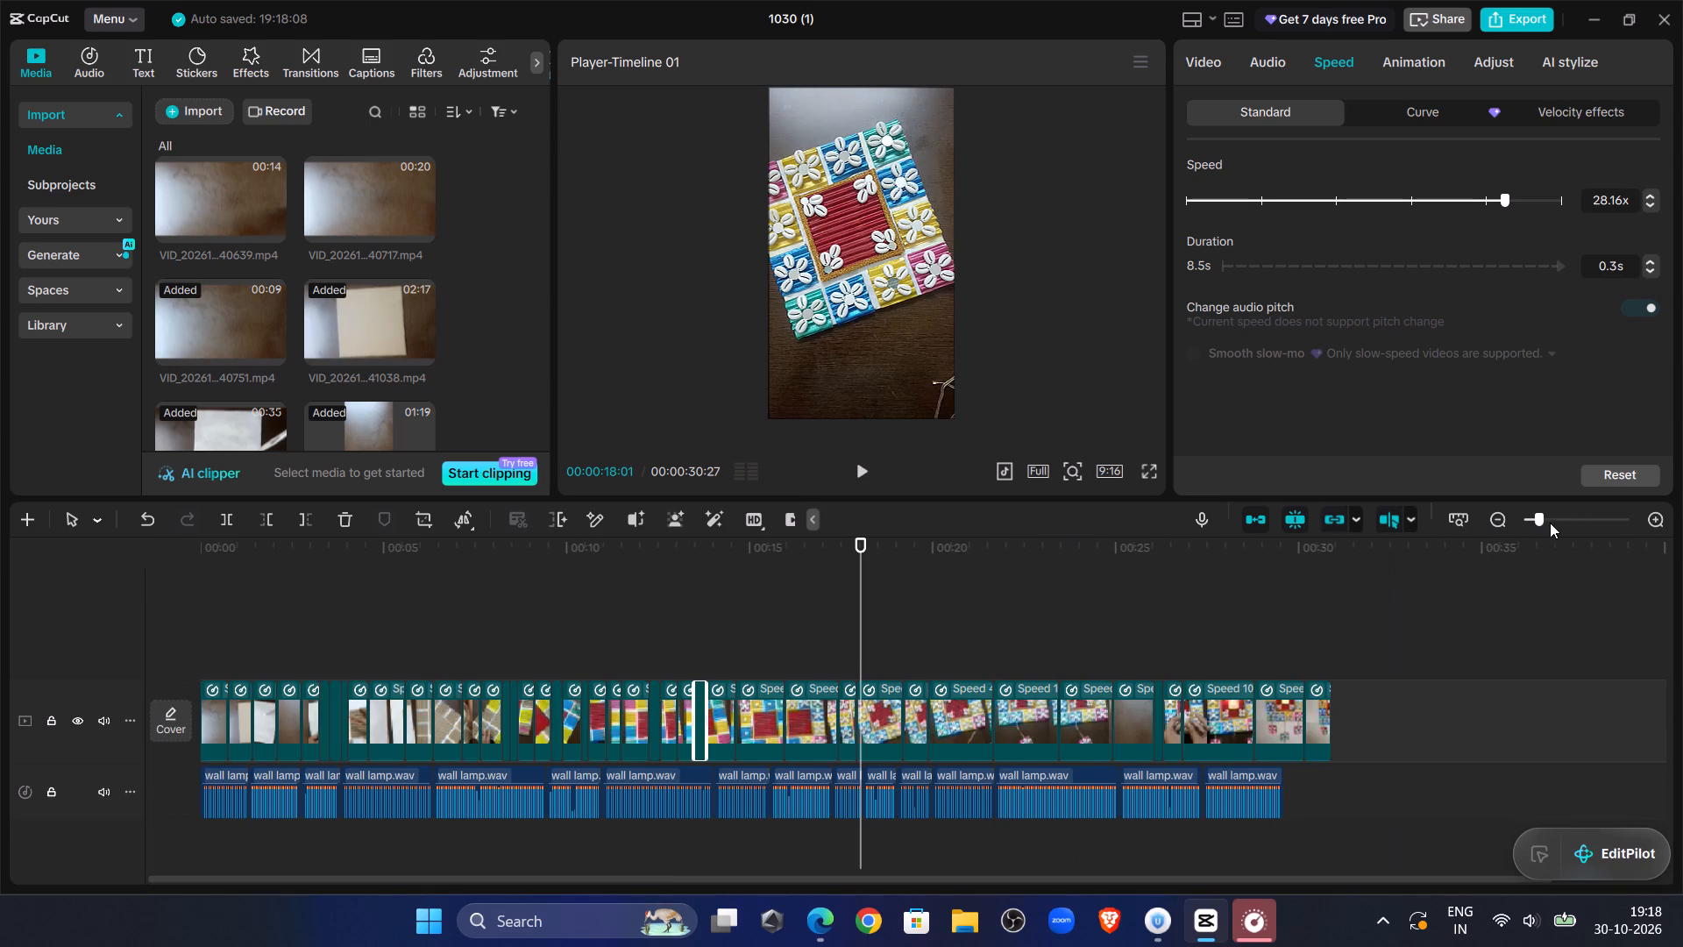
pyautogui.click(1554, 523)
pyautogui.click(869, 463)
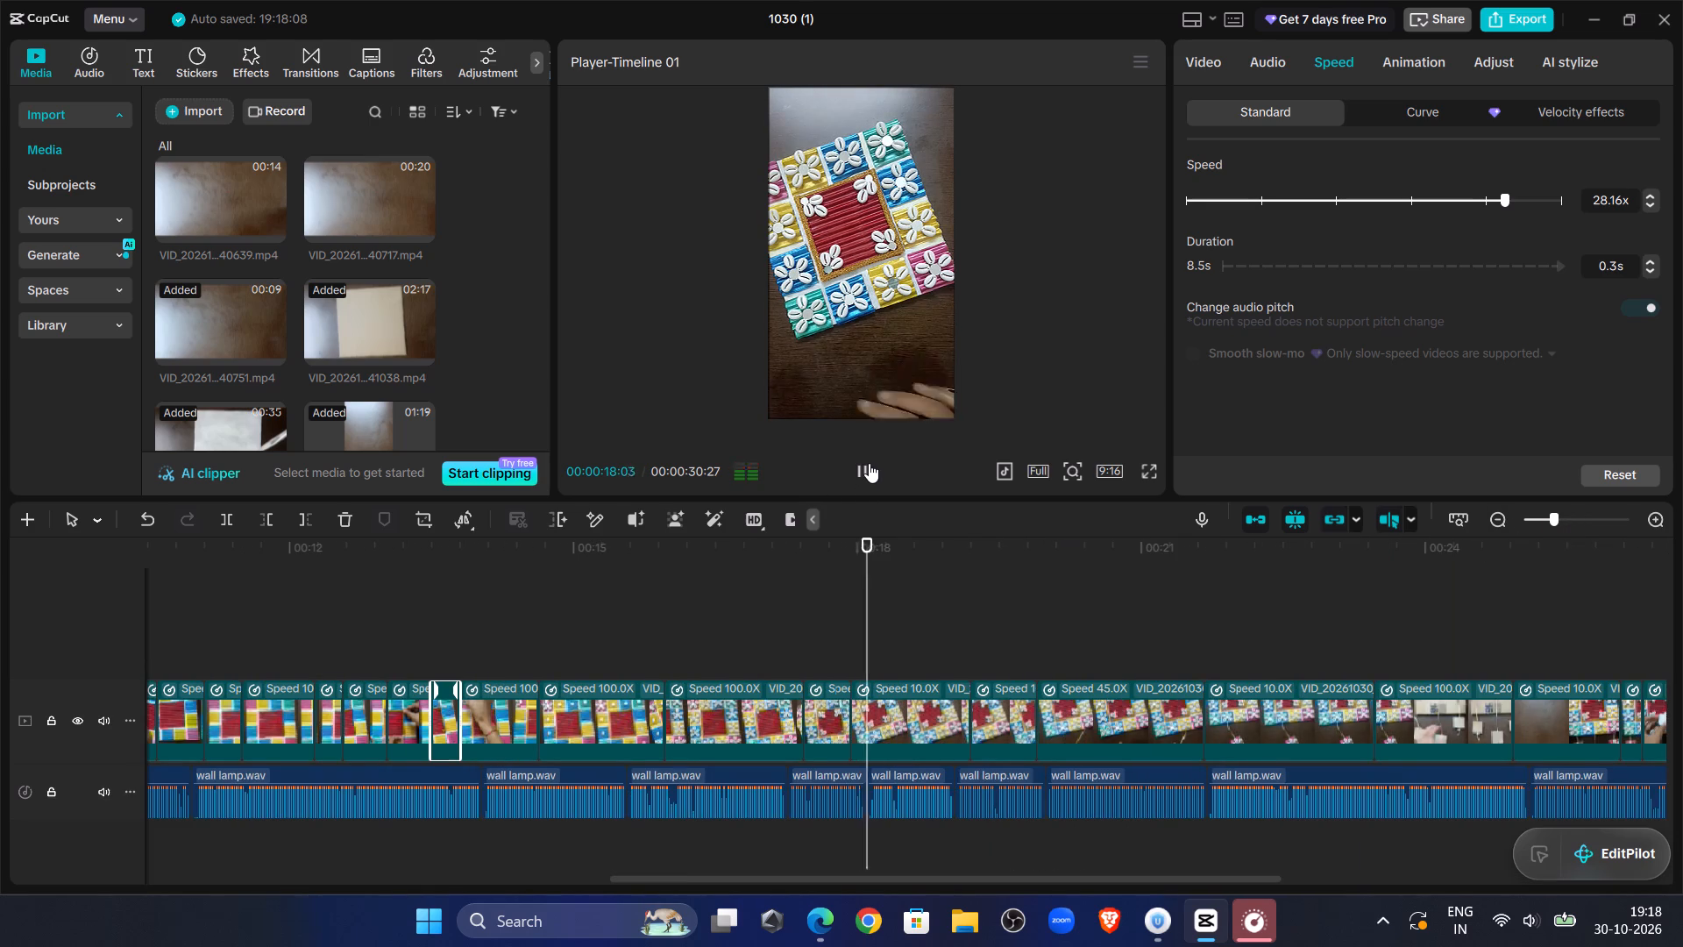
pyautogui.click(869, 463)
pyautogui.click(869, 463)
pyautogui.click(869, 463)
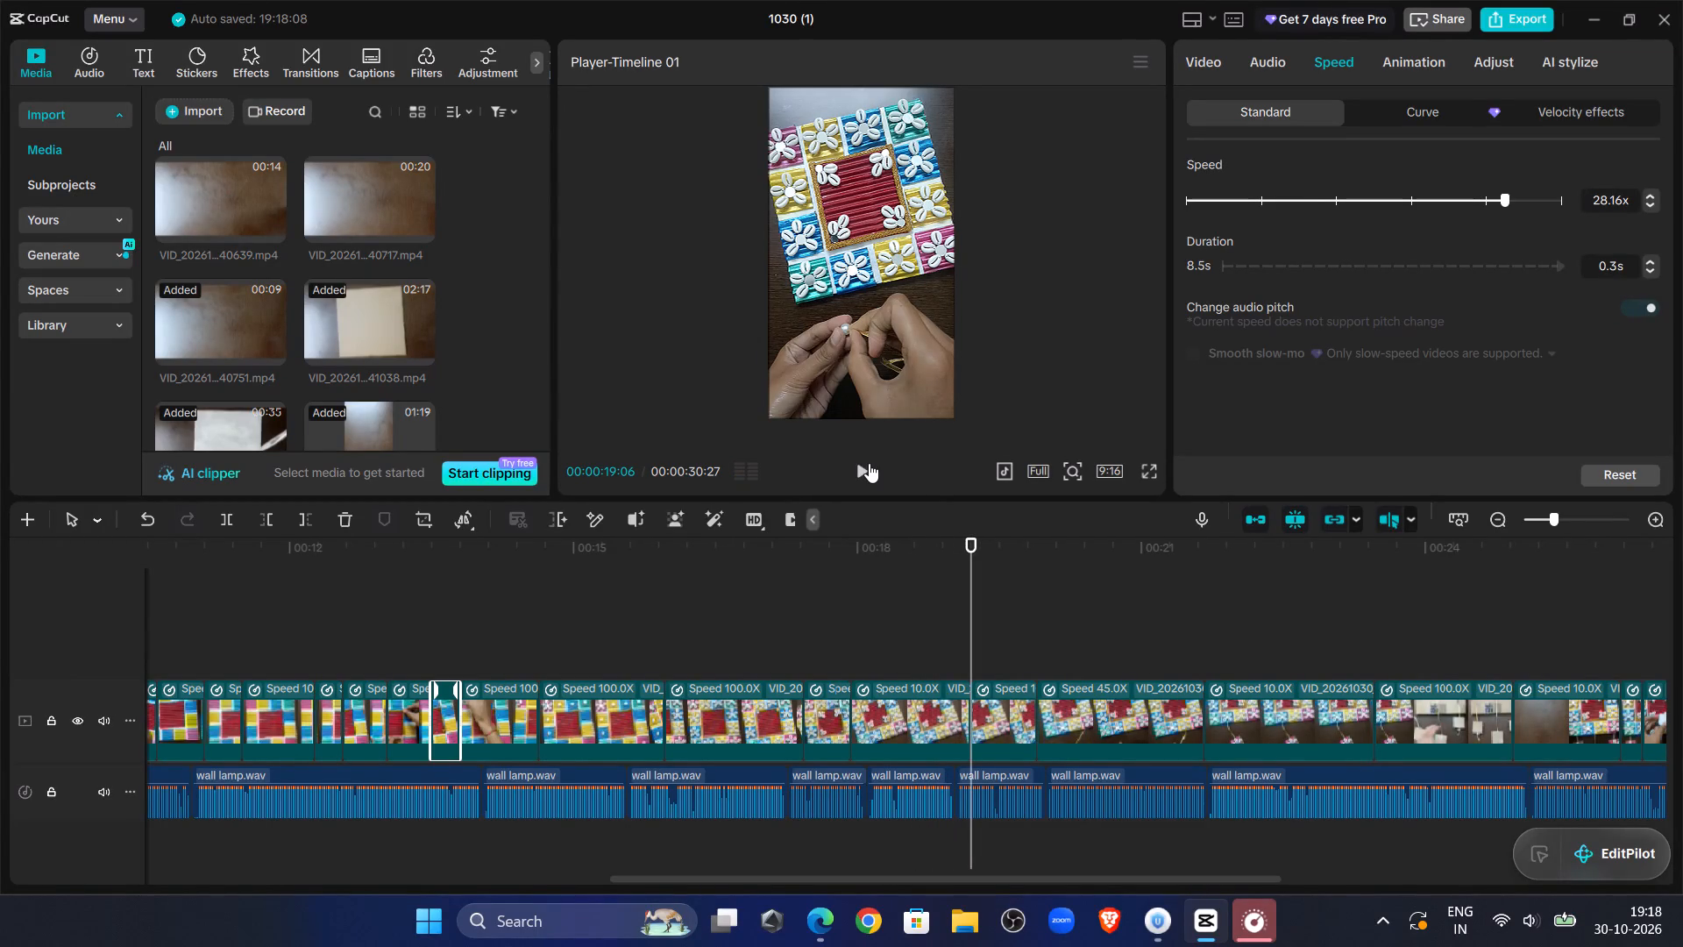
pyautogui.click(869, 463)
pyautogui.click(869, 463)
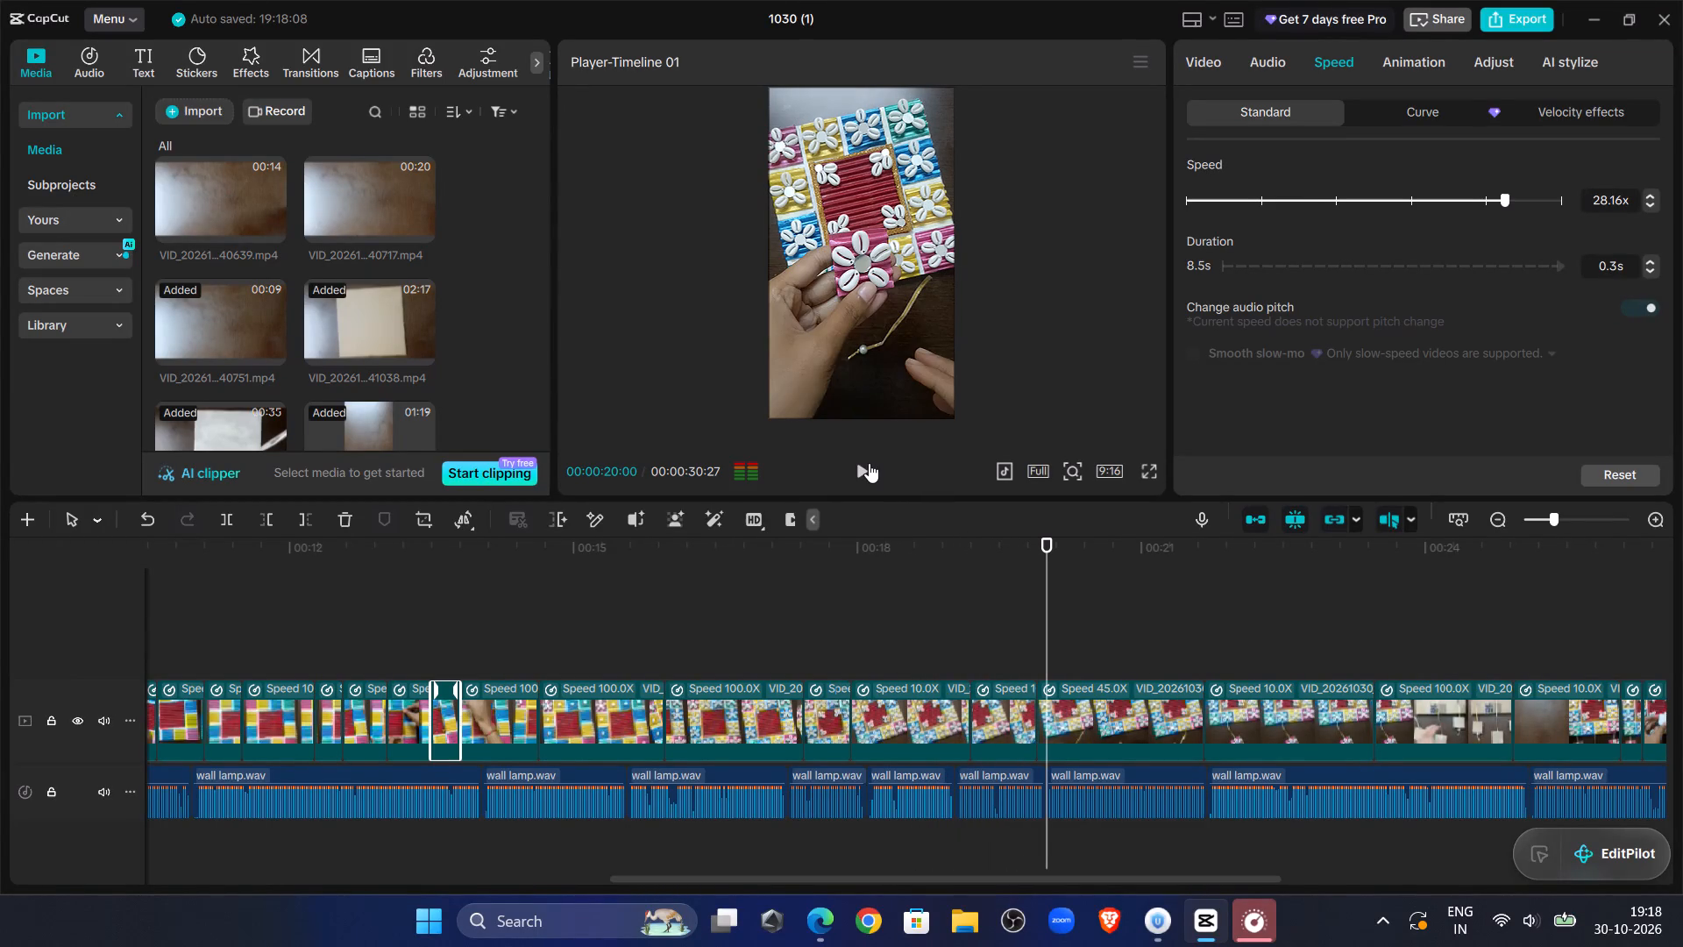
pyautogui.click(869, 463)
pyautogui.click(869, 463)
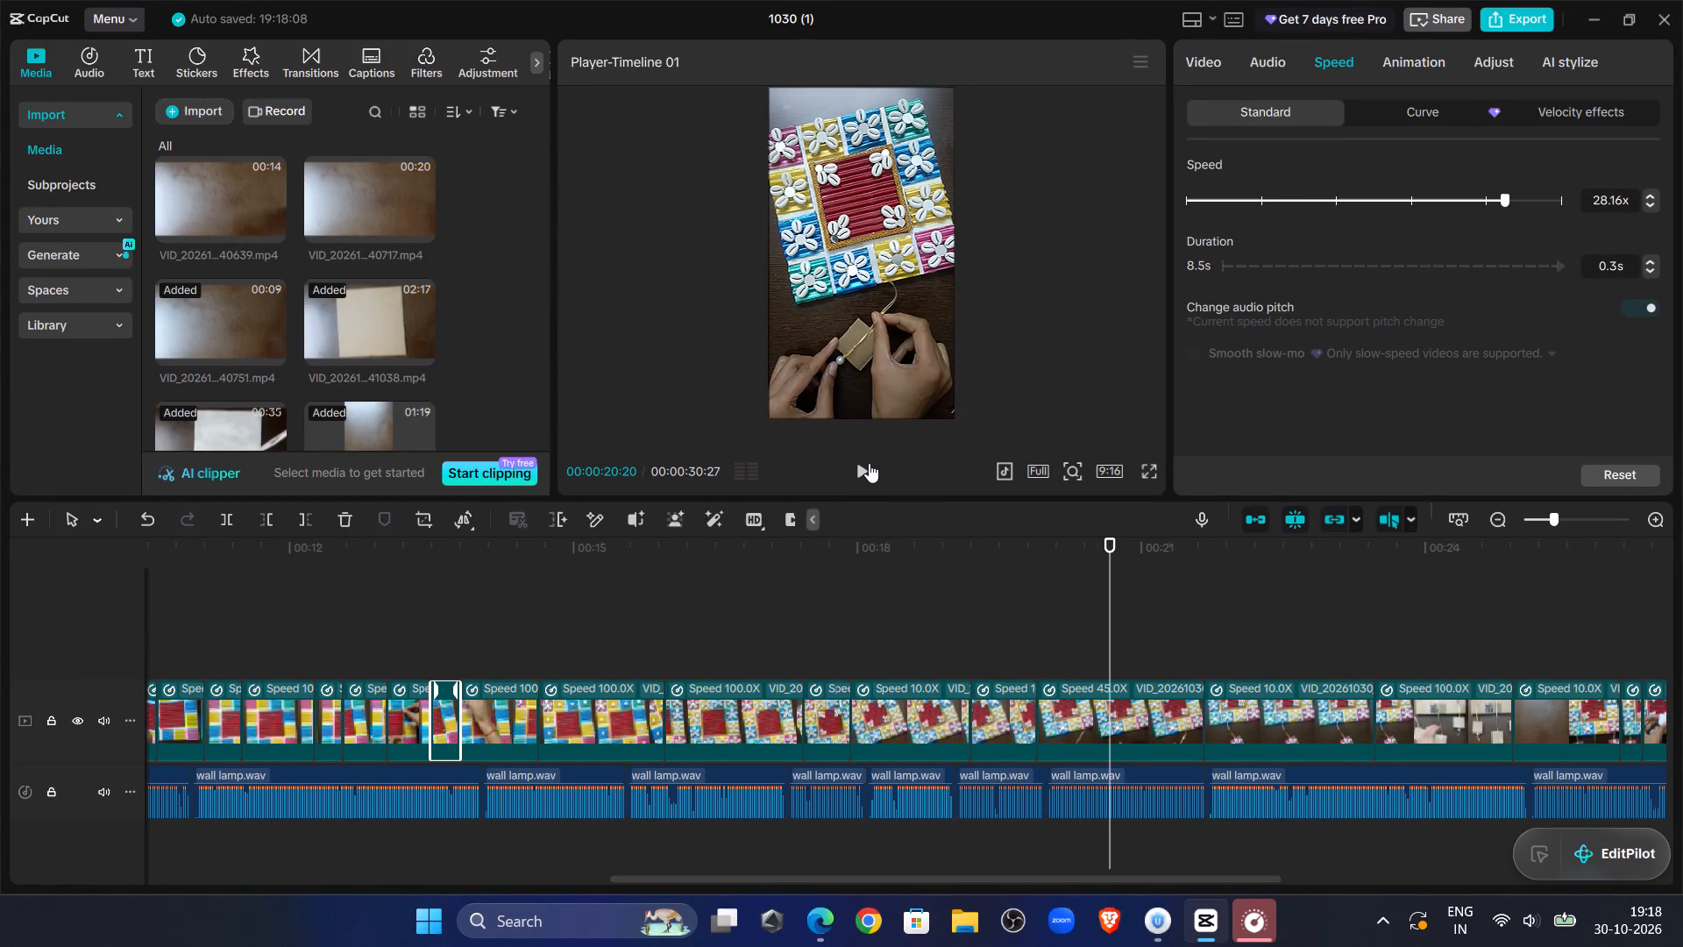
pyautogui.doubleClick(869, 463)
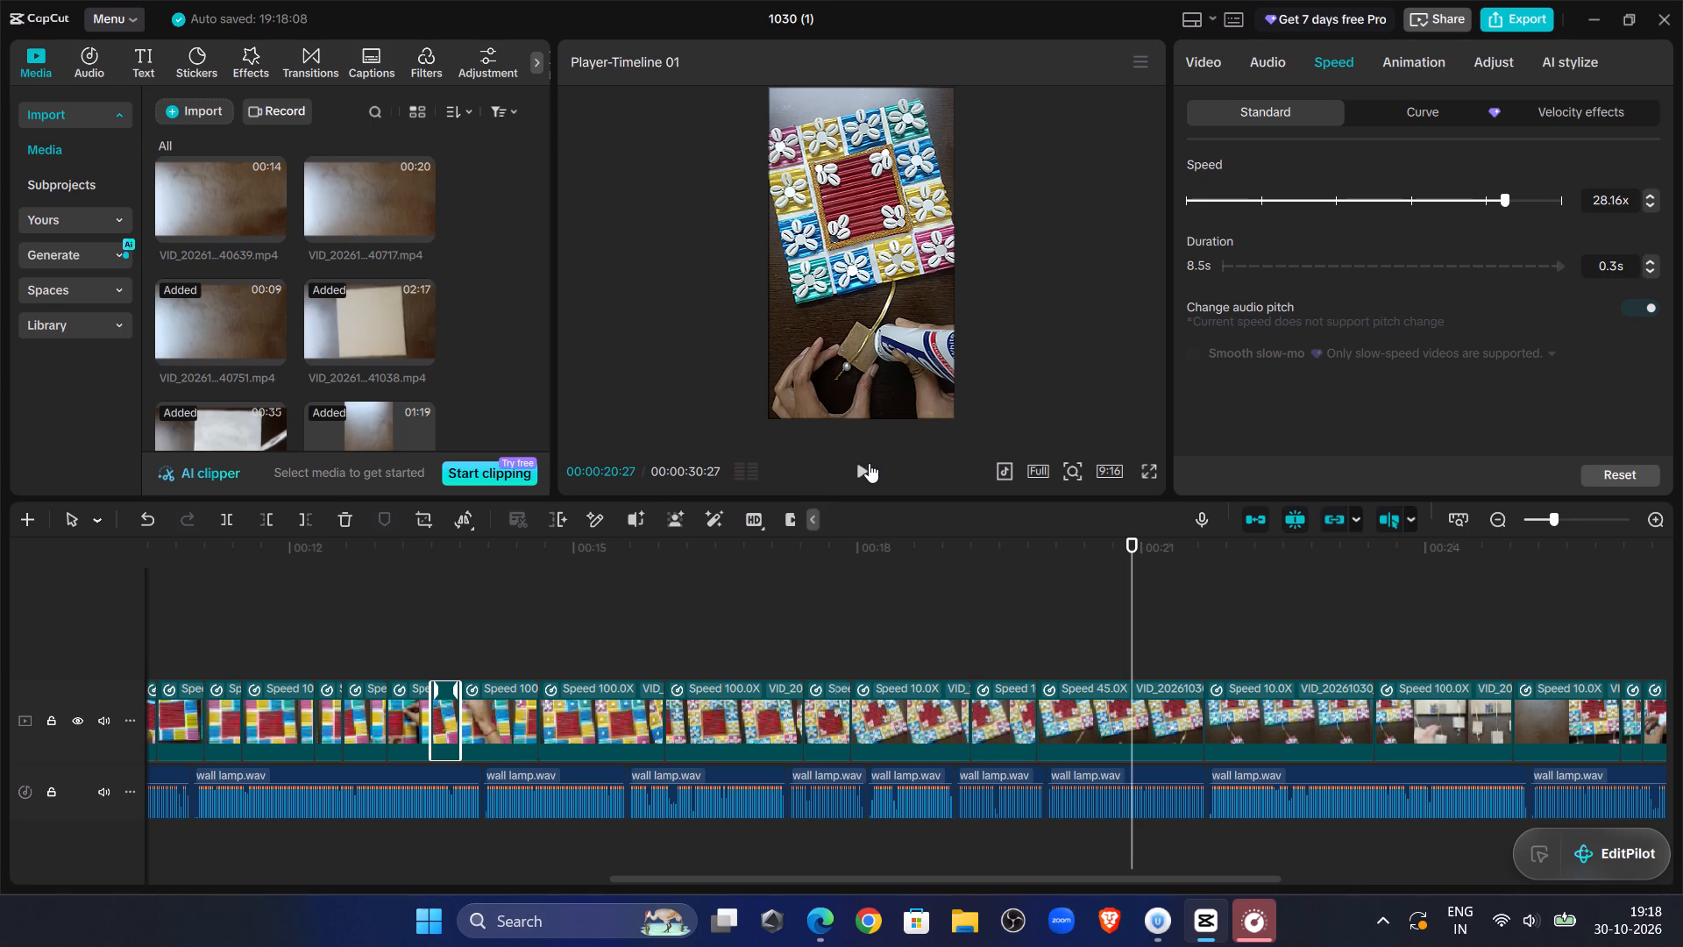
pyautogui.doubleClick(869, 463)
pyautogui.click(1151, 708)
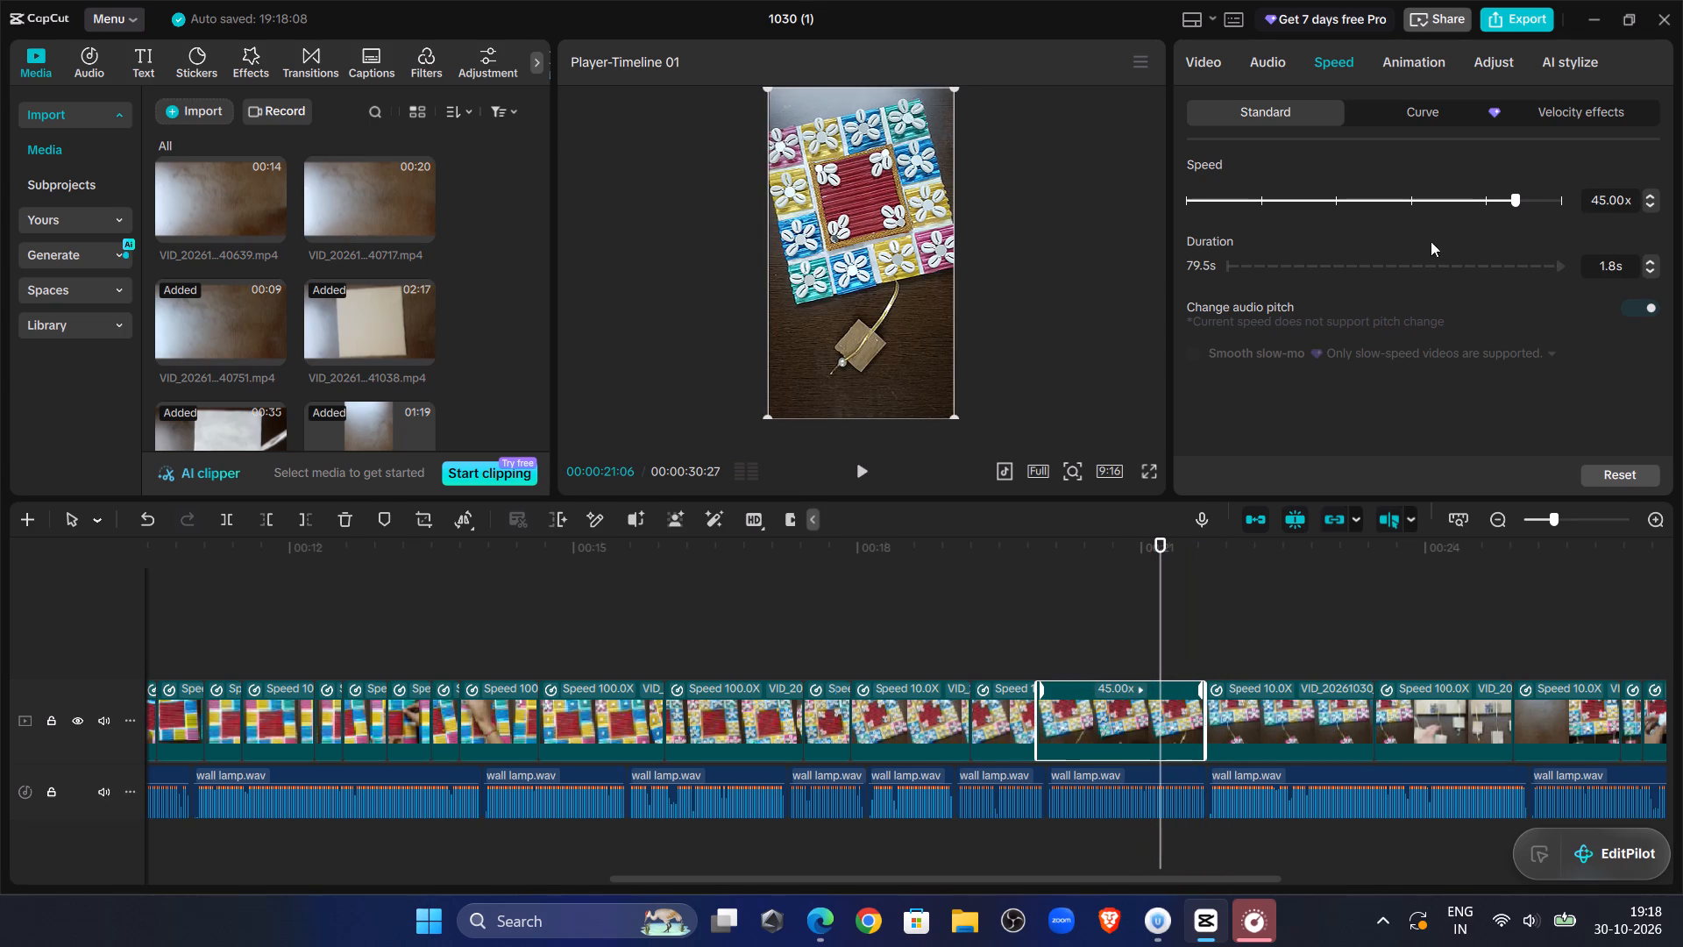
# Play on in short stretches from 00:00:21:06 to the end to check the tassel-attaching and lit-lamp clips against the narration.
pyautogui.click(865, 469)
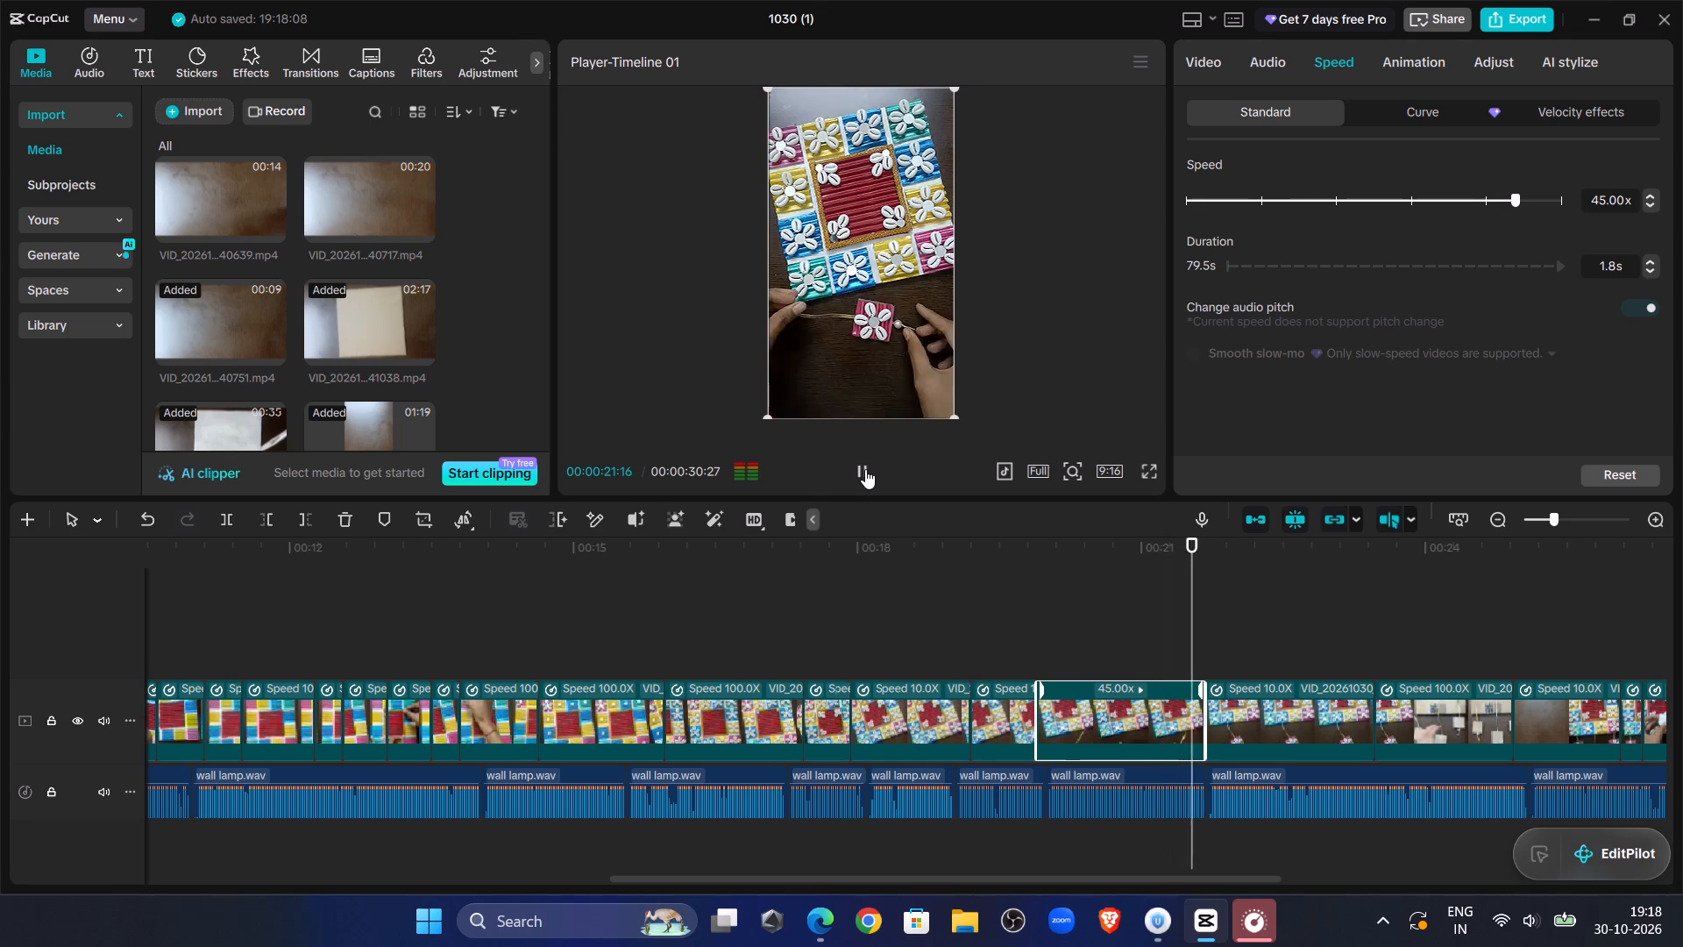
pyautogui.click(865, 469)
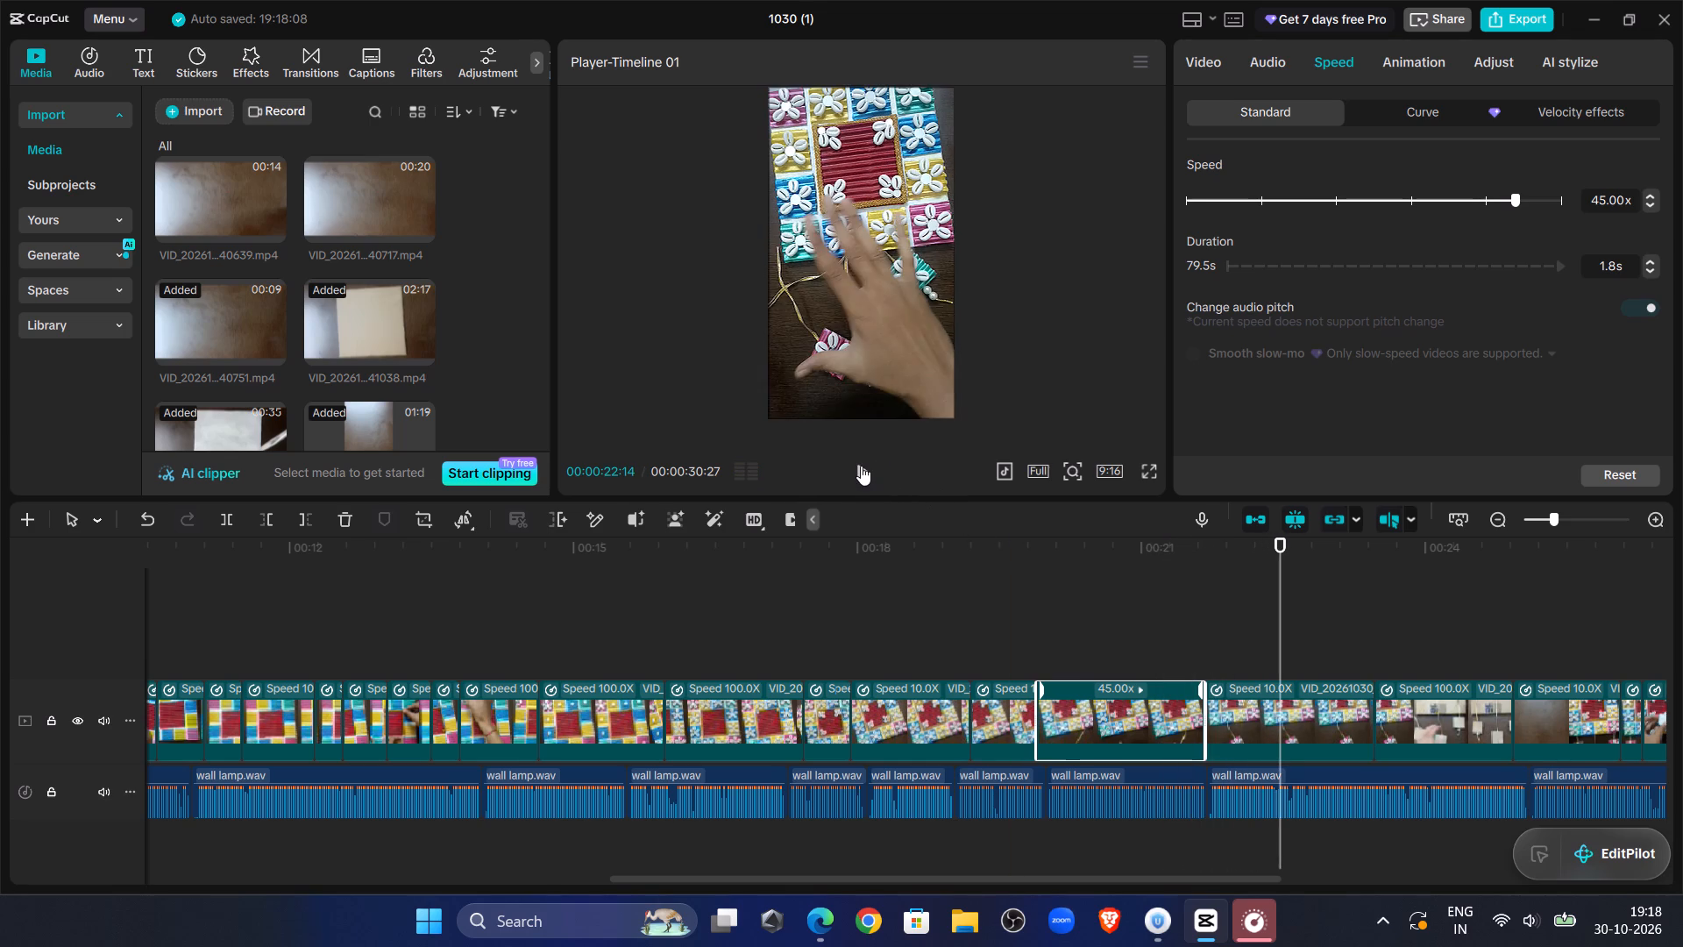
pyautogui.click(861, 466)
pyautogui.click(861, 466)
pyautogui.click(861, 466)
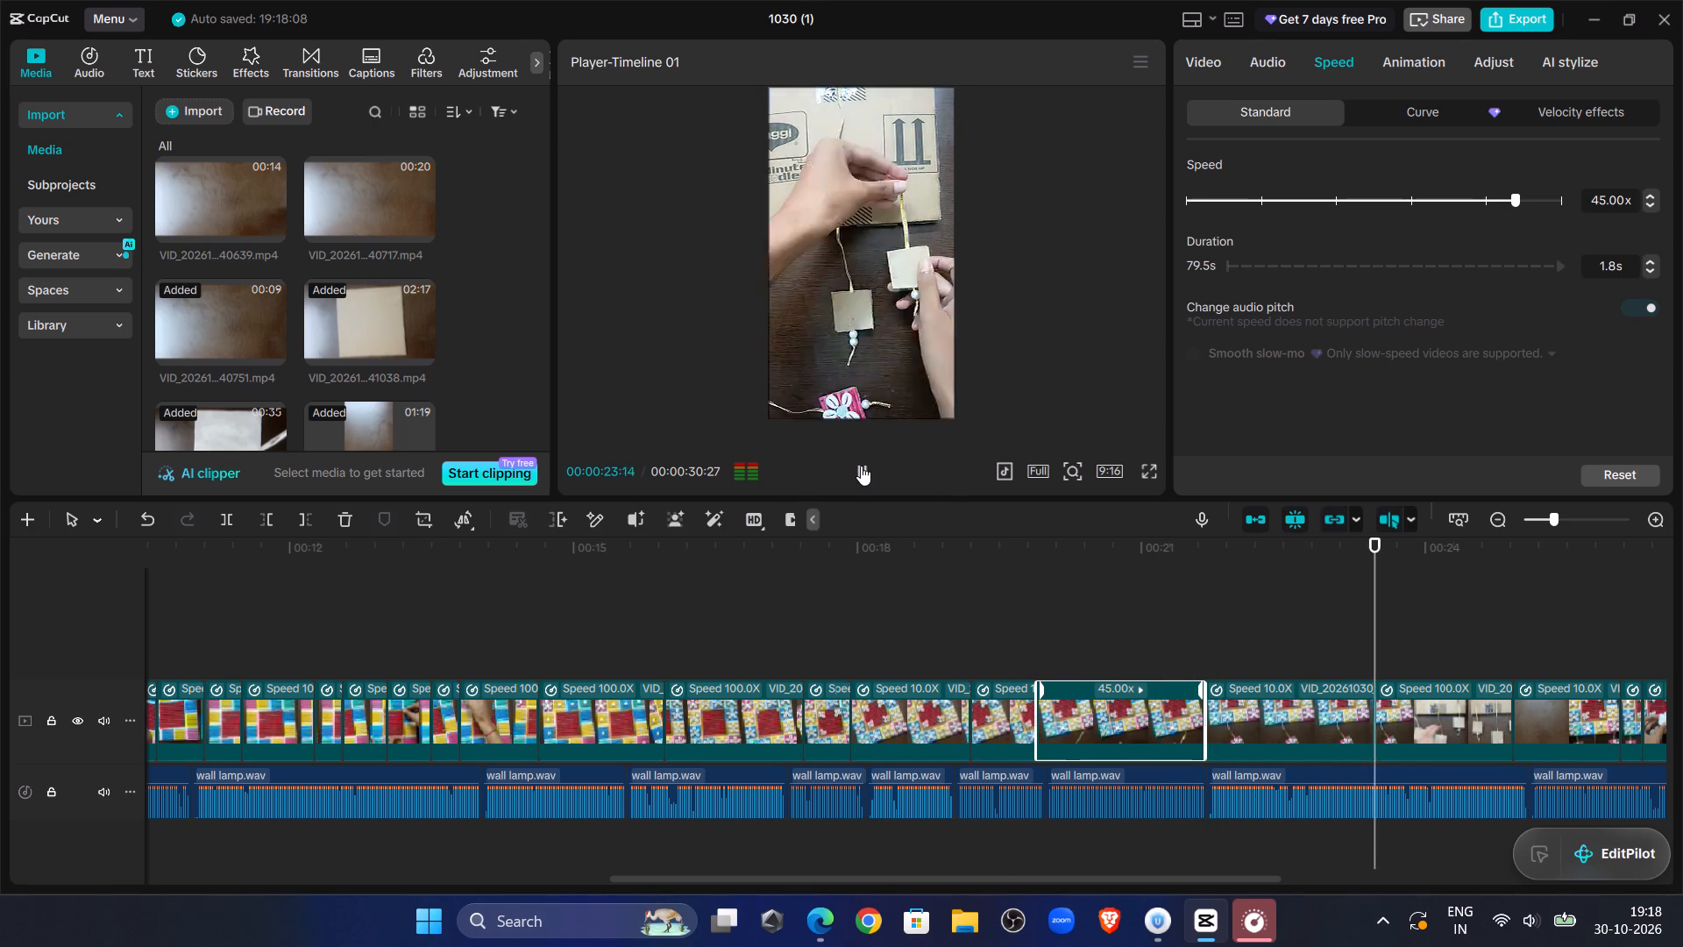
pyautogui.click(861, 466)
pyautogui.click(861, 466)
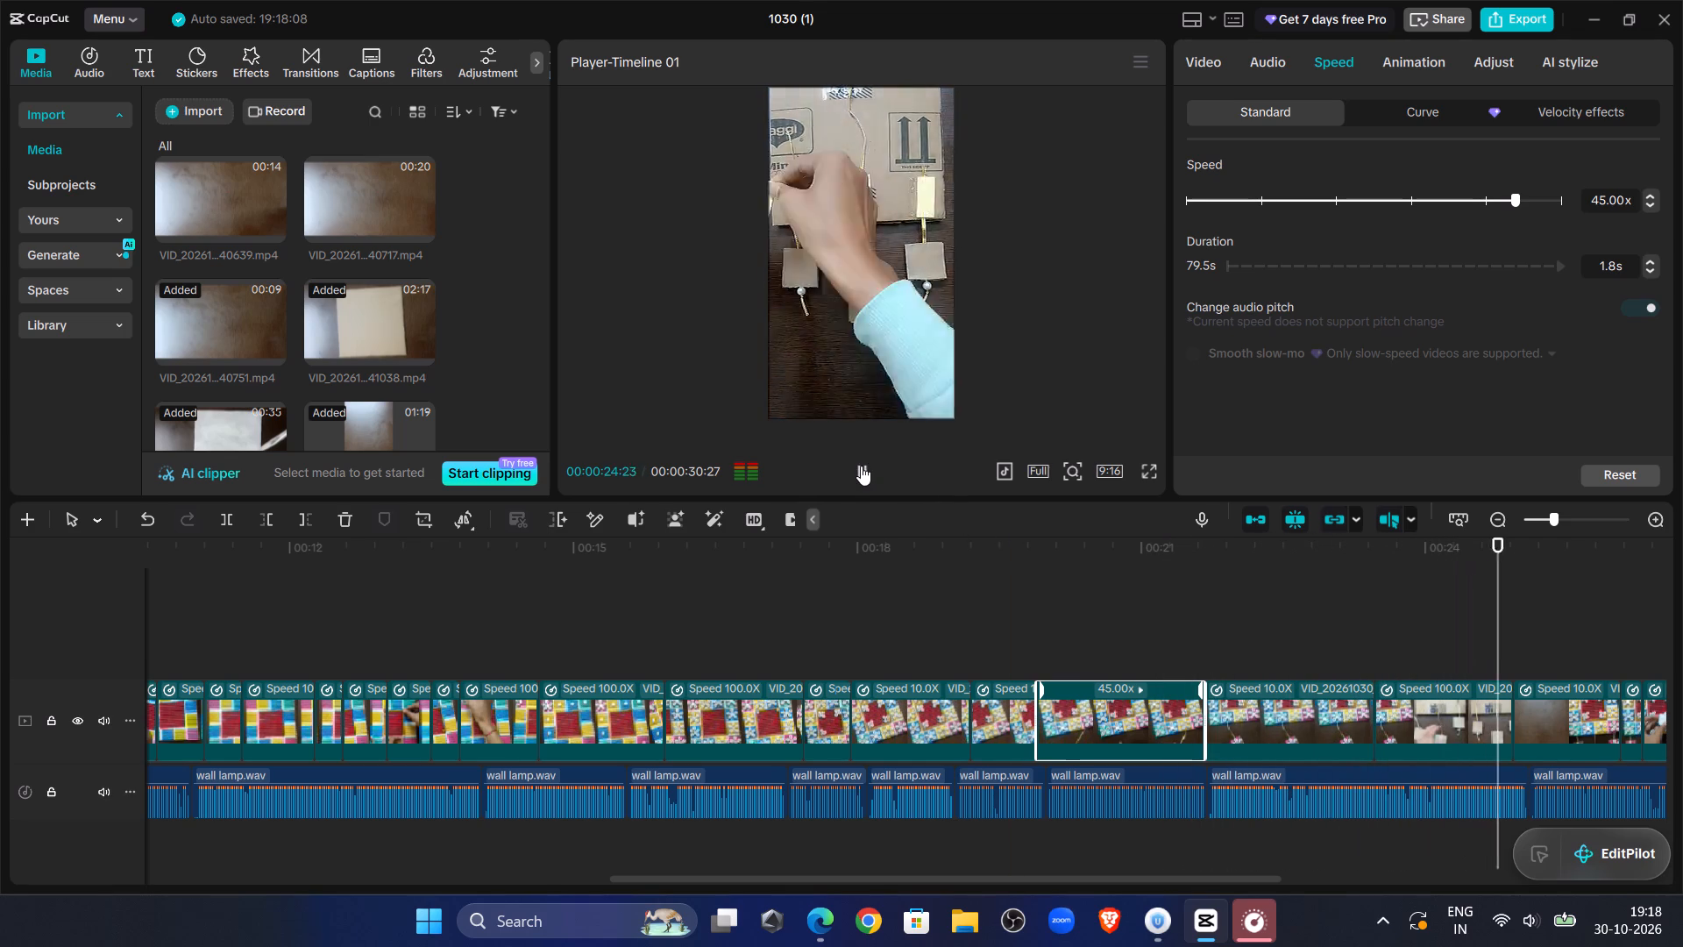
pyautogui.click(861, 466)
pyautogui.click(861, 466)
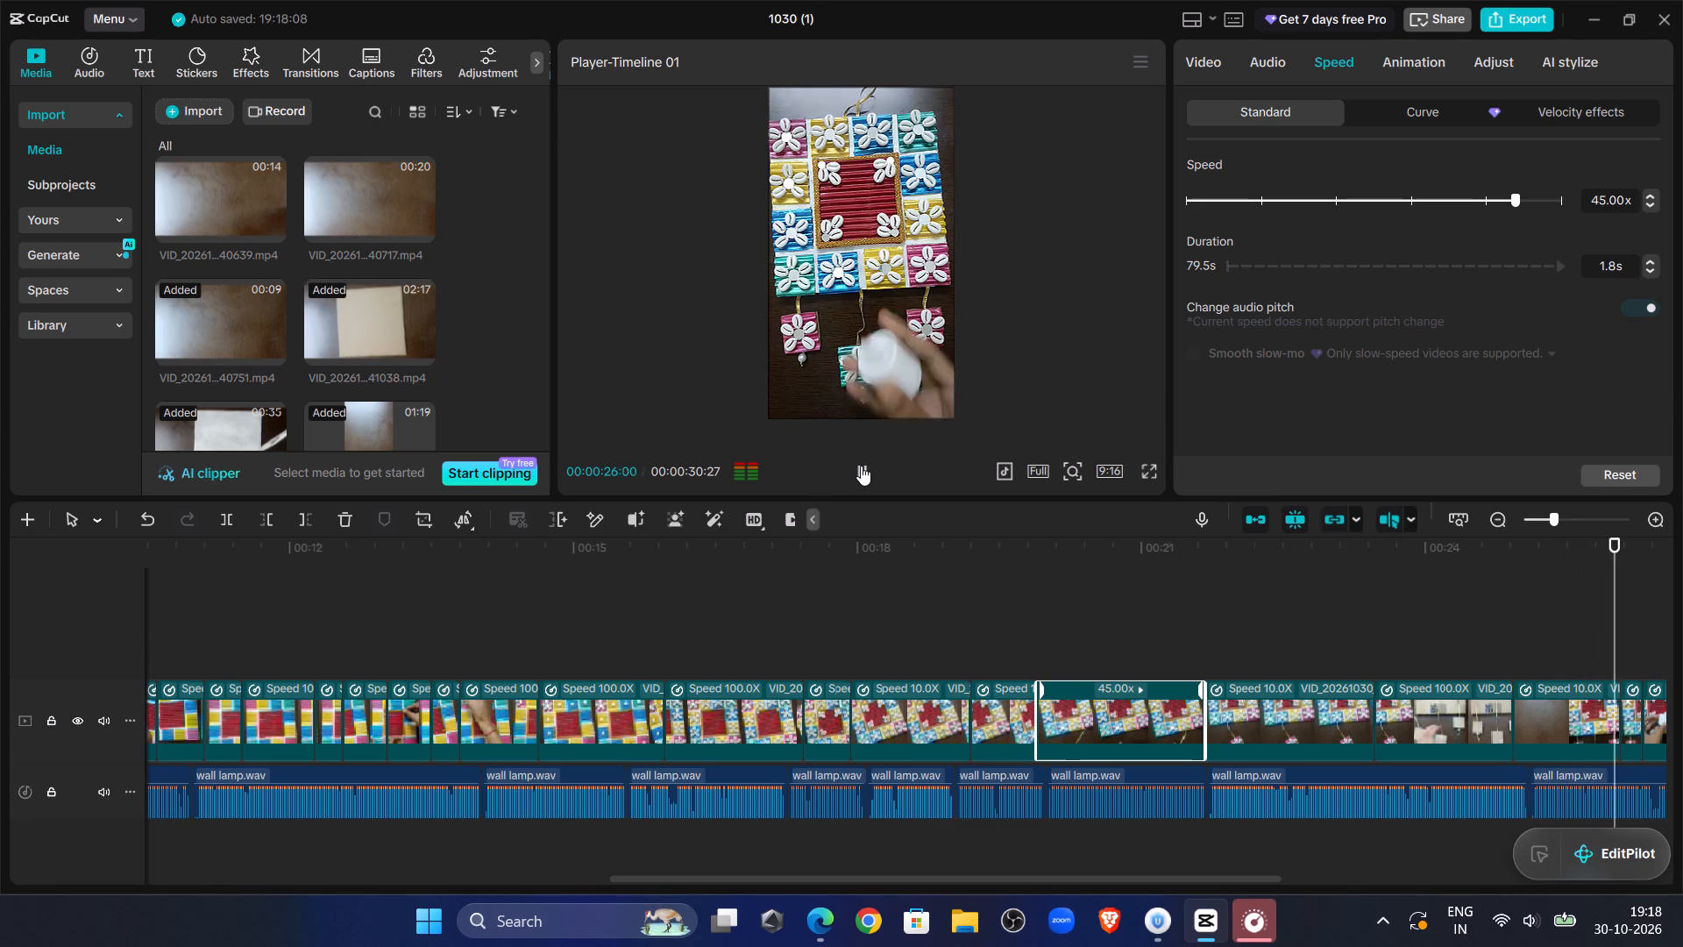
pyautogui.click(861, 466)
pyautogui.click(861, 466)
pyautogui.click(861, 466)
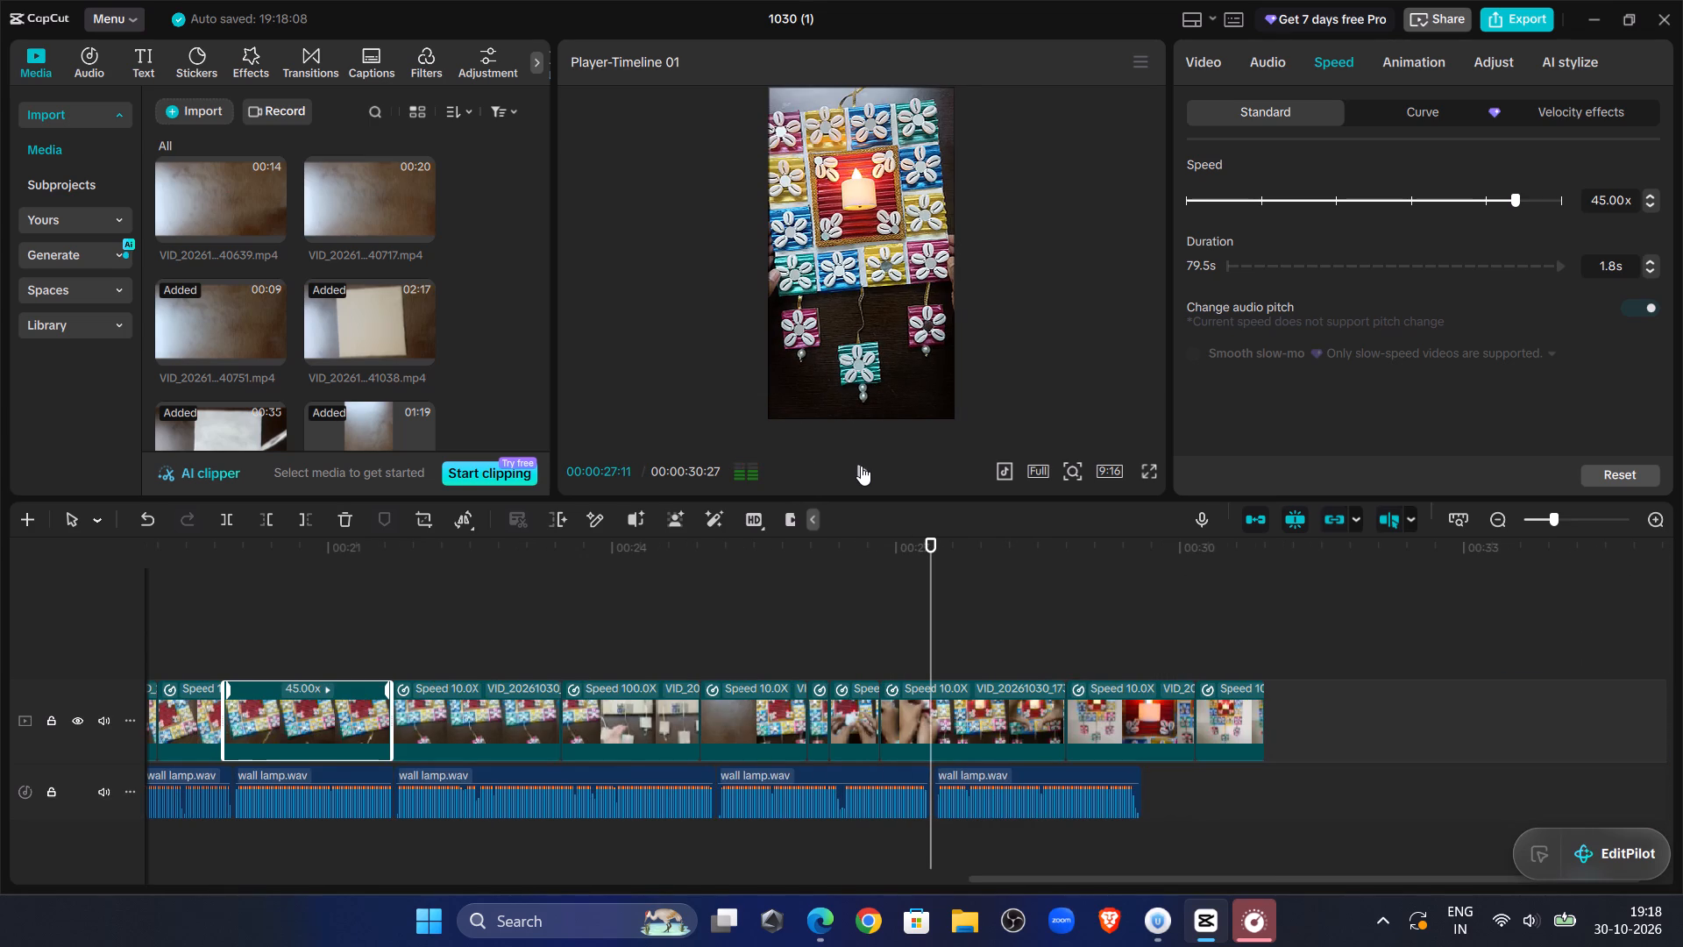
pyautogui.click(861, 466)
pyautogui.click(861, 466)
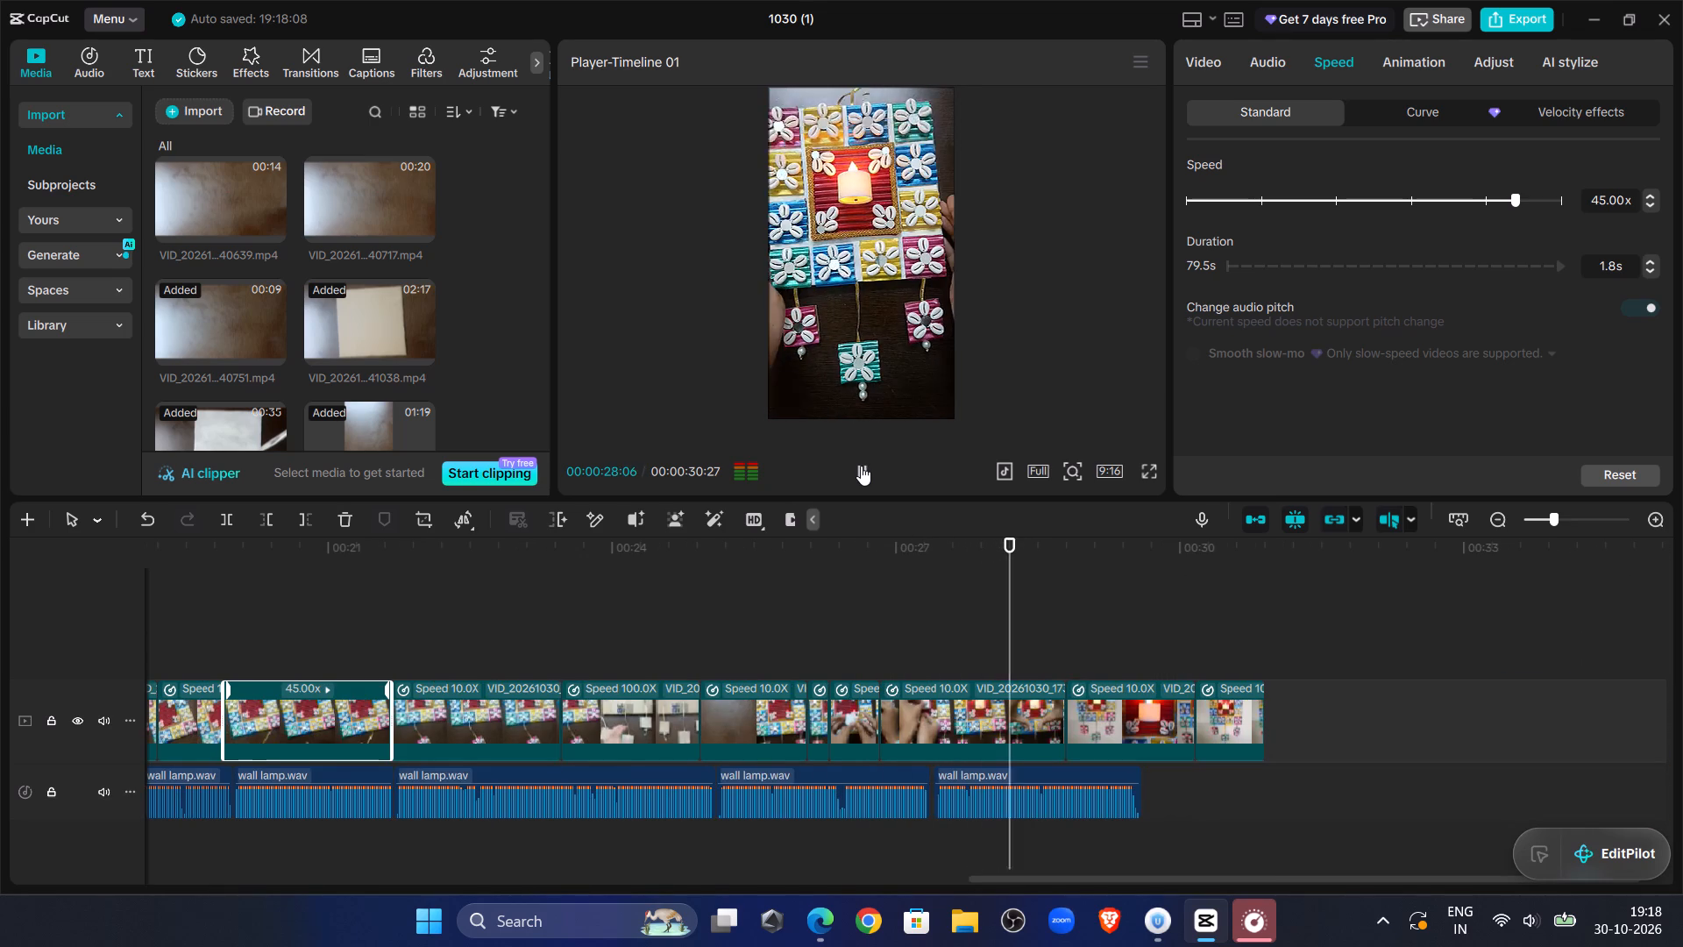
pyautogui.click(861, 466)
pyautogui.click(861, 466)
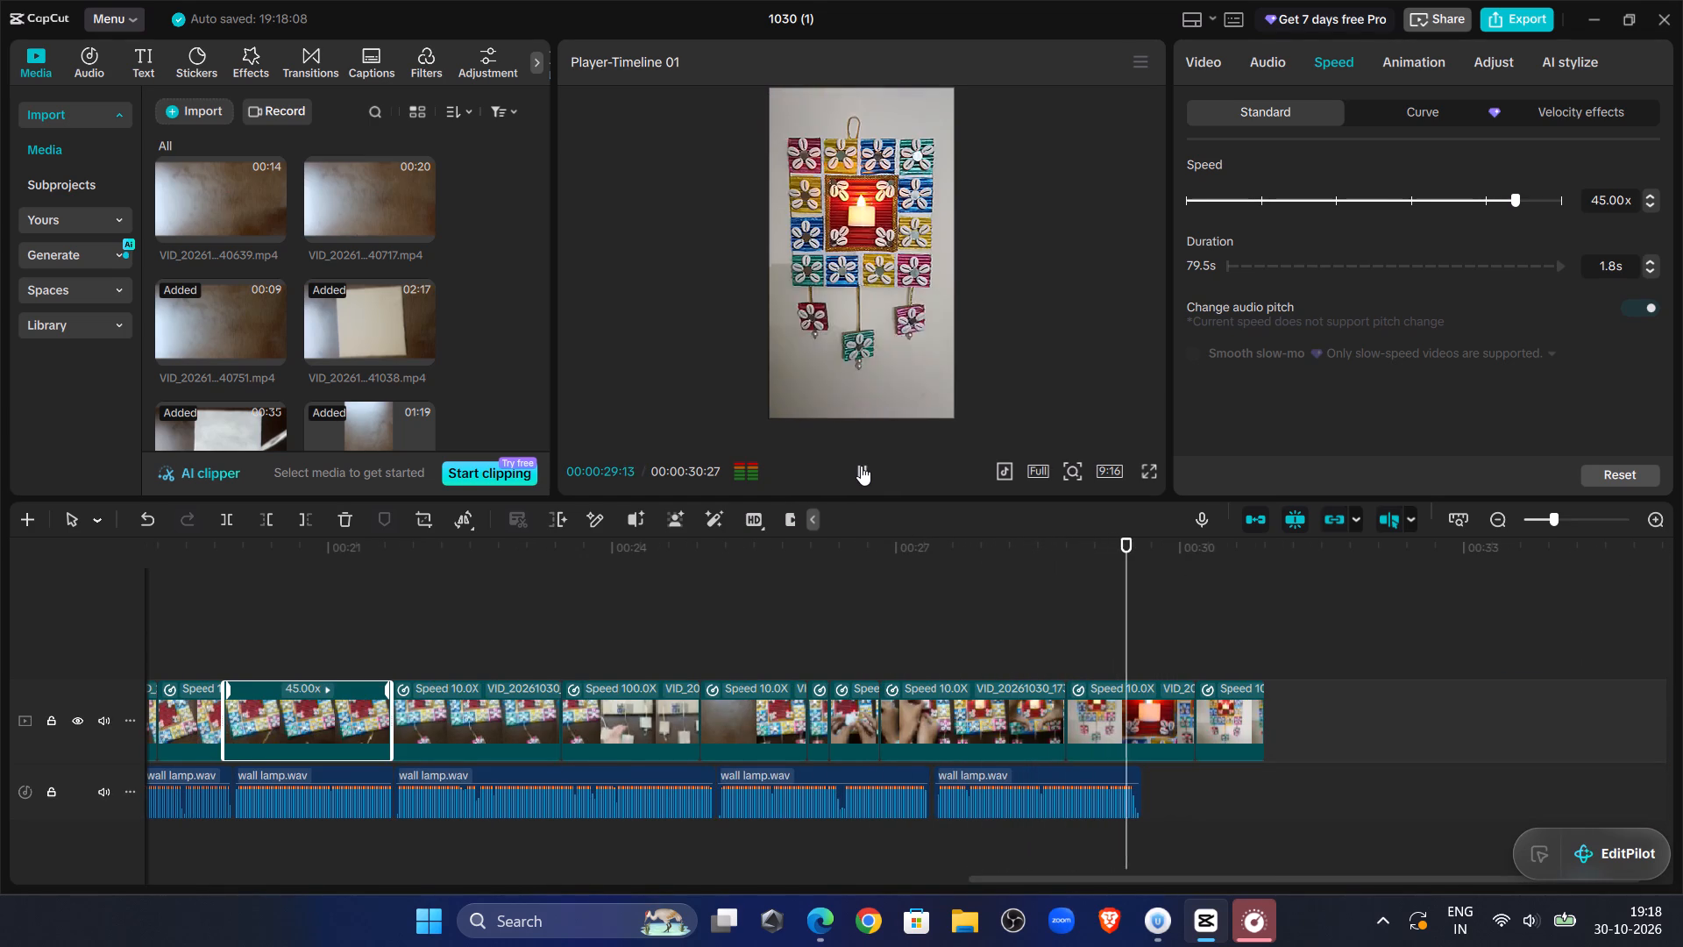
pyautogui.click(861, 466)
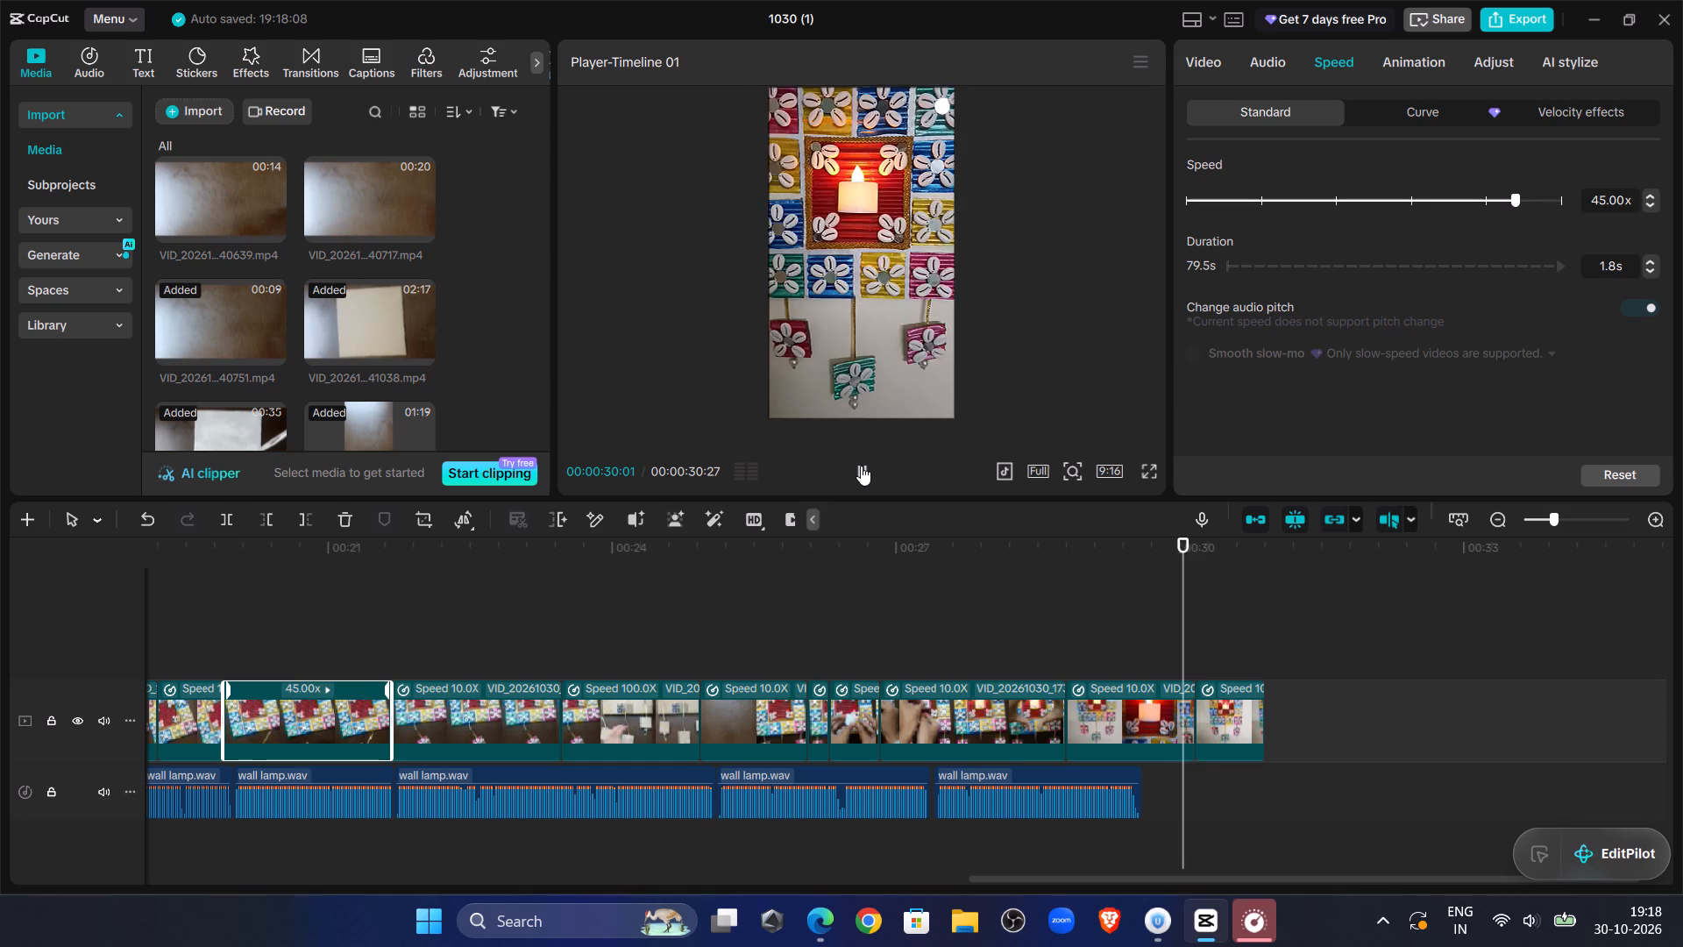
pyautogui.click(861, 466)
# Replay the ending from about 28 seconds and trim the end off the second-to-last clip, of the lit lamp on the wall, at 00:00:29:19.
pyautogui.click(984, 591)
pyautogui.moveTo(982, 589); pyautogui.dragTo(1682, 568)
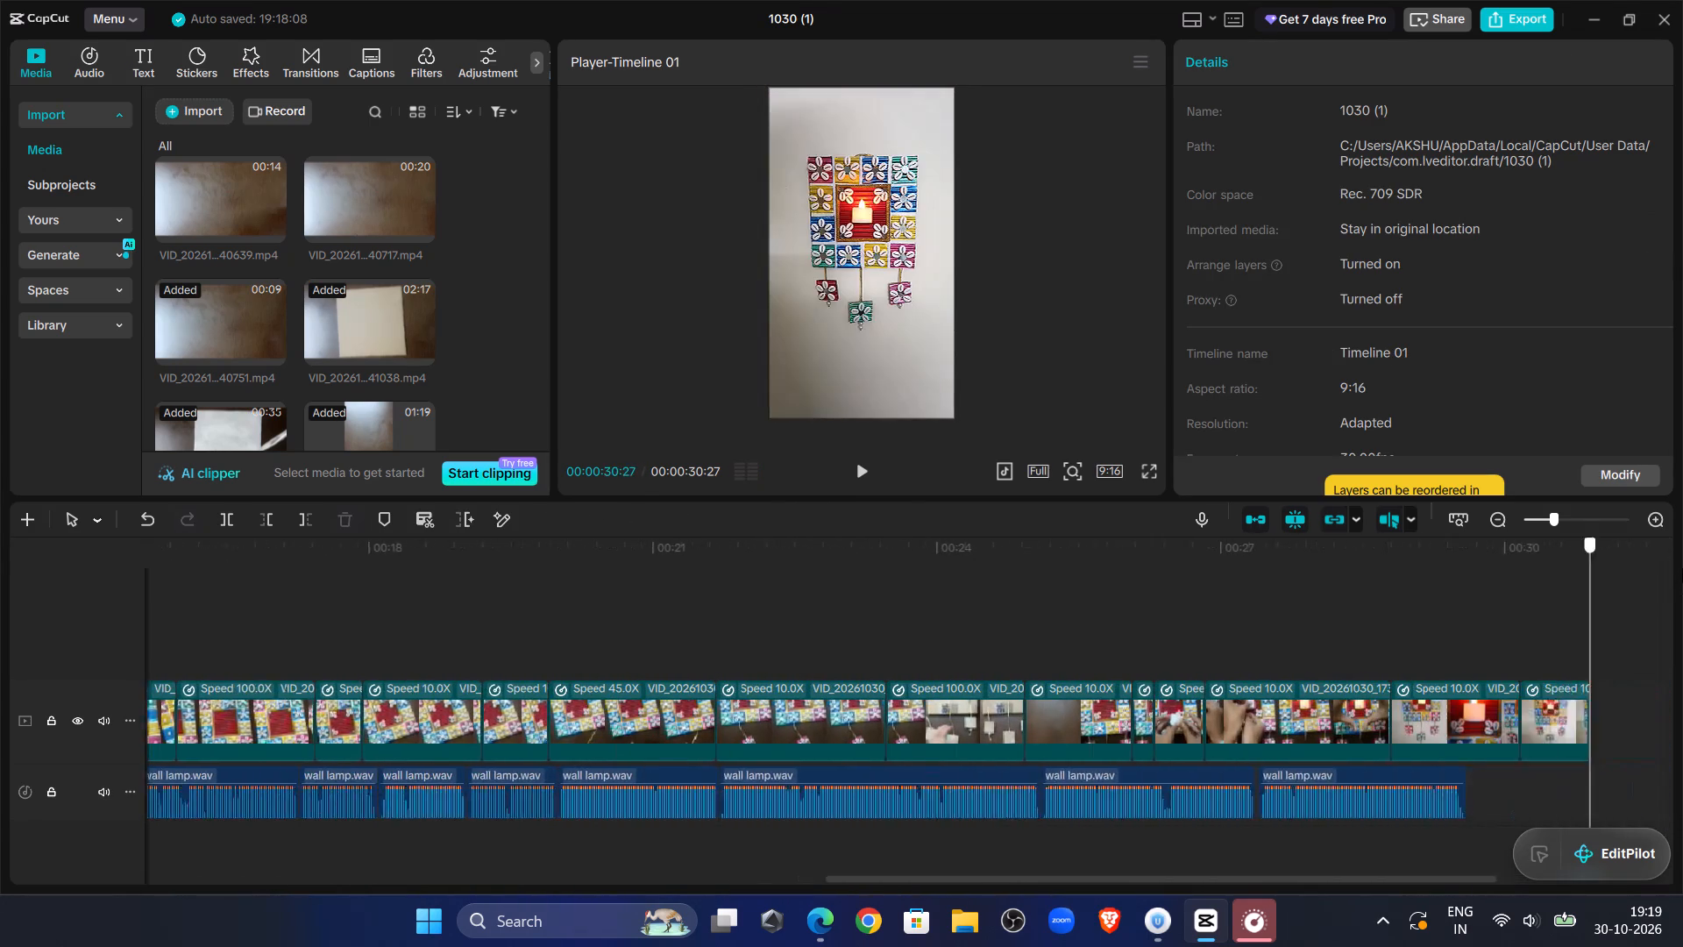
pyautogui.moveTo(1682, 568); pyautogui.dragTo(821, 598)
pyautogui.click(880, 478)
pyautogui.click(870, 473)
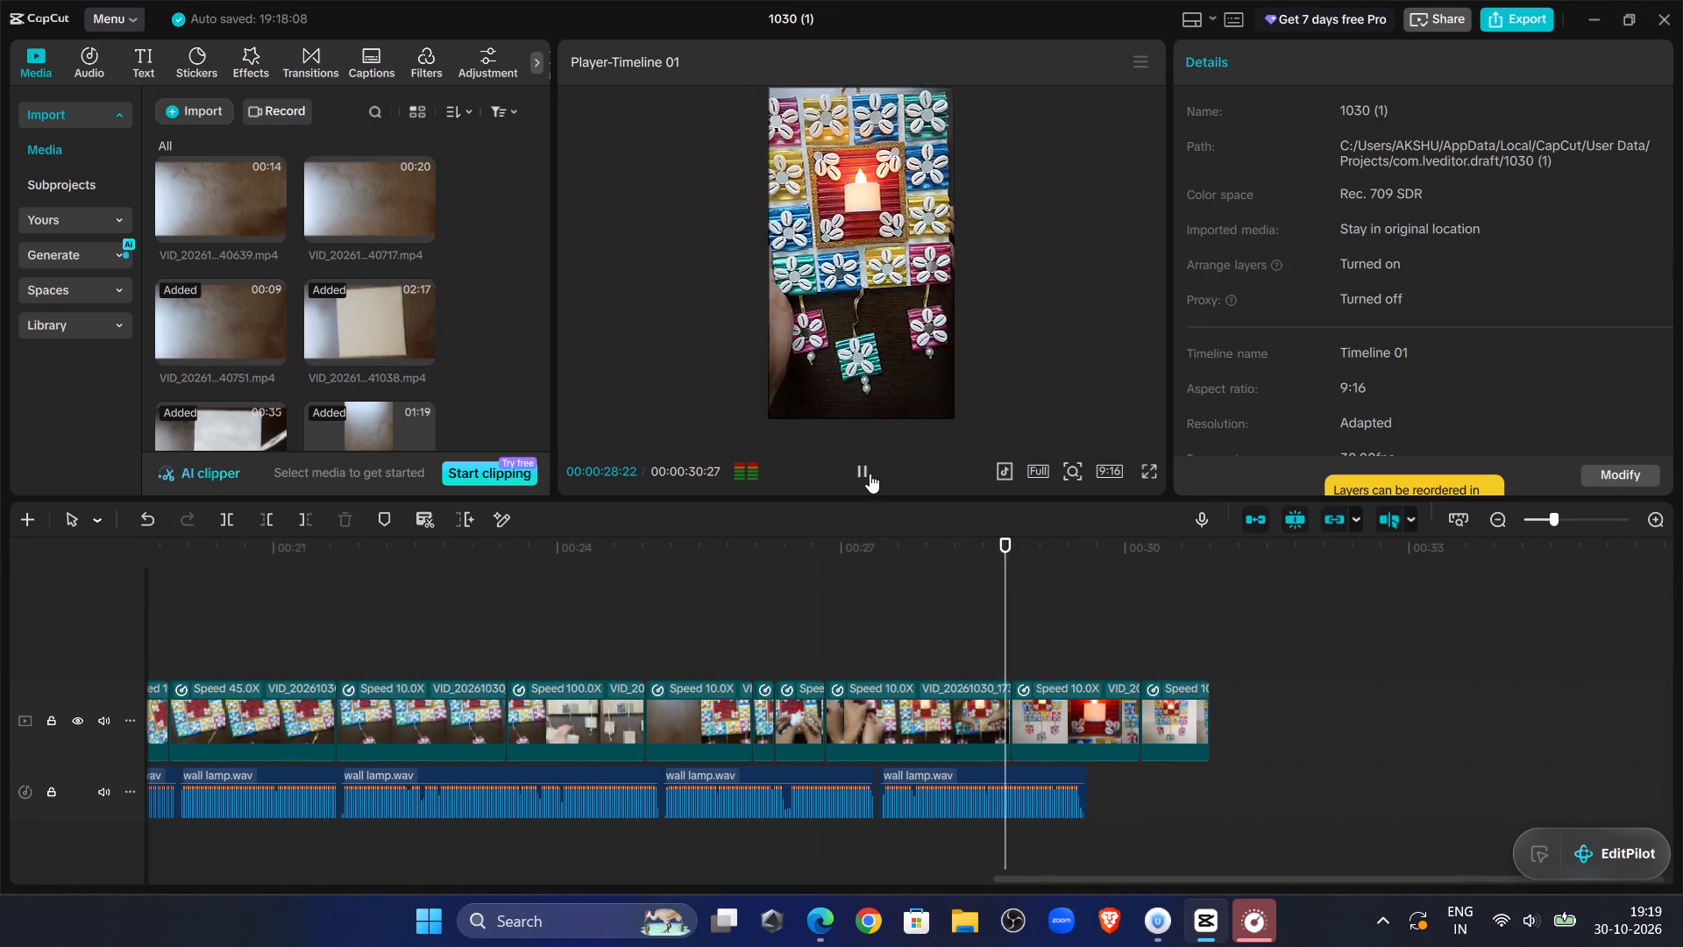
pyautogui.click(870, 473)
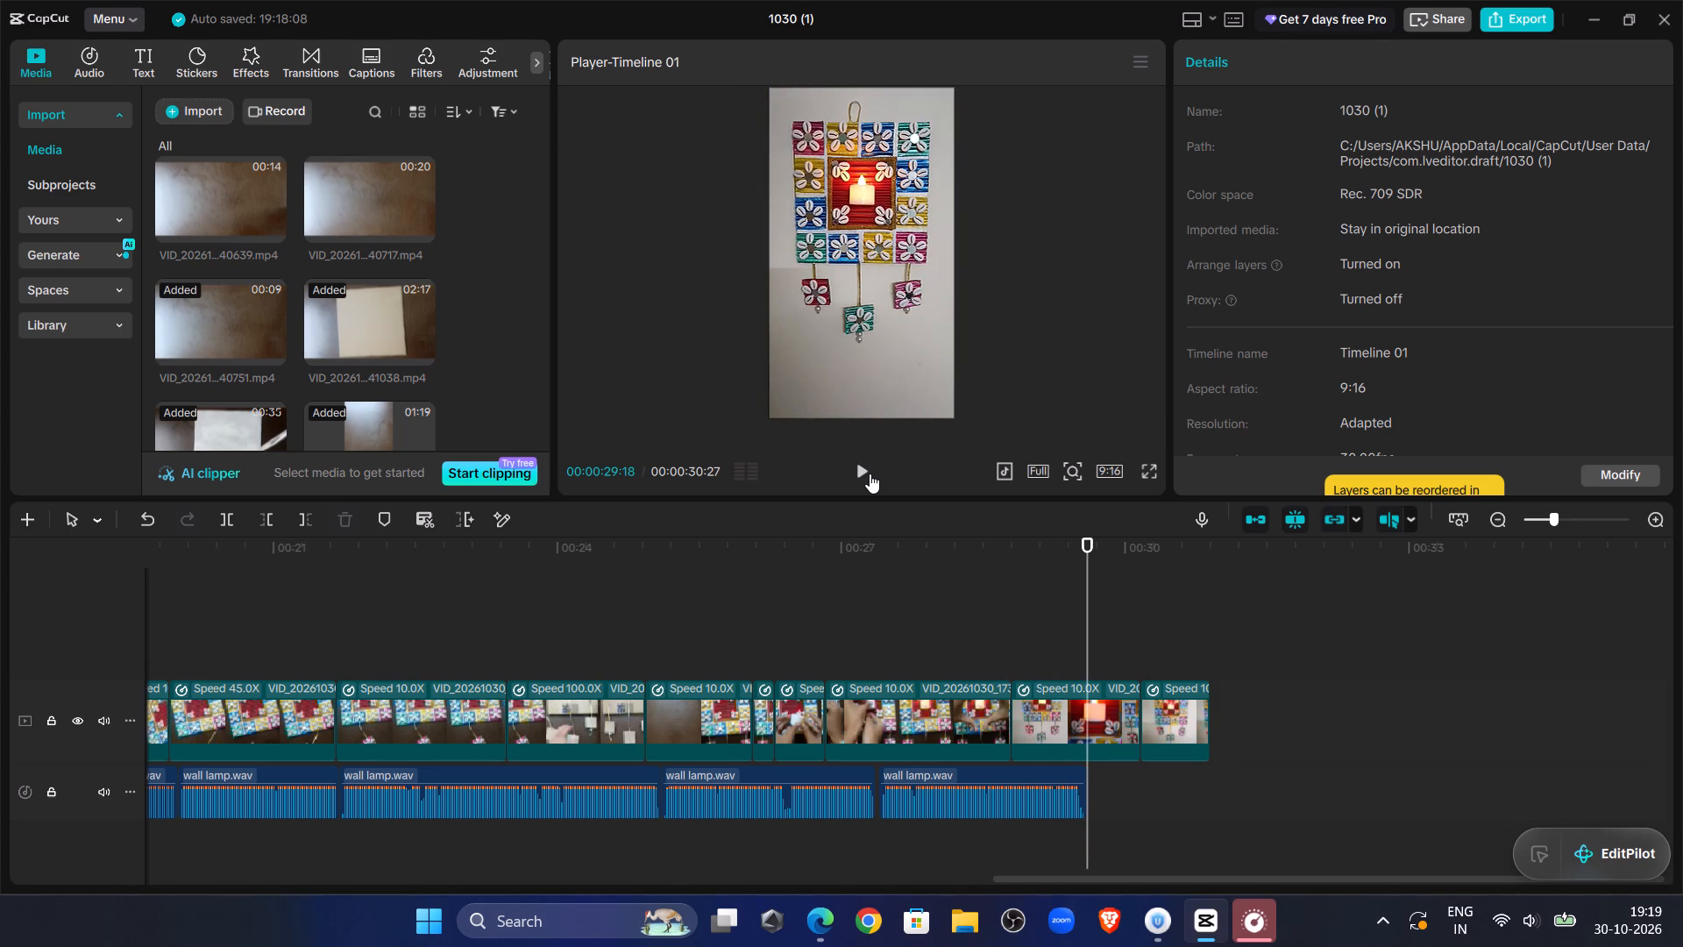
pyautogui.click(870, 473)
pyautogui.click(870, 473)
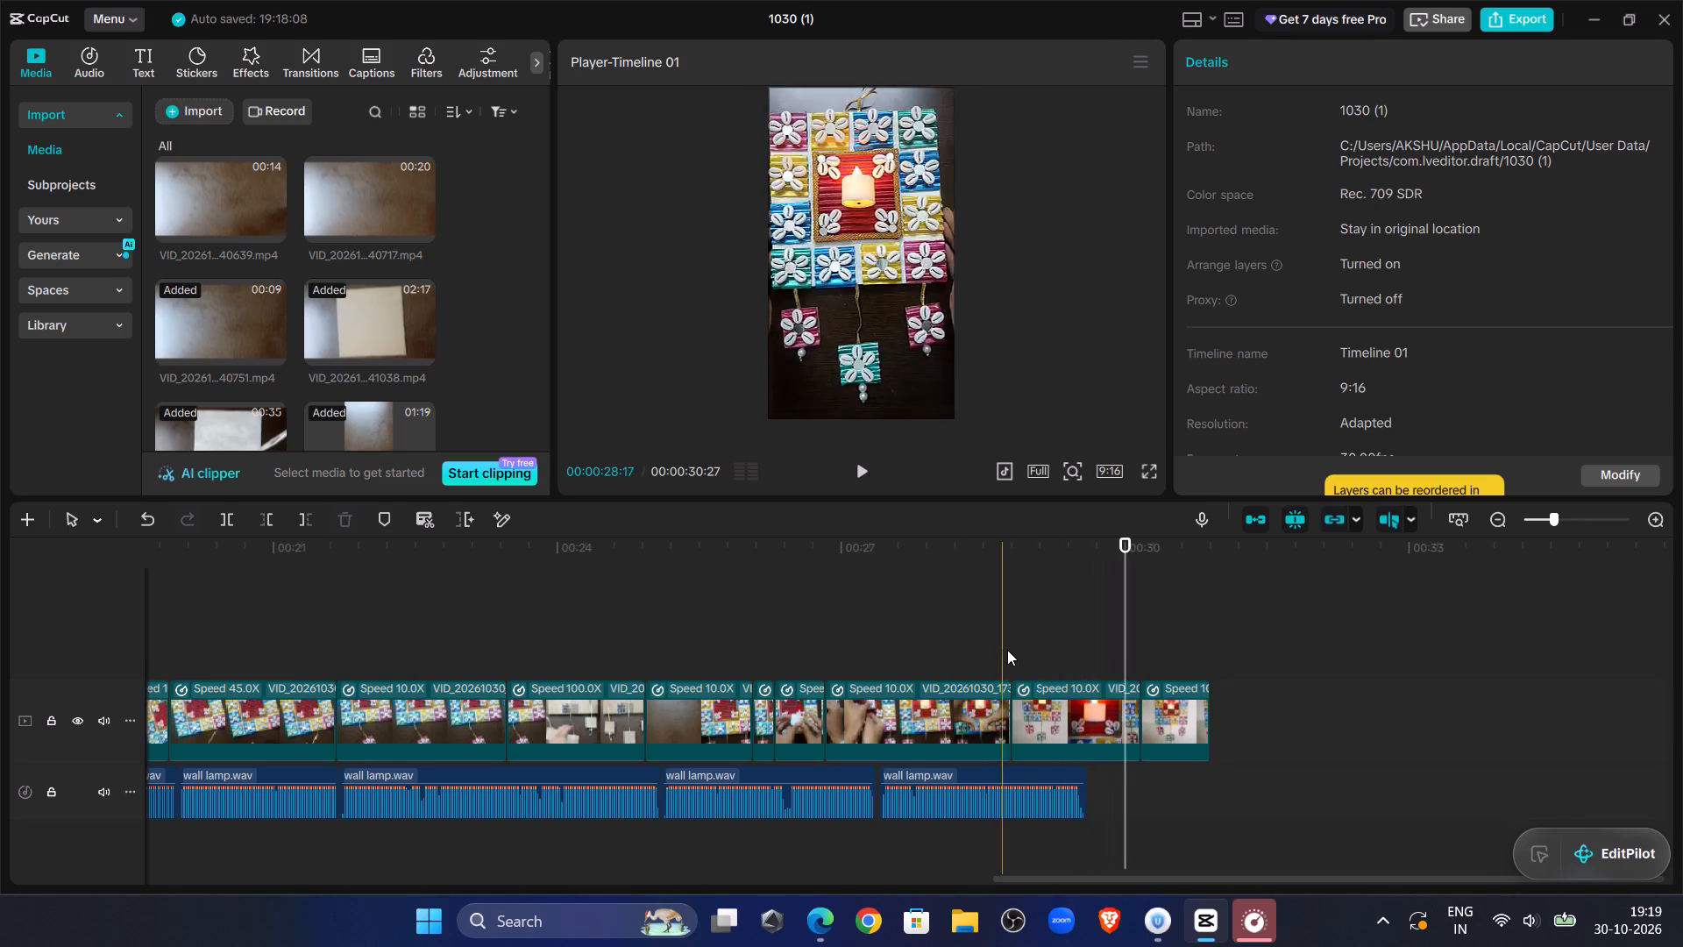
pyautogui.click(1010, 644)
pyautogui.click(850, 462)
pyautogui.click(850, 462)
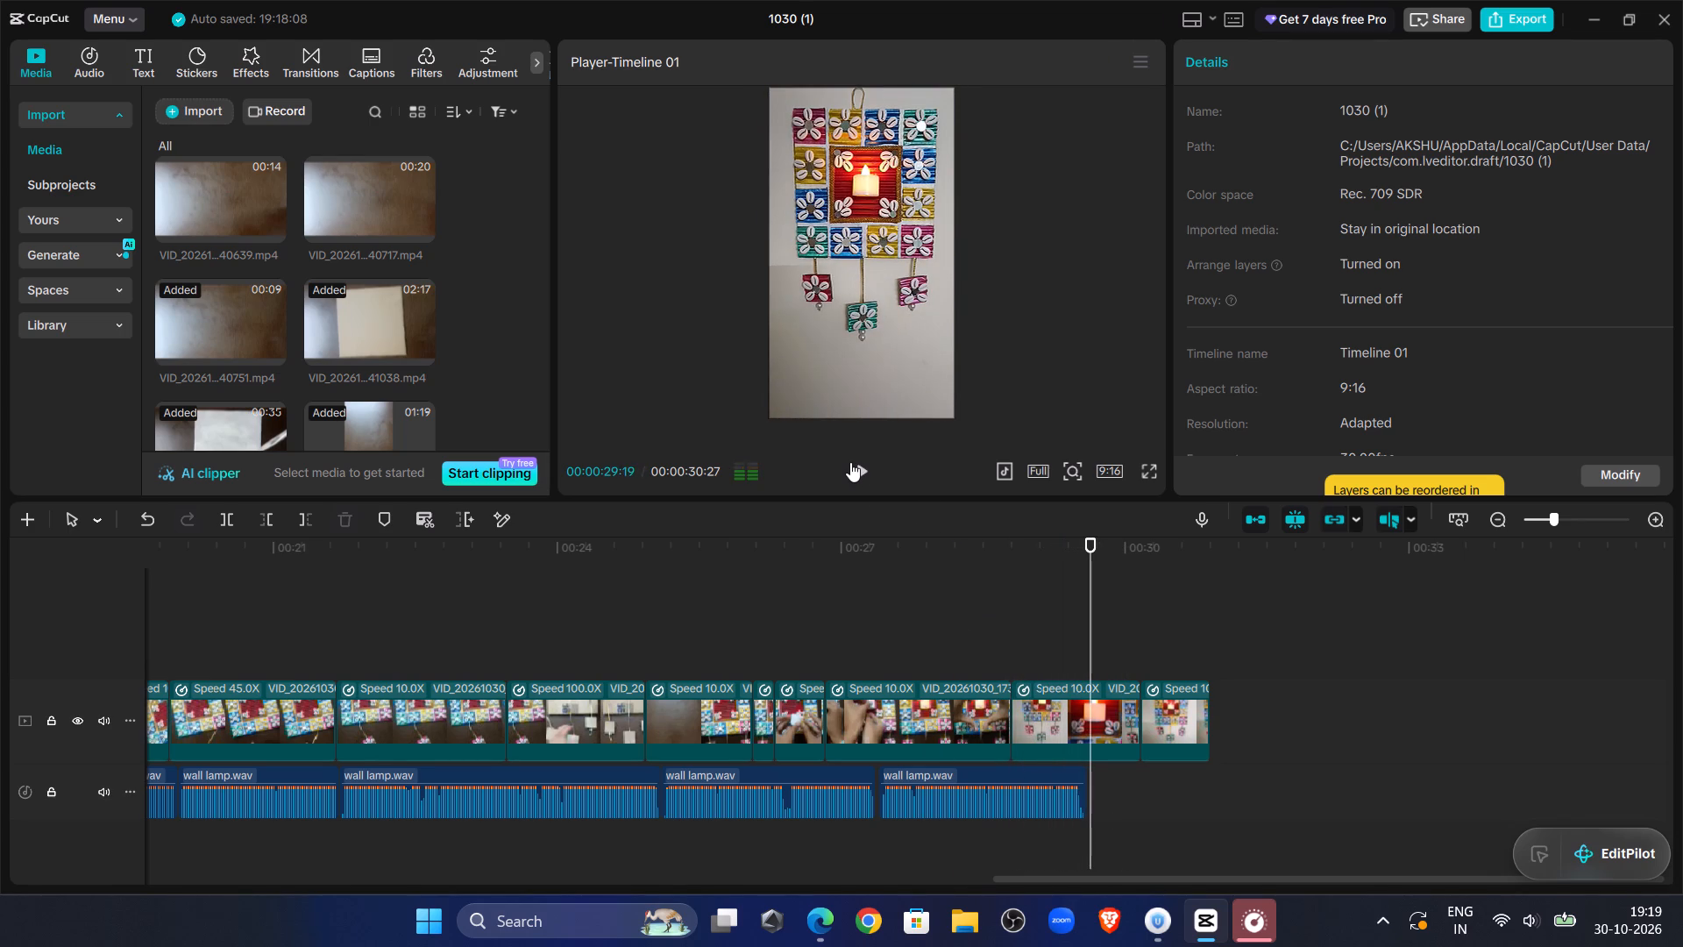
pyautogui.click(1107, 704)
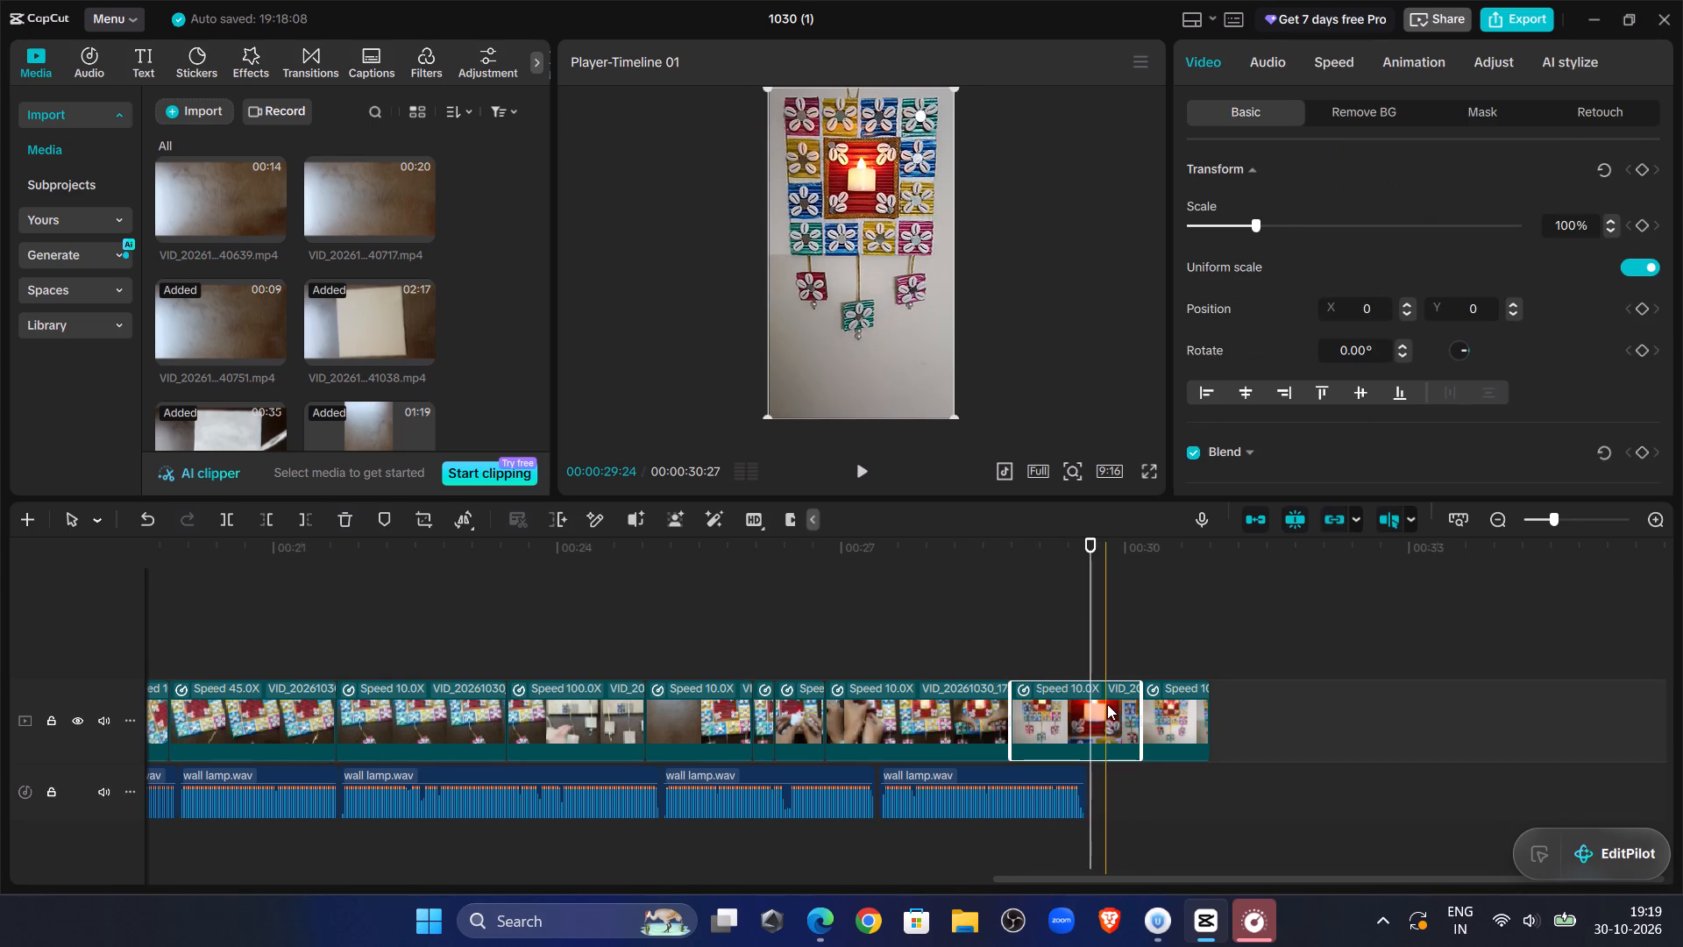
pyautogui.click(319, 517)
pyautogui.click(296, 509)
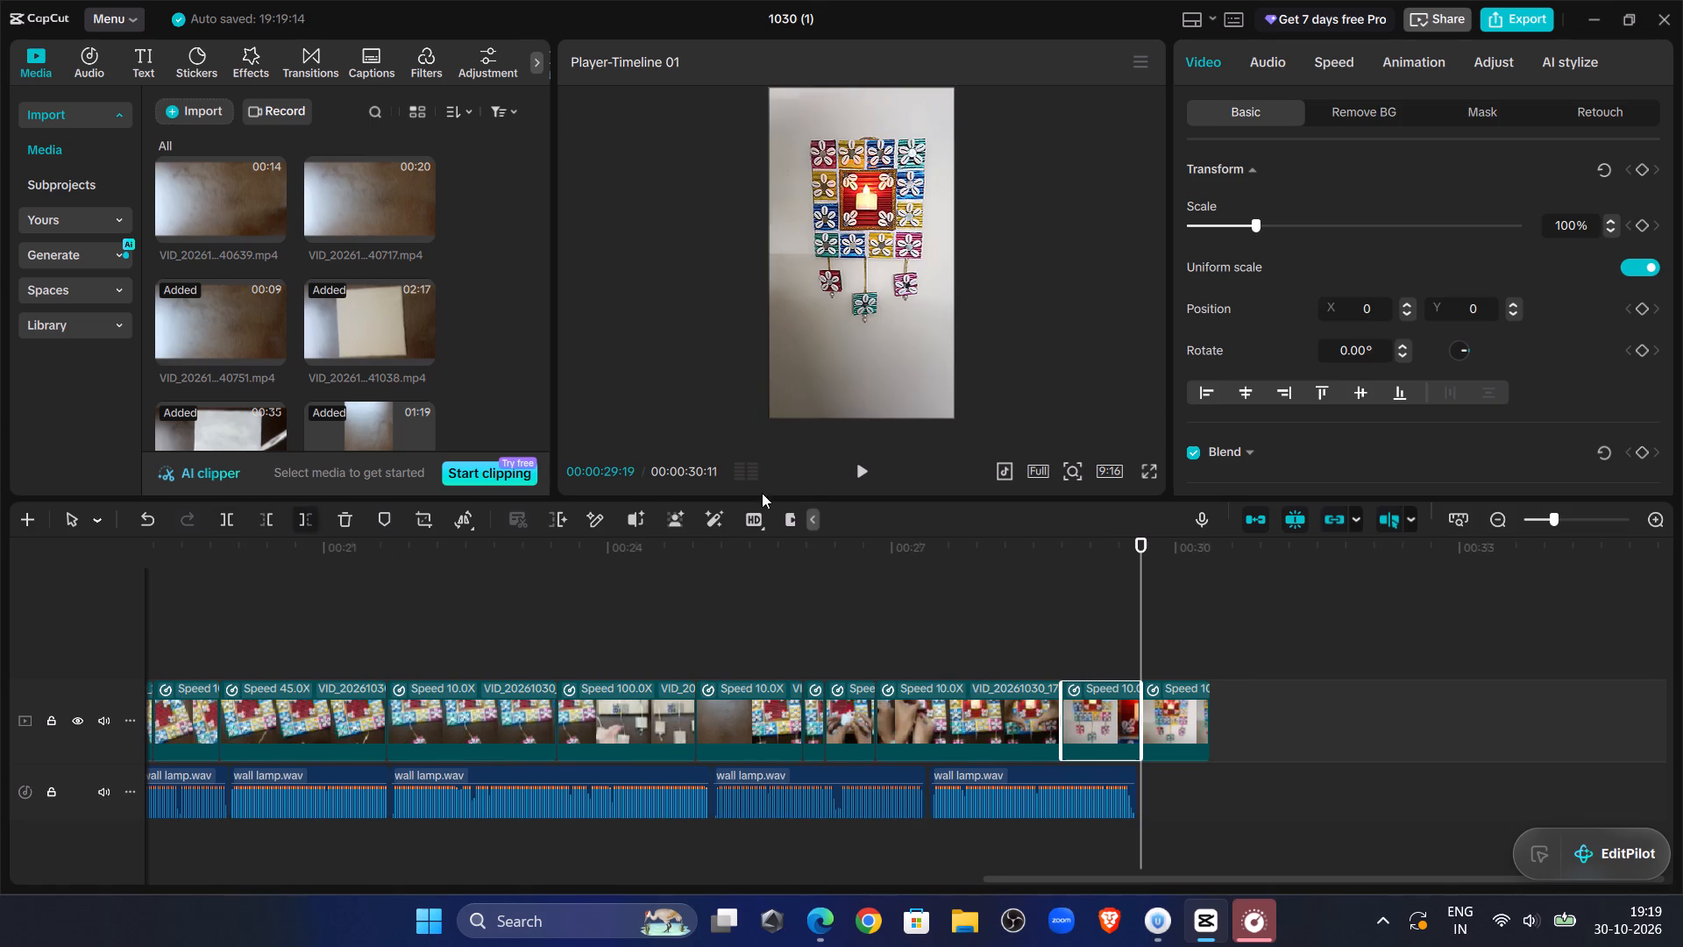
# Replay the cut and trim one more frame off the end of the second-to-last clip, where the narration ends.
pyautogui.click(849, 476)
pyautogui.click(851, 475)
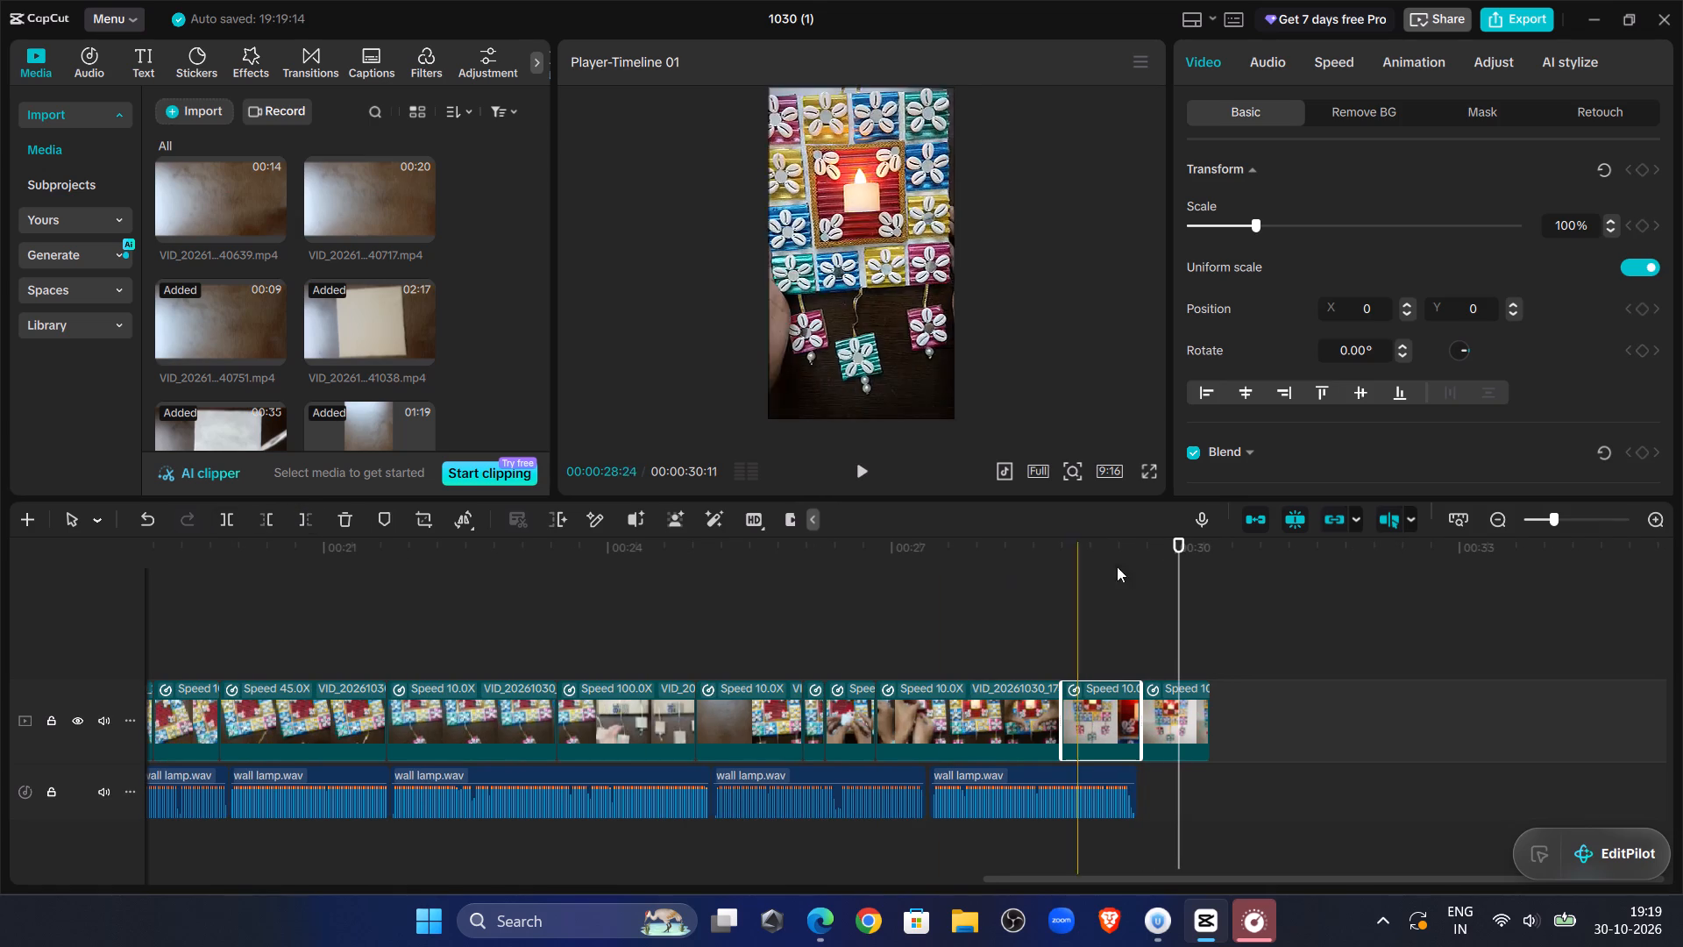
pyautogui.moveTo(1185, 586); pyautogui.dragTo(1133, 579)
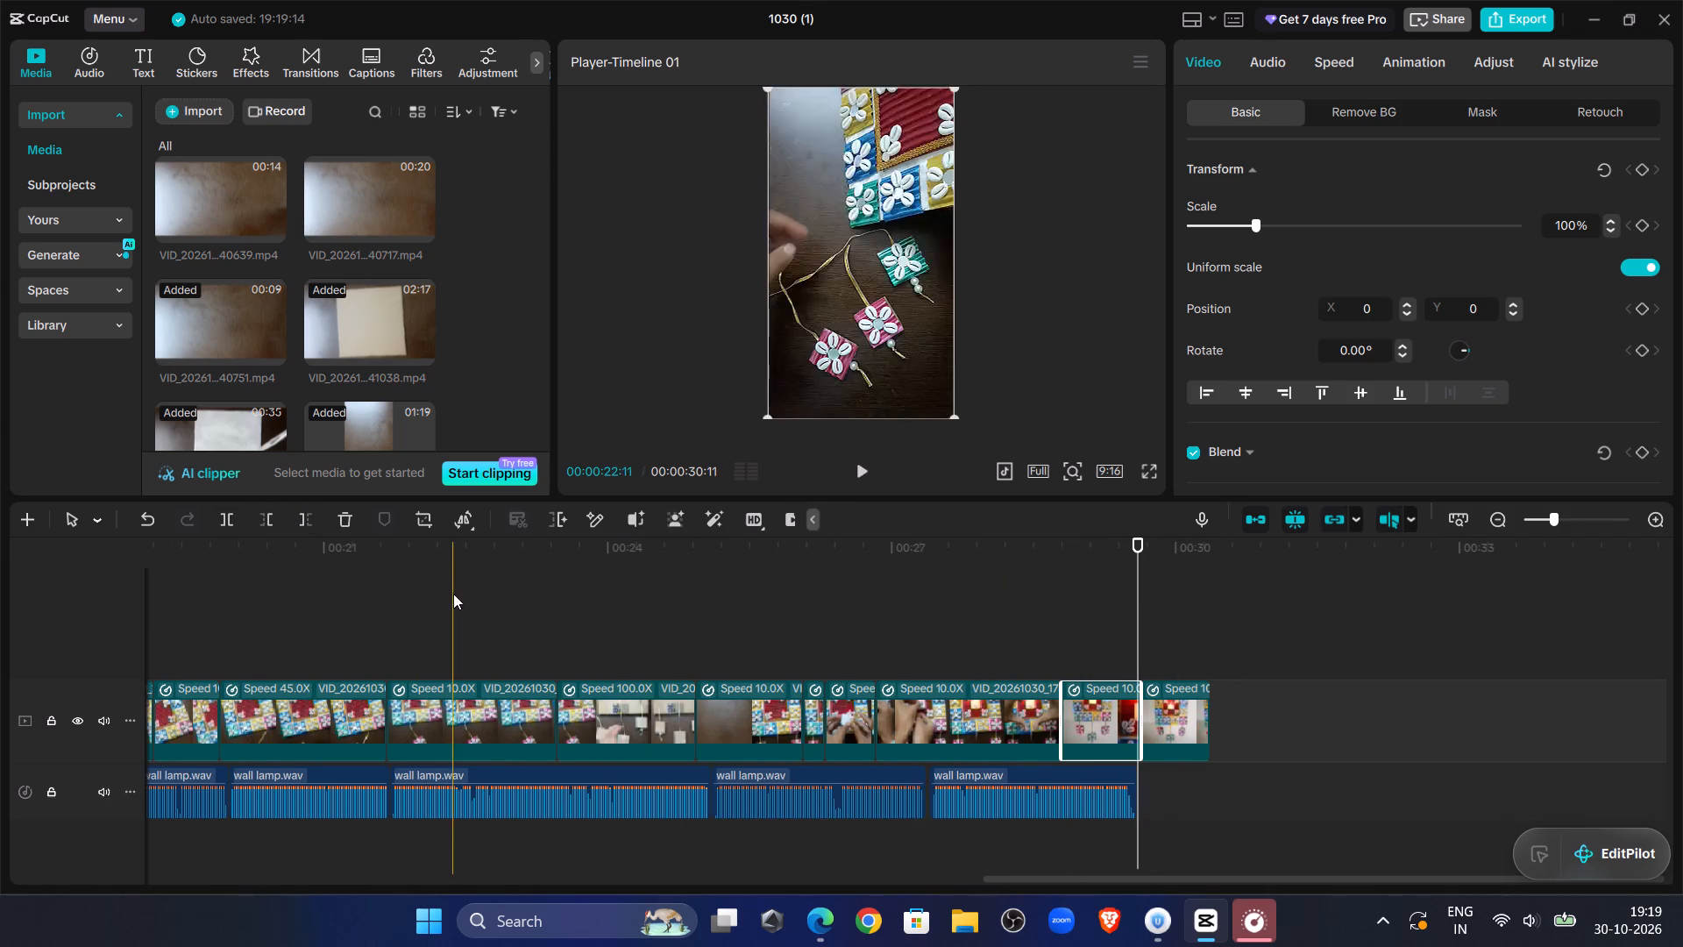
pyautogui.click(289, 523)
pyautogui.click(303, 523)
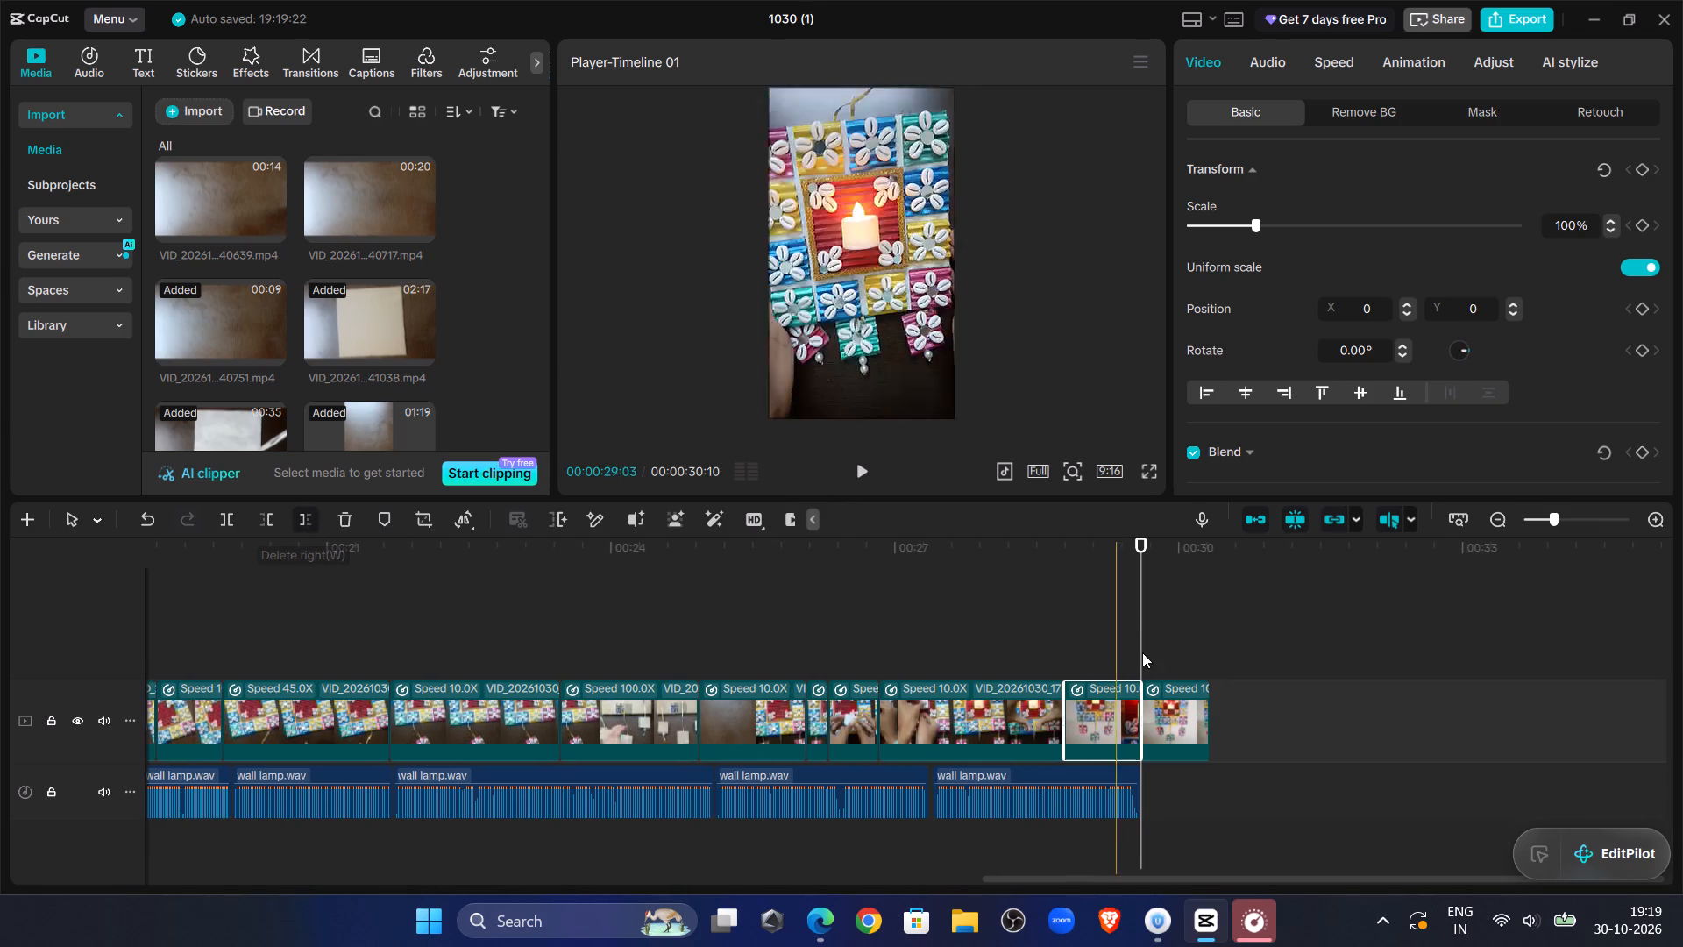
# Return to the start of the video and play the first second to check the opening cardboard clip against the narration.
pyautogui.click(1142, 612)
pyautogui.moveTo(1142, 612); pyautogui.dragTo(0, 643)
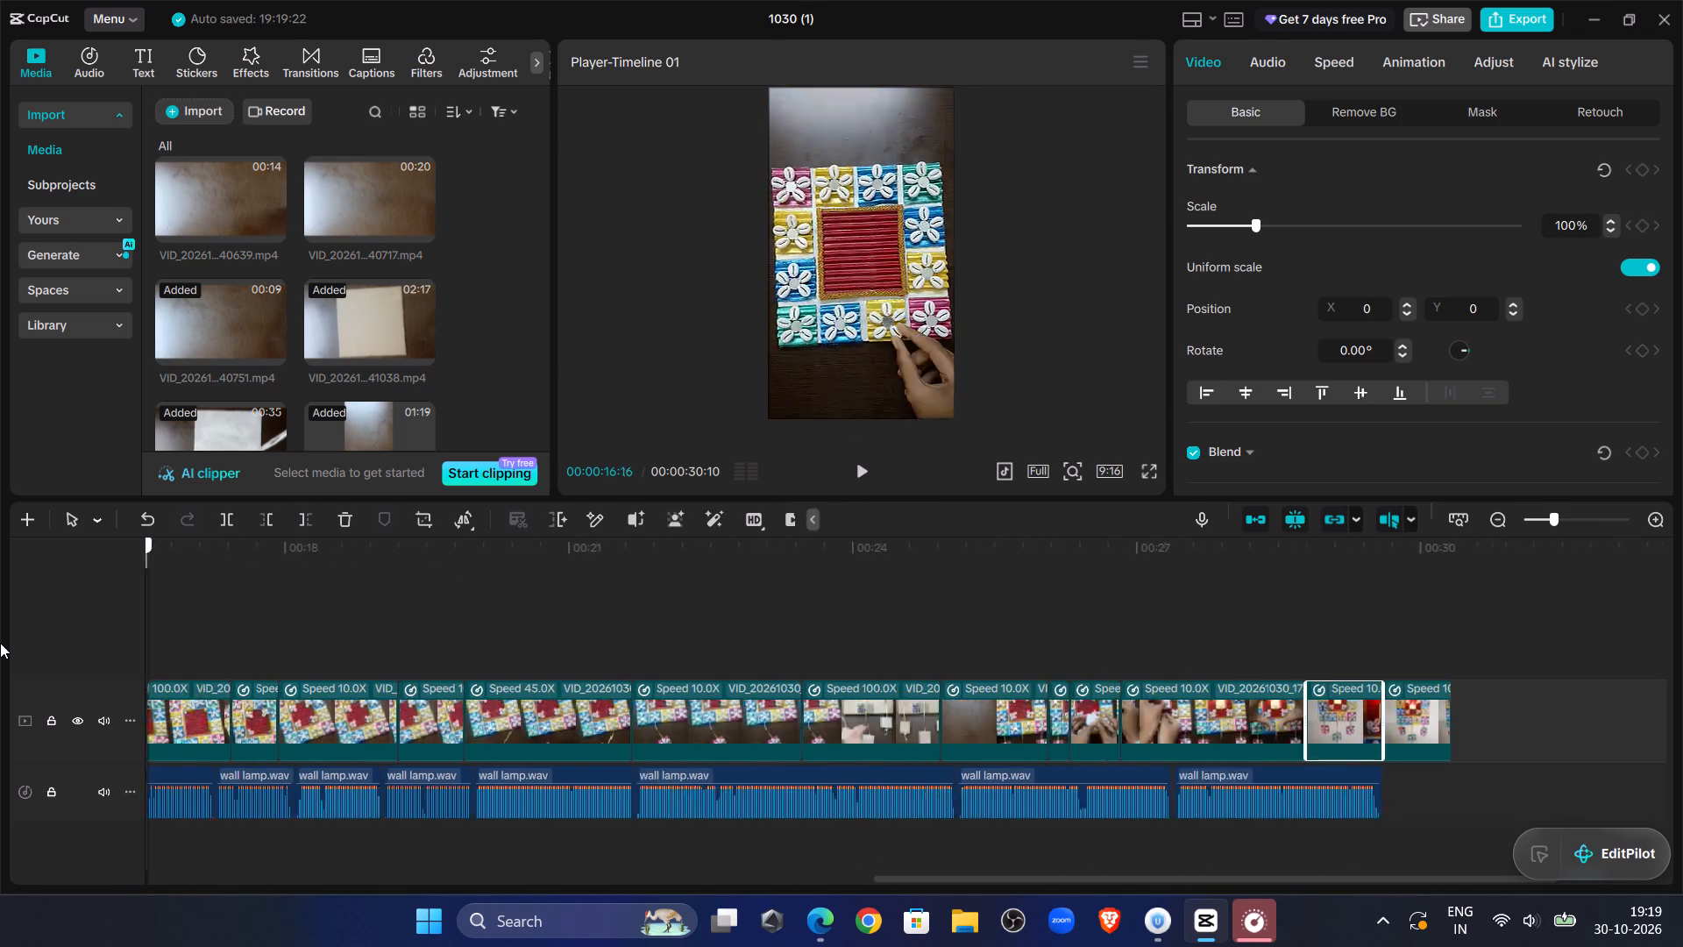
pyautogui.moveTo(0, 643); pyautogui.dragTo(0, 708)
pyautogui.click(860, 465)
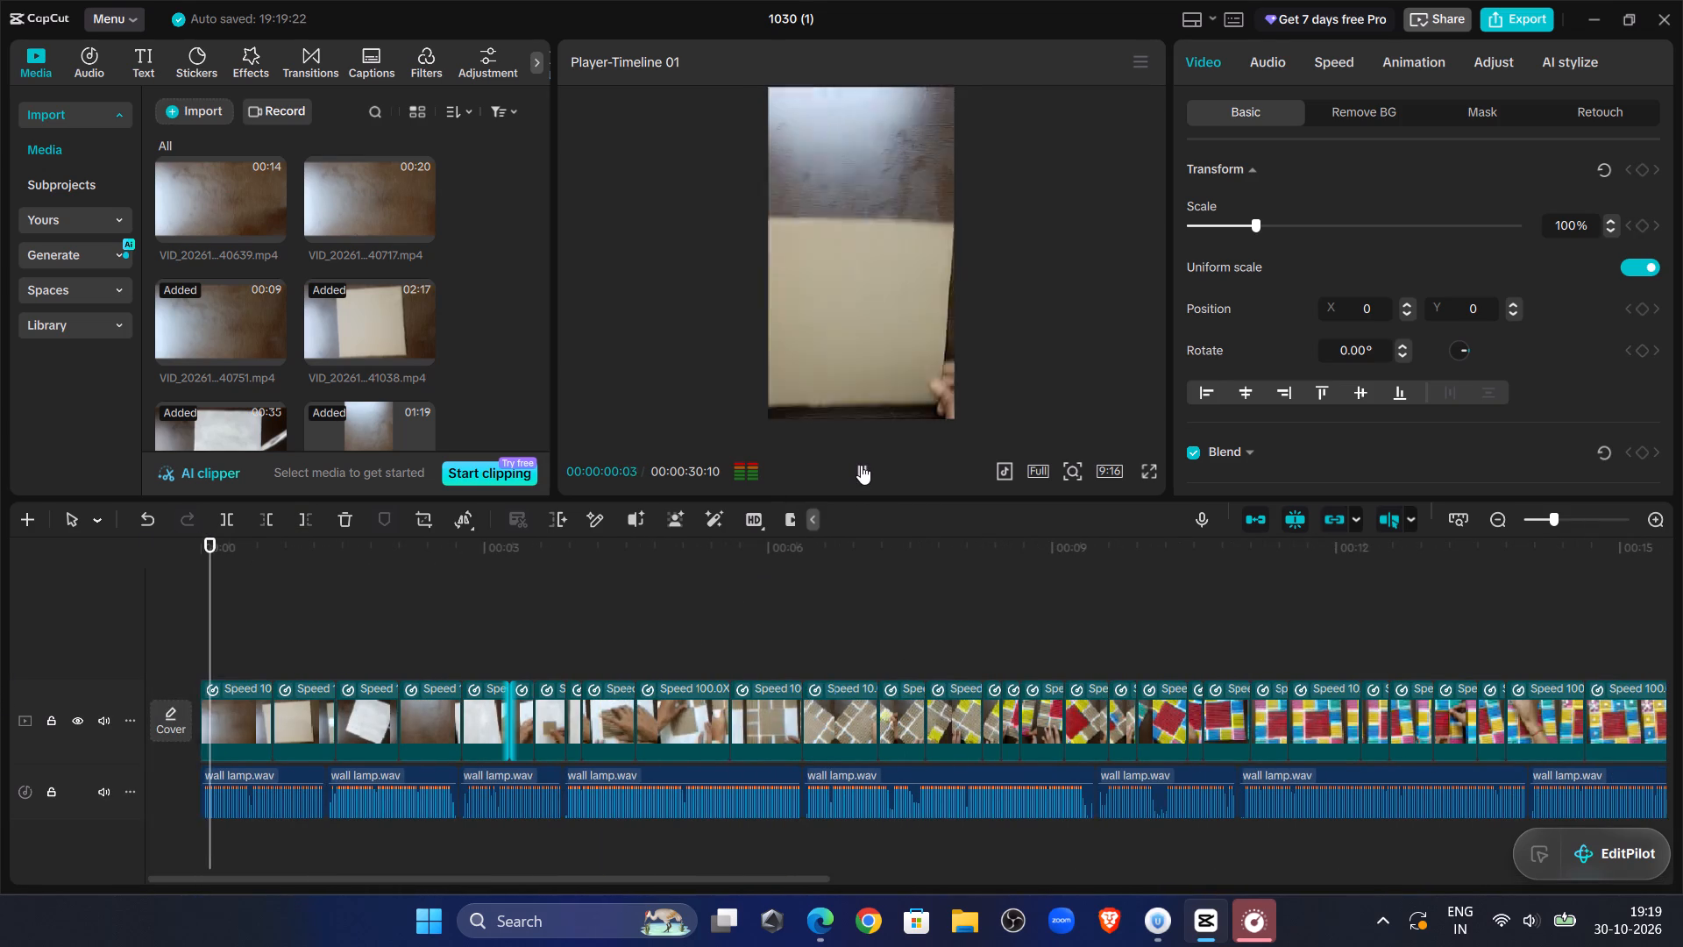
pyautogui.click(861, 465)
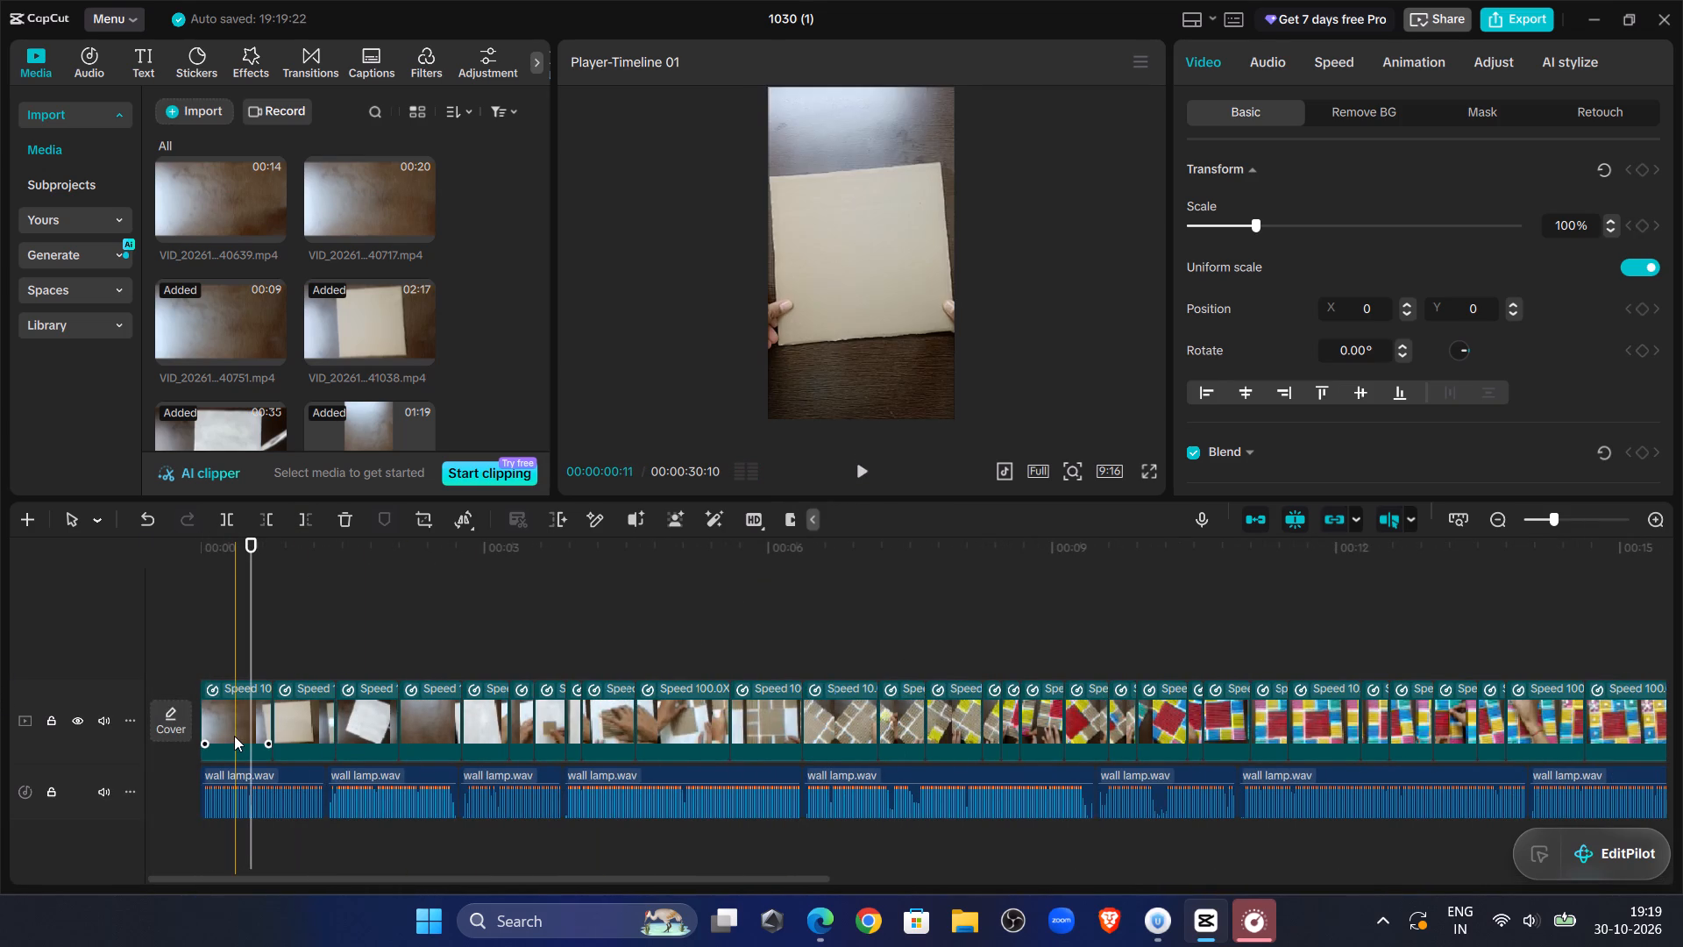
pyautogui.click(863, 474)
pyautogui.click(863, 474)
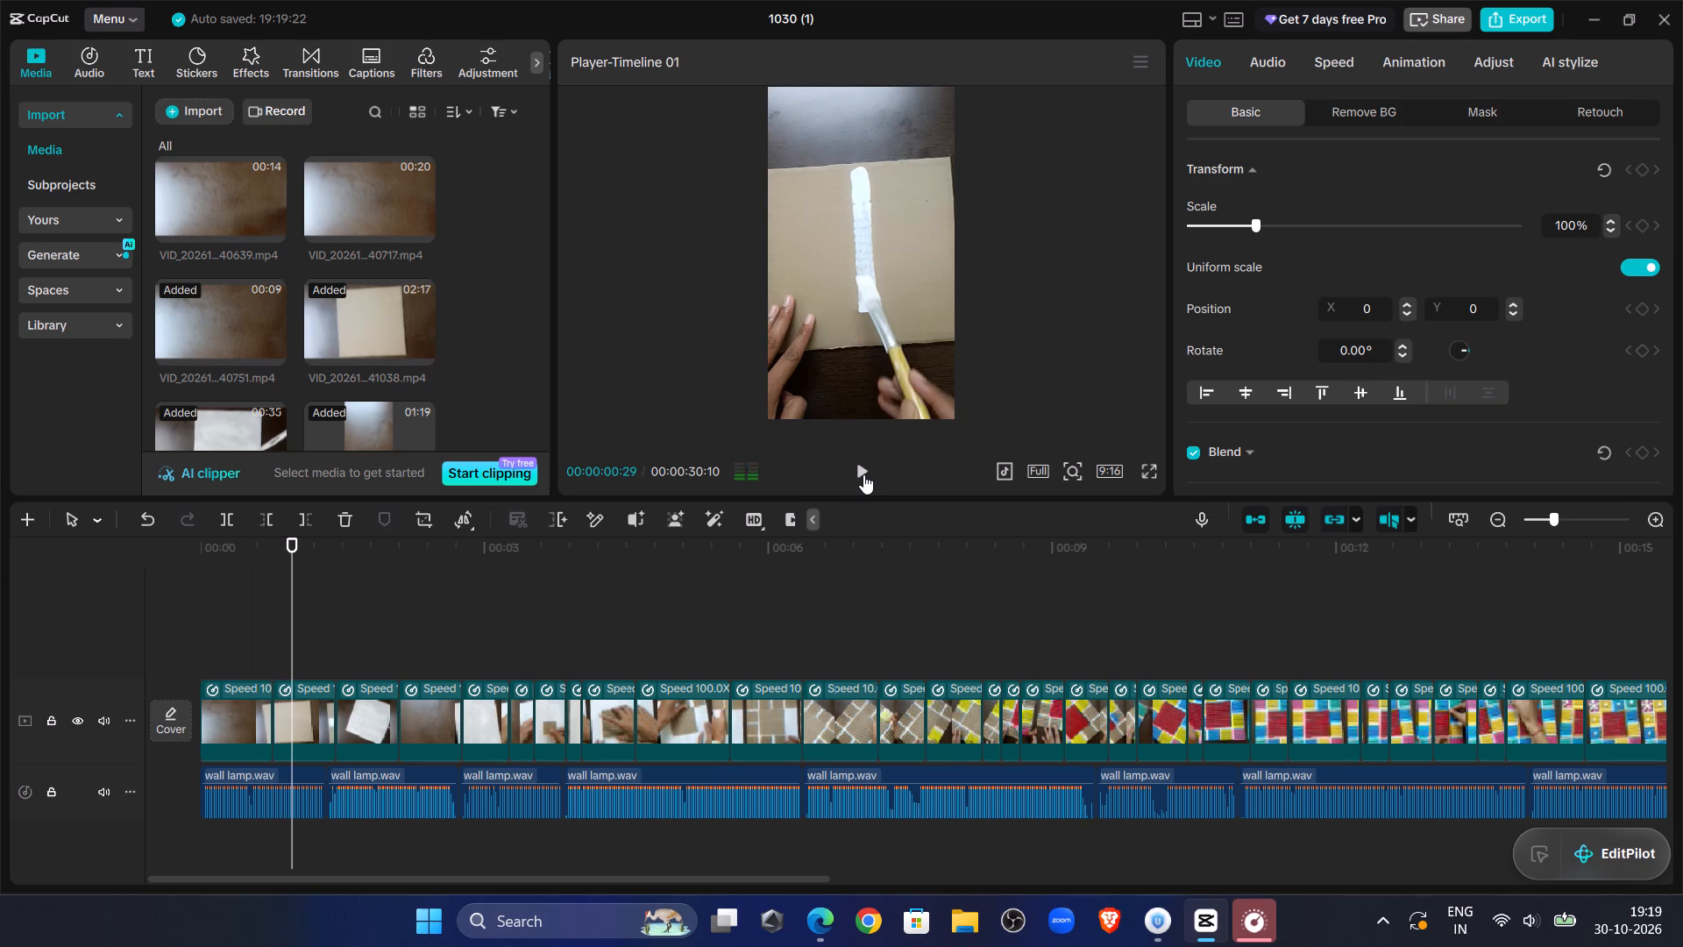
# Replay the first second from the start in short stretches to check the opening cardboard clip against the narration.
pyautogui.click(217, 628)
pyautogui.moveTo(217, 628); pyautogui.dragTo(131, 630)
pyautogui.click(870, 468)
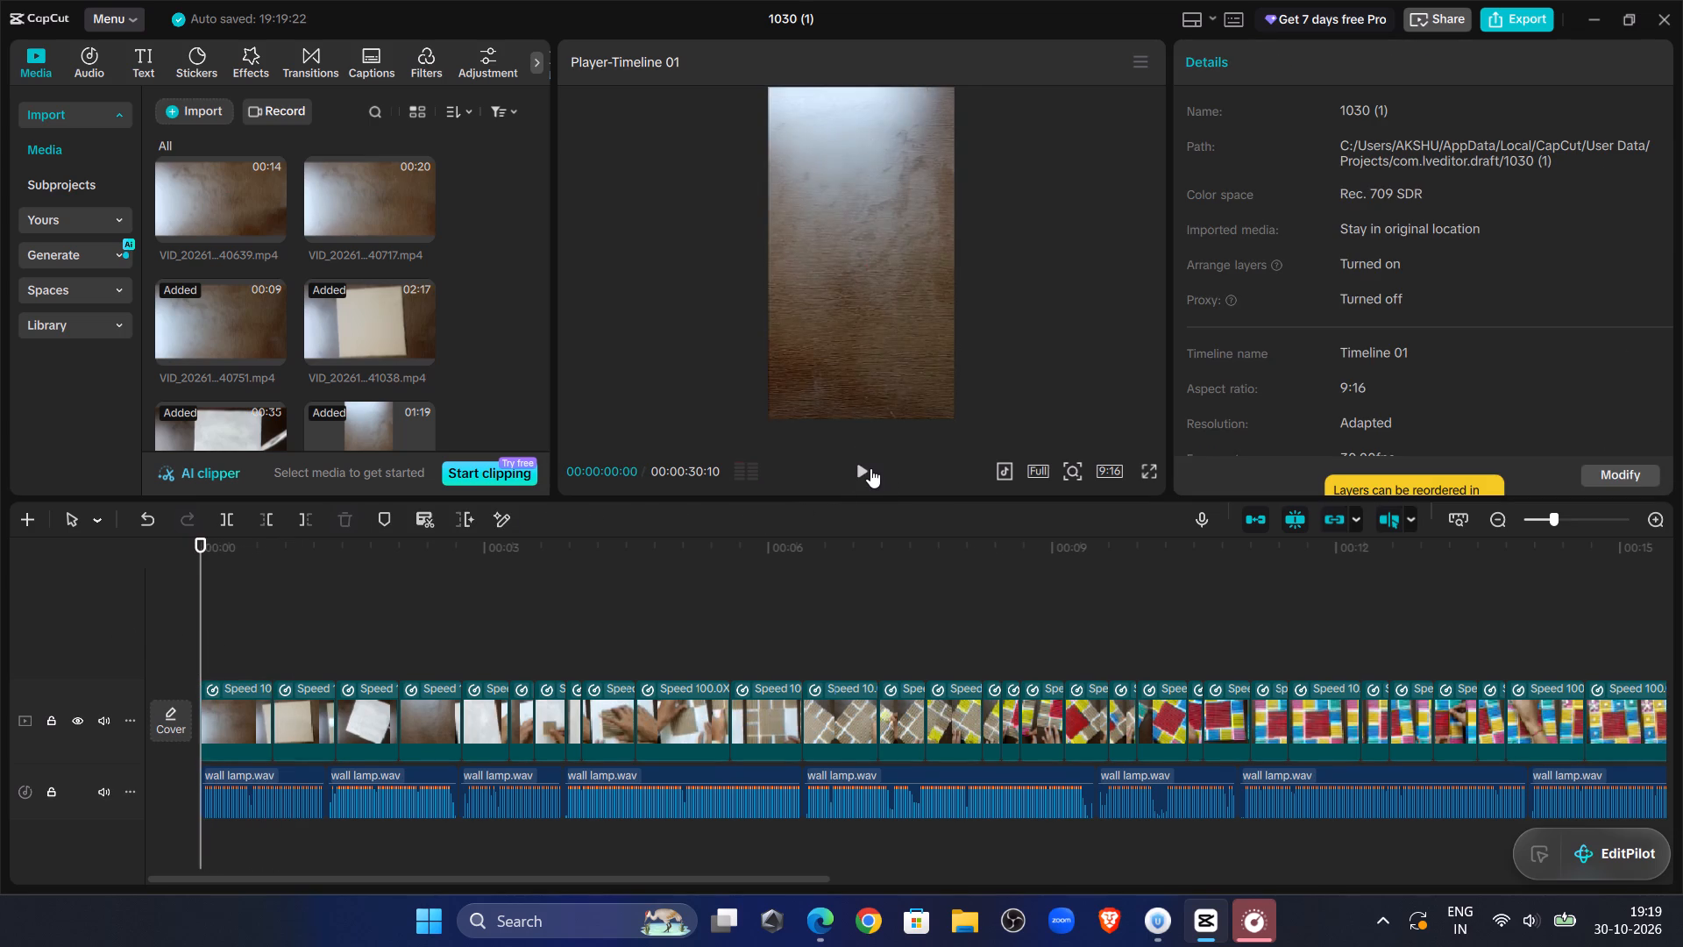
pyautogui.click(870, 468)
pyautogui.doubleClick(870, 468)
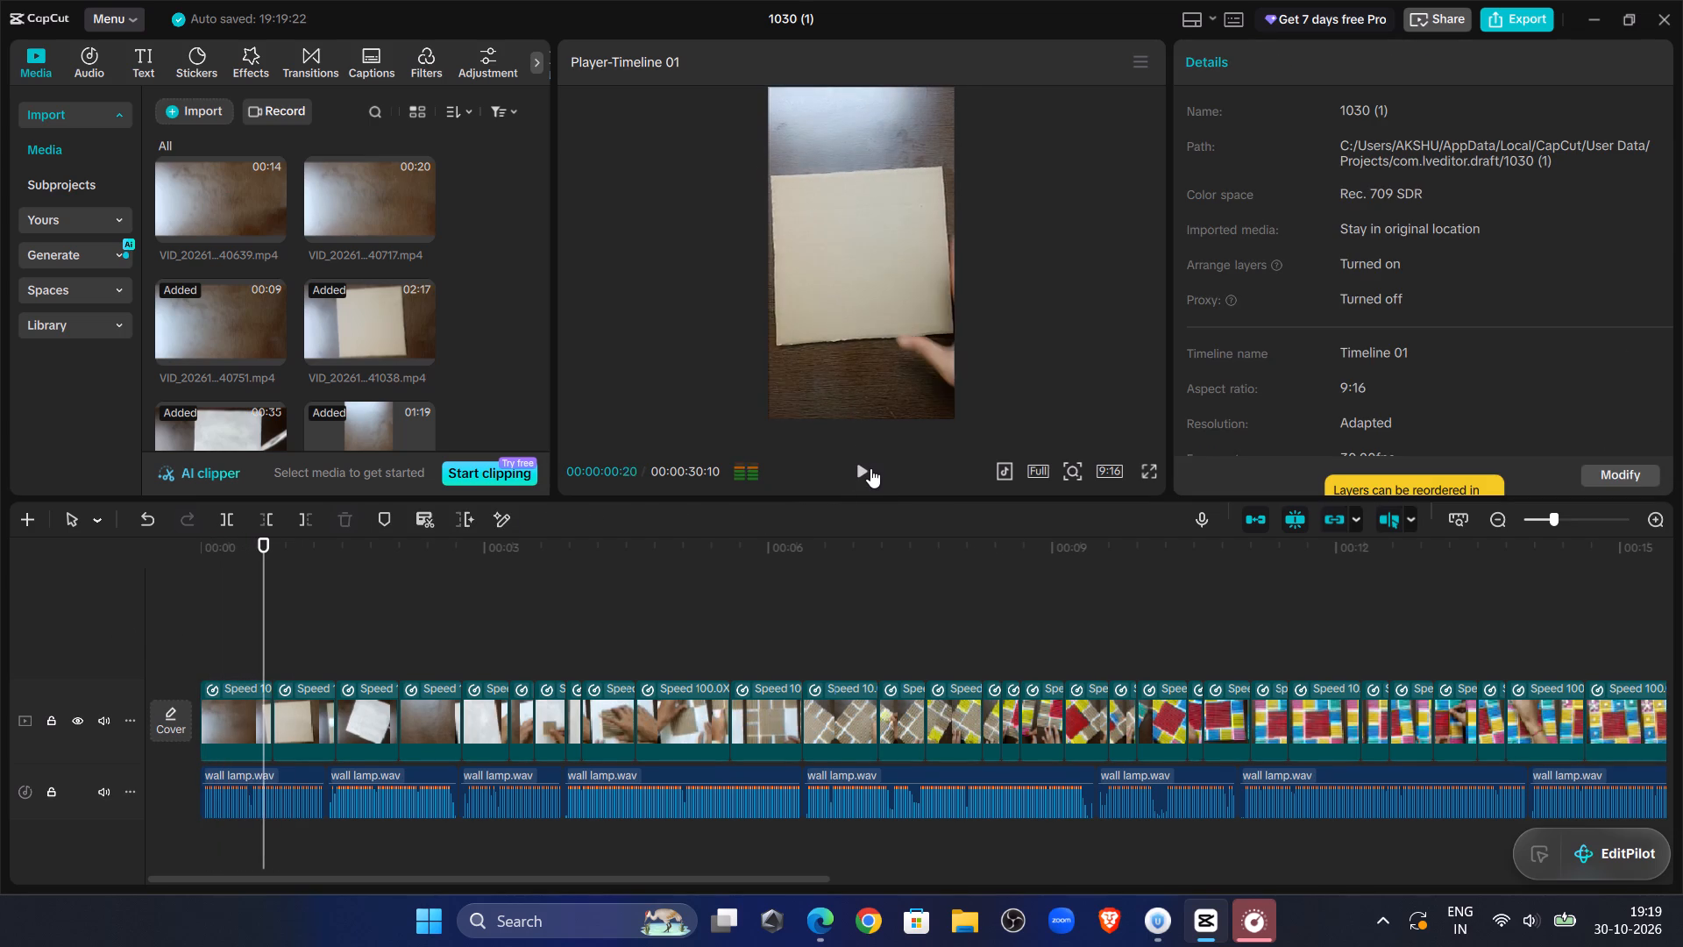
pyautogui.click(209, 635)
pyautogui.moveTo(209, 635); pyautogui.dragTo(194, 635)
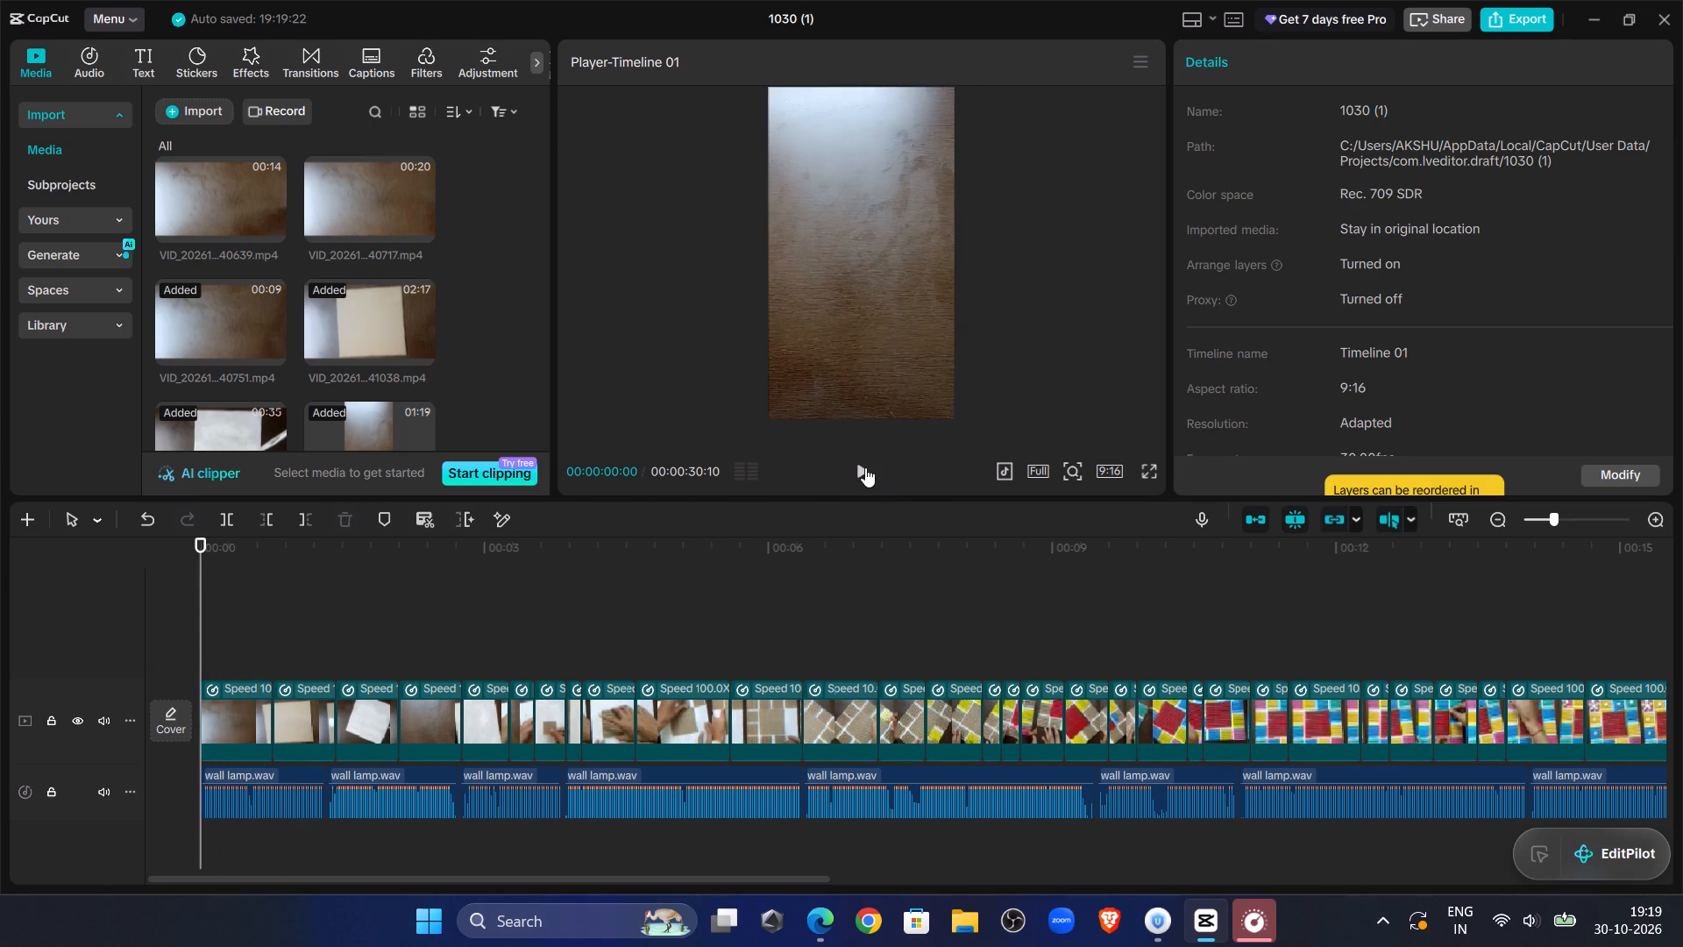
pyautogui.click(865, 467)
pyautogui.click(865, 467)
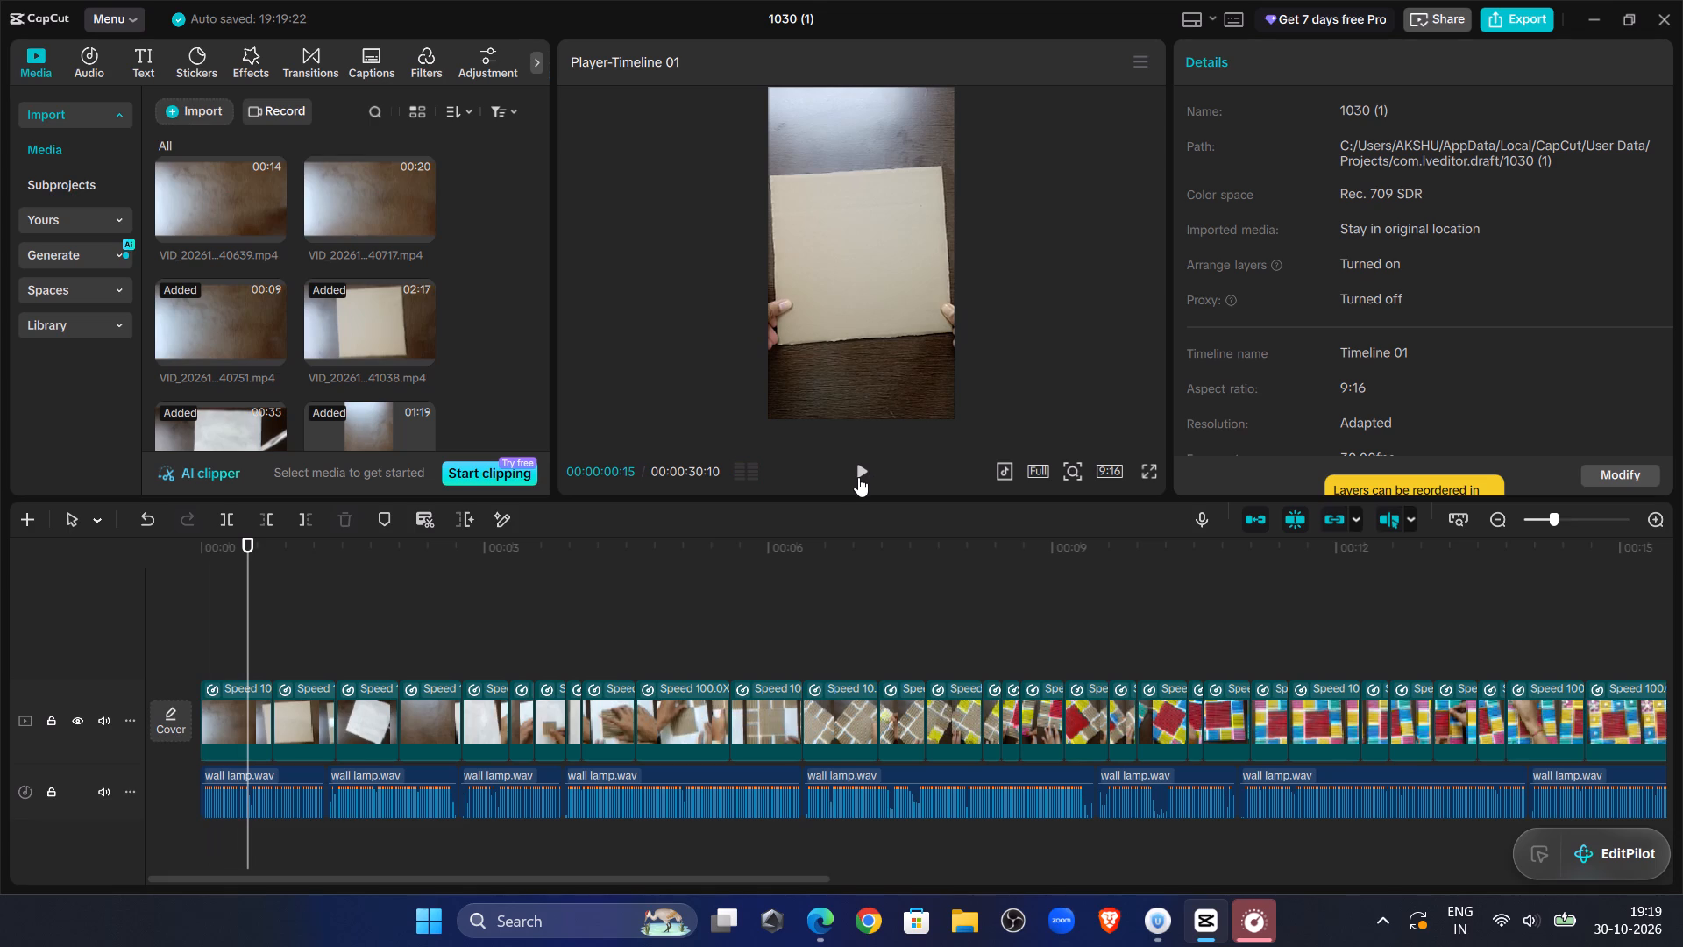
pyautogui.doubleClick(858, 477)
# Trim the end off the opening cardboard clip at 00:00:00:17.
pyautogui.moveTo(262, 602); pyautogui.dragTo(259, 602)
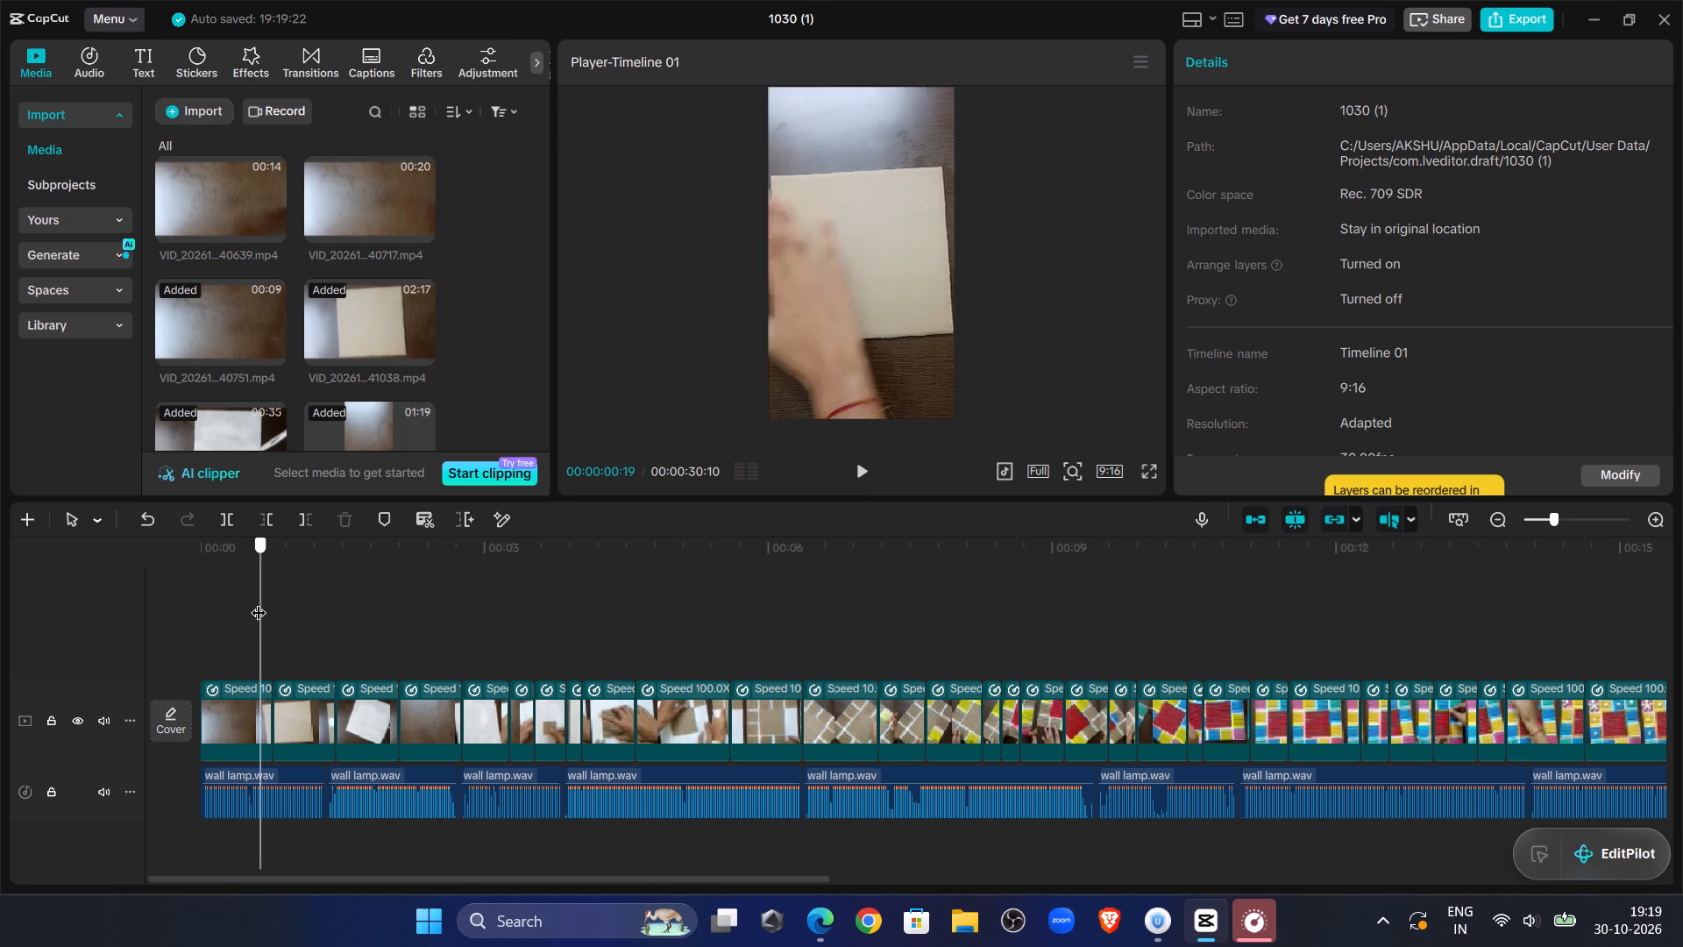
pyautogui.moveTo(259, 602); pyautogui.dragTo(254, 601)
pyautogui.click(231, 717)
pyautogui.click(266, 518)
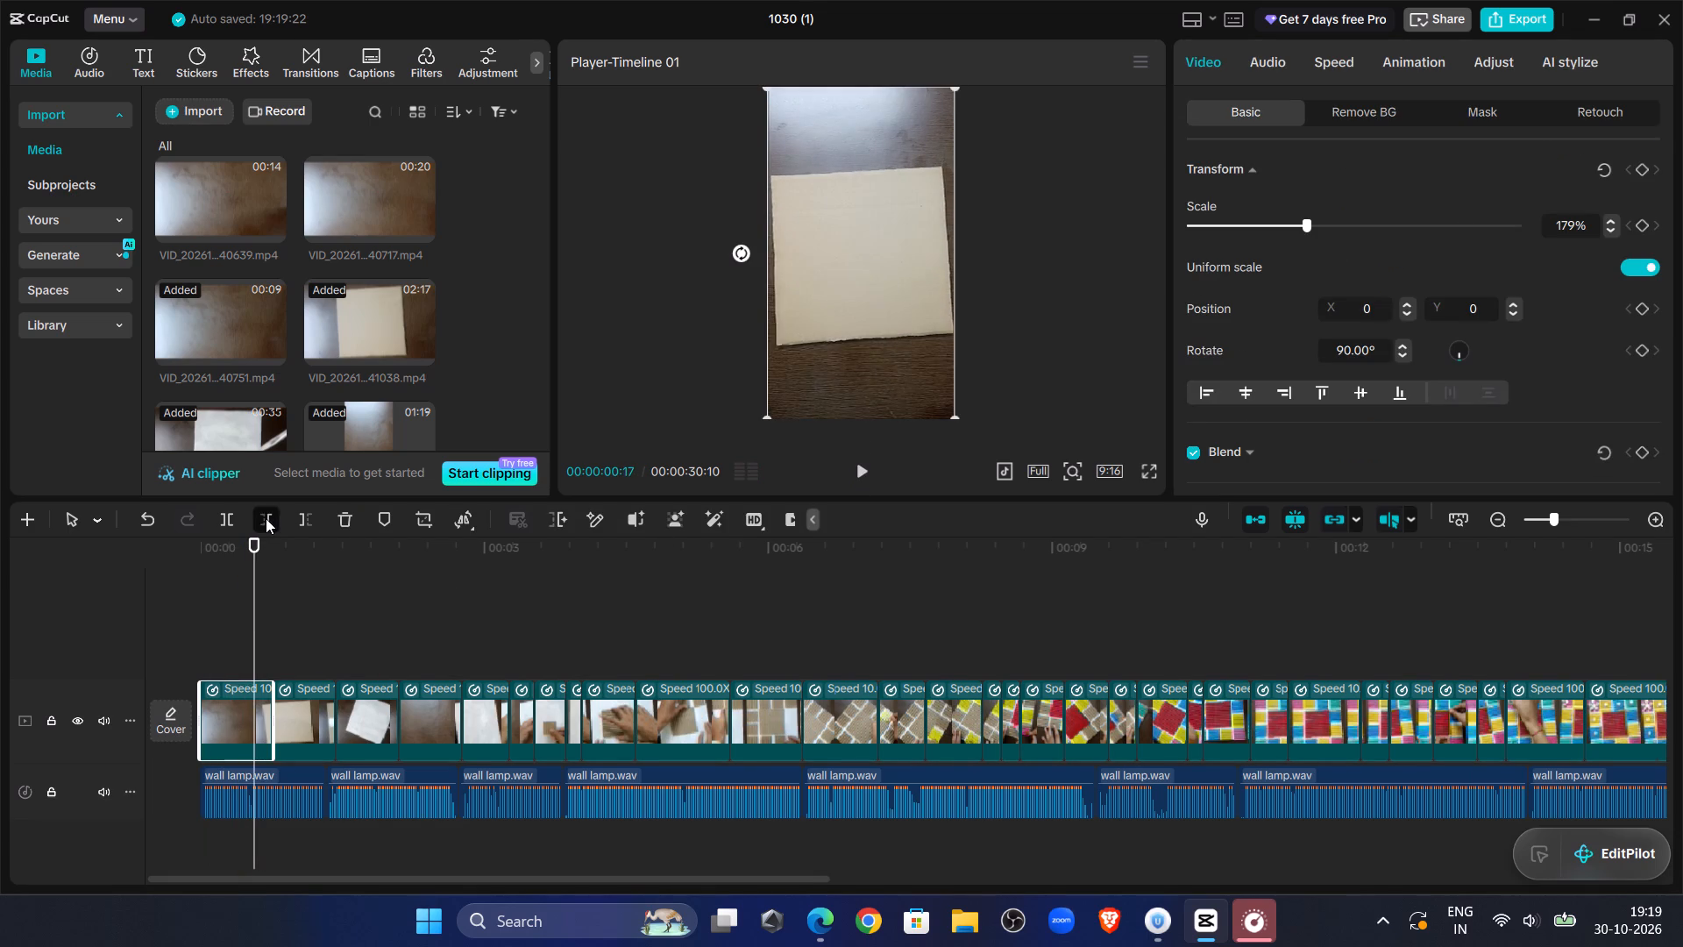
pyautogui.hotkey('ctrl', 'z')
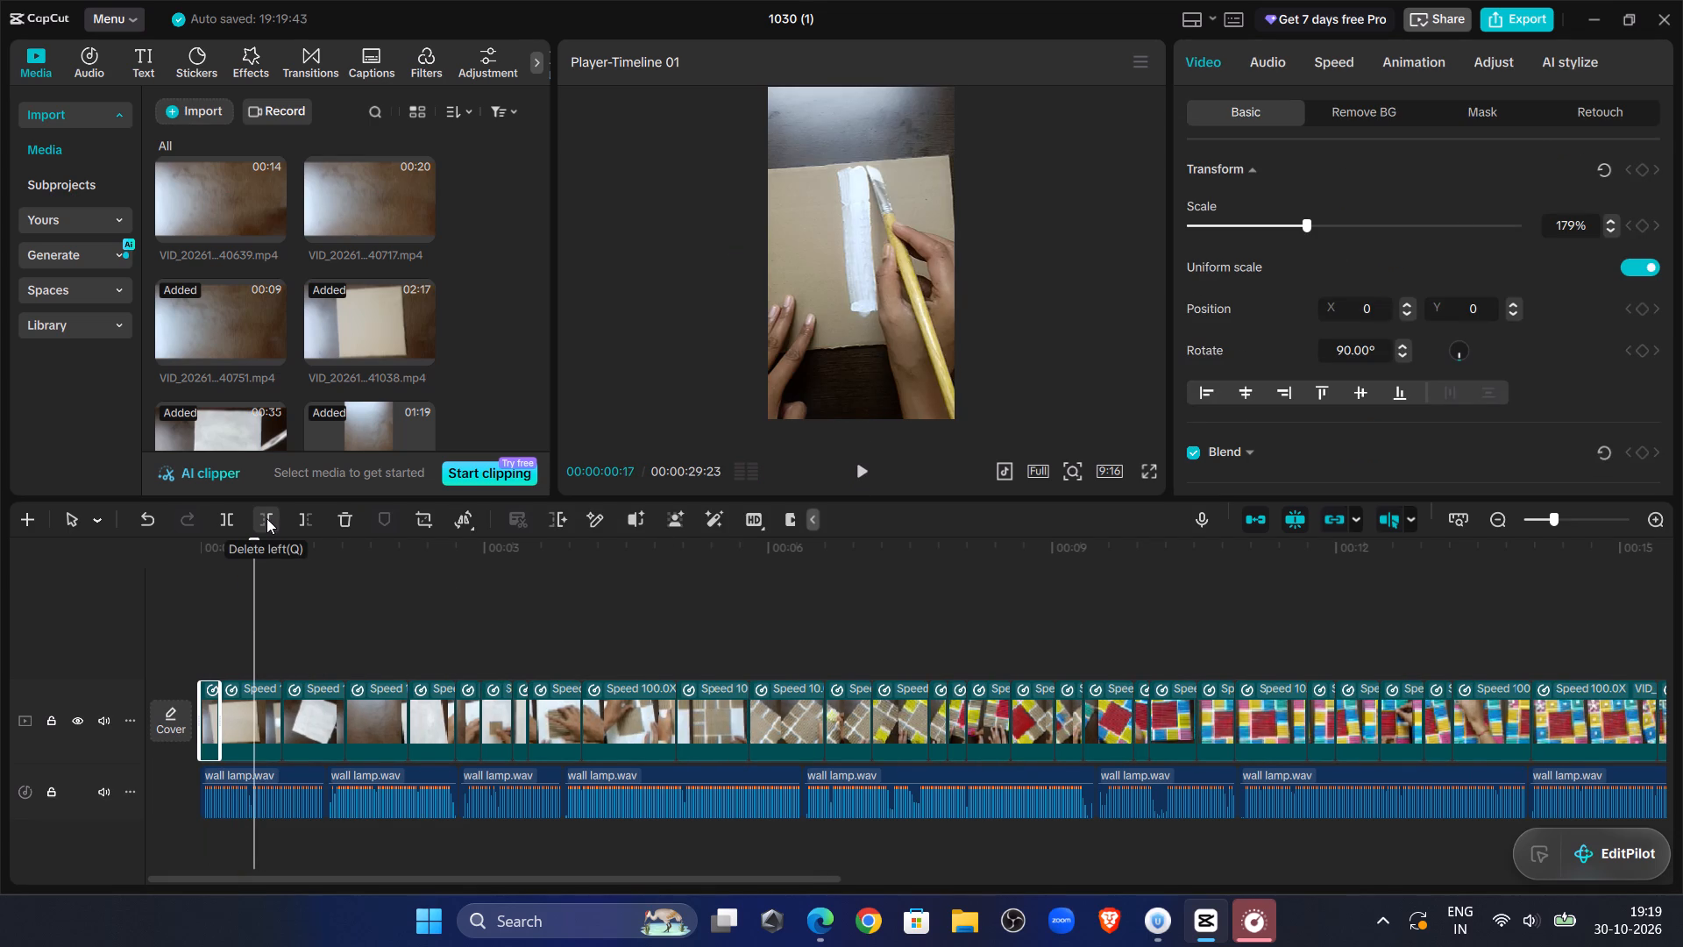
pyautogui.click(300, 525)
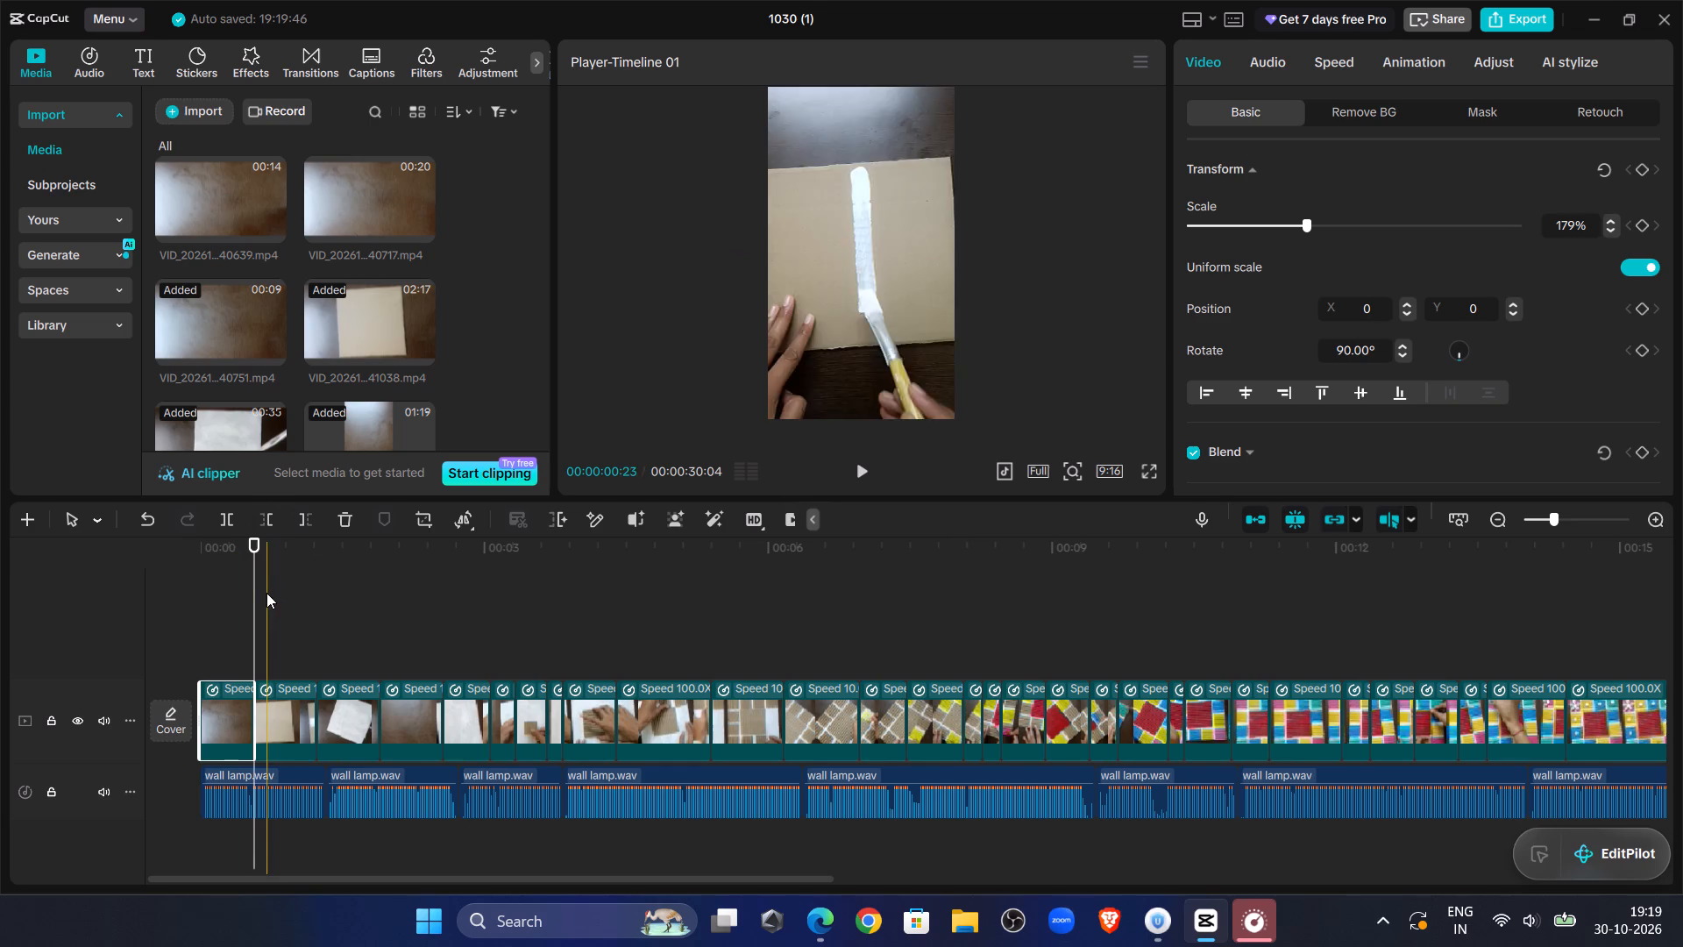
# Play from the start in short stretches to about 00:00:06 to check the painting and corrugated-cardboard clips against the narration.
pyautogui.moveTo(251, 586); pyautogui.dragTo(0, 586)
pyautogui.click(868, 458)
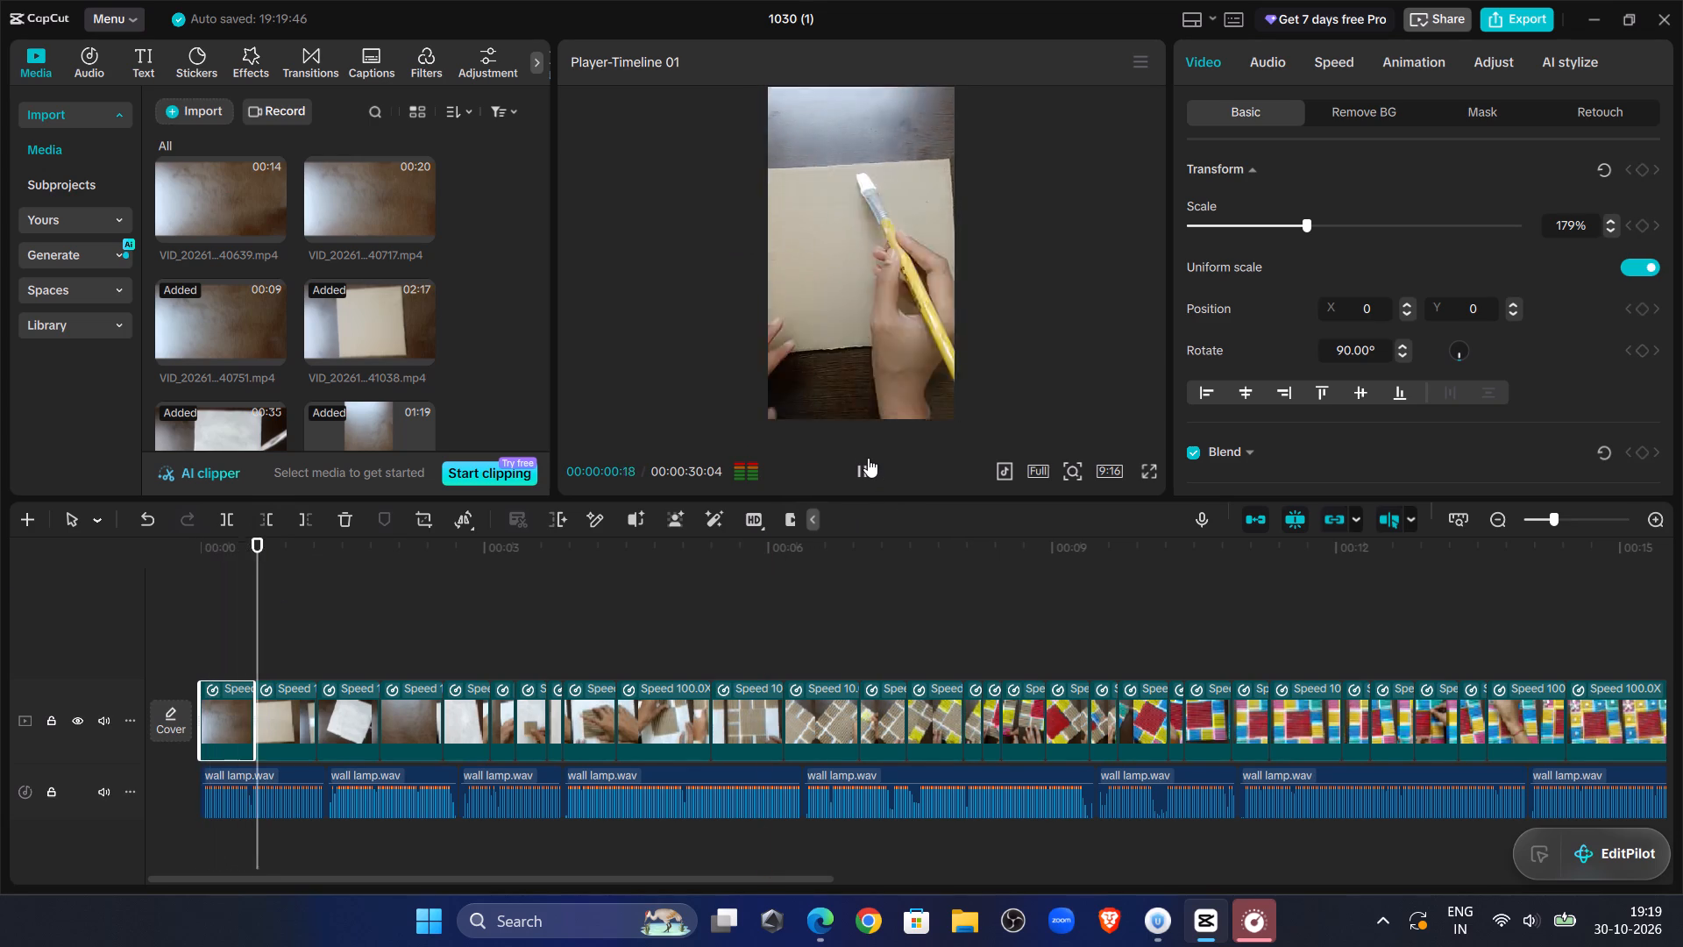
pyautogui.click(868, 458)
pyautogui.click(868, 458)
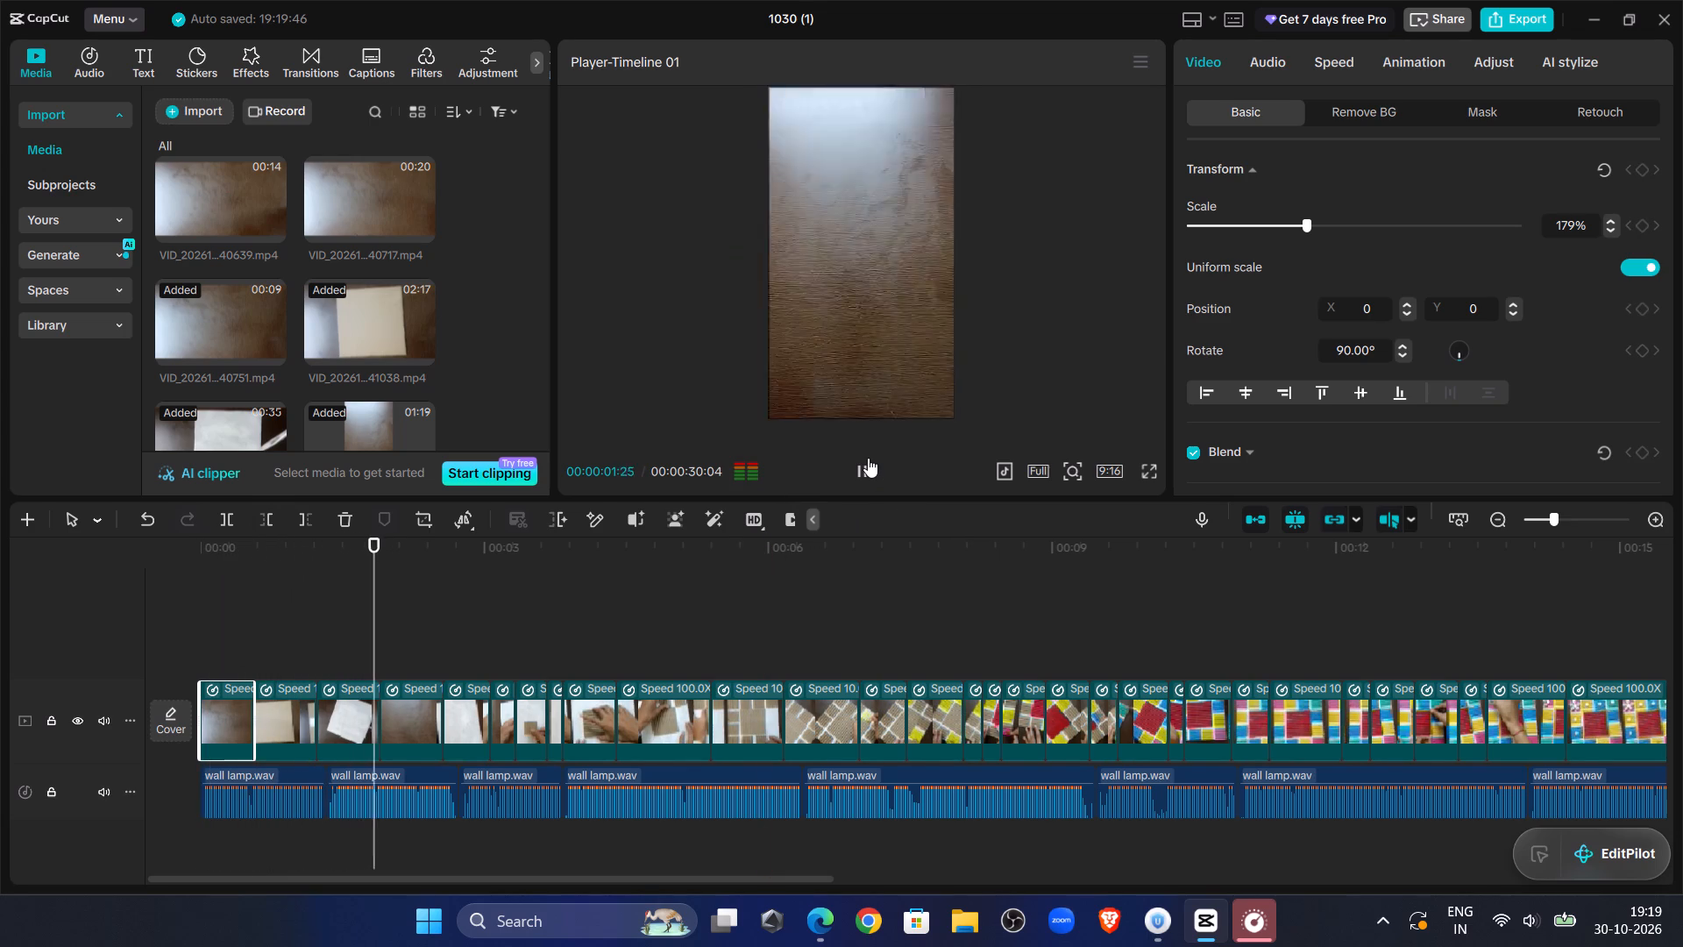
pyautogui.click(868, 458)
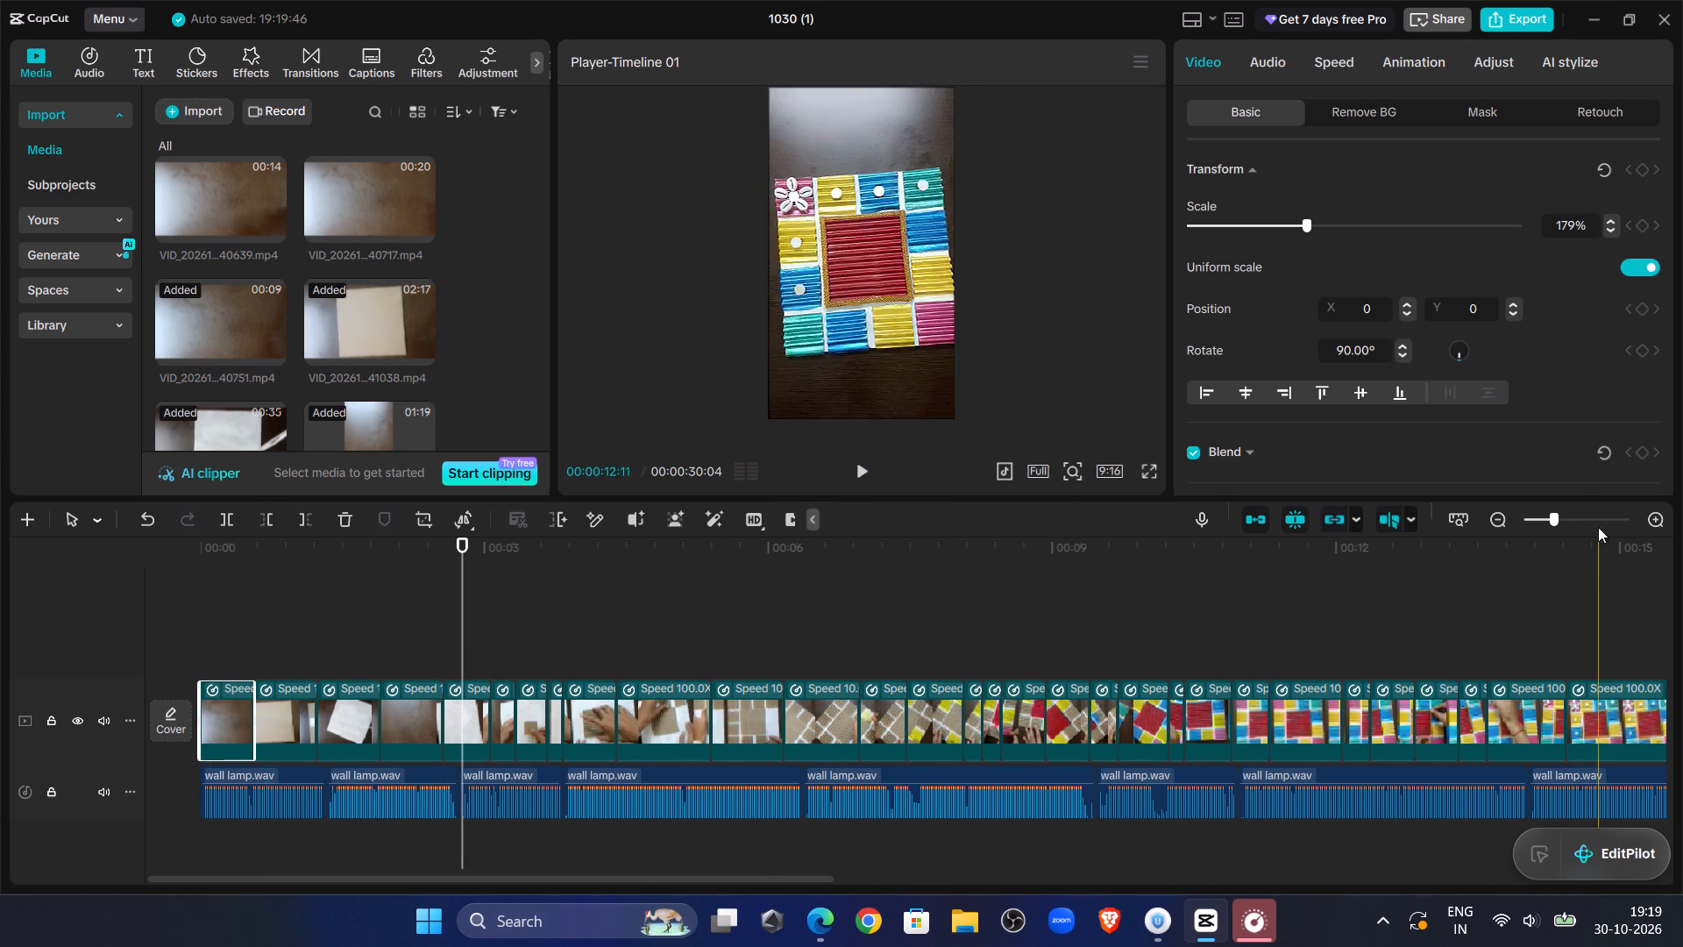
pyautogui.click(1540, 519)
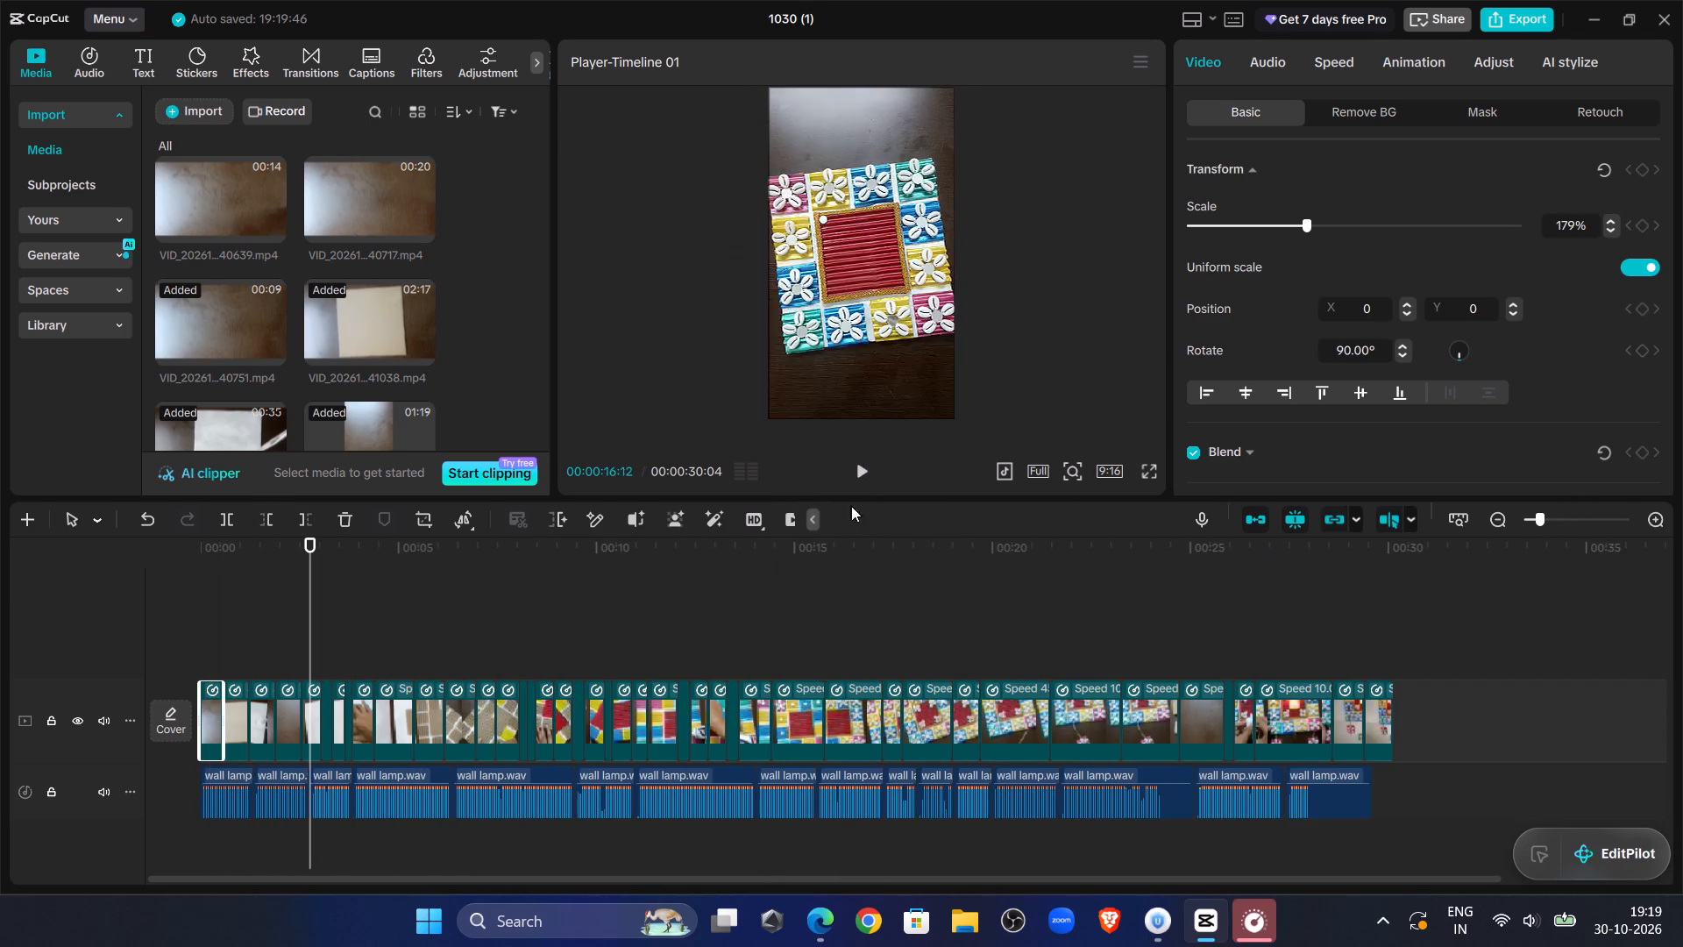
pyautogui.click(859, 476)
pyautogui.click(859, 476)
pyautogui.click(859, 476)
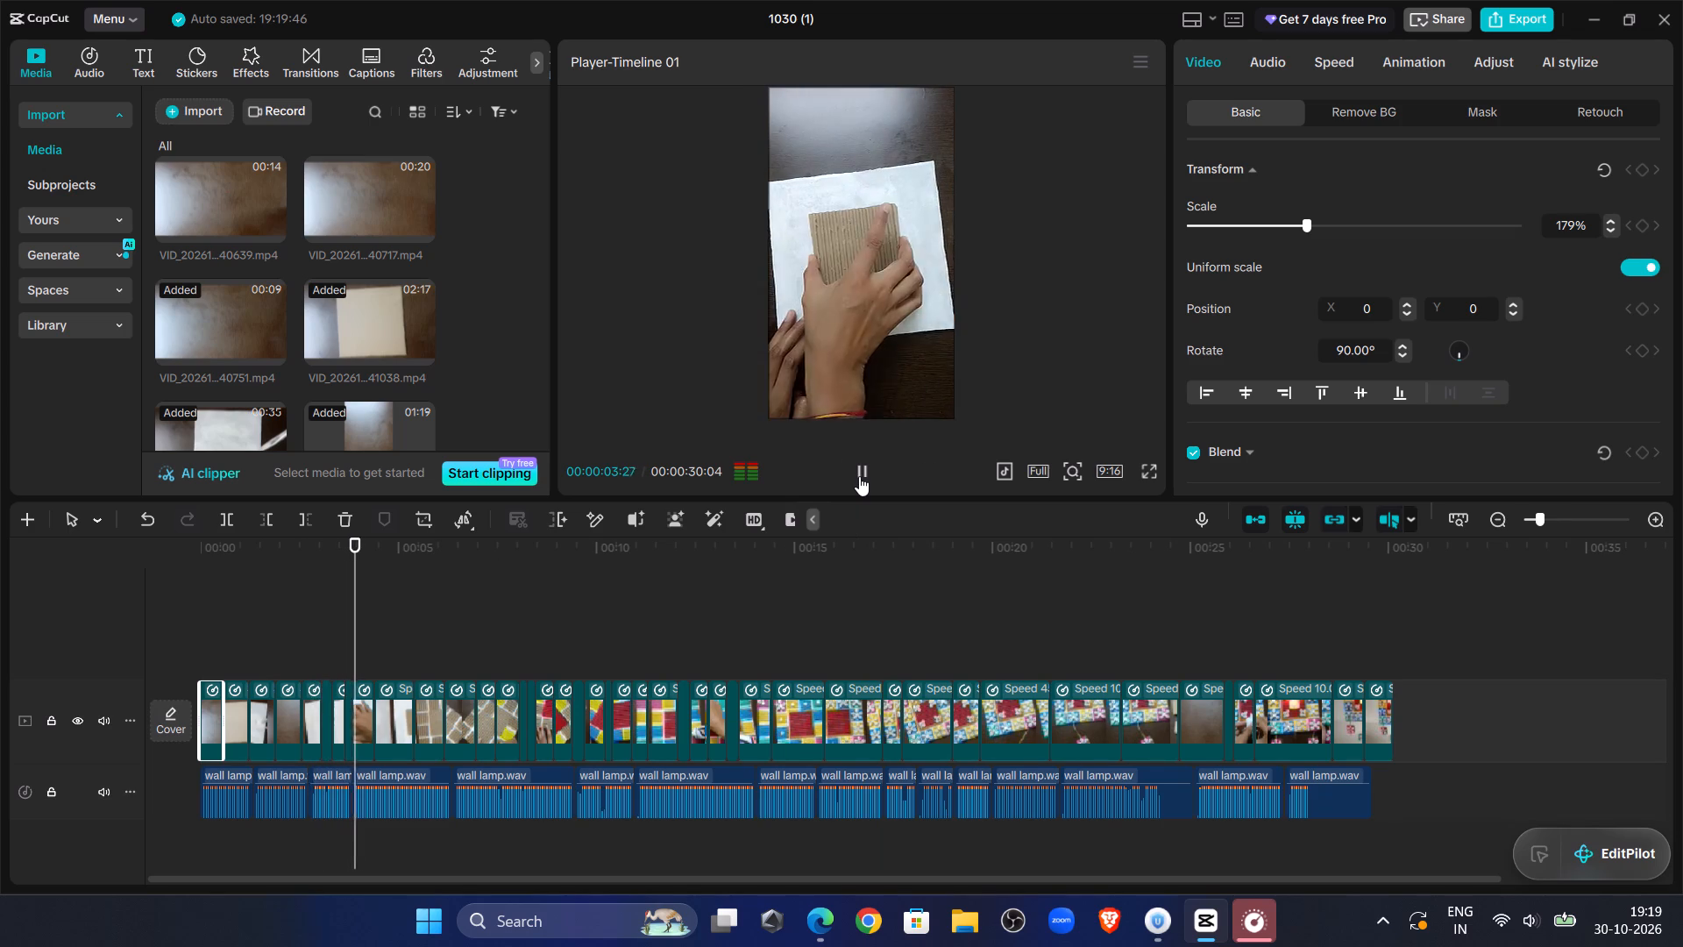
pyautogui.click(859, 476)
pyautogui.click(859, 476)
pyautogui.click(859, 476)
pyautogui.click(859, 476)
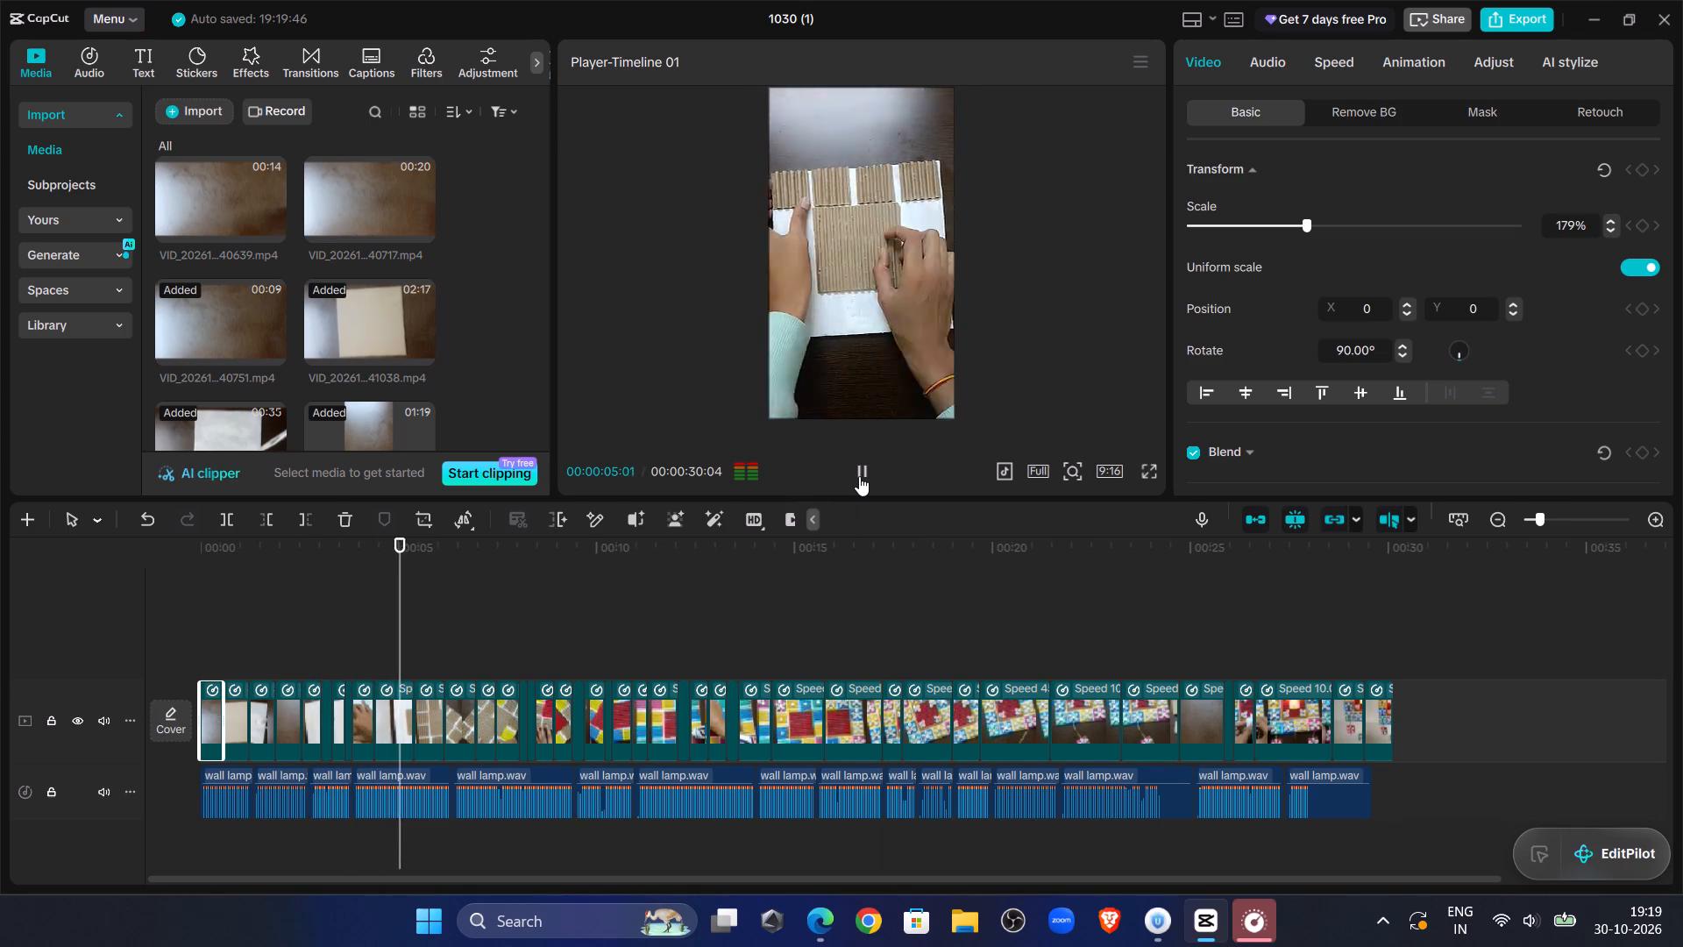
pyautogui.click(859, 476)
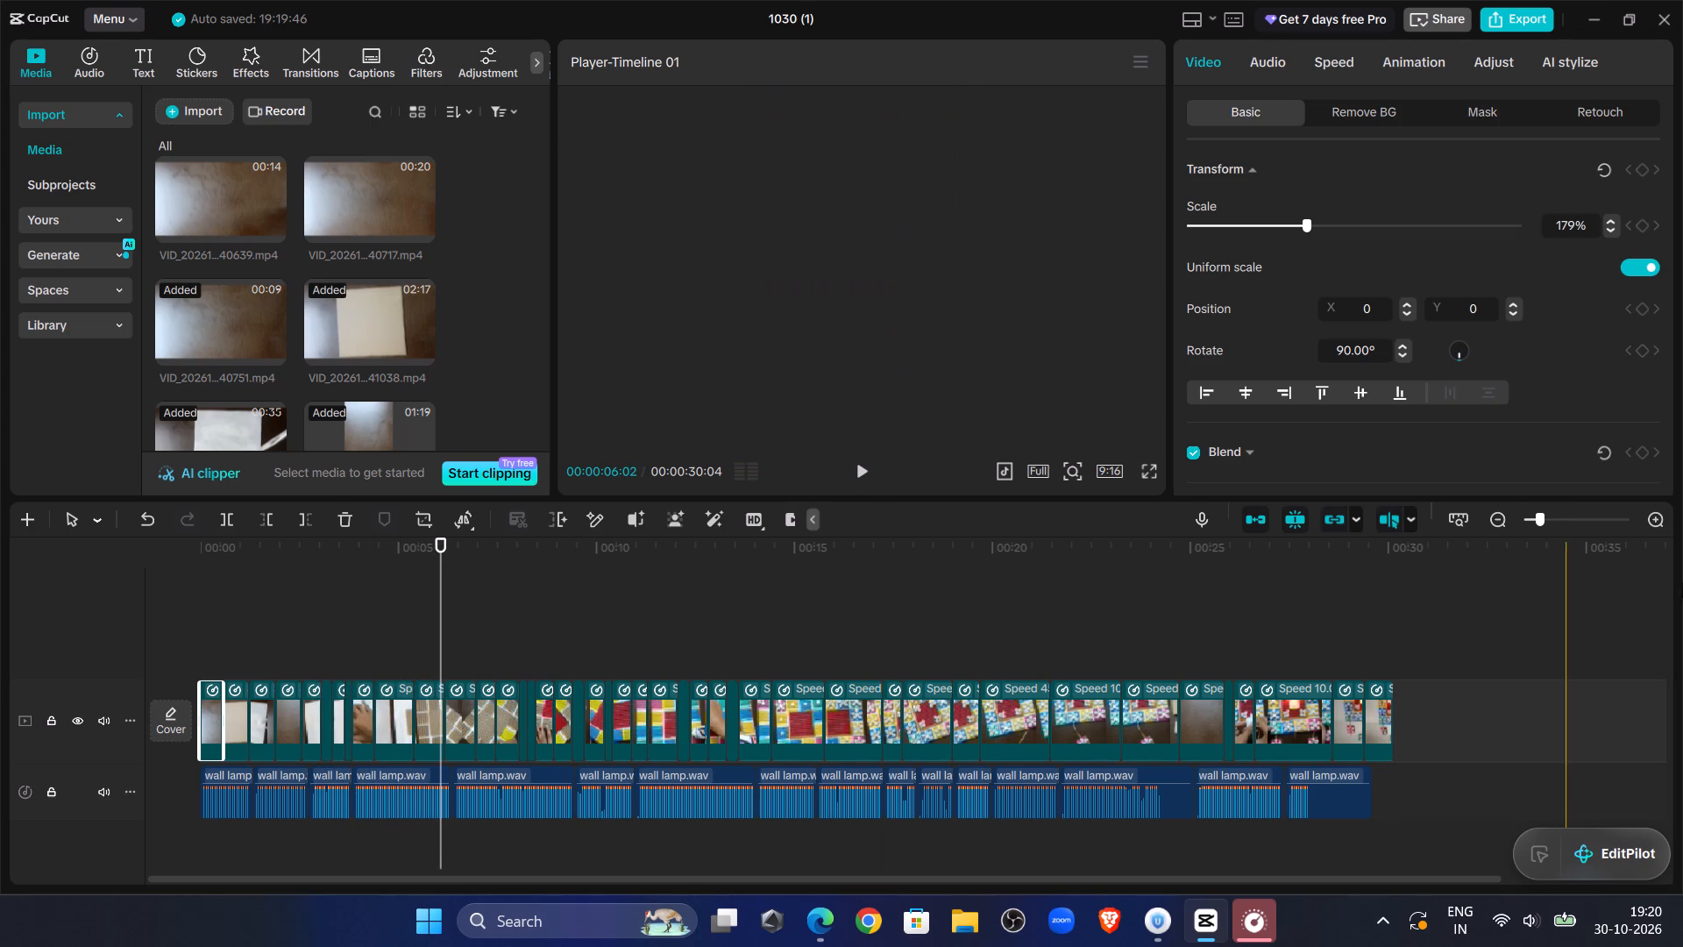
# Preview the 10x clip that starts at about 00:00:06 and set its speed to 40.50x.
pyautogui.click(1560, 515)
pyautogui.click(402, 696)
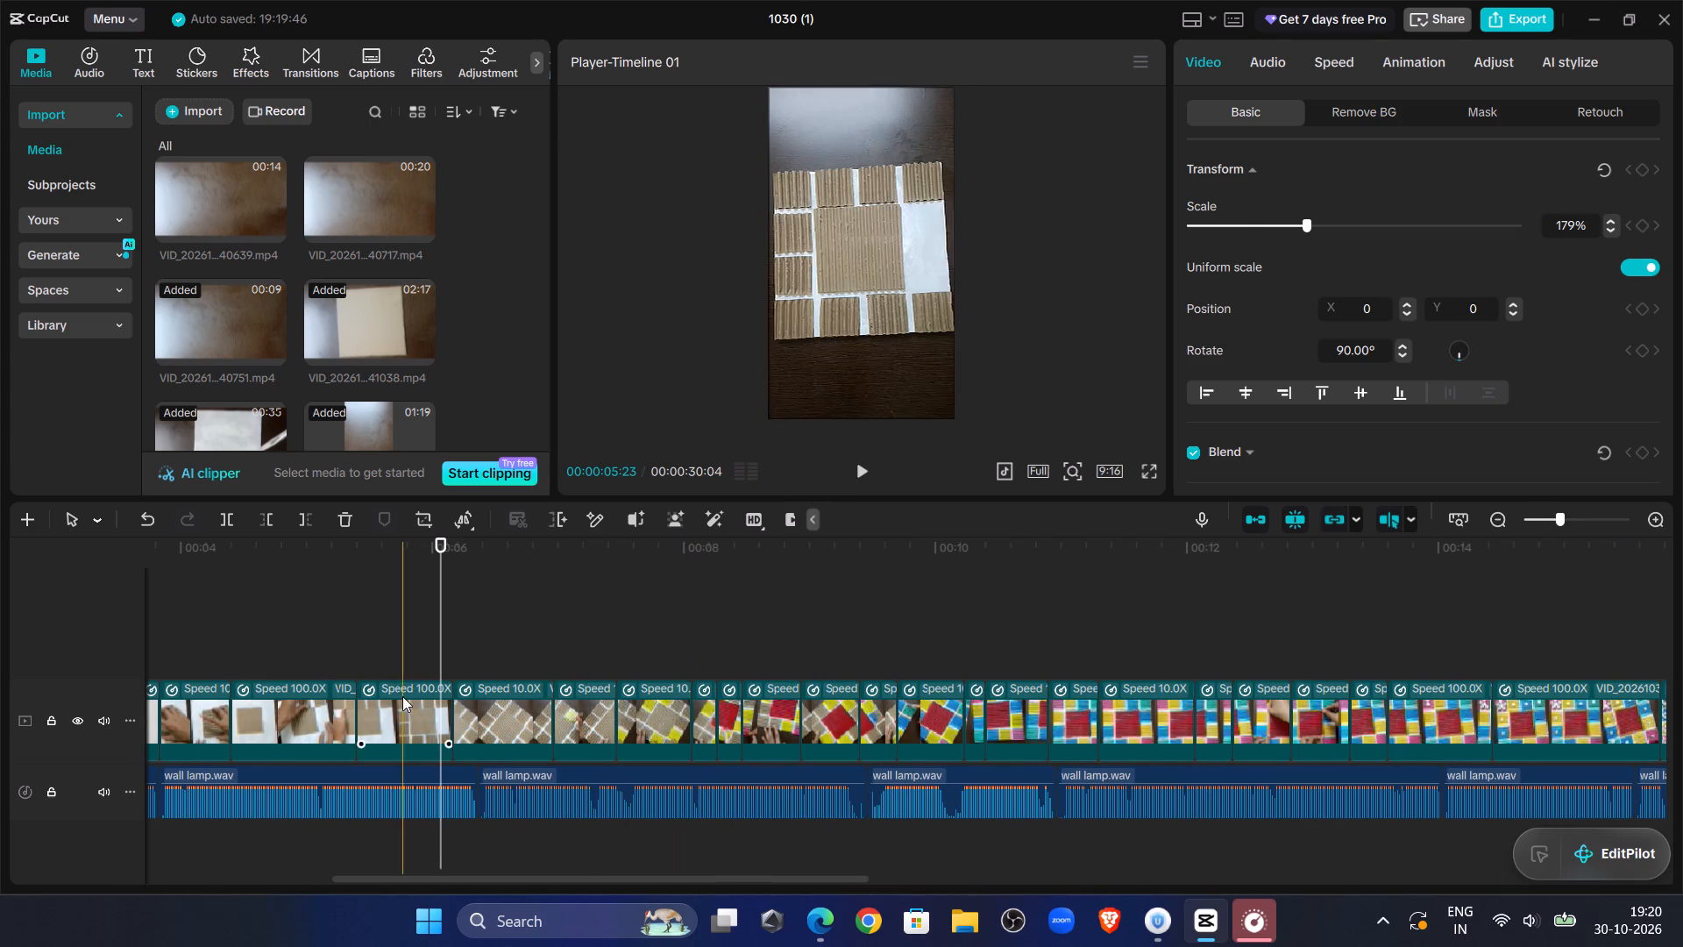
pyautogui.click(1359, 80)
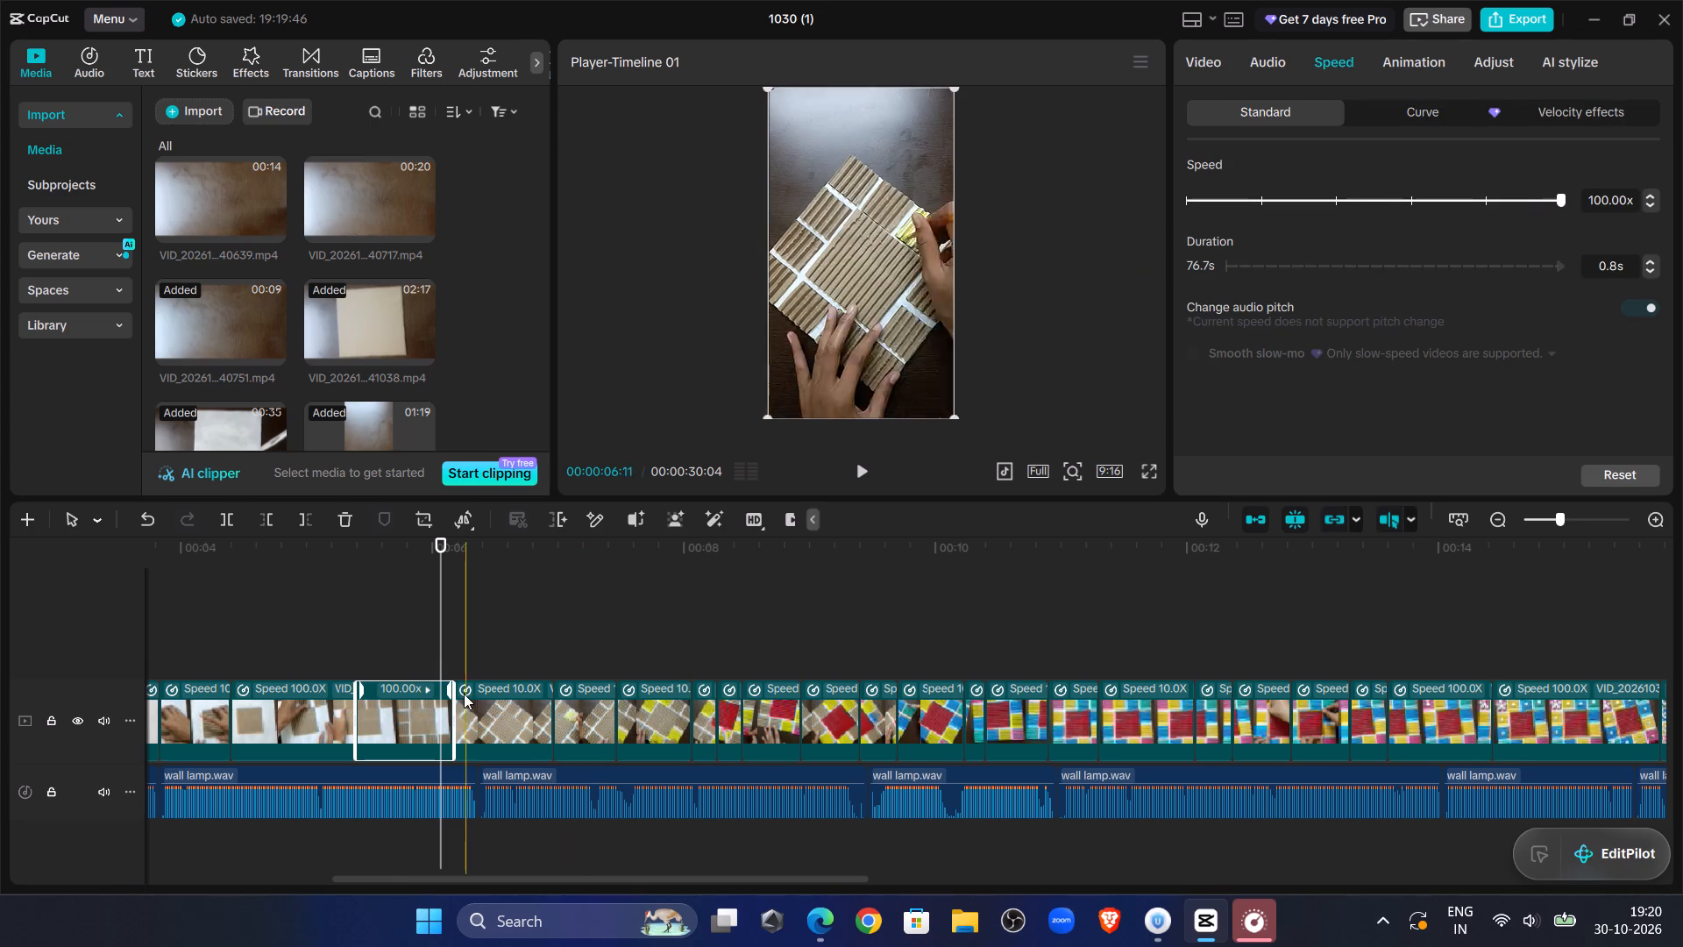
pyautogui.click(470, 700)
pyautogui.click(862, 483)
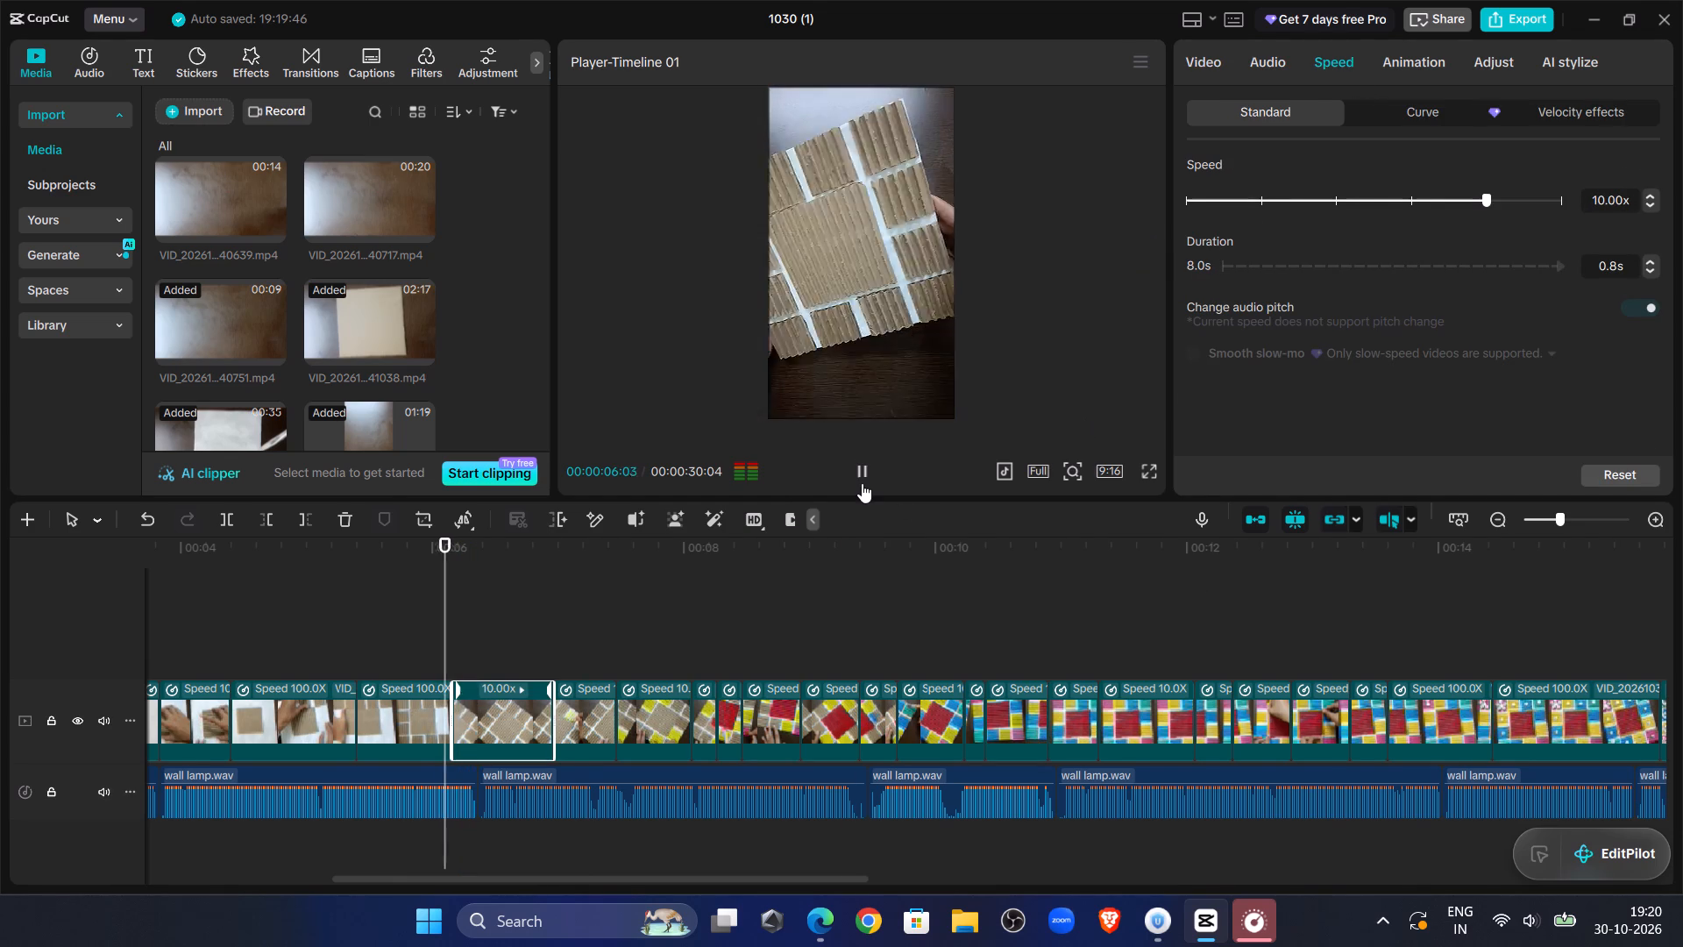
pyautogui.click(862, 483)
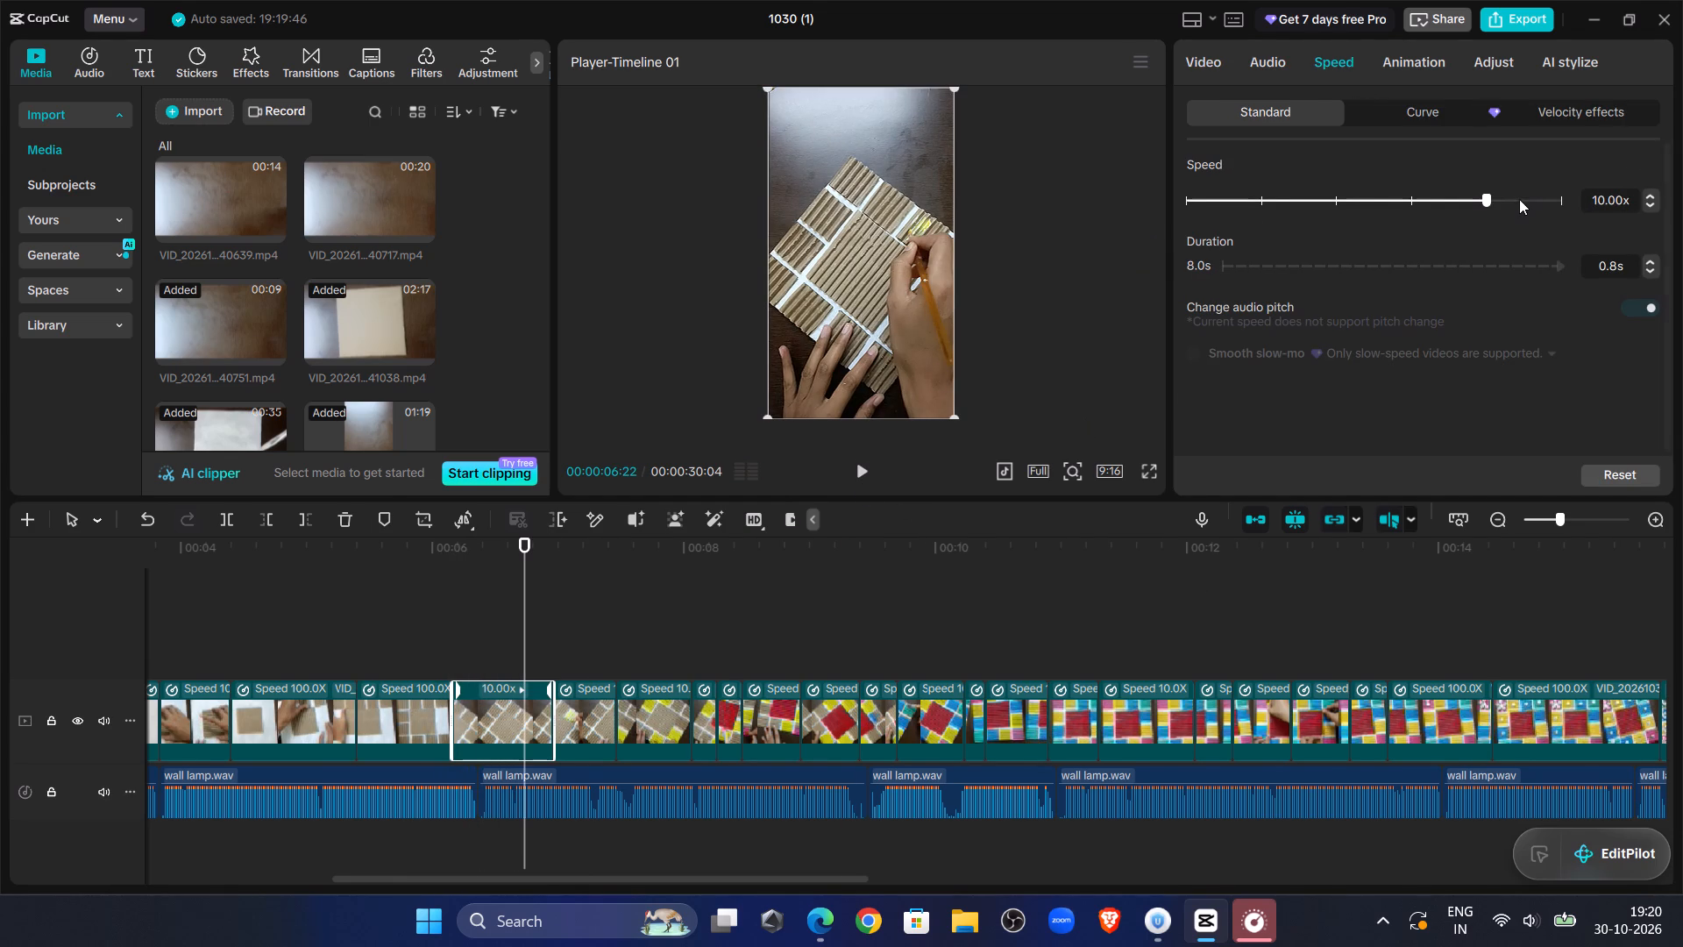
pyautogui.click(1519, 199)
# Play from just before the sped-up clip through to the end to check the remaining clips against the narration.
pyautogui.click(1539, 526)
pyautogui.click(1543, 520)
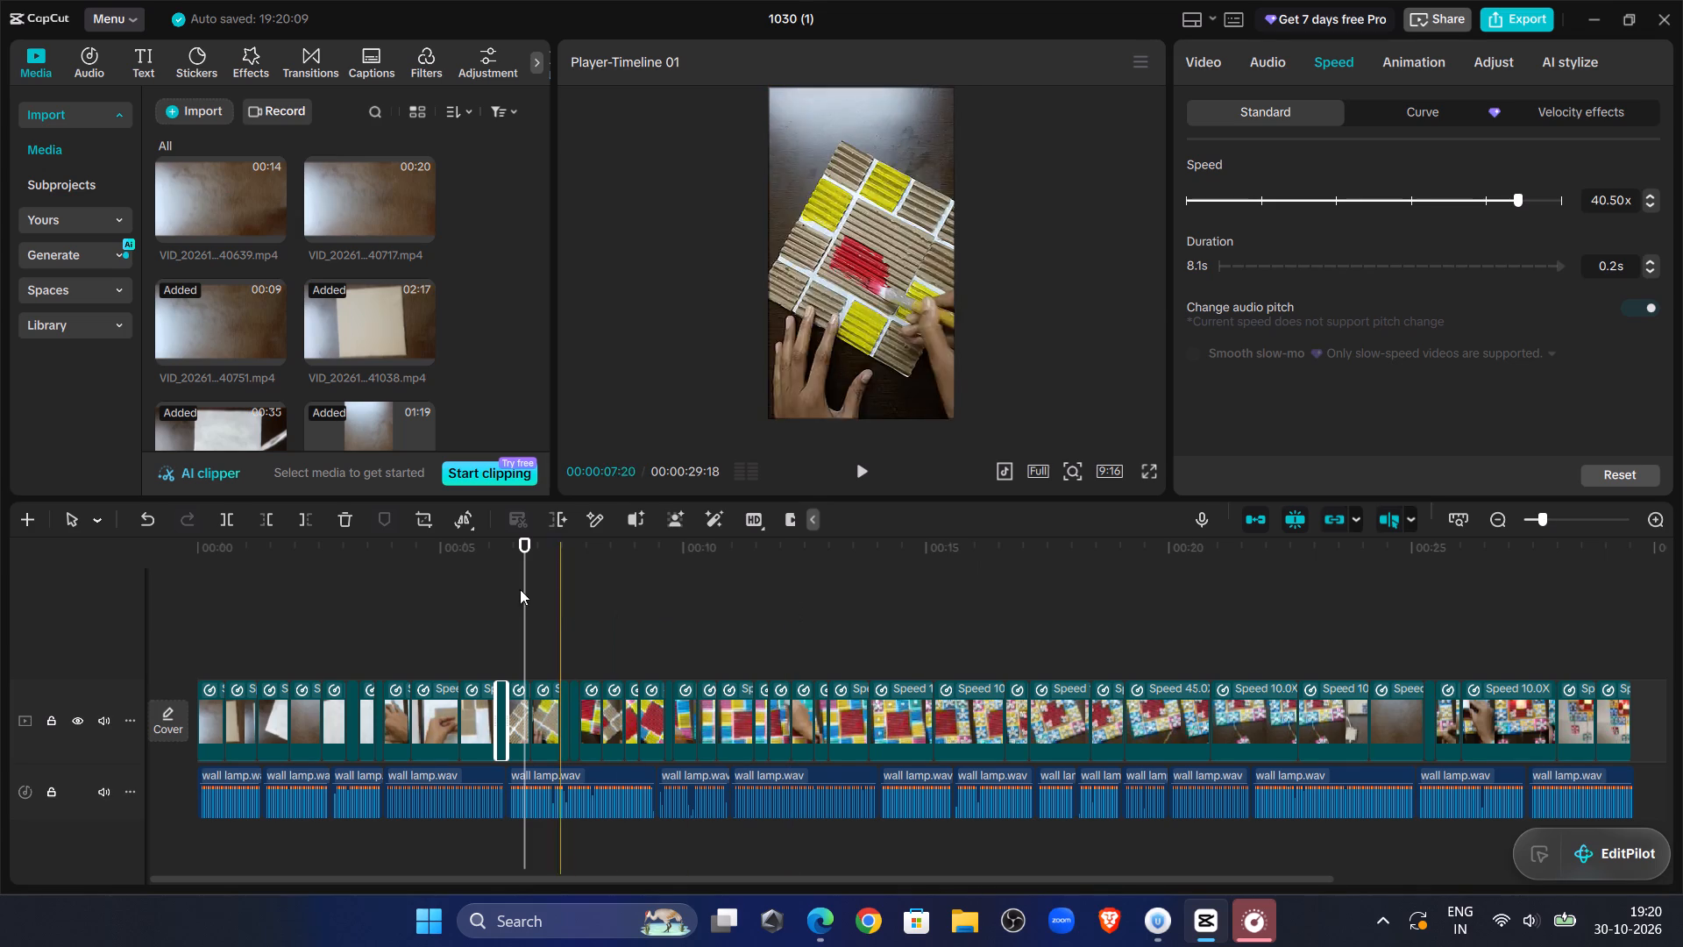
pyautogui.click(477, 574)
pyautogui.click(858, 471)
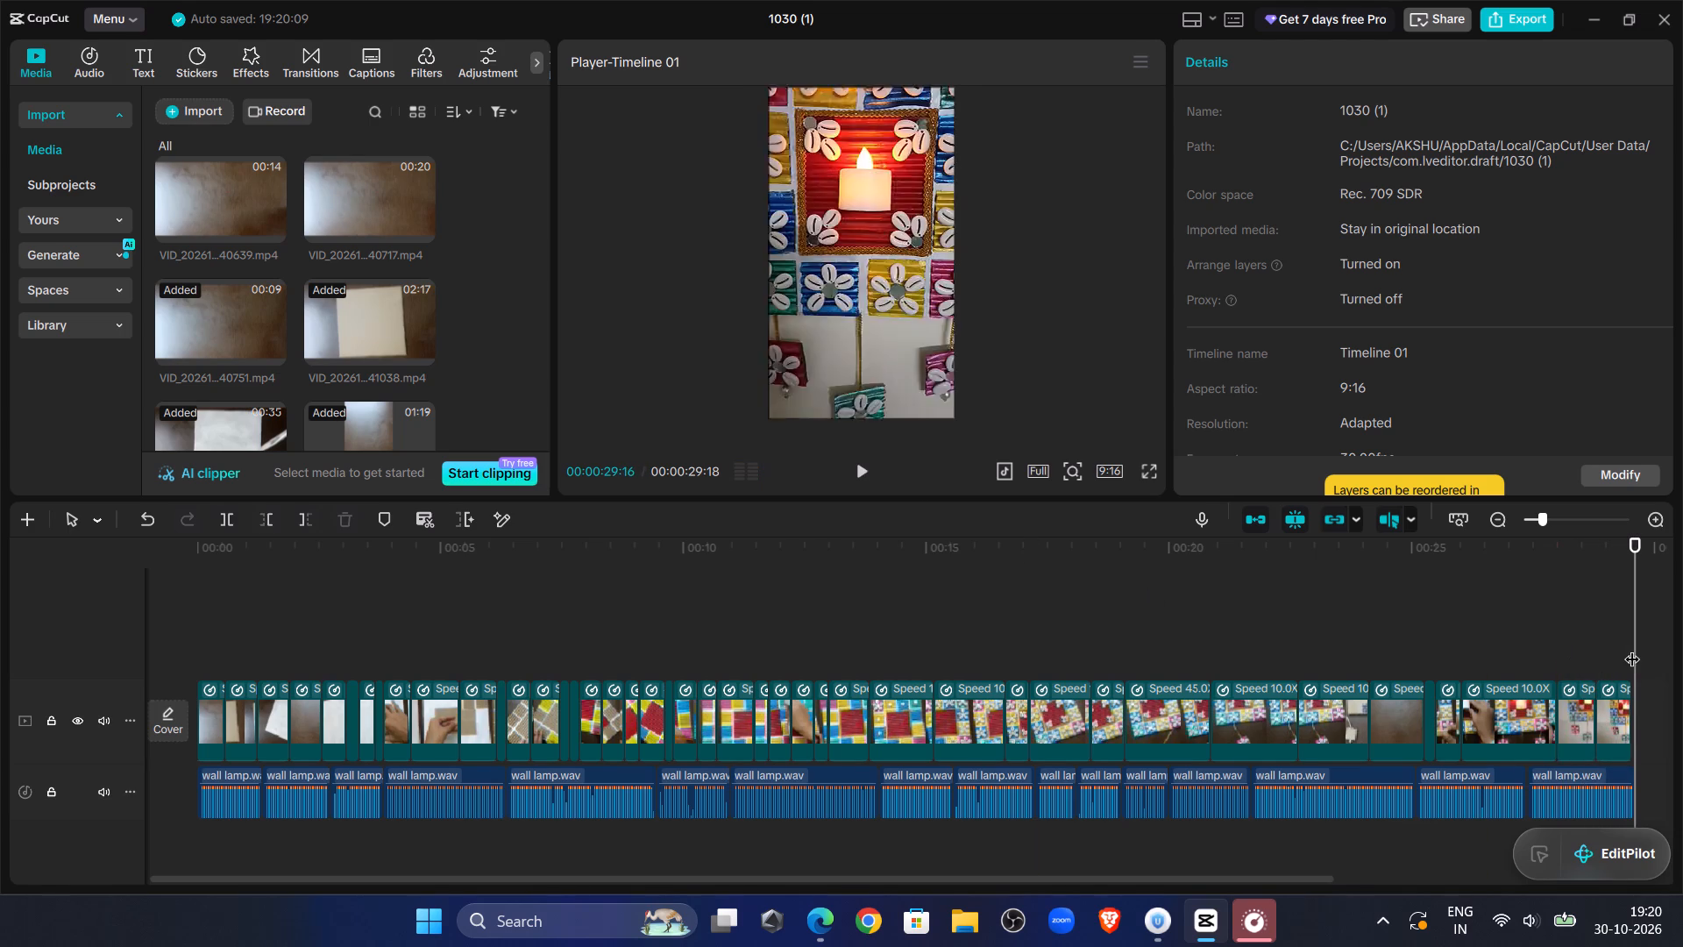
# Set the last clip's speed to 9.08x so it reaches the end of the narration, and replay it from 00:00:28:24.
pyautogui.click(1620, 696)
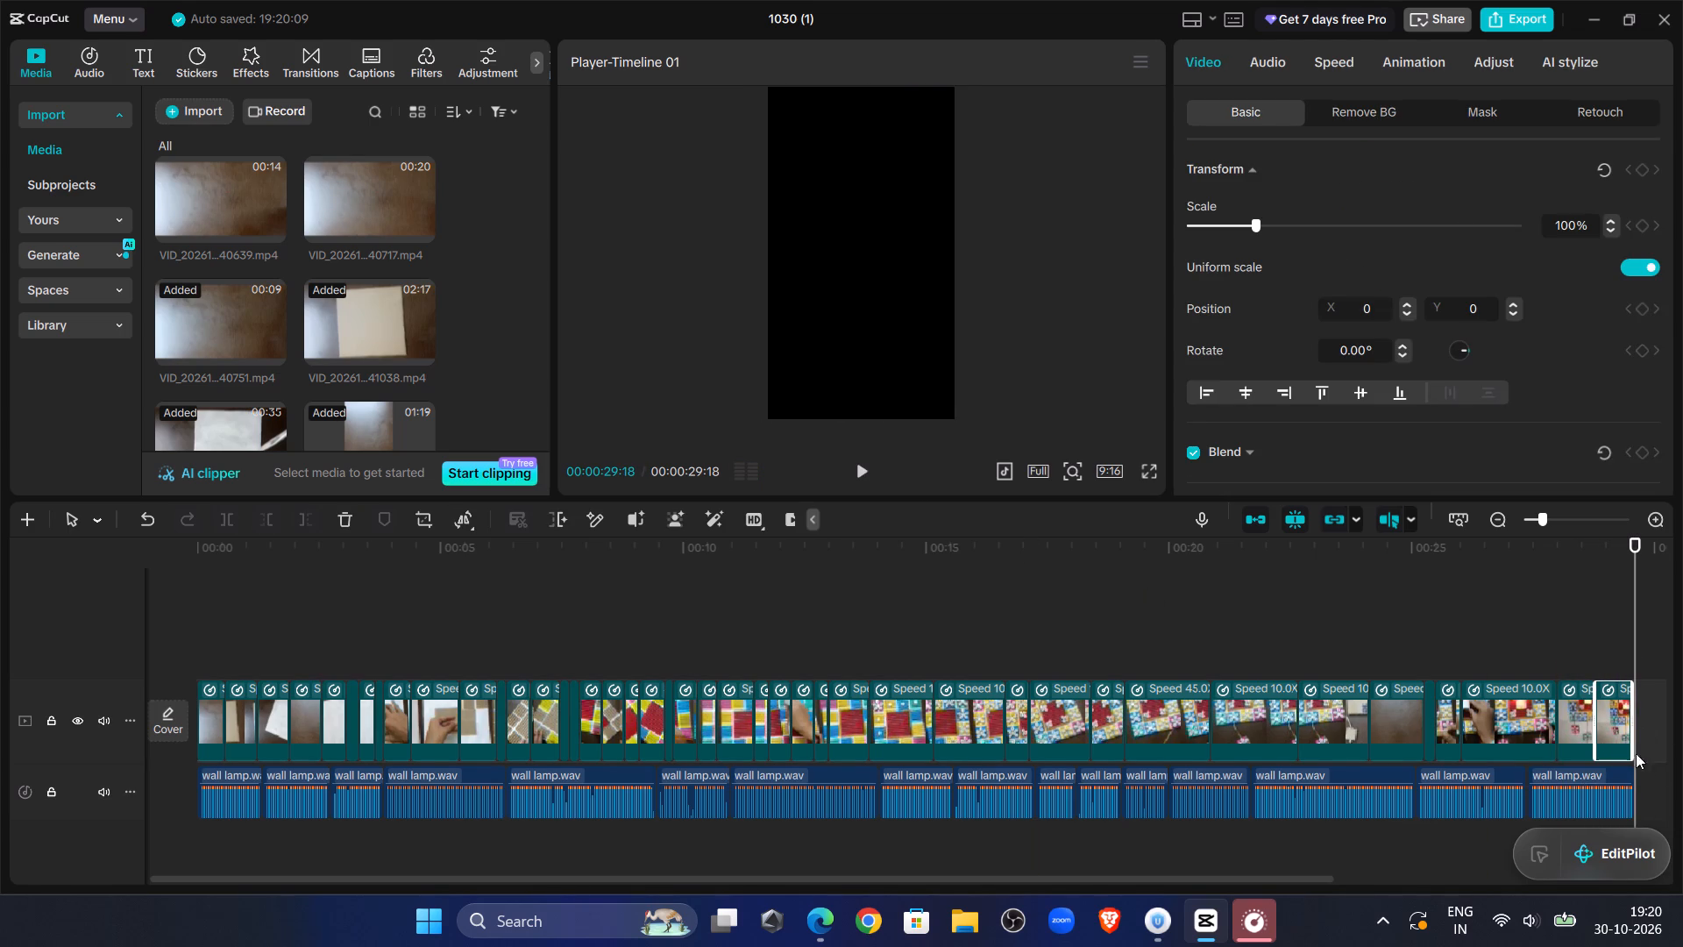
pyautogui.click(1583, 516)
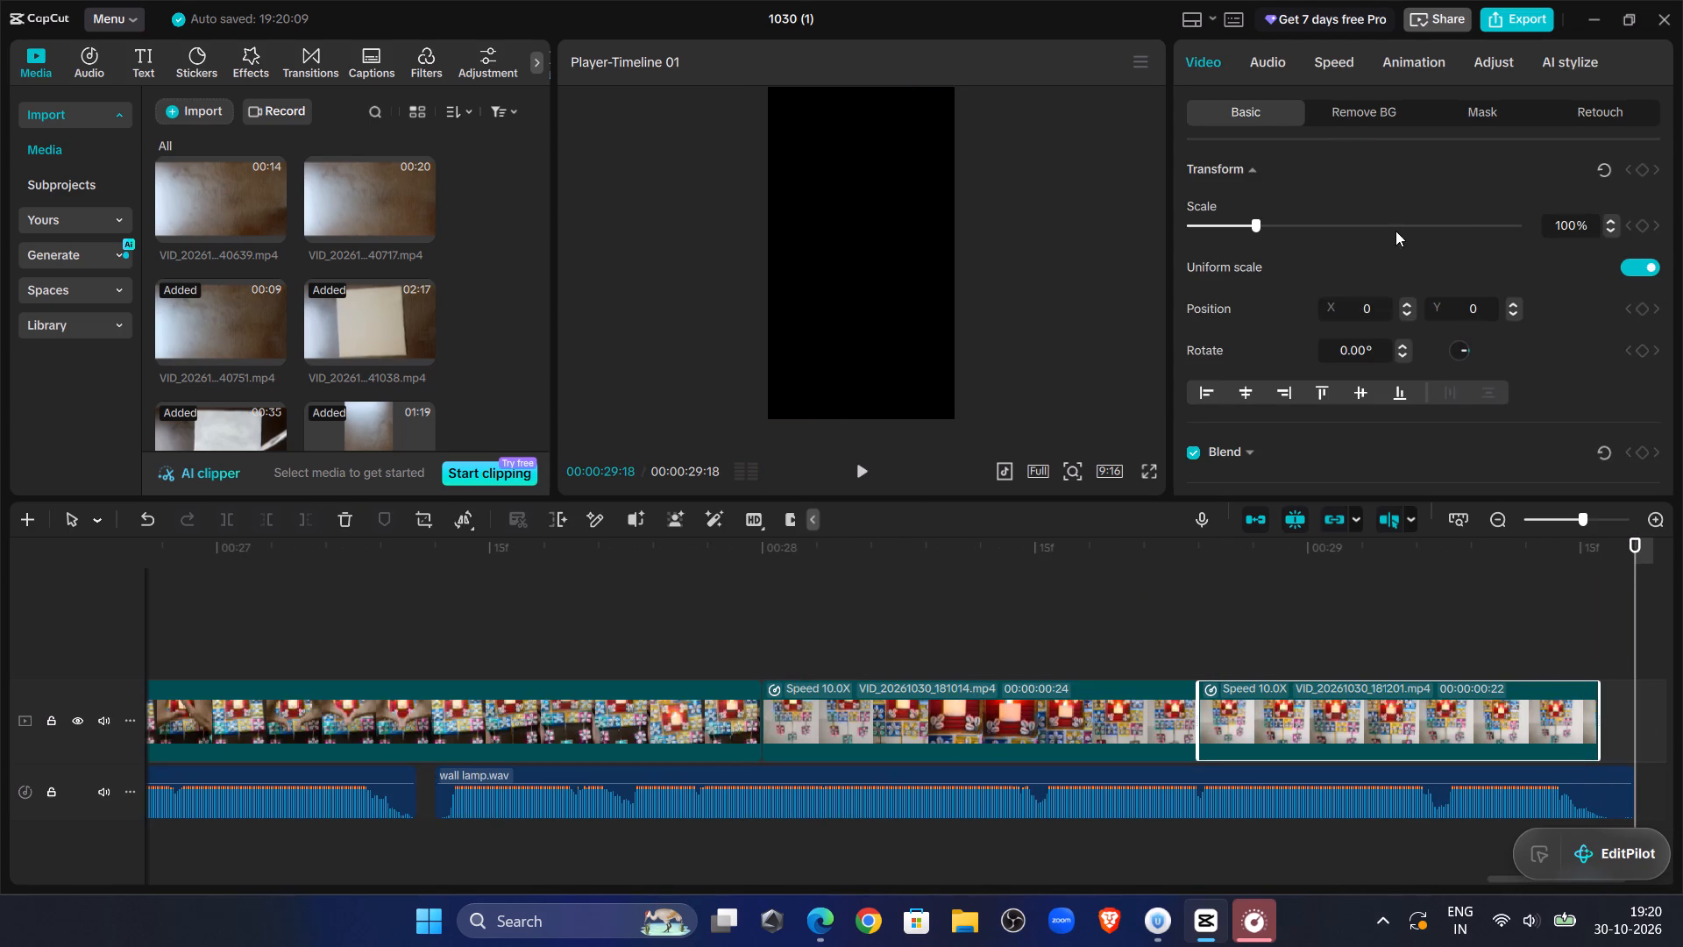
pyautogui.click(1332, 62)
pyautogui.click(1481, 203)
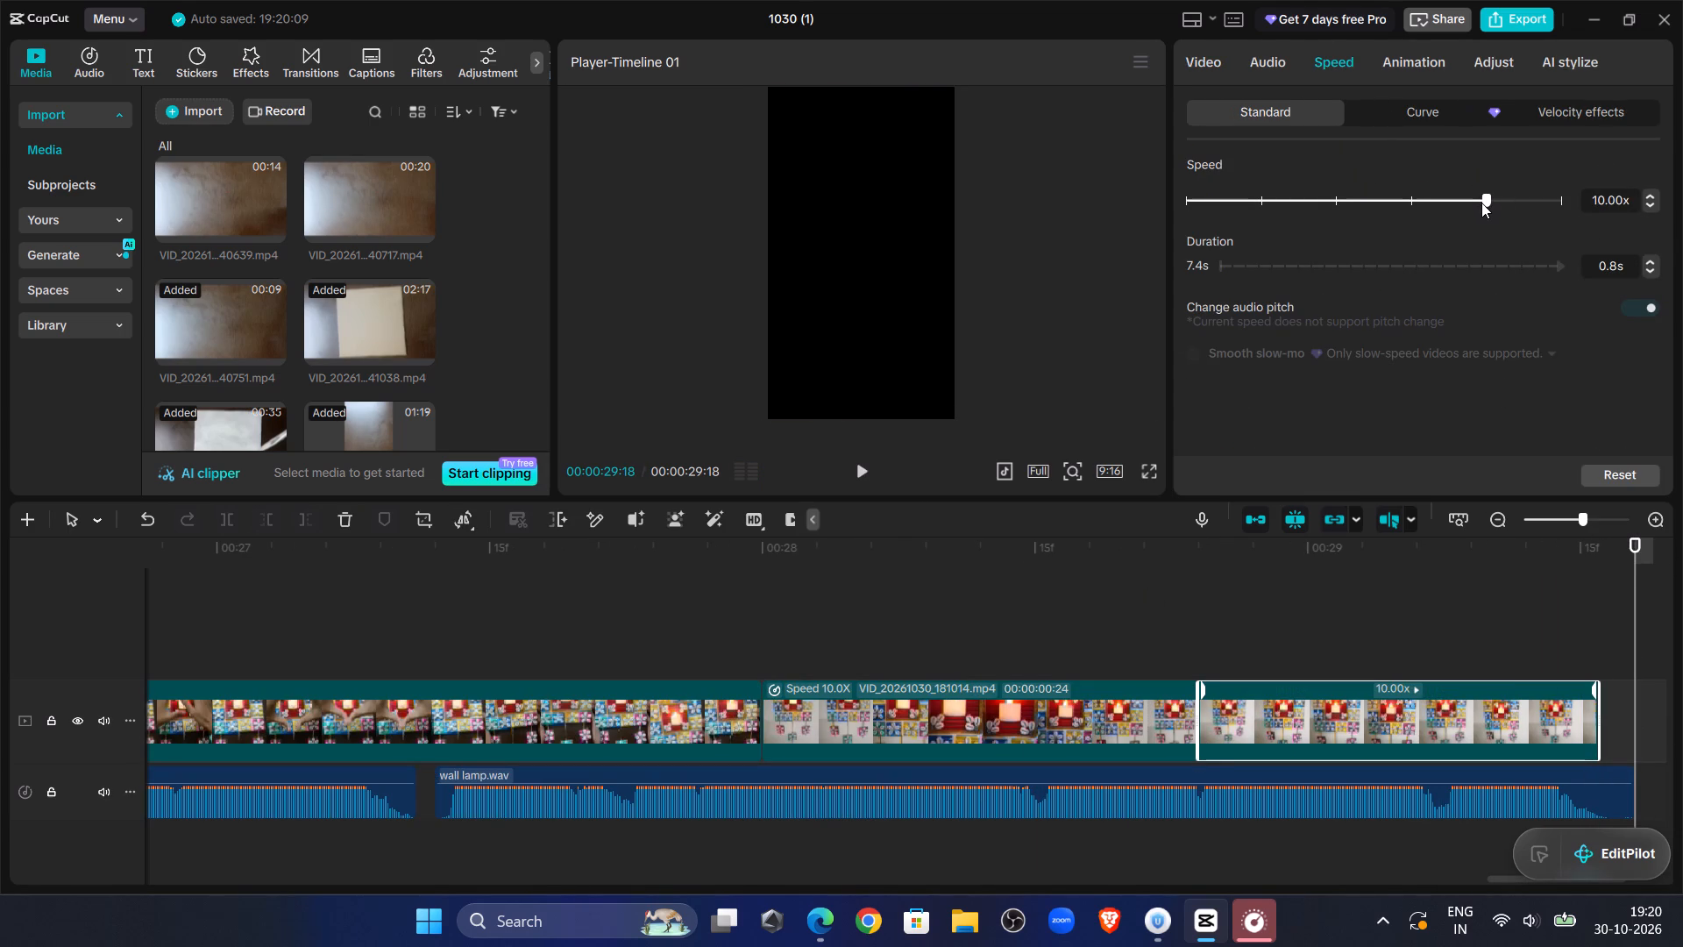
pyautogui.click(1481, 203)
pyautogui.click(1478, 201)
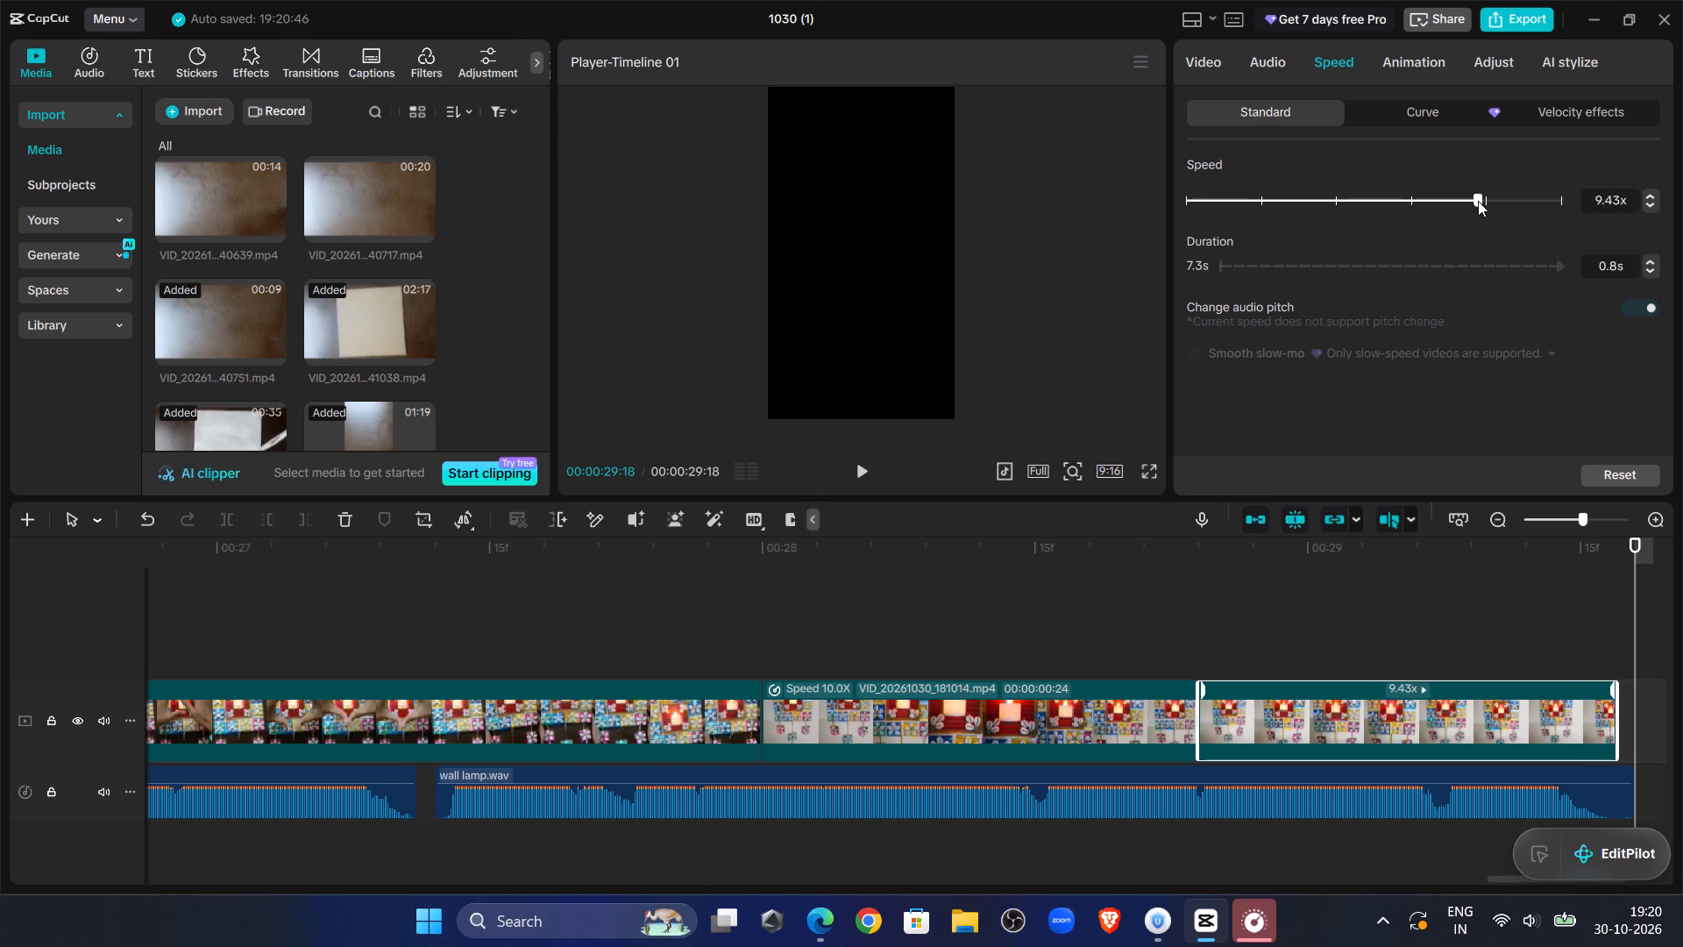
pyautogui.click(1477, 201)
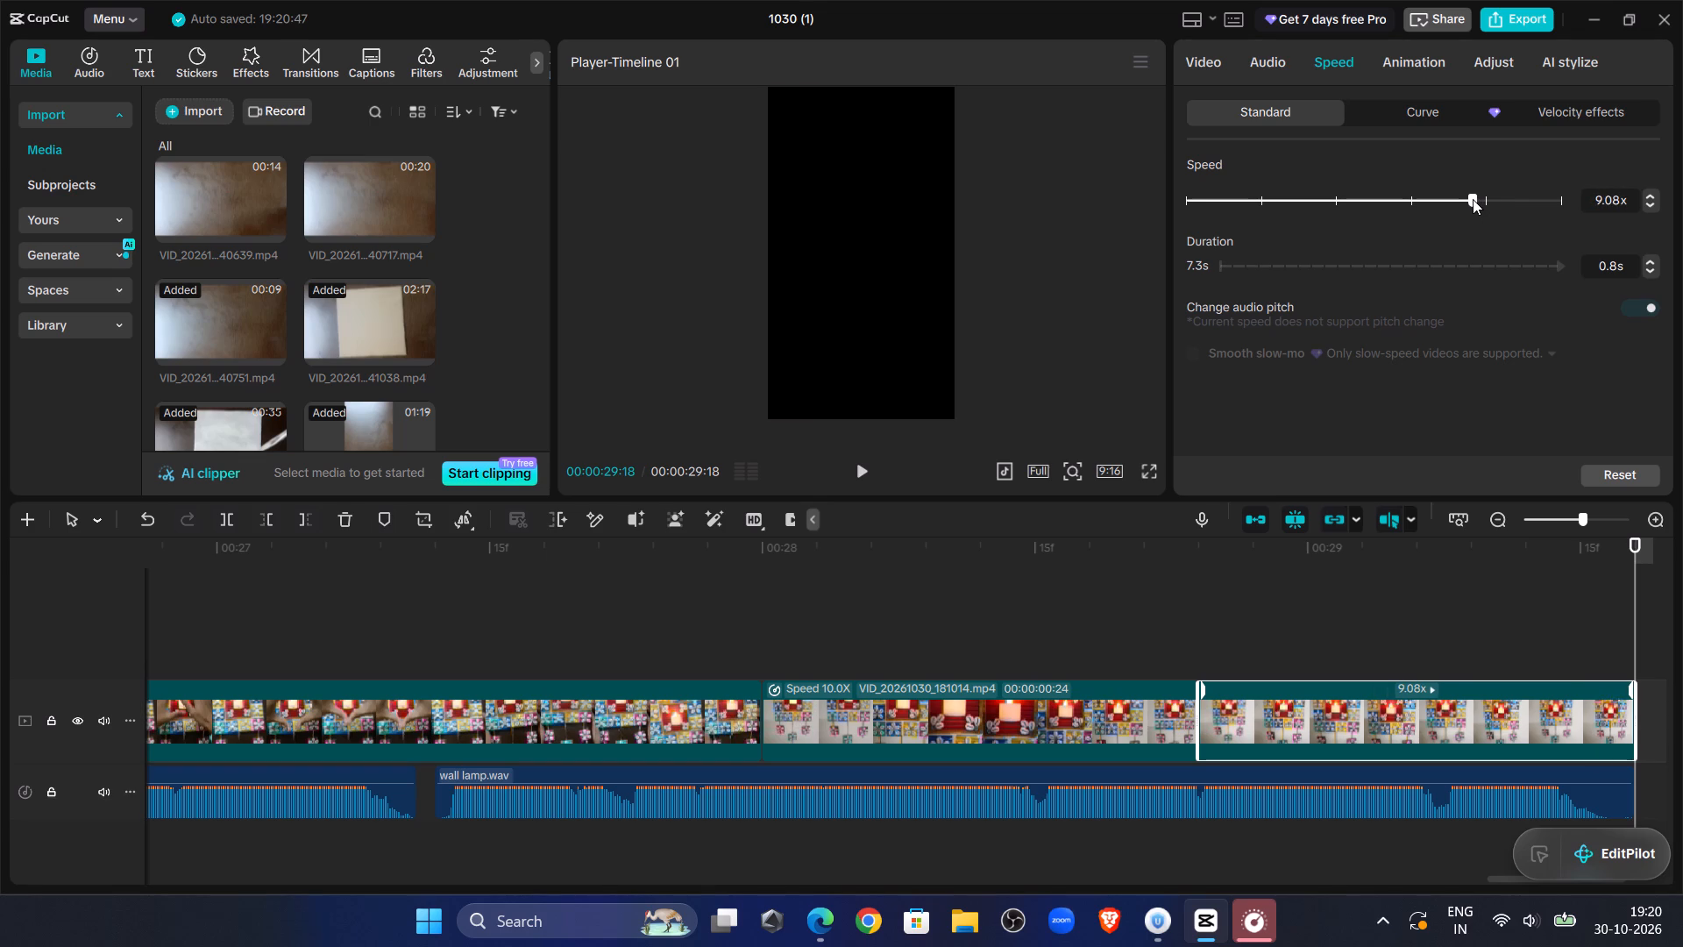
pyautogui.click(1200, 587)
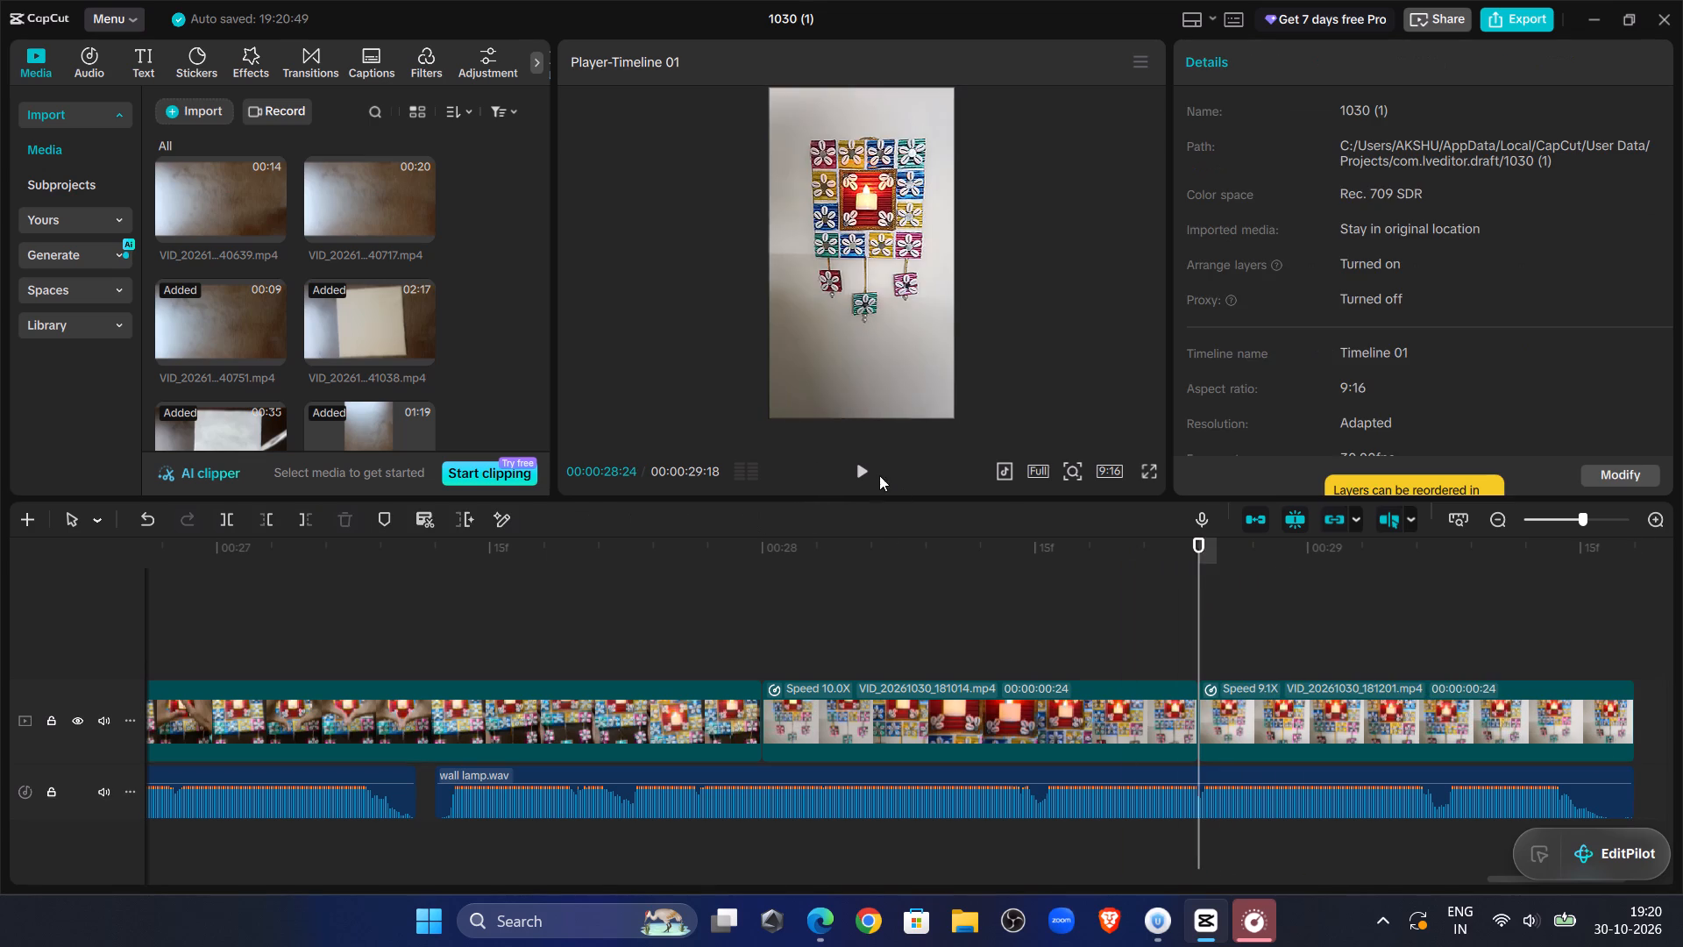
pyautogui.click(875, 475)
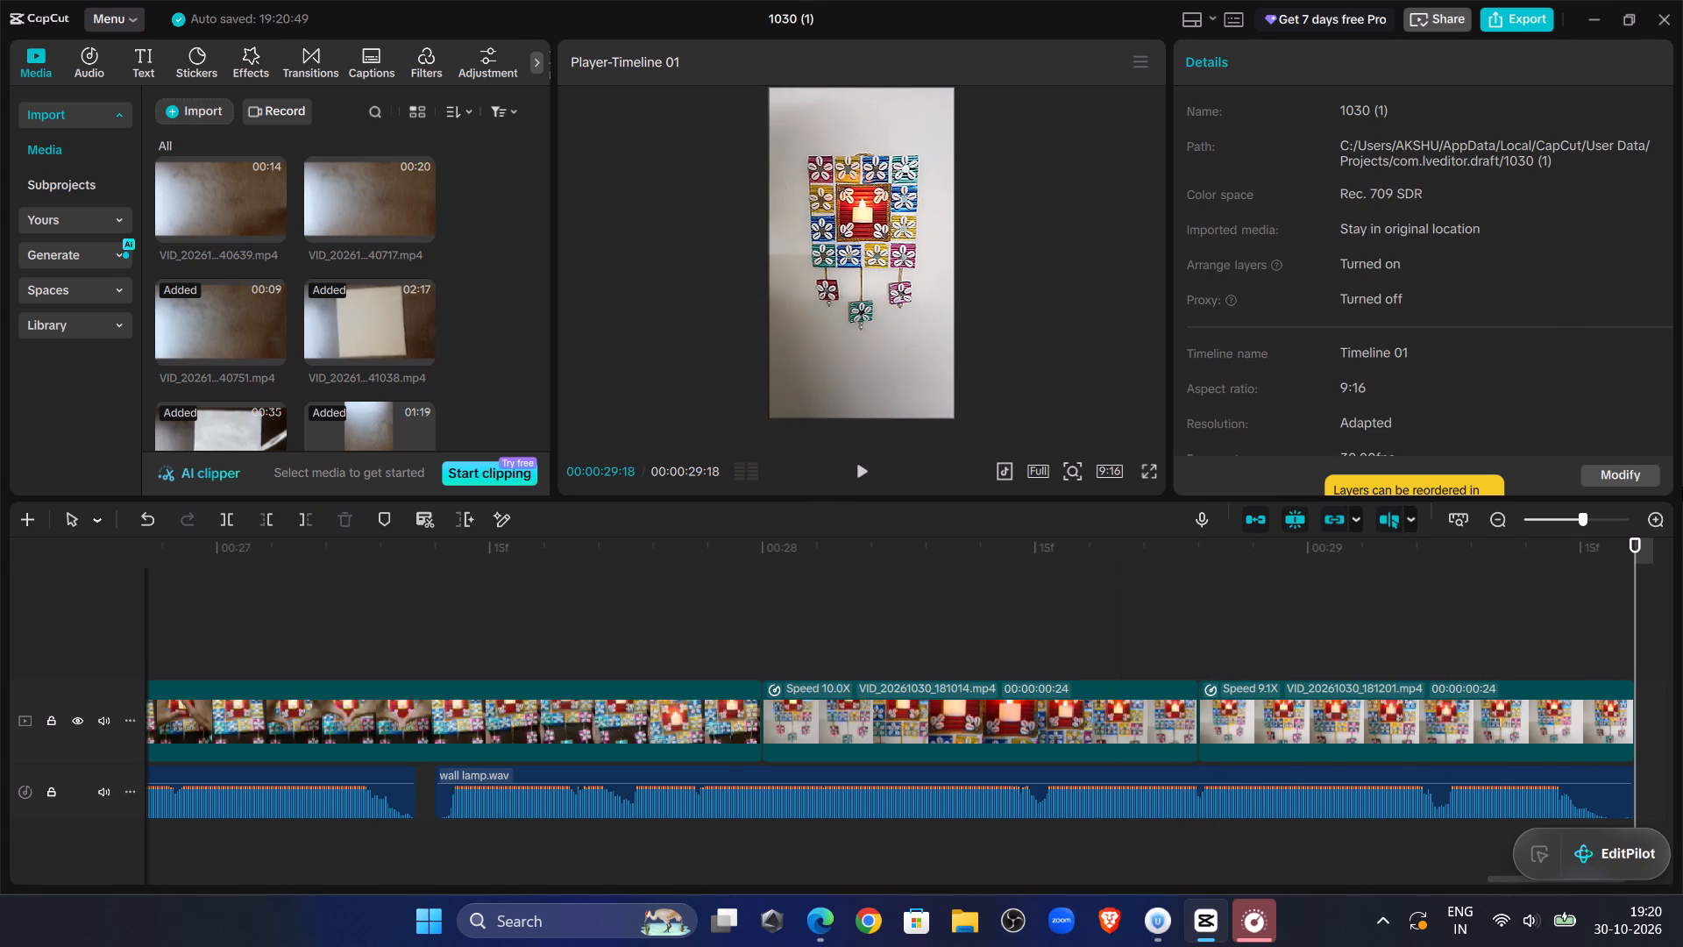
# Return to the start of the video, find the My video collection folder on drive D by searching "my", and import Youtube Watermark.png.
pyautogui.click(1545, 519)
pyautogui.moveTo(1545, 519); pyautogui.dragTo(1395, 541)
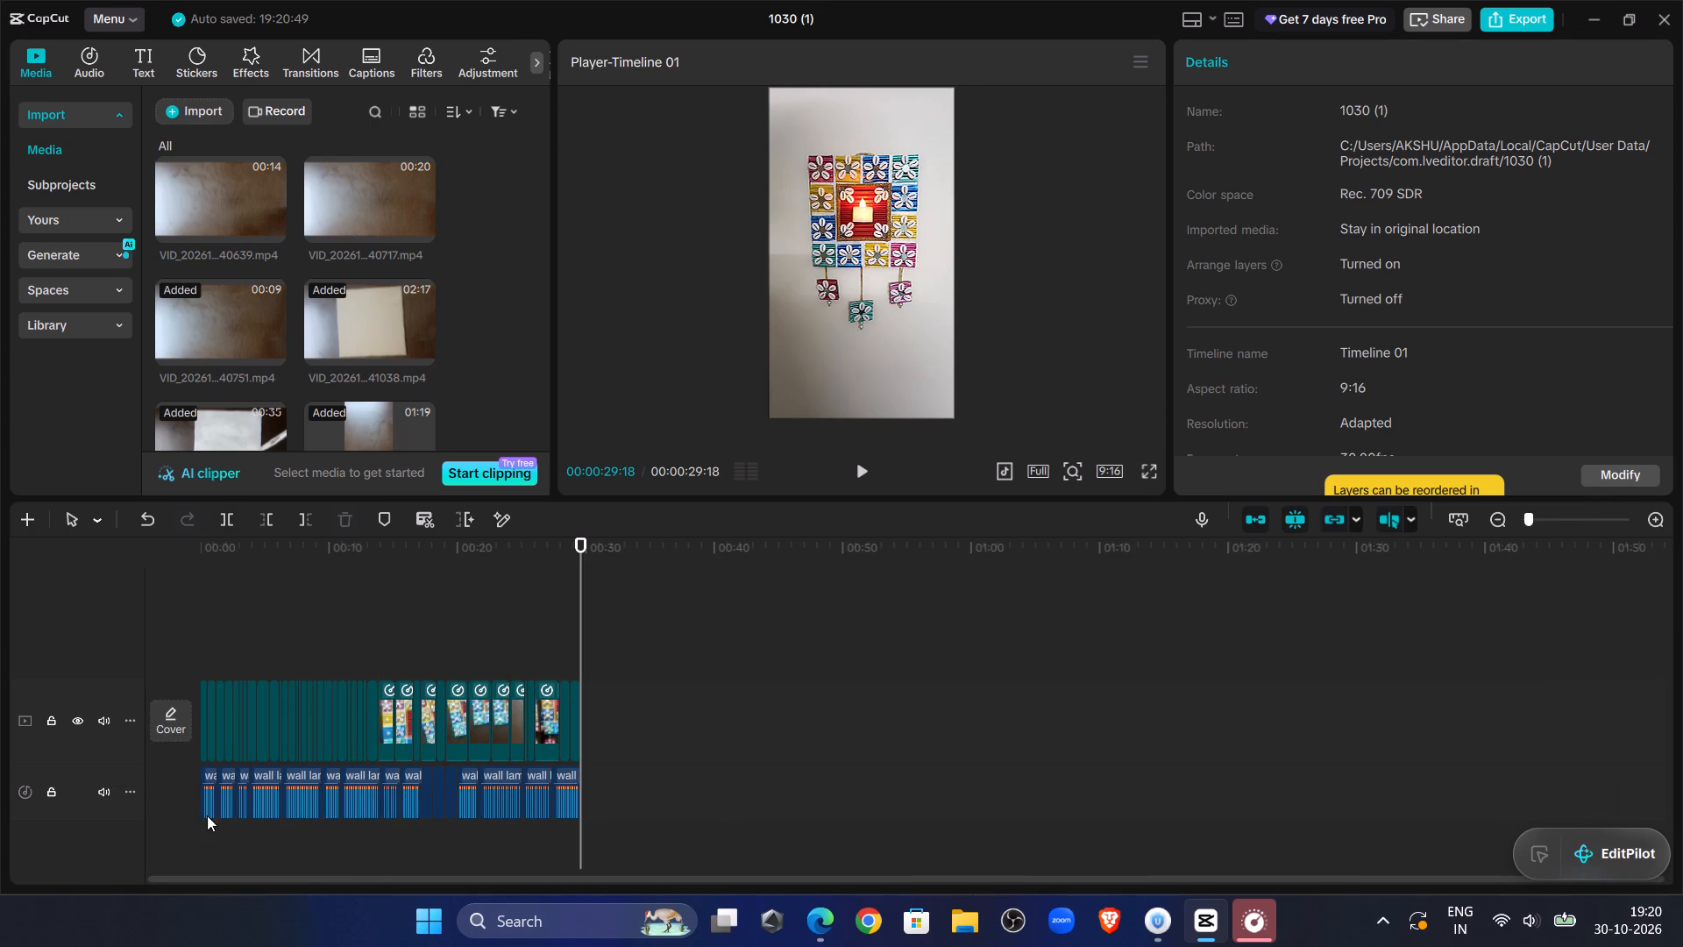
pyautogui.click(313, 608)
pyautogui.moveTo(313, 608); pyautogui.dragTo(0, 494)
pyautogui.click(189, 104)
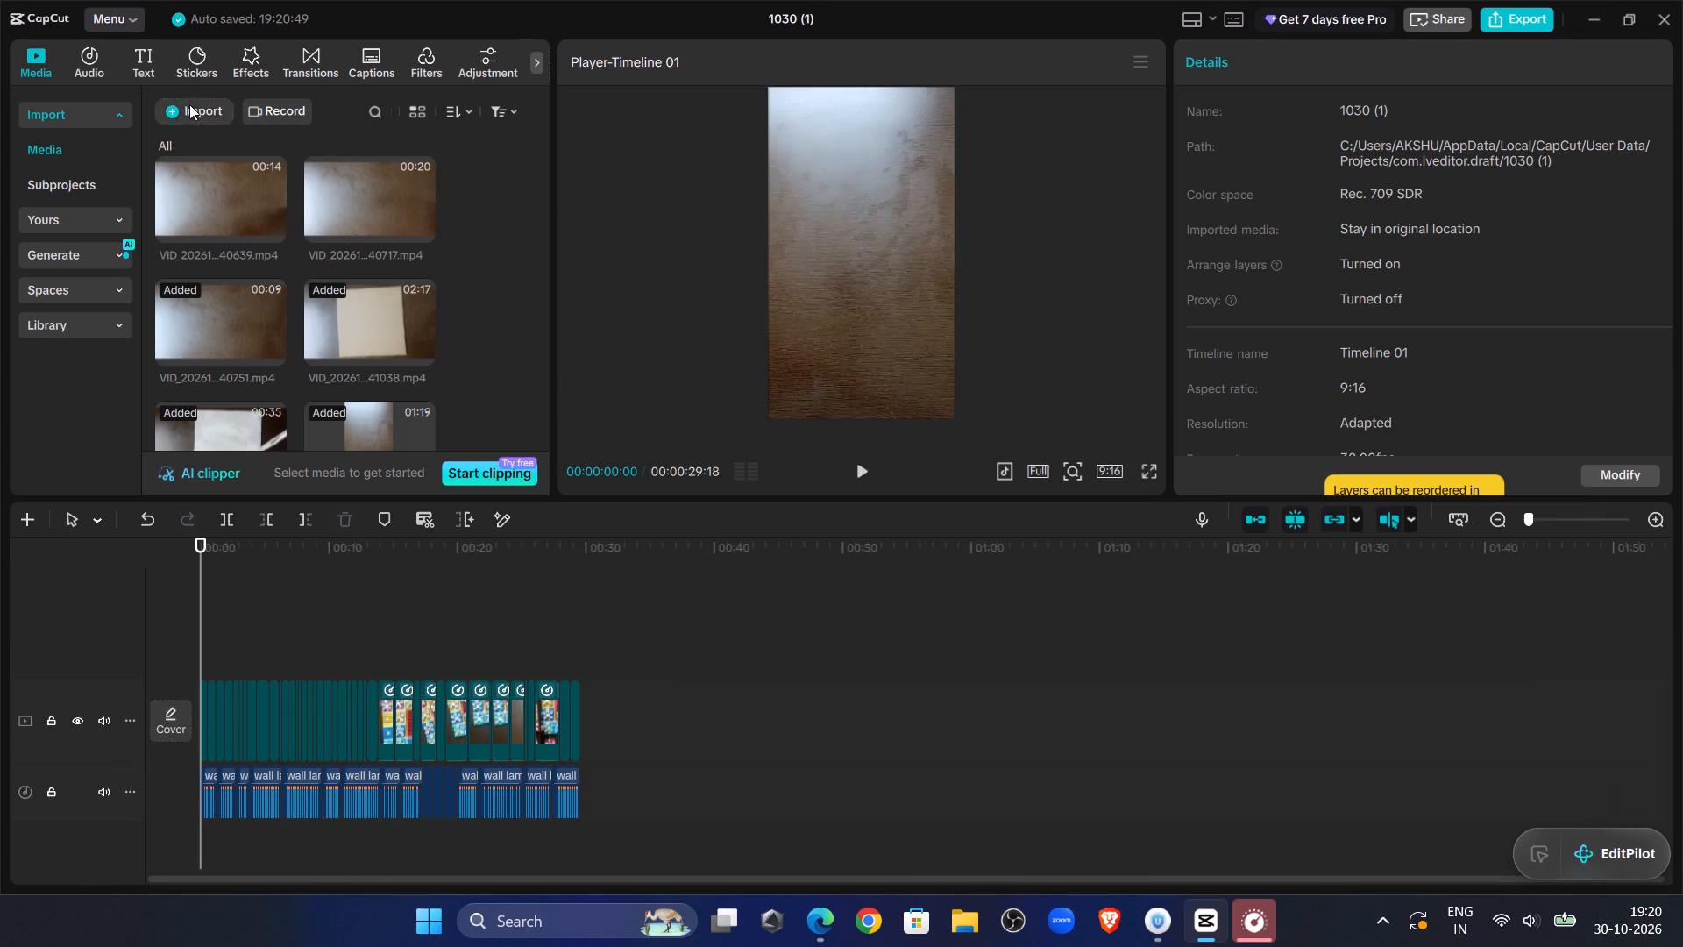
pyautogui.scroll(-14, 153, 325)
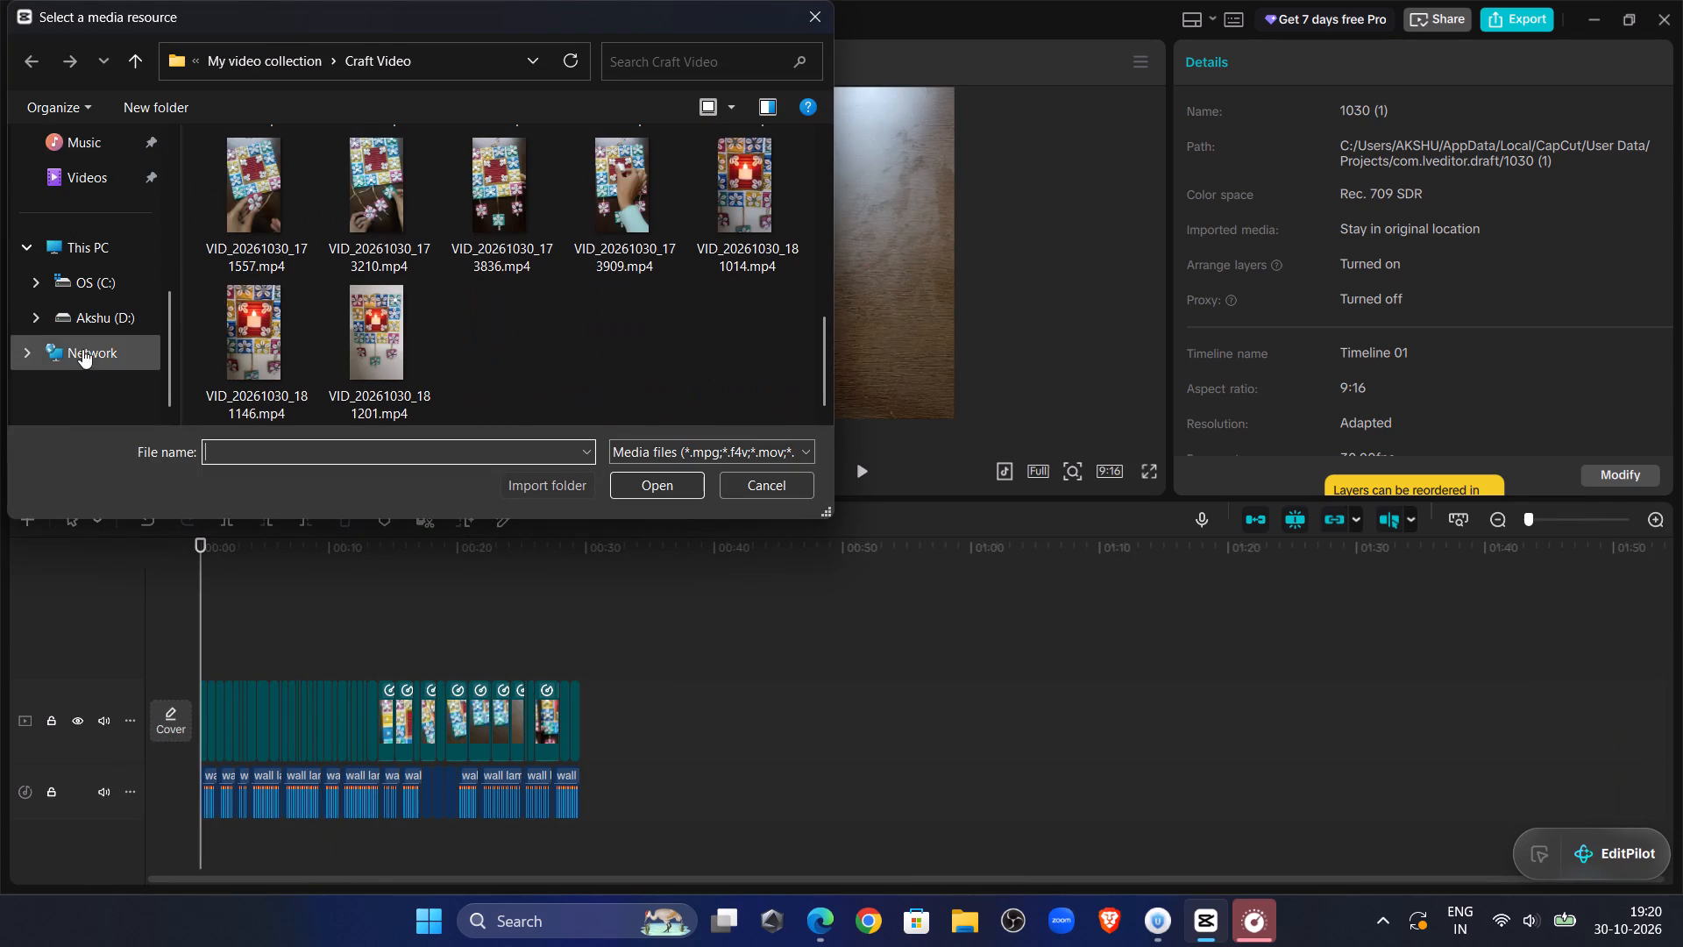
pyautogui.click(89, 327)
pyautogui.click(679, 75)
pyautogui.click(679, 67)
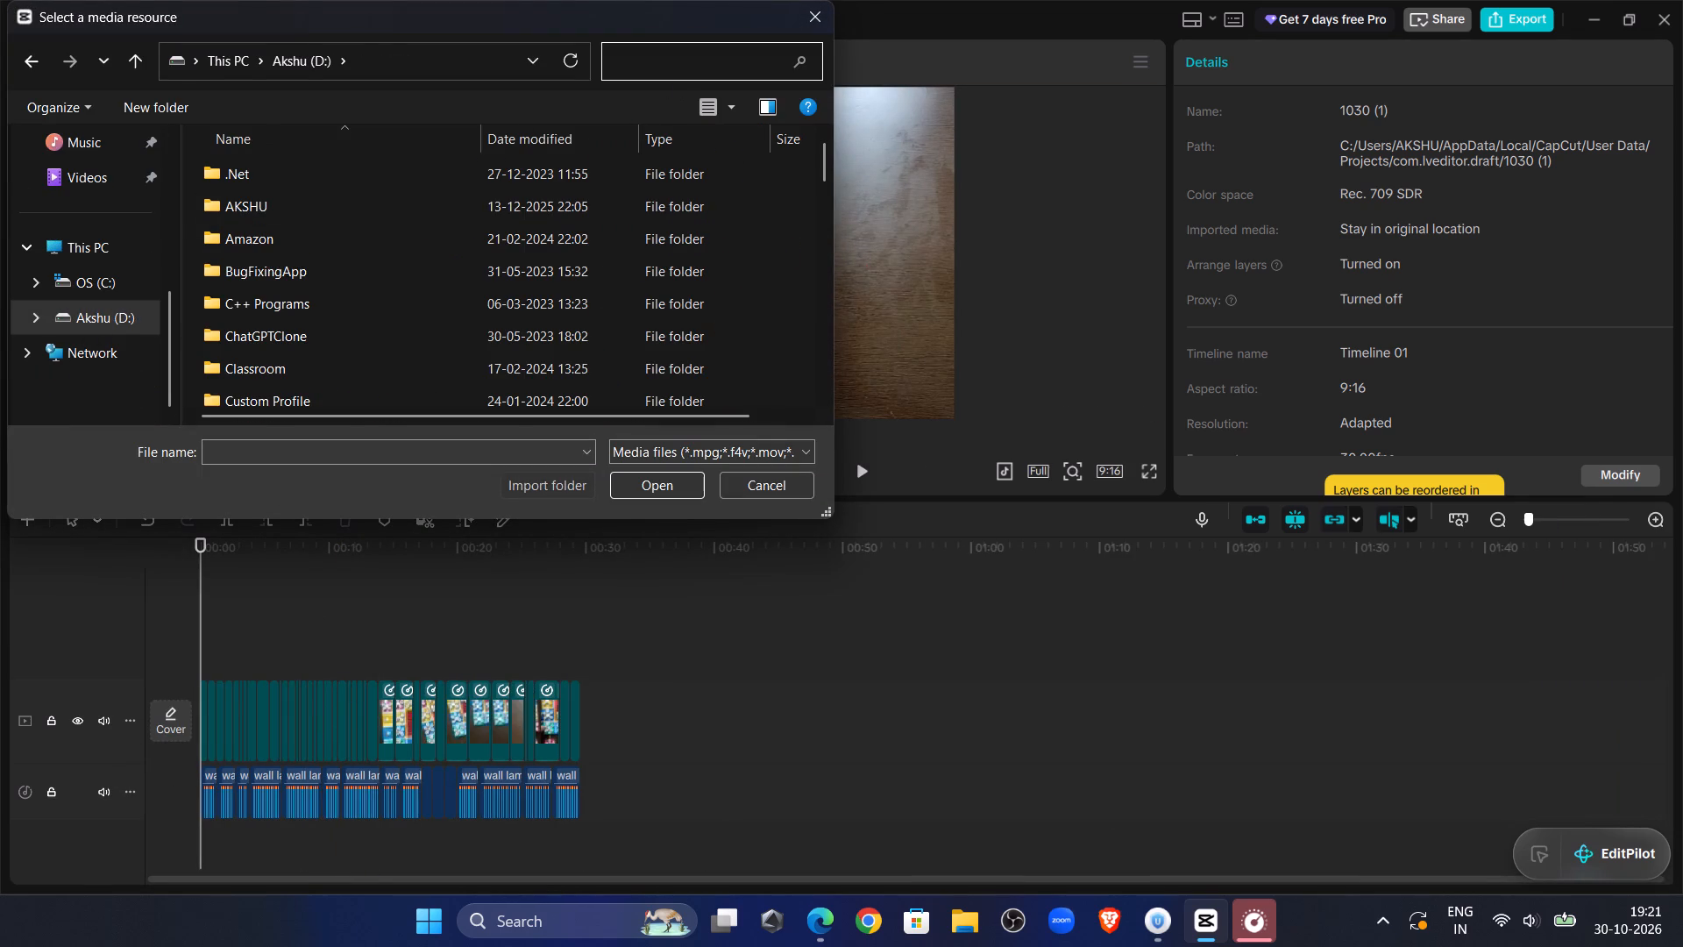
pyautogui.write('my')
pyautogui.press('Return')
pyautogui.doubleClick(566, 160)
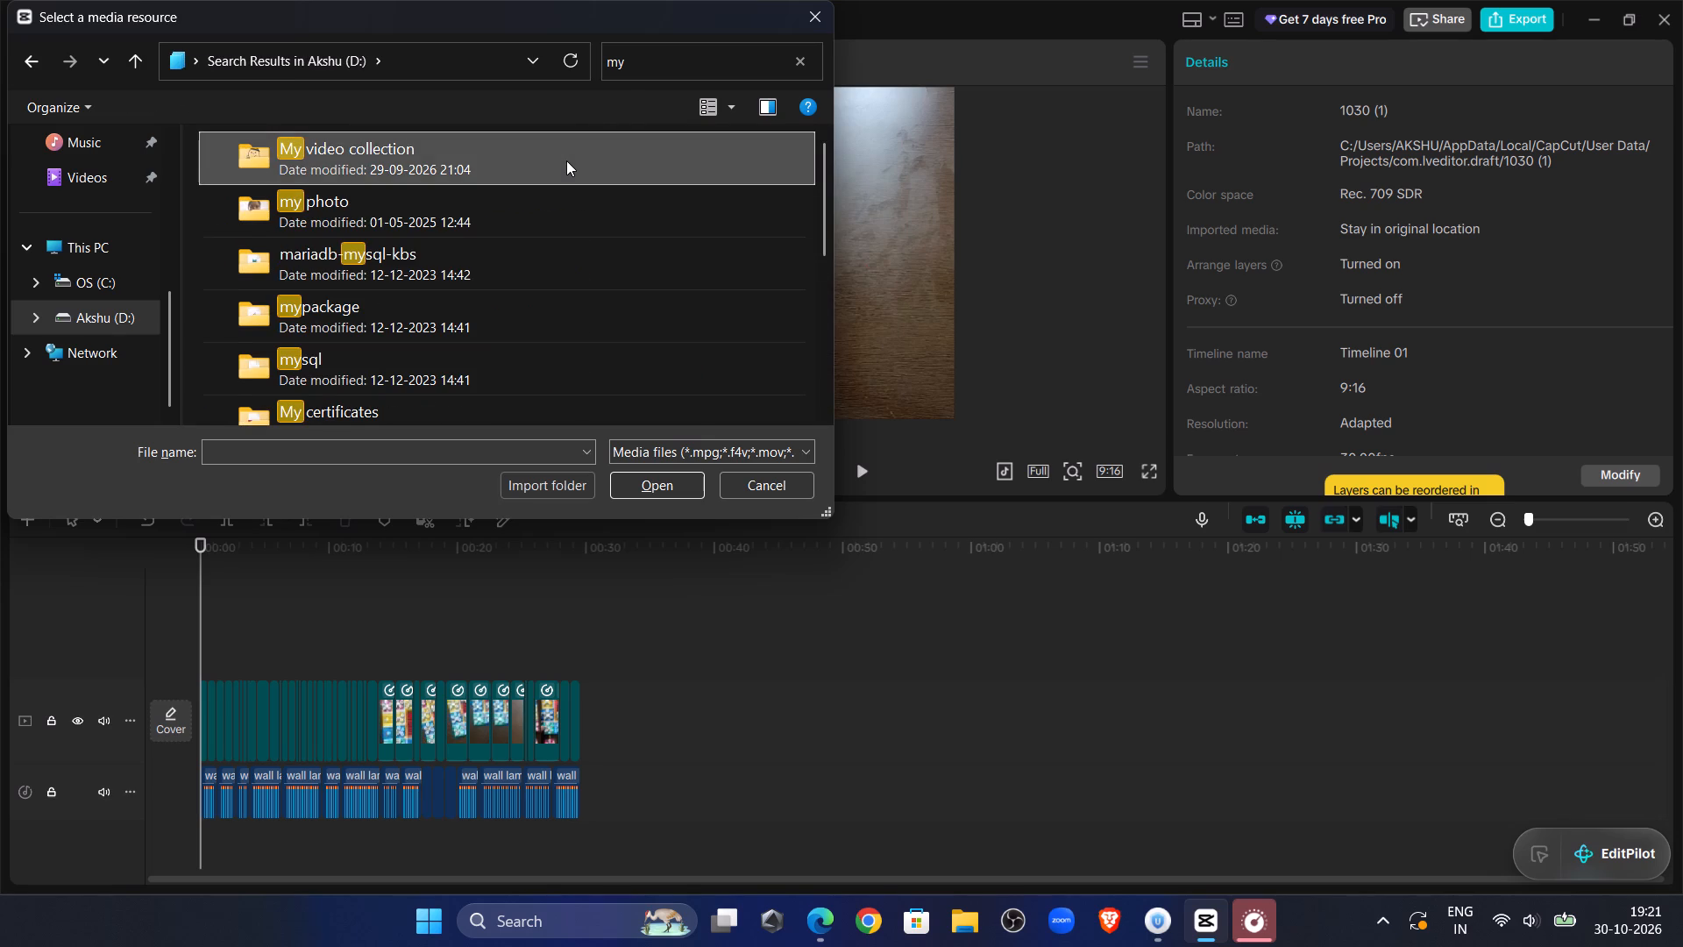
pyautogui.doubleClick(566, 160)
pyautogui.scroll(-4, 598, 307)
pyautogui.click(394, 336)
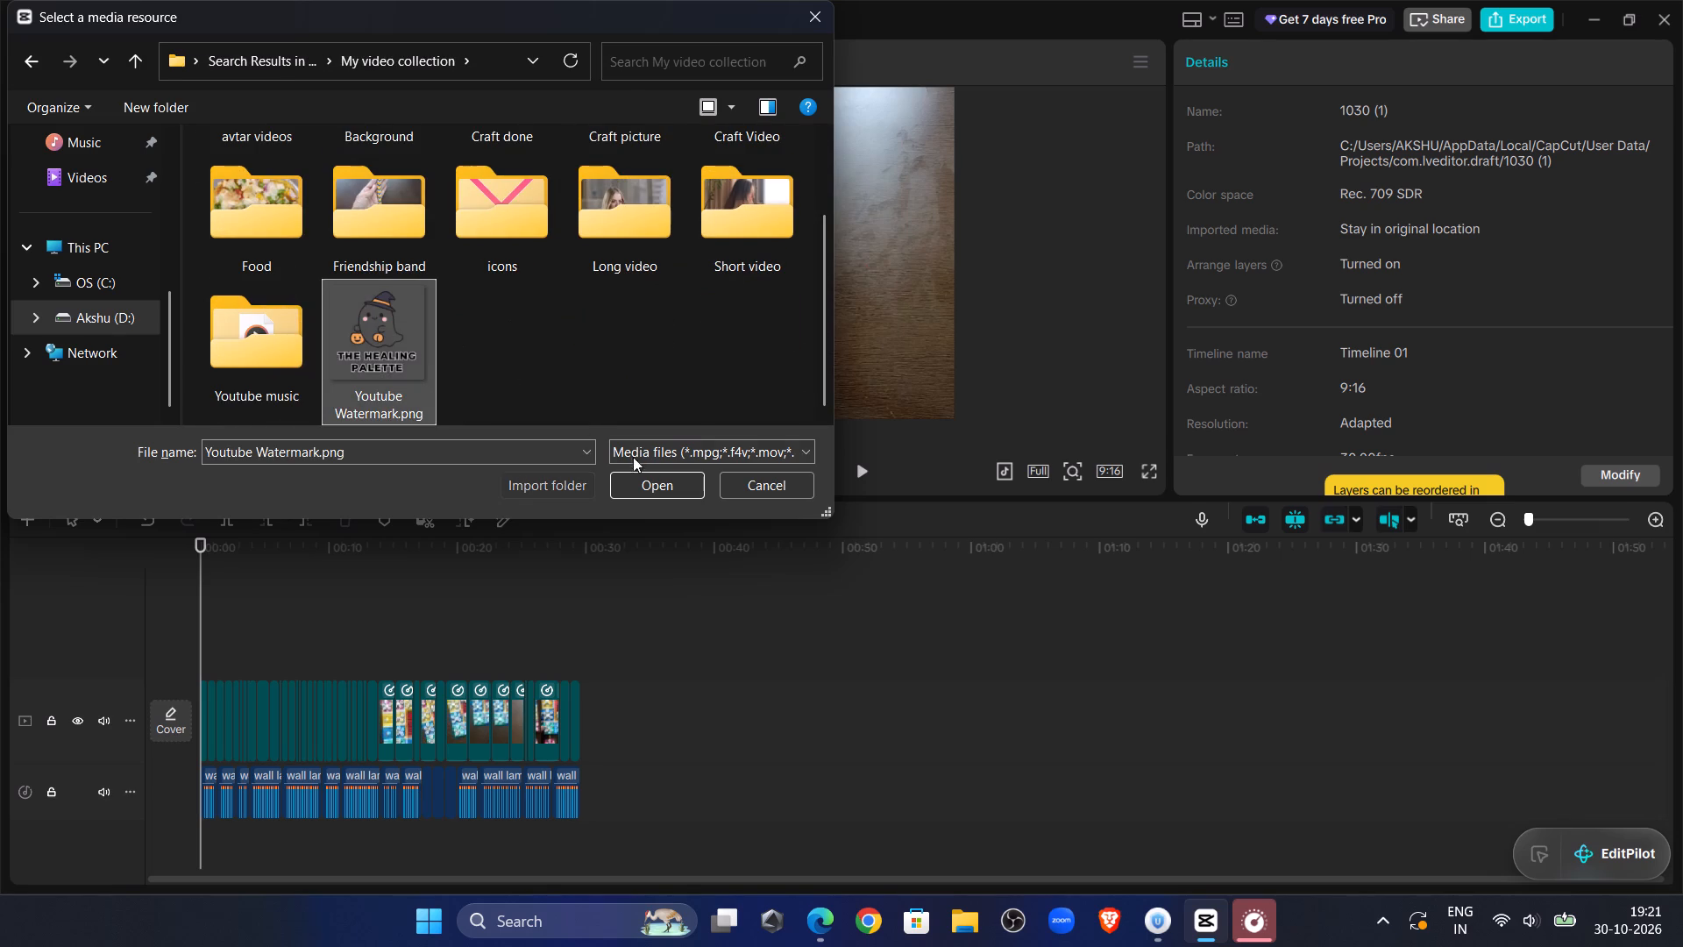
pyautogui.click(644, 488)
# Place Youtube Watermark.png above the clips at the timeline's start, scaled to 25% in the frame's lower-left corner at X -716, Y -1532.
pyautogui.moveTo(392, 375); pyautogui.dragTo(237, 669)
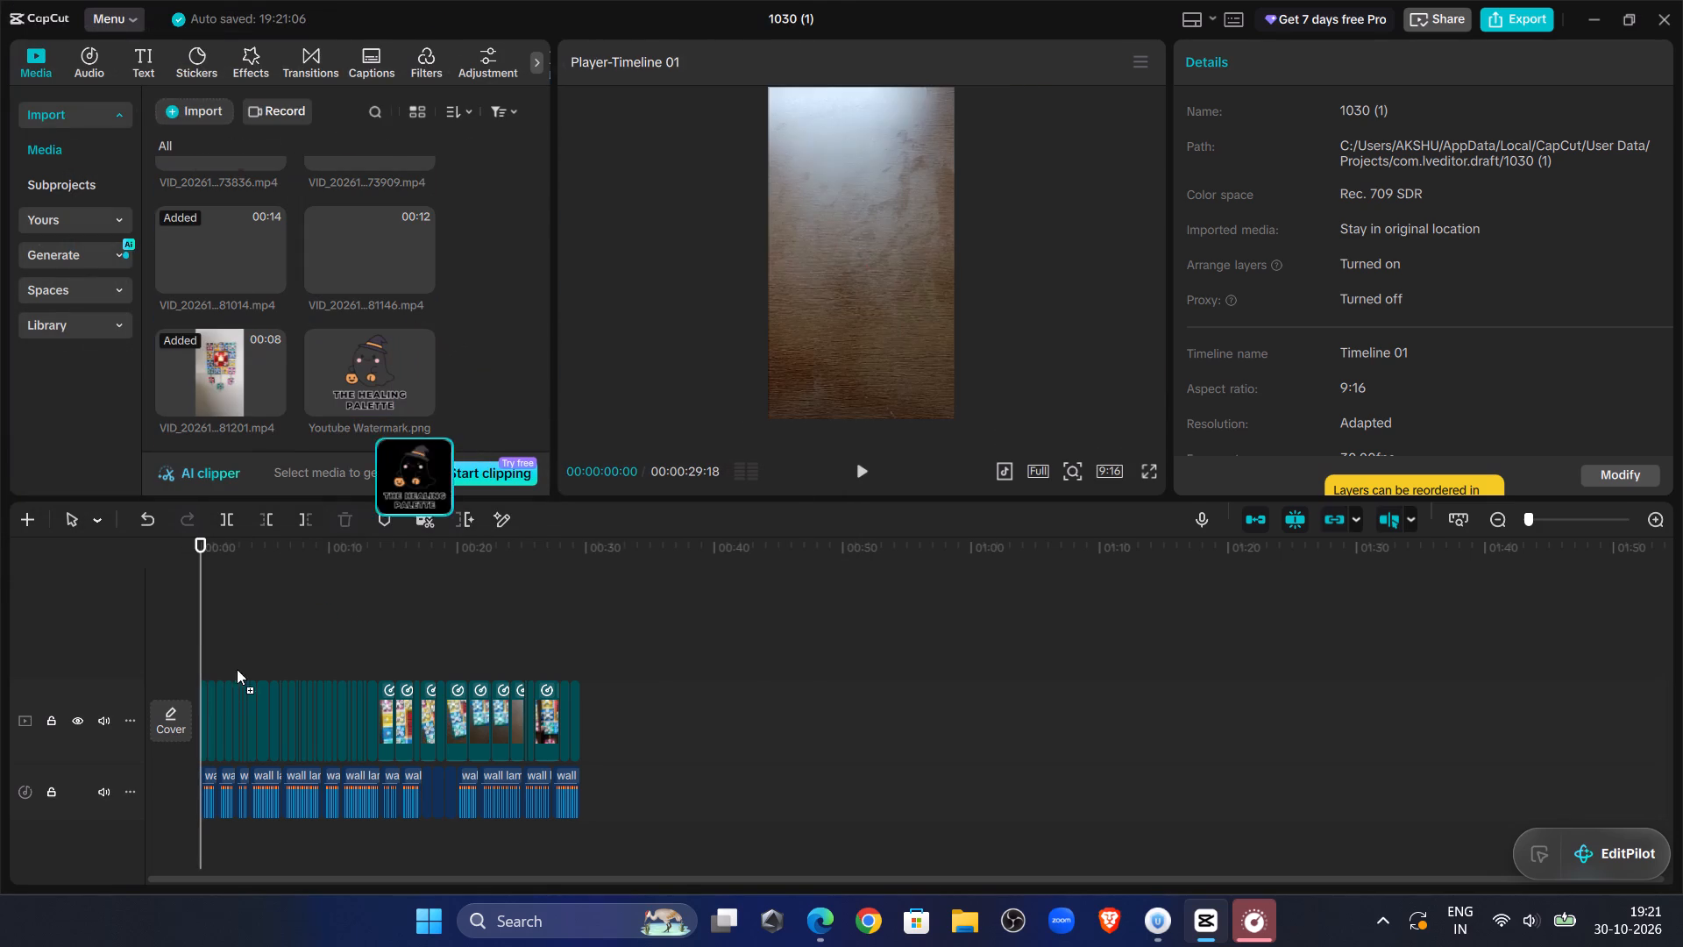
pyautogui.moveTo(237, 669); pyautogui.dragTo(203, 646)
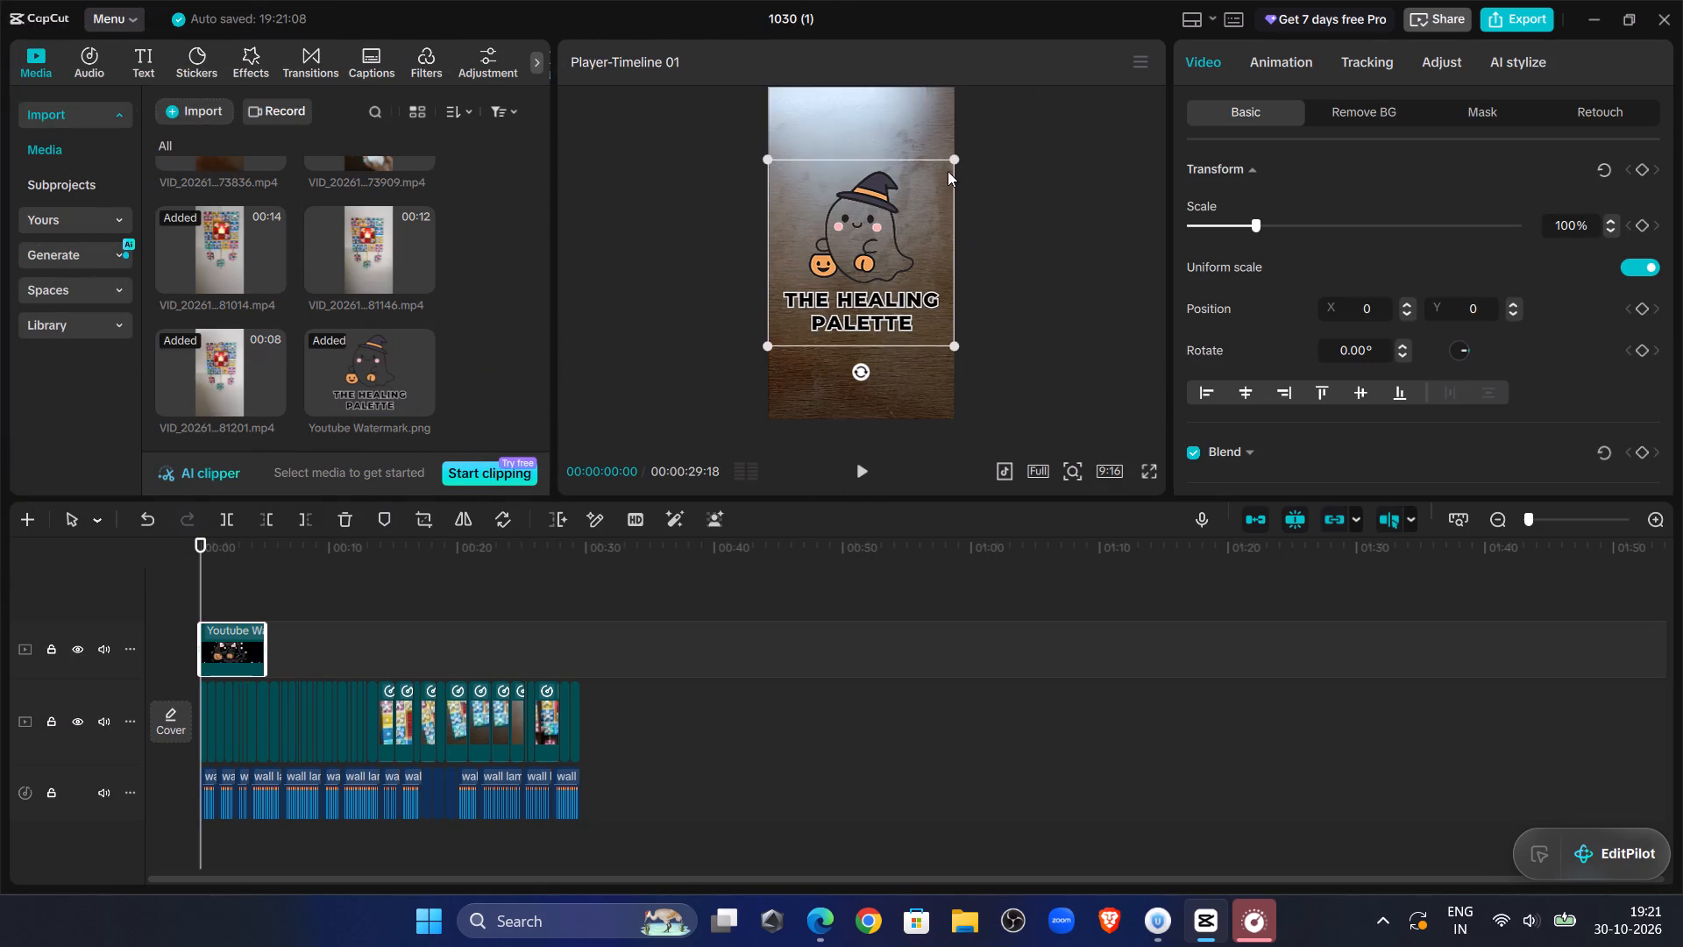
pyautogui.moveTo(948, 160); pyautogui.dragTo(863, 262)
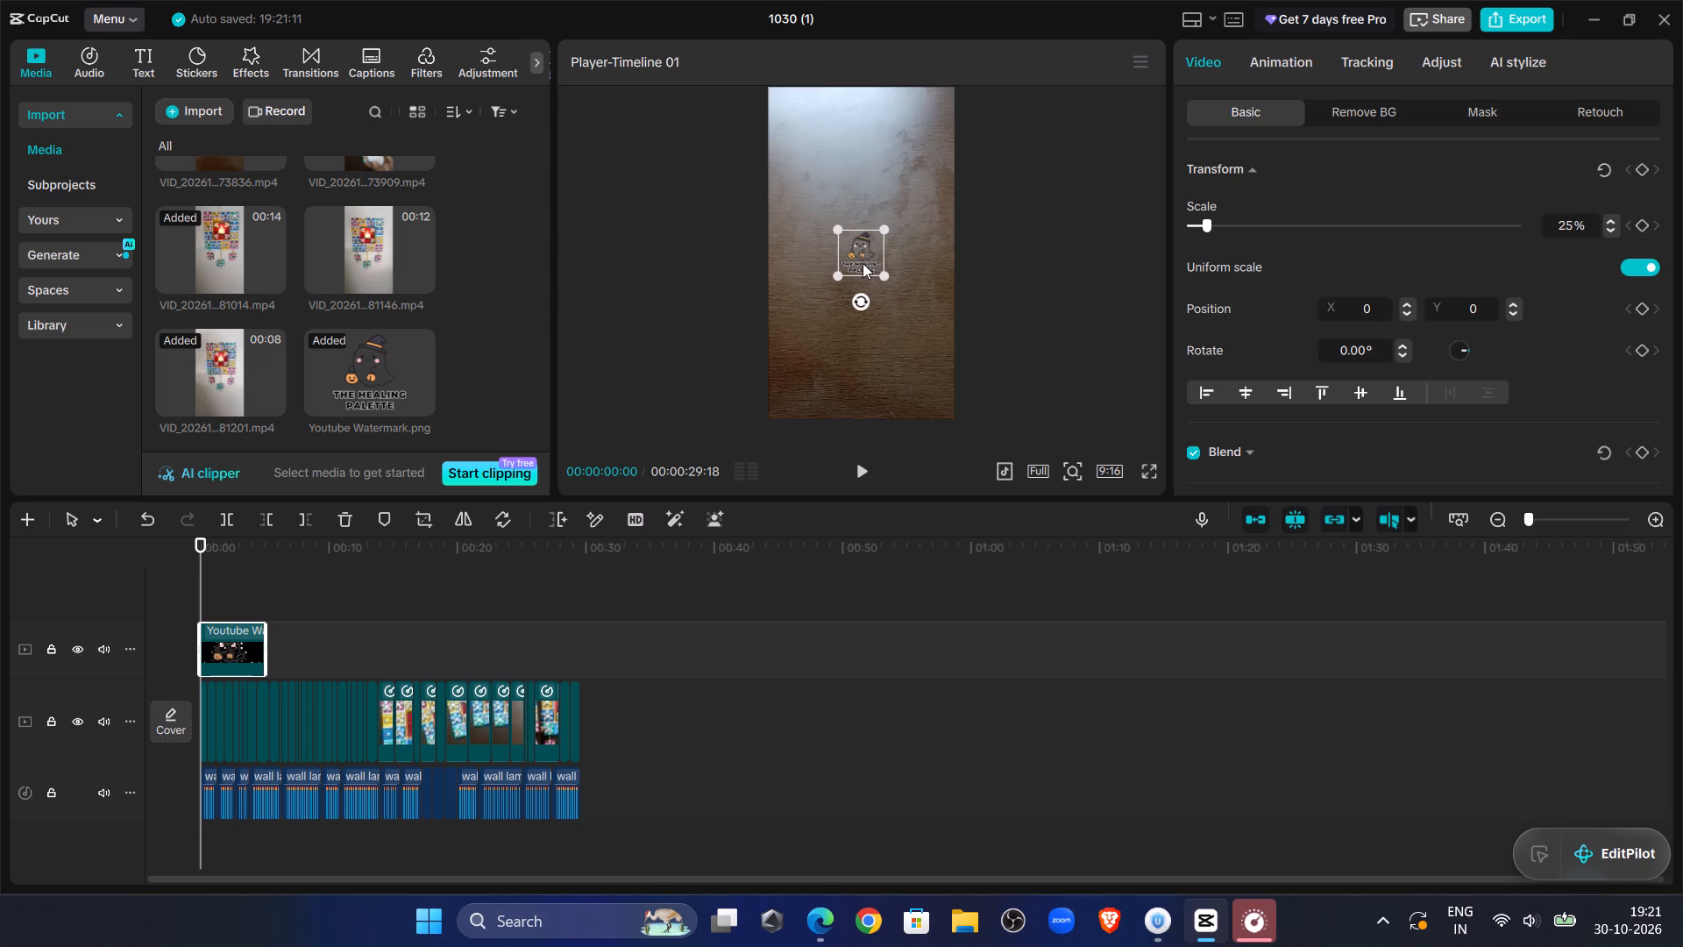
pyautogui.moveTo(864, 248); pyautogui.dragTo(803, 381)
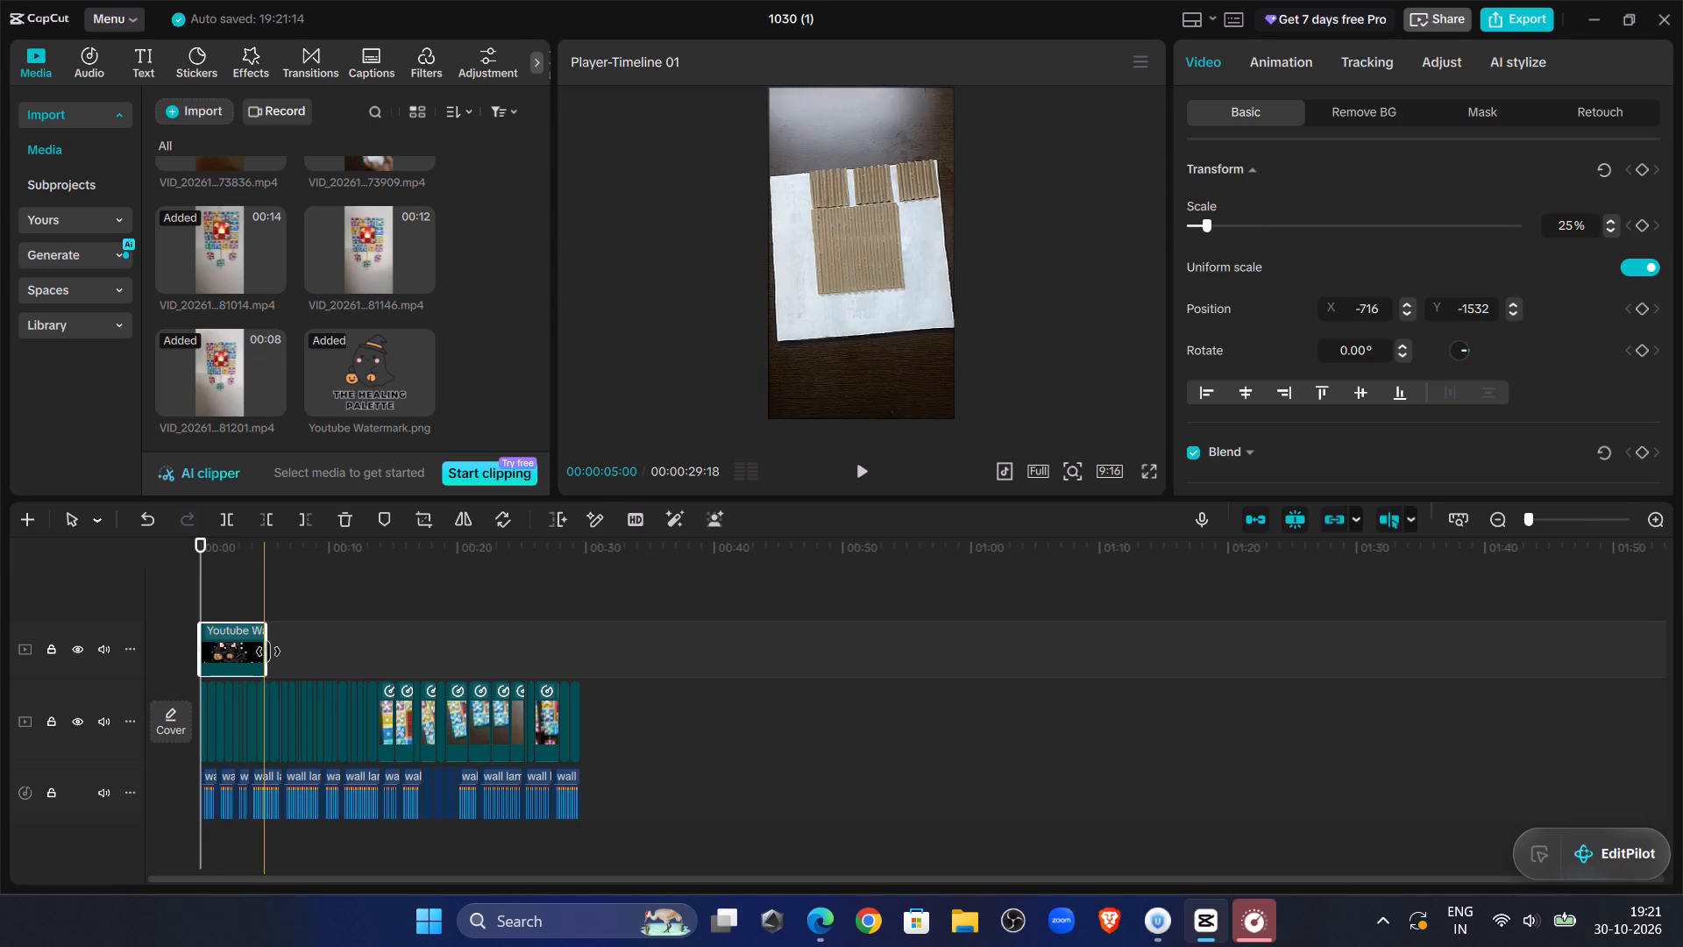
# Extend the watermark to the end of the video, giving it a duration of 00:00:29:18.
pyautogui.moveTo(268, 652); pyautogui.dragTo(577, 675)
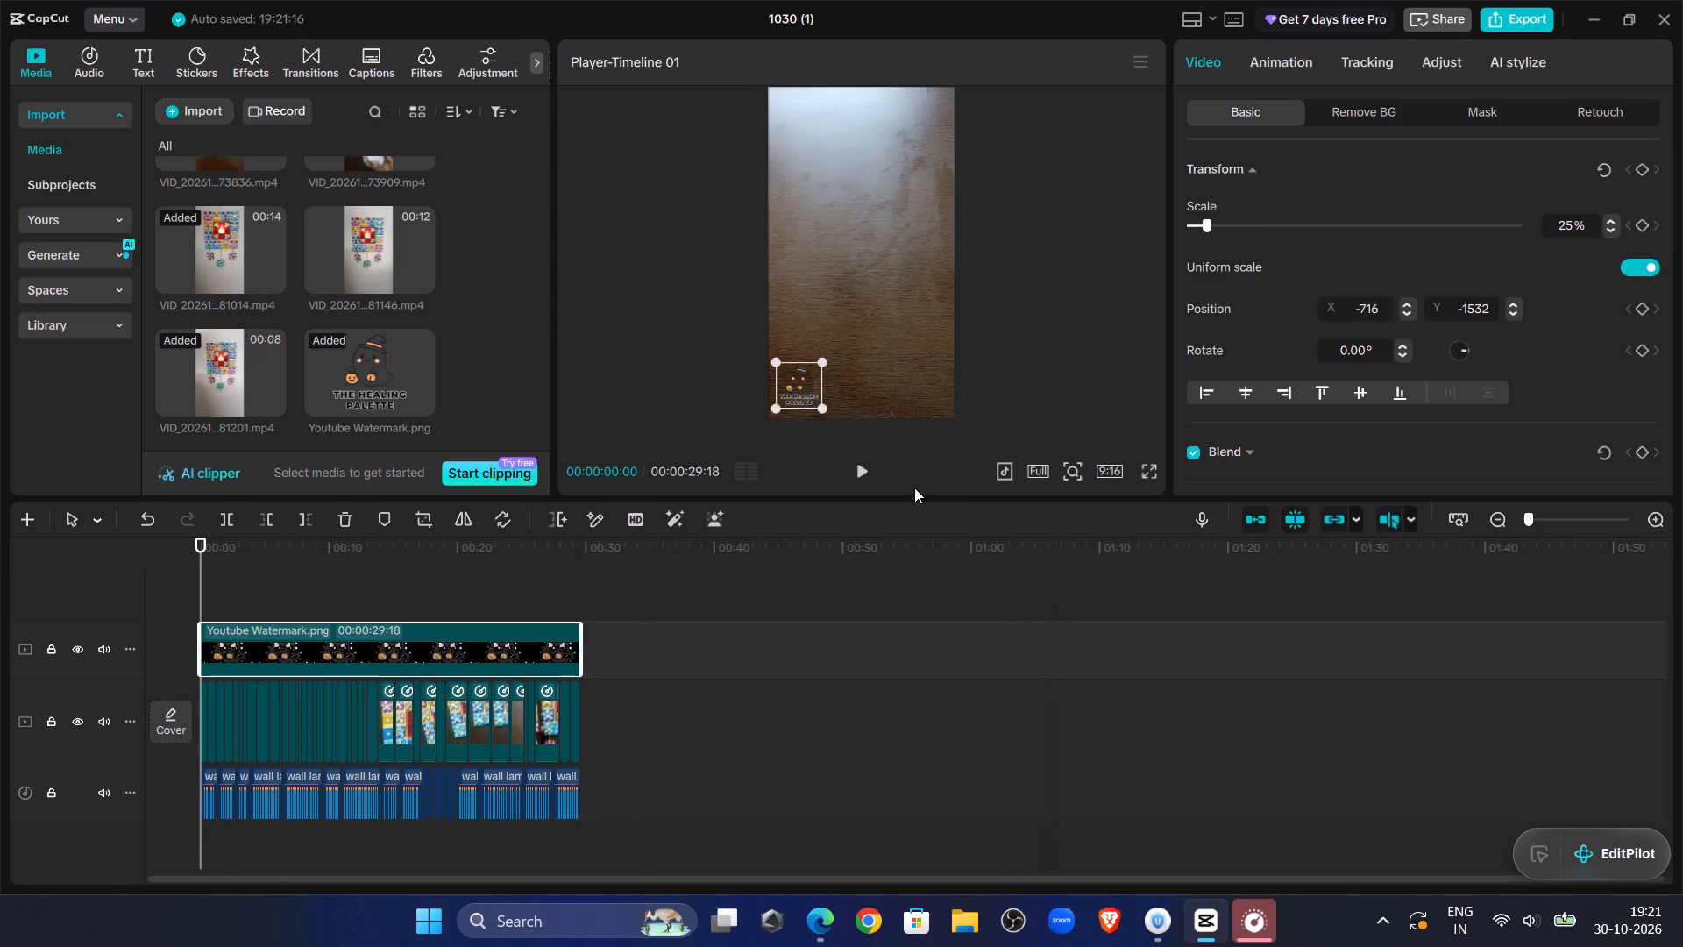
# Check the watermark during full-screen playback and nudge it slightly down to X -710, Y -1583.
pyautogui.click(877, 473)
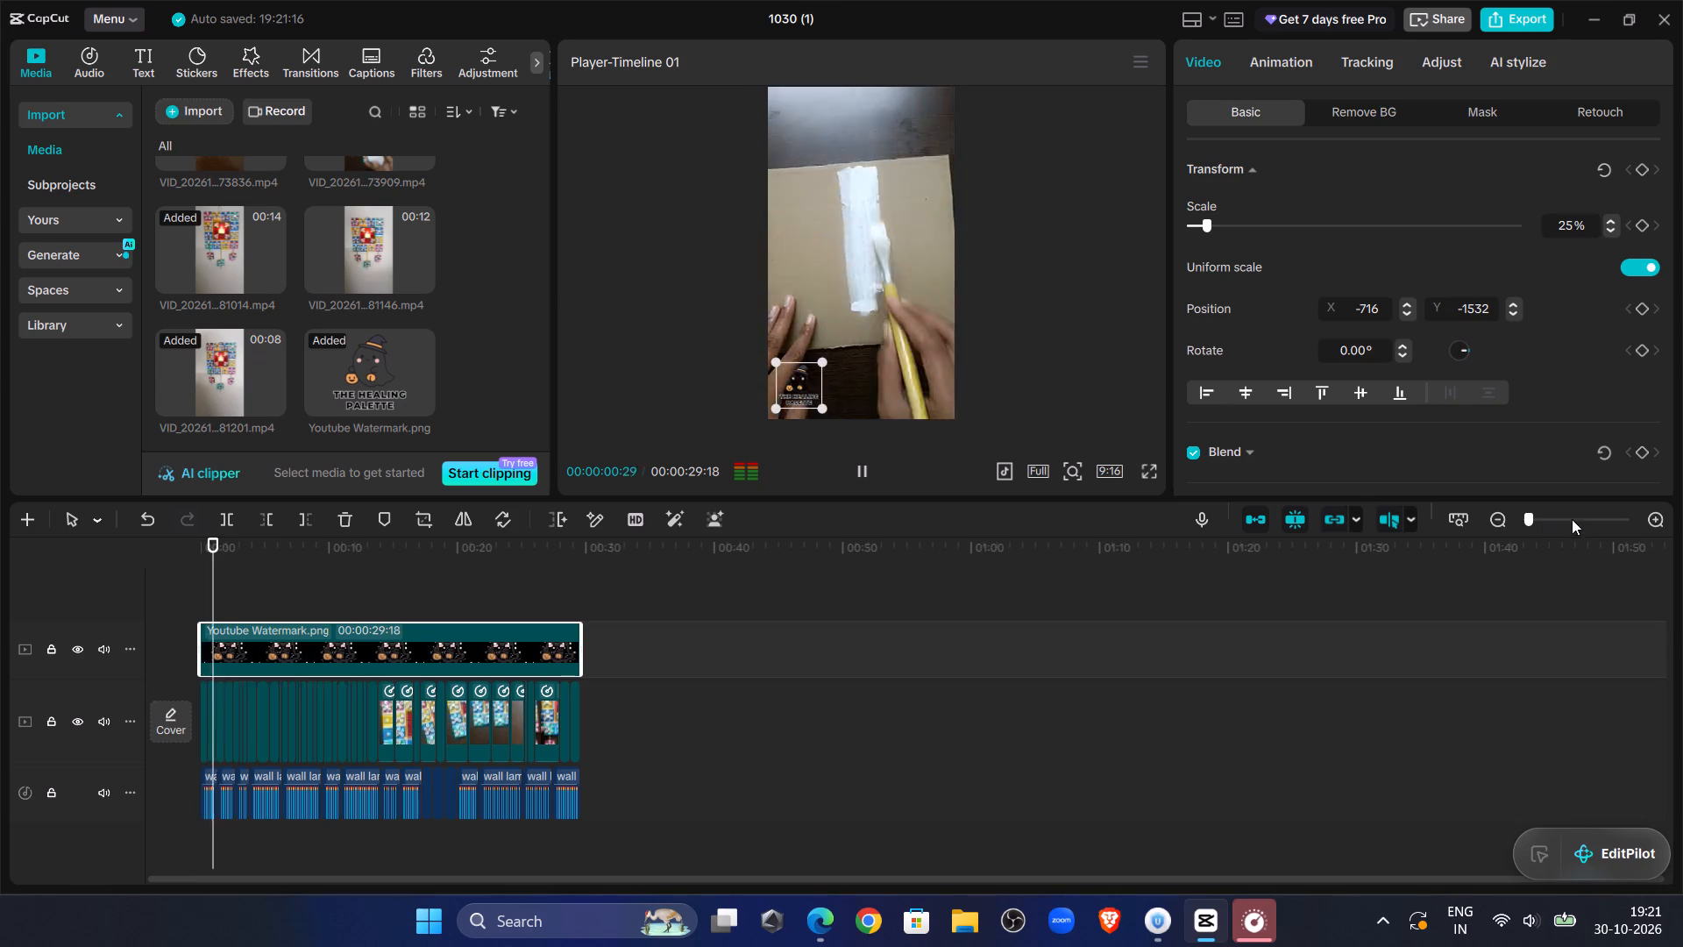
pyautogui.click(1571, 519)
pyautogui.click(1159, 466)
pyautogui.click(1154, 473)
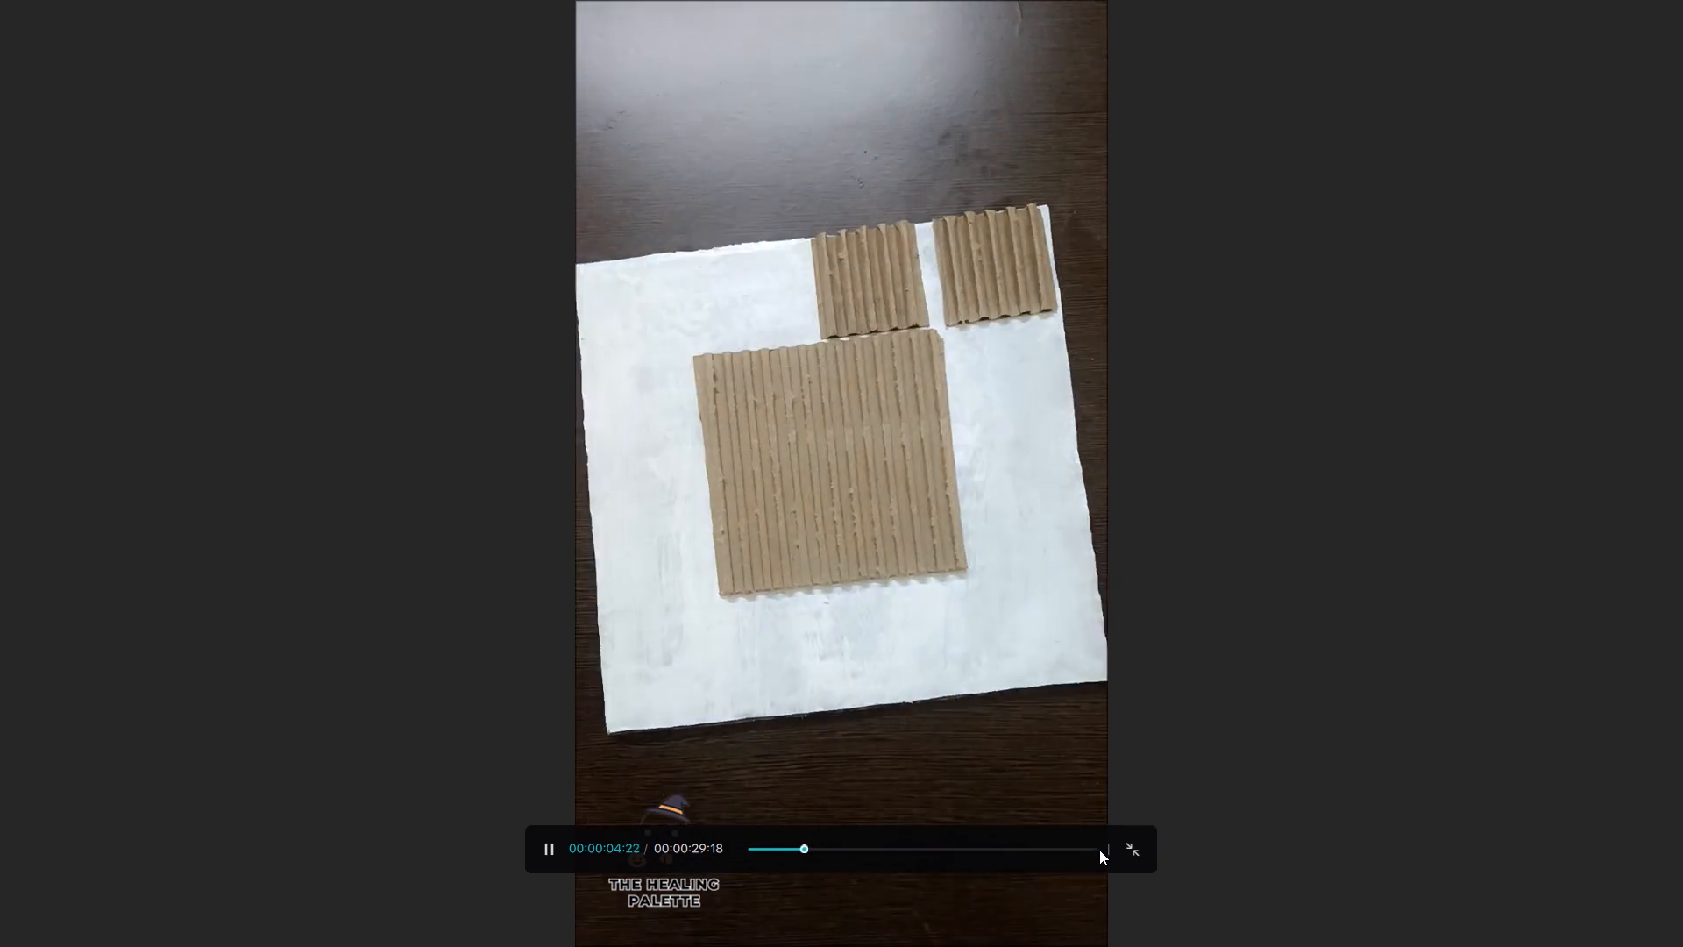
pyautogui.click(1217, 713)
pyautogui.click(1133, 844)
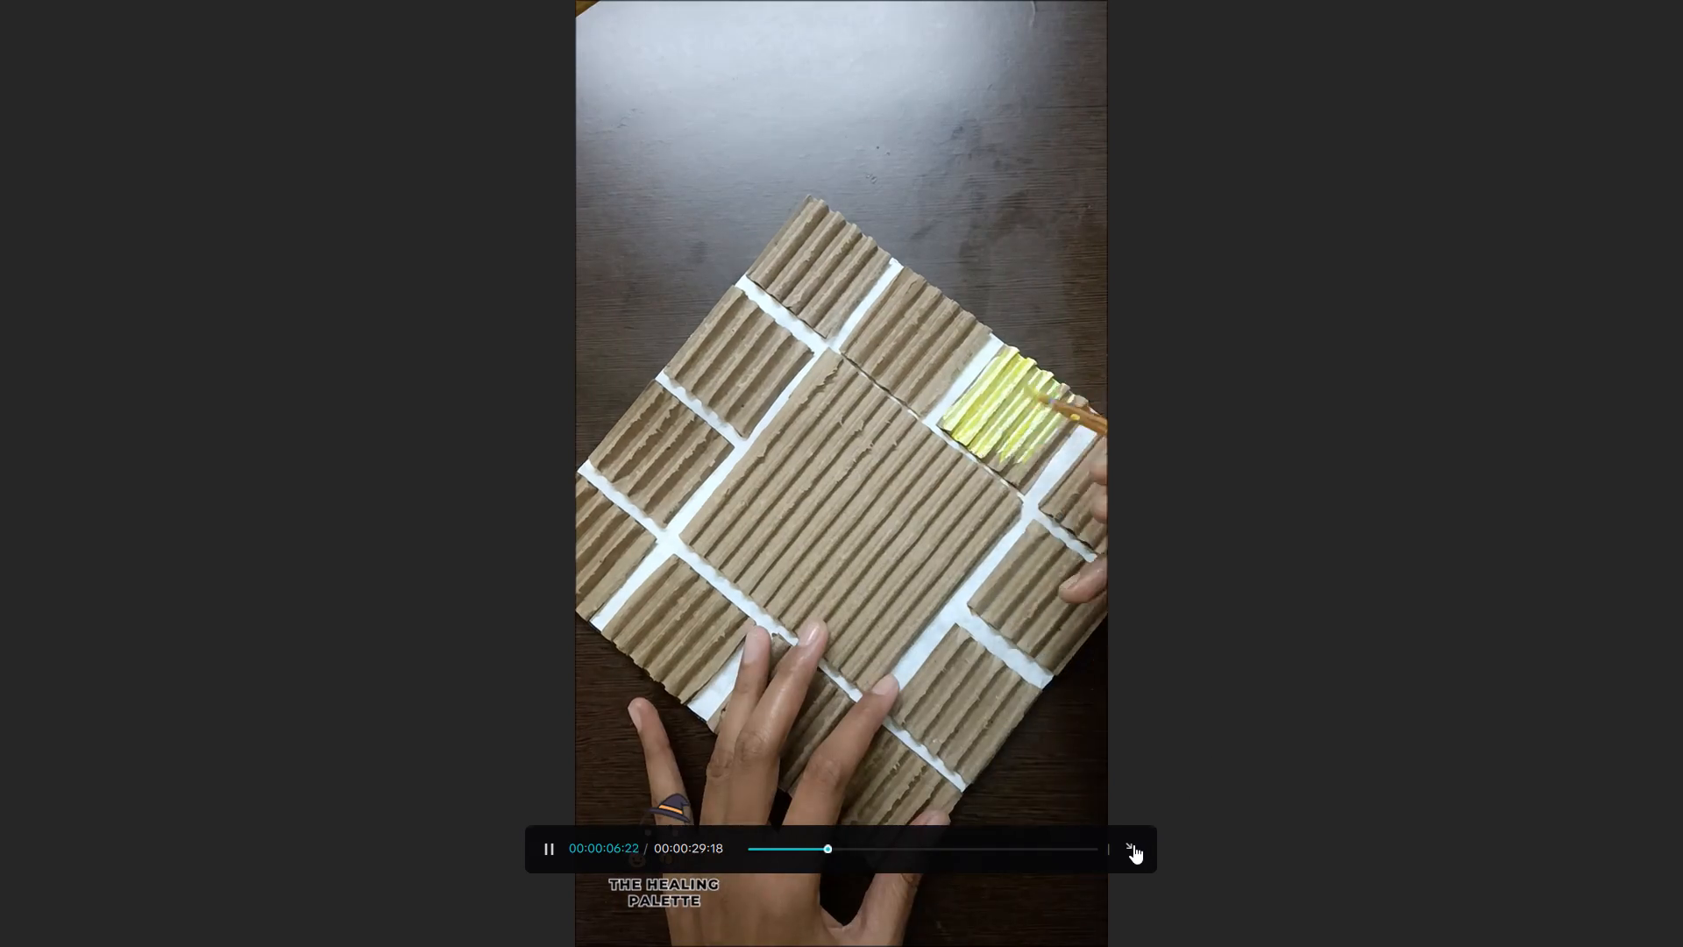
pyautogui.click(798, 381)
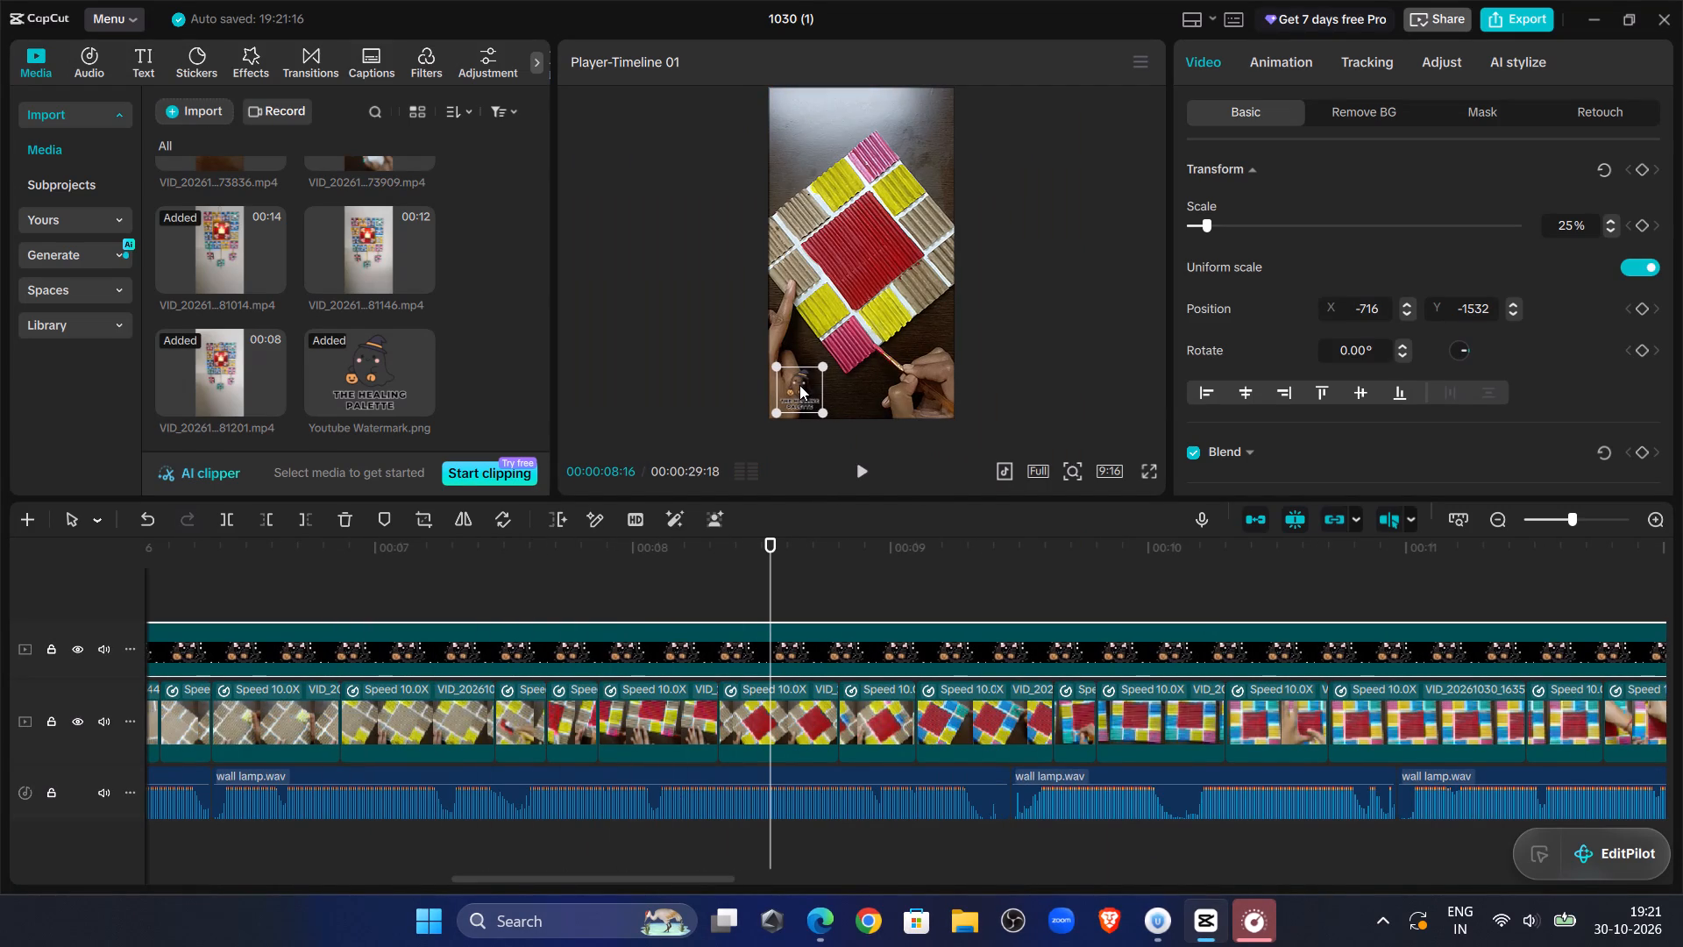
# Play through the video from 00:00:11:29 with the watermark on, stopping at 00:00:25:12 where the hand holds the candle.
pyautogui.click(849, 550)
pyautogui.moveTo(849, 550); pyautogui.dragTo(1218, 600)
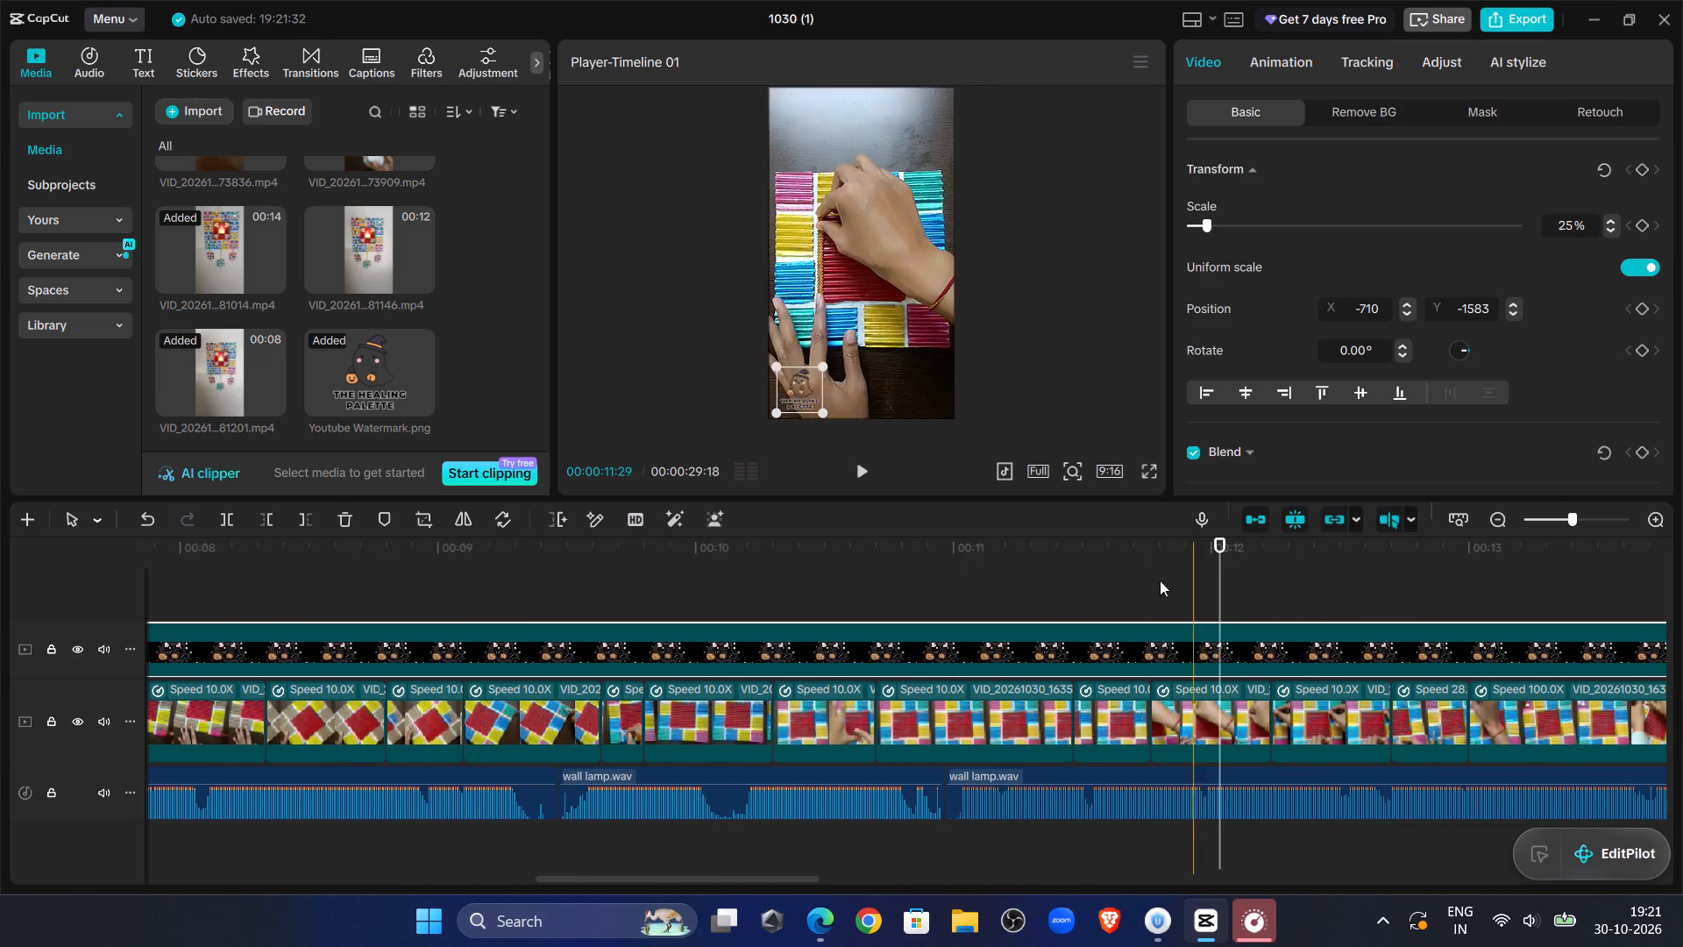
pyautogui.click(865, 471)
pyautogui.click(1552, 524)
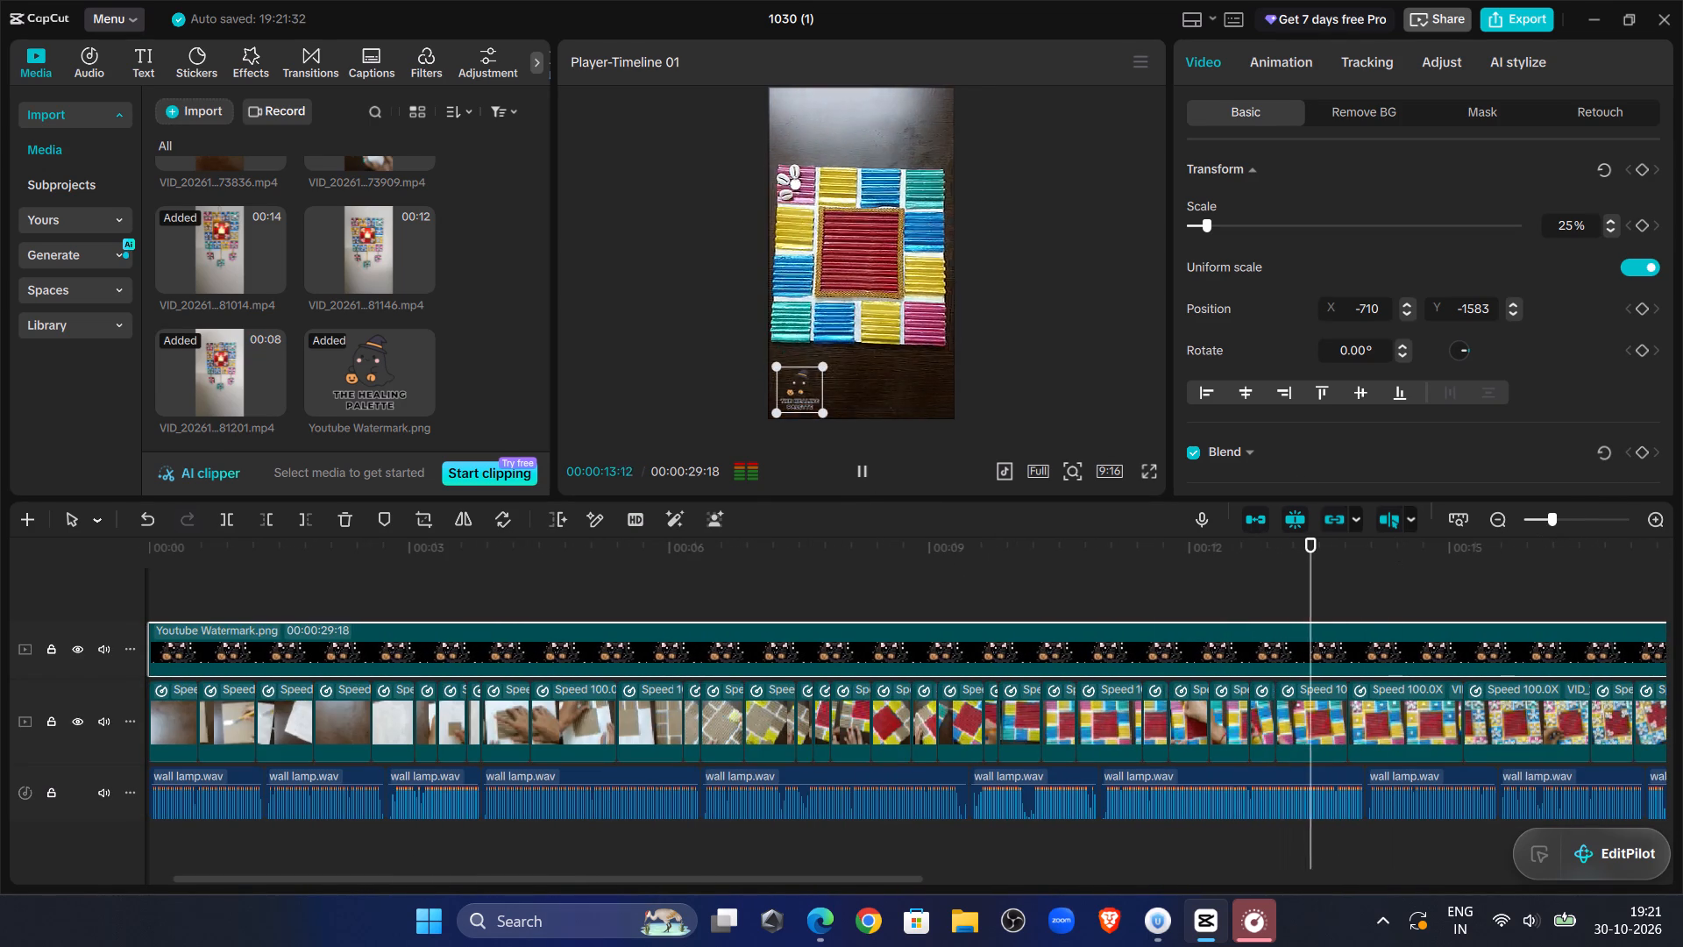
pyautogui.moveTo(557, 879); pyautogui.dragTo(820, 882)
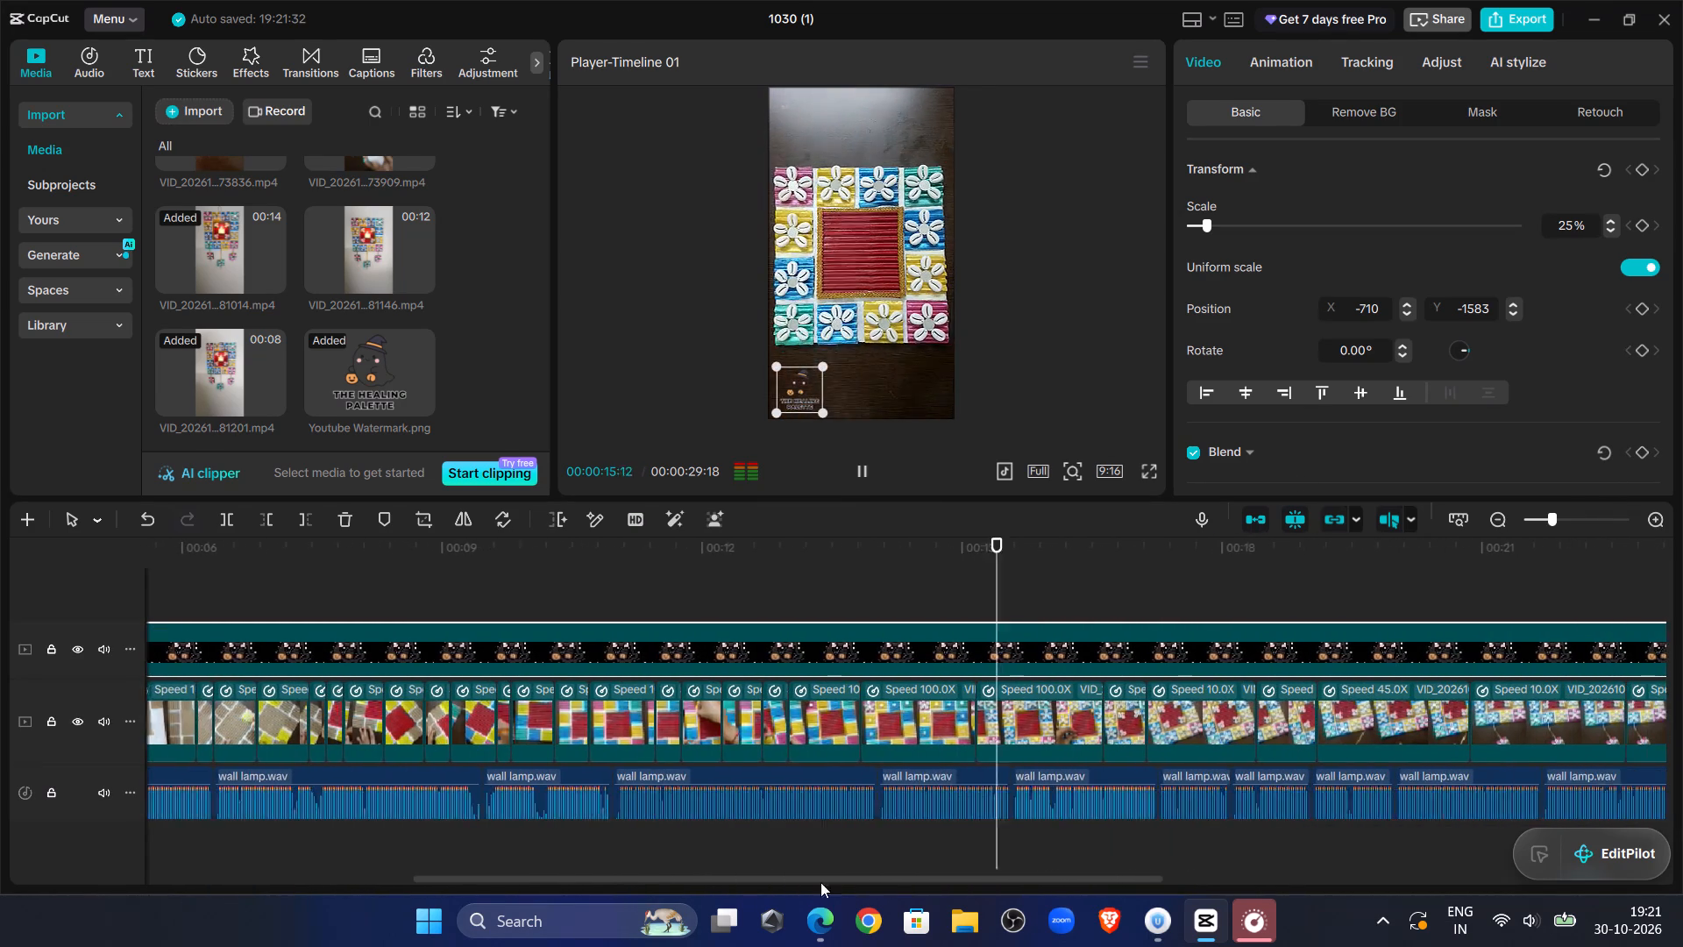
pyautogui.moveTo(820, 882); pyautogui.dragTo(1046, 879)
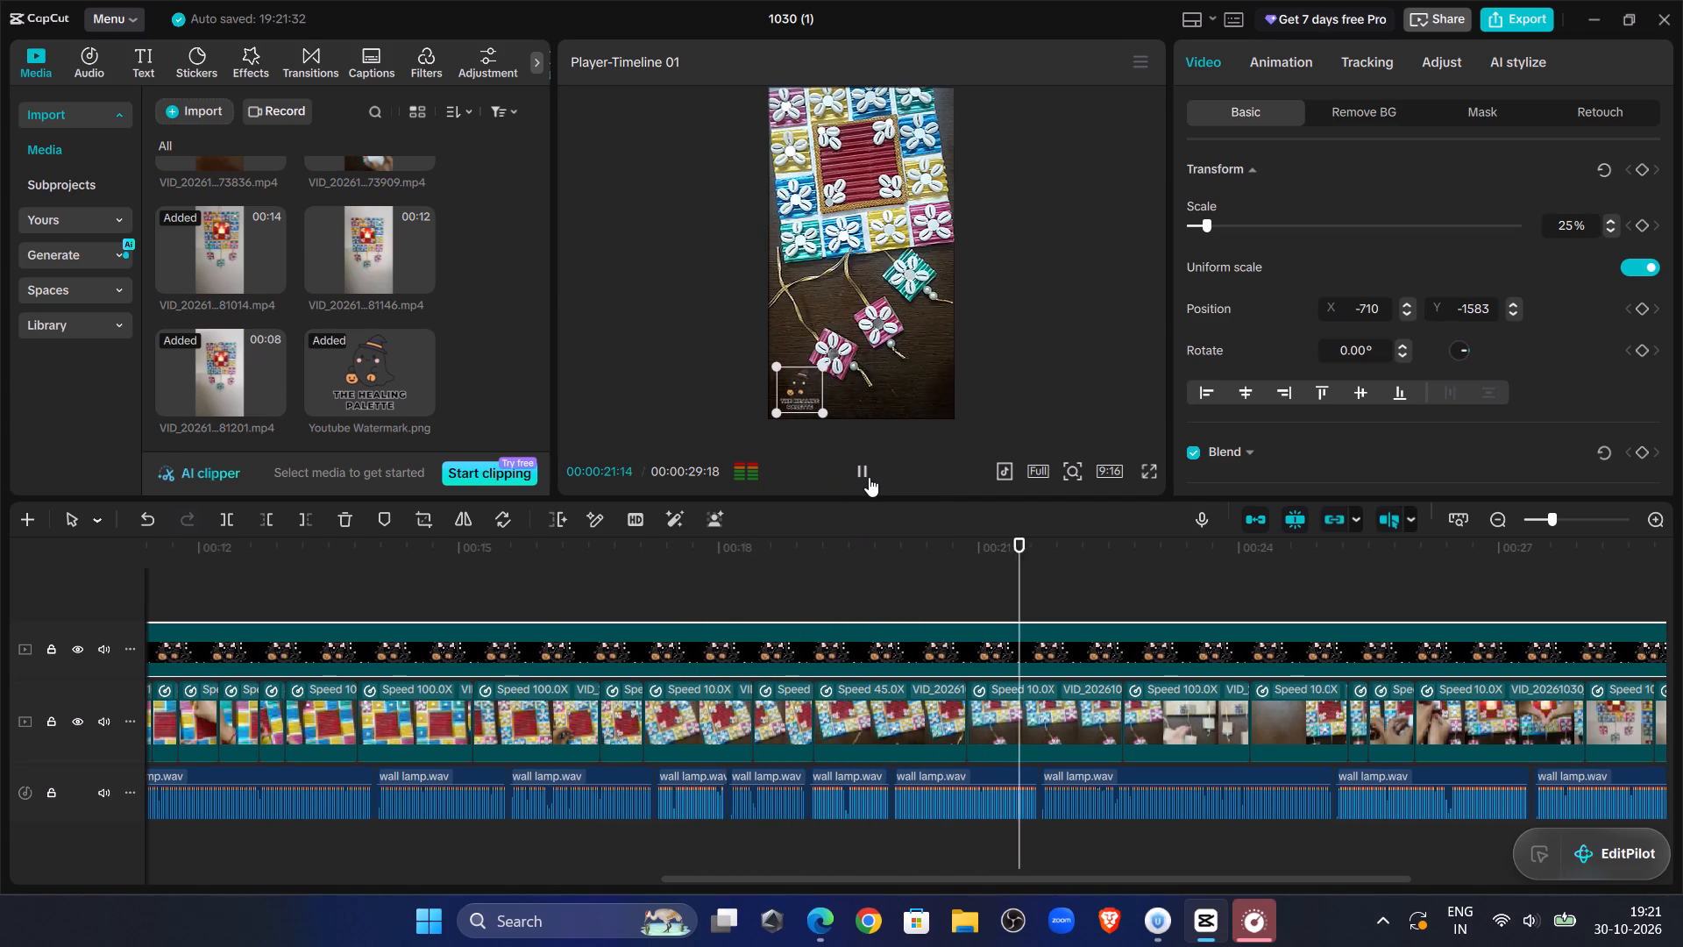
pyautogui.moveTo(850, 880); pyautogui.dragTo(961, 883)
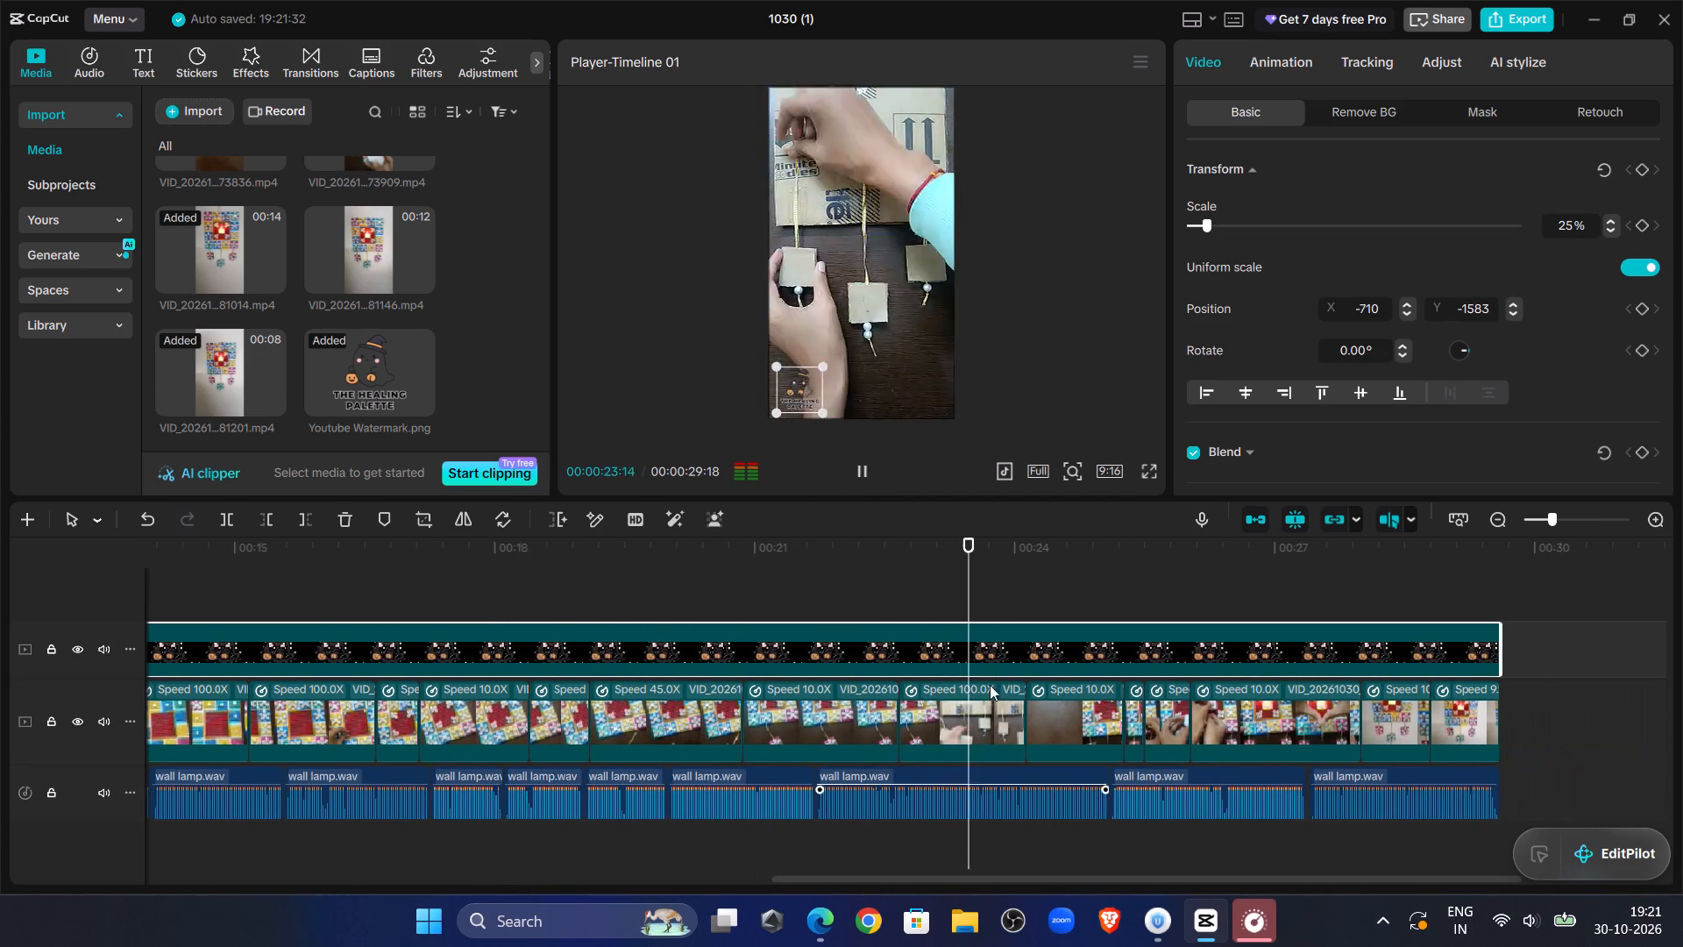
pyautogui.click(863, 465)
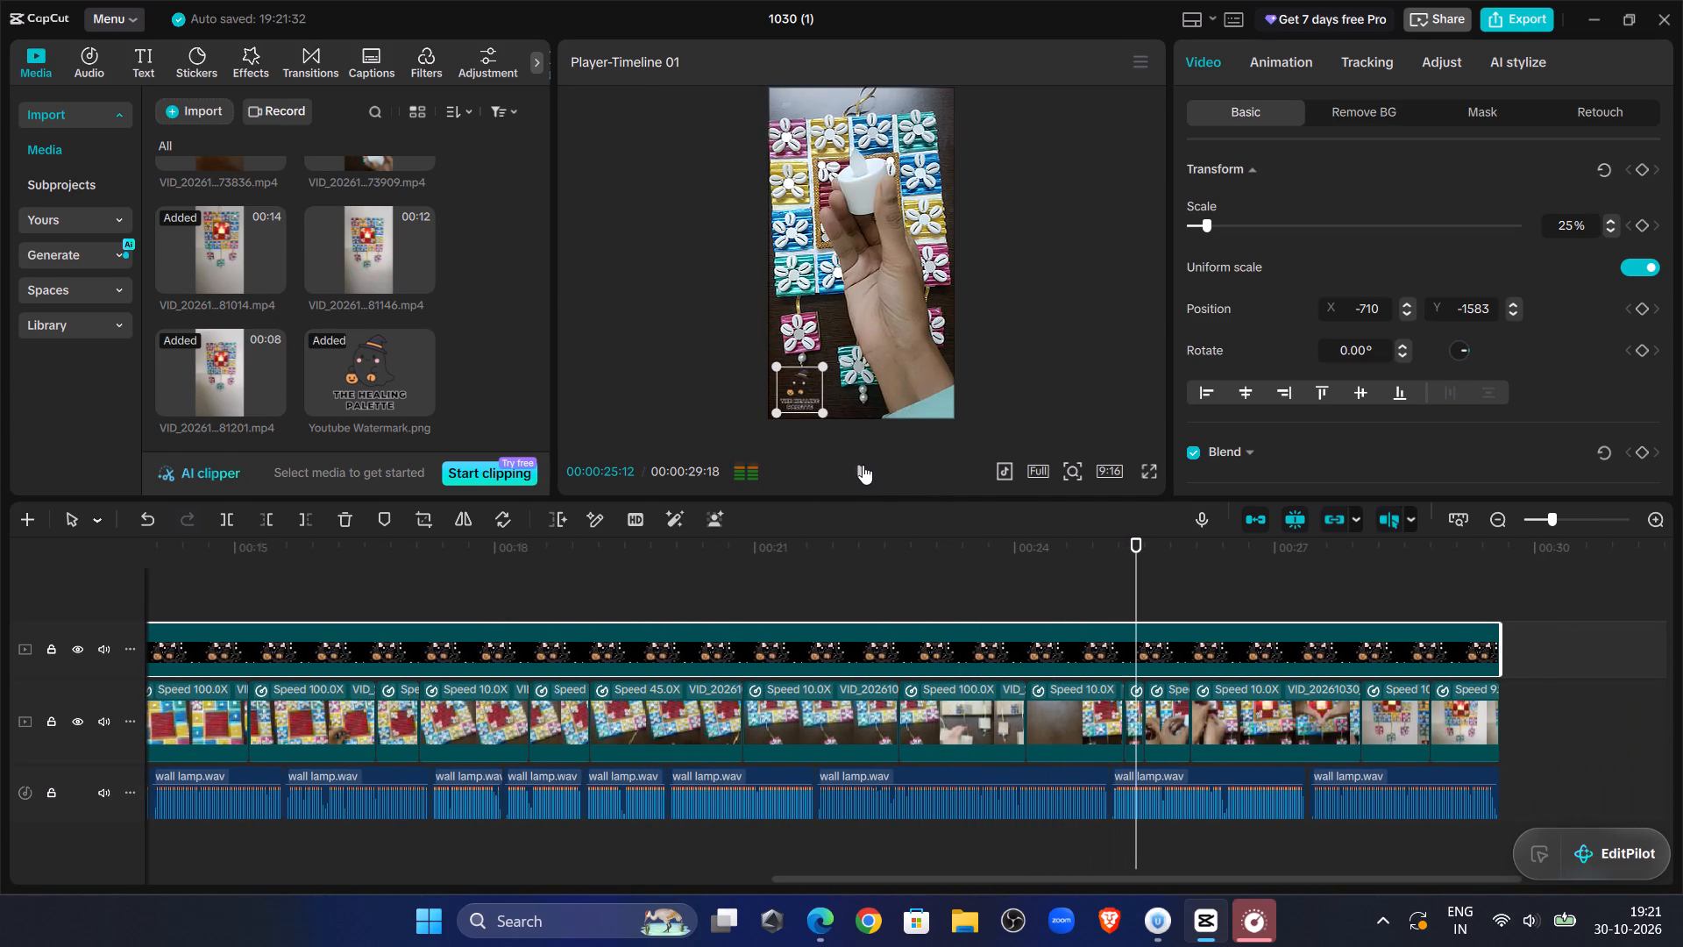
pyautogui.click(1136, 552)
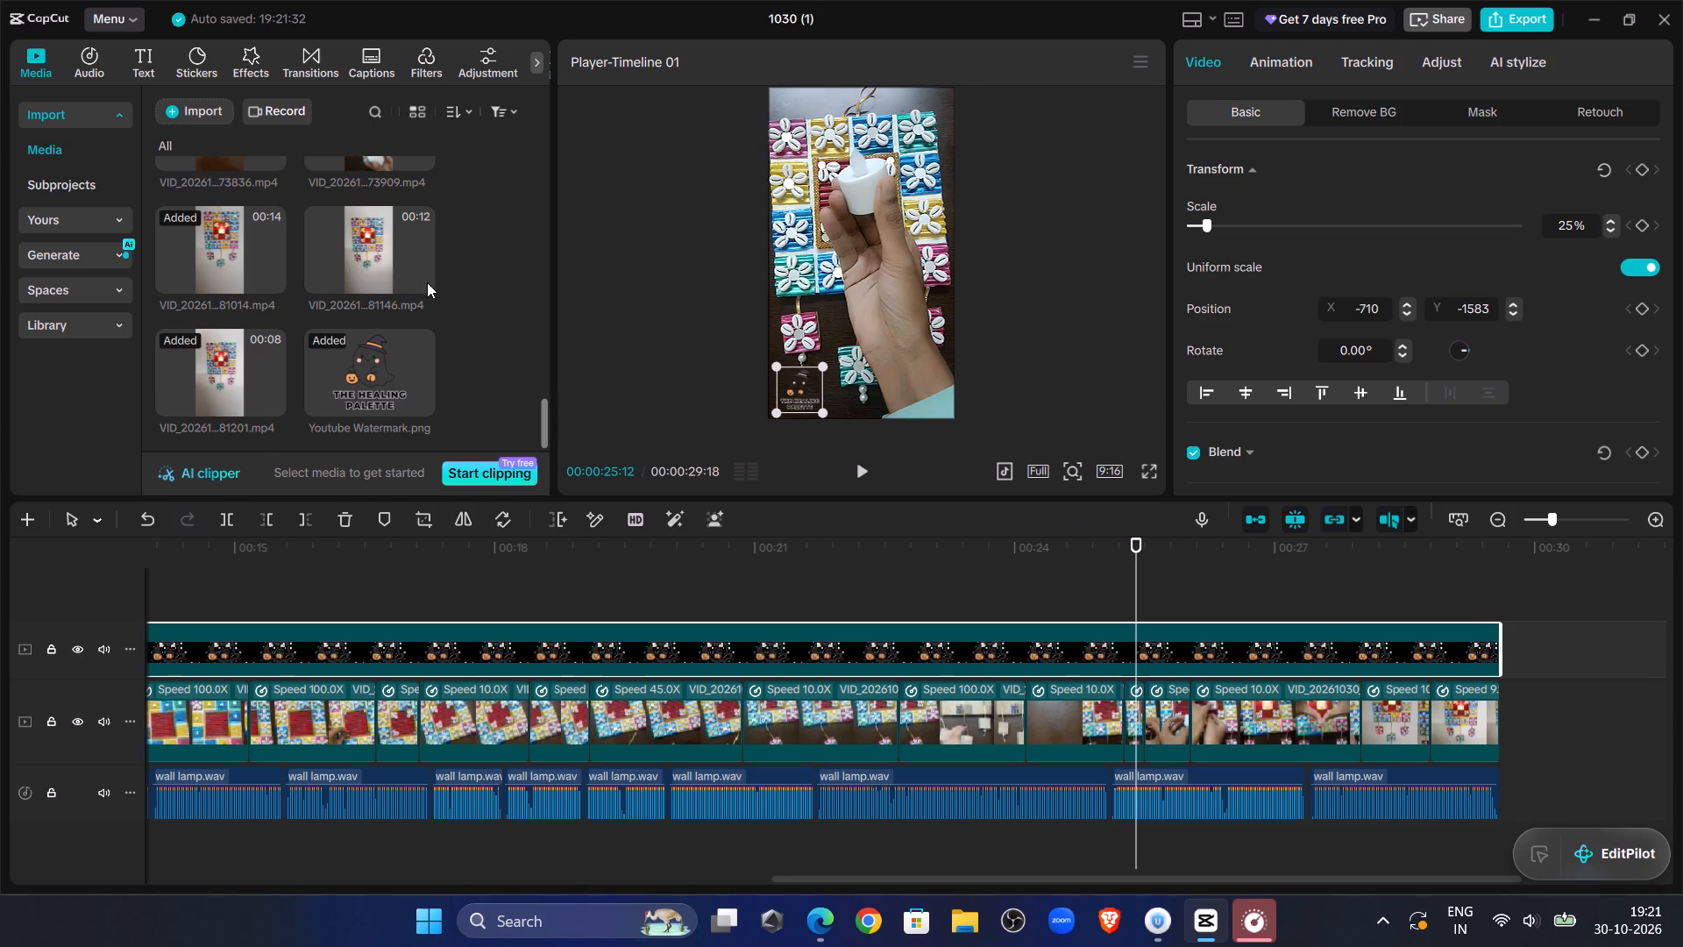
# Import the Dilo Ki Diwali title image, person standing behind a glass (1)-Photoroom.png, from the Downloads folder.
pyautogui.click(204, 98)
pyautogui.click(205, 106)
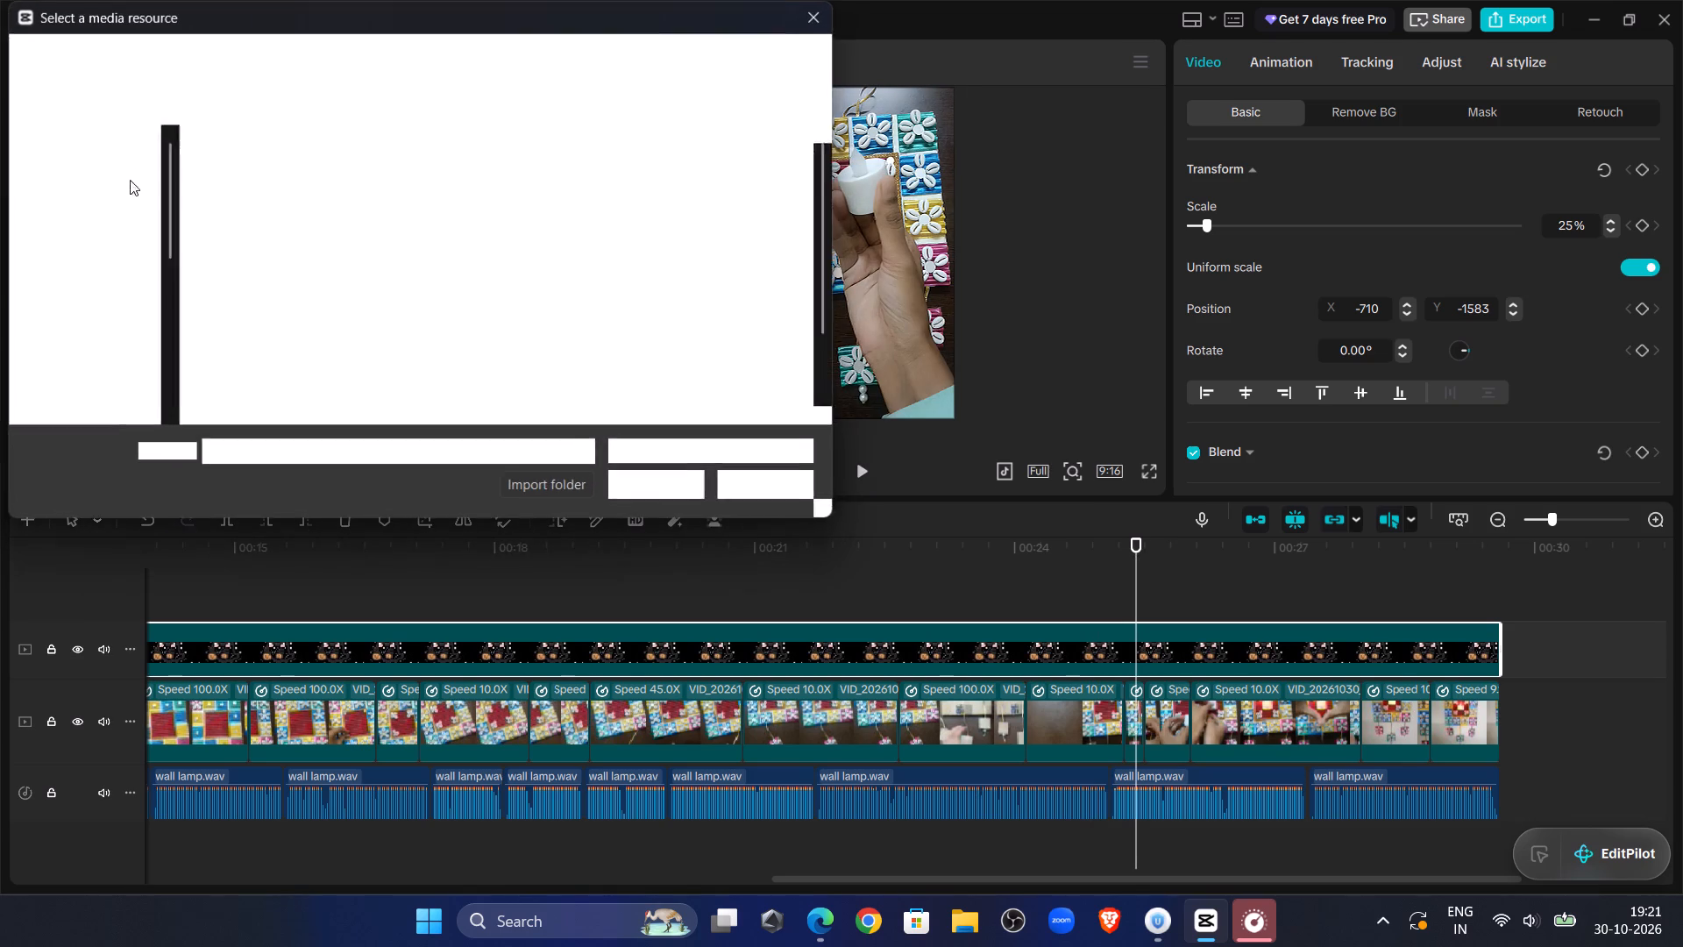
pyautogui.click(72, 313)
pyautogui.scroll(-3, 362, 244)
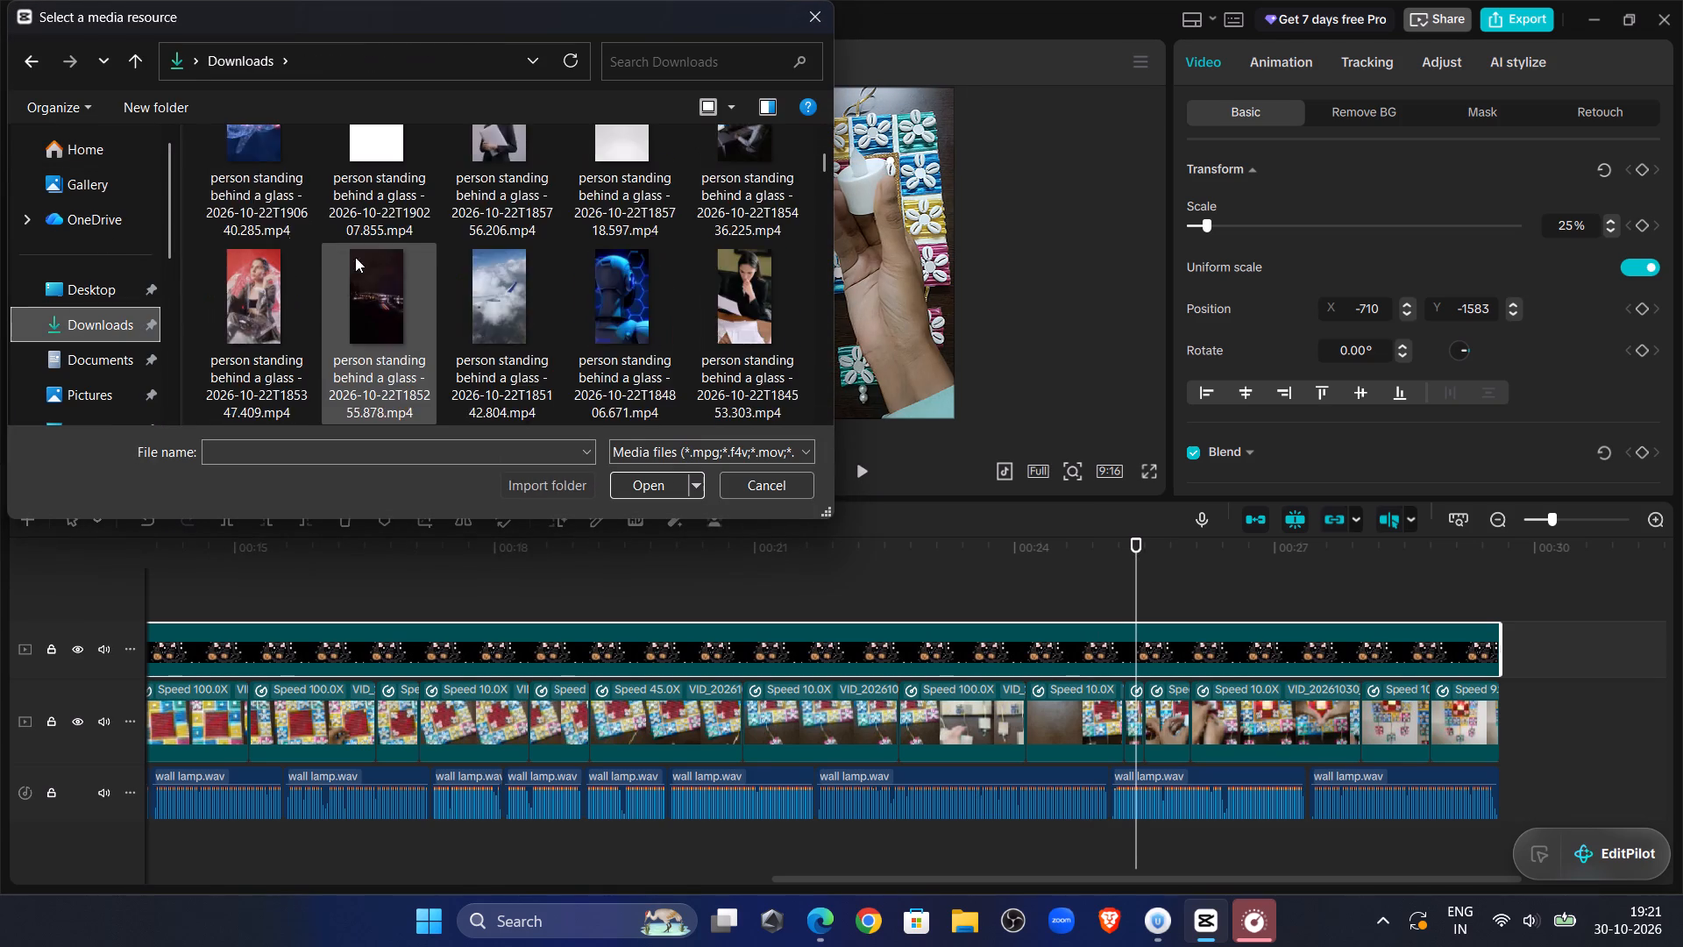
pyautogui.scroll(3, 279, 226)
pyautogui.click(279, 226)
pyautogui.click(624, 483)
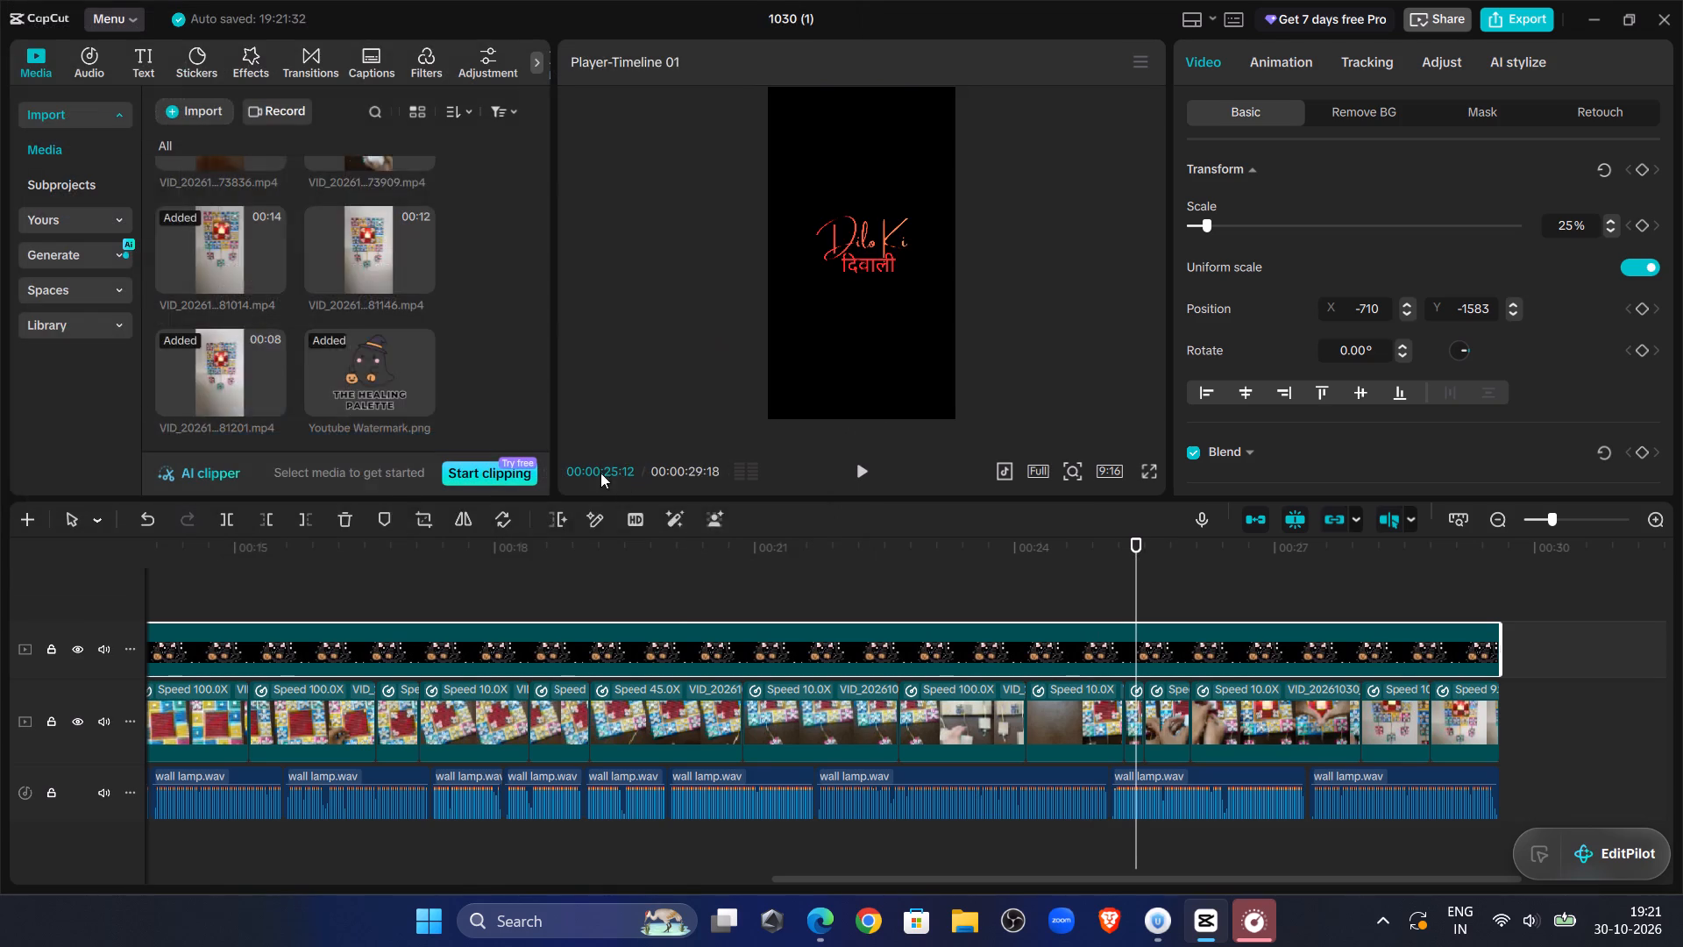
# Place the Dilo Ki Diwali title image on a new track above the watermark, starting at 00:00:25:12.
pyautogui.moveTo(231, 356); pyautogui.dragTo(1154, 599)
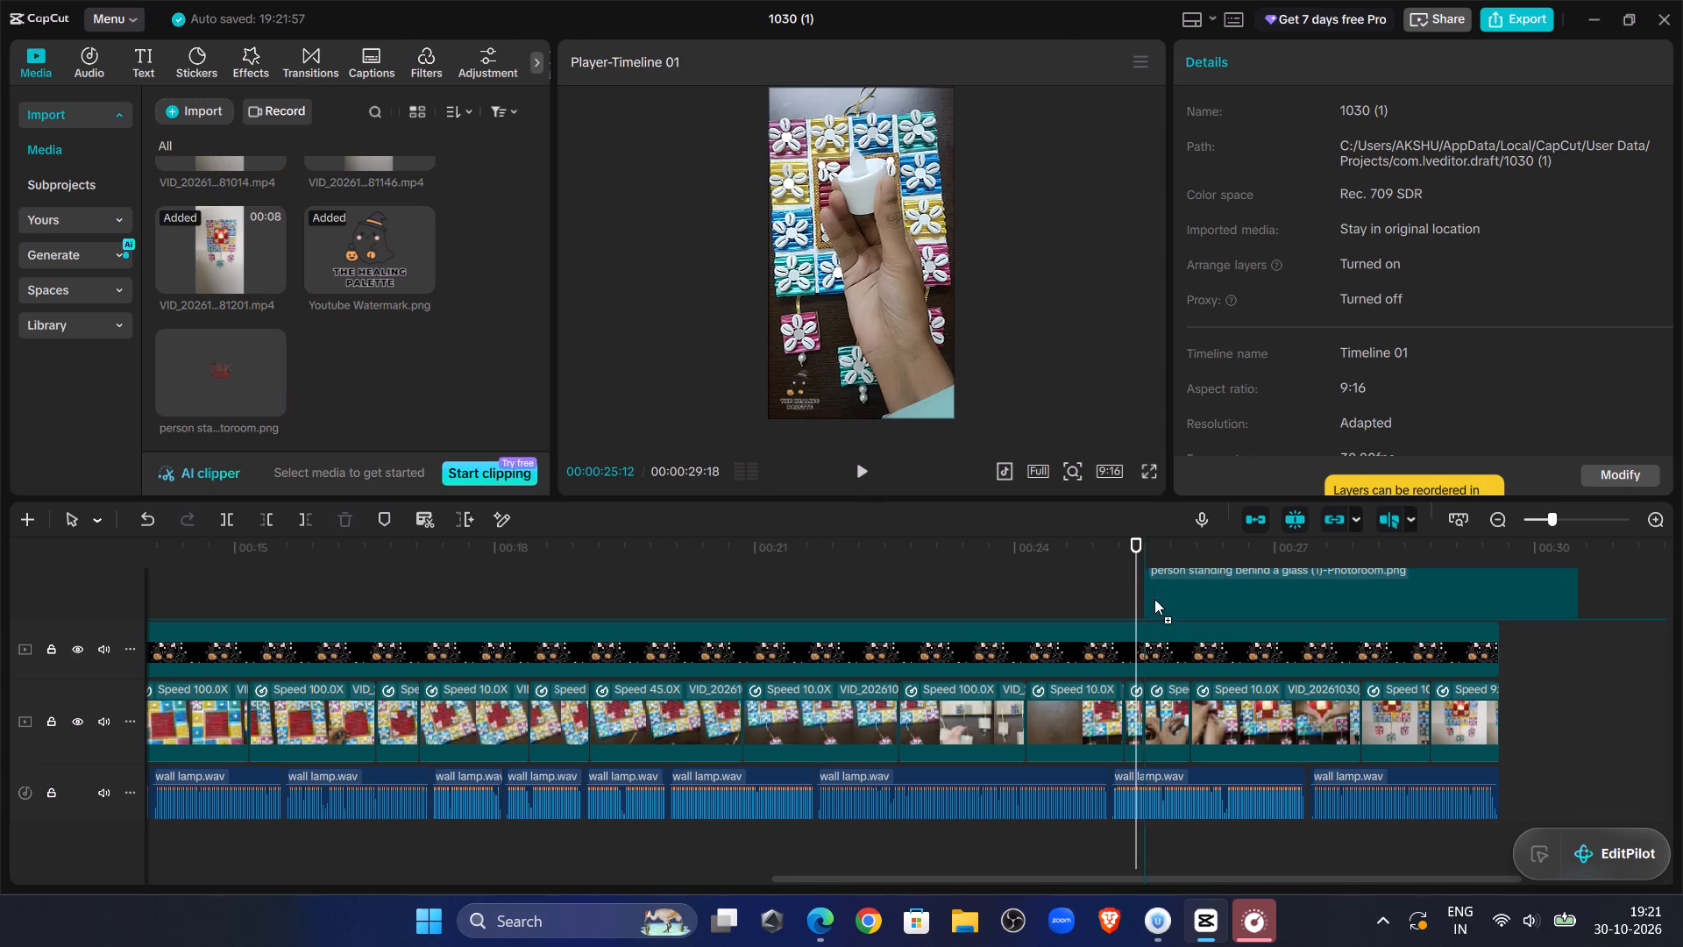
pyautogui.moveTo(1154, 599); pyautogui.dragTo(1130, 590)
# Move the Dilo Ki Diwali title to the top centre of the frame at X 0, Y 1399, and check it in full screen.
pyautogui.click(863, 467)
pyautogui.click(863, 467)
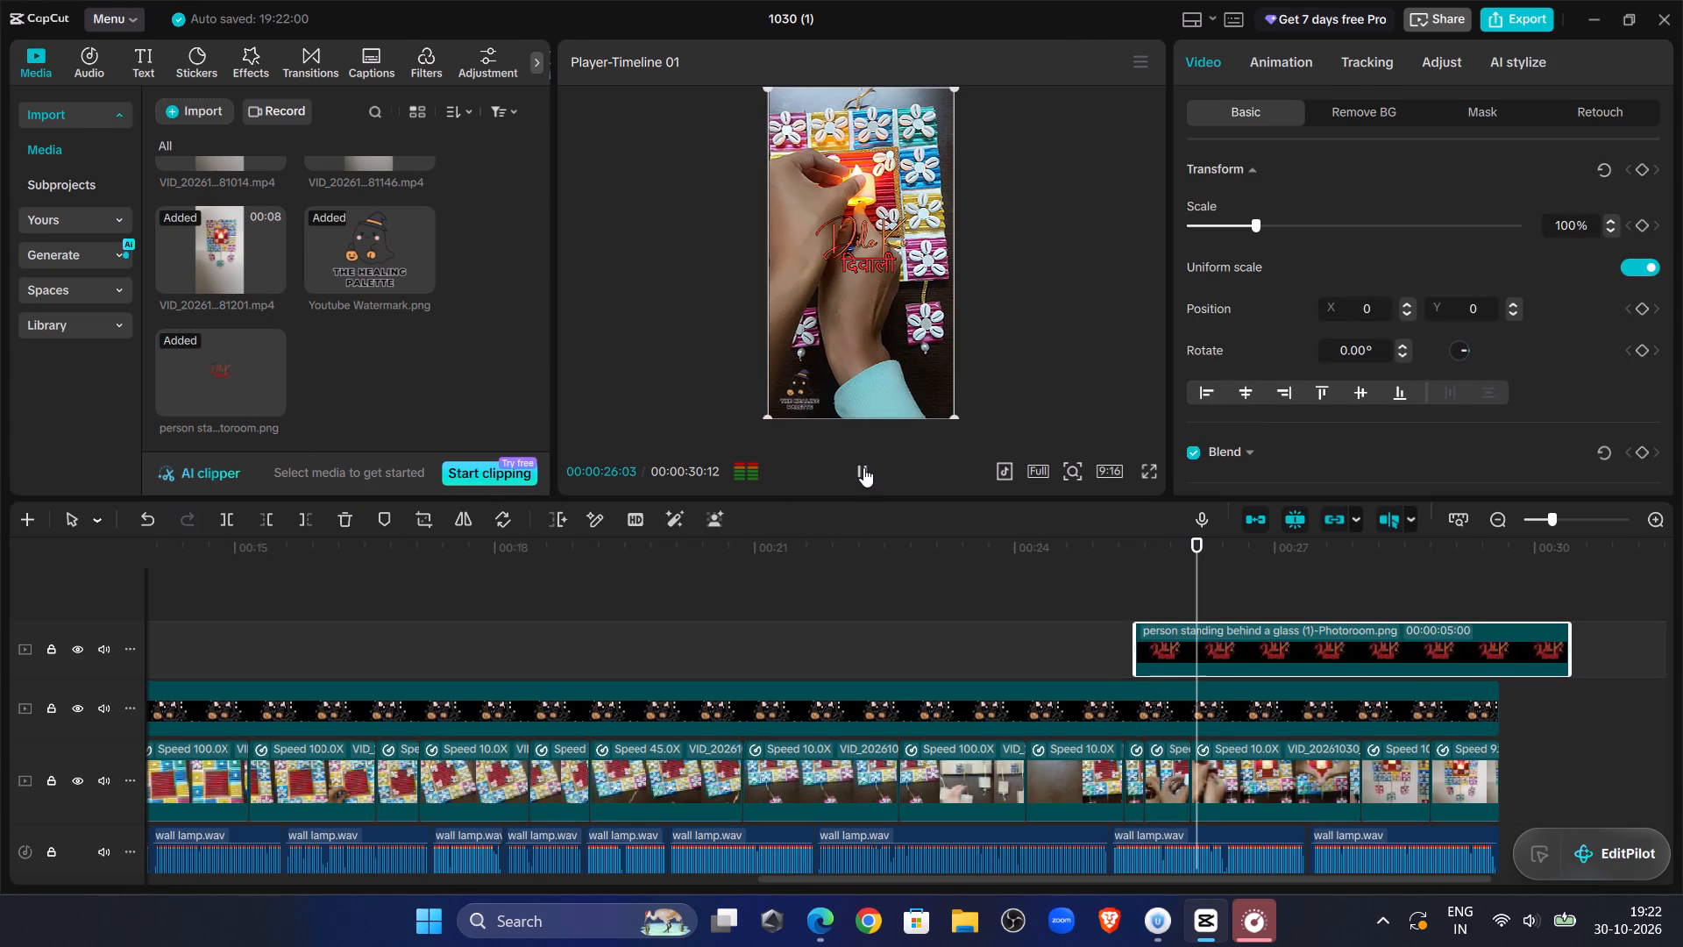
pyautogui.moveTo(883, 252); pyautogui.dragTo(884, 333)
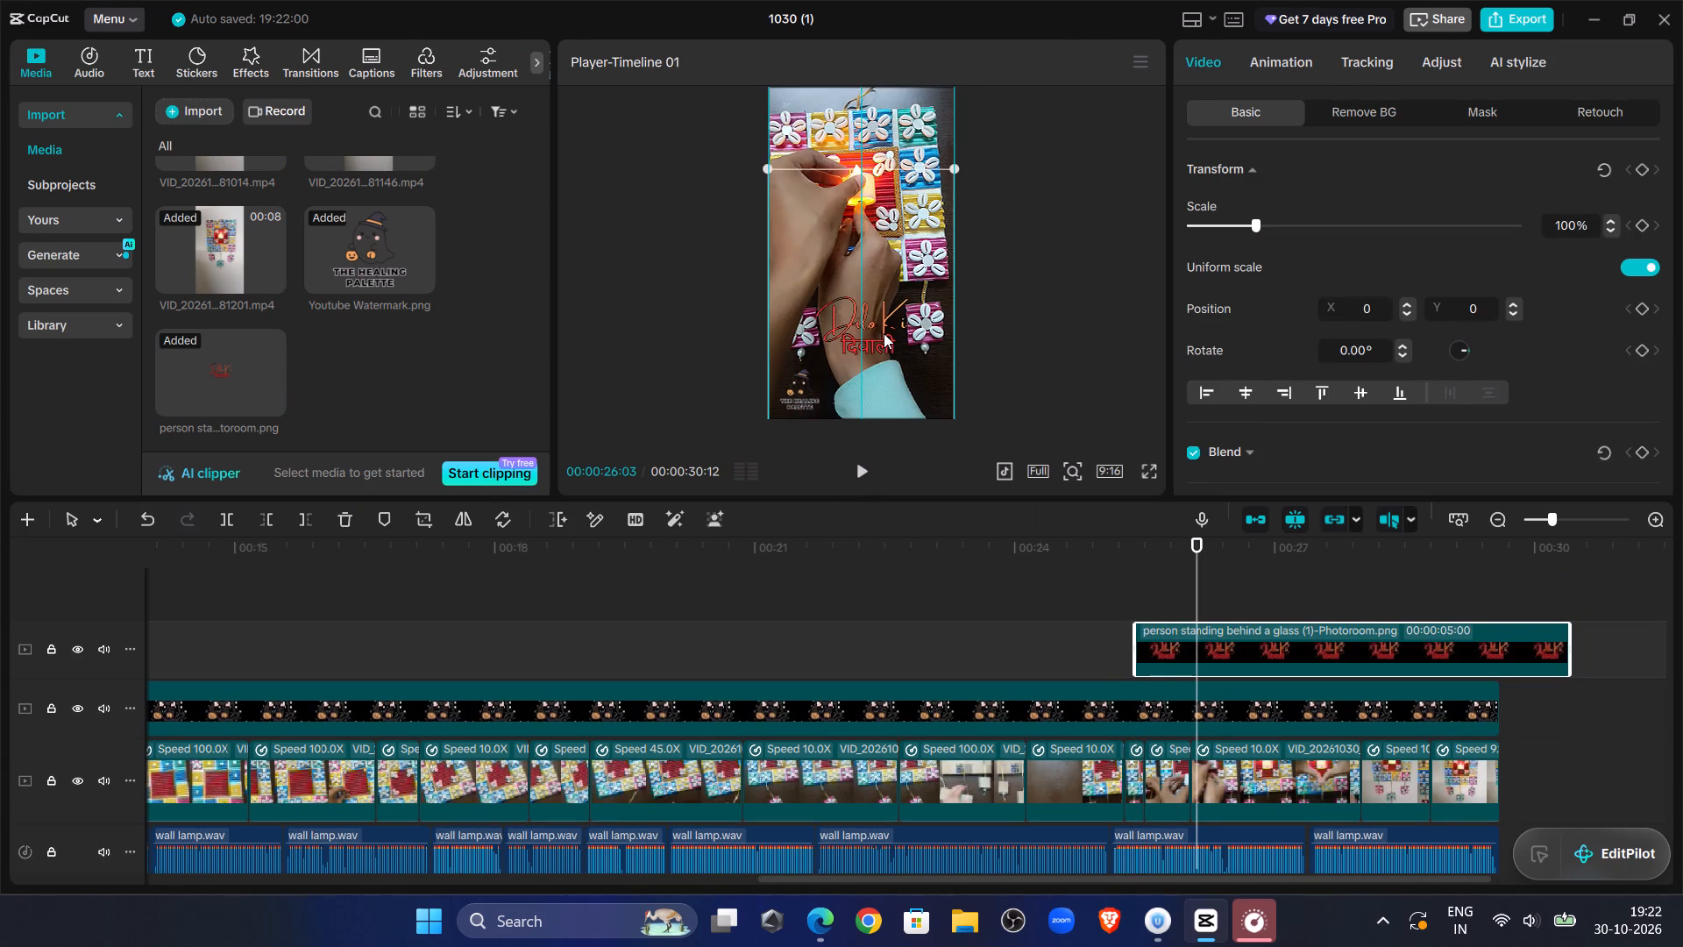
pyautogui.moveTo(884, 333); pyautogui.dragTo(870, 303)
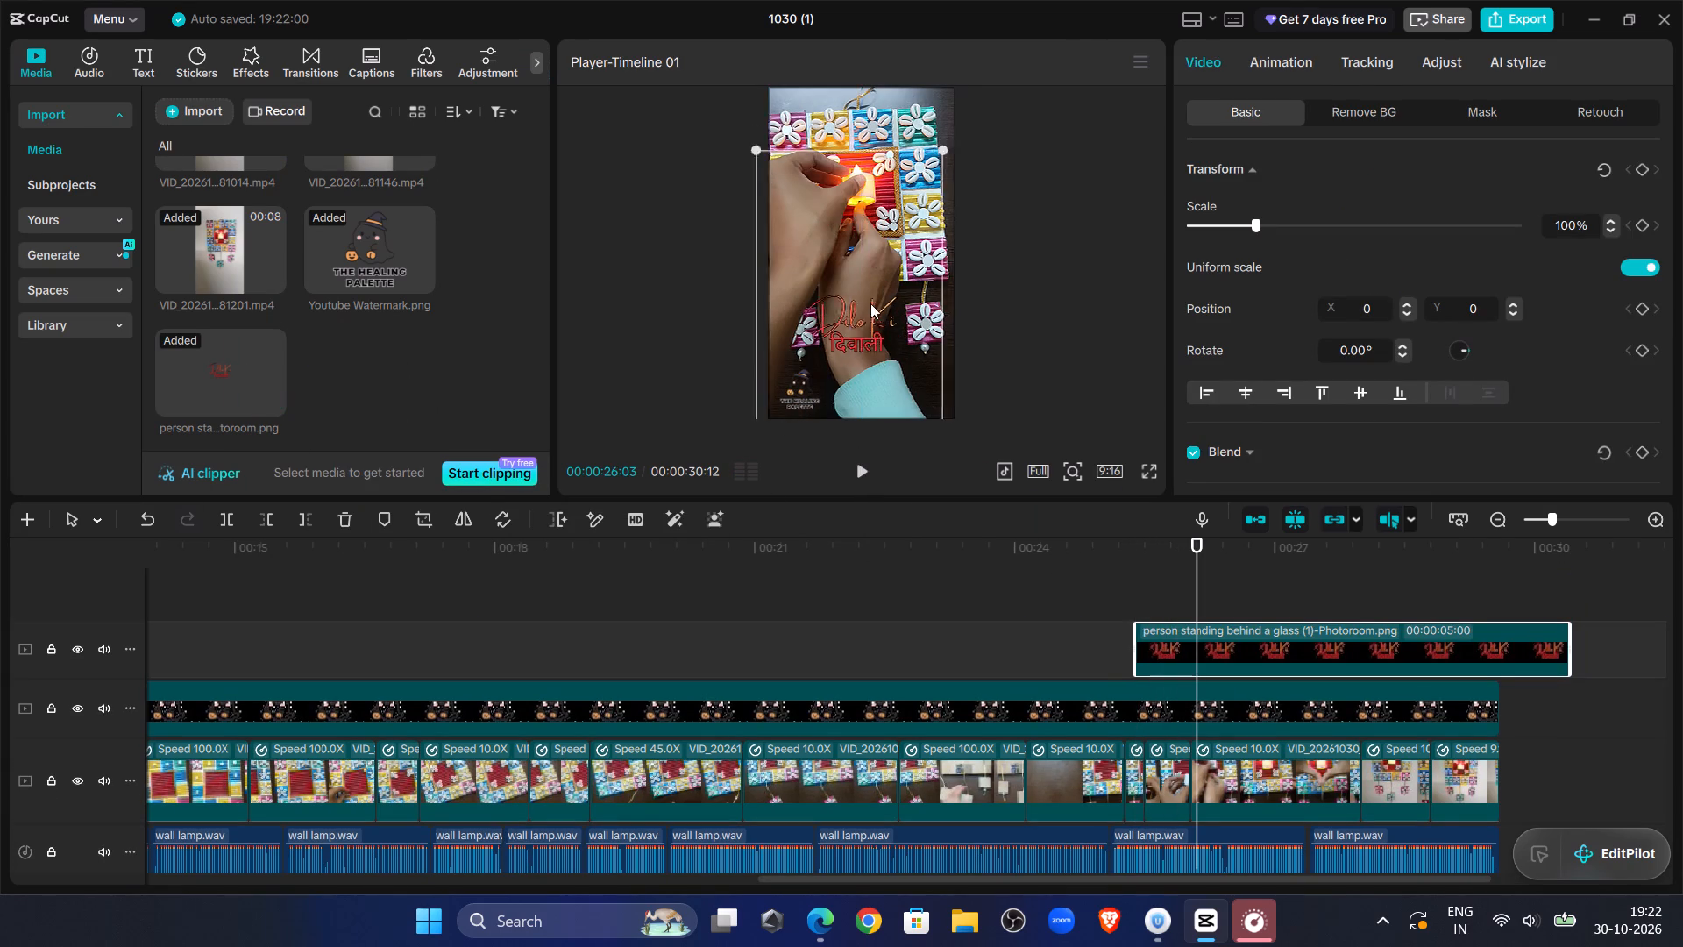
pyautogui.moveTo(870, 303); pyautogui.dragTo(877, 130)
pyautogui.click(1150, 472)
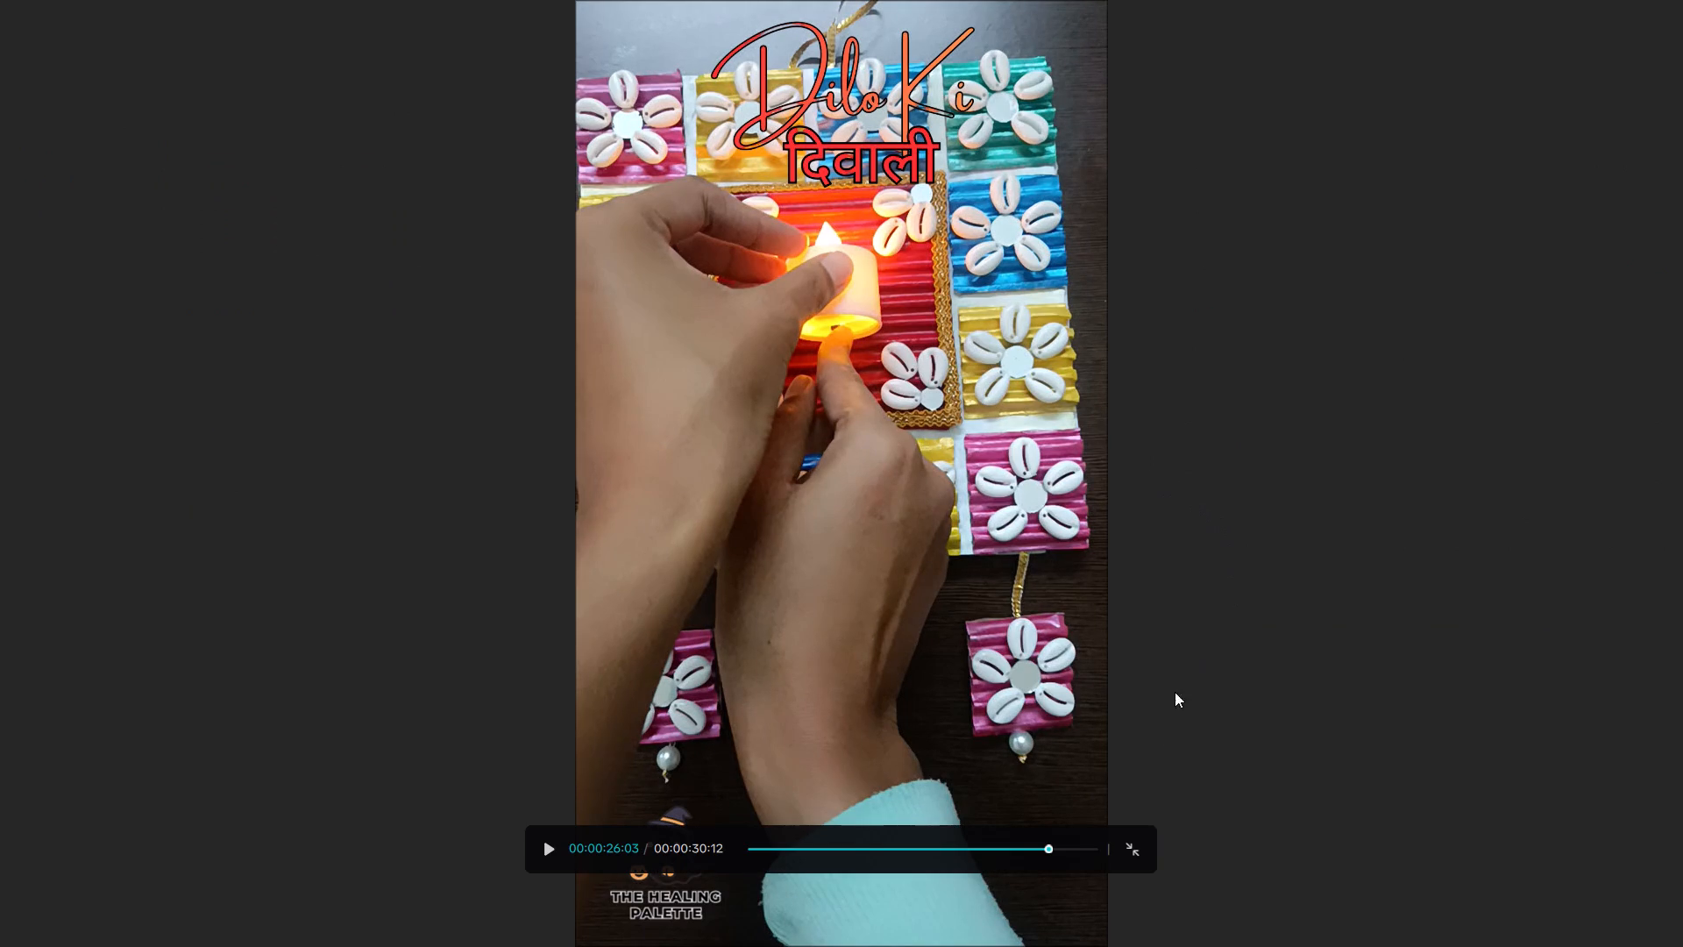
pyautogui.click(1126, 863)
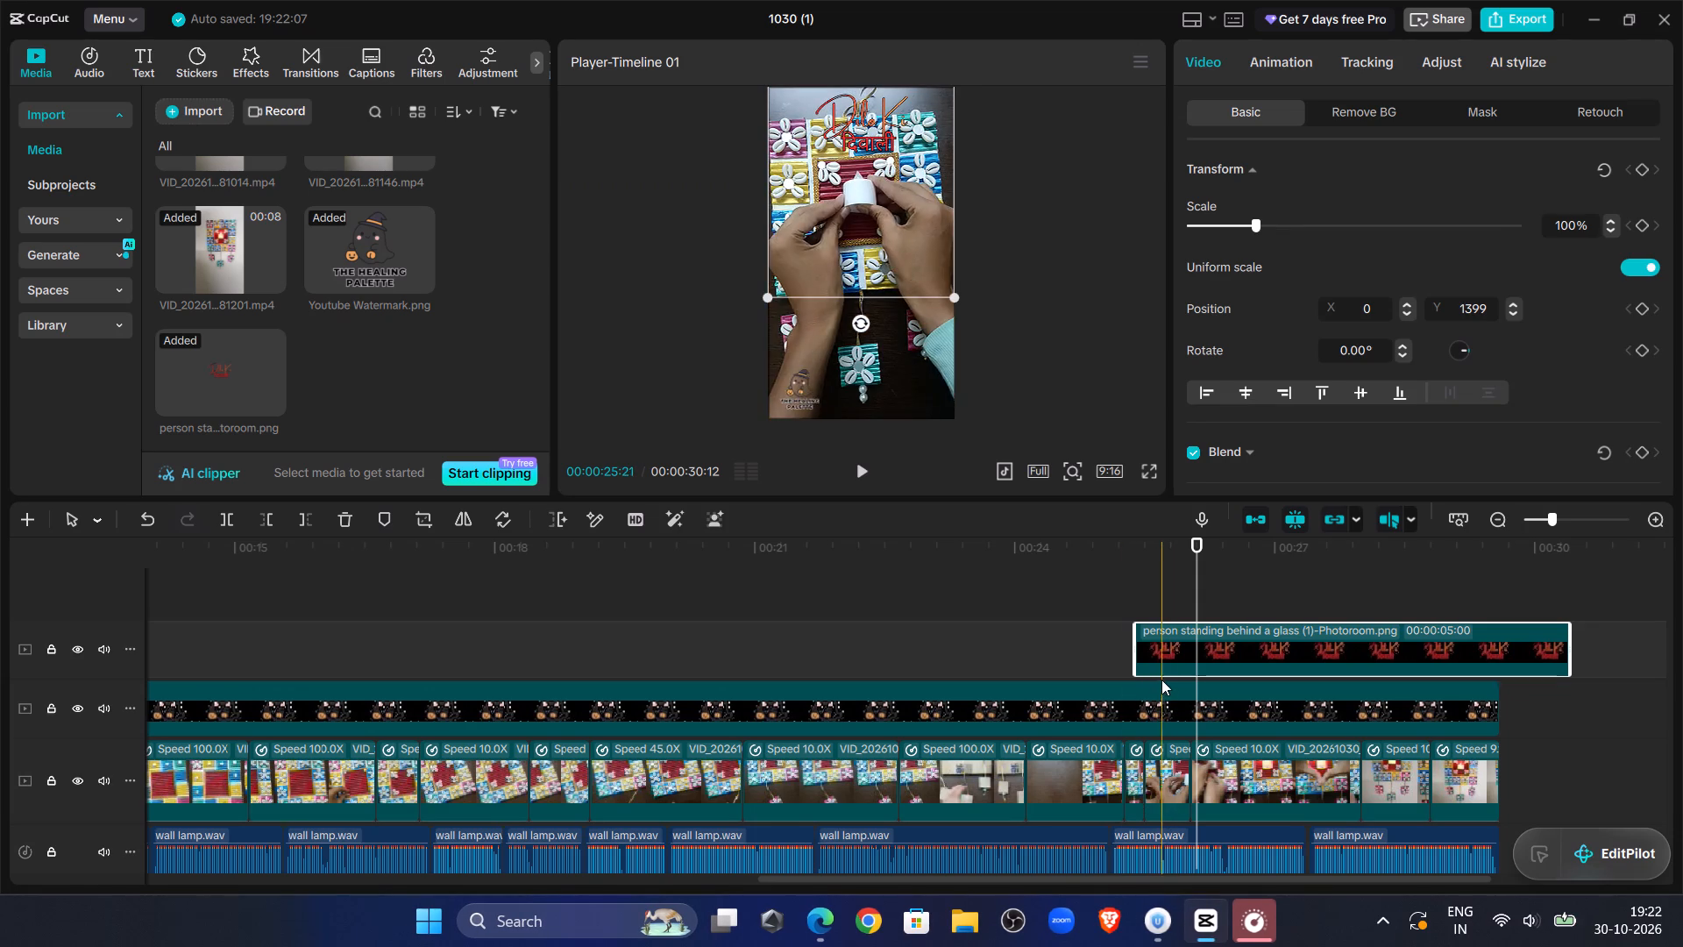
# Shrink the title to 64%, centre it below the lamp's panel at X 0, Y -874, and check it in full screen.
pyautogui.click(1133, 581)
pyautogui.click(860, 468)
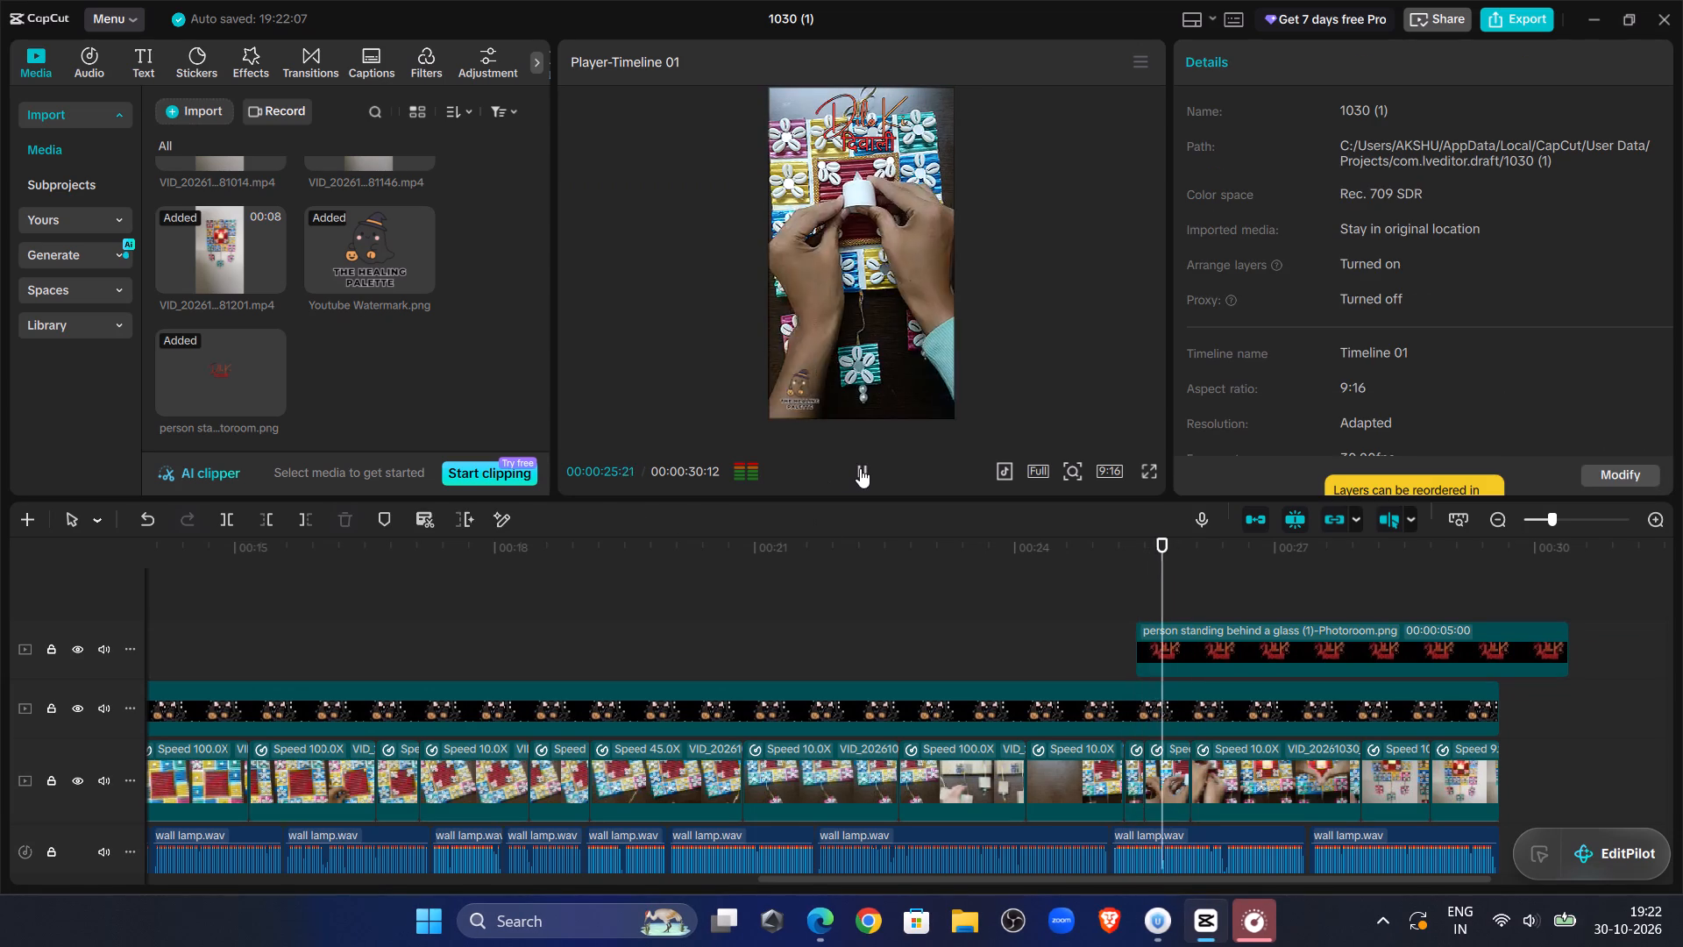
pyautogui.click(860, 468)
pyautogui.click(851, 141)
pyautogui.moveTo(851, 141); pyautogui.dragTo(857, 200)
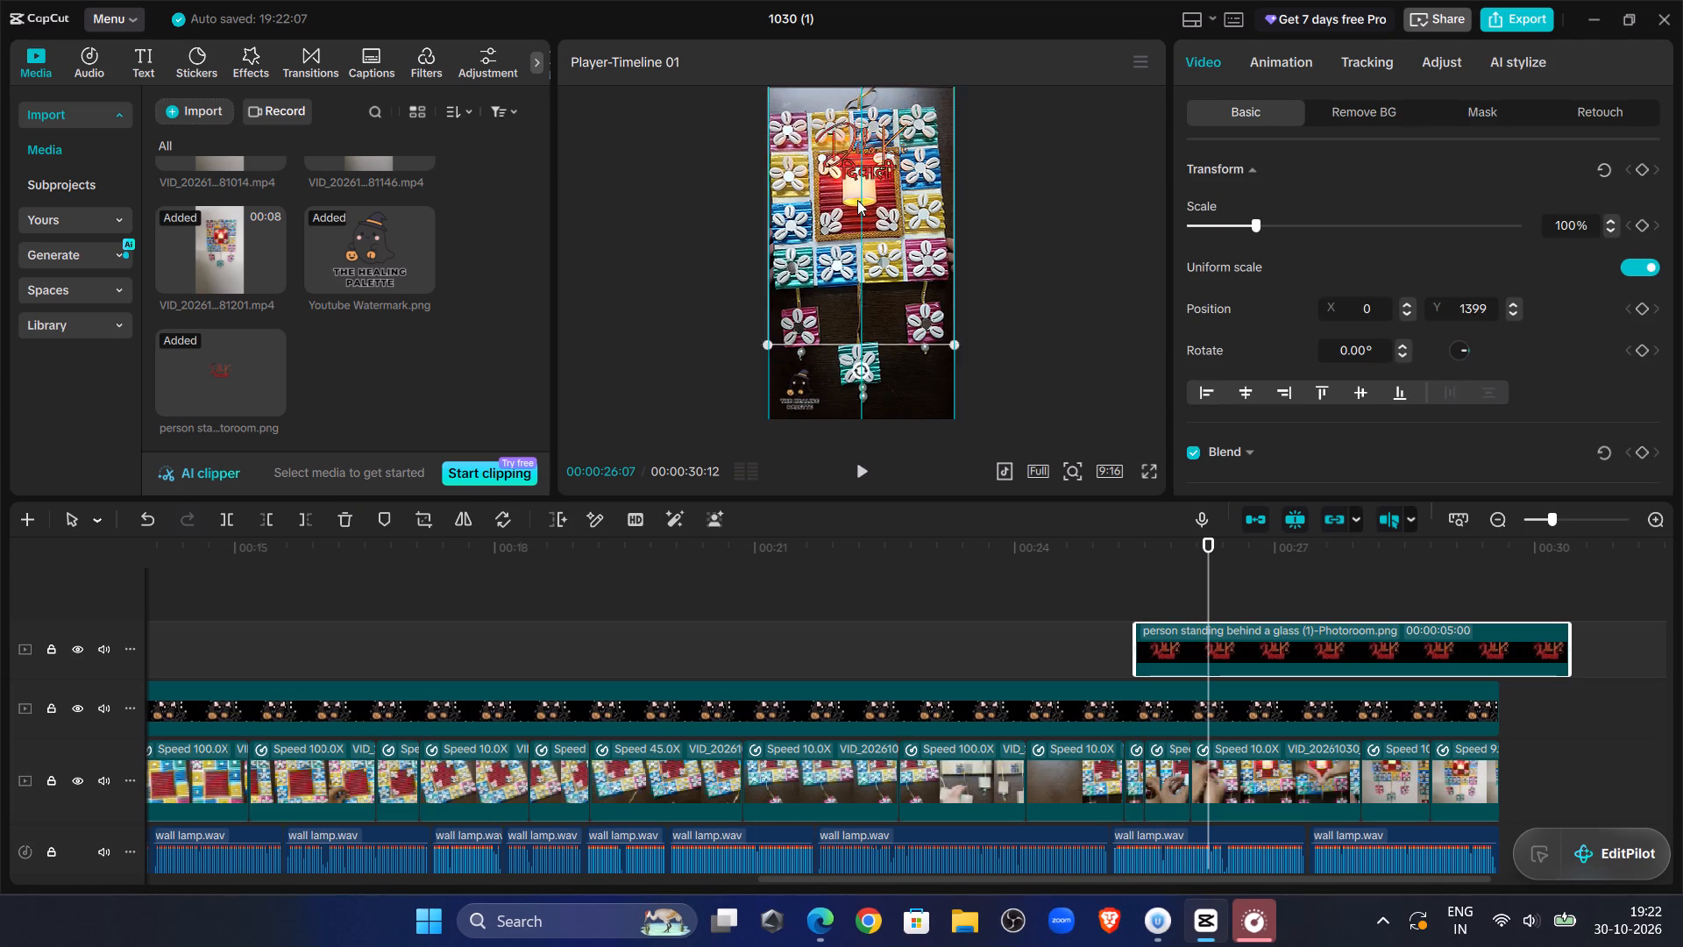
pyautogui.moveTo(857, 200); pyautogui.dragTo(842, 274)
pyautogui.moveTo(937, 98); pyautogui.dragTo(918, 157)
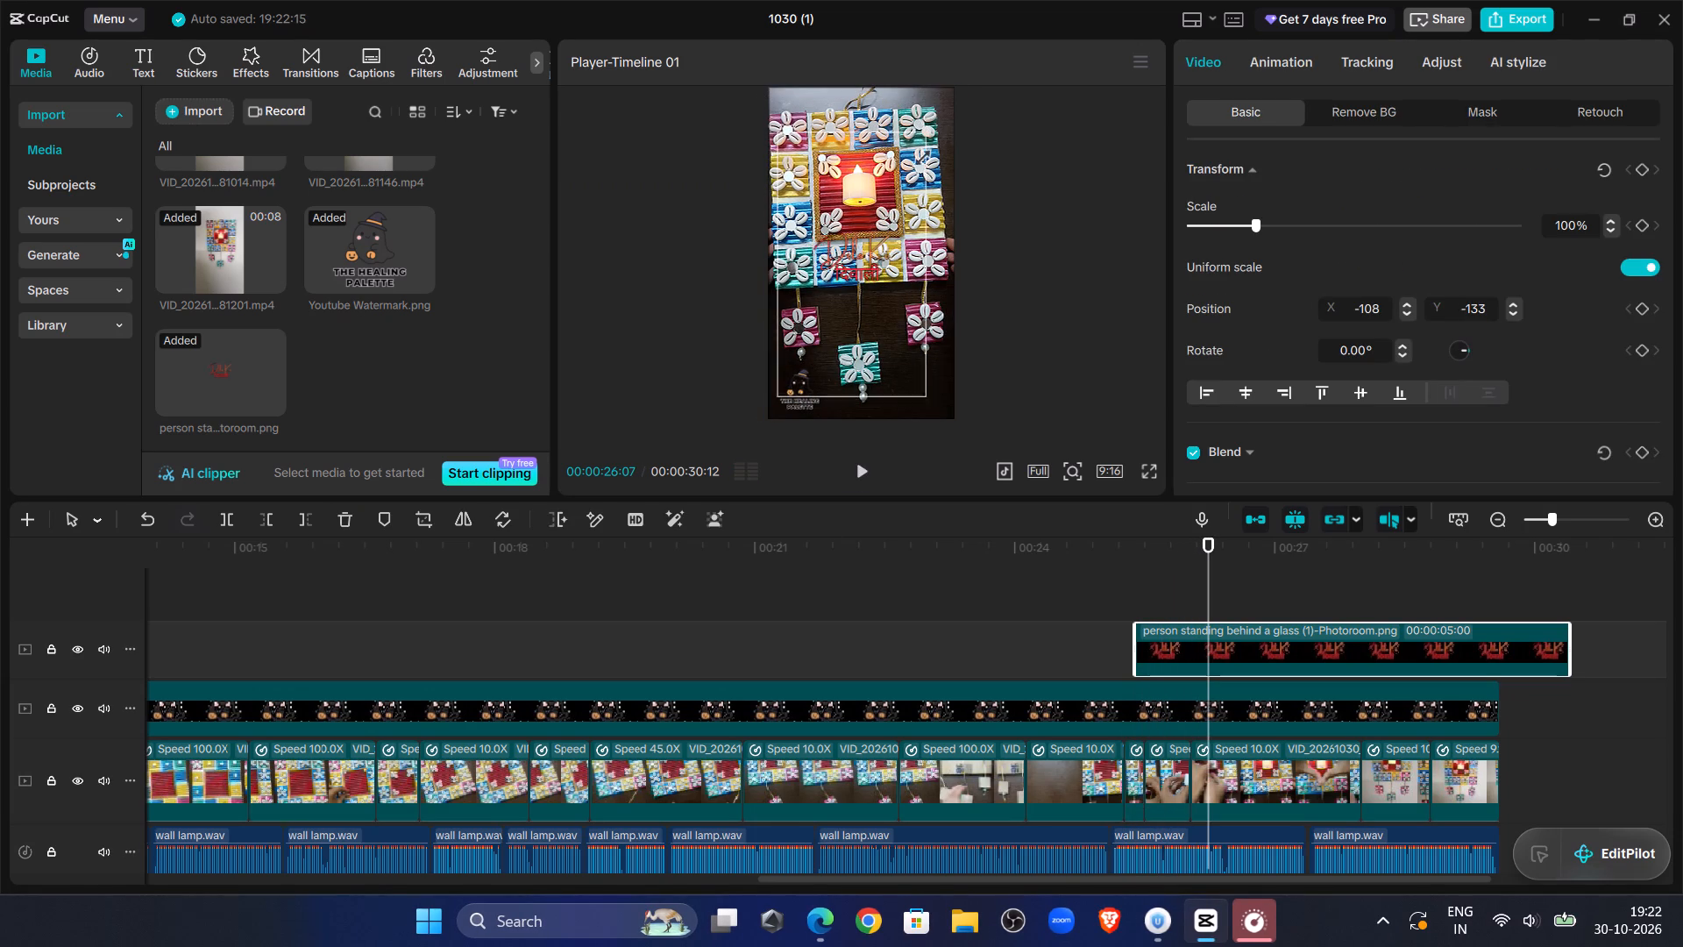
pyautogui.moveTo(918, 157); pyautogui.dragTo(903, 193)
pyautogui.moveTo(827, 269); pyautogui.dragTo(834, 331)
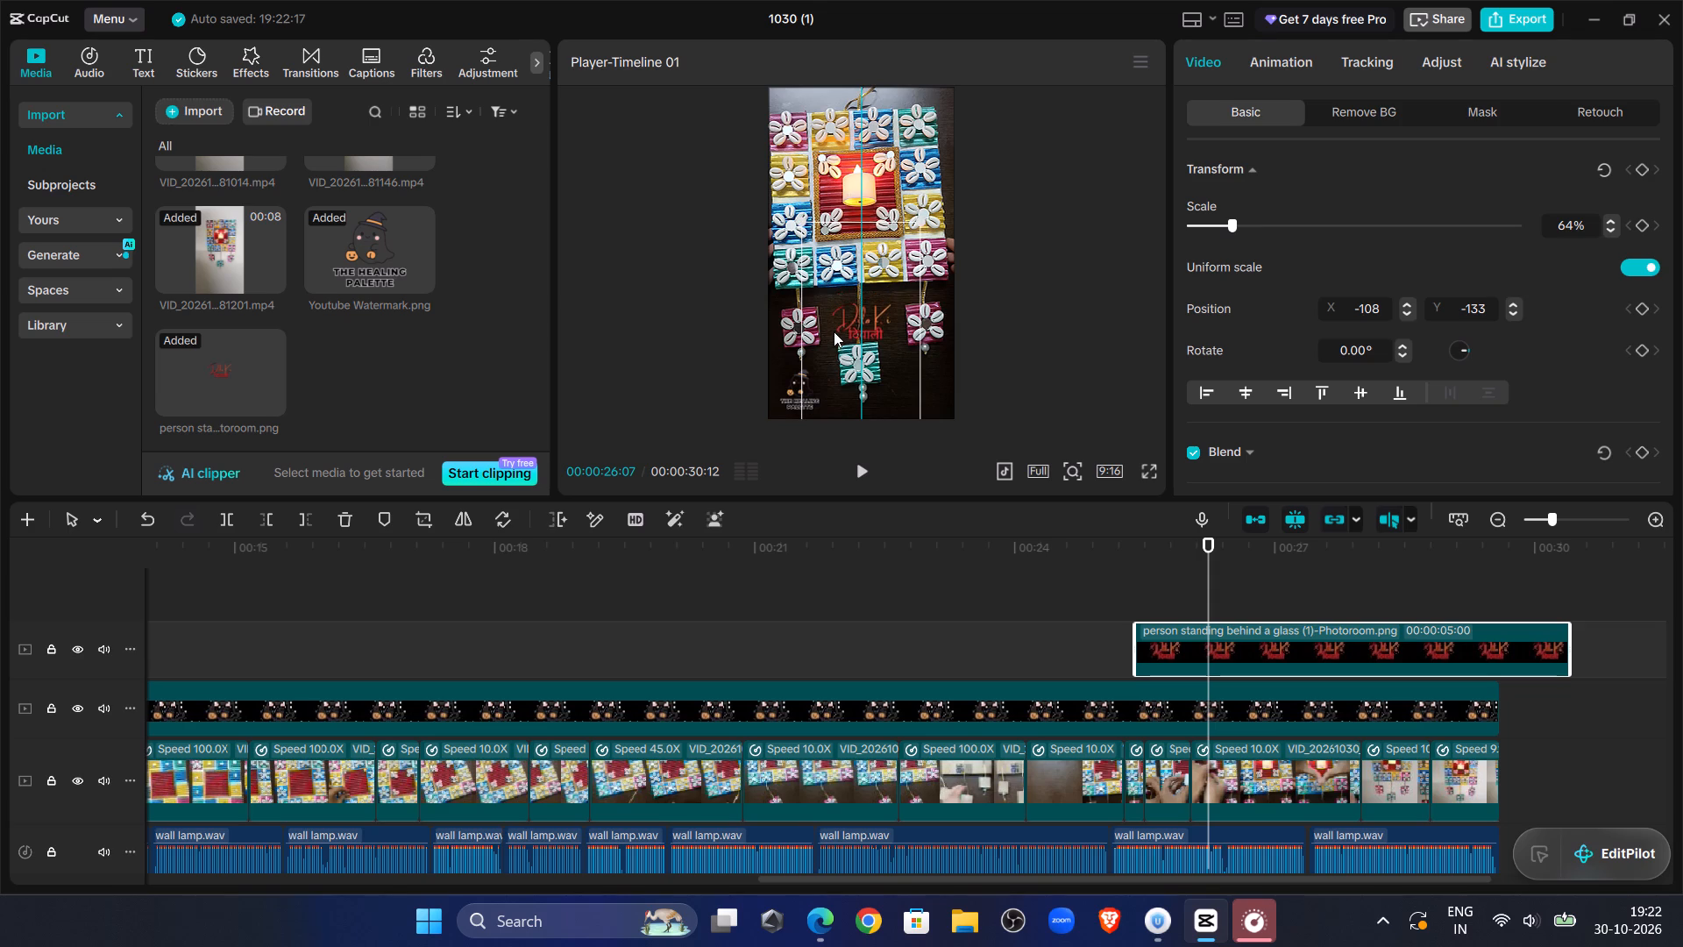
pyautogui.moveTo(834, 331); pyautogui.dragTo(831, 332)
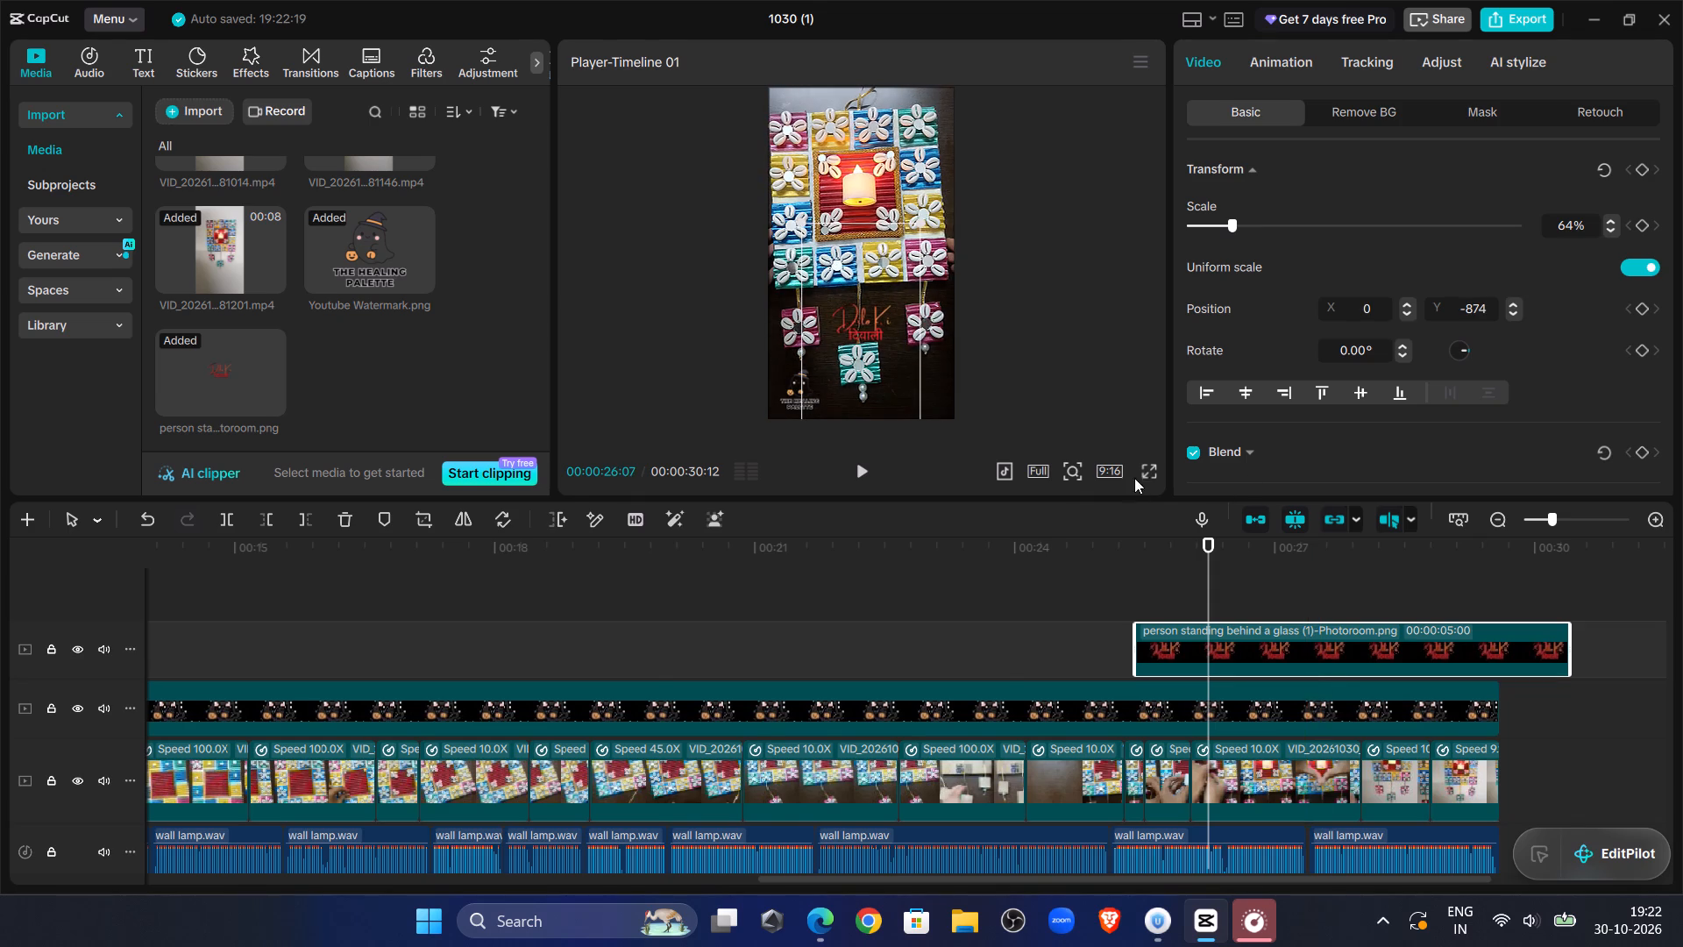
pyautogui.click(1154, 473)
pyautogui.click(1133, 849)
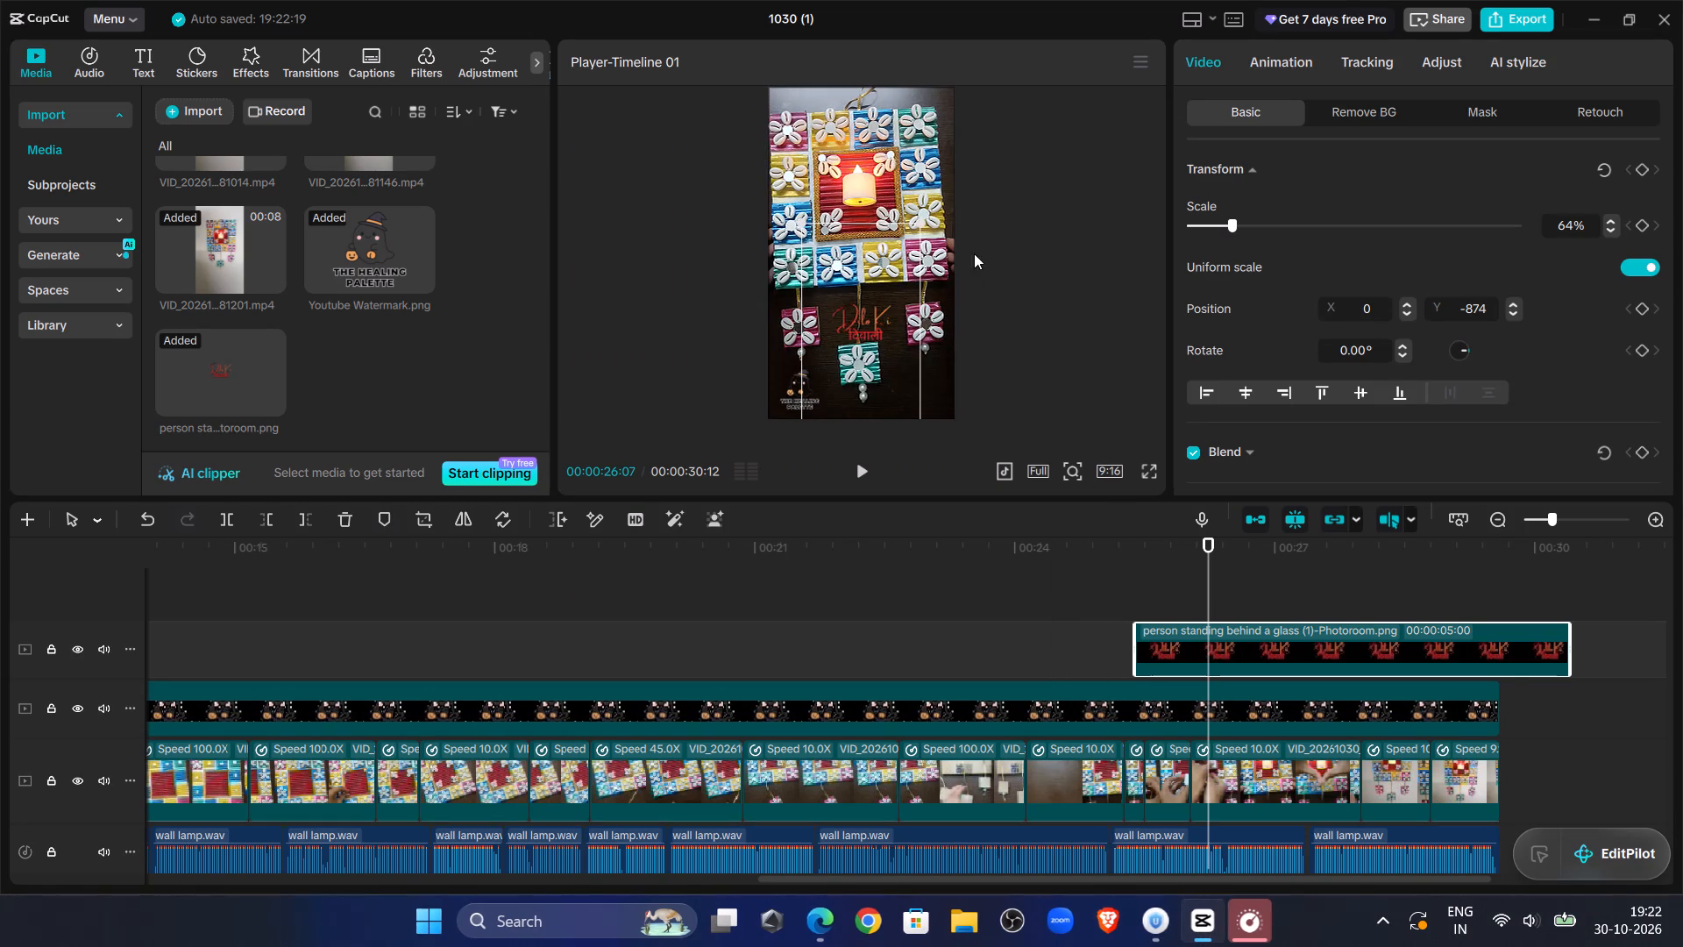
# Enlarge the title to 99% and raise it slightly to X 0, Y -792.
pyautogui.moveTo(919, 218); pyautogui.dragTo(1033, 188)
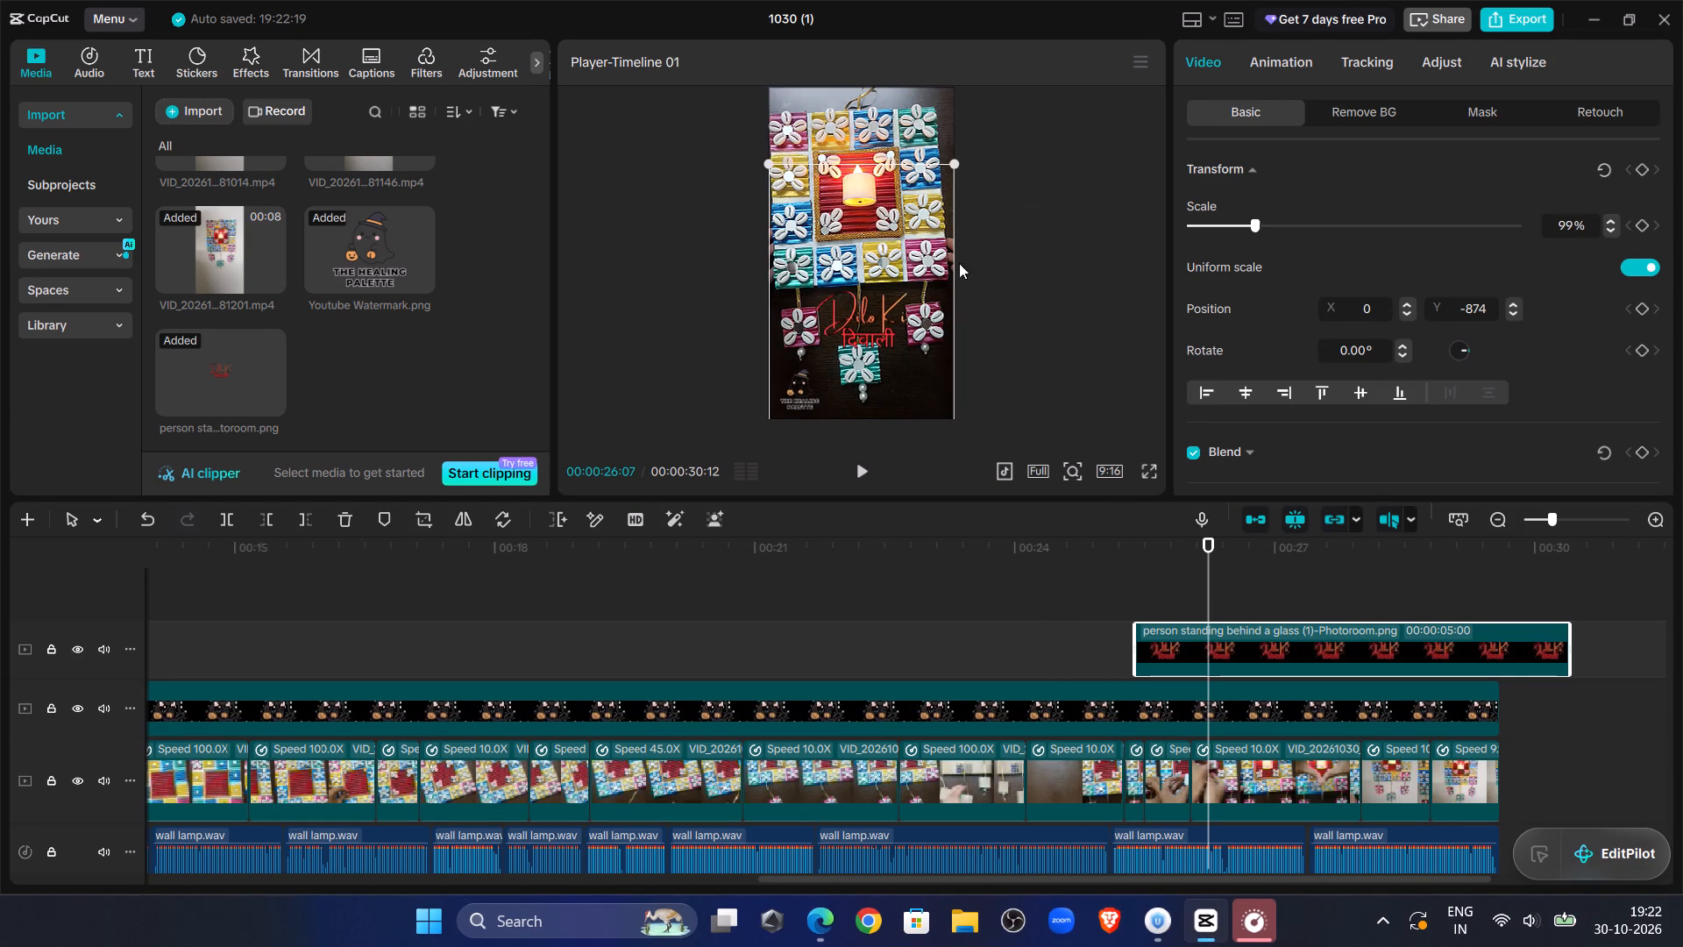
pyautogui.moveTo(899, 311); pyautogui.dragTo(897, 303)
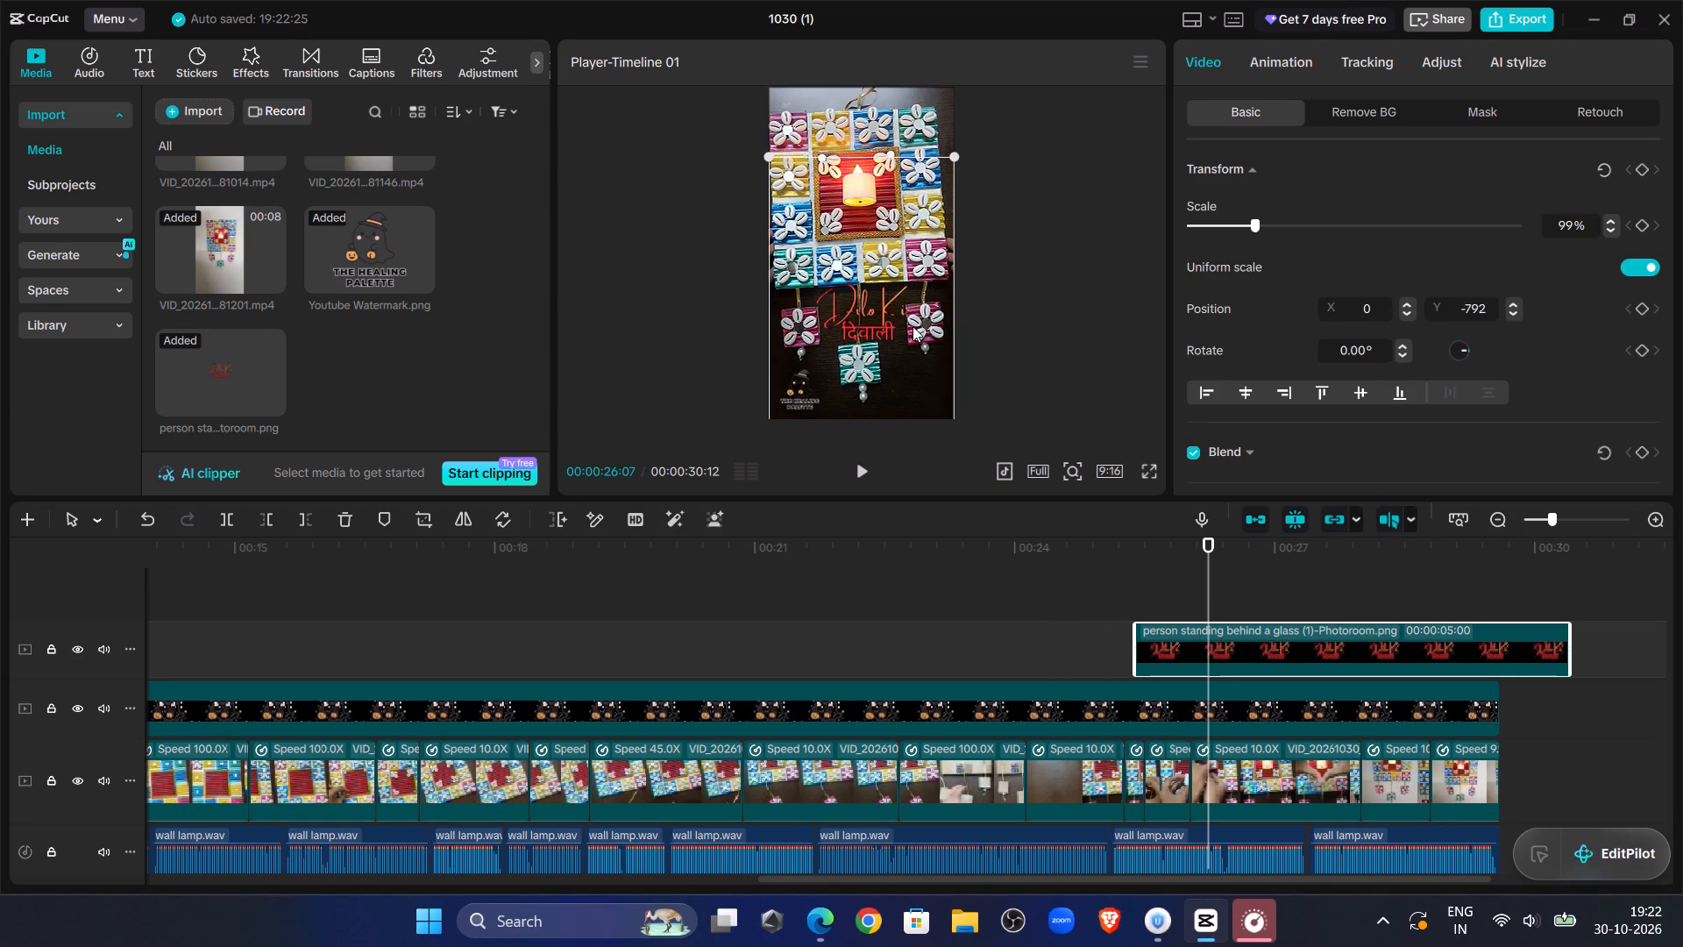
# Check the enlarged Dilo Ki Diwali title in full screen, playing from just before the title's start.
pyautogui.click(1133, 574)
pyautogui.click(1150, 472)
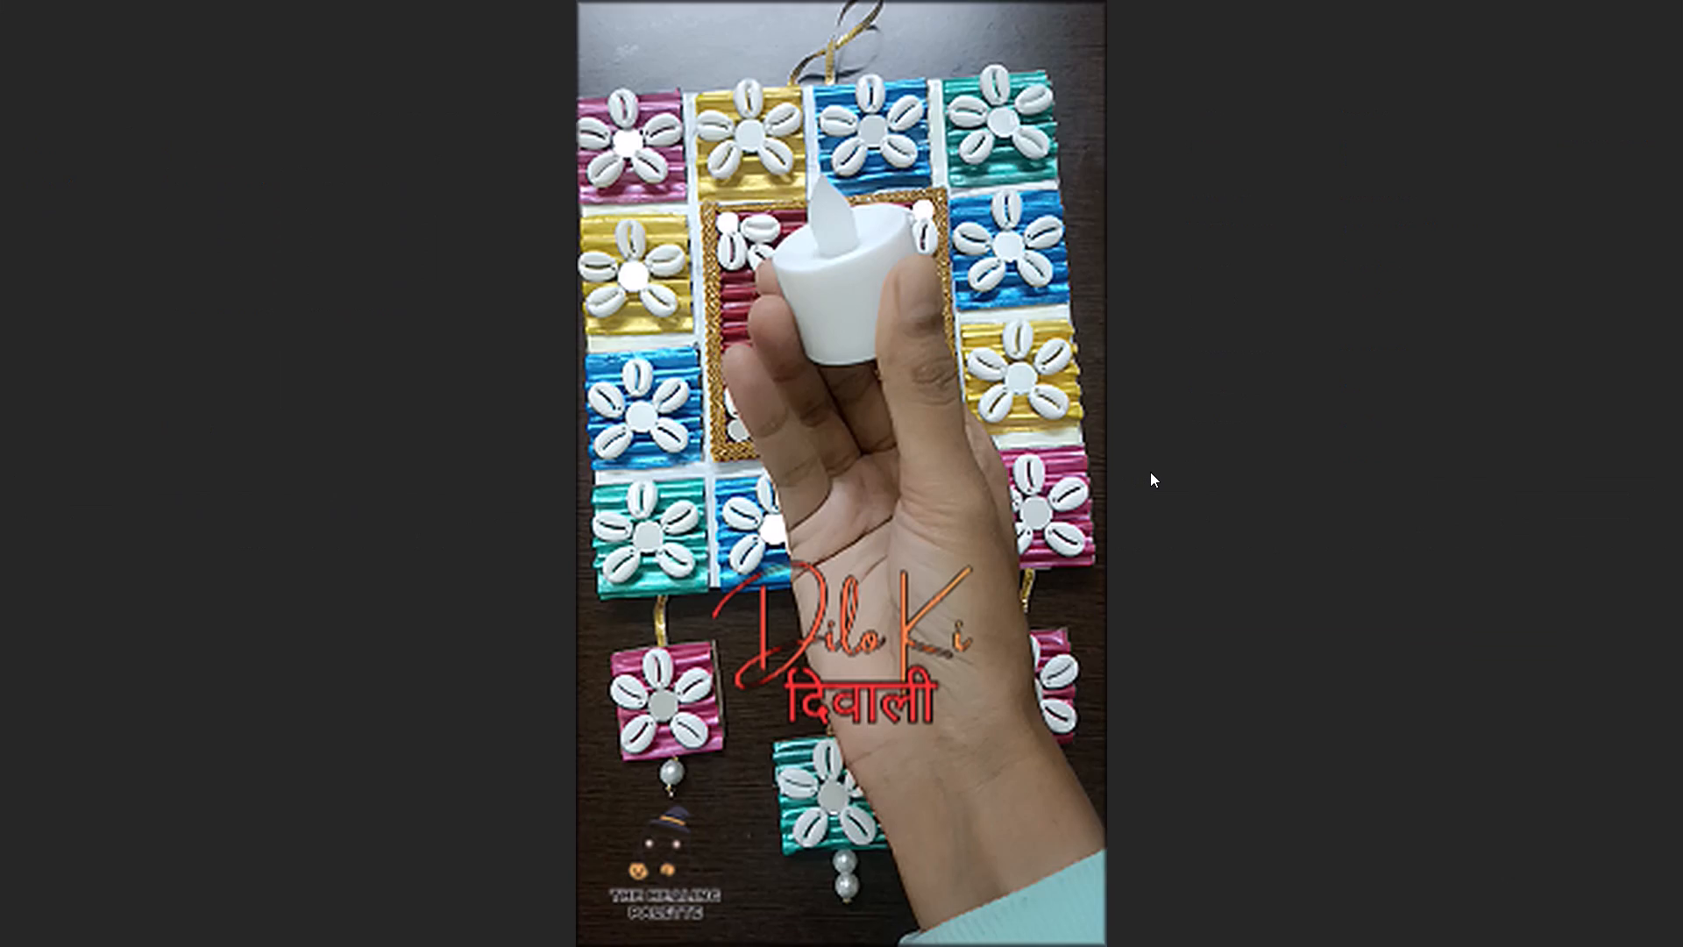
pyautogui.click(542, 853)
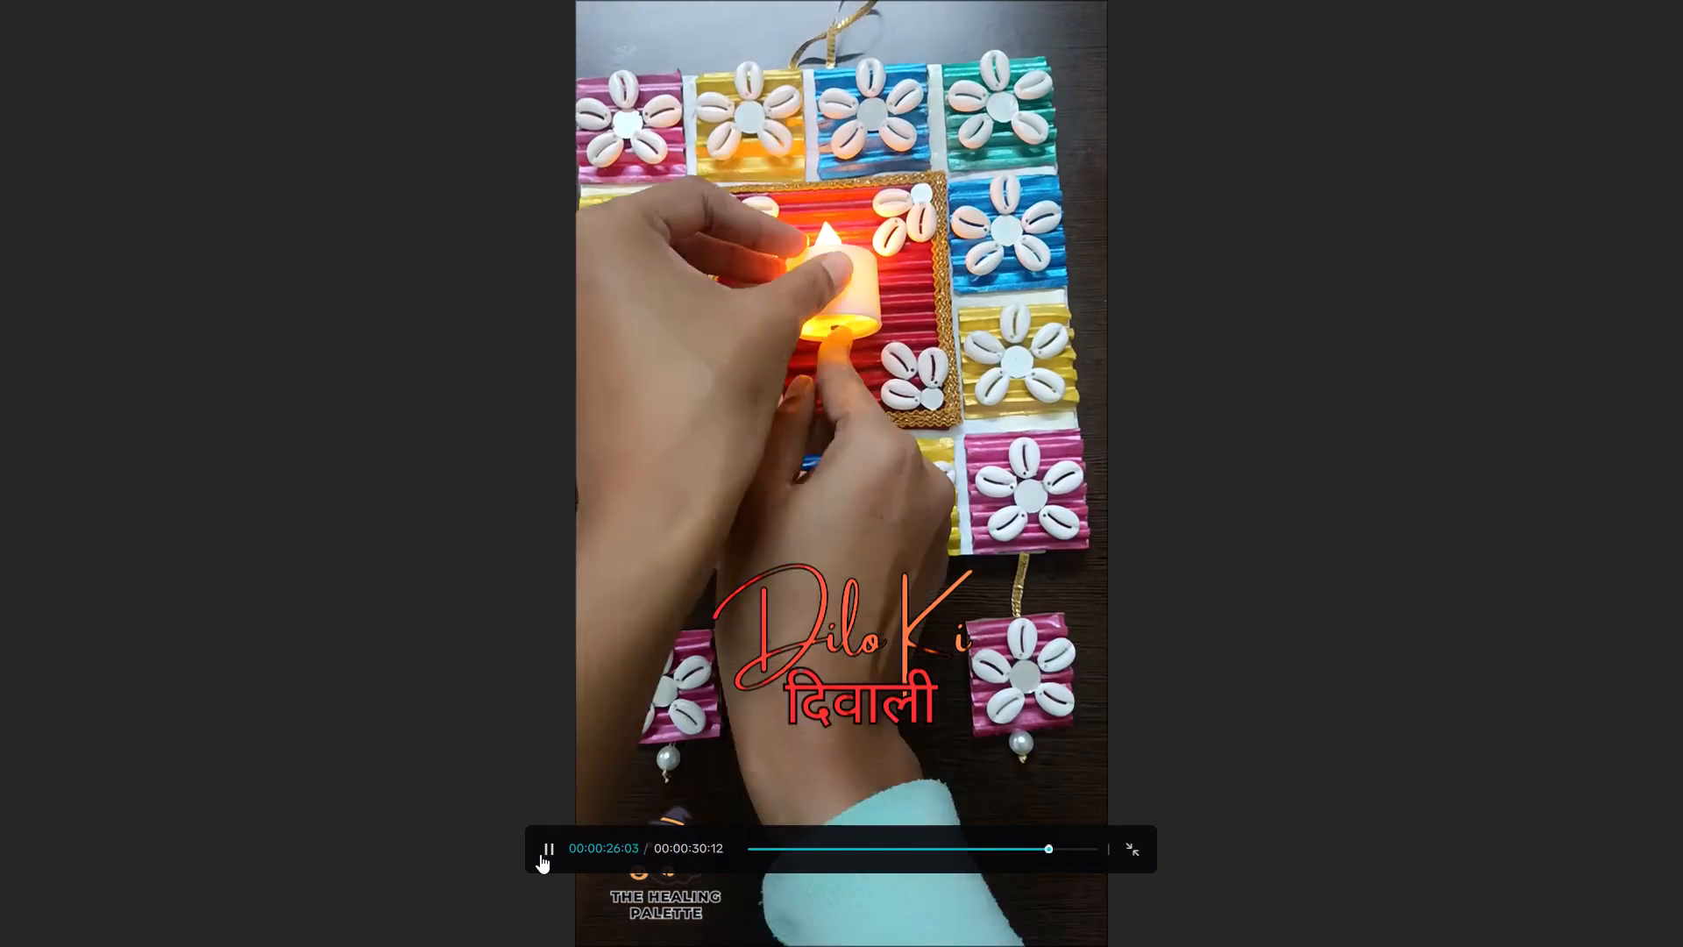
pyautogui.click(540, 854)
pyautogui.click(537, 853)
pyautogui.click(537, 853)
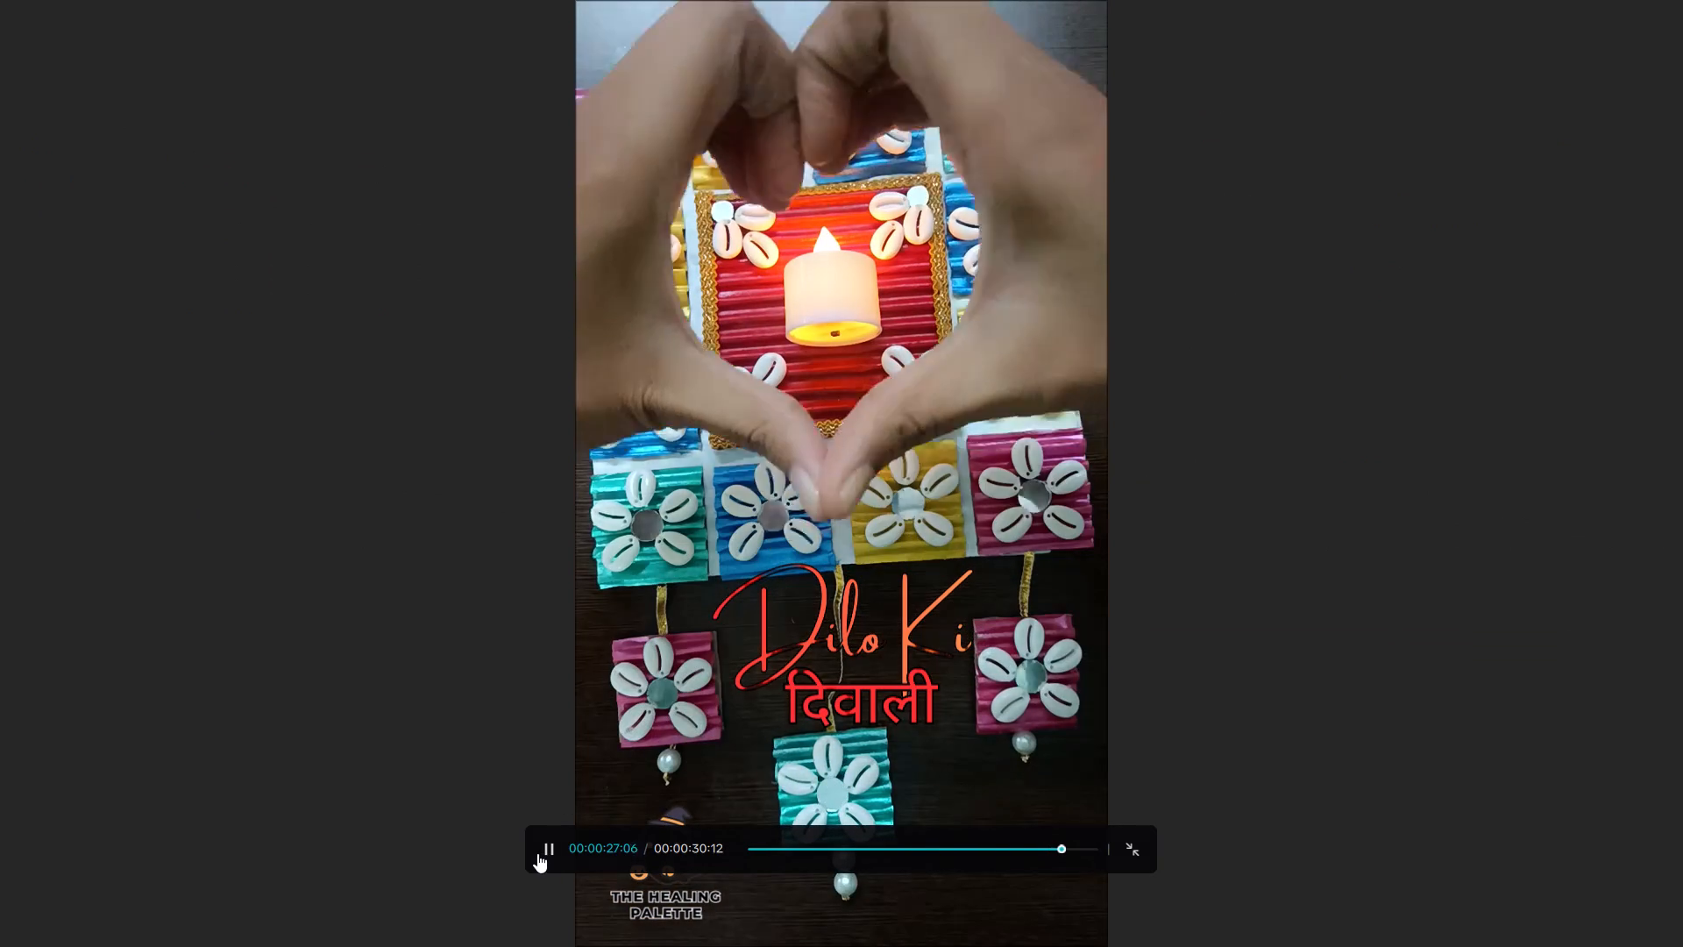
pyautogui.click(1134, 856)
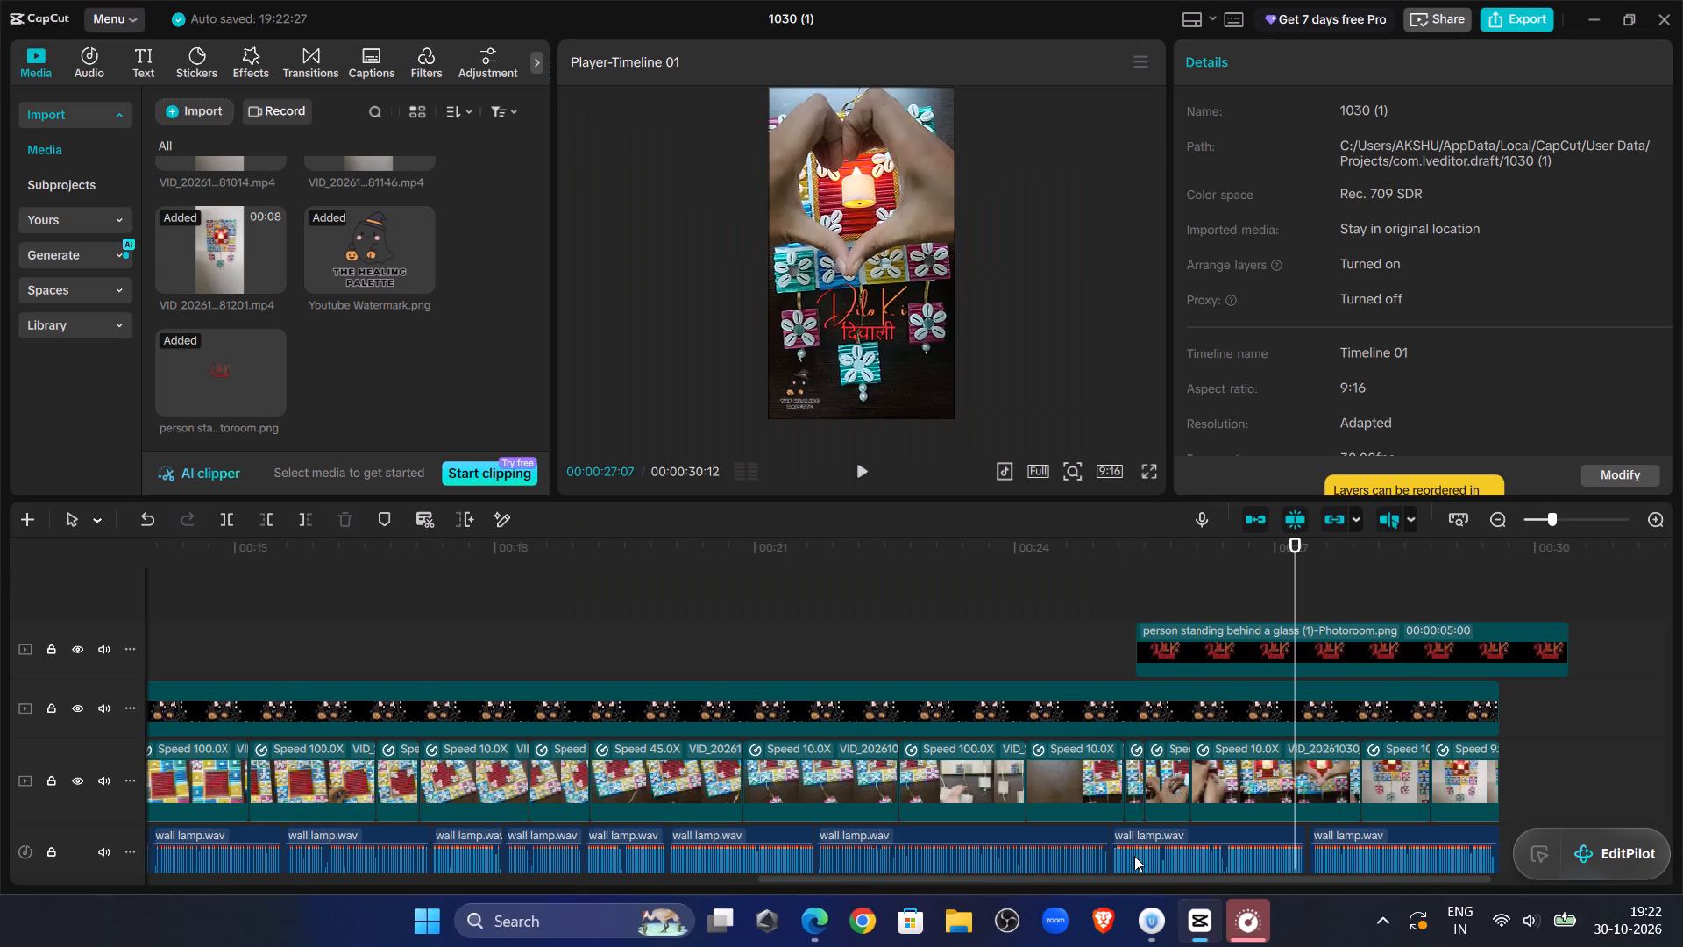
# Play the video from 00:00:25:12 and trim the end of the Dilo Ki Diwali title to about 00:00:27:08.
pyautogui.click(1137, 573)
pyautogui.click(865, 478)
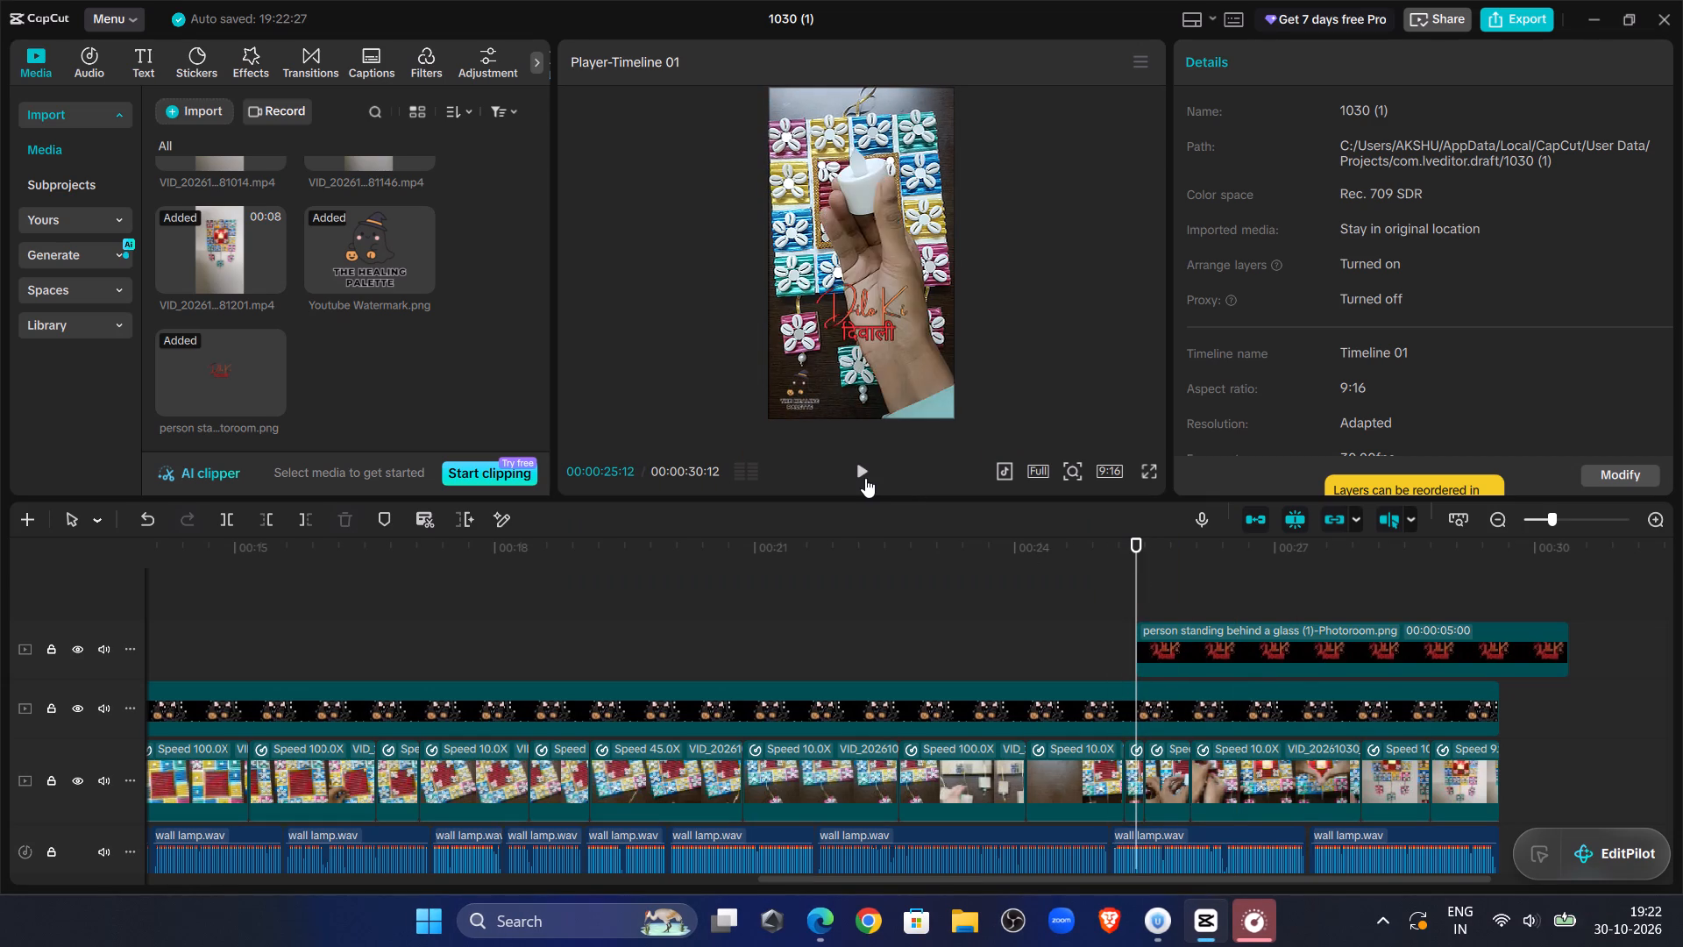
pyautogui.click(865, 478)
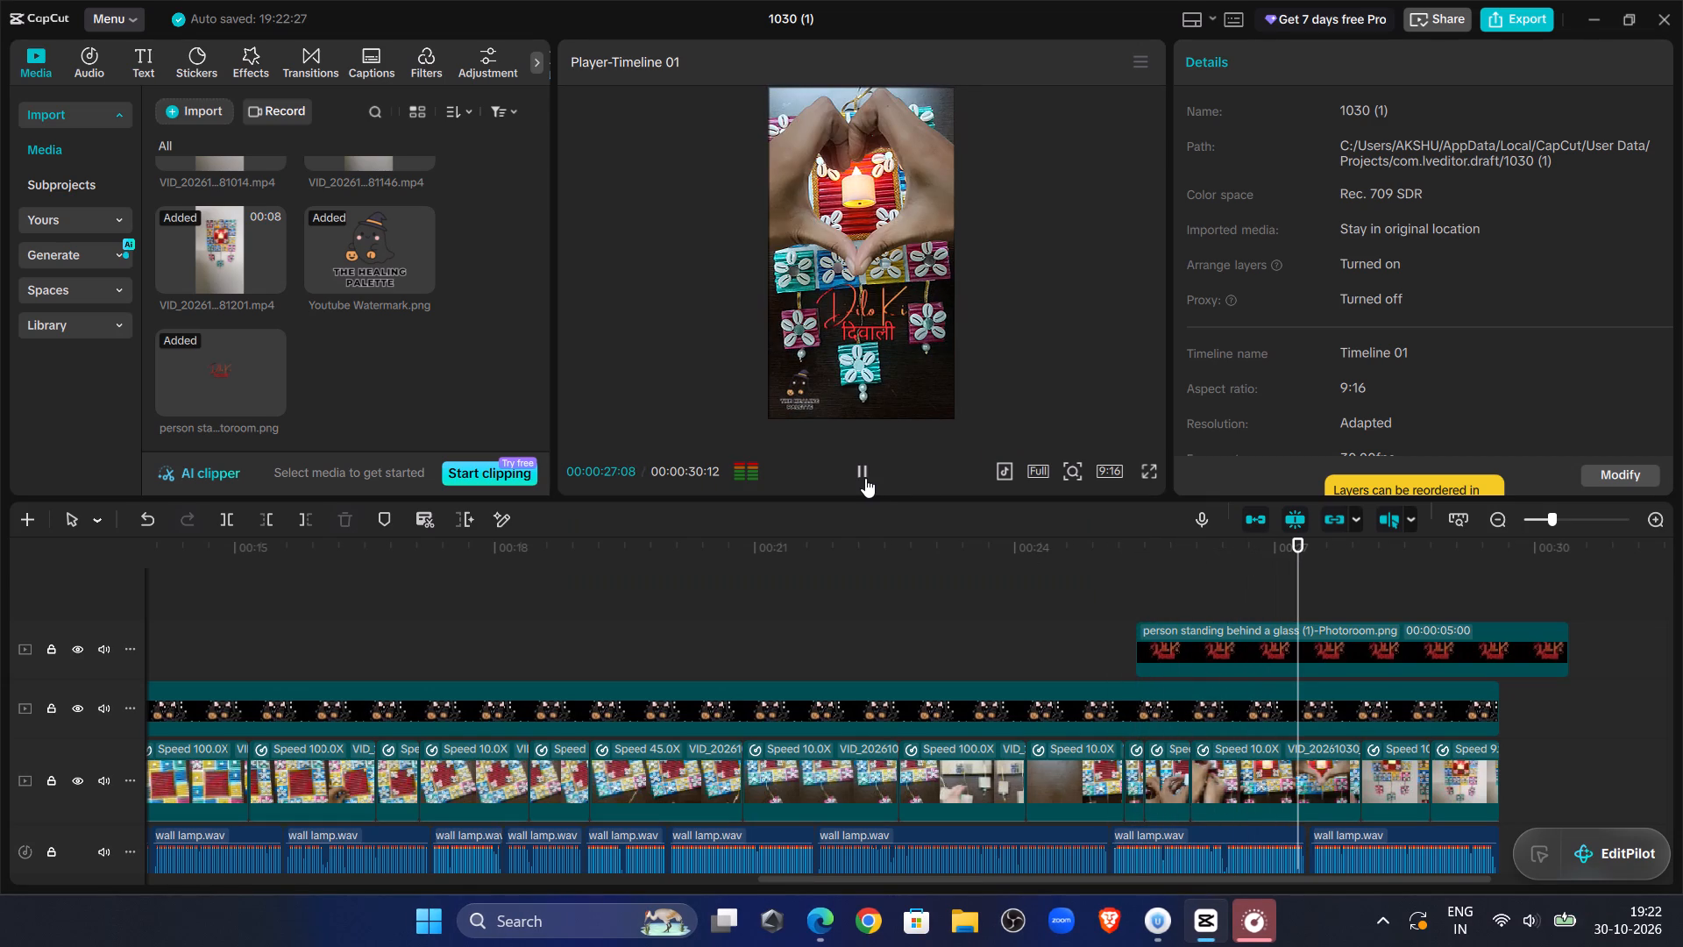
pyautogui.click(1325, 655)
pyautogui.click(300, 519)
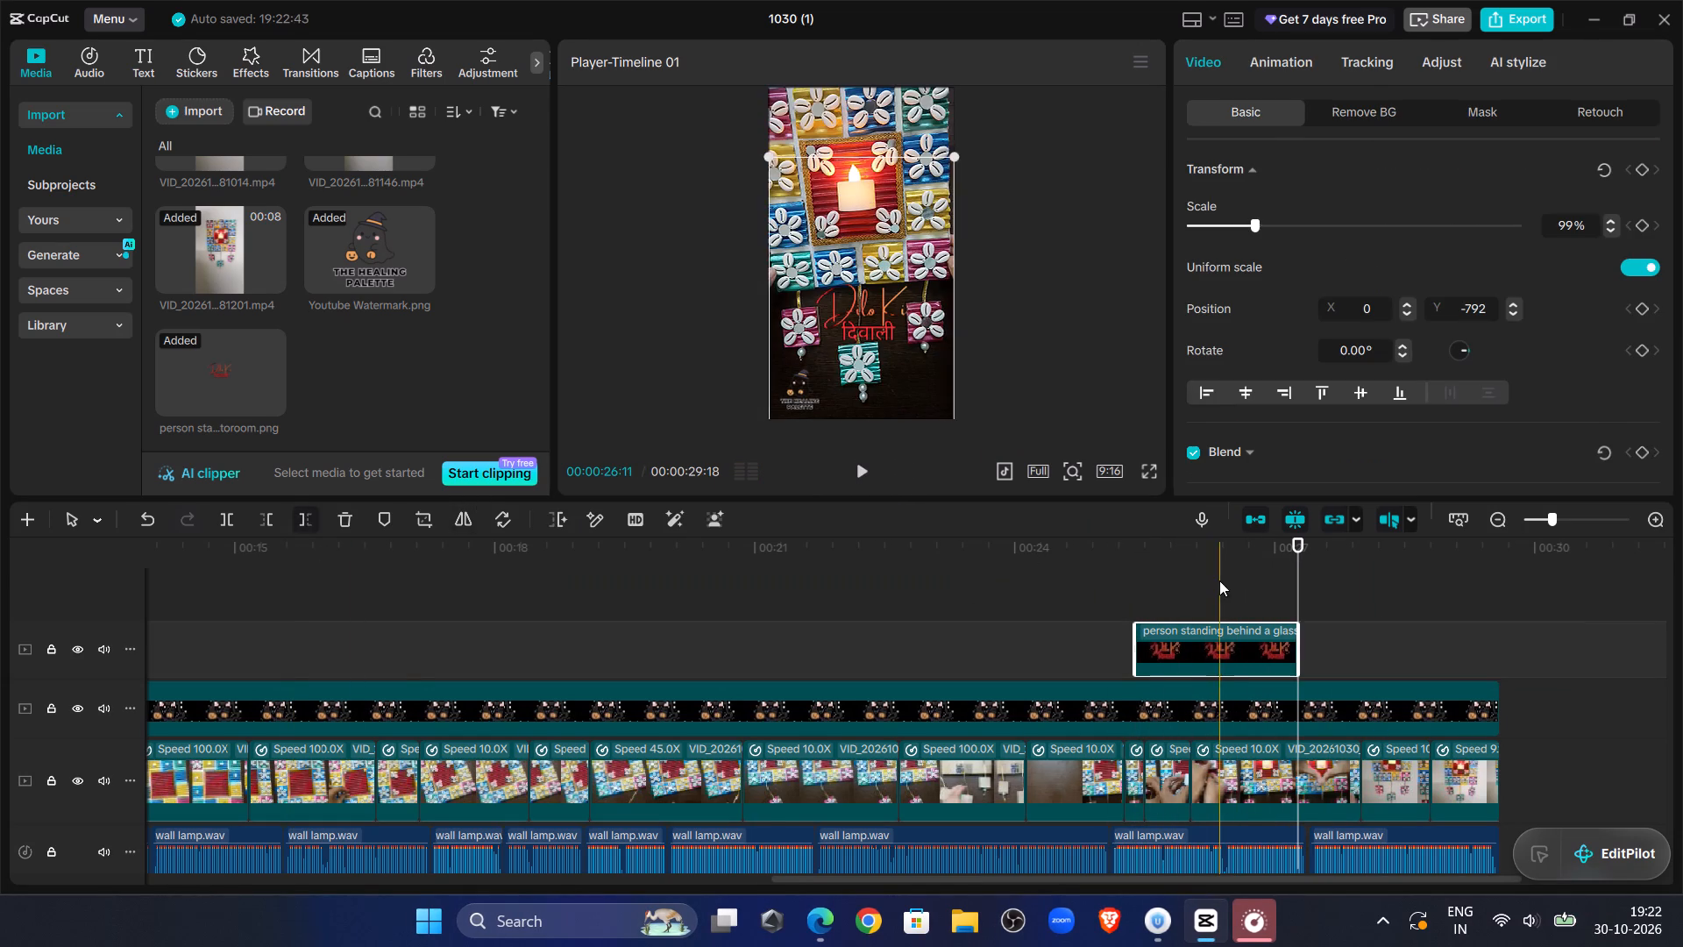
# Apply the Magic Sparks 1 entrance animation from the Light category to the Dilo Ki Diwali title and play it back.
pyautogui.click(1219, 580)
pyautogui.click(1212, 645)
pyautogui.click(1317, 63)
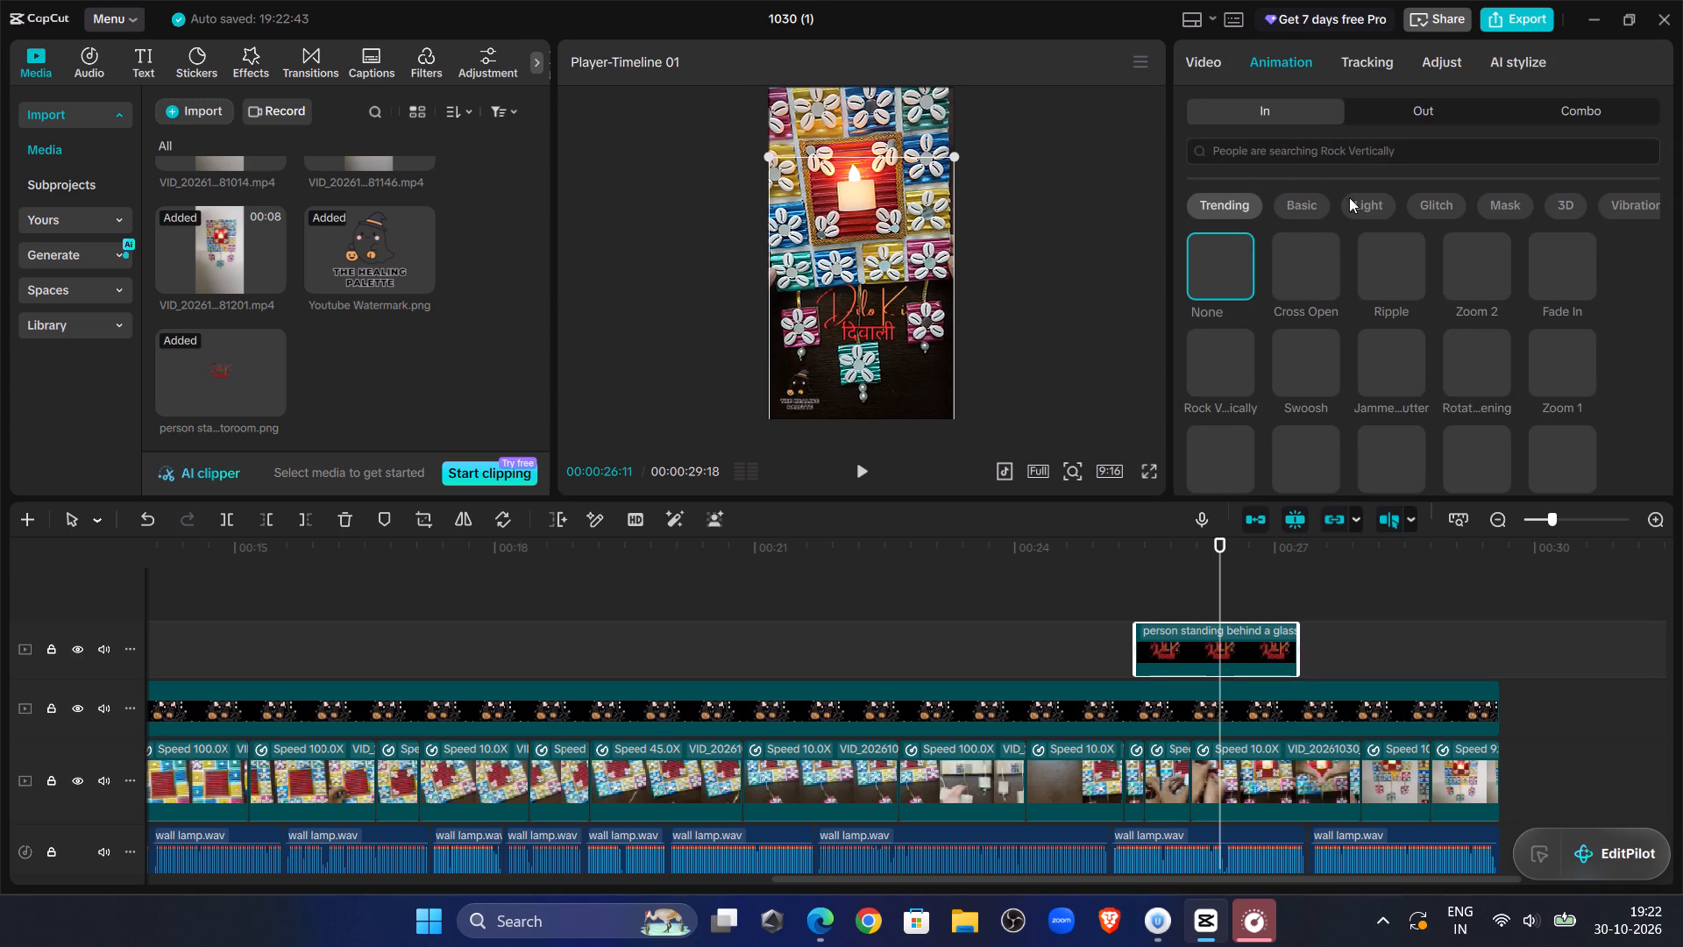
pyautogui.click(1362, 196)
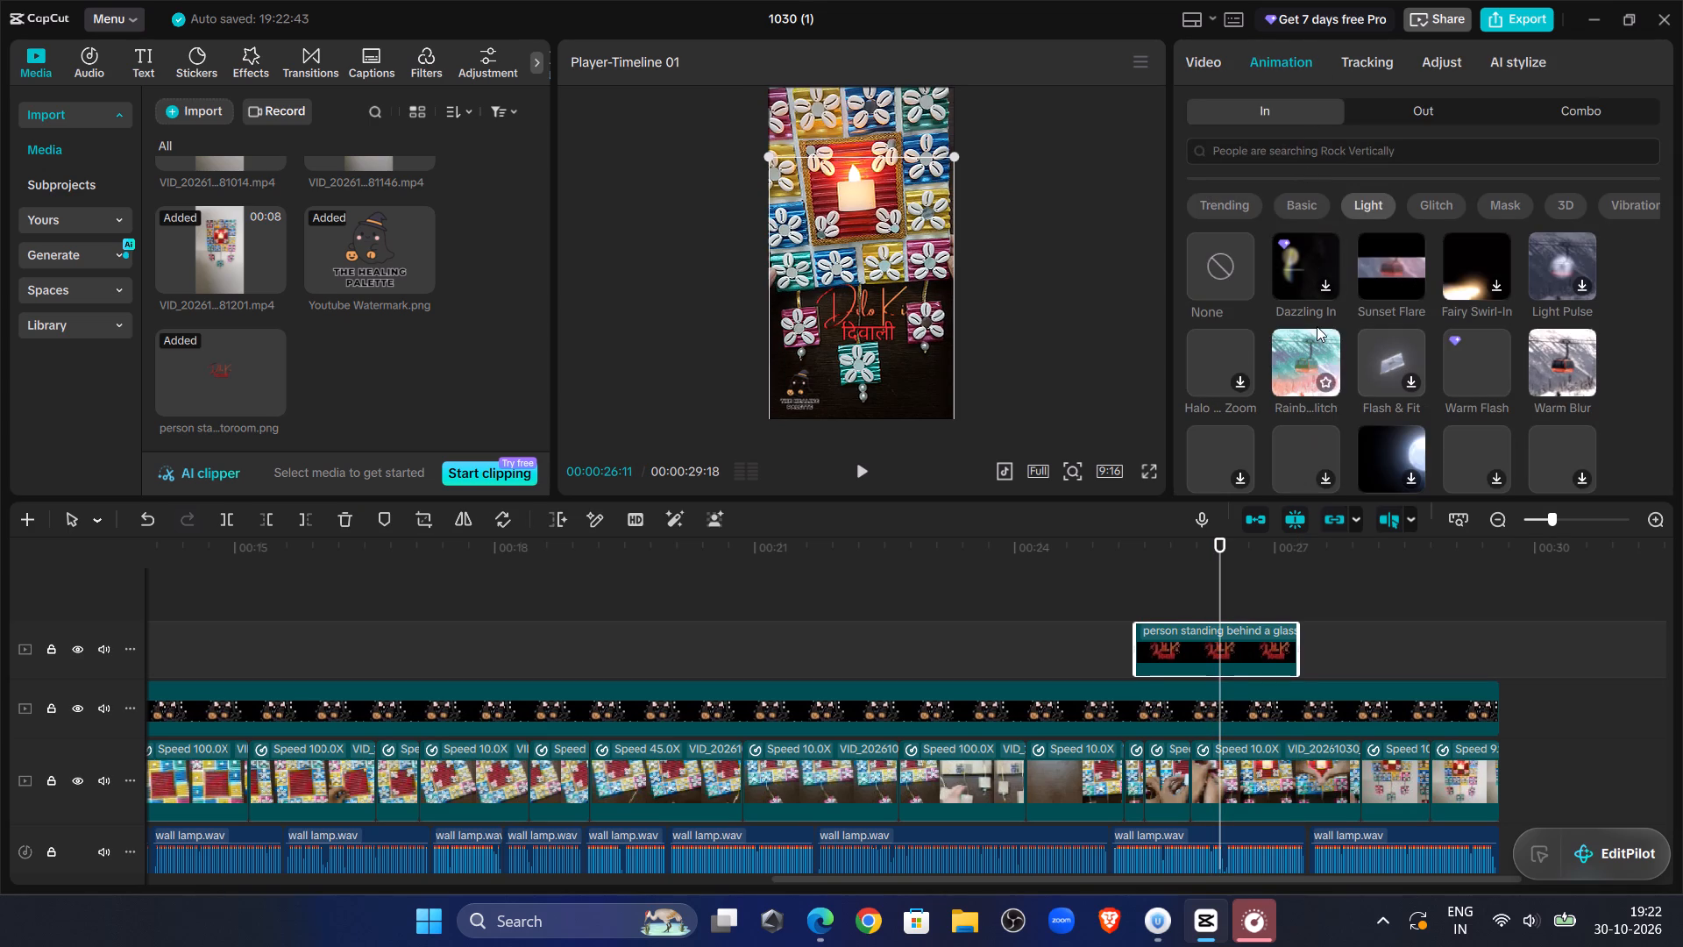
pyautogui.scroll(-4, 1379, 353)
pyautogui.click(1401, 236)
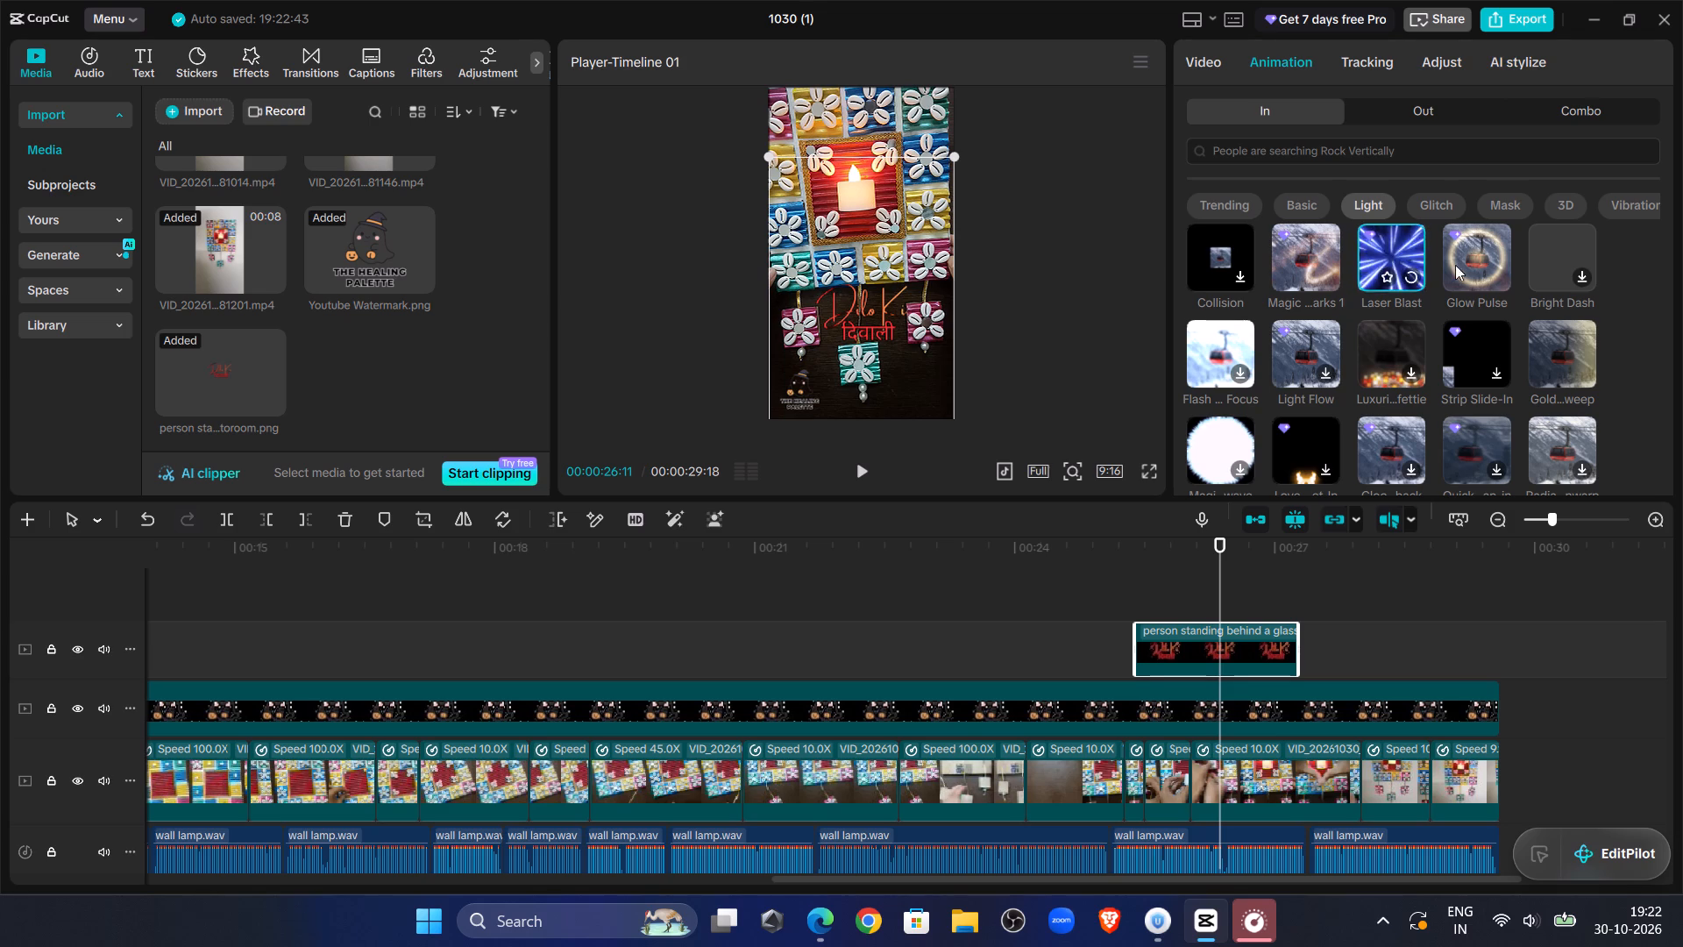
pyautogui.click(1329, 252)
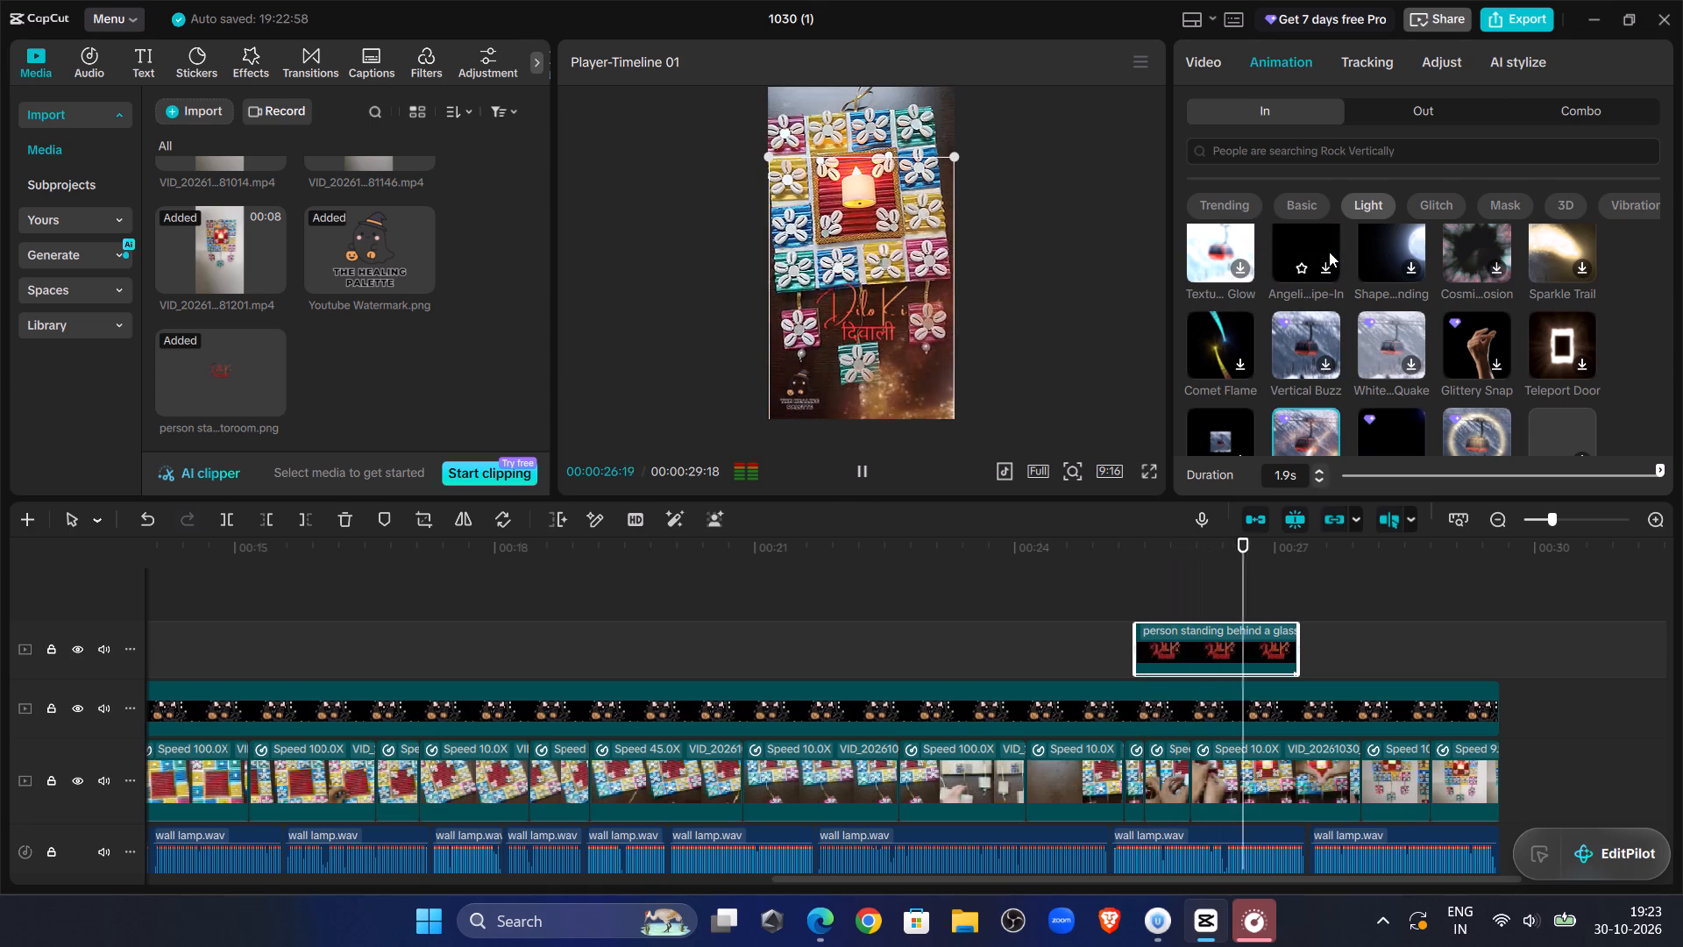
pyautogui.click(1129, 558)
pyautogui.click(863, 473)
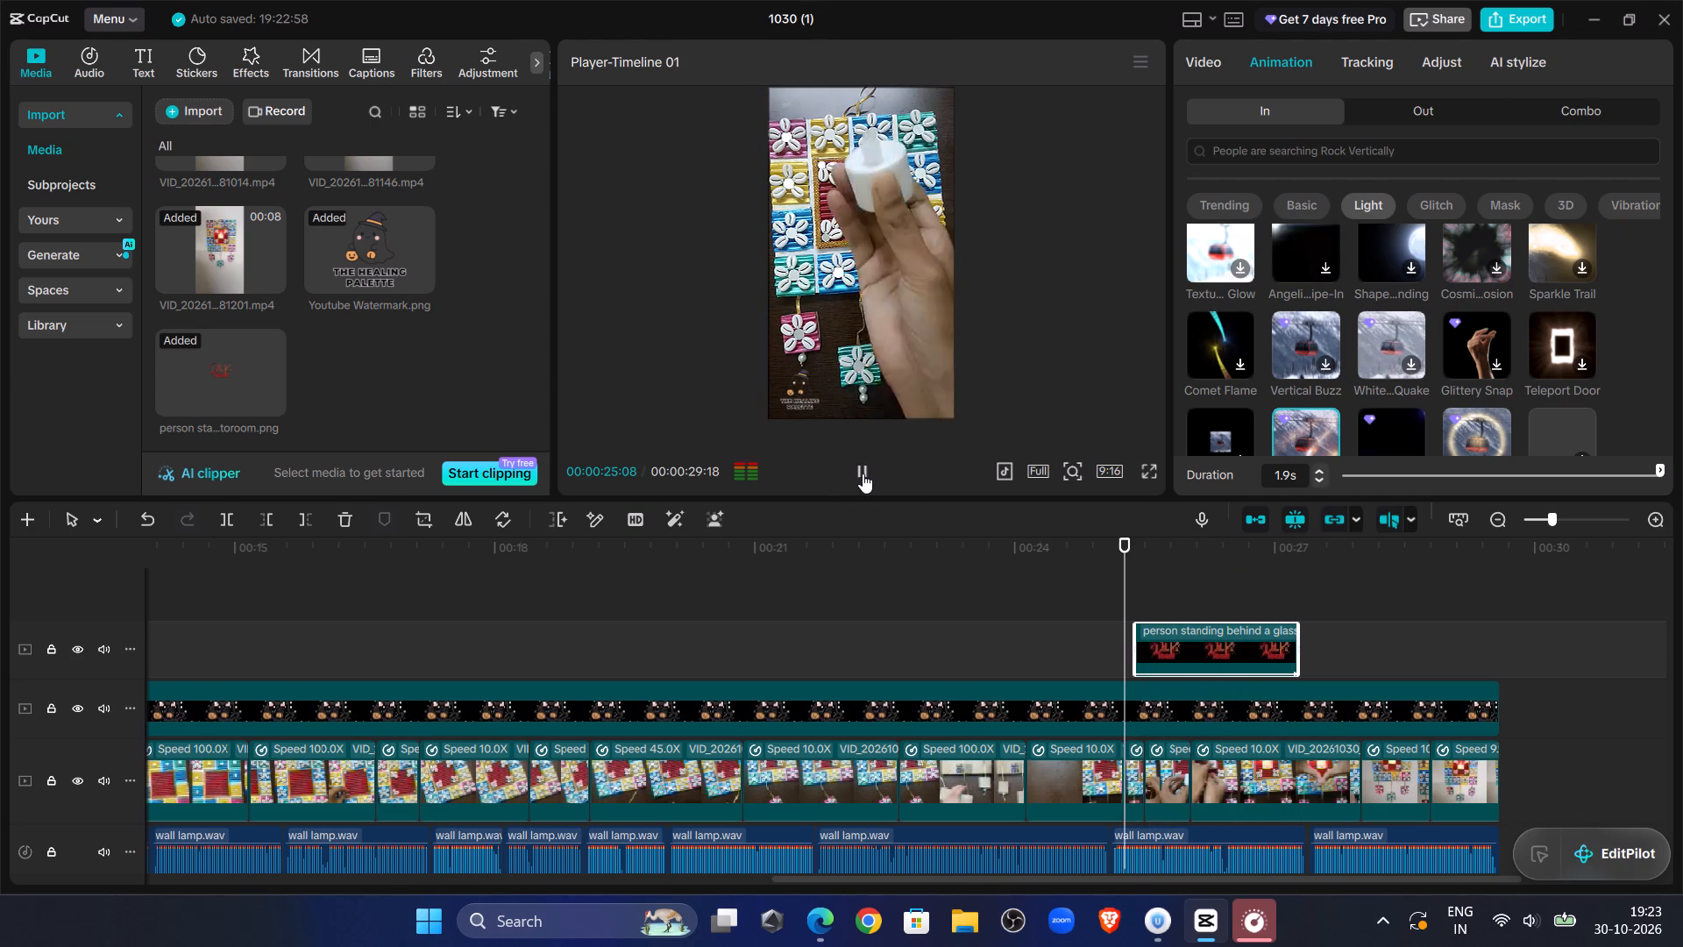
pyautogui.click(853, 472)
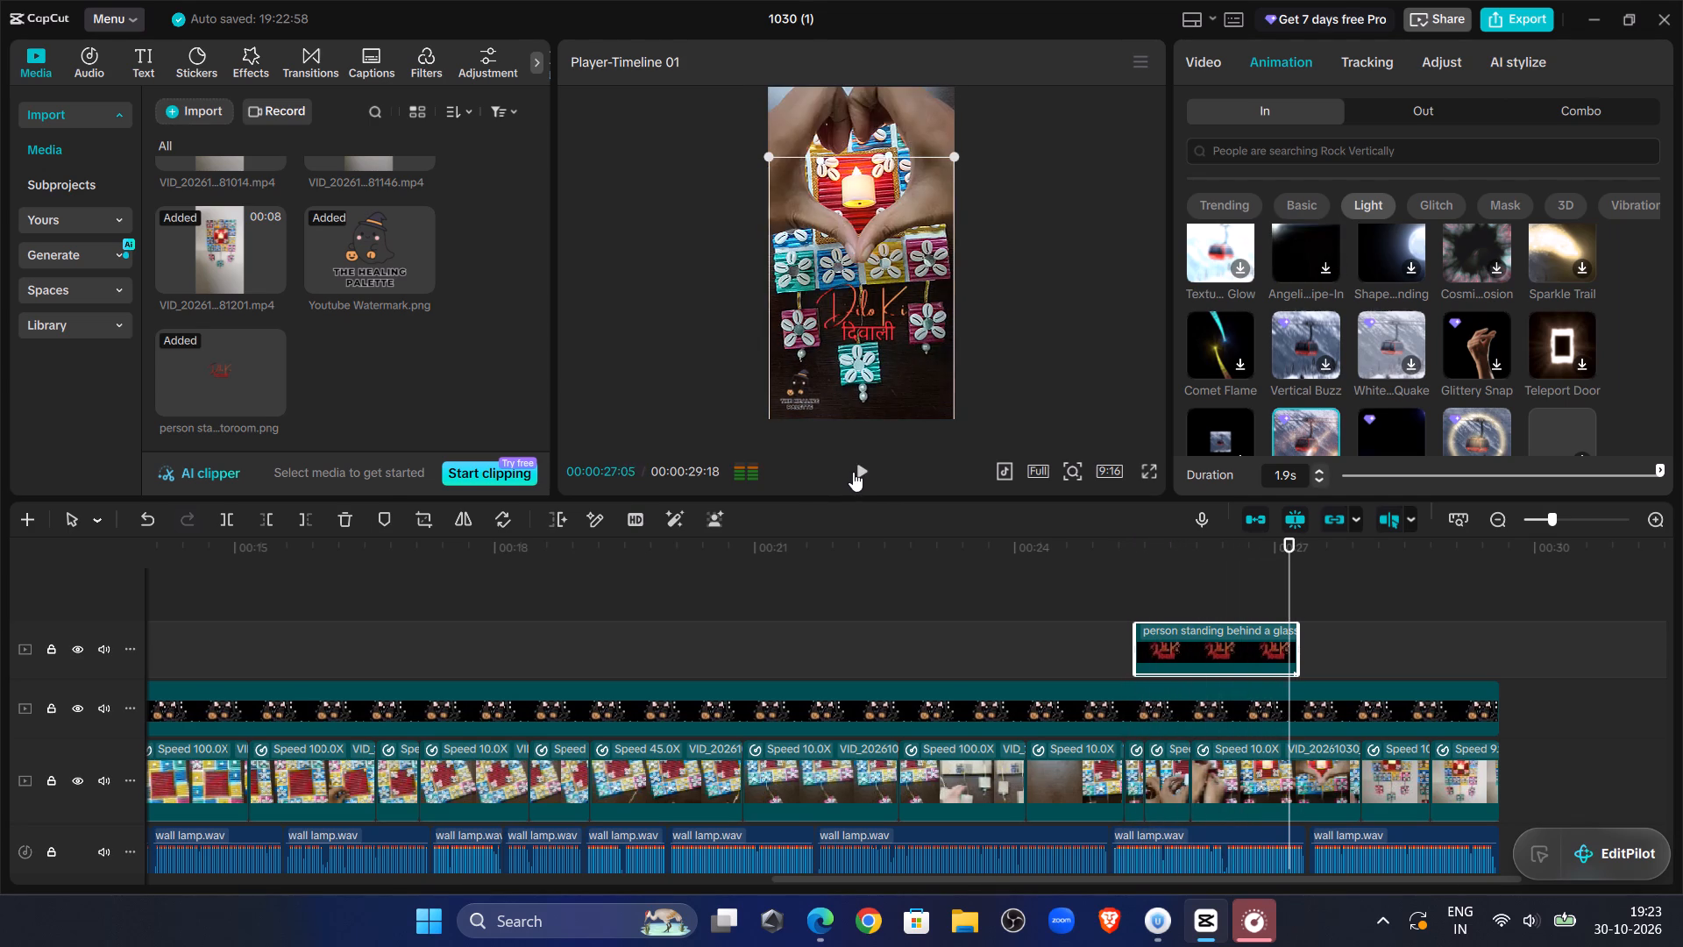
# Set the title's entrance animation duration to 1.2 s and play the title section back.
pyautogui.click(1553, 479)
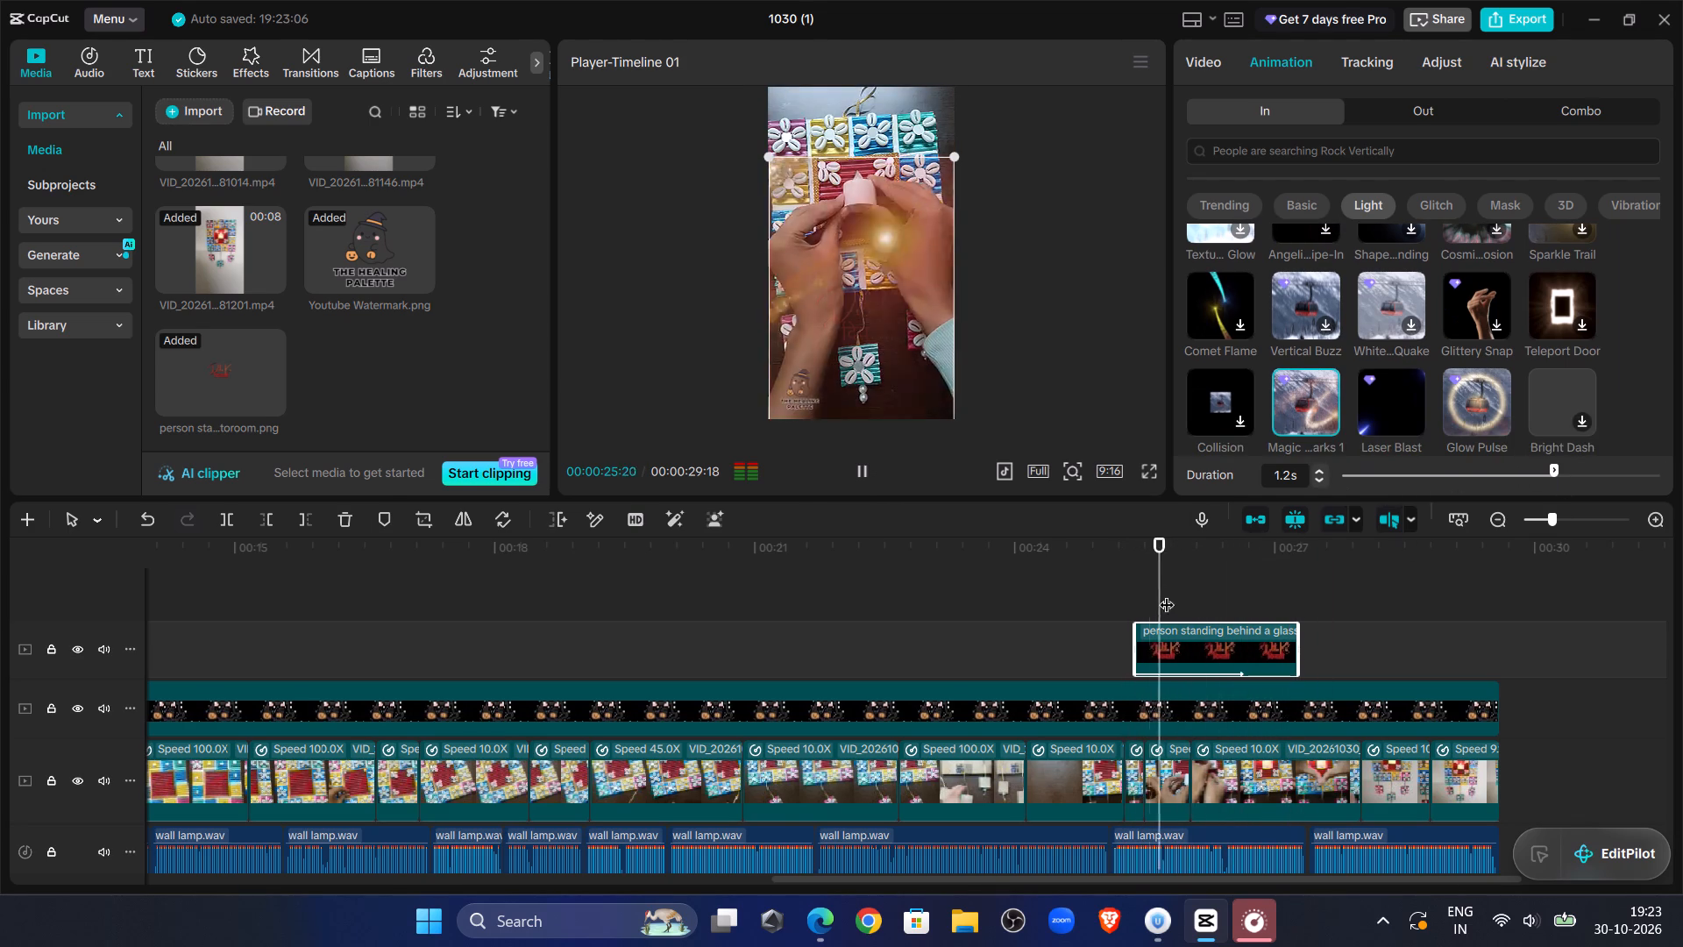
pyautogui.click(1133, 566)
pyautogui.click(854, 459)
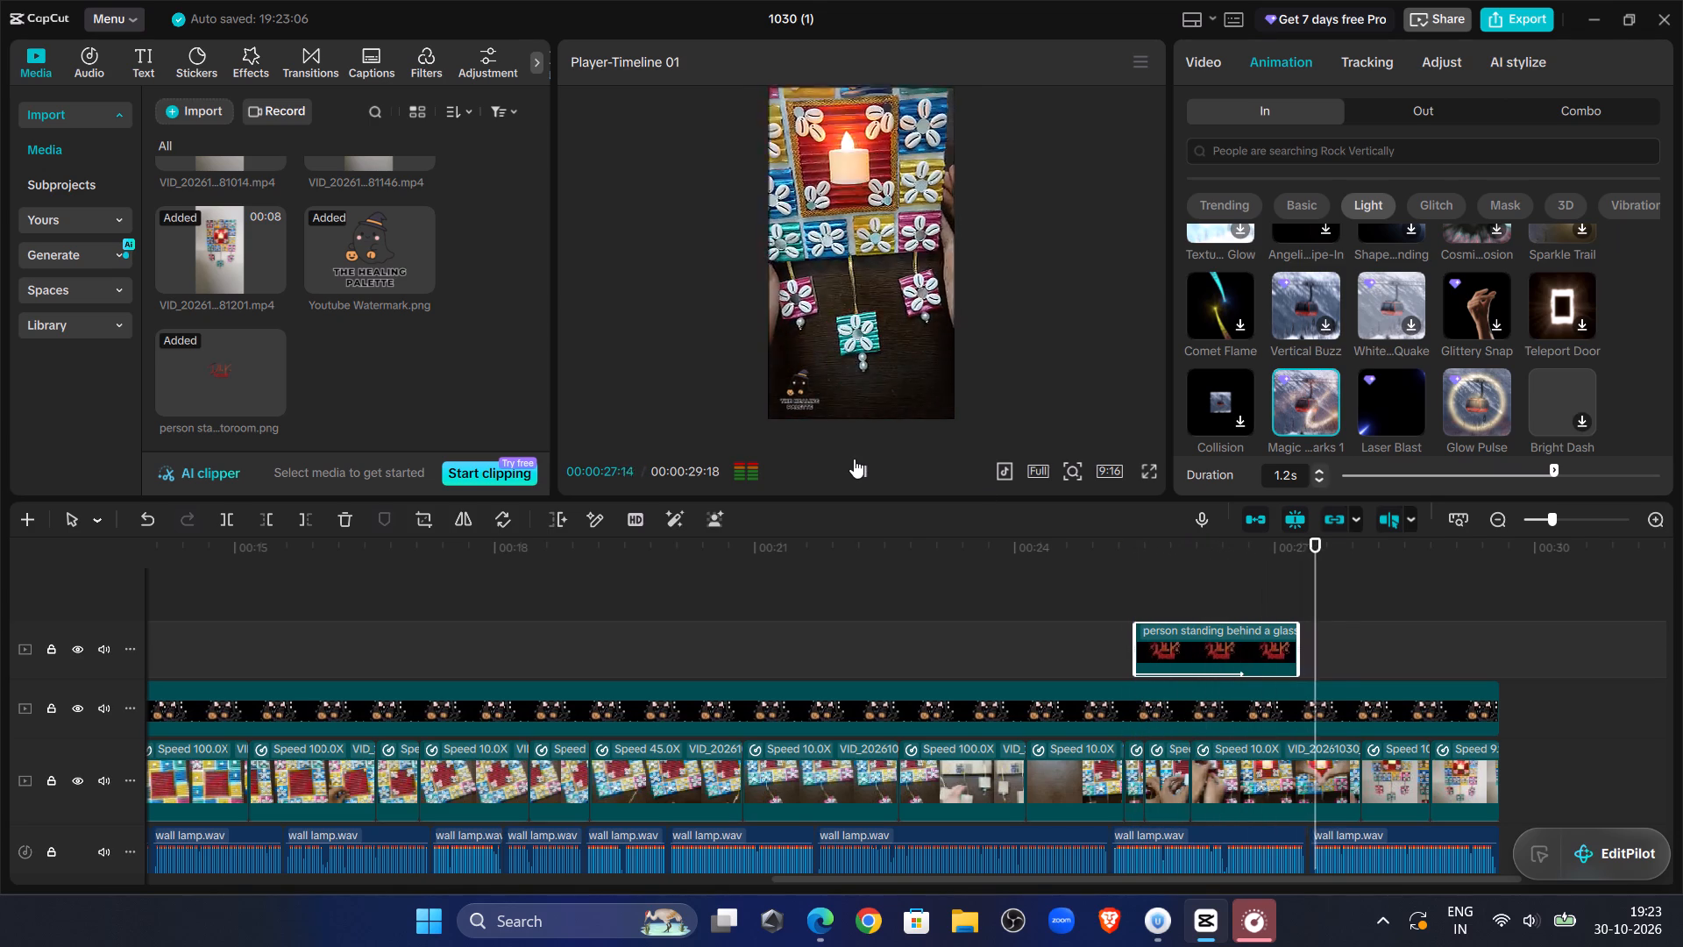
# Set the playhead to 00:00:17:08, before the hands start tying the thread, and show the Celebrate video effects.
pyautogui.click(925, 569)
pyautogui.moveTo(925, 569); pyautogui.dragTo(445, 567)
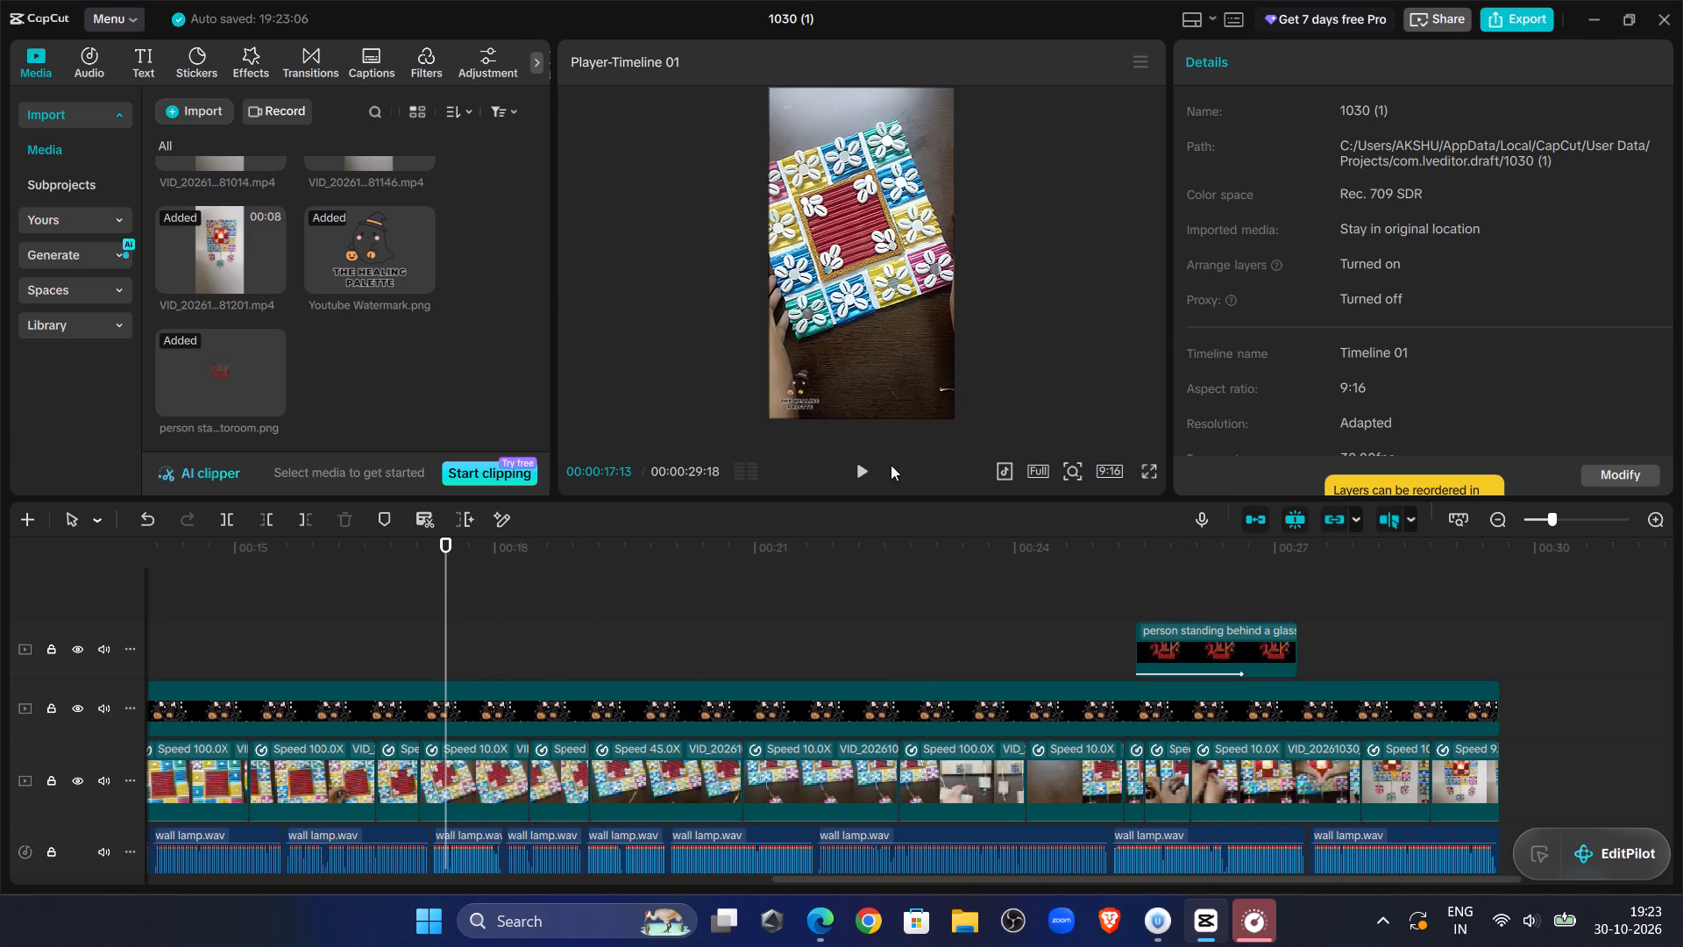
pyautogui.click(877, 459)
pyautogui.click(877, 461)
pyautogui.click(431, 606)
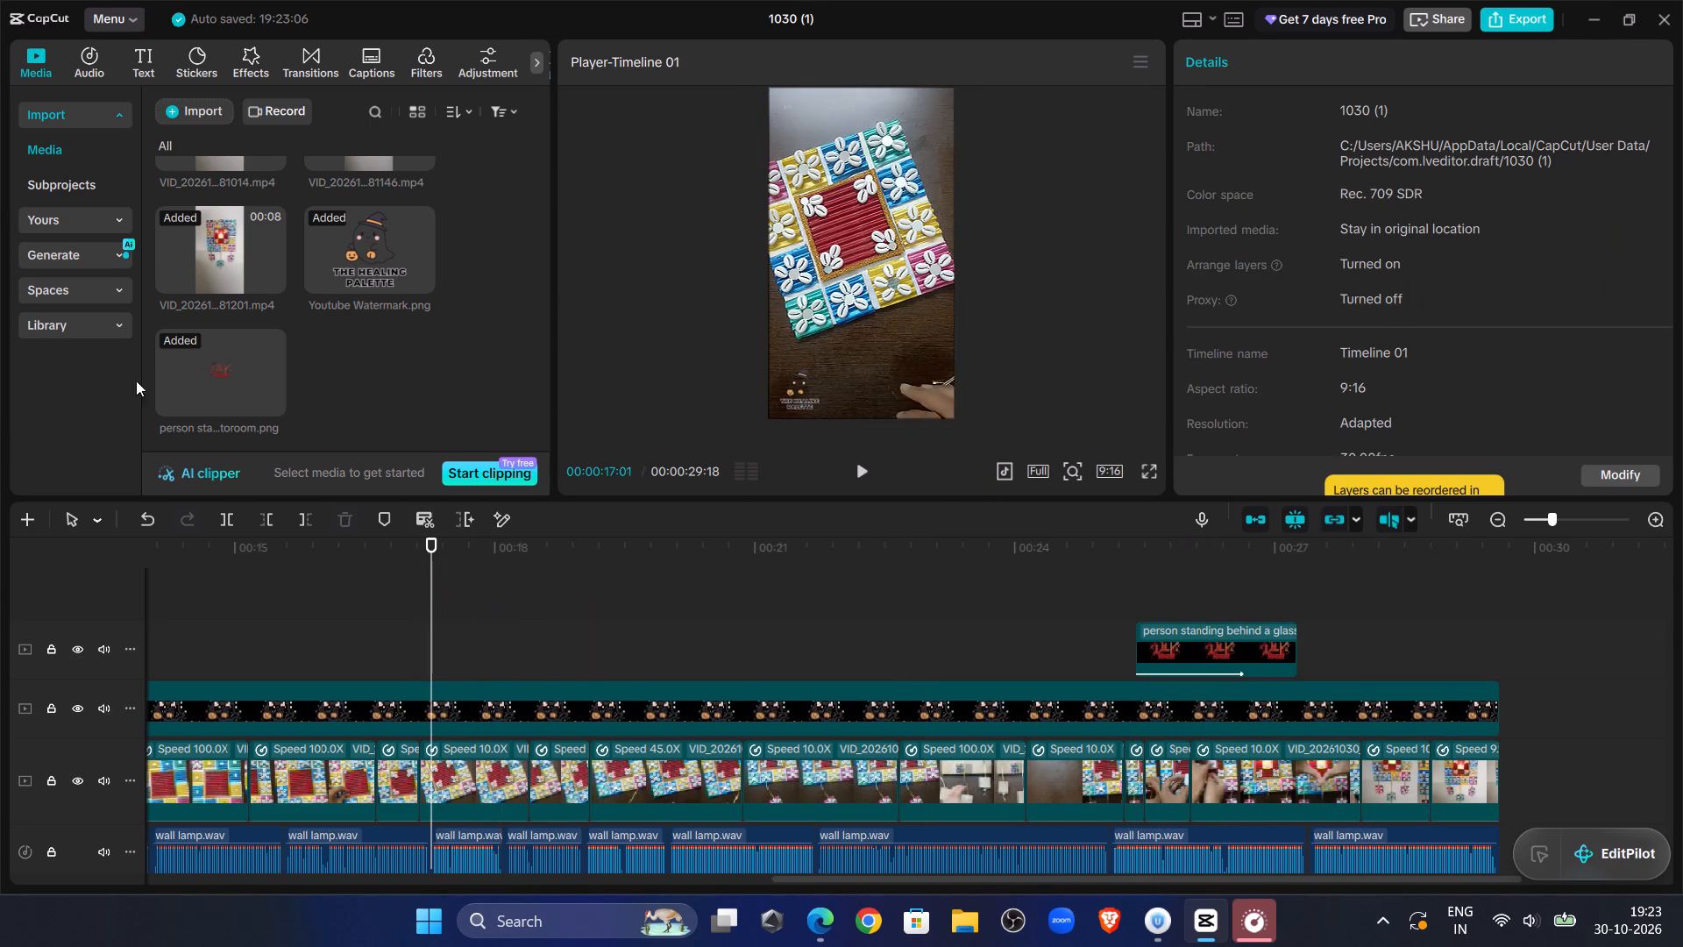
pyautogui.click(291, 82)
pyautogui.click(252, 58)
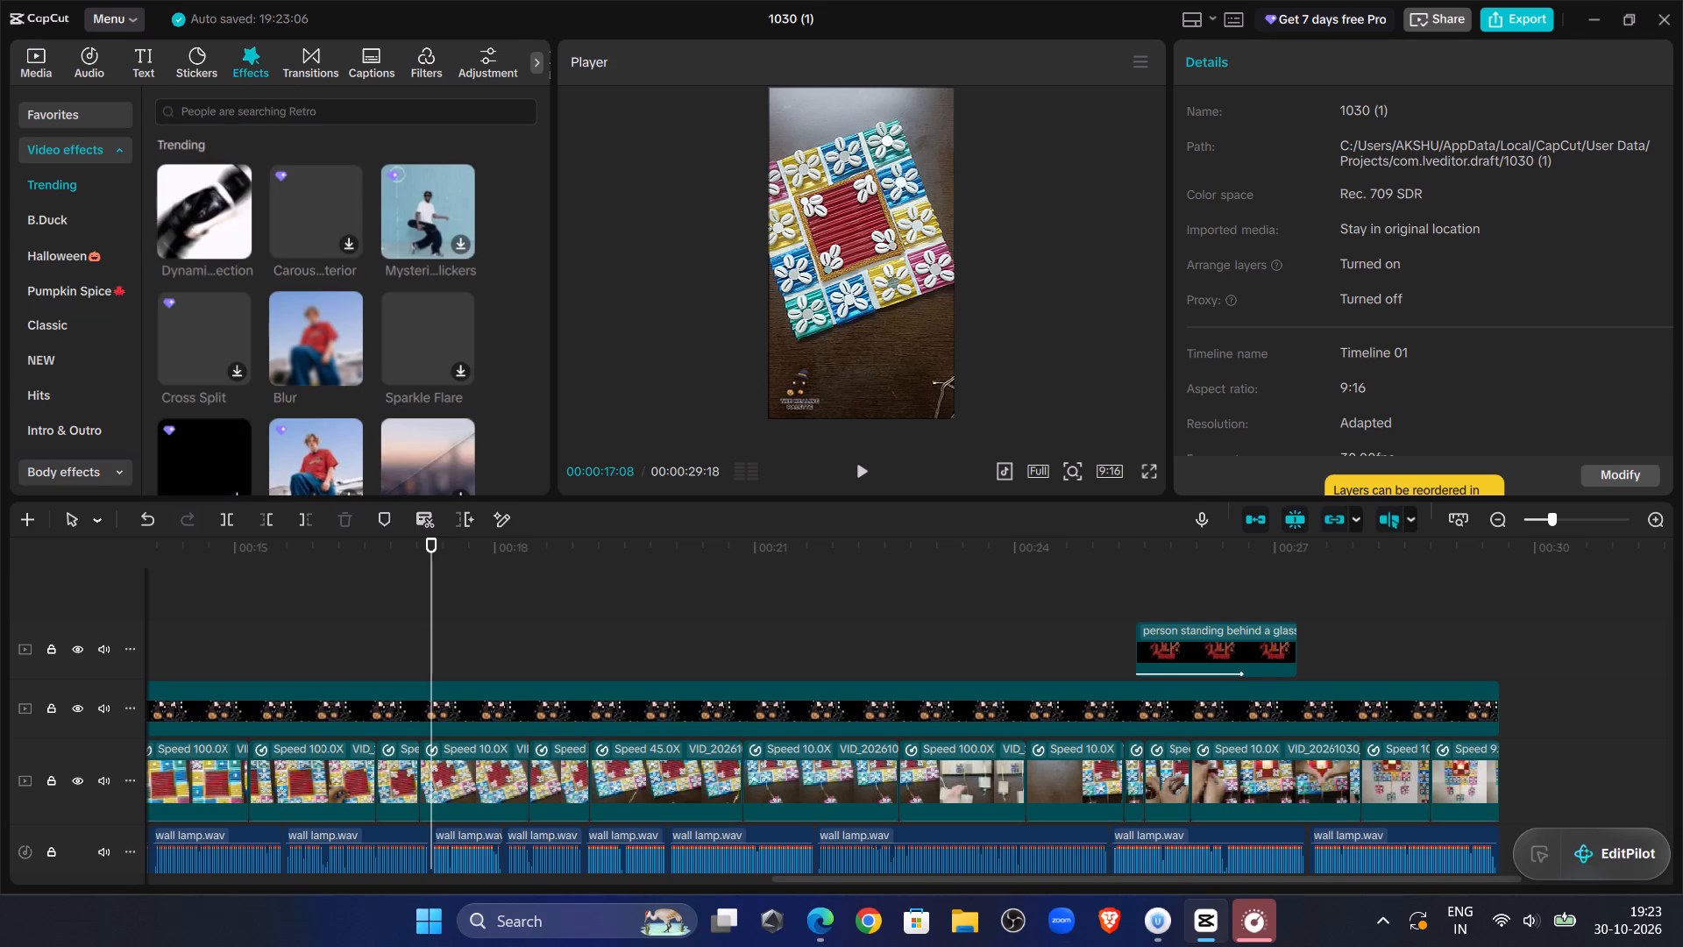
pyautogui.scroll(-11, 103, 349)
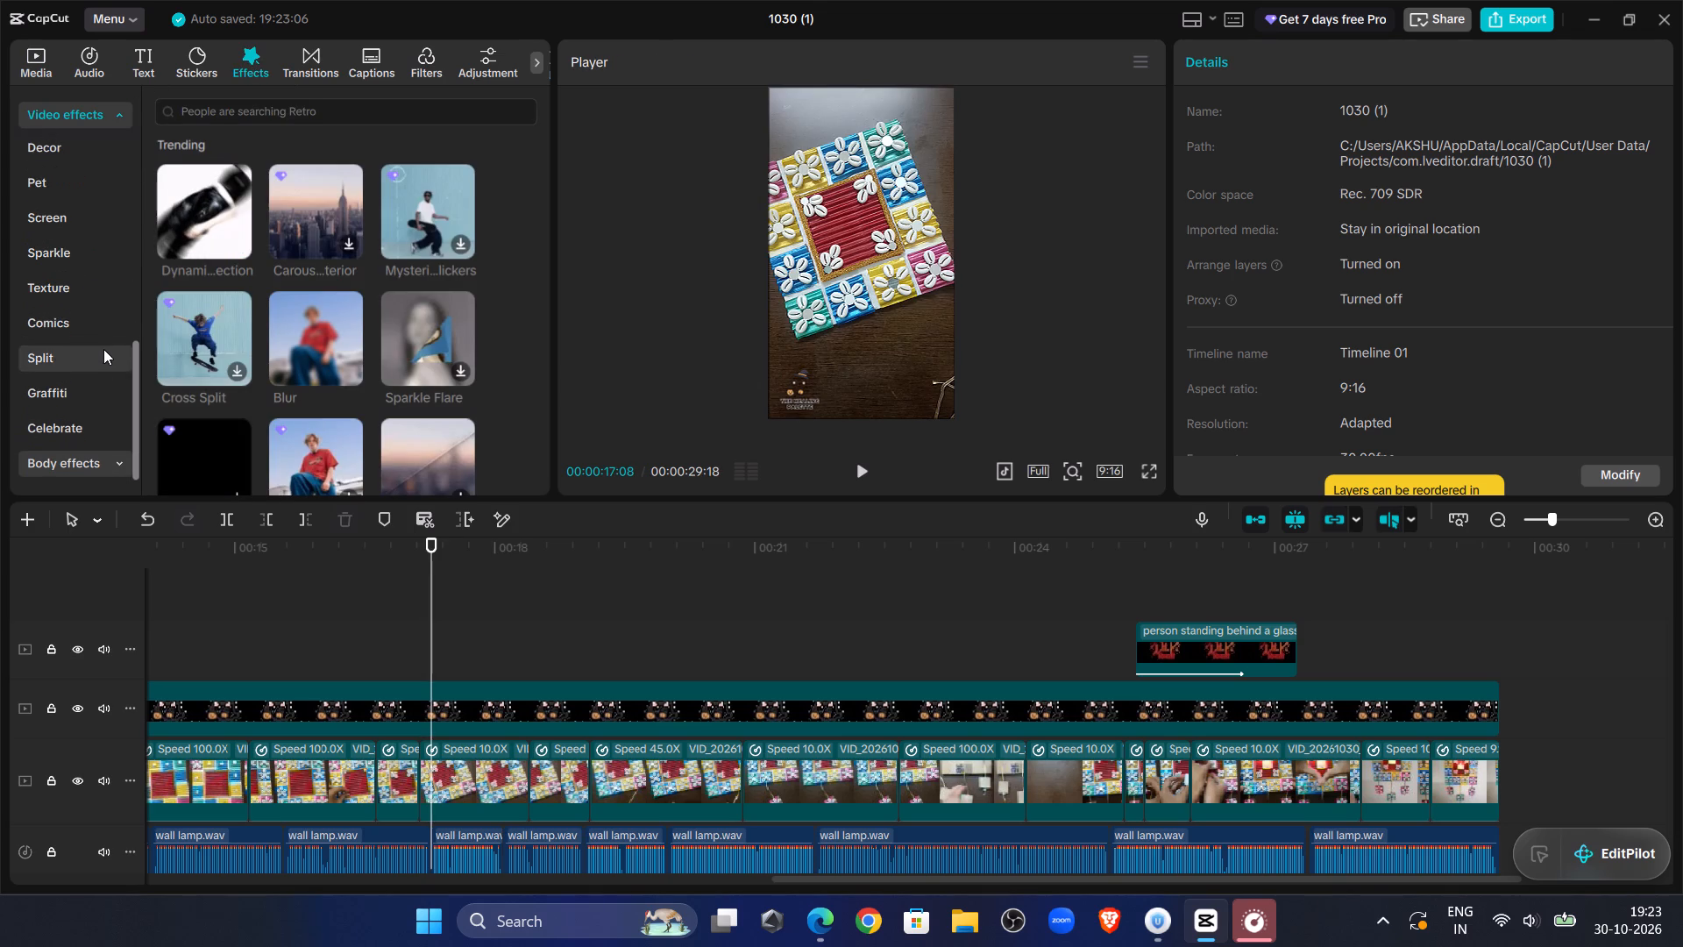
pyautogui.click(87, 409)
pyautogui.click(89, 427)
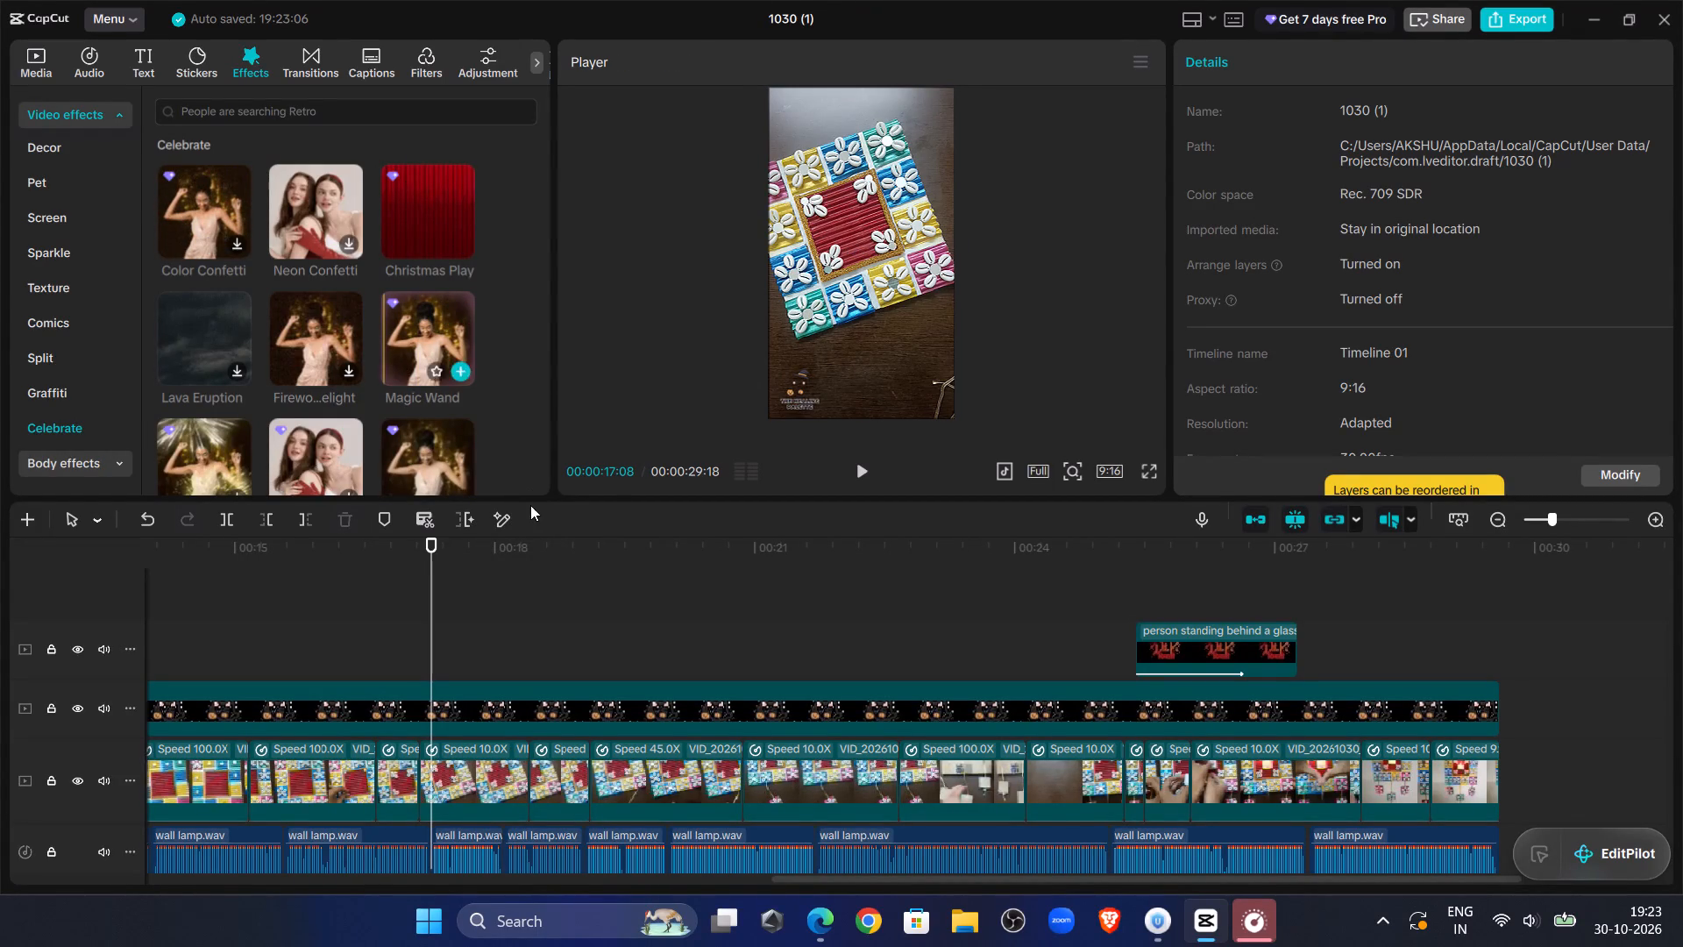
# Preview several Celebrate effects, including Fireworks 2, and add New Year Fireworks at 00:00:17:08.
pyautogui.click(459, 459)
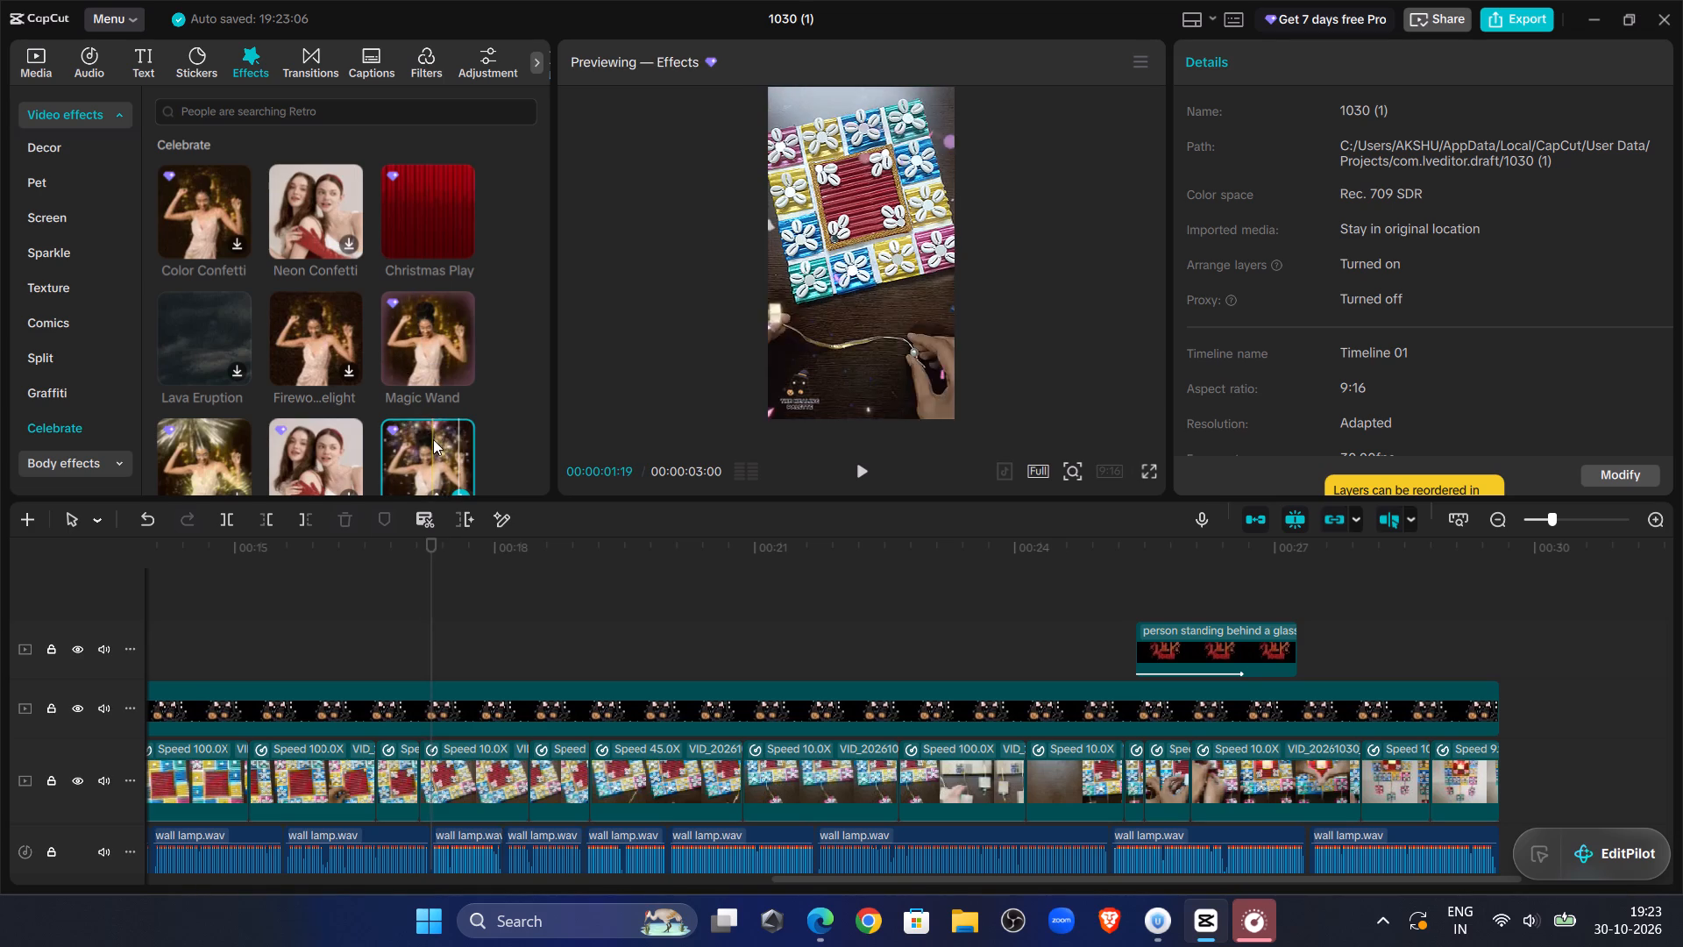
pyautogui.click(433, 439)
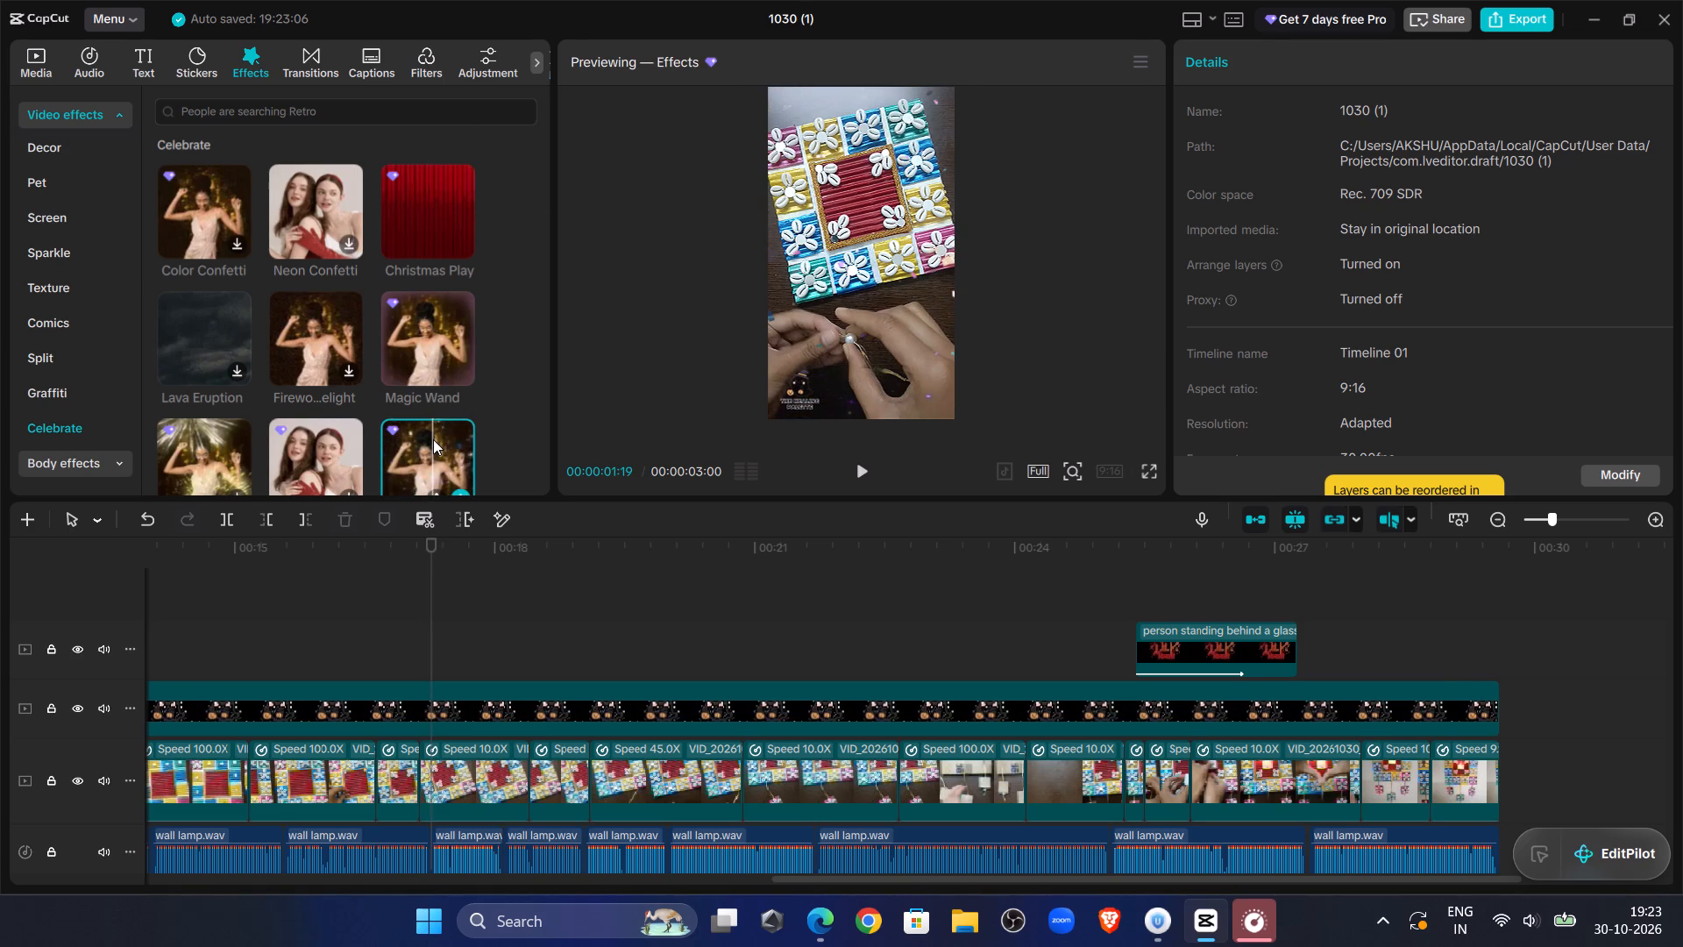
pyautogui.scroll(-2, 433, 439)
pyautogui.click(178, 263)
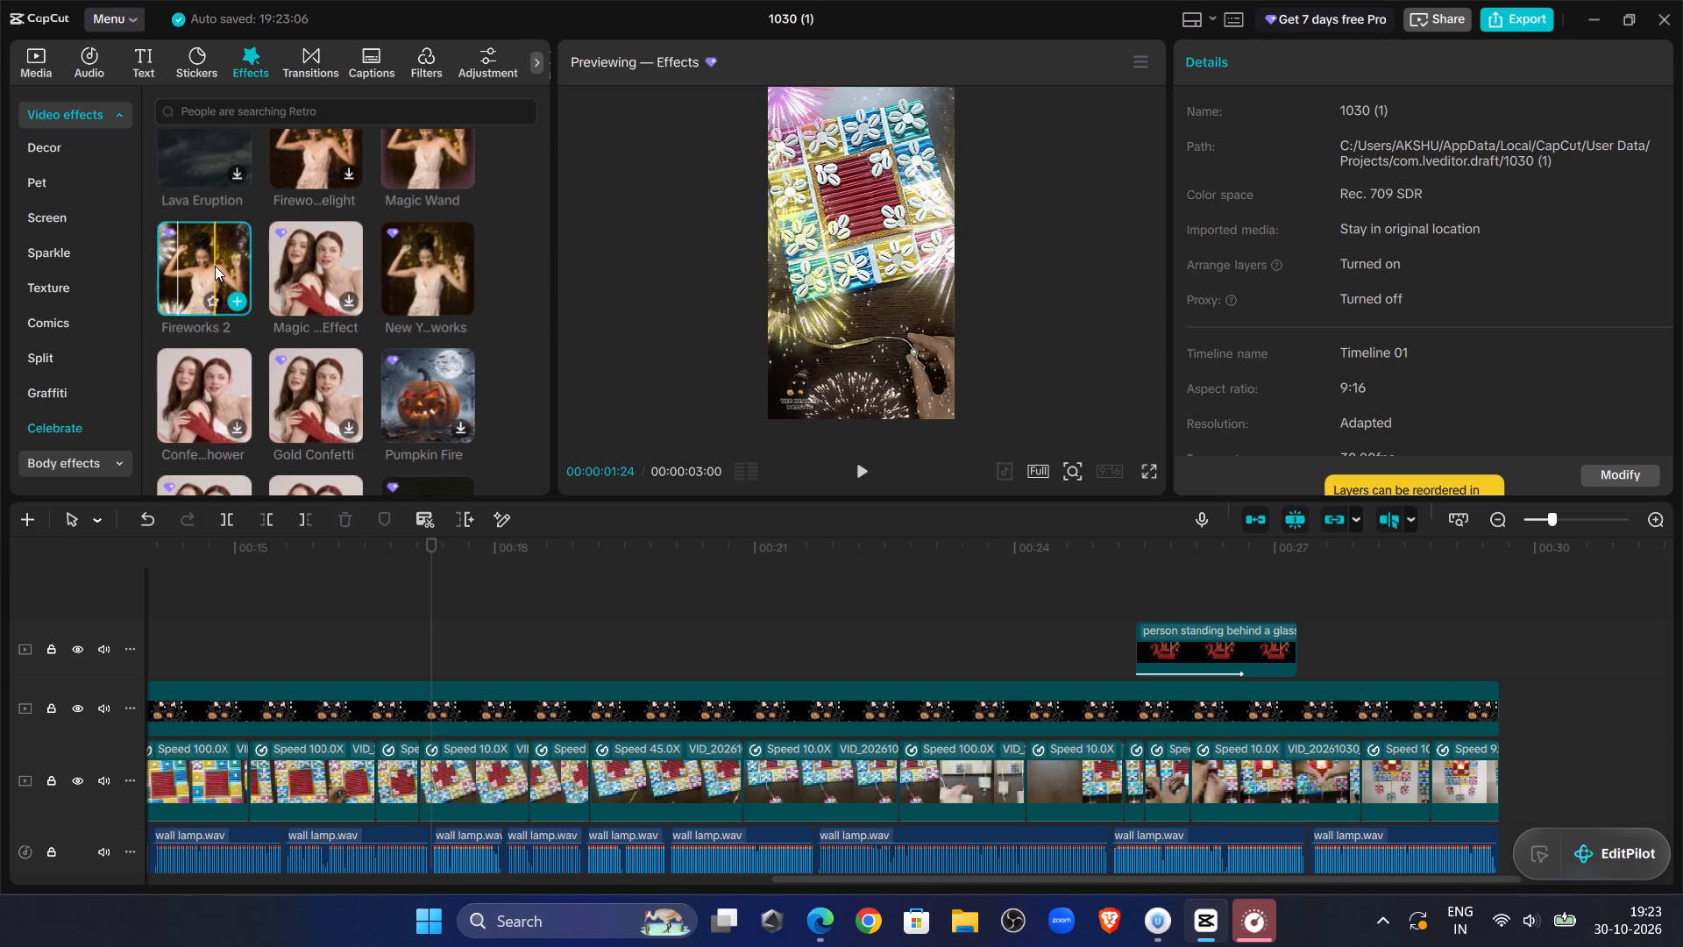
pyautogui.click(170, 404)
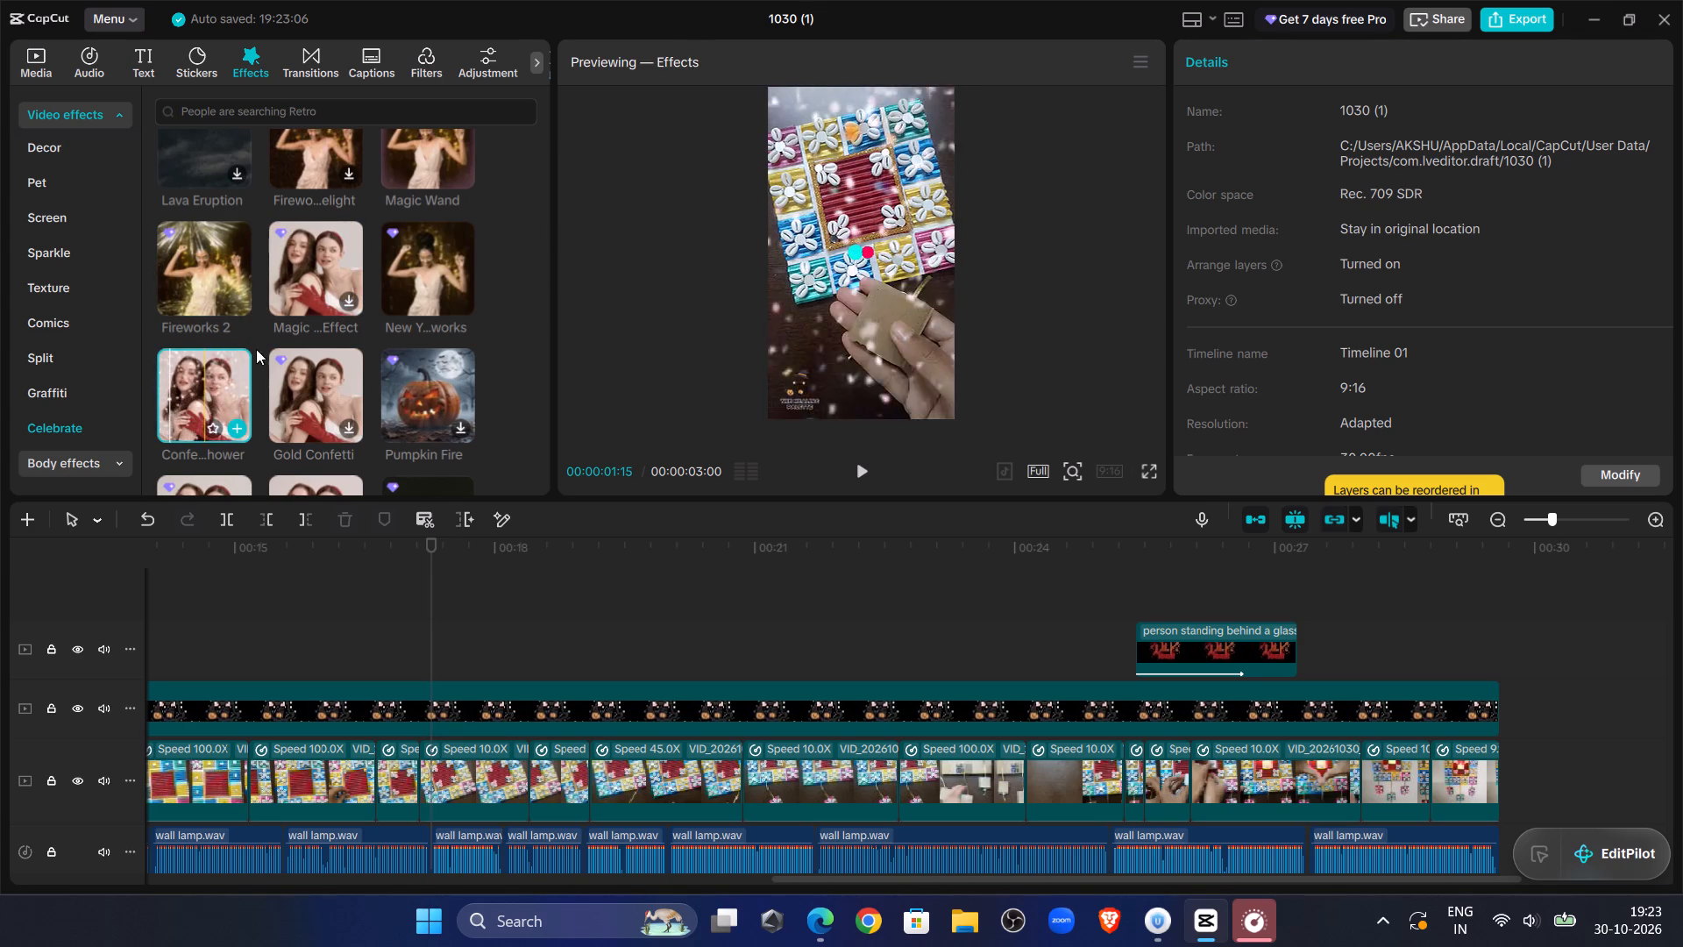
pyautogui.click(408, 288)
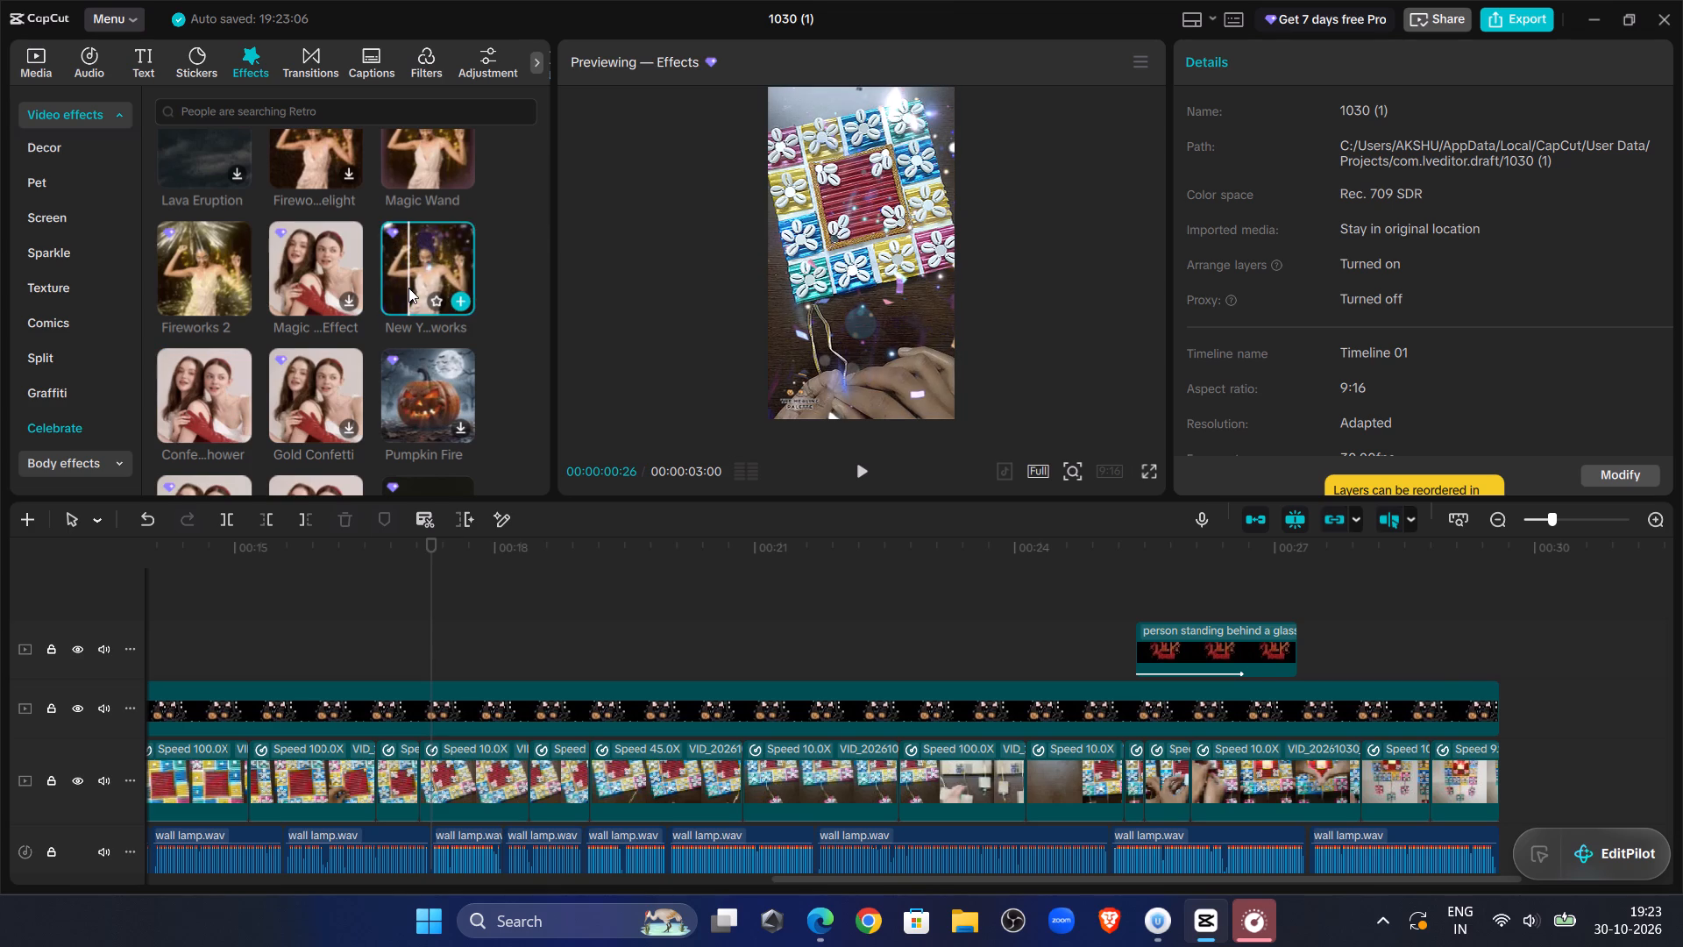
pyautogui.click(460, 304)
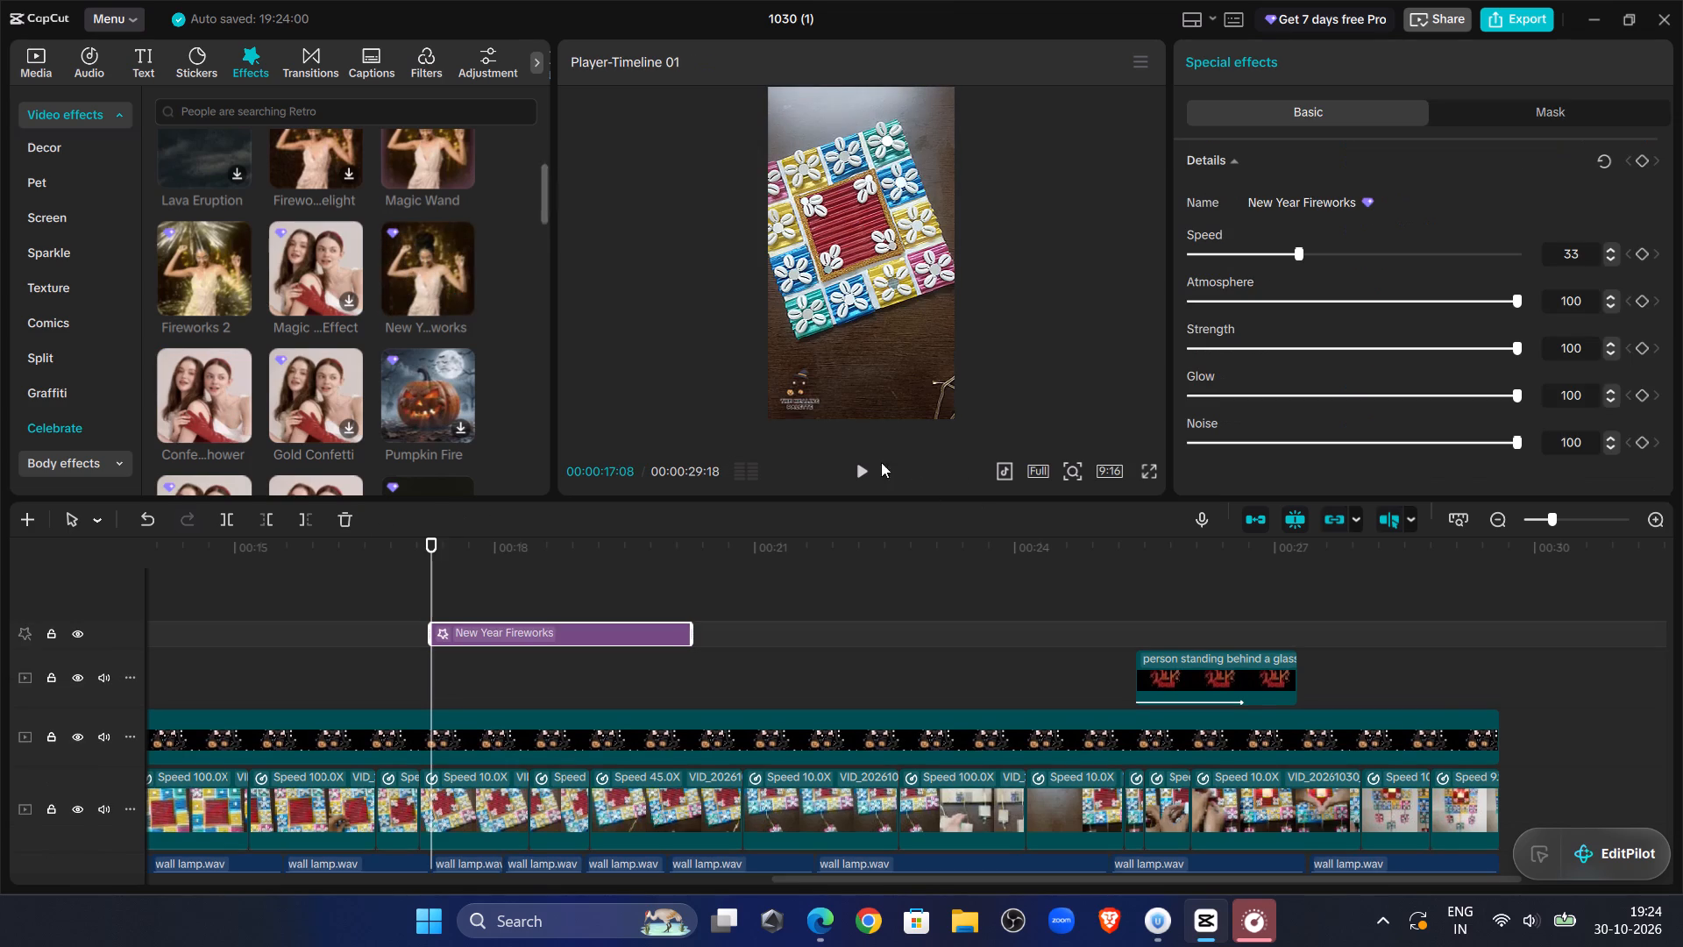
# Trim the end of the New Year Fireworks effect to 00:00:17:29 and play the section back.
pyautogui.click(864, 468)
pyautogui.click(864, 468)
pyautogui.doubleClick(864, 468)
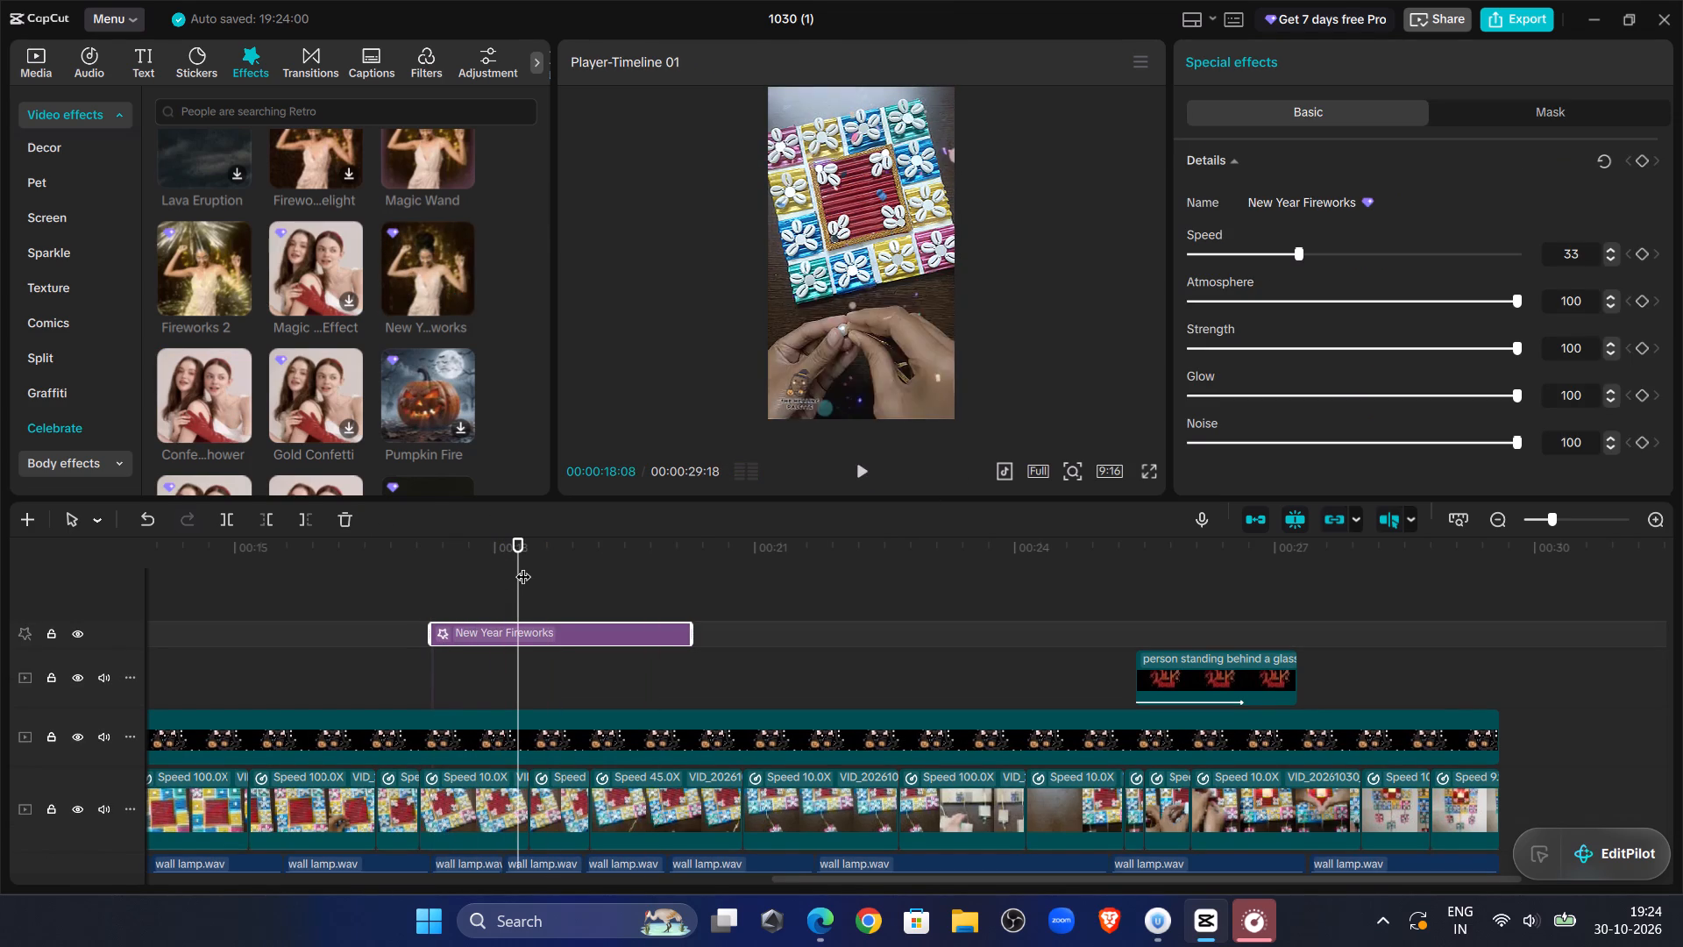
pyautogui.moveTo(523, 565); pyautogui.dragTo(436, 568)
pyautogui.click(865, 473)
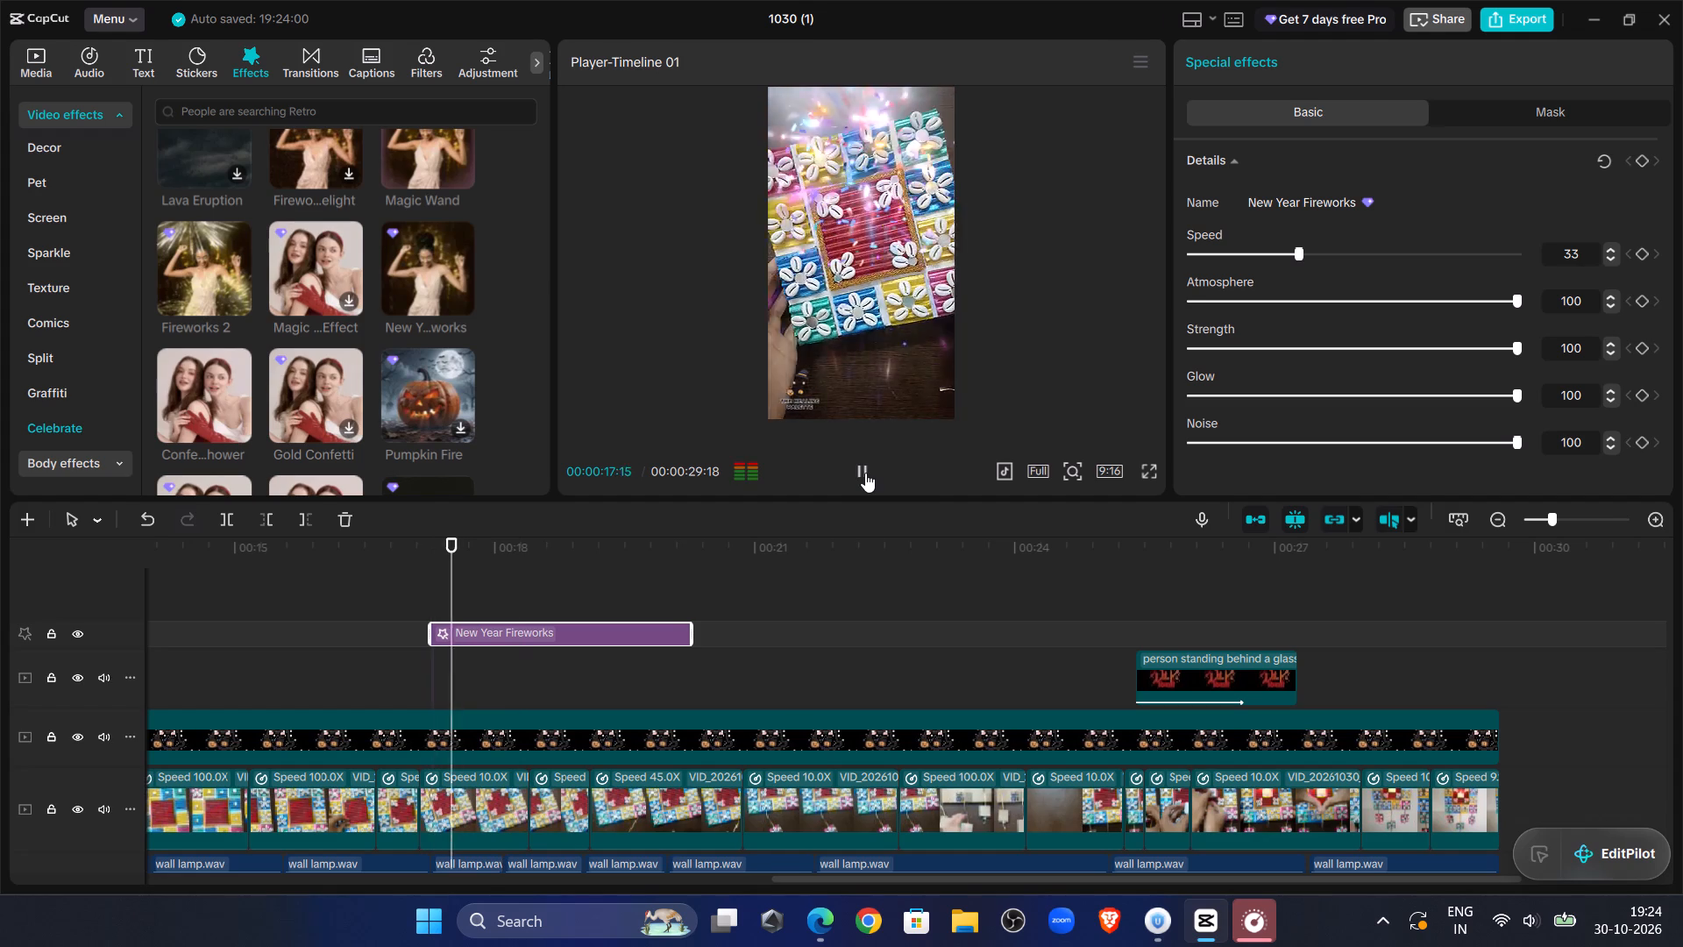
pyautogui.click(865, 473)
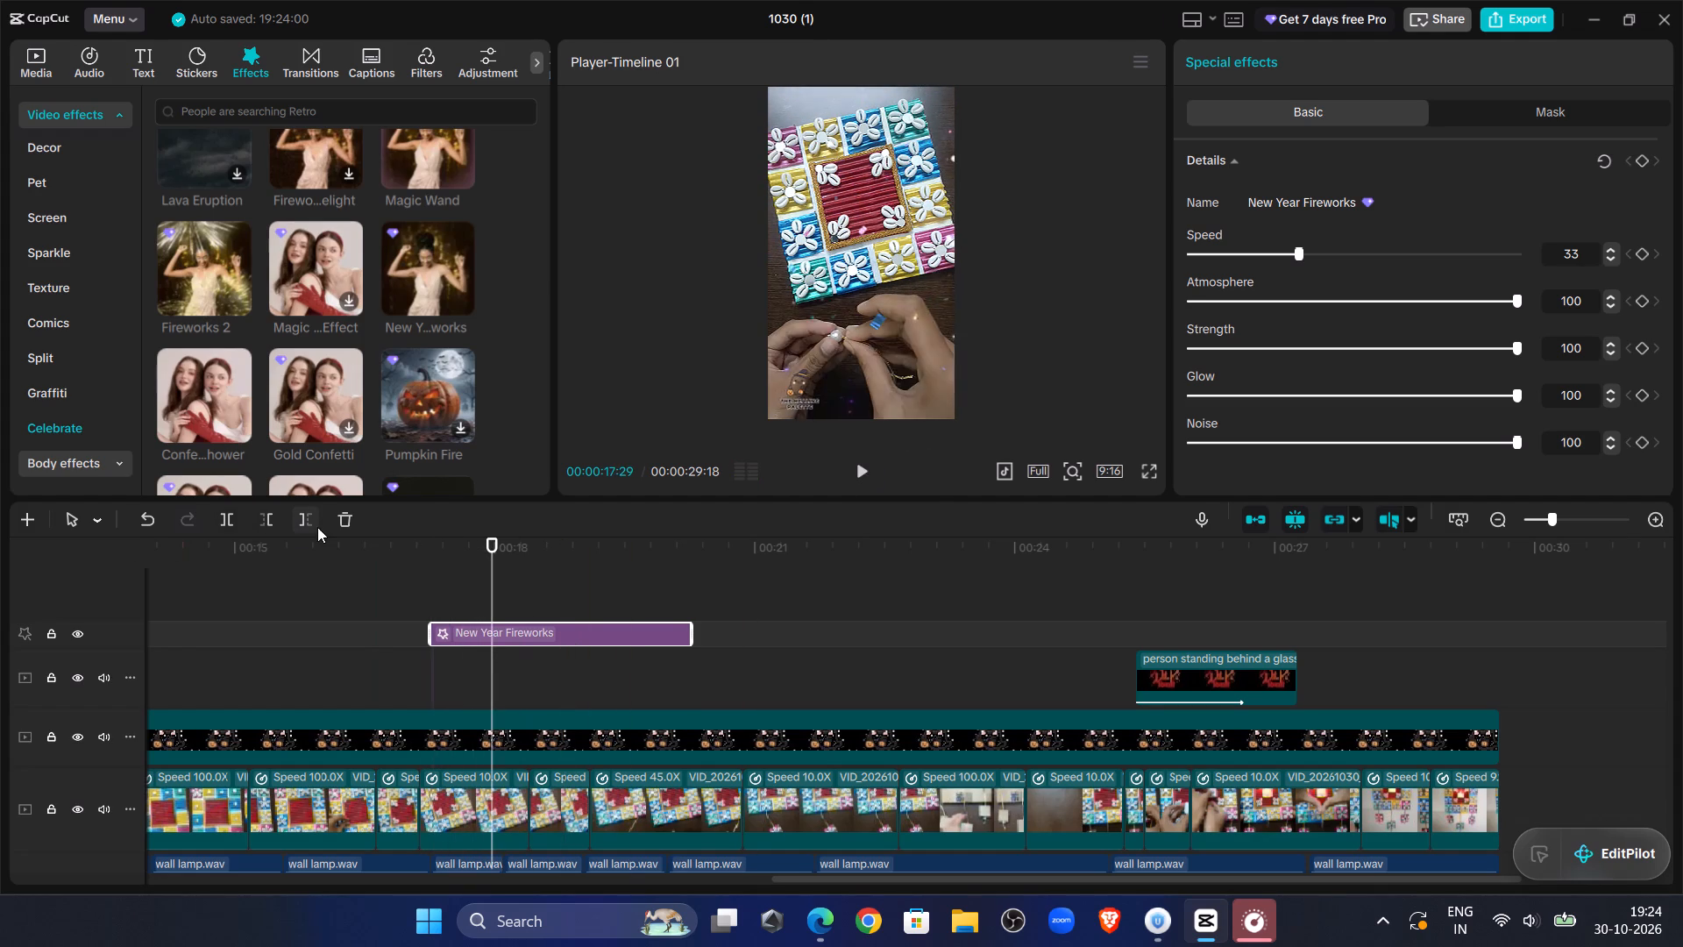
pyautogui.click(316, 527)
pyautogui.click(429, 574)
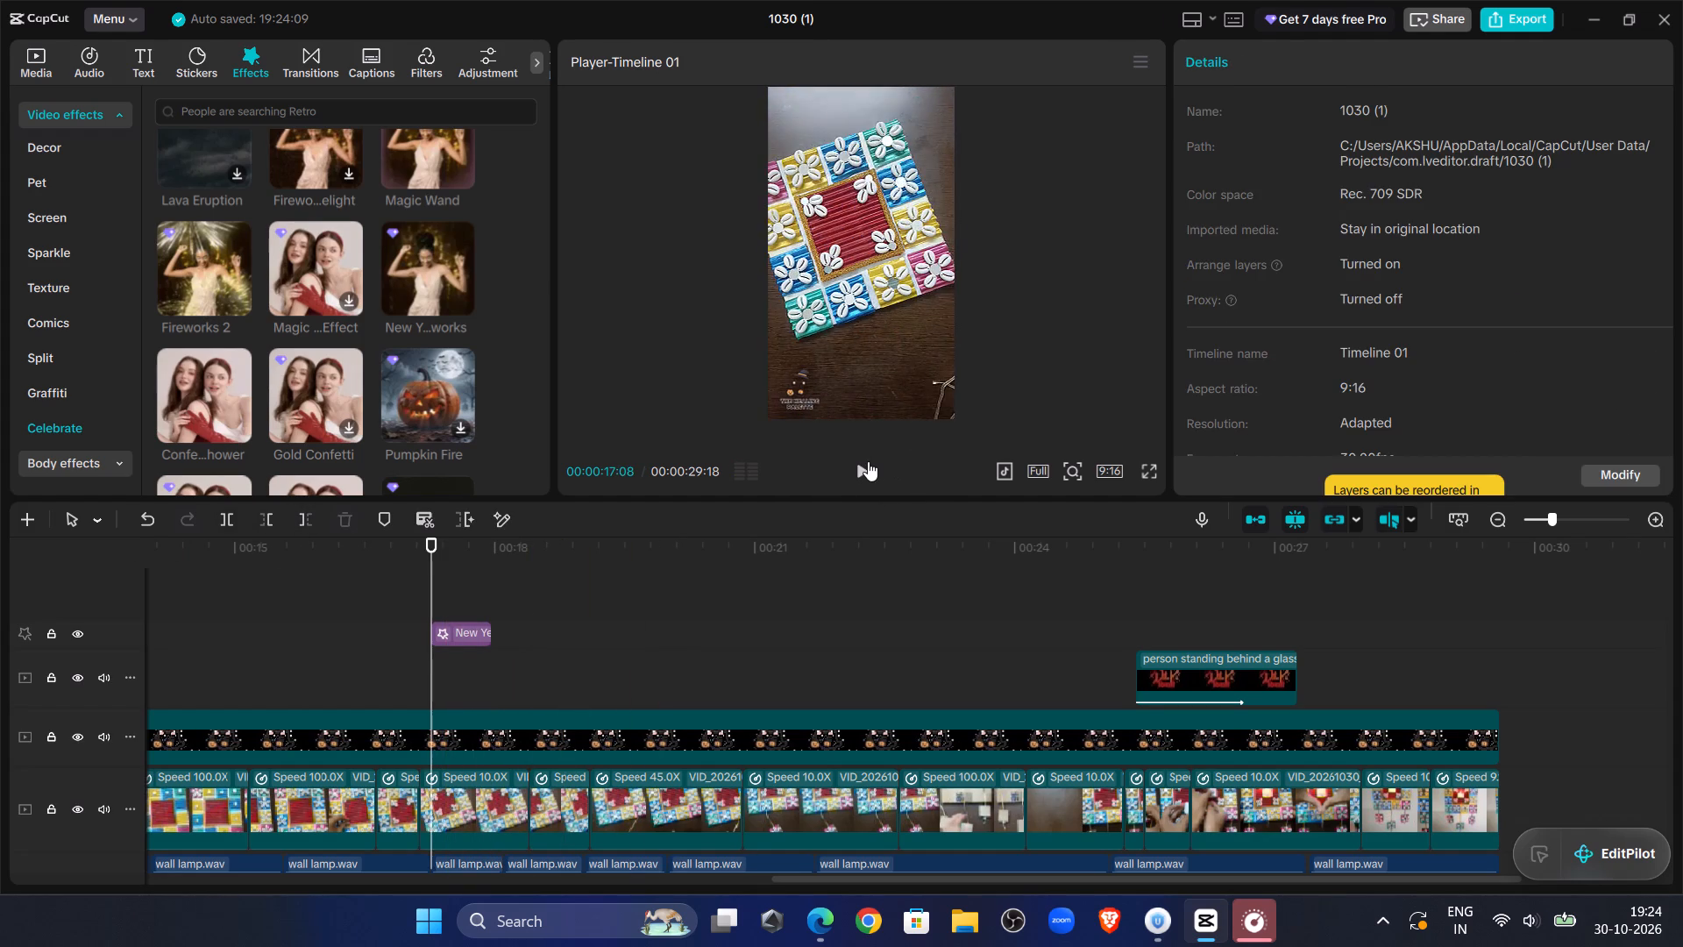
pyautogui.click(868, 461)
pyautogui.click(868, 461)
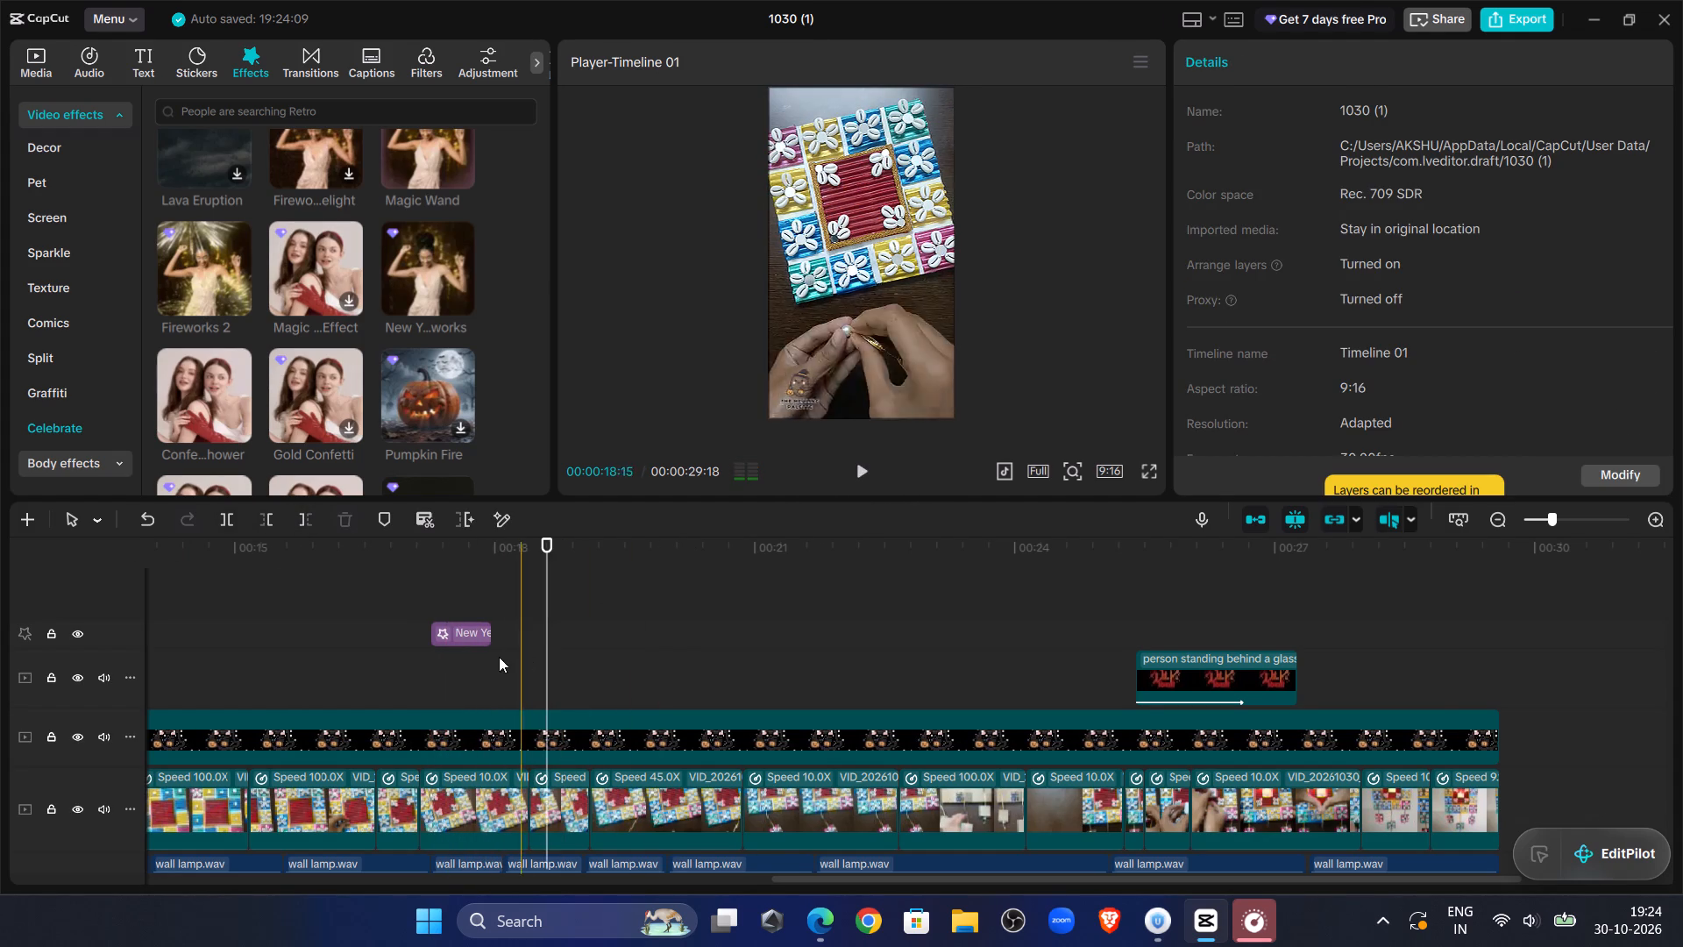
# Preview the Love Firework effect and add it at 00:00:17:08 on a track above New Year Fireworks.
pyautogui.click(437, 599)
pyautogui.scroll(-2, 352, 274)
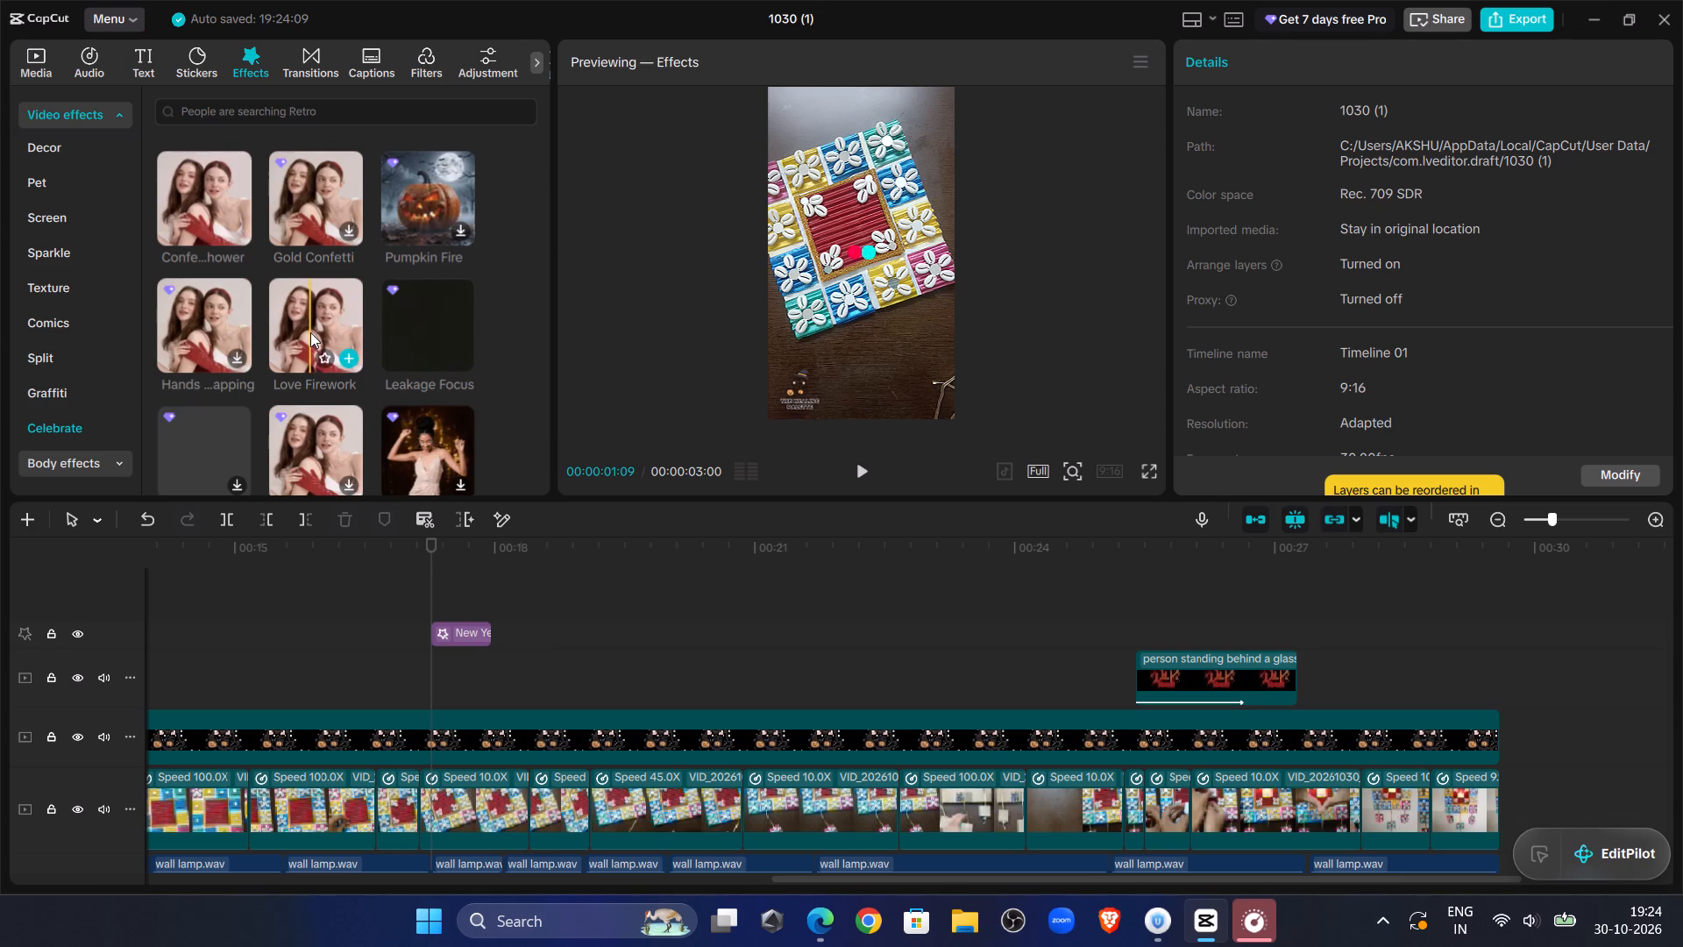
pyautogui.click(310, 332)
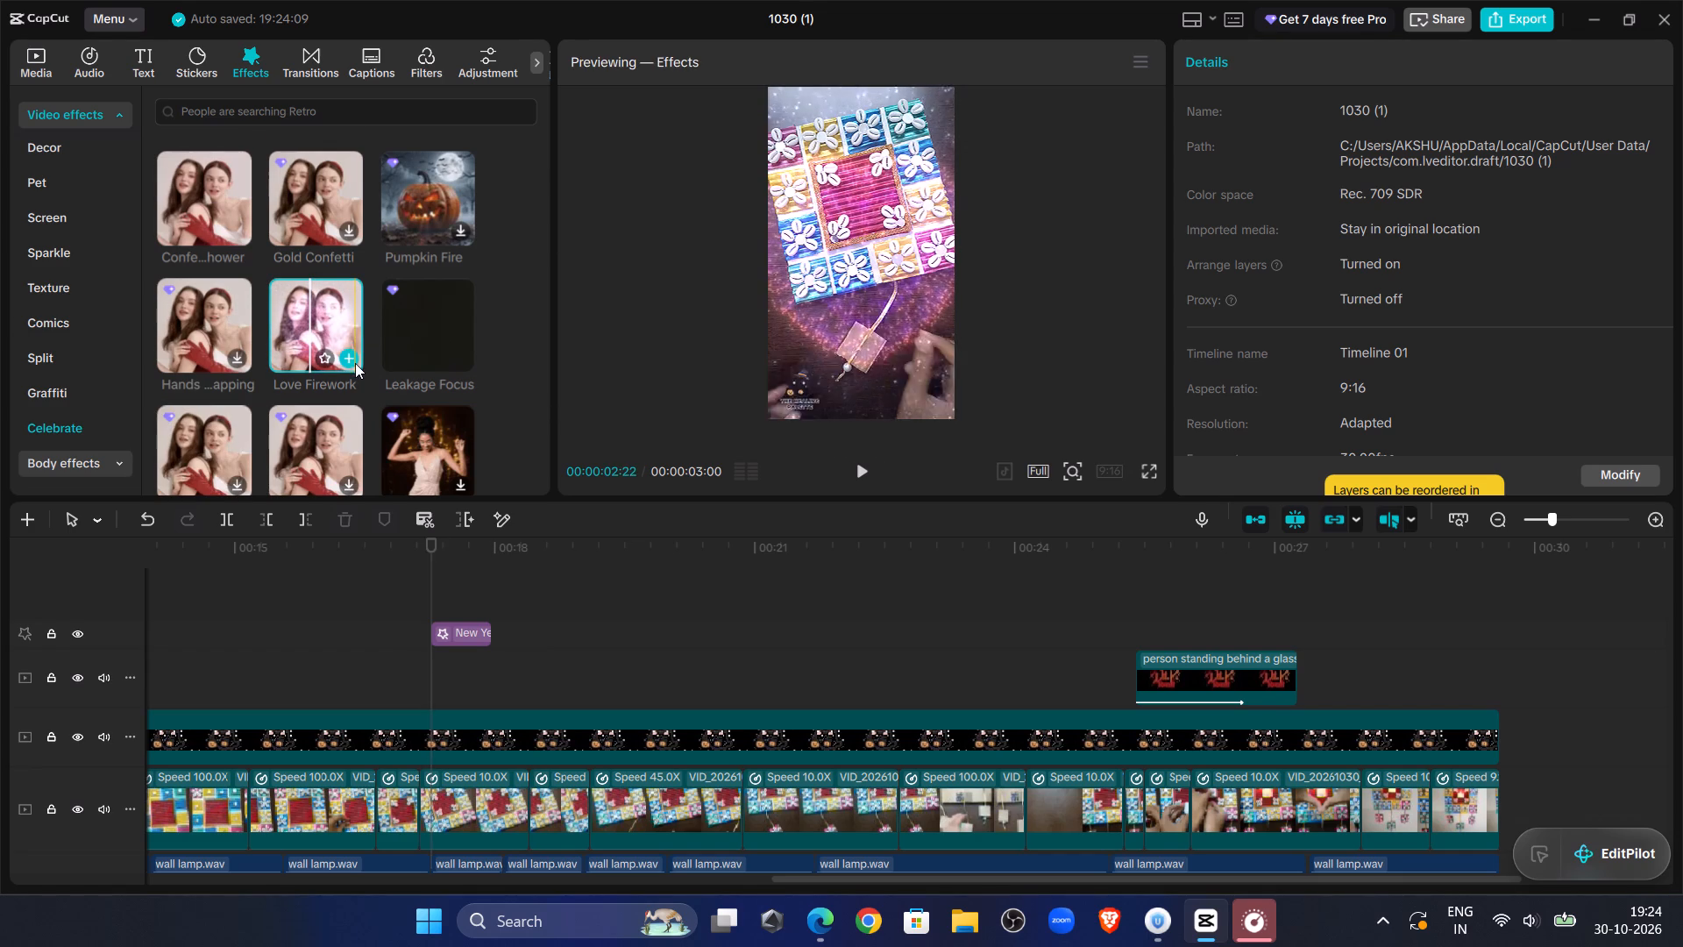
pyautogui.click(238, 303)
pyautogui.click(322, 318)
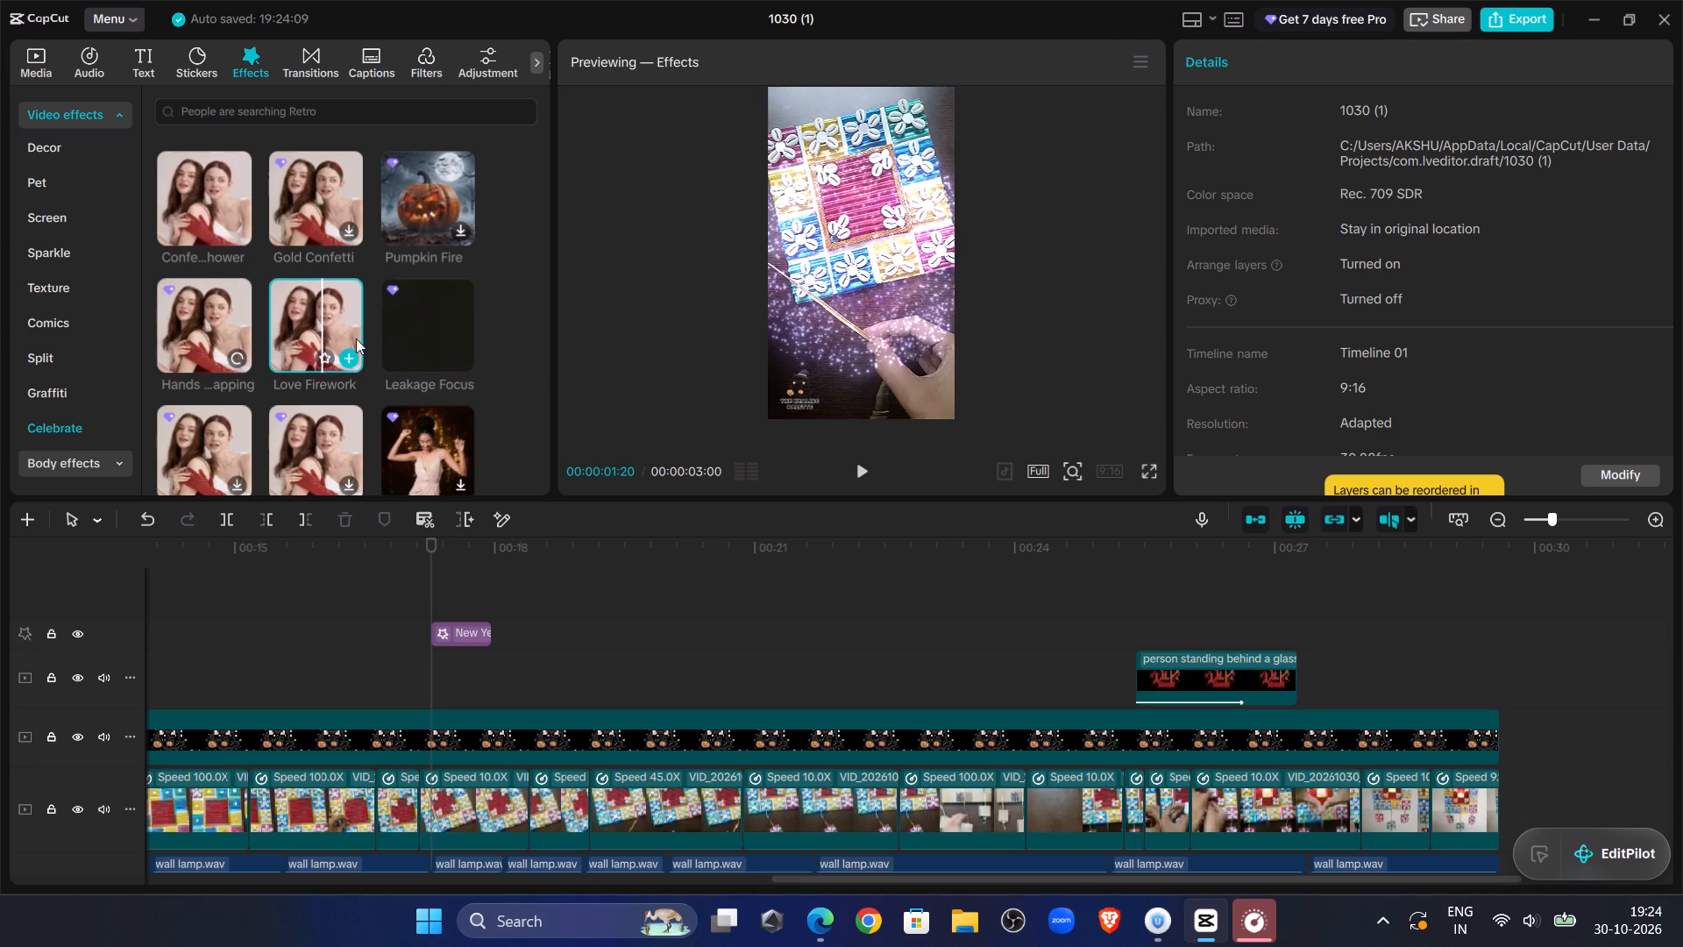
pyautogui.click(350, 358)
# Delete the New Year Fireworks effect beneath Love Firework.
pyautogui.click(479, 668)
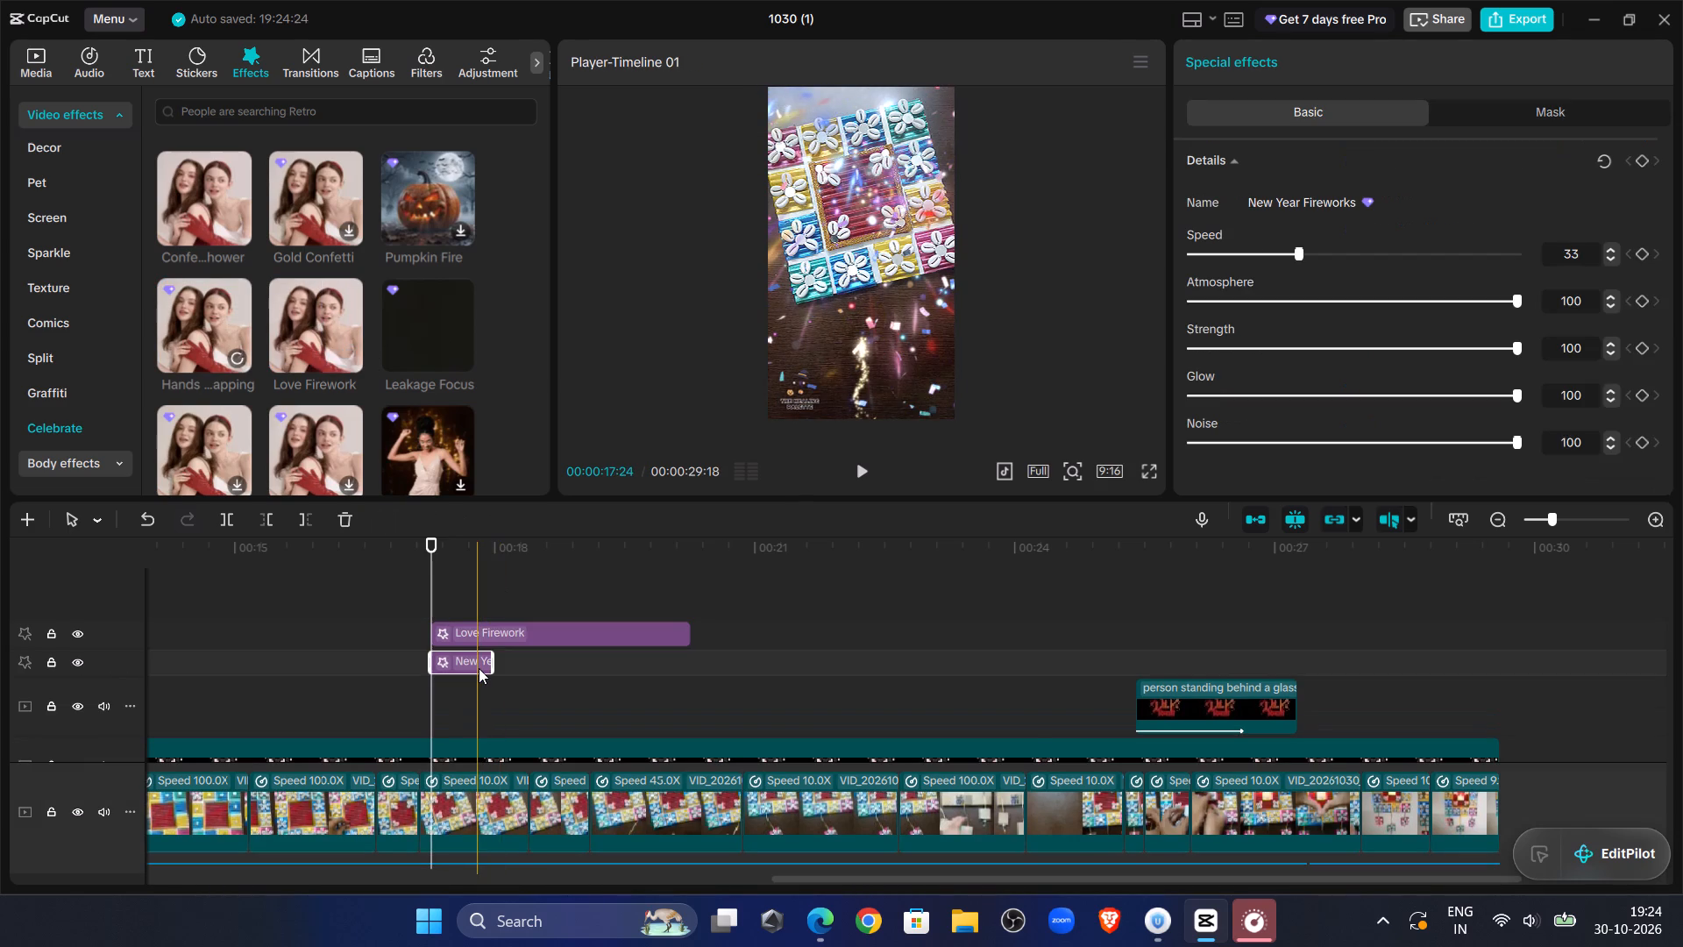
pyautogui.press('Delete')
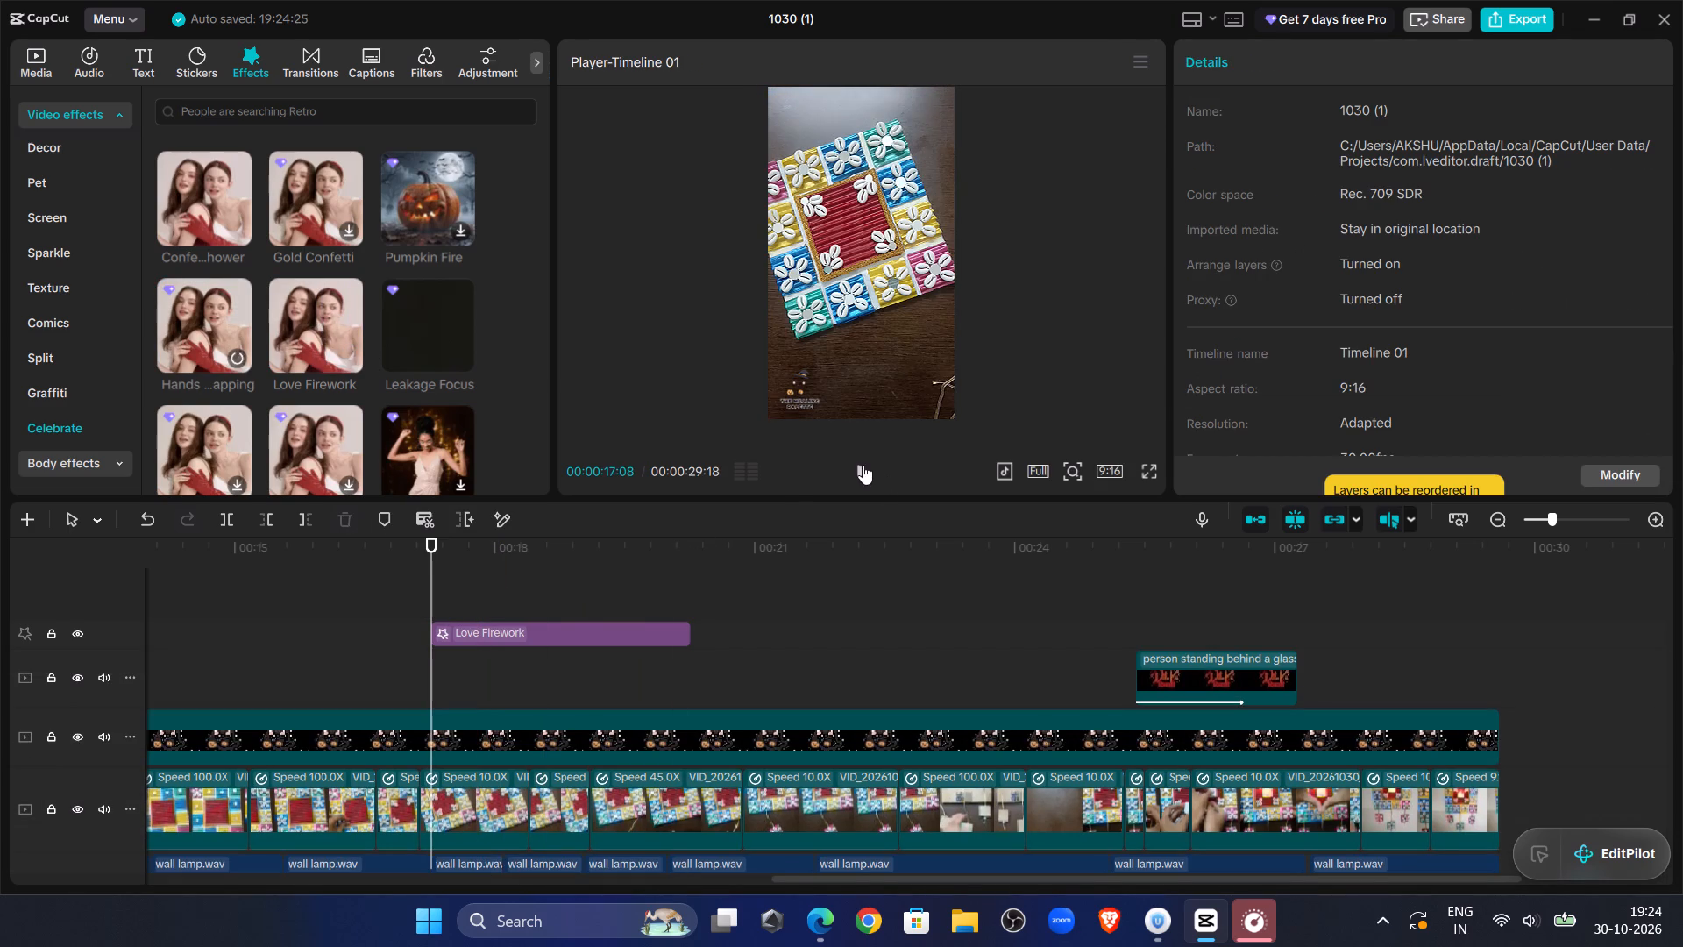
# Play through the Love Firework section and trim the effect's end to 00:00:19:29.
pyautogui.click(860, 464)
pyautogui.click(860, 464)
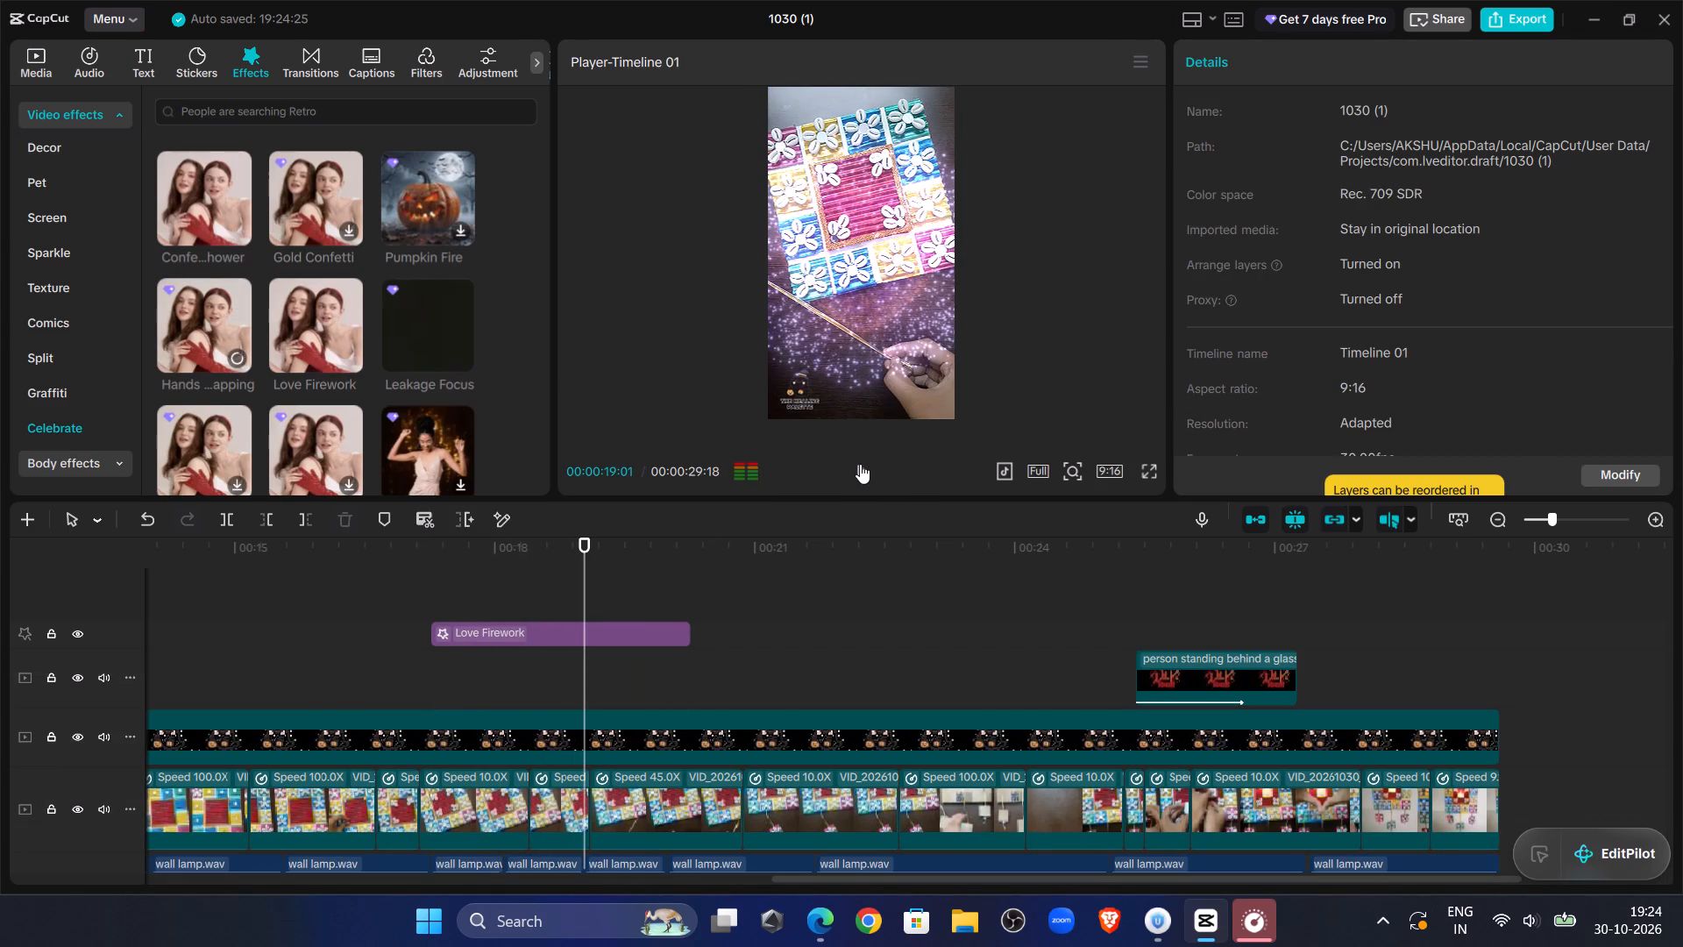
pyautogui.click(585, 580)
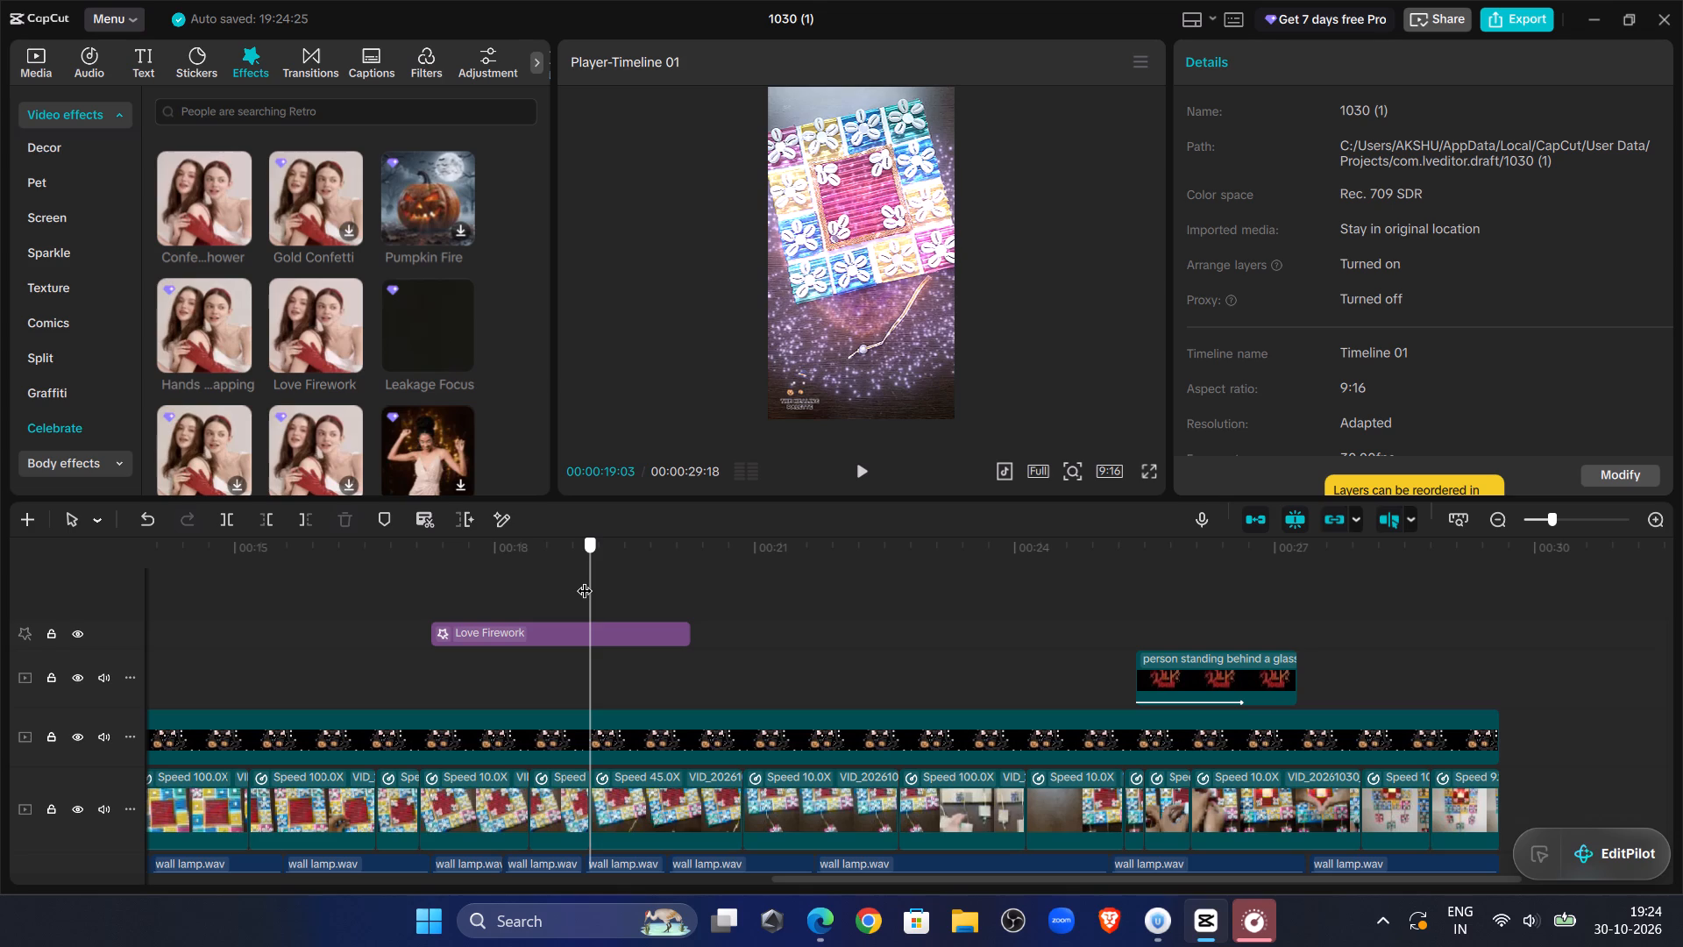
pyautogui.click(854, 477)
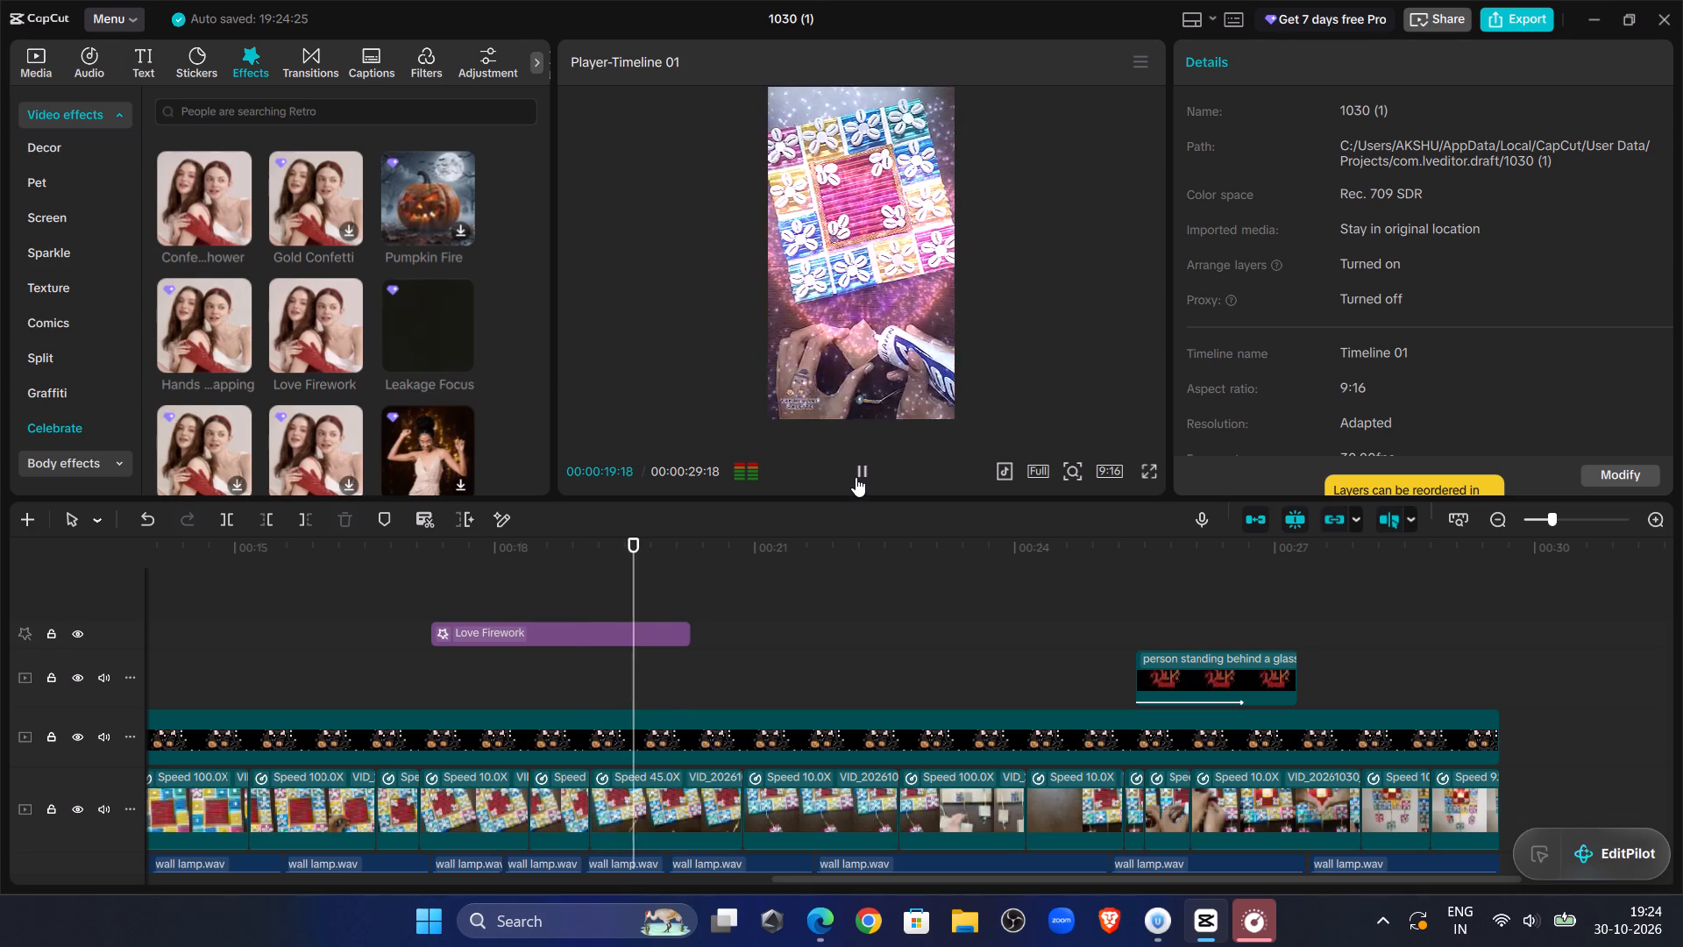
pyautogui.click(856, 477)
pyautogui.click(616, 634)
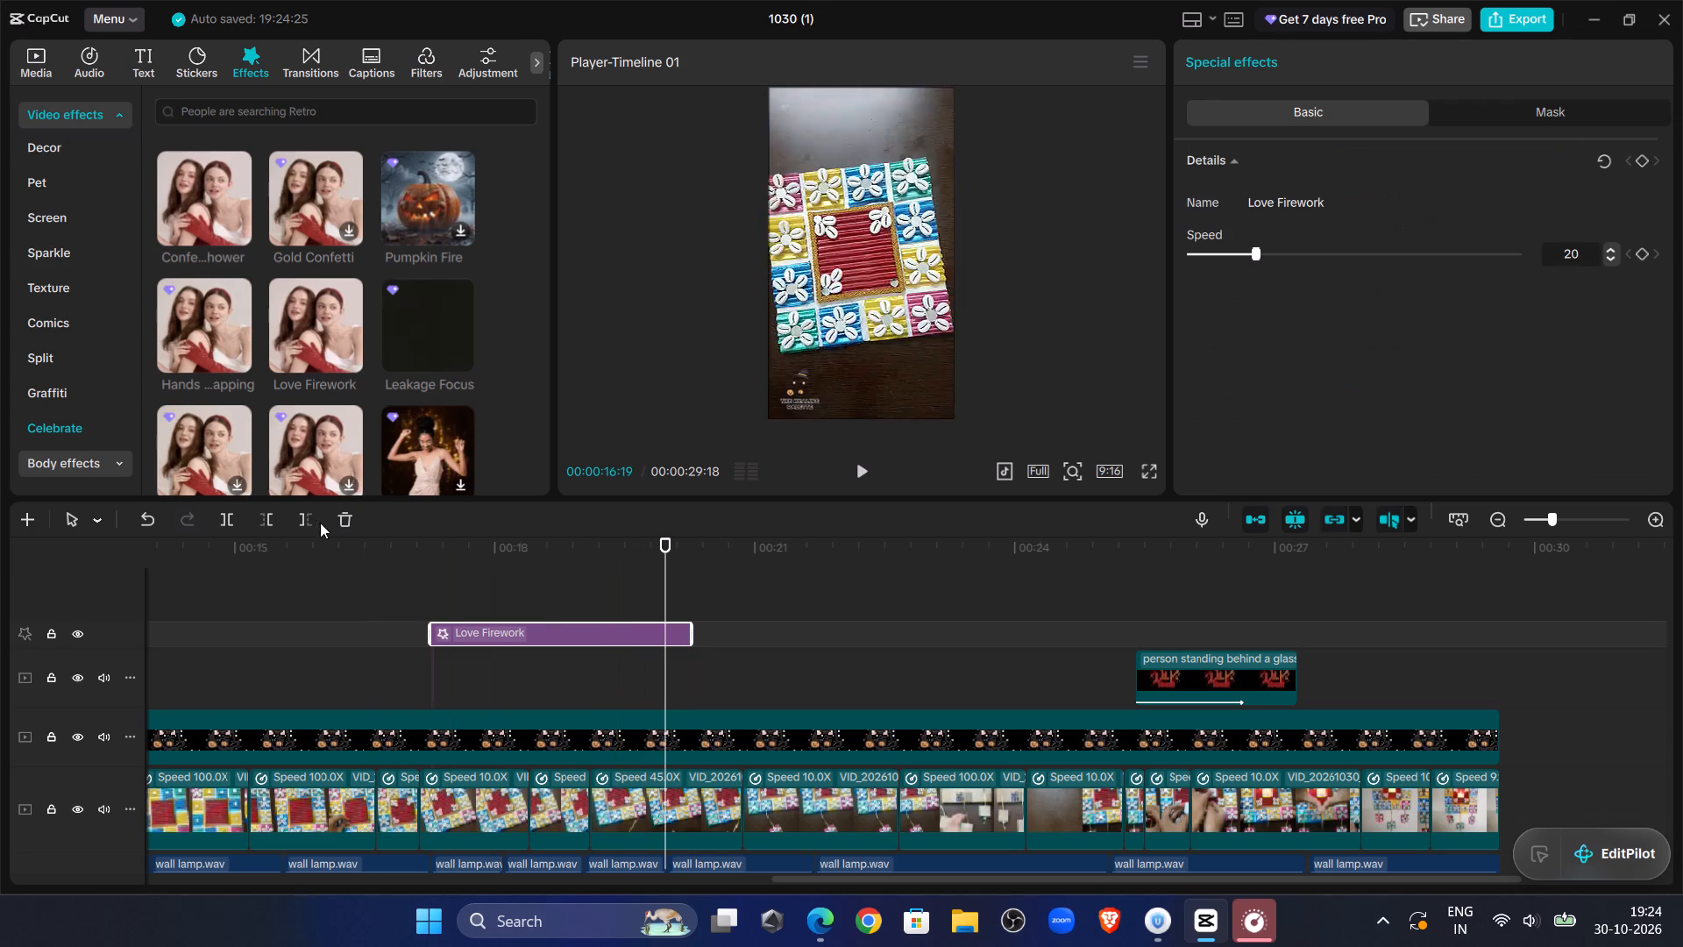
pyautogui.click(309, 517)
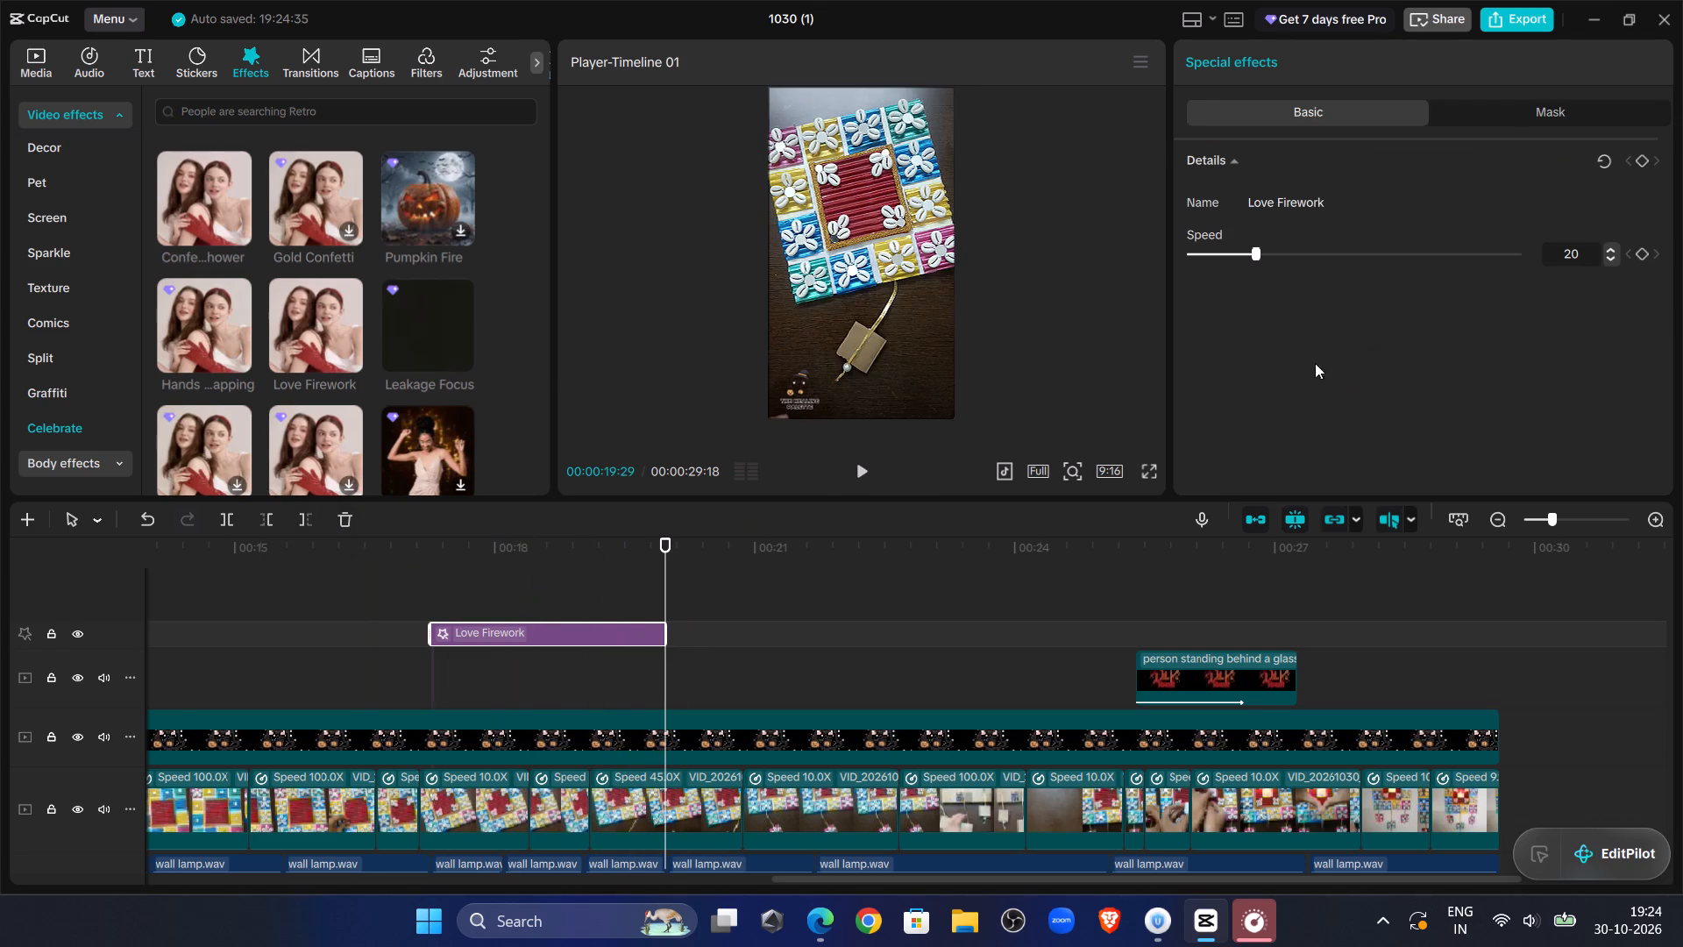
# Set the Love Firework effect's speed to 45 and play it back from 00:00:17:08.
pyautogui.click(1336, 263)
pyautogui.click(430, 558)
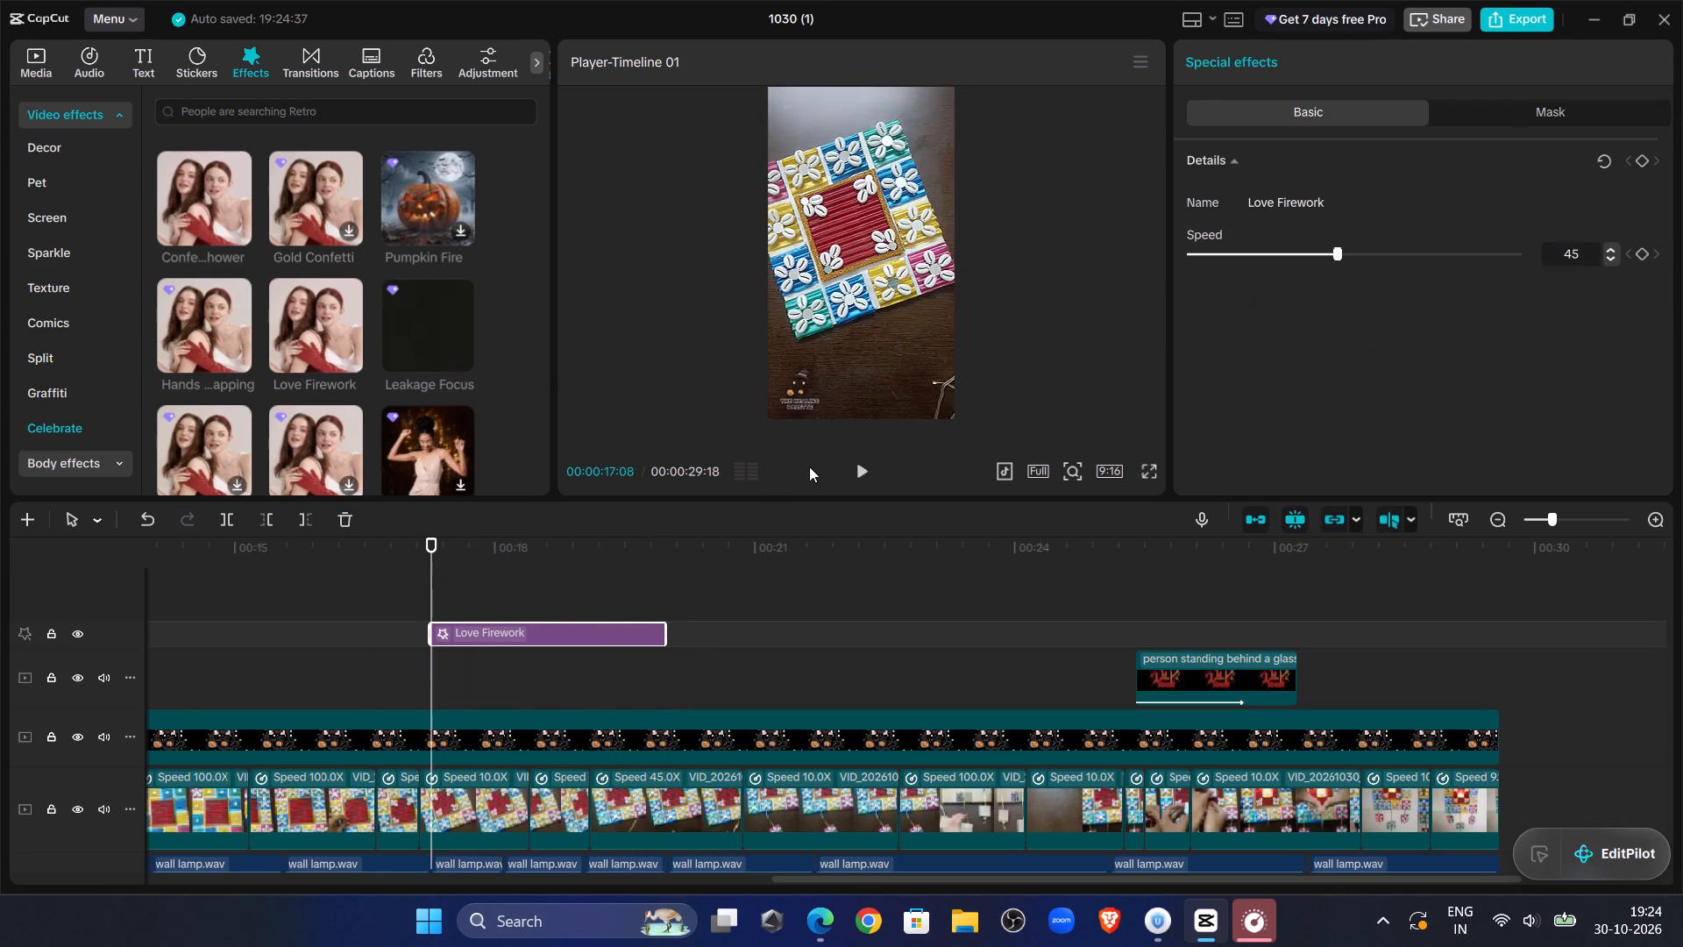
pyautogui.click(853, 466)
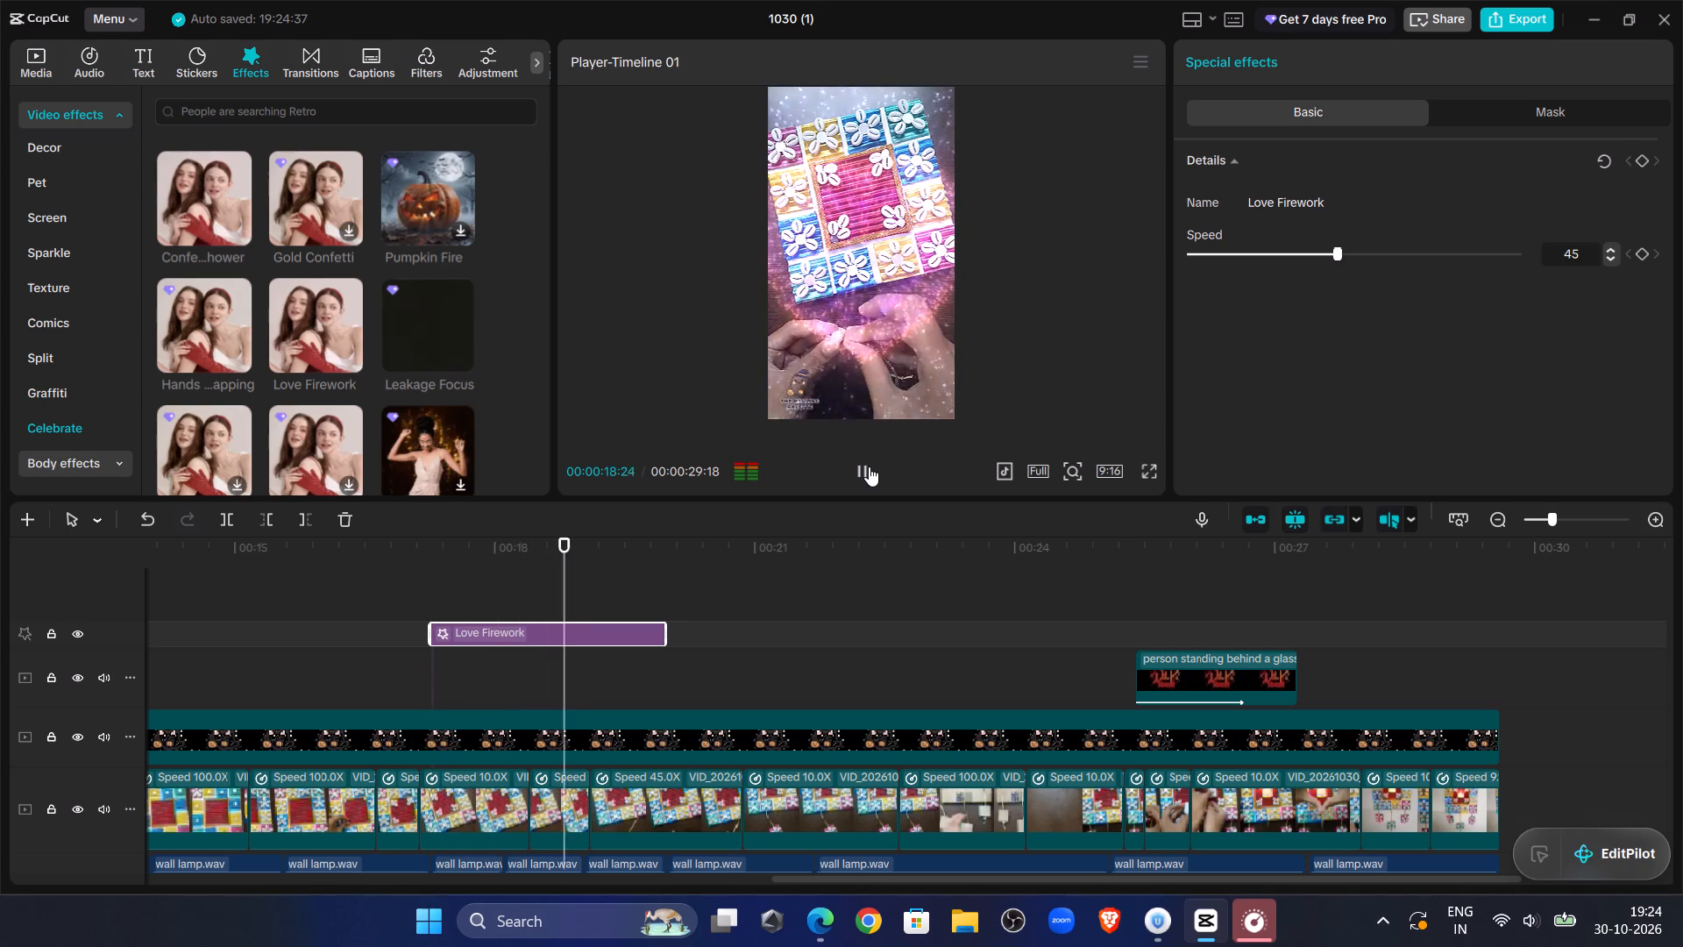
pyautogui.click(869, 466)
# Set the Love Firework effect's speed to 56 and play the section back from 00:00:17:08.
pyautogui.click(1374, 253)
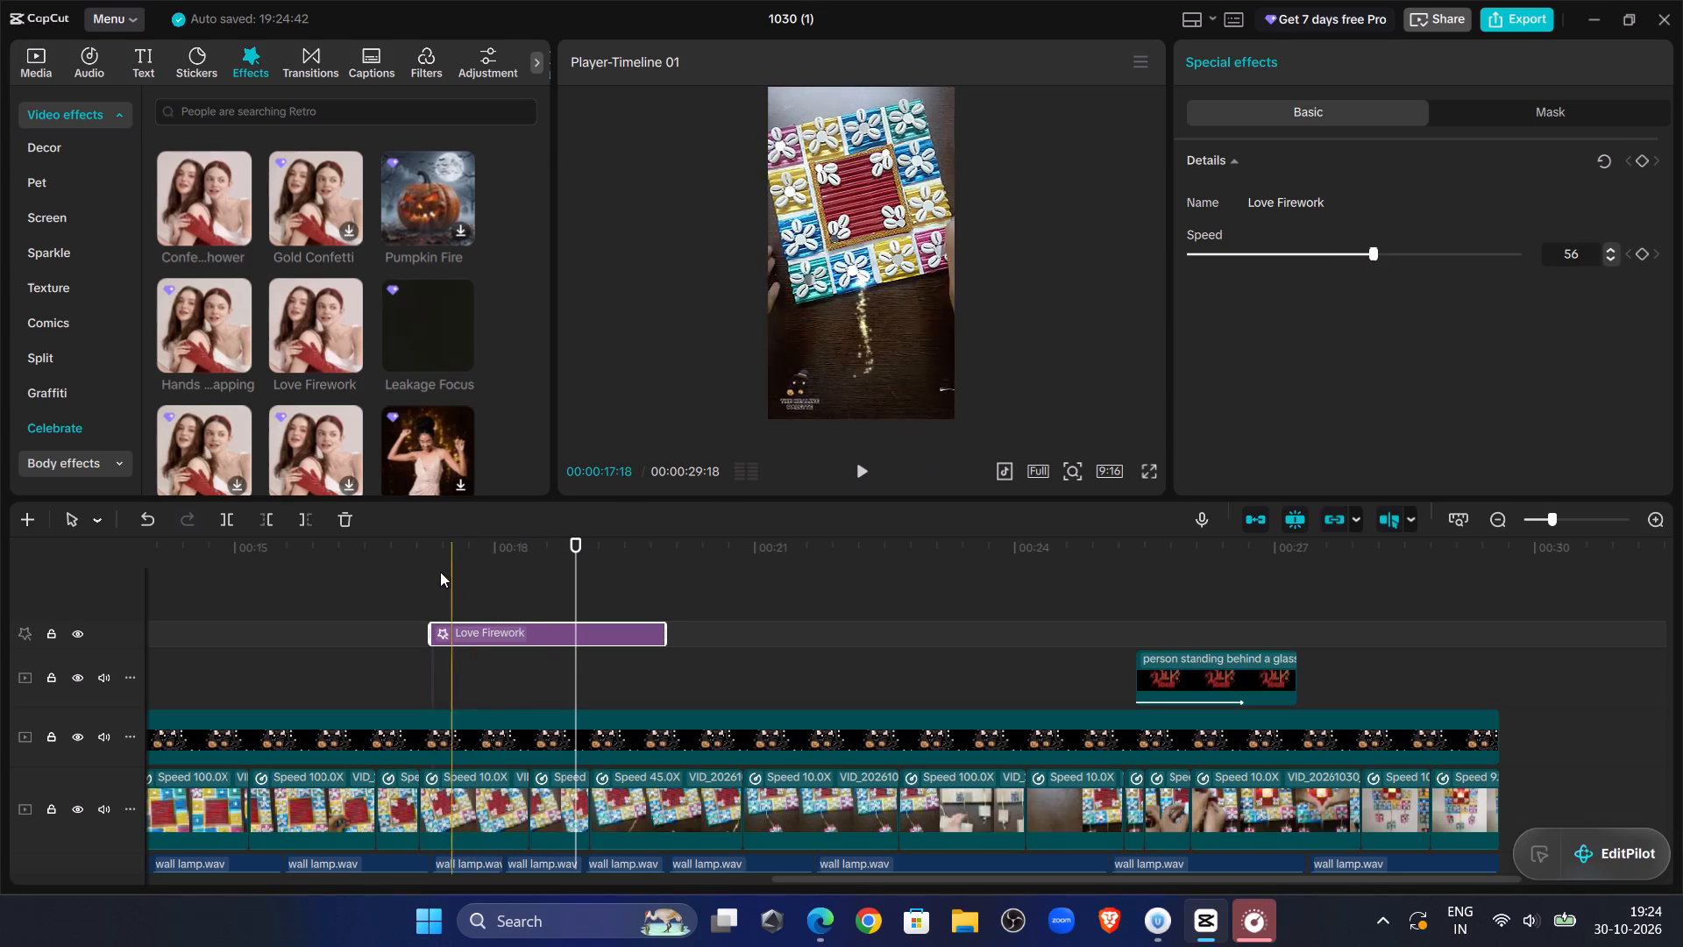
pyautogui.click(432, 573)
pyautogui.click(860, 476)
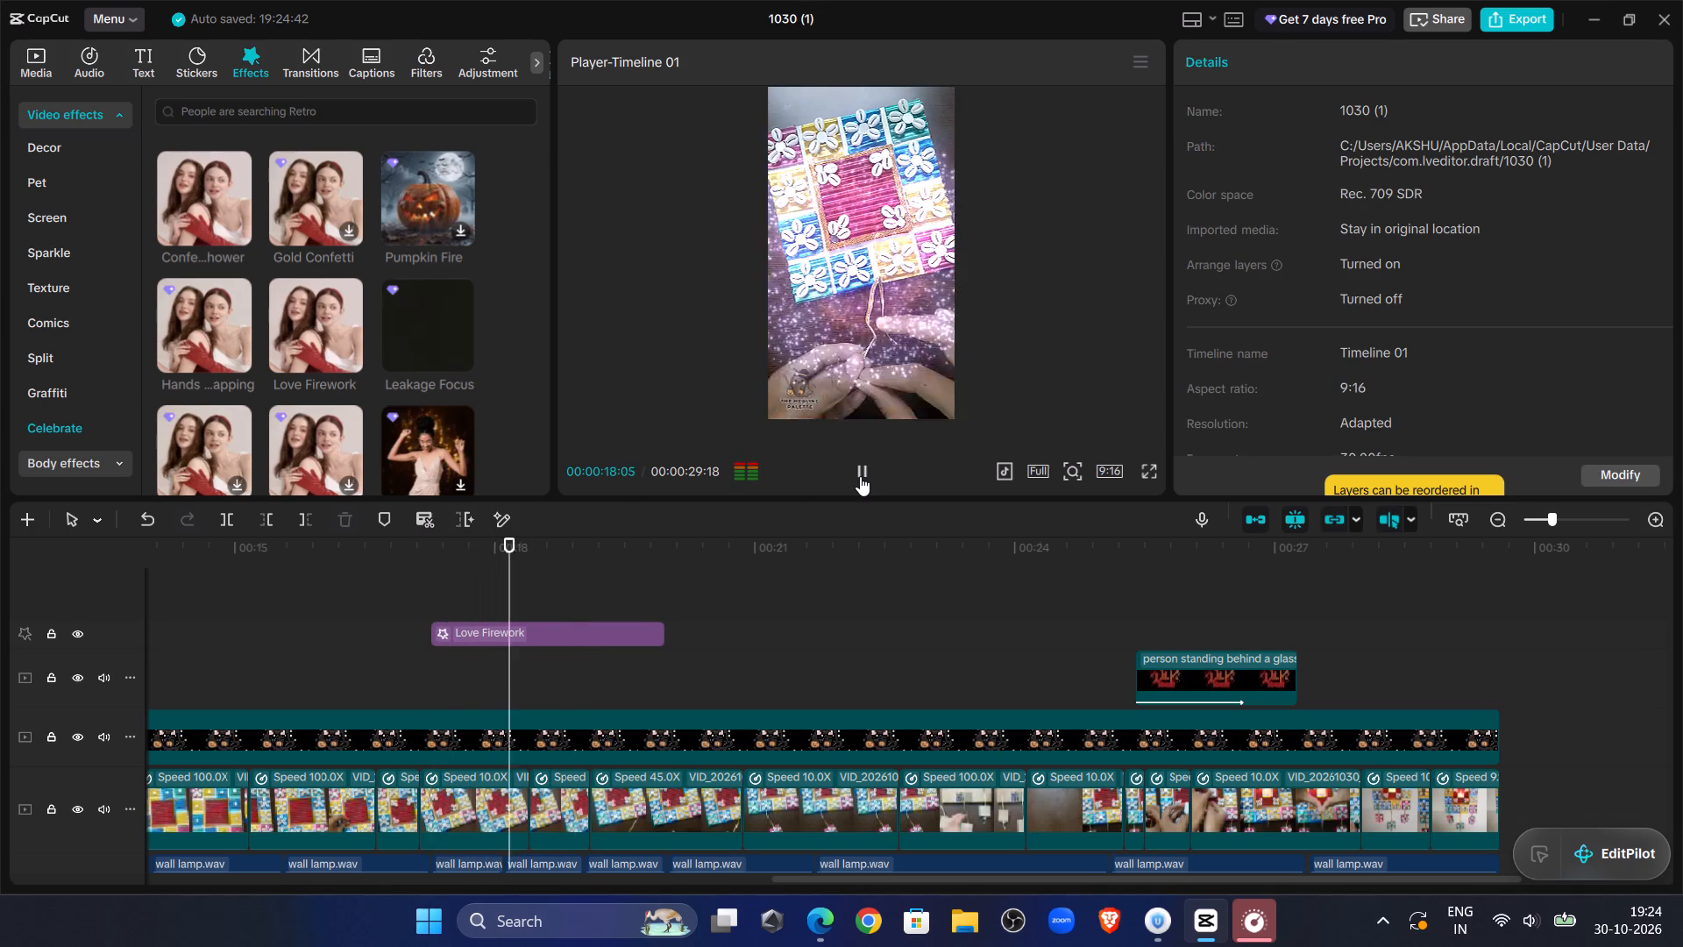
pyautogui.click(860, 476)
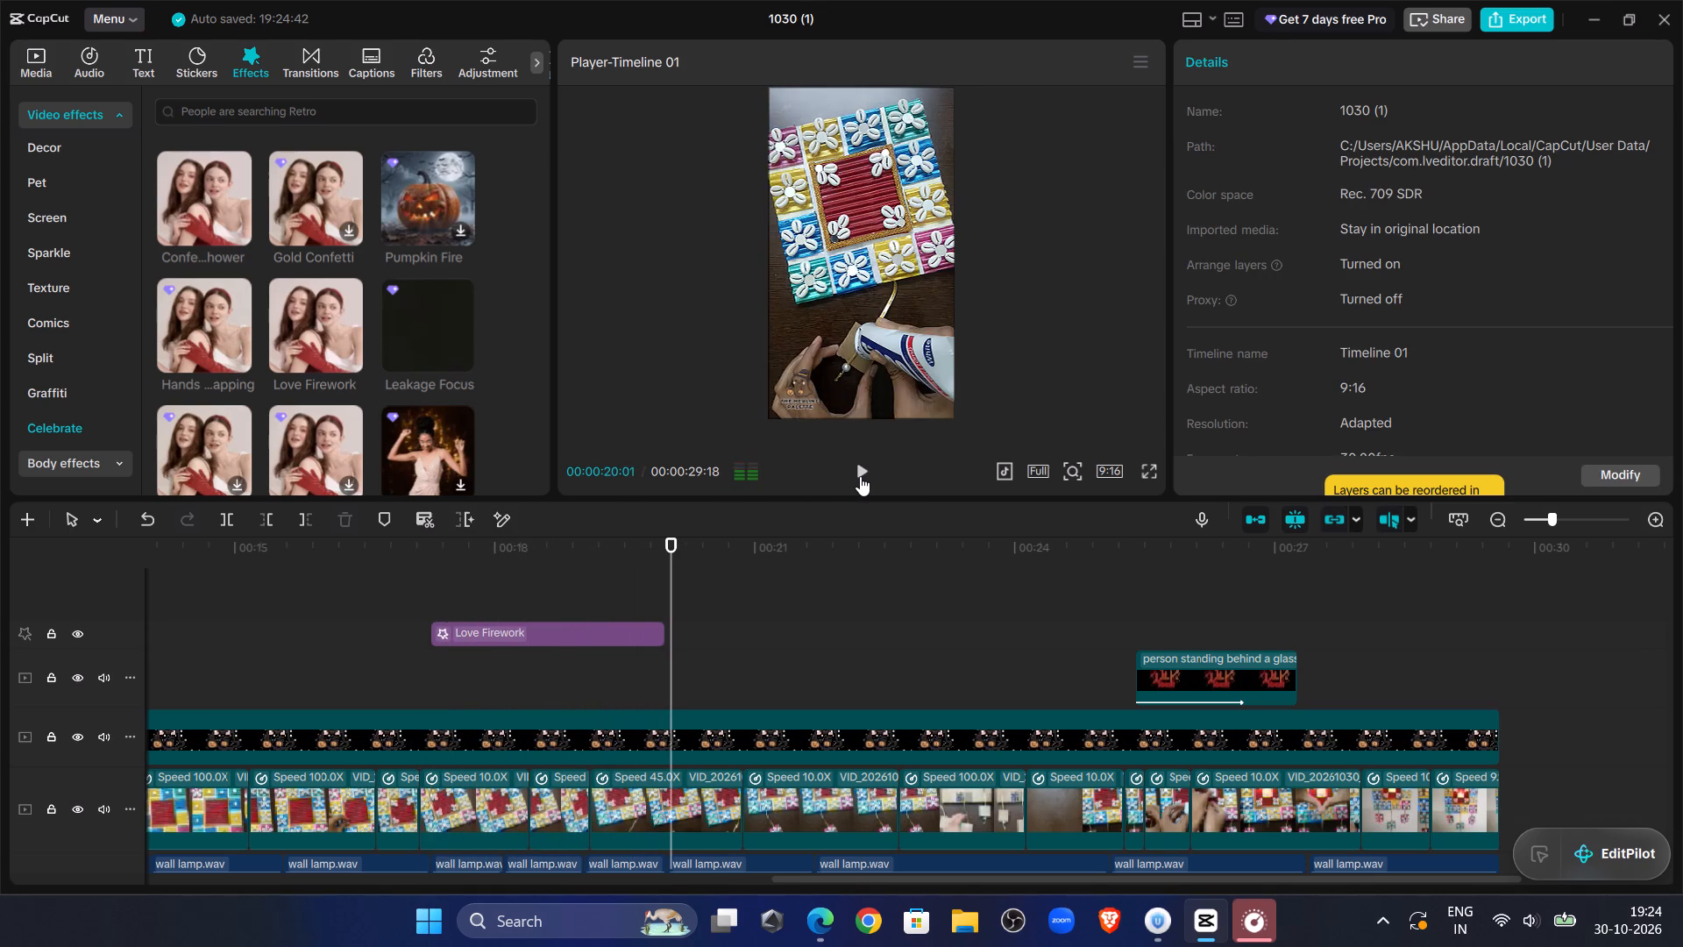
pyautogui.click(430, 578)
pyautogui.click(877, 464)
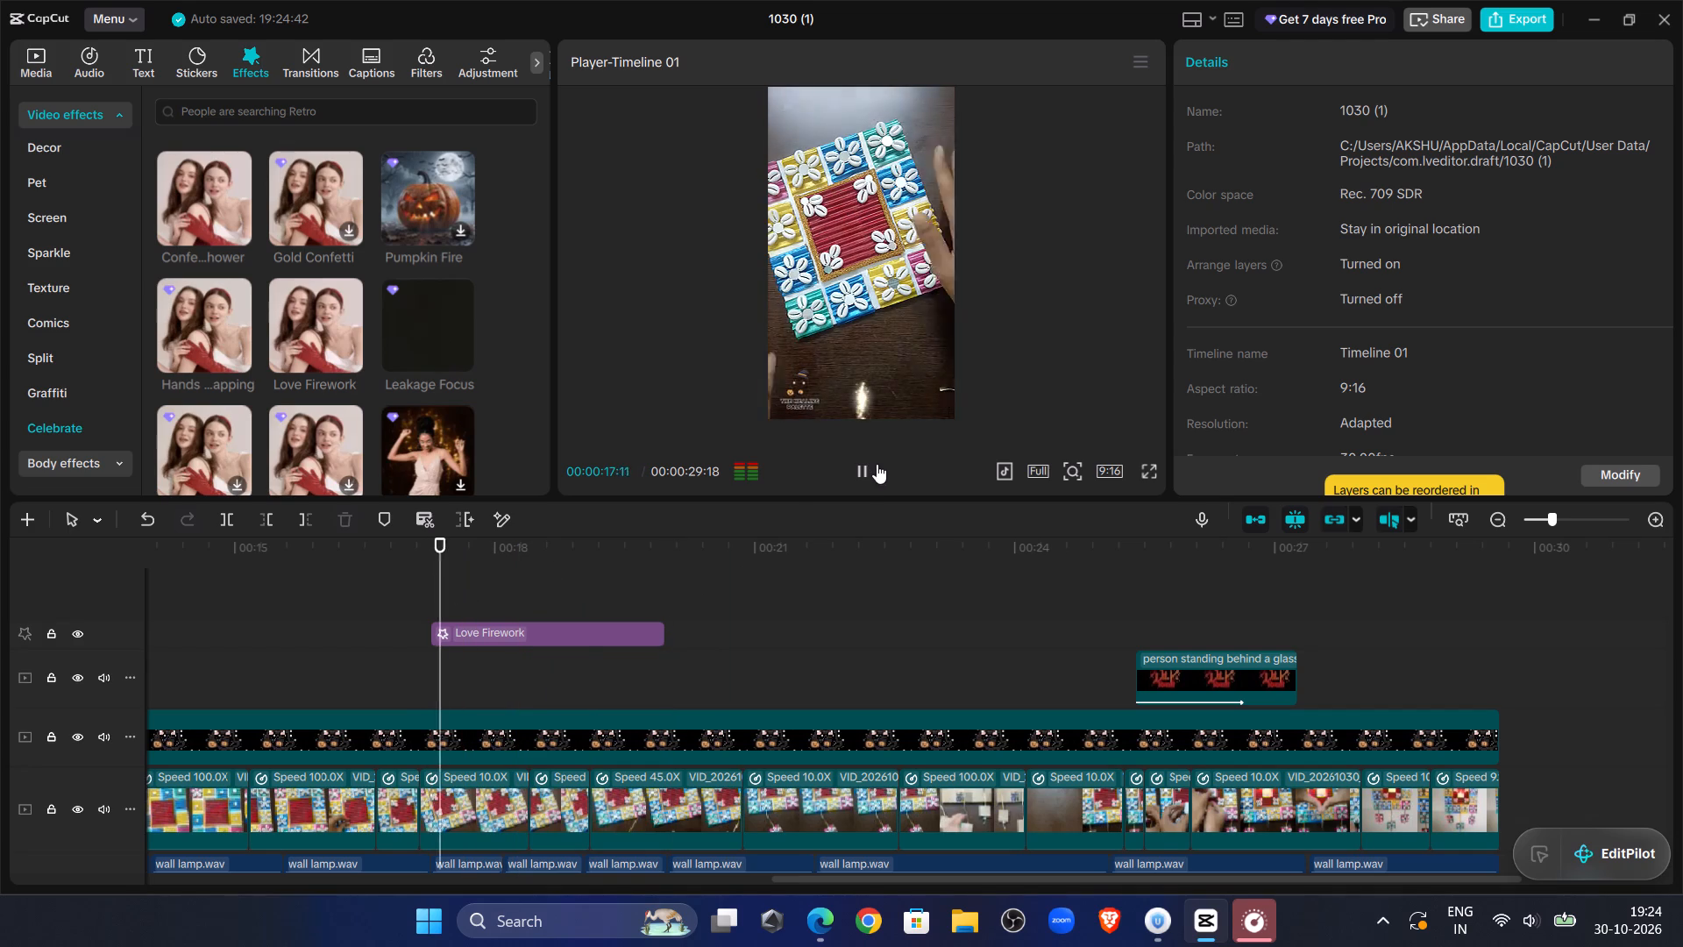
pyautogui.click(881, 466)
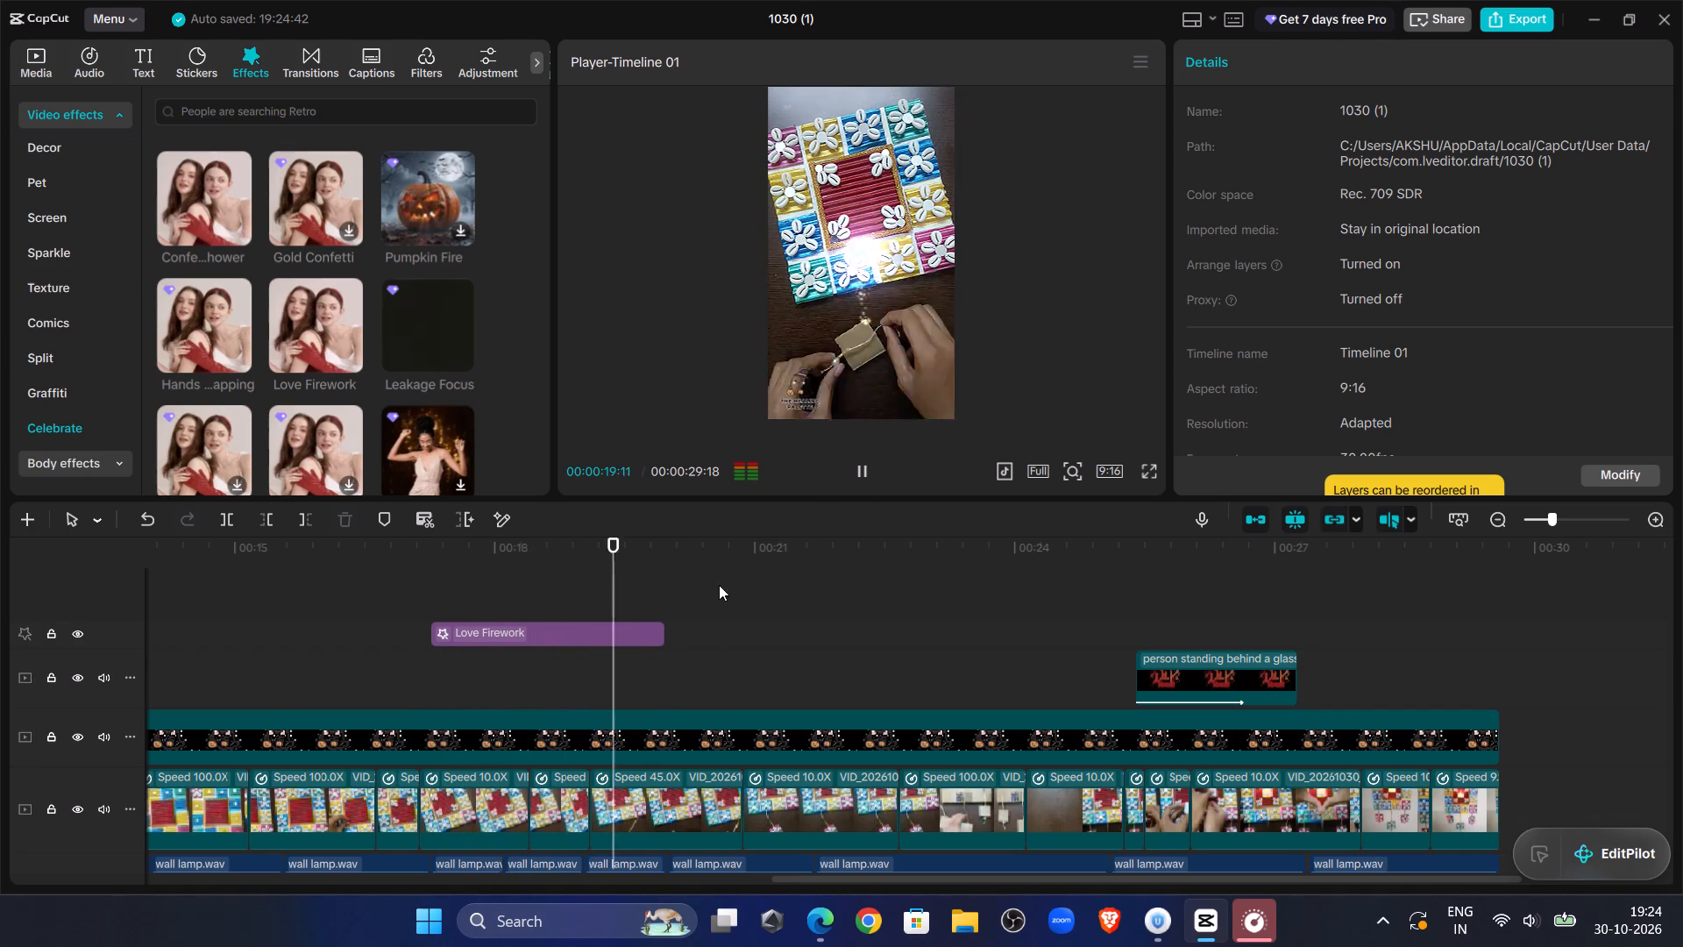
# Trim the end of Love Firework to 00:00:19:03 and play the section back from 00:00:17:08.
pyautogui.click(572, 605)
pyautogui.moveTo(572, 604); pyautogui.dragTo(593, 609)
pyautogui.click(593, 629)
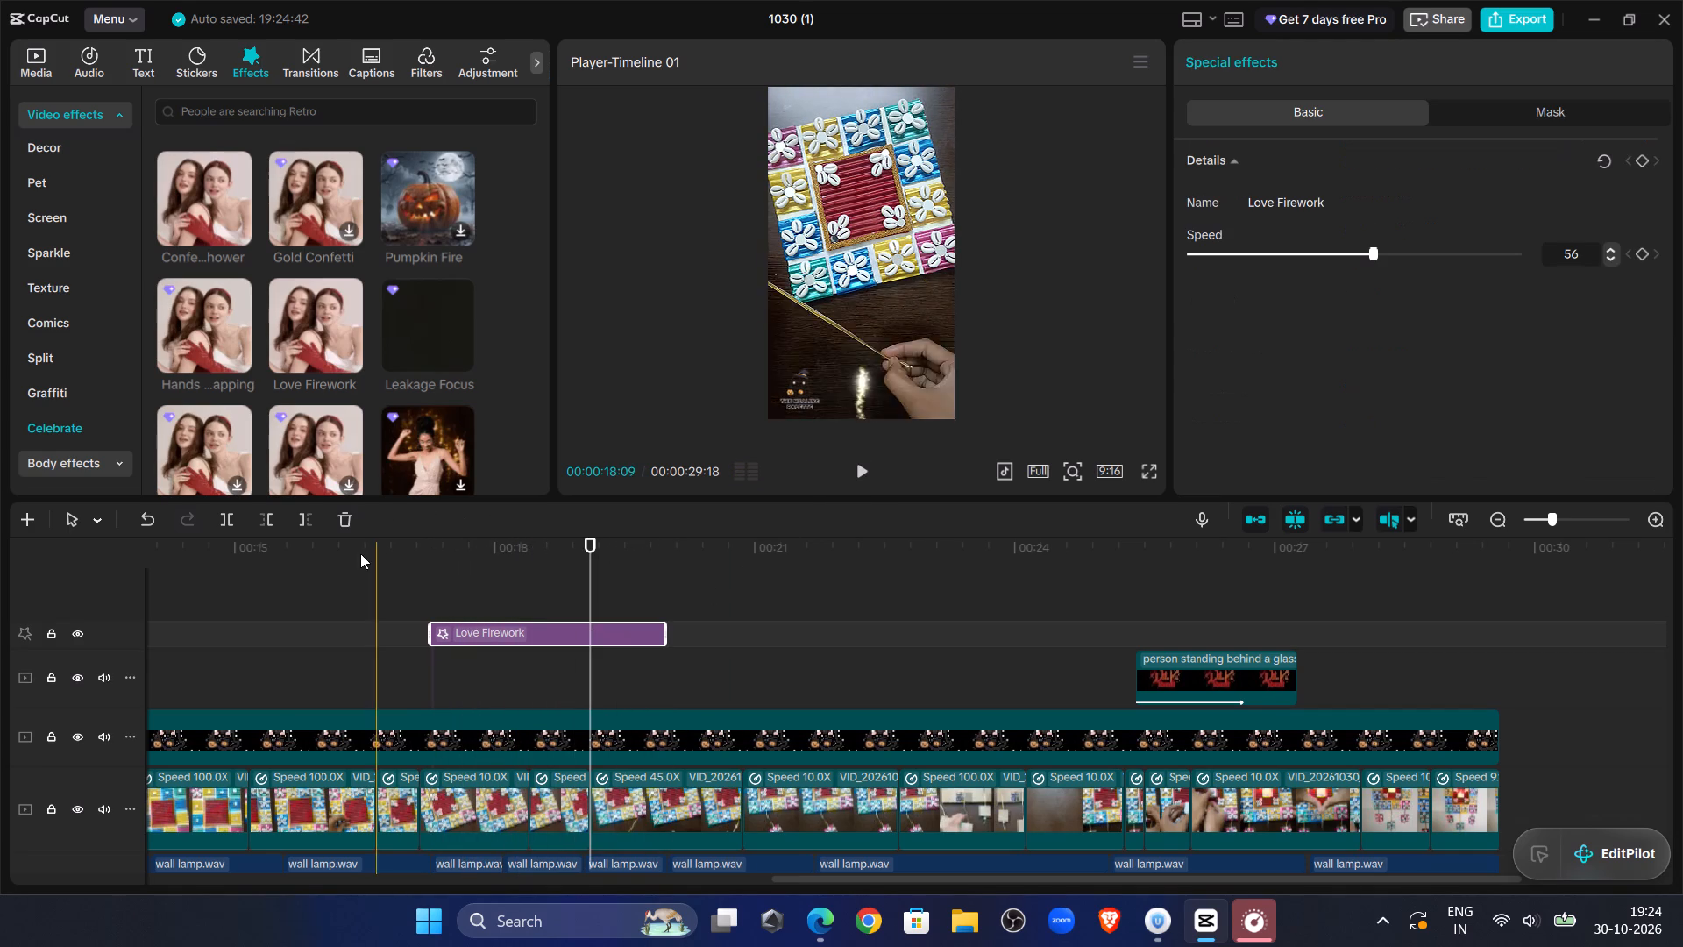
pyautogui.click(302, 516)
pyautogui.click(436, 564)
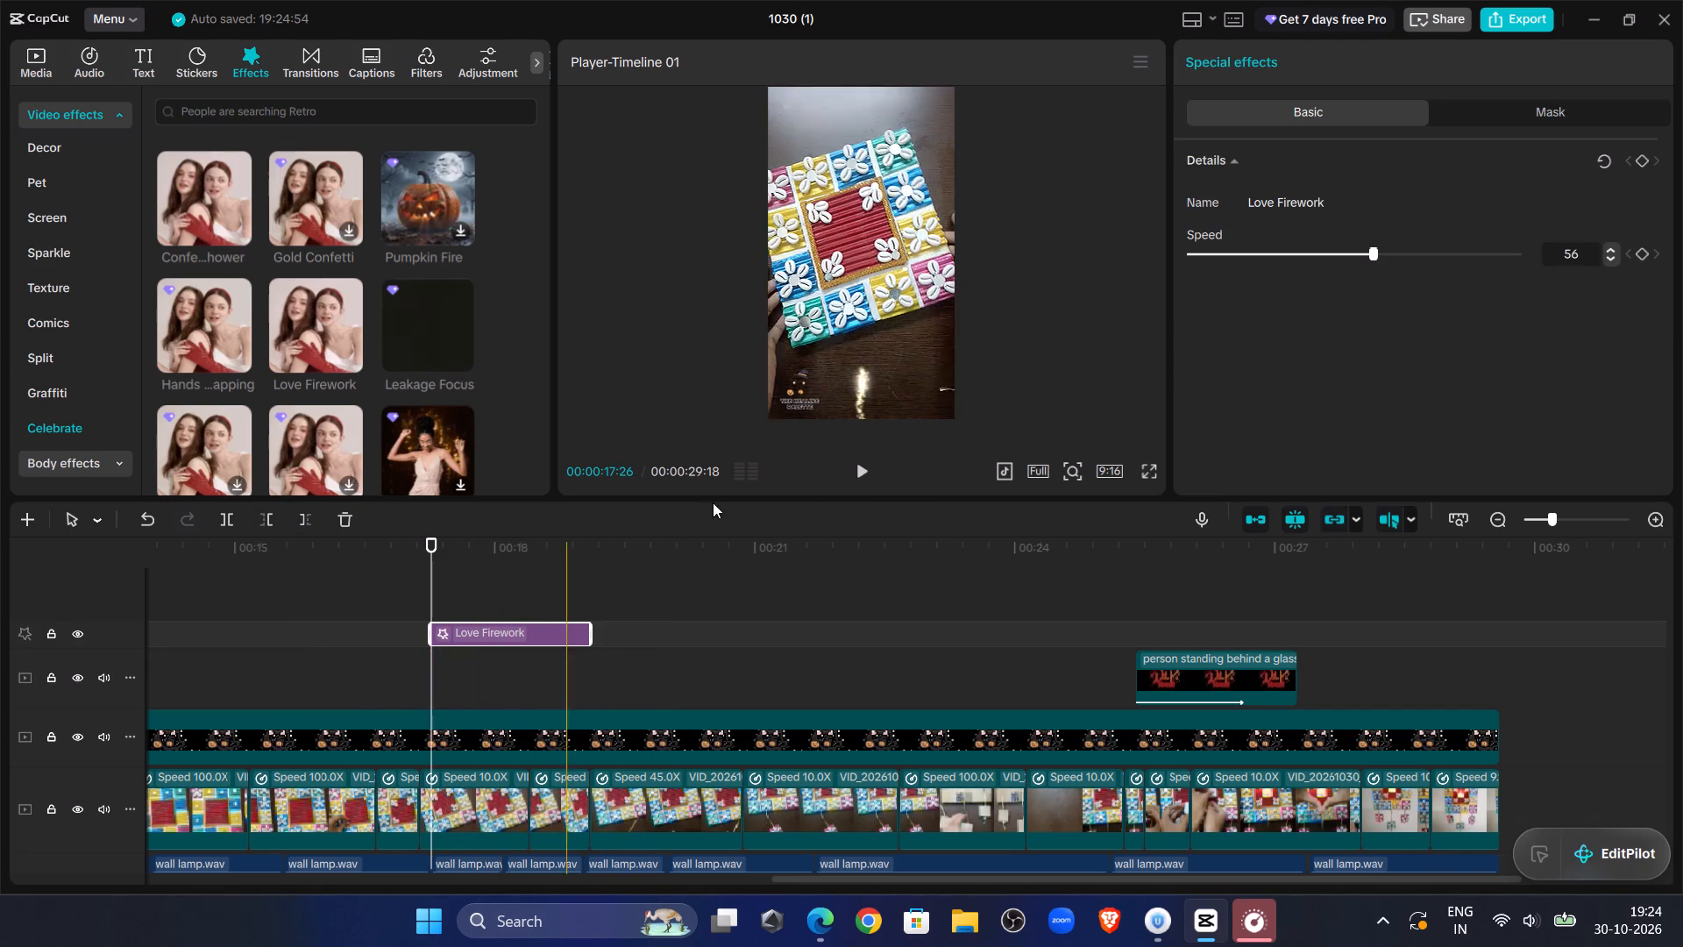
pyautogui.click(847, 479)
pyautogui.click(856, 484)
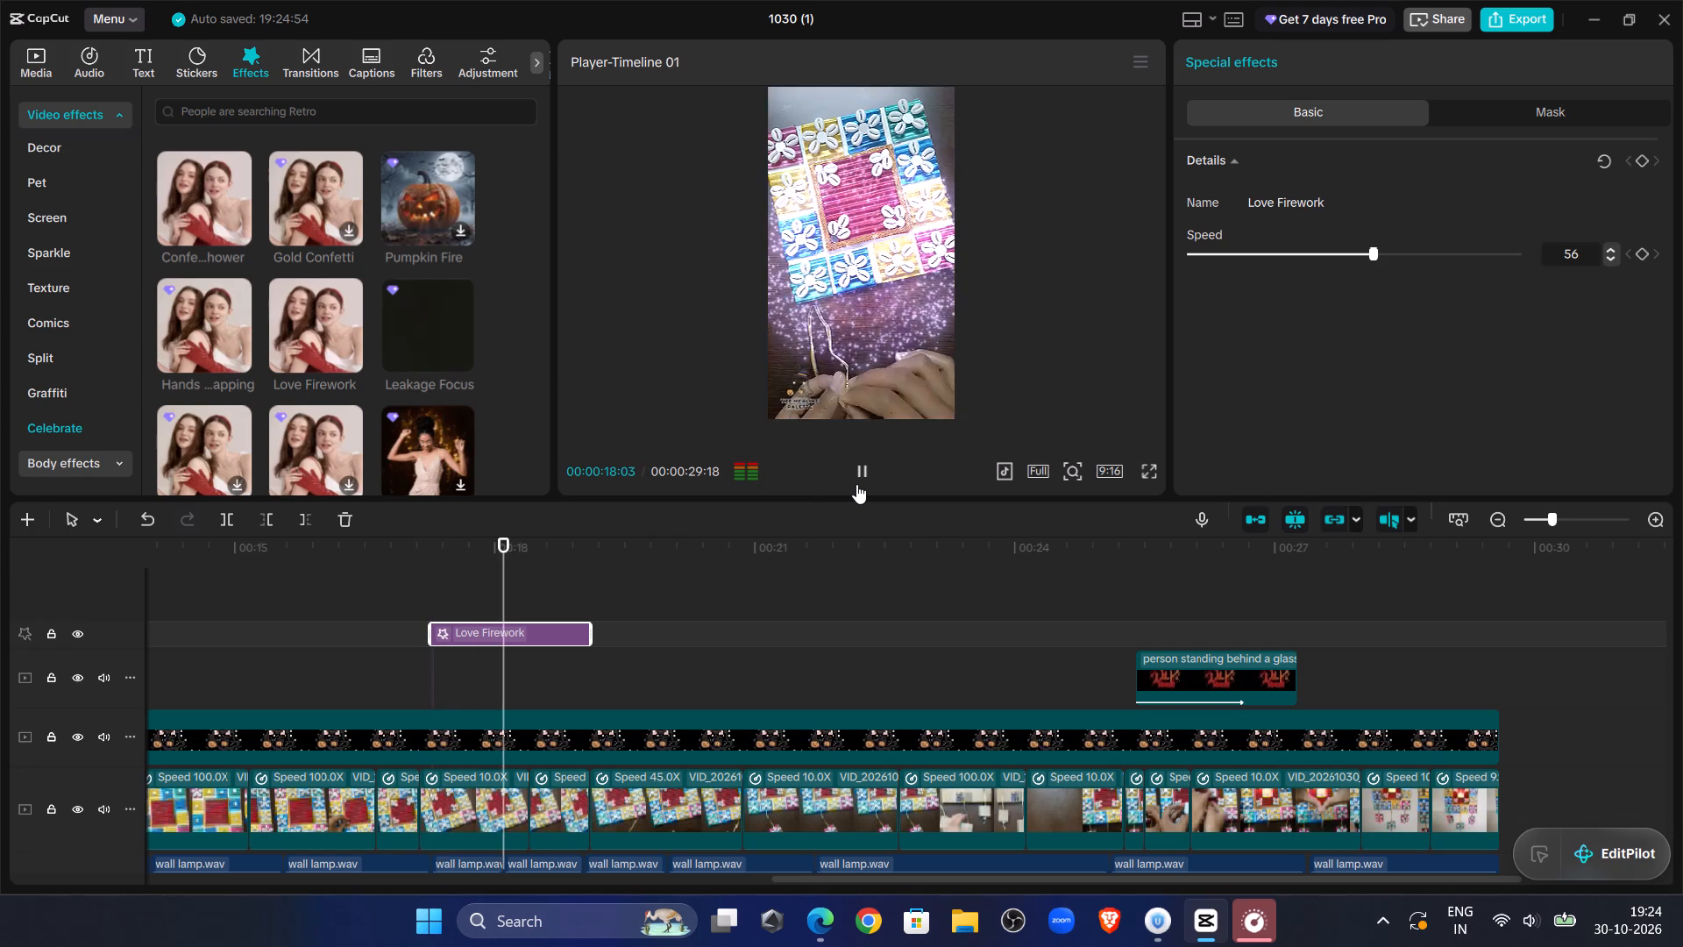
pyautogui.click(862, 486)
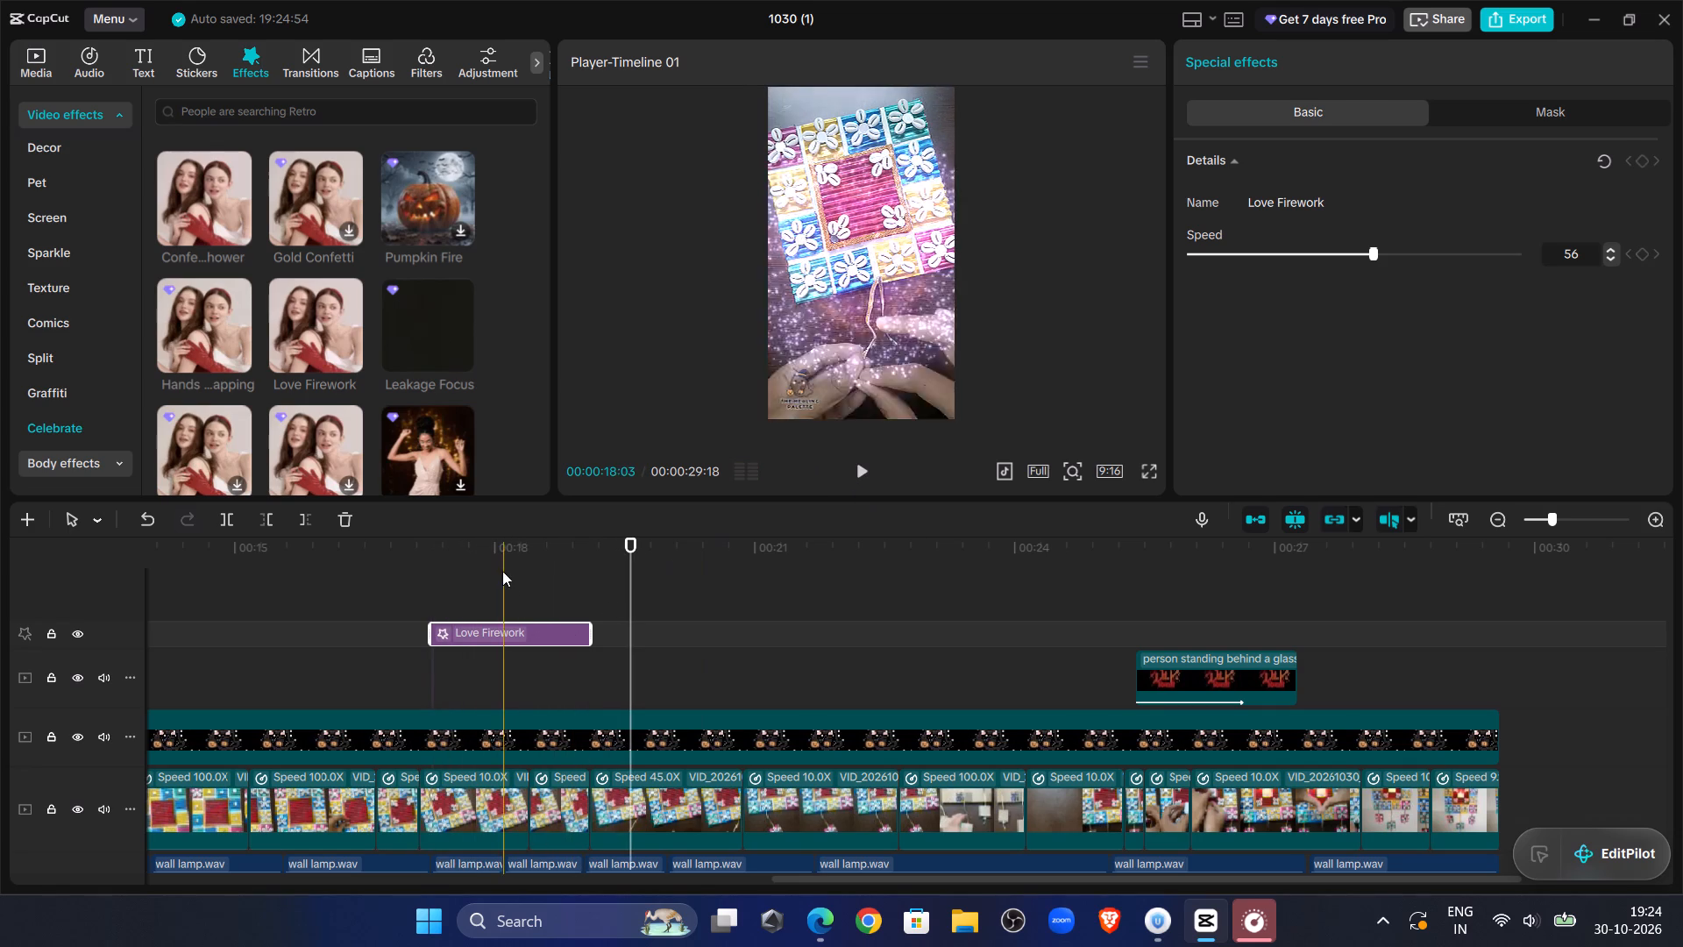
# Replay Love Firework from 00:00:18:03 and trim its end to 00:00:18:26.
pyautogui.click(502, 571)
pyautogui.click(854, 475)
pyautogui.click(854, 475)
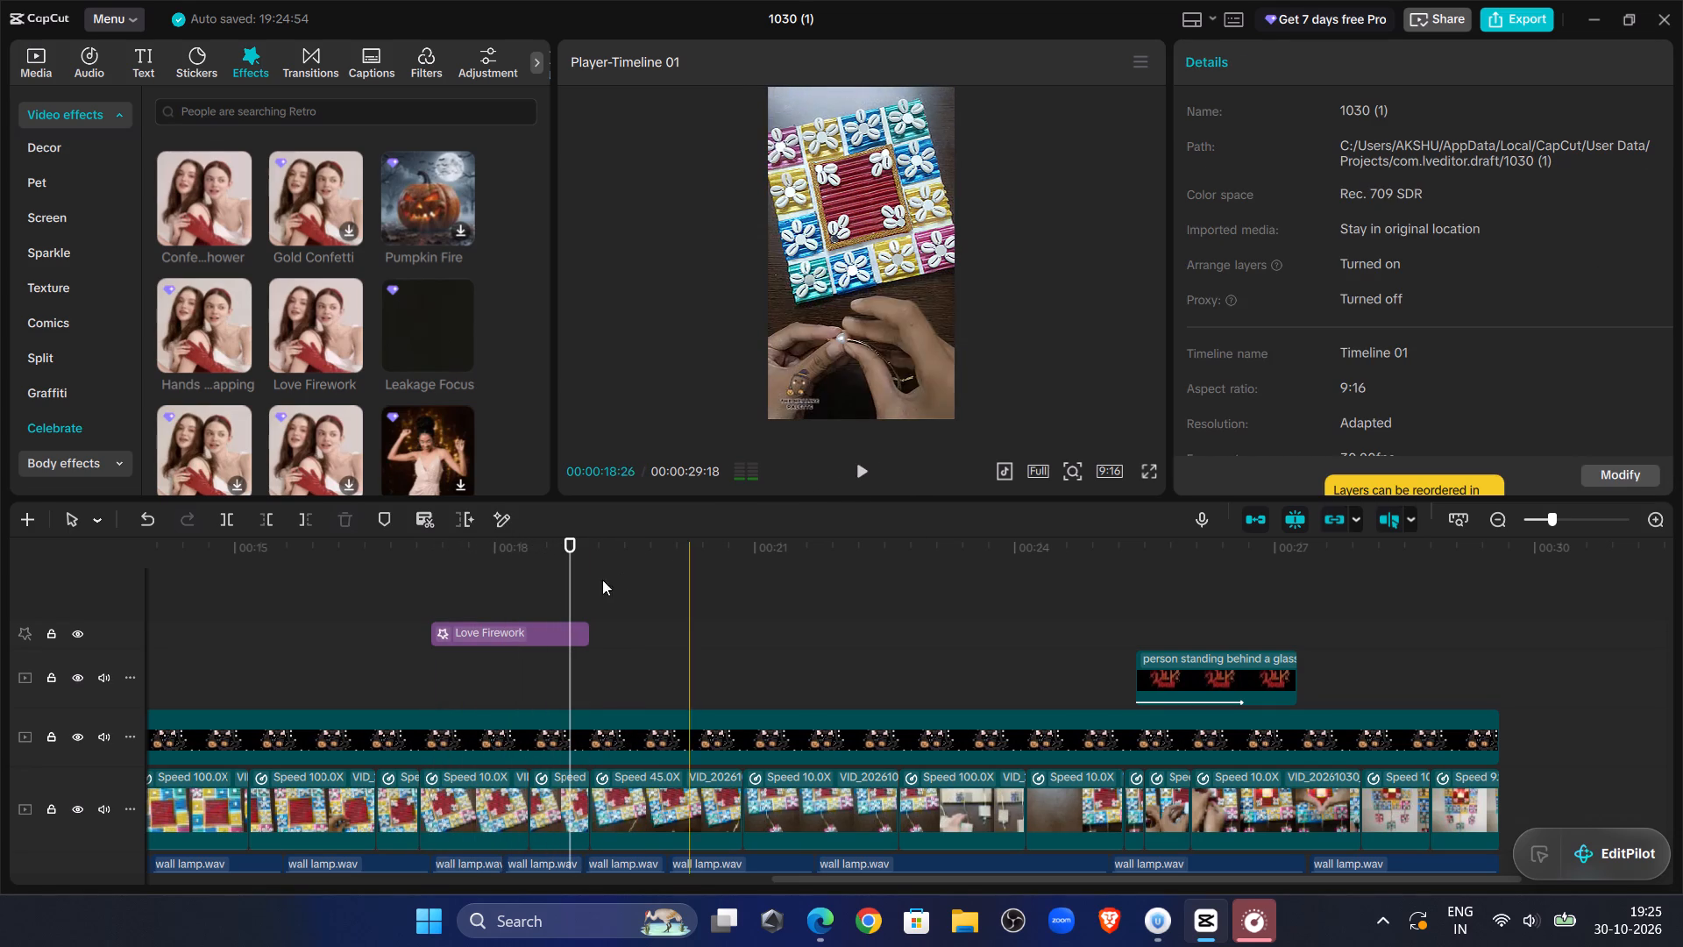
pyautogui.click(543, 627)
pyautogui.click(312, 520)
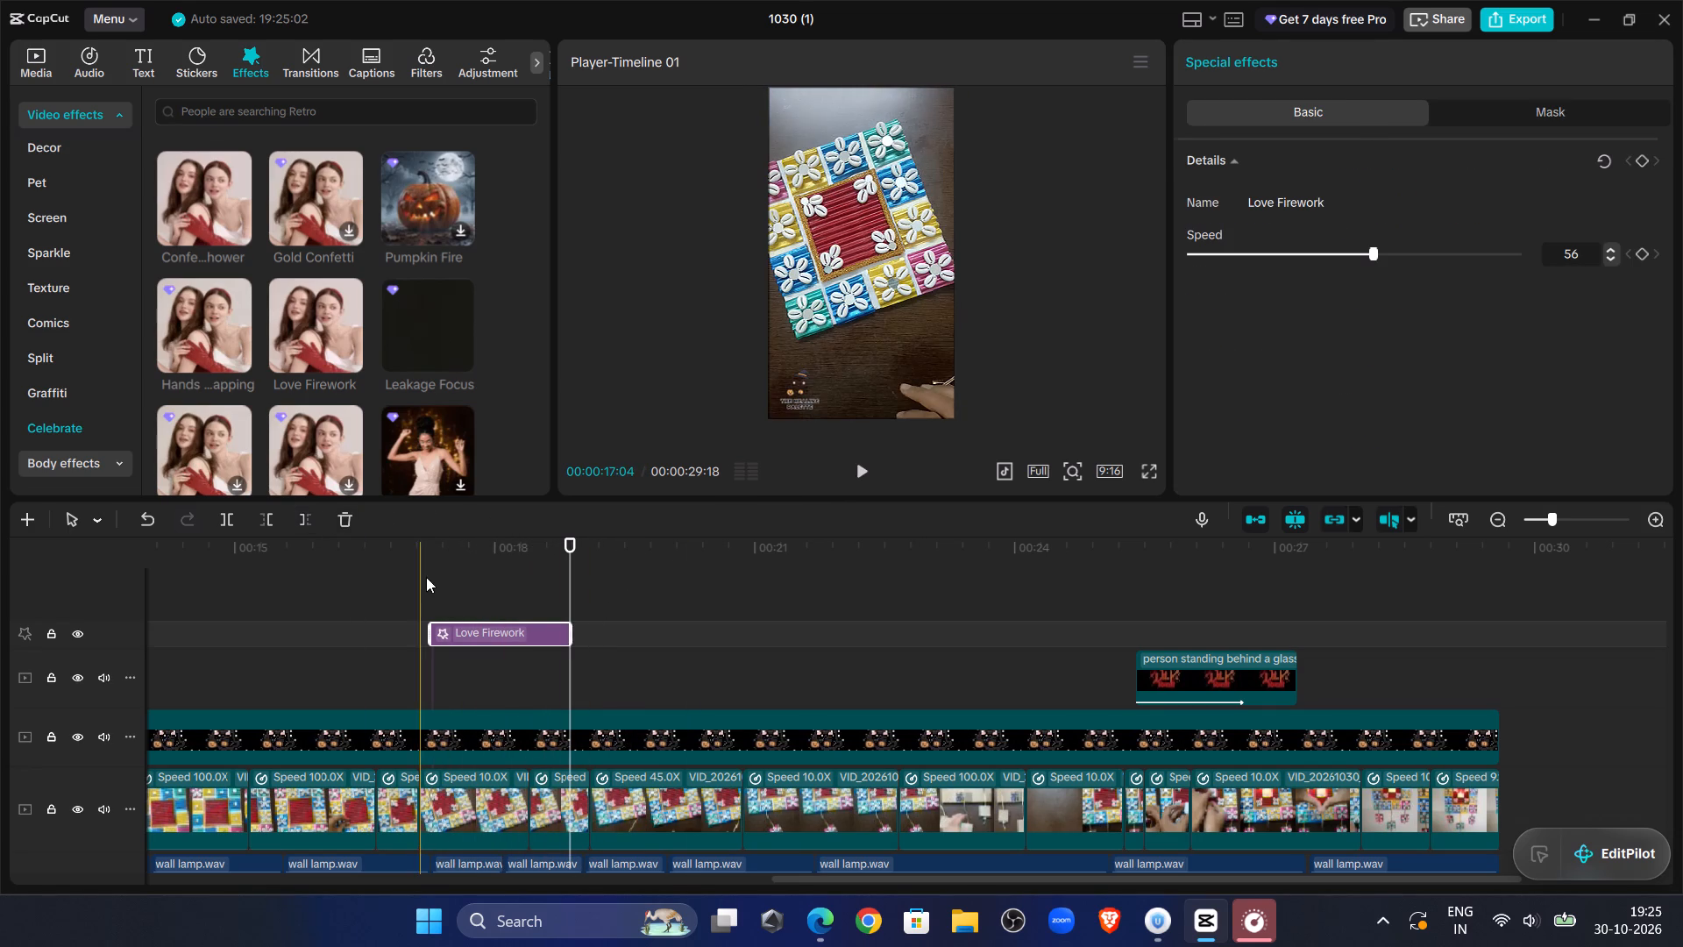
# Set the playhead to 00:00:17:08, at the start of Love Firework, and search the sound effects for "crackle".
pyautogui.doubleClick(426, 577)
pyautogui.click(76, 59)
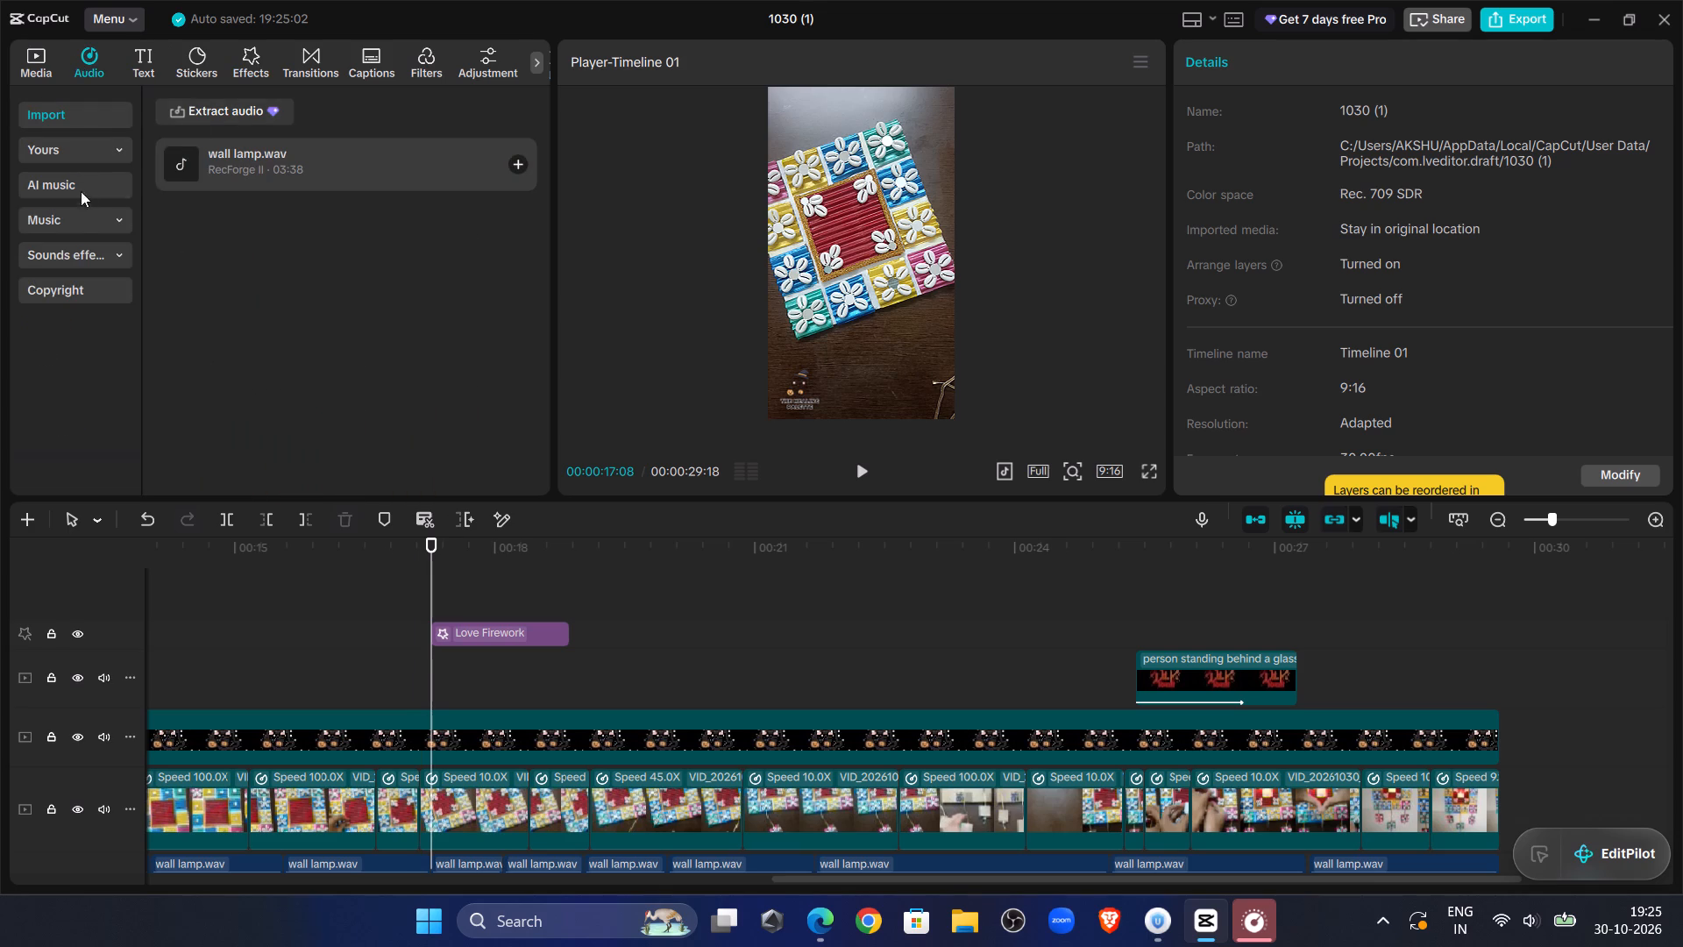
pyautogui.click(83, 252)
pyautogui.click(243, 119)
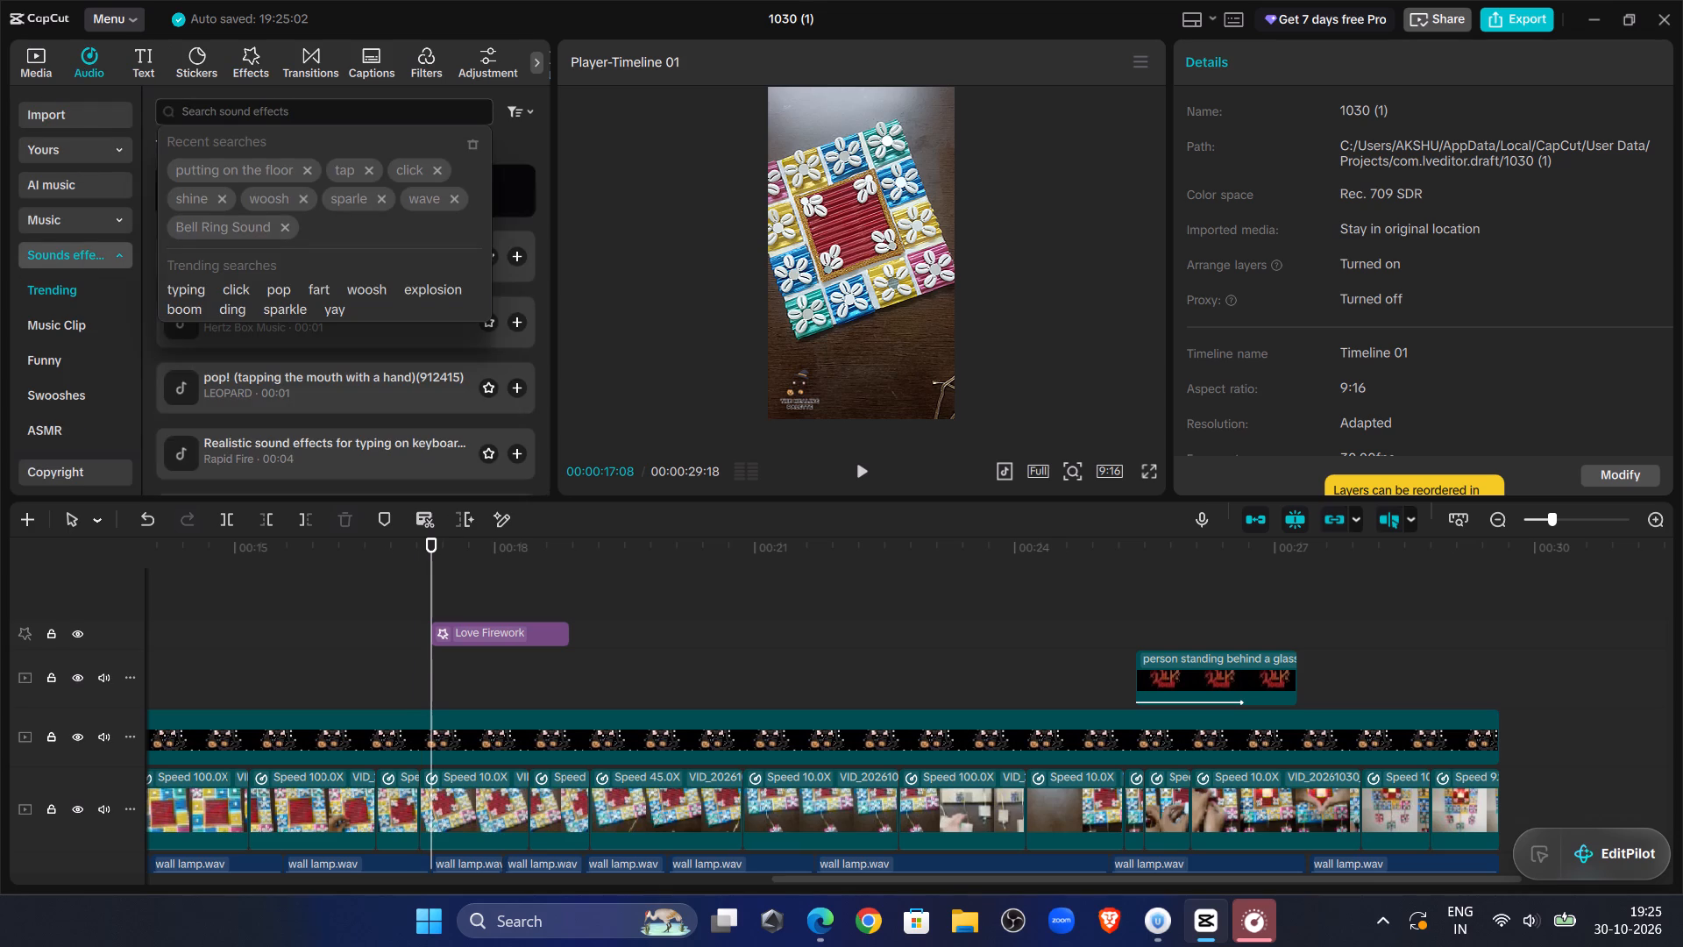
pyautogui.write('cravck')
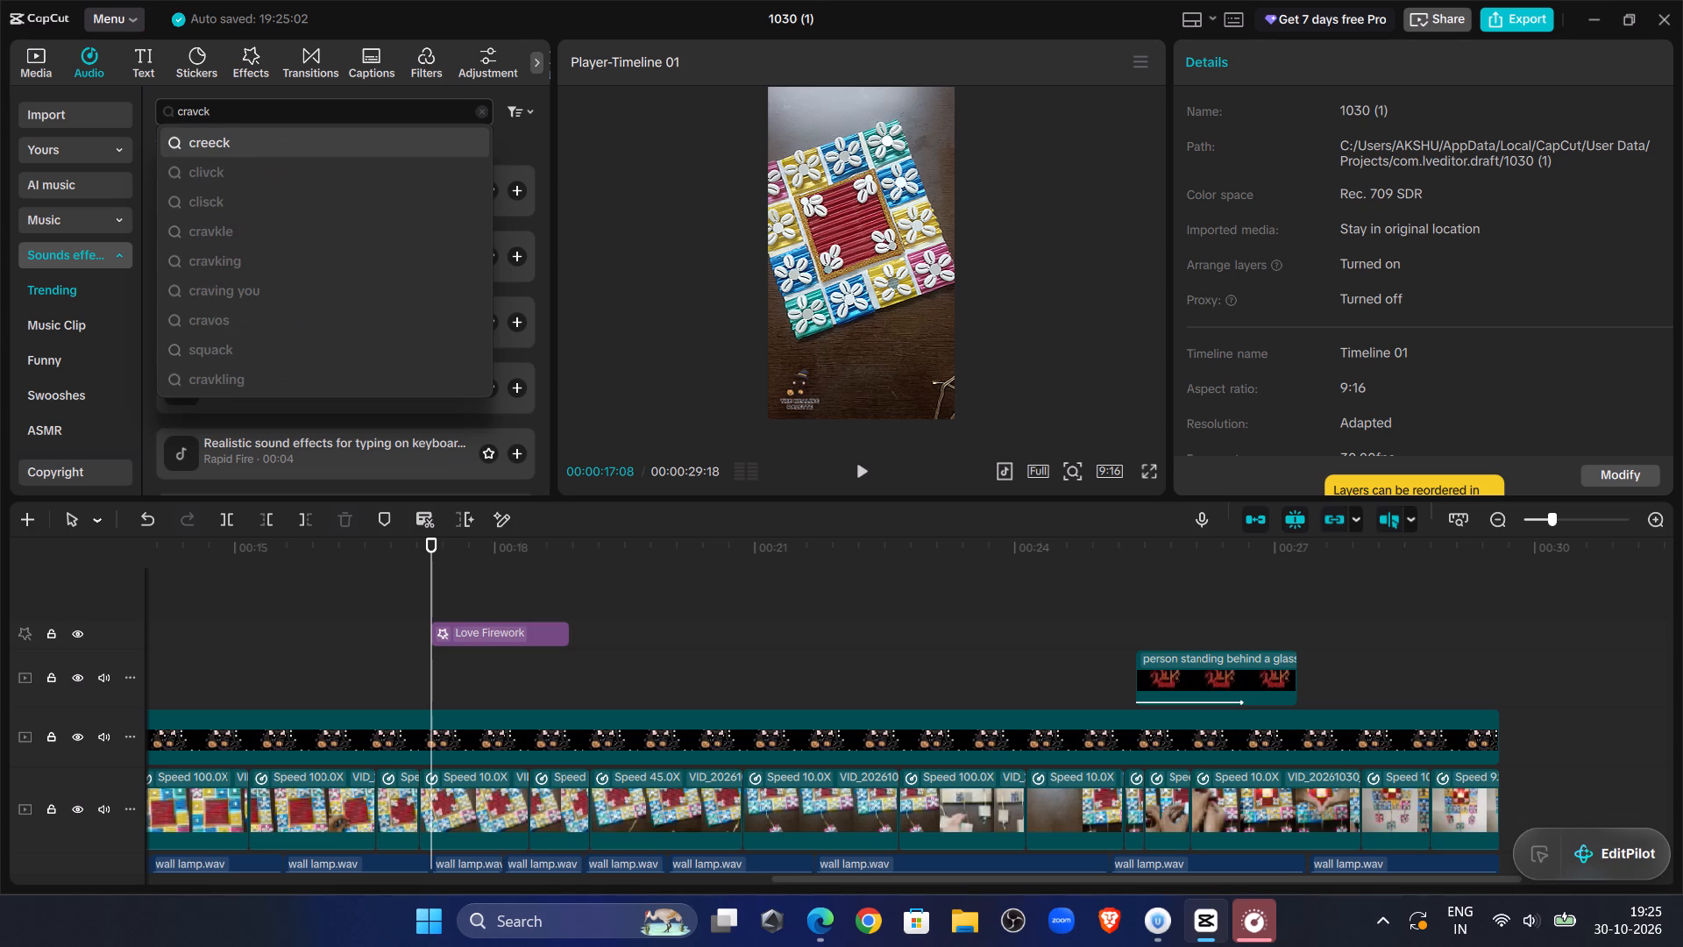
pyautogui.press('BackSpace')
pyautogui.press('BackSpace')
pyautogui.press('BackSpace')
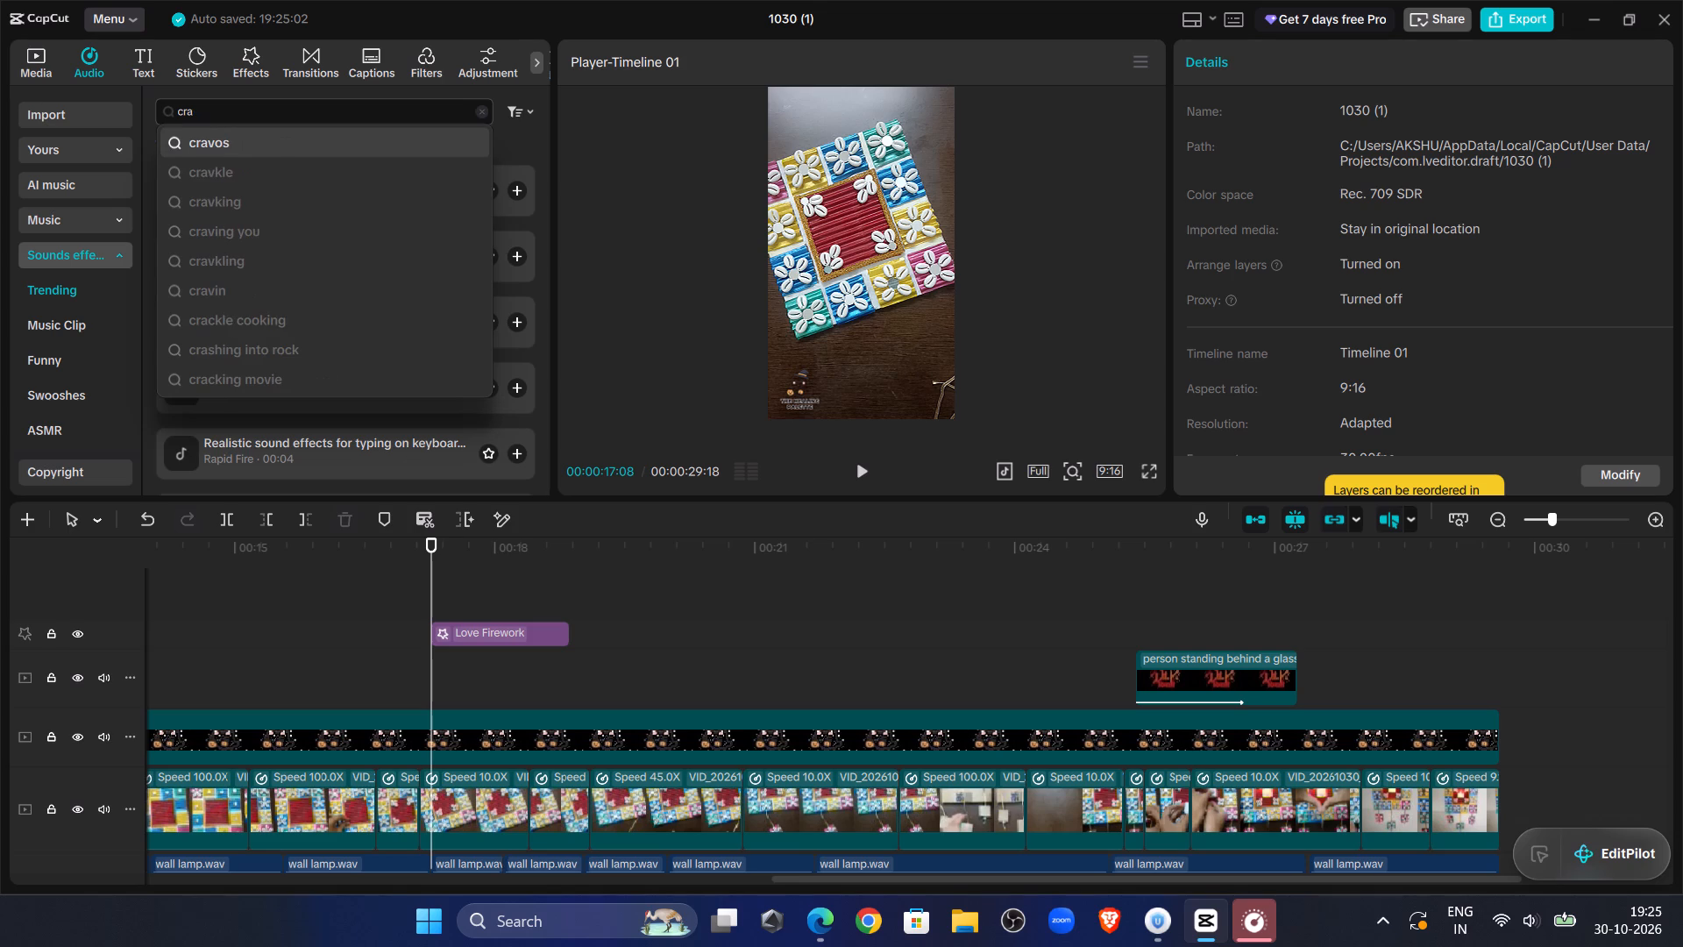
pyautogui.write('ckle')
pyautogui.press('Return')
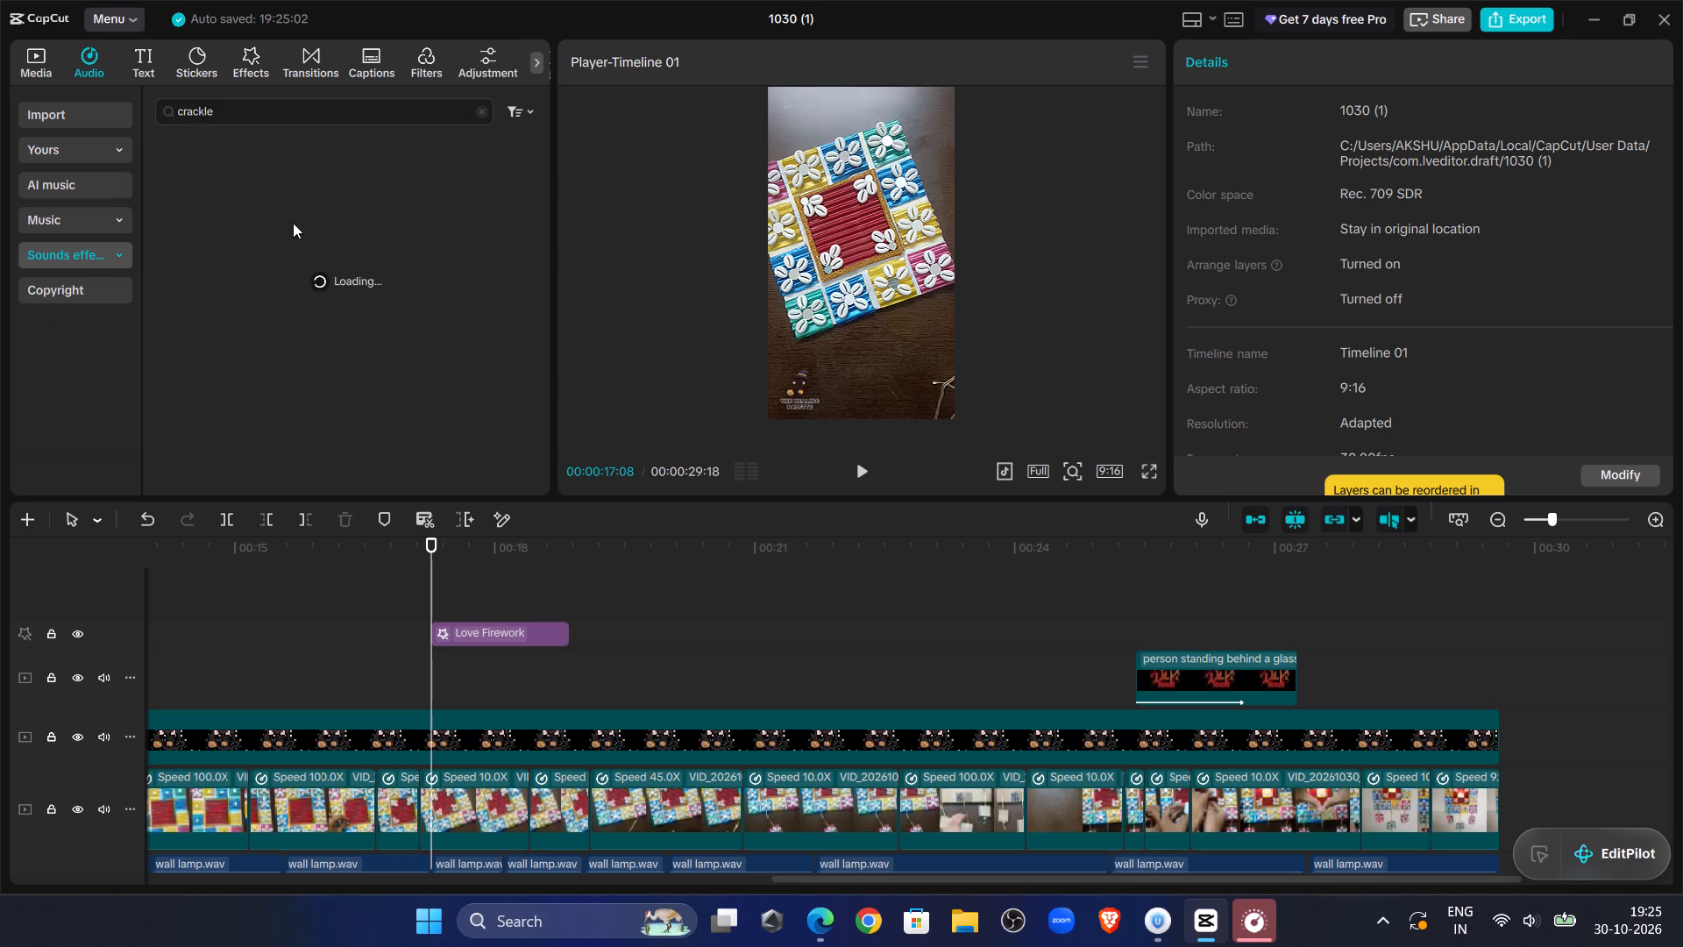
# Audition crackle sound effects, including Crackle Harmony, Fire Crackle, stun gun crackle, Fluorescent lamp noise 01-1 and Gentle Firecrackle.
pyautogui.click(302, 178)
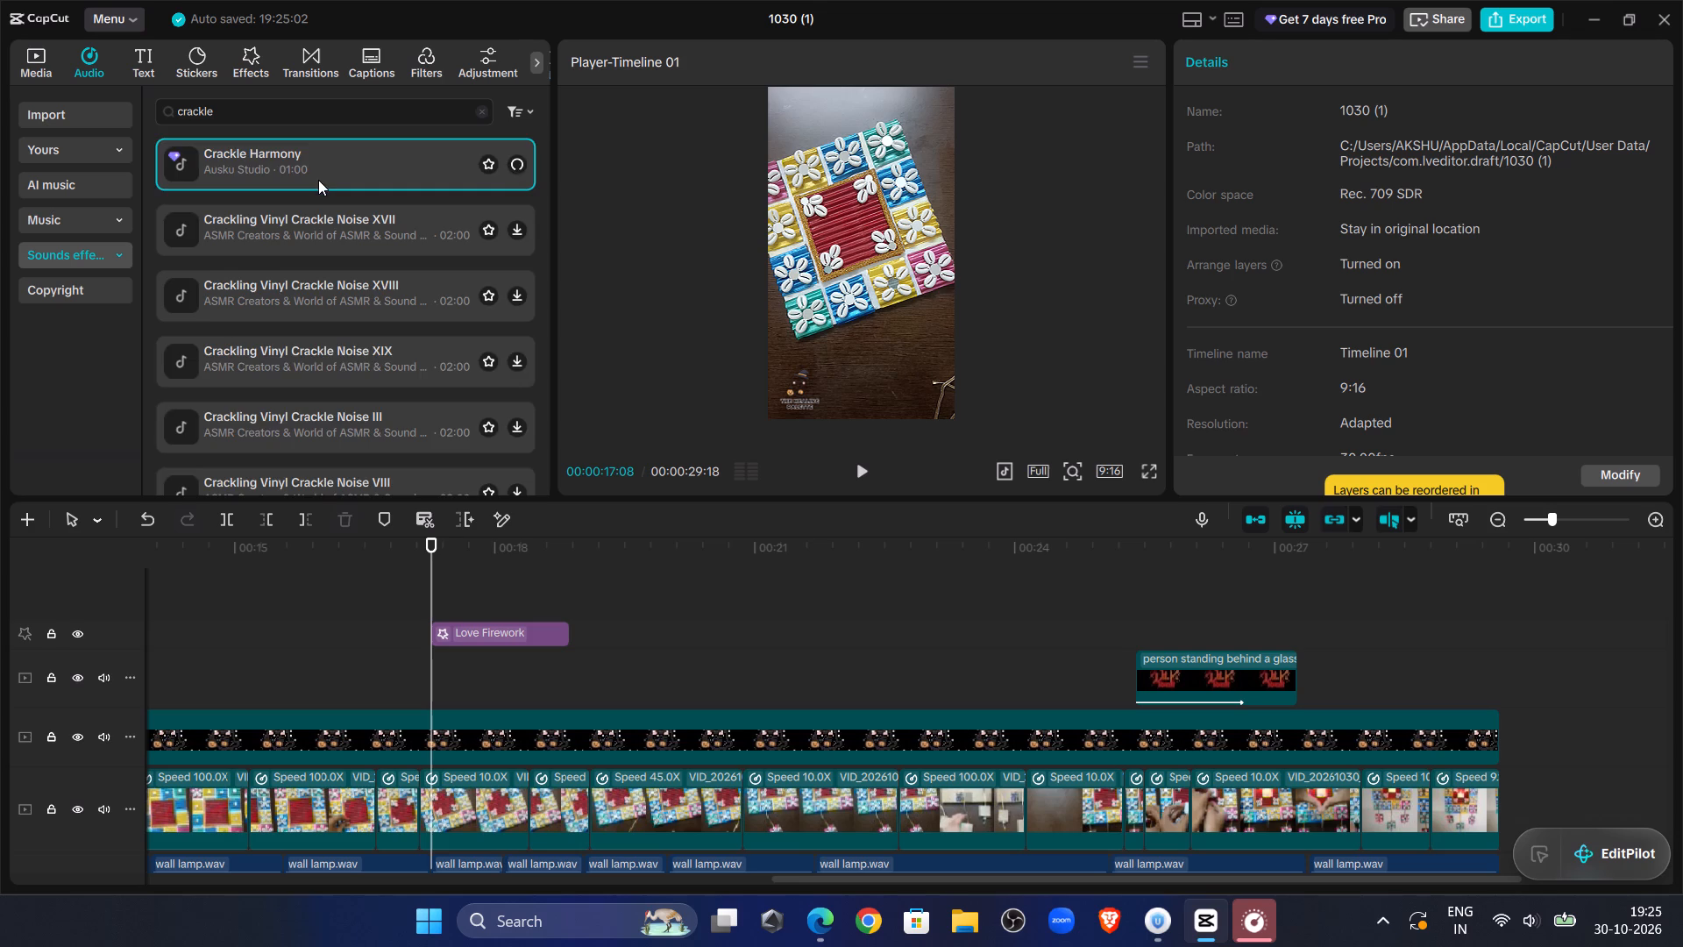
pyautogui.scroll(-9, 328, 250)
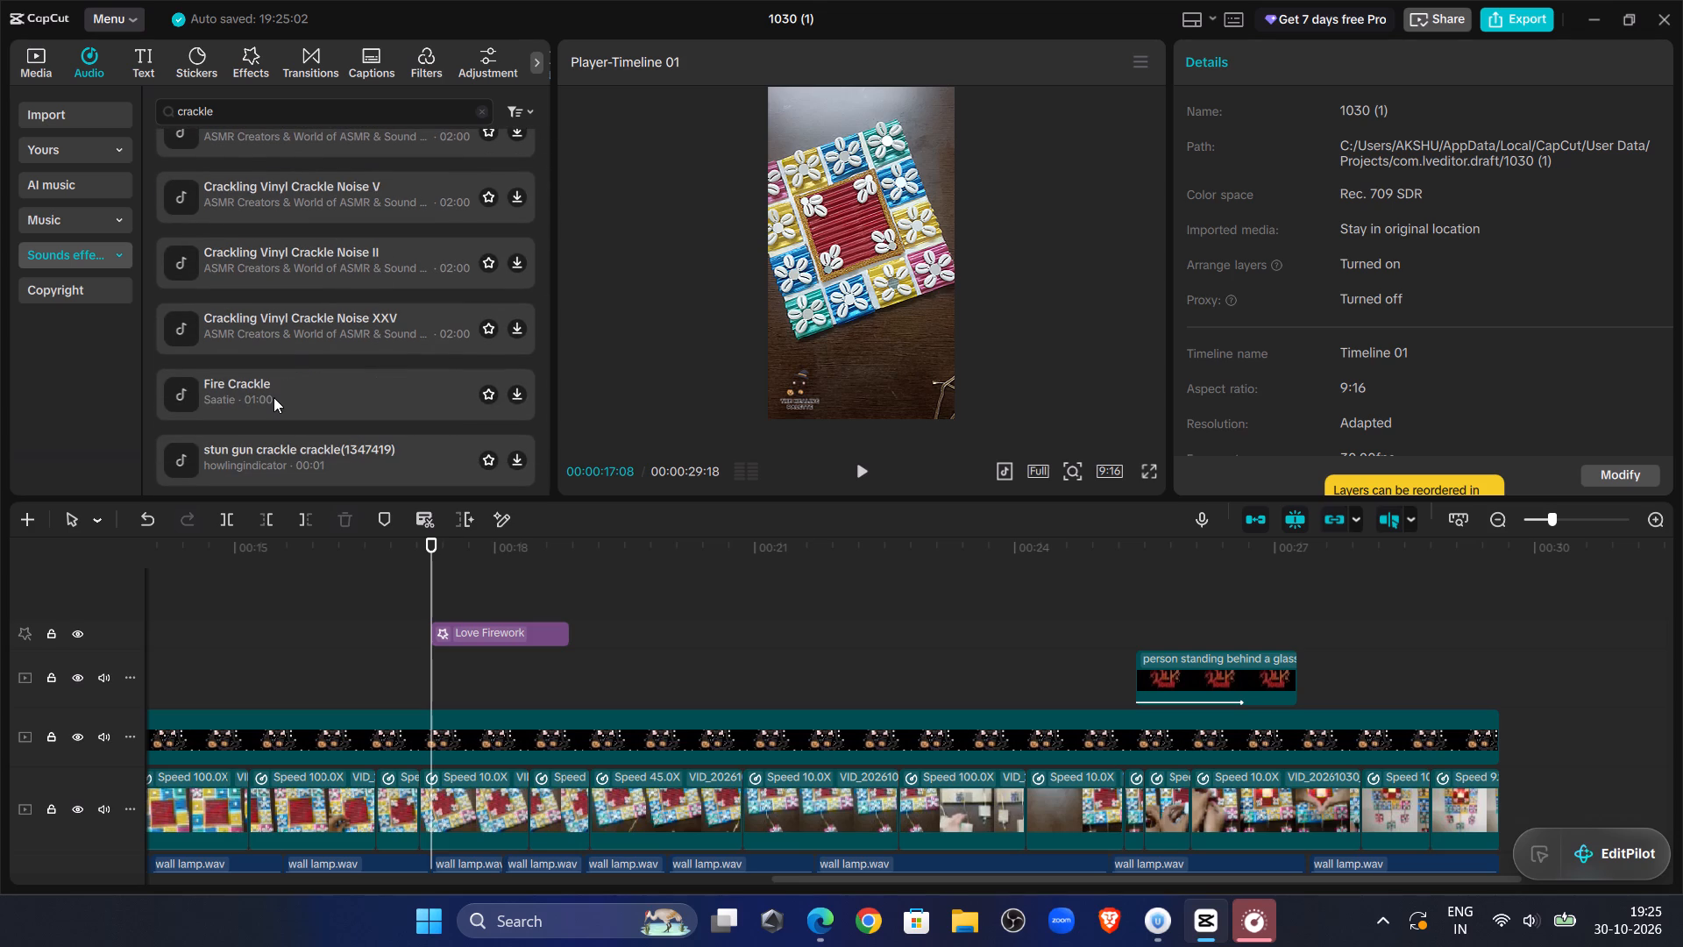
pyautogui.click(273, 397)
pyautogui.click(294, 481)
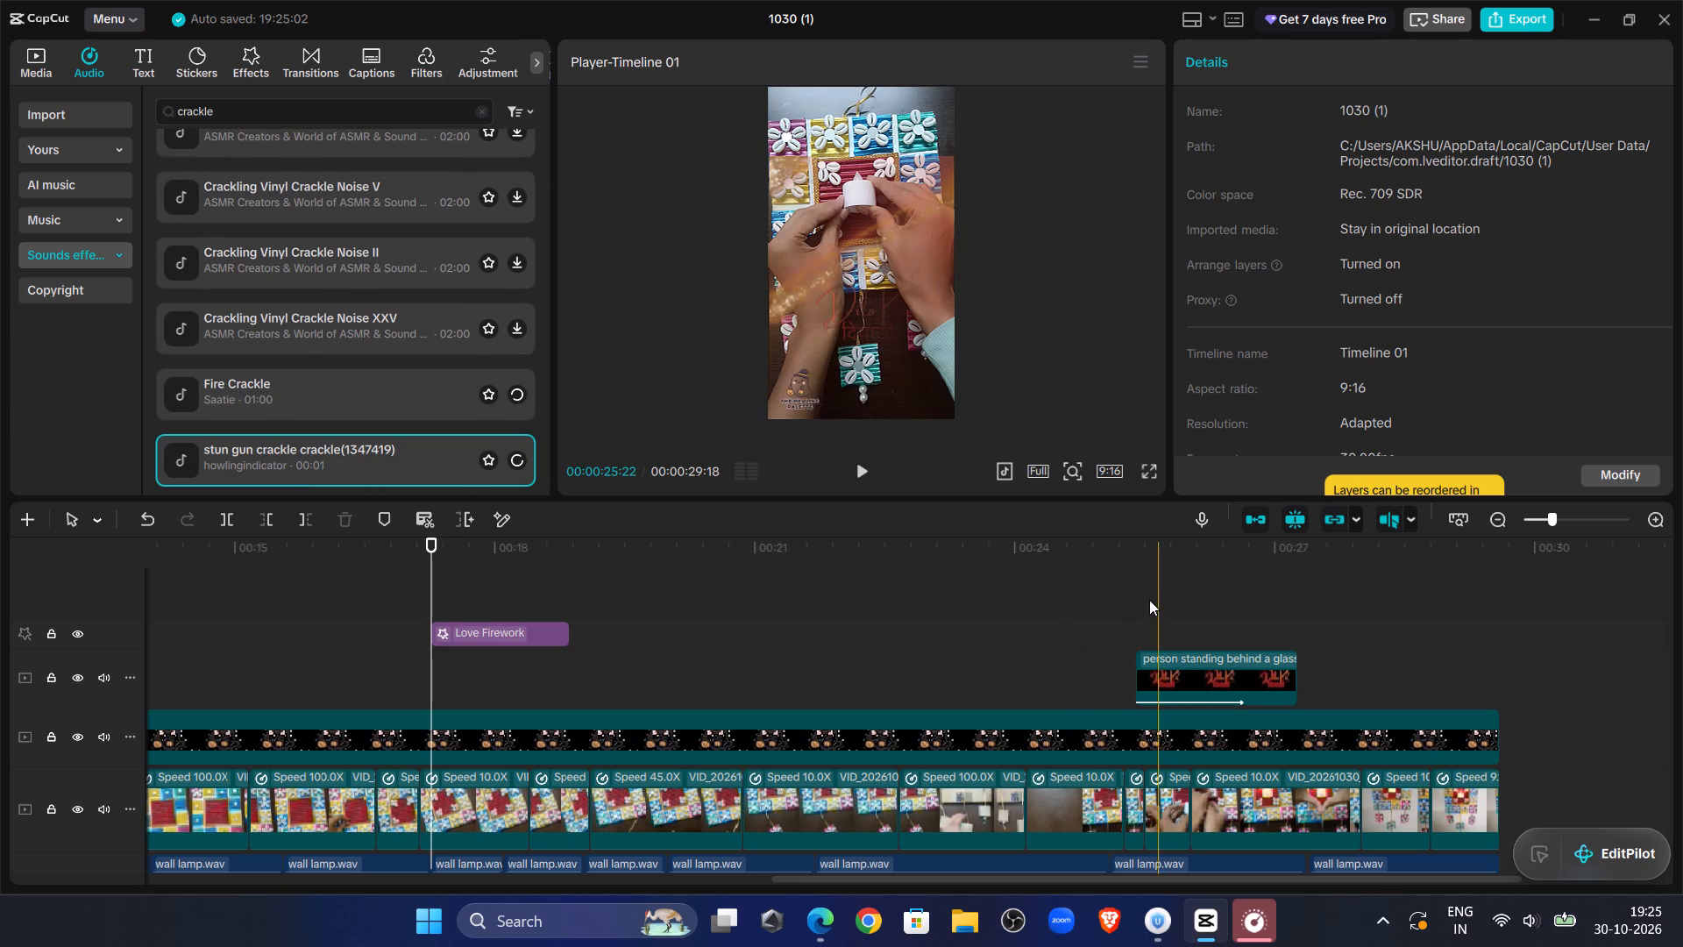
pyautogui.click(326, 470)
pyautogui.click(332, 389)
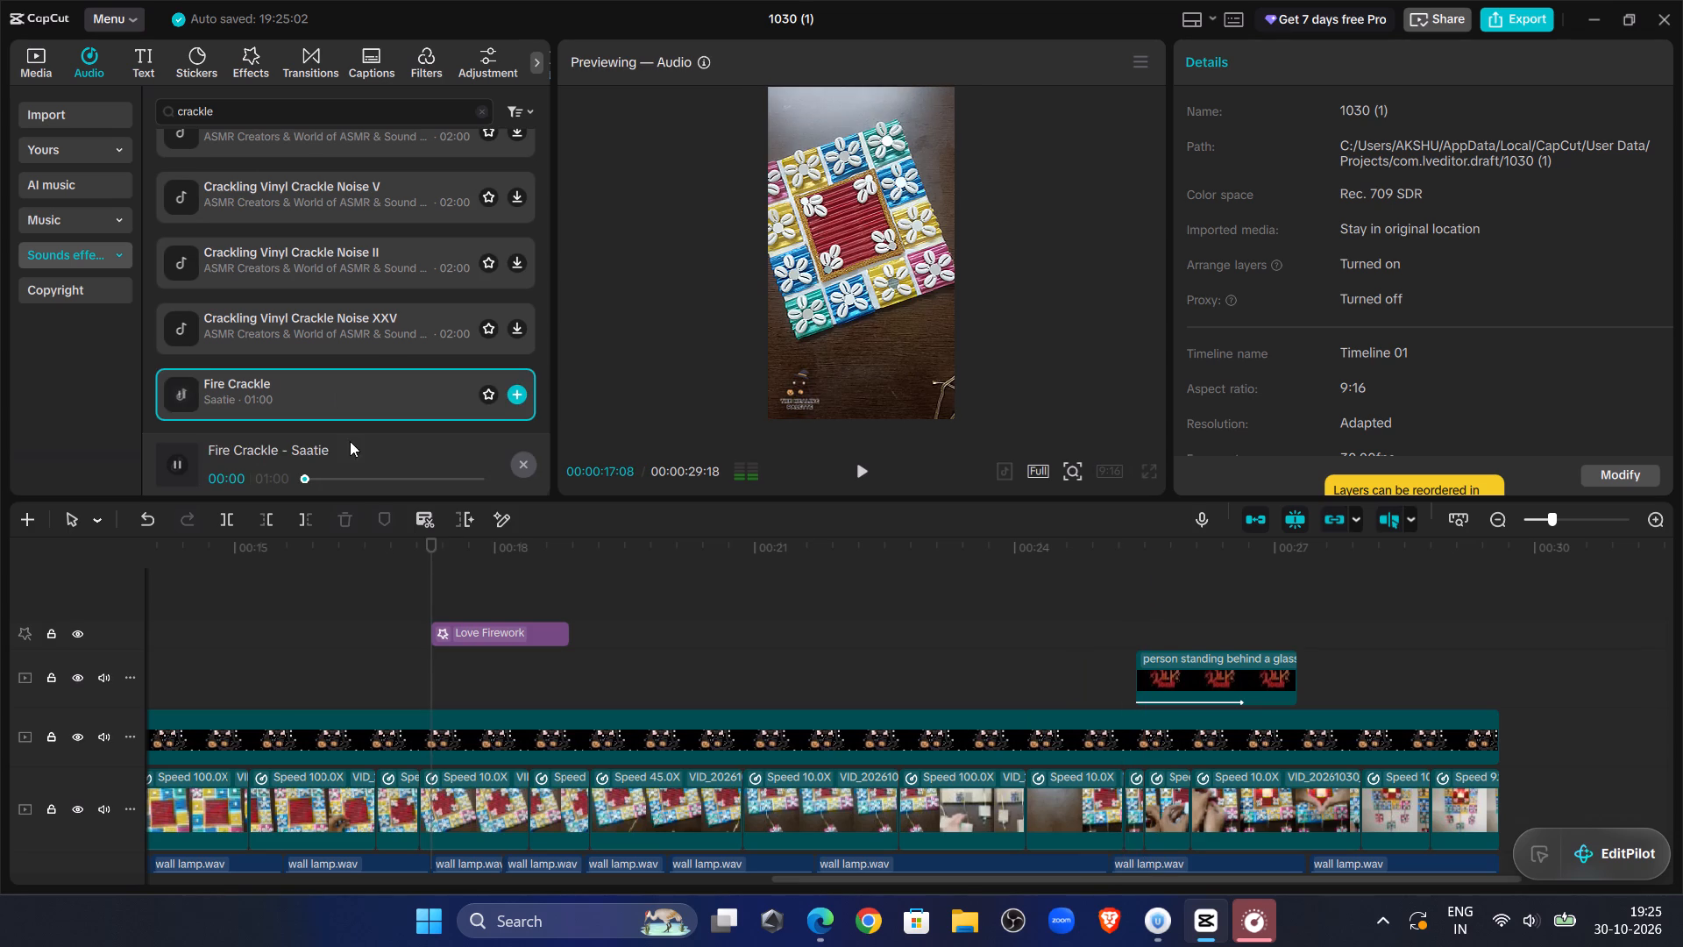
pyautogui.click(350, 457)
pyautogui.scroll(-3, 366, 384)
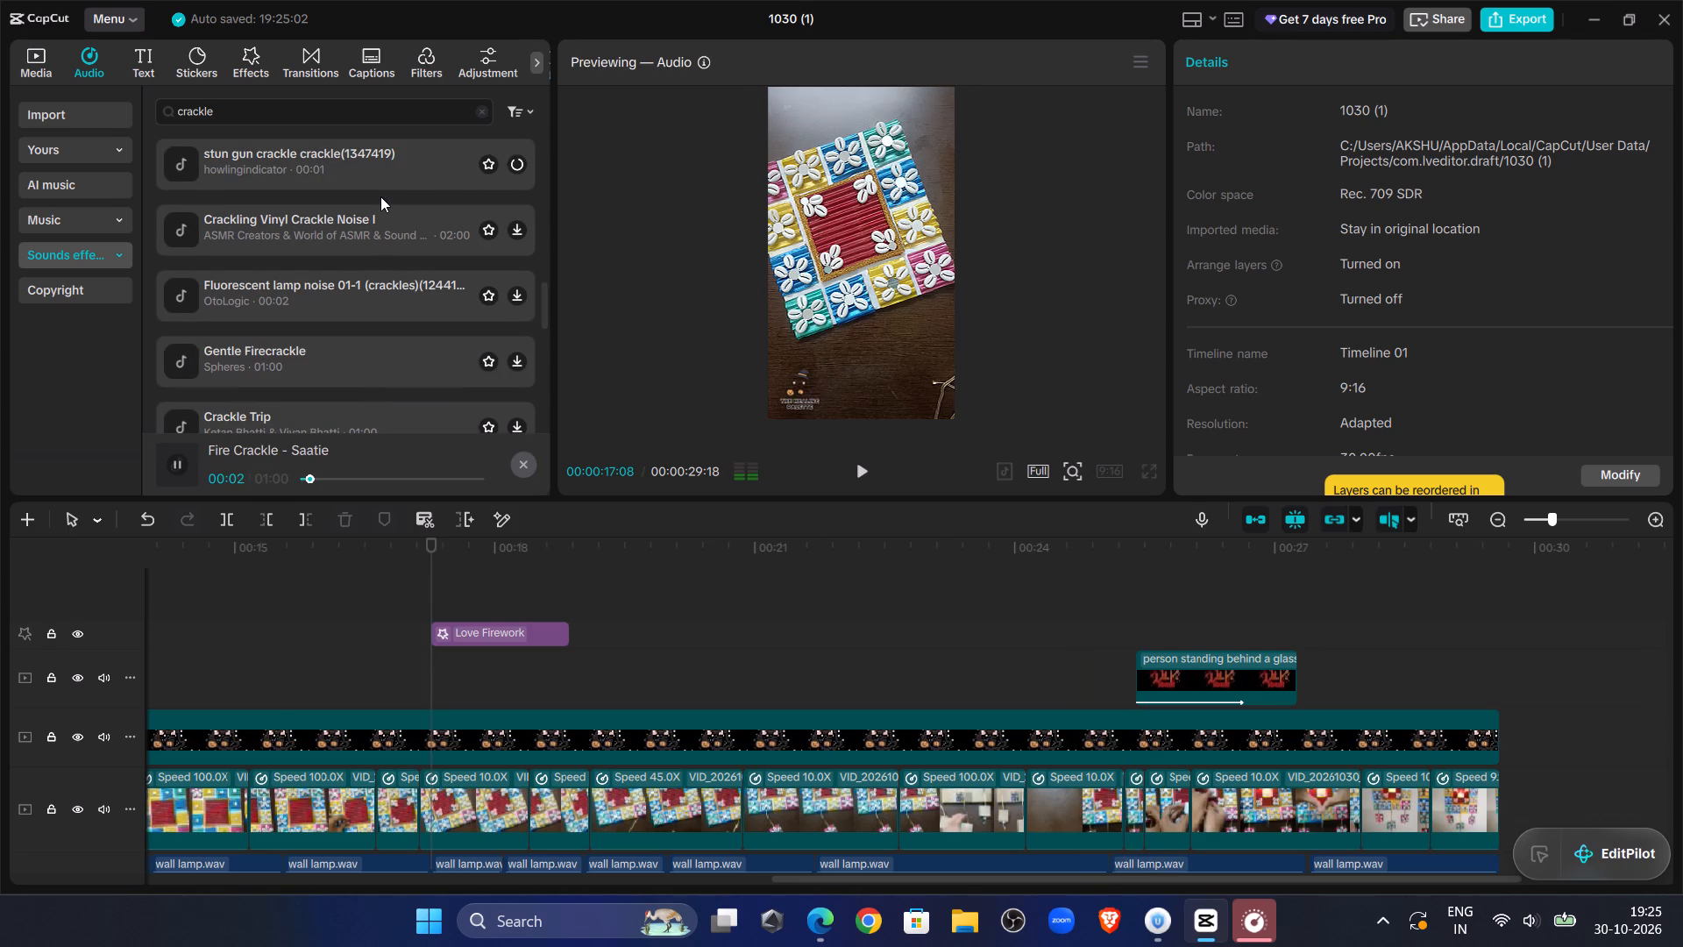
pyautogui.click(380, 173)
pyautogui.click(328, 303)
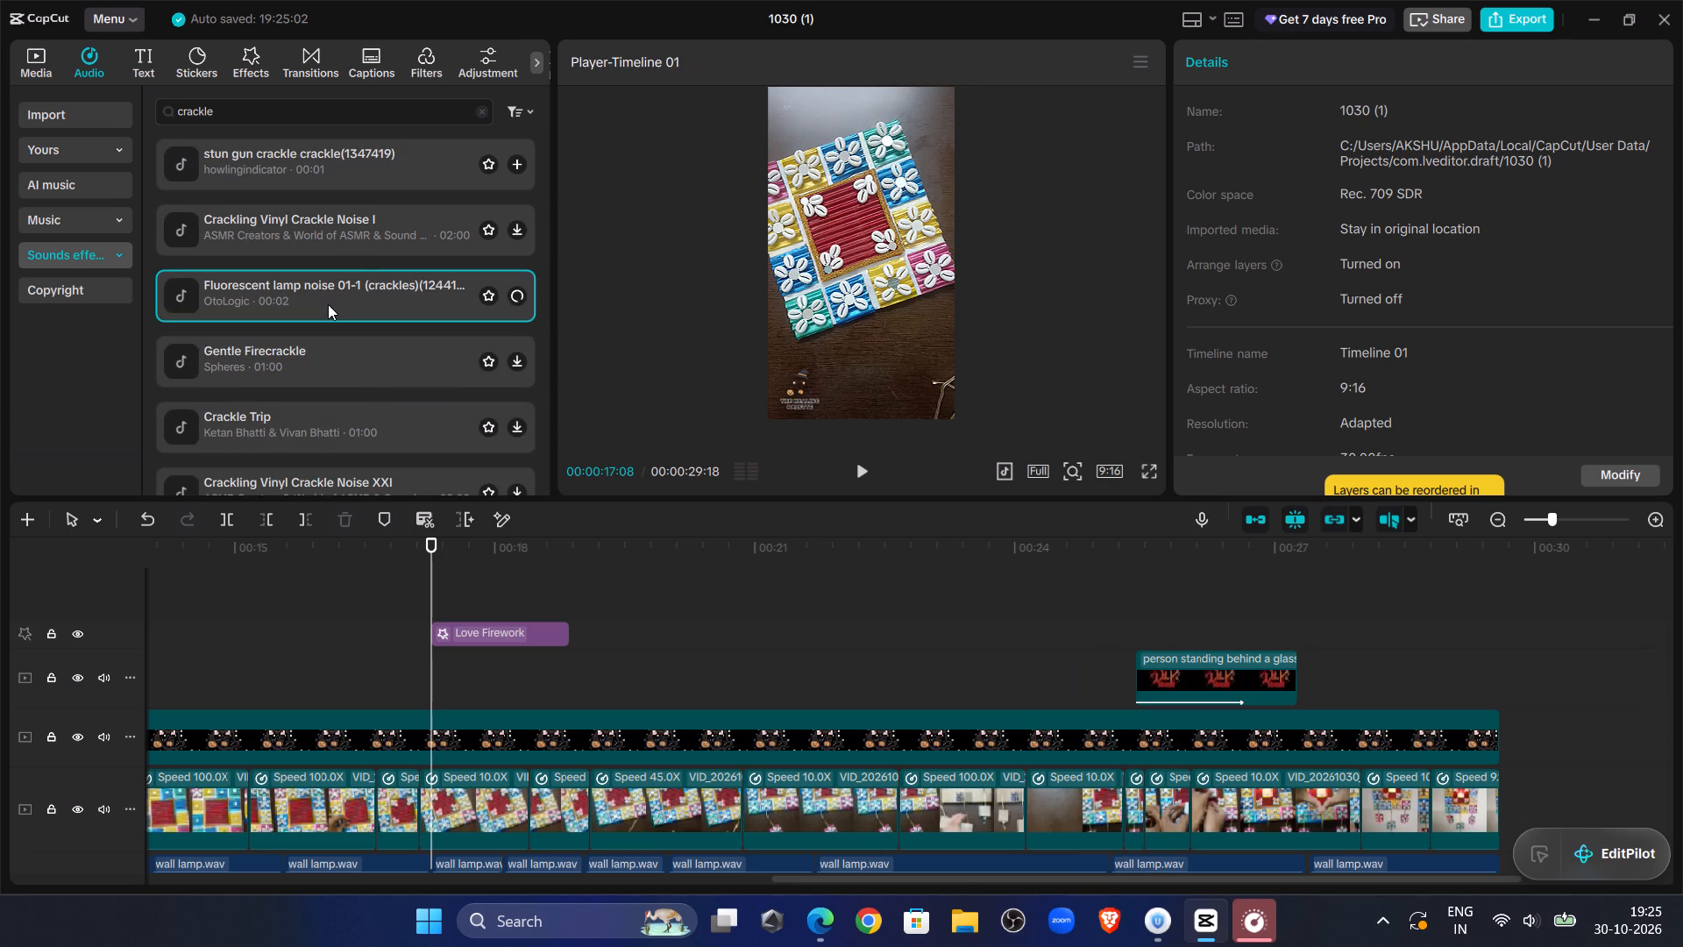
pyautogui.click(319, 370)
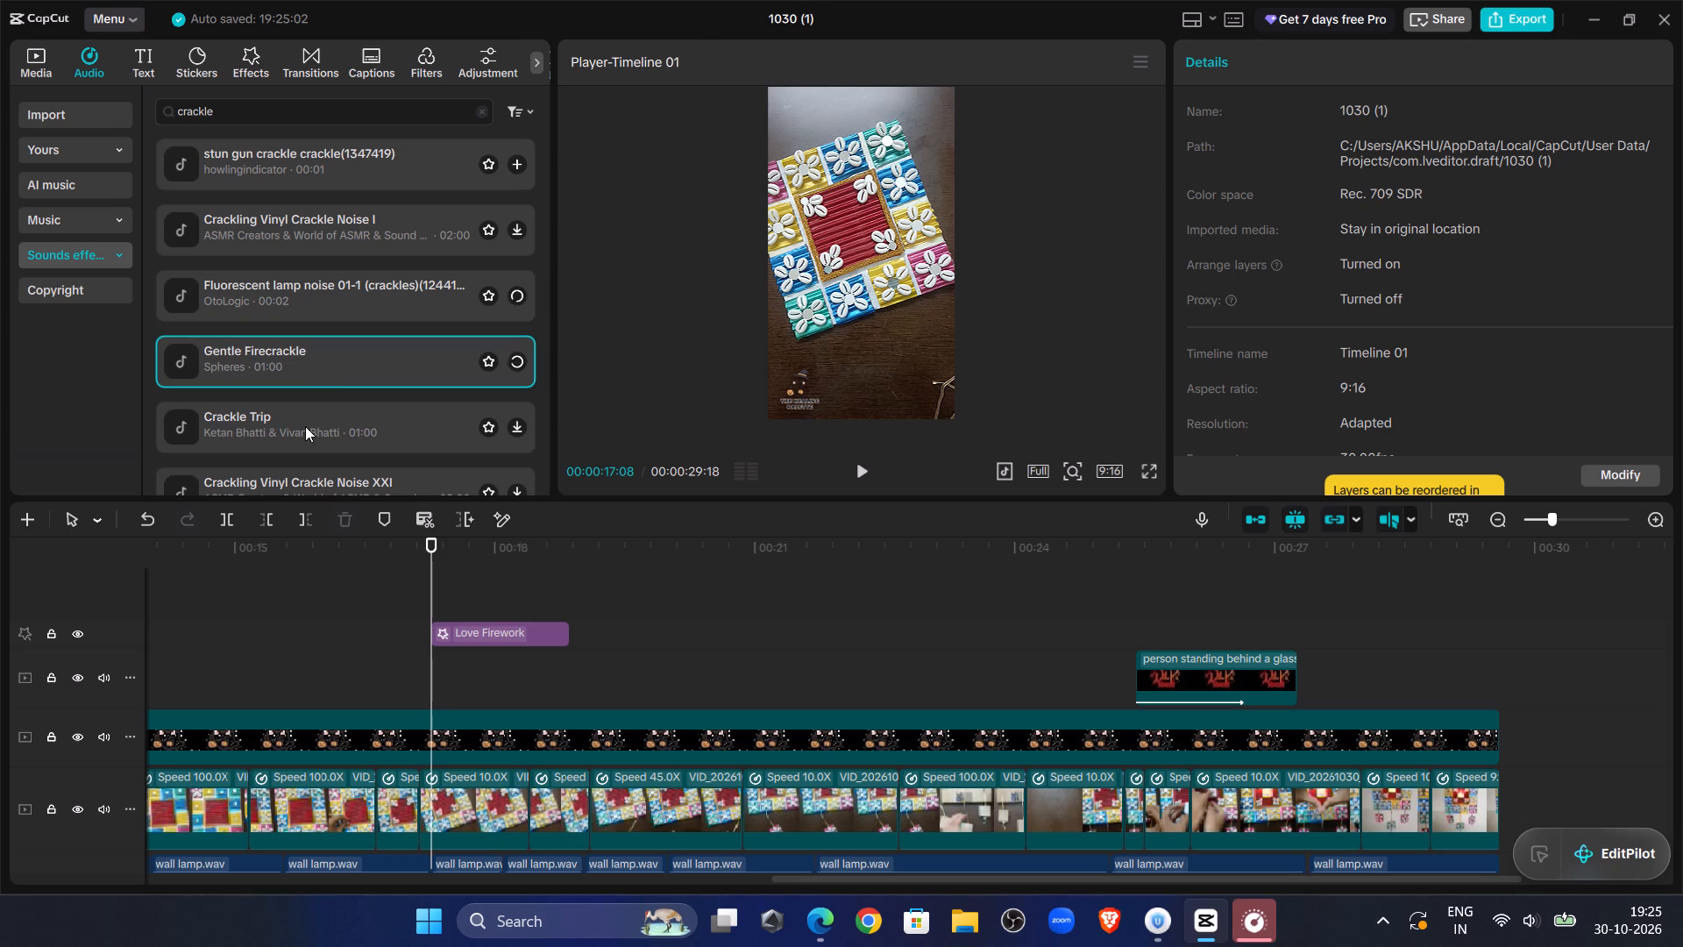
# Replace the sound effects query with a search for "firework".
pyautogui.click(434, 112)
pyautogui.moveTo(434, 112); pyautogui.dragTo(214, 114)
pyautogui.press('BackSpace')
pyautogui.write('firework')
pyautogui.press('Return')
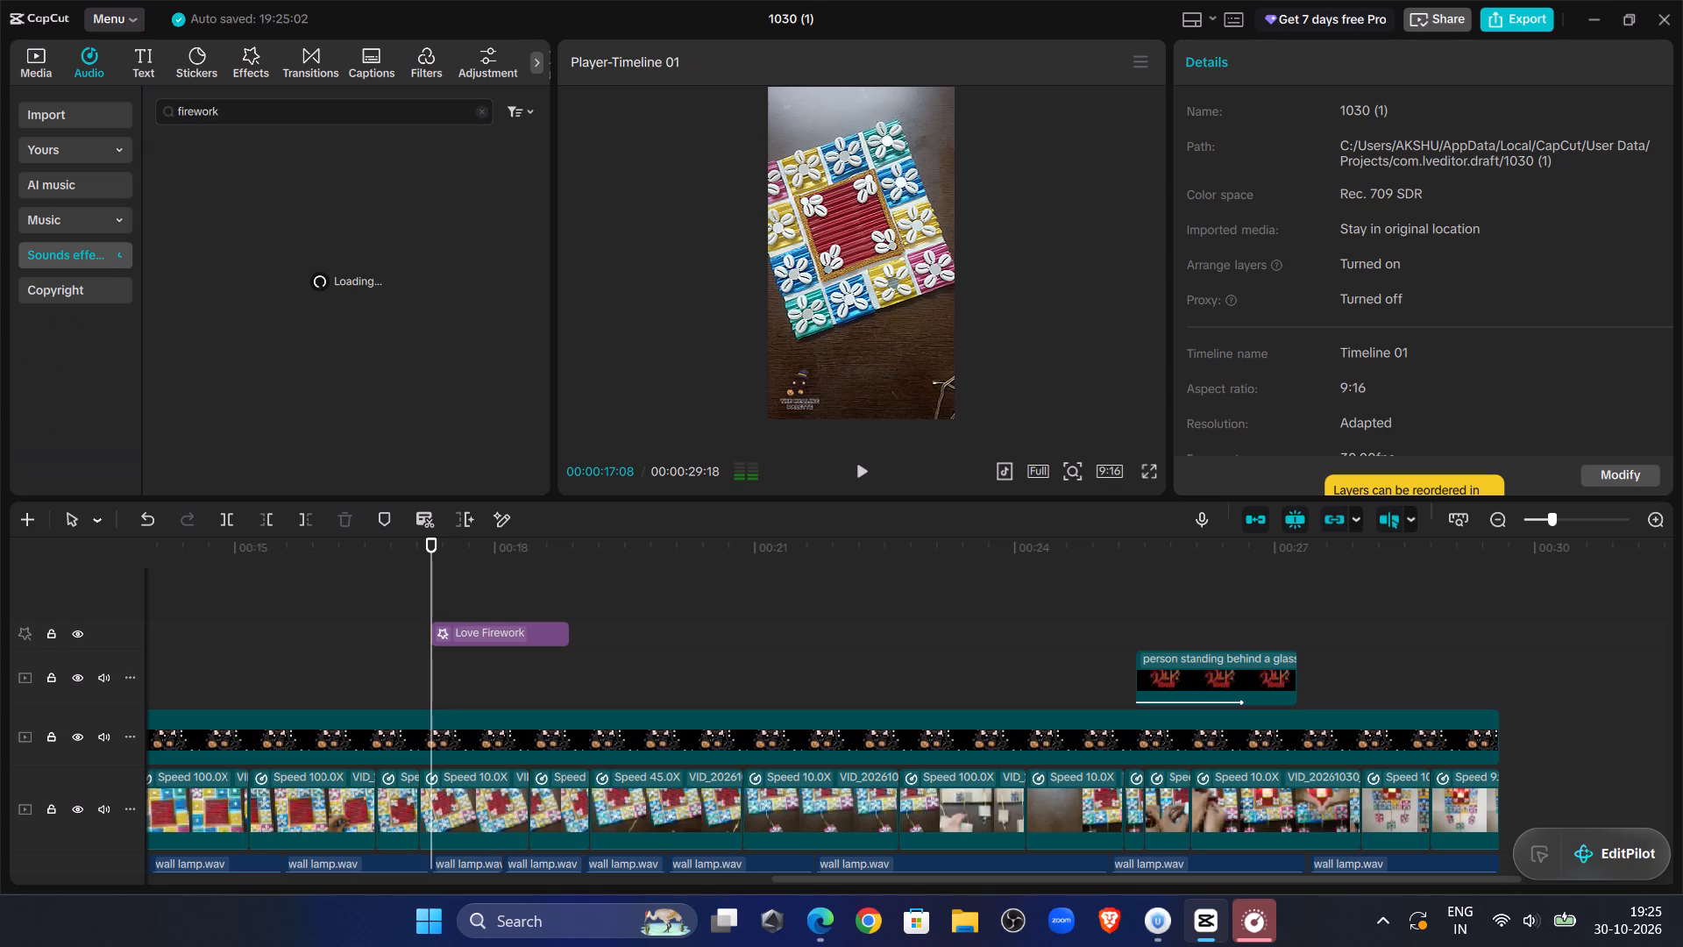
# Audition the firework sound effects Firework Sounds and A single firework sound disappearing into the sky, replaying the latter.
pyautogui.click(269, 189)
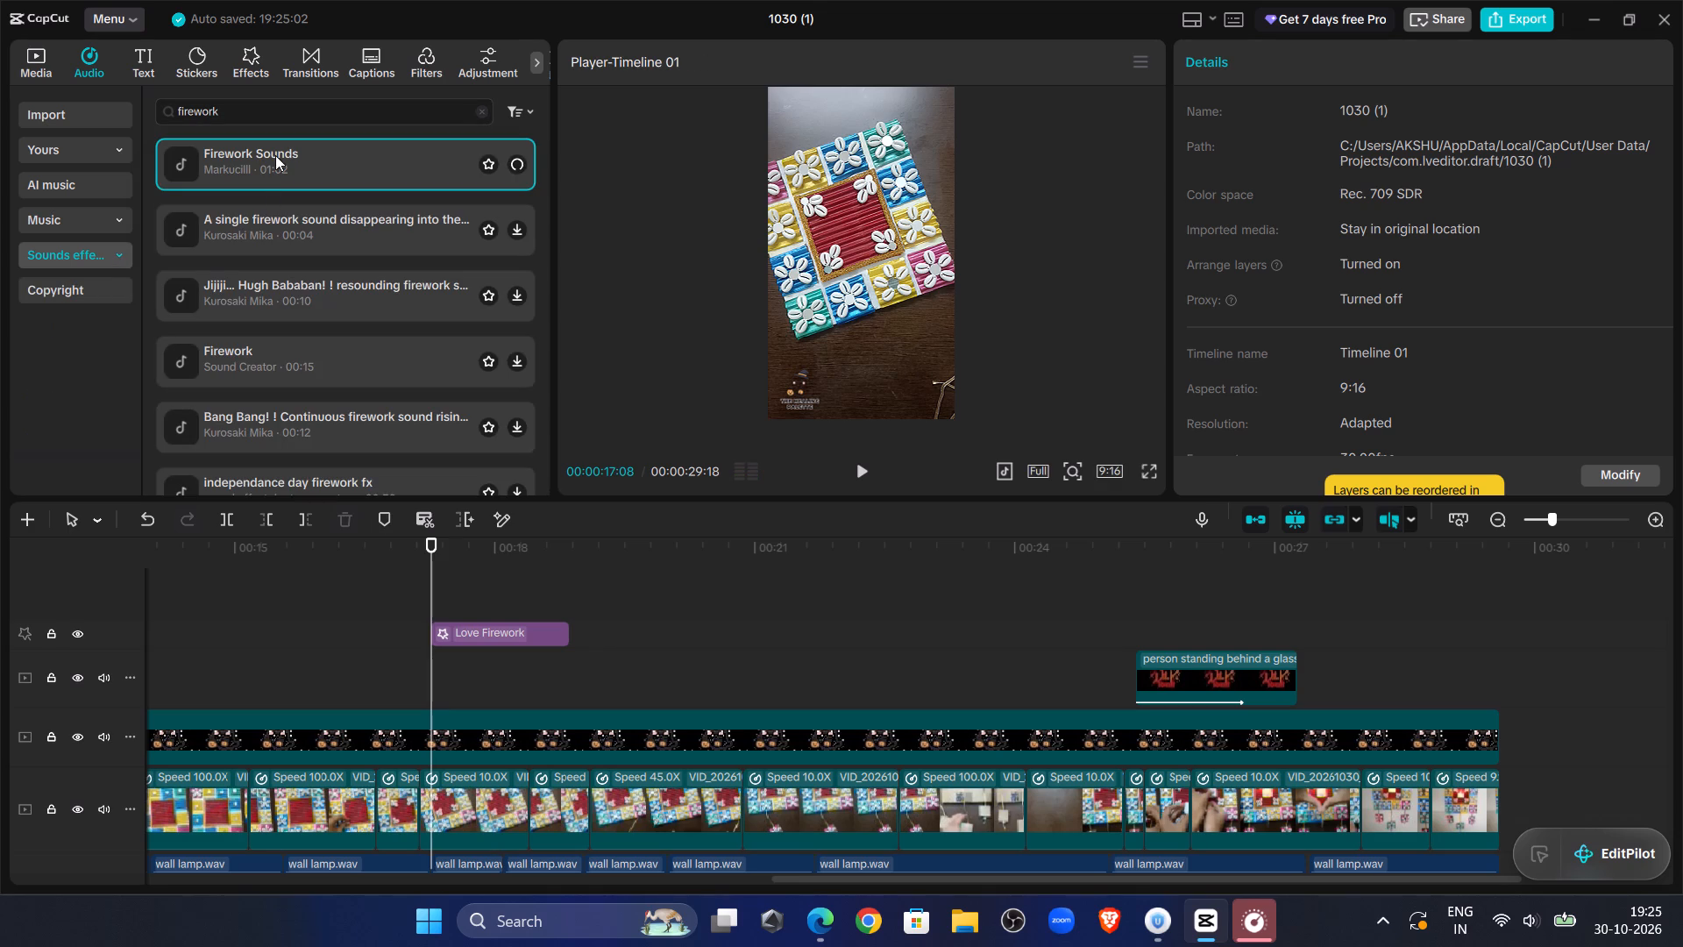
pyautogui.click(286, 217)
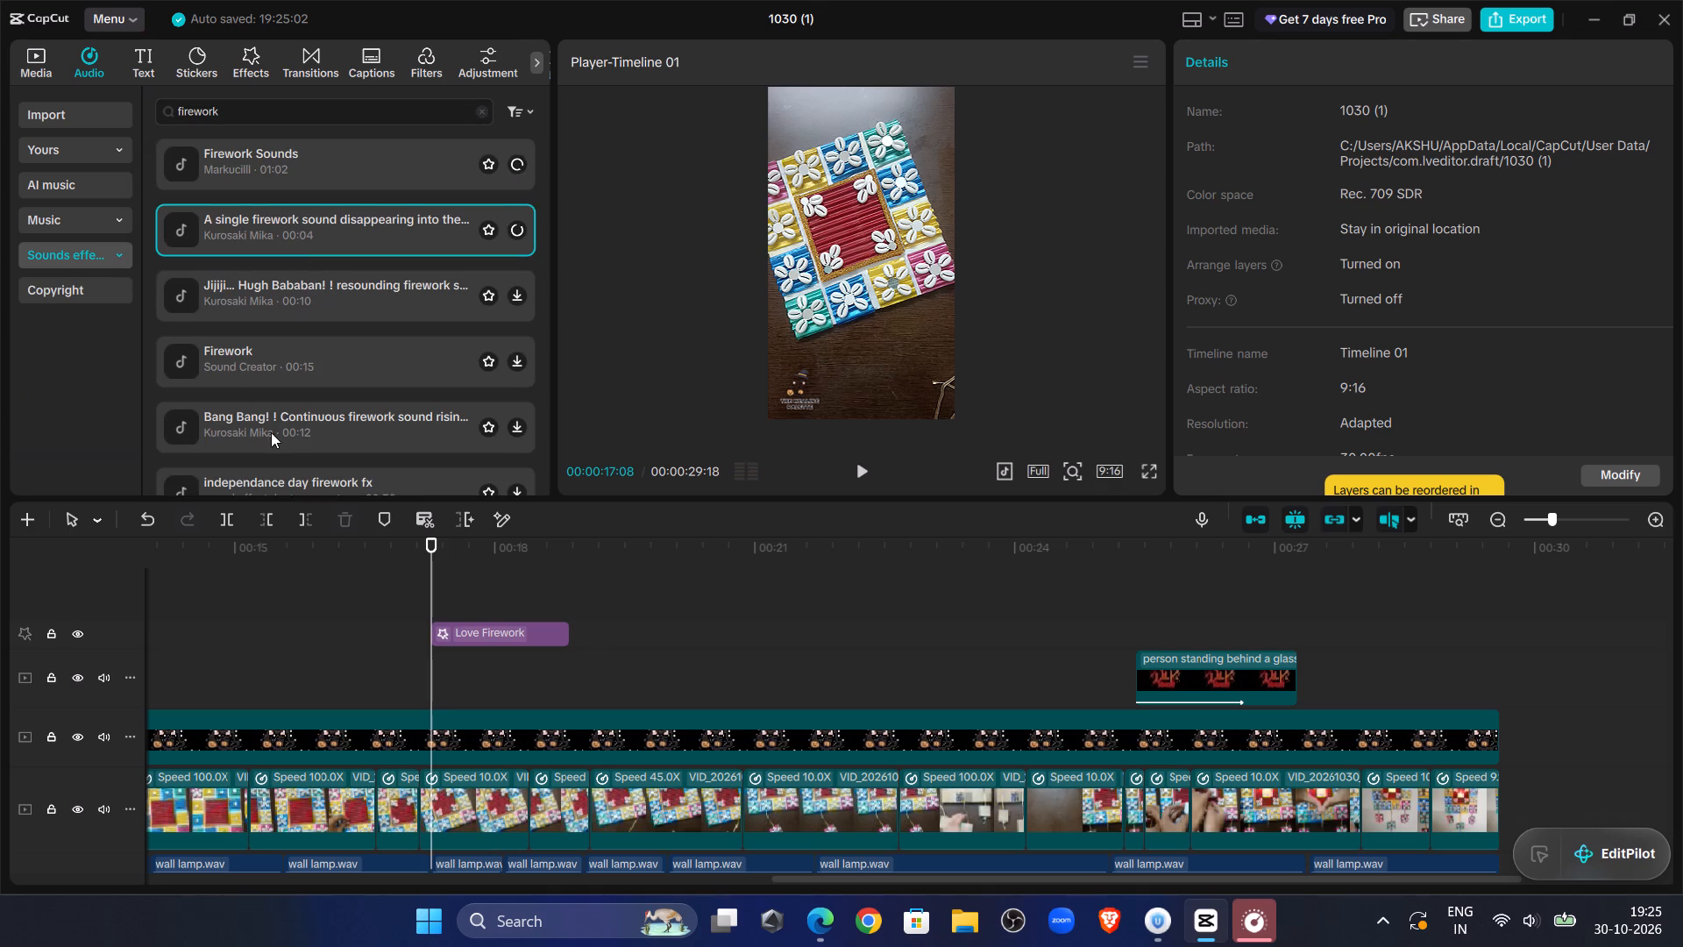
pyautogui.scroll(-3, 265, 413)
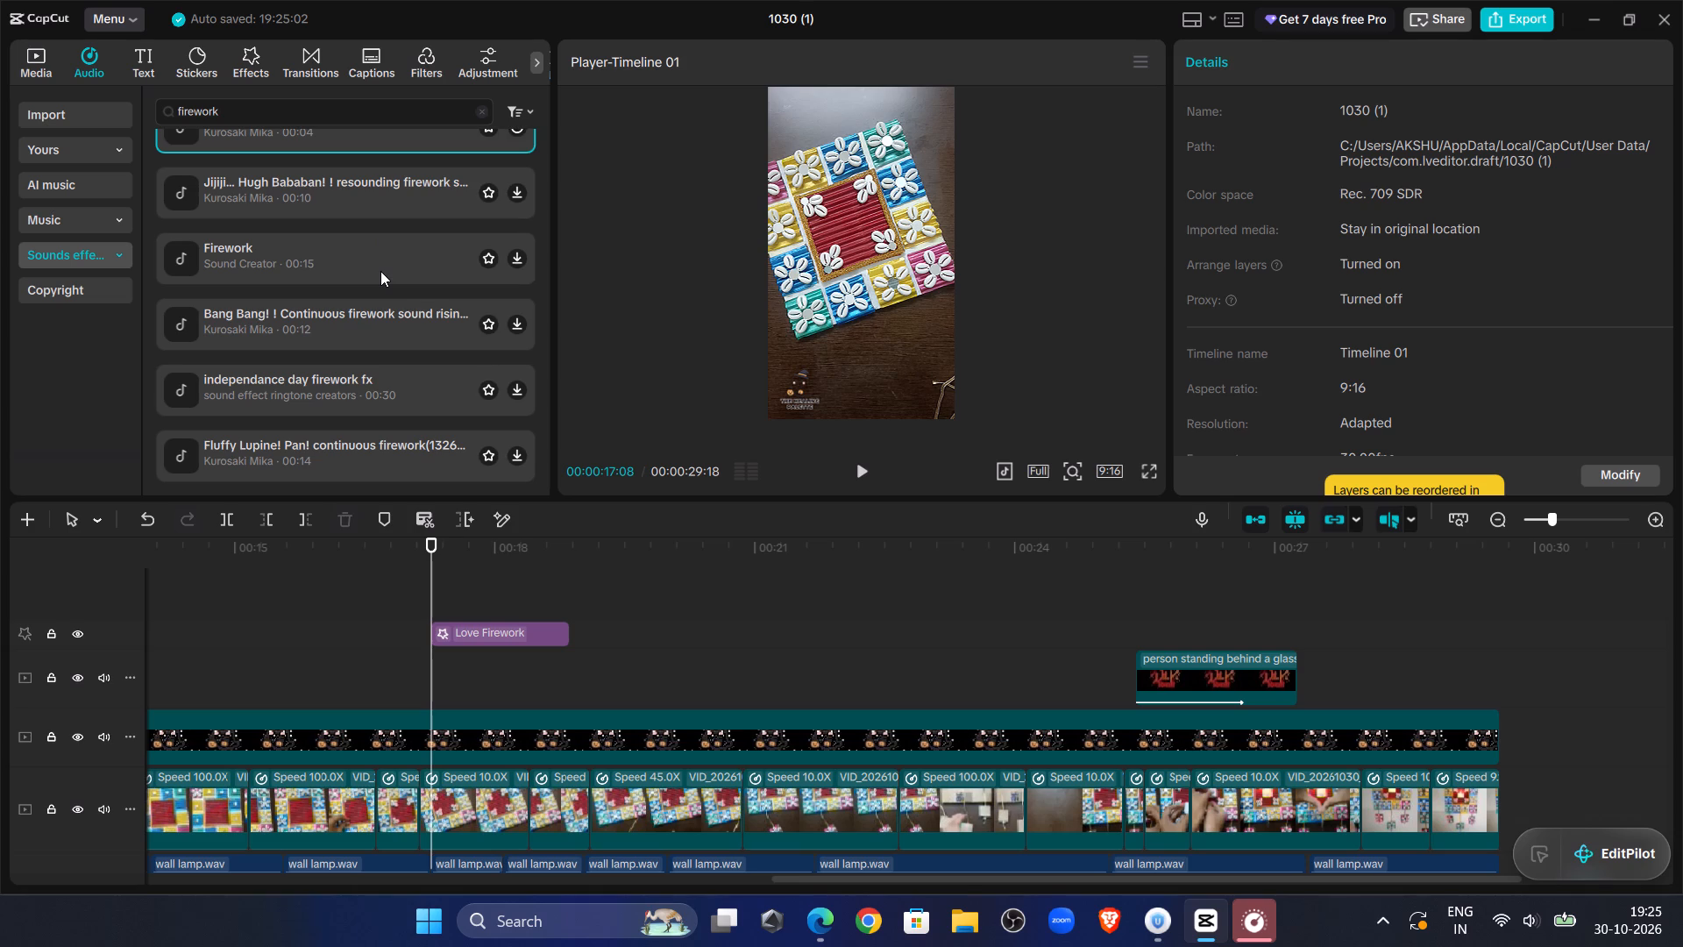
pyautogui.scroll(1, 380, 271)
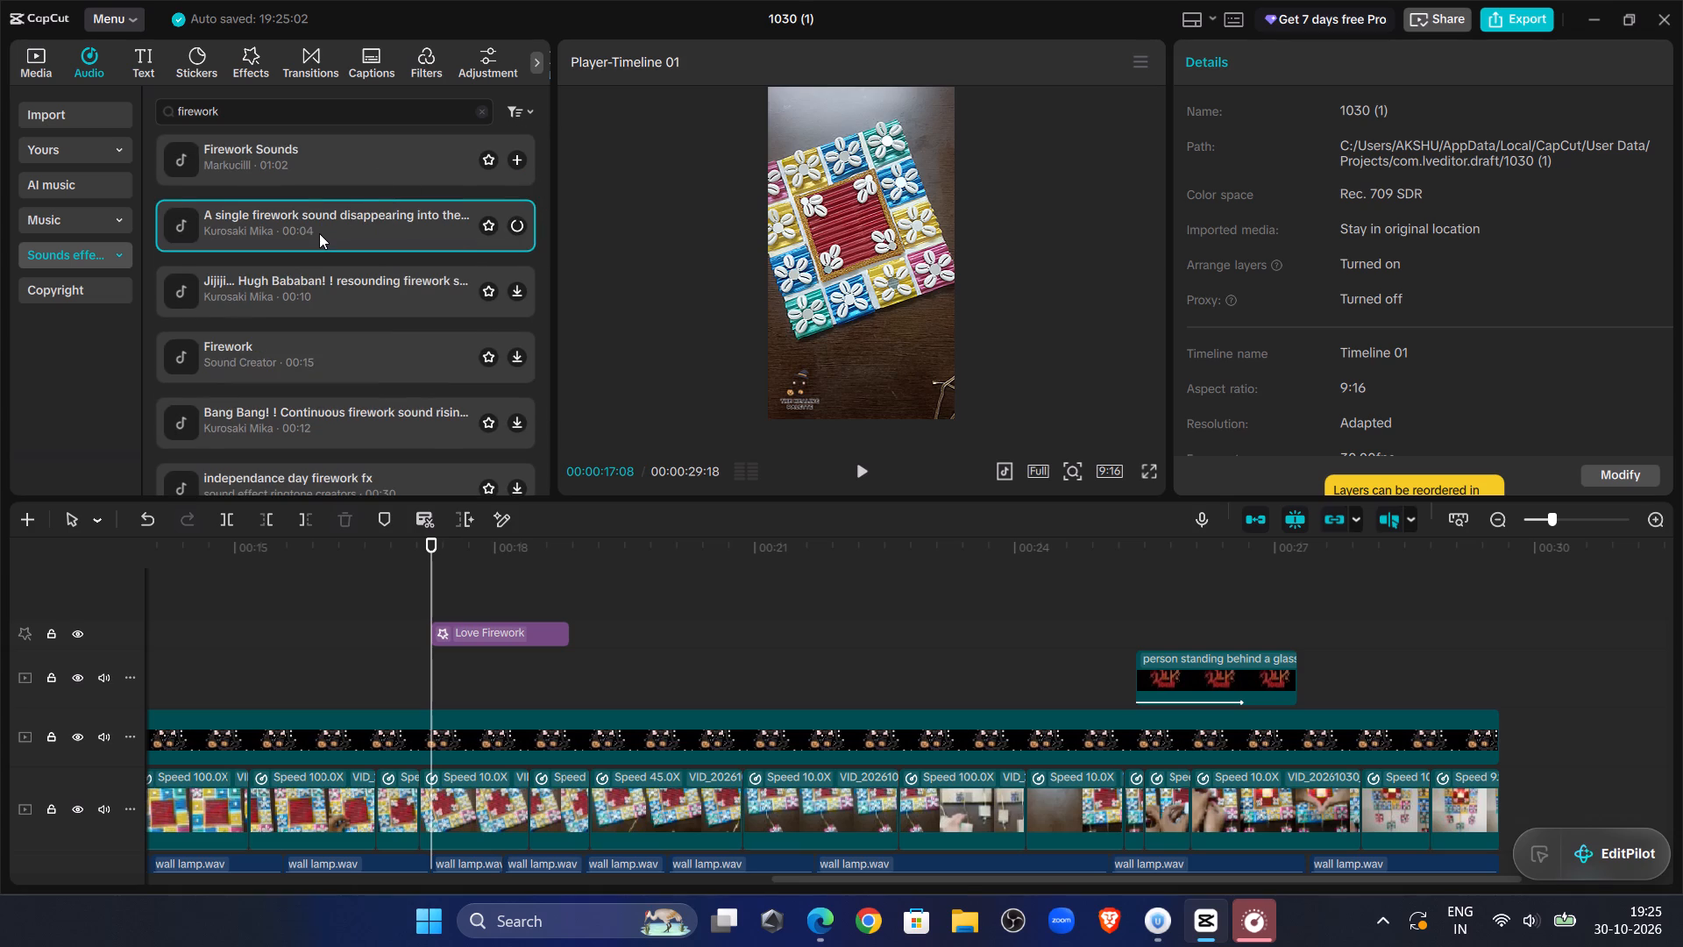
pyautogui.click(319, 233)
pyautogui.click(319, 233)
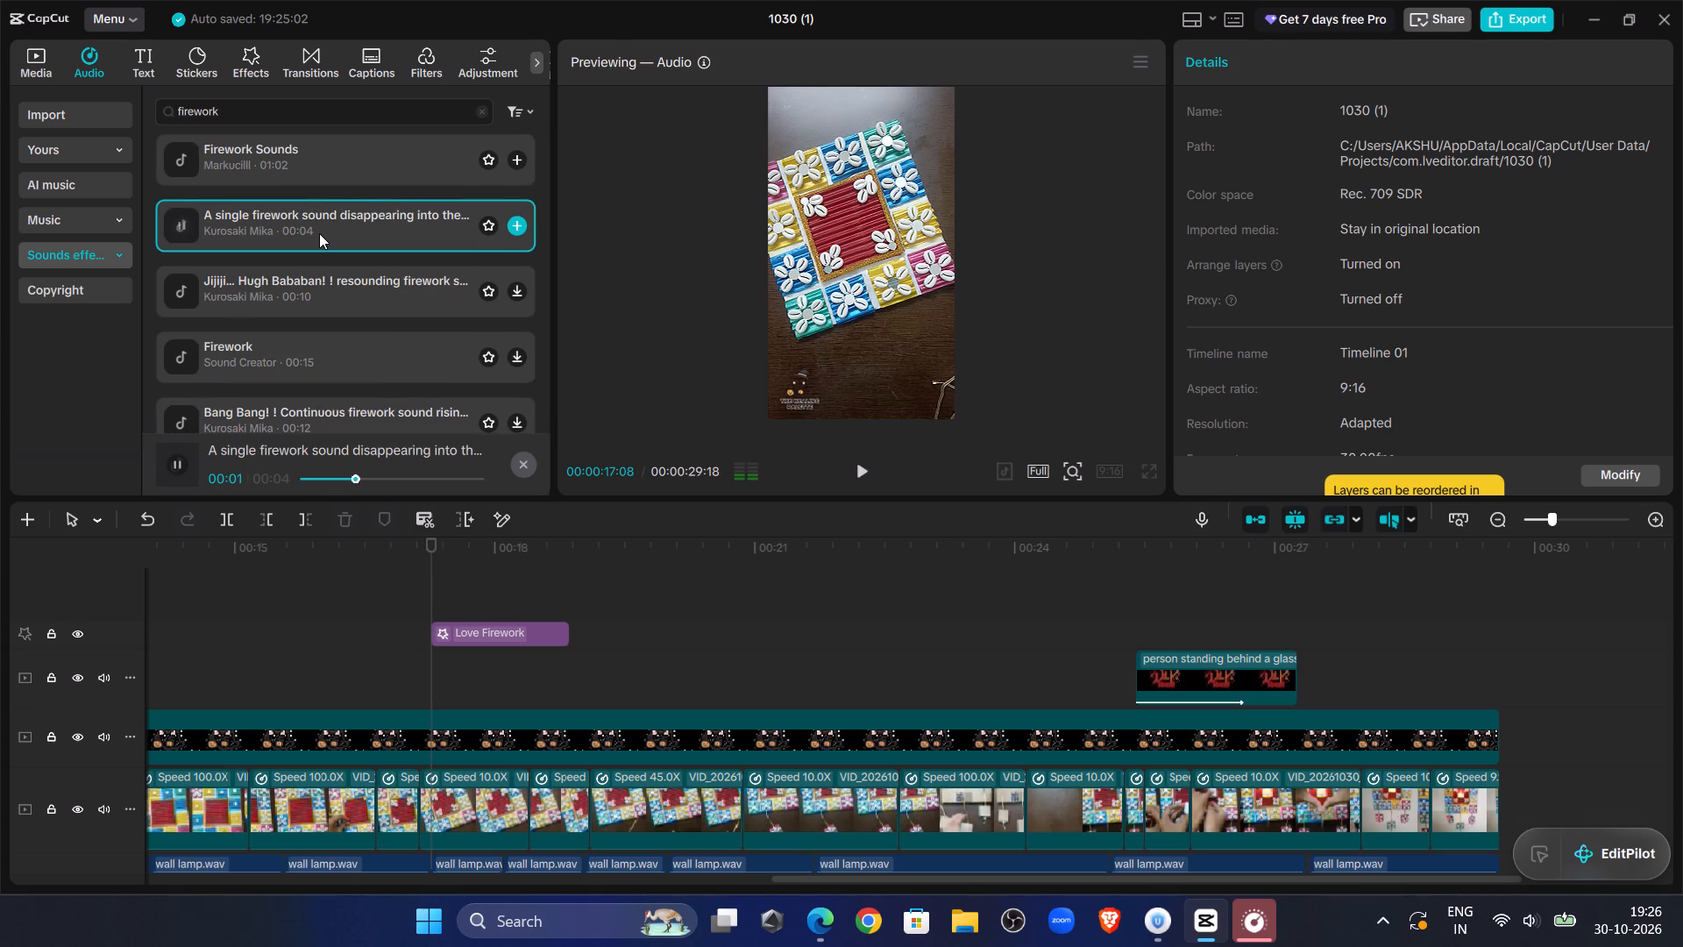
pyautogui.click(313, 213)
pyautogui.click(313, 213)
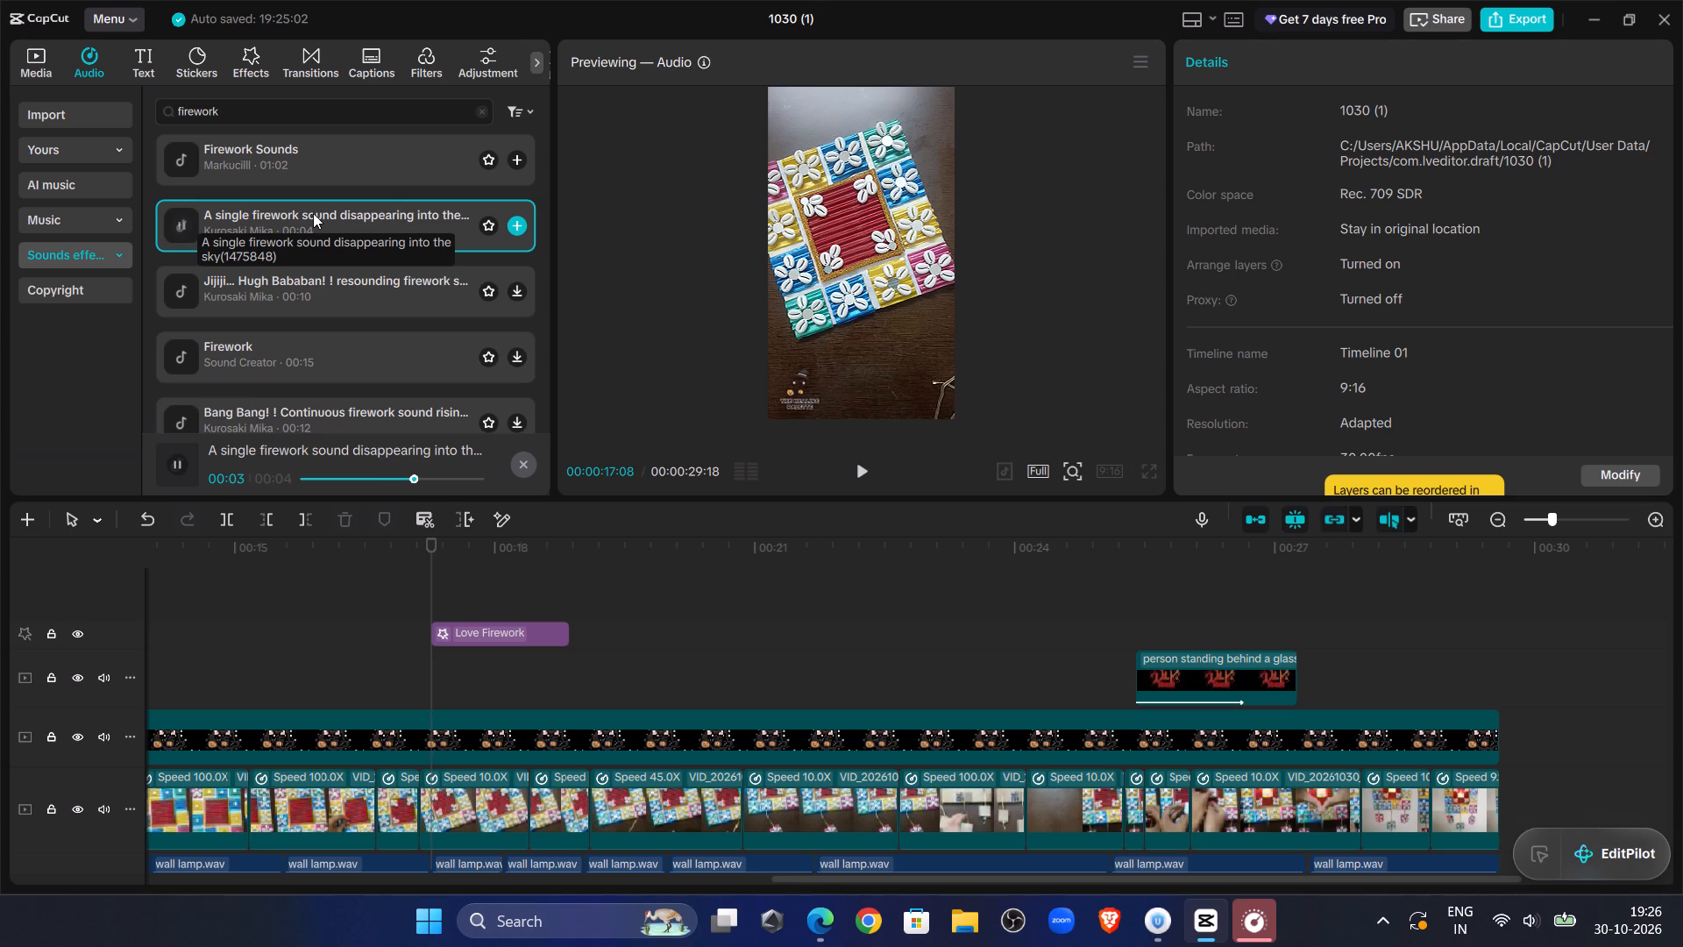
pyautogui.click(313, 213)
pyautogui.click(313, 213)
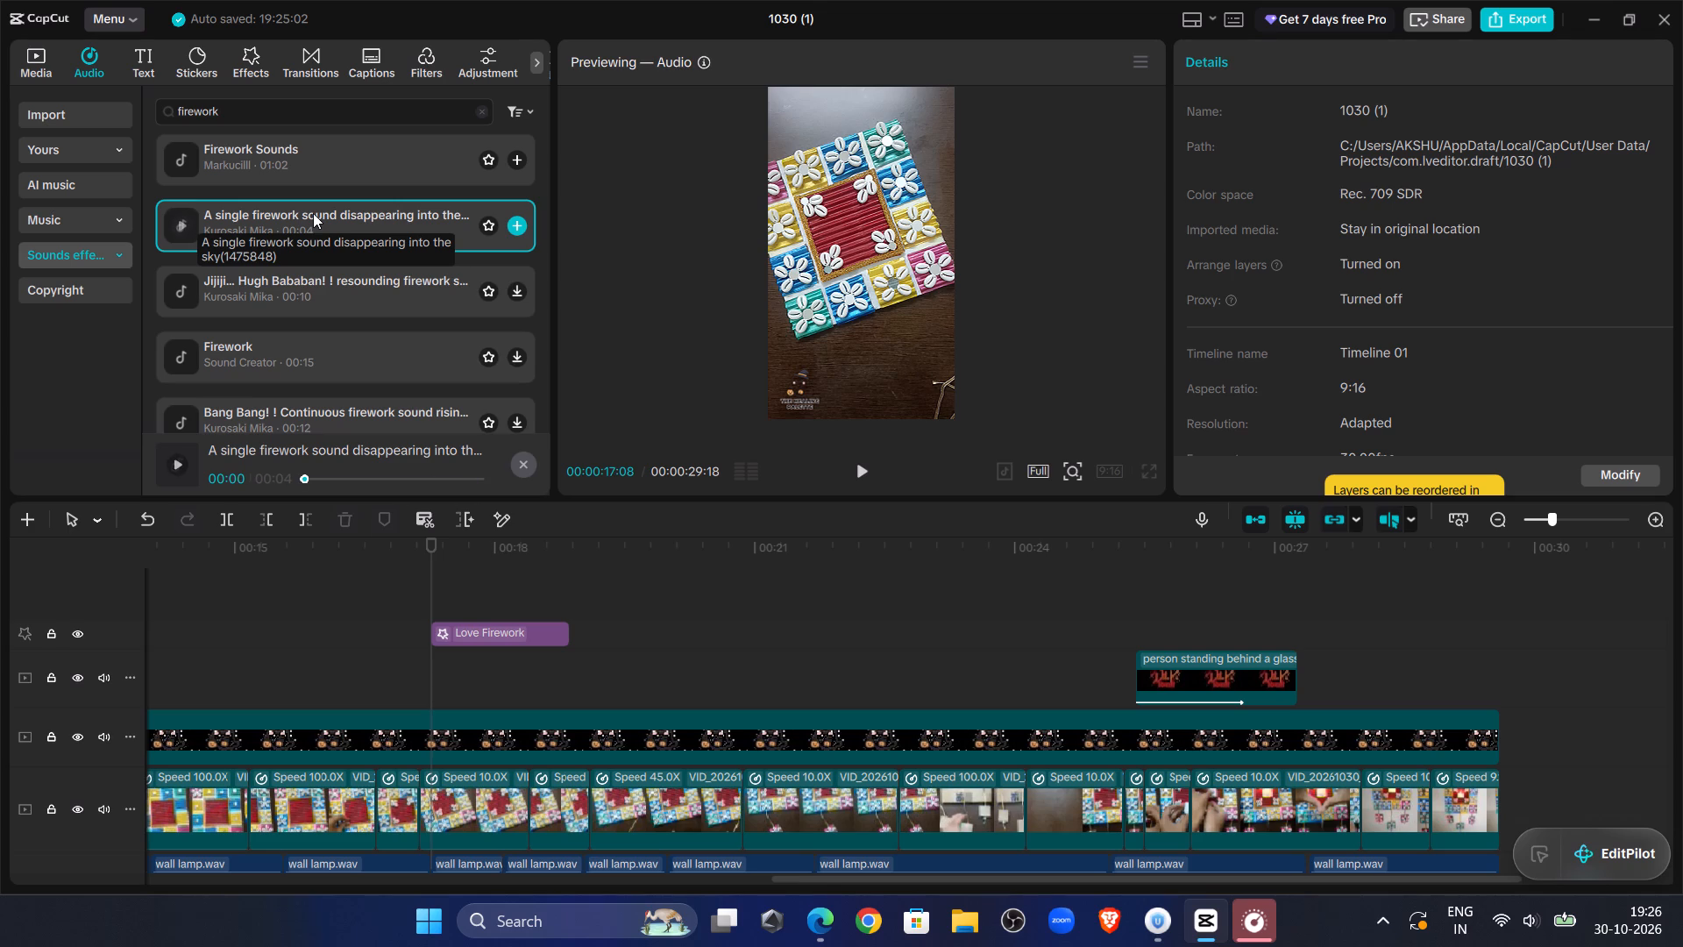
pyautogui.click(313, 213)
# Search the sound effects for "celebrate" instead.
pyautogui.moveTo(263, 116); pyautogui.dragTo(113, 113)
pyautogui.press('BackSpace')
pyautogui.write('celebrate')
pyautogui.press('Return')
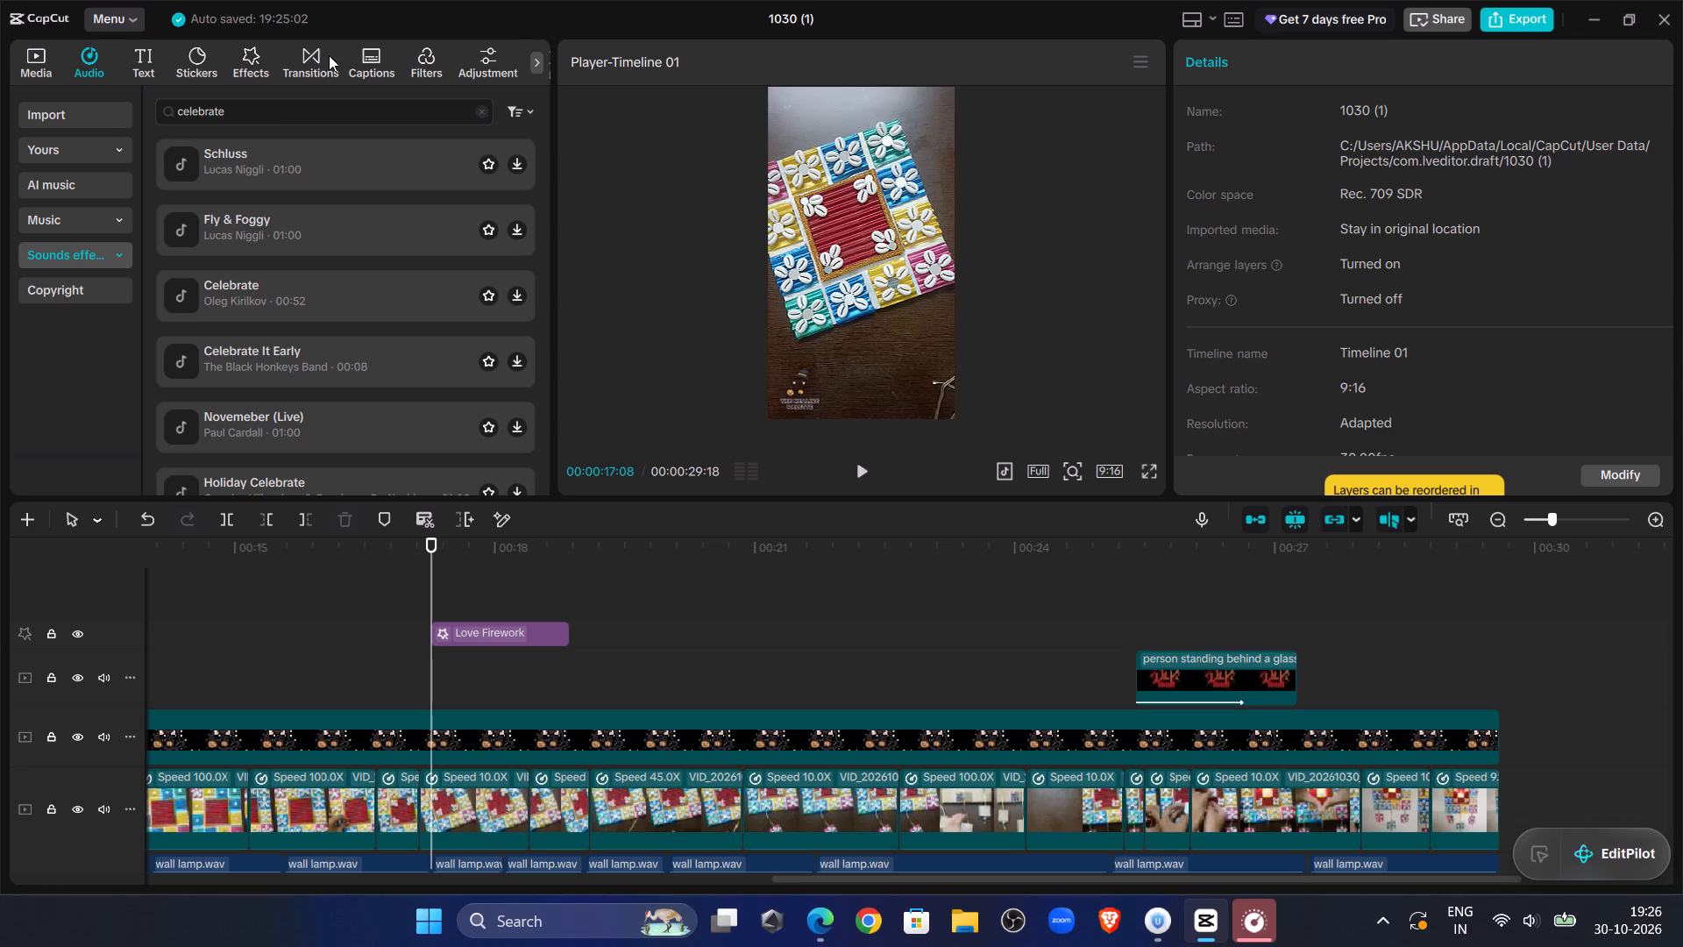
# Browse the celebrate sound effects and audition Schluss, Celebrated Rehospitalisation and Celebrated Formicarium.
pyautogui.click(274, 158)
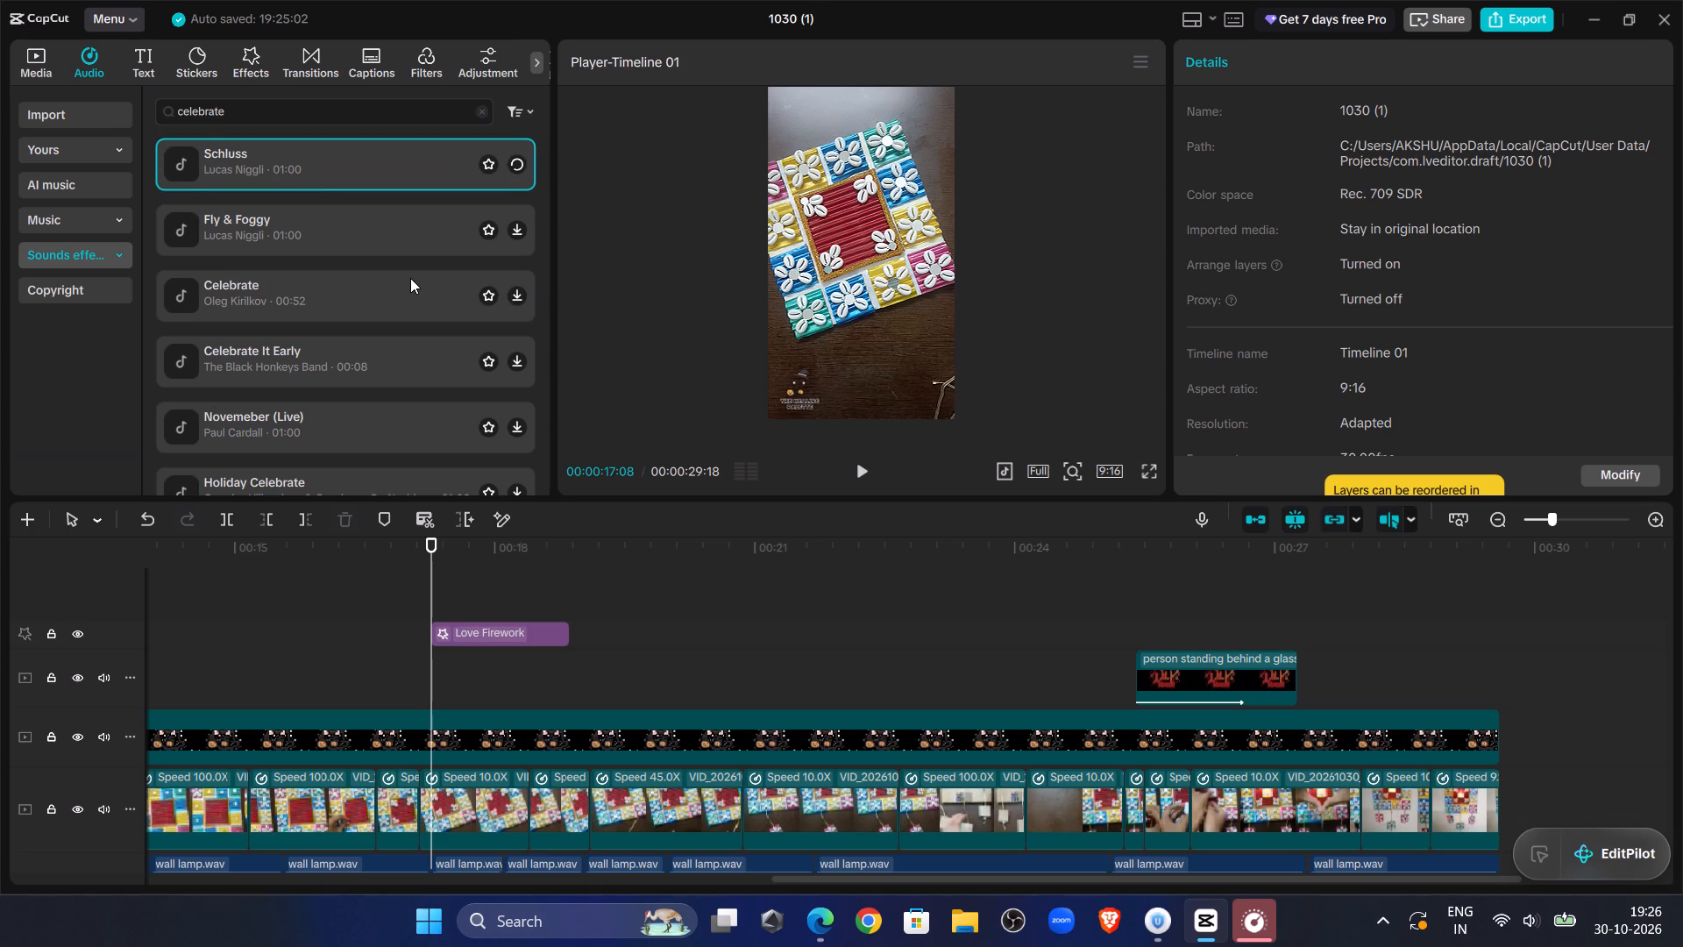
pyautogui.scroll(-6, 410, 278)
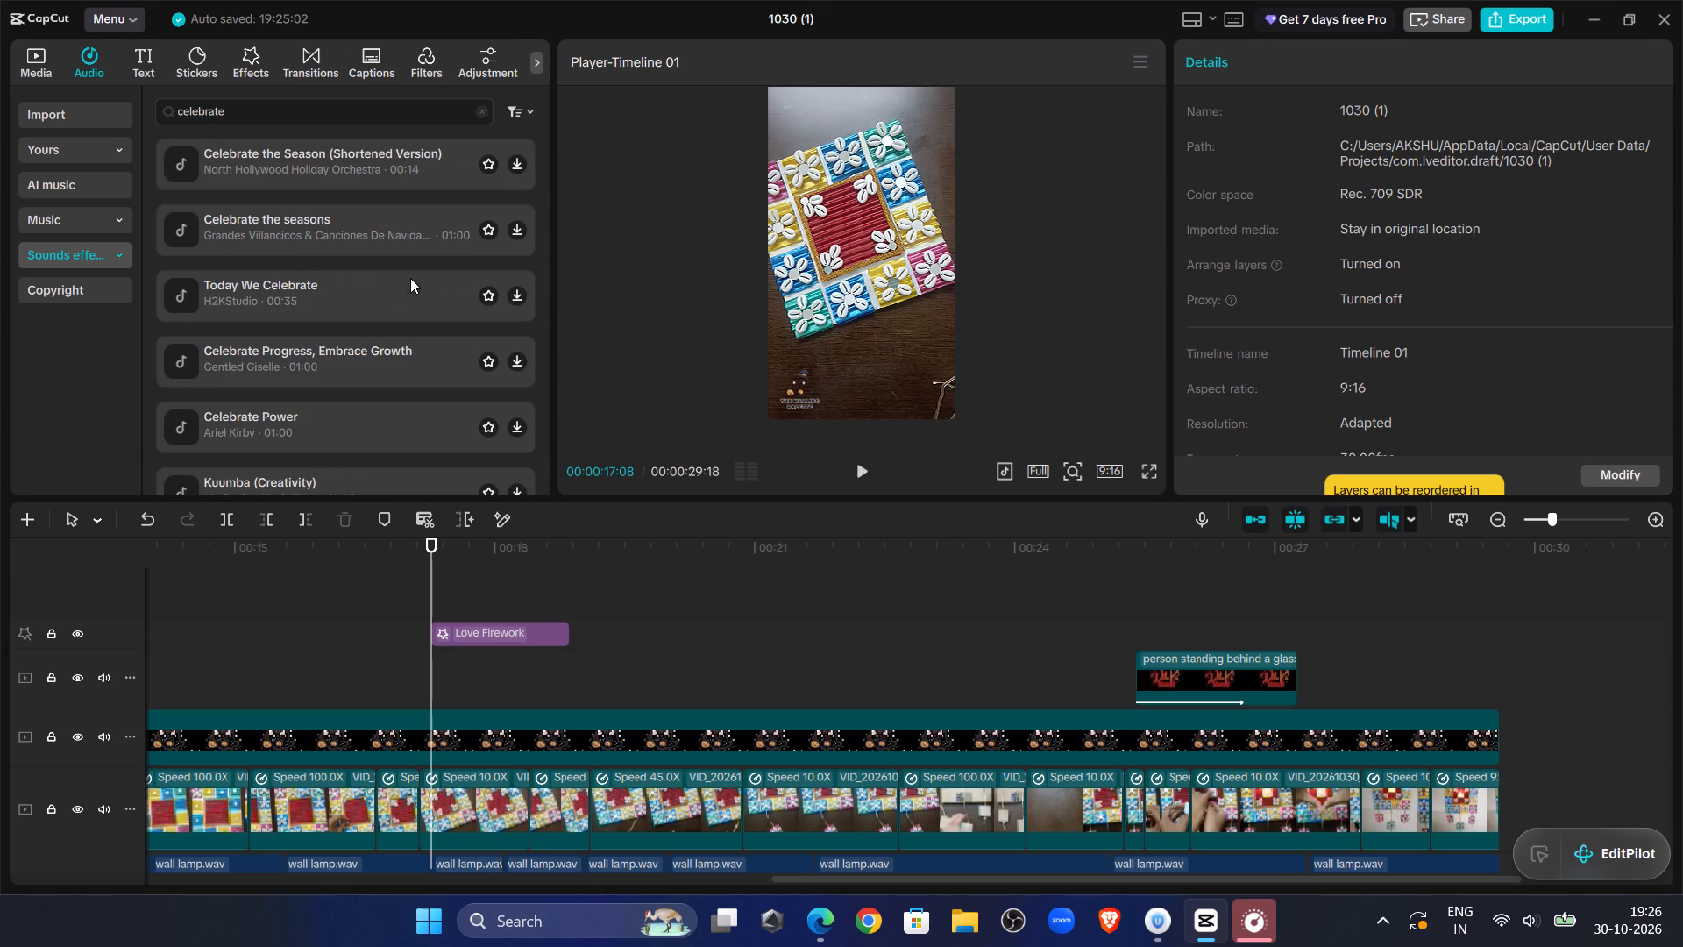
pyautogui.scroll(-5, 410, 278)
pyautogui.scroll(-6, 378, 213)
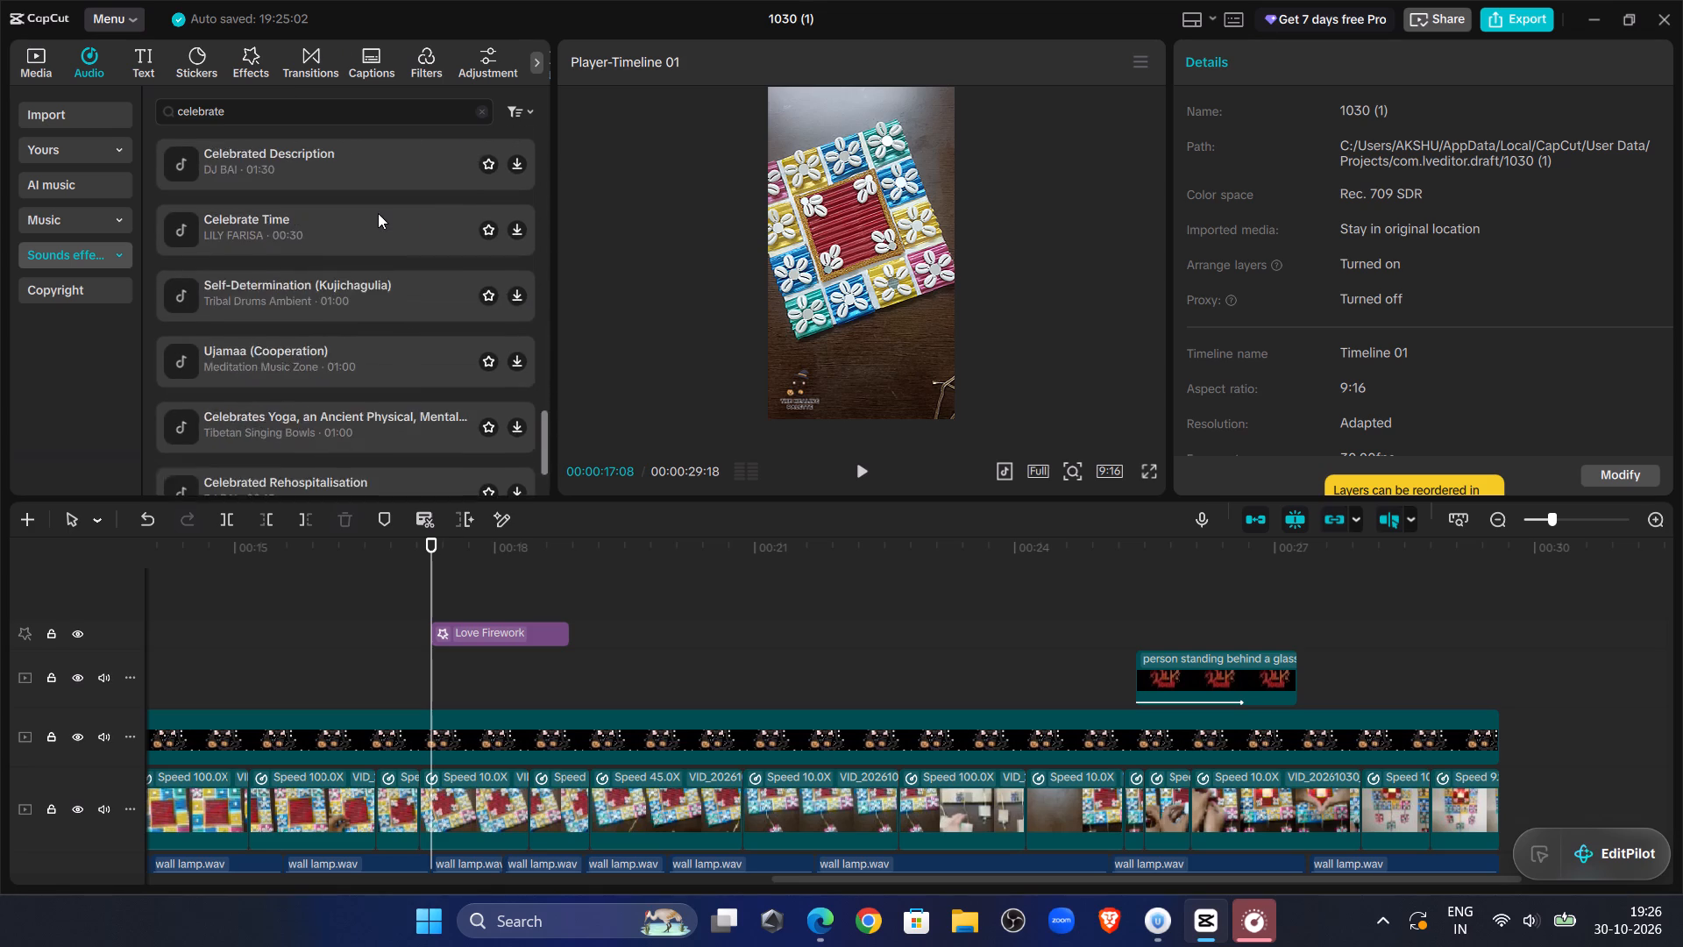
pyautogui.click(374, 381)
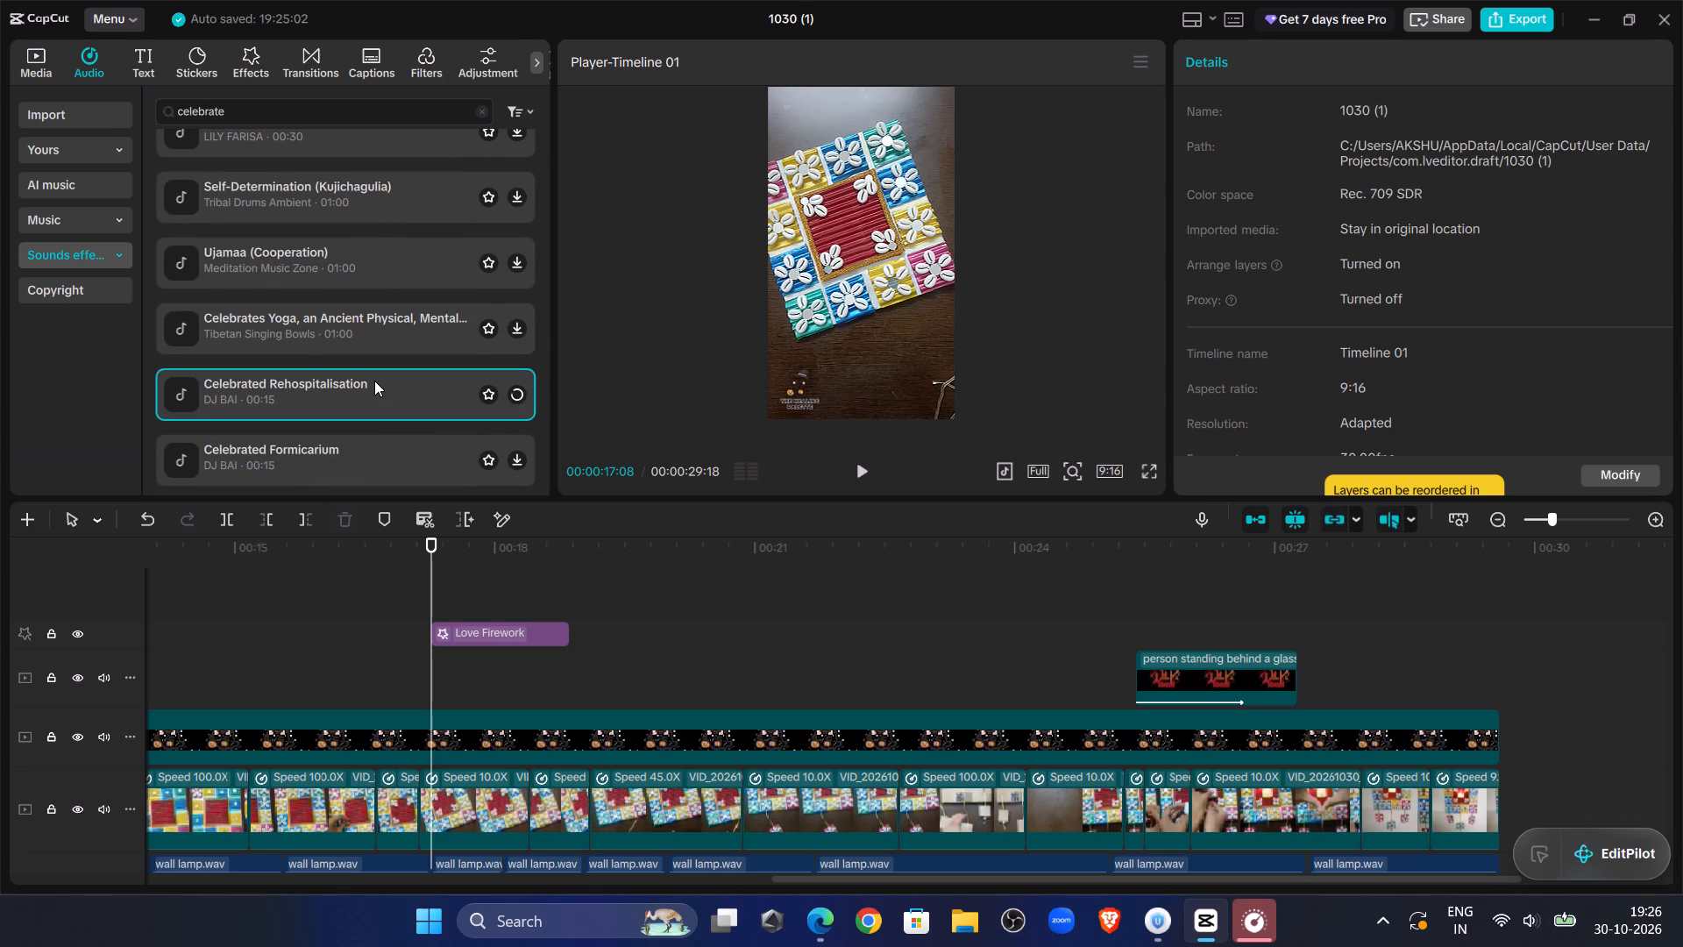
pyautogui.click(273, 466)
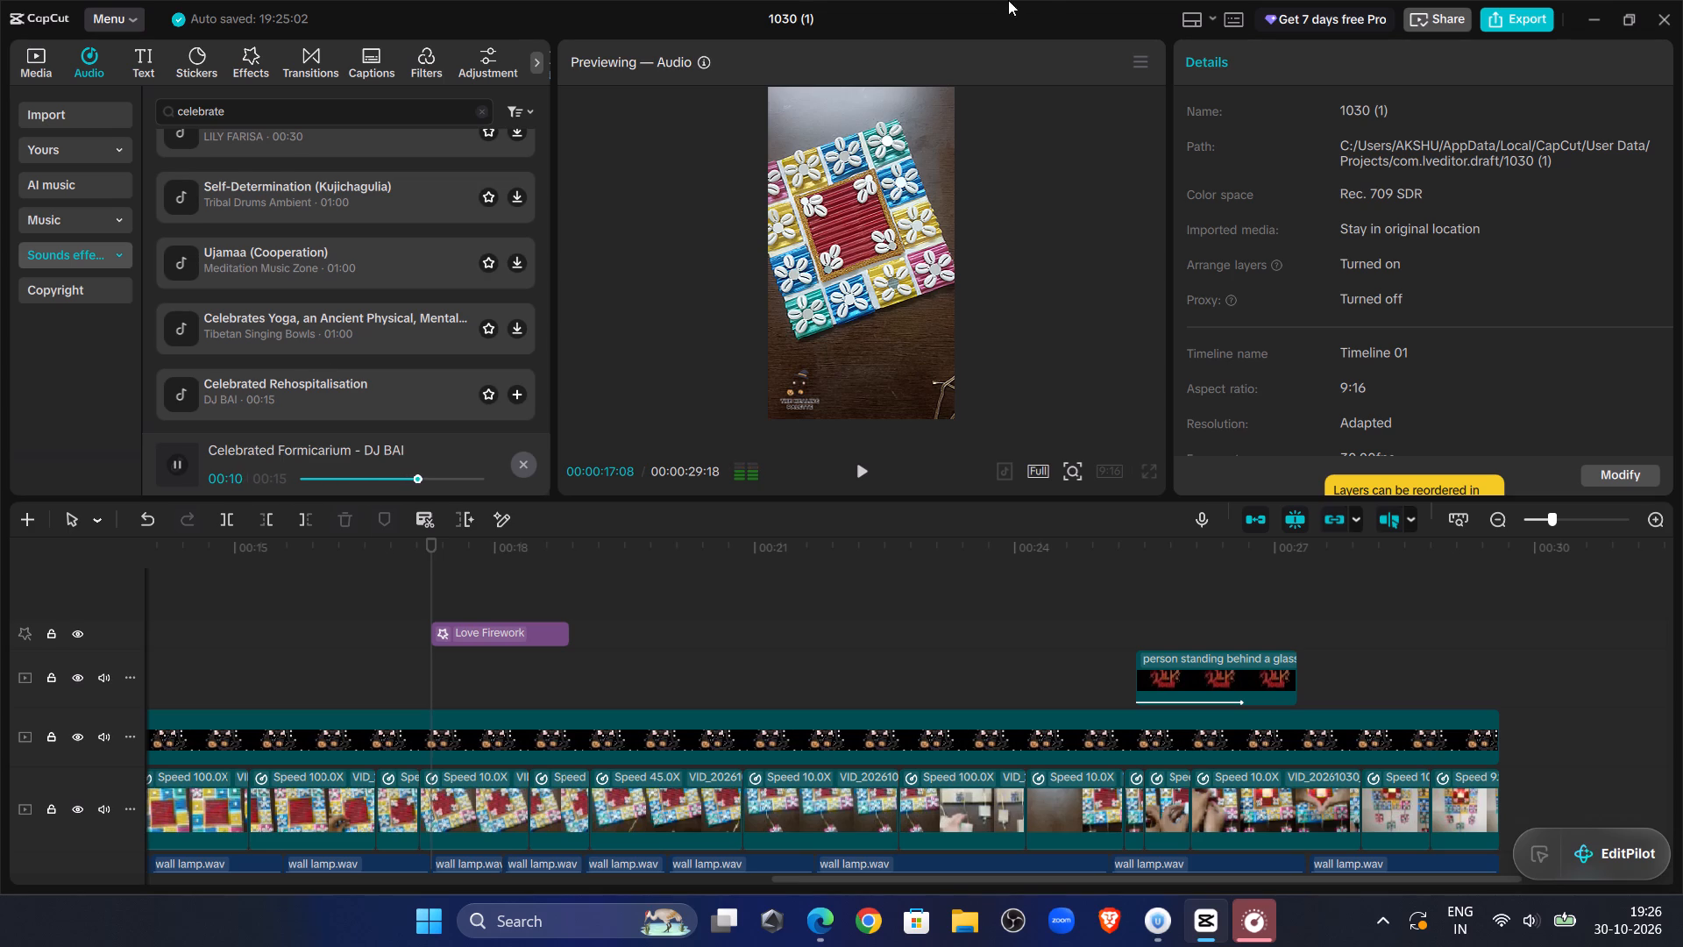
pyautogui.scroll(-6, 394, 275)
# Run another sound effects search with the query "celevrate".
pyautogui.moveTo(353, 111); pyautogui.dragTo(164, 100)
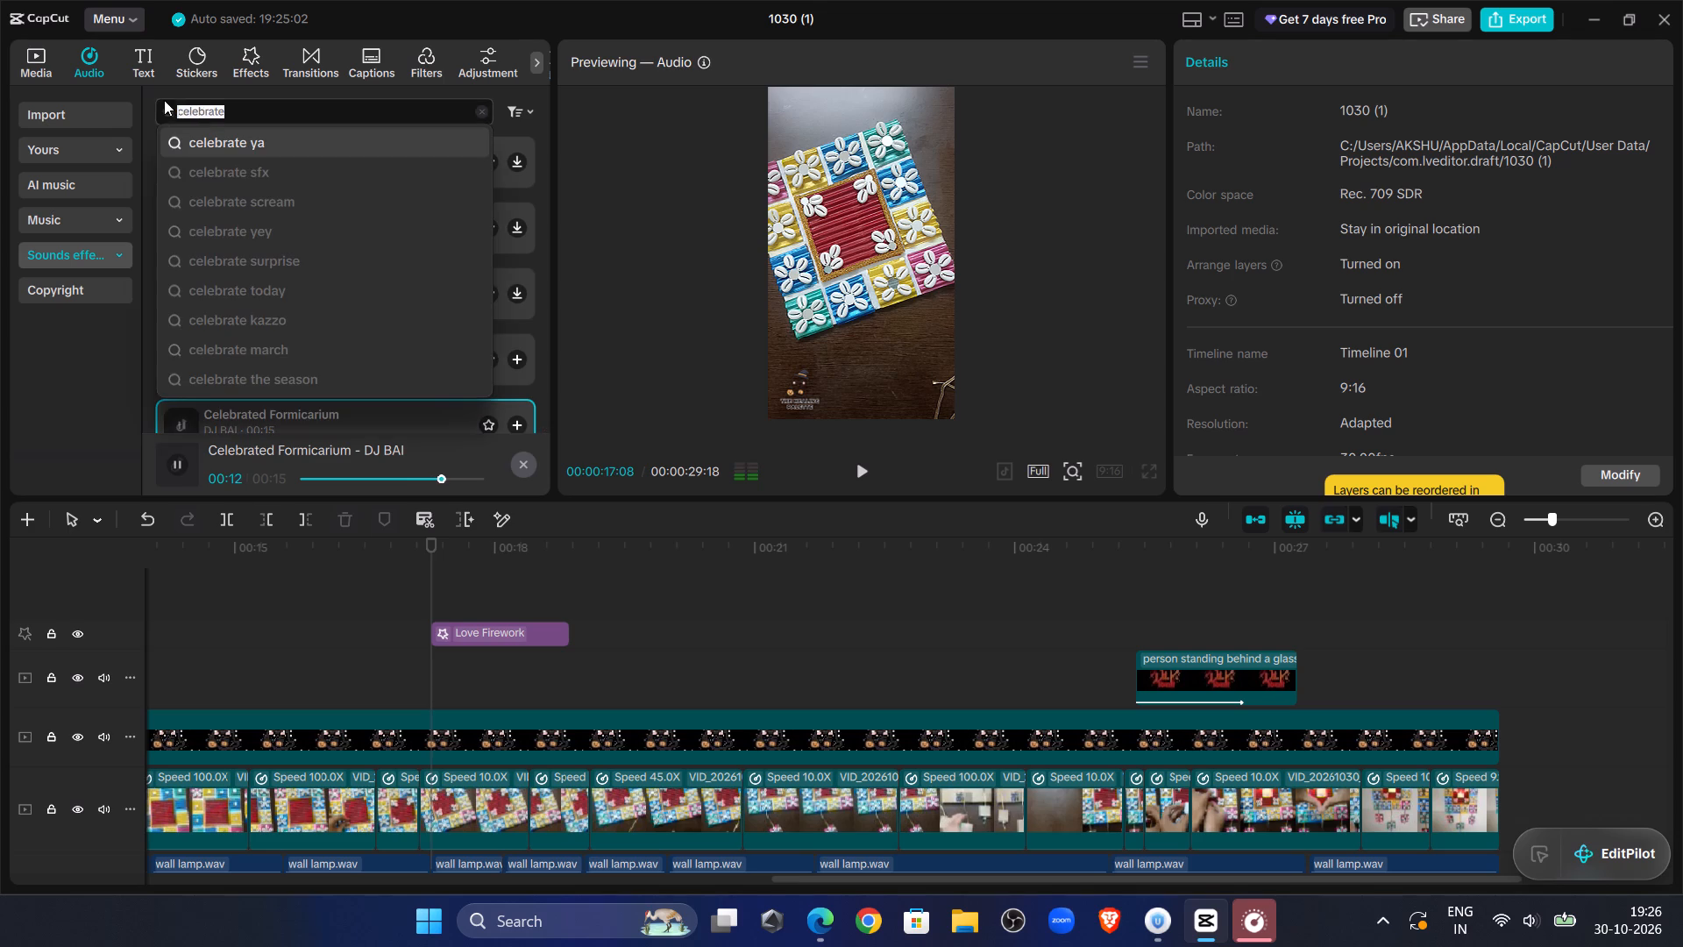
pyautogui.press('BackSpace')
pyautogui.write('celevrate')
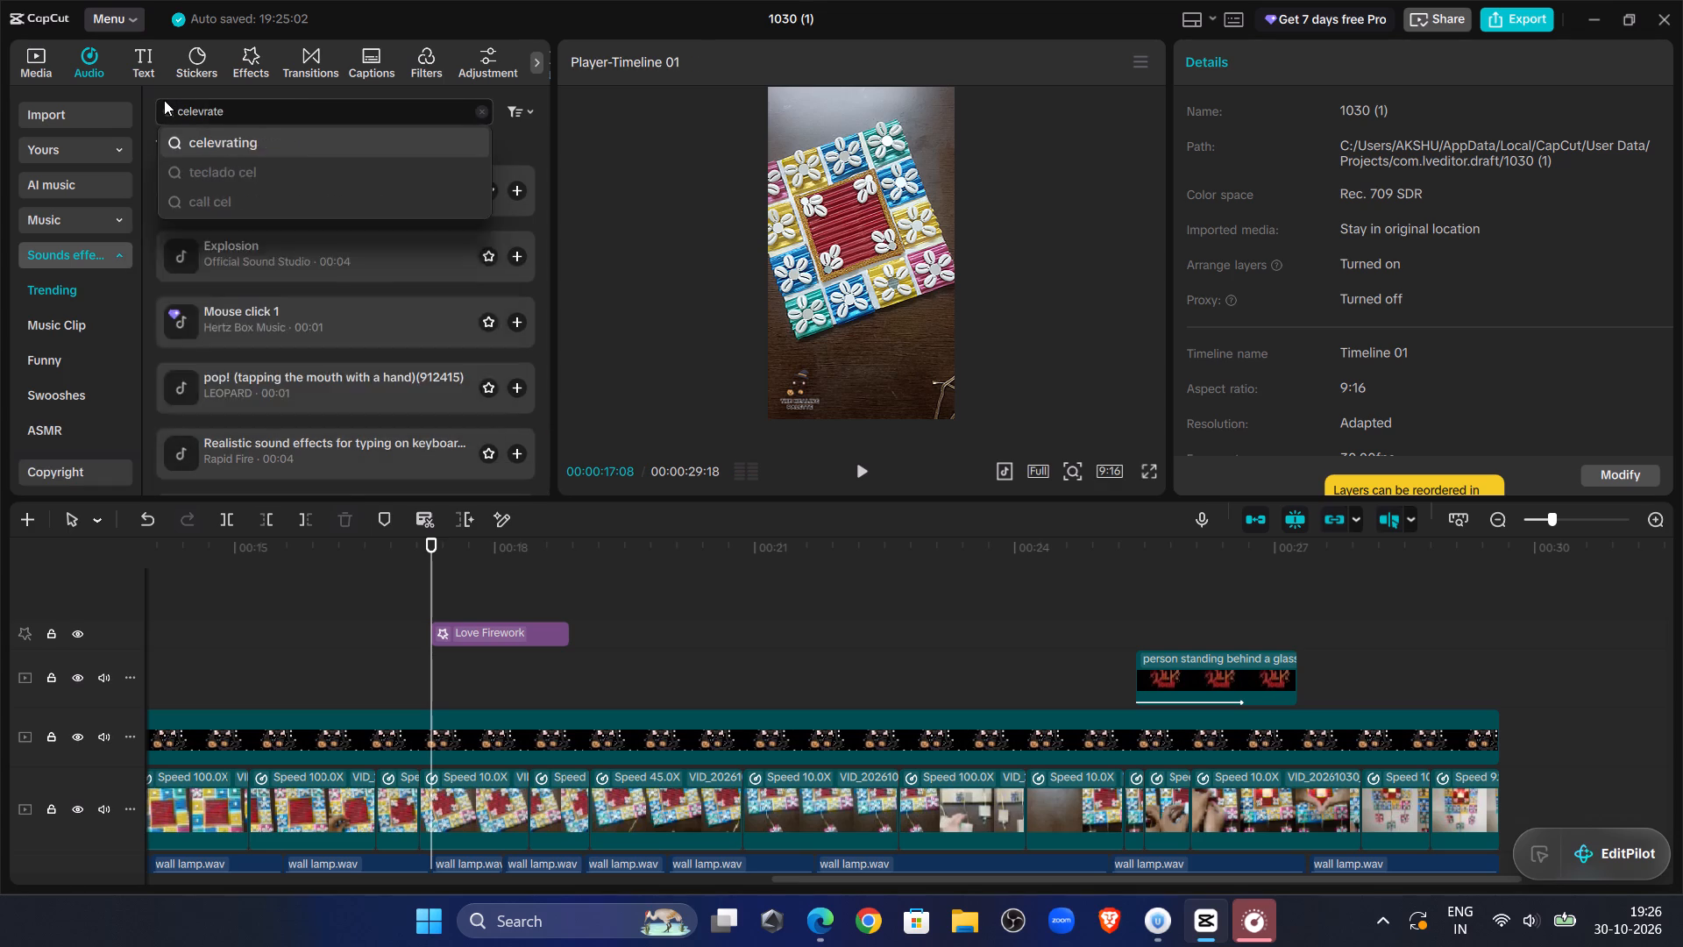
pyautogui.press('Return')
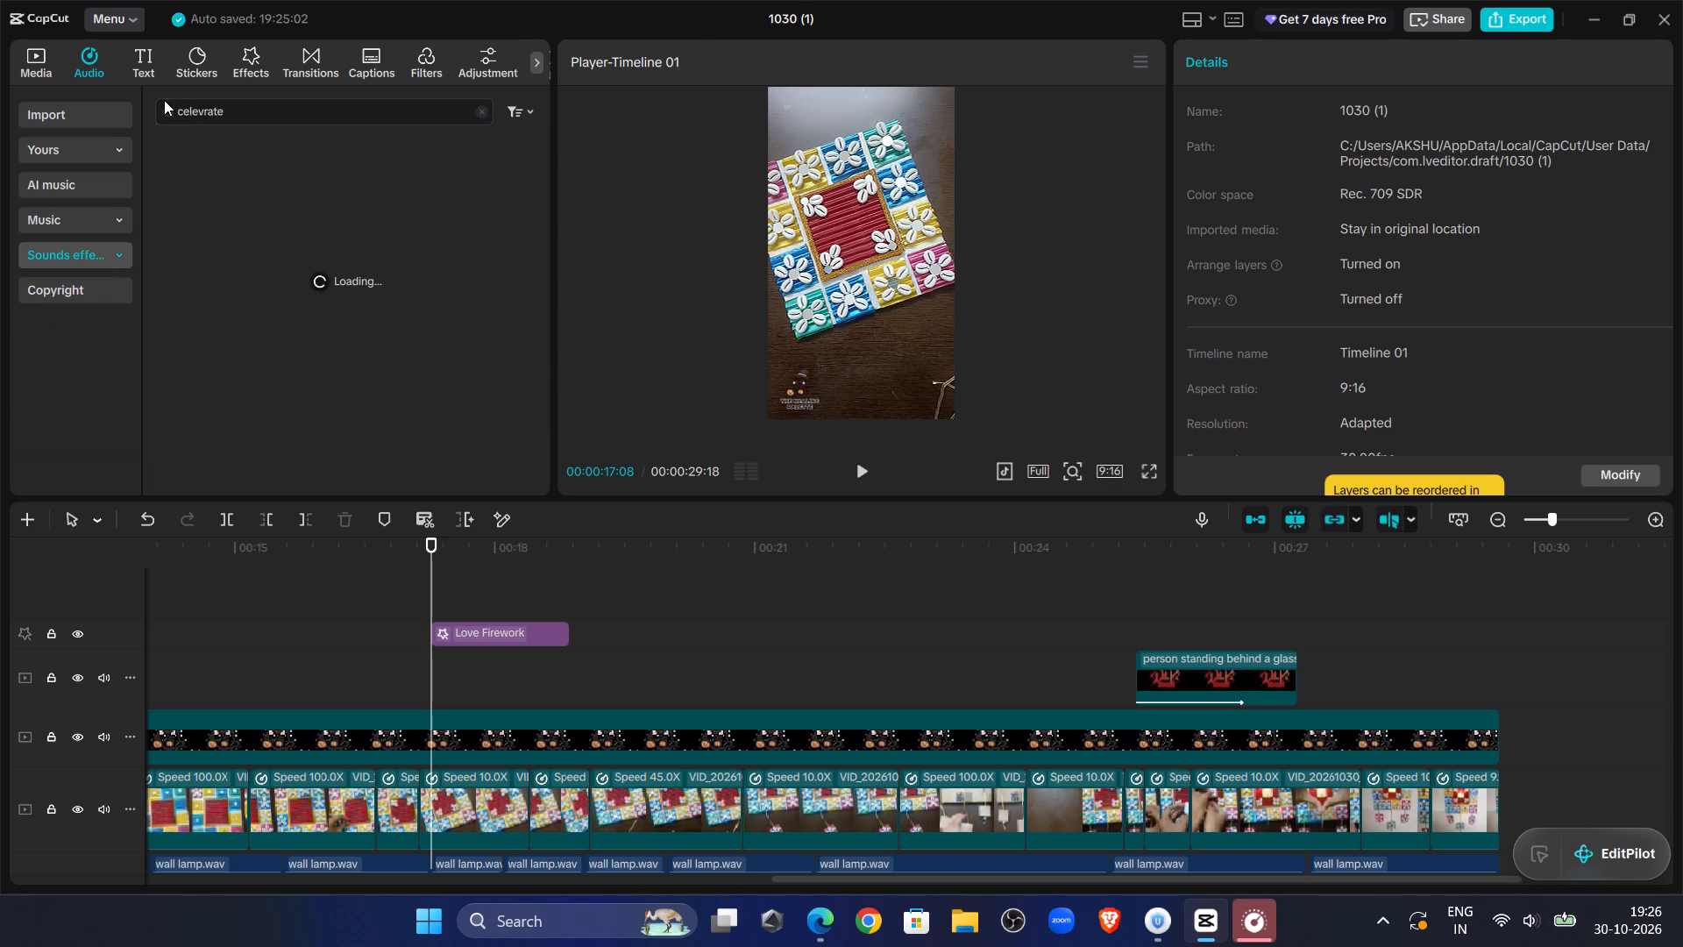
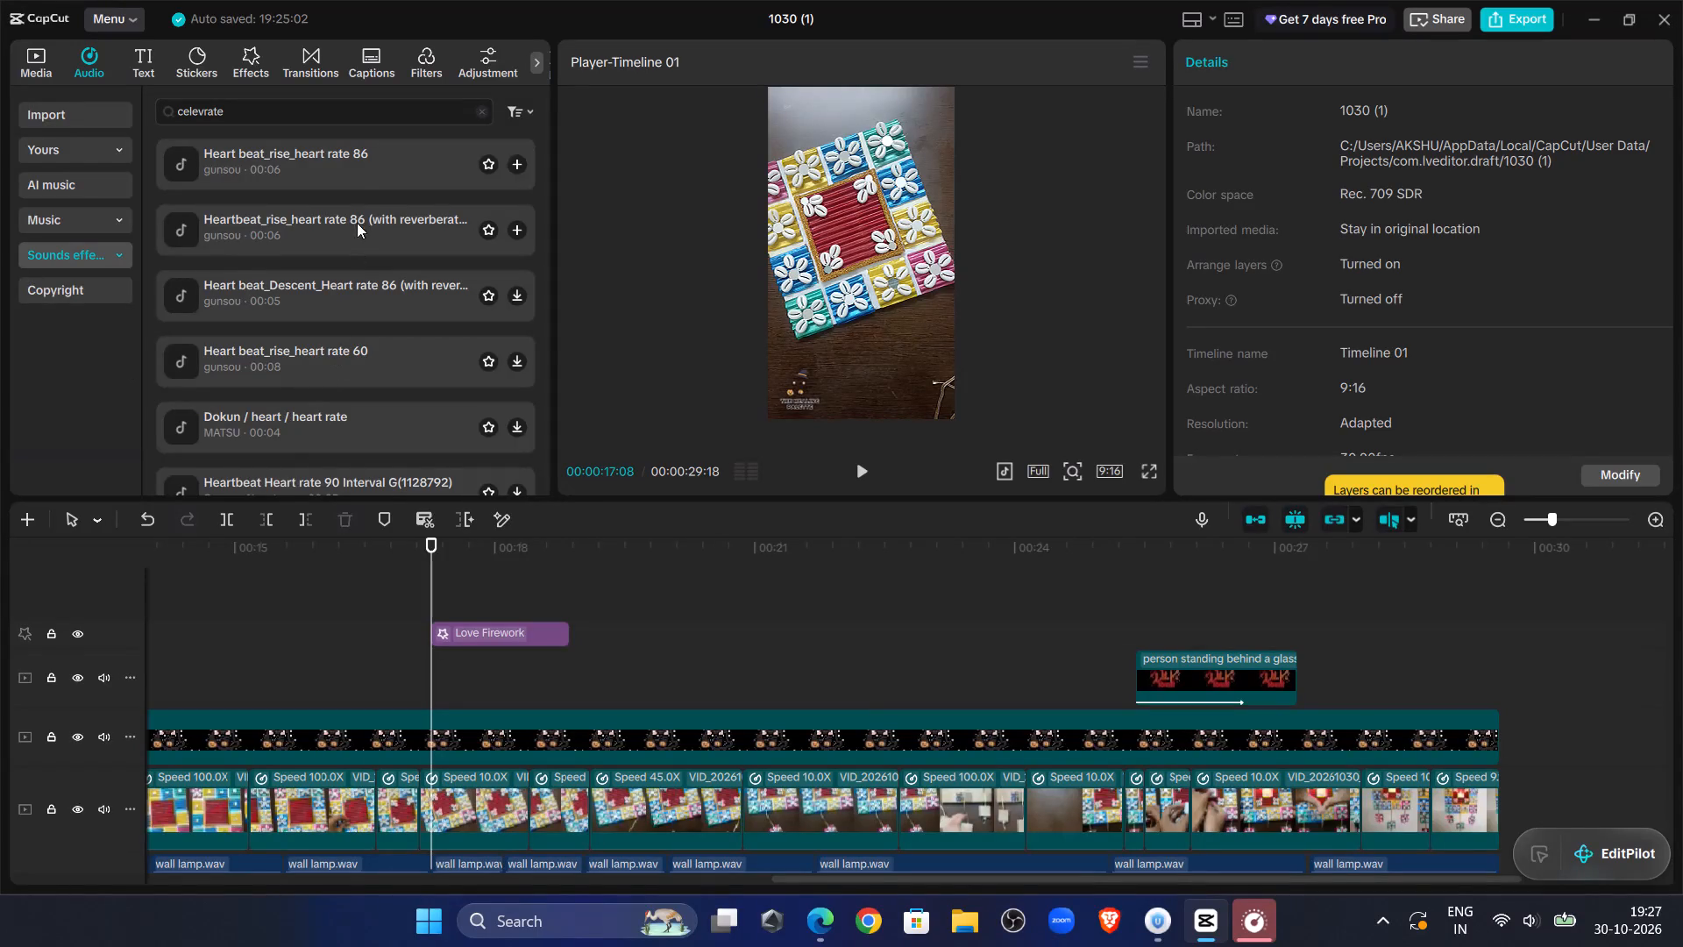
# Audition several heartbeat sound effects from the current search results.
pyautogui.click(353, 155)
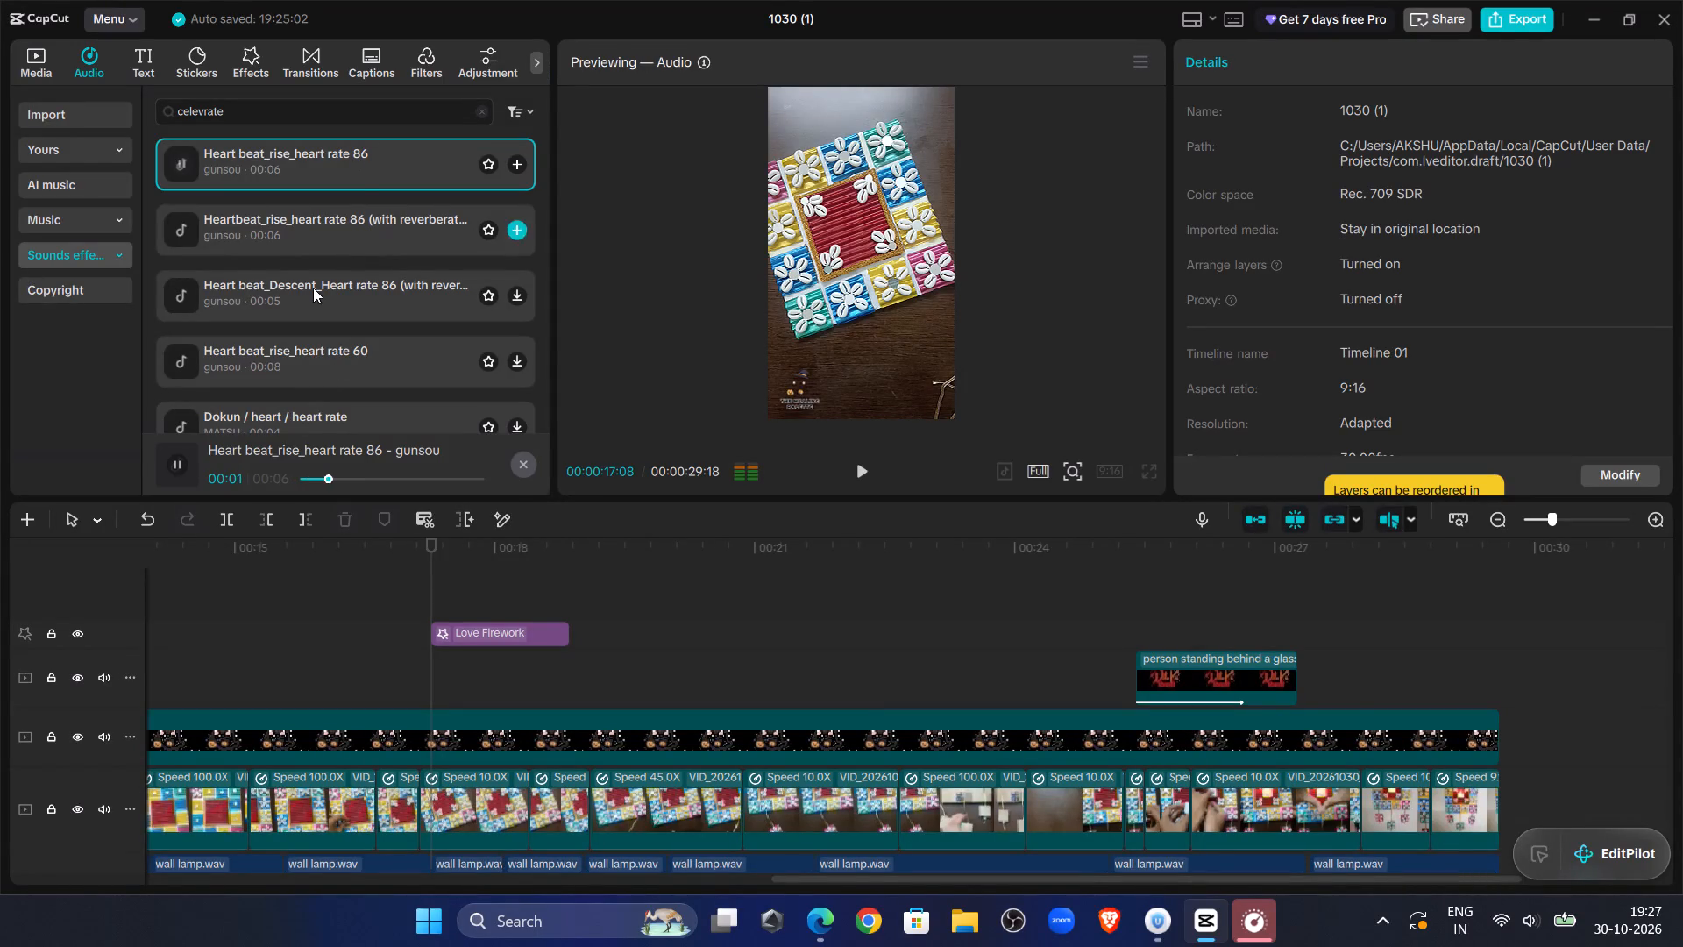
pyautogui.click(311, 294)
pyautogui.click(303, 440)
pyautogui.scroll(-3, 304, 433)
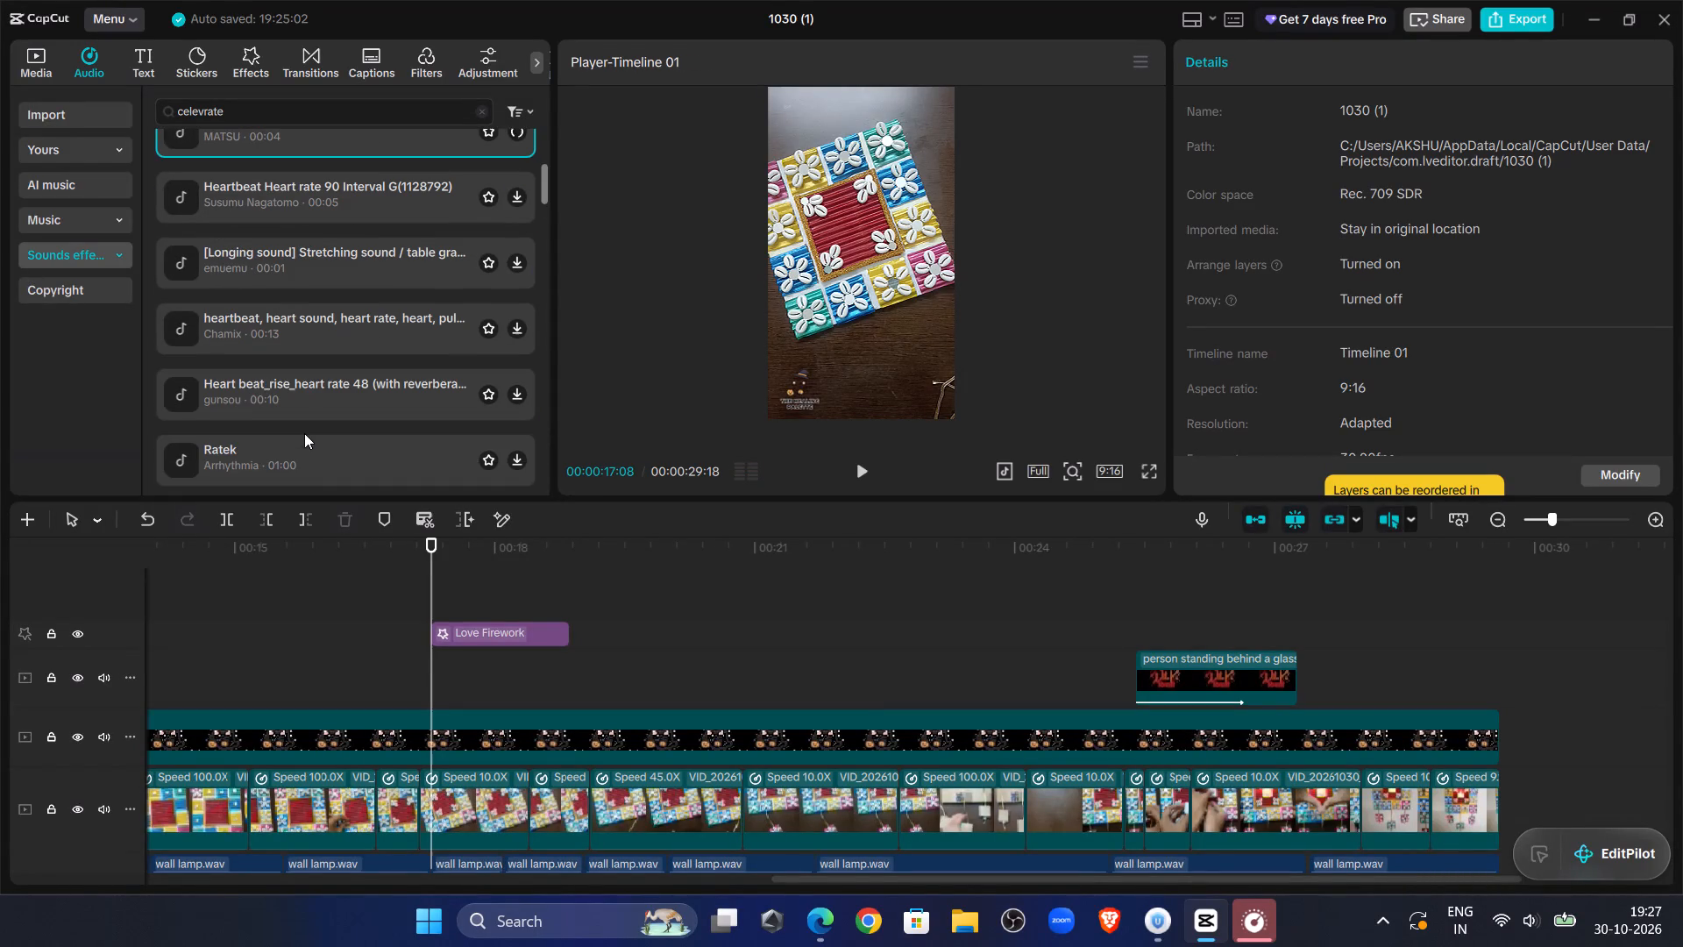
# Apply the Swoosh in-animation to the first video clip, searching for woosh, and set its duration to 0.2 s.
pyautogui.click(324, 644)
pyautogui.moveTo(324, 626); pyautogui.dragTo(0, 675)
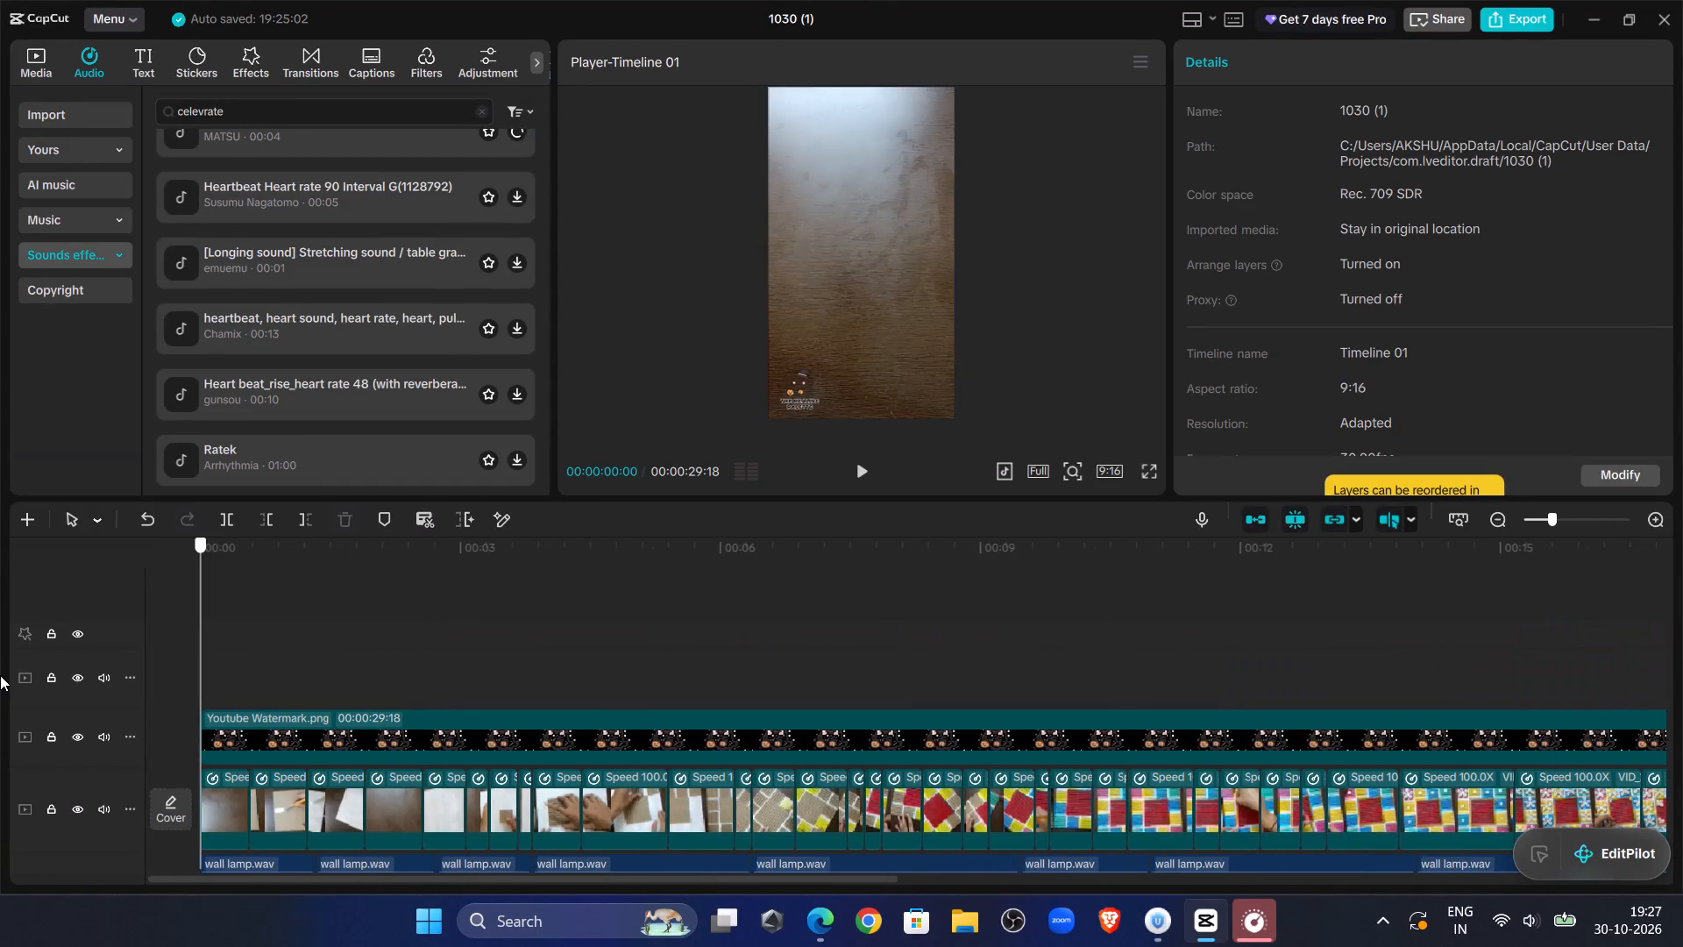
pyautogui.moveTo(0, 675); pyautogui.dragTo(13, 694)
pyautogui.click(863, 470)
pyautogui.click(863, 470)
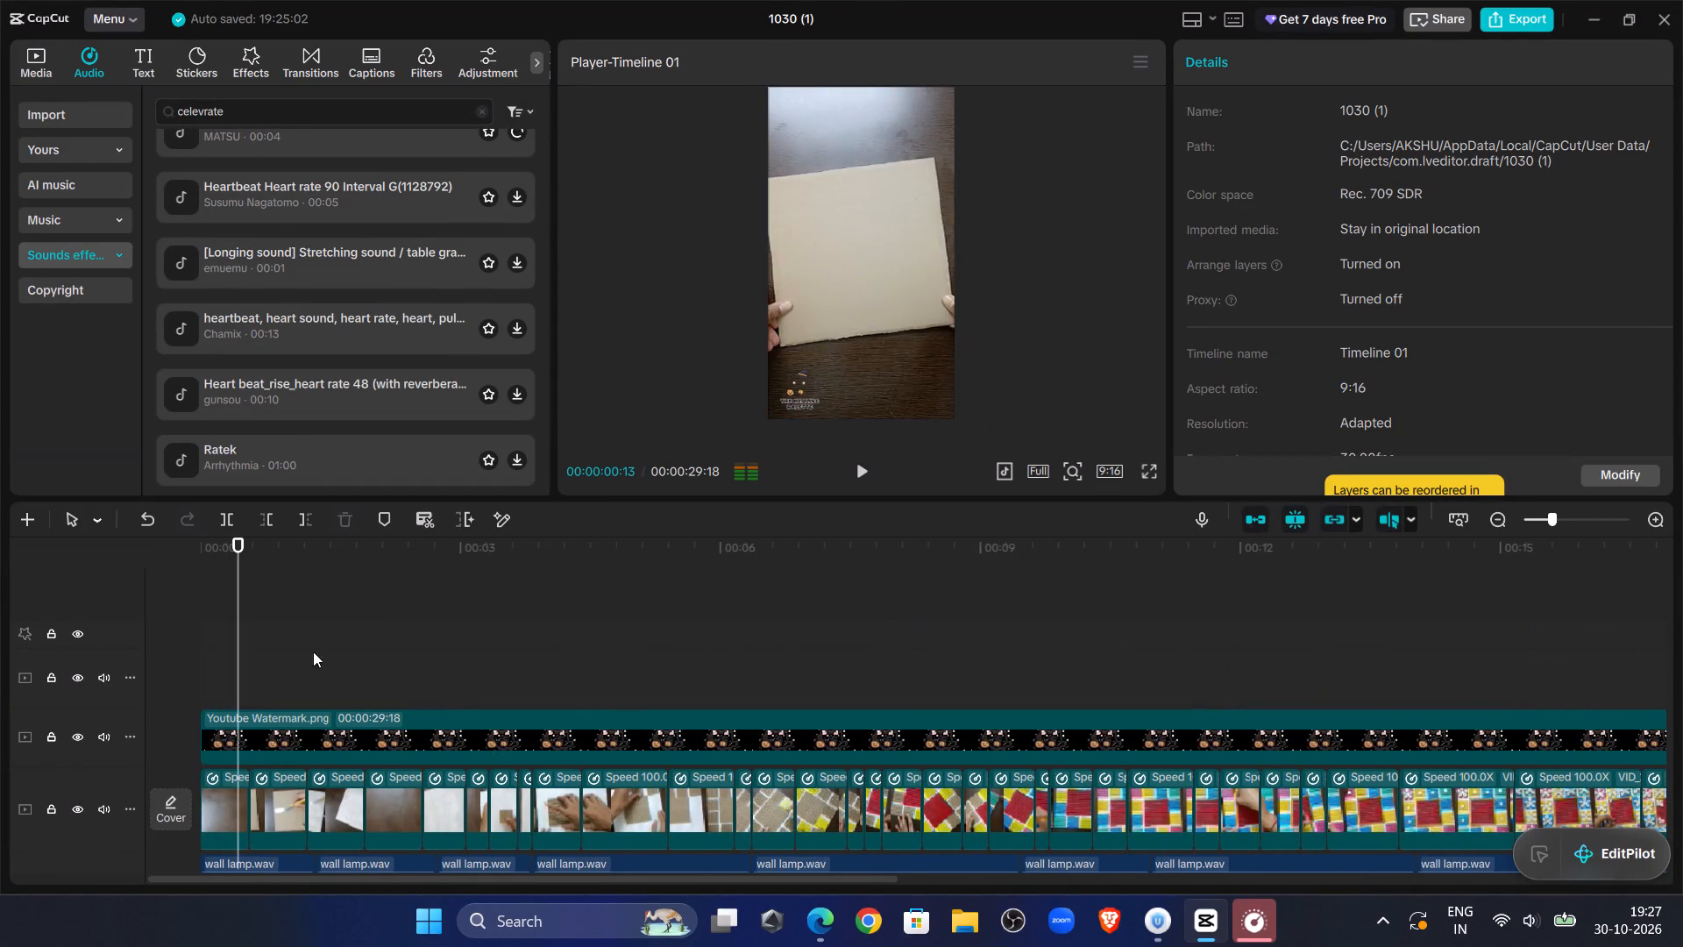
pyautogui.click(252, 754)
pyautogui.click(237, 802)
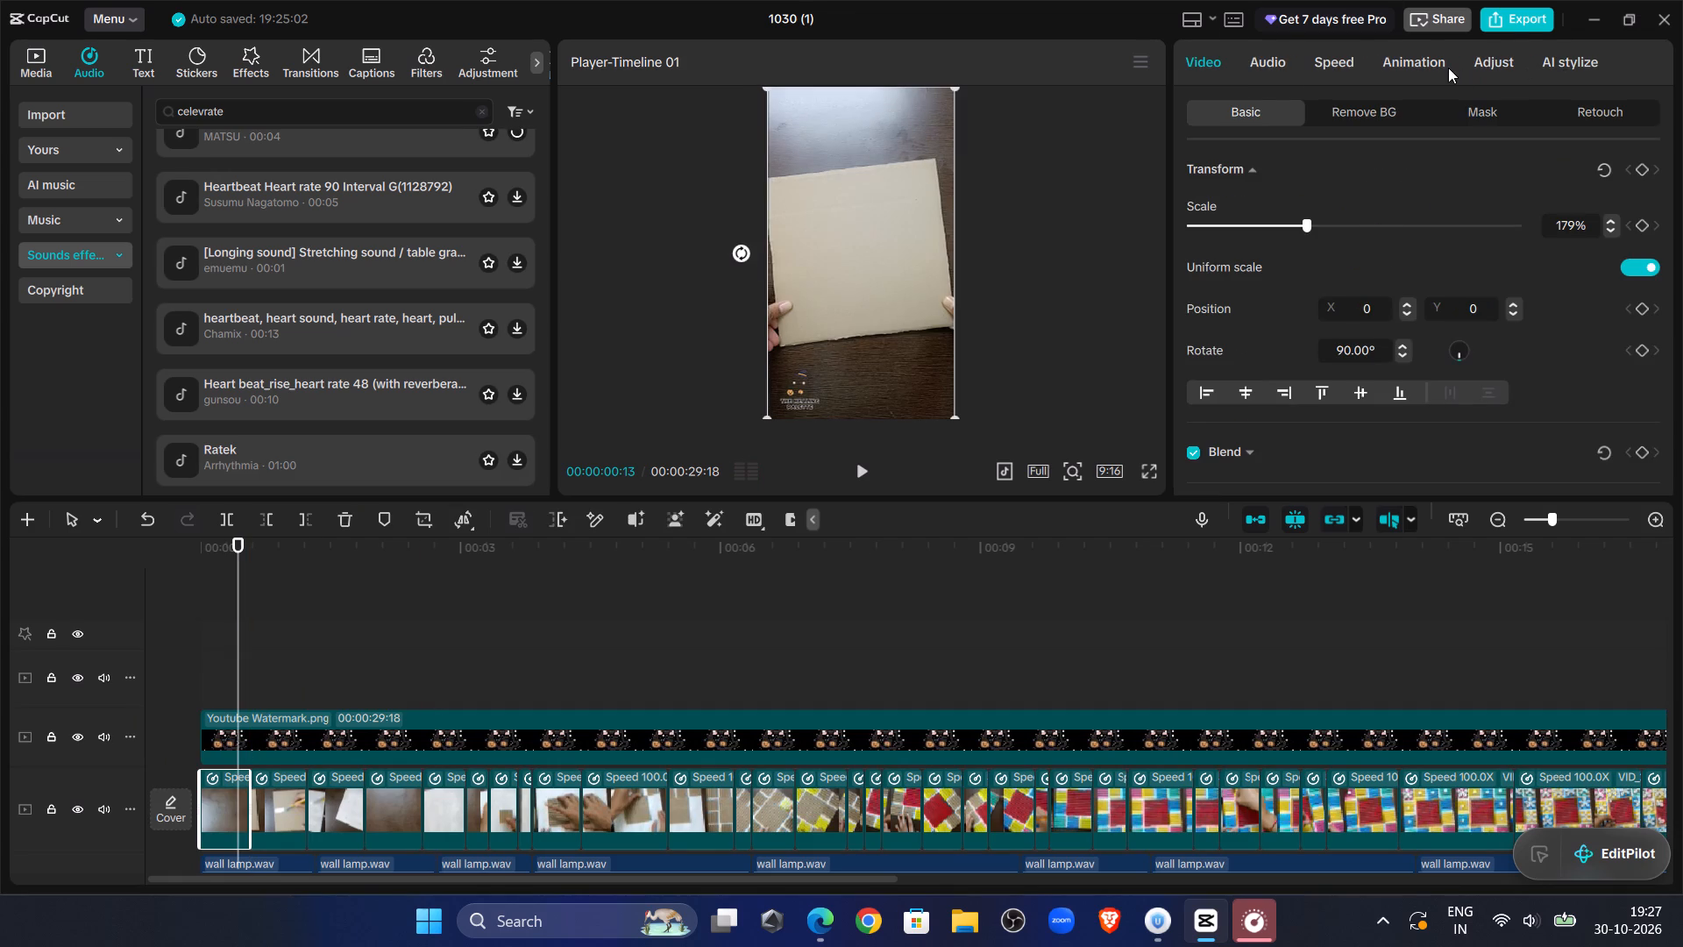
pyautogui.click(1447, 67)
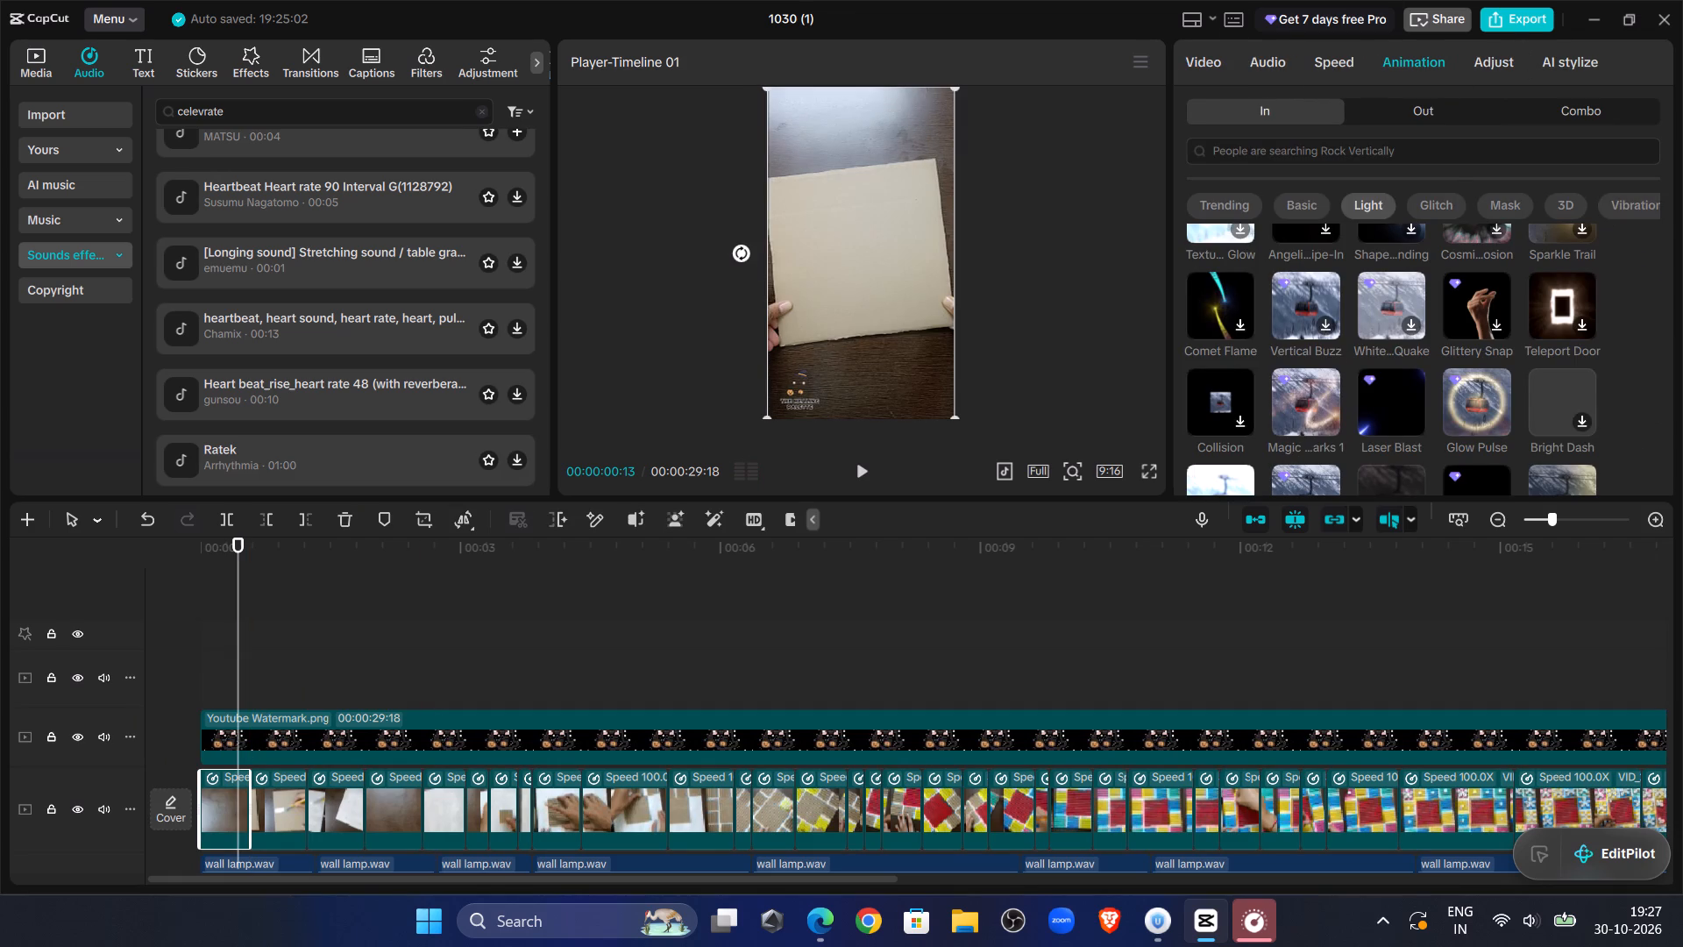
pyautogui.click(1551, 150)
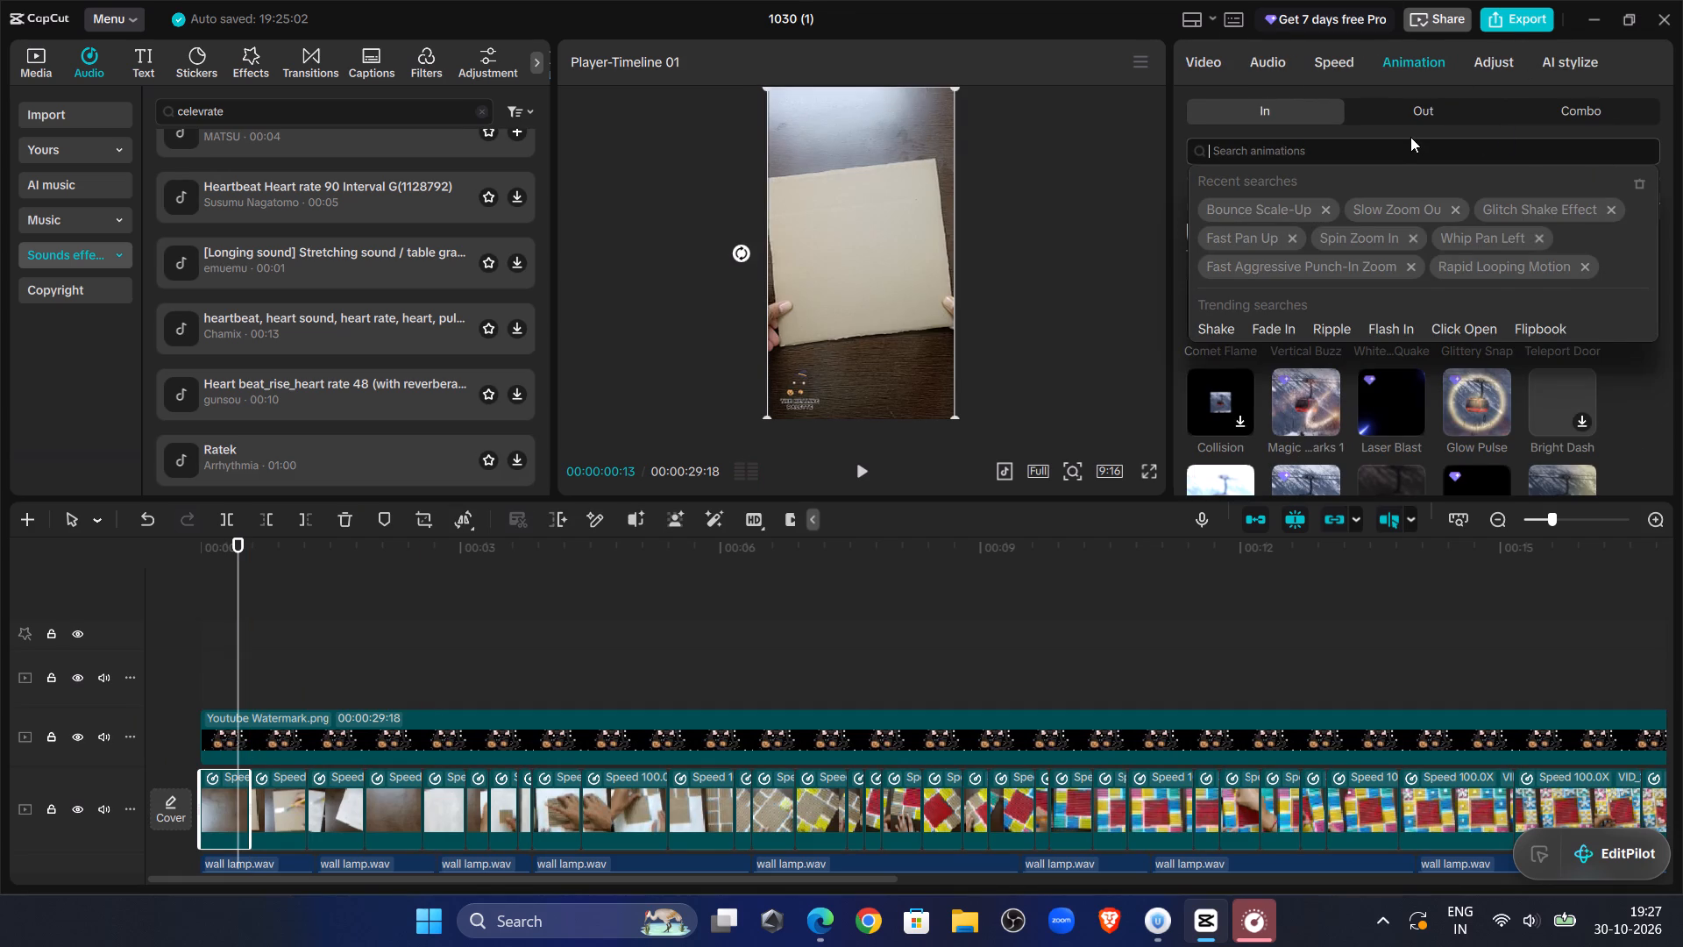
pyautogui.write('woosh')
pyautogui.press('Return')
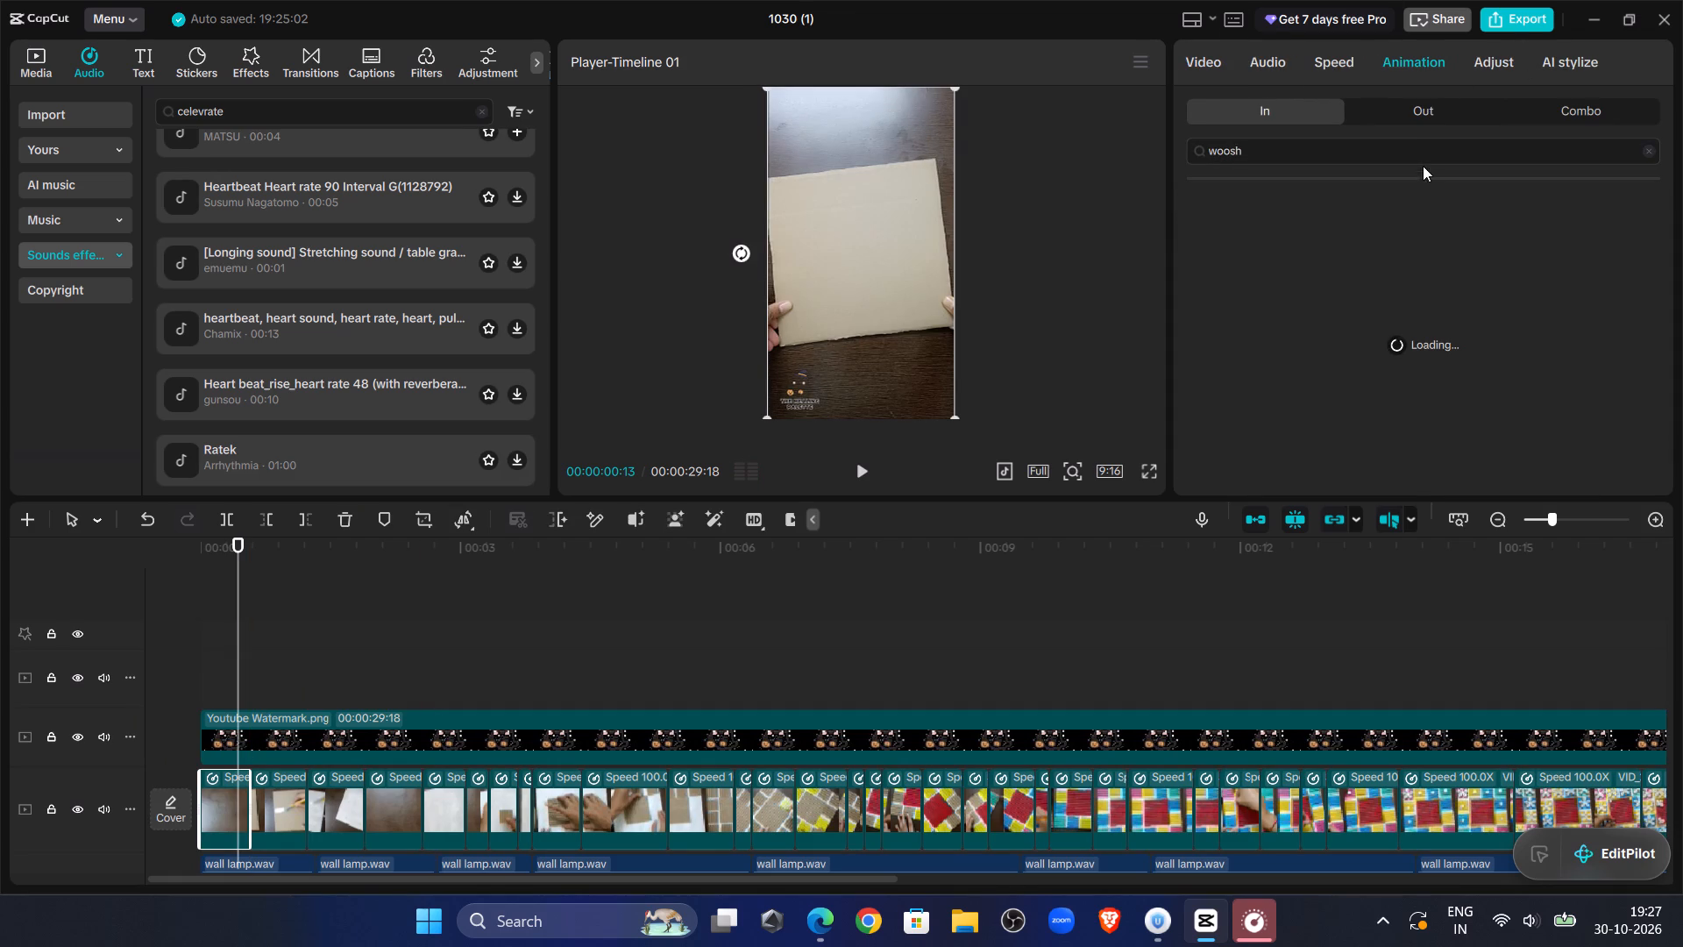
pyautogui.click(1336, 248)
pyautogui.click(1324, 228)
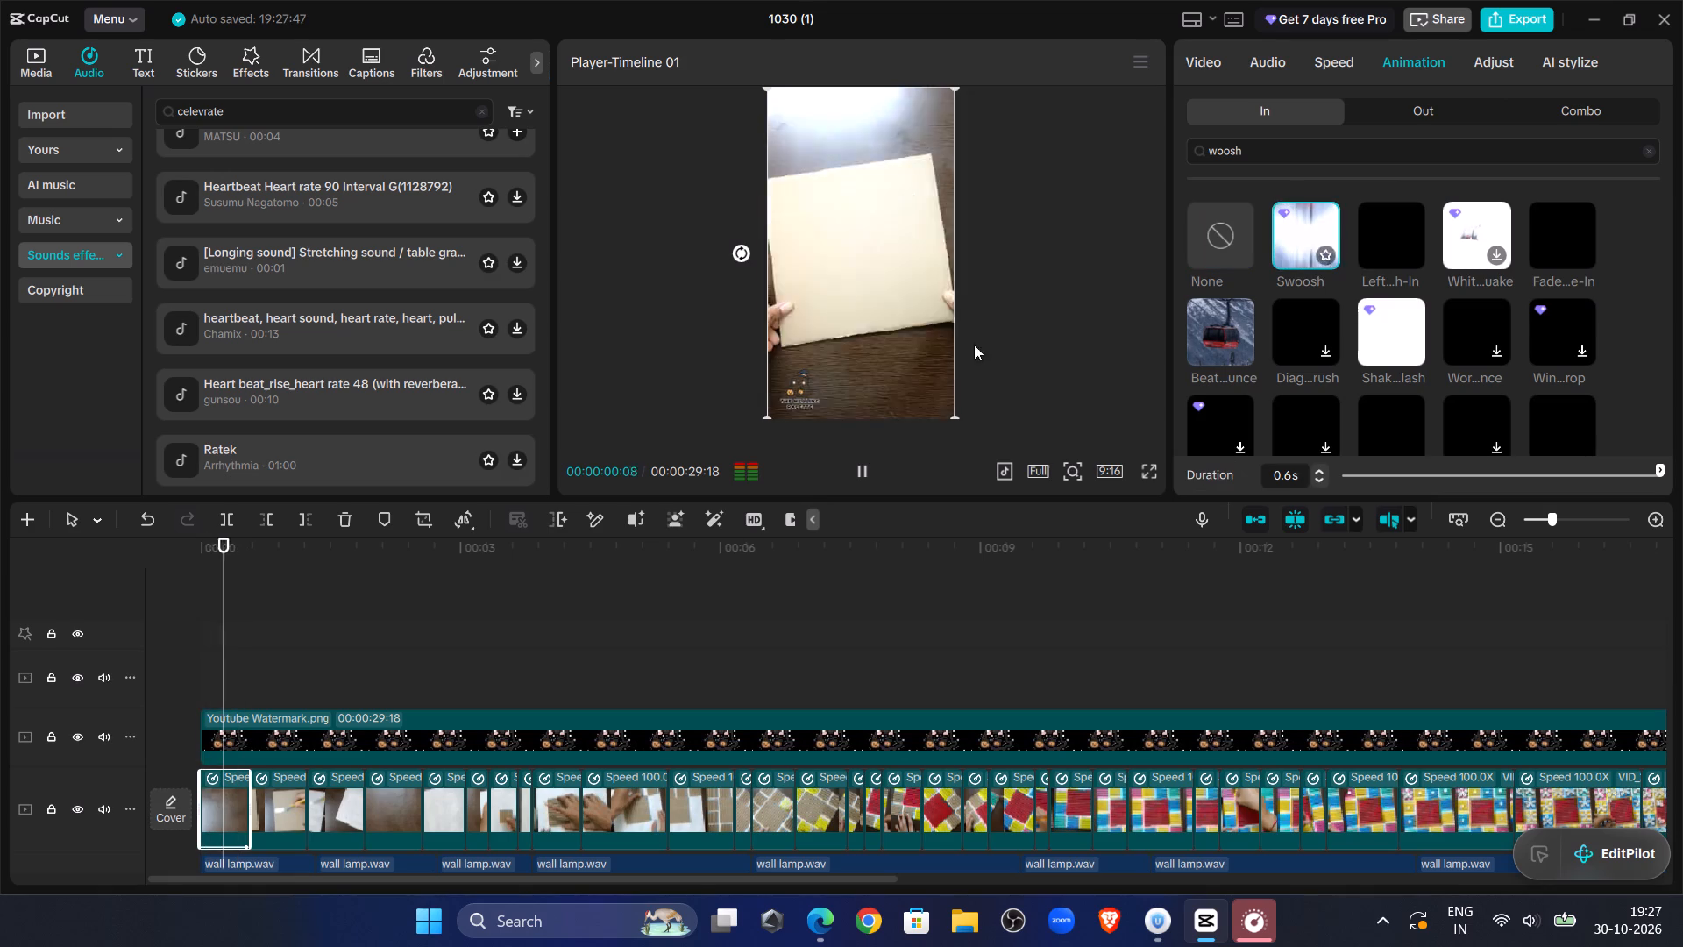
pyautogui.click(1429, 469)
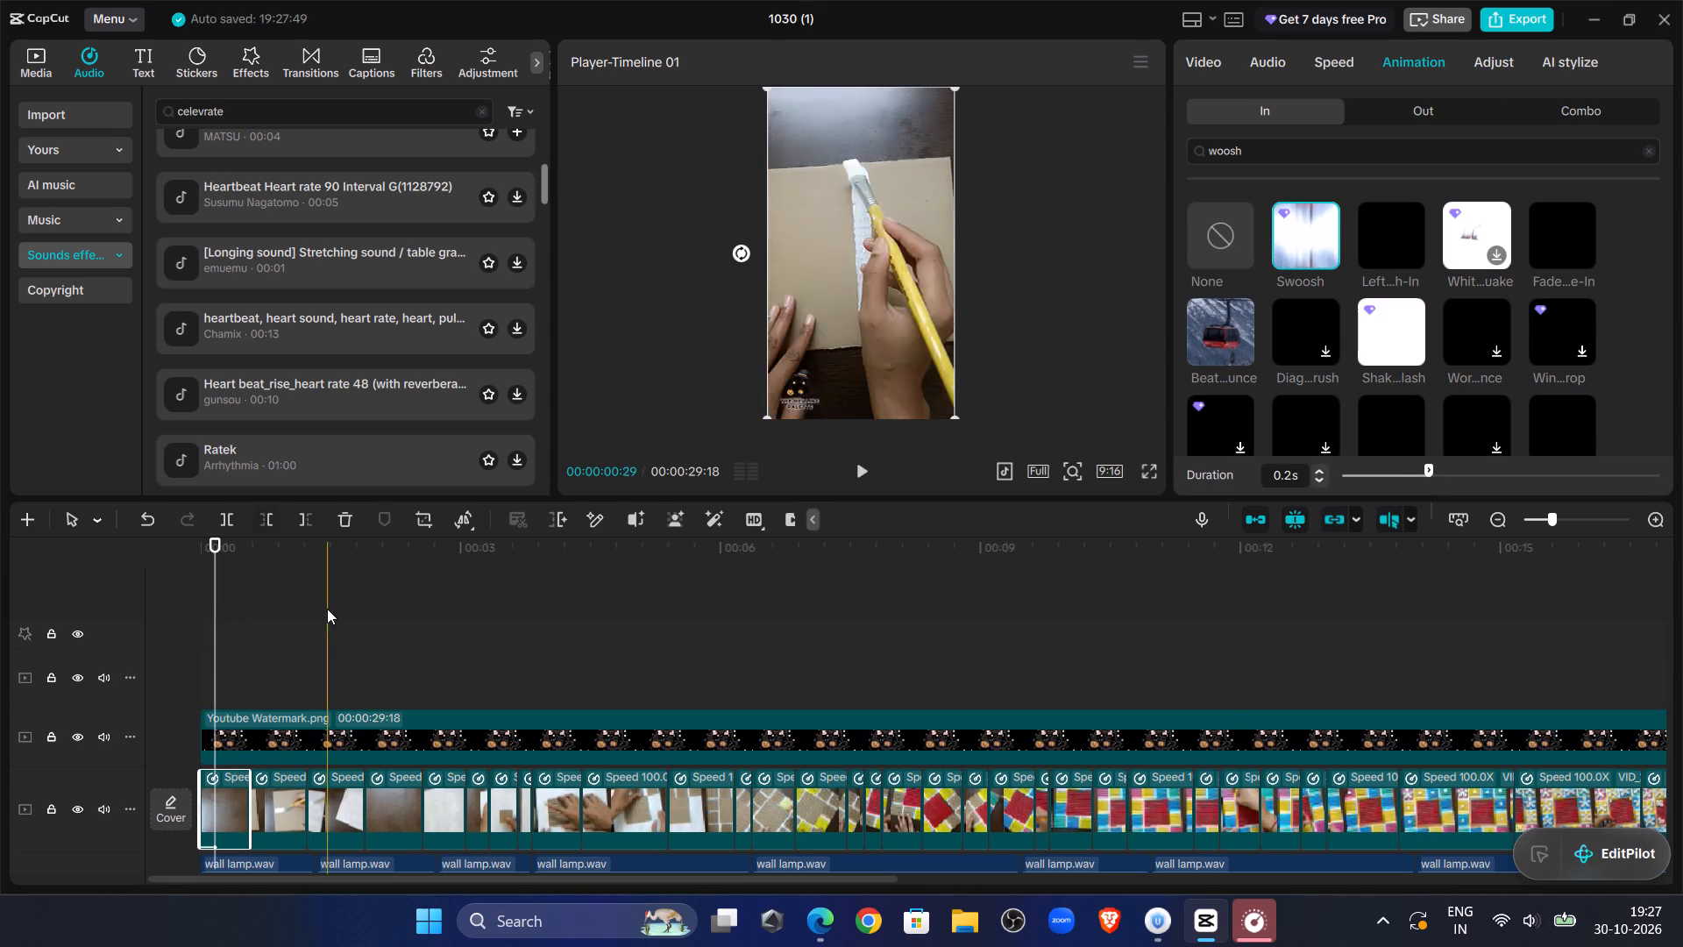
# Search the sound effects for wave and add the first 1-second Wave sound at the start of the timeline.
pyautogui.moveTo(215, 557); pyautogui.dragTo(0, 566)
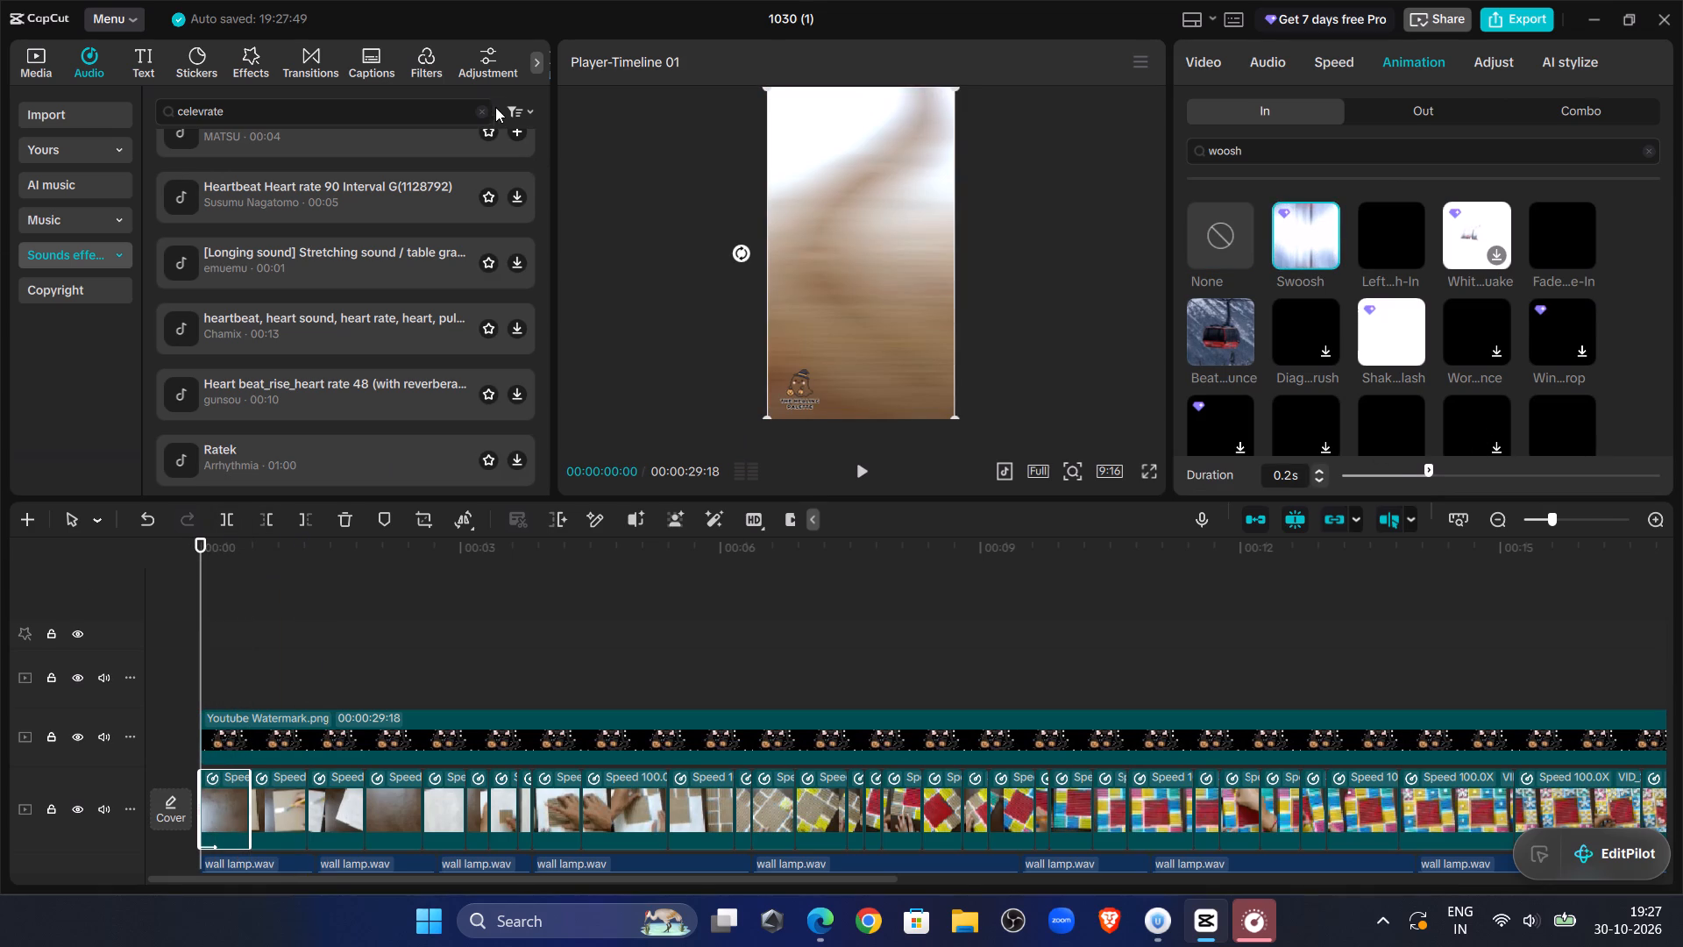
pyautogui.click(479, 110)
pyautogui.click(345, 115)
pyautogui.write('wave')
pyautogui.press('Return')
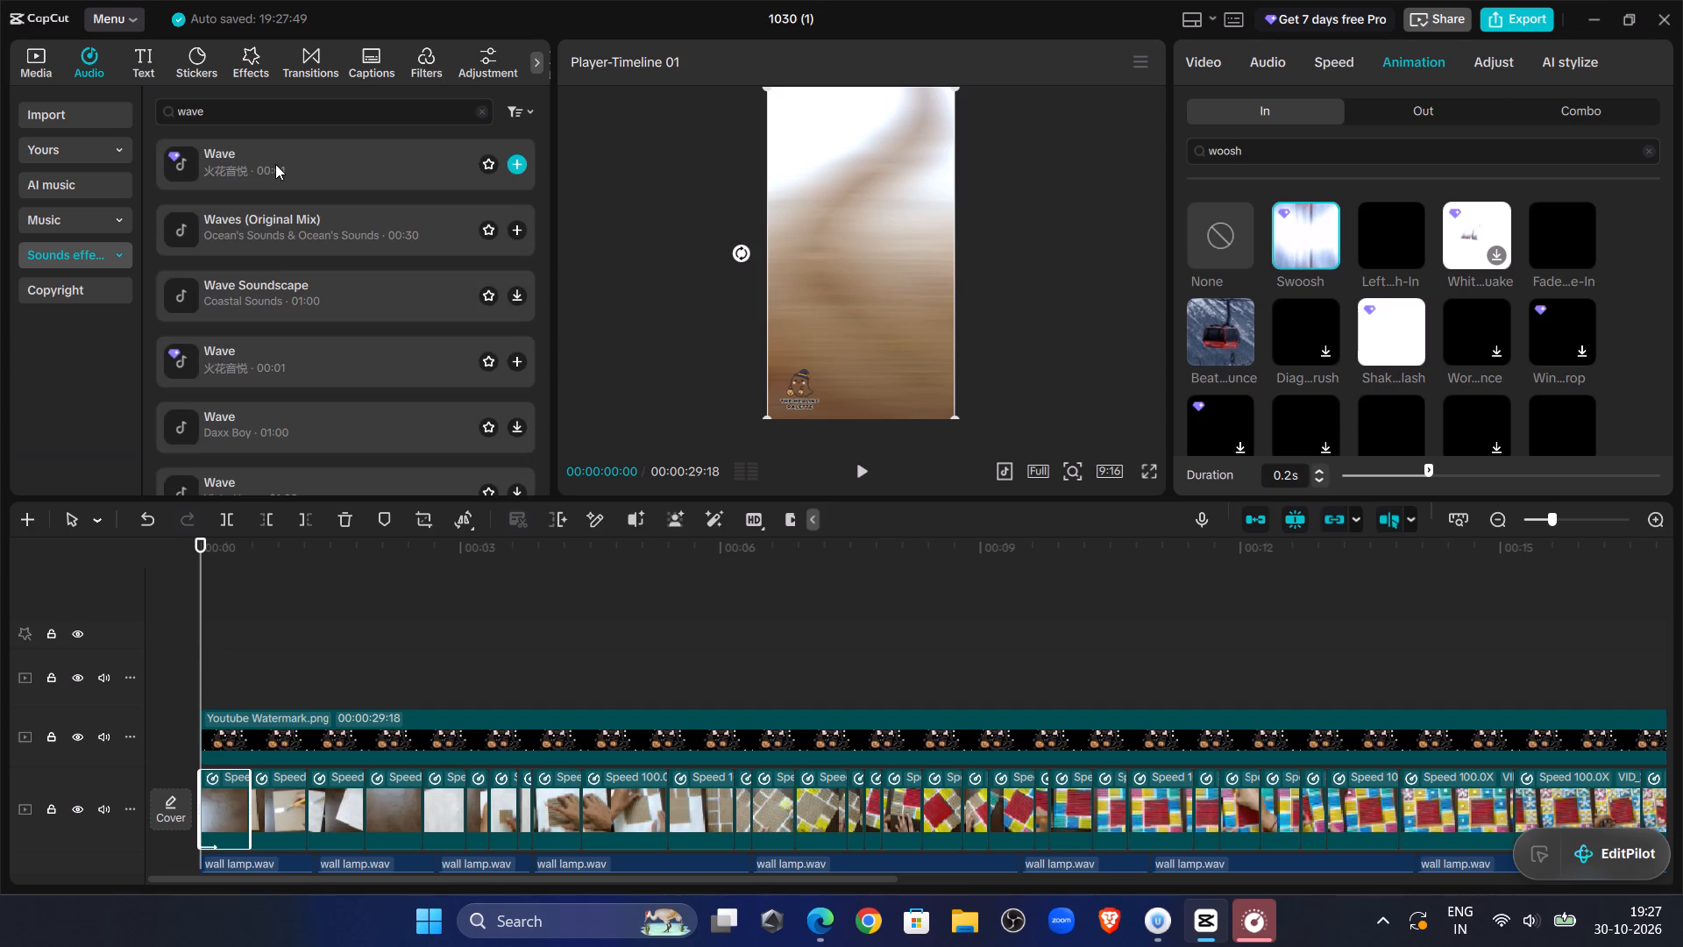
pyautogui.click(275, 164)
pyautogui.click(515, 162)
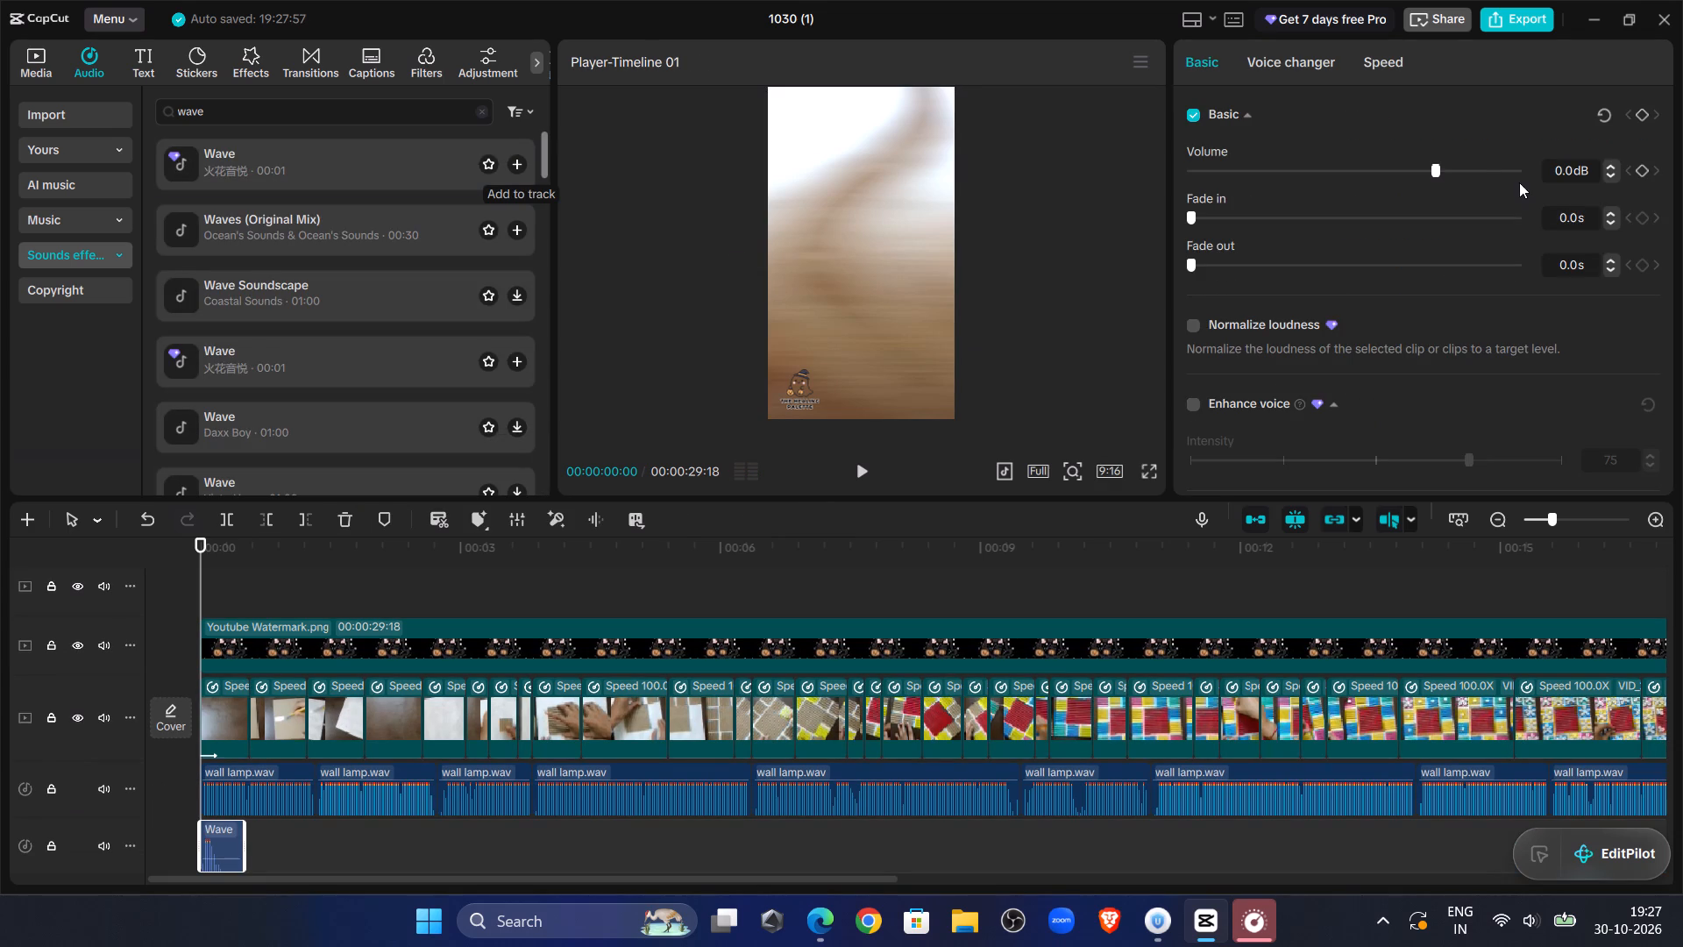
# Raise the Wave sound's volume to 20 dB and play back the opening.
pyautogui.moveTo(1475, 163); pyautogui.dragTo(1682, 204)
pyautogui.click(857, 478)
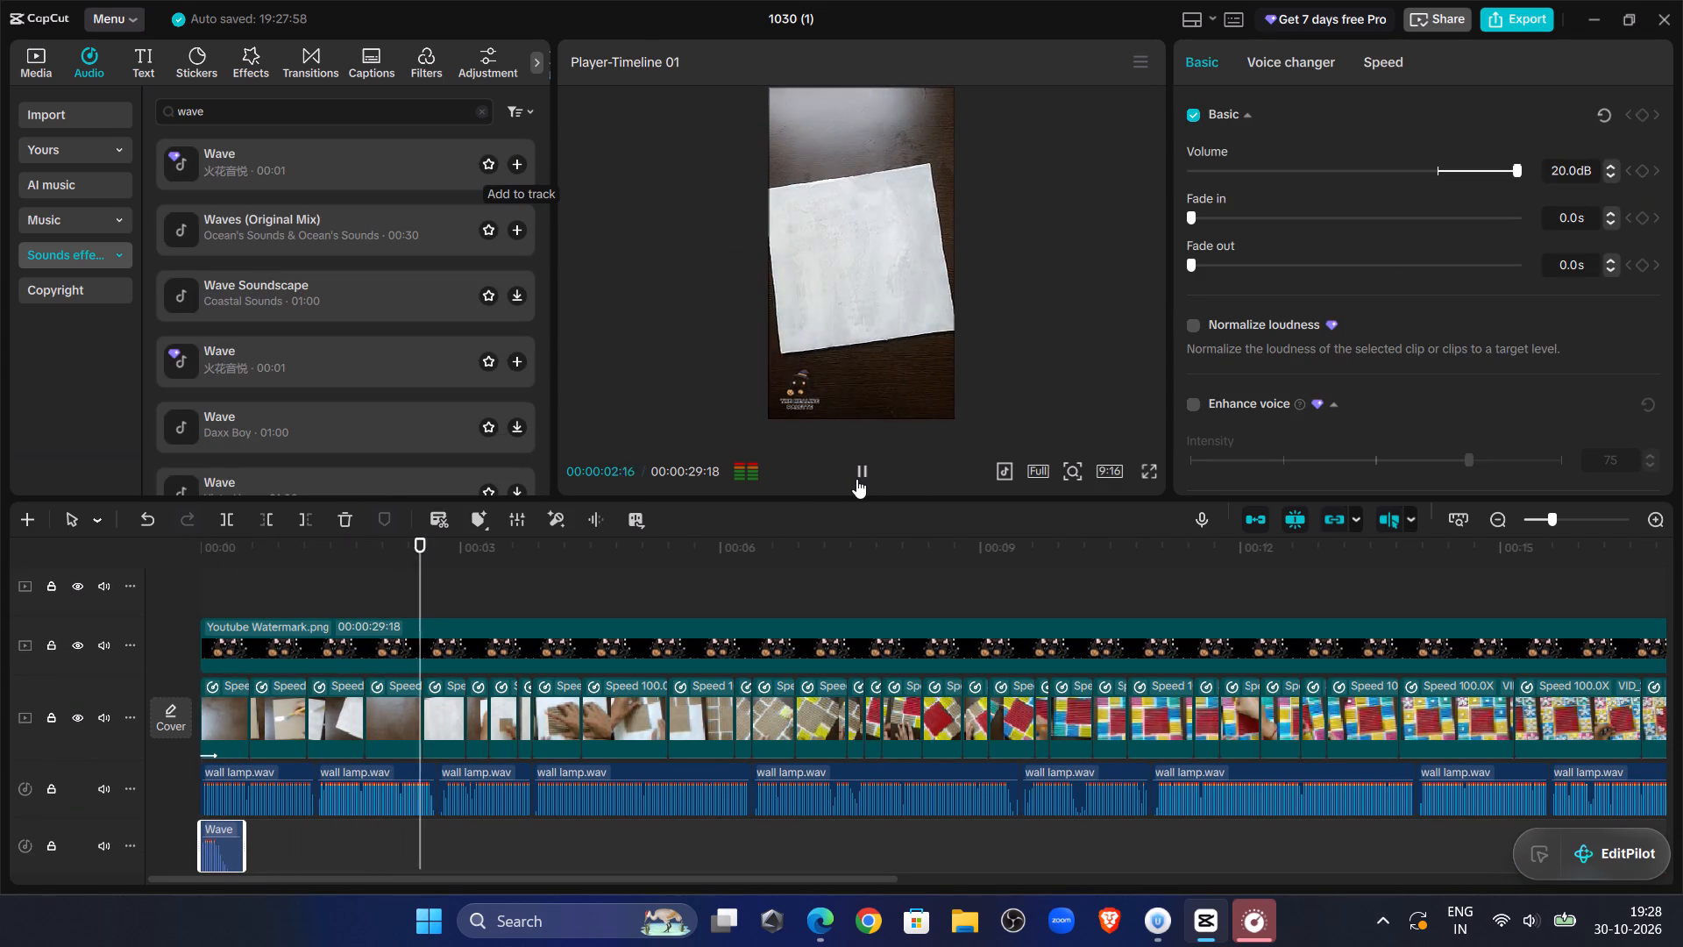
pyautogui.click(856, 479)
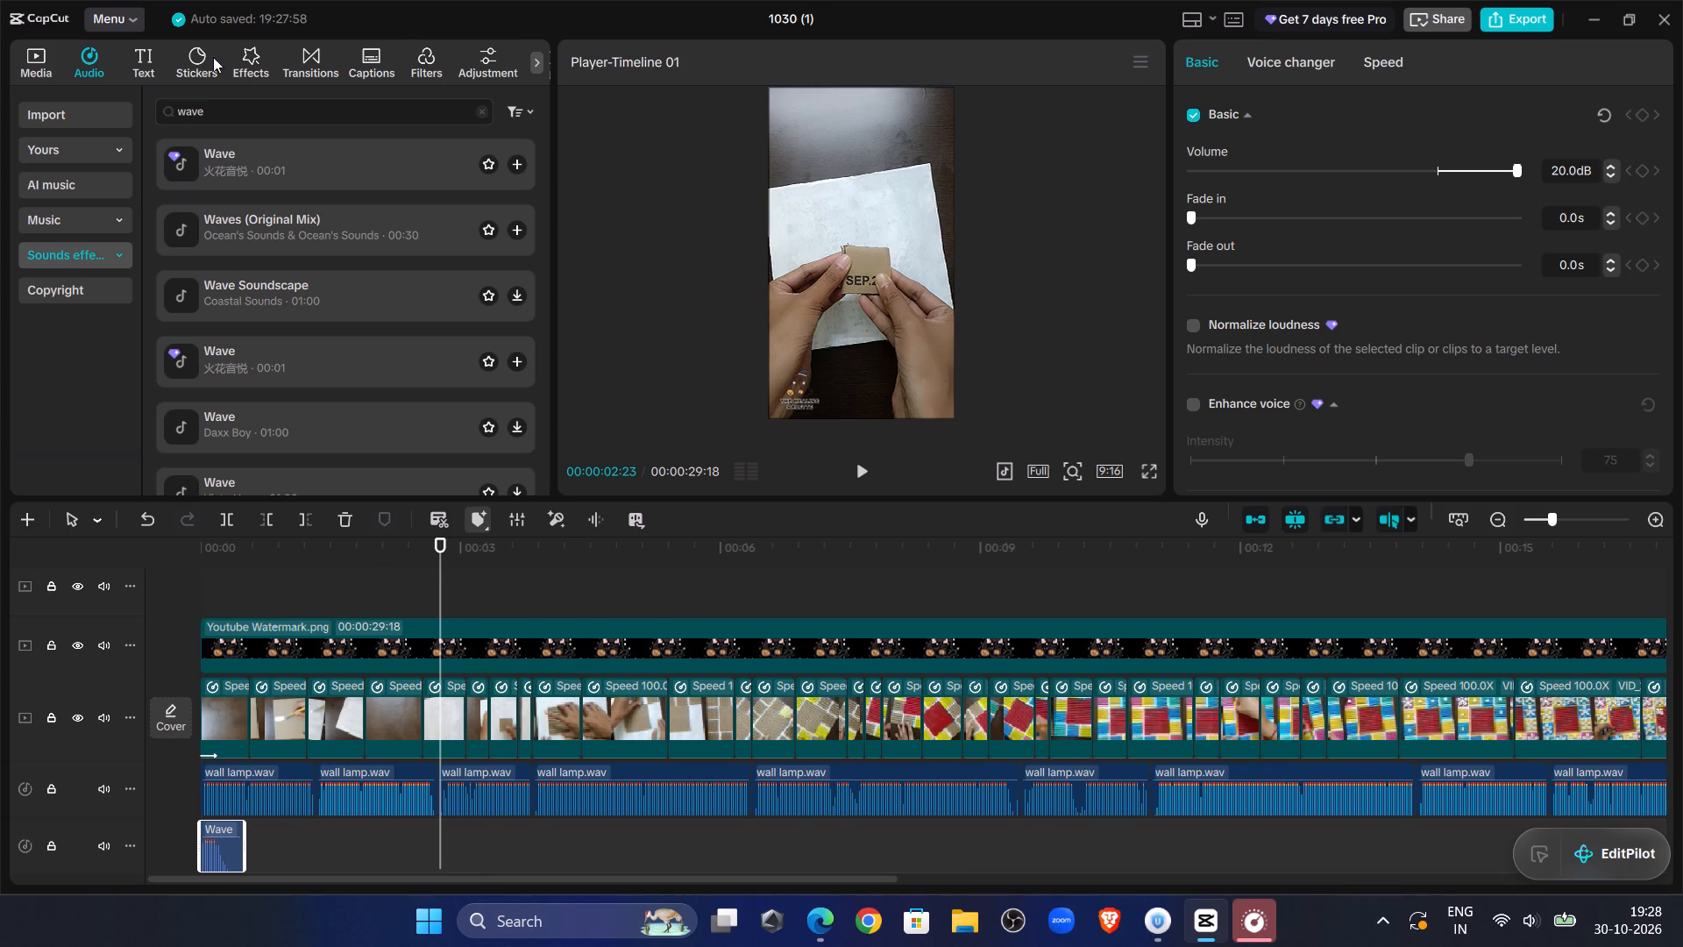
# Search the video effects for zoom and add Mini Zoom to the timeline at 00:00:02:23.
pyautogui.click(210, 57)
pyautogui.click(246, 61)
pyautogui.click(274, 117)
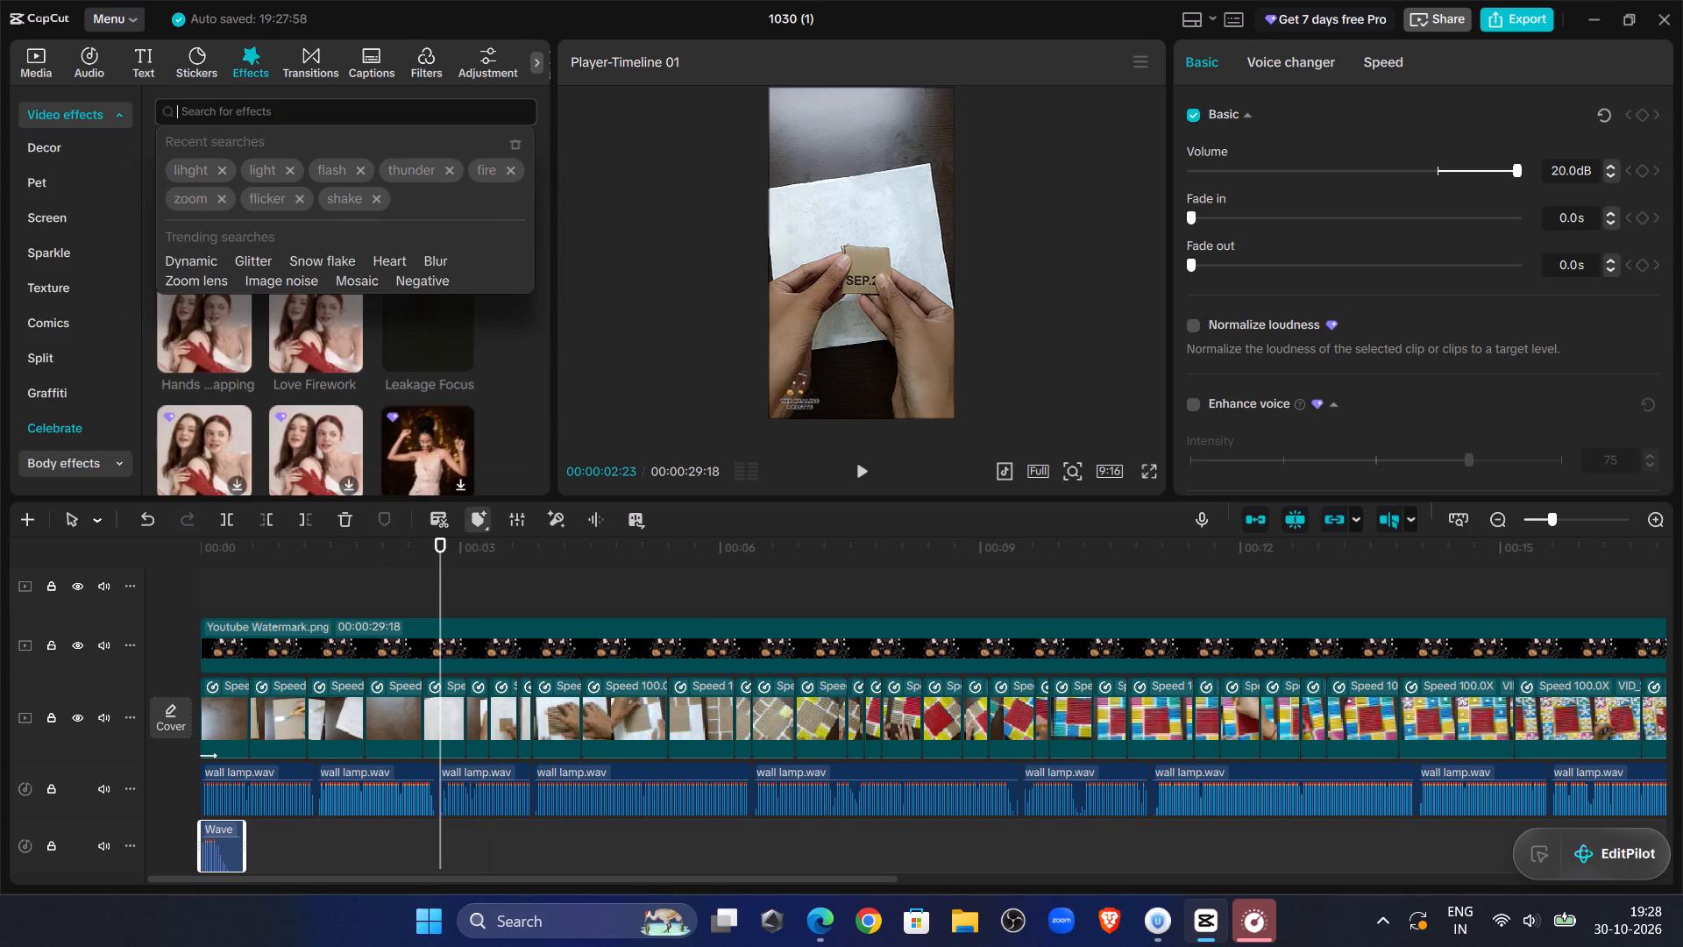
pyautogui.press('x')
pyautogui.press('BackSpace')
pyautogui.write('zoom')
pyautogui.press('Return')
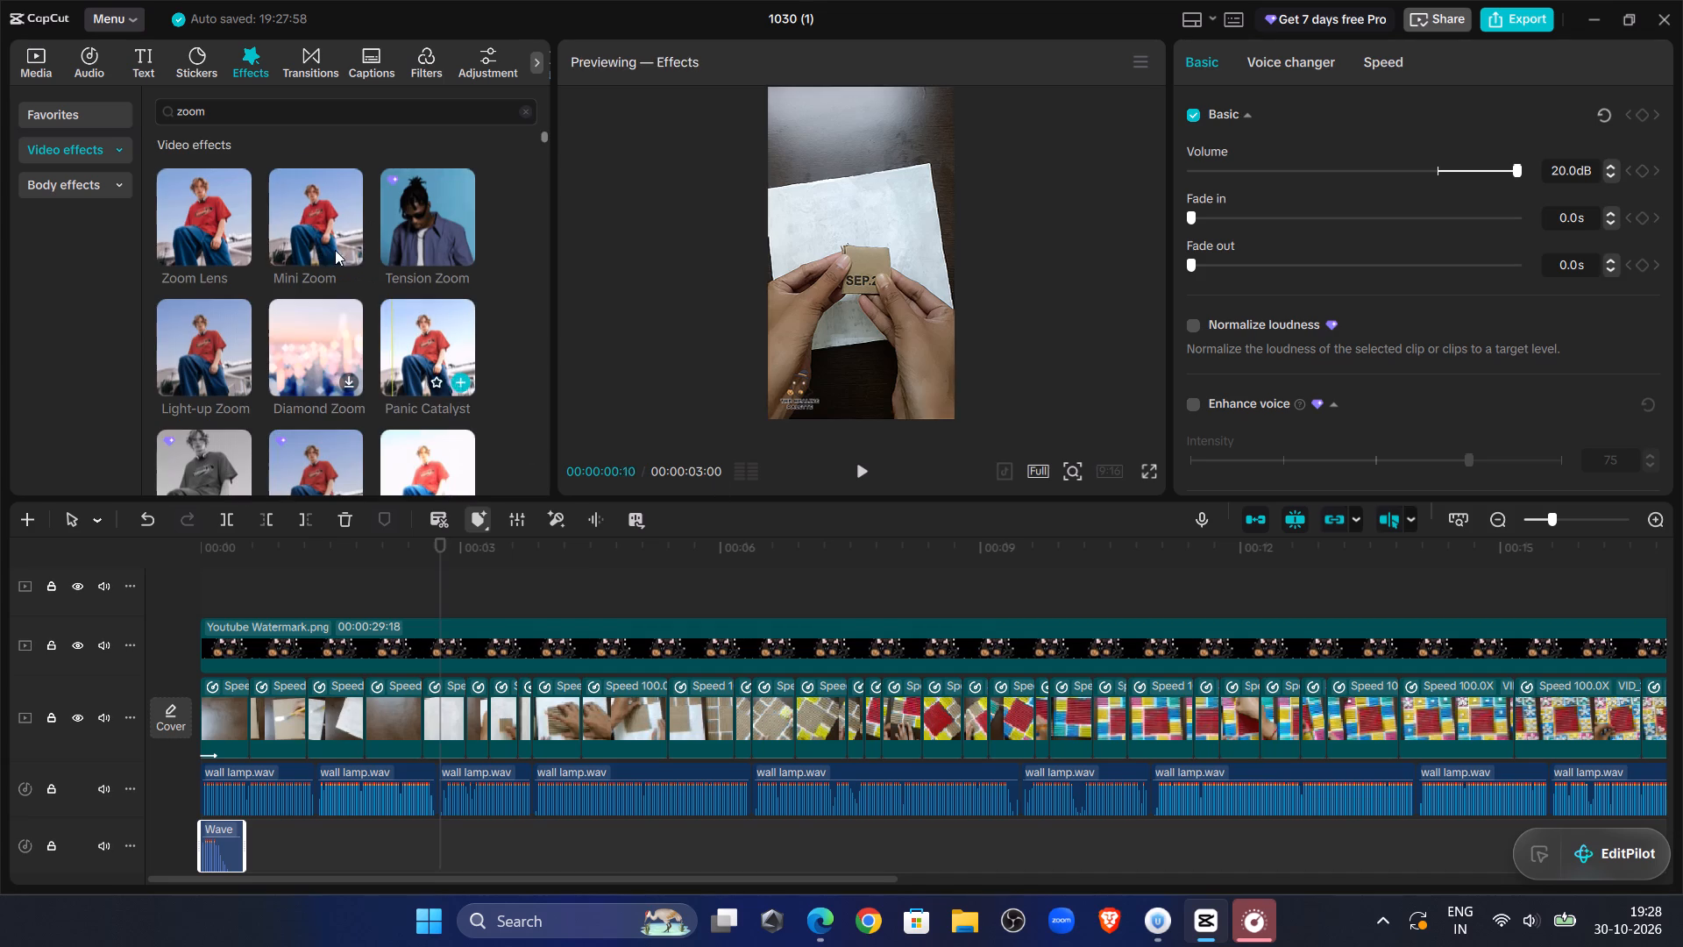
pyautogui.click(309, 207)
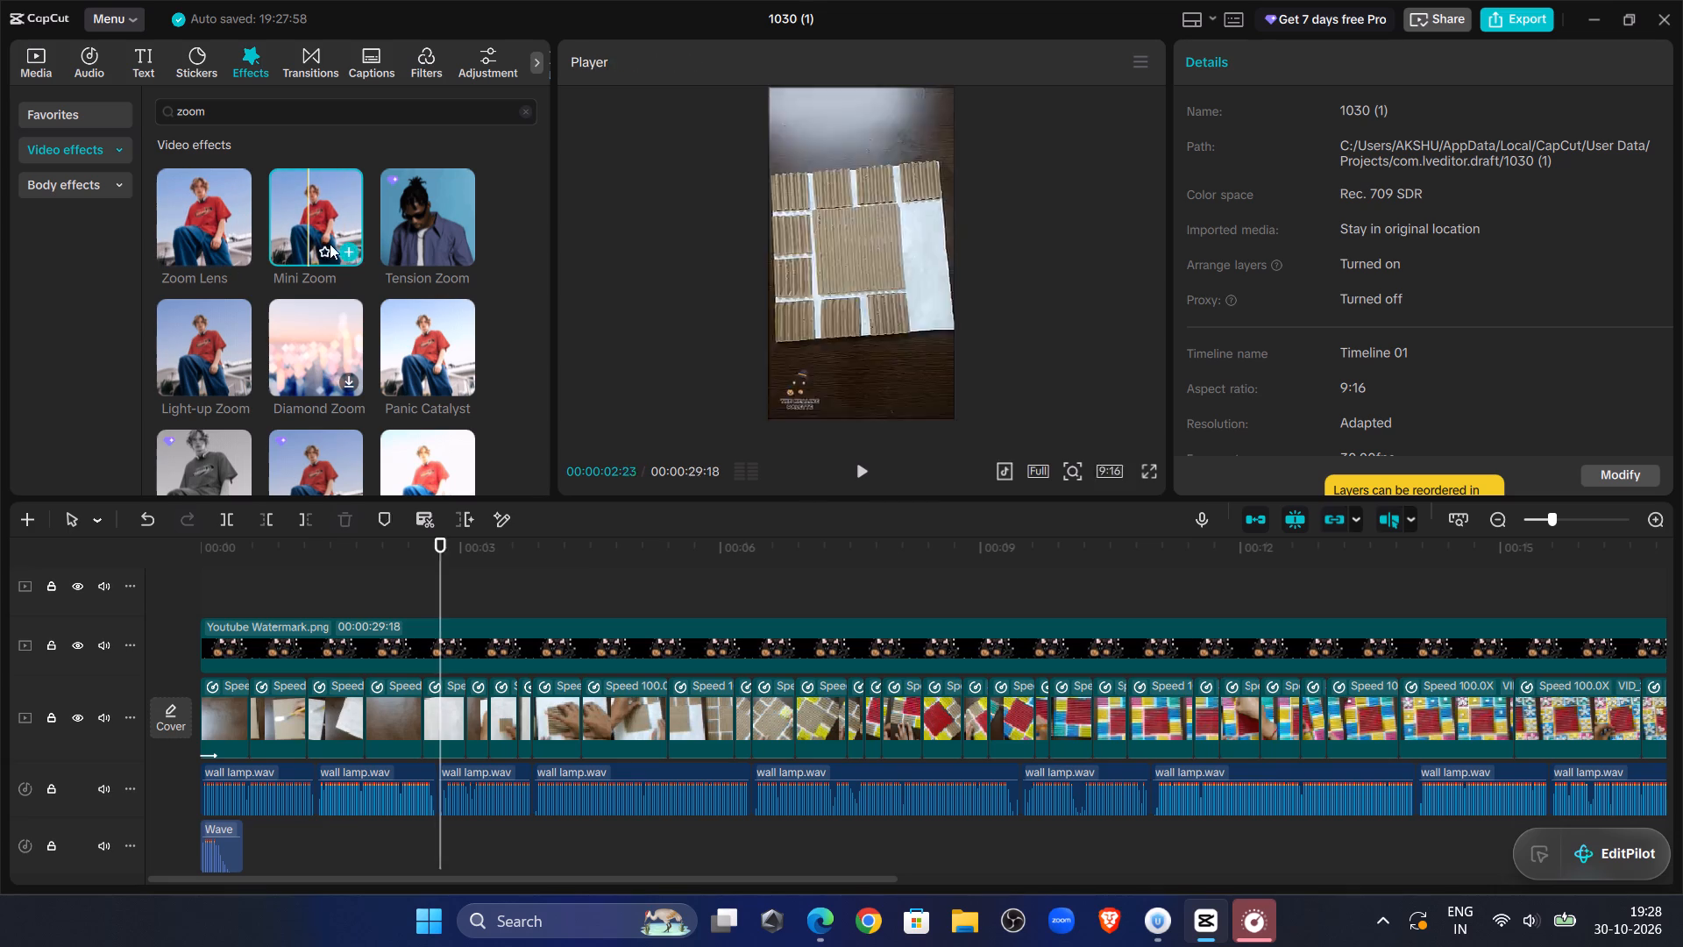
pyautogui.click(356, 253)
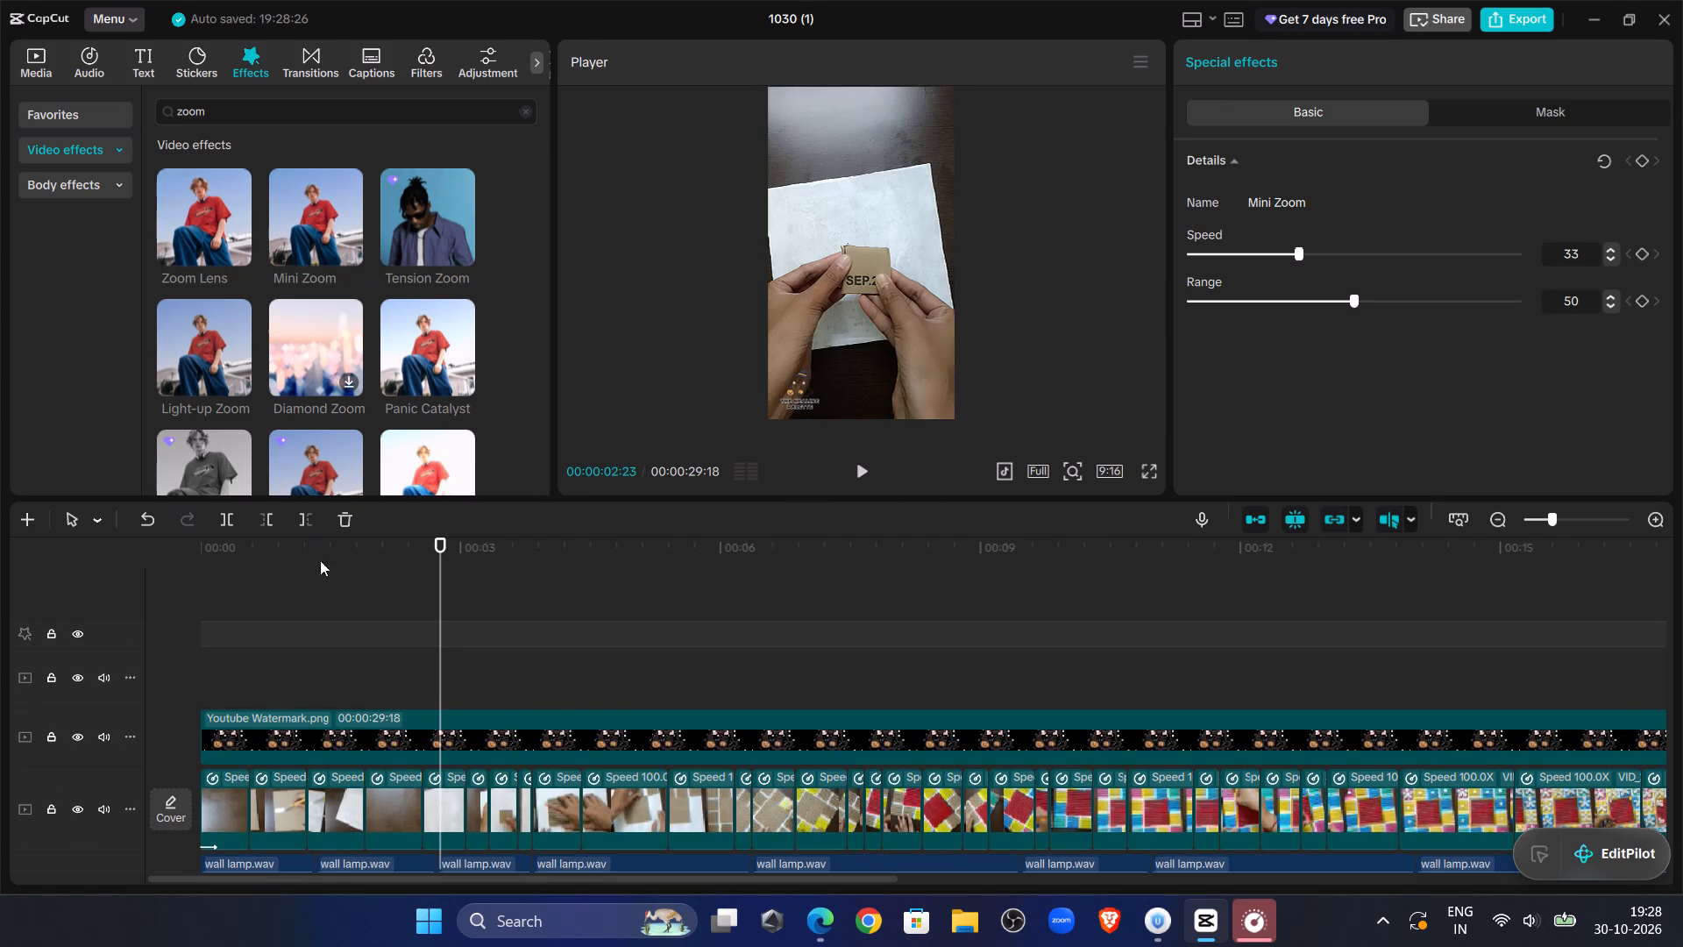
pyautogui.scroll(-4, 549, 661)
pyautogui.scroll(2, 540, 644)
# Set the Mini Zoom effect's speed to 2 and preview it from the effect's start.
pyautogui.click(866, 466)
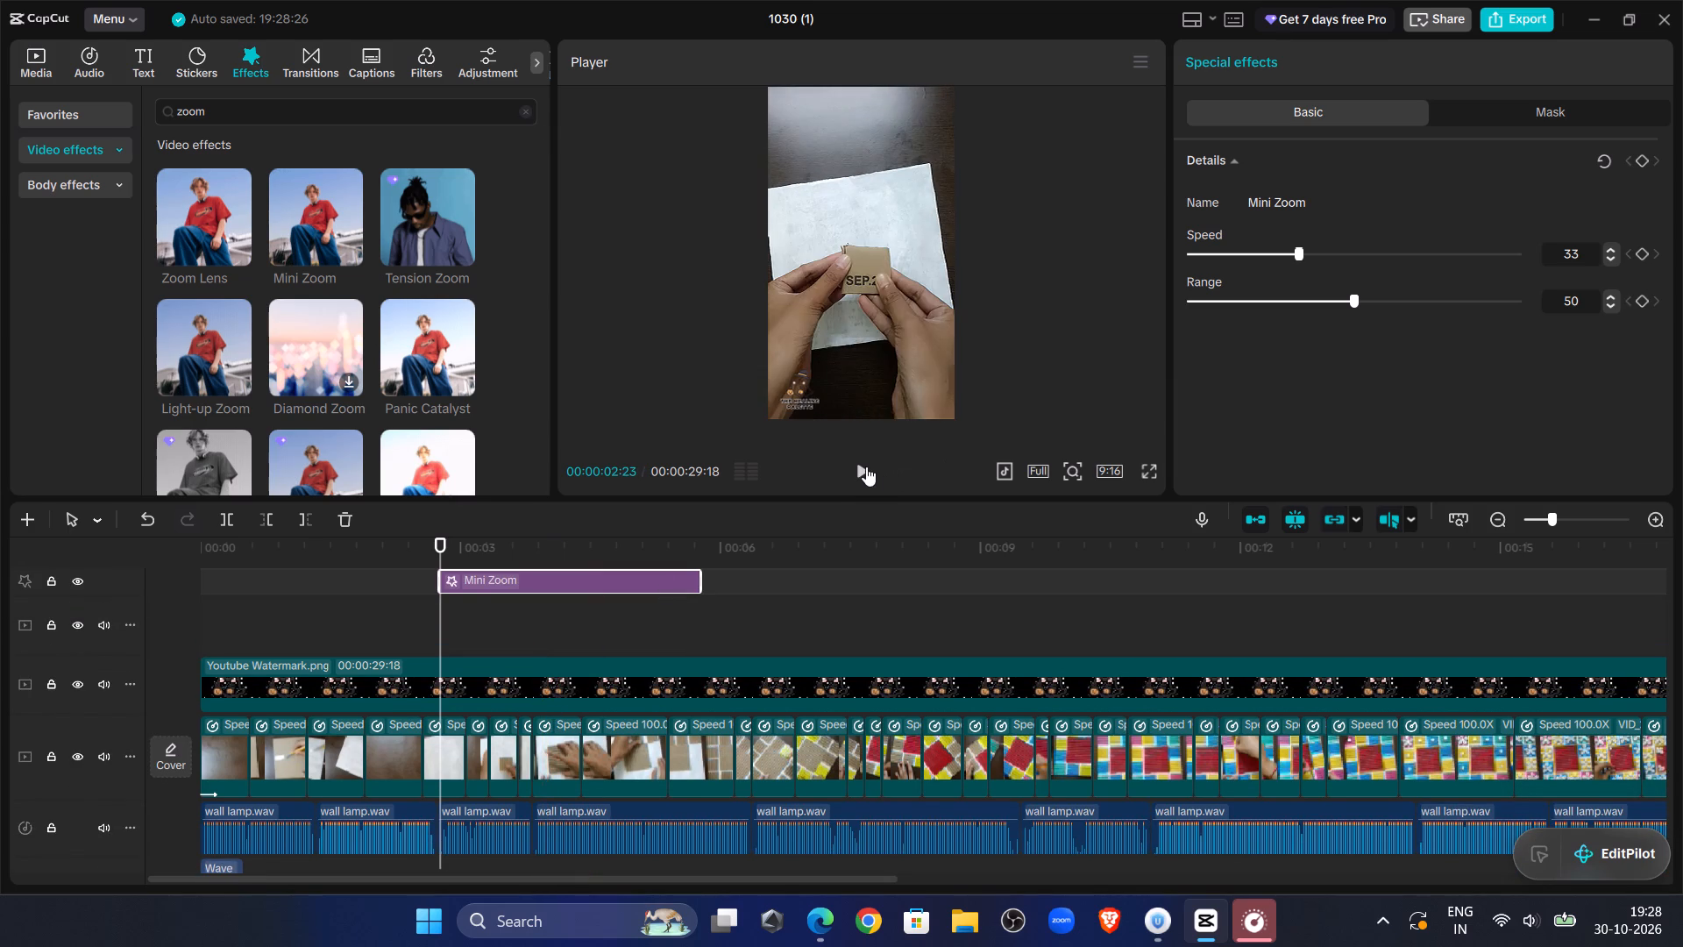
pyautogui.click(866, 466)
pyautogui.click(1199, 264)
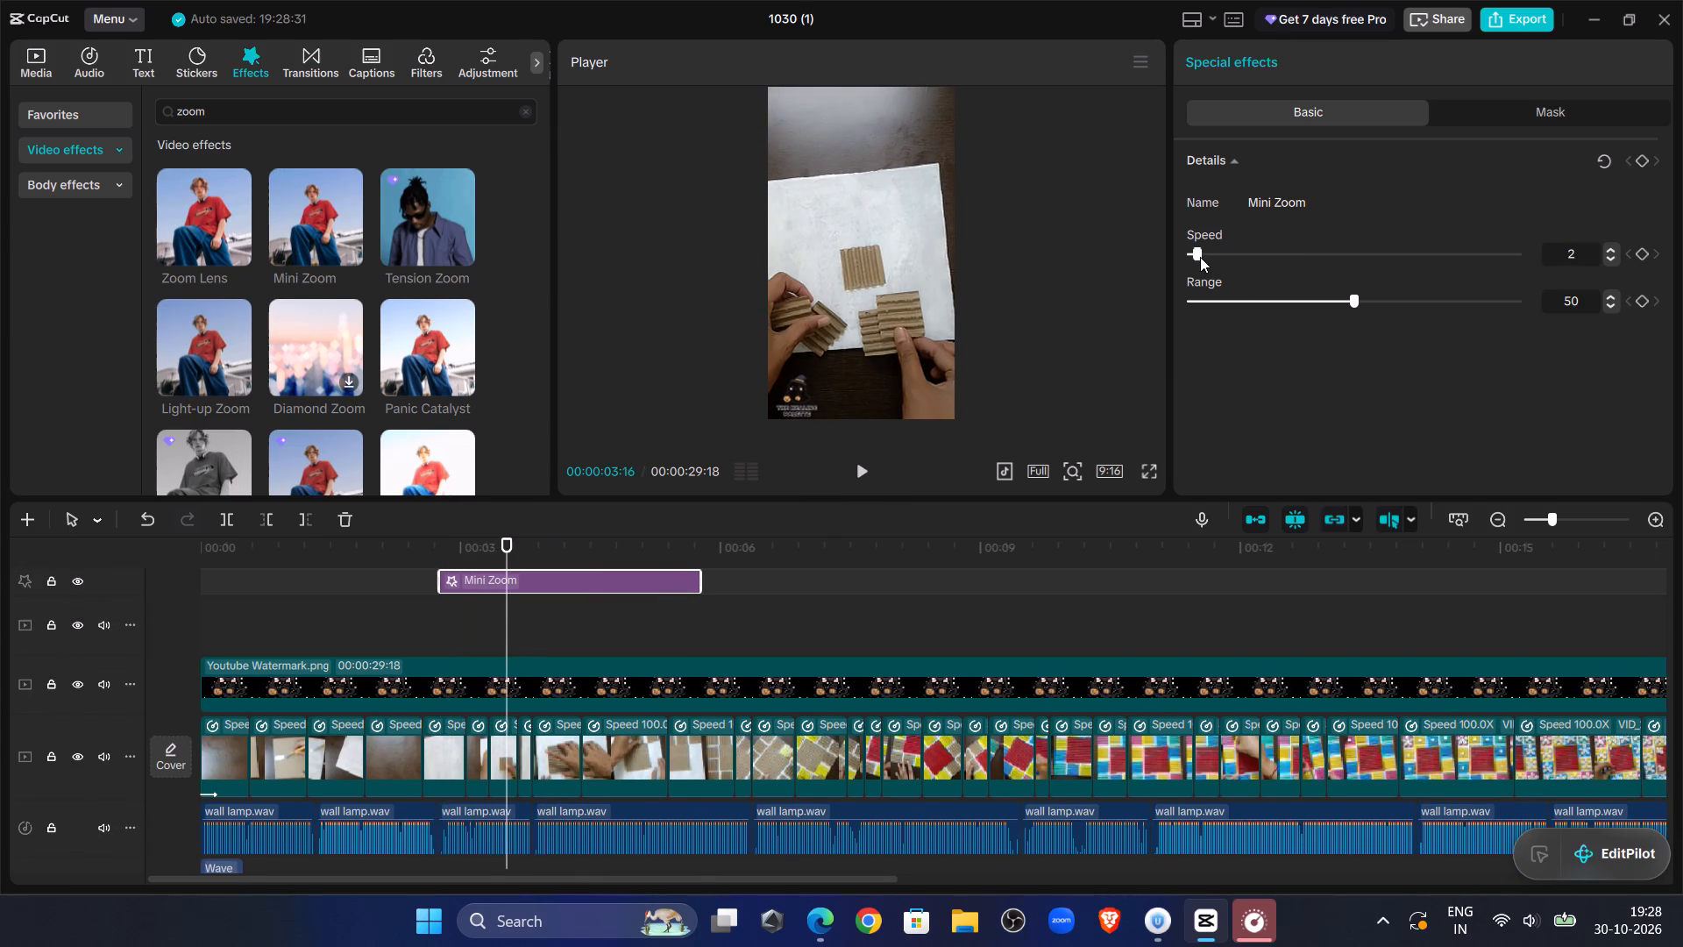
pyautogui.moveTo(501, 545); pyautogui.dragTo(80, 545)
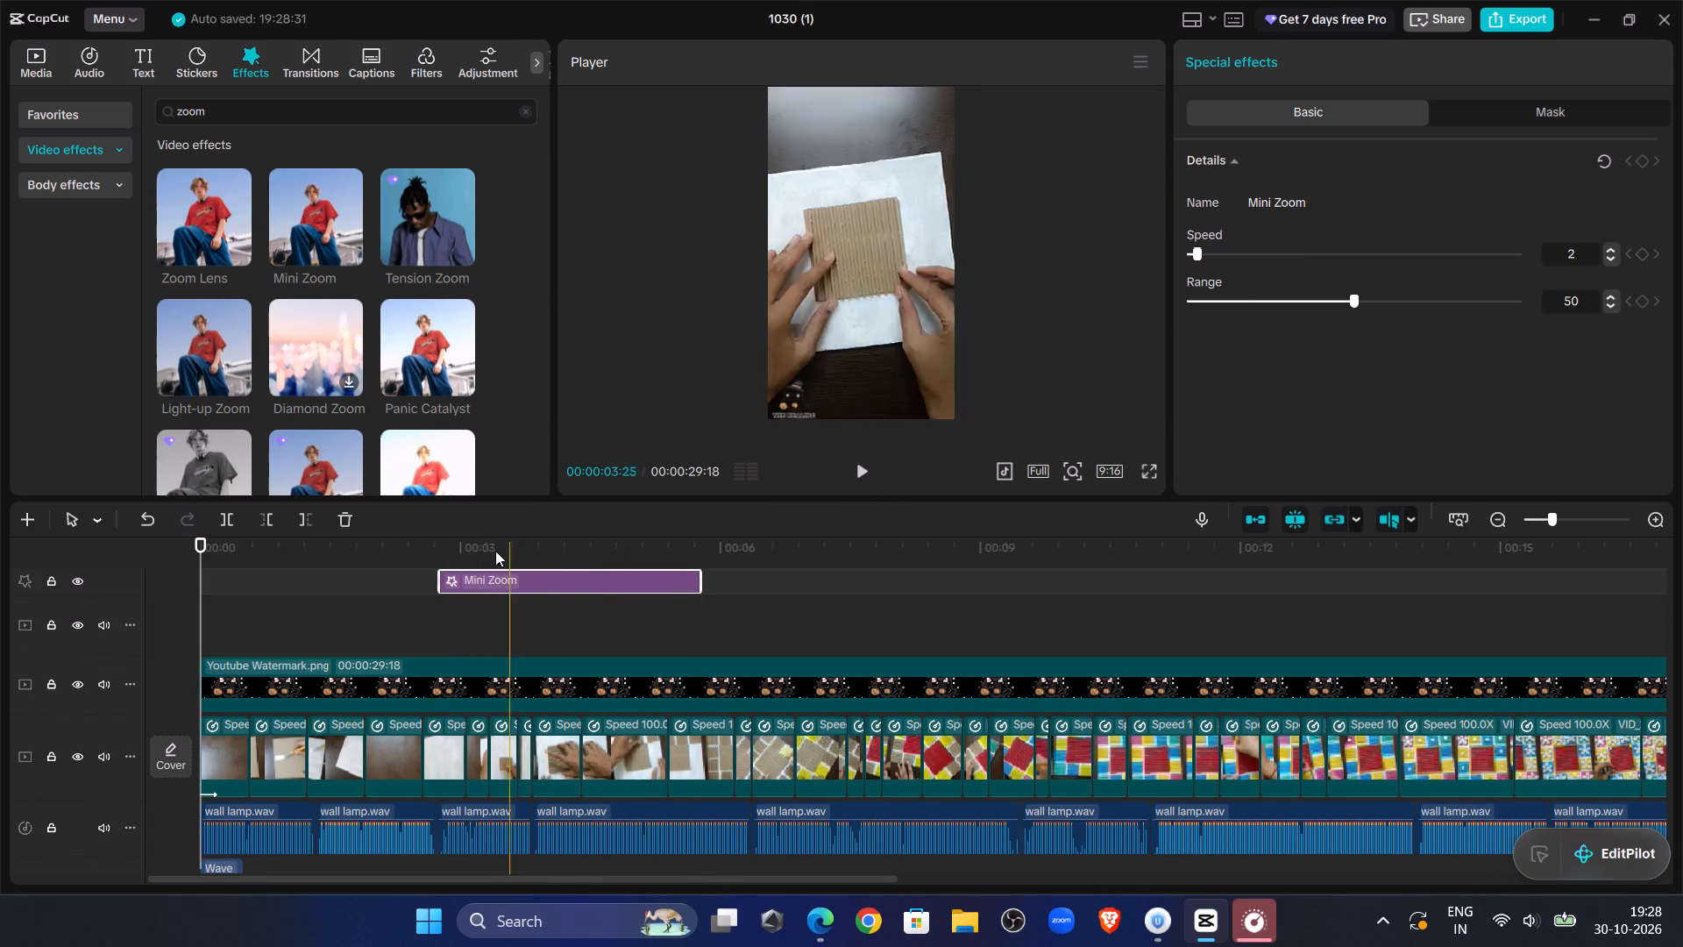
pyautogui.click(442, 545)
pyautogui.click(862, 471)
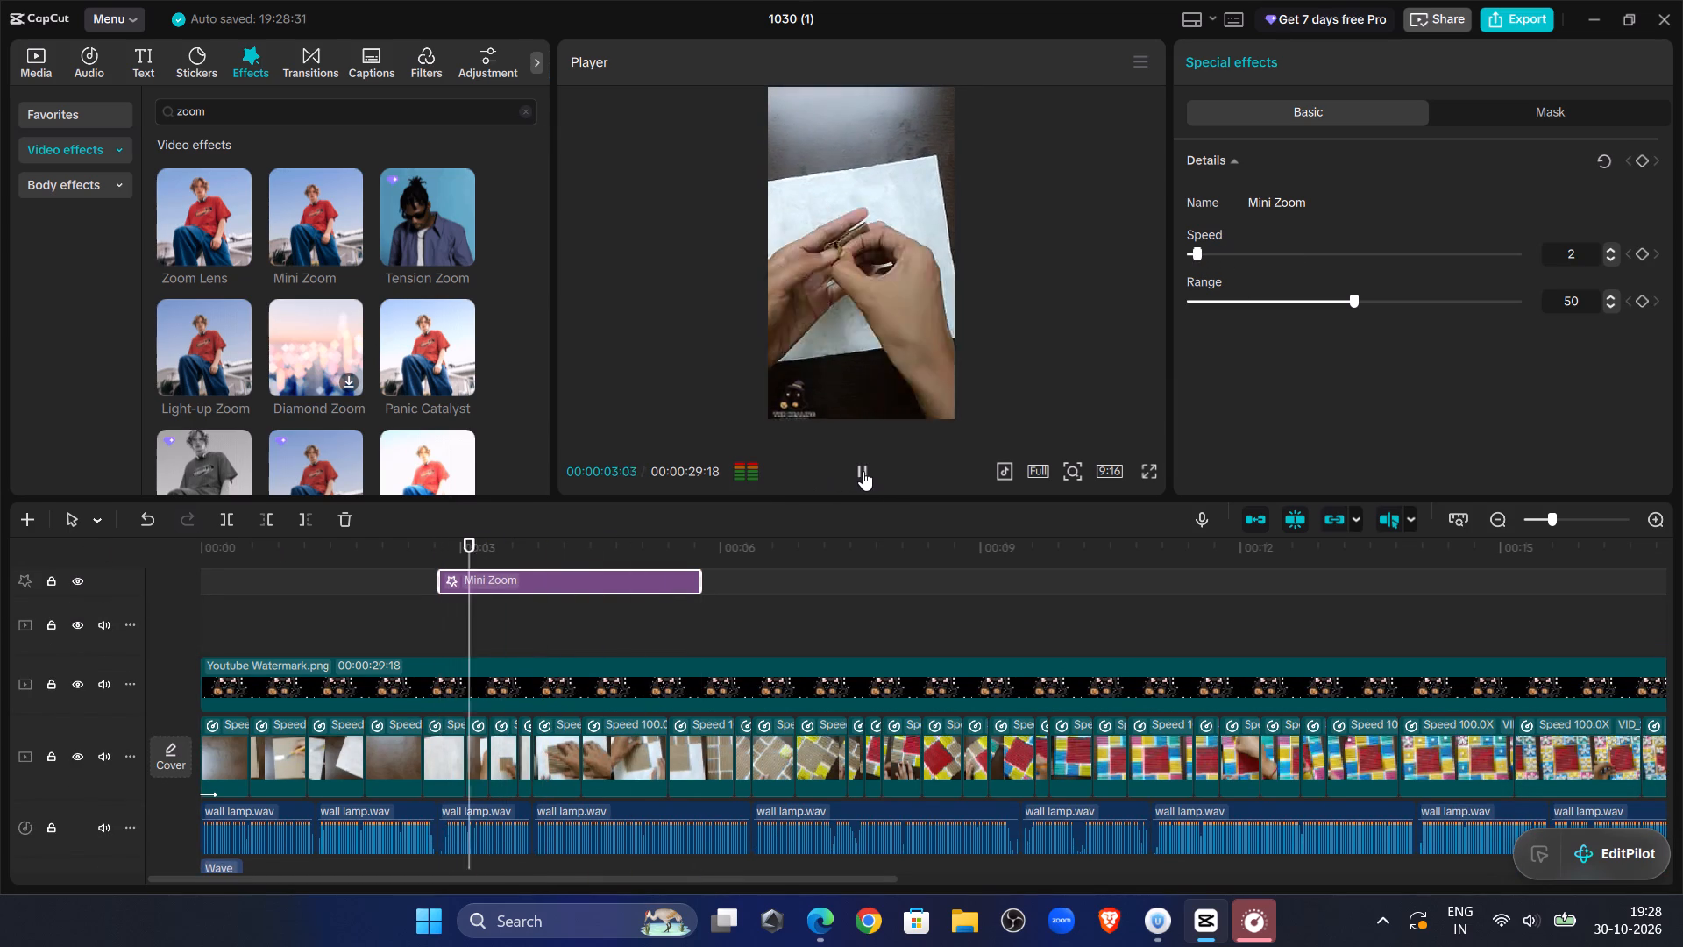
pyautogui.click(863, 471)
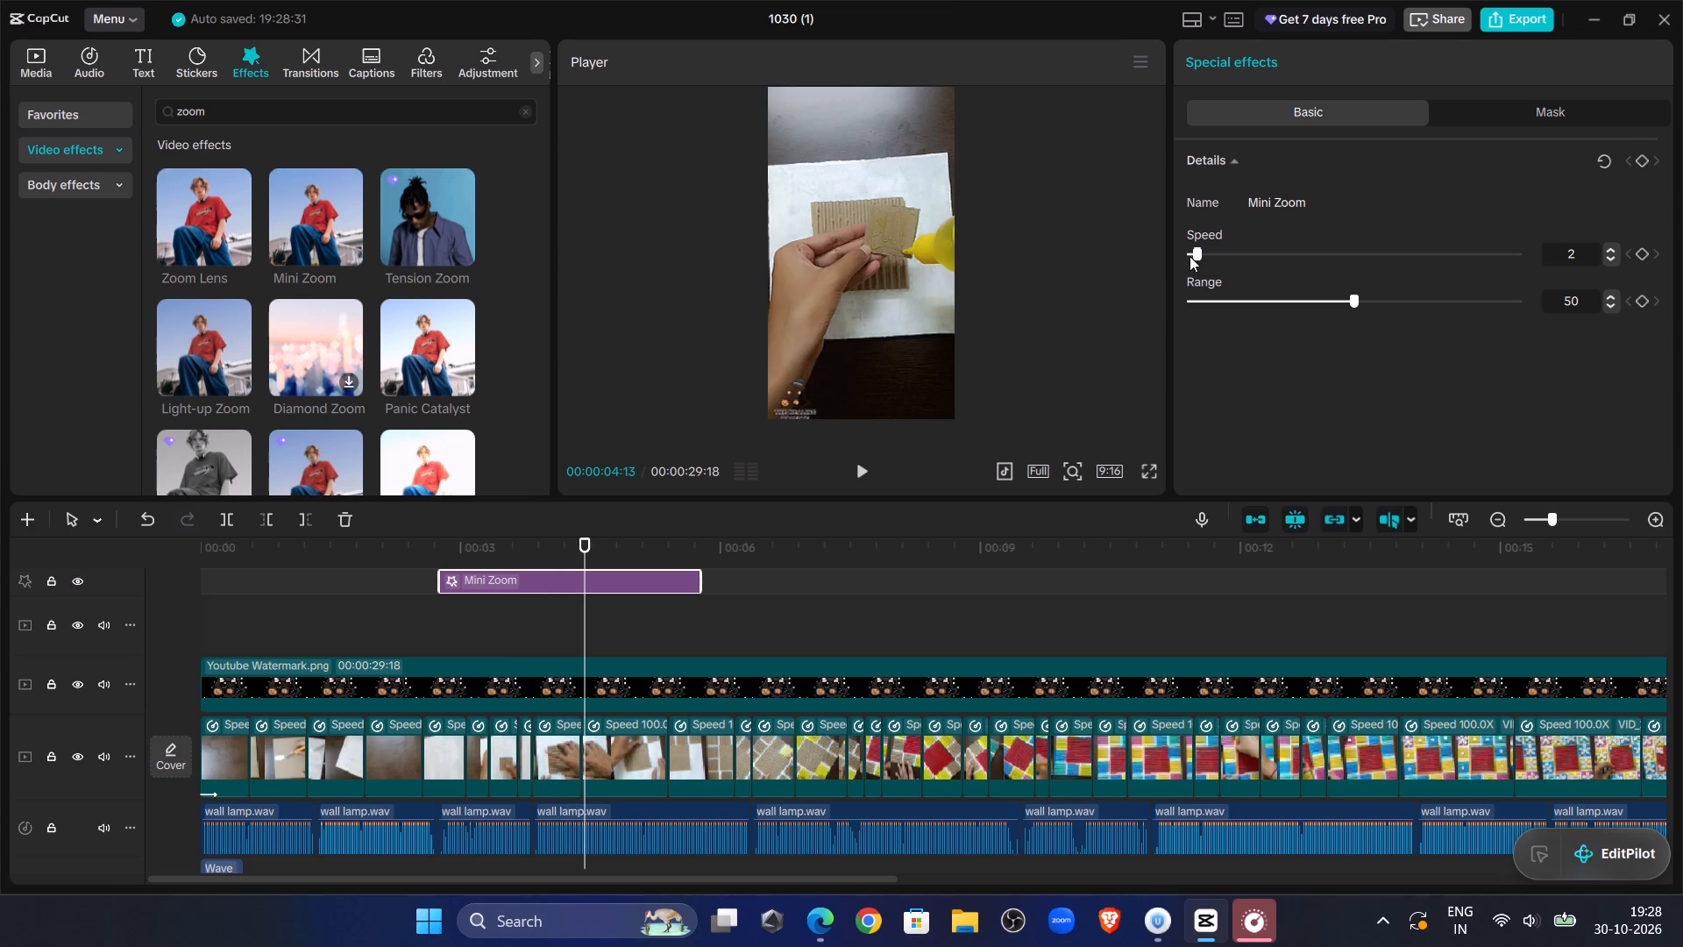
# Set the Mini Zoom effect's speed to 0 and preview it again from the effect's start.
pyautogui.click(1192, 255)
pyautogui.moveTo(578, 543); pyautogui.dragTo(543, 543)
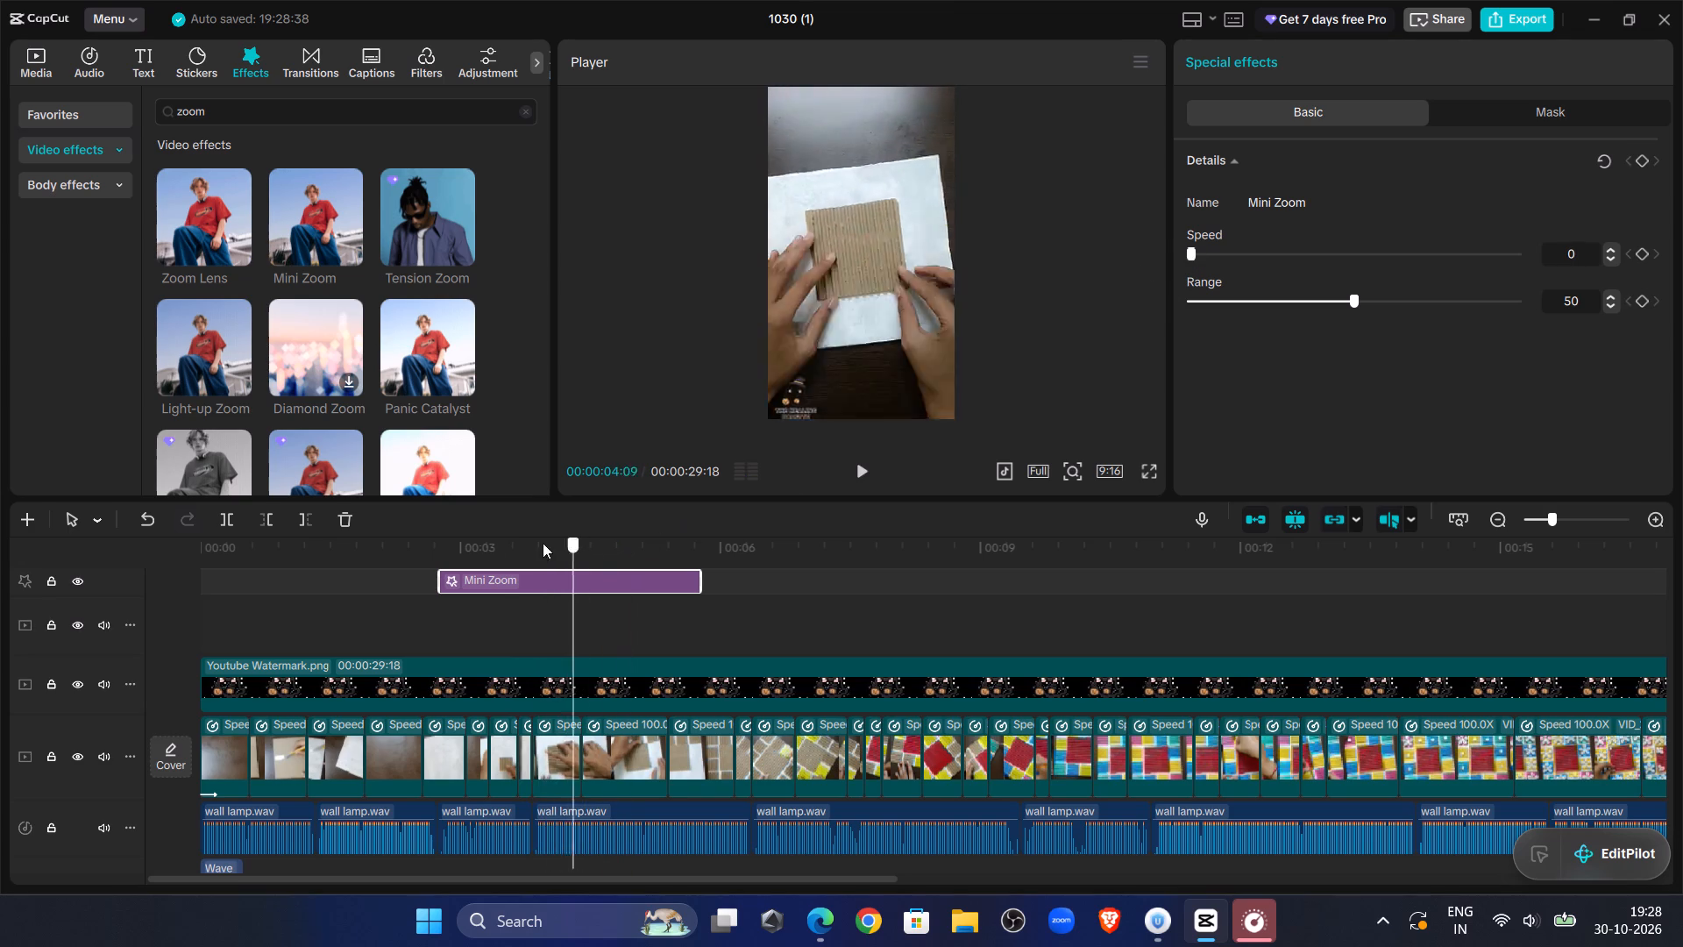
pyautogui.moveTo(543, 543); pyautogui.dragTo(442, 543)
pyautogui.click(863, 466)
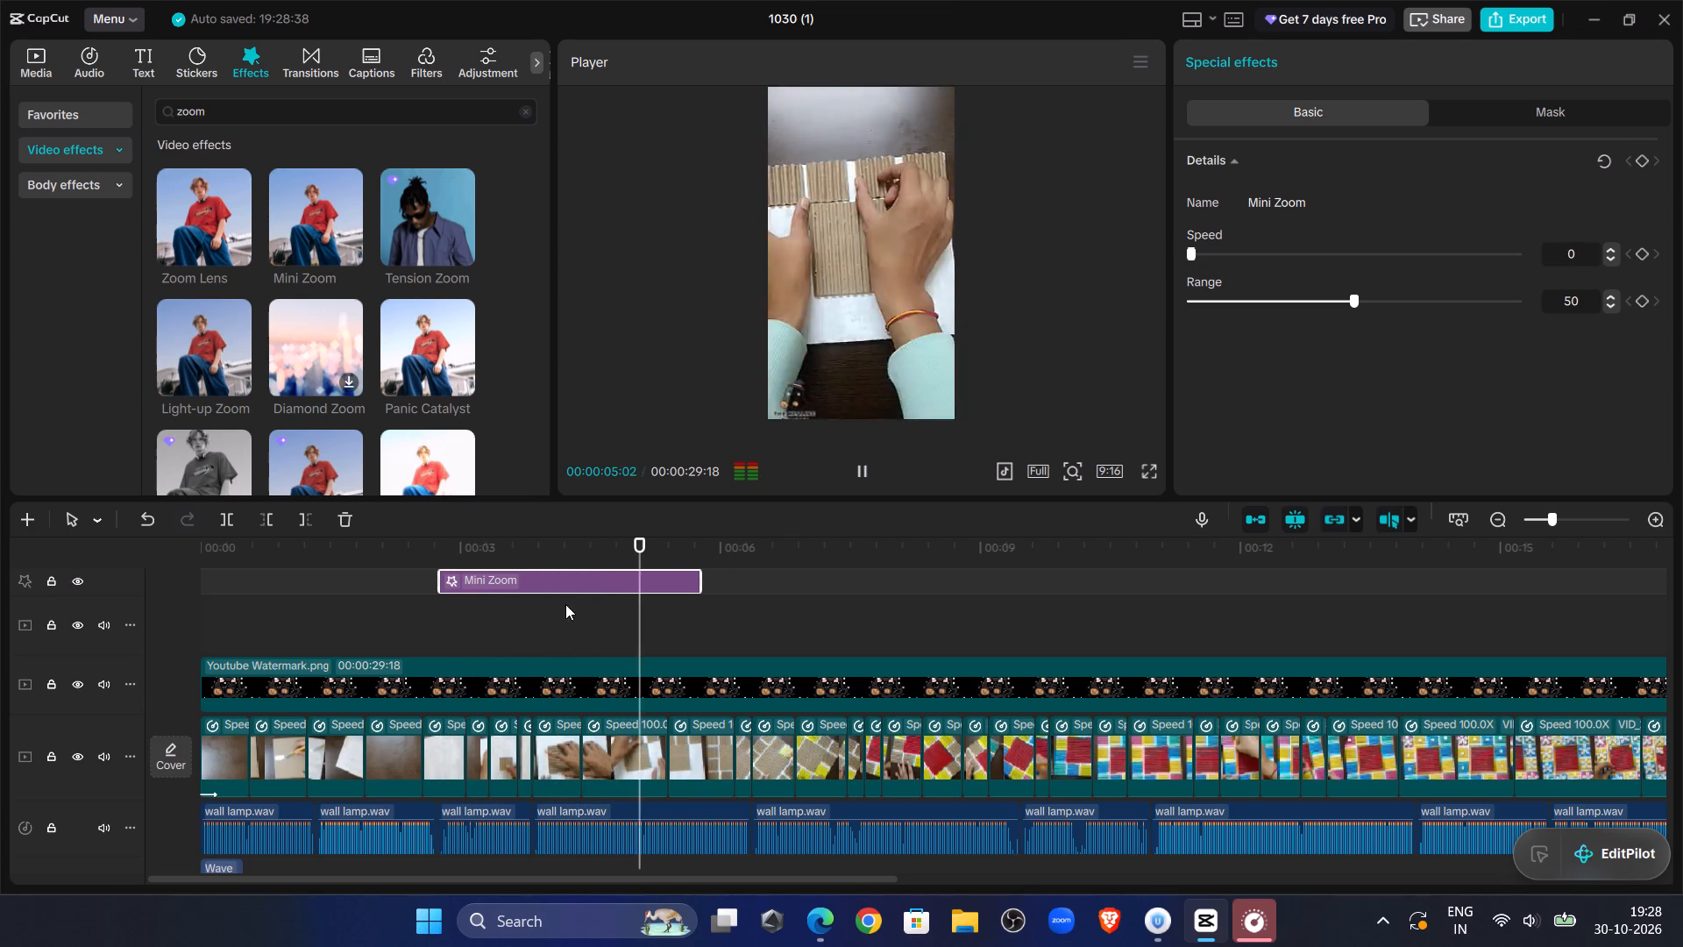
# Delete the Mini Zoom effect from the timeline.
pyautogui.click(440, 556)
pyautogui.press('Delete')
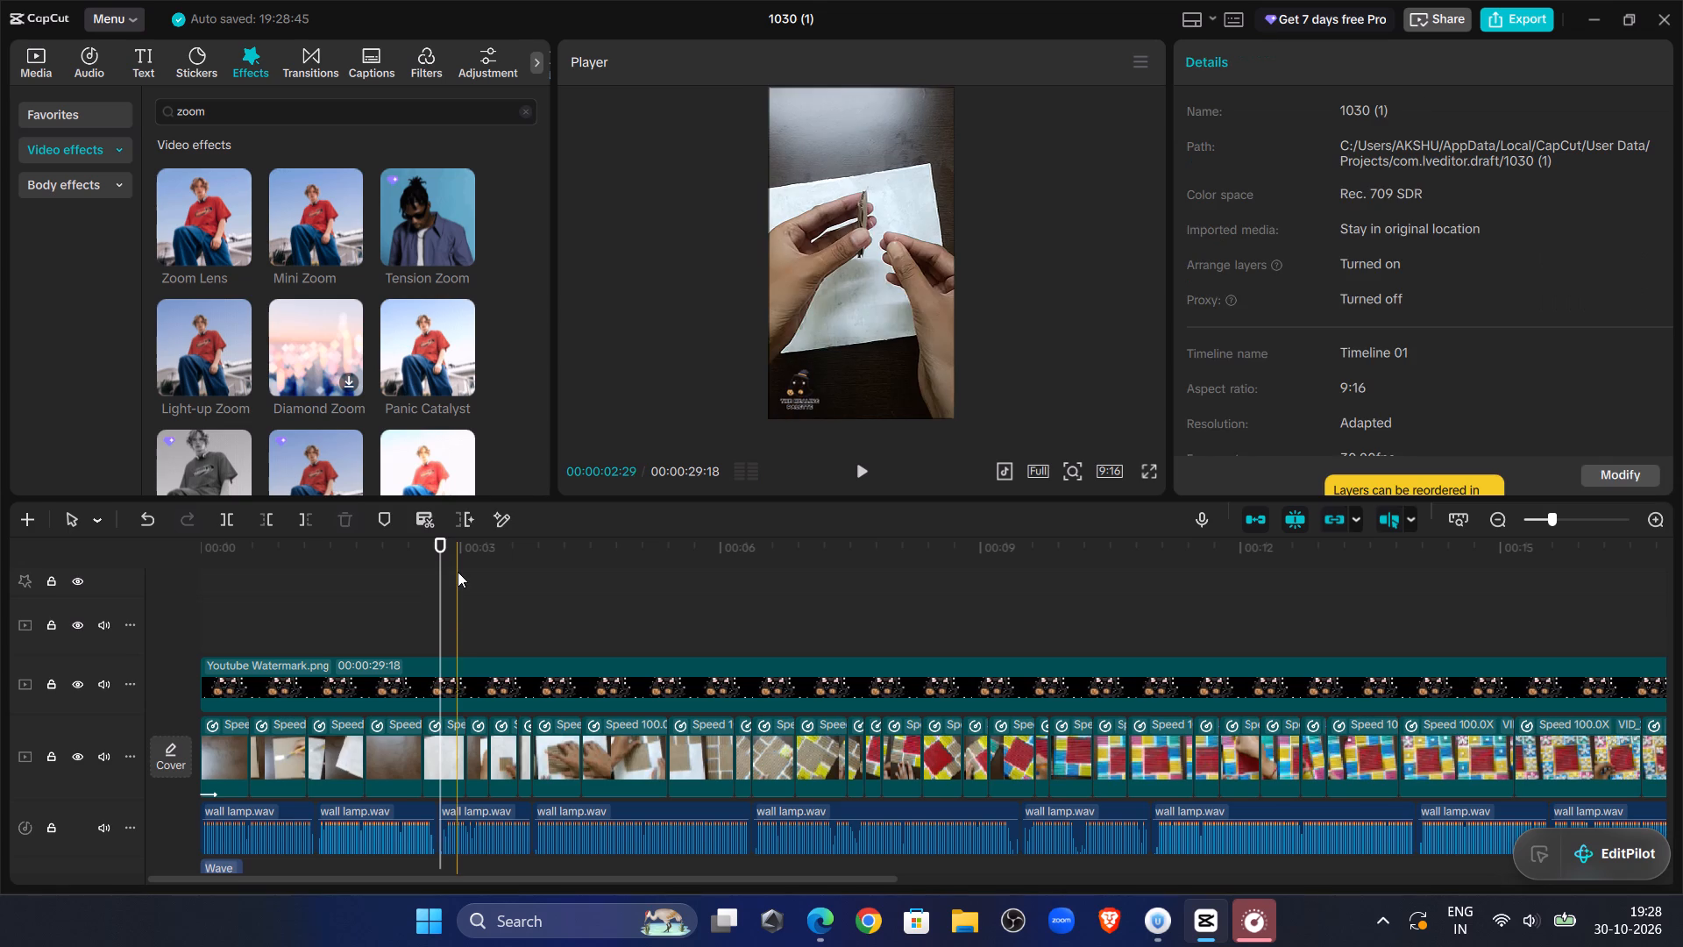
# Review the timeline's opening, and play the later section from the Love Firework effect through the Diwali greeting overlay.
pyautogui.moveTo(443, 568); pyautogui.dragTo(0, 548)
pyautogui.click(872, 461)
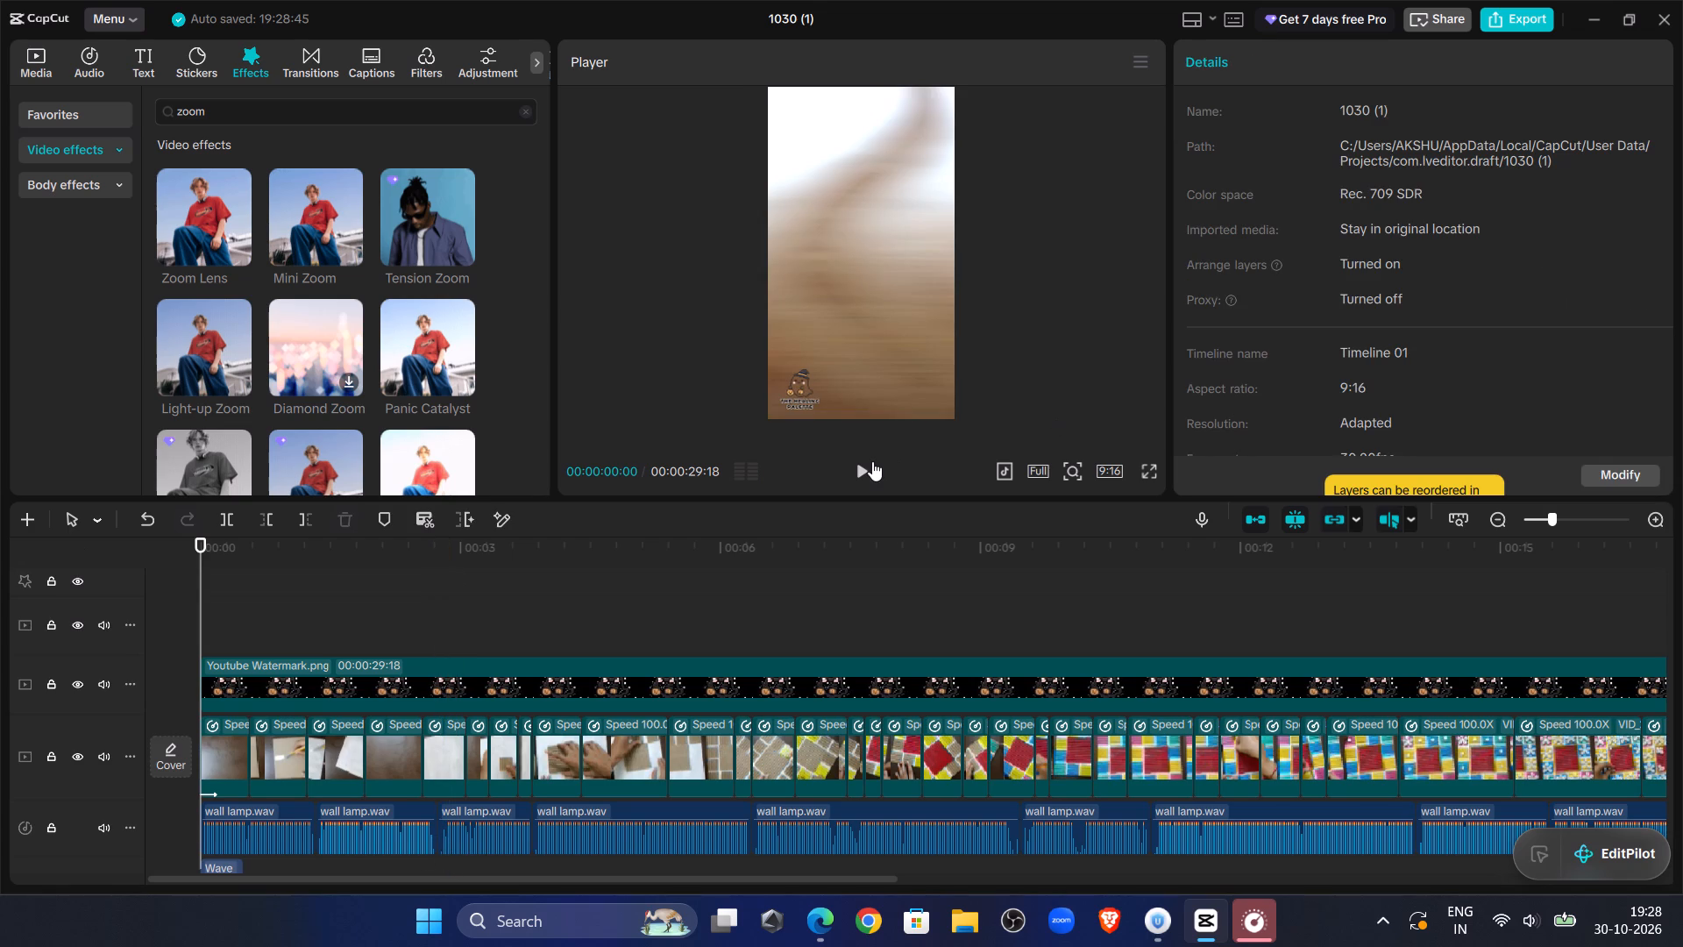
pyautogui.click(1104, 591)
pyautogui.moveTo(1104, 592); pyautogui.dragTo(1682, 570)
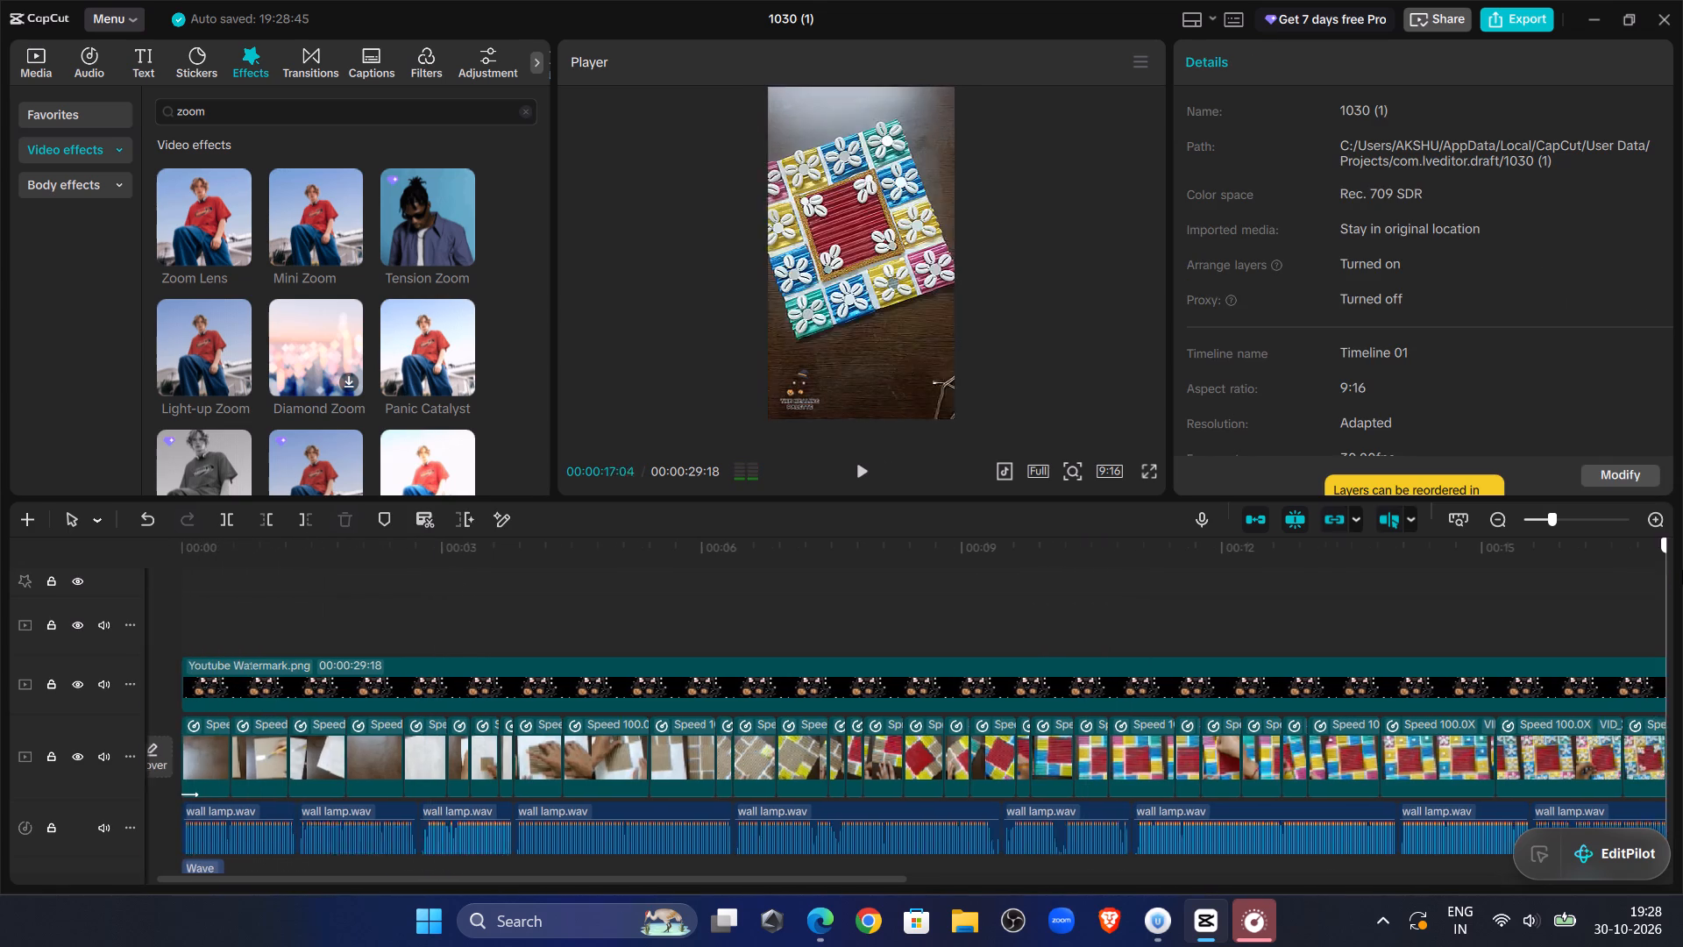
pyautogui.moveTo(1682, 570); pyautogui.dragTo(957, 616)
pyautogui.click(864, 477)
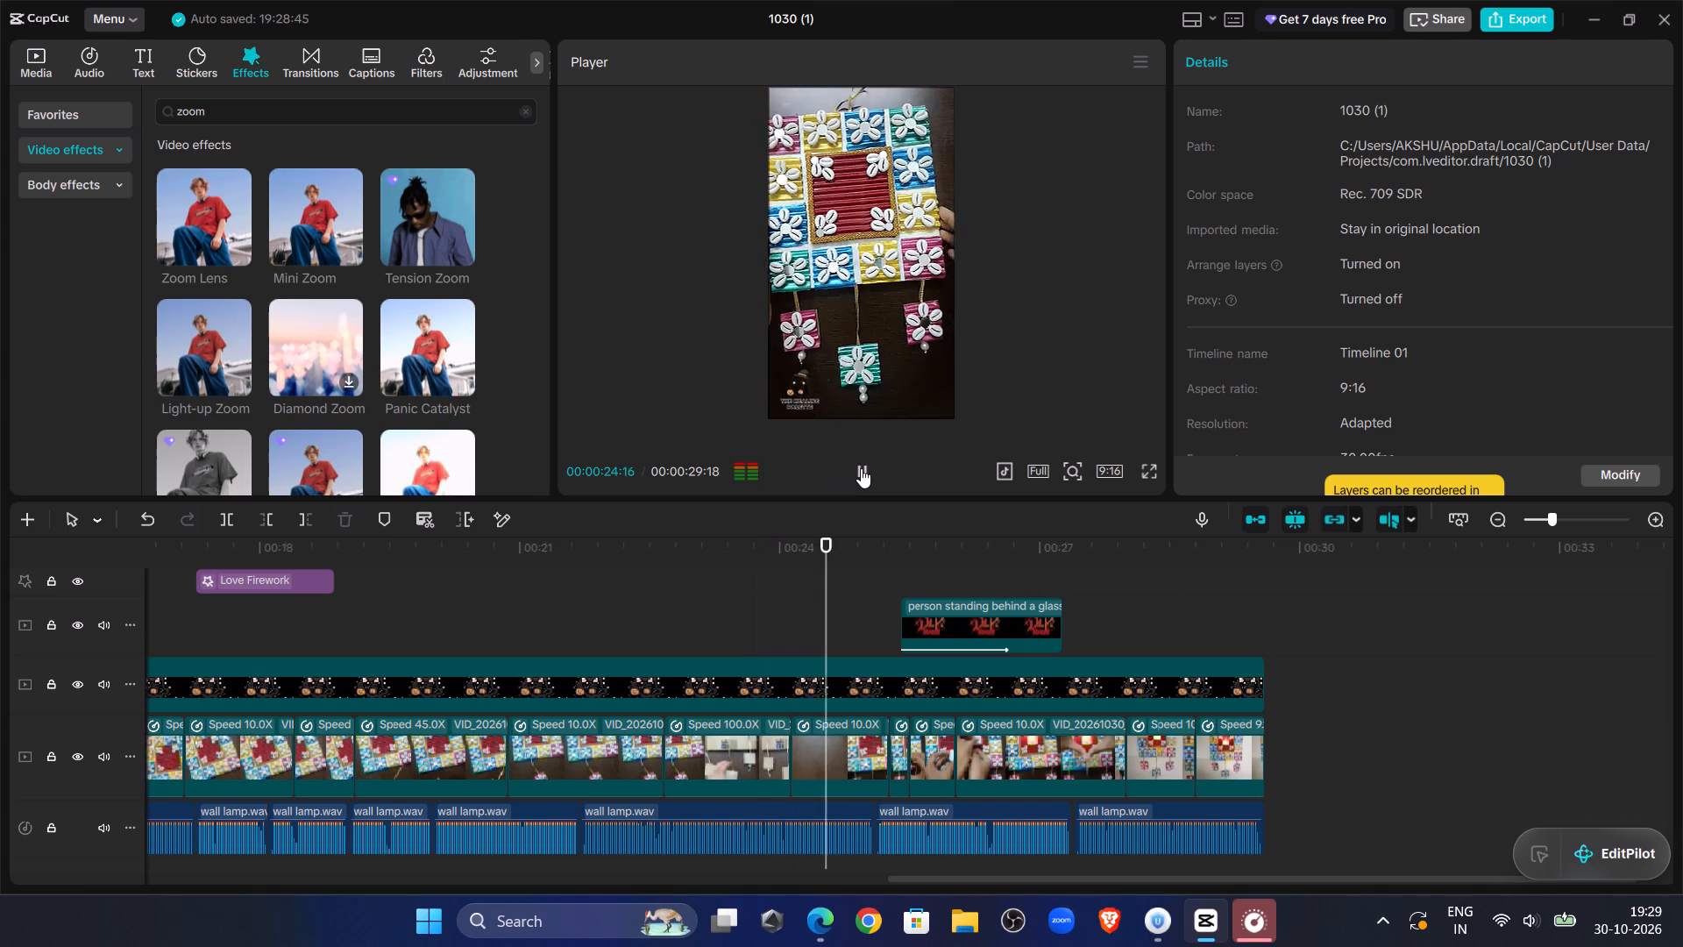
pyautogui.click(864, 473)
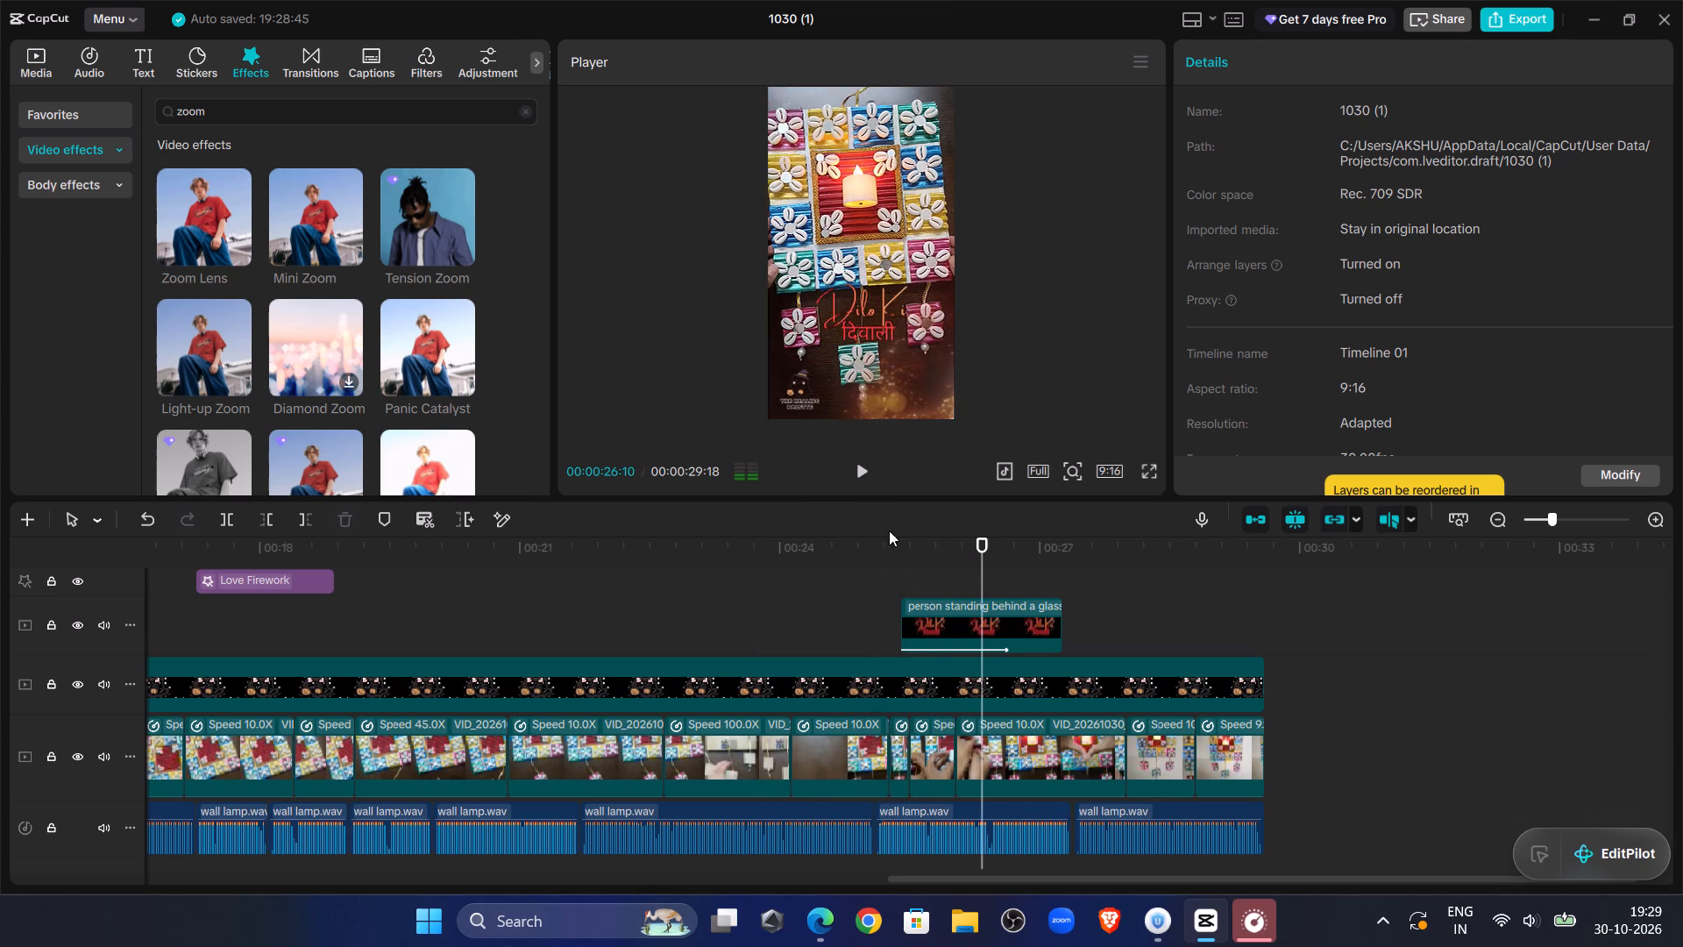
# Search the sound effects library for "firework".
pyautogui.click(204, 558)
pyautogui.click(202, 558)
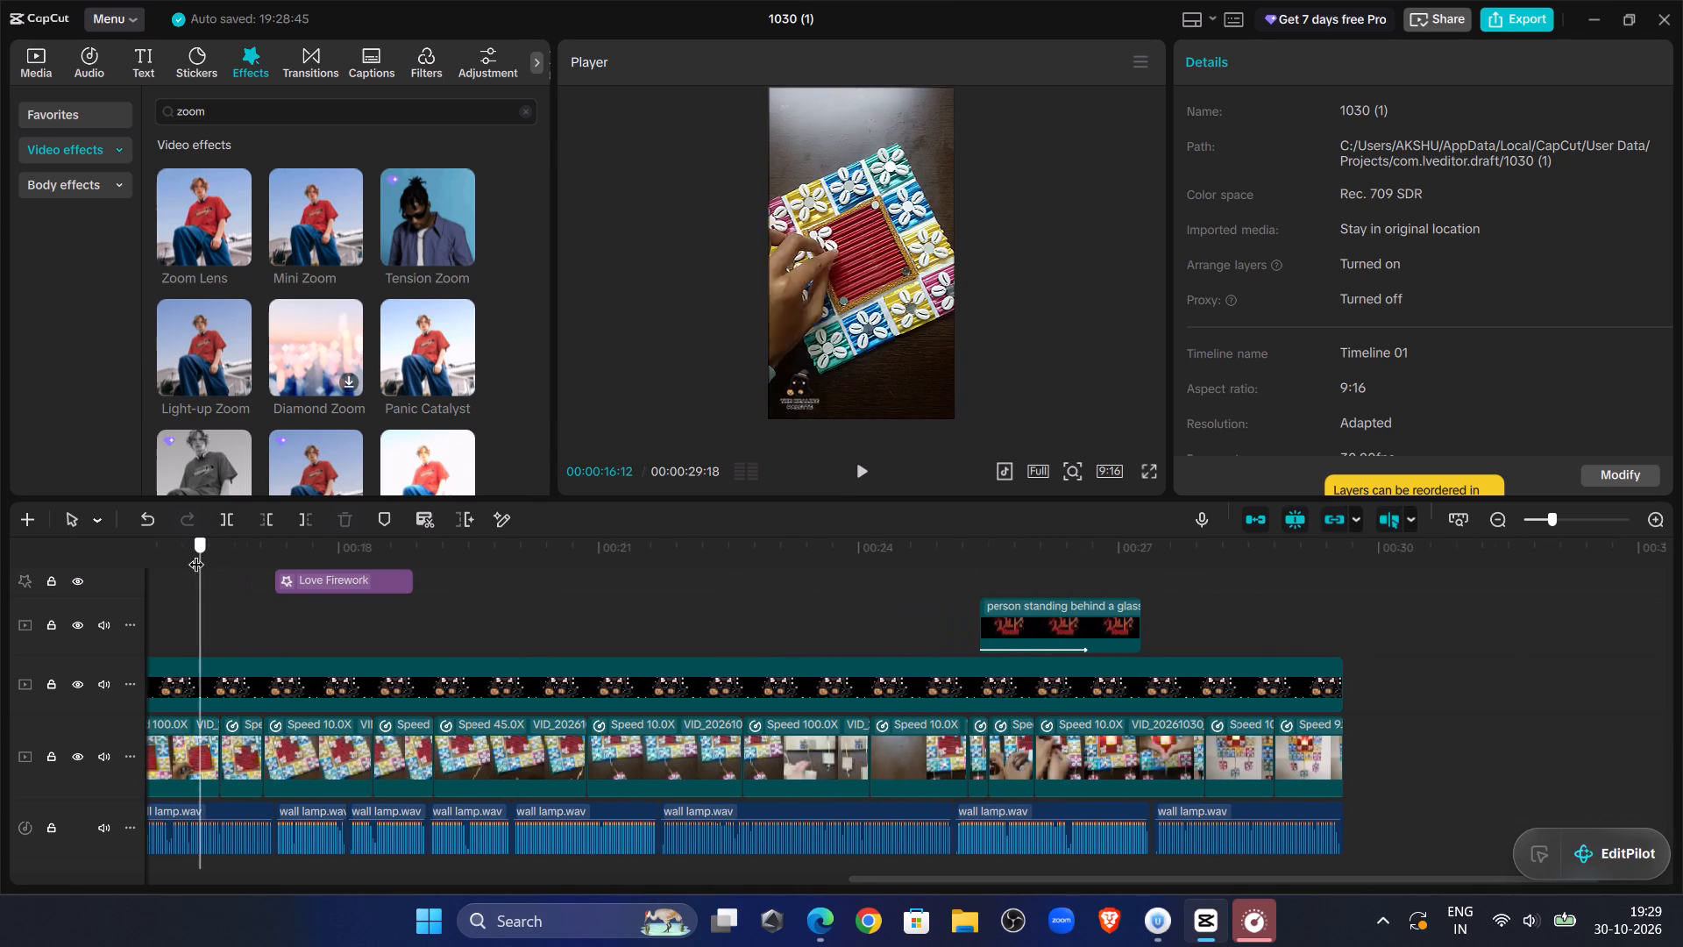
pyautogui.click(96, 51)
pyautogui.moveTo(240, 113); pyautogui.dragTo(99, 88)
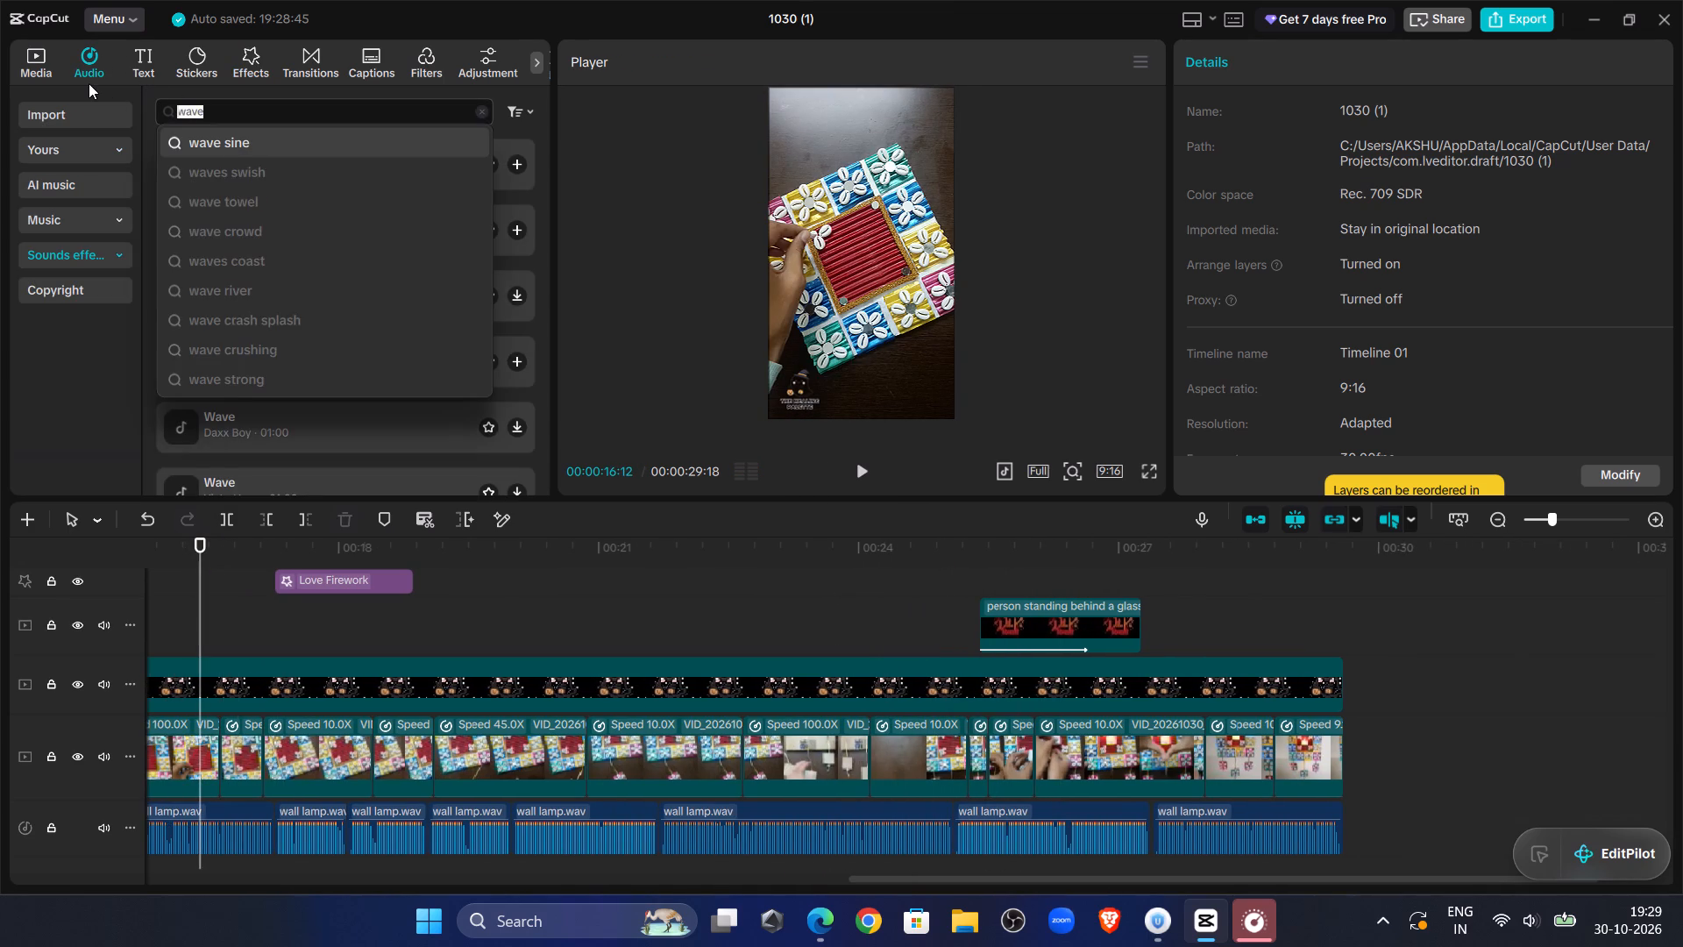
pyautogui.write('firework')
pyautogui.press('Return')
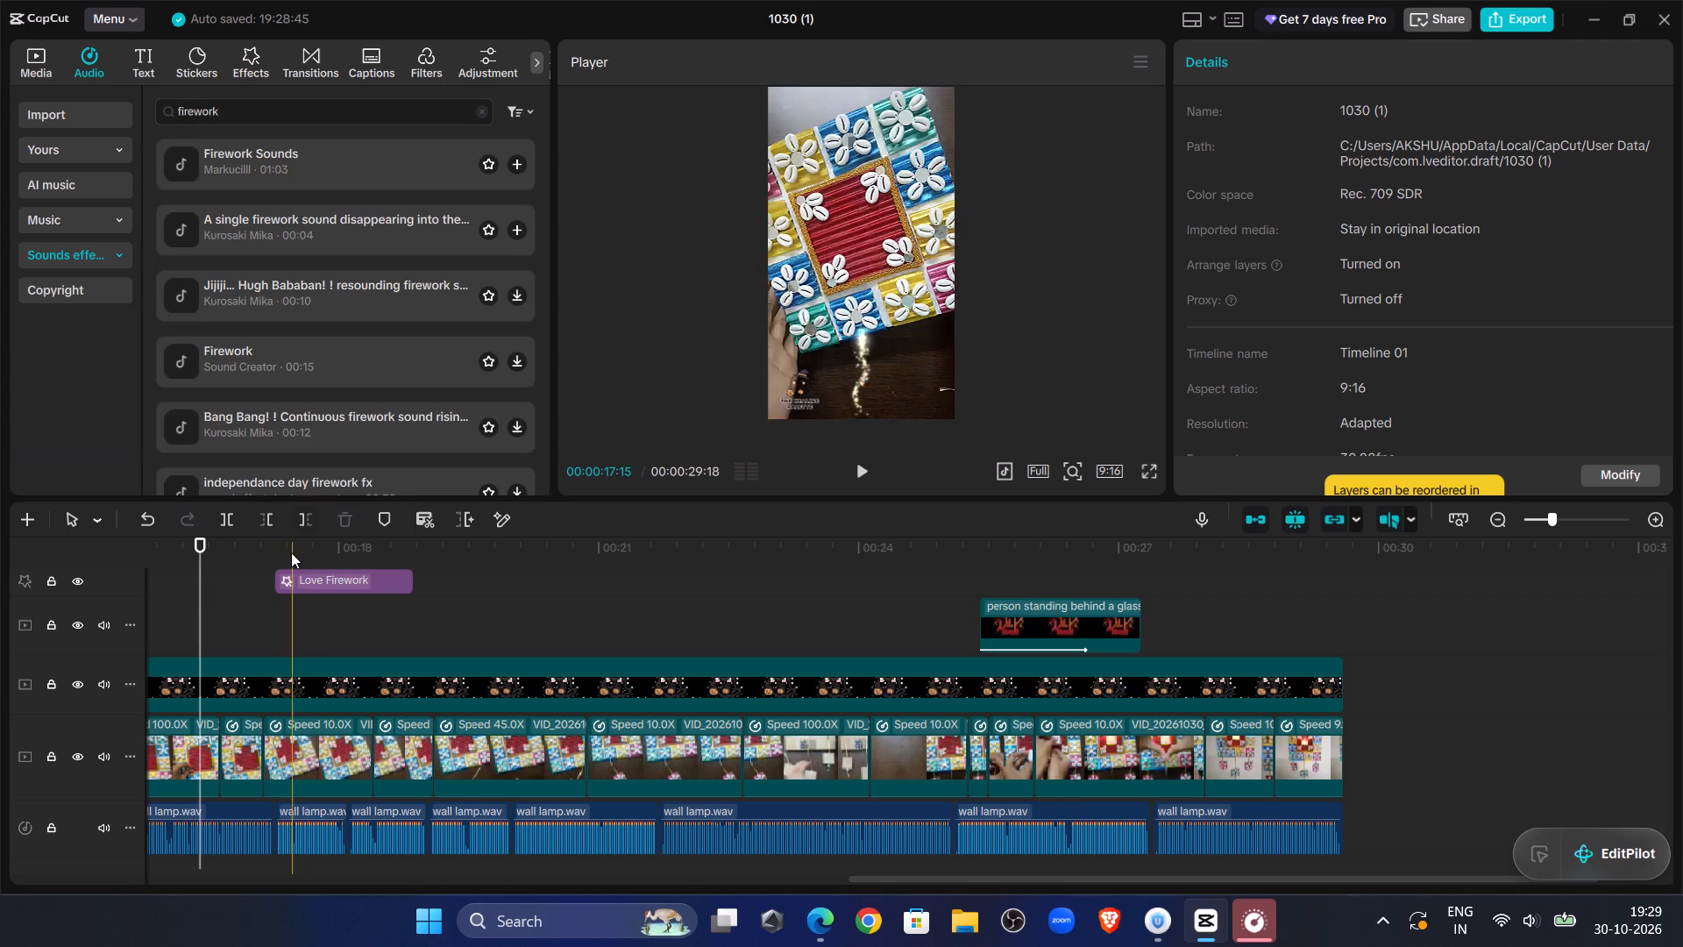
# Audition the single-firework sound, the resounding "Jijiji... Hugh Bababan" sound and the Firework Sounds track from the search results.
pyautogui.click(286, 549)
pyautogui.click(323, 258)
pyautogui.click(345, 225)
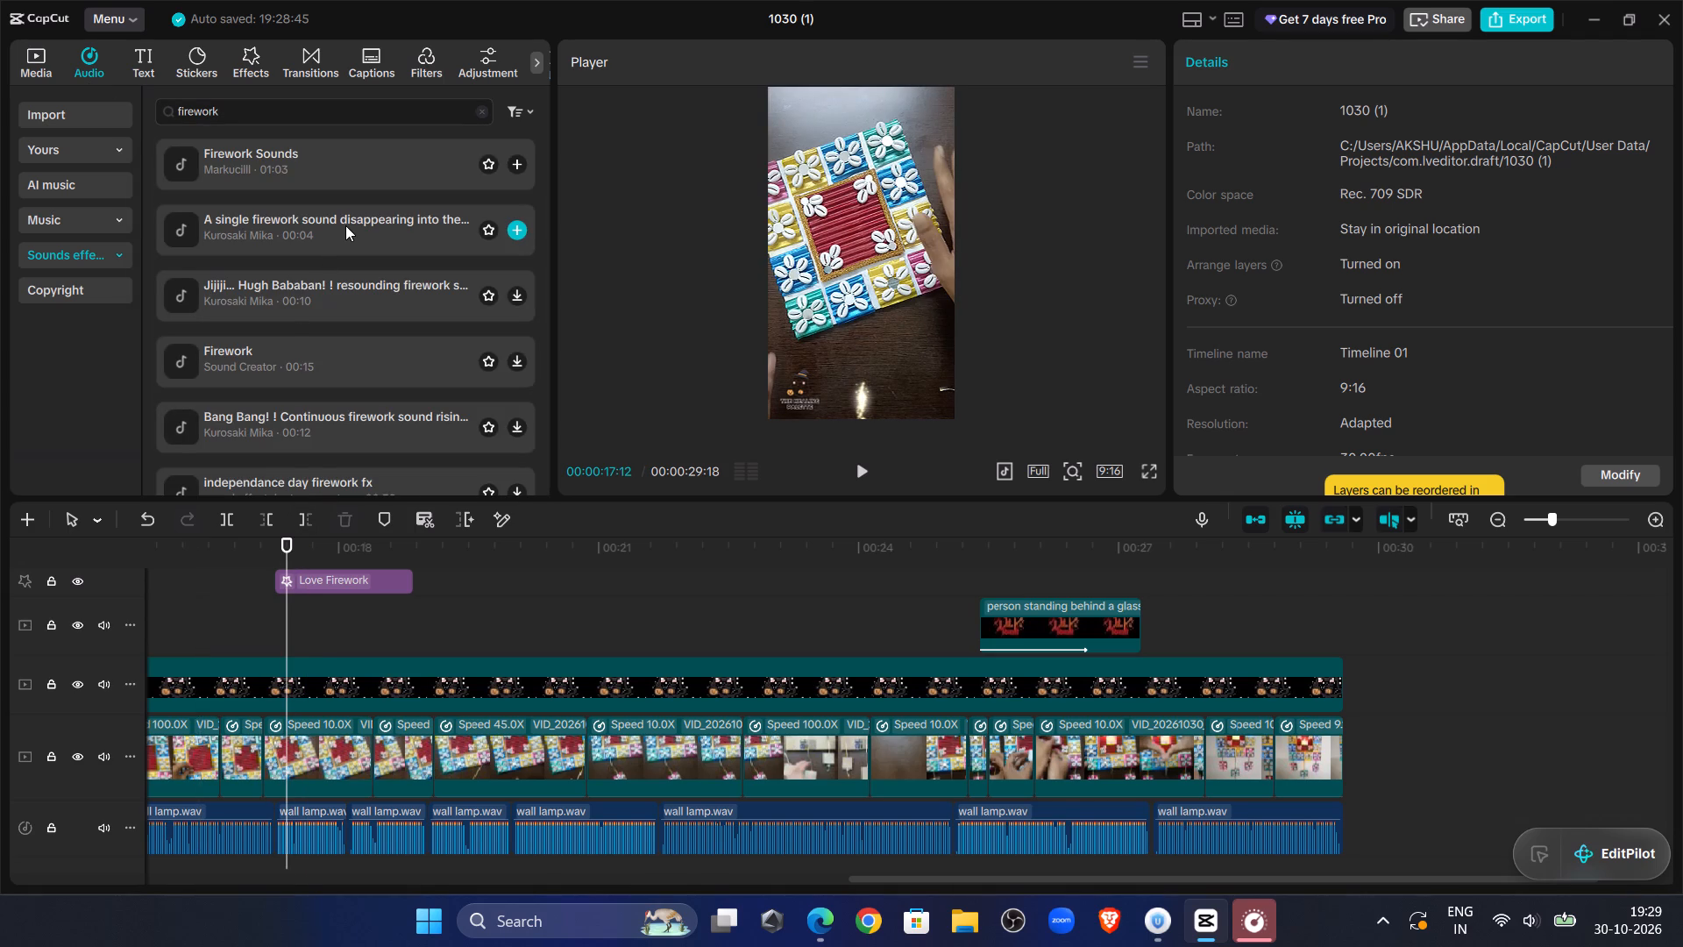
pyautogui.click(273, 557)
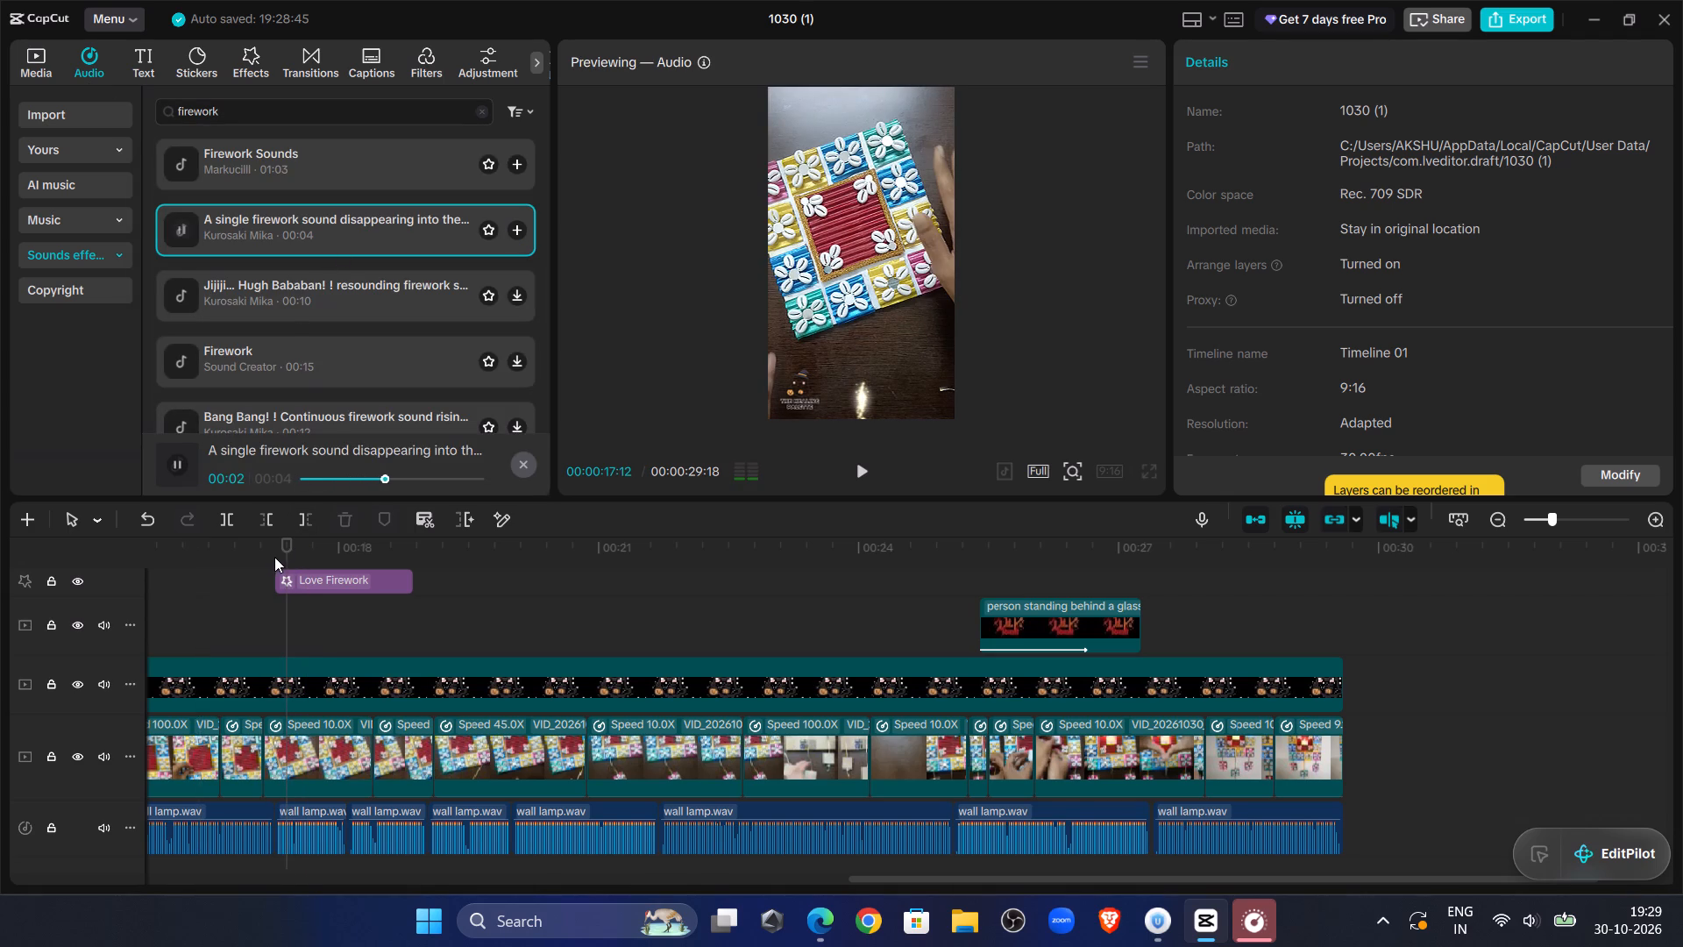
pyautogui.click(348, 282)
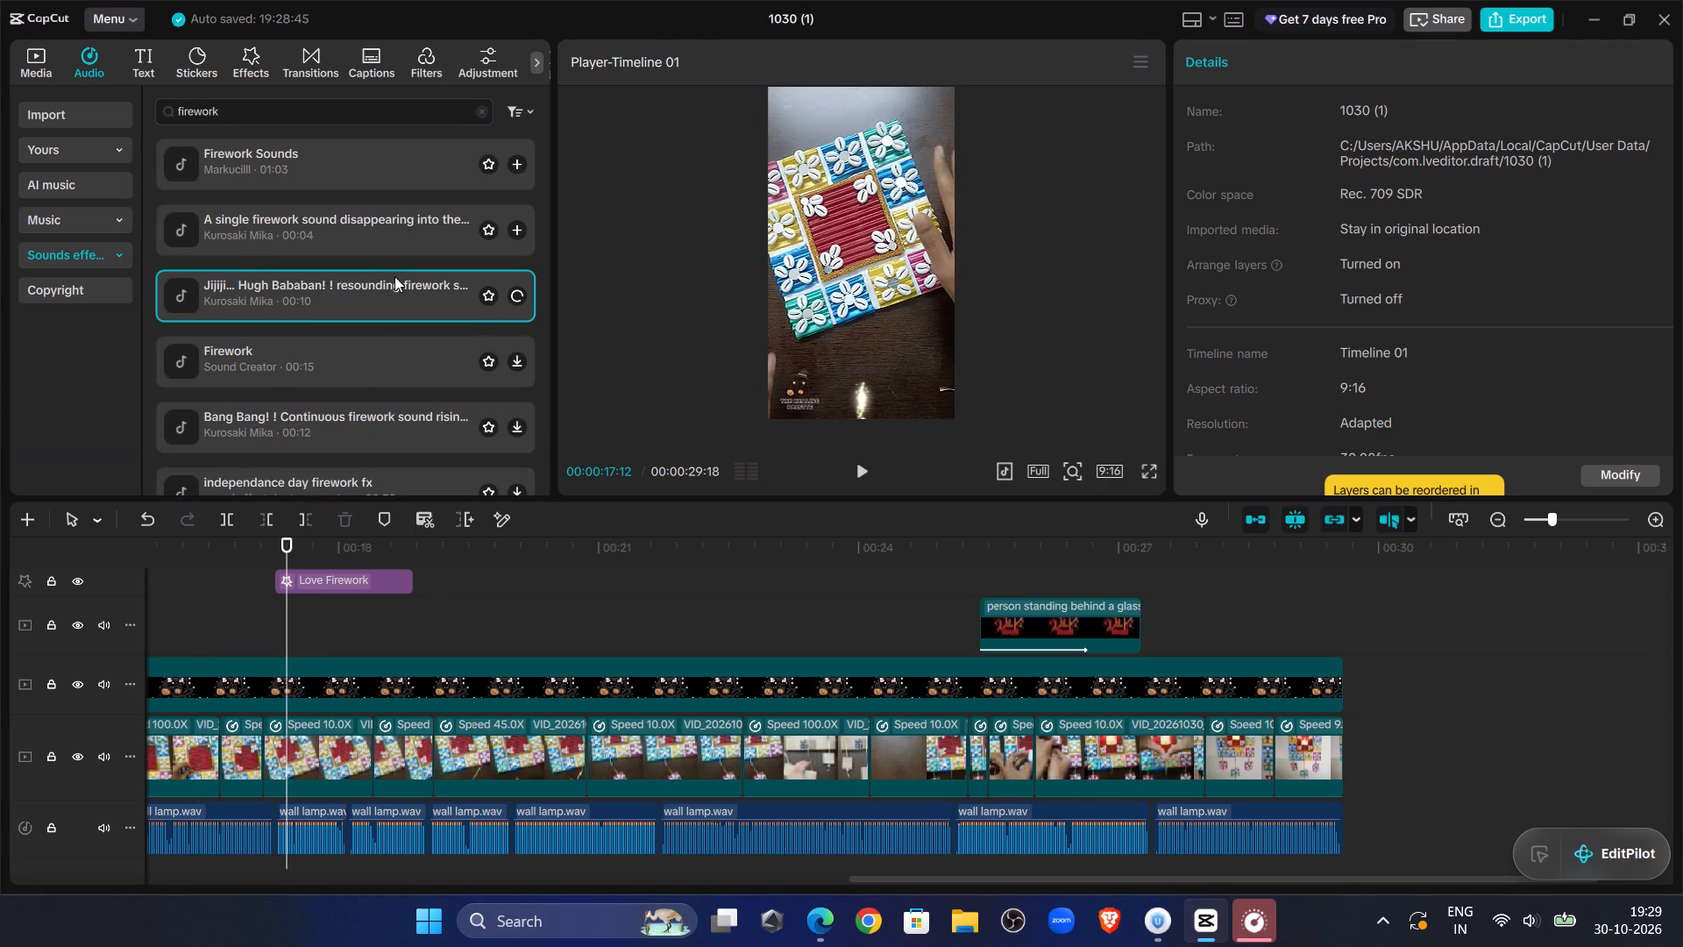
pyautogui.scroll(-1, 394, 276)
pyautogui.scroll(3, 404, 271)
pyautogui.click(366, 167)
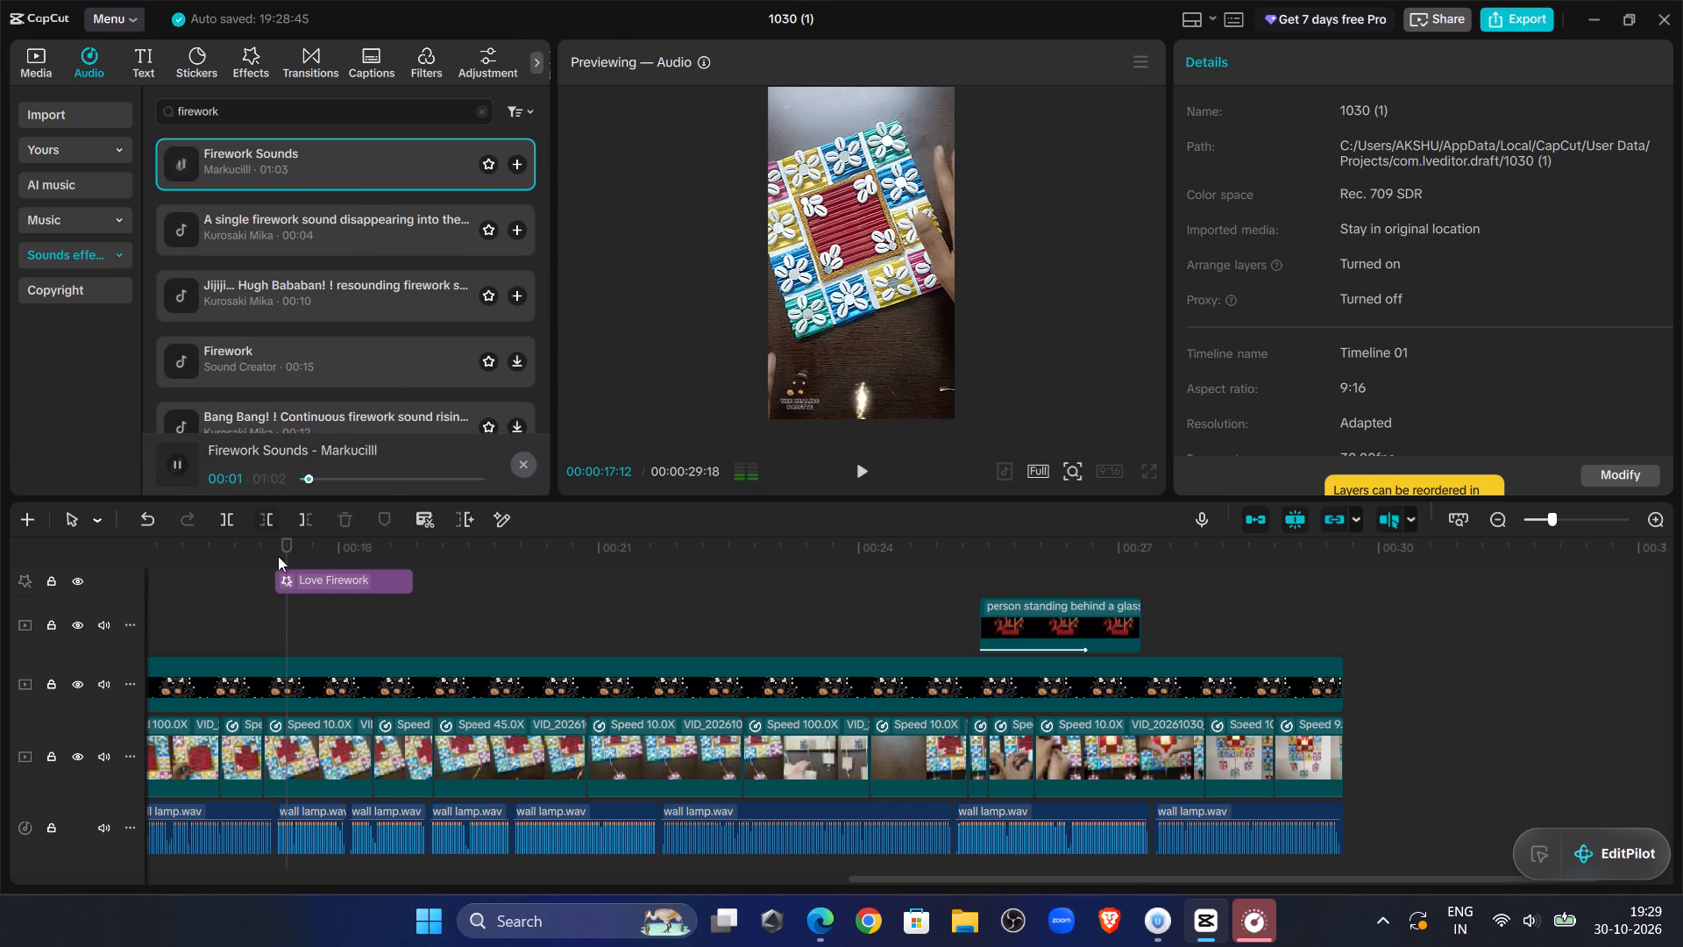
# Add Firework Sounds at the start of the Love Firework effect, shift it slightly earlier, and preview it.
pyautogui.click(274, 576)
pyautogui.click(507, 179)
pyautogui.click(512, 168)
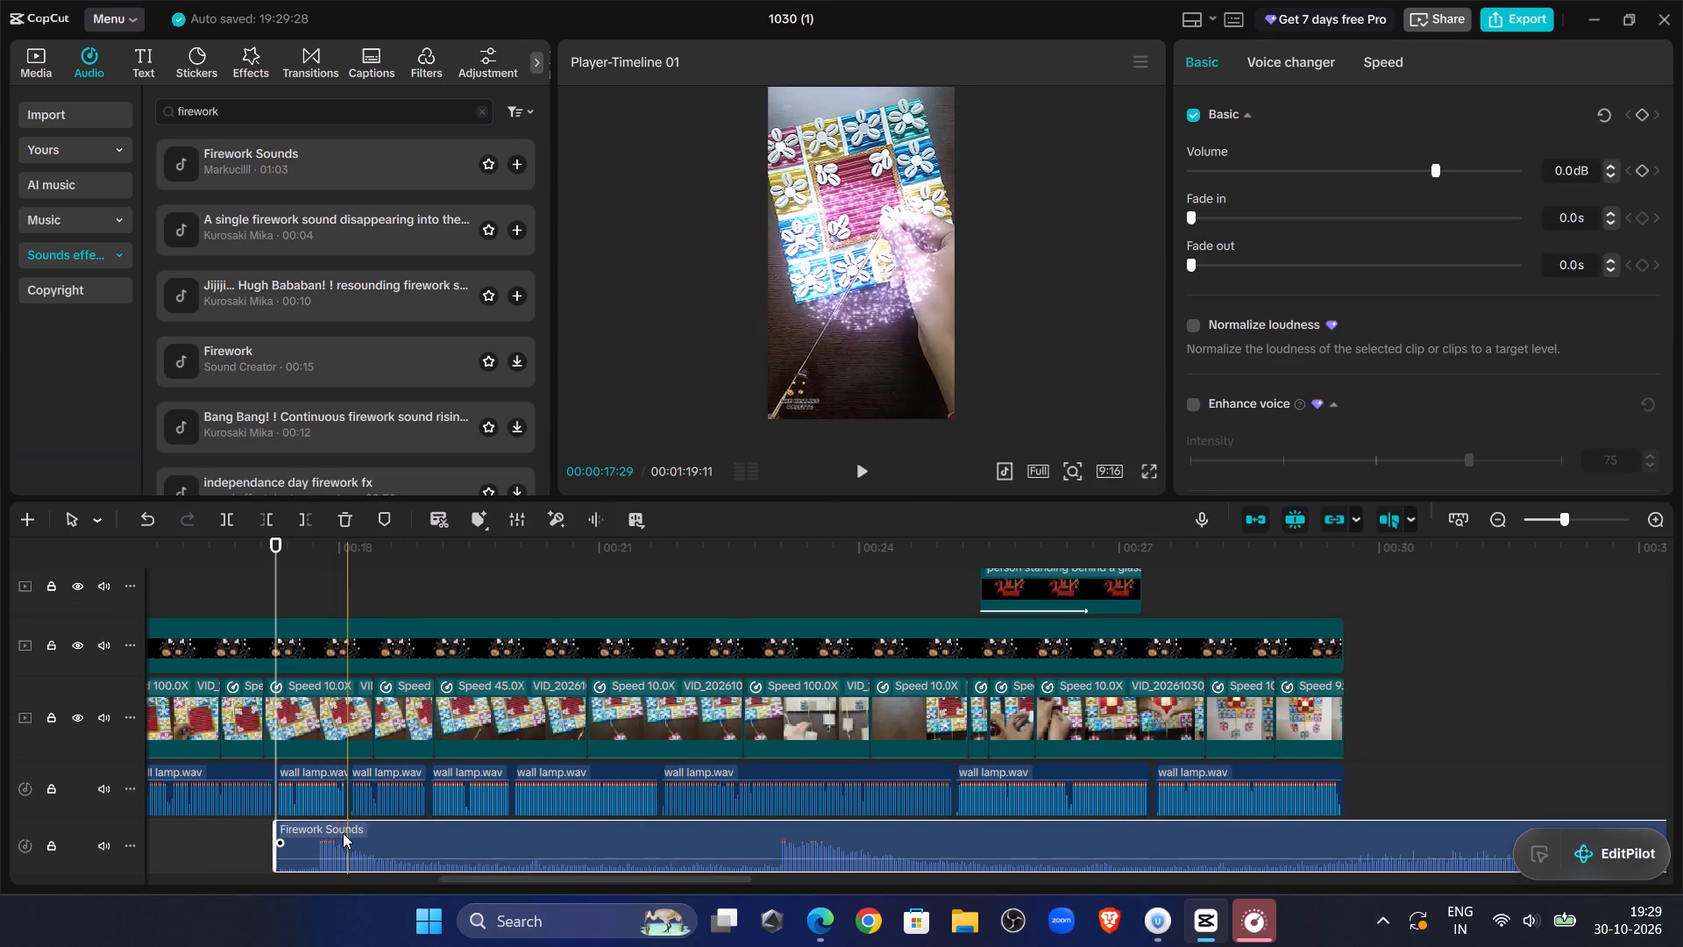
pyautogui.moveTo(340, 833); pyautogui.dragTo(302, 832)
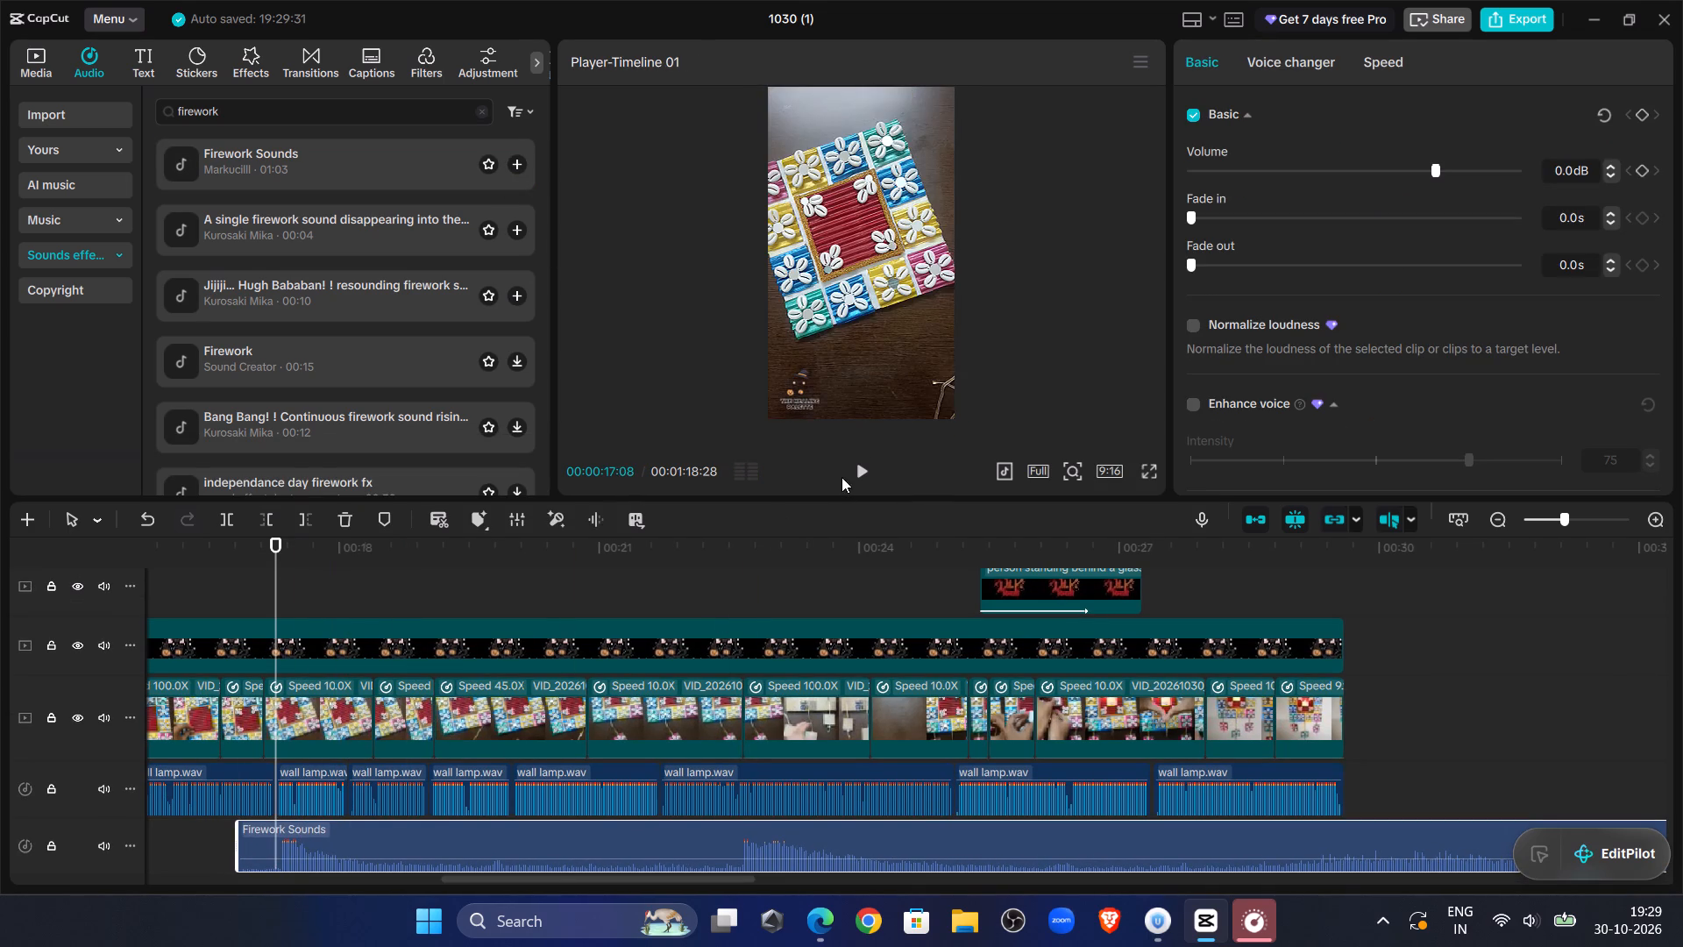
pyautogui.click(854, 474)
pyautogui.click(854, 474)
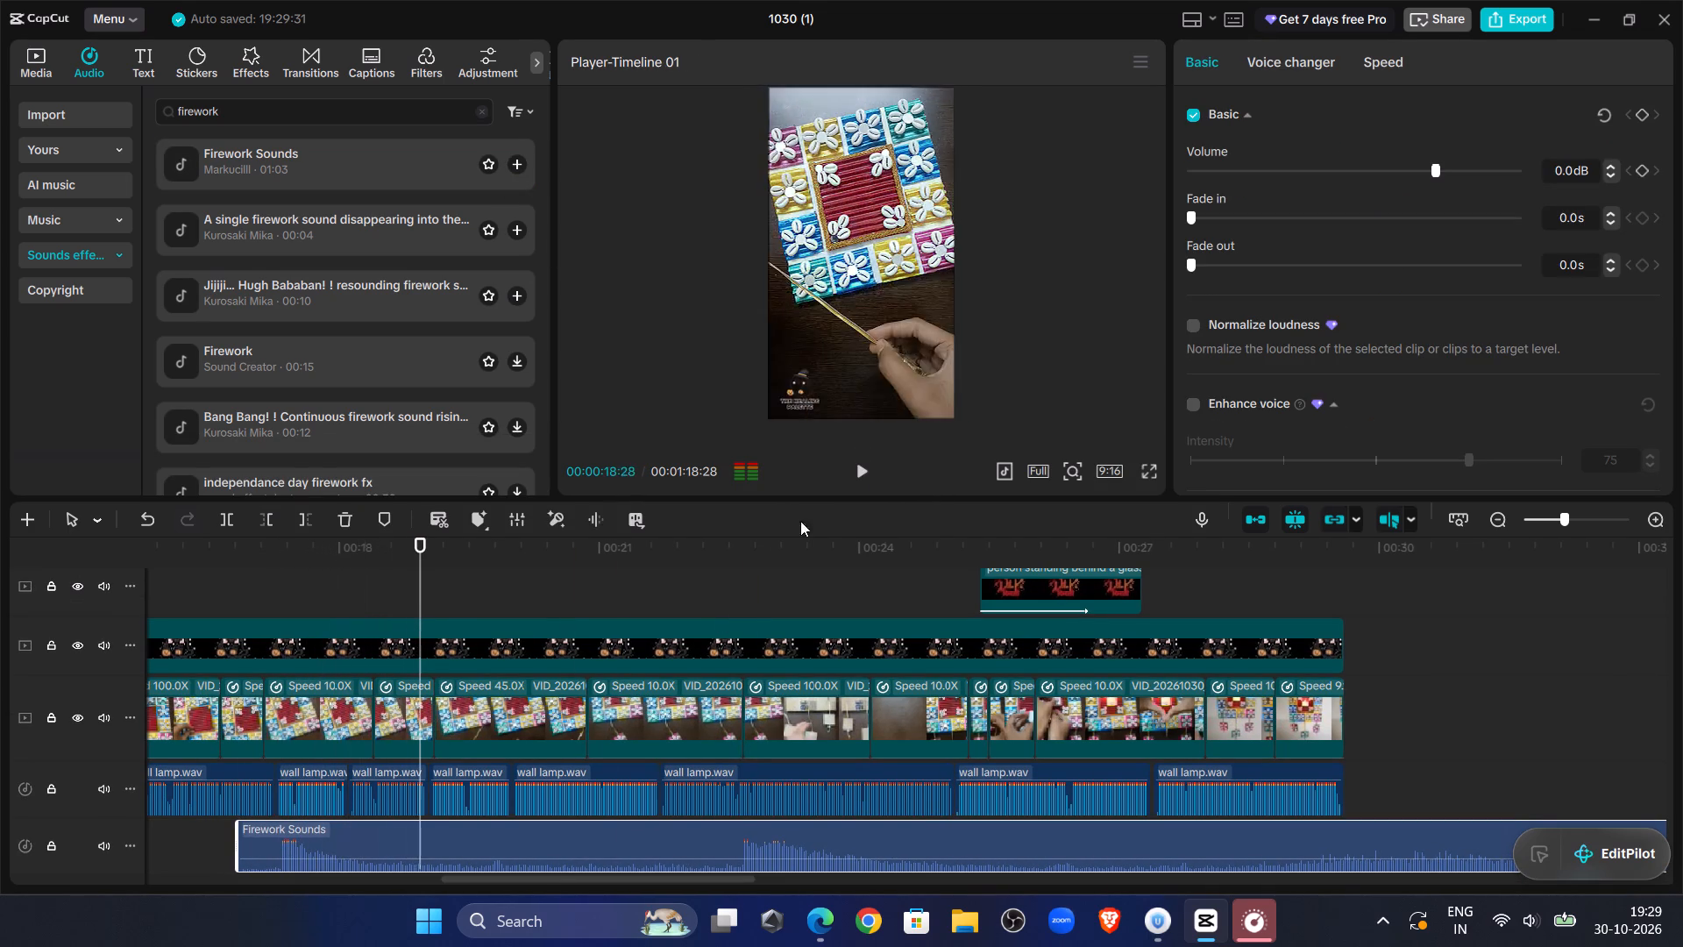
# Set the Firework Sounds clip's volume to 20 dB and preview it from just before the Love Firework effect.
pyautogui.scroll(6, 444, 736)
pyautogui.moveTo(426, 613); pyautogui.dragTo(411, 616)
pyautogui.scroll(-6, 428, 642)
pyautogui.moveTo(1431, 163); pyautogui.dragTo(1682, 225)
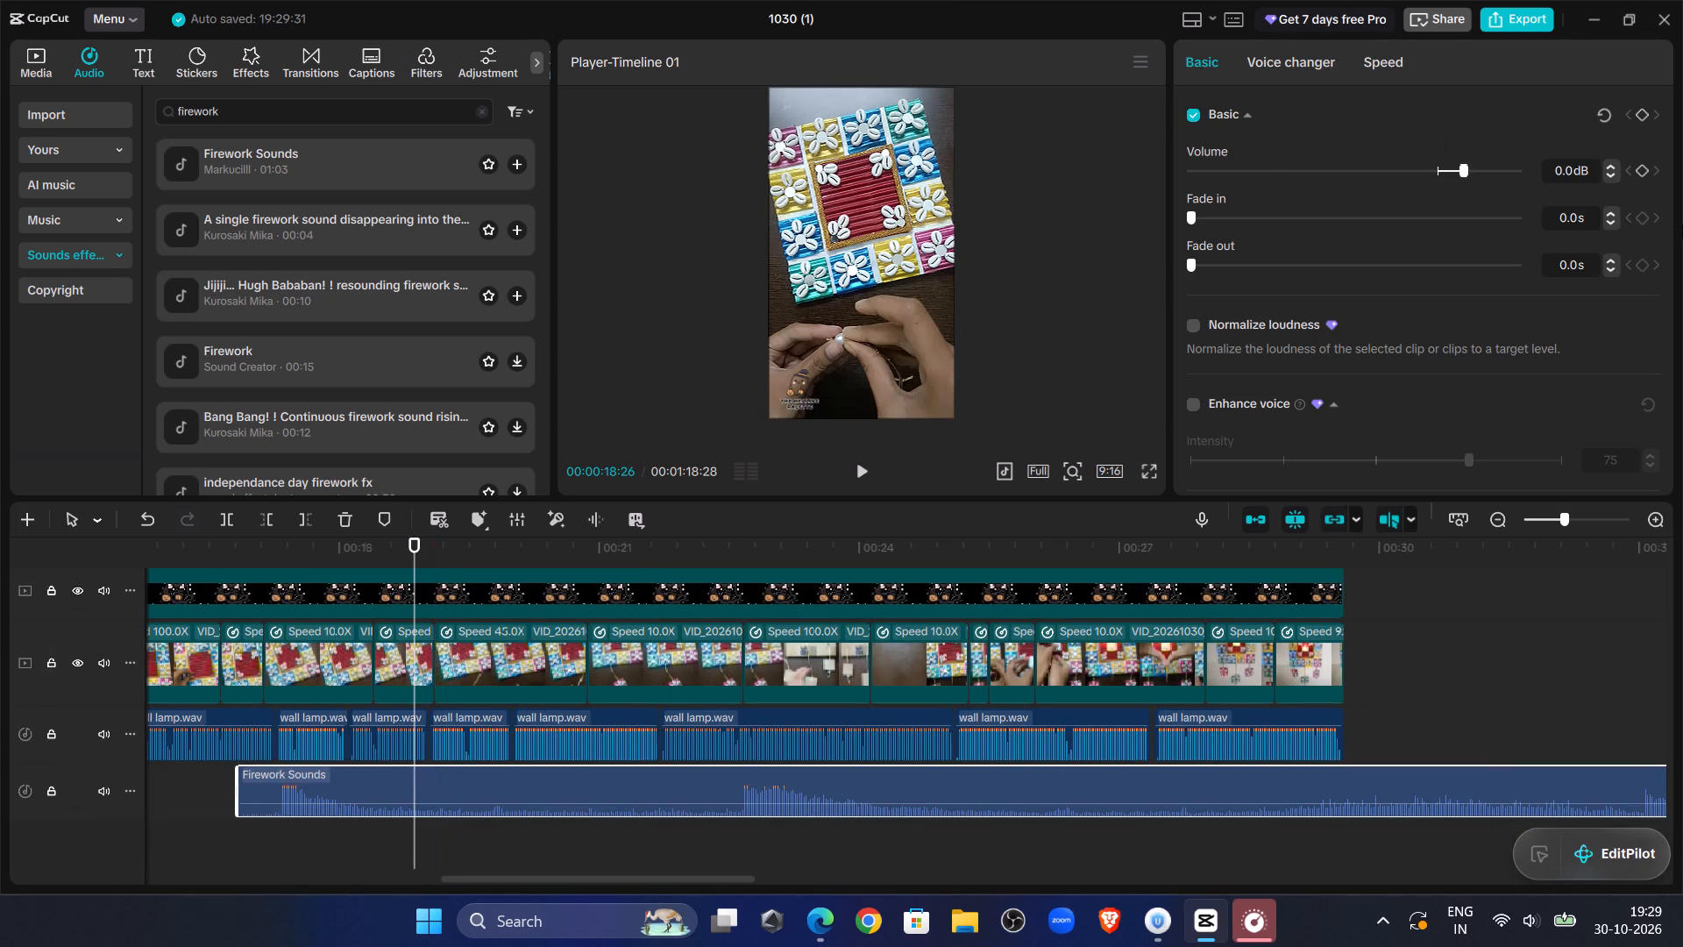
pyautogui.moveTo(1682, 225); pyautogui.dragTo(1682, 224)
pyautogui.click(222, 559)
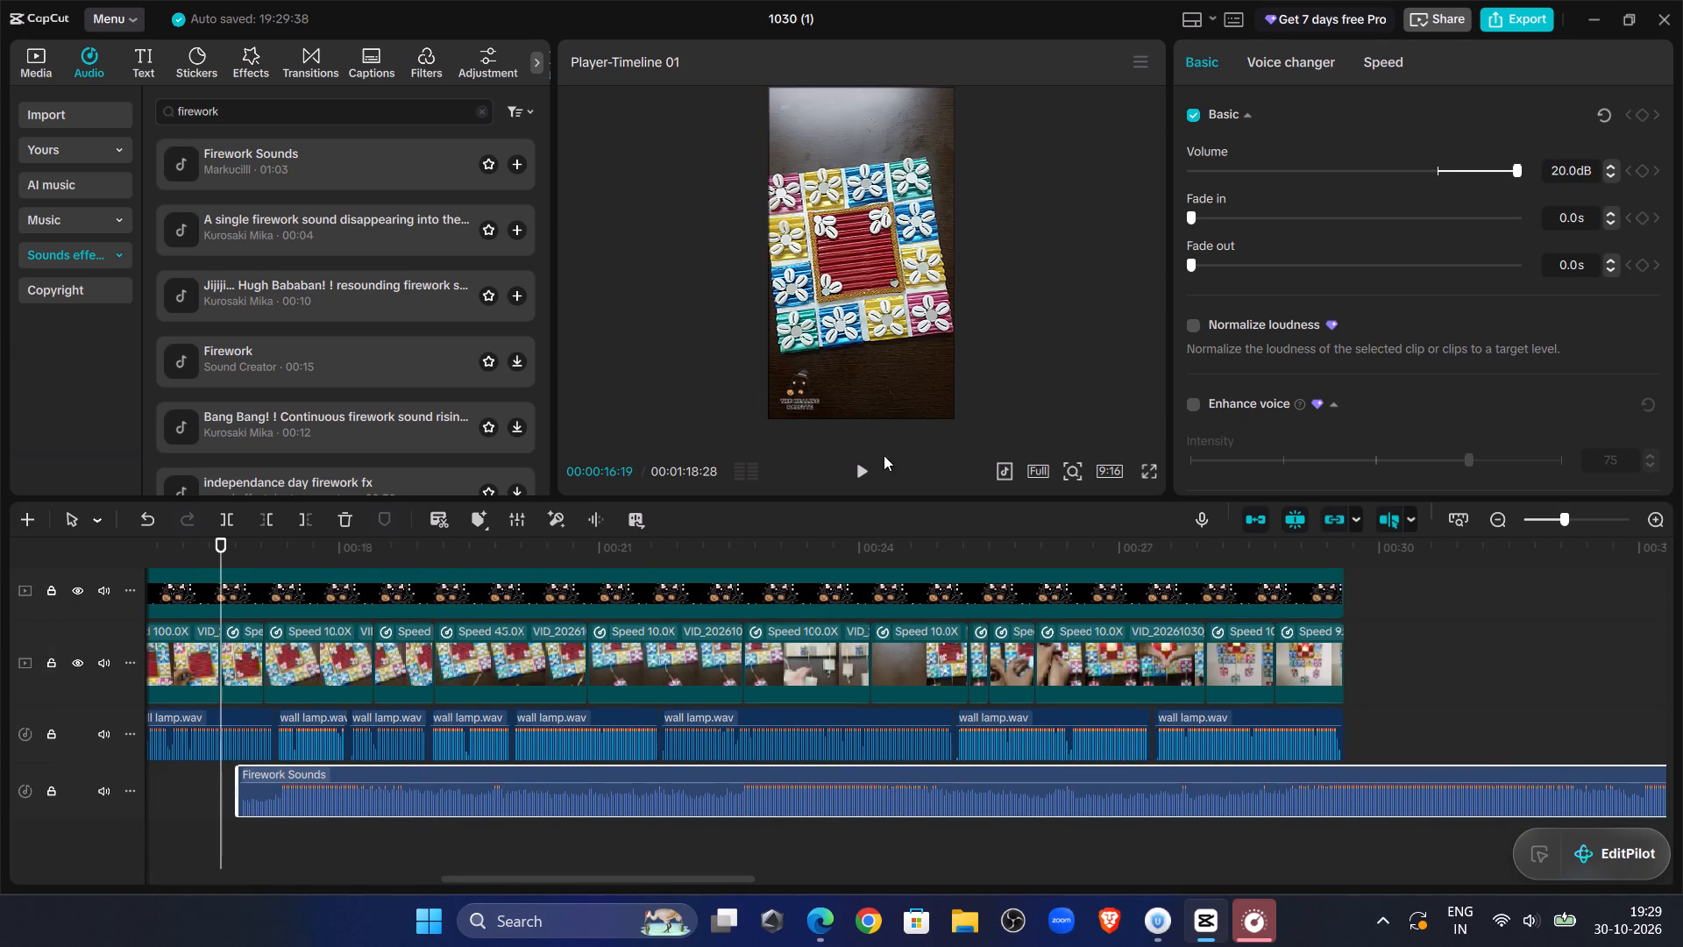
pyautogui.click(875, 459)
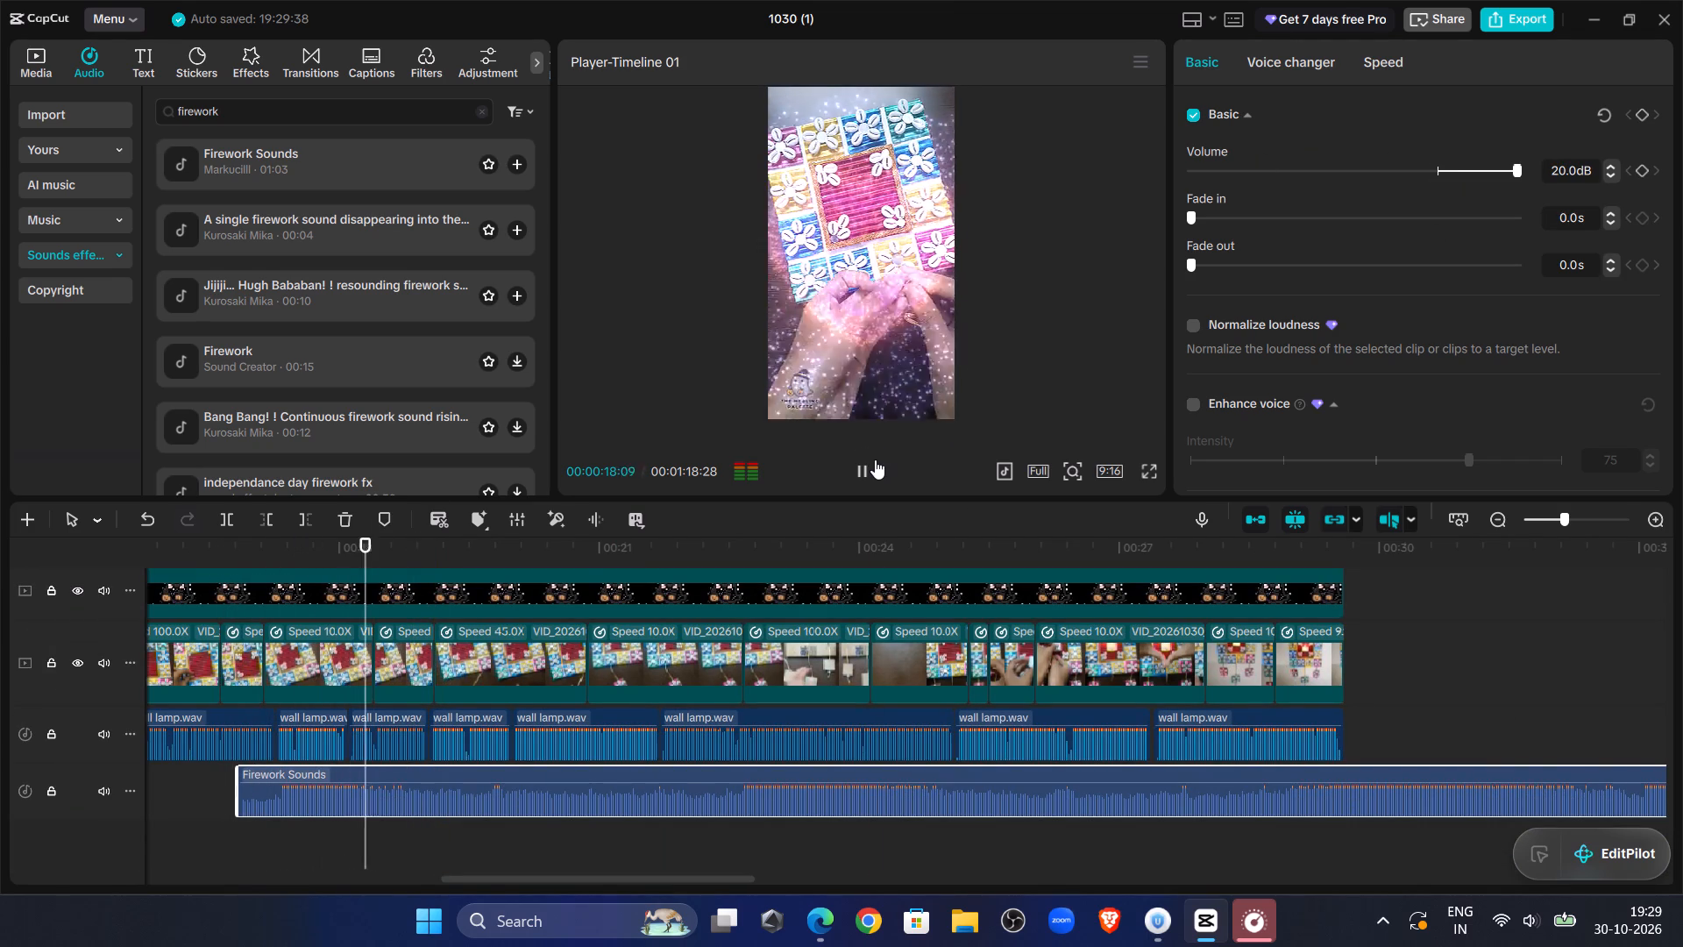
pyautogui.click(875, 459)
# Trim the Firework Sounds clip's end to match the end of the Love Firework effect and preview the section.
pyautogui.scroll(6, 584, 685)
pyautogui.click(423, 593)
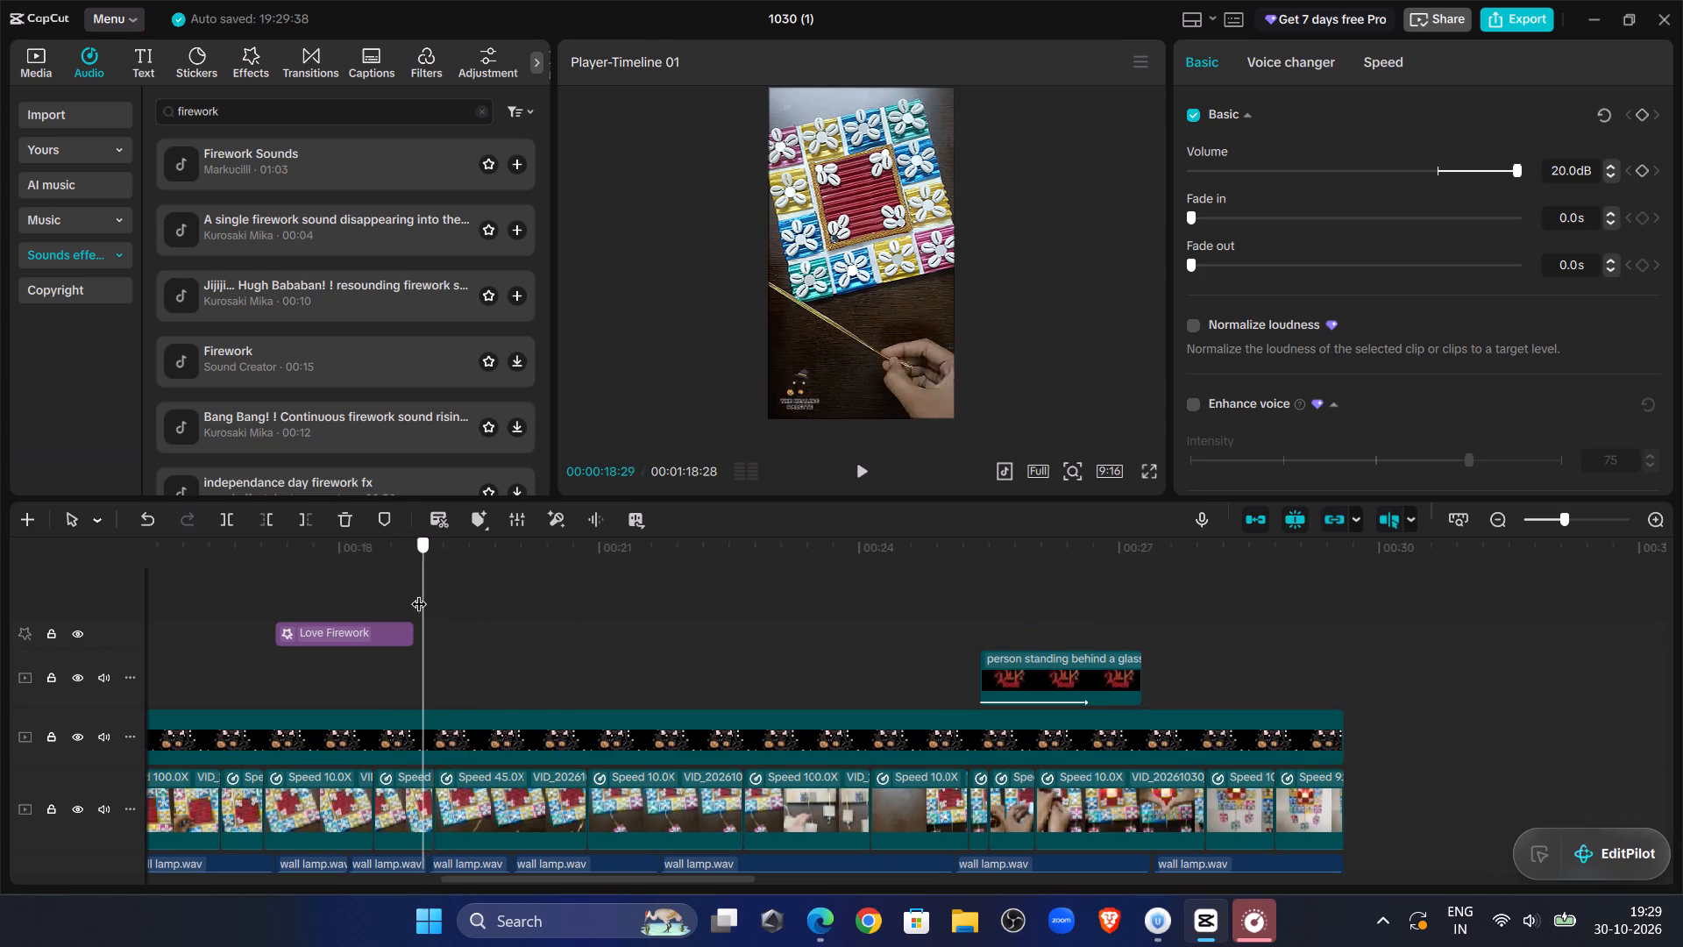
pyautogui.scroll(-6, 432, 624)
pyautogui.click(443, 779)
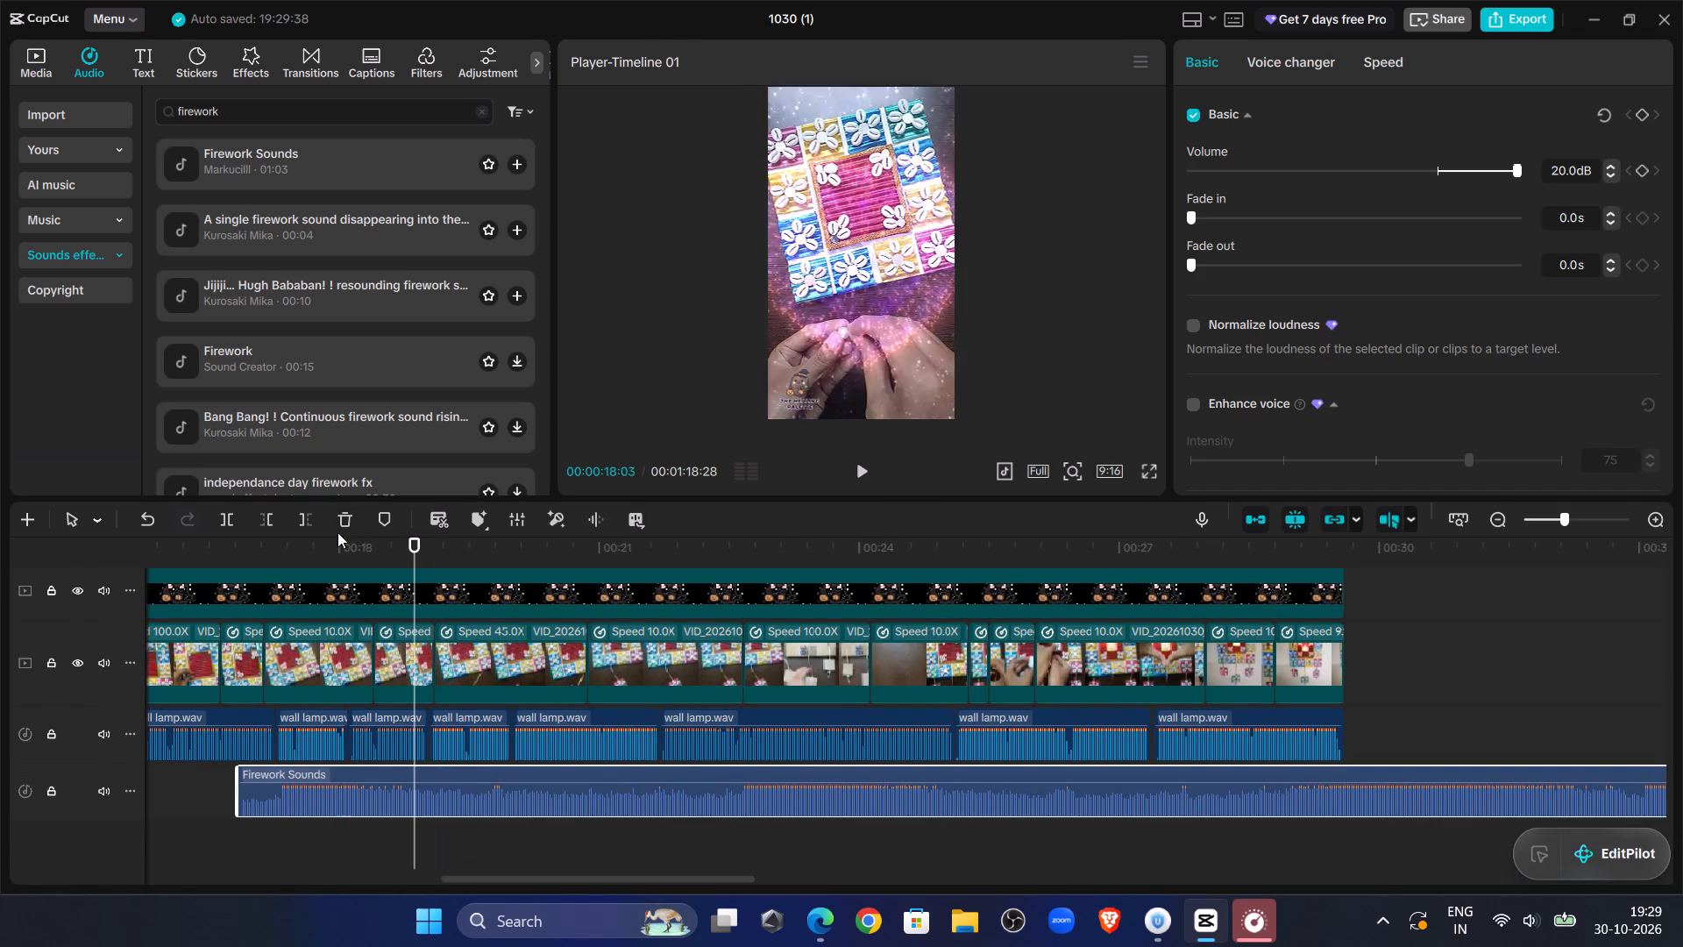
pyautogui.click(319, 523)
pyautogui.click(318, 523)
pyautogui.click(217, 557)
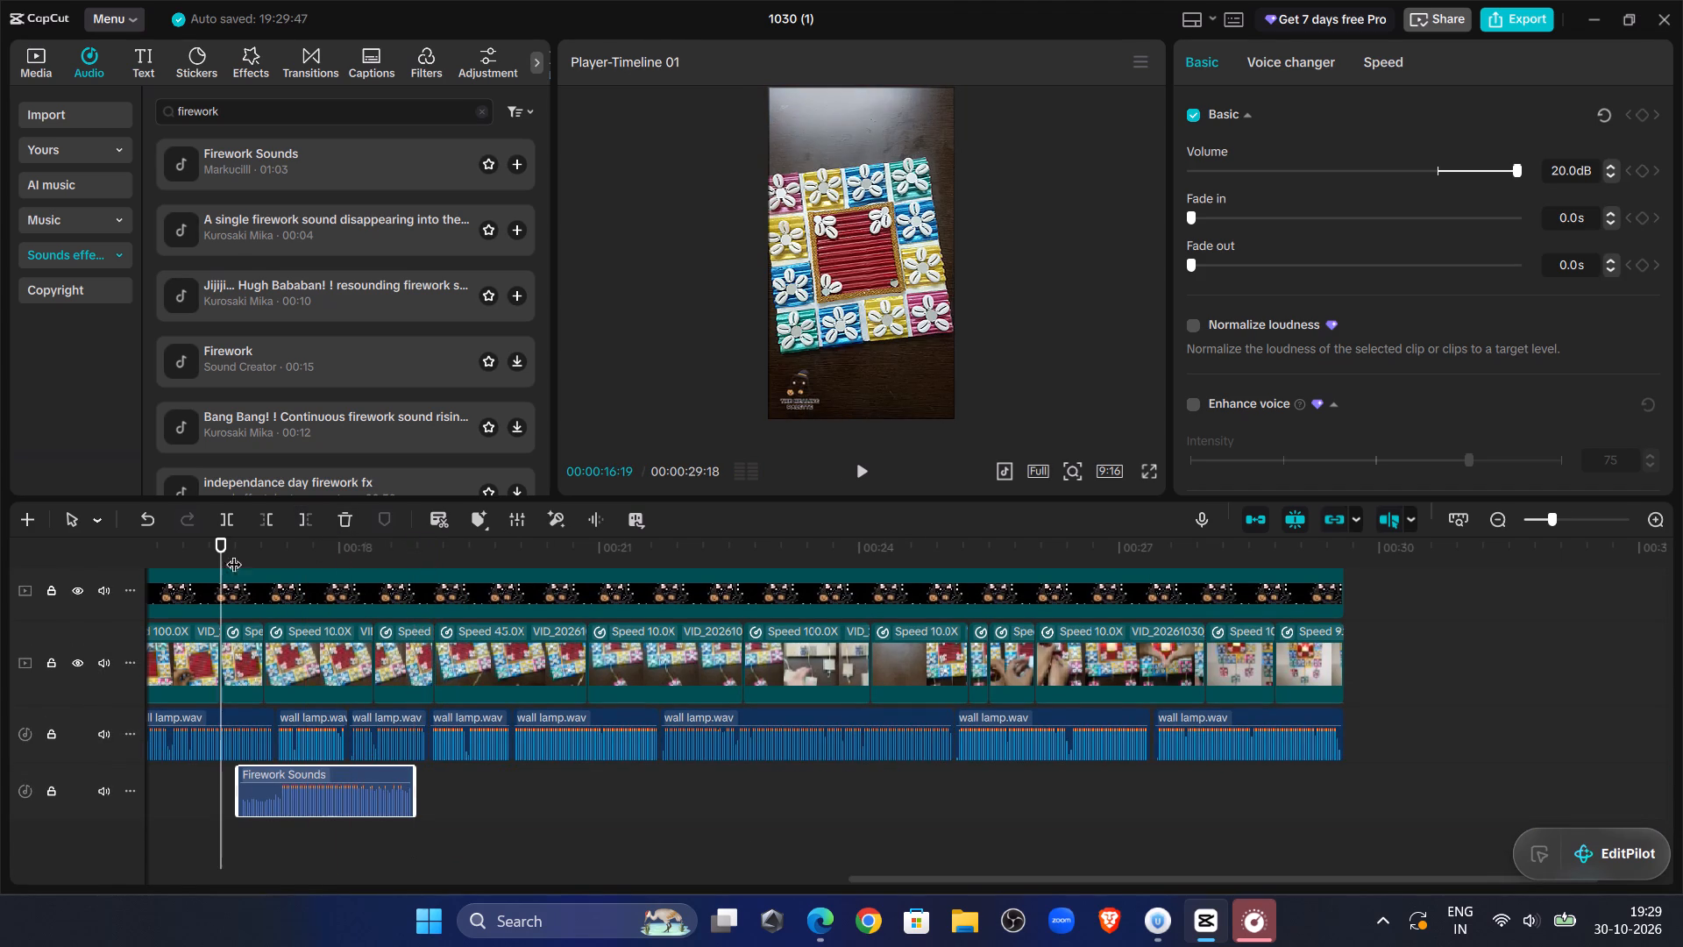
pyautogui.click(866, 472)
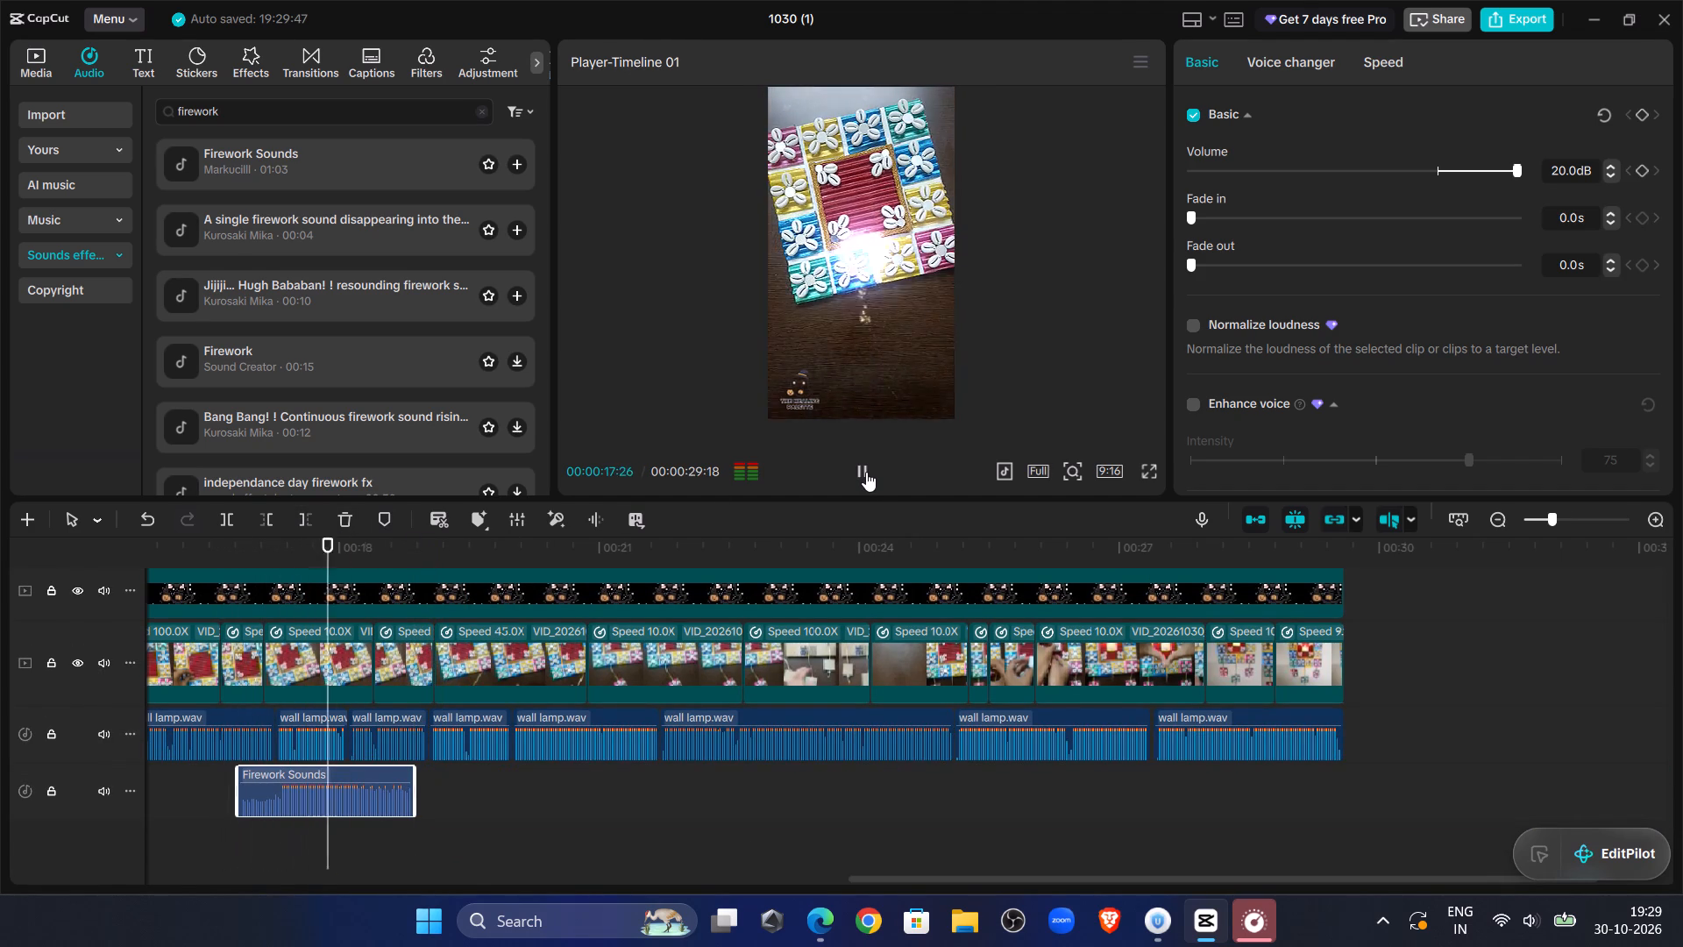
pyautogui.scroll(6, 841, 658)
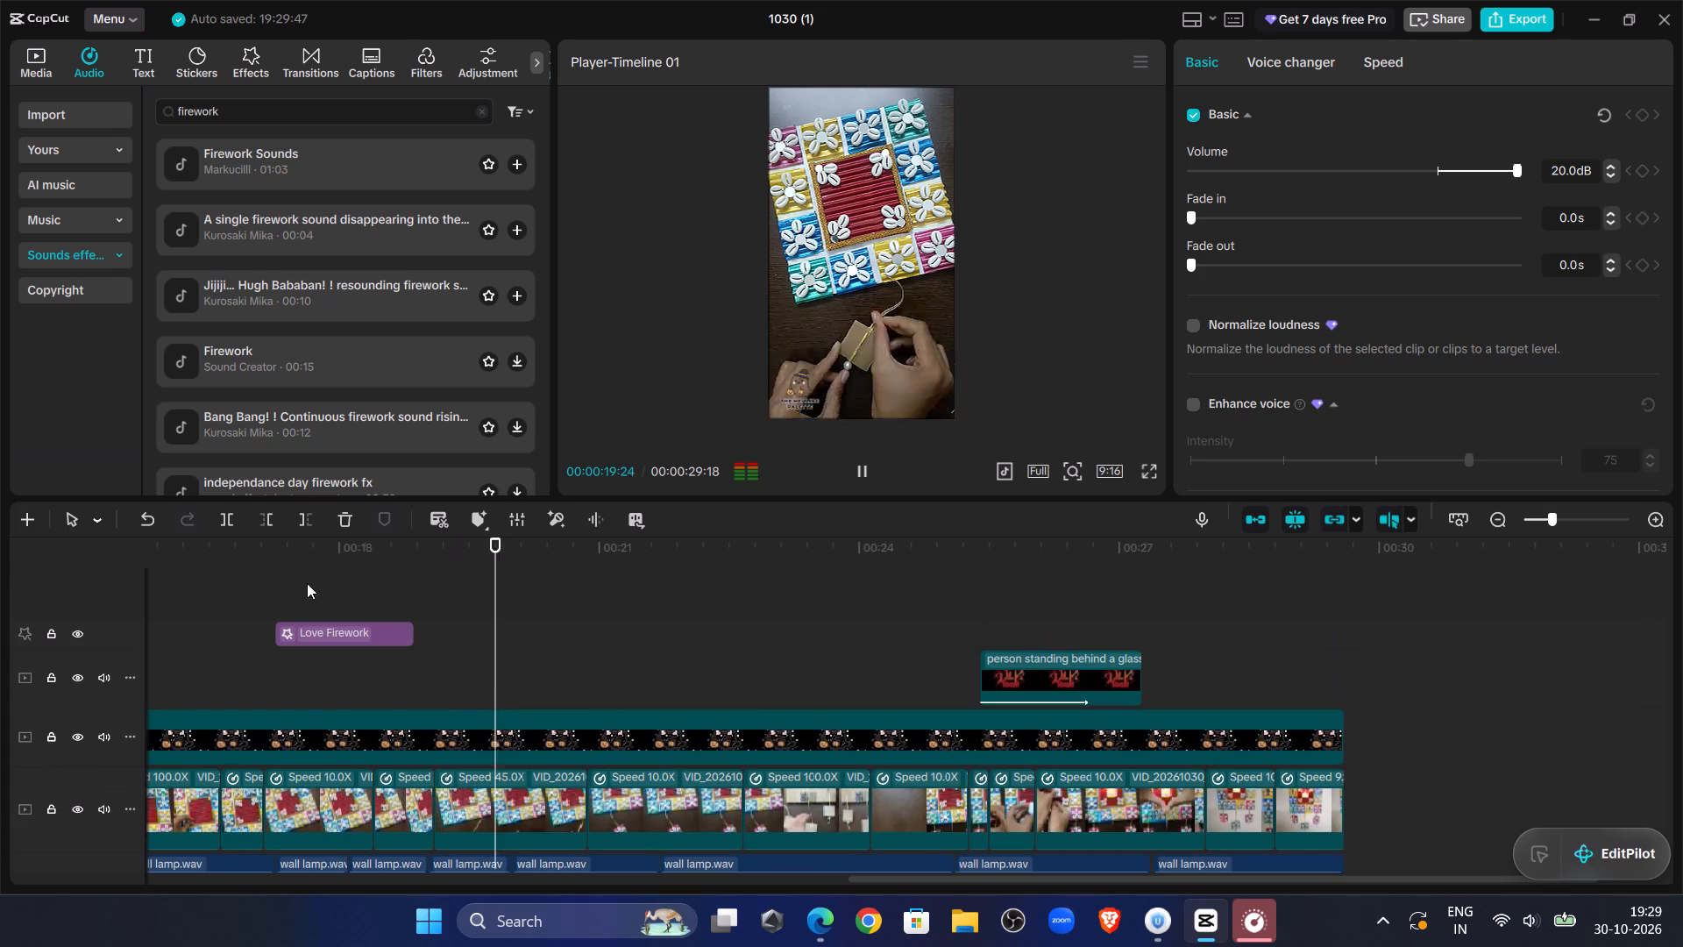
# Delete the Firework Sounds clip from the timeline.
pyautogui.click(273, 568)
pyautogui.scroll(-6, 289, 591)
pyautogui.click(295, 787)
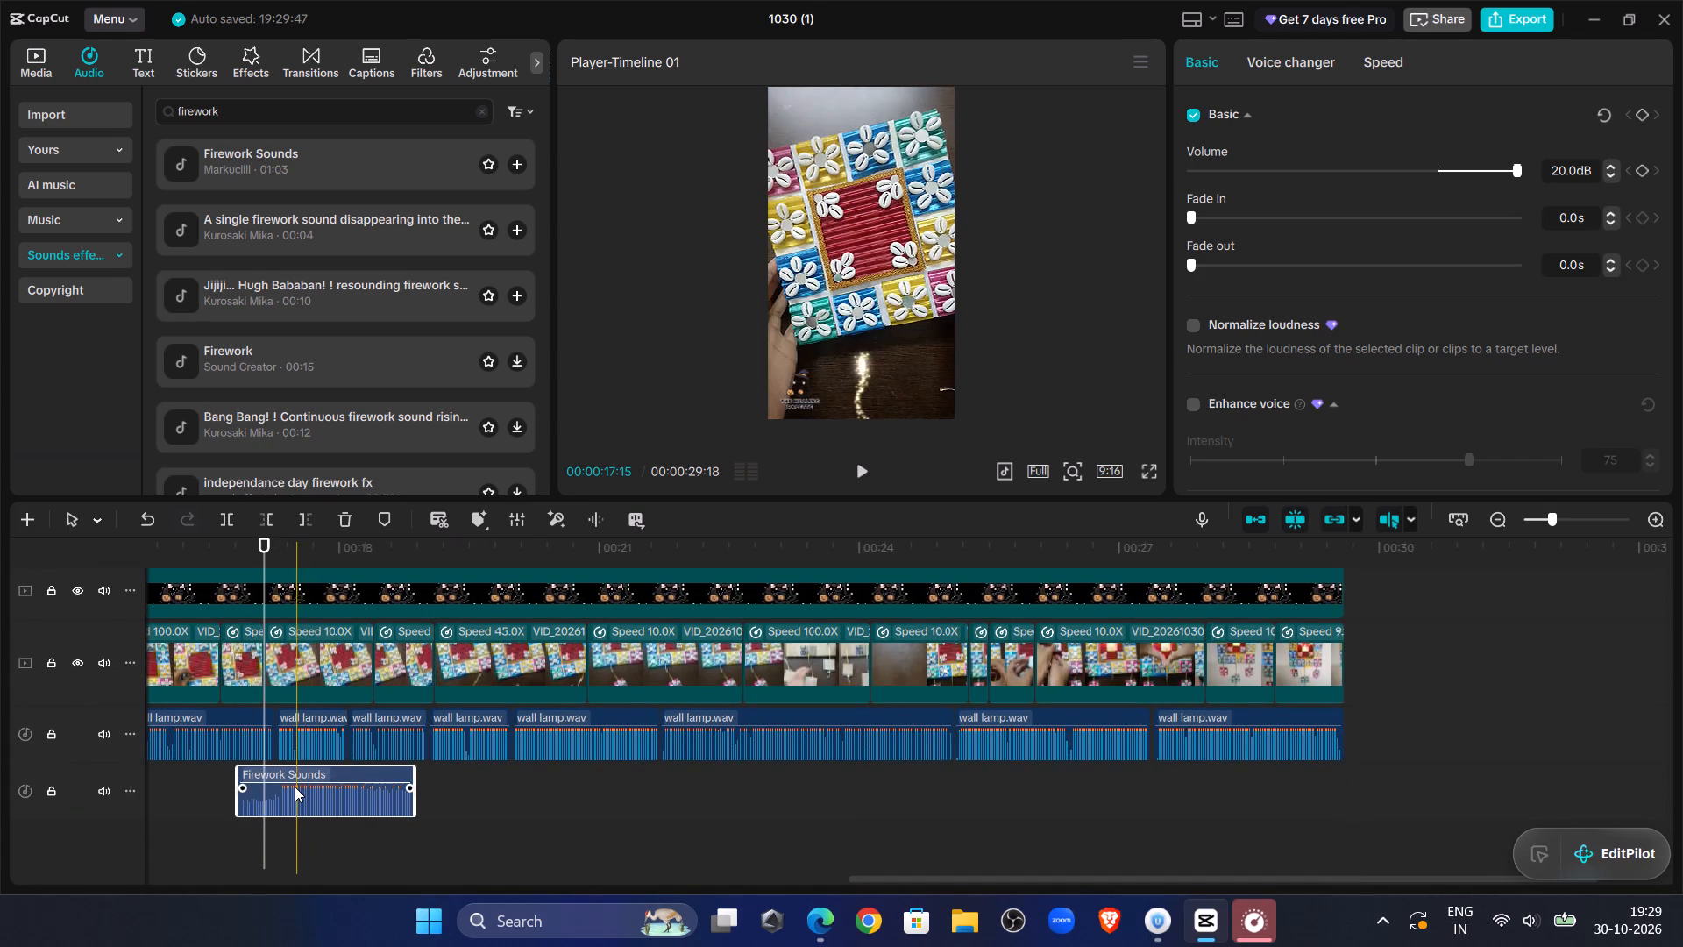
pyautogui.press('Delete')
# Audition the 15-second Firework sound by Sound Creator, with the playhead at the Love Firework effect's start.
pyautogui.scroll(6, 352, 693)
pyautogui.click(281, 573)
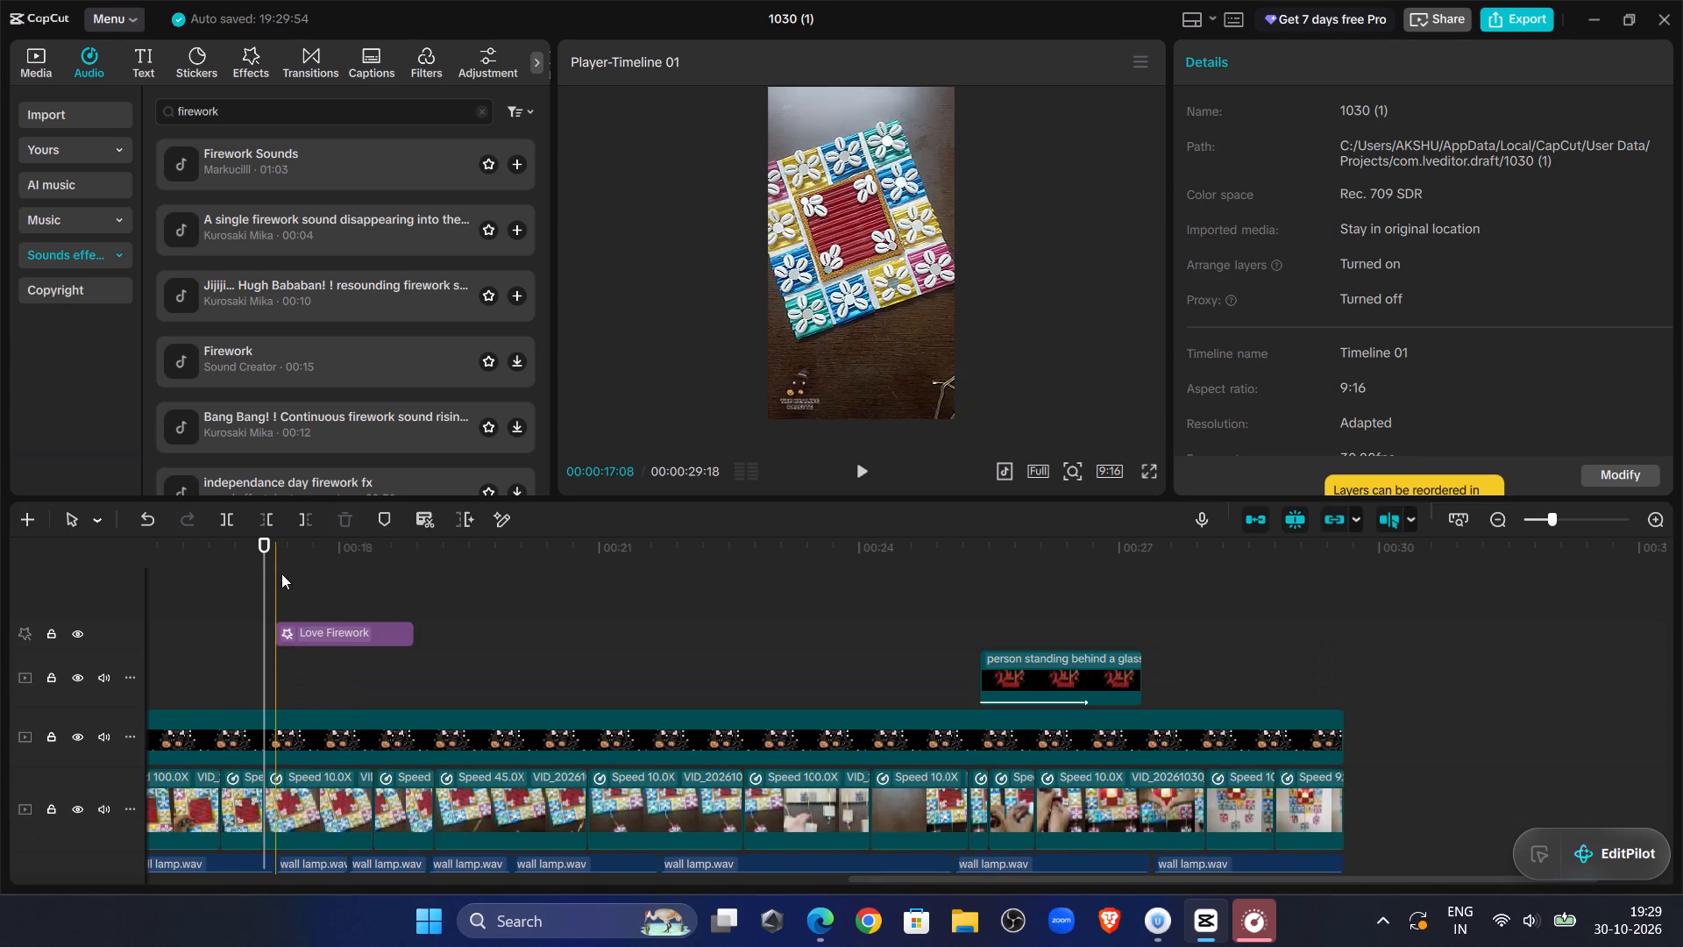
pyautogui.click(317, 370)
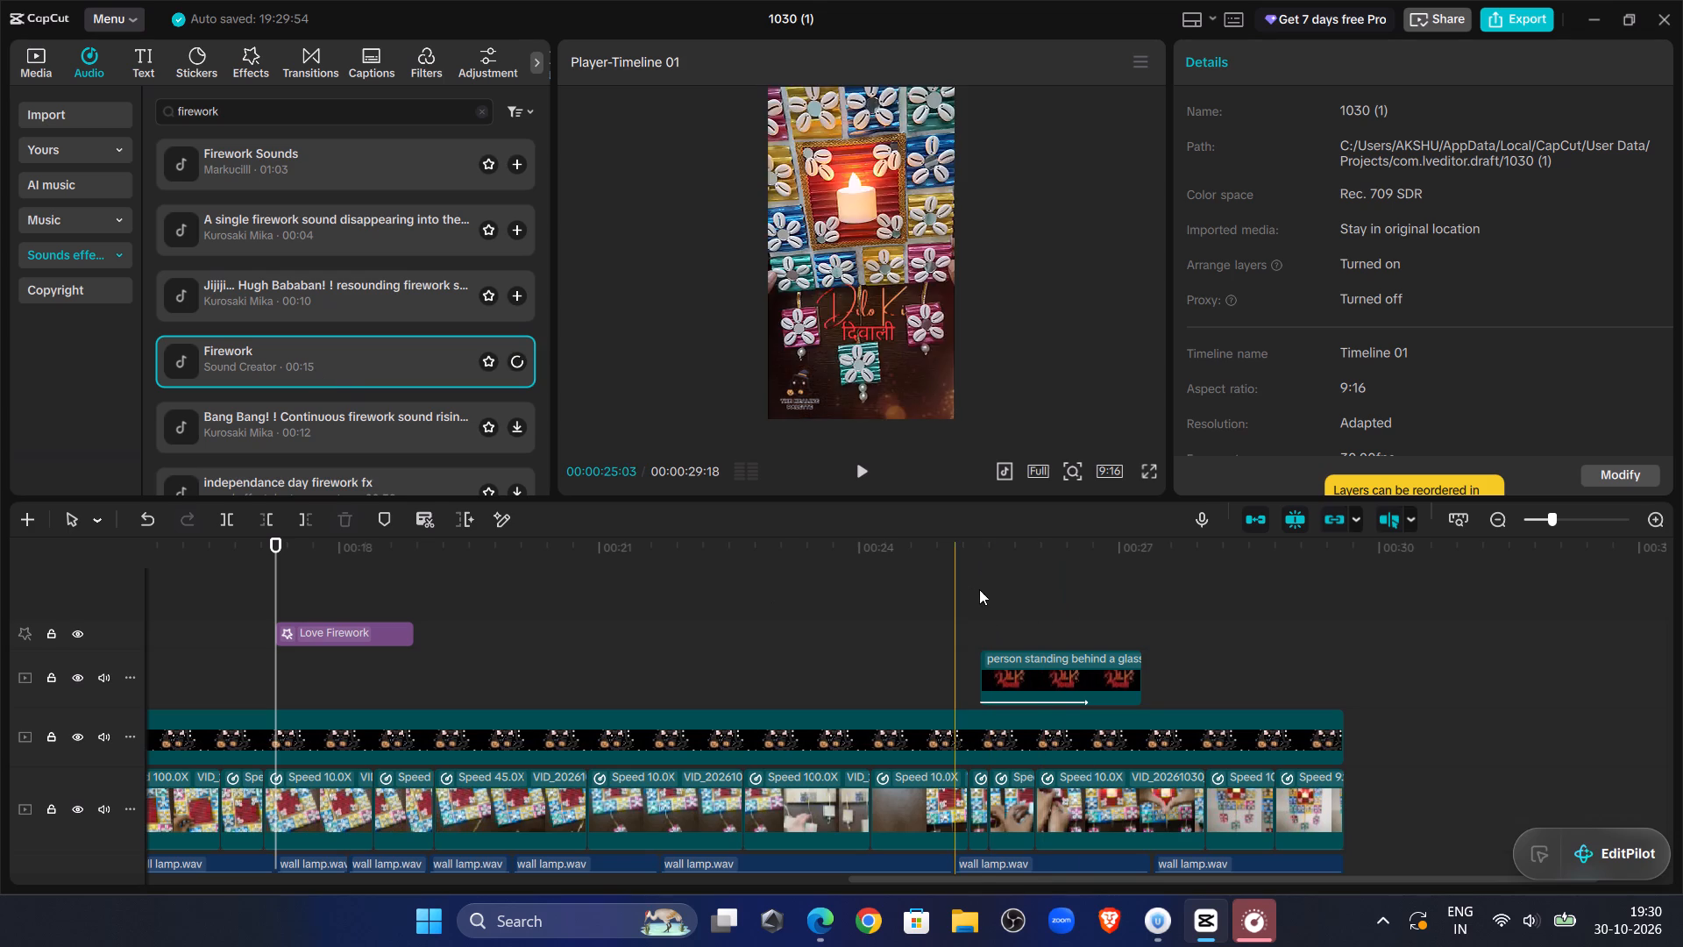
pyautogui.scroll(-6, 978, 585)
pyautogui.scroll(3, 978, 585)
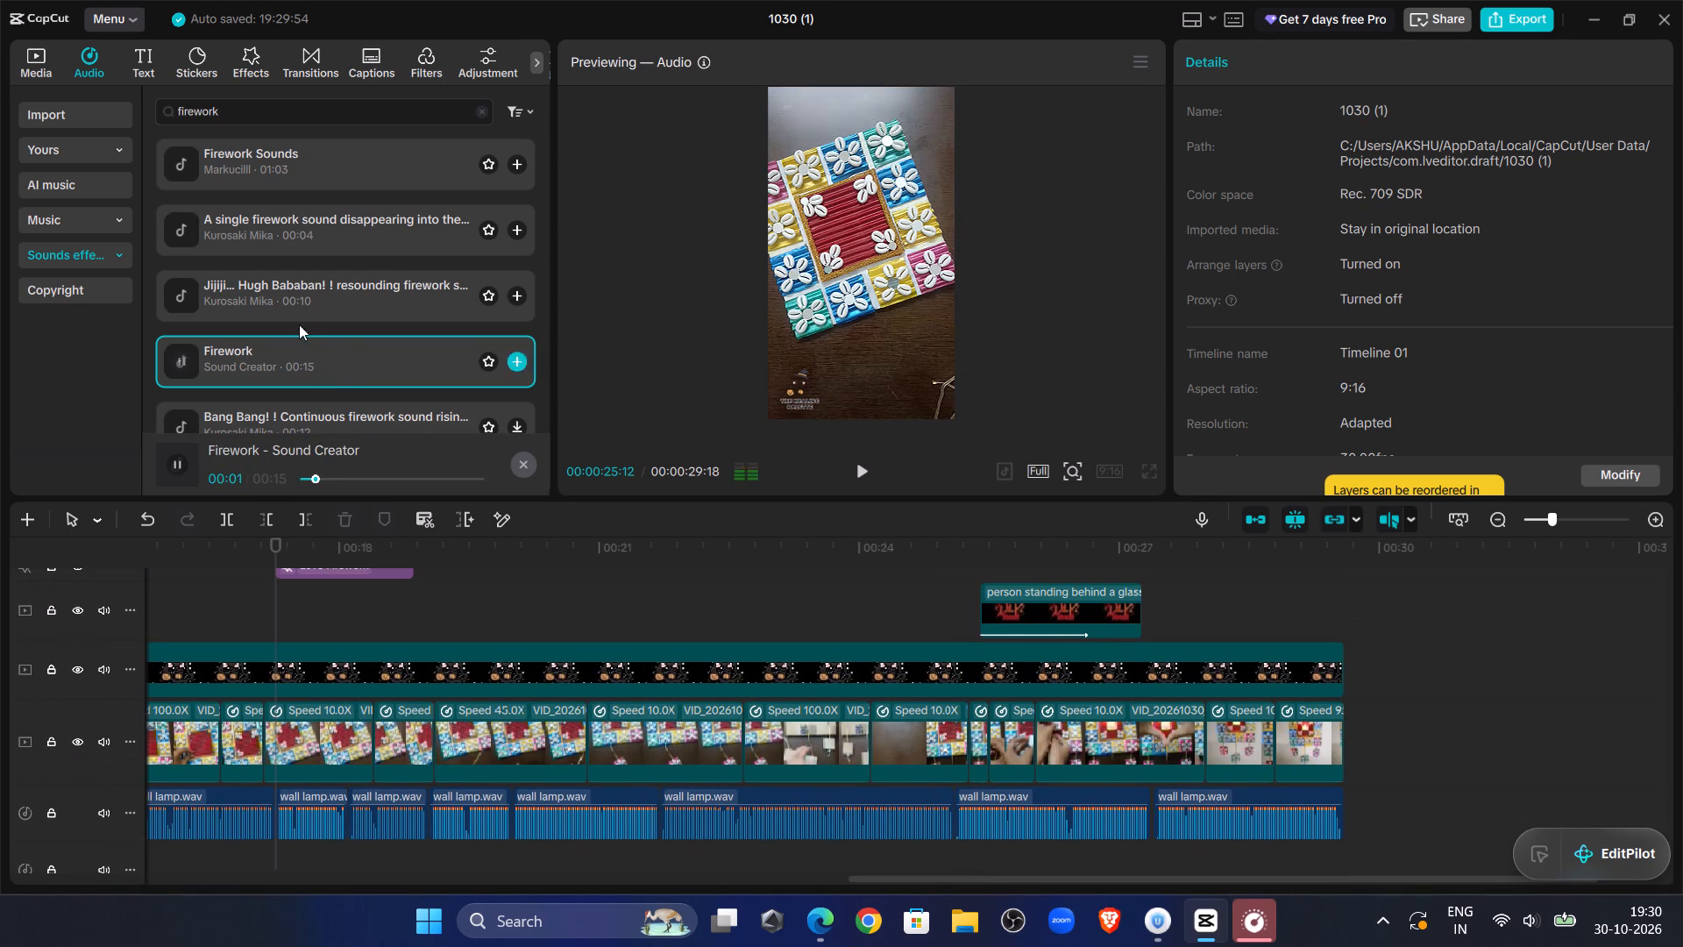
pyautogui.scroll(4, 237, 627)
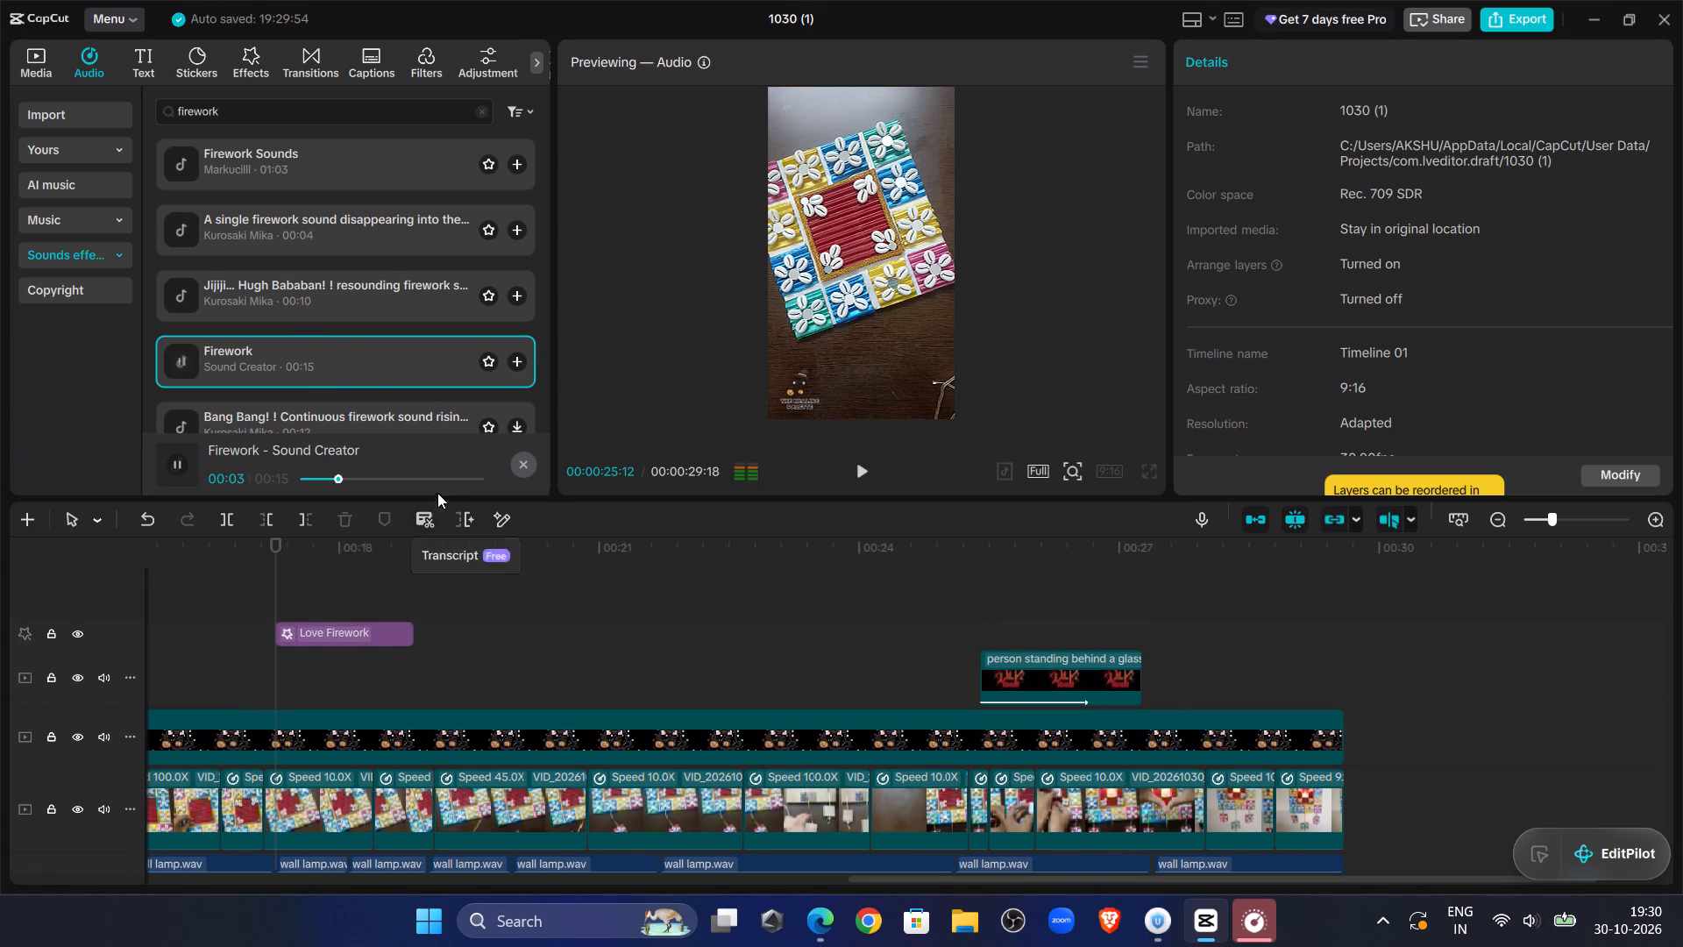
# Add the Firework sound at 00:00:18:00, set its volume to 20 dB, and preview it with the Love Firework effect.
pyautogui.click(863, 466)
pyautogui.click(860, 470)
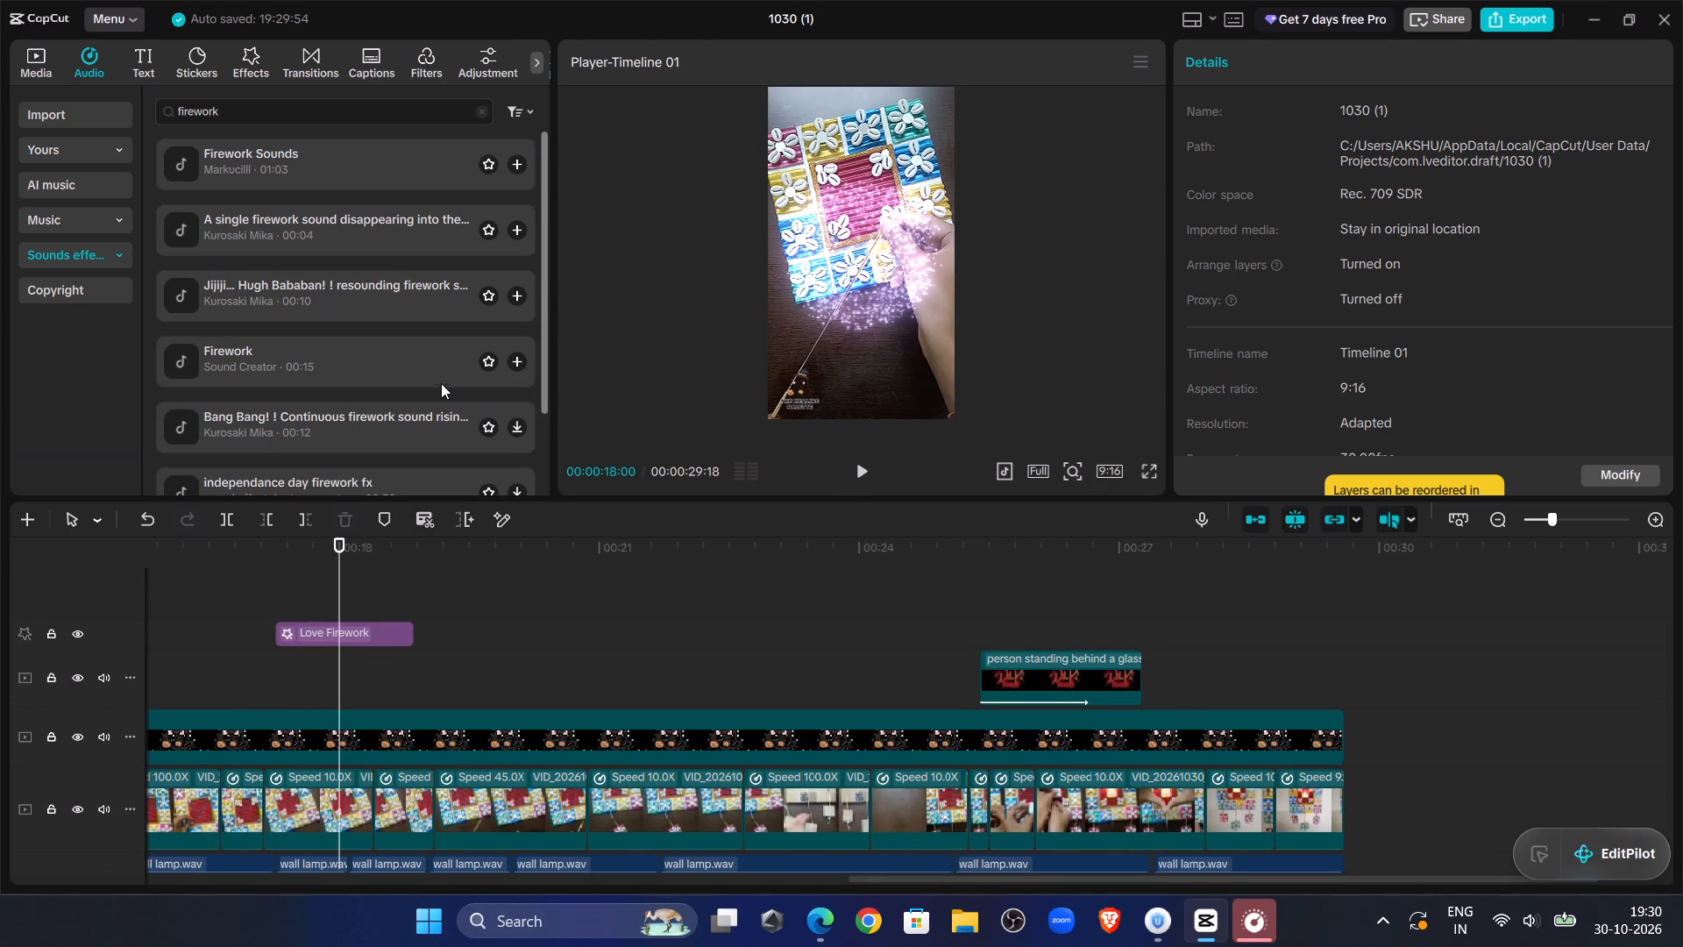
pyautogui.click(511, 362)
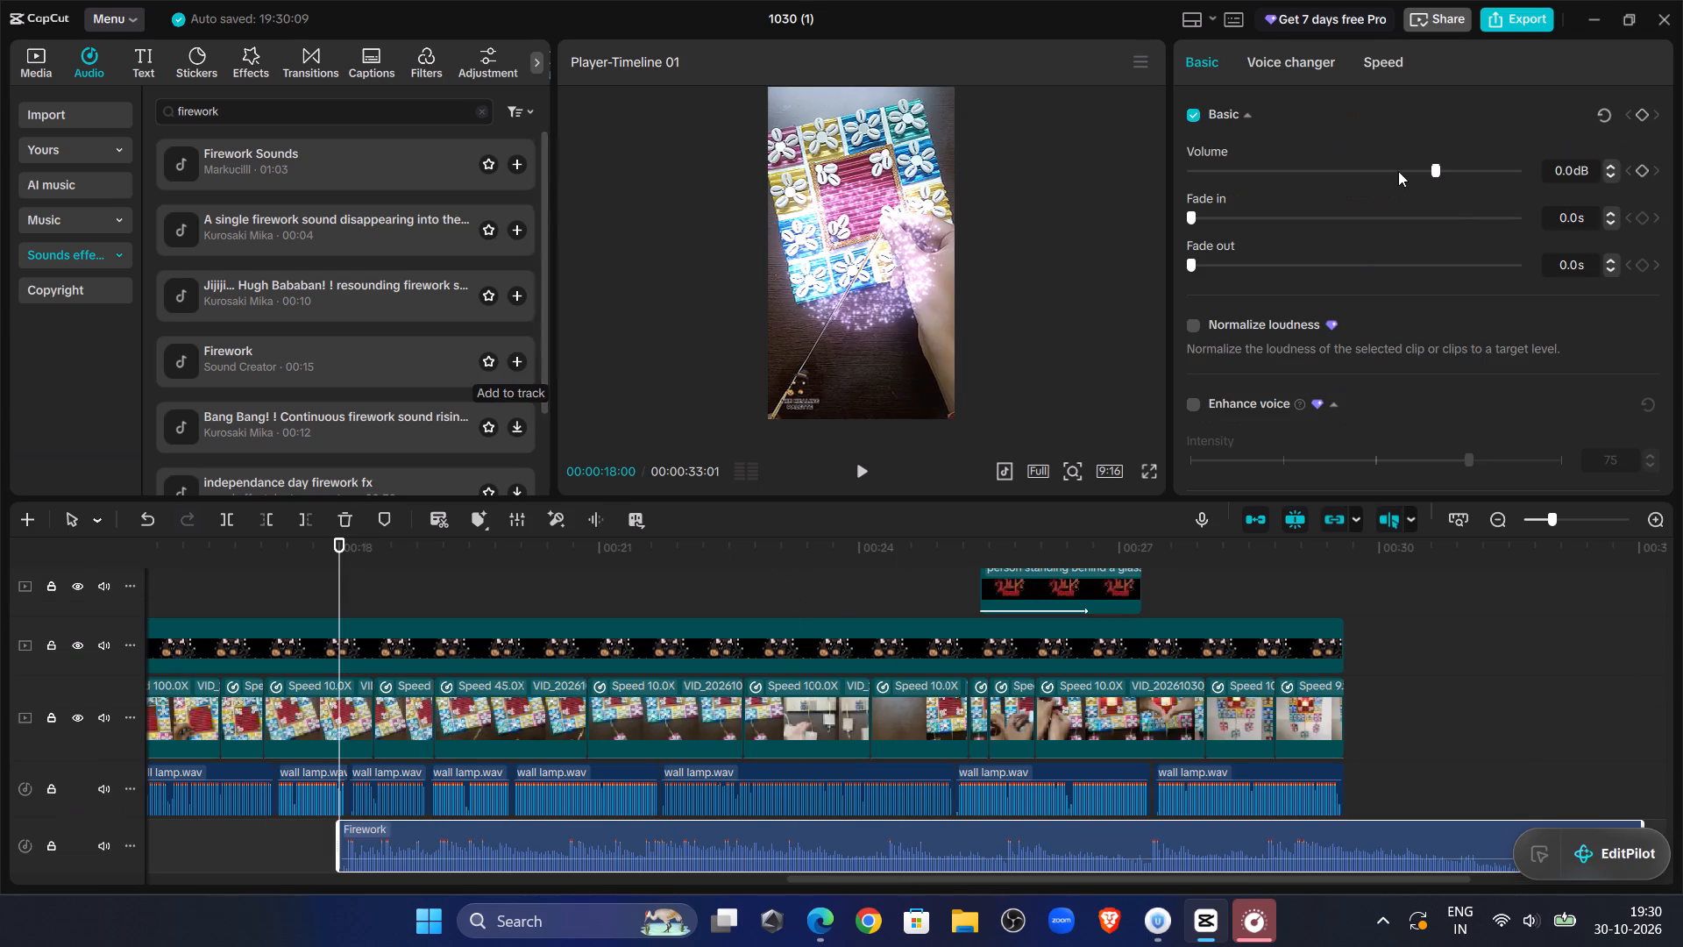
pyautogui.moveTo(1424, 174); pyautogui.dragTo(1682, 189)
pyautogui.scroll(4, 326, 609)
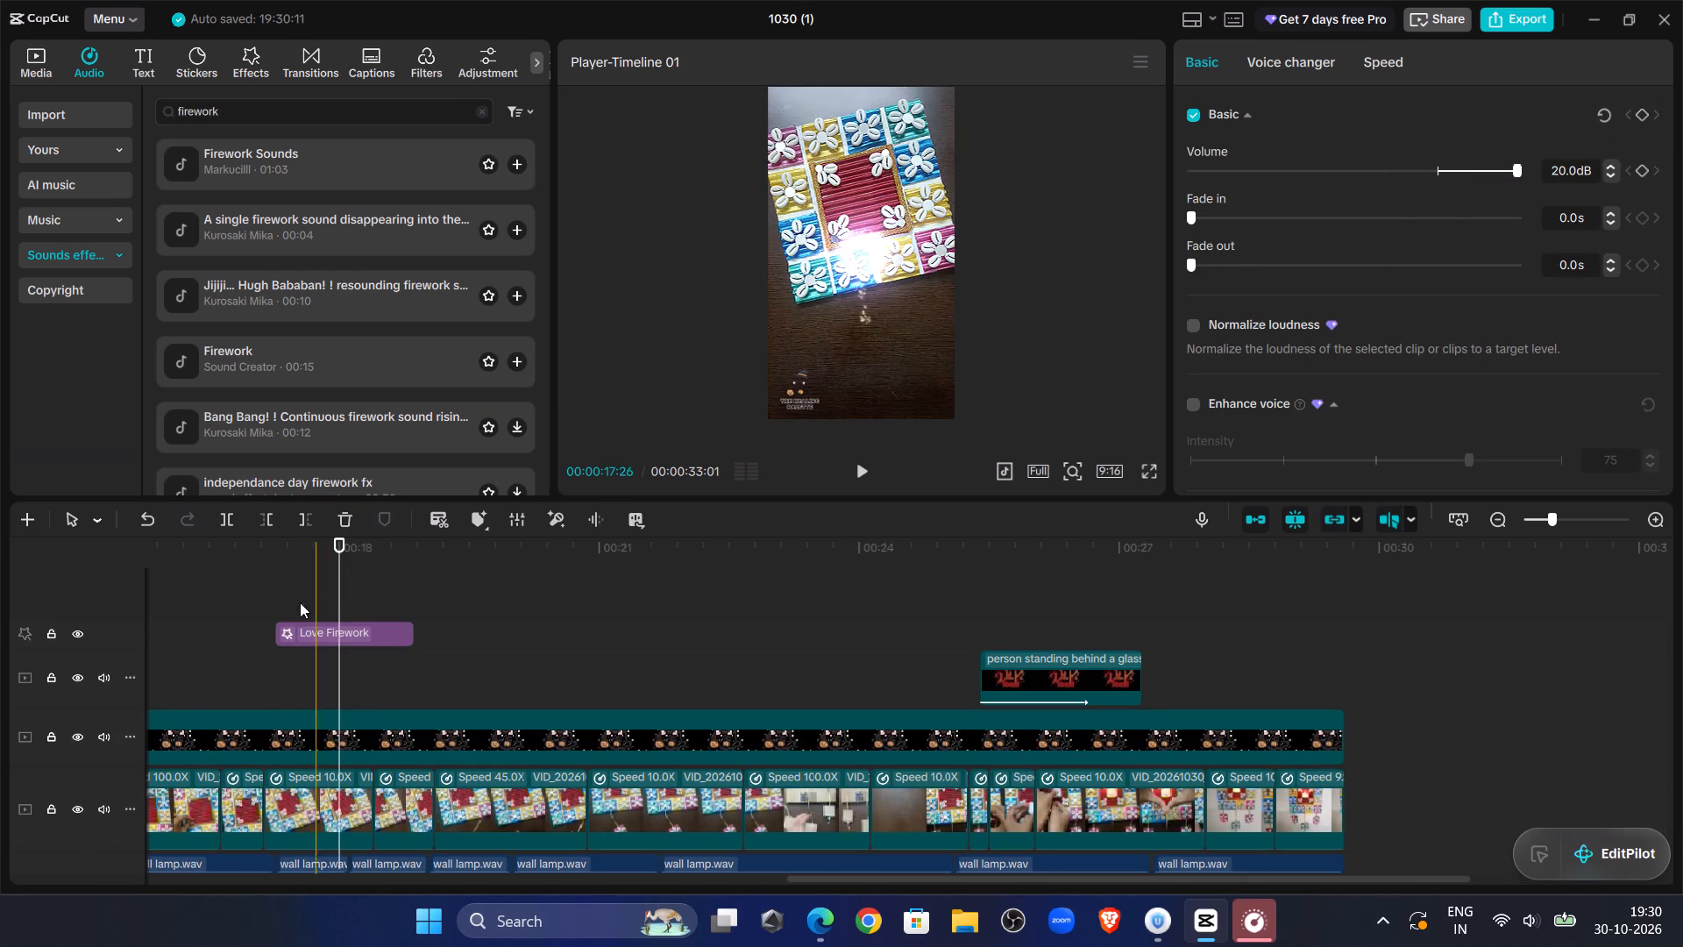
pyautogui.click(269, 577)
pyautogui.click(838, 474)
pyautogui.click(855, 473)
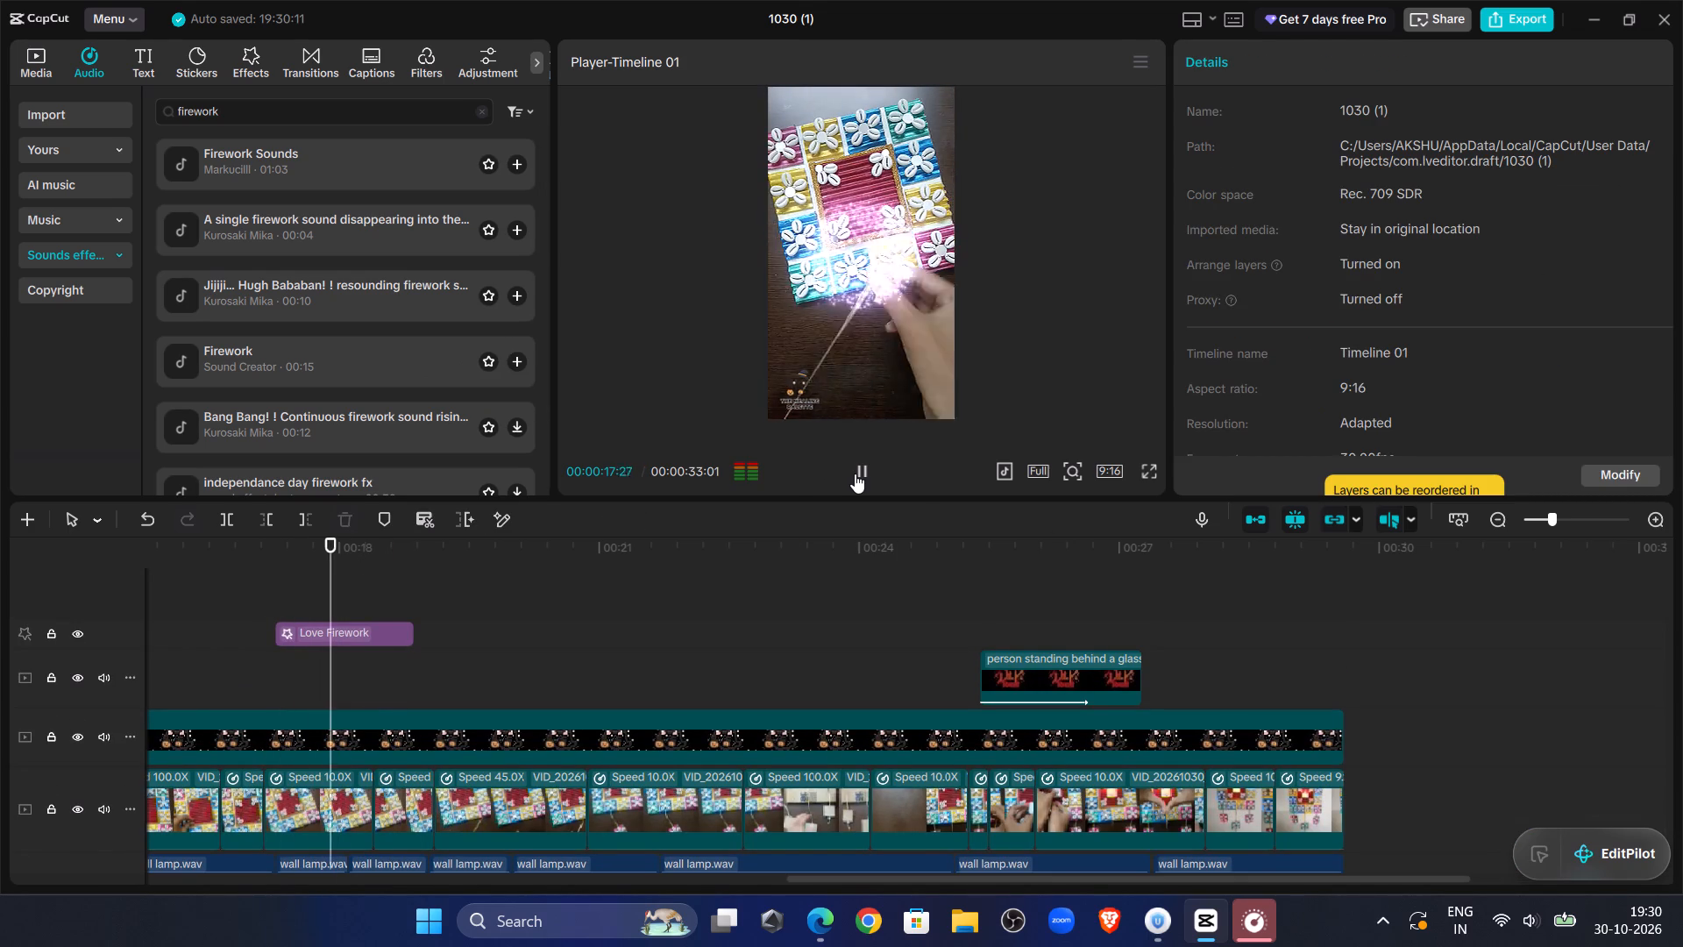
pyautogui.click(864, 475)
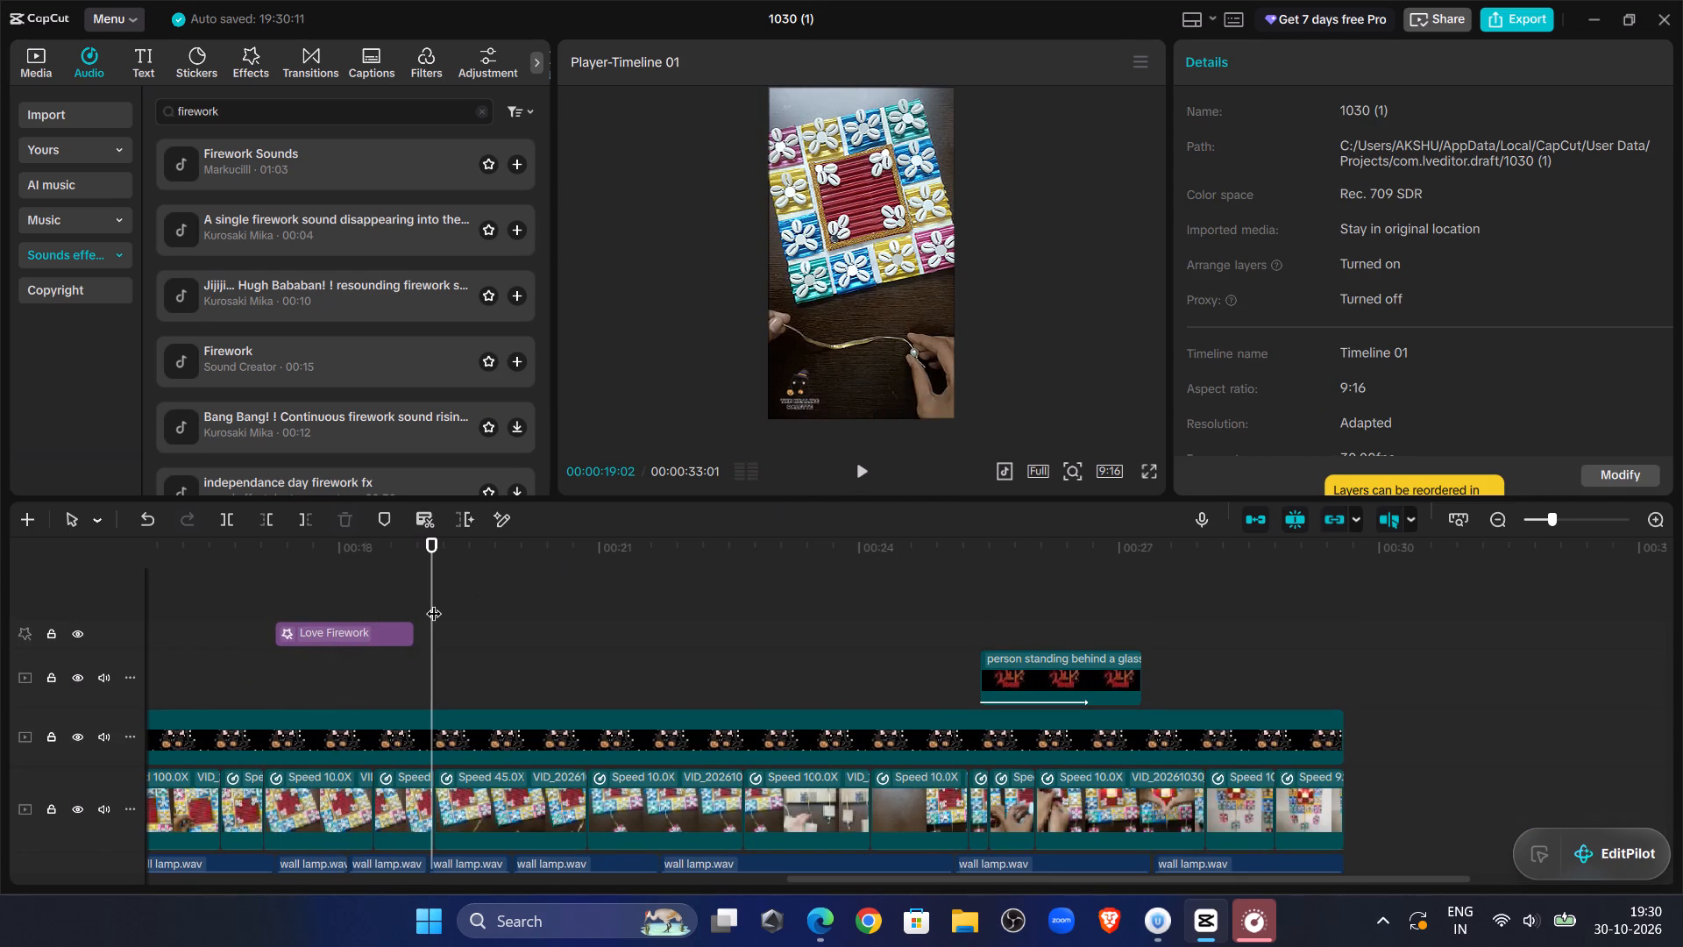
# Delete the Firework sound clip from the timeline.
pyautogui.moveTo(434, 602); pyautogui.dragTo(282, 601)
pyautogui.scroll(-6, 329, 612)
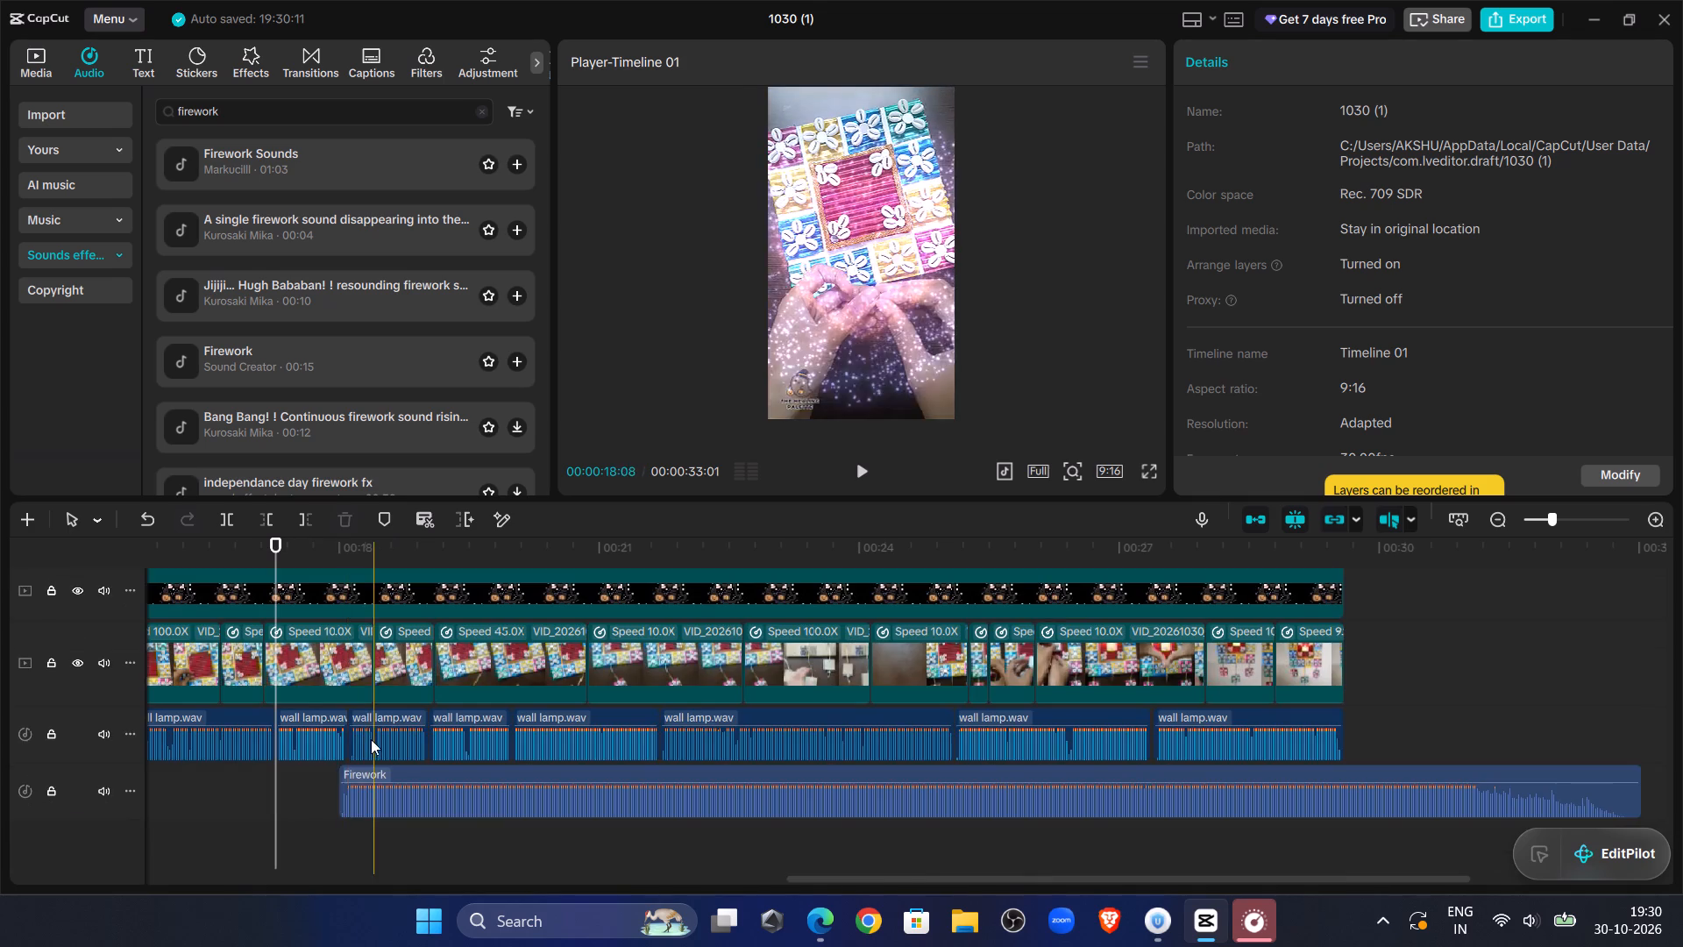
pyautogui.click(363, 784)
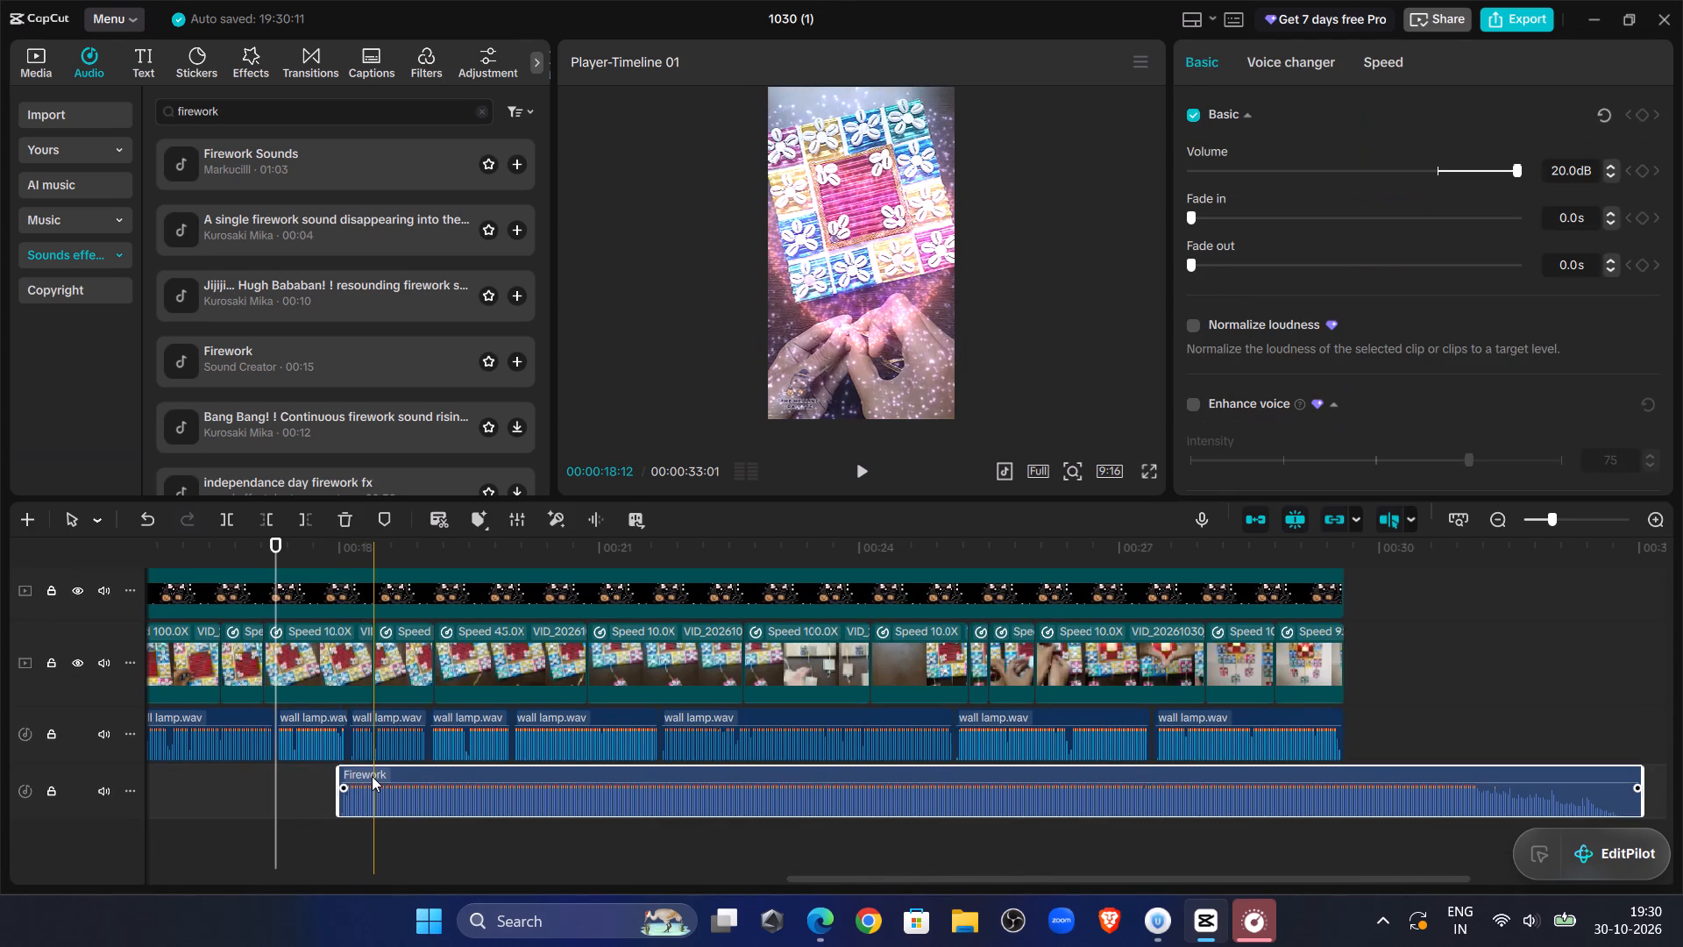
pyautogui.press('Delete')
# Play the Love Firework effect from its start and stop at the bright burst at 00:00:17:26.
pyautogui.scroll(7, 378, 776)
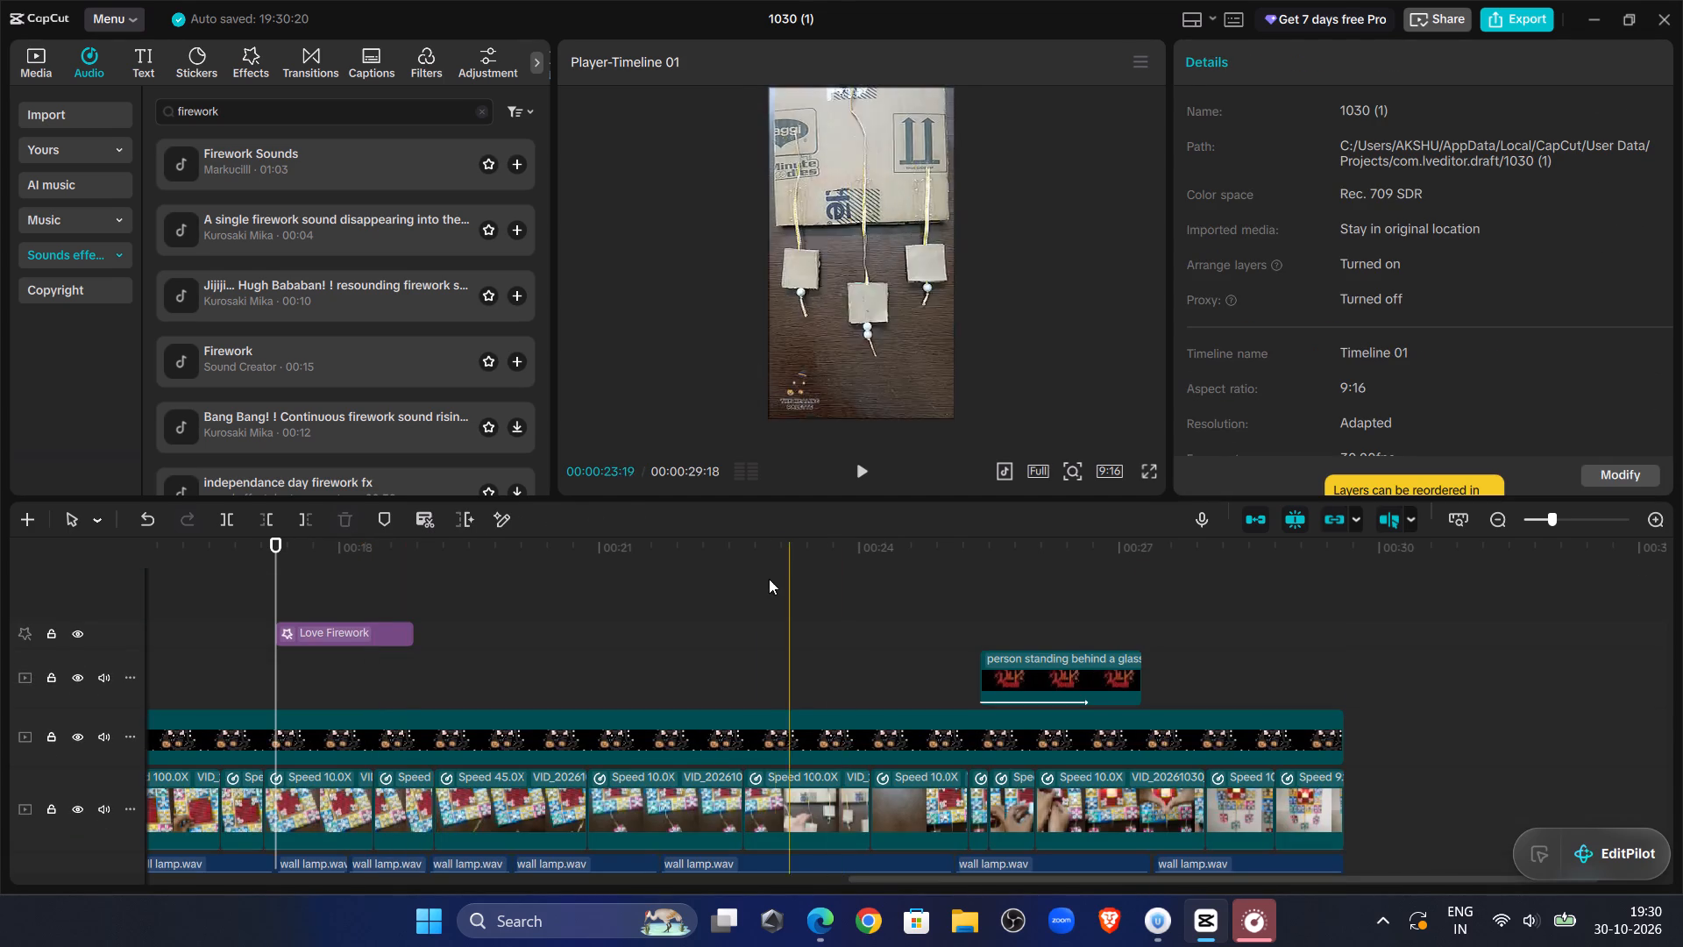
pyautogui.click(873, 472)
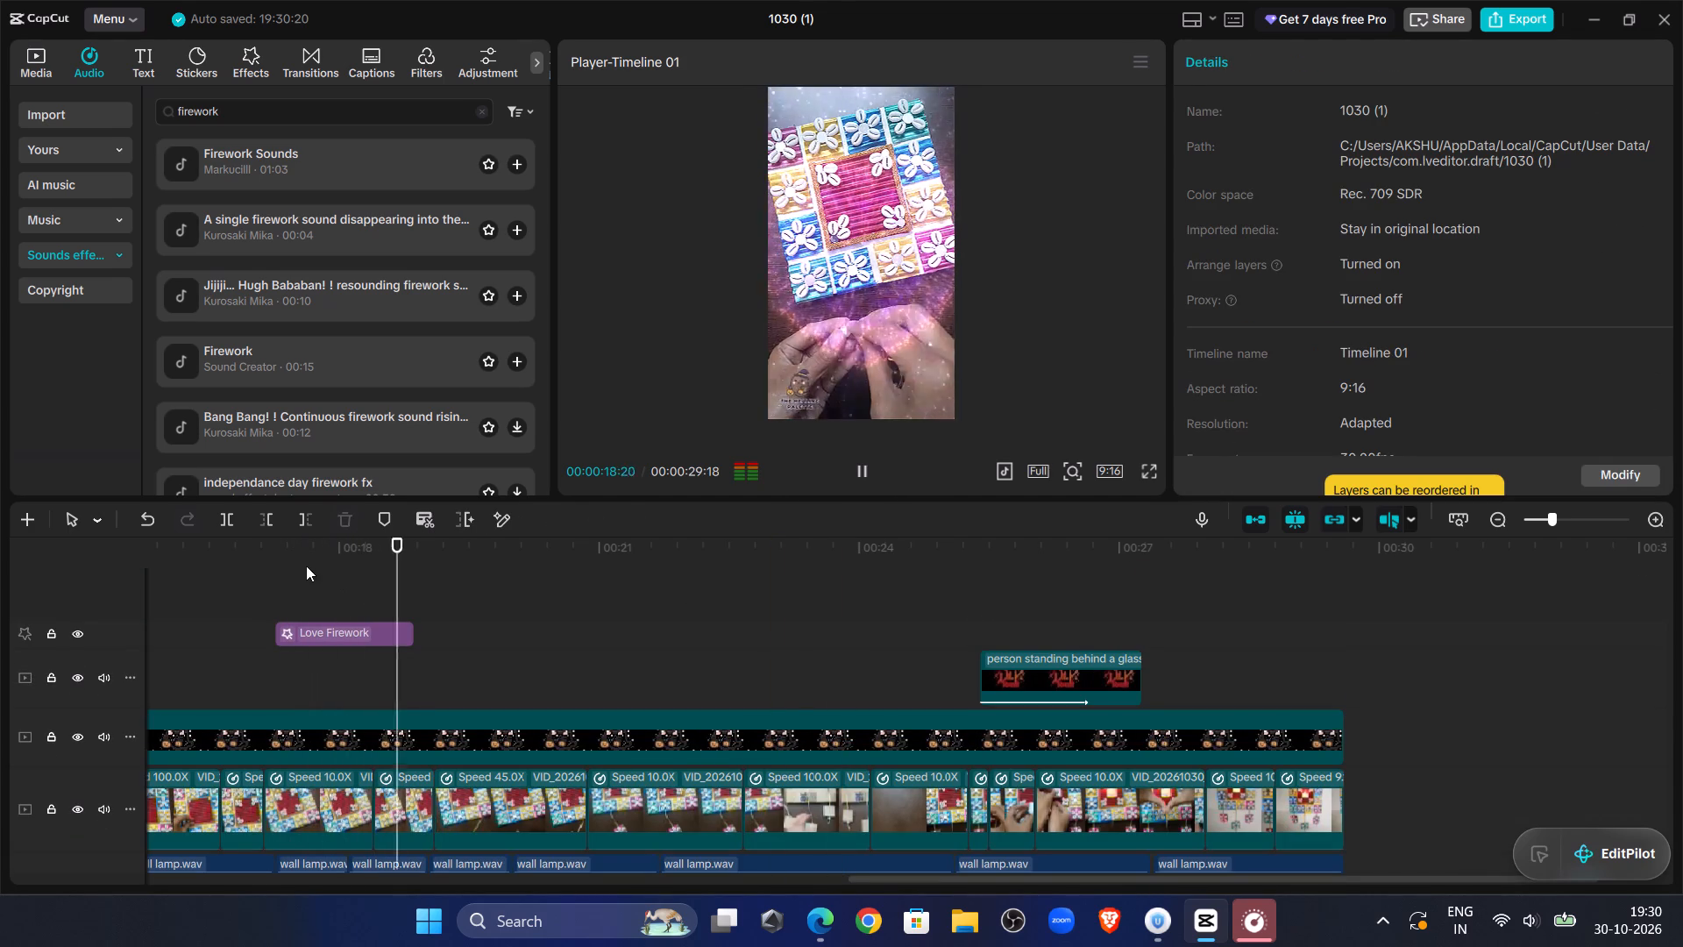
pyautogui.click(287, 560)
pyautogui.moveTo(287, 560); pyautogui.dragTo(276, 566)
pyautogui.click(868, 469)
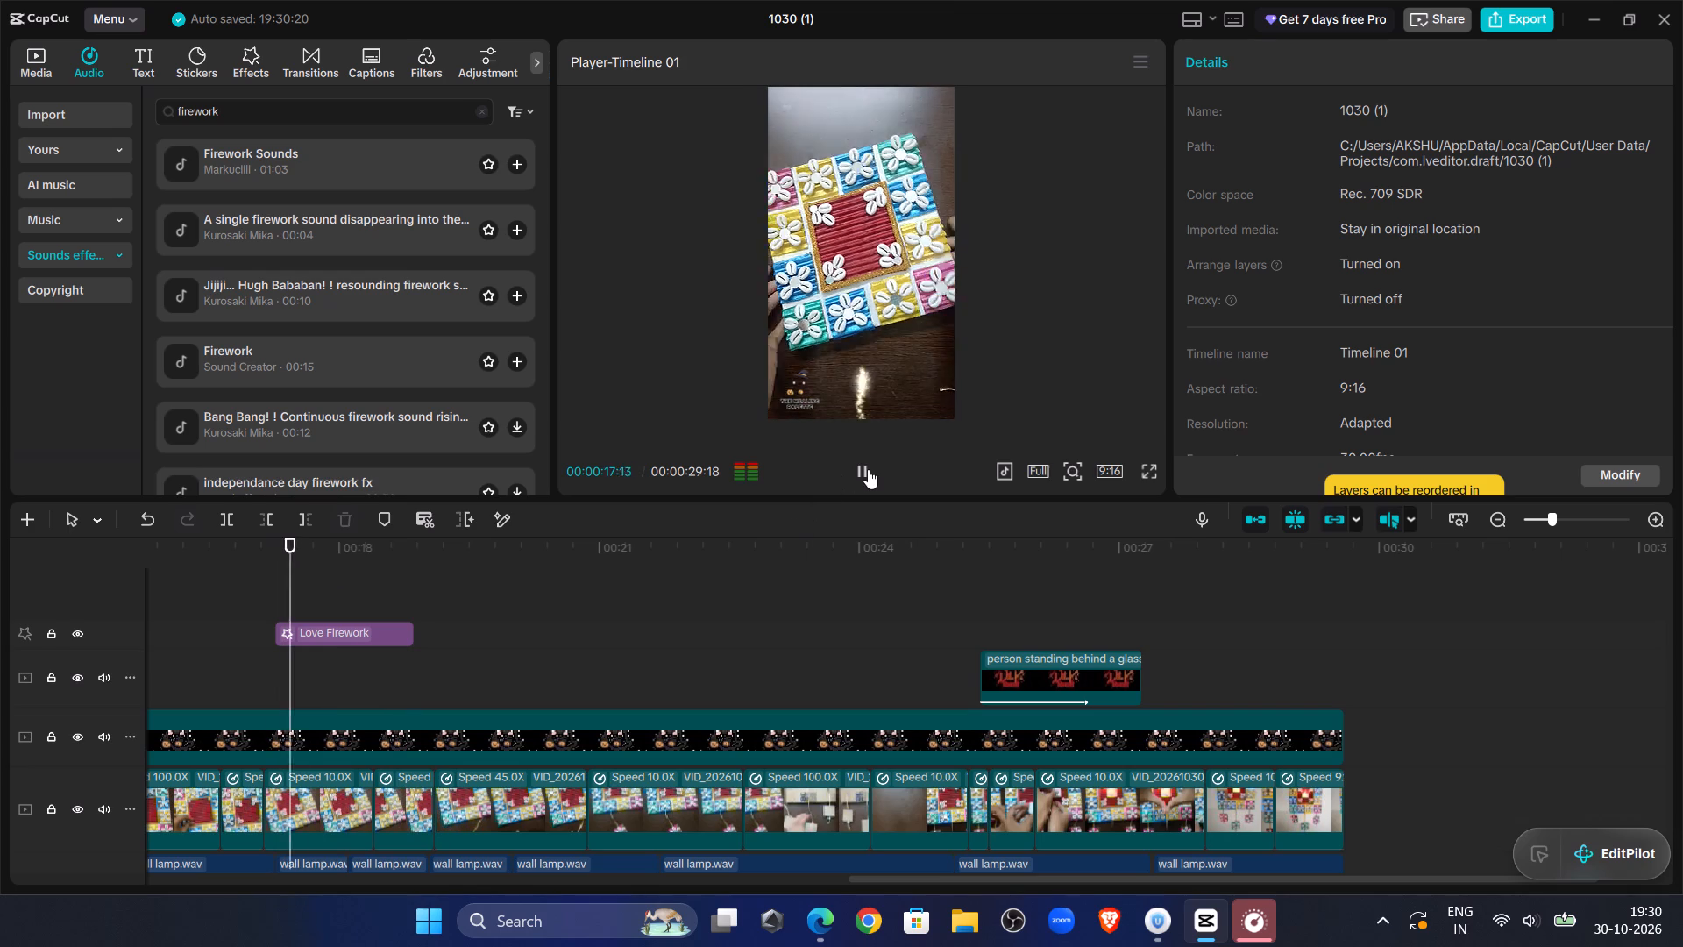
pyautogui.click(868, 469)
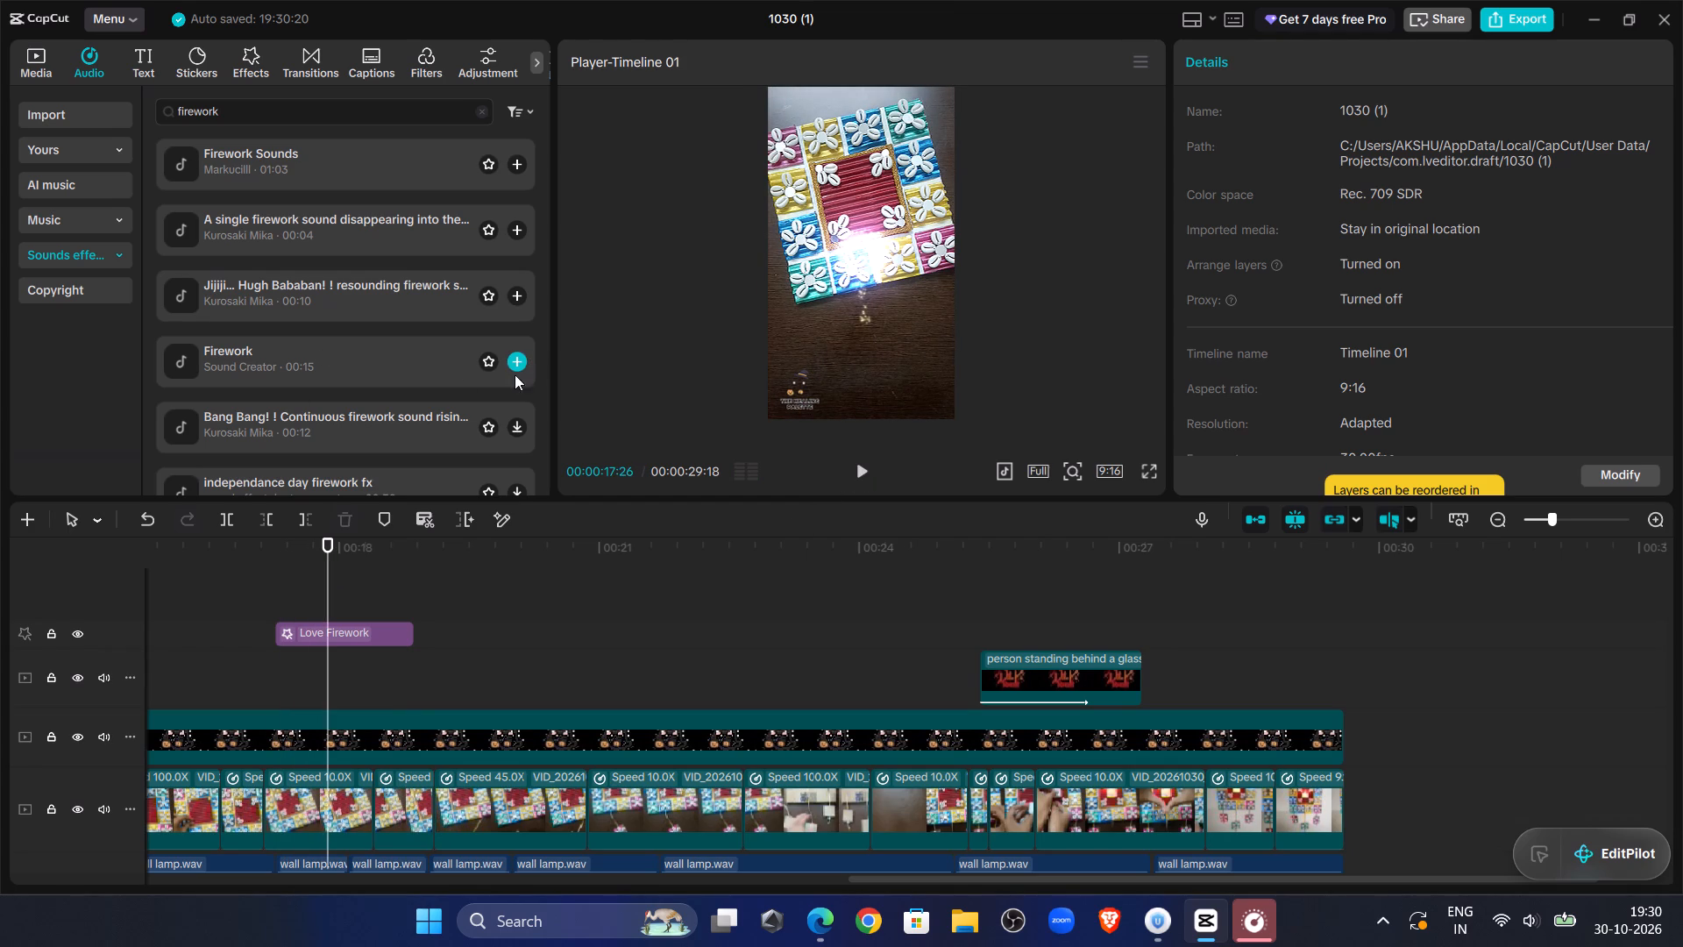
# Undo the deletion of the Firework sound clip and preview it from the start of the Love Firework effect.
pyautogui.hotkey('ctrl', 'z')
pyautogui.scroll(6, 124, 750)
pyautogui.scroll(5, 272, 616)
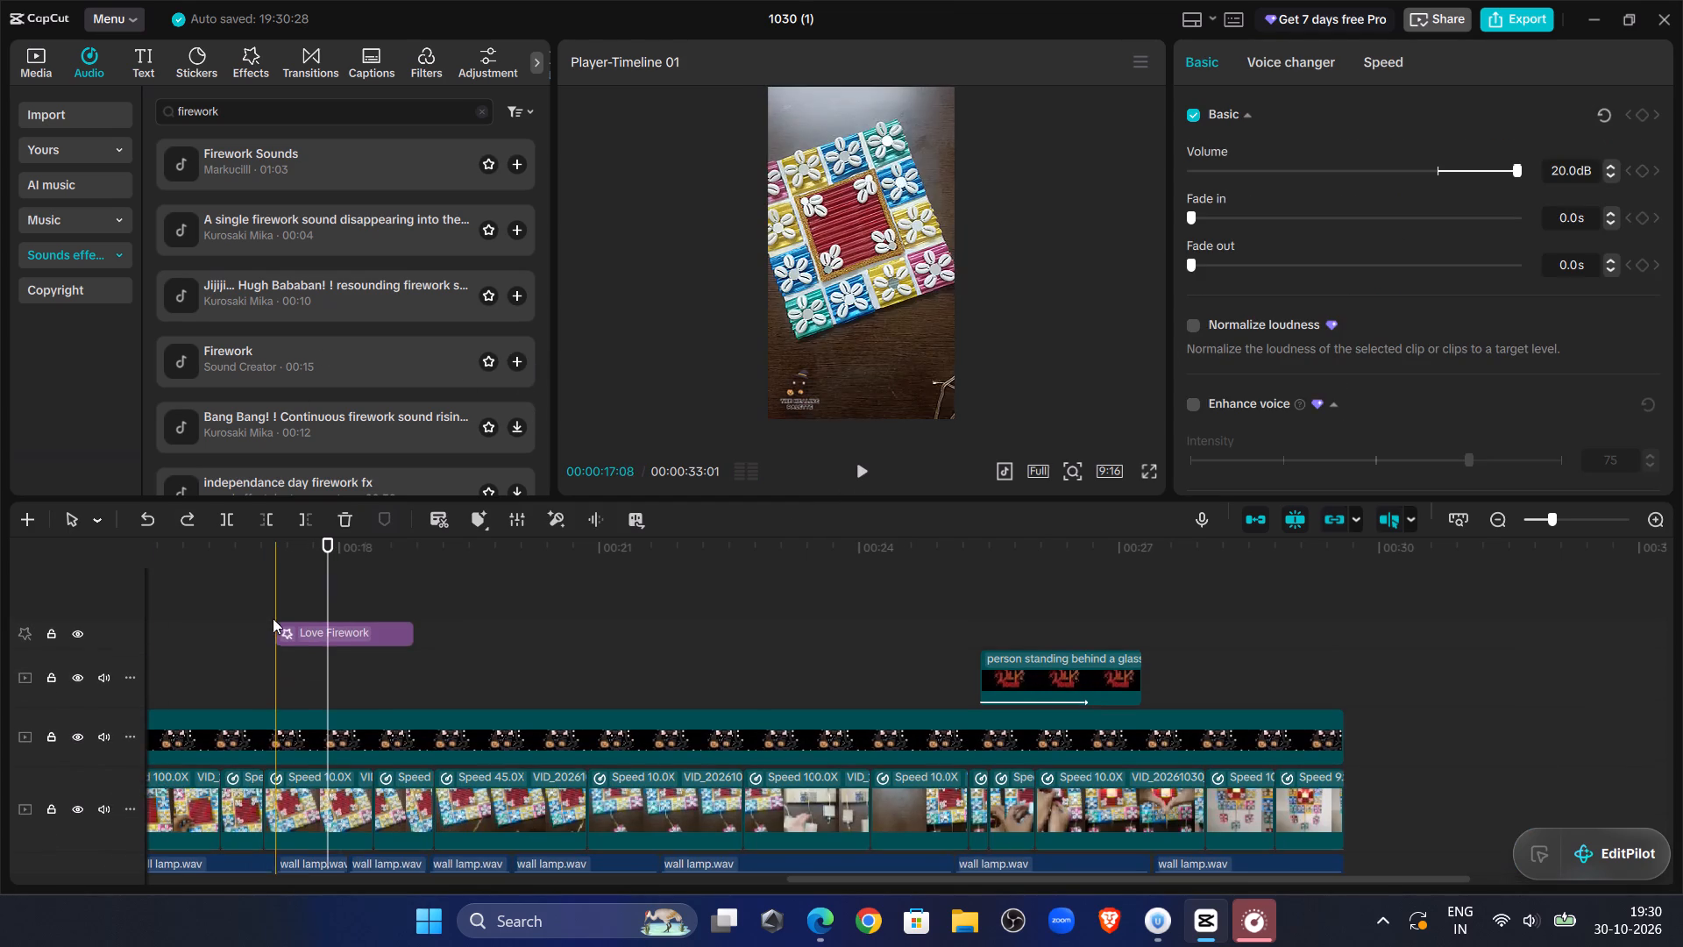
pyautogui.click(277, 554)
pyautogui.click(856, 461)
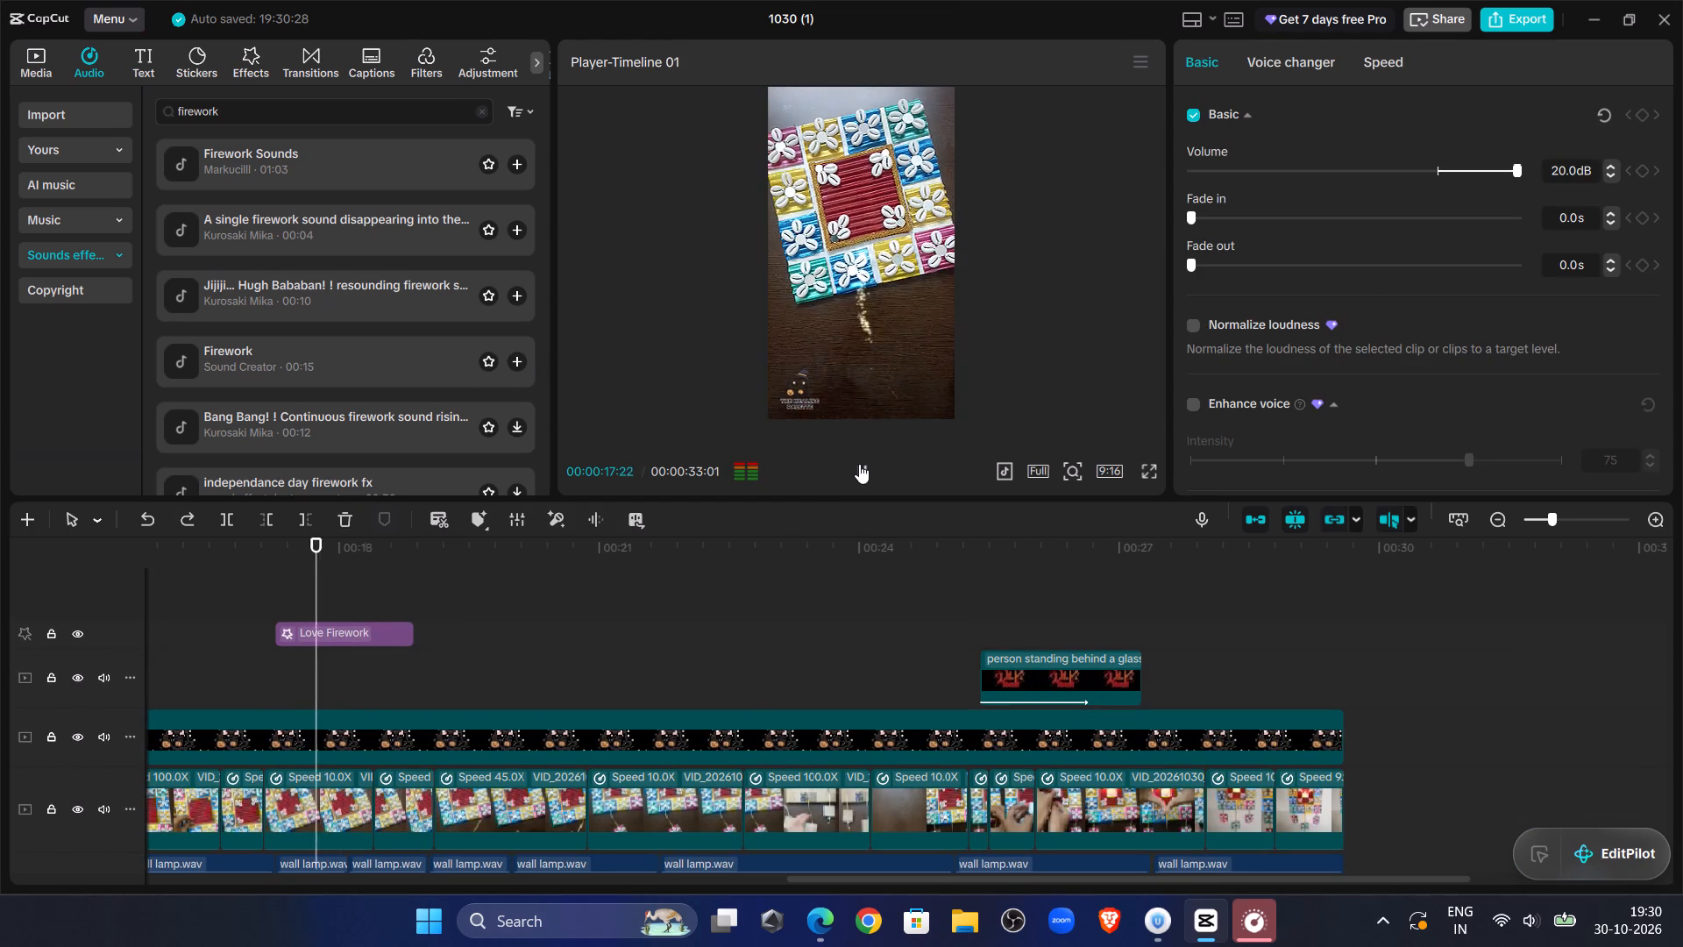
pyautogui.click(859, 464)
pyautogui.scroll(-5, 616, 623)
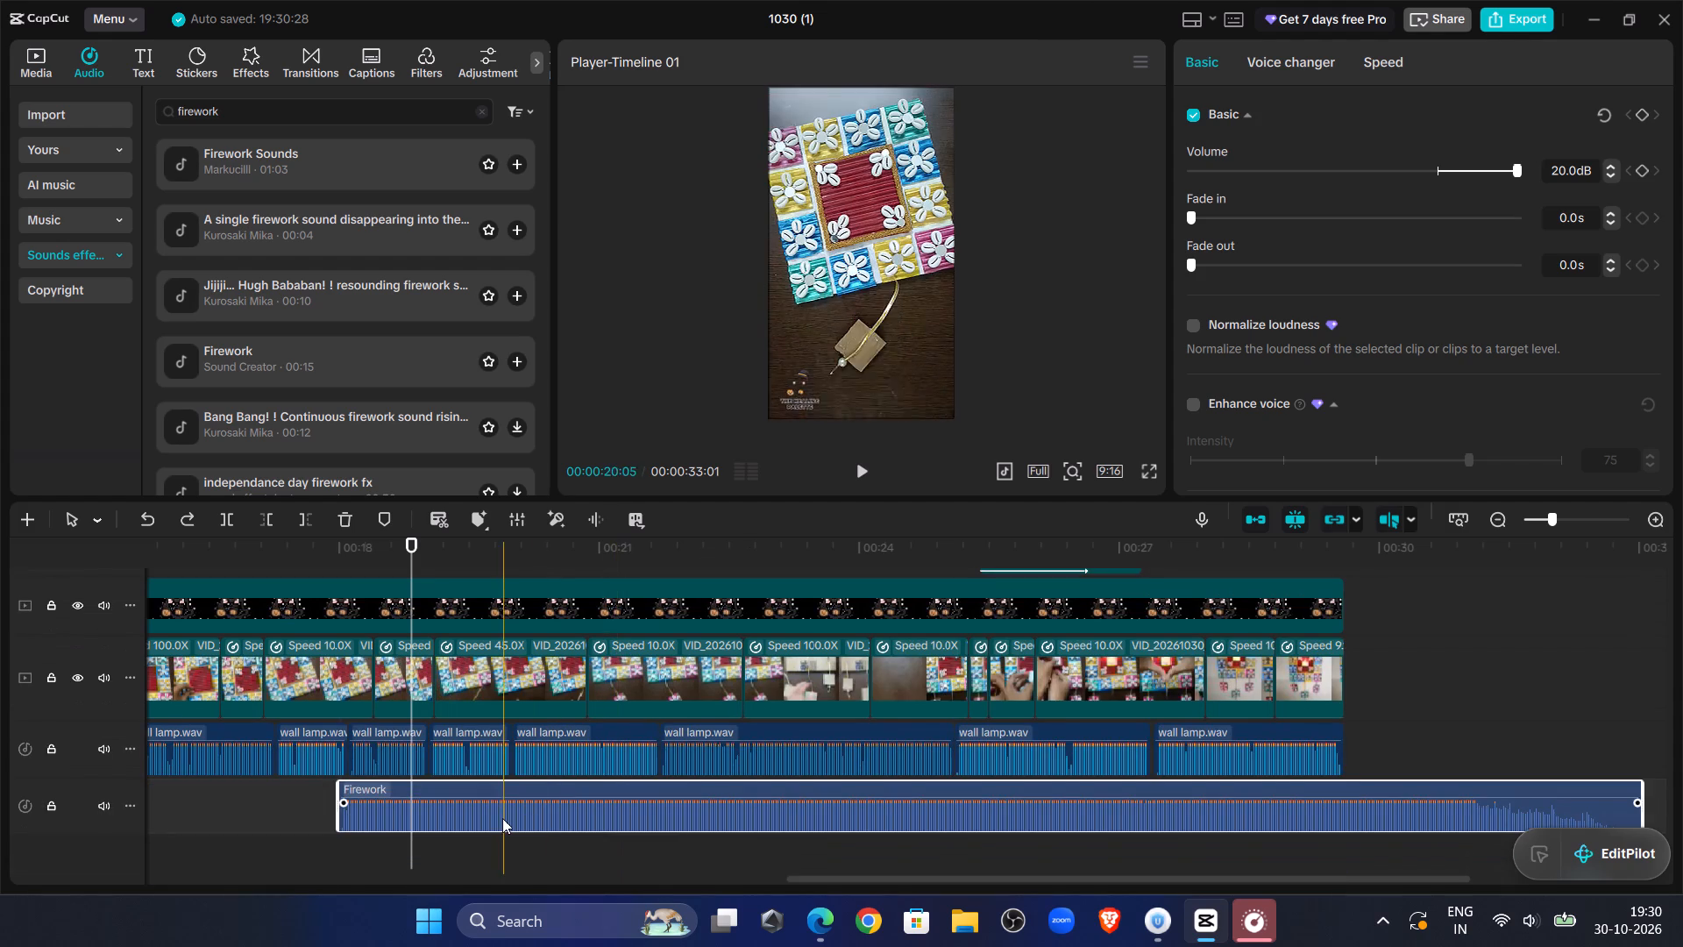
# Trim the end of the Firework sound clip to match the end of the Love Firework effect and preview it.
pyautogui.click(501, 818)
pyautogui.click(309, 509)
pyautogui.click(300, 794)
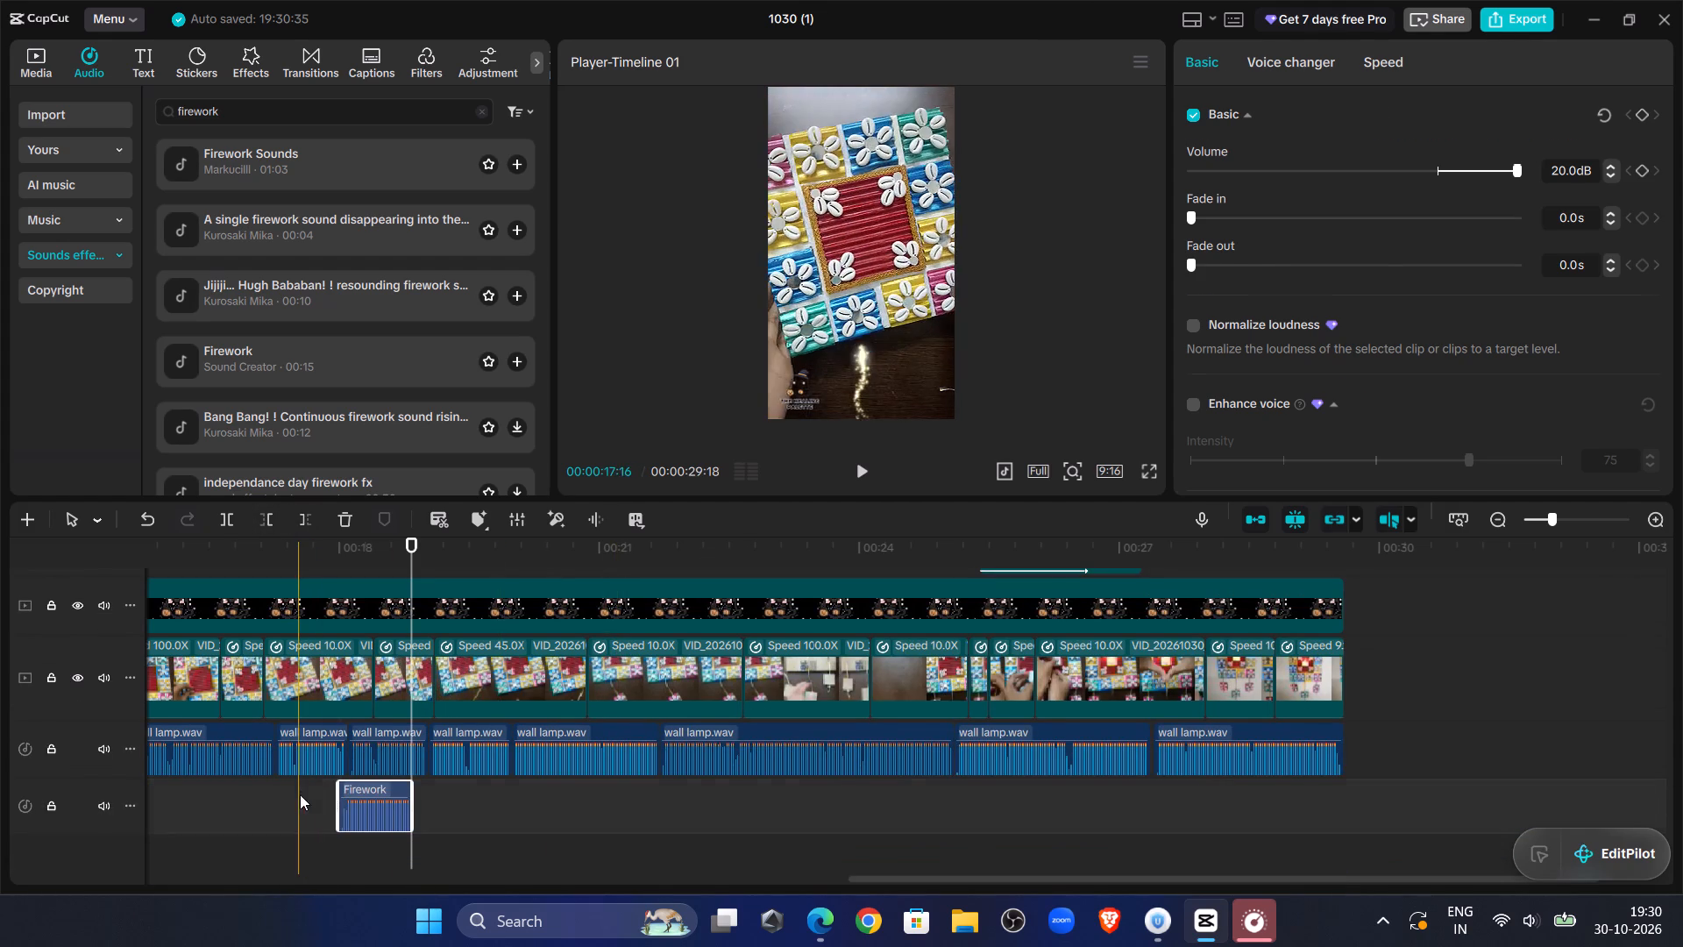
pyautogui.click(856, 479)
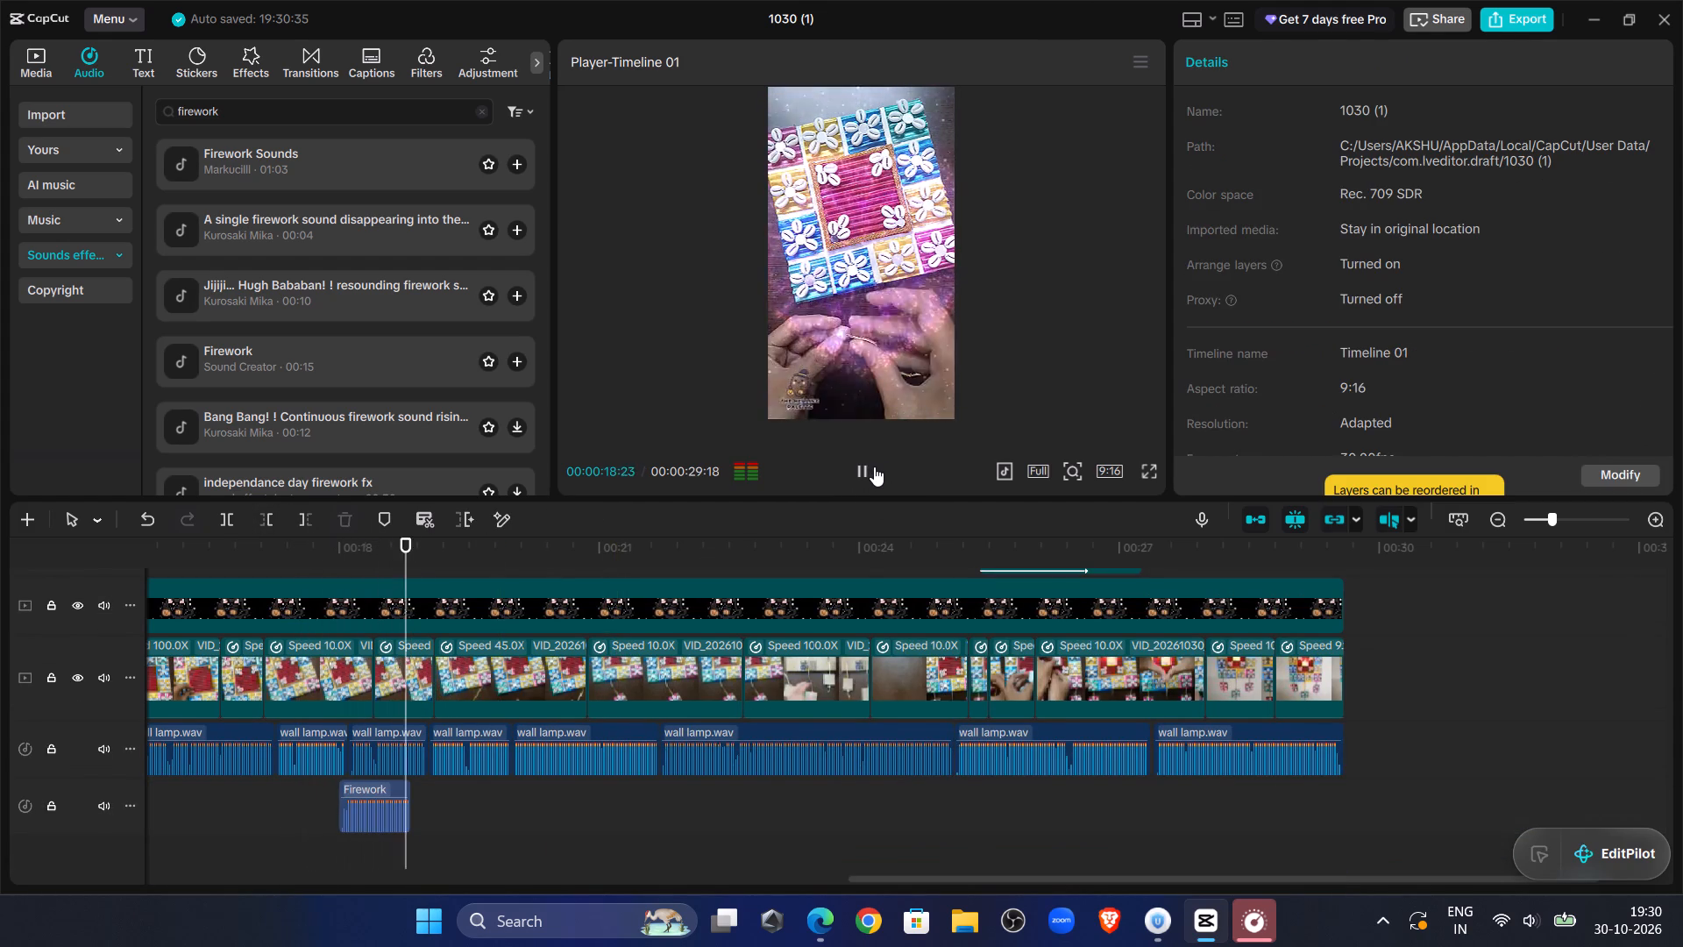
# Place the playhead at the title overlay's start, 00:00:25:12, and search the sound effects for "shine".
pyautogui.scroll(7, 1025, 691)
pyautogui.click(978, 597)
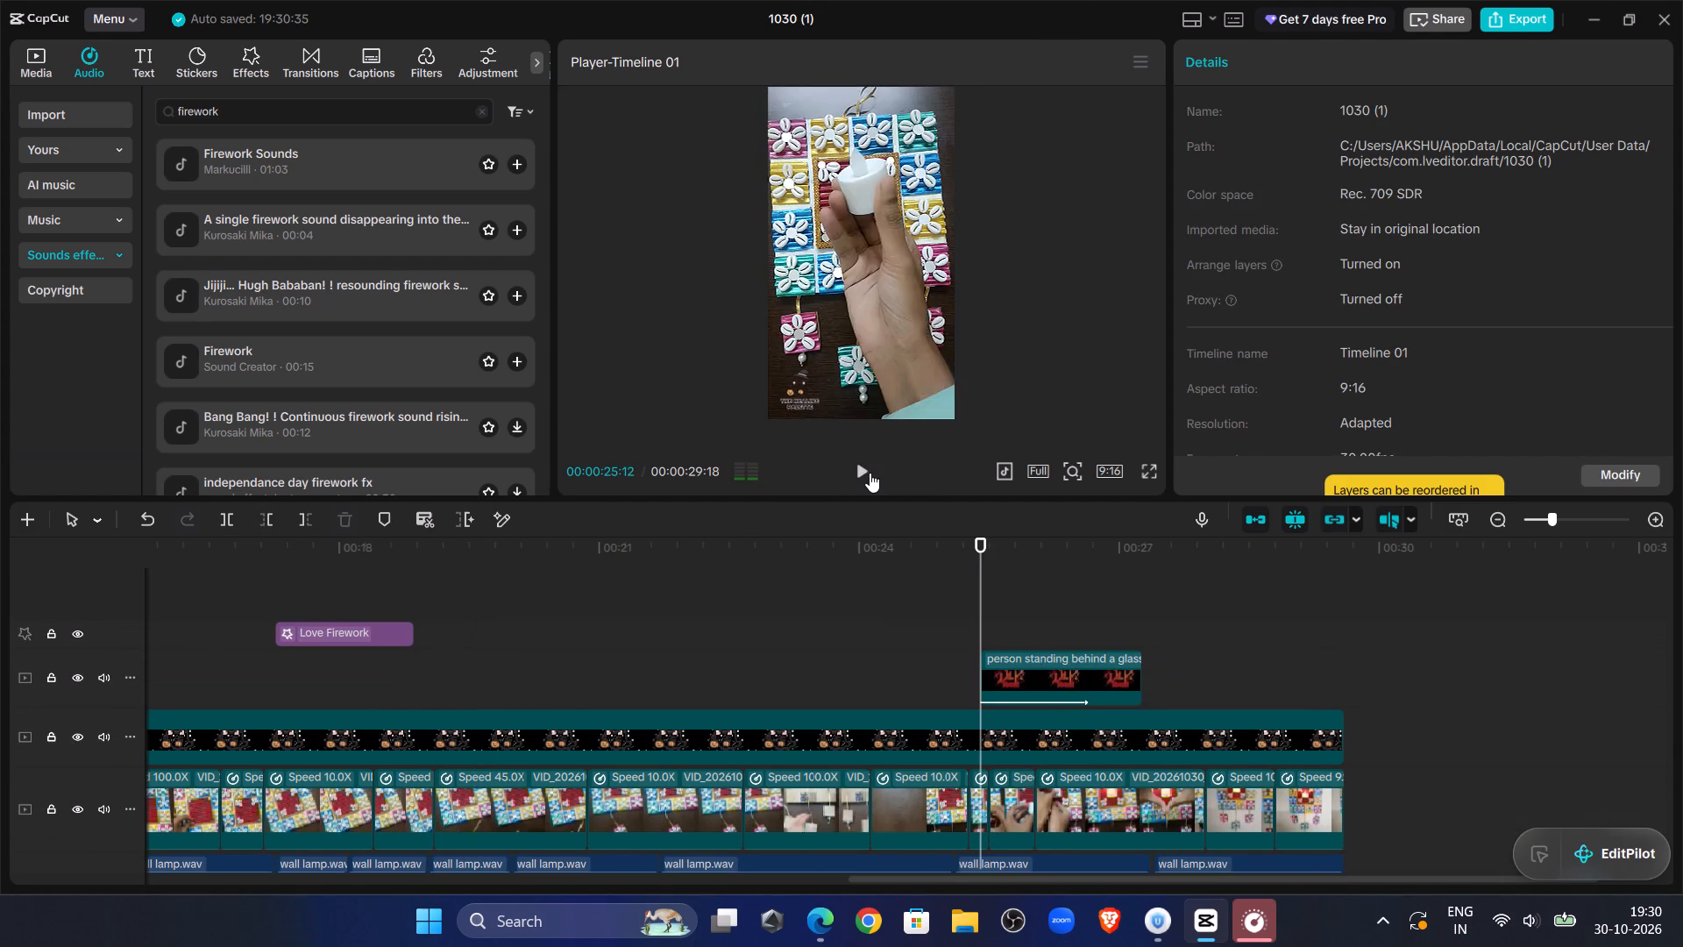
pyautogui.click(870, 473)
pyautogui.click(870, 473)
pyautogui.click(982, 616)
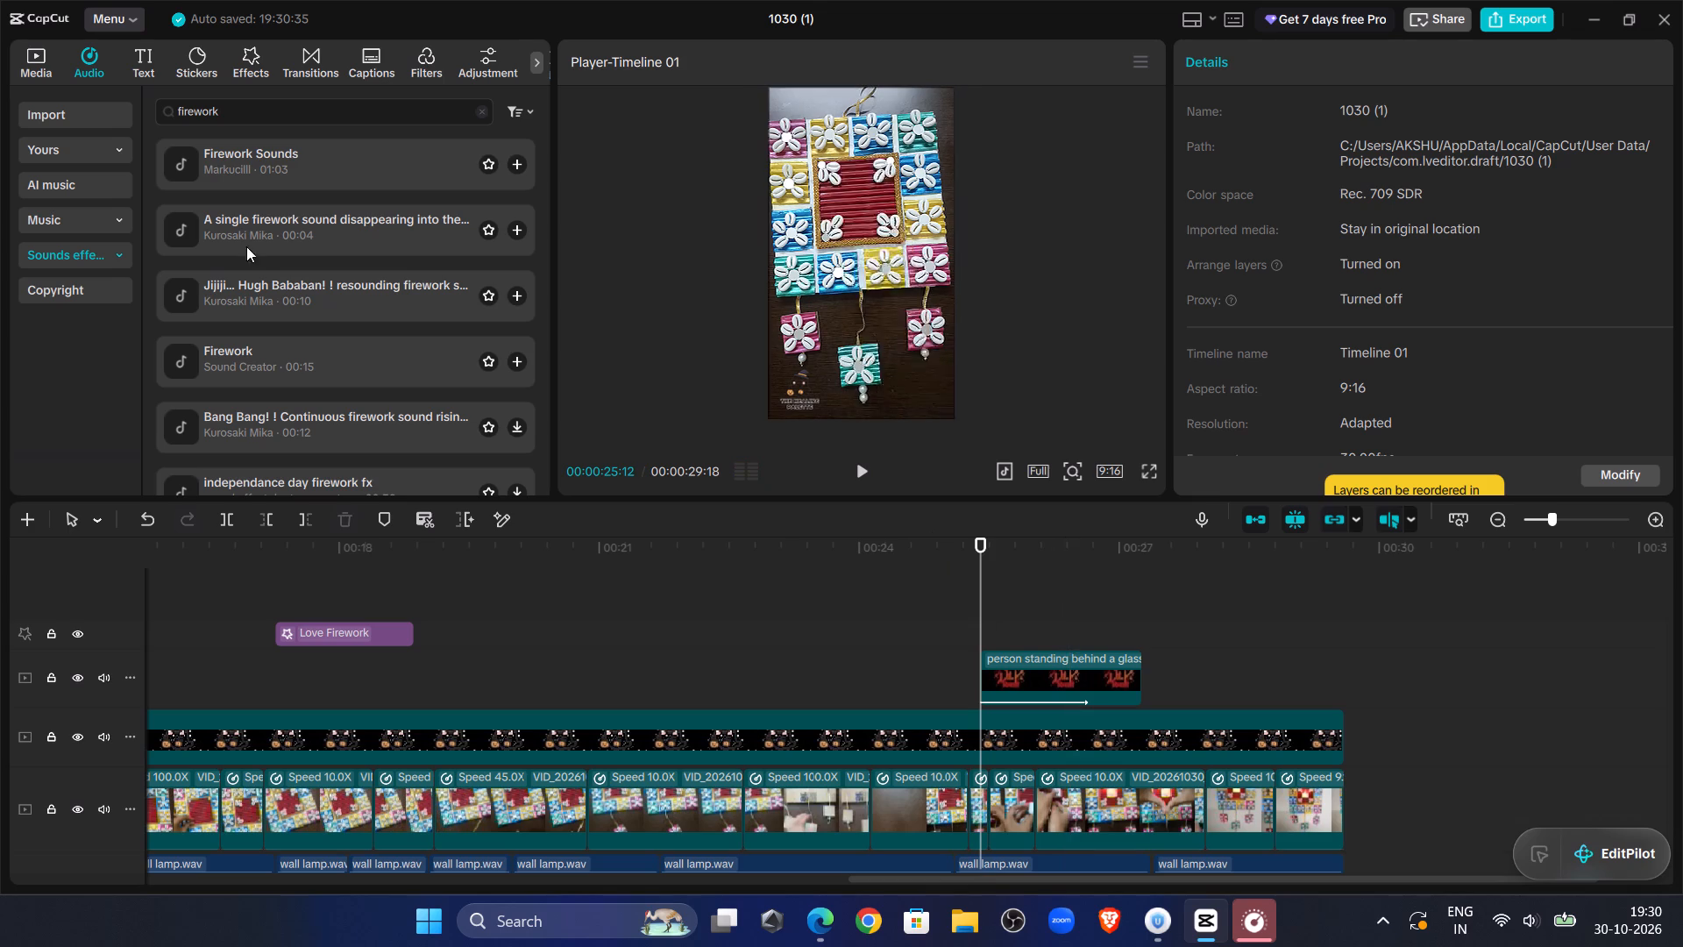
pyautogui.moveTo(243, 123); pyautogui.dragTo(117, 81)
pyautogui.press('BackSpace')
pyautogui.write('shine')
pyautogui.press('Return')
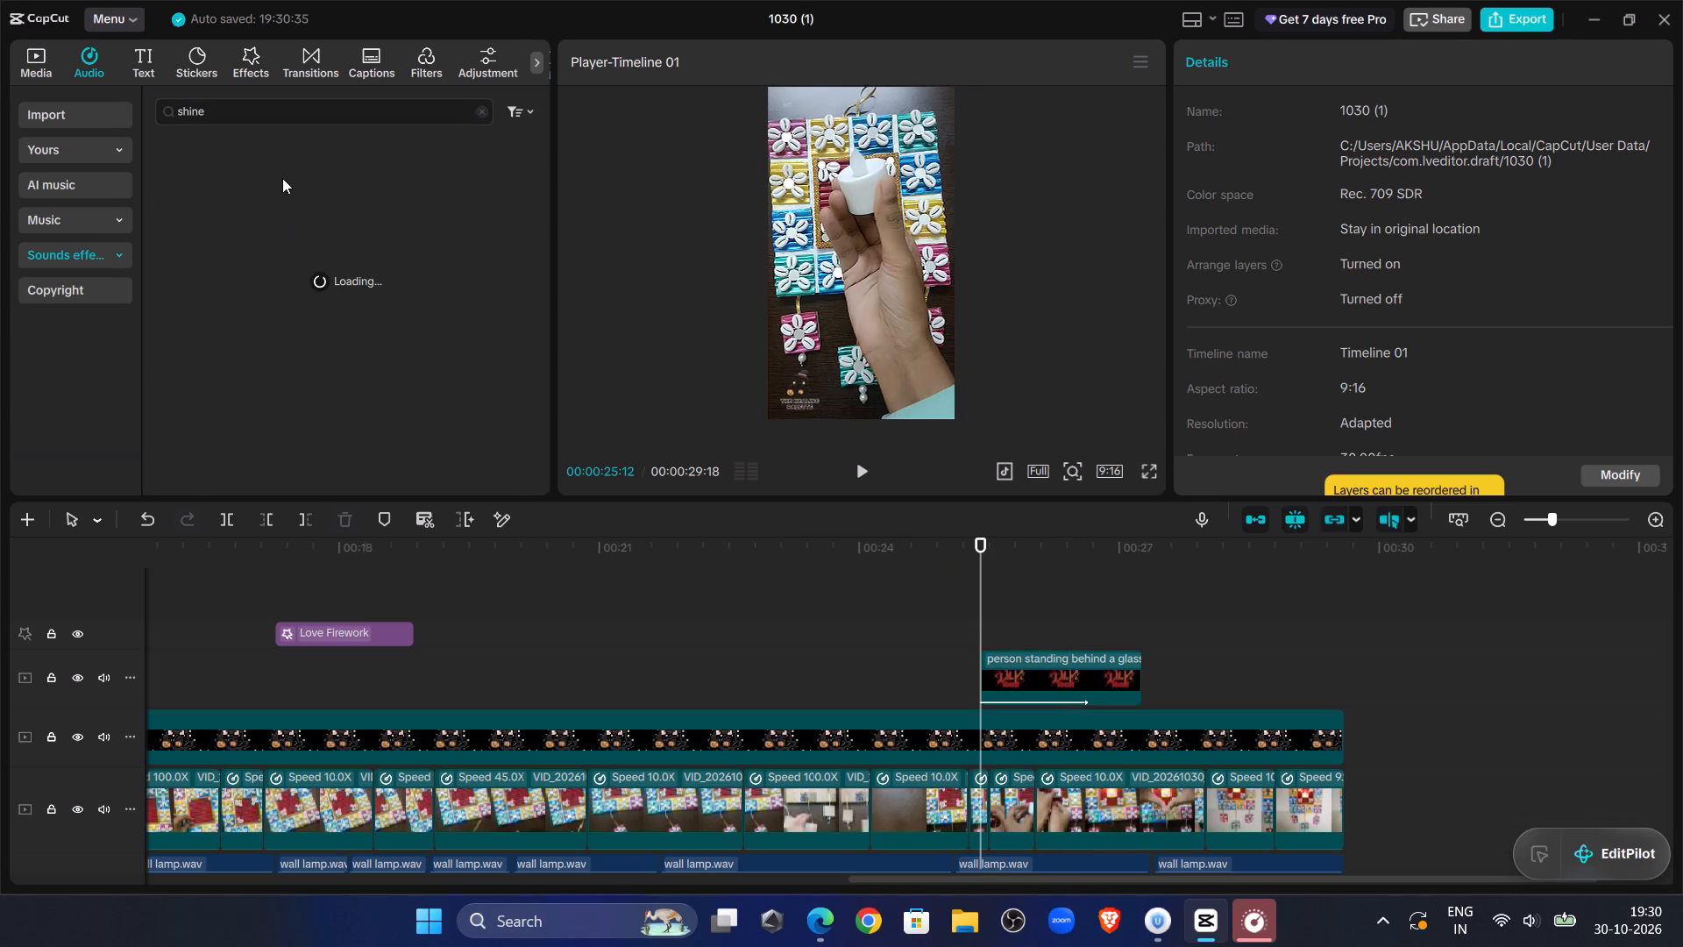
# Audition the shine sounds, including Light Fist, Bright Shine, Sound logo that makes the stars shine 03, and Rise and Shine17.
pyautogui.click(276, 134)
pyautogui.click(296, 208)
pyautogui.click(335, 173)
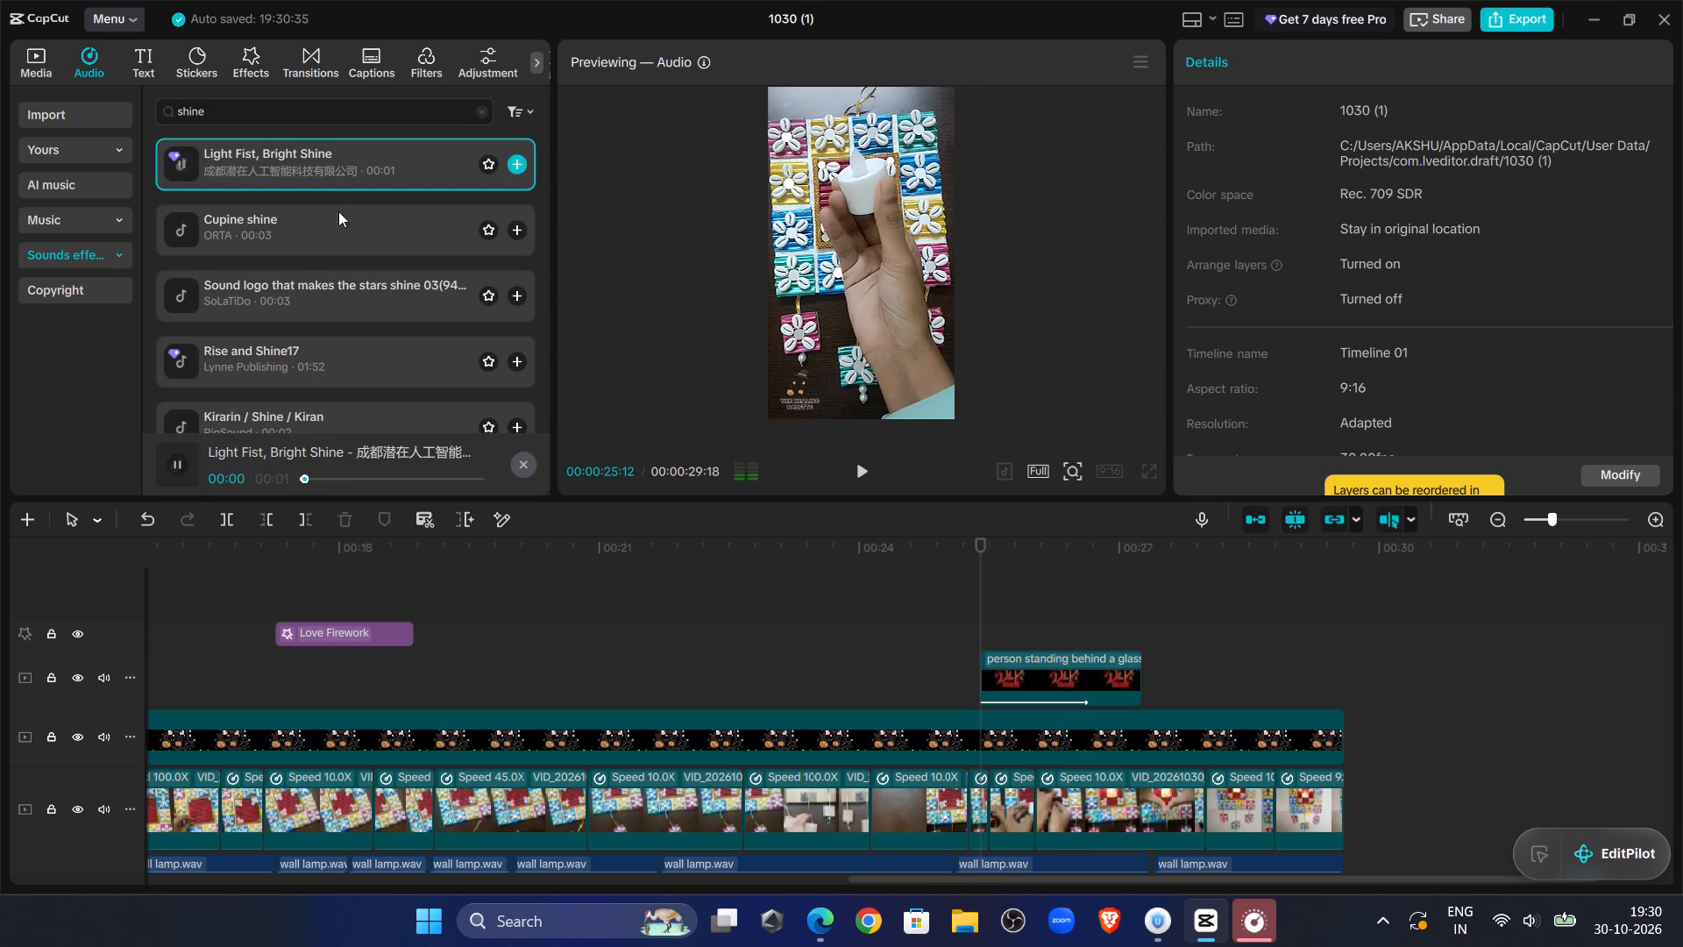
pyautogui.click(318, 295)
pyautogui.click(309, 355)
pyautogui.click(312, 319)
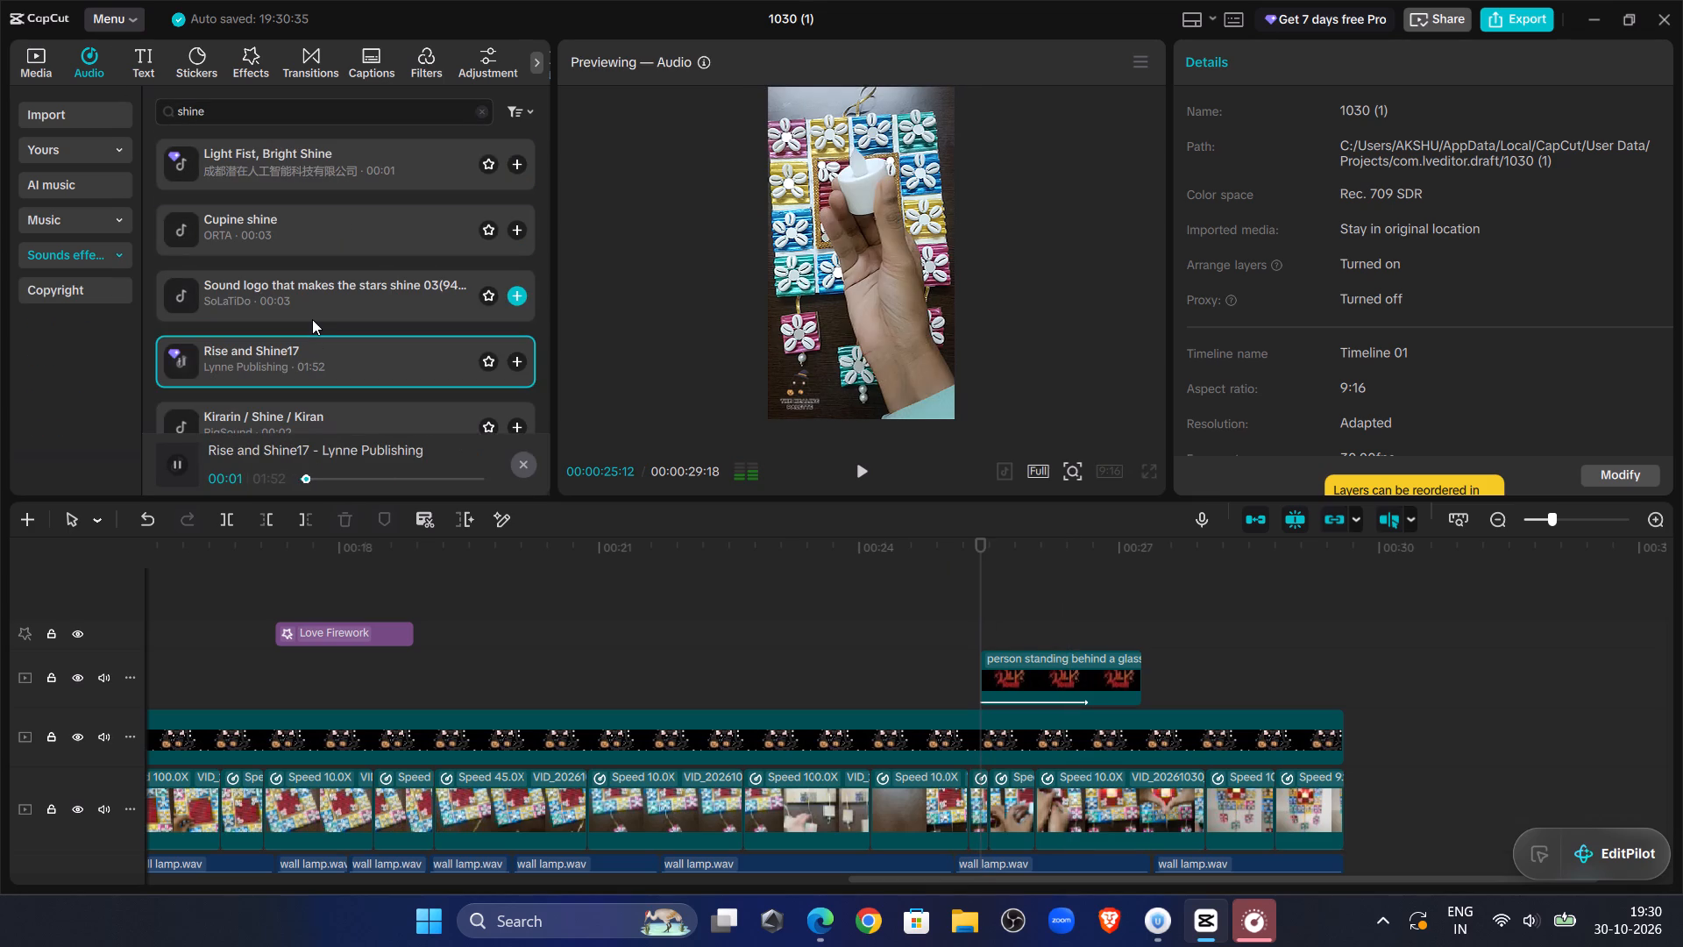
# Add Sound logo that makes the stars shine 03 at 00:00:25:12, set its volume to 20 dB, and preview it with the title overlay.
pyautogui.click(515, 291)
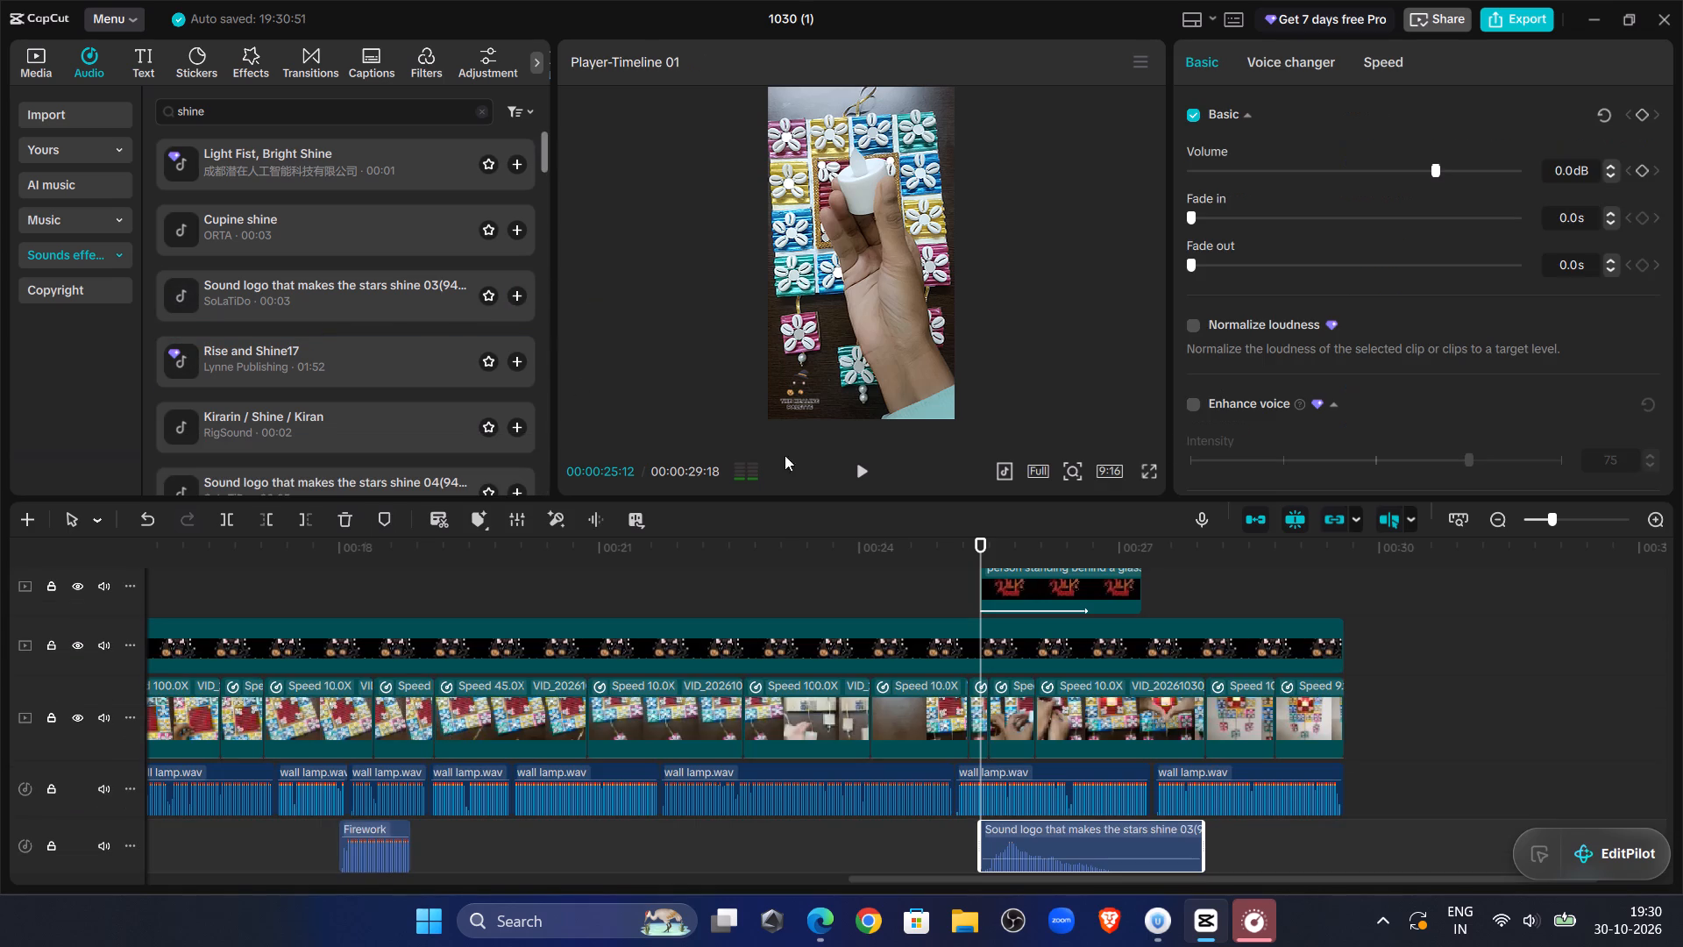
pyautogui.moveTo(1441, 174); pyautogui.dragTo(1682, 223)
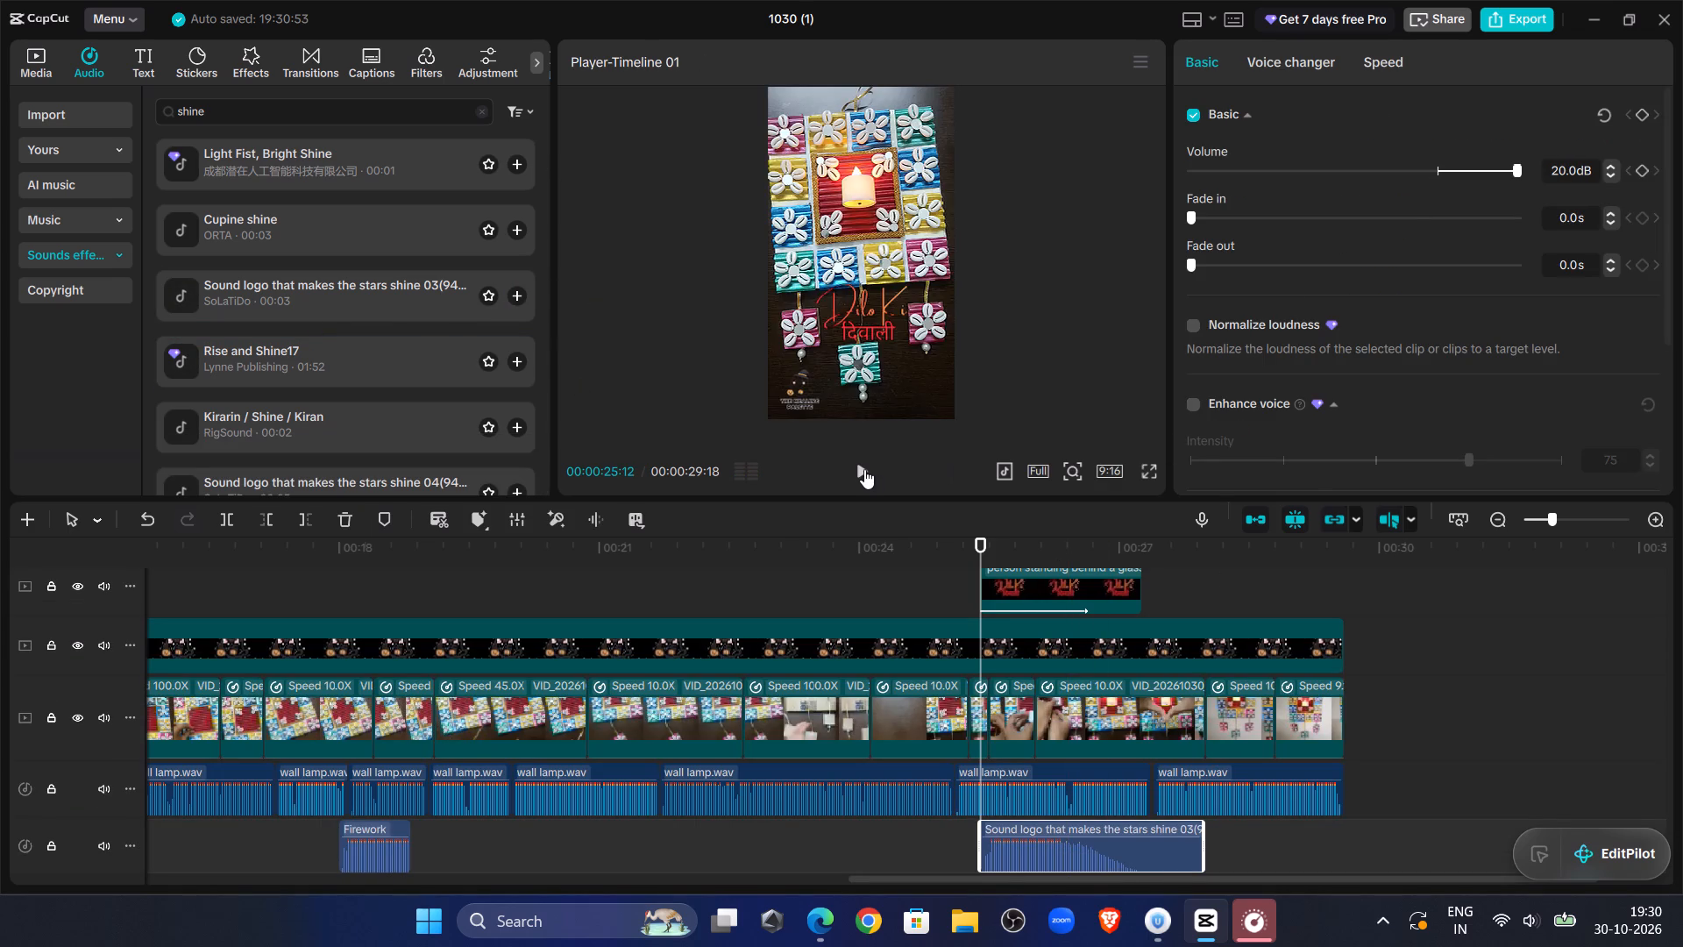
pyautogui.click(864, 469)
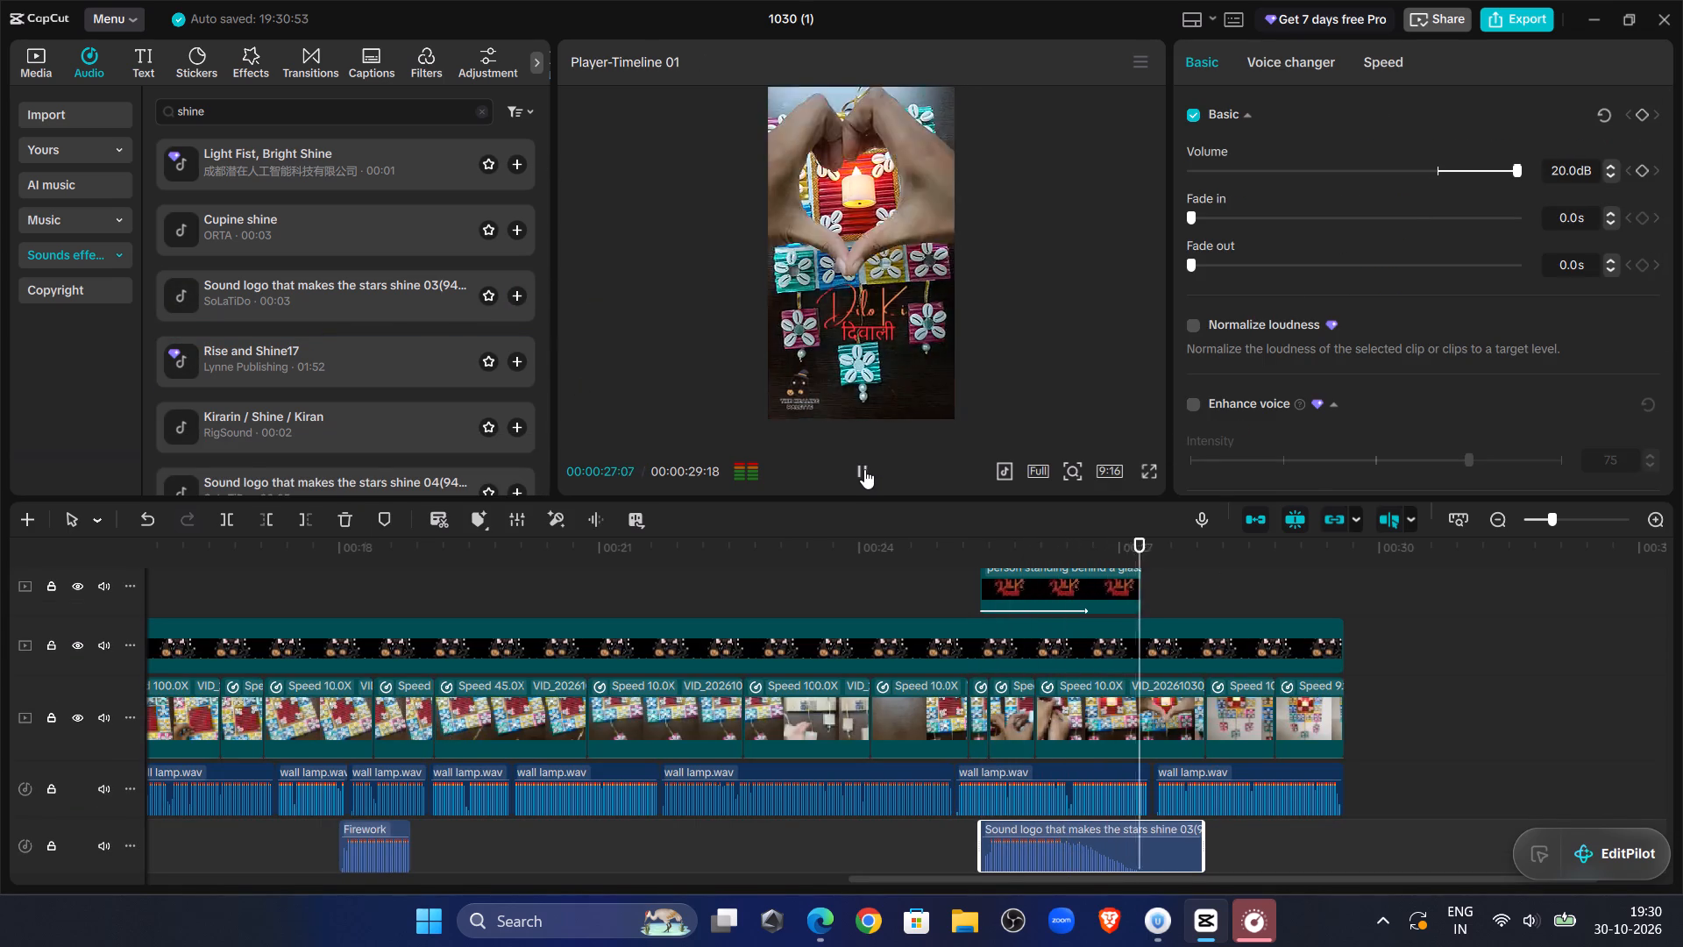
pyautogui.scroll(4, 1182, 640)
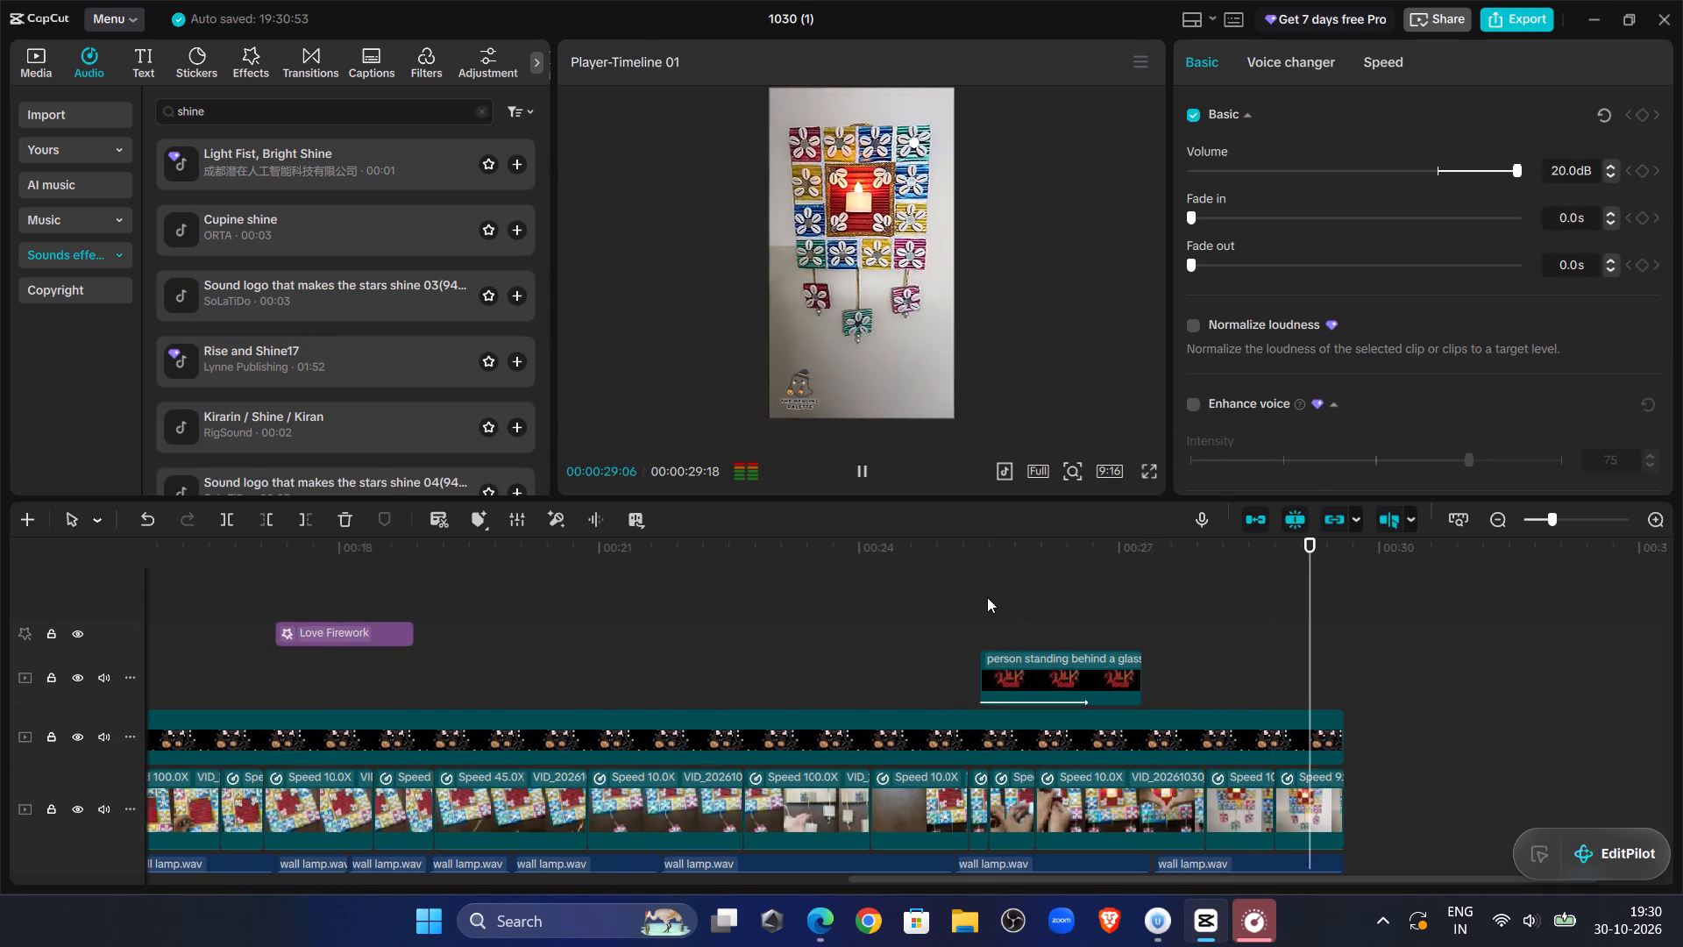
pyautogui.click(987, 597)
pyautogui.click(862, 475)
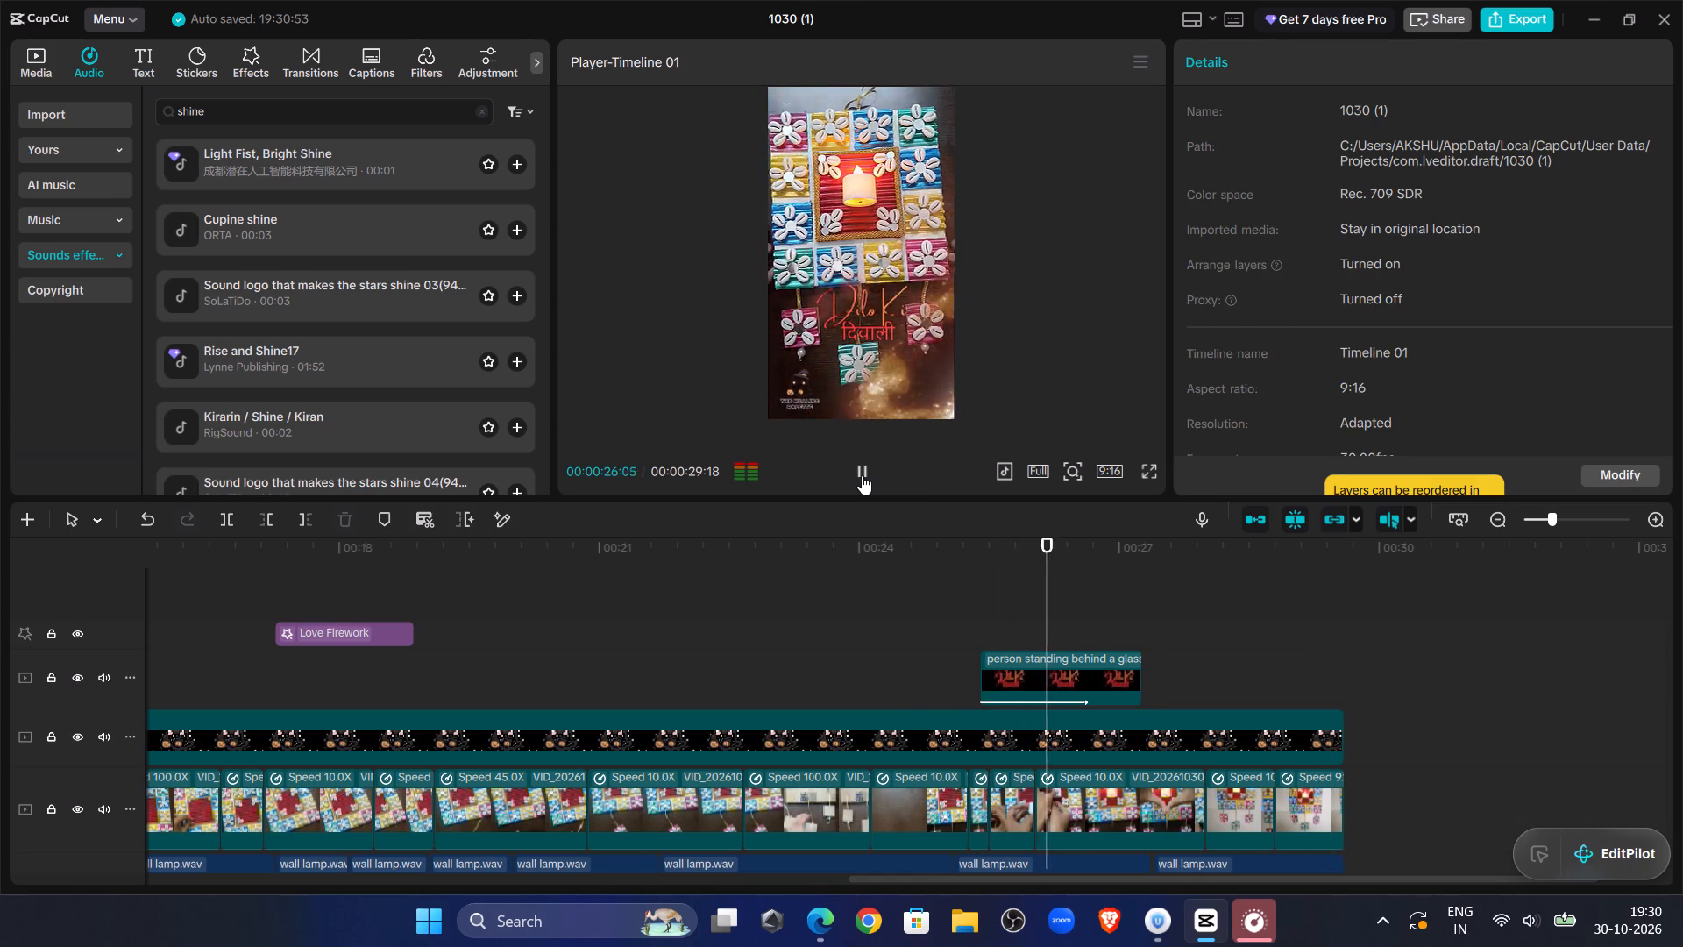
pyautogui.click(862, 475)
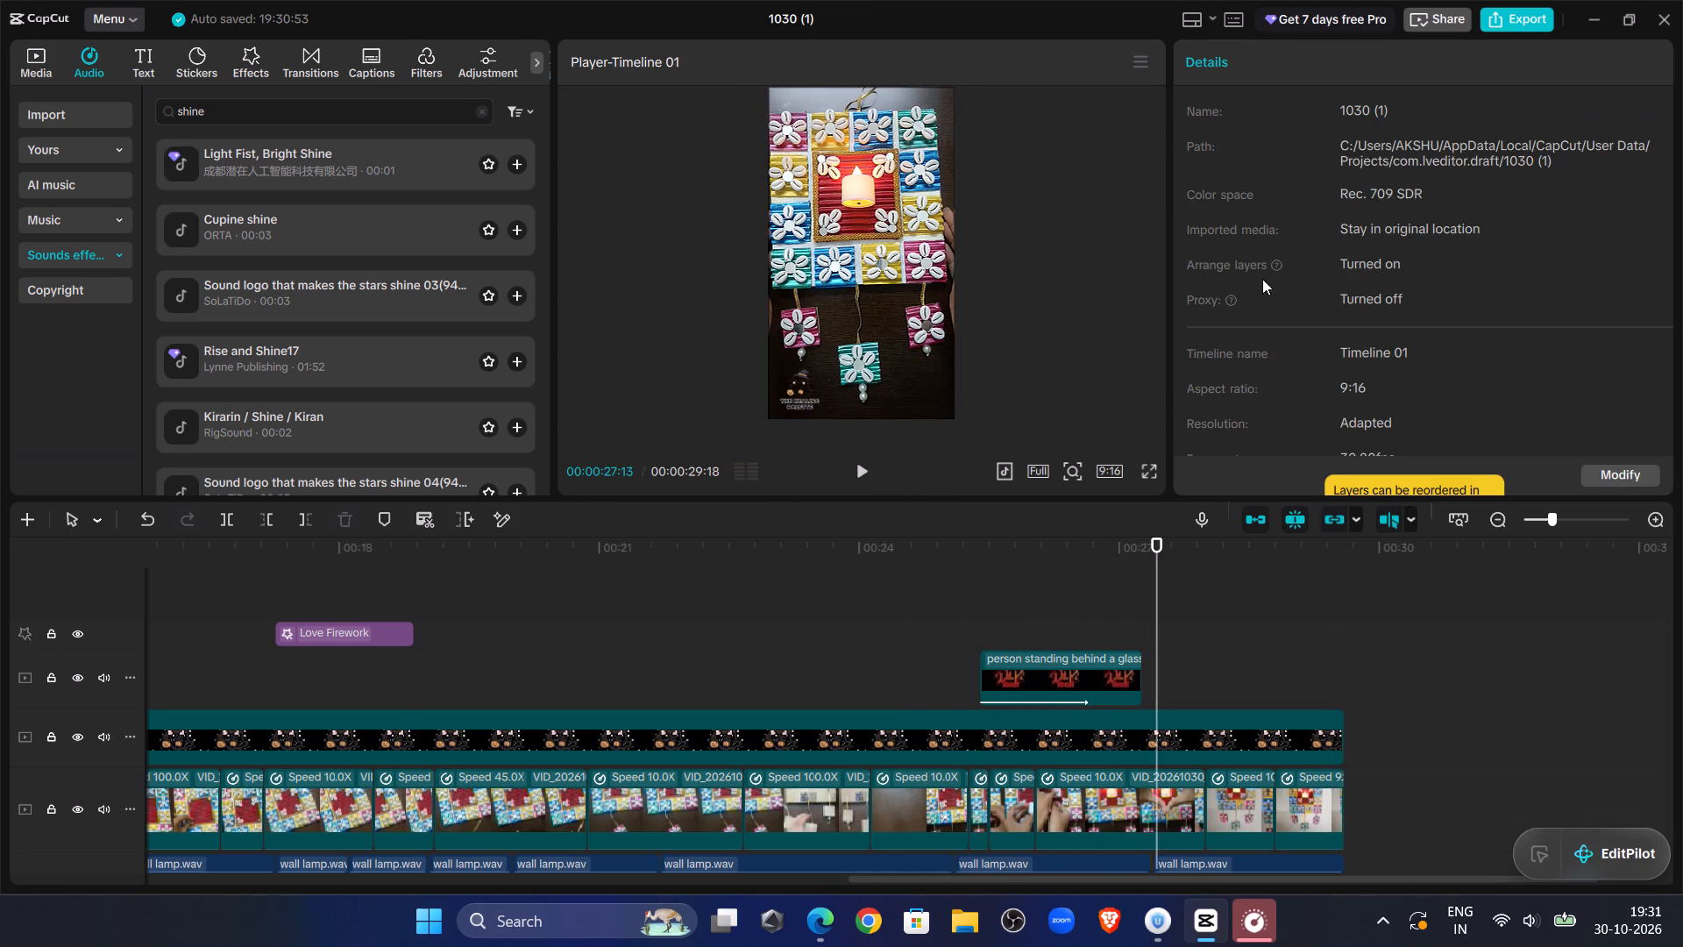
pyautogui.click(977, 609)
pyautogui.click(873, 473)
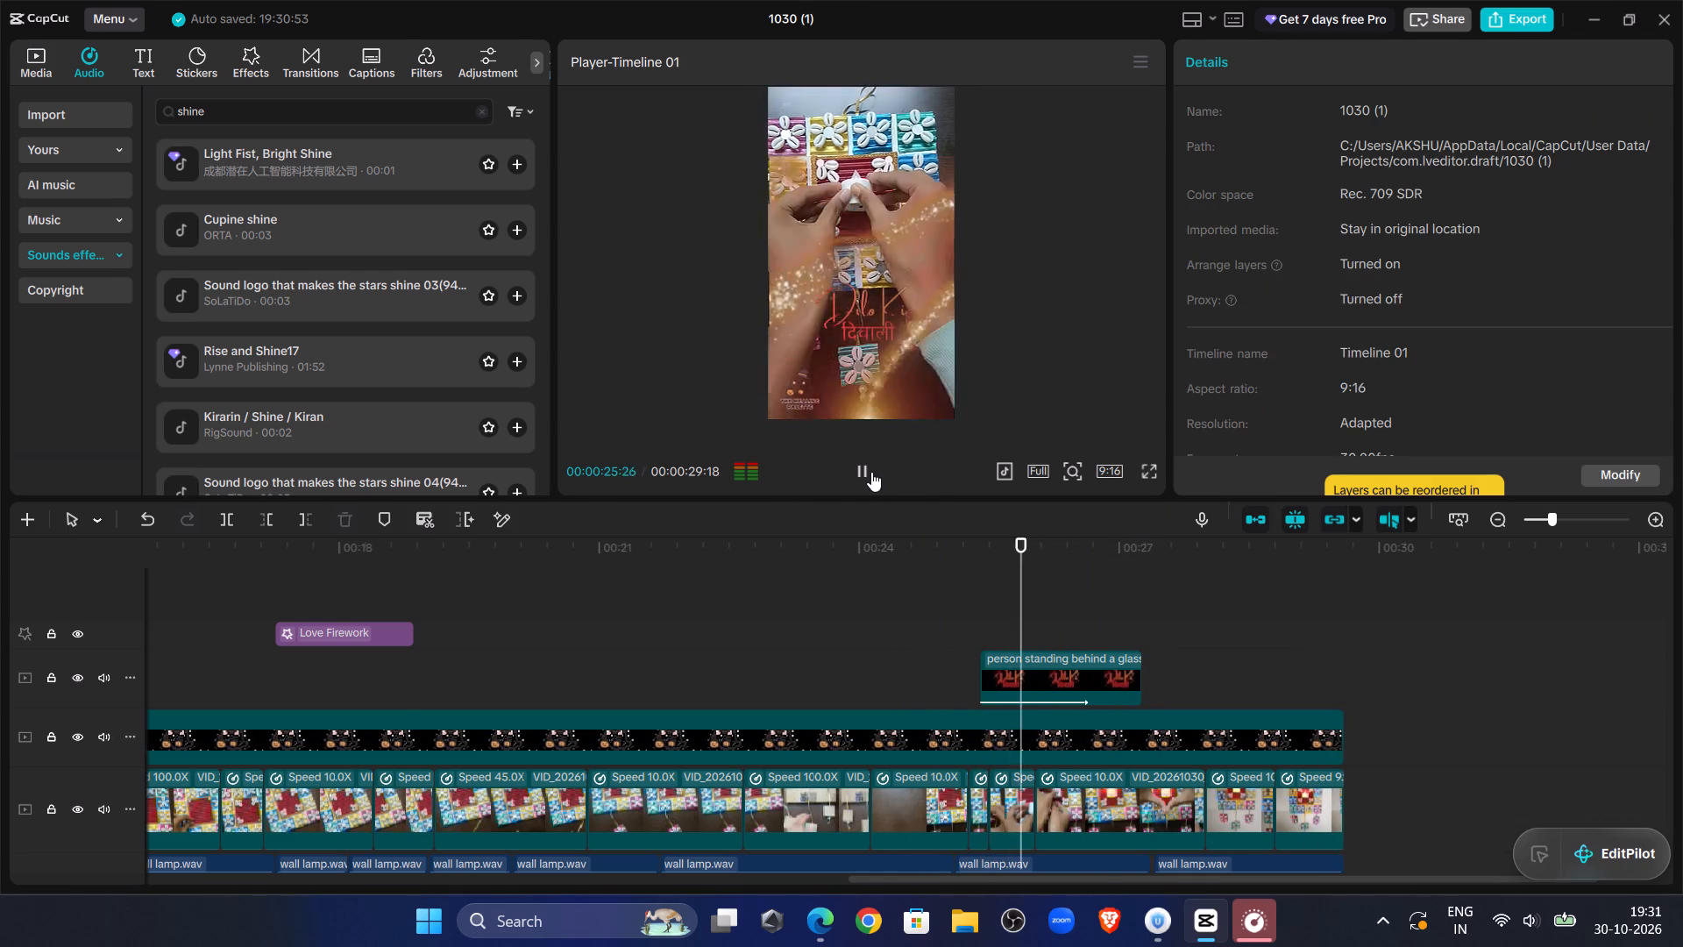
pyautogui.click(871, 472)
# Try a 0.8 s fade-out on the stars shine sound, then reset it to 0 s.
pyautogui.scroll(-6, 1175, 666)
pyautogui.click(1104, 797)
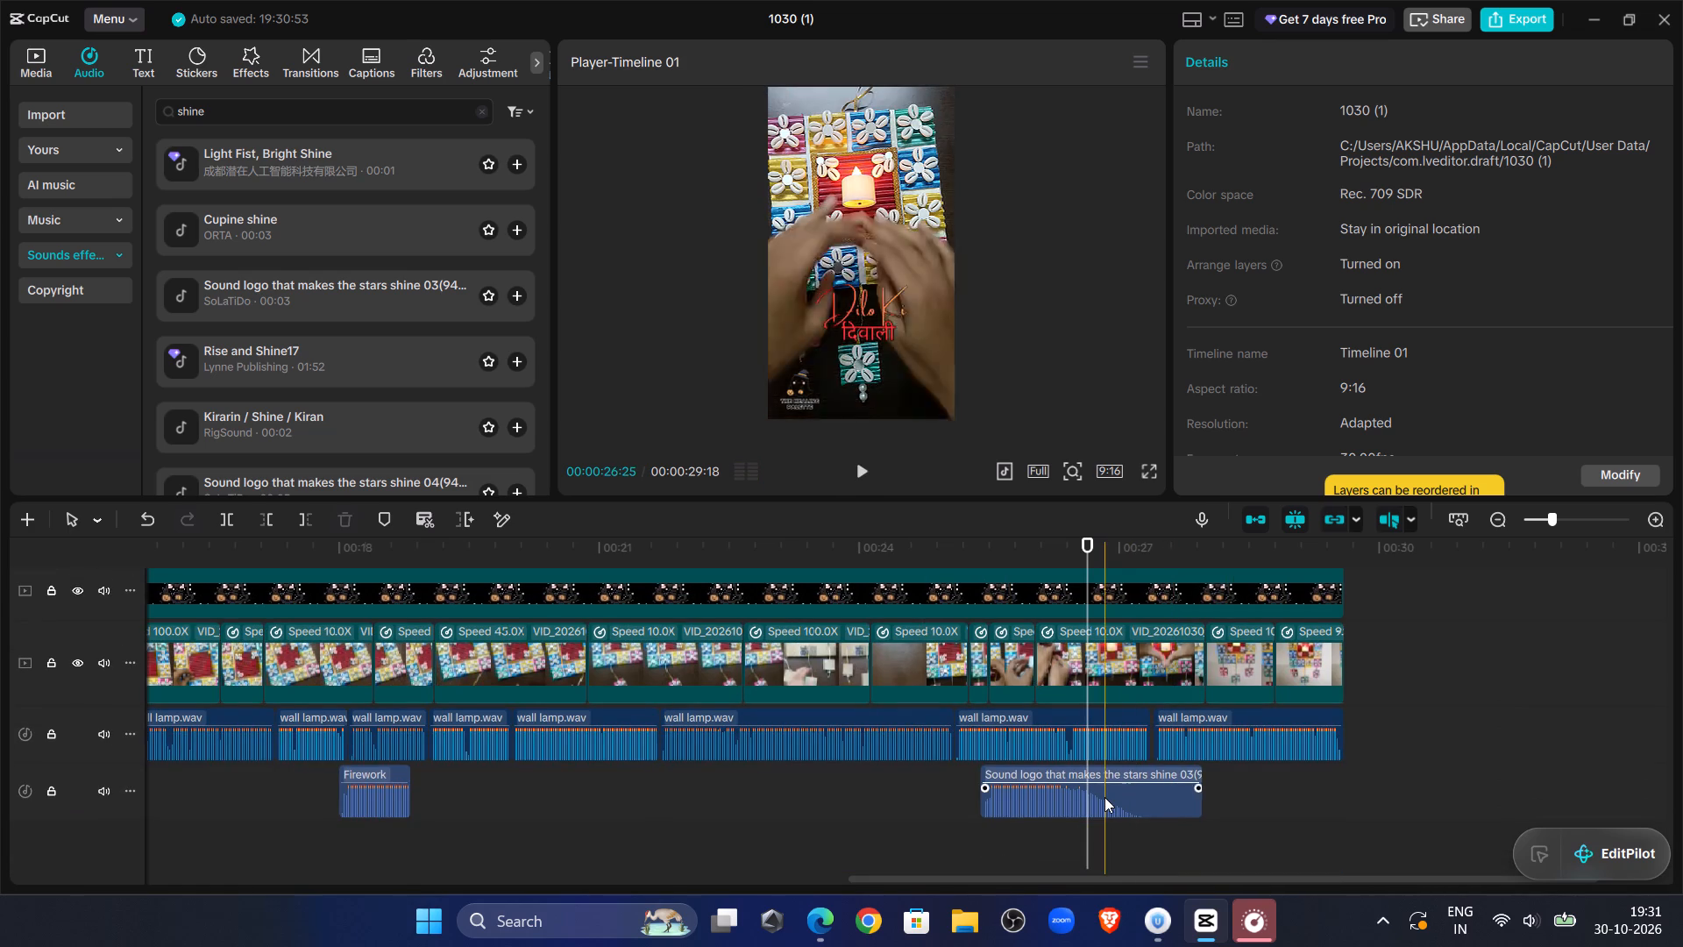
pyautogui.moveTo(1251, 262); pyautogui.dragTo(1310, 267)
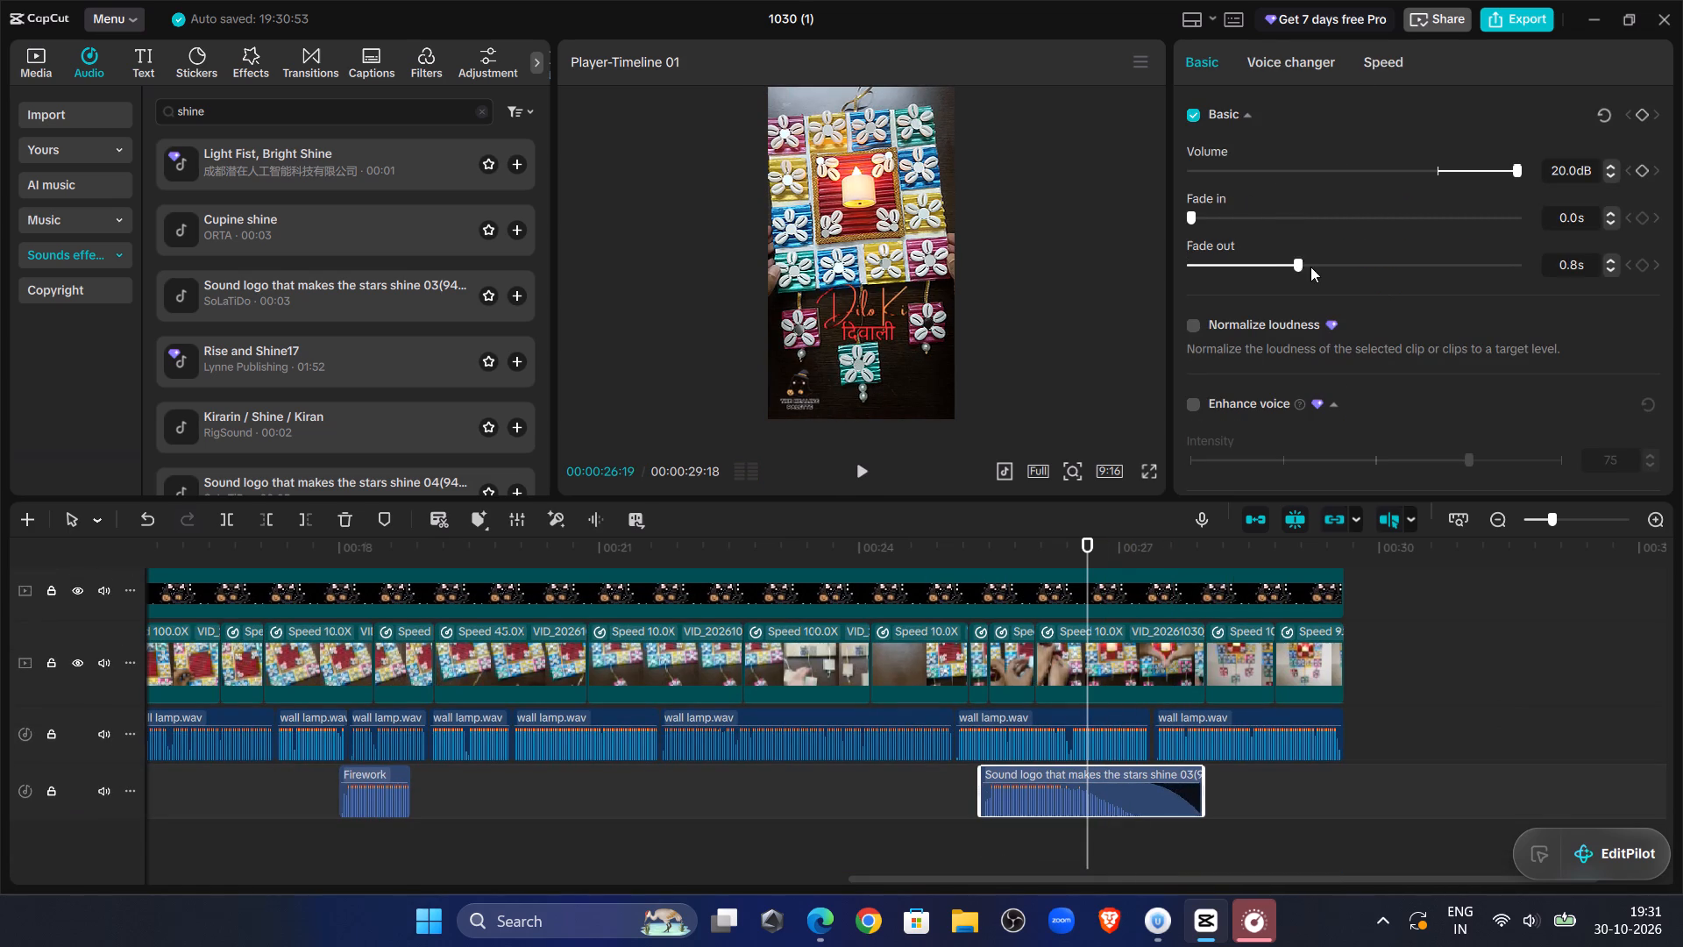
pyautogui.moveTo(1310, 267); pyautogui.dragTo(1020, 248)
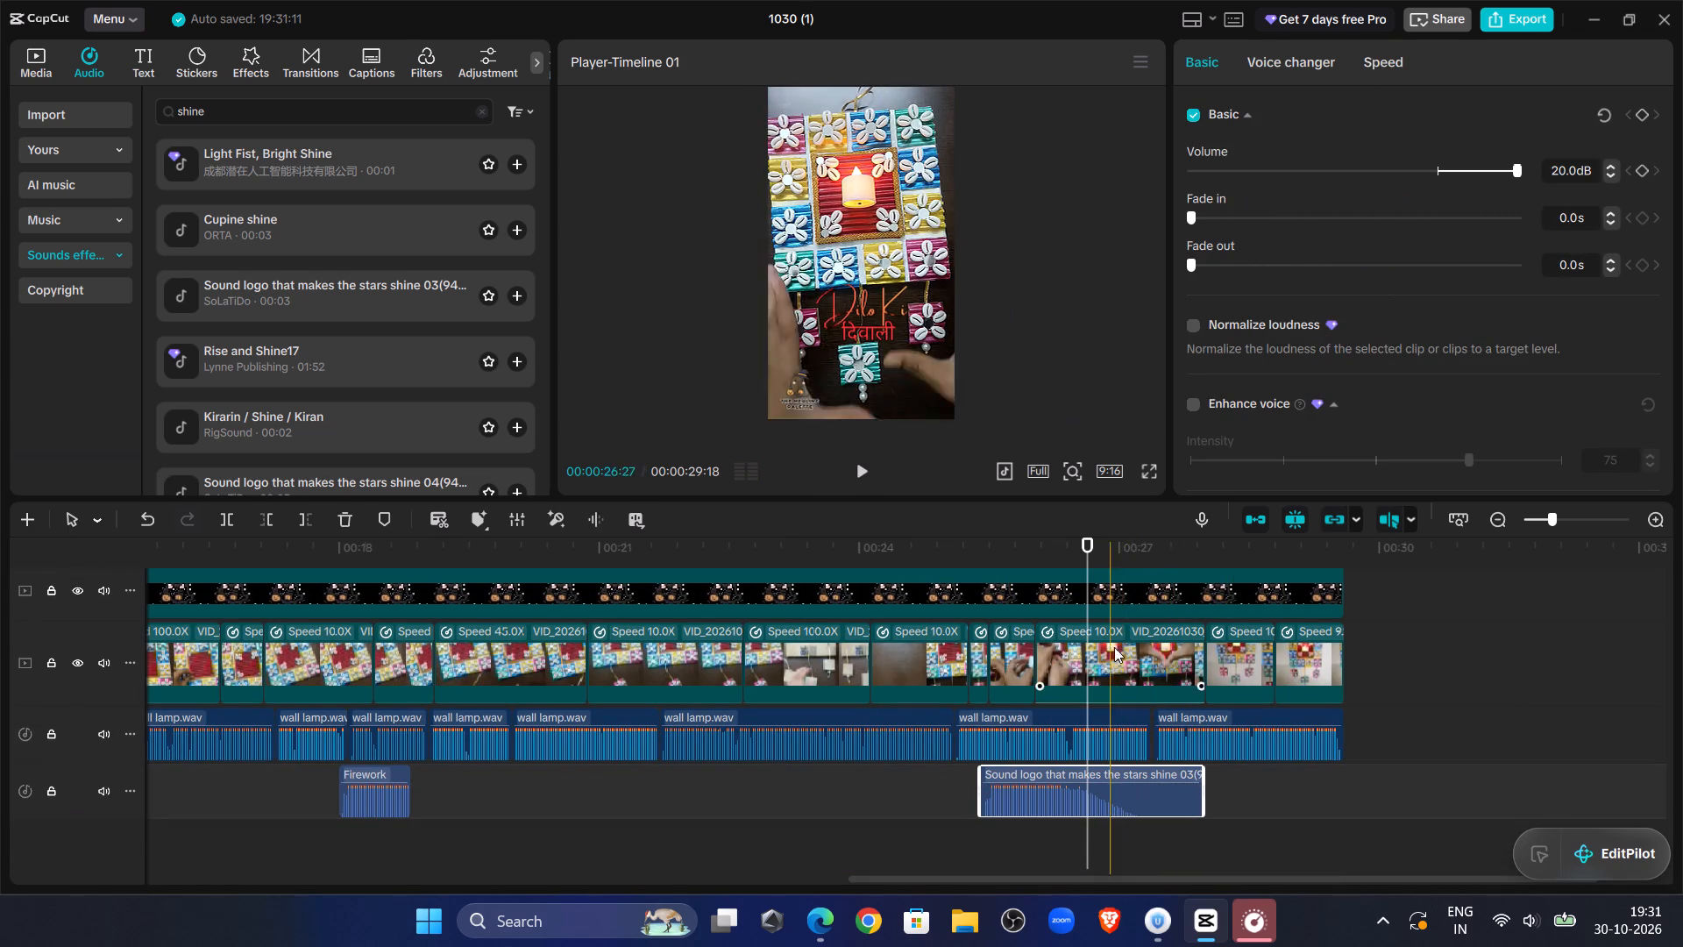
# Trim the end of the stars shine sound to match the end of the title overlay and preview it.
pyautogui.click(1144, 555)
pyautogui.moveTo(1144, 555); pyautogui.dragTo(1133, 562)
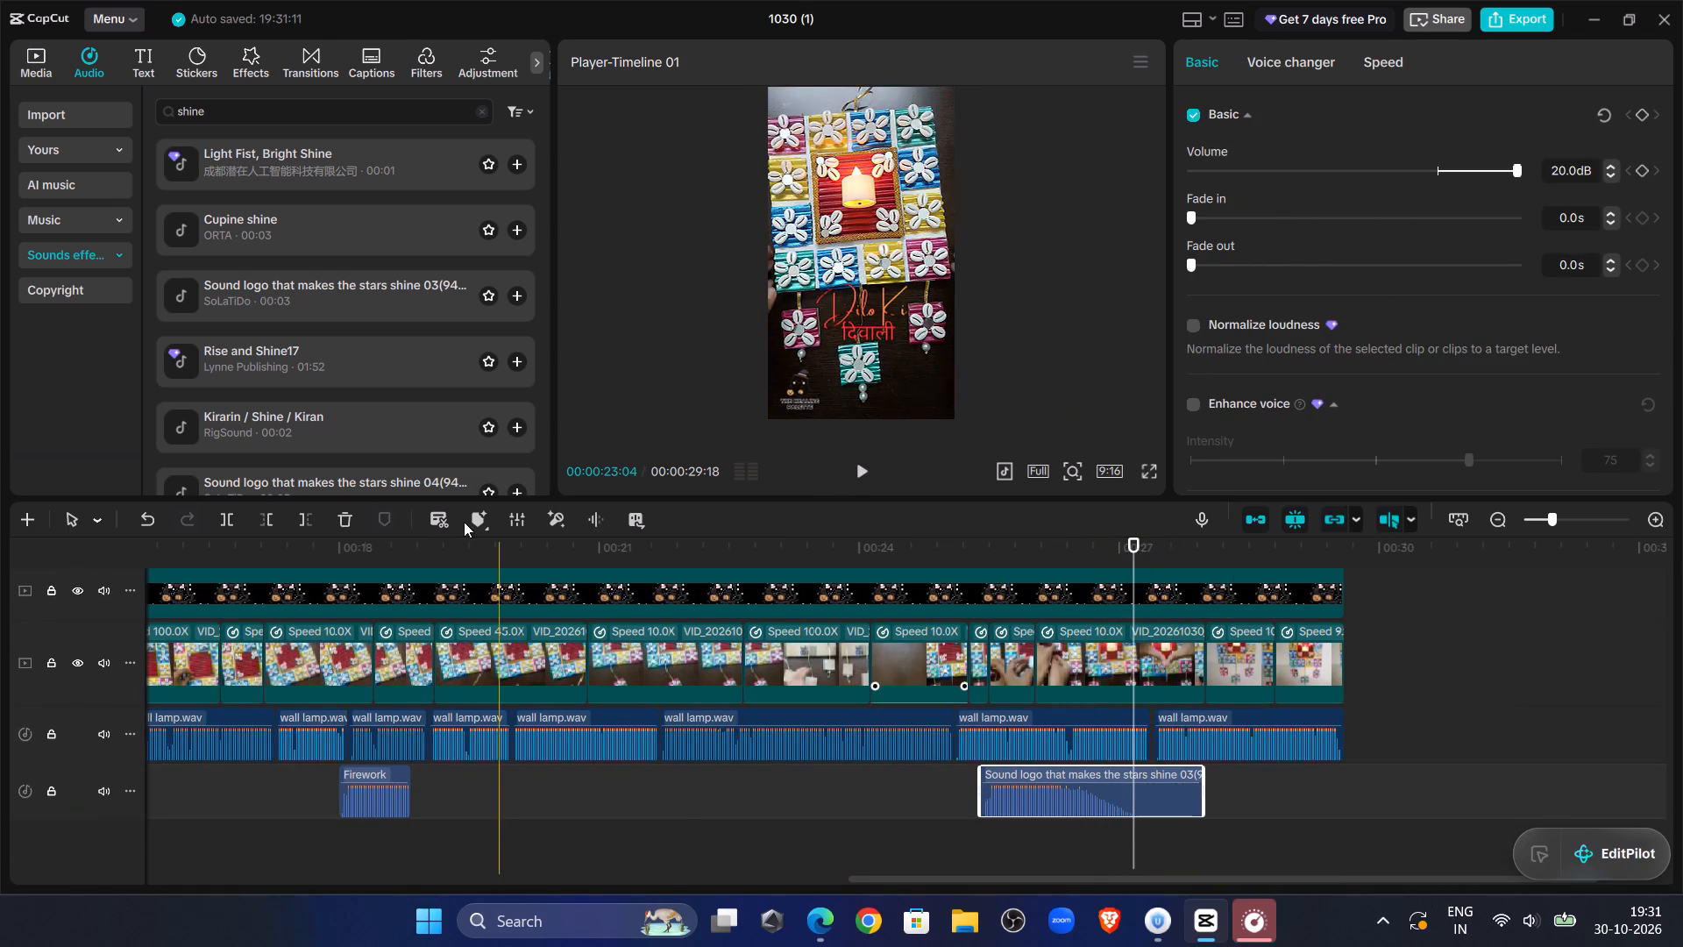
pyautogui.click(302, 516)
pyautogui.click(965, 565)
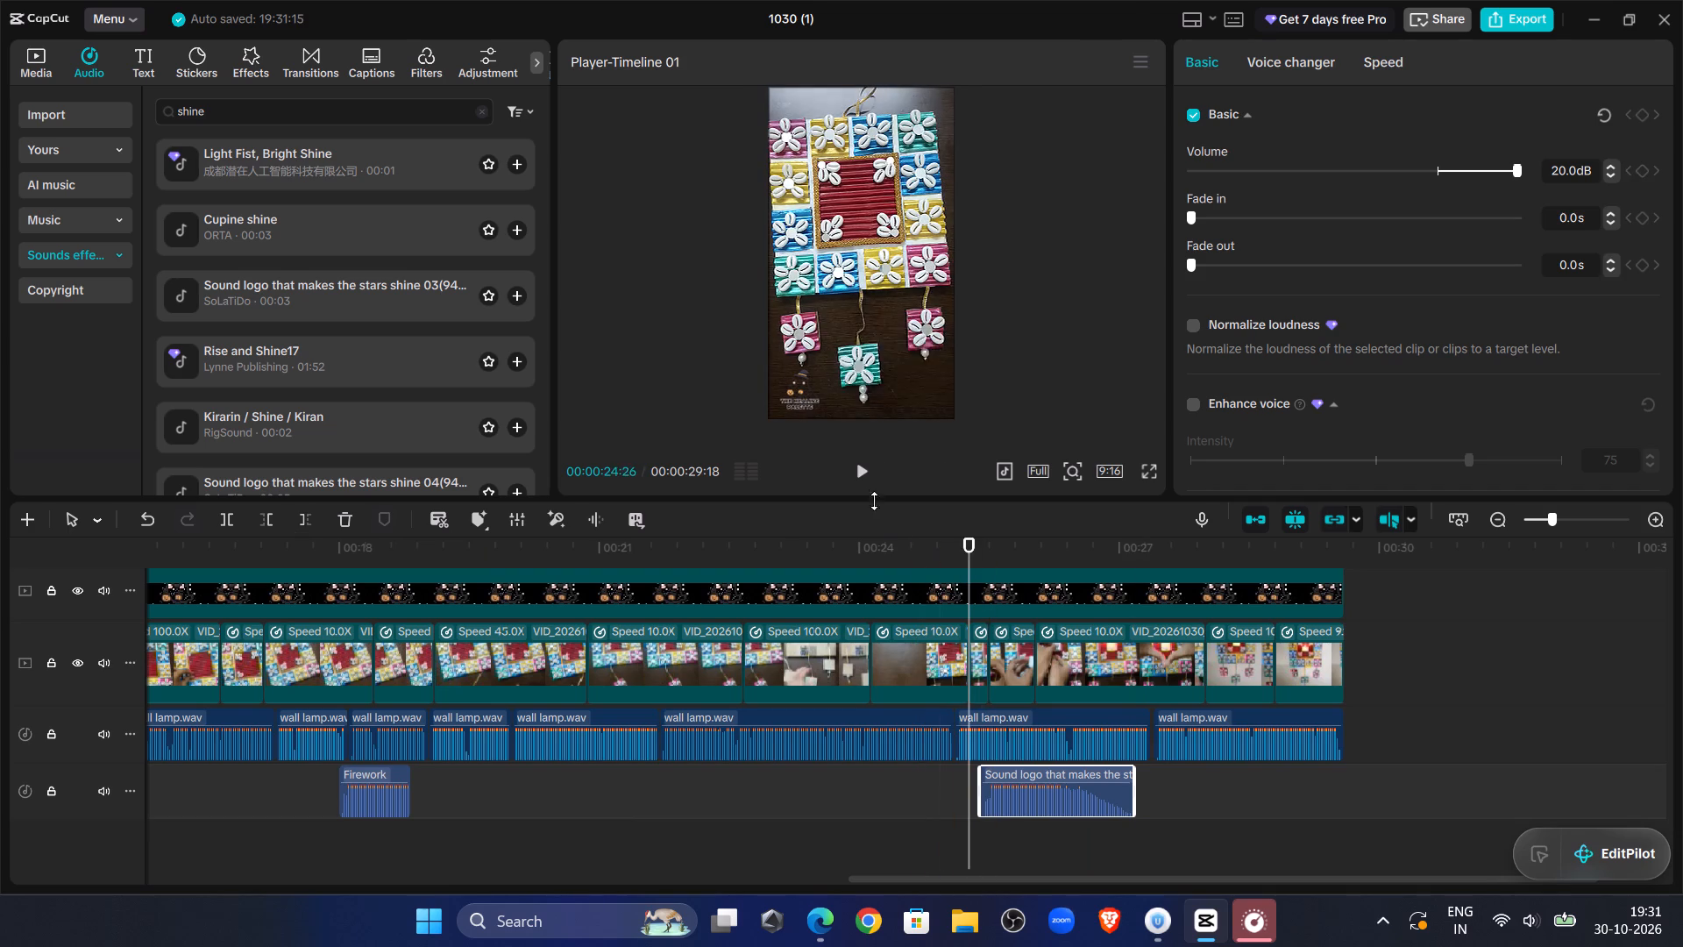
pyautogui.click(865, 475)
pyautogui.click(865, 475)
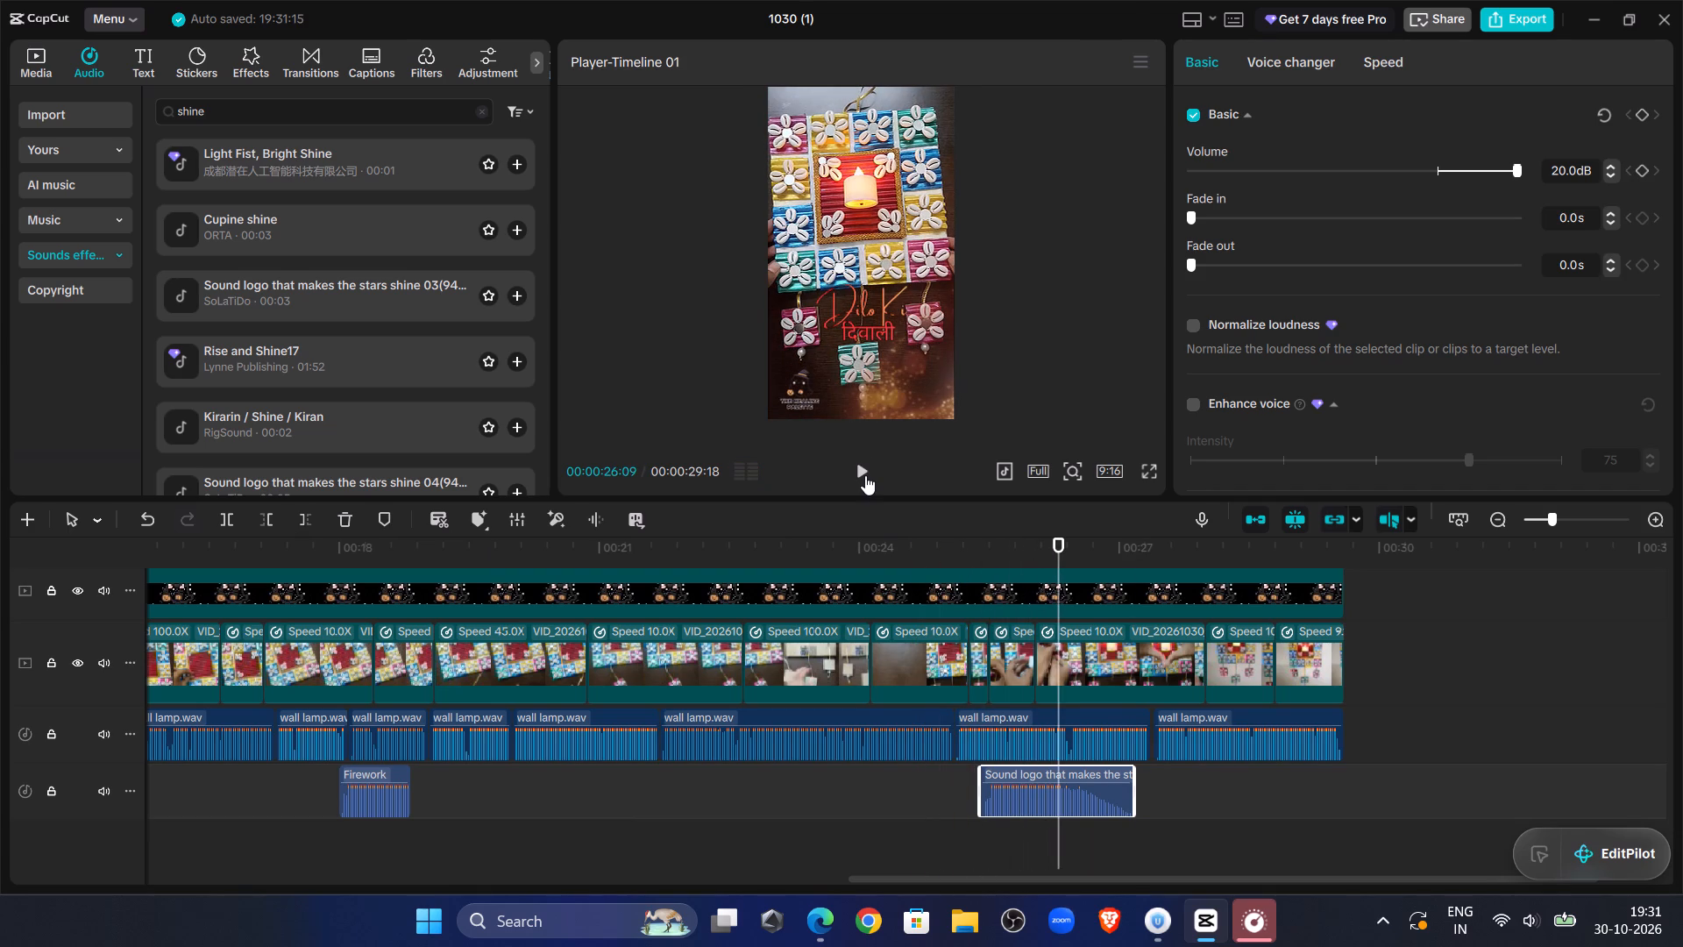
pyautogui.doubleClick(865, 475)
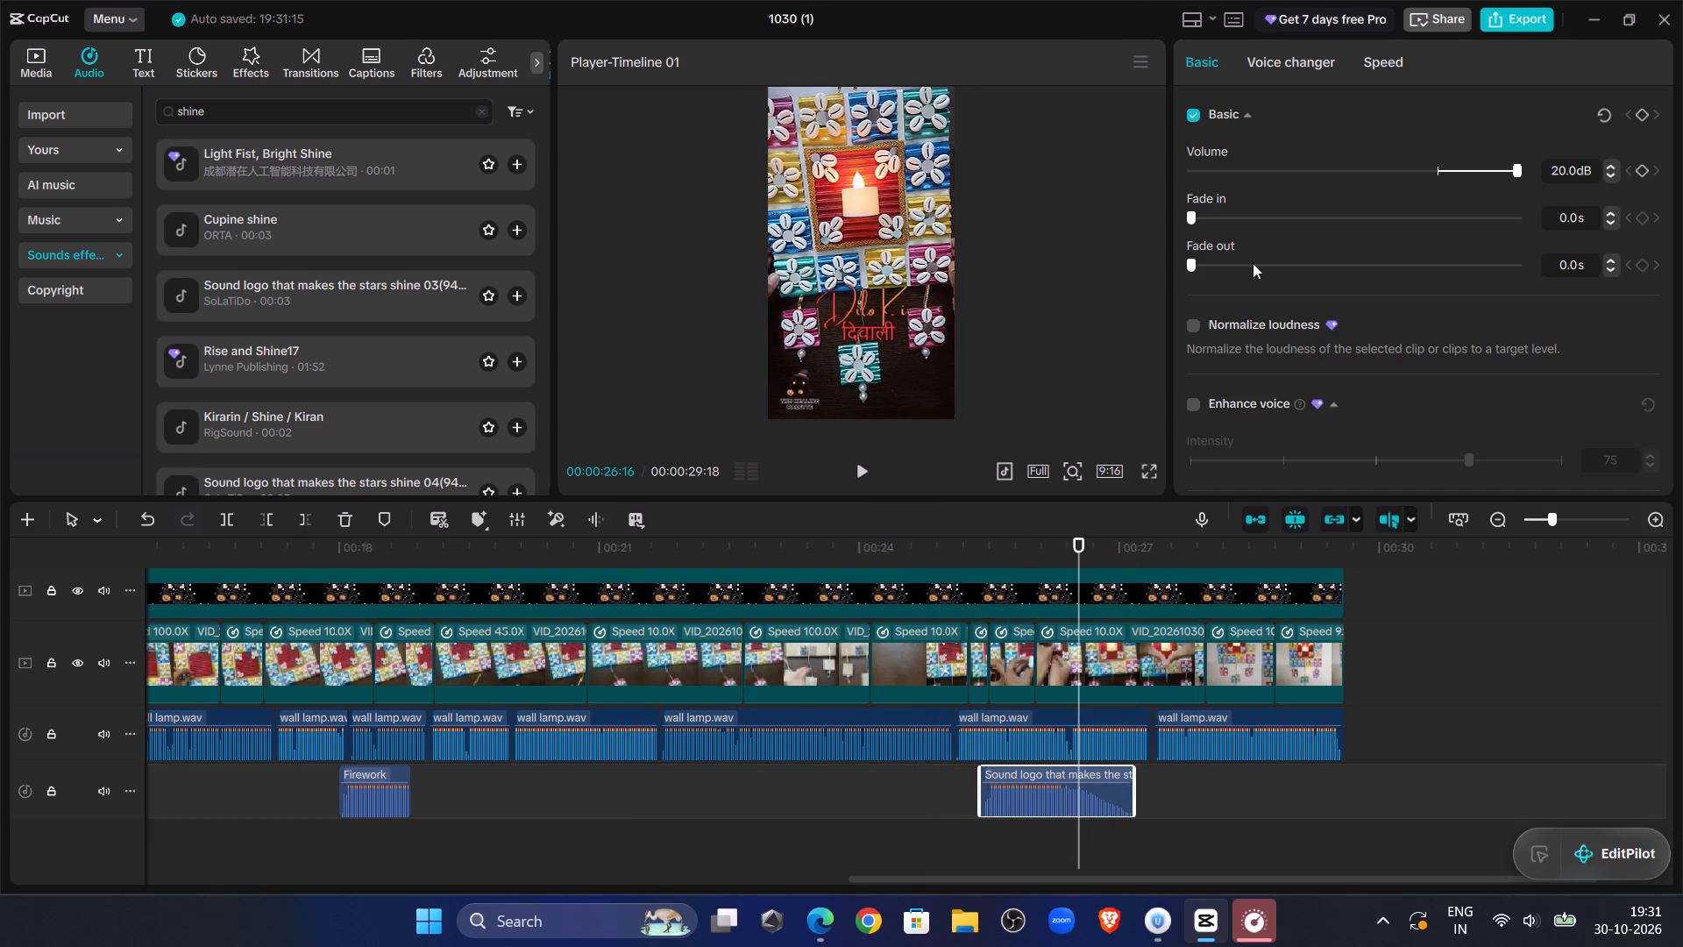
# Apply a long fade-out of over 1.4 s to the stars shine sound and preview it with the title overlay.
pyautogui.click(1242, 268)
pyautogui.moveTo(1242, 268); pyautogui.dragTo(1456, 323)
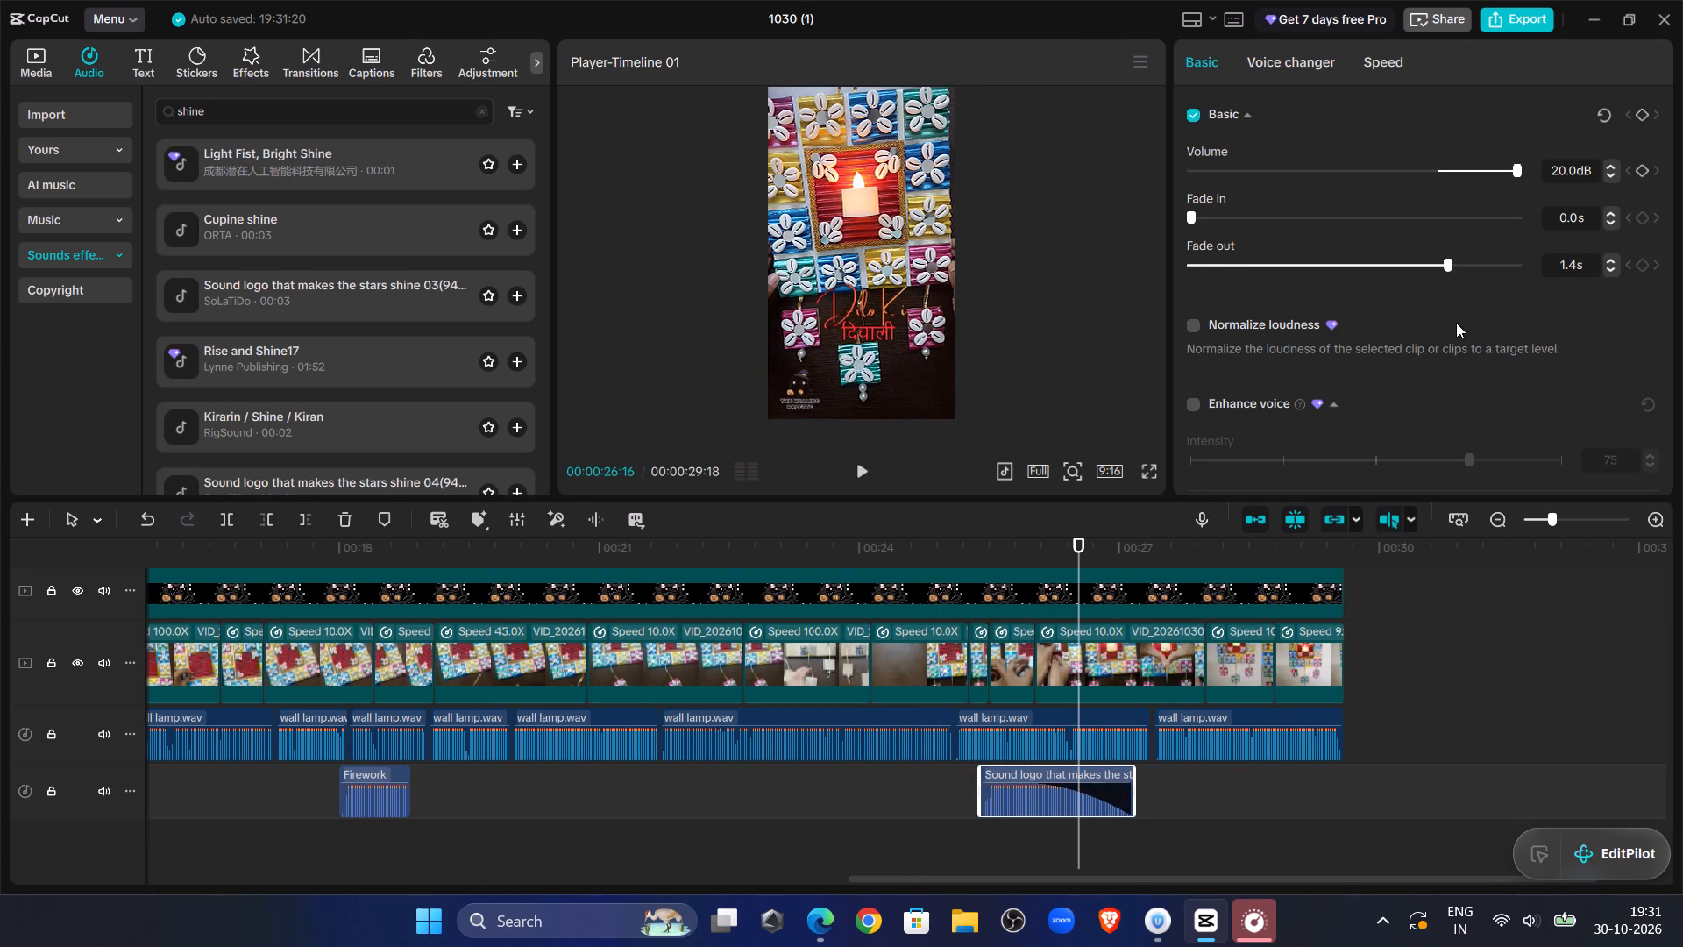
pyautogui.moveTo(1456, 323); pyautogui.dragTo(1508, 328)
pyautogui.click(968, 771)
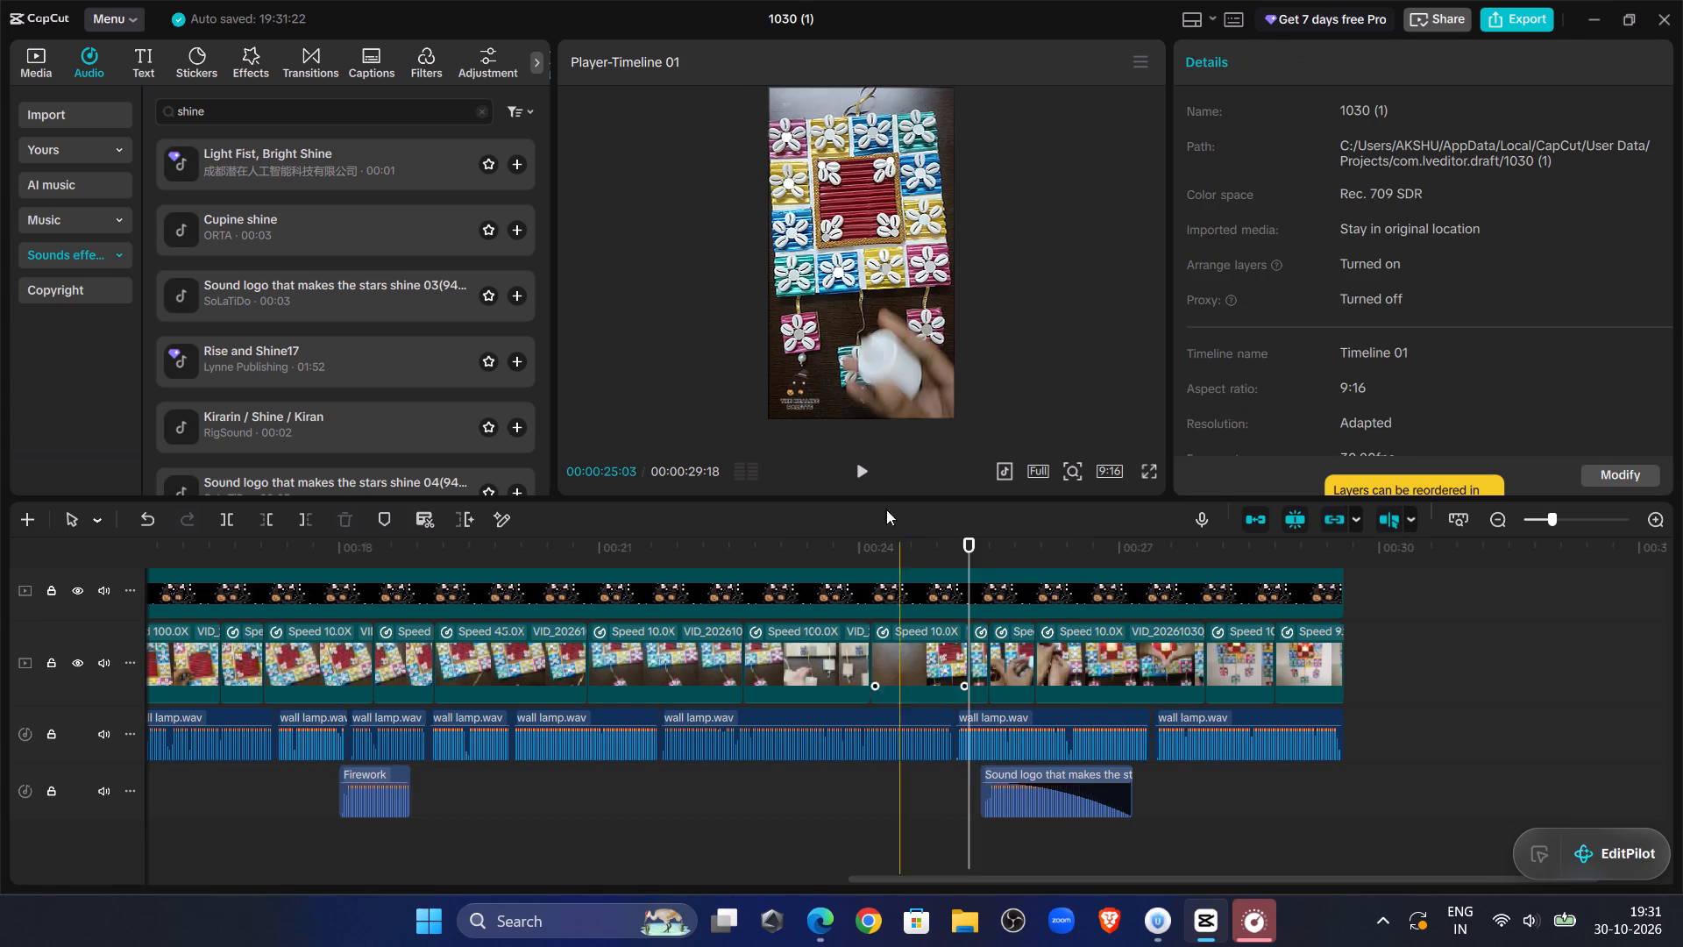
pyautogui.moveTo(870, 457); pyautogui.dragTo(870, 465)
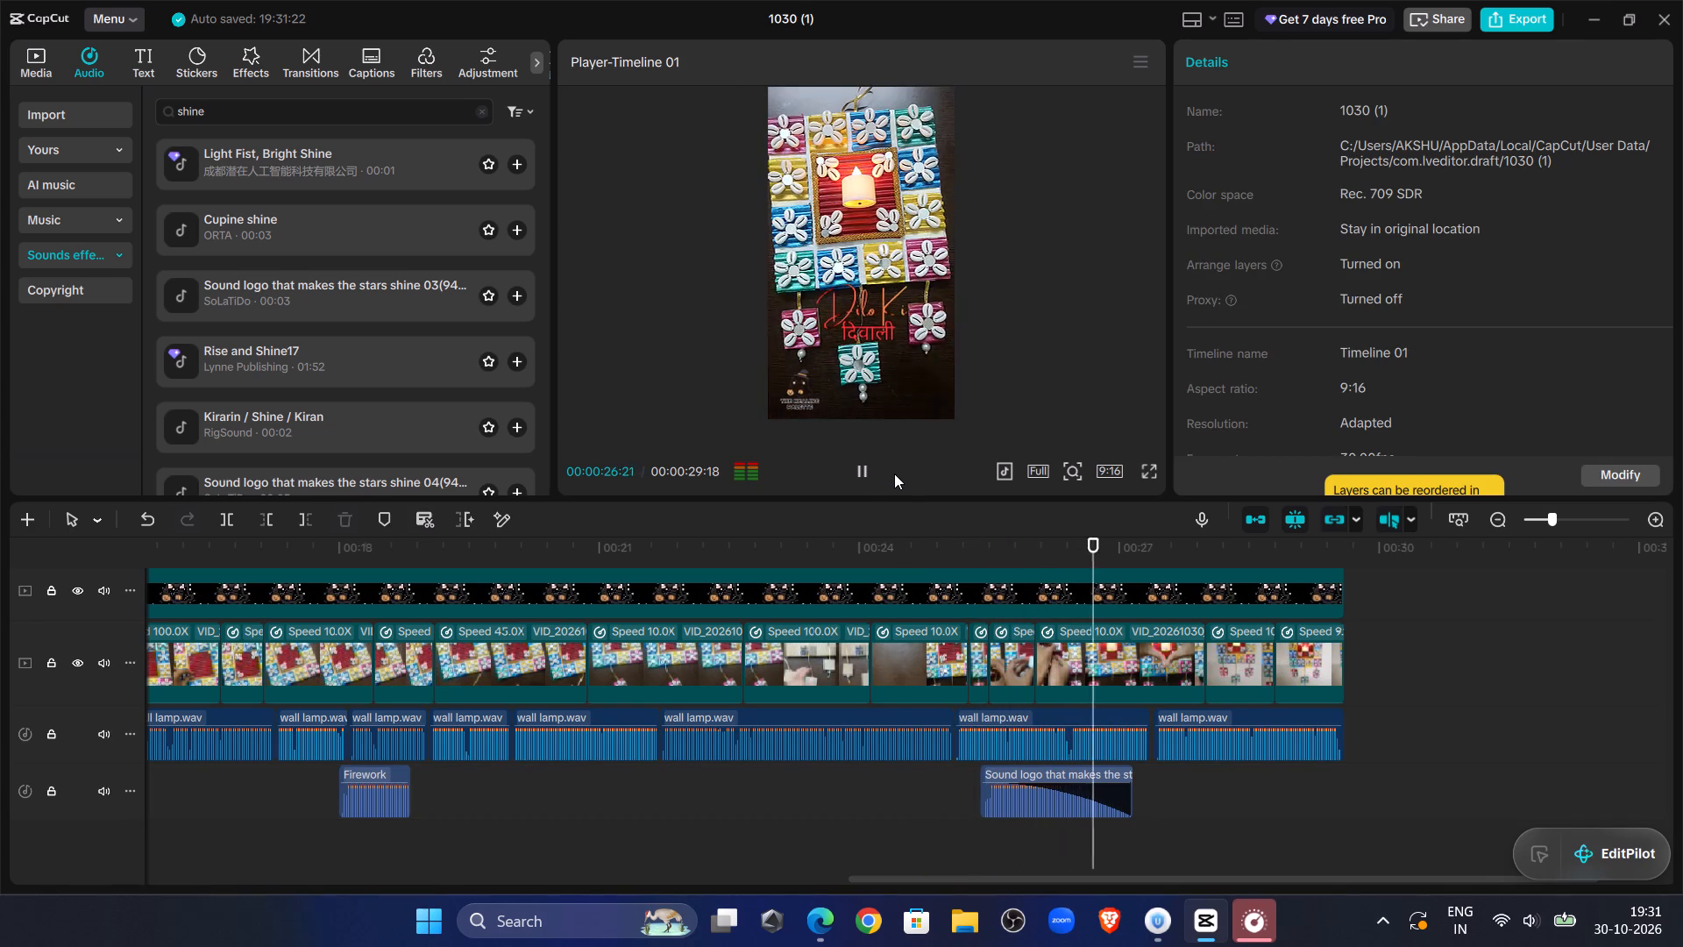
# Combine everything on the timeline into one compound clip and play it briefly.
pyautogui.scroll(6, 1413, 652)
pyautogui.moveTo(1561, 522); pyautogui.dragTo(1367, 518)
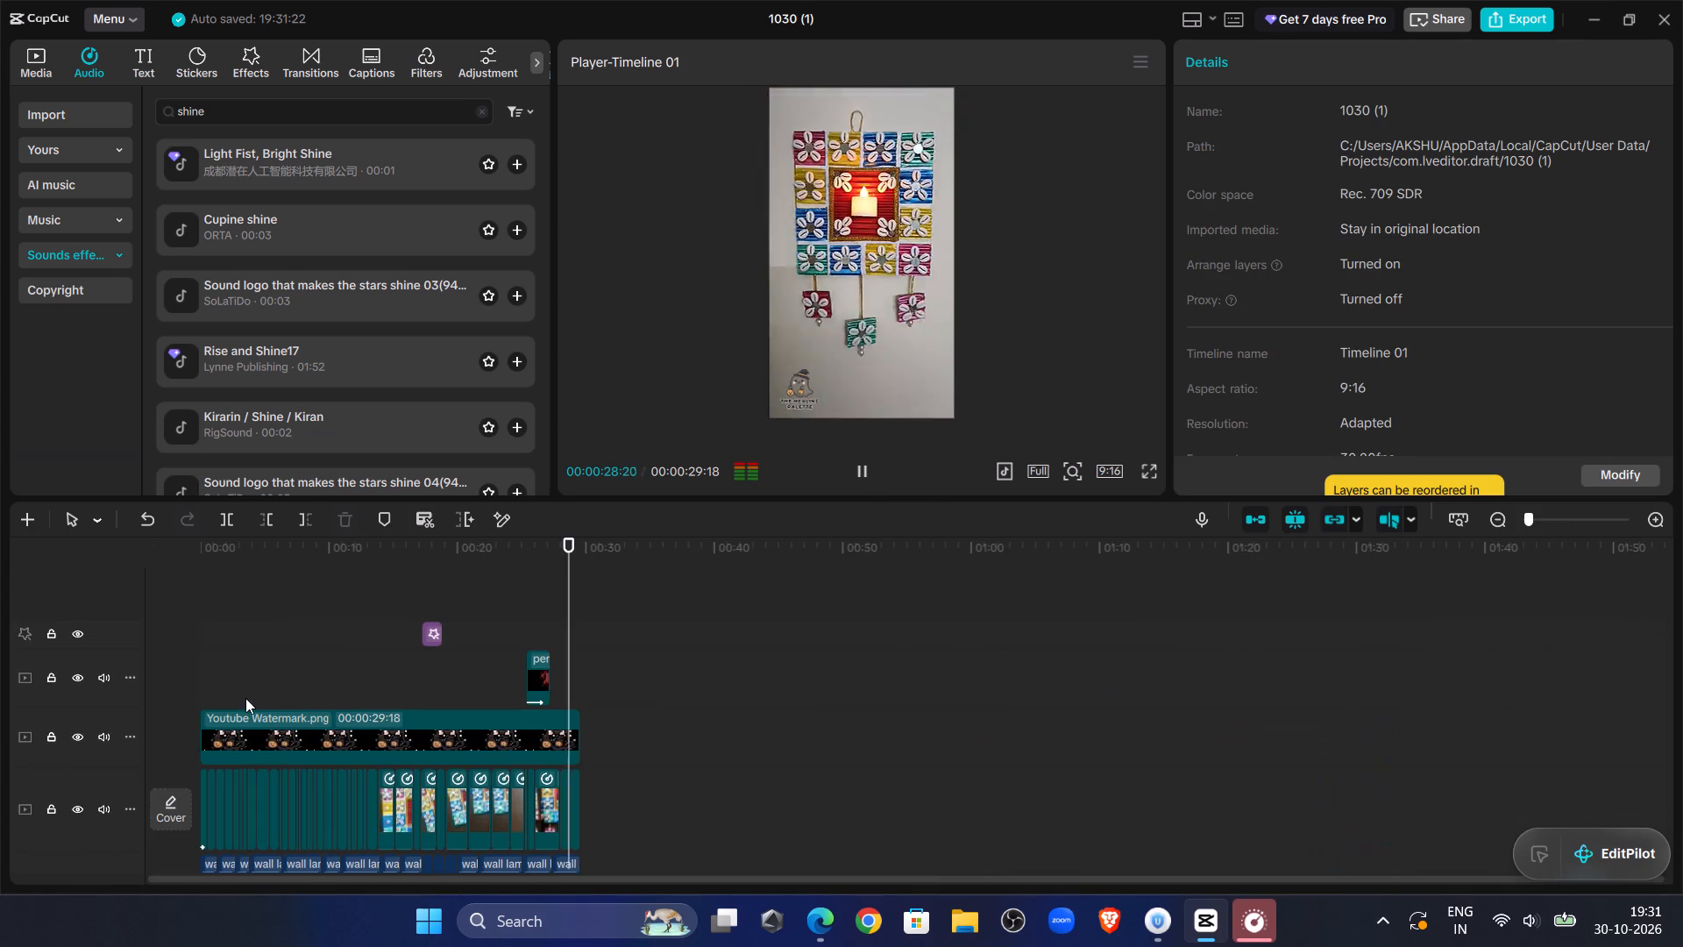
pyautogui.click(868, 481)
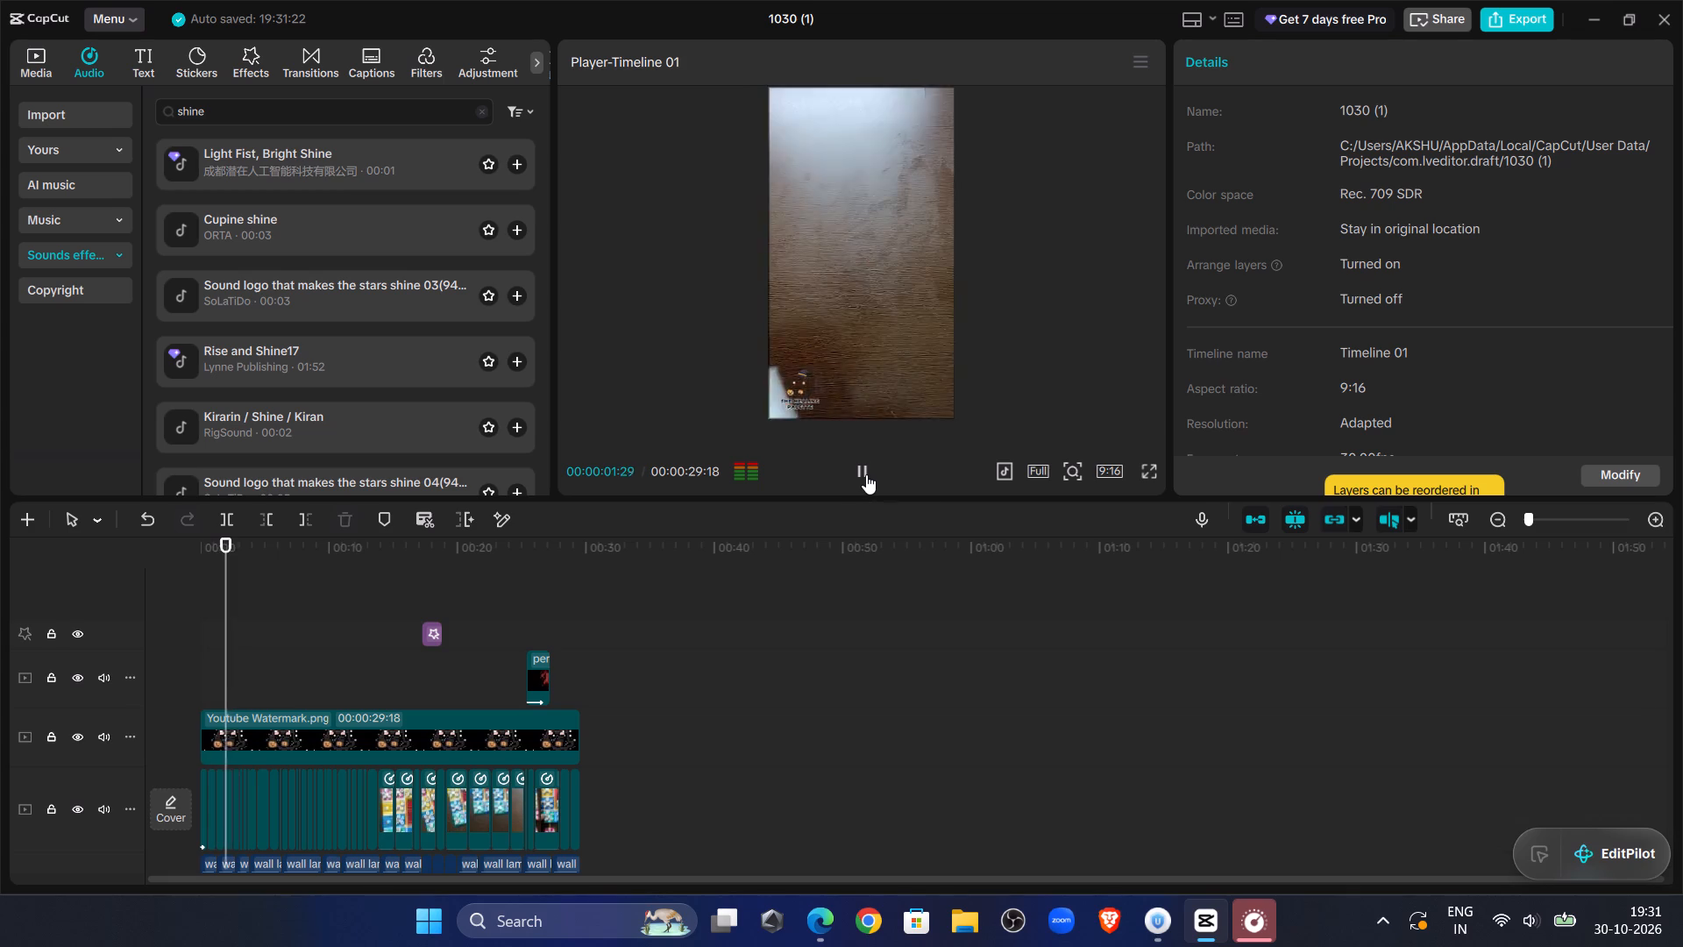
pyautogui.click(866, 474)
pyautogui.click(488, 731)
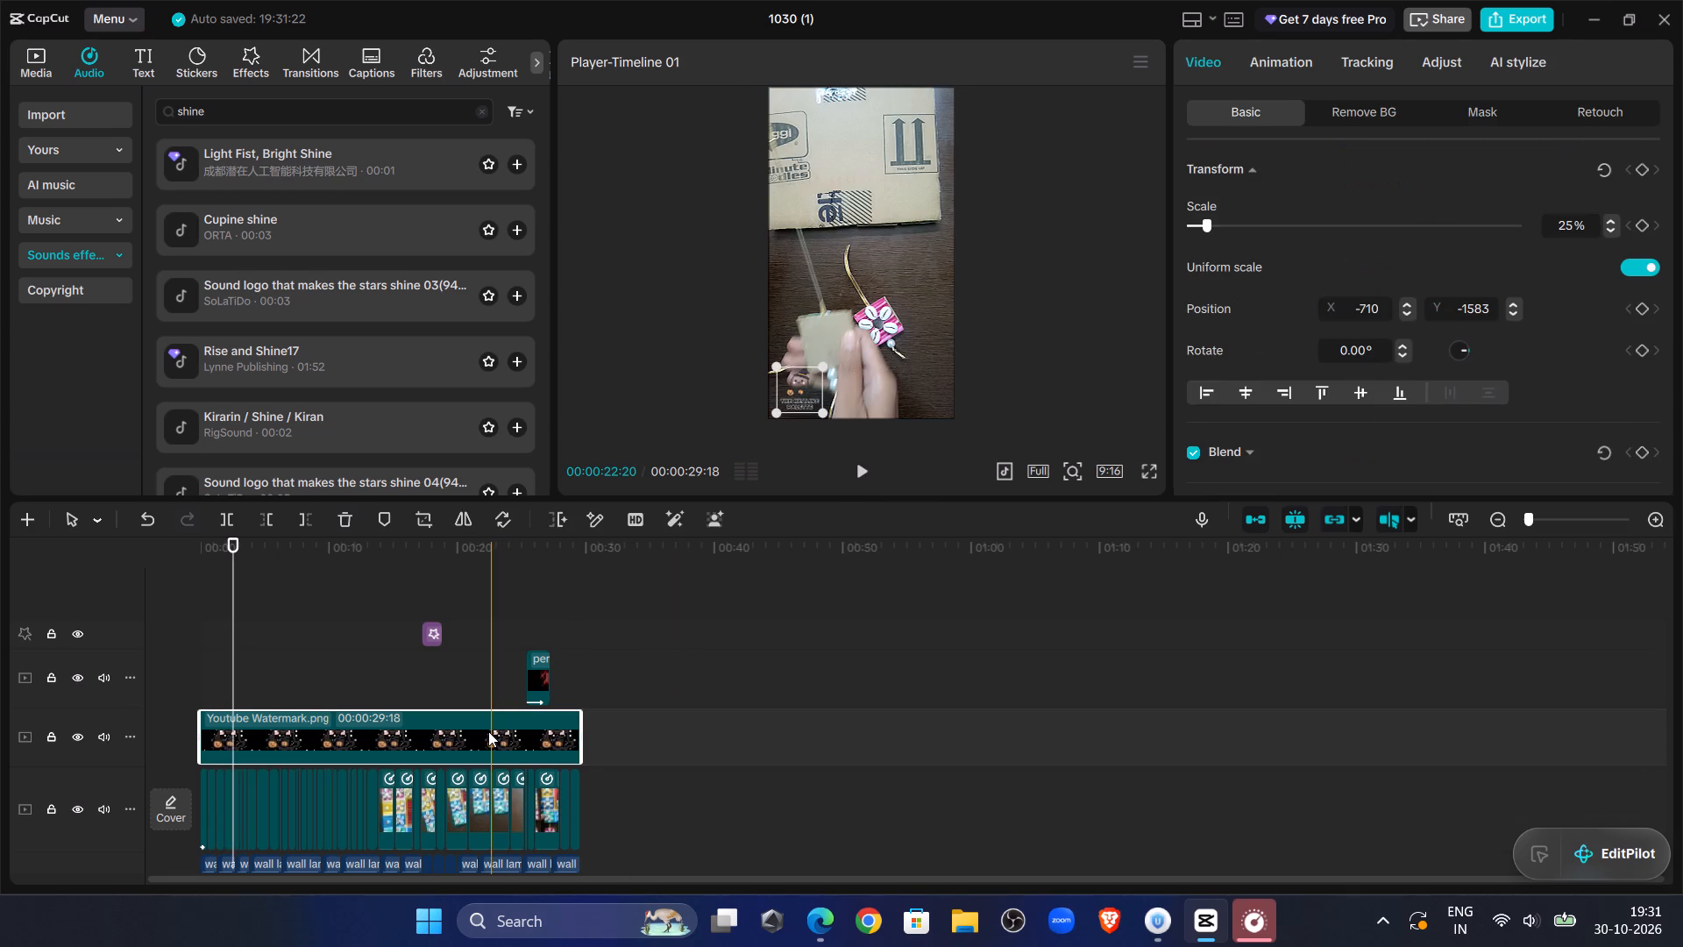
pyautogui.hotkey('ctrl', 'a')
pyautogui.rightClick(488, 731)
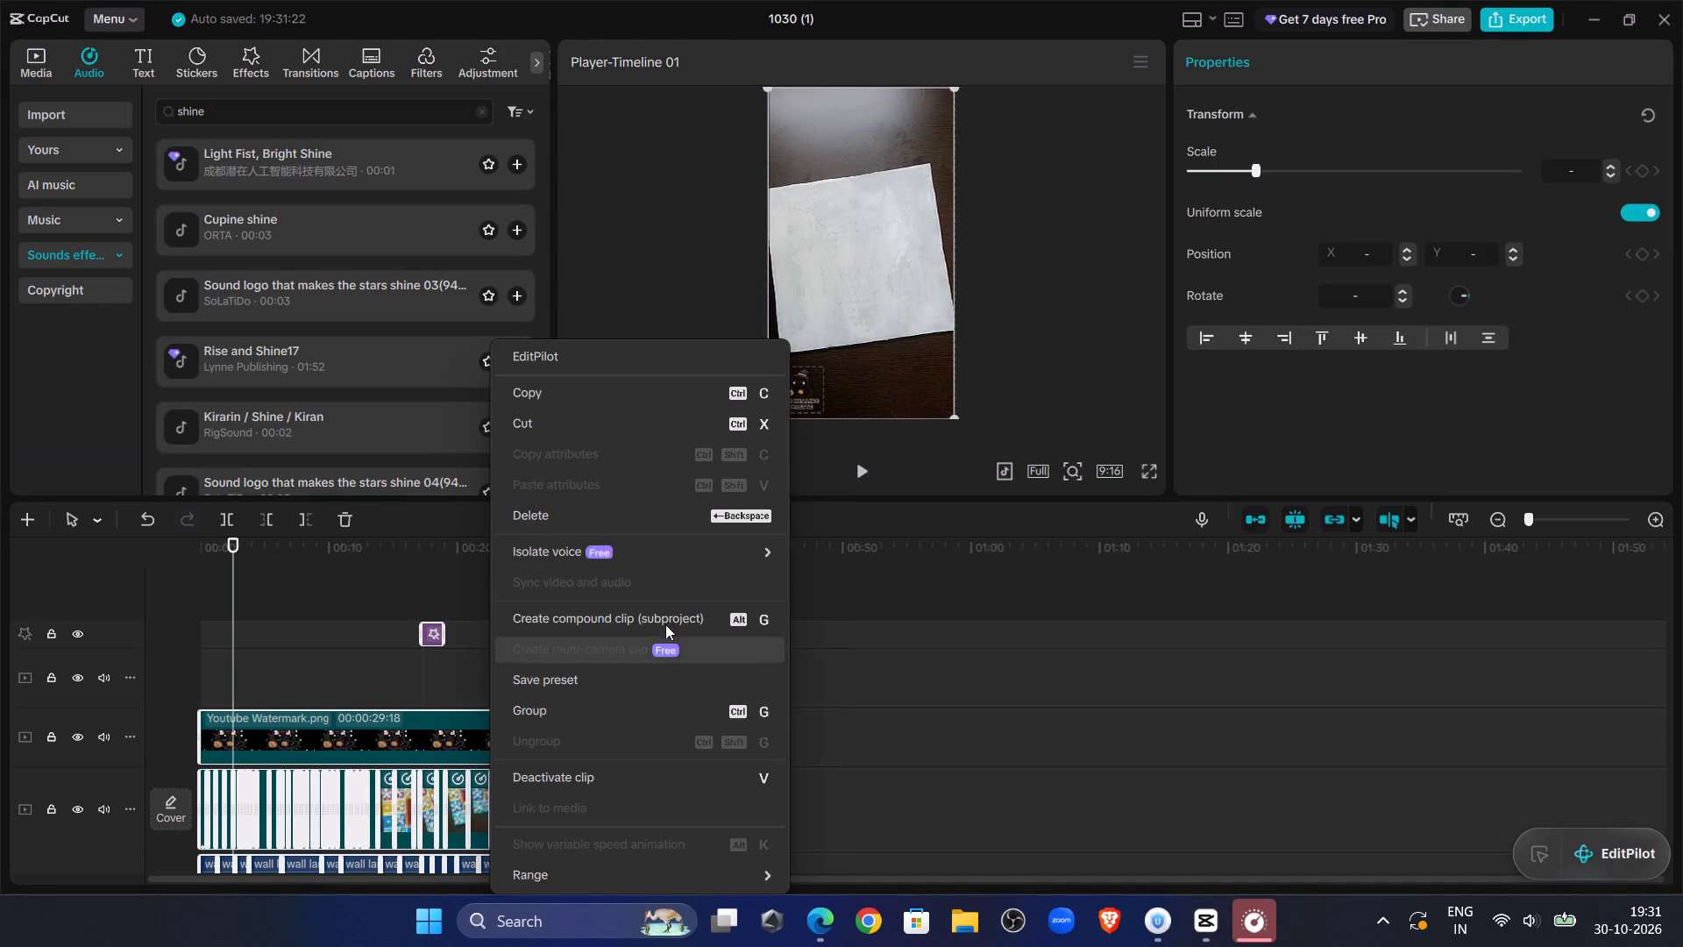
pyautogui.click(665, 622)
pyautogui.scroll(-5, 665, 622)
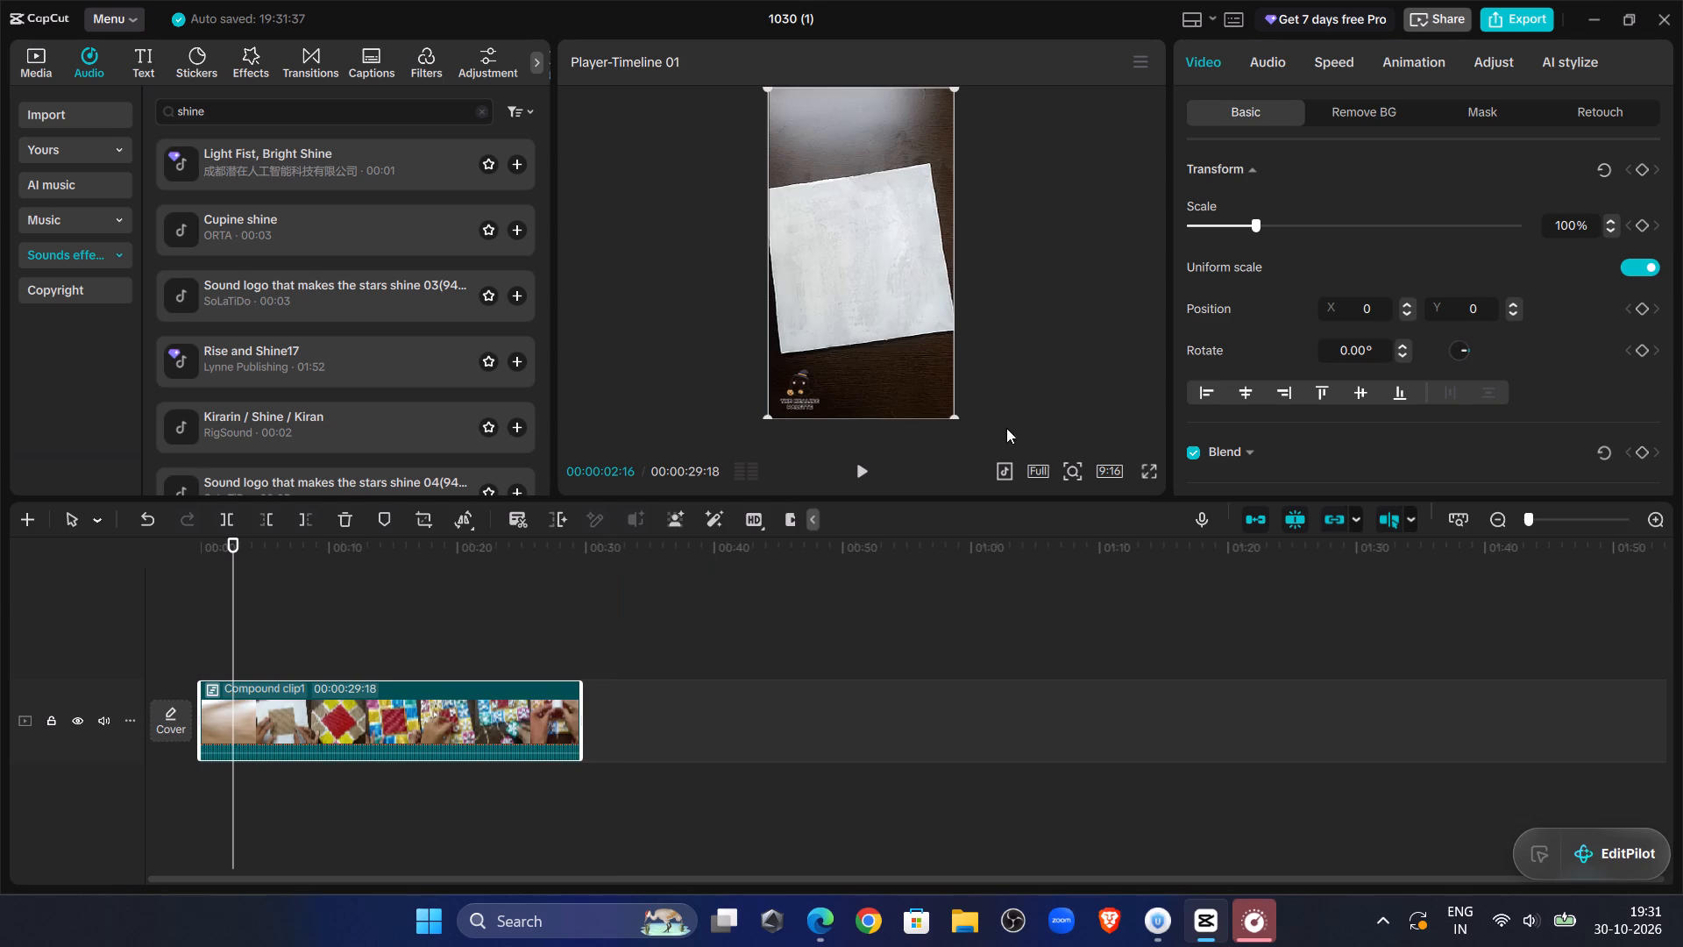
pyautogui.click(873, 471)
pyautogui.click(873, 471)
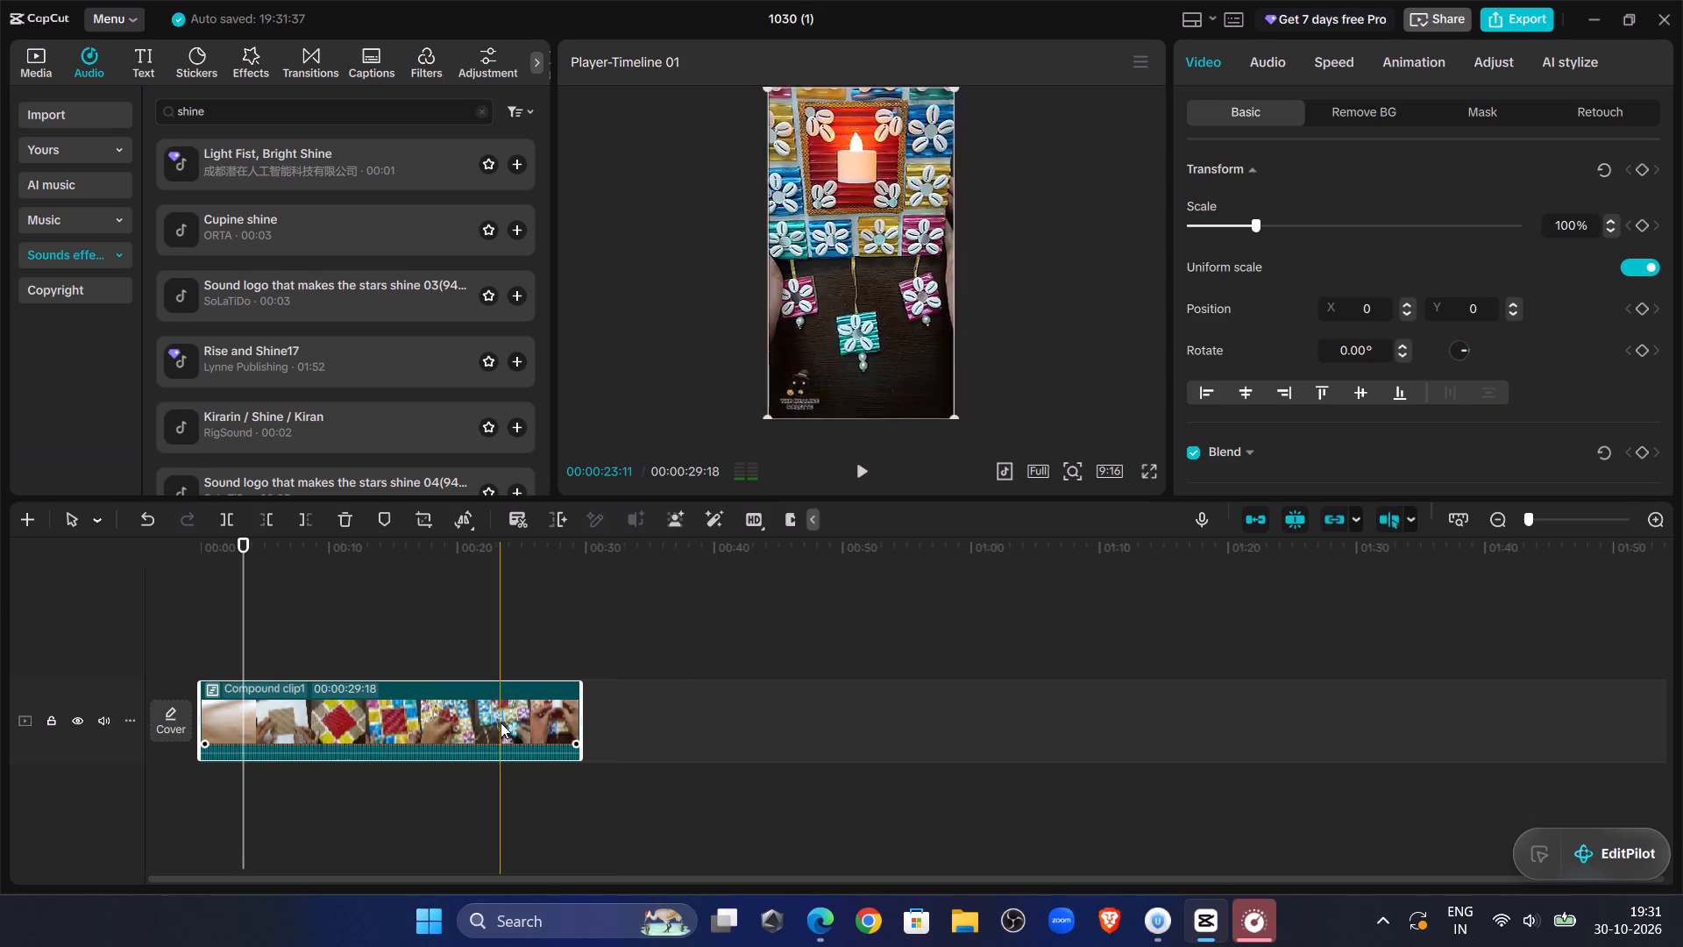